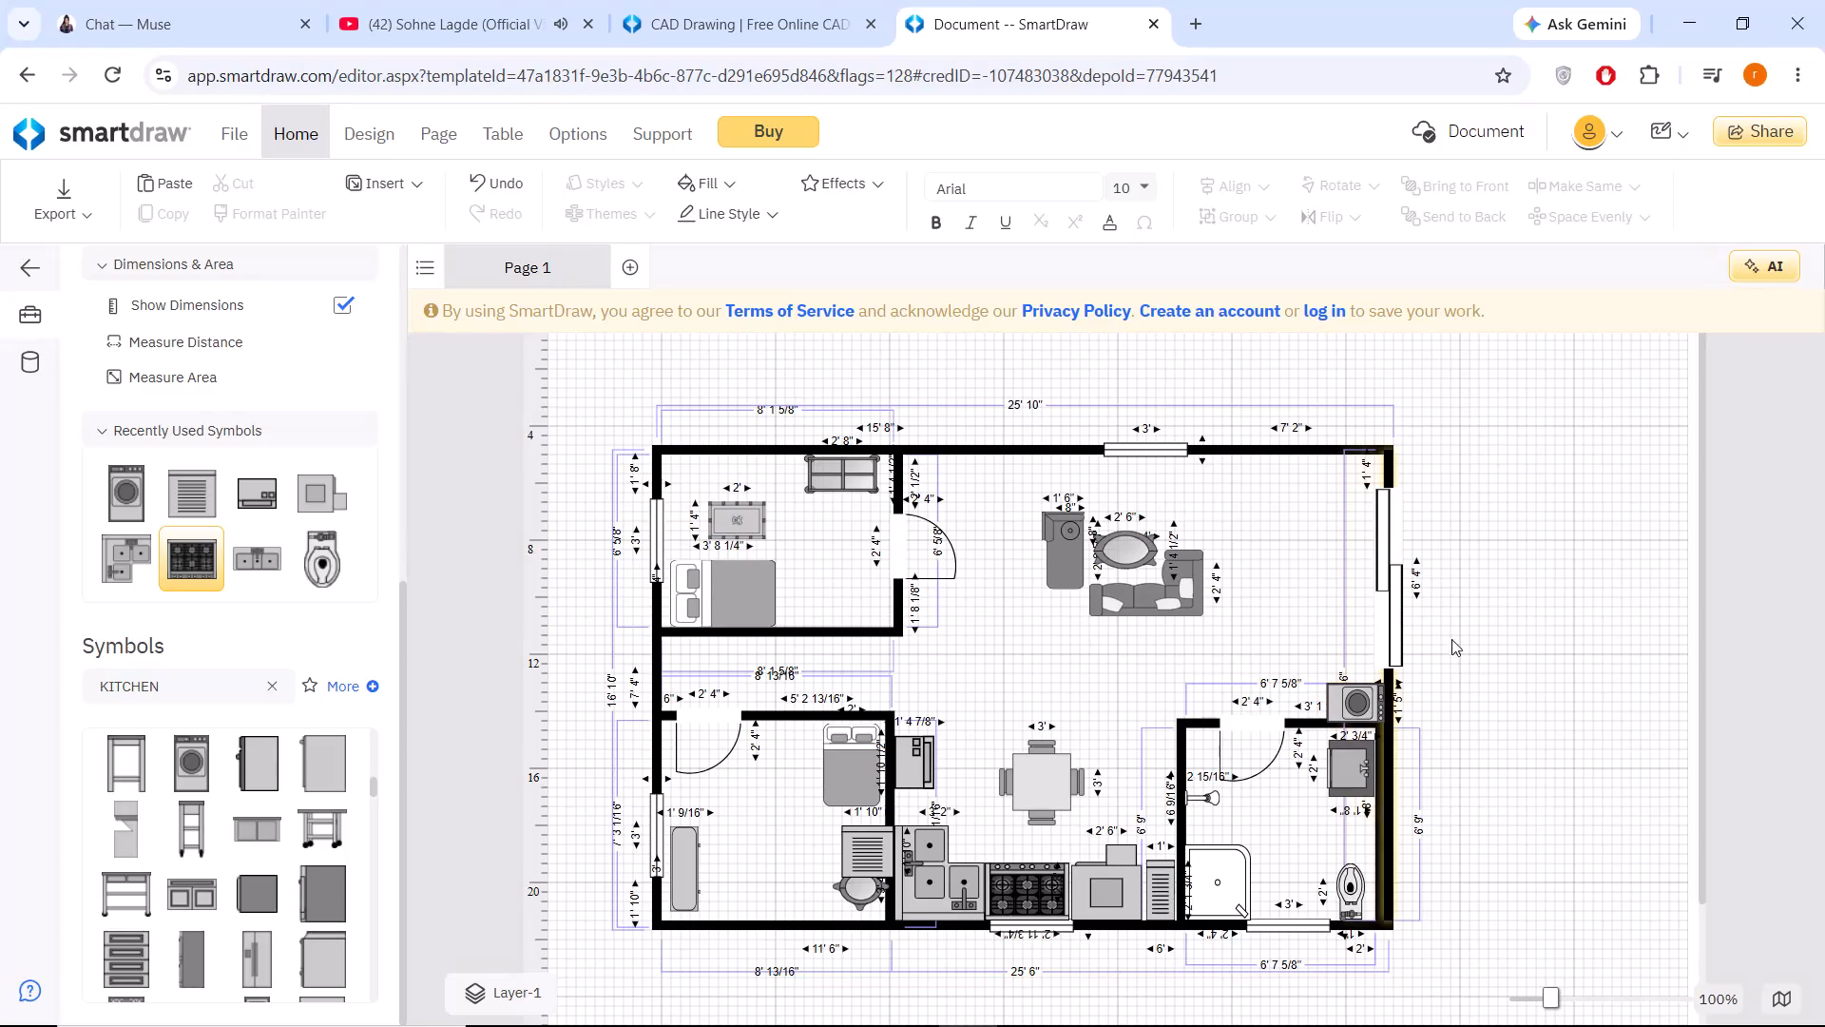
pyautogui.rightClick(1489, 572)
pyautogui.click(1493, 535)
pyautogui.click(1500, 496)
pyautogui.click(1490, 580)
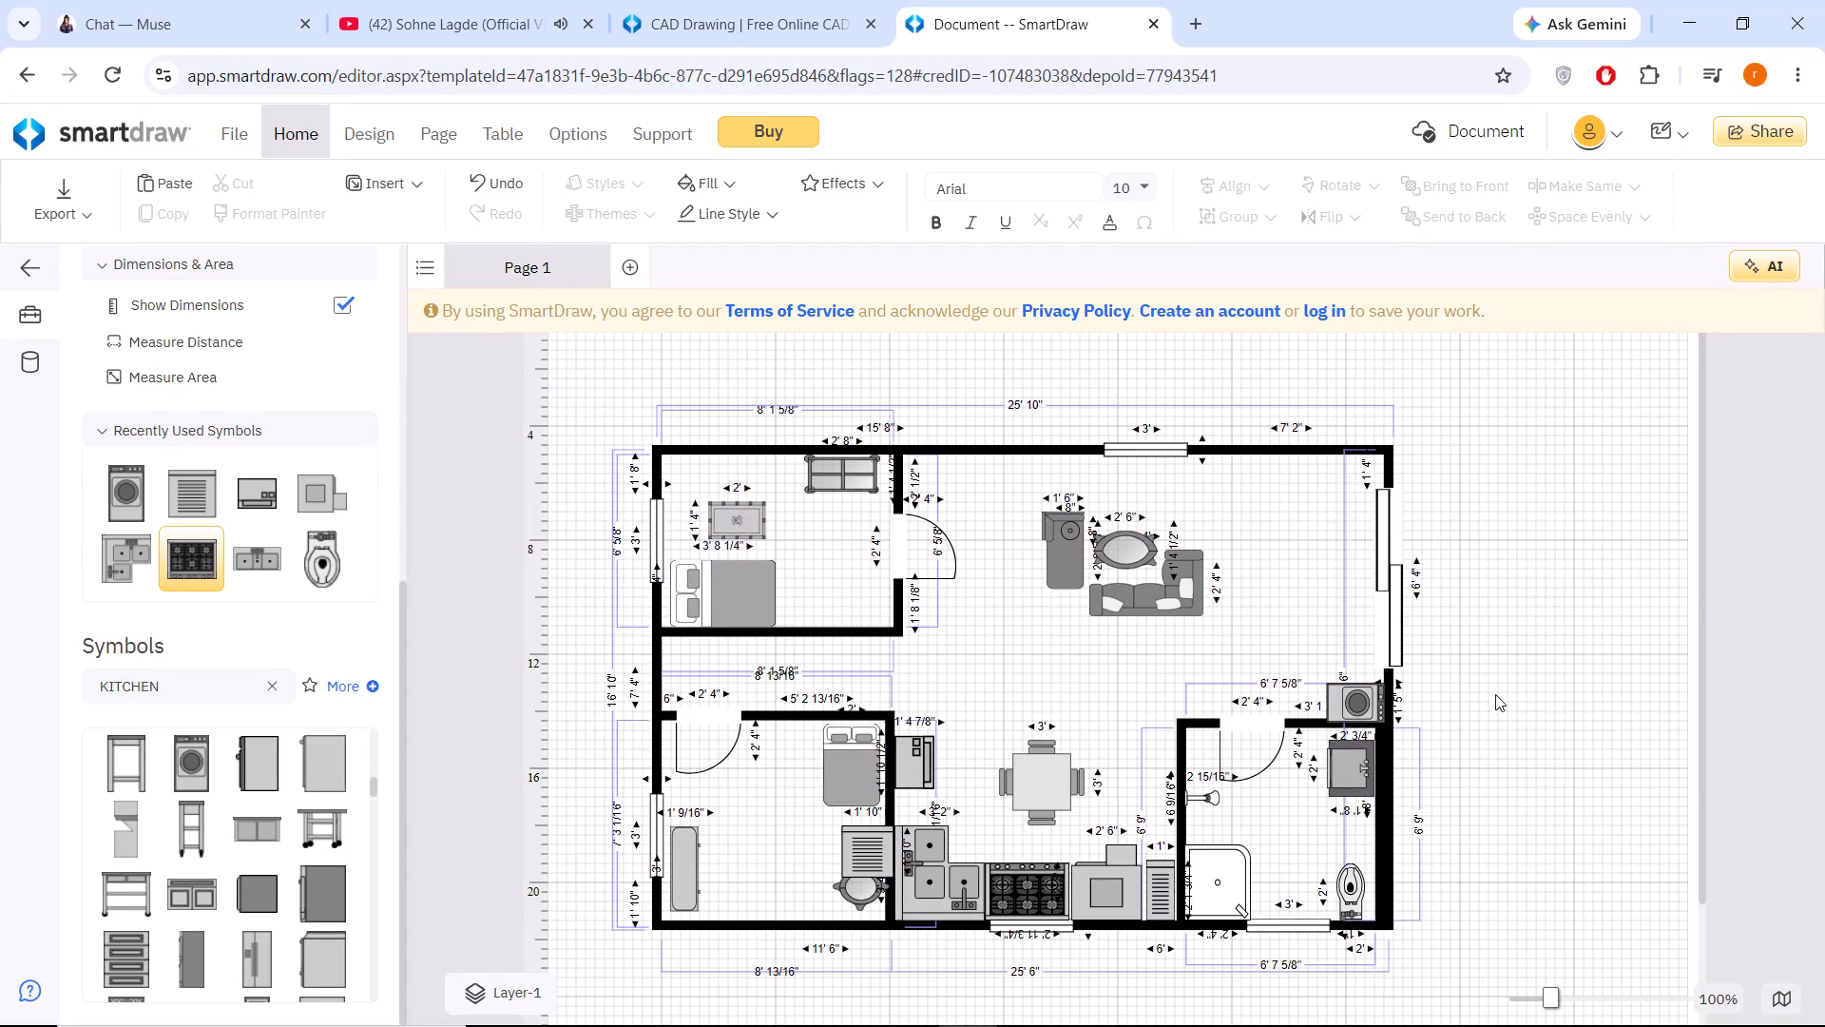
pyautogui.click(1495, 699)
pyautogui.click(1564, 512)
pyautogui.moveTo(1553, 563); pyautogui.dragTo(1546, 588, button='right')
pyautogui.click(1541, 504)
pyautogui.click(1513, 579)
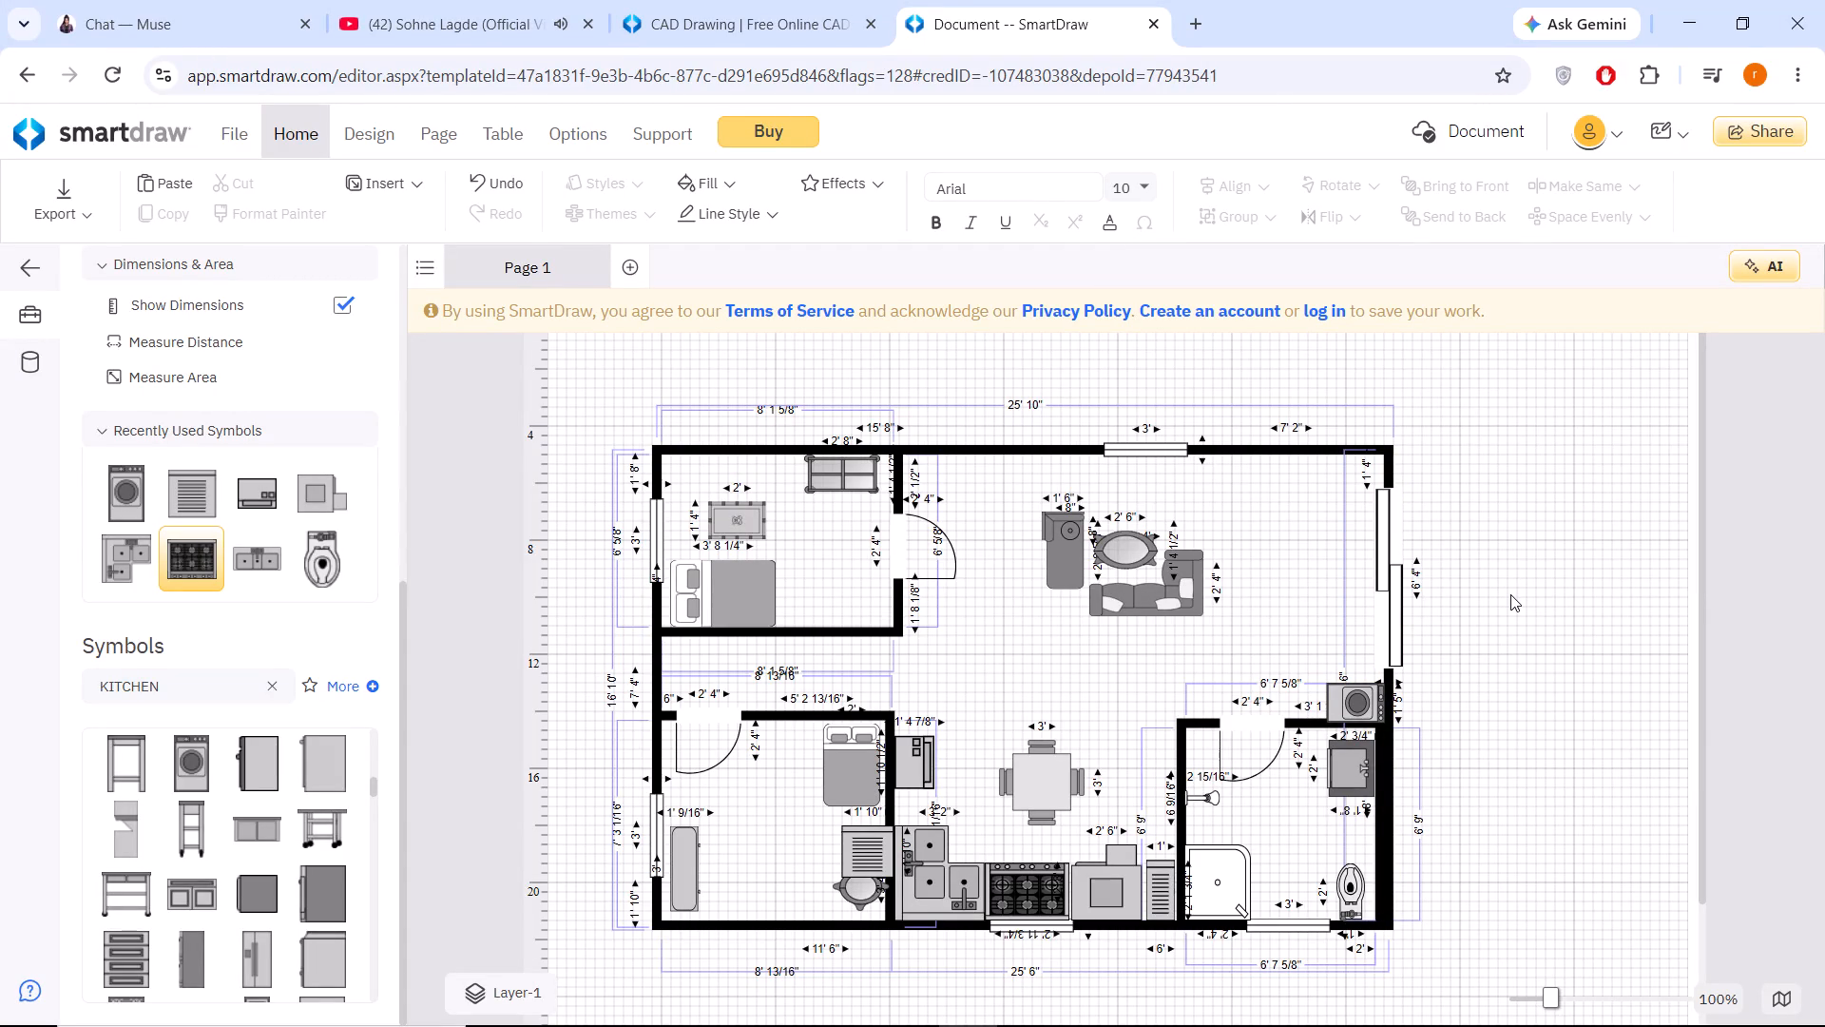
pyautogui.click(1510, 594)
# Turn off the display of dimensions on the floor plan.
pyautogui.click(345, 316)
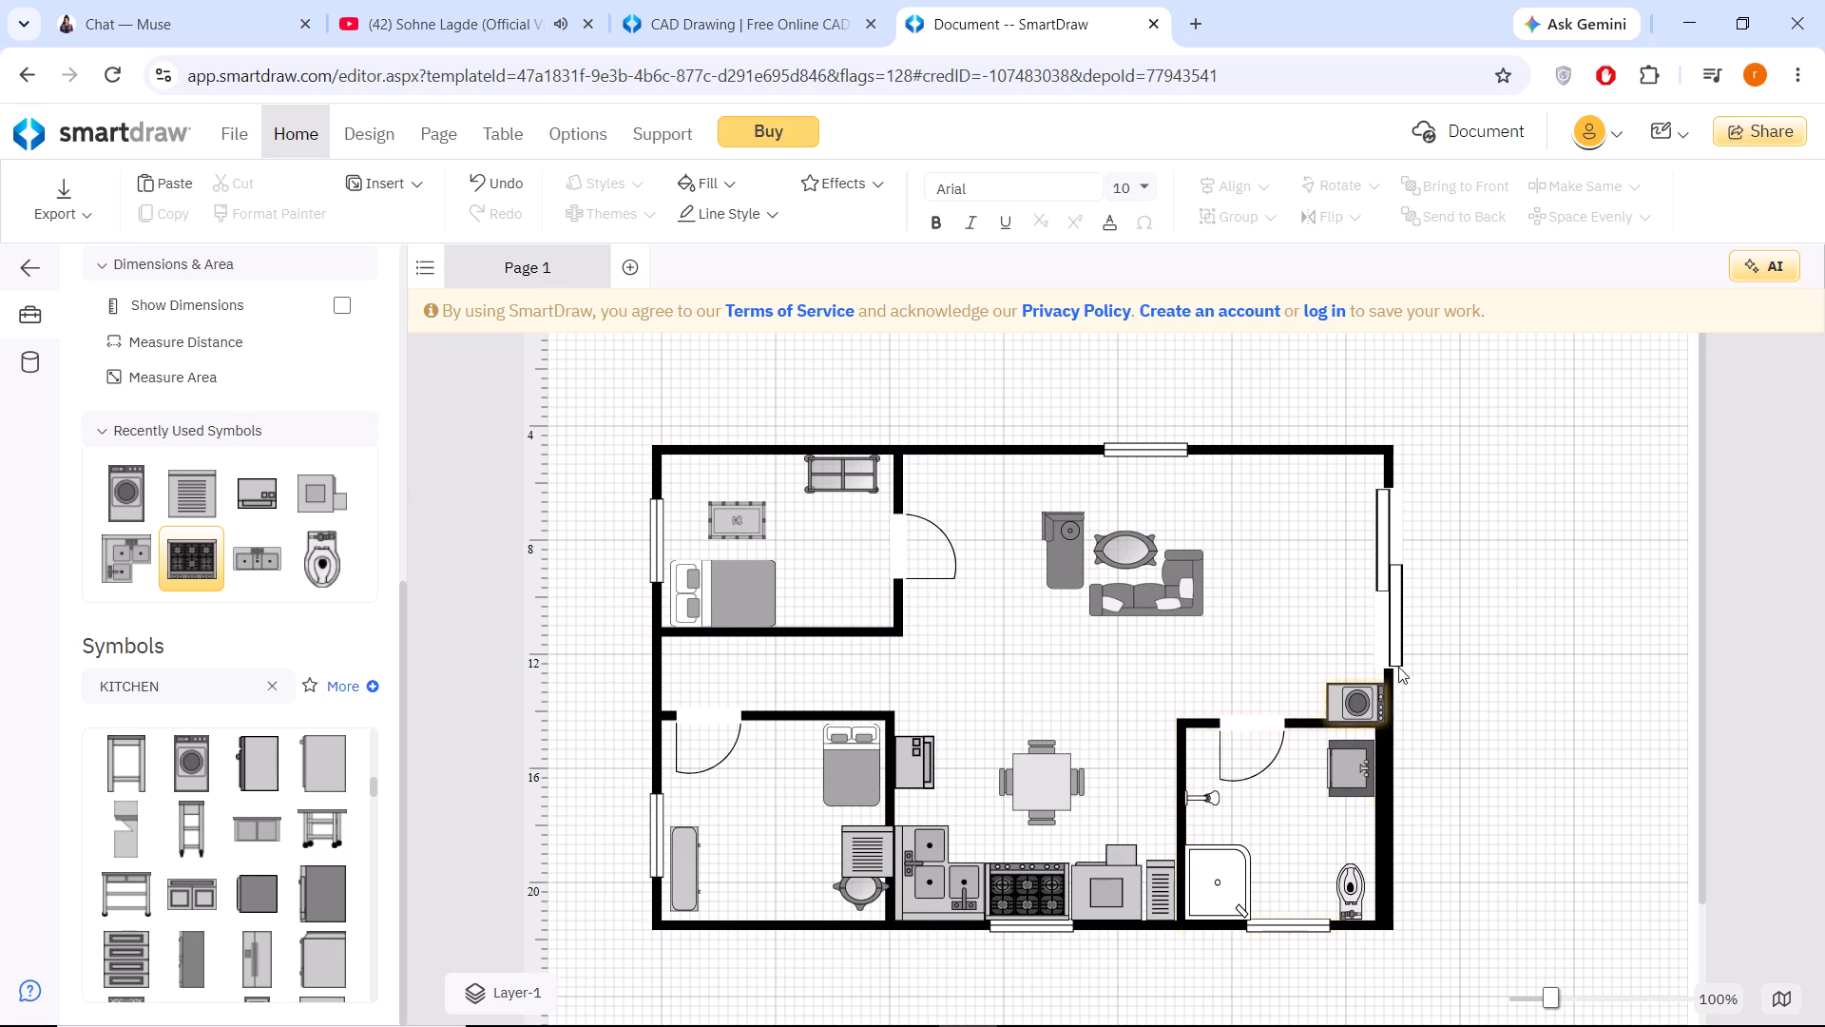
pyautogui.scroll(-2, 1521, 632)
pyautogui.scroll(1, 1521, 632)
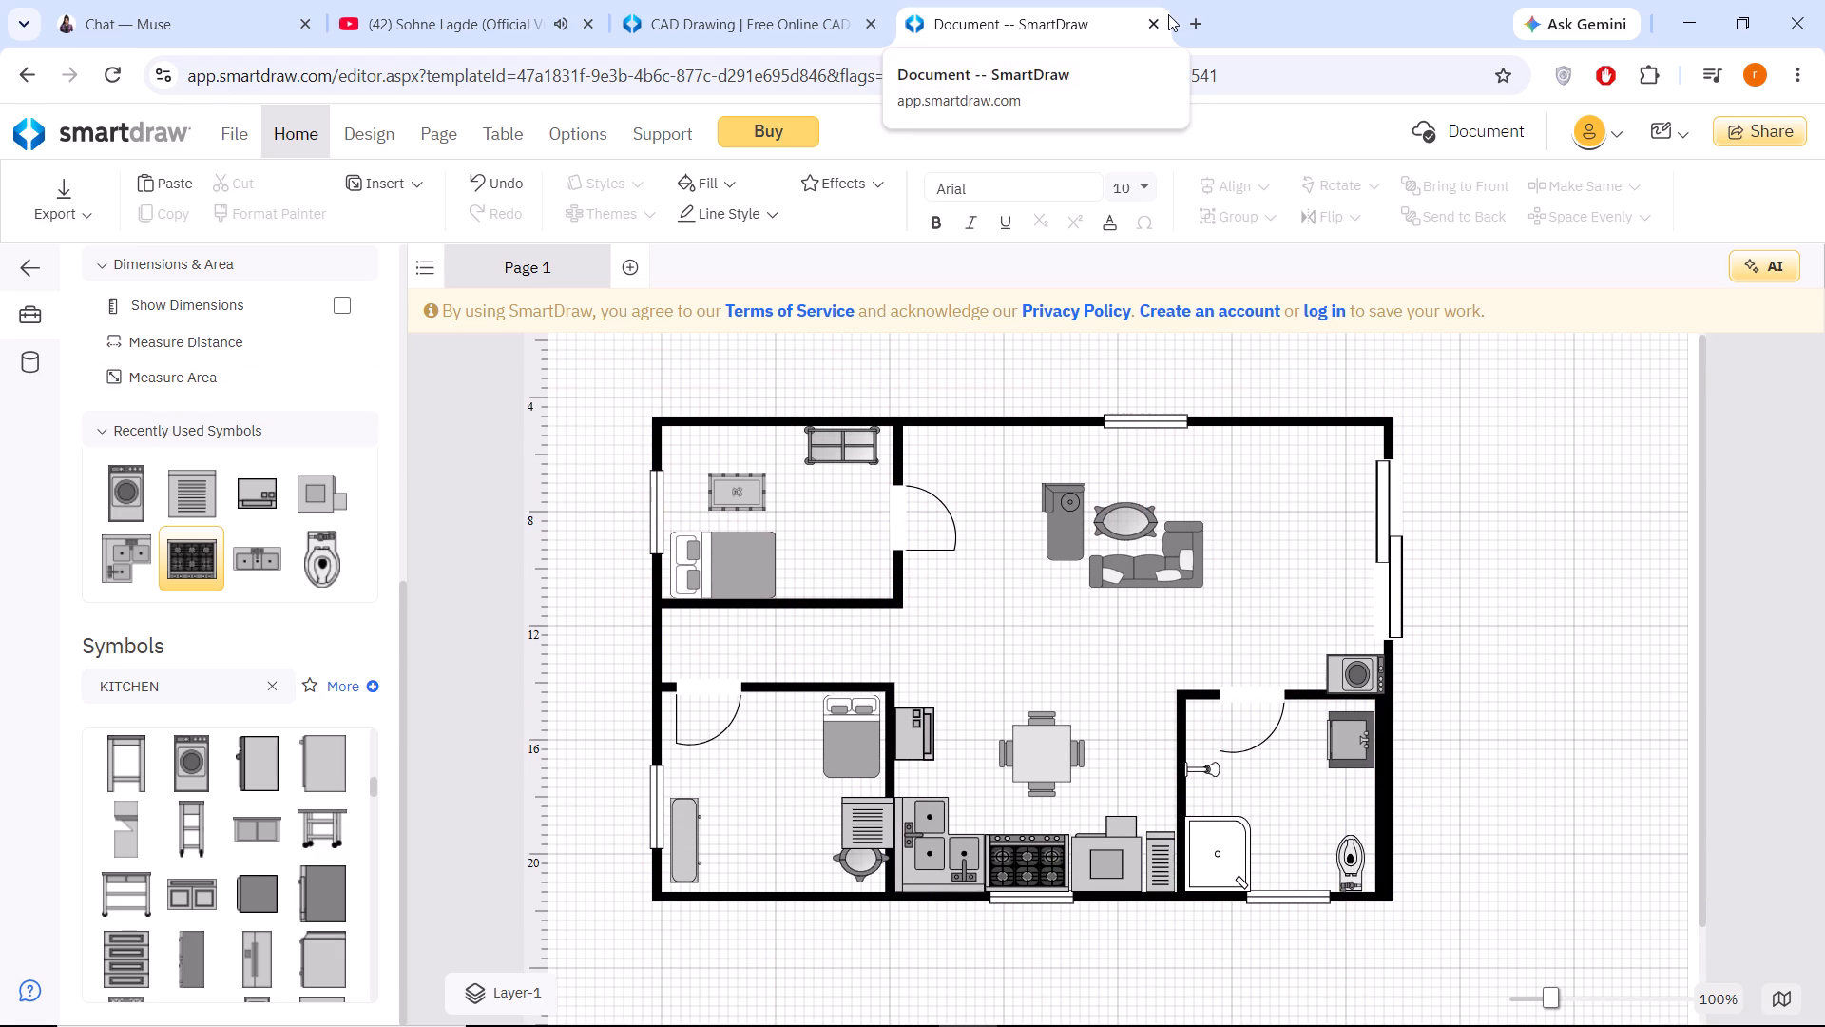
# Search the web for FX Replay in a new browser tab and open its official website.
pyautogui.click(1193, 23)
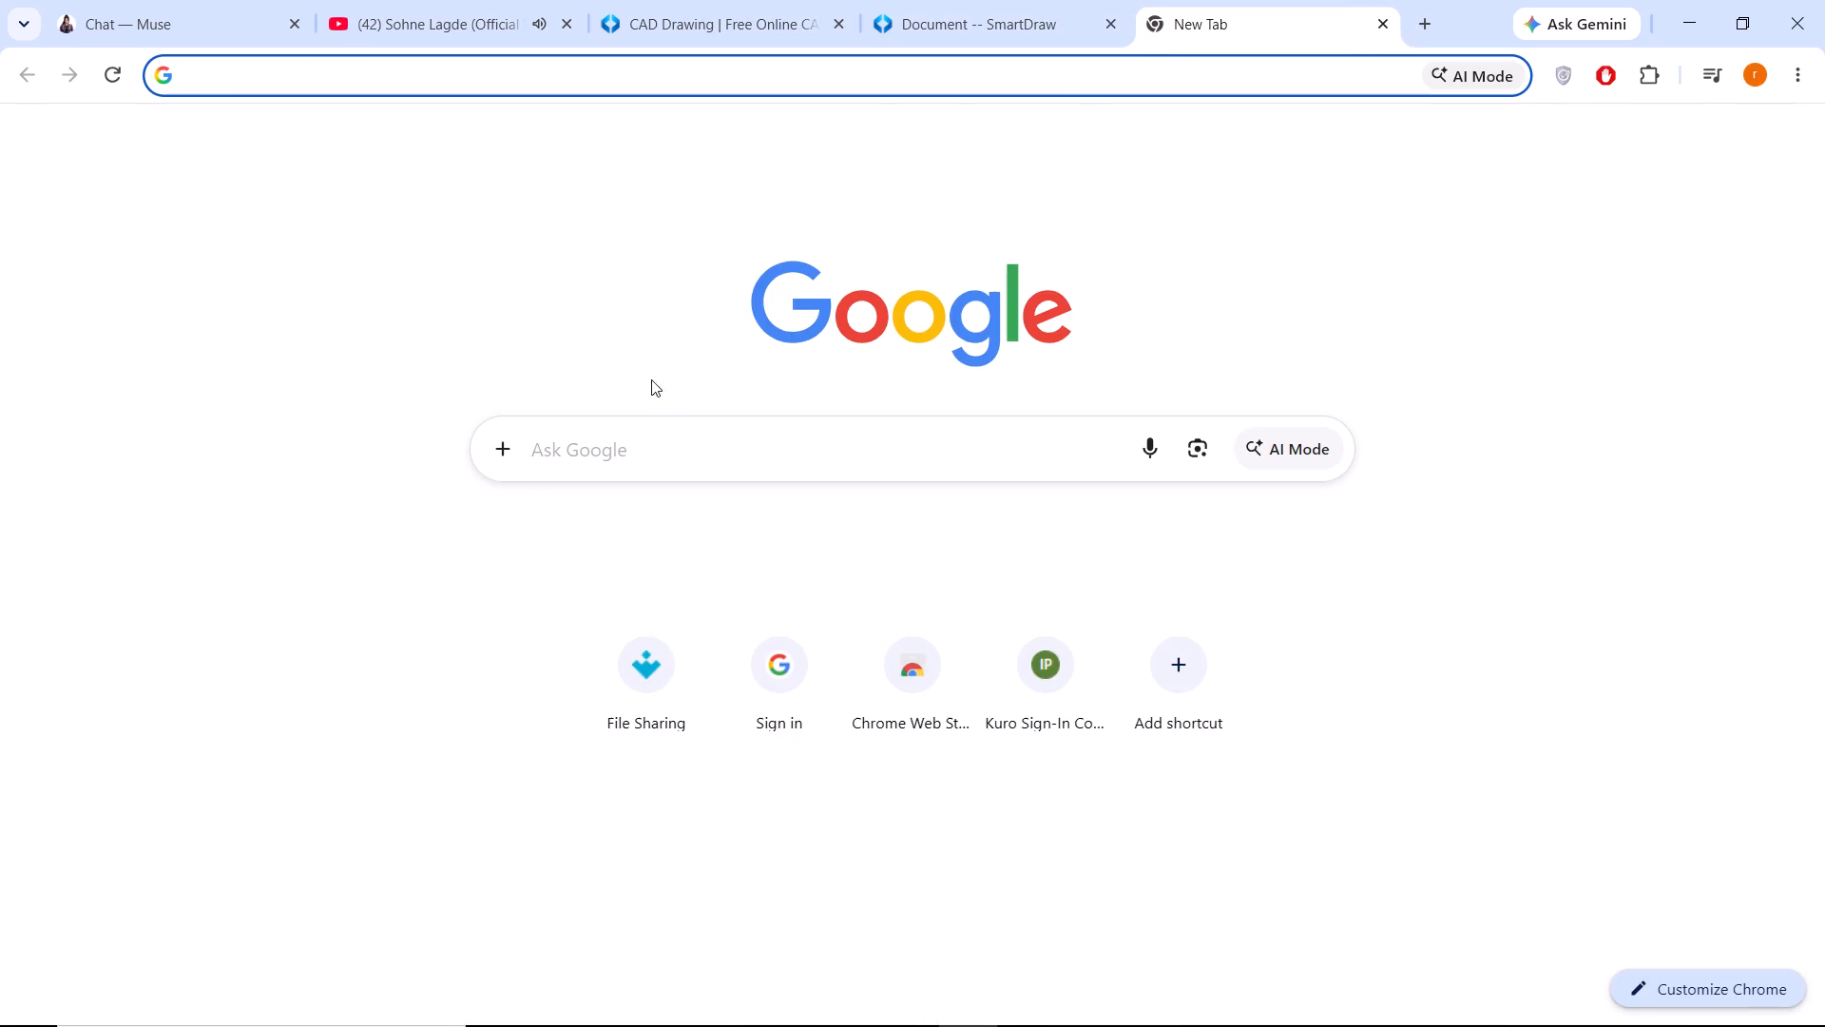
pyautogui.click(649, 434)
pyautogui.write('RF')
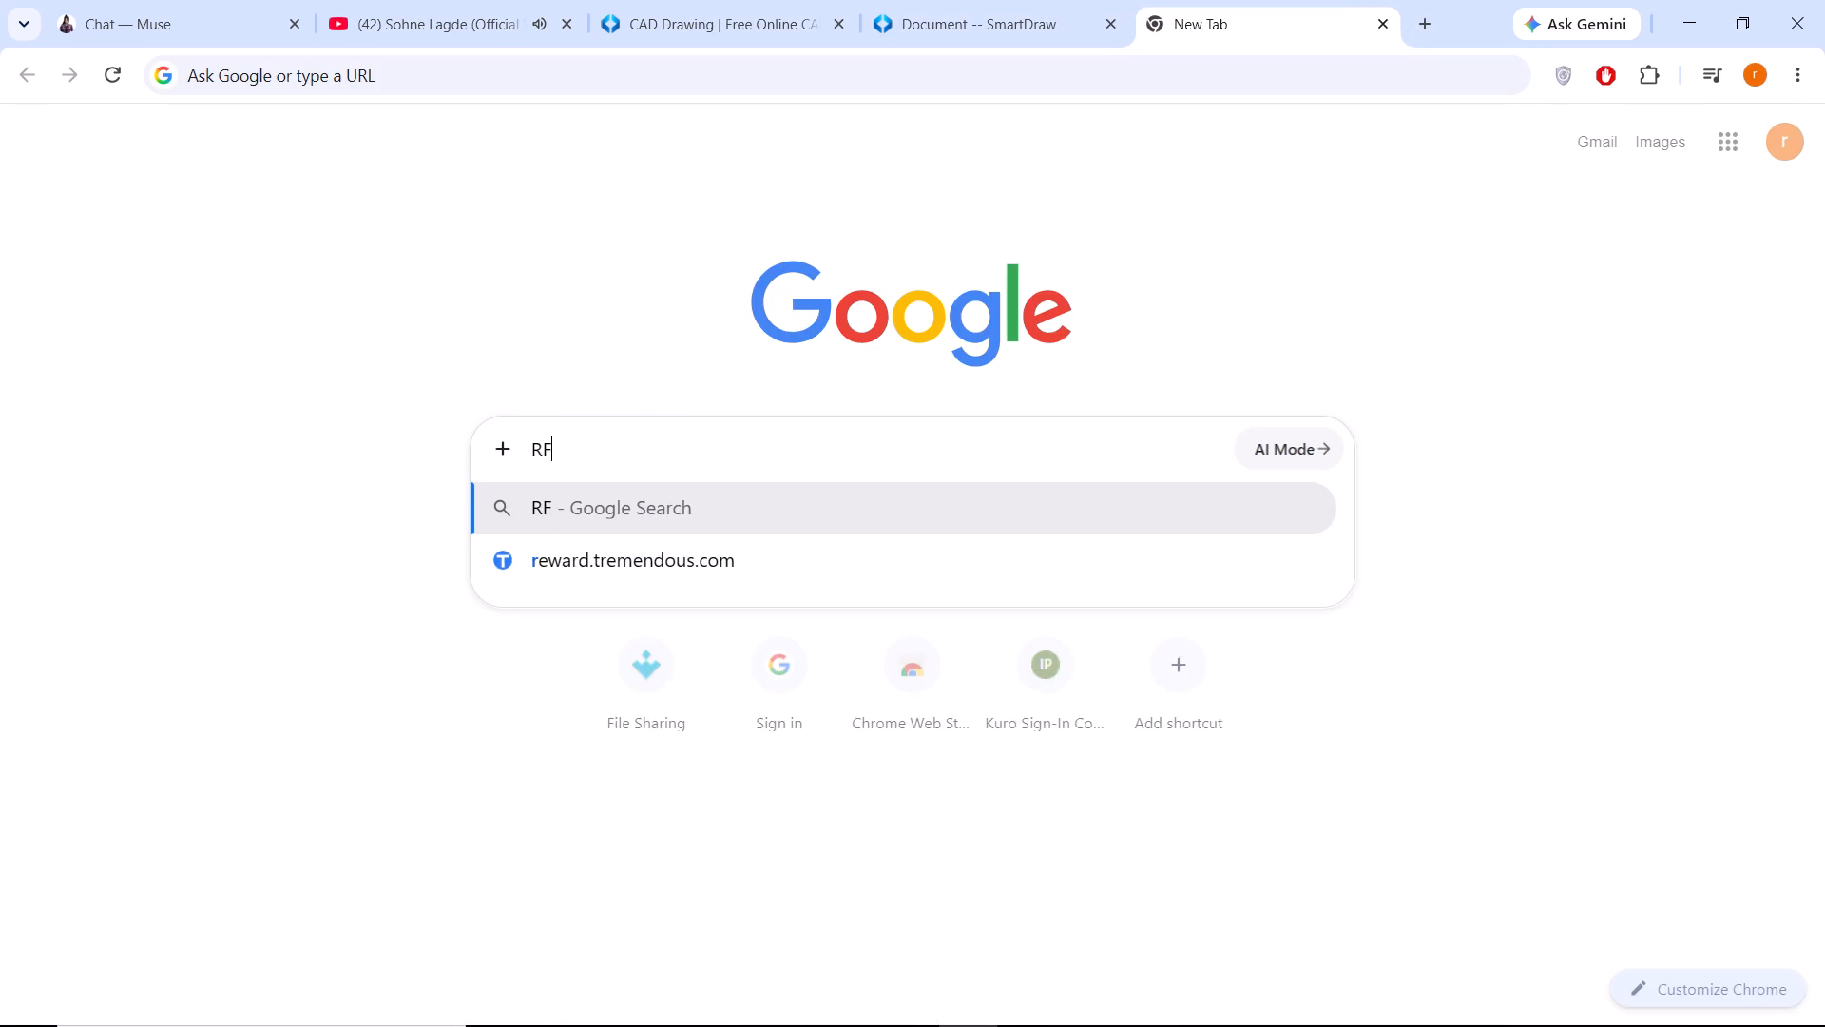
pyautogui.press('BackSpace')
pyautogui.press('BackSpace')
pyautogui.write('FX')
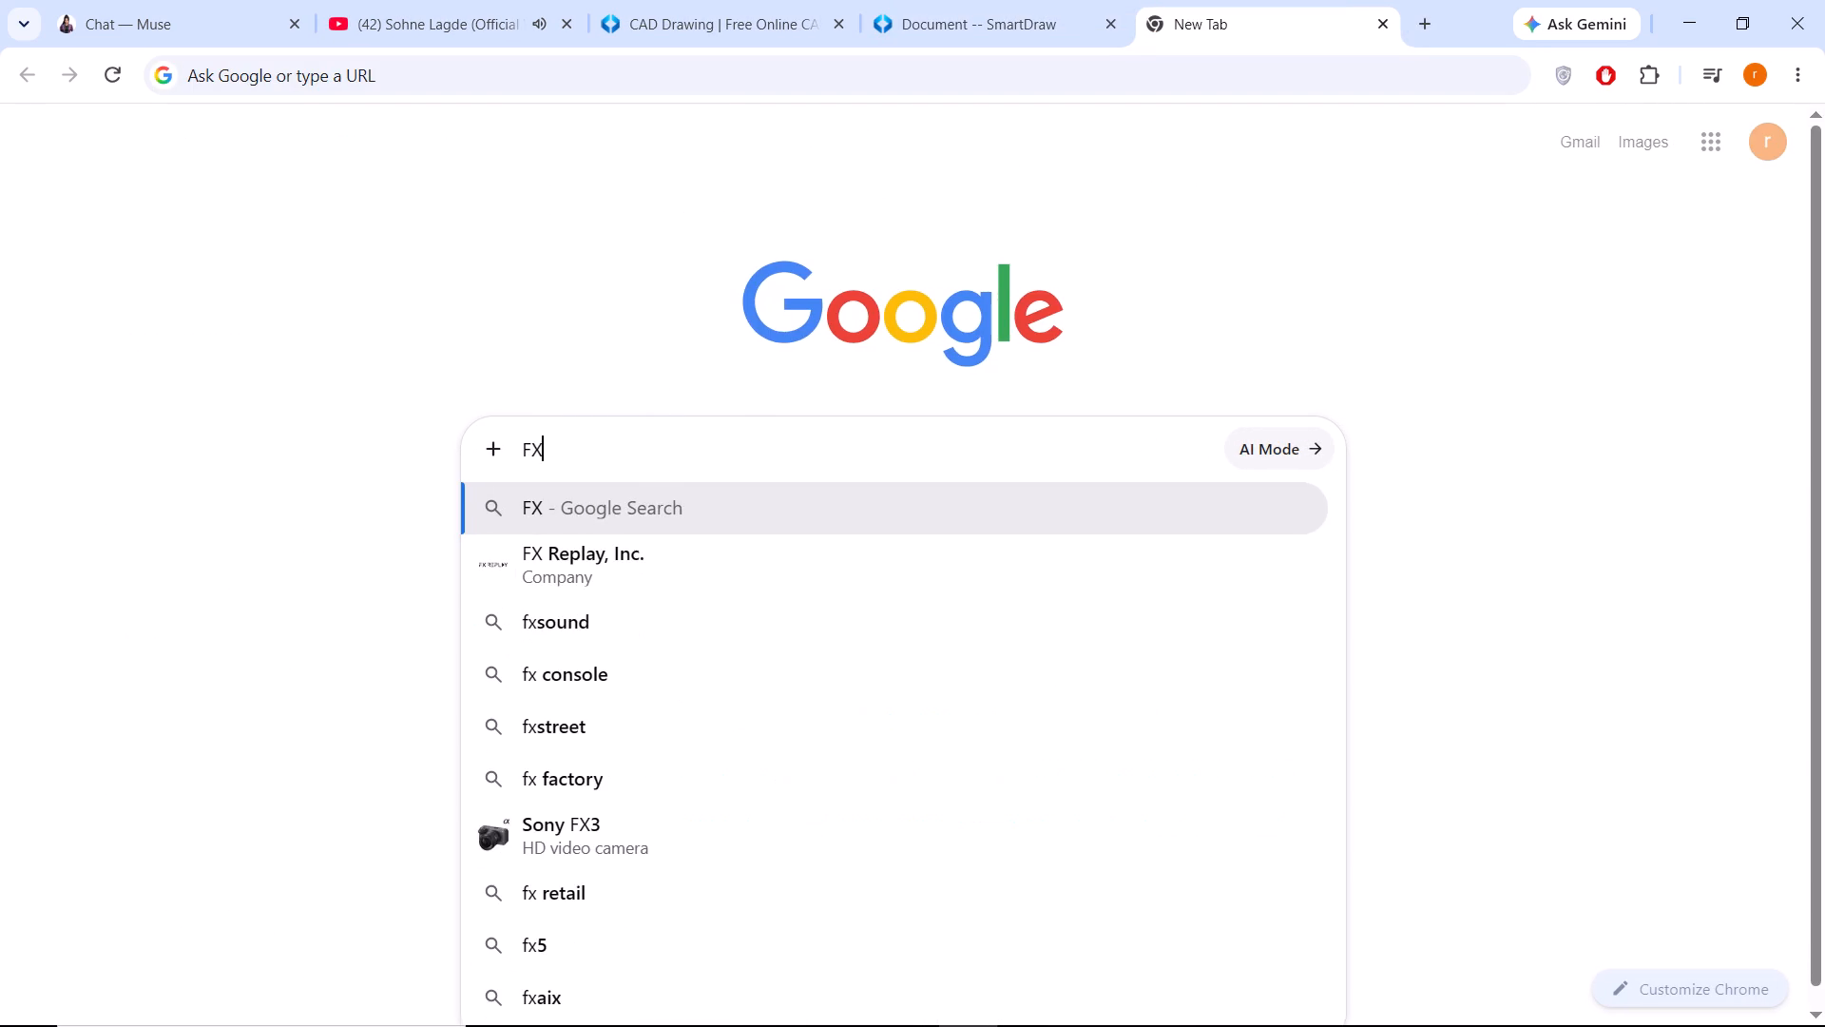
pyautogui.click(624, 560)
pyautogui.click(463, 361)
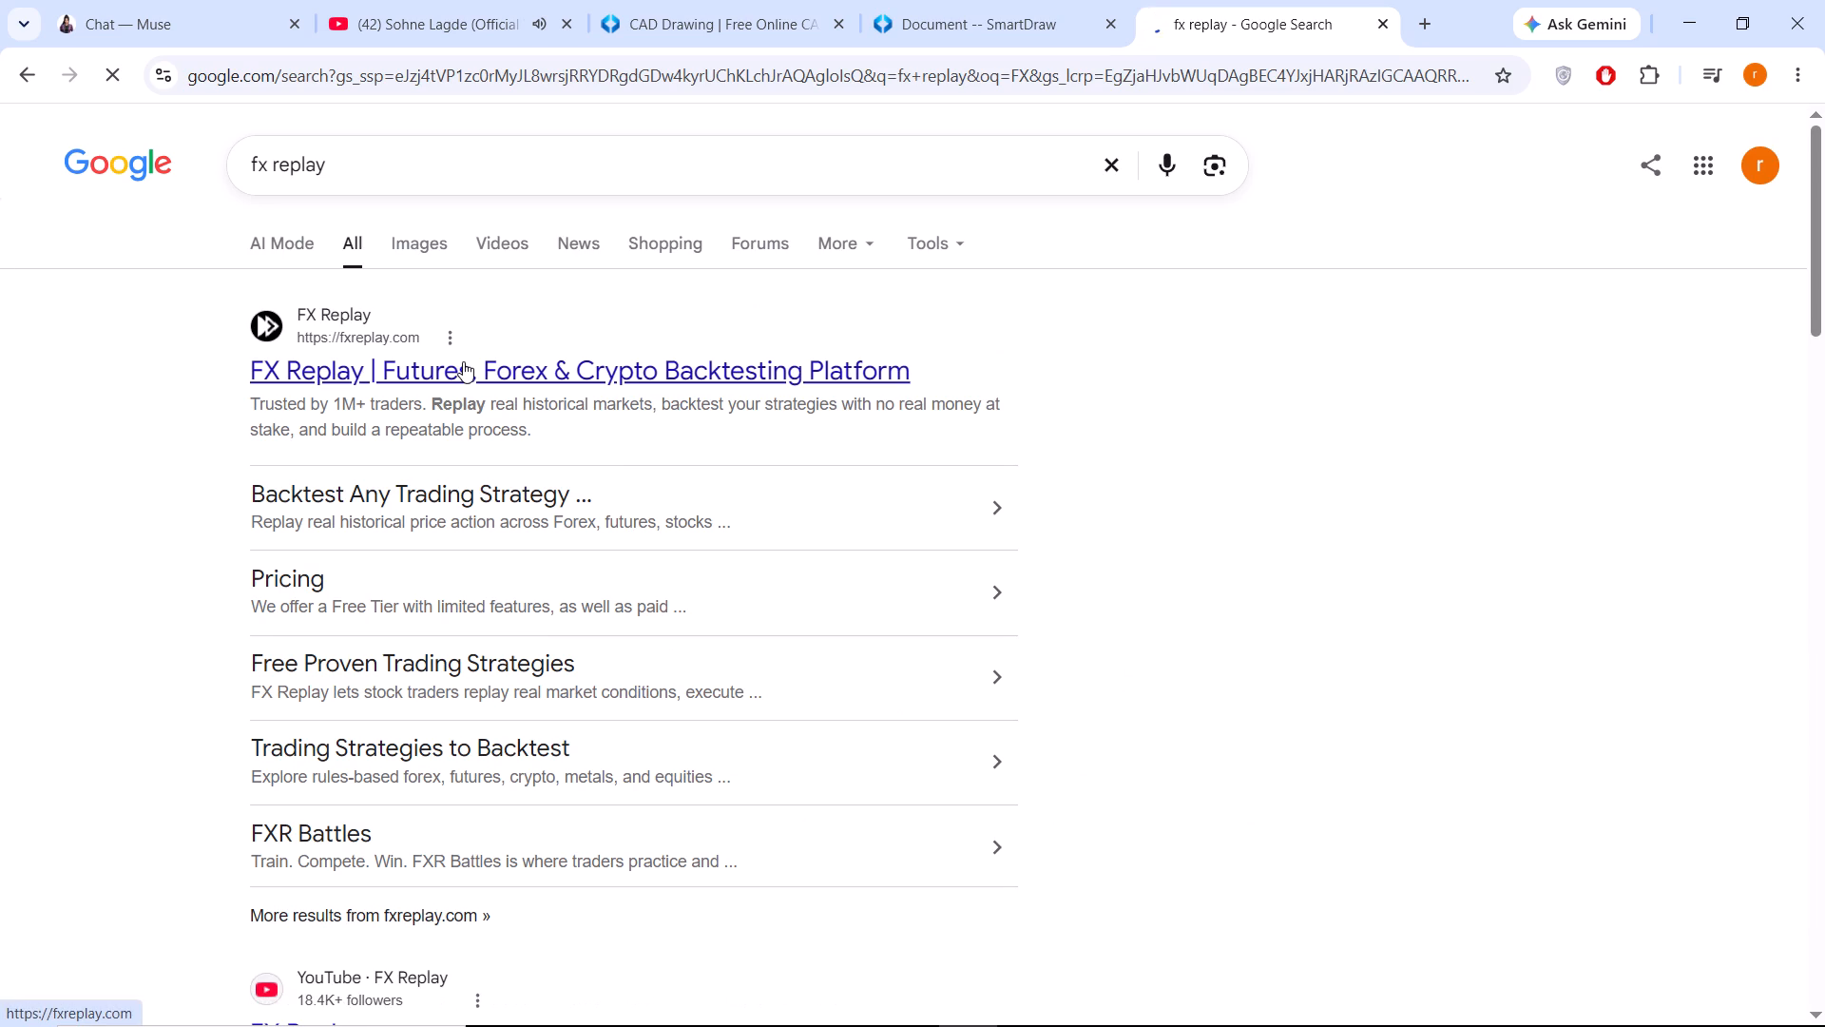
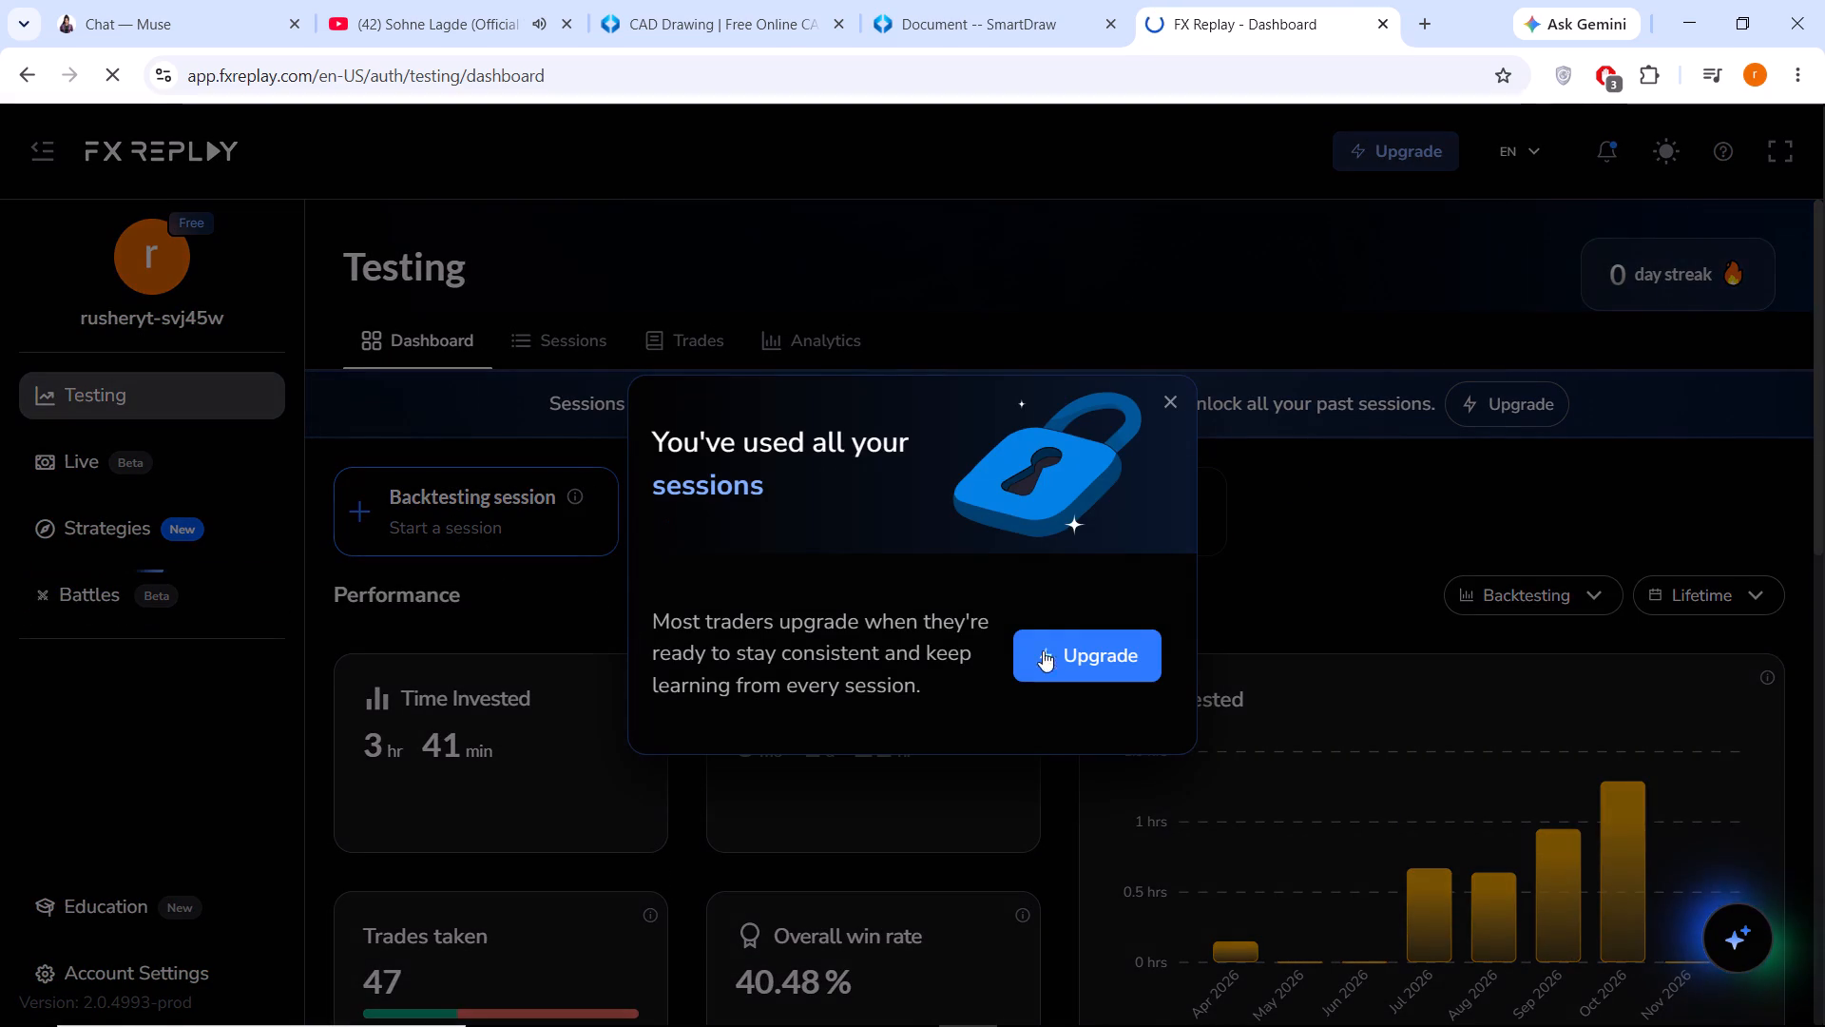
# Dismiss the notice about used-up sessions and open the Sessions page of the Testing area.
pyautogui.click(1075, 341)
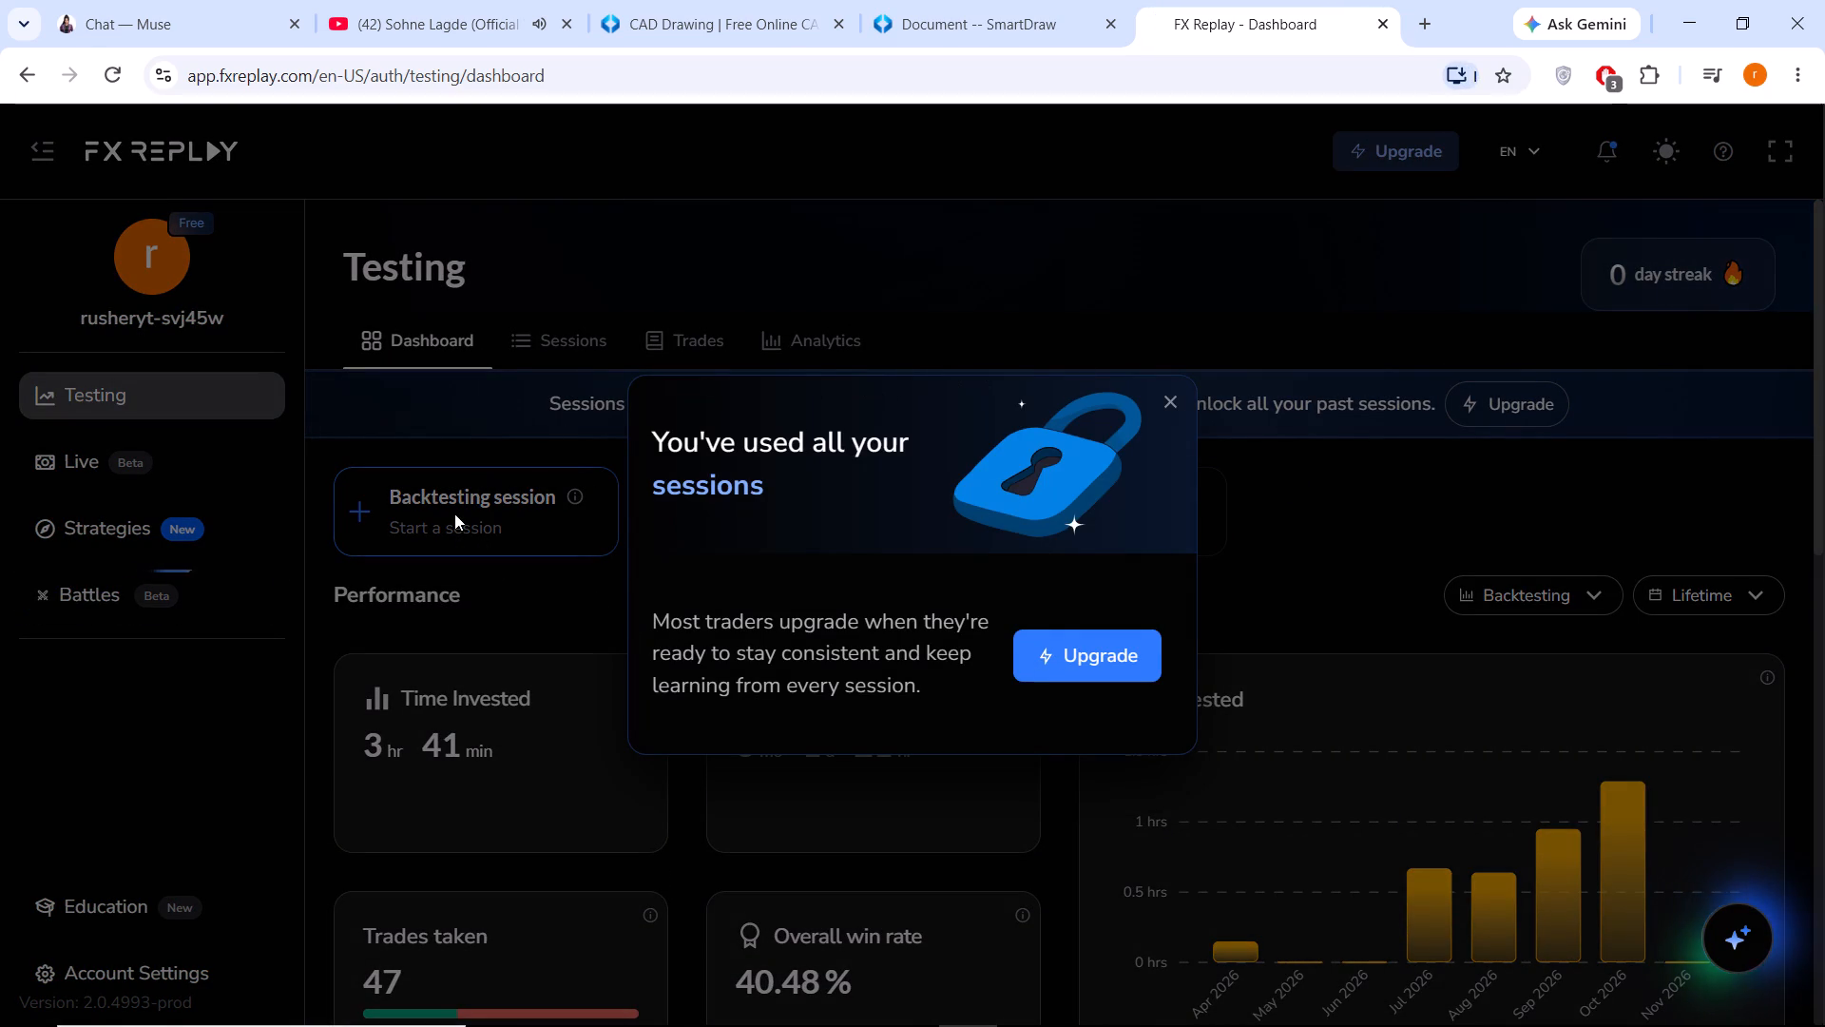
pyautogui.click(454, 513)
pyautogui.click(534, 522)
pyautogui.click(1058, 576)
pyautogui.click(1172, 403)
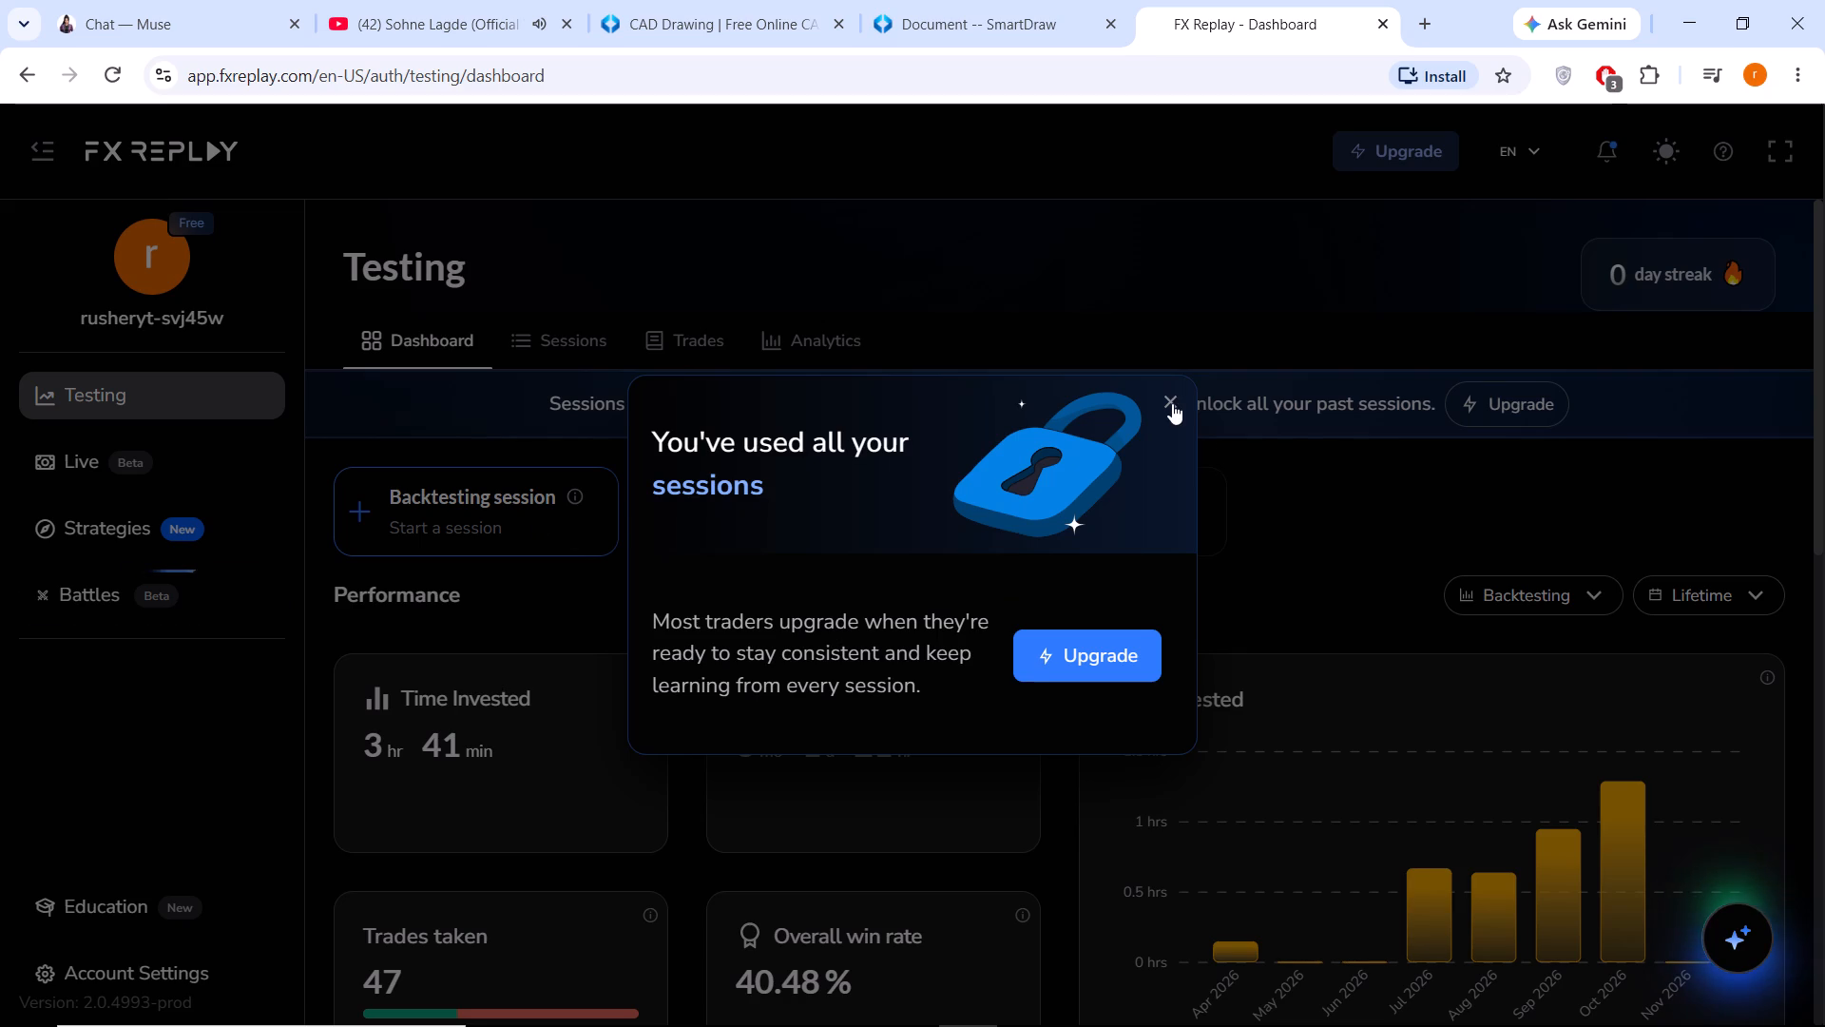
pyautogui.click(549, 322)
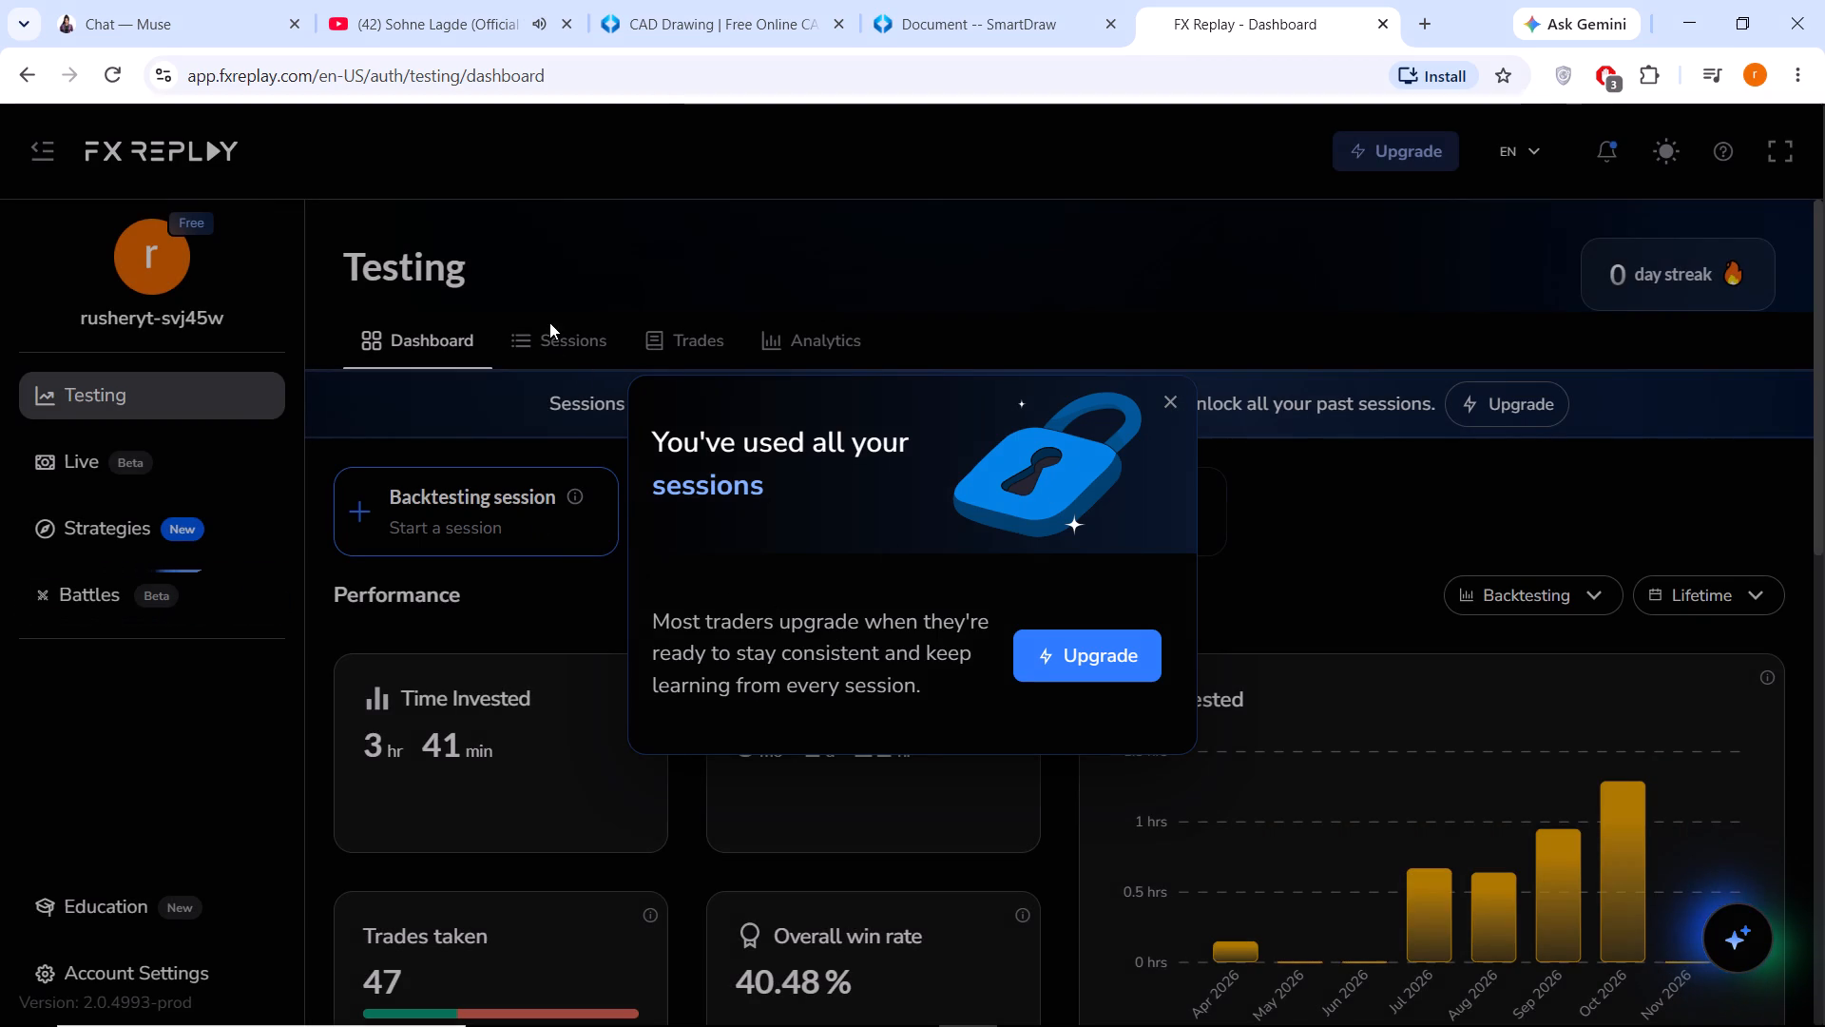
pyautogui.click(1164, 402)
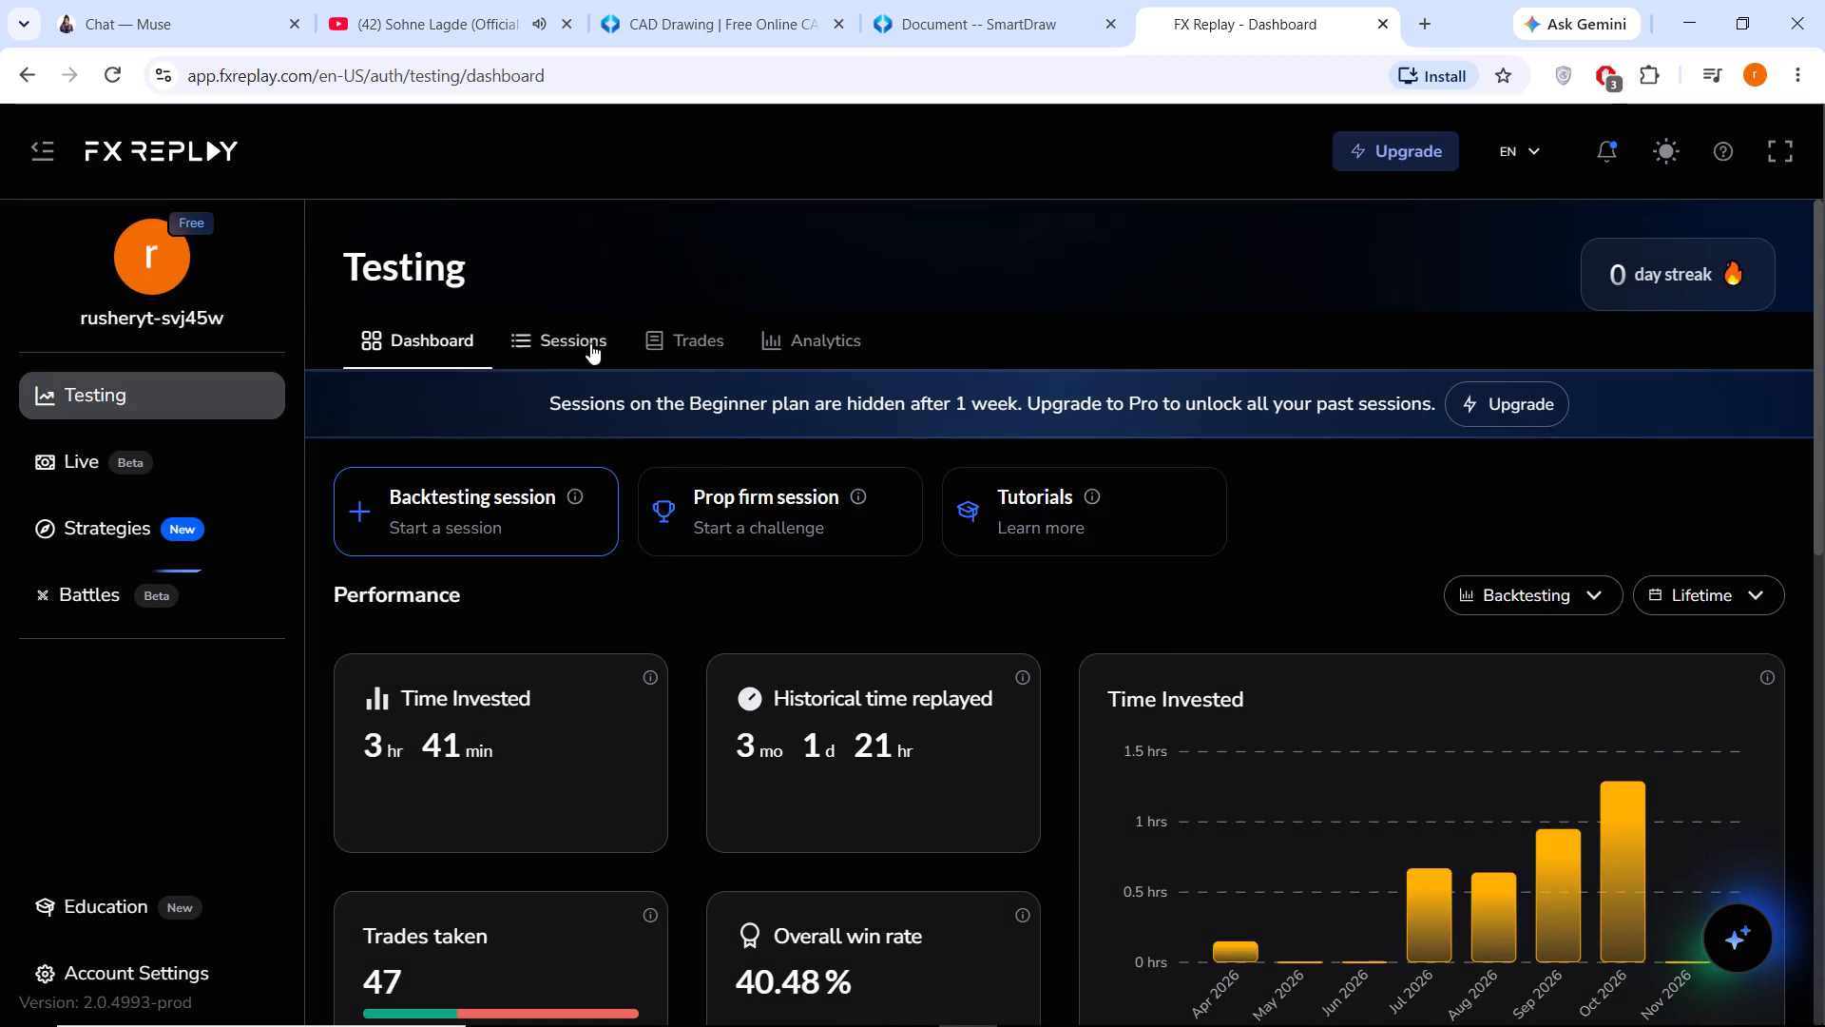
pyautogui.click(590, 343)
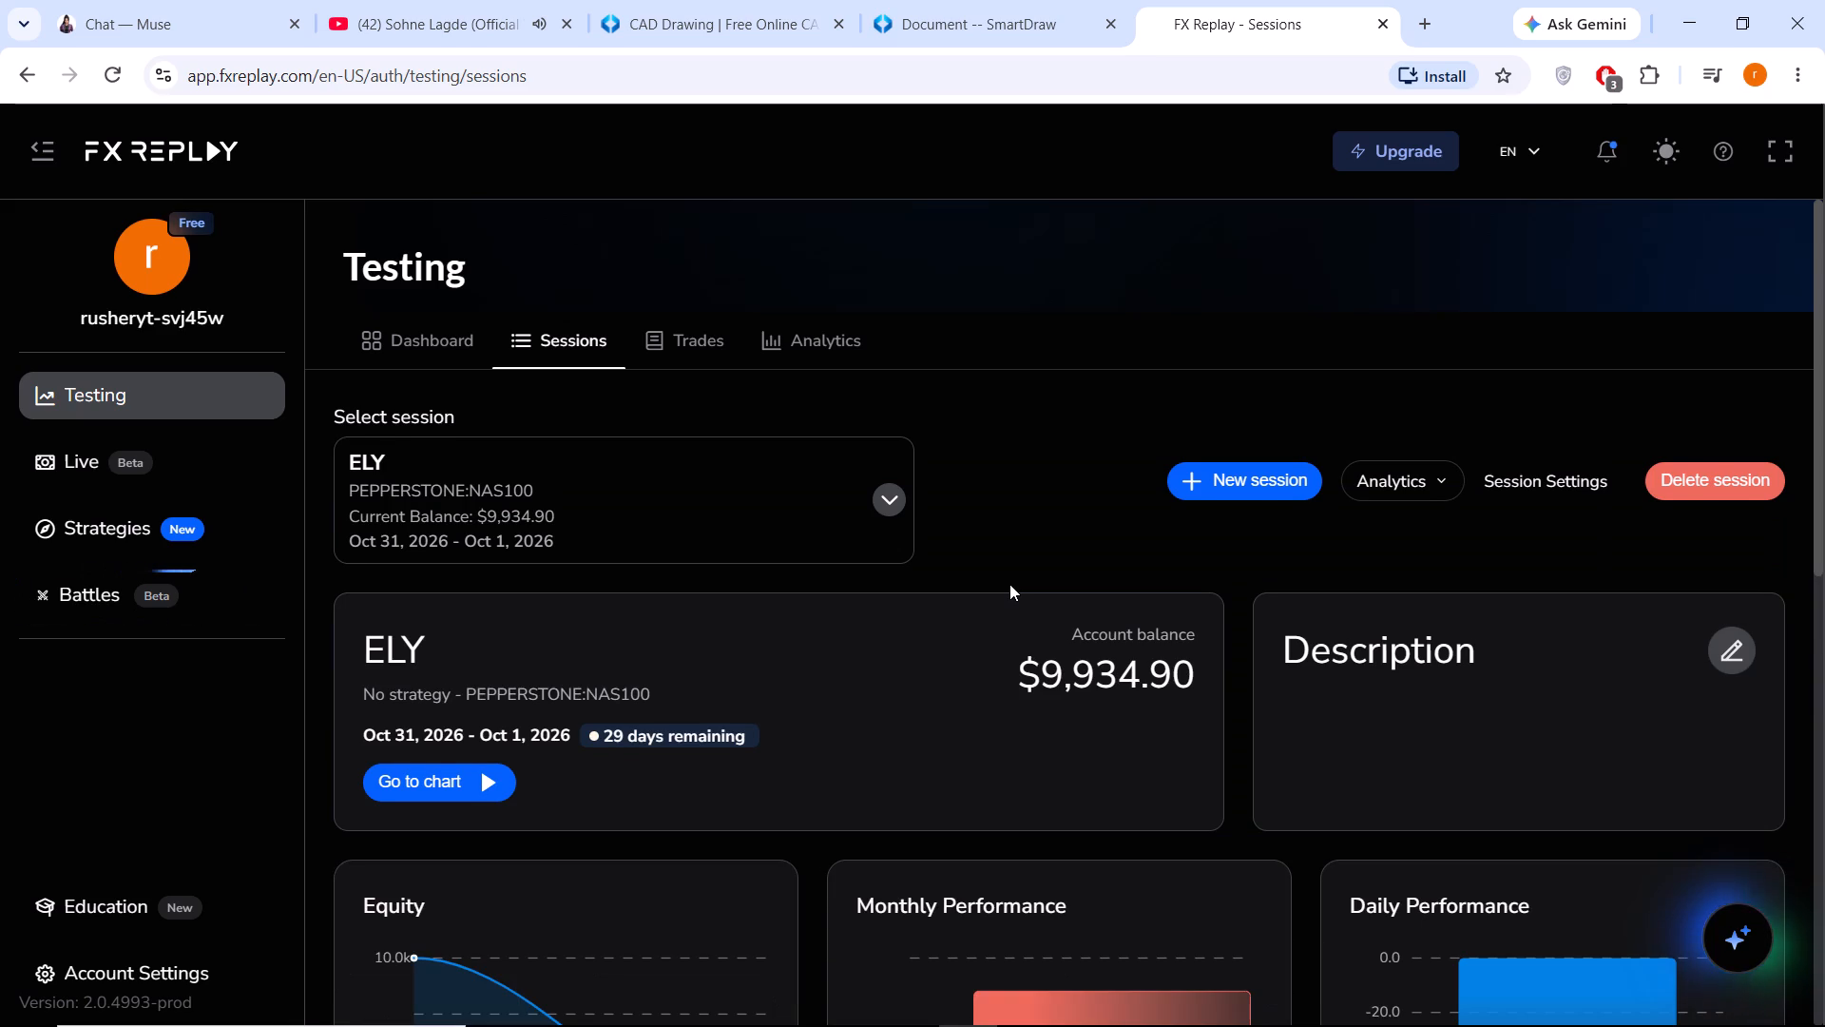
# Review the ELY NAS100 session's performance charts, metrics and recent trades.
pyautogui.scroll(-4, 1009, 584)
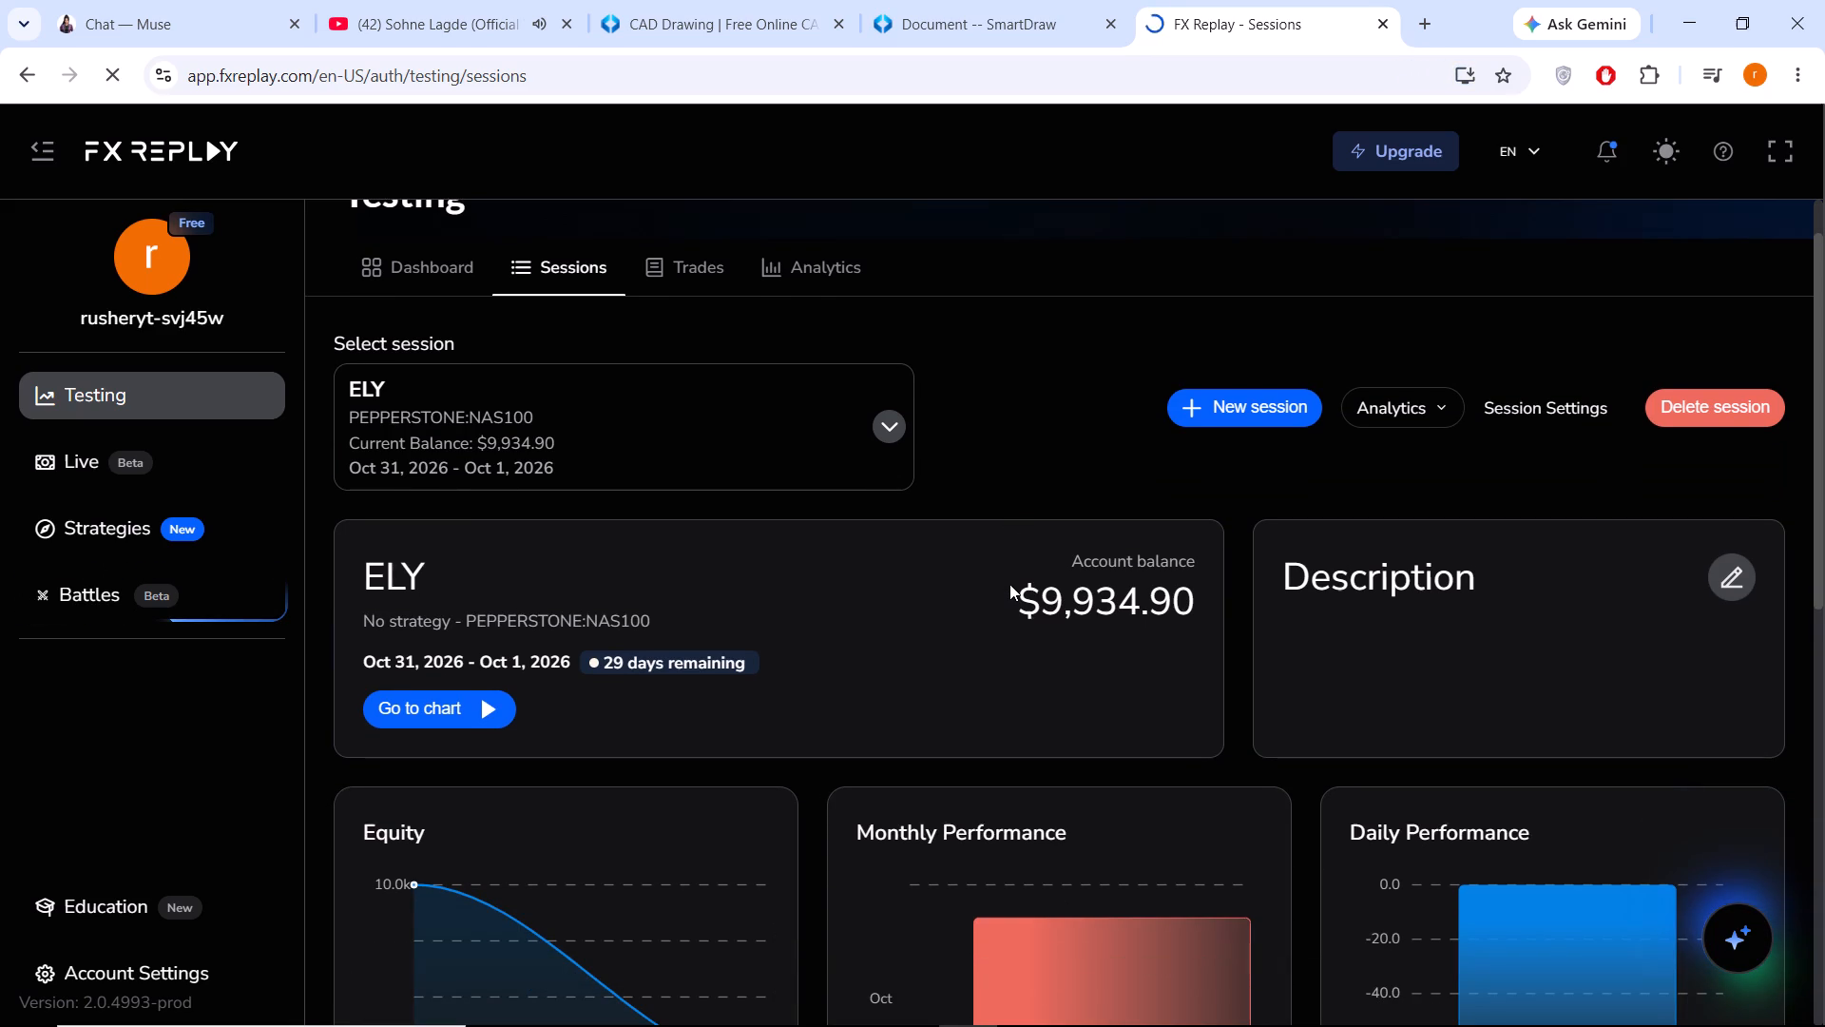
pyautogui.scroll(-4, 1009, 584)
pyautogui.scroll(-3, 812, 724)
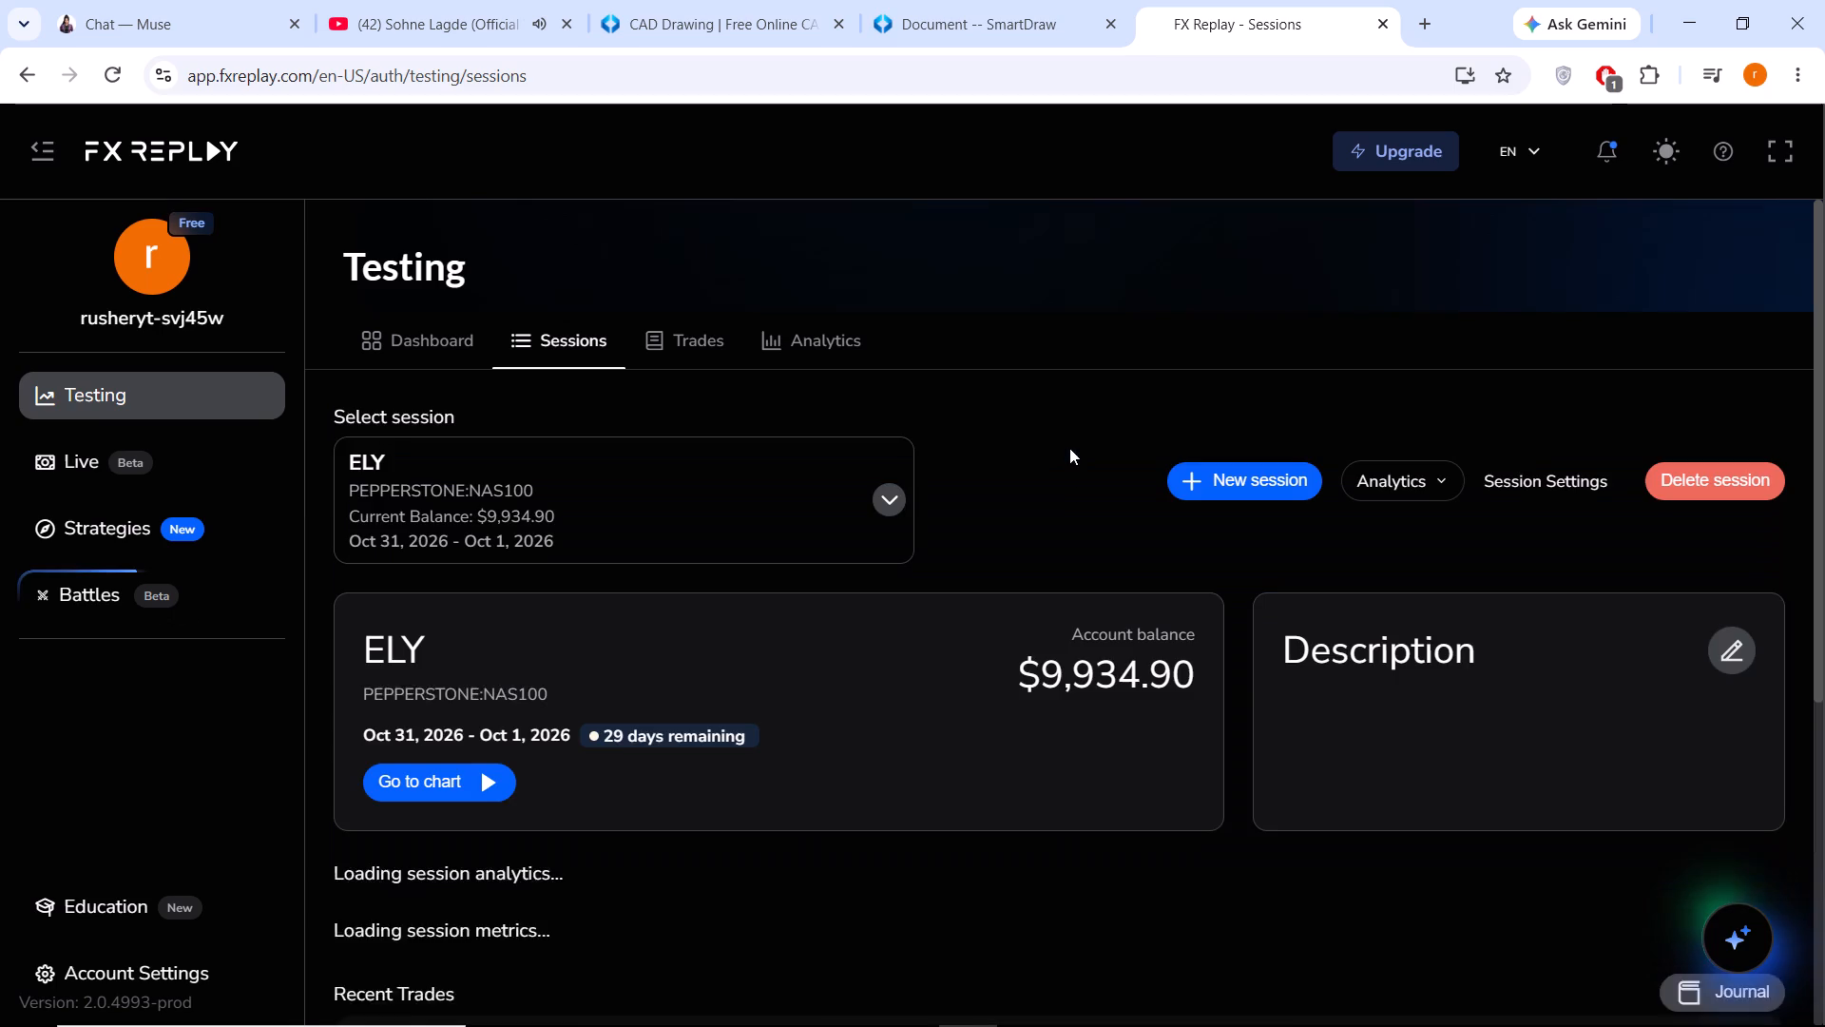
pyautogui.scroll(-8, 1052, 571)
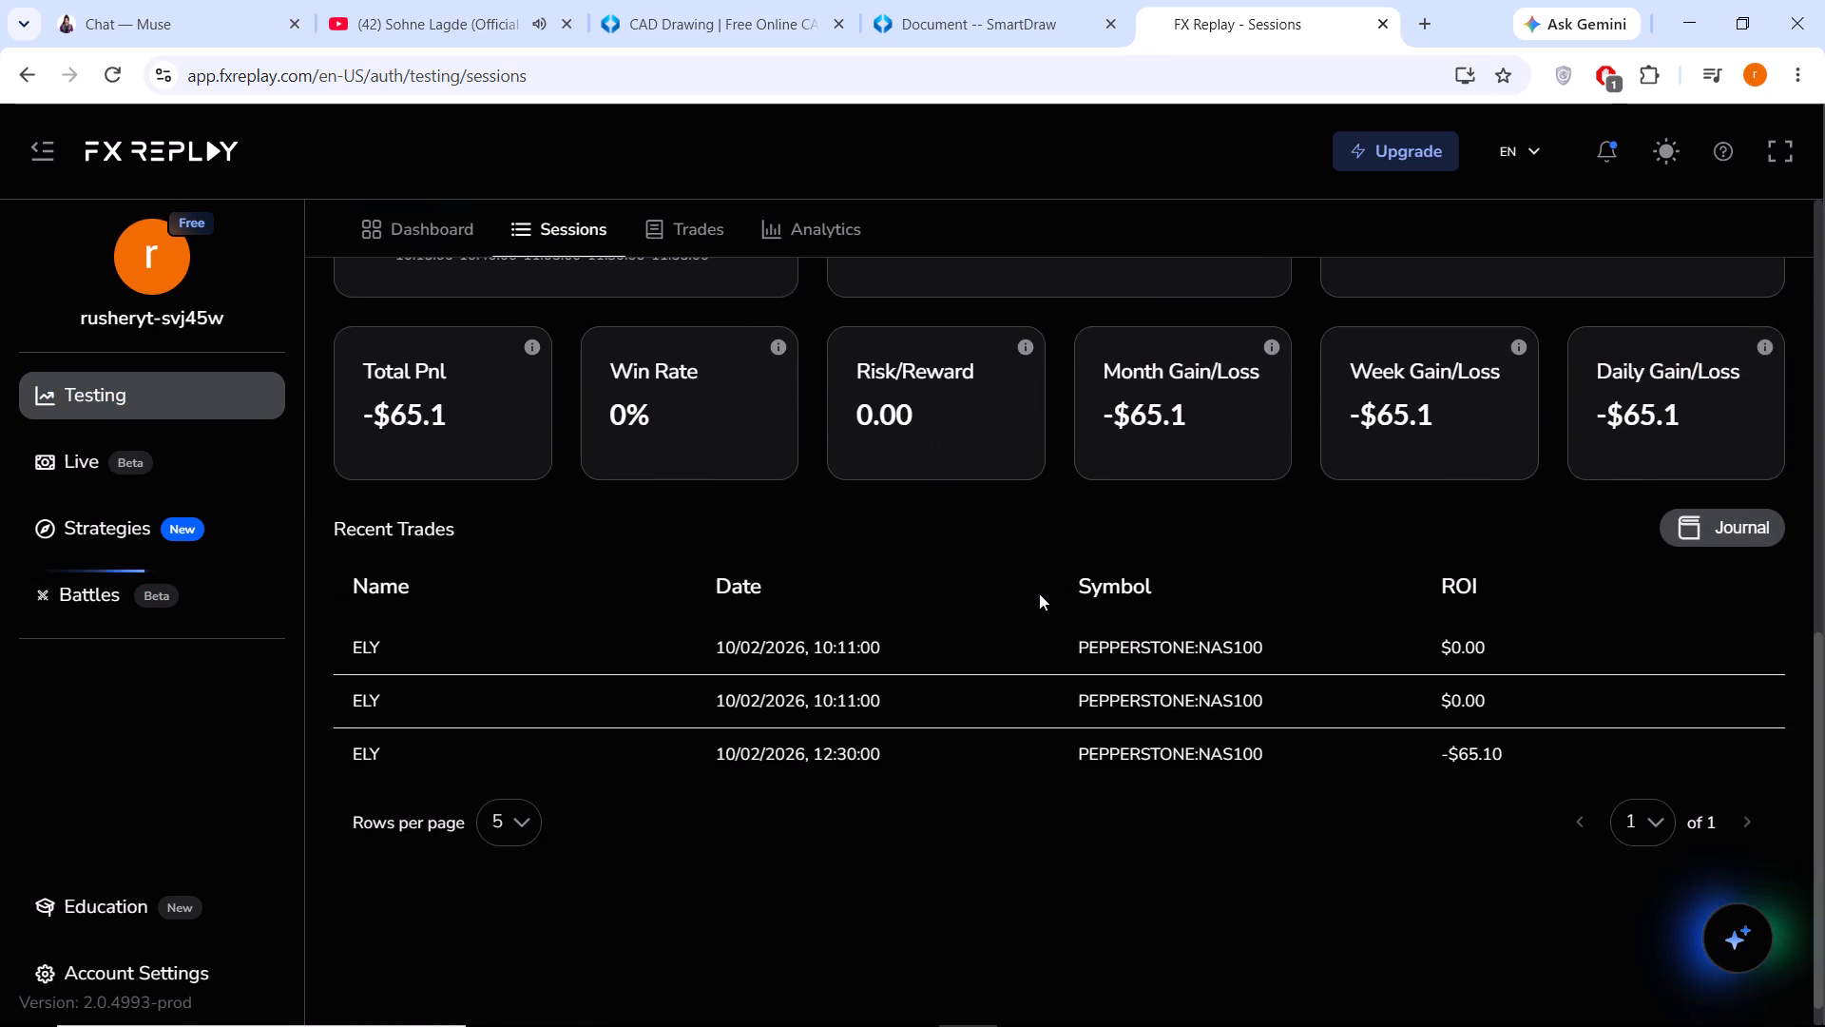
pyautogui.scroll(-4, 1039, 593)
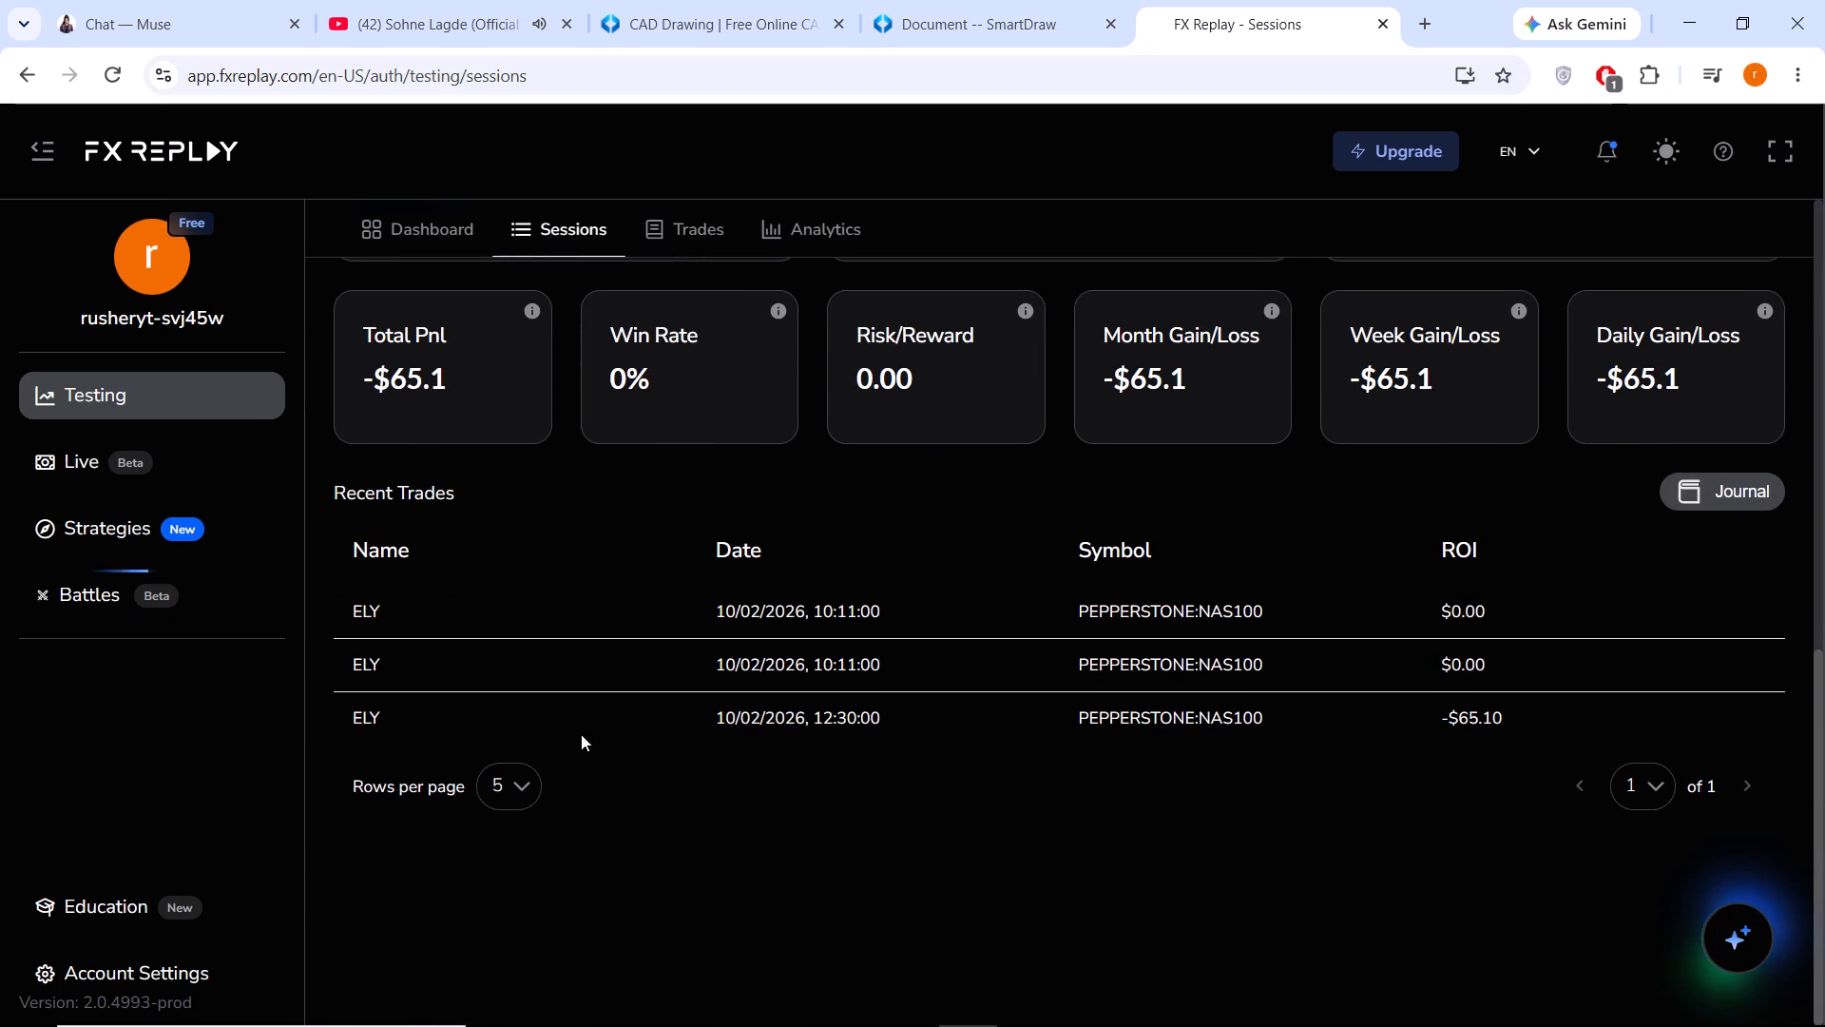
pyautogui.scroll(2, 760, 624)
pyautogui.scroll(2, 1652, 604)
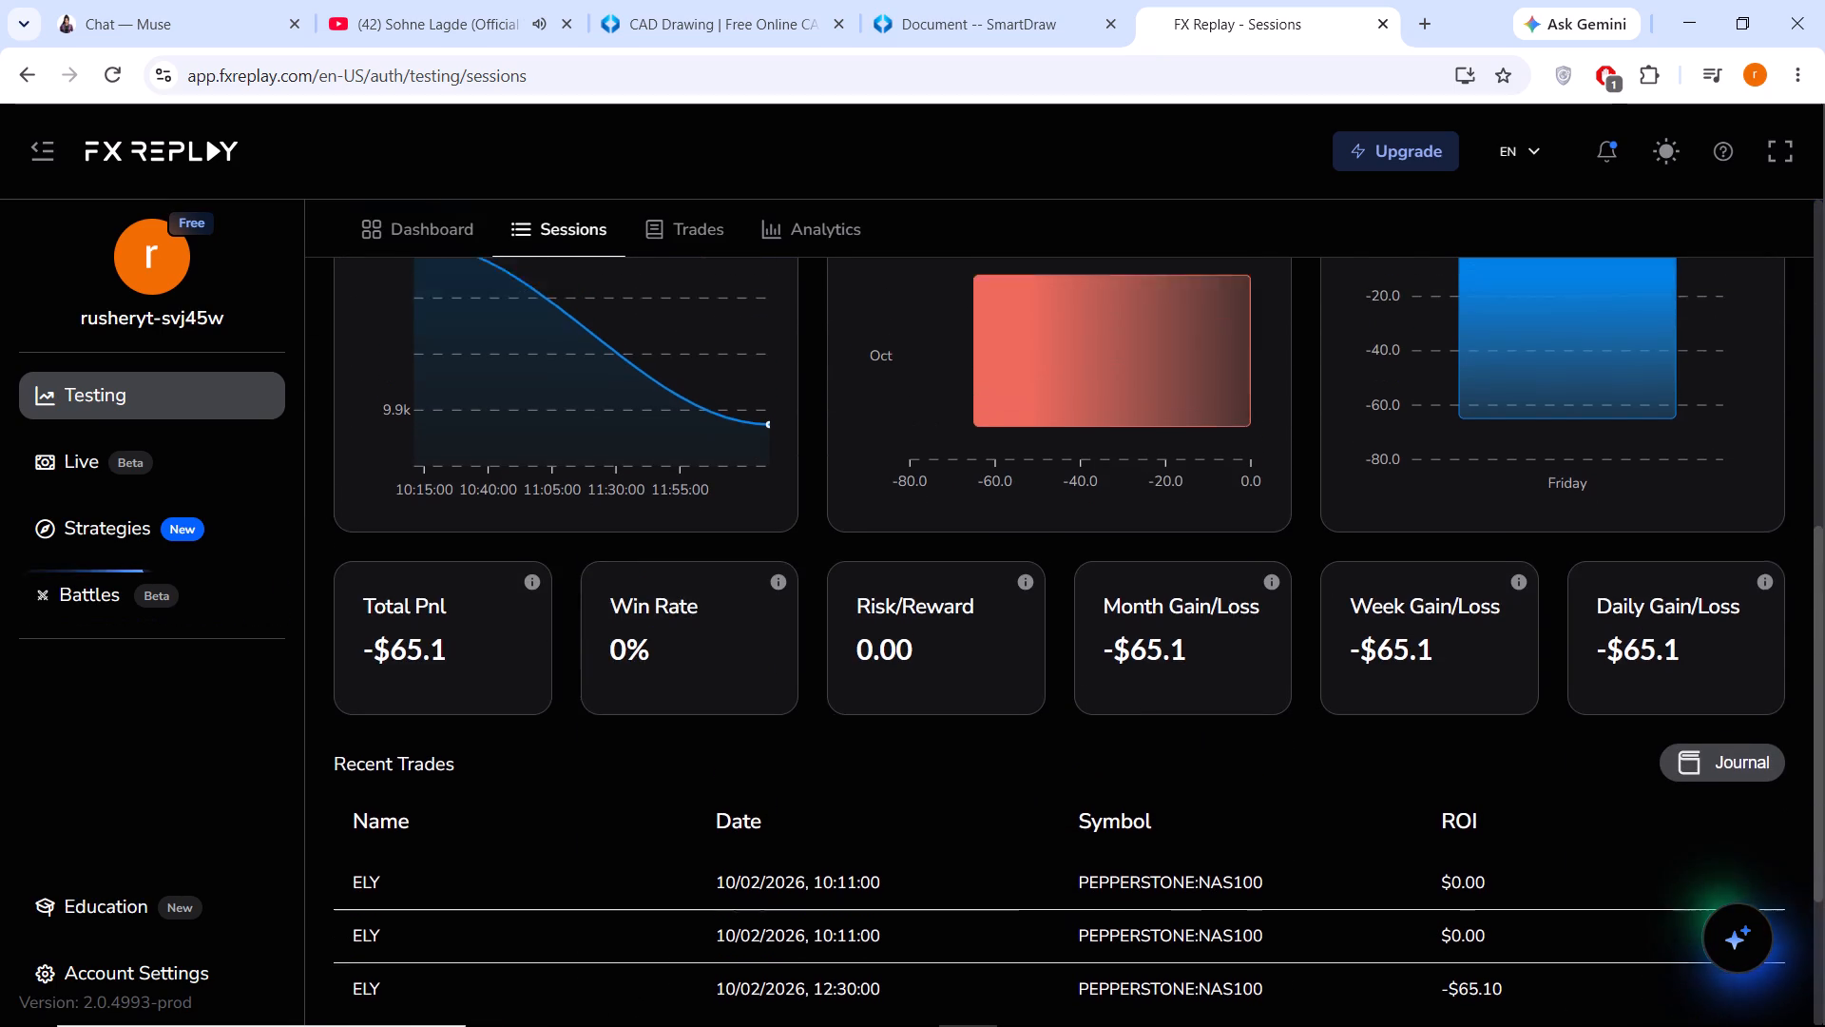
pyautogui.scroll(3, 1092, 558)
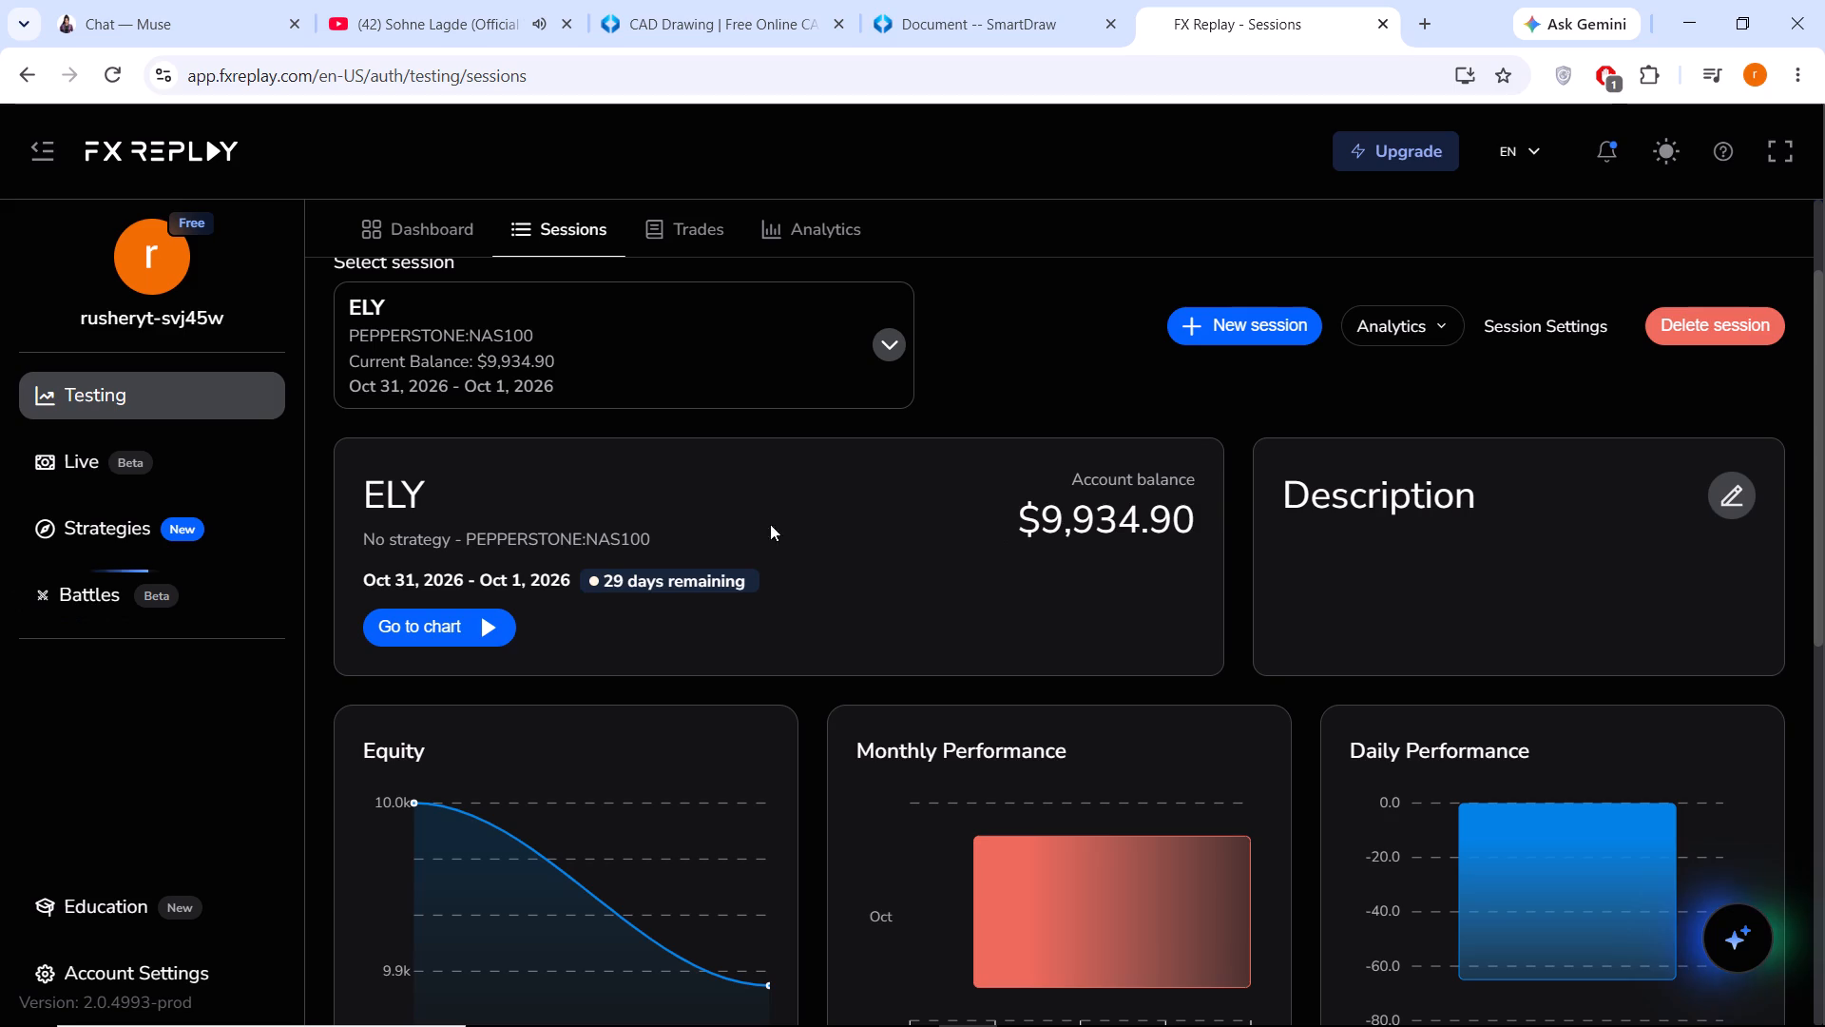
pyautogui.rightClick(733, 582)
pyautogui.click(658, 474)
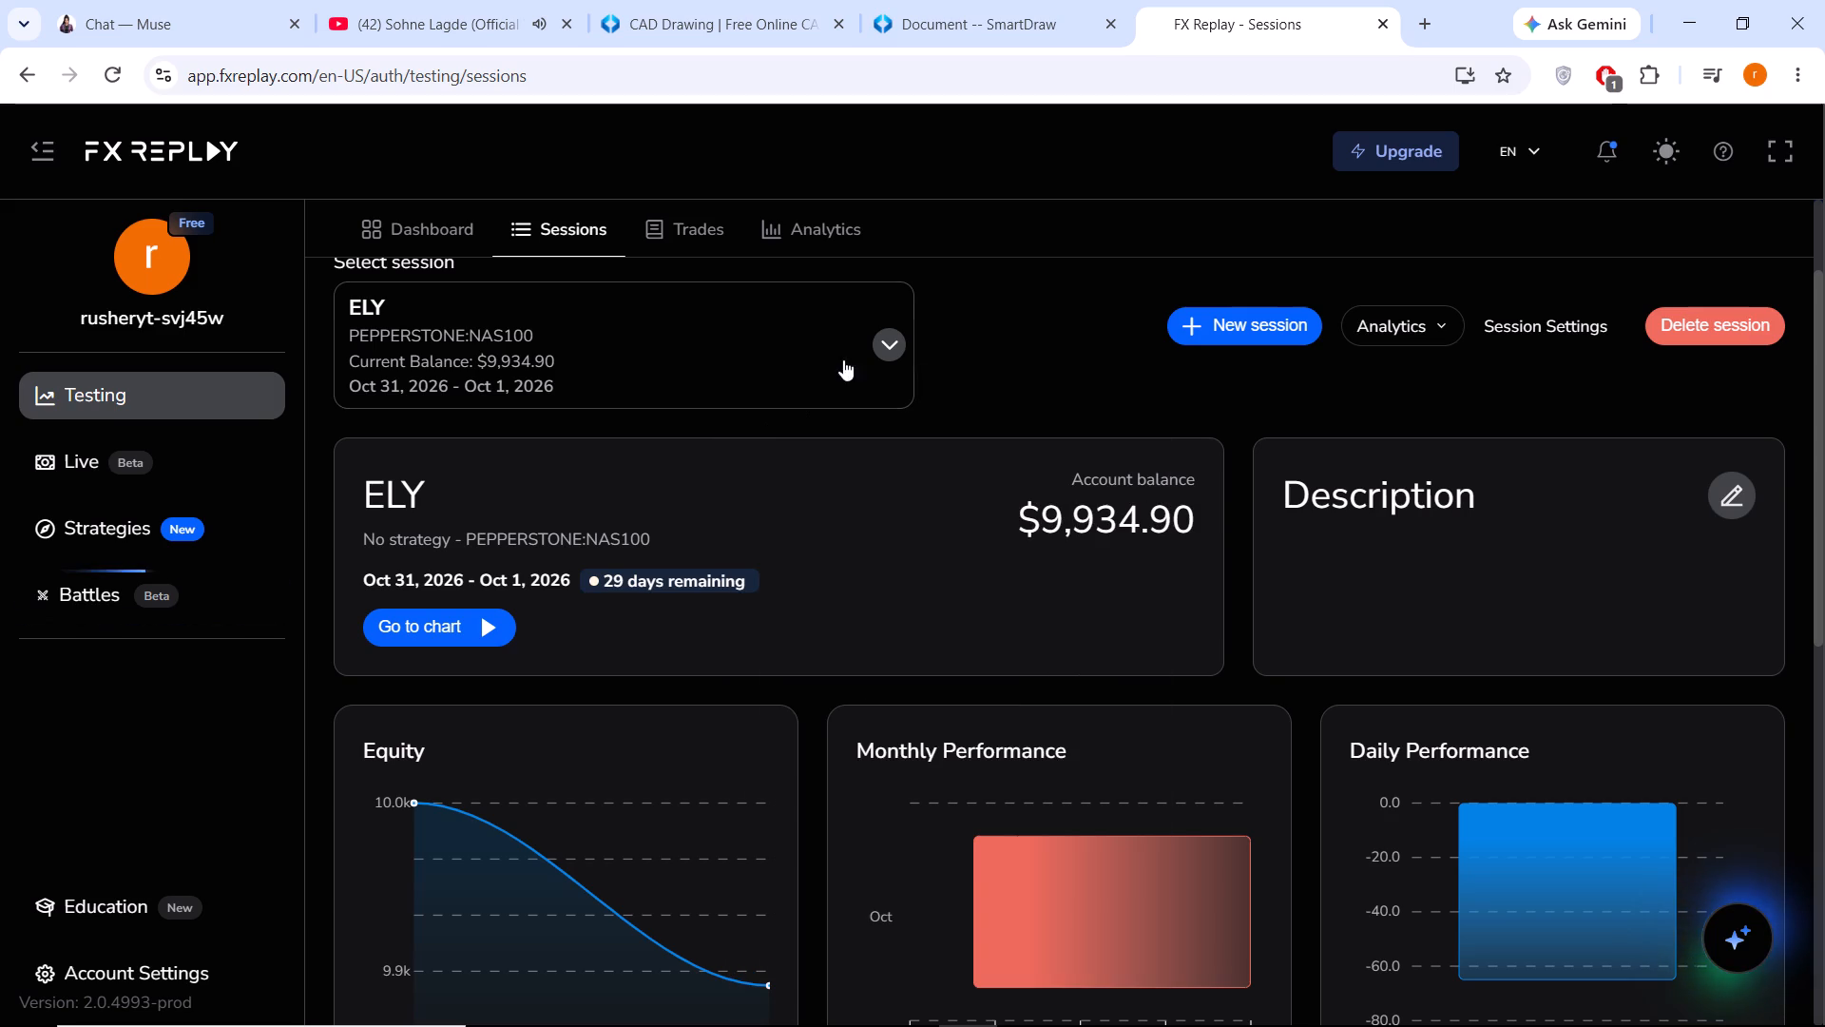
# Delete the ELY backtesting session on PEPPERSTONE:NAS100.
pyautogui.click(893, 334)
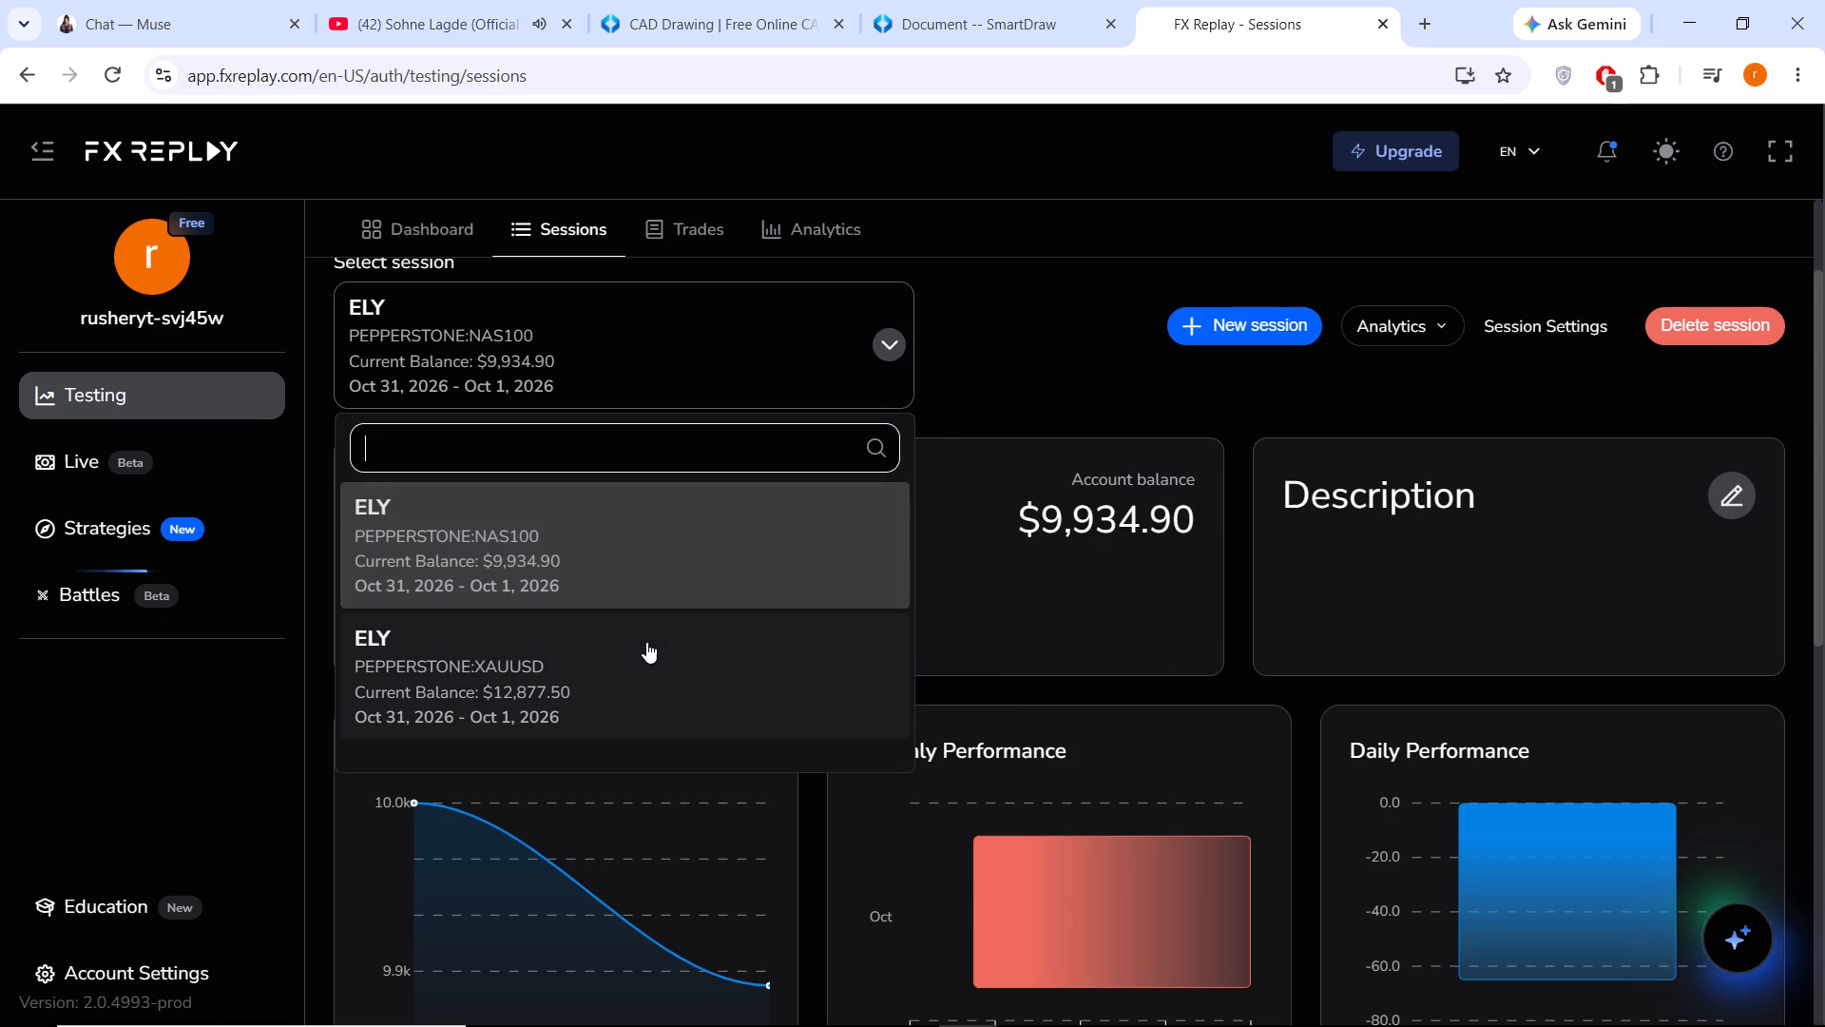
pyautogui.rightClick(665, 511)
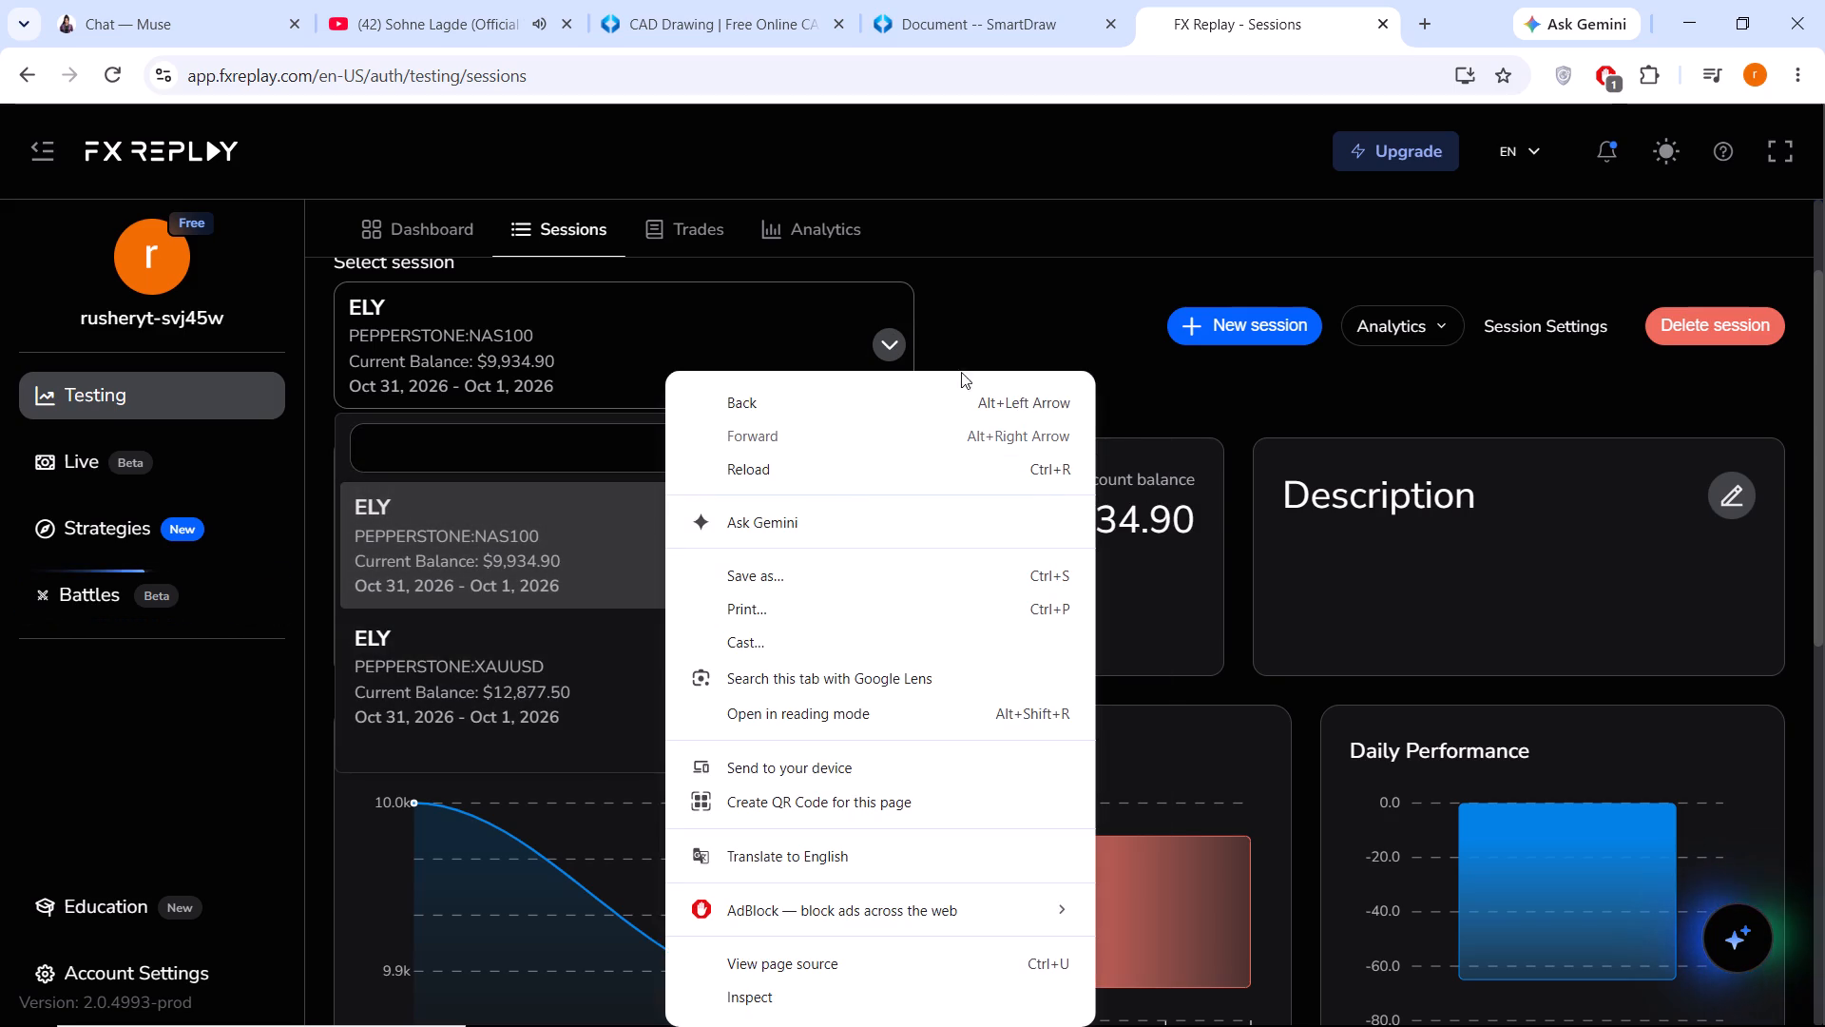
pyautogui.click(989, 326)
pyautogui.scroll(3, 1015, 350)
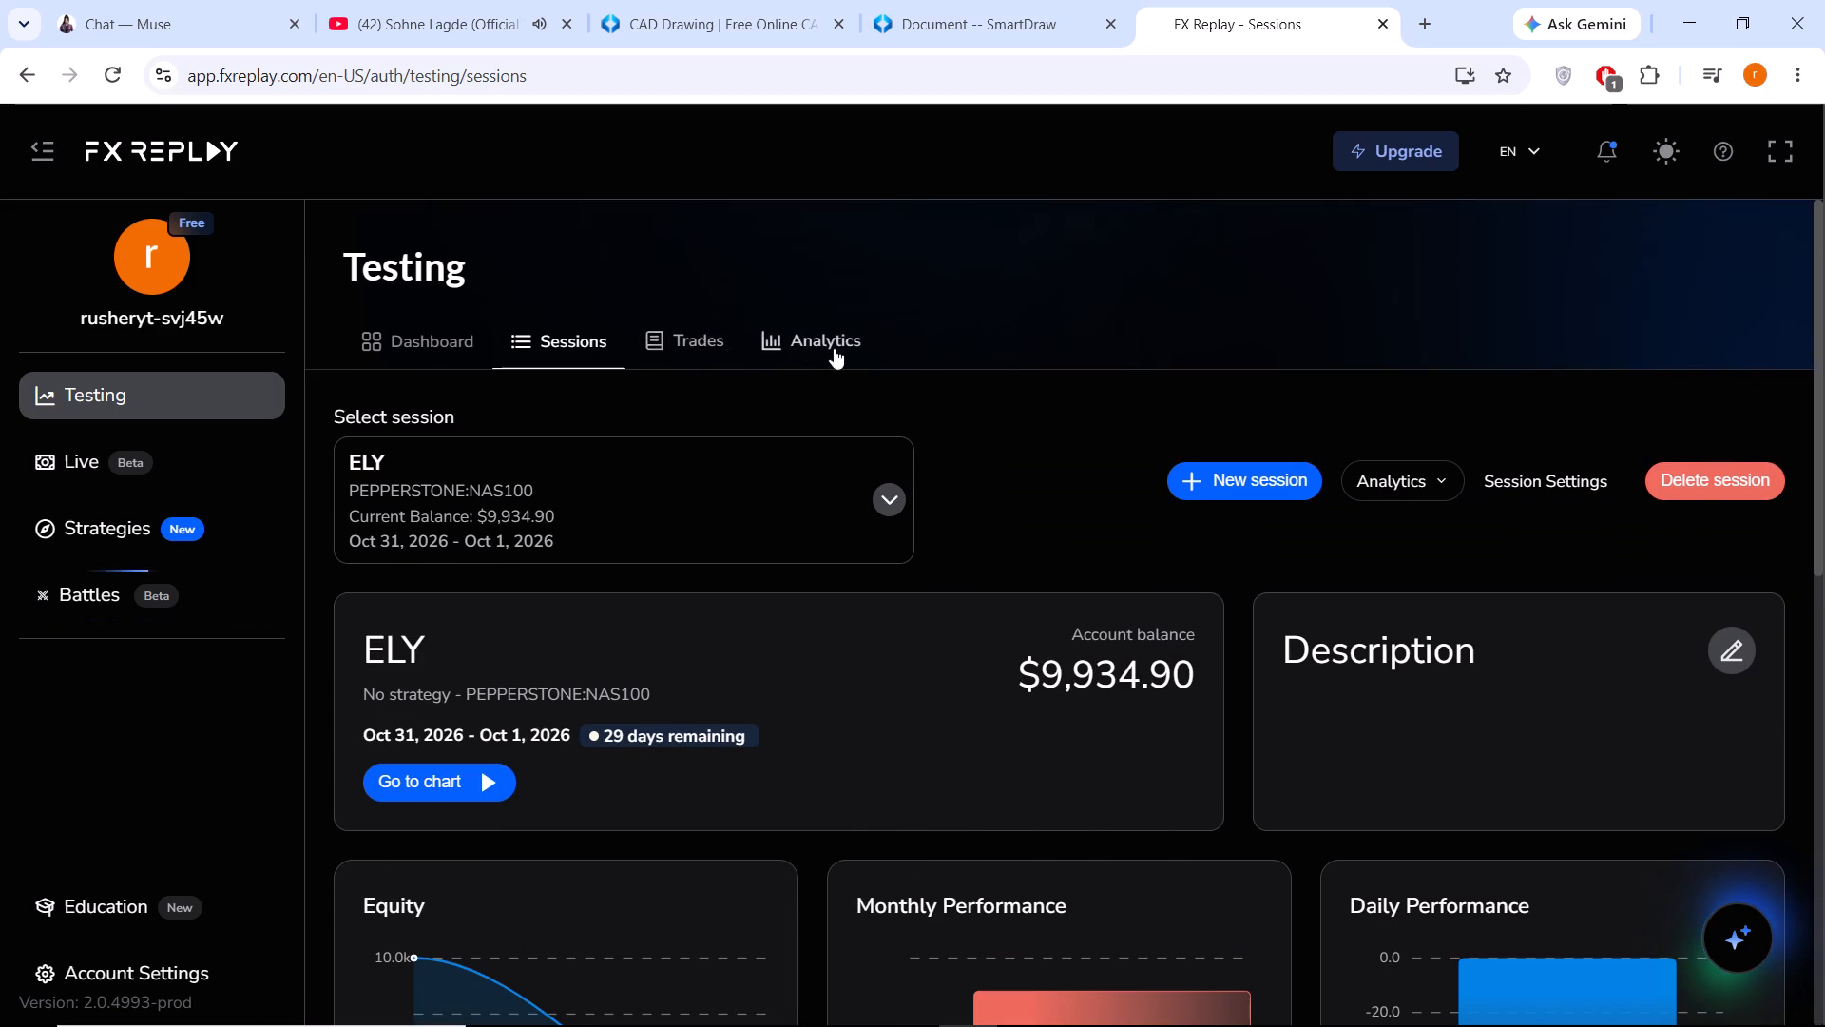
pyautogui.click(1429, 482)
pyautogui.click(1429, 482)
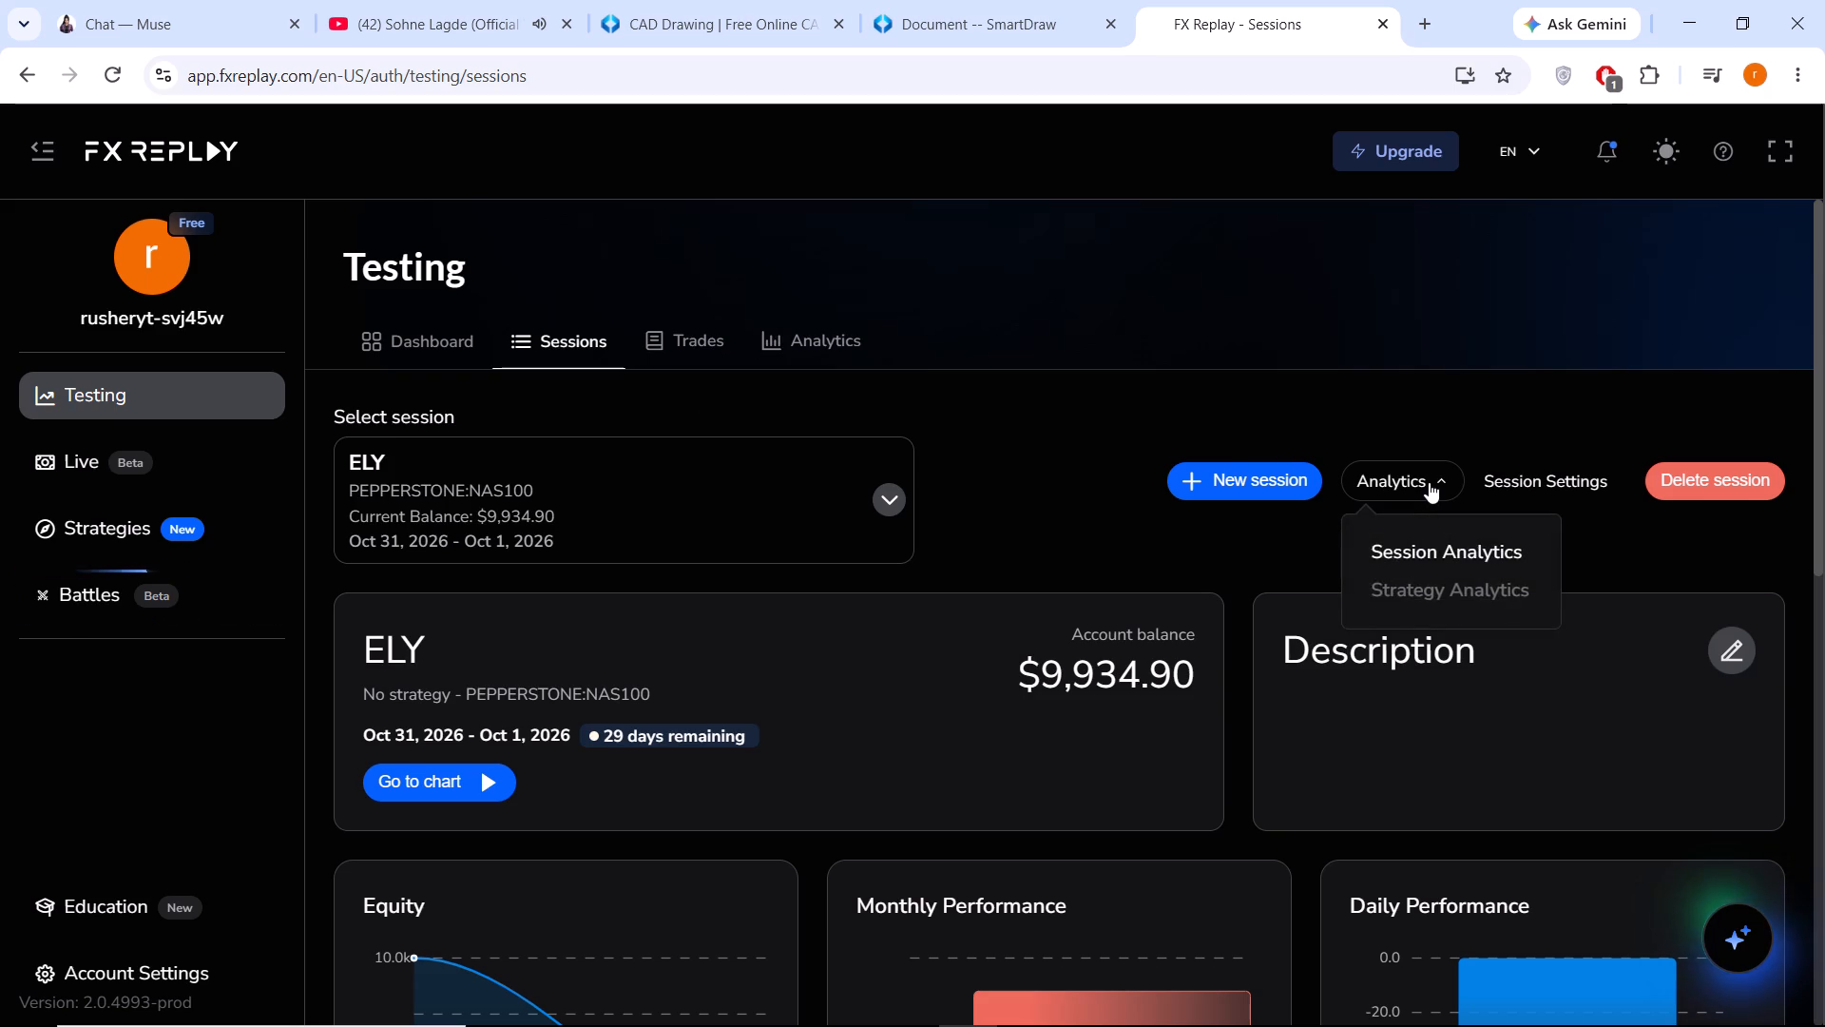
pyautogui.click(1736, 487)
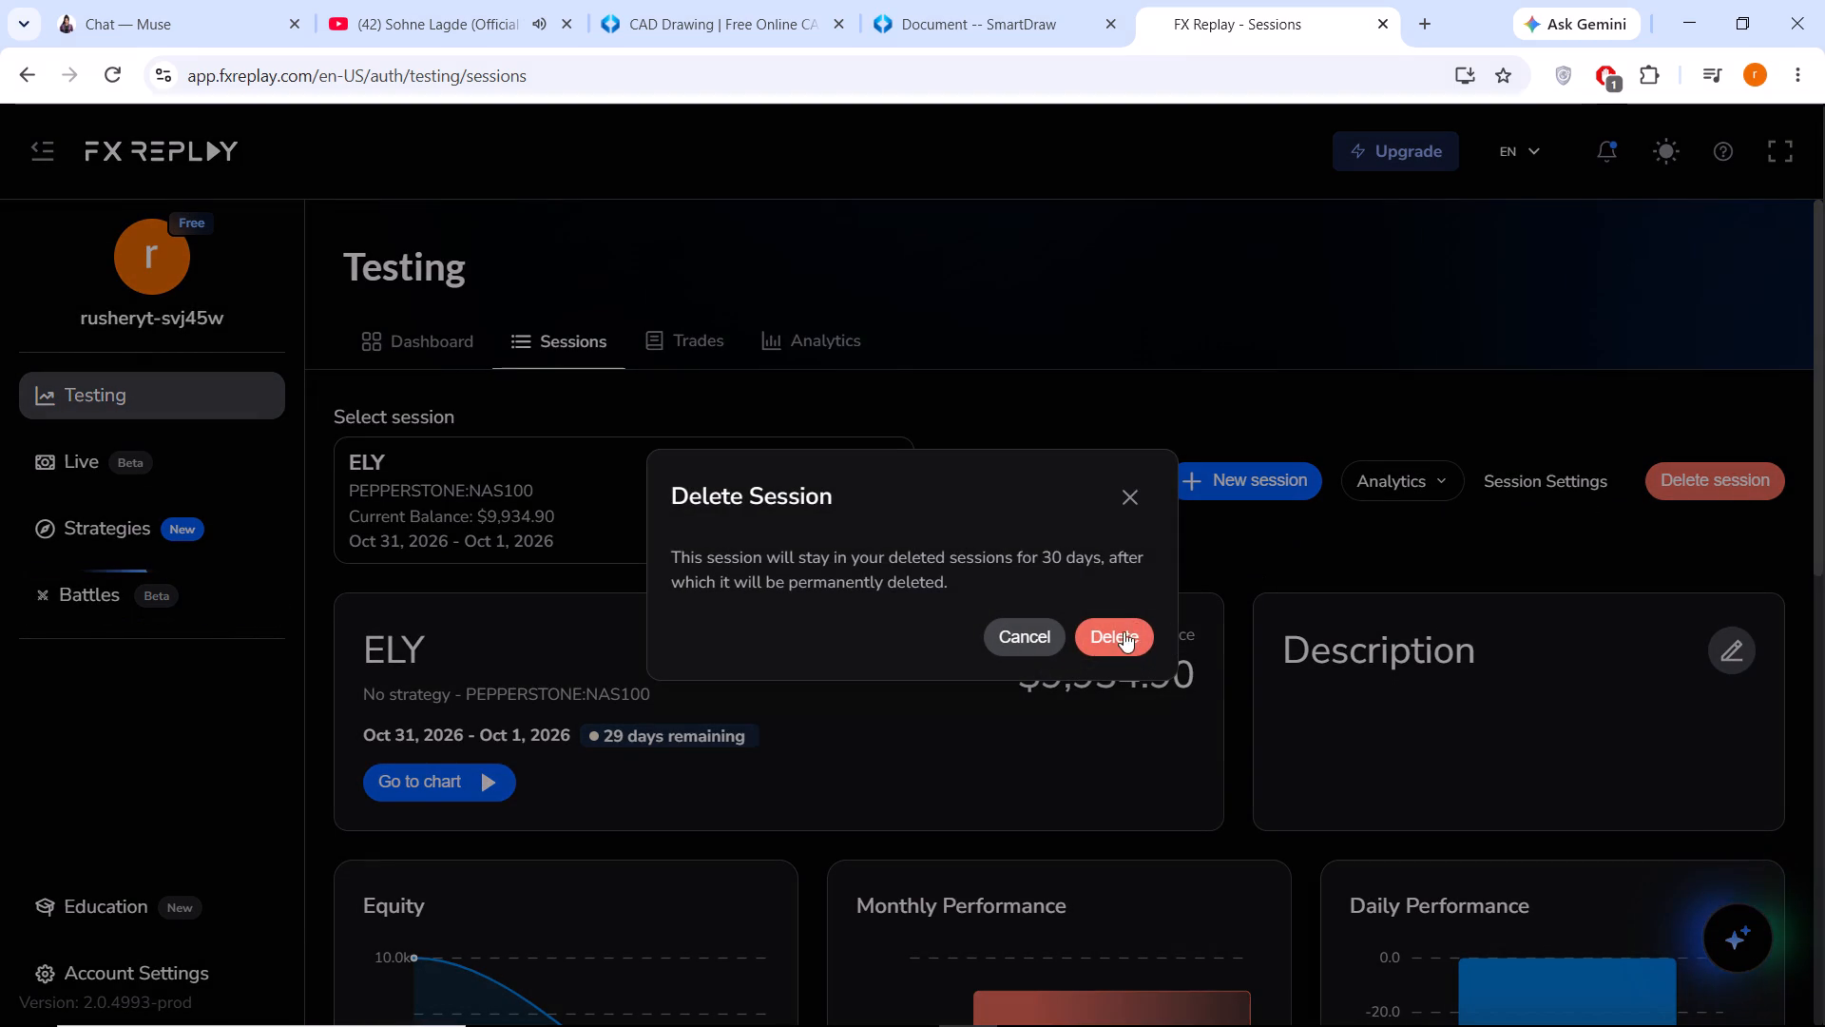
pyautogui.click(1122, 634)
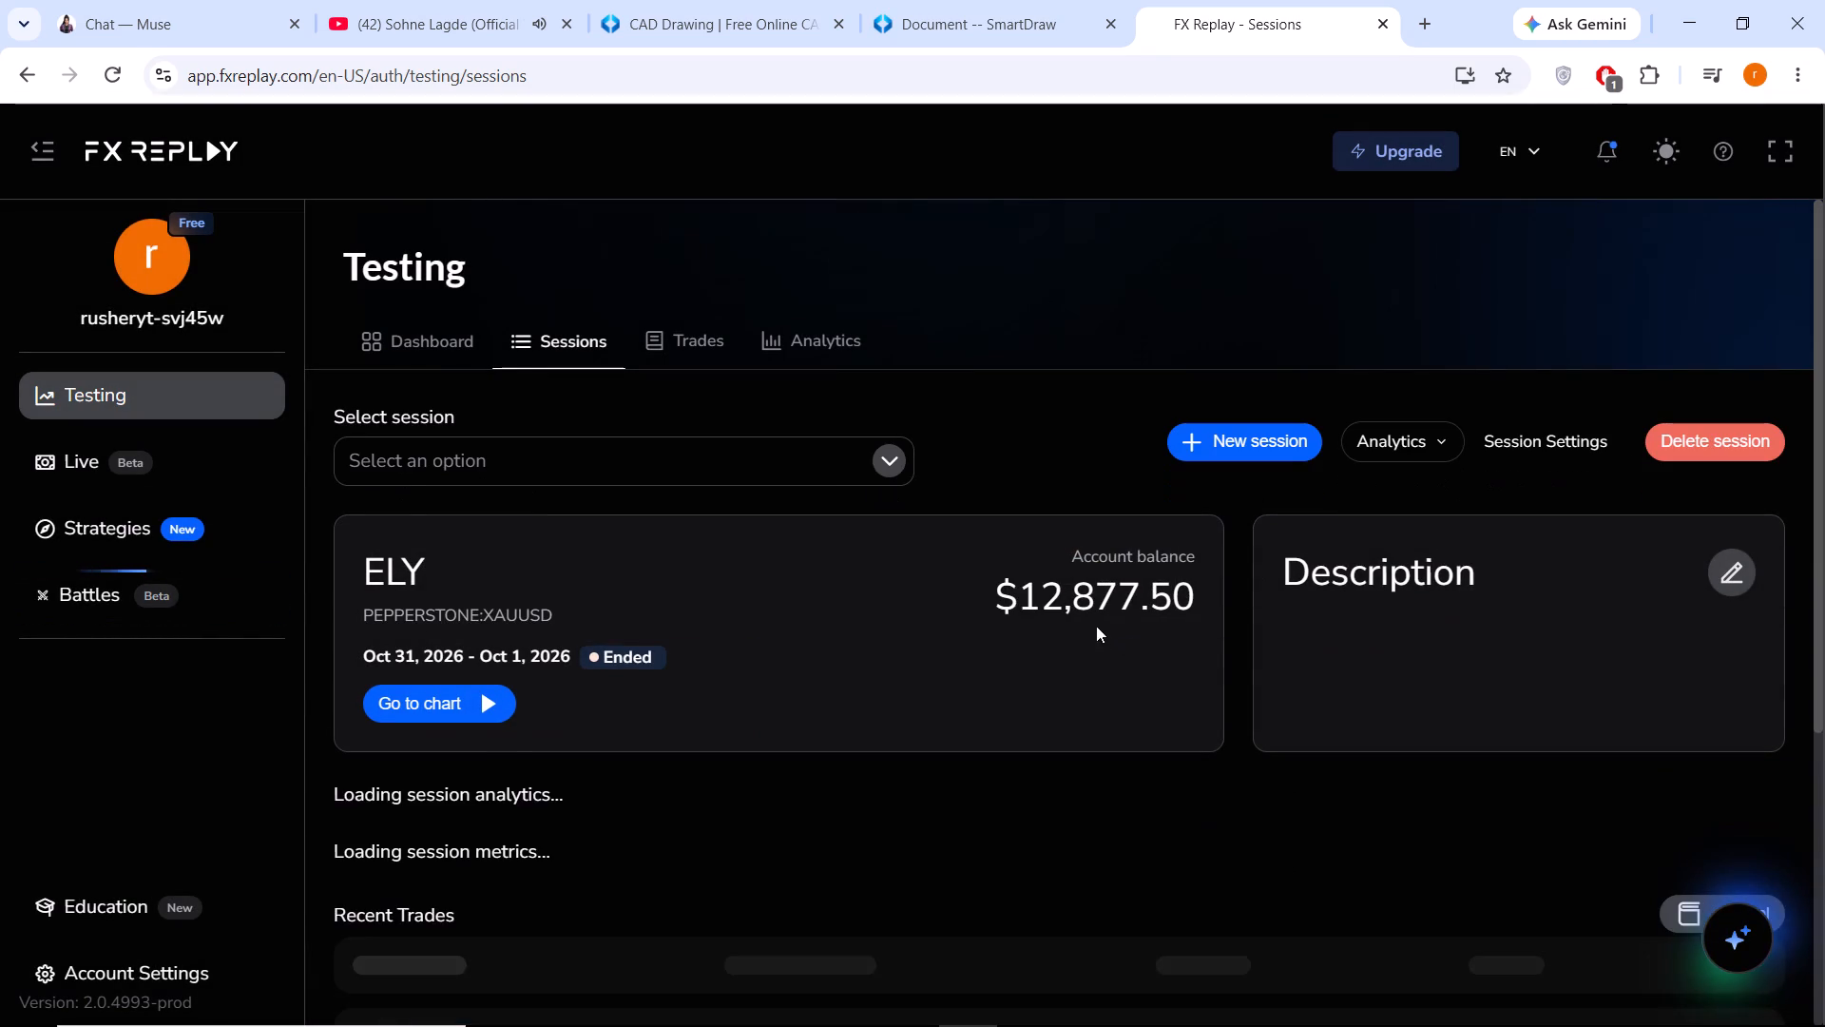
# Examine the equity curve and daily performance chart of the remaining ELY XAUUSD session.
pyautogui.scroll(-3, 945, 669)
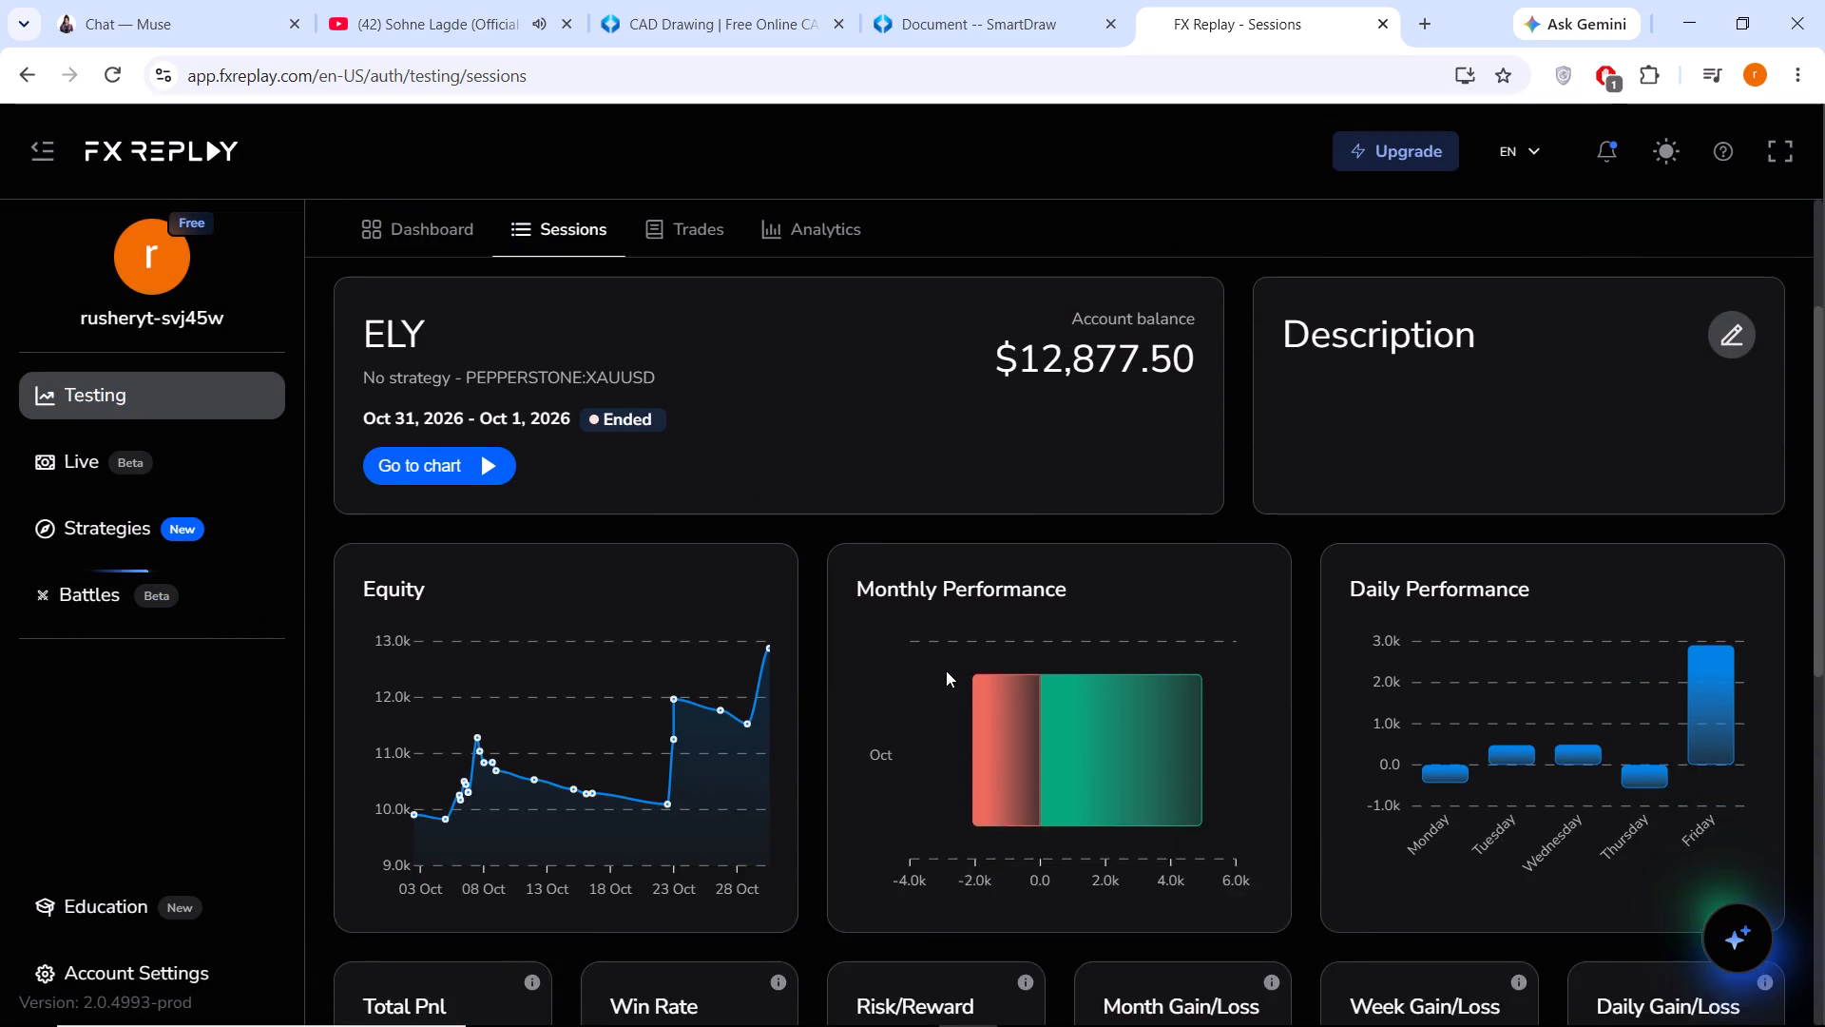
pyautogui.click(457, 680)
pyautogui.click(459, 674)
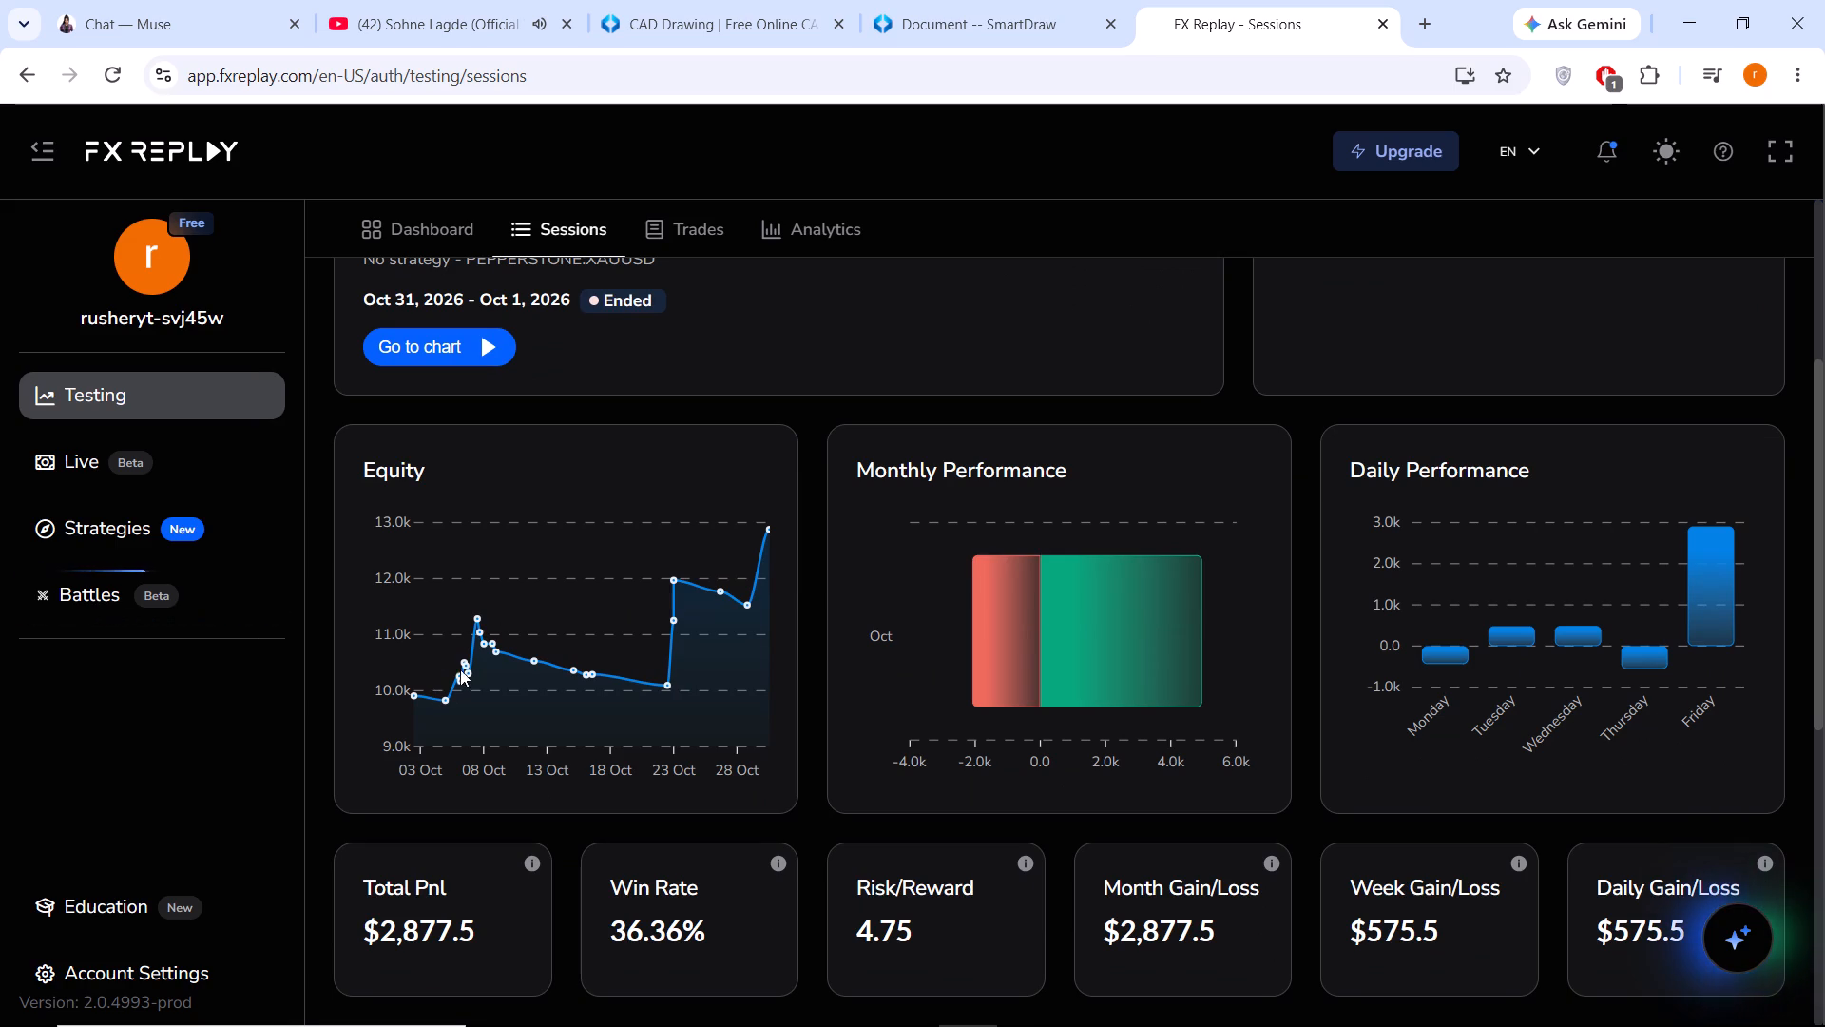
pyautogui.click(477, 612)
pyautogui.scroll(1, 599, 597)
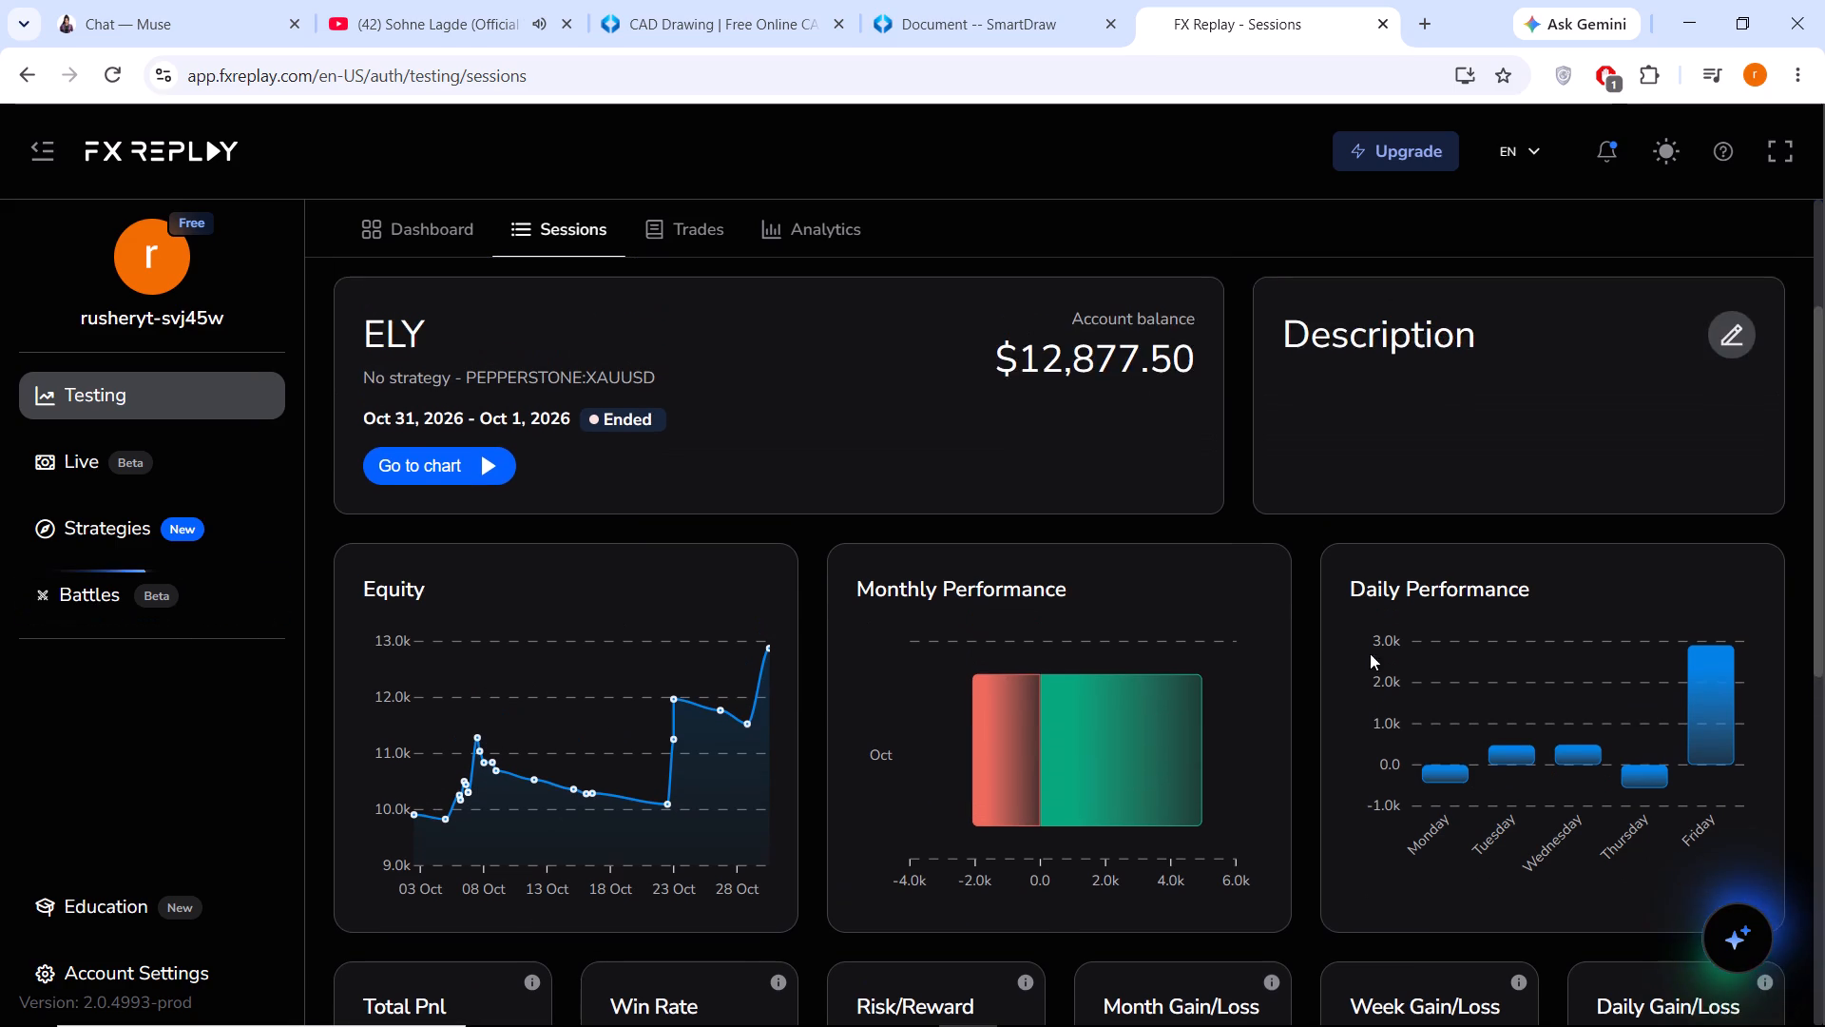
pyautogui.scroll(-1, 1376, 664)
pyautogui.click(1547, 586)
pyautogui.click(1676, 645)
pyautogui.click(1709, 559)
pyautogui.click(1707, 551)
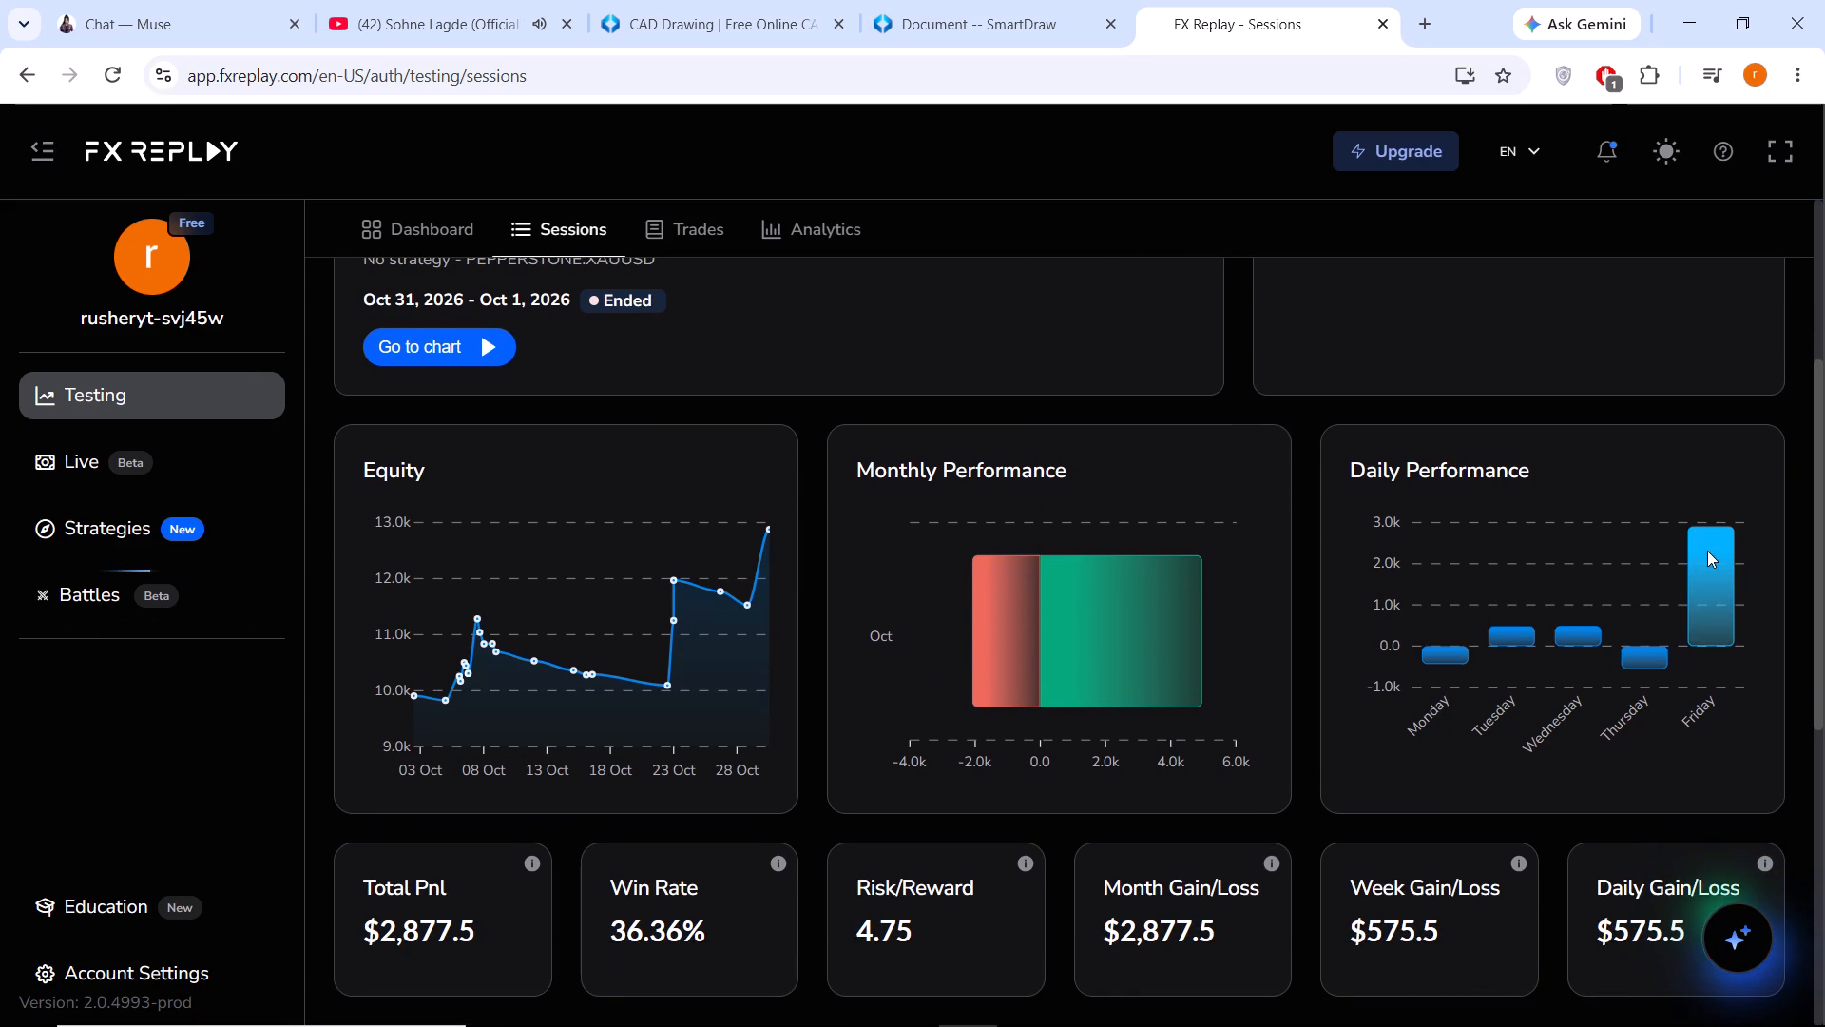
pyautogui.click(1707, 551)
pyautogui.click(1707, 551)
# Read the XAUUSD session's metrics from Total Pnl and Win Rate through Daily Gain/Loss, plus its recent trades.
pyautogui.scroll(-1, 981, 649)
pyautogui.scroll(-2, 766, 692)
pyautogui.click(451, 592)
pyautogui.click(529, 506)
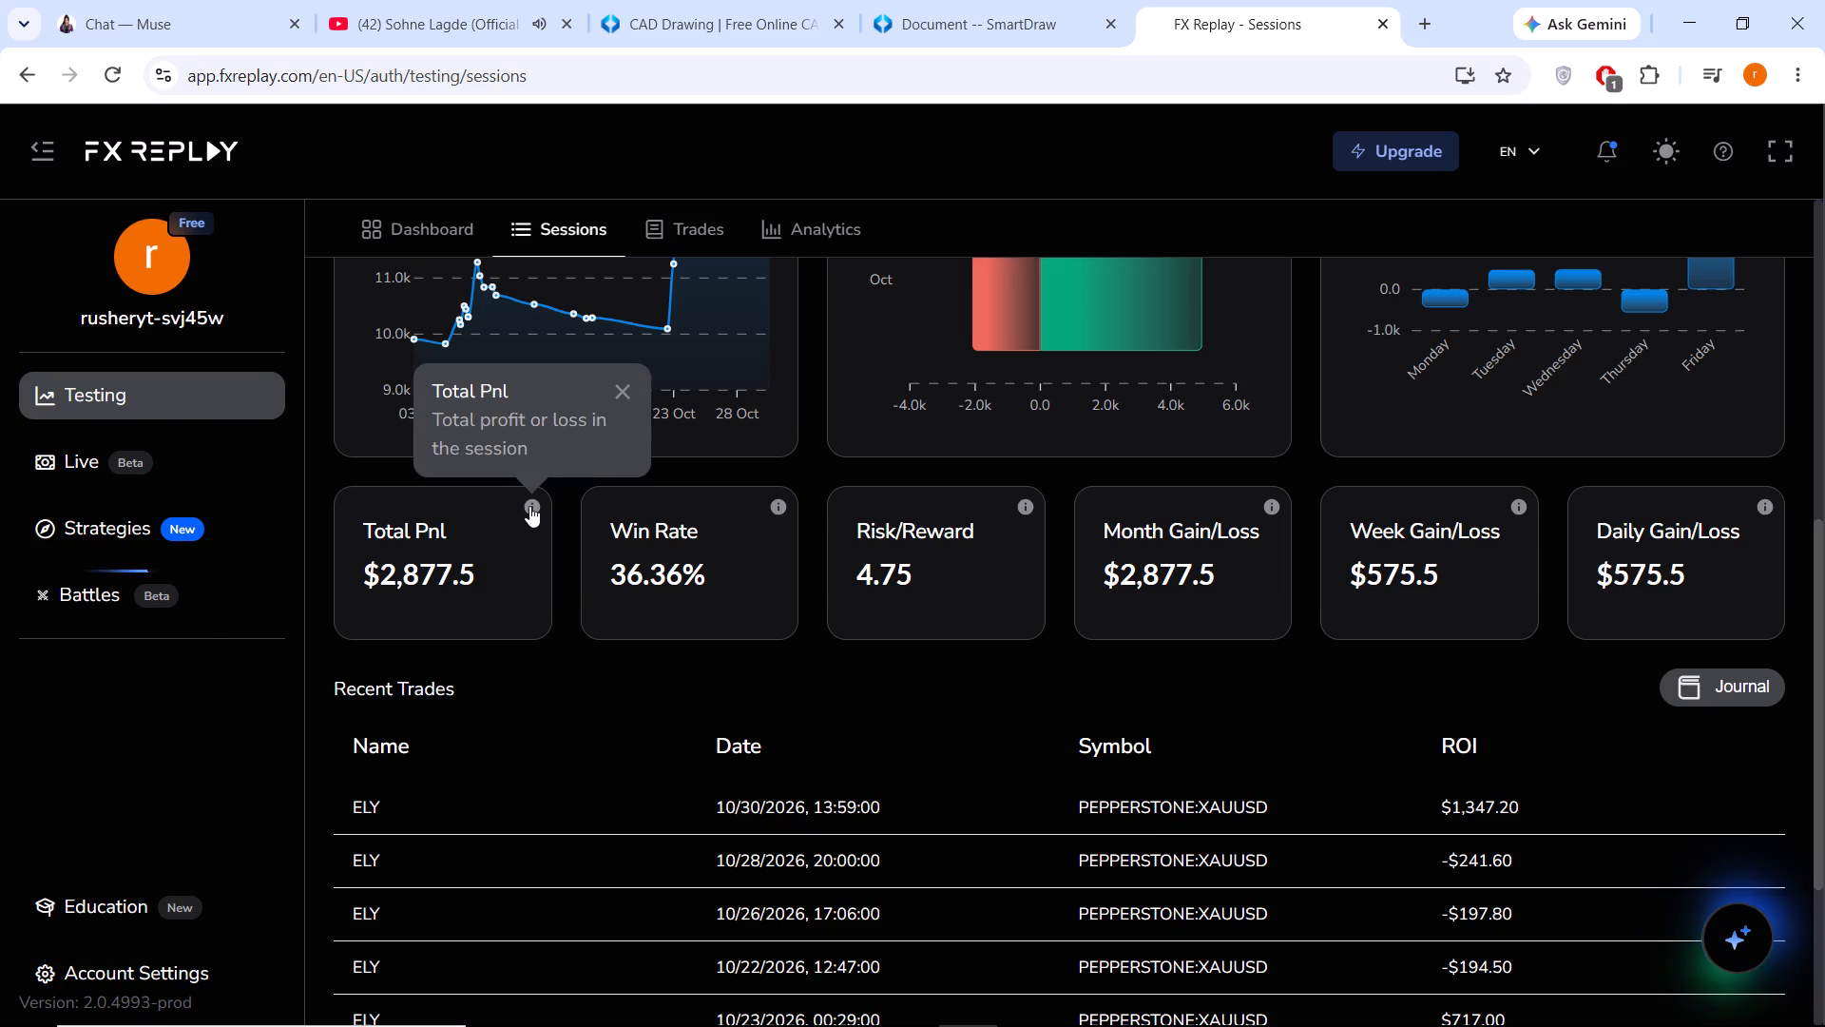
pyautogui.moveTo(727, 567); pyautogui.dragTo(498, 550)
pyautogui.click(644, 602)
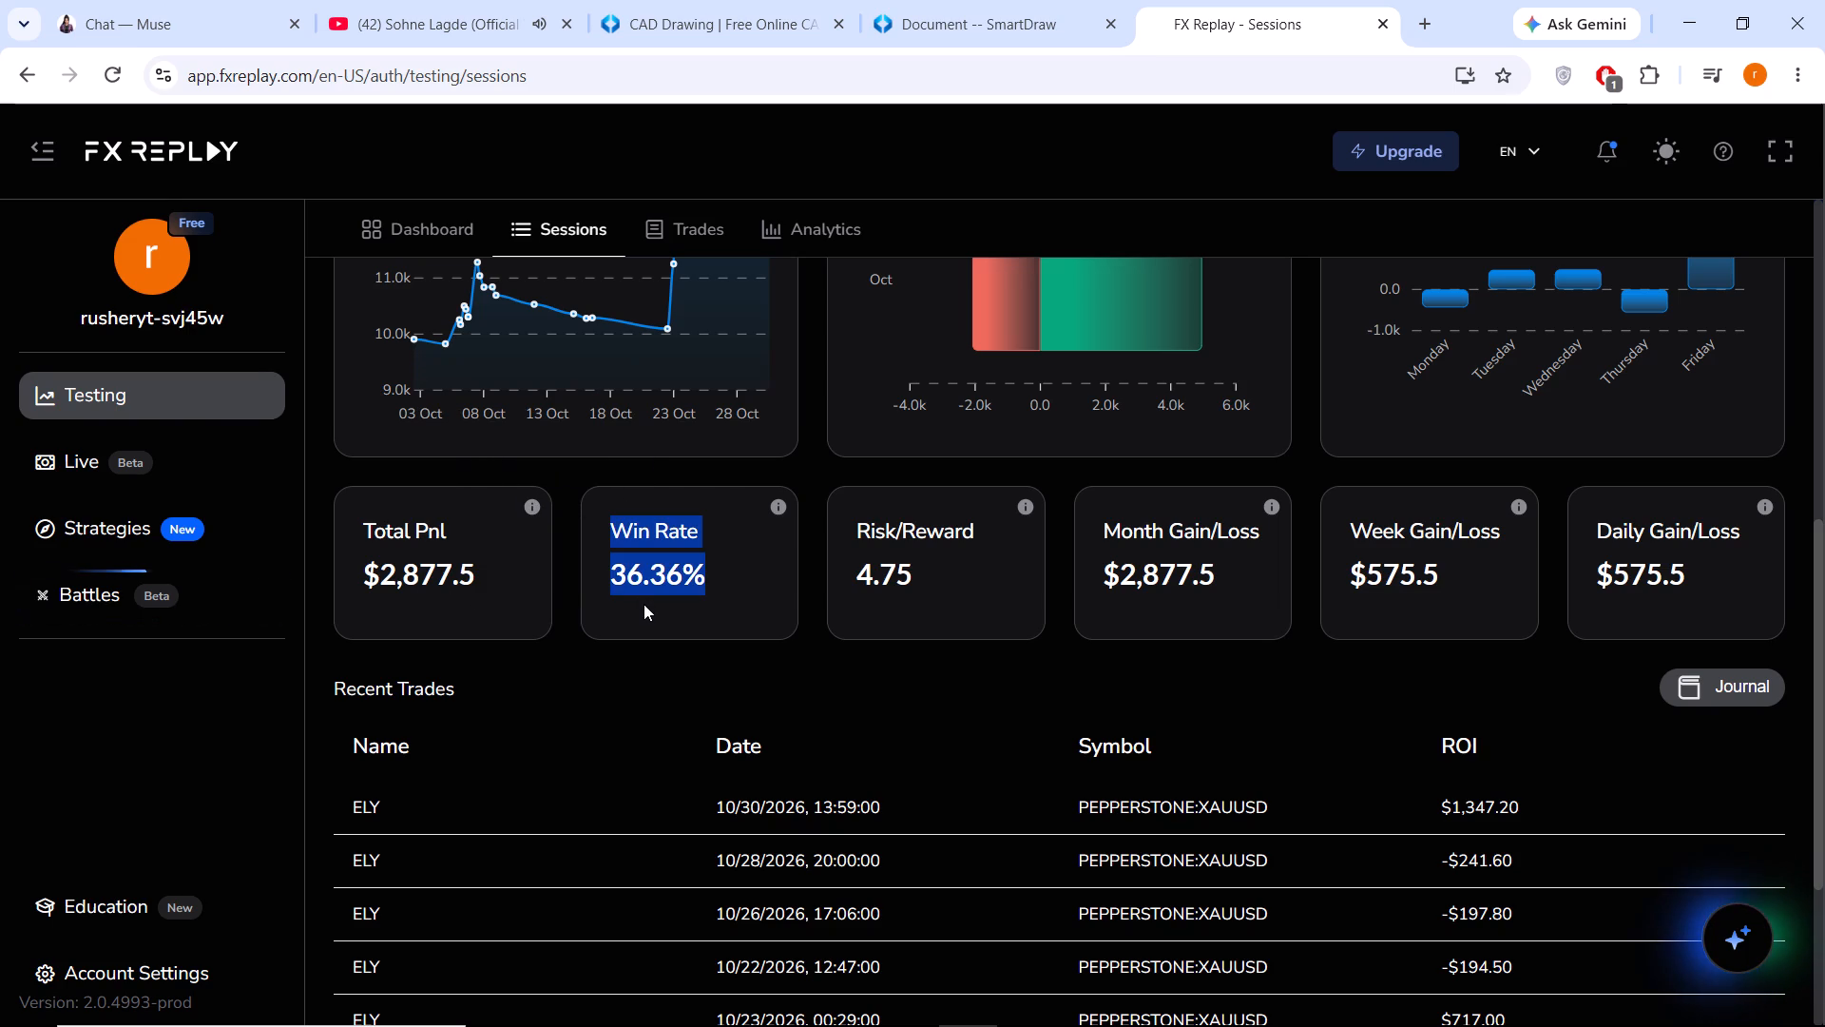
pyautogui.moveTo(938, 571); pyautogui.dragTo(893, 574)
pyautogui.click(888, 595)
pyautogui.click(1047, 601)
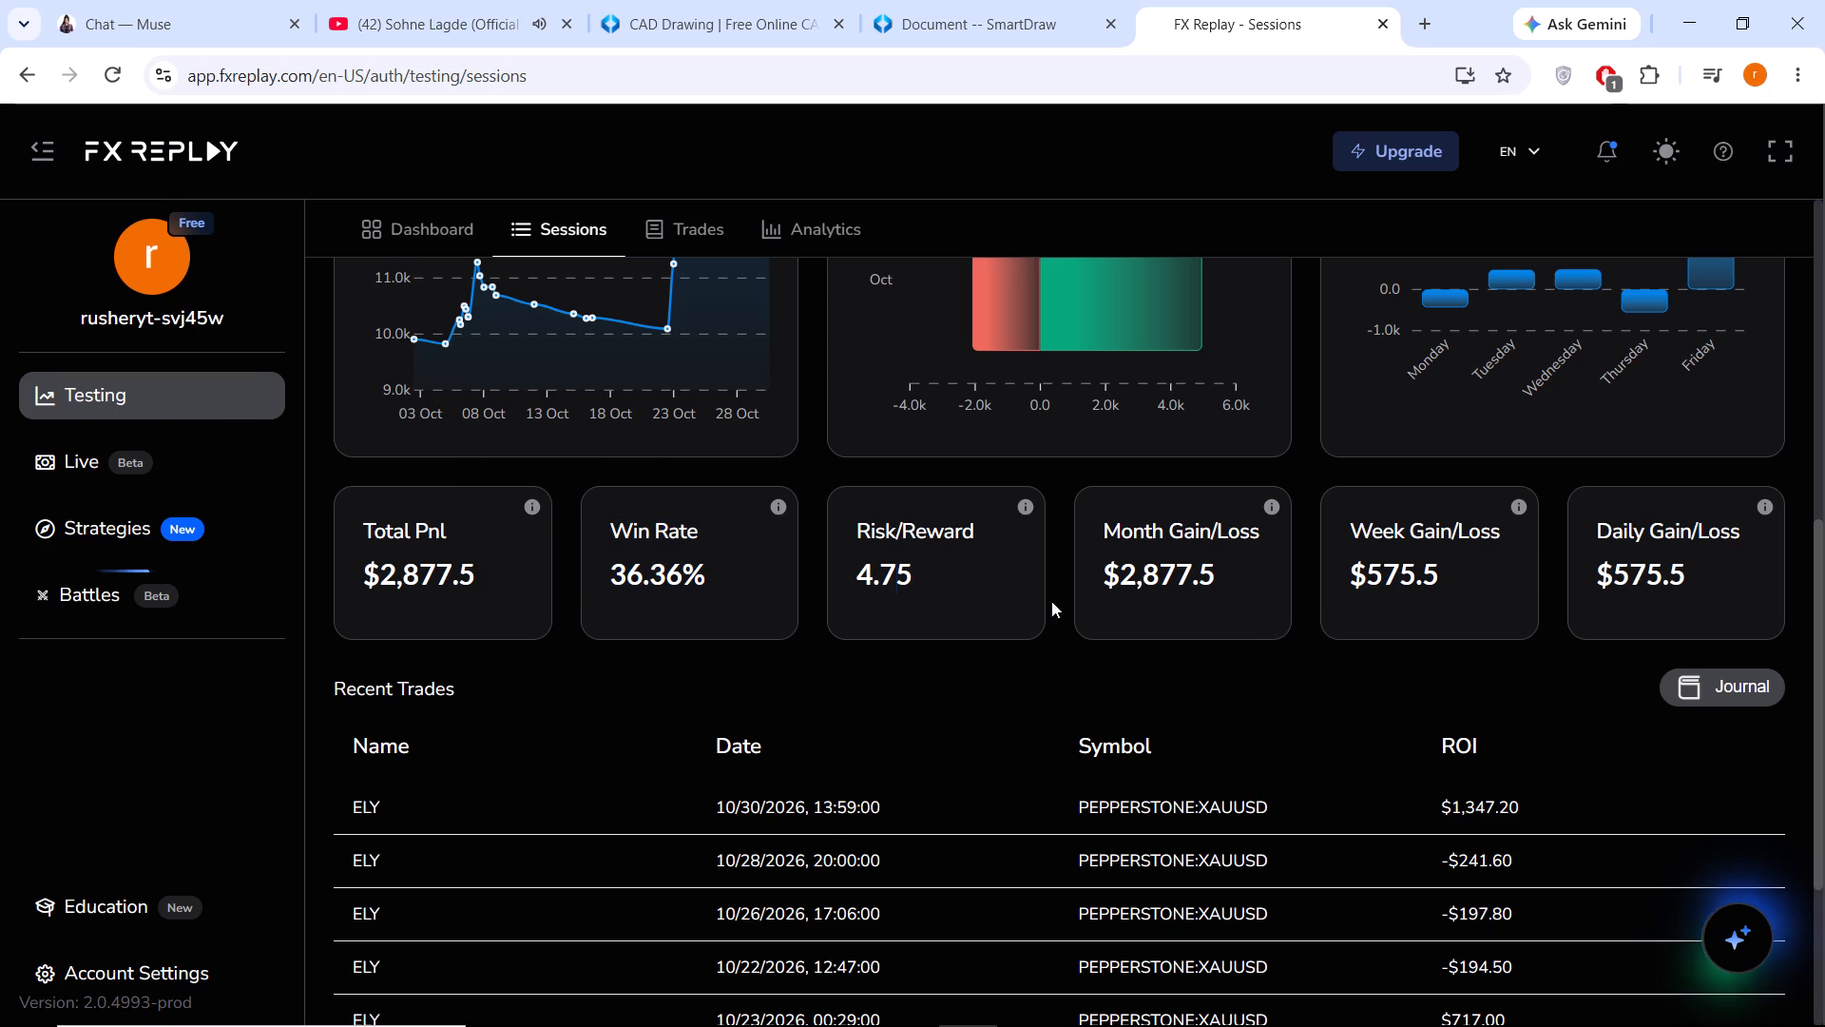
pyautogui.moveTo(1075, 575); pyautogui.dragTo(1245, 572)
pyautogui.click(1230, 606)
pyautogui.moveTo(1342, 572); pyautogui.dragTo(1511, 581)
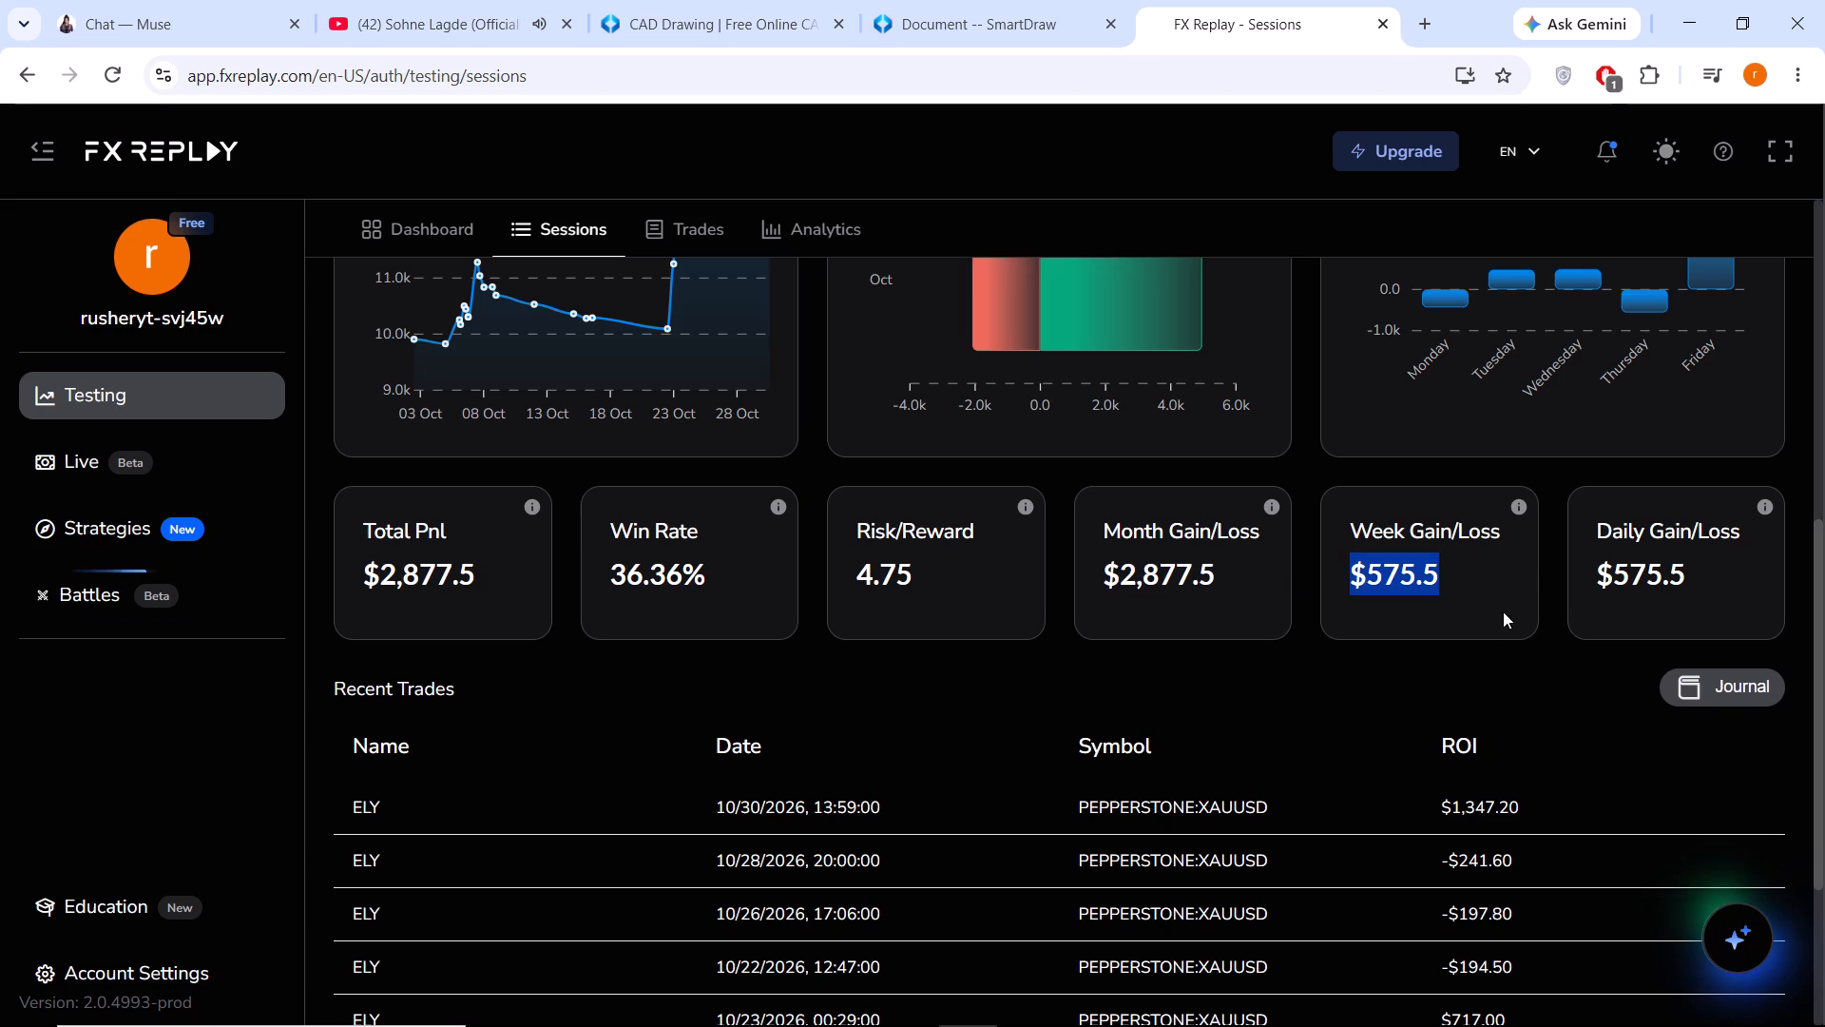
pyautogui.click(1503, 611)
pyautogui.moveTo(1588, 572); pyautogui.dragTo(1804, 572)
pyautogui.click(1466, 653)
pyautogui.scroll(-3, 1130, 685)
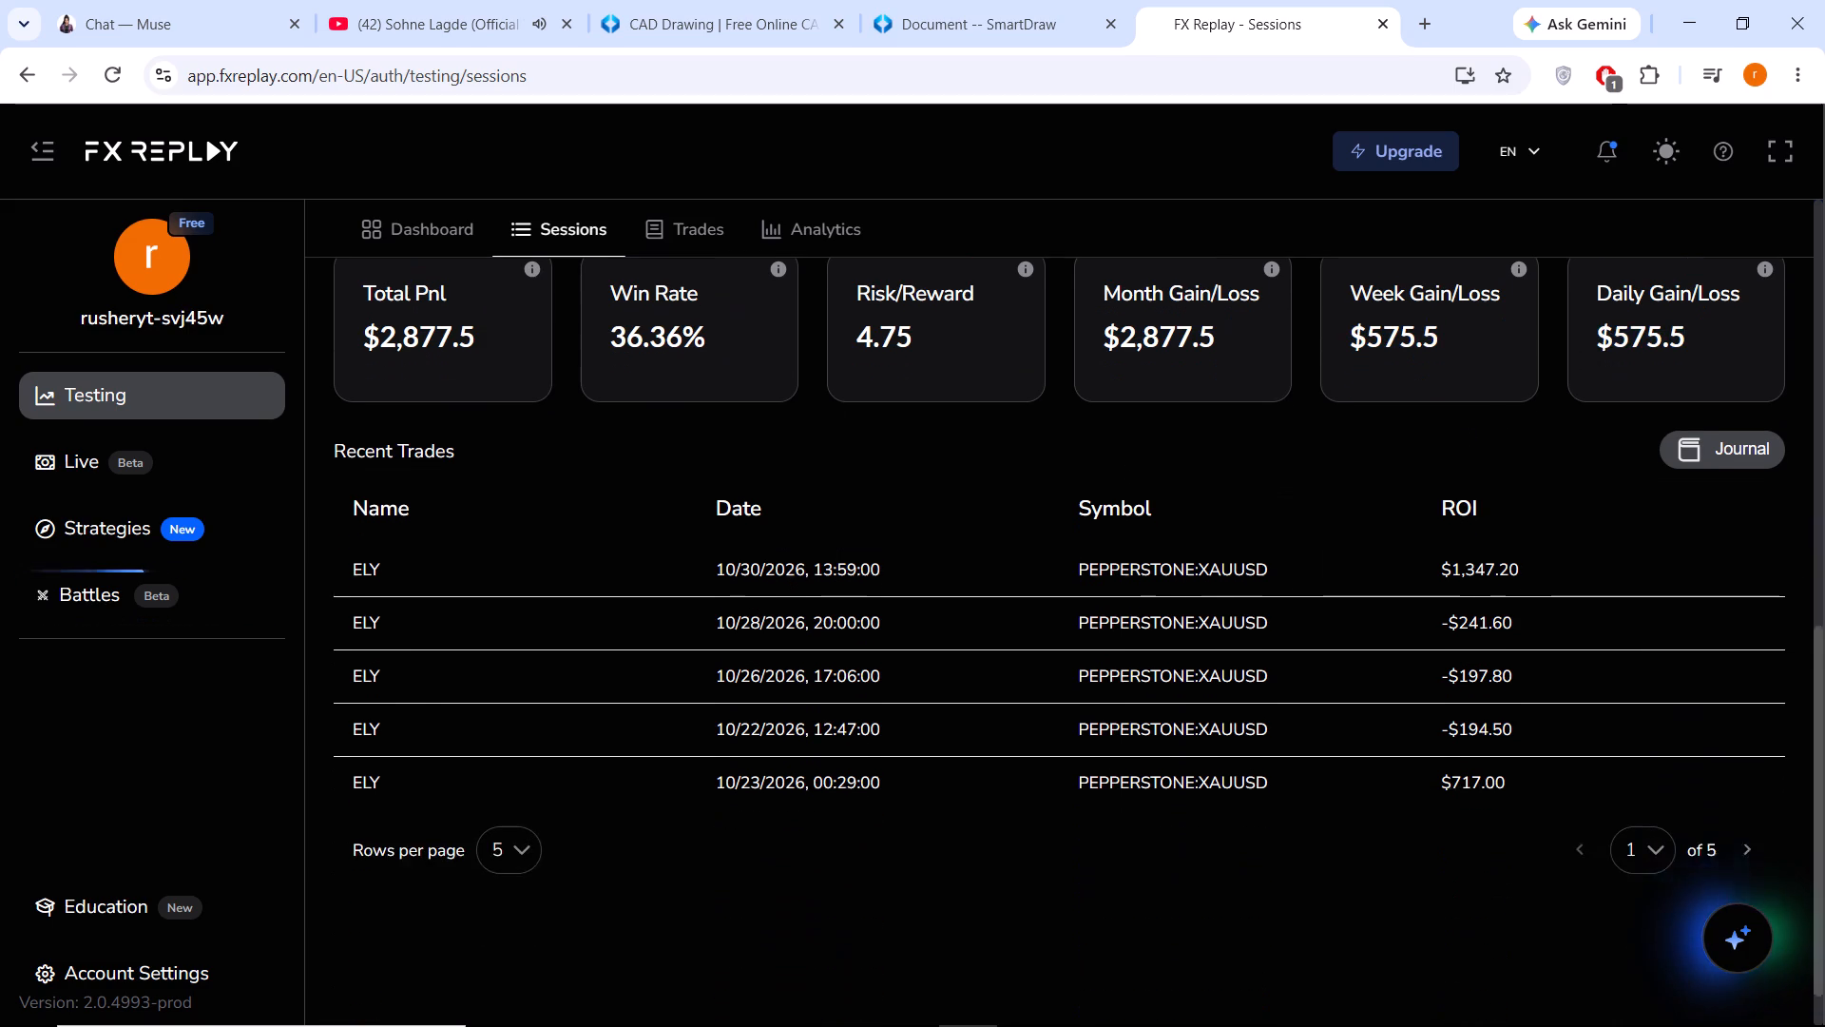
# Open the XAUUSD session's trade journal and view the details of the sell trade entered 10/15/26 at 1:44 AM.
pyautogui.click(1674, 376)
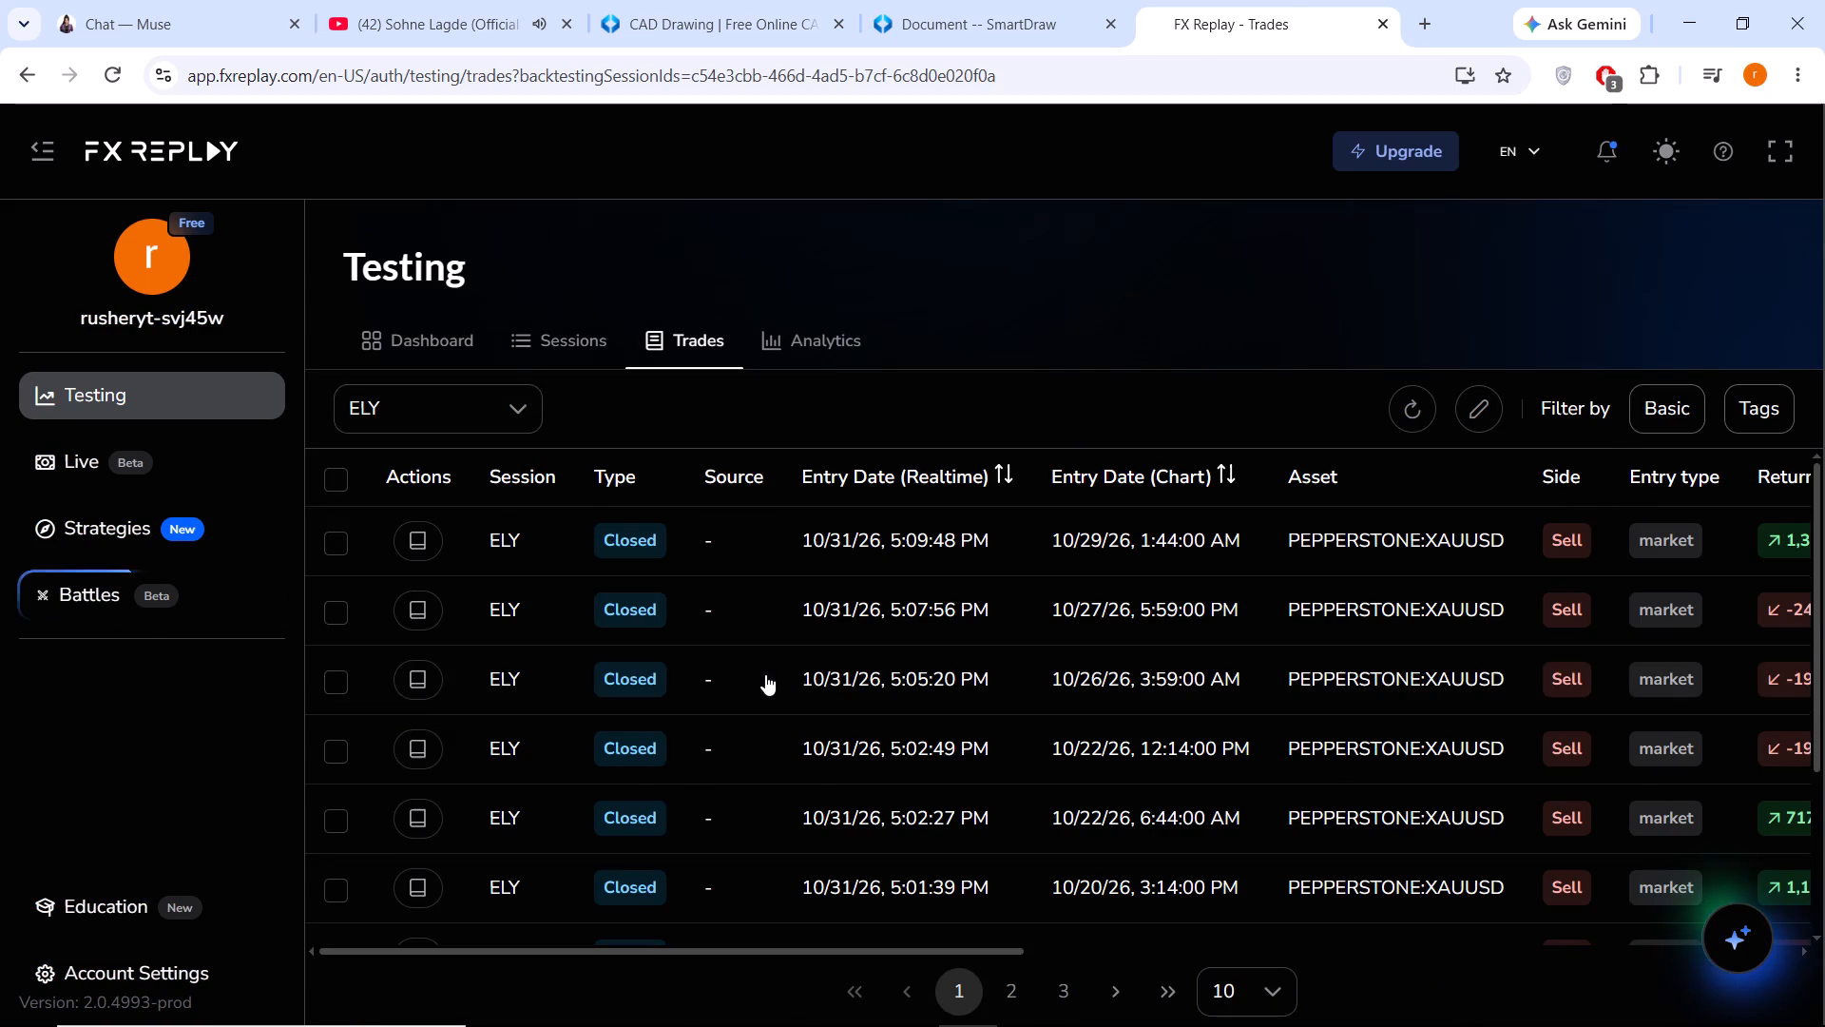
pyautogui.scroll(-1, 1013, 625)
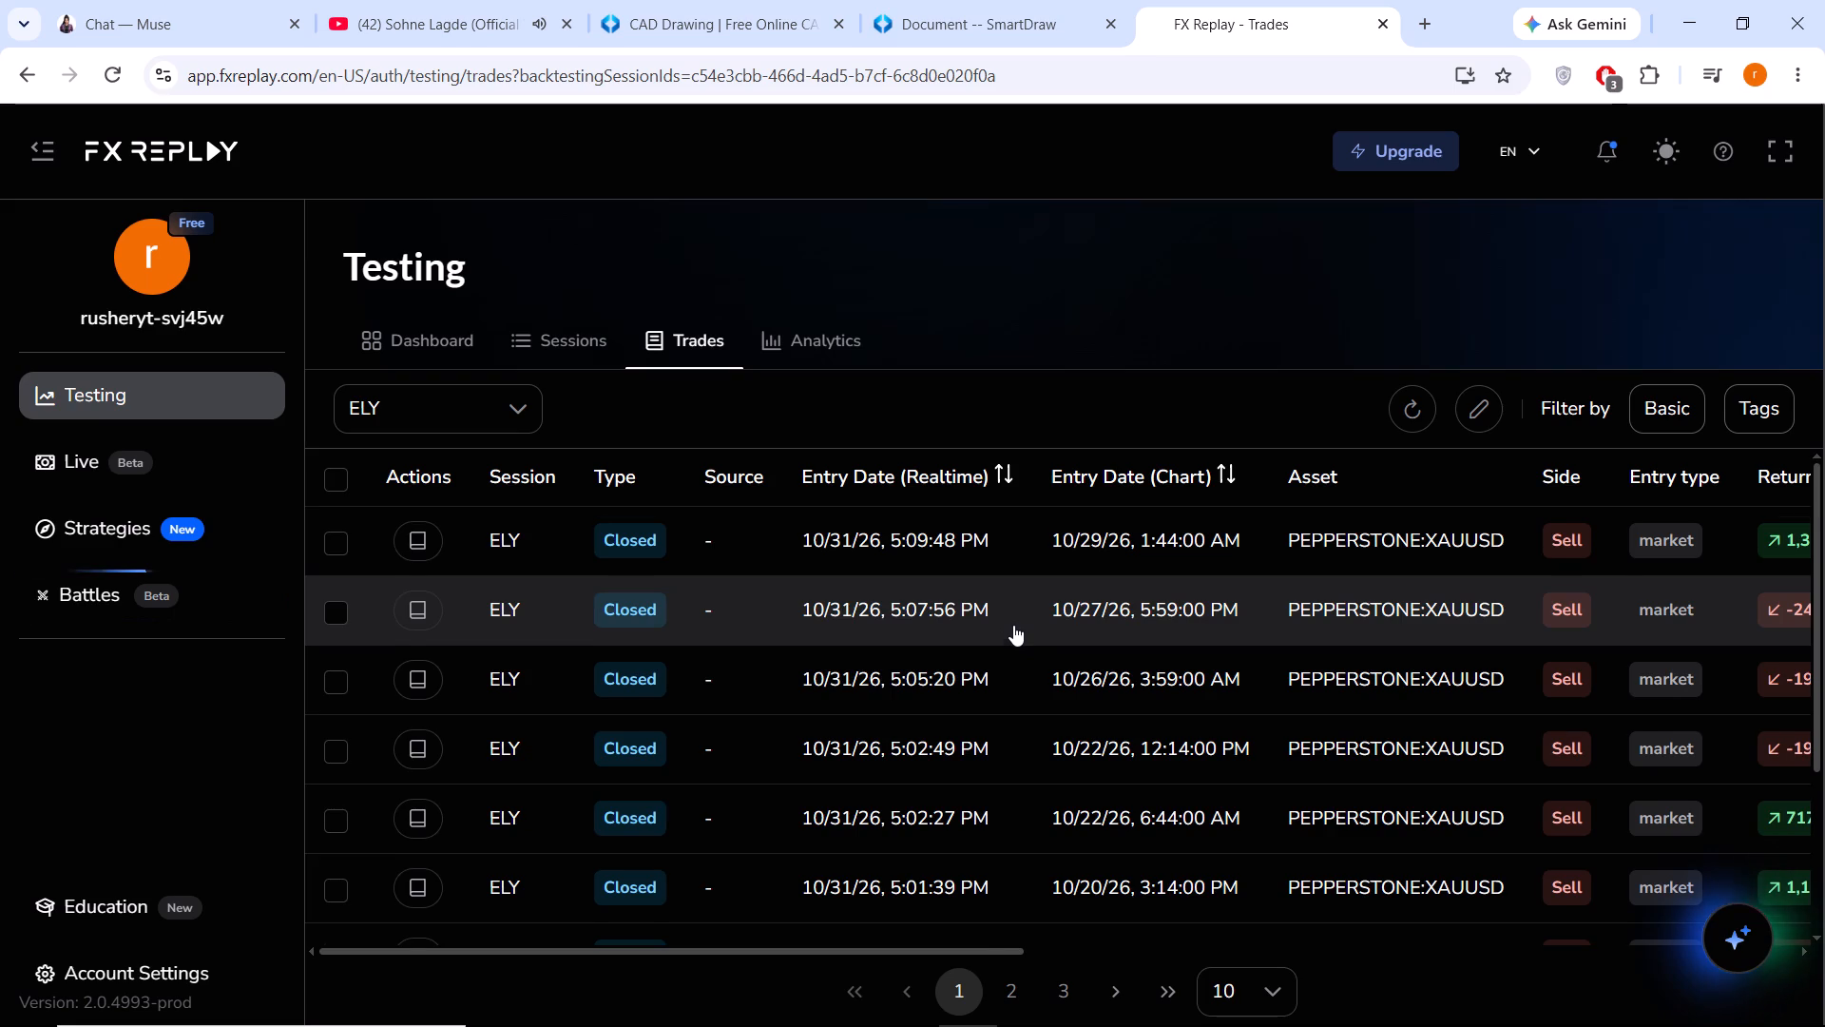
pyautogui.scroll(-1, 1013, 625)
pyautogui.click(412, 783)
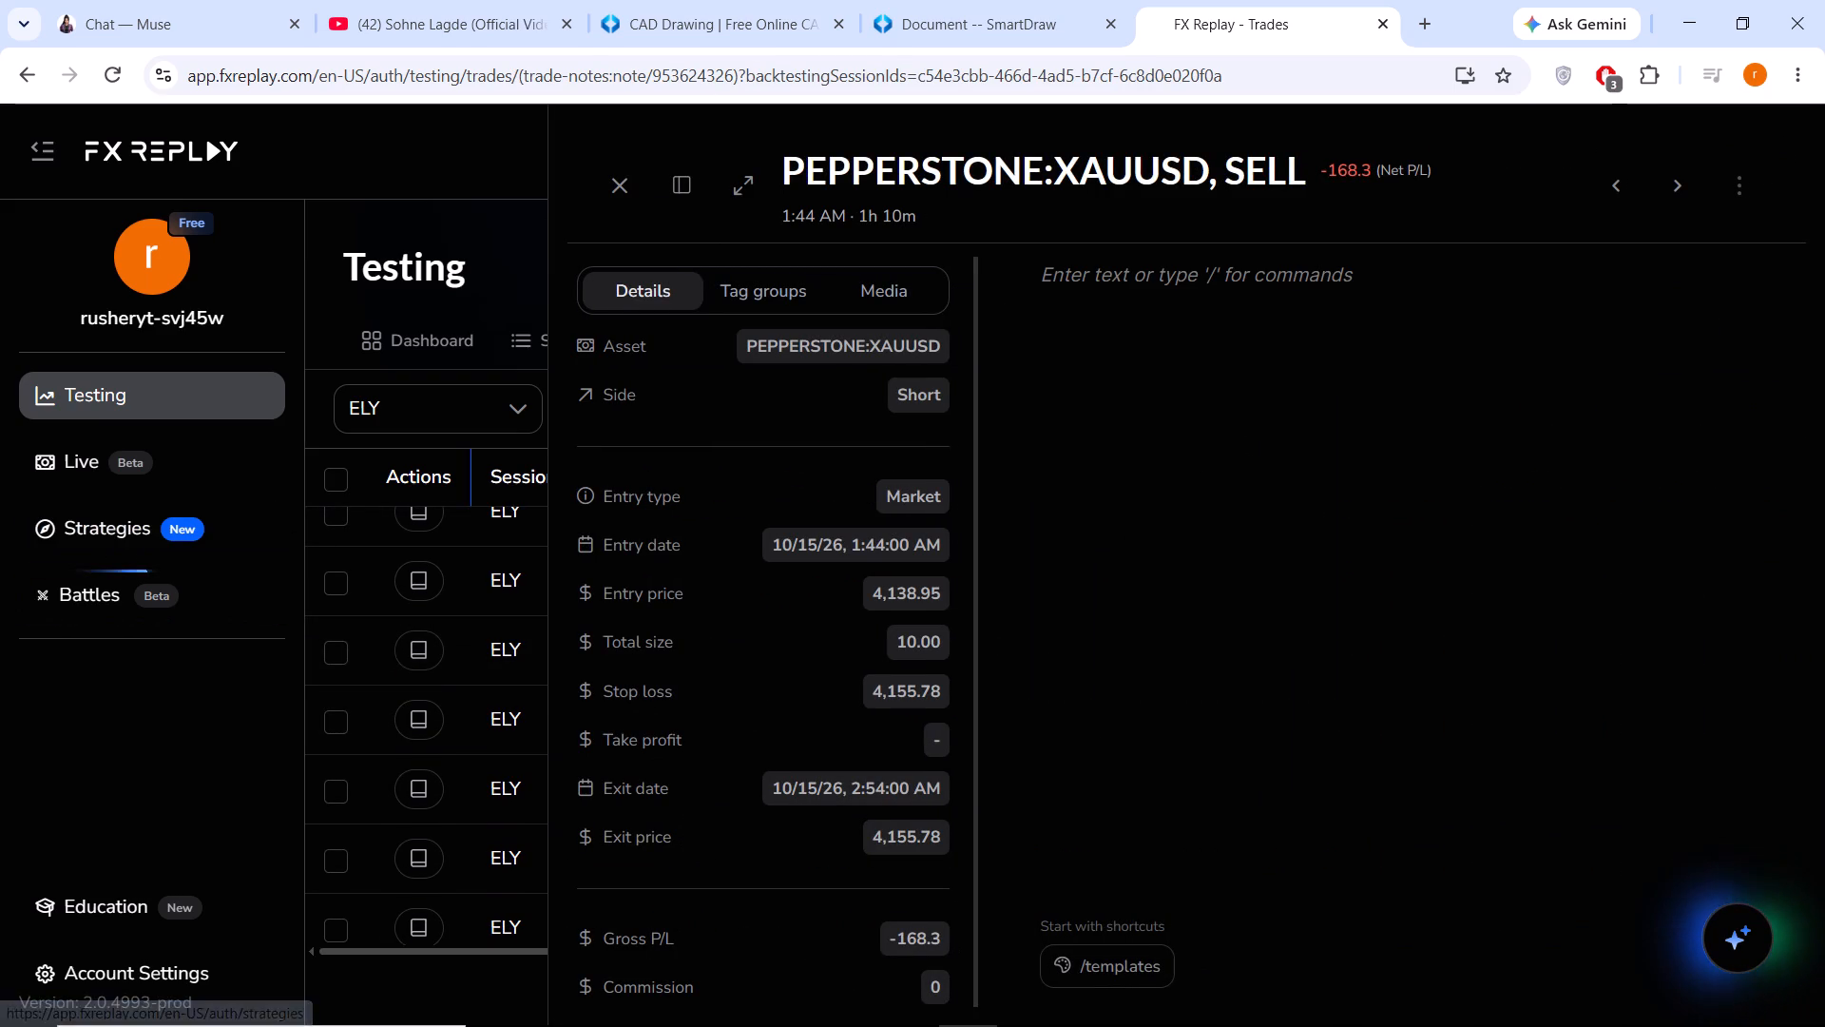
pyautogui.click(619, 184)
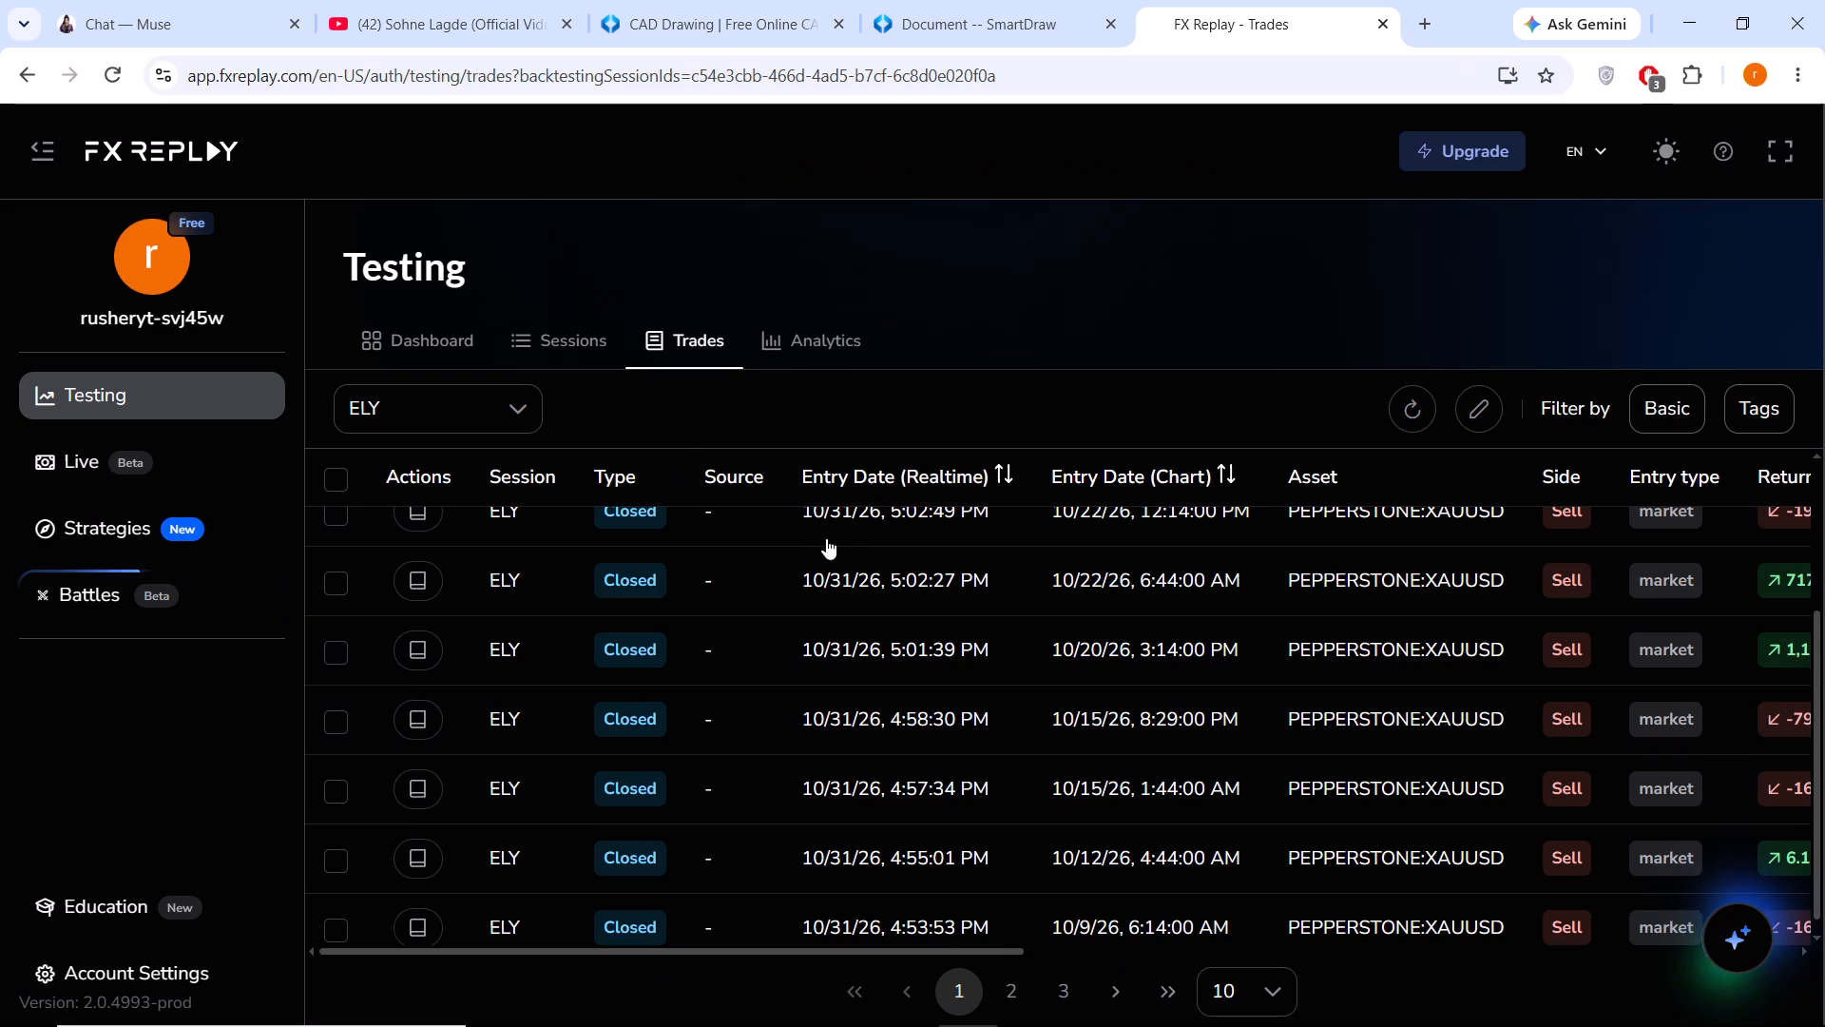
pyautogui.scroll(13, 971, 538)
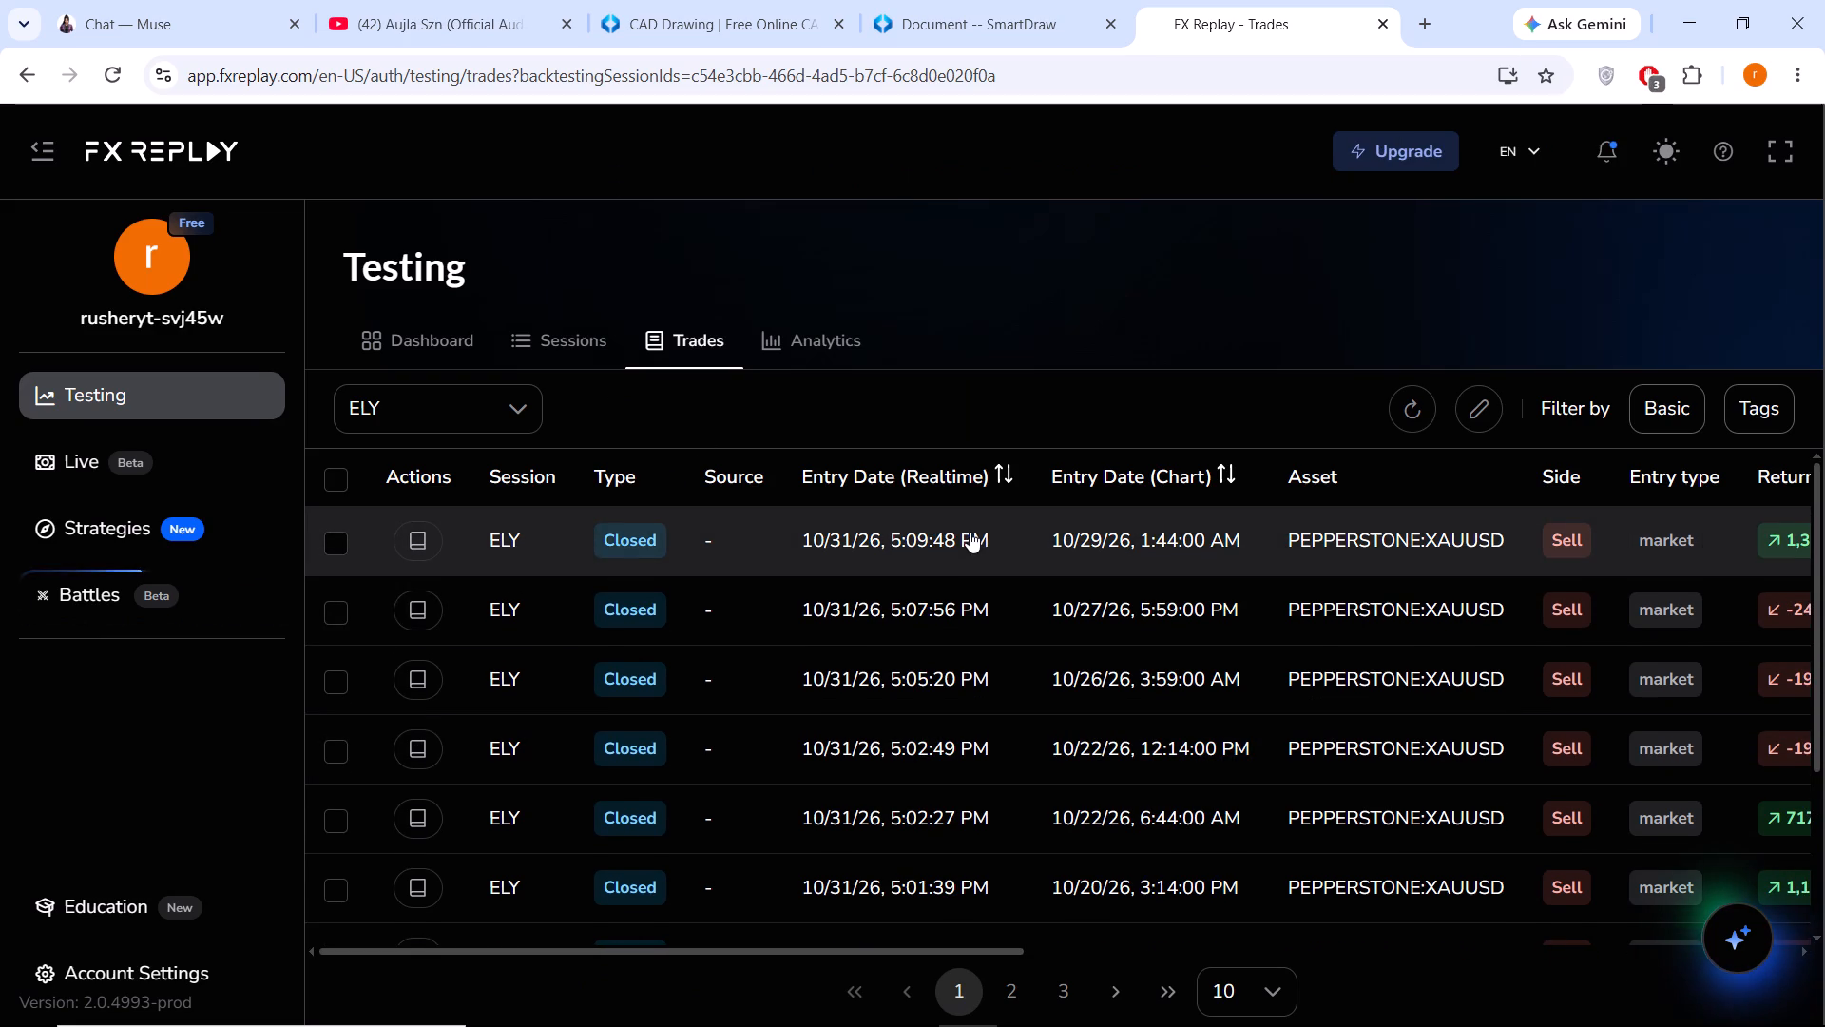
# Start a new backtesting session named NSDAQ with a $10K account balance.
pyautogui.click(524, 324)
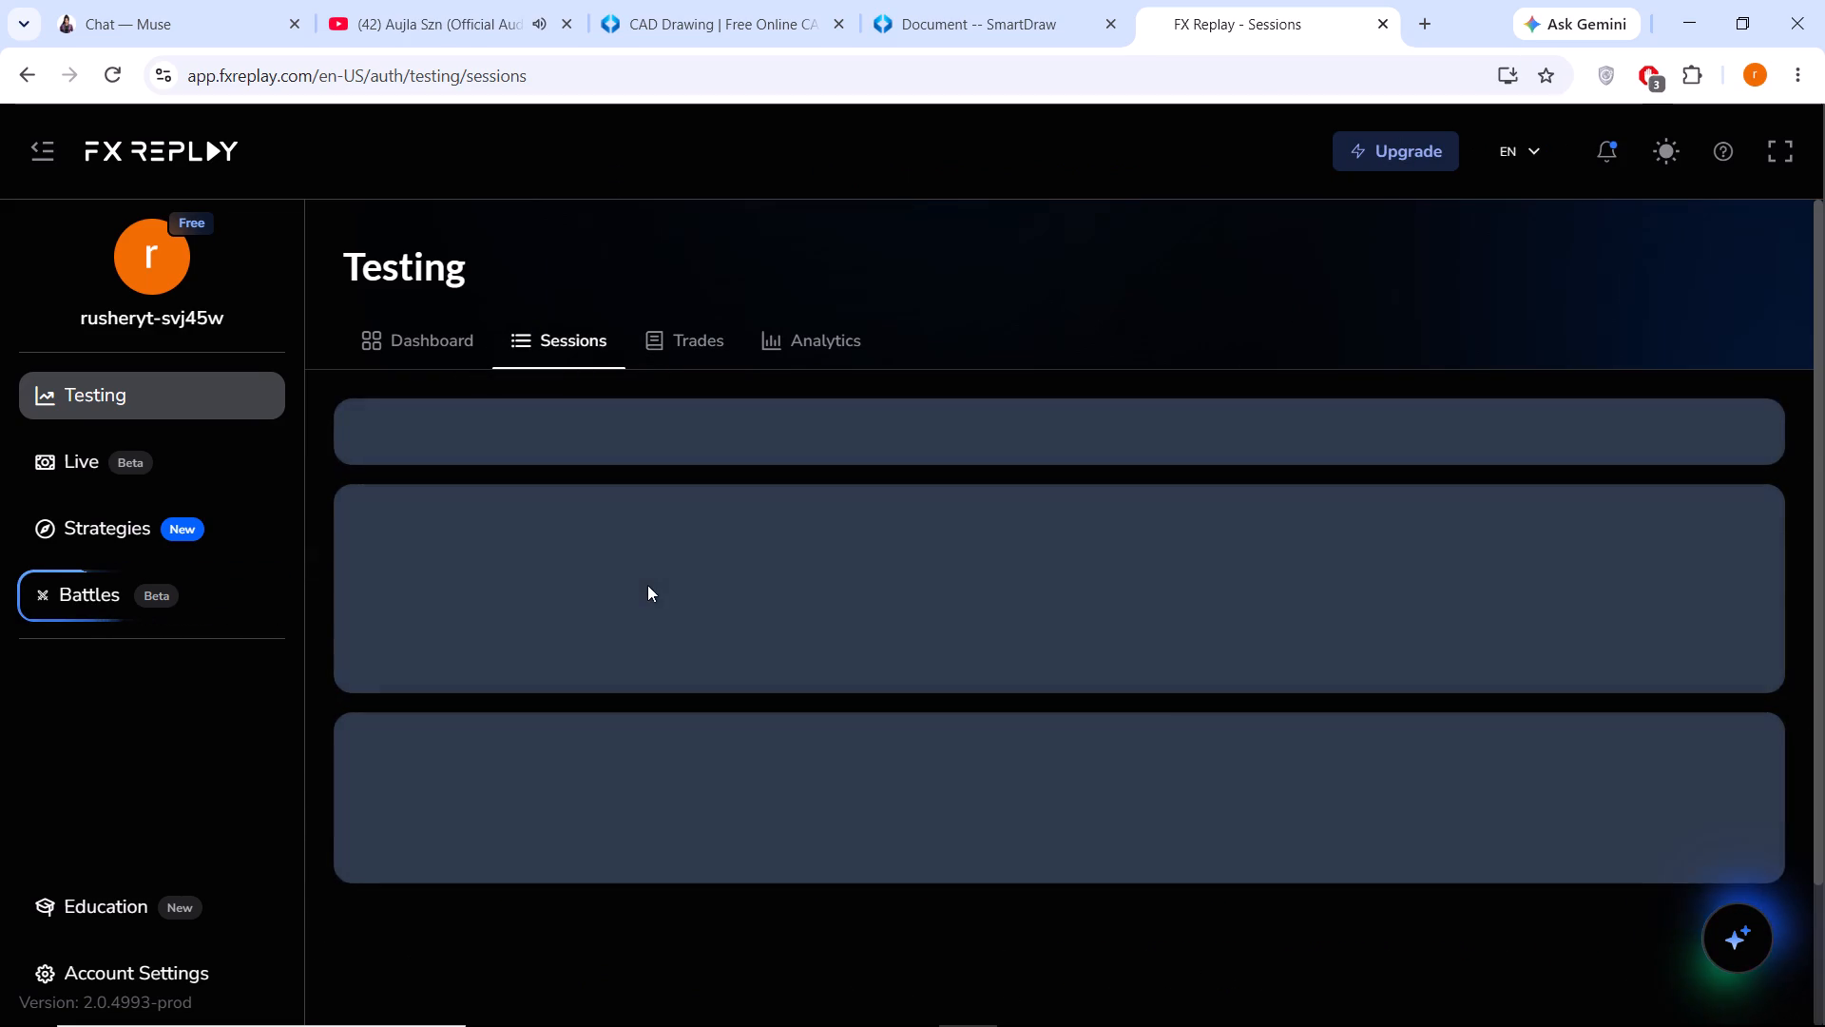
pyautogui.click(1201, 475)
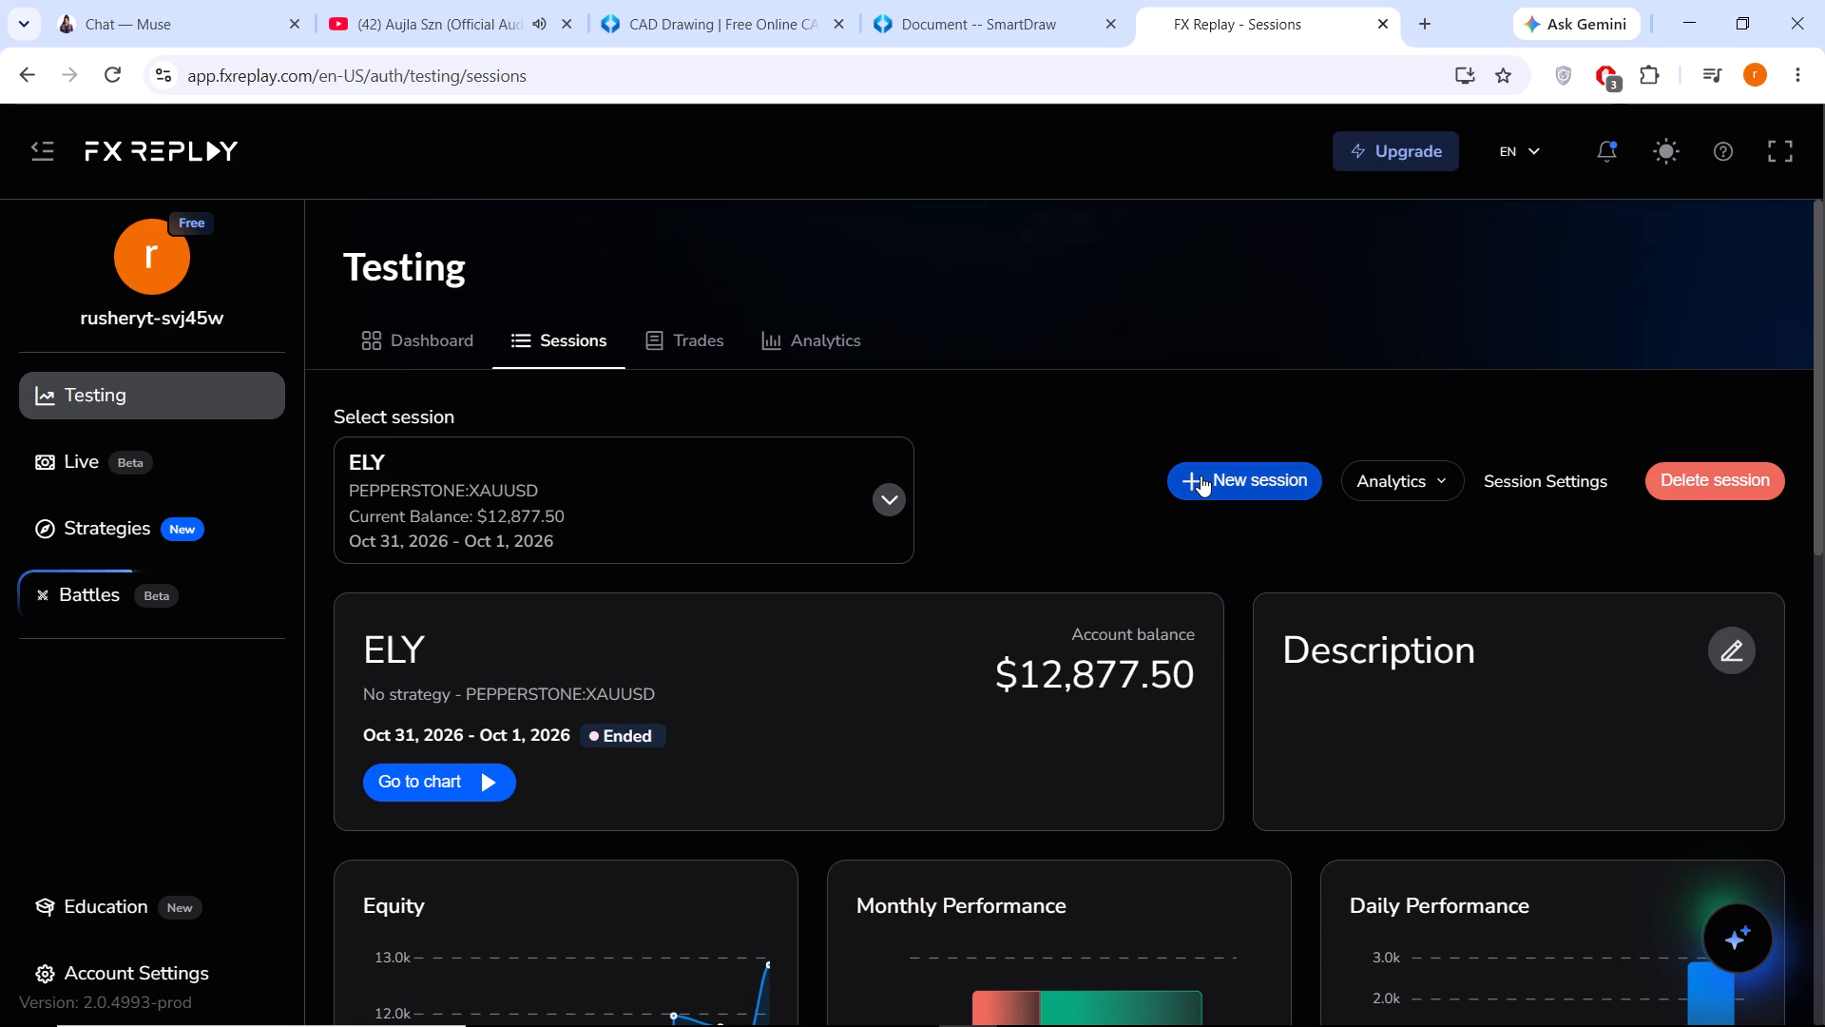
pyautogui.click(951, 480)
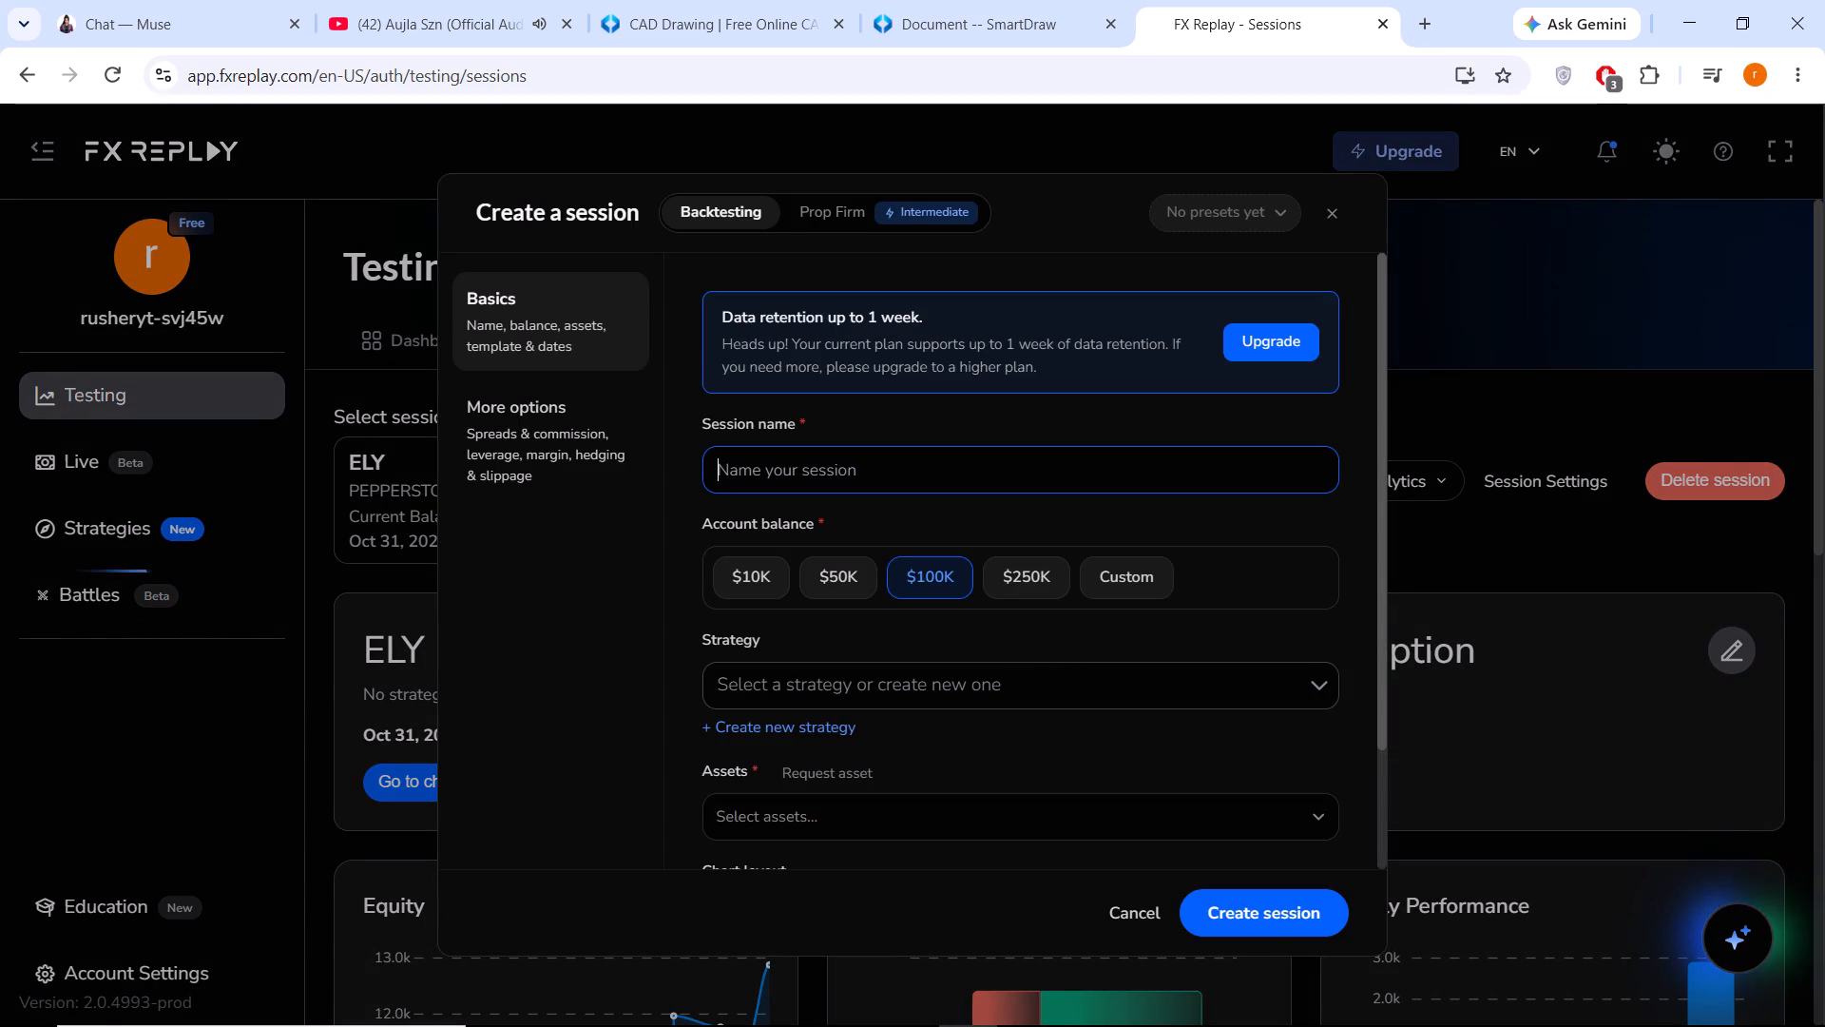
pyautogui.write('NQAS')
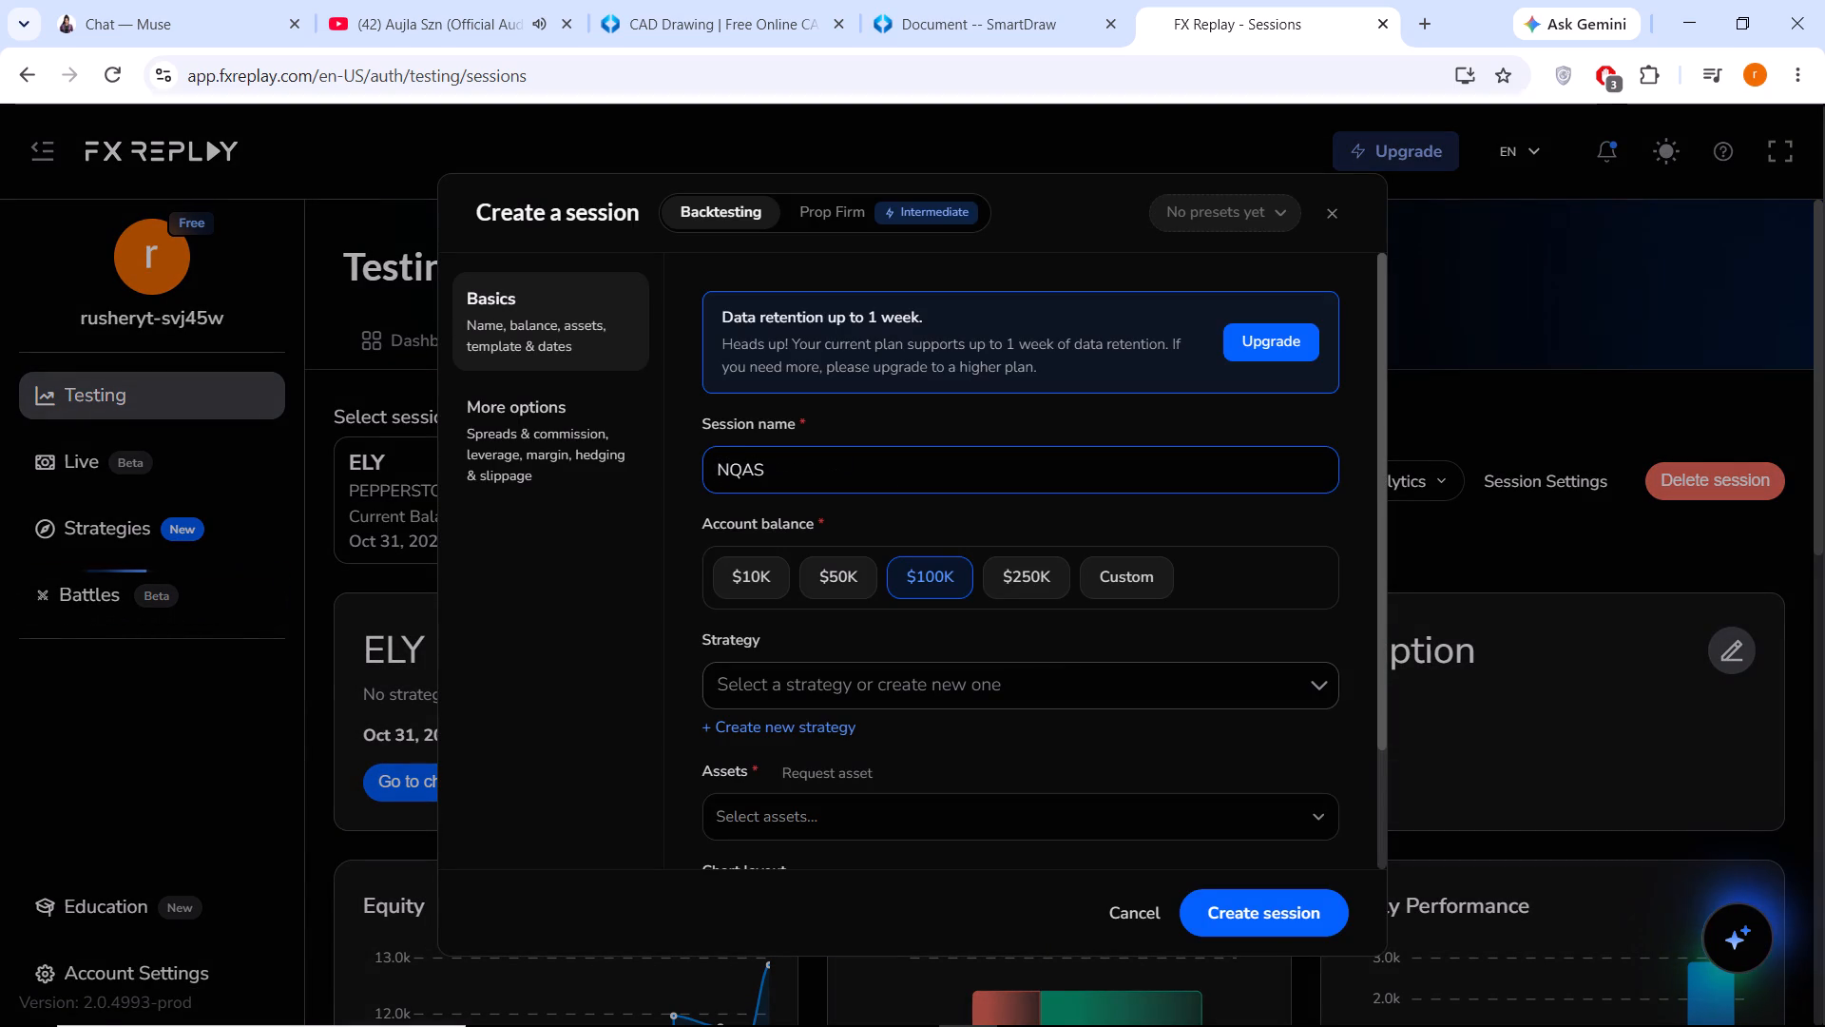
pyautogui.press('BackSpace')
pyautogui.press('BackSpace')
pyautogui.press('BackSpace')
pyautogui.press('BackSpace')
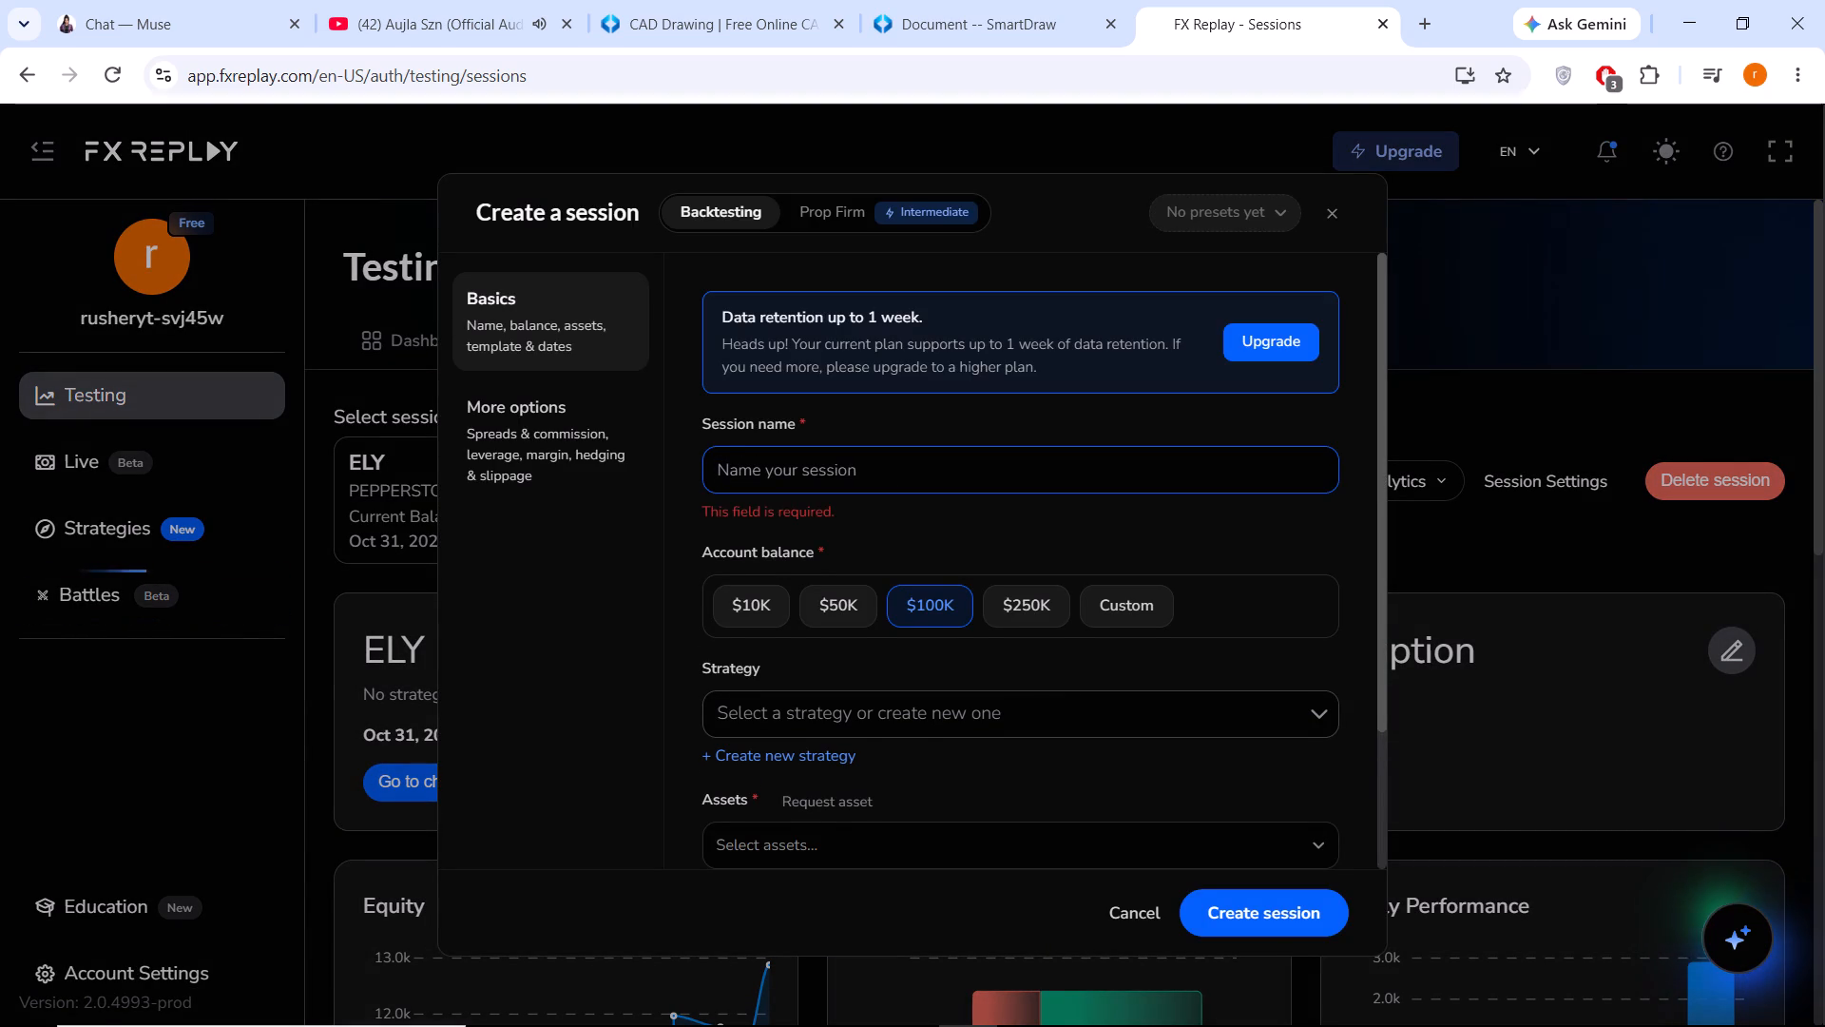
pyautogui.write('NSDAQ')
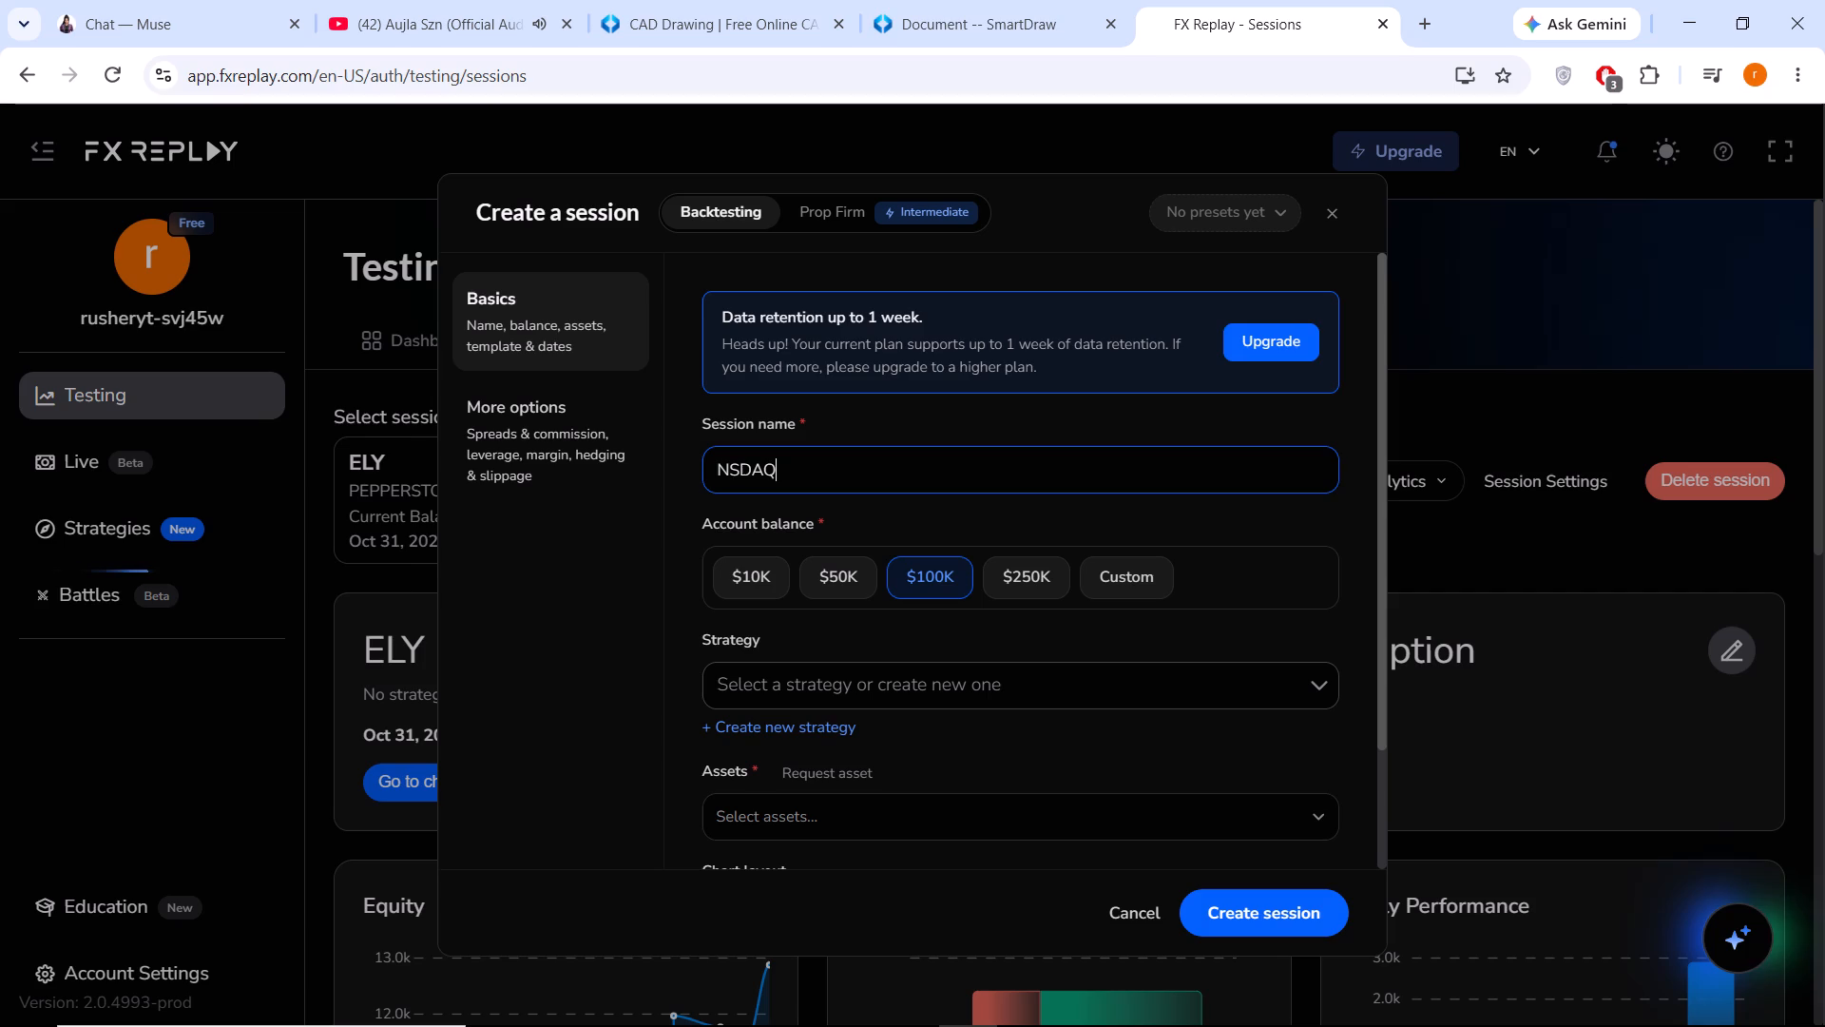
pyautogui.click(779, 569)
pyautogui.click(846, 672)
pyautogui.click(846, 672)
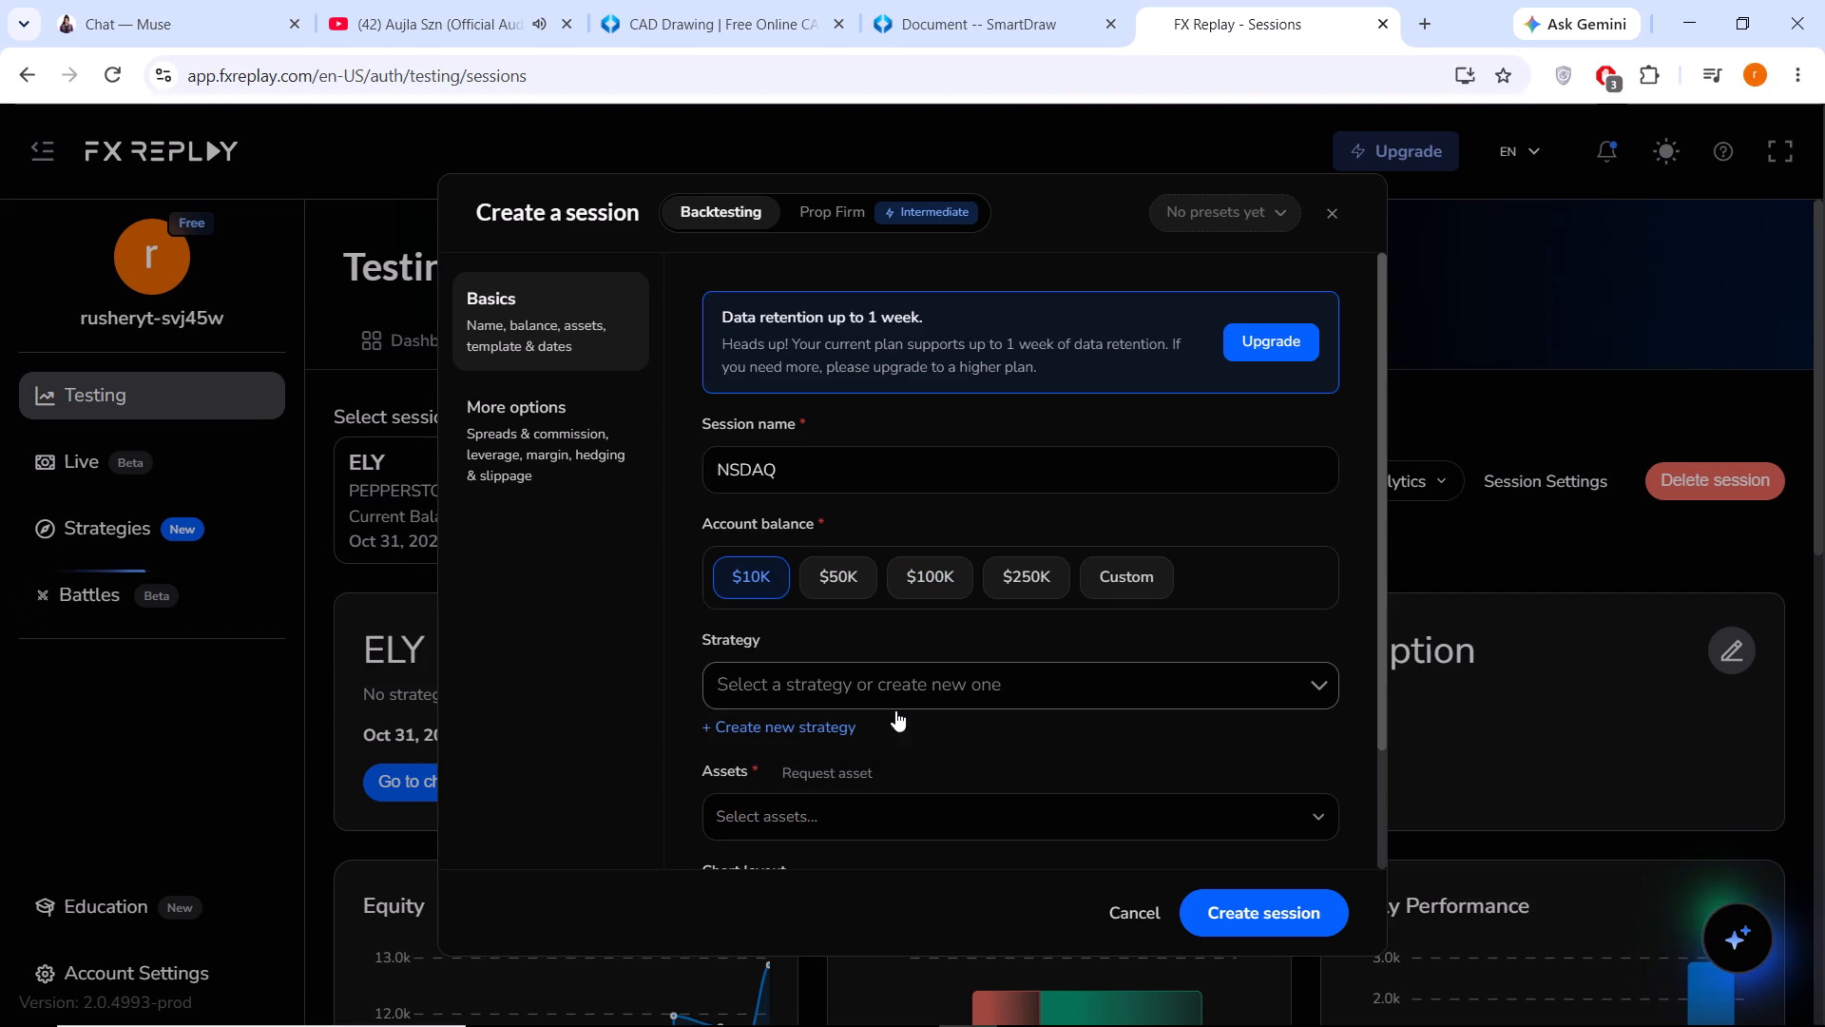
# Search the assets for NAS100 and select NAS100 US Tech 100 Index for the session.
pyautogui.scroll(-1, 916, 724)
pyautogui.click(876, 681)
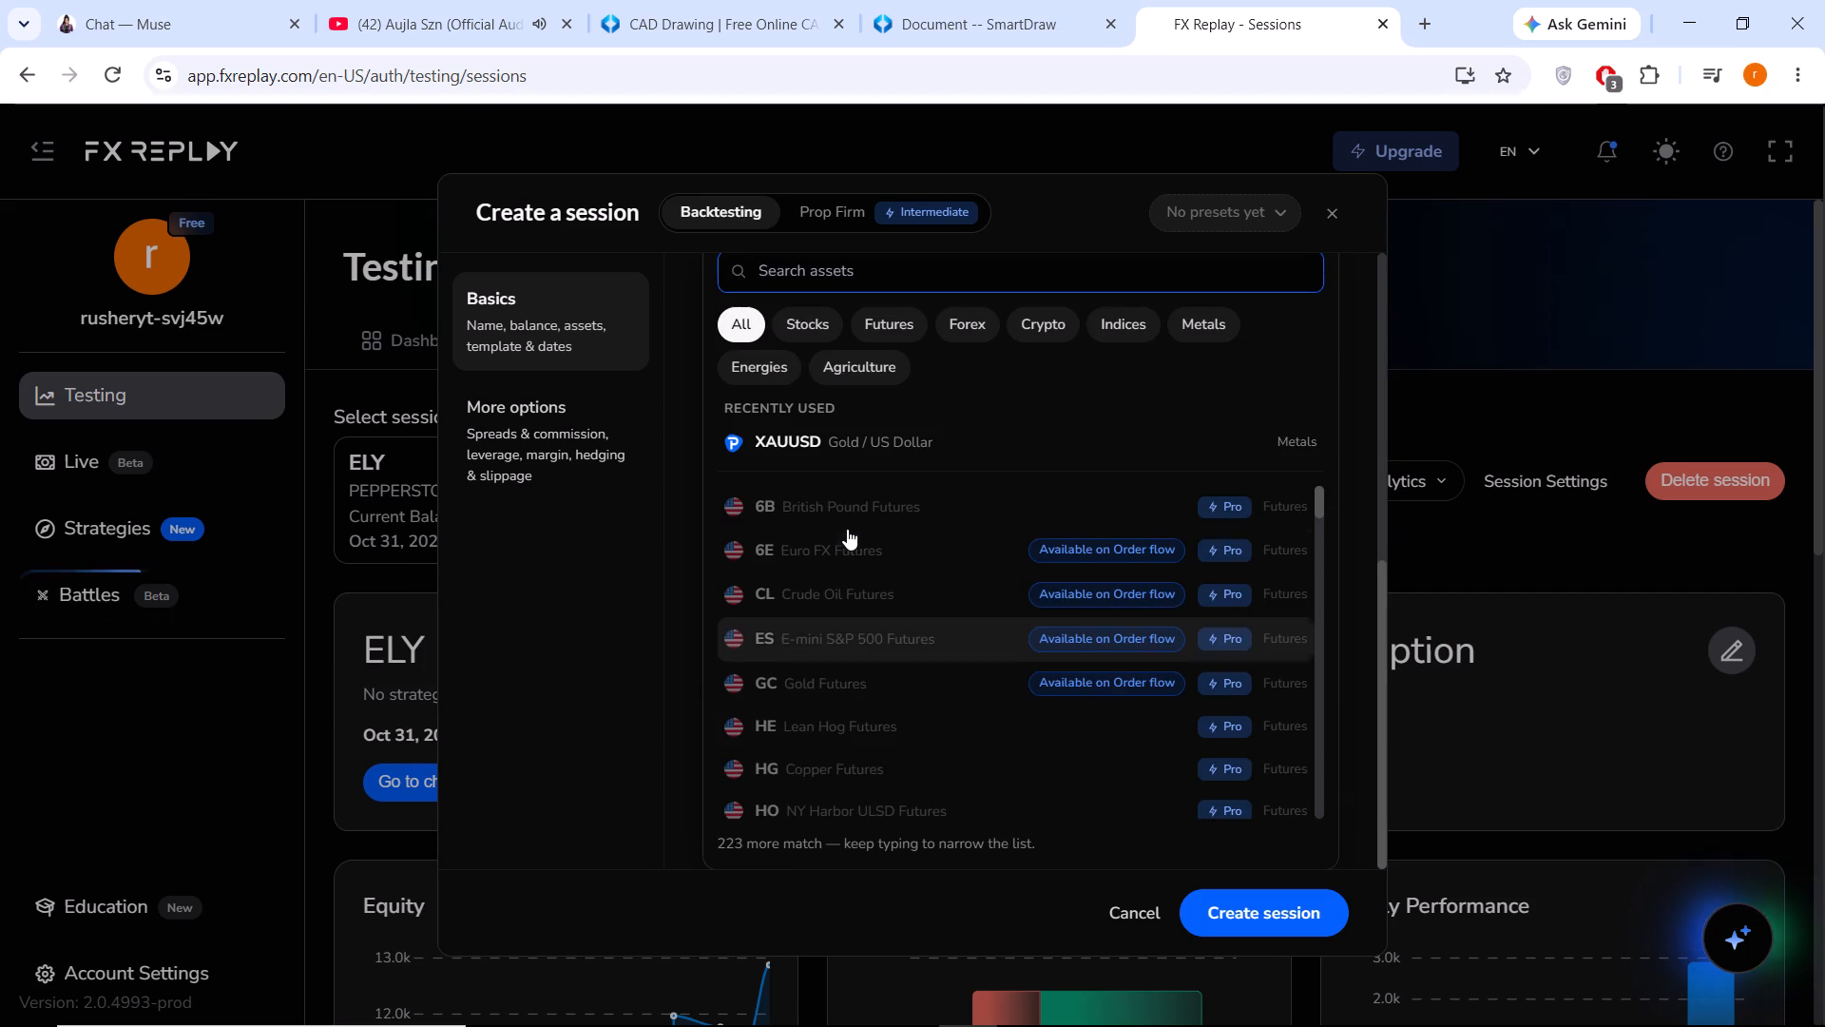
pyautogui.write('NAS')
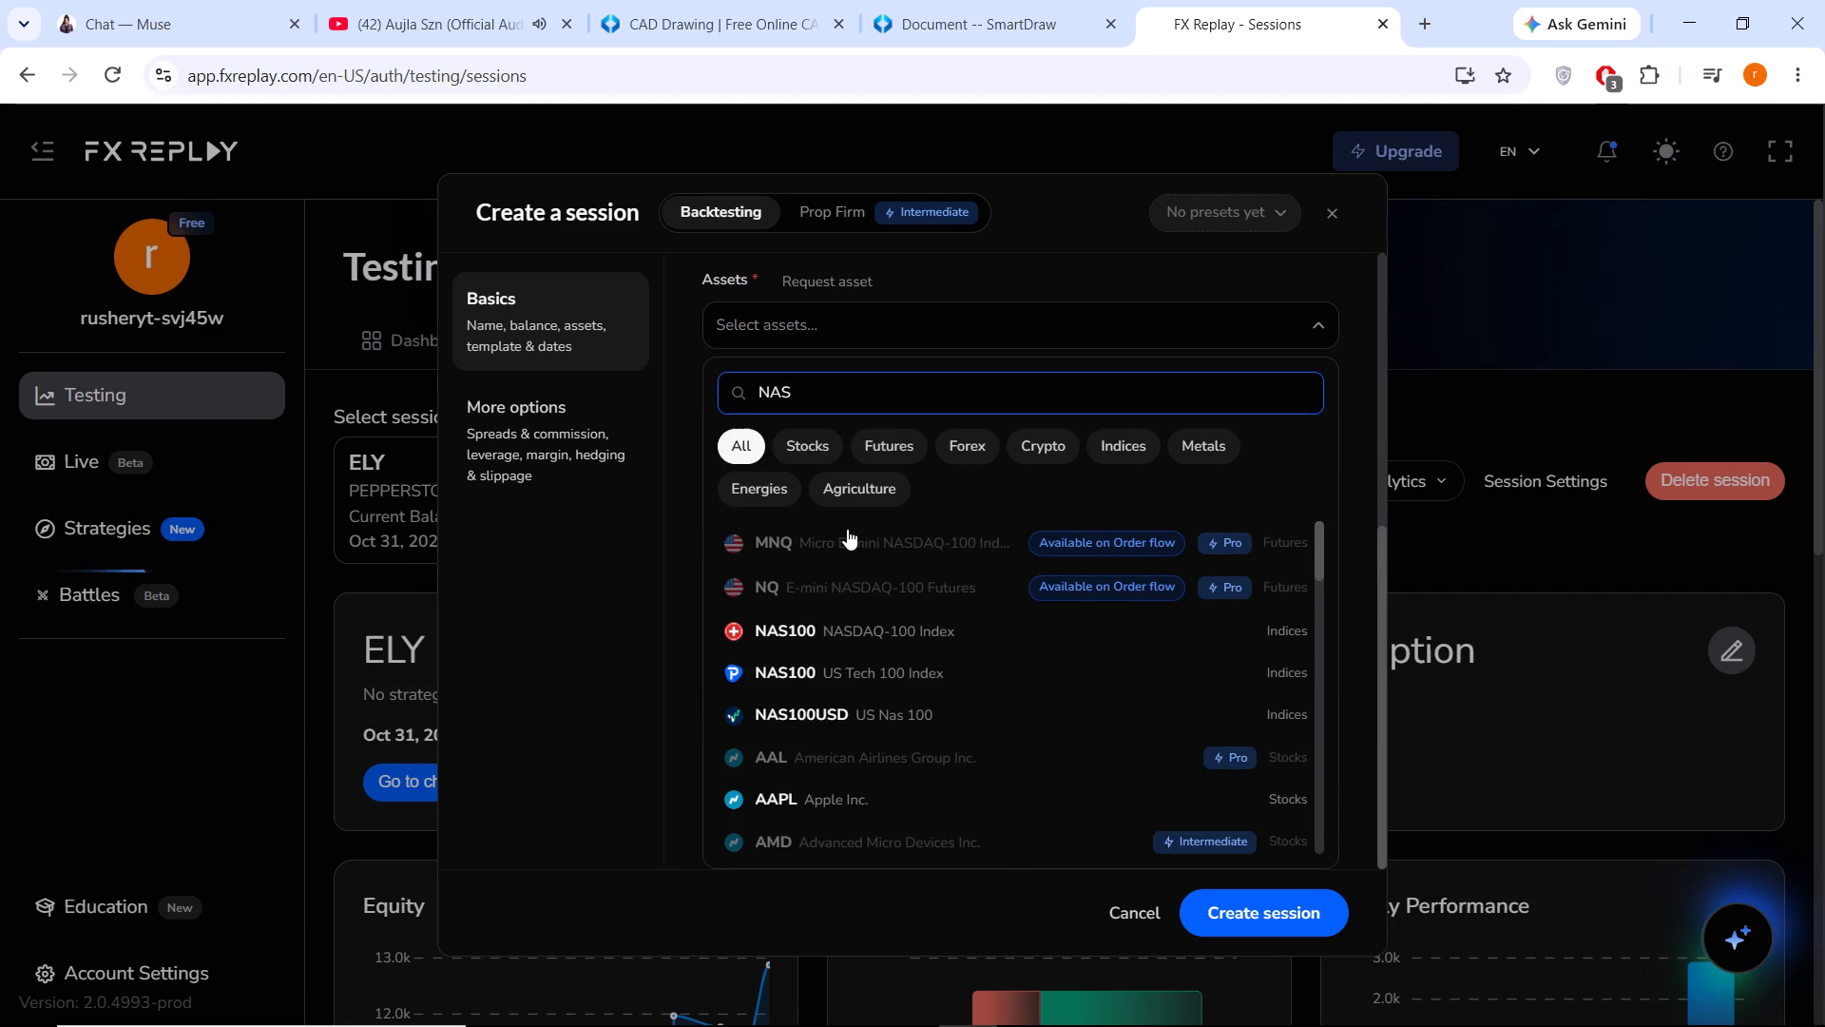
pyautogui.write('100')
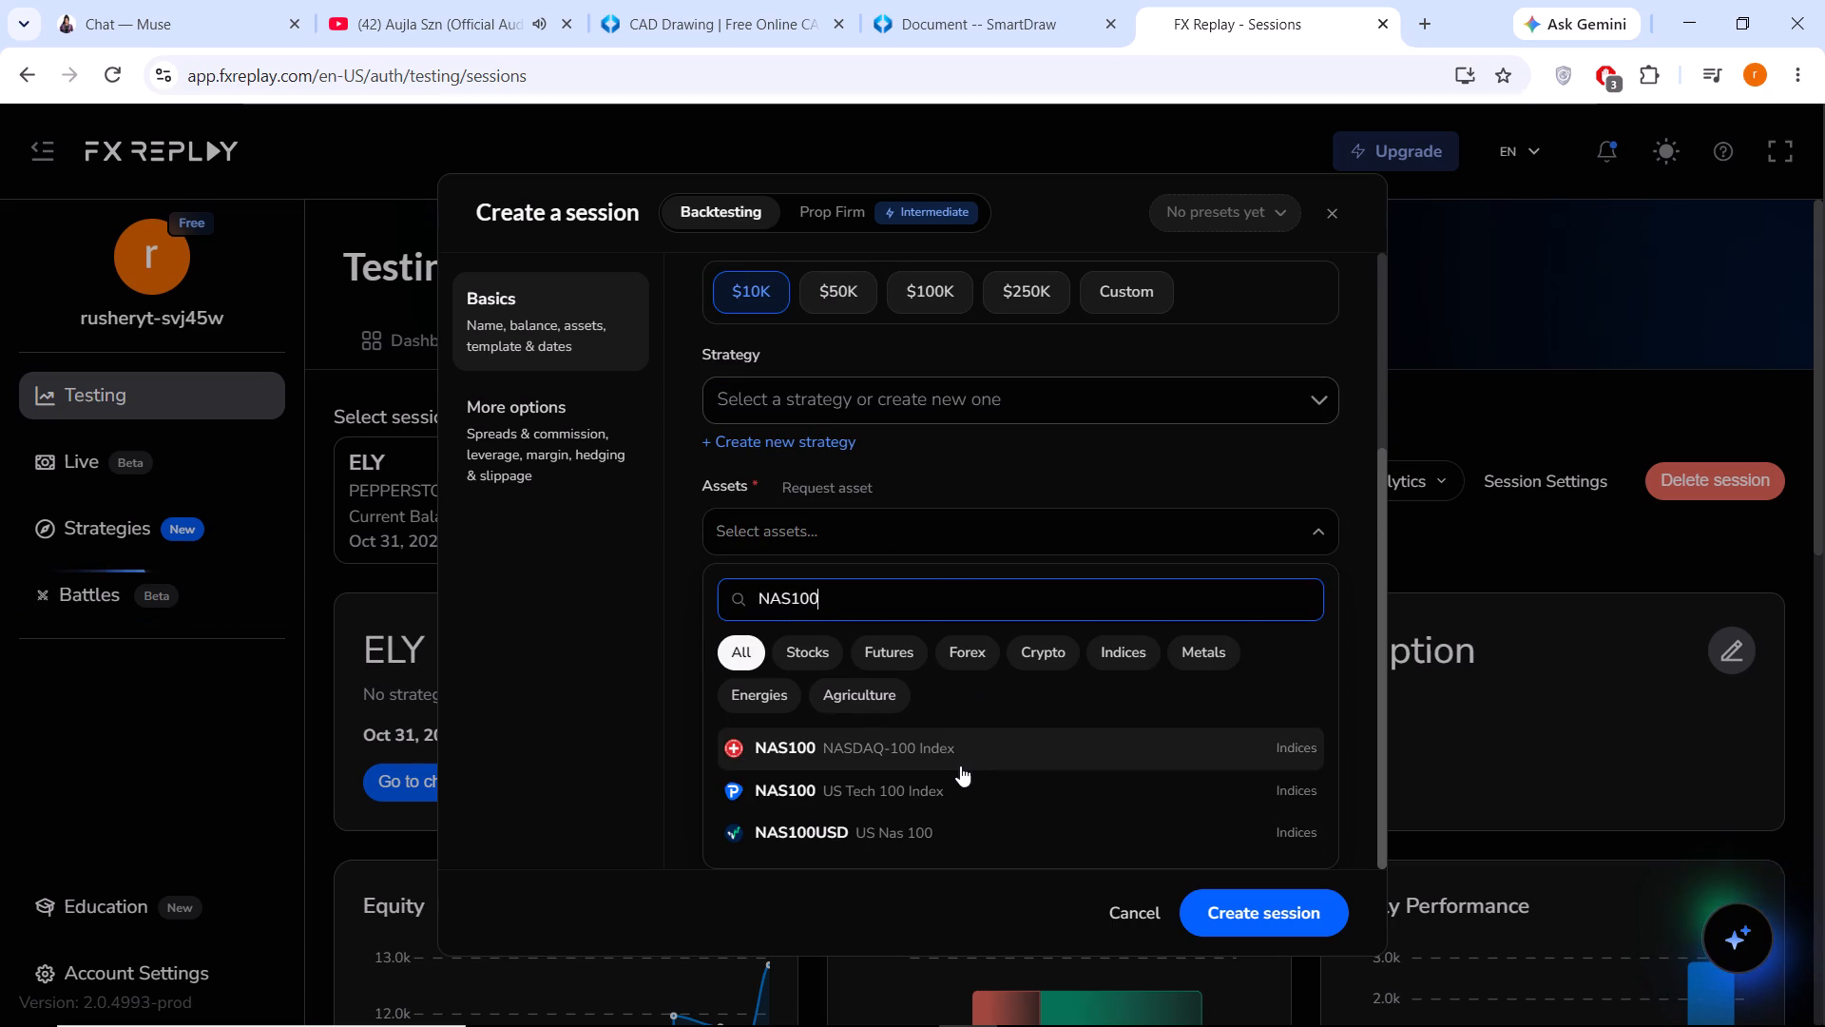
pyautogui.click(959, 779)
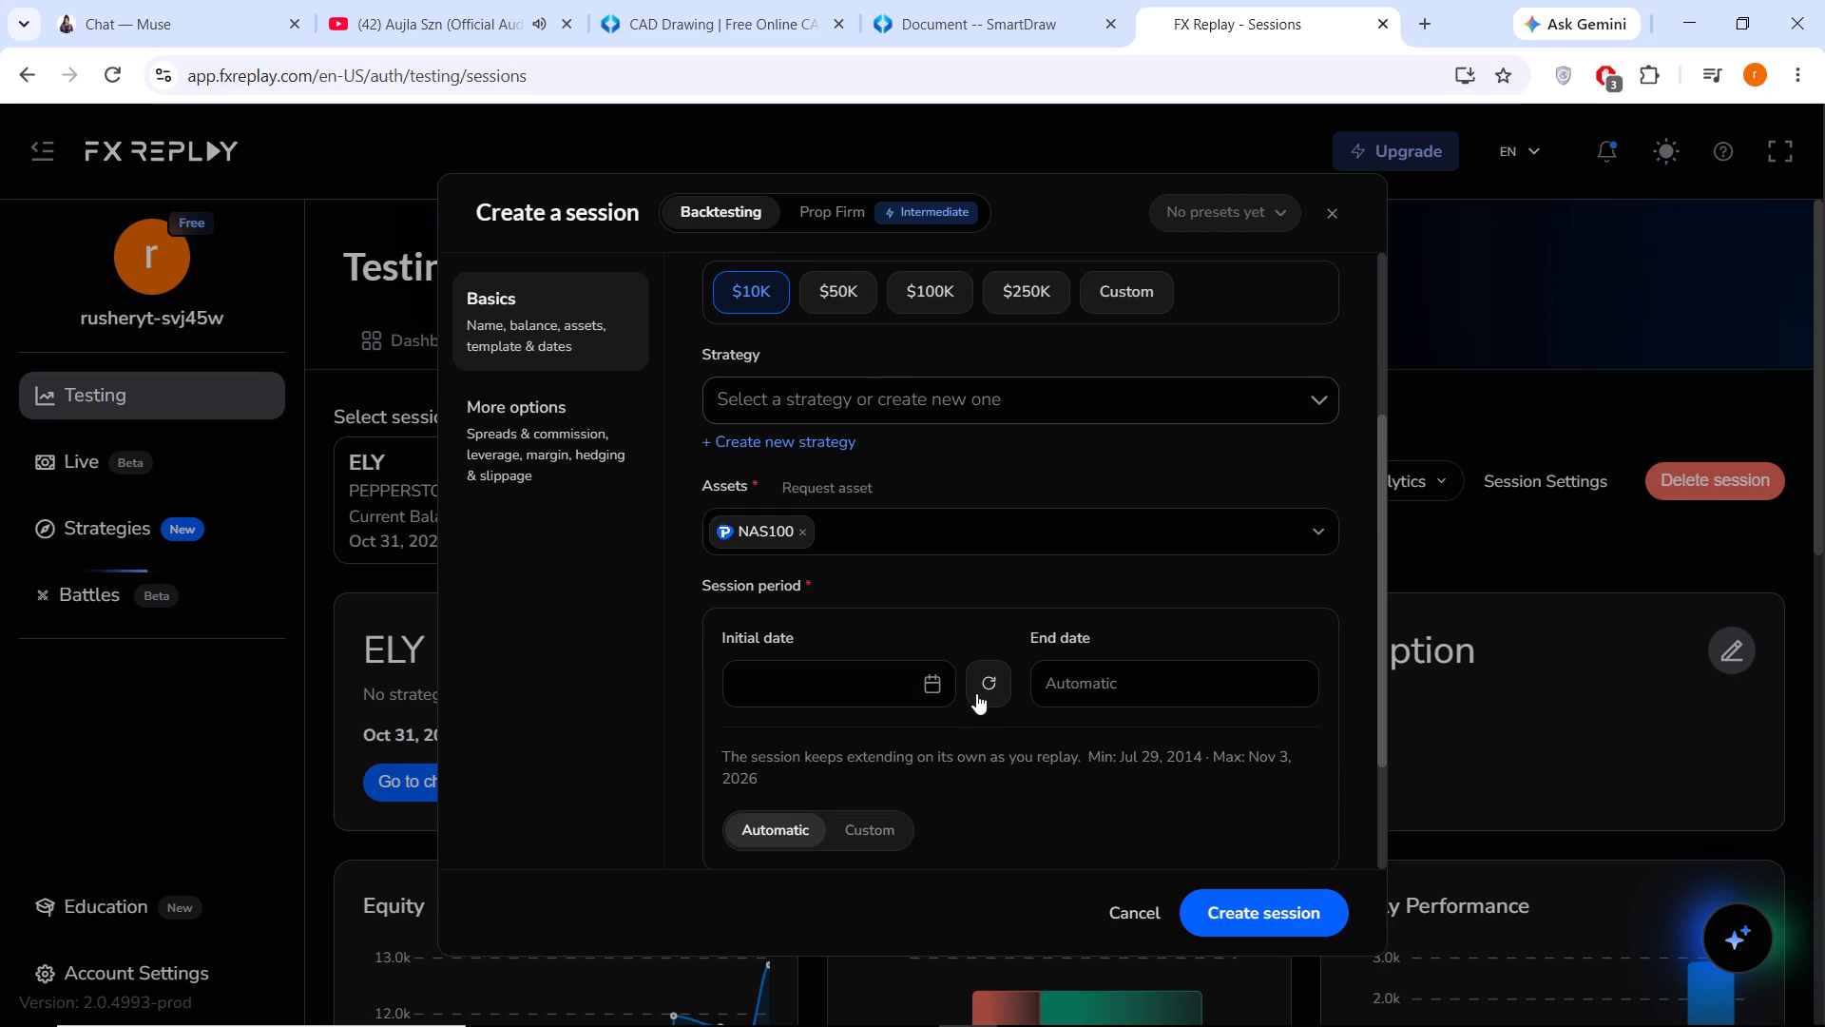
# Set the session's initial date to 09/01/2026 12:59, keep the automatic end date and create the session.
pyautogui.click(937, 690)
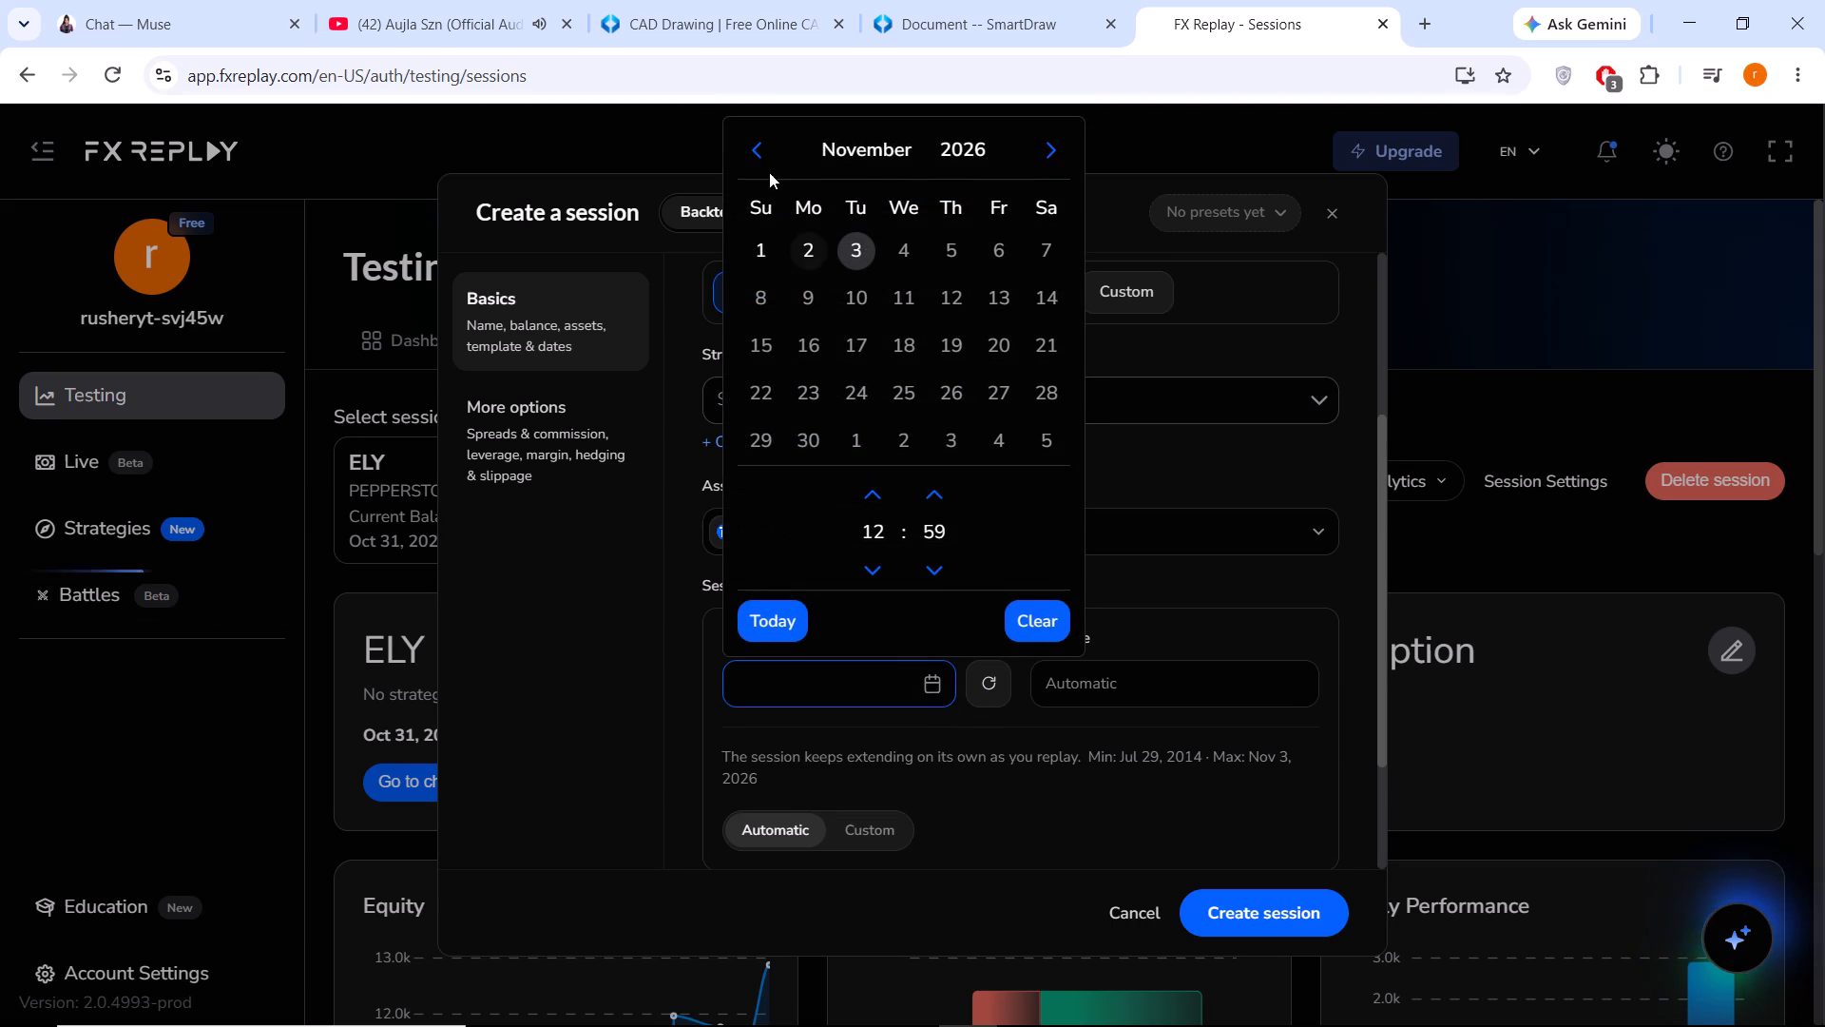
pyautogui.click(766, 163)
pyautogui.click(759, 158)
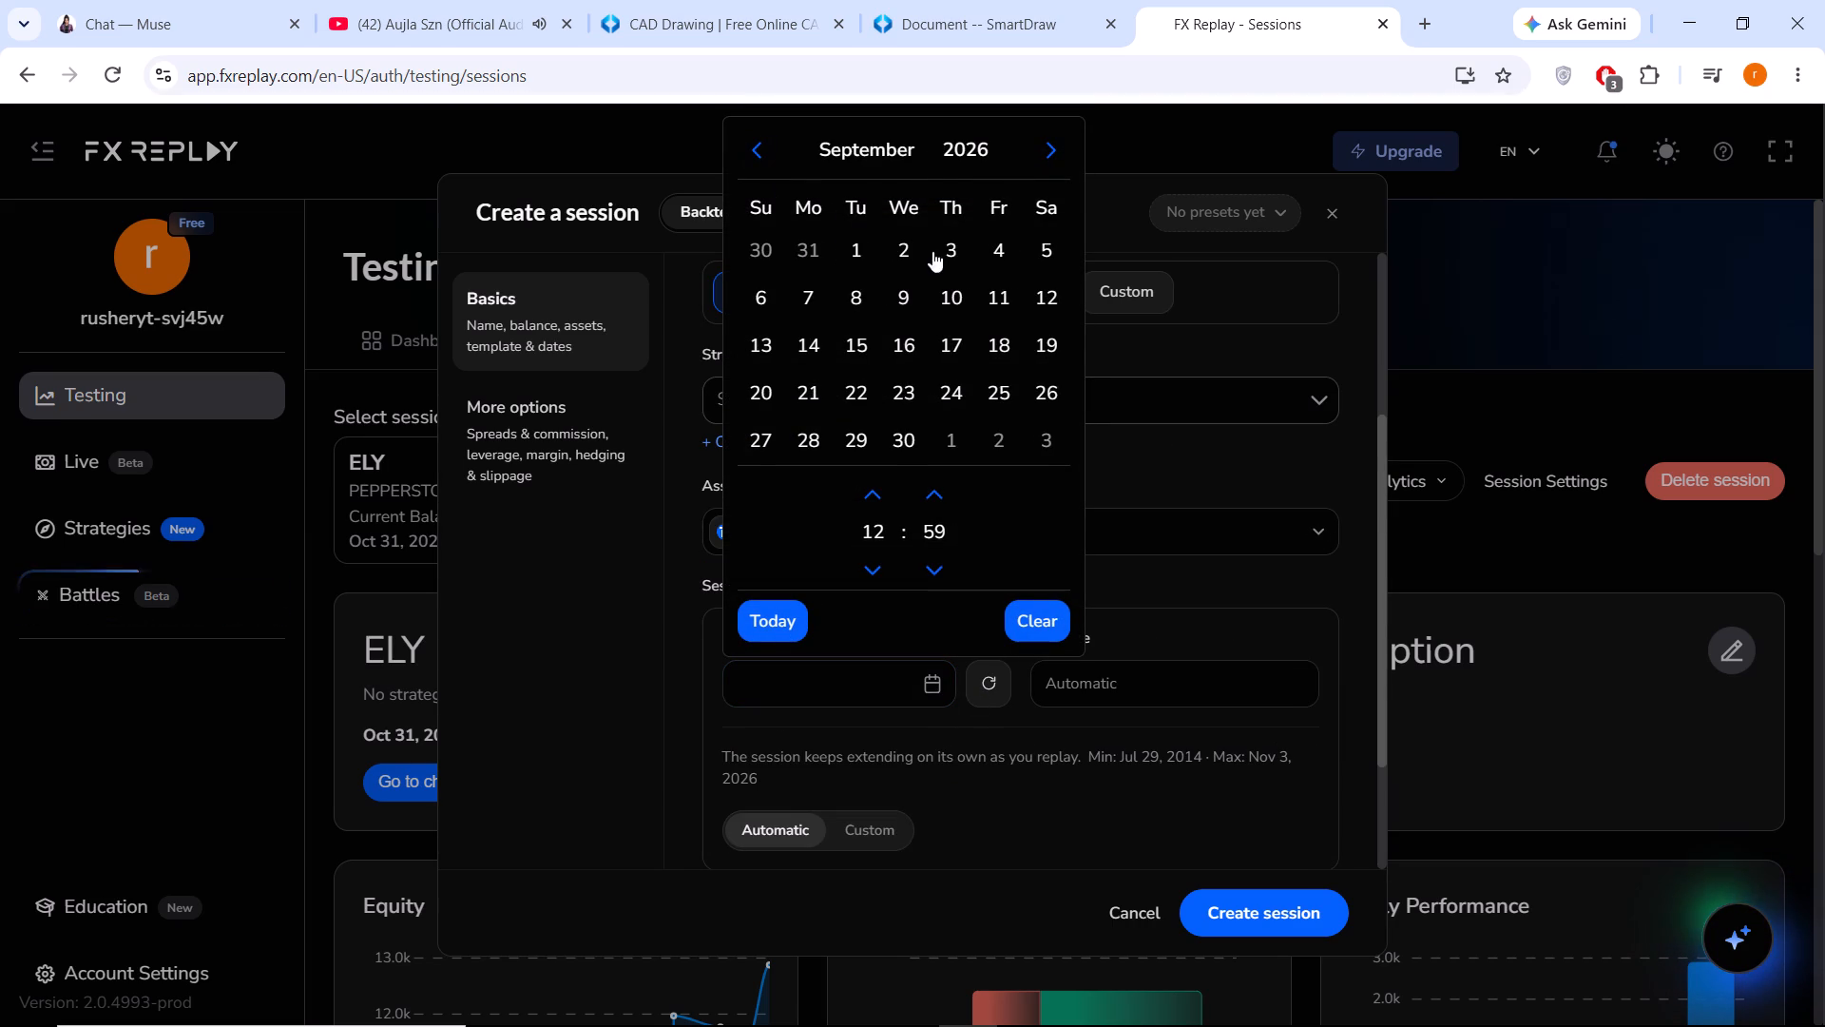
pyautogui.click(865, 250)
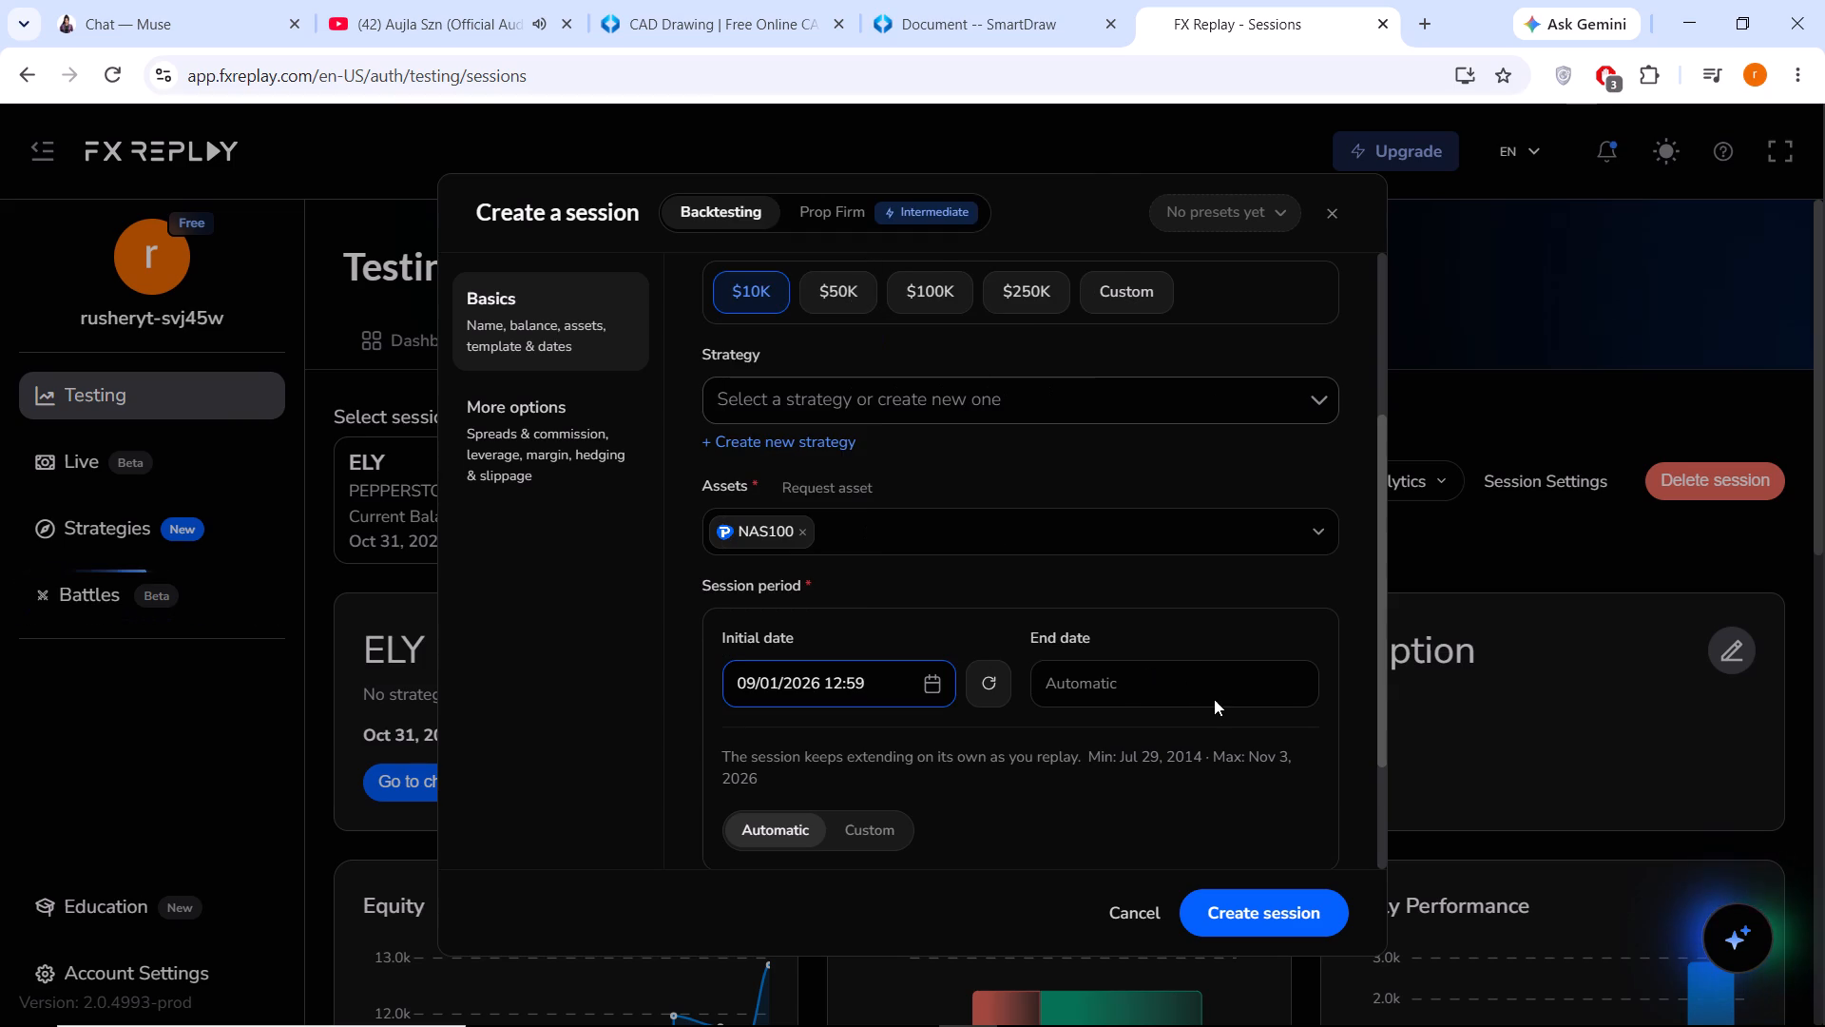
pyautogui.click(1244, 913)
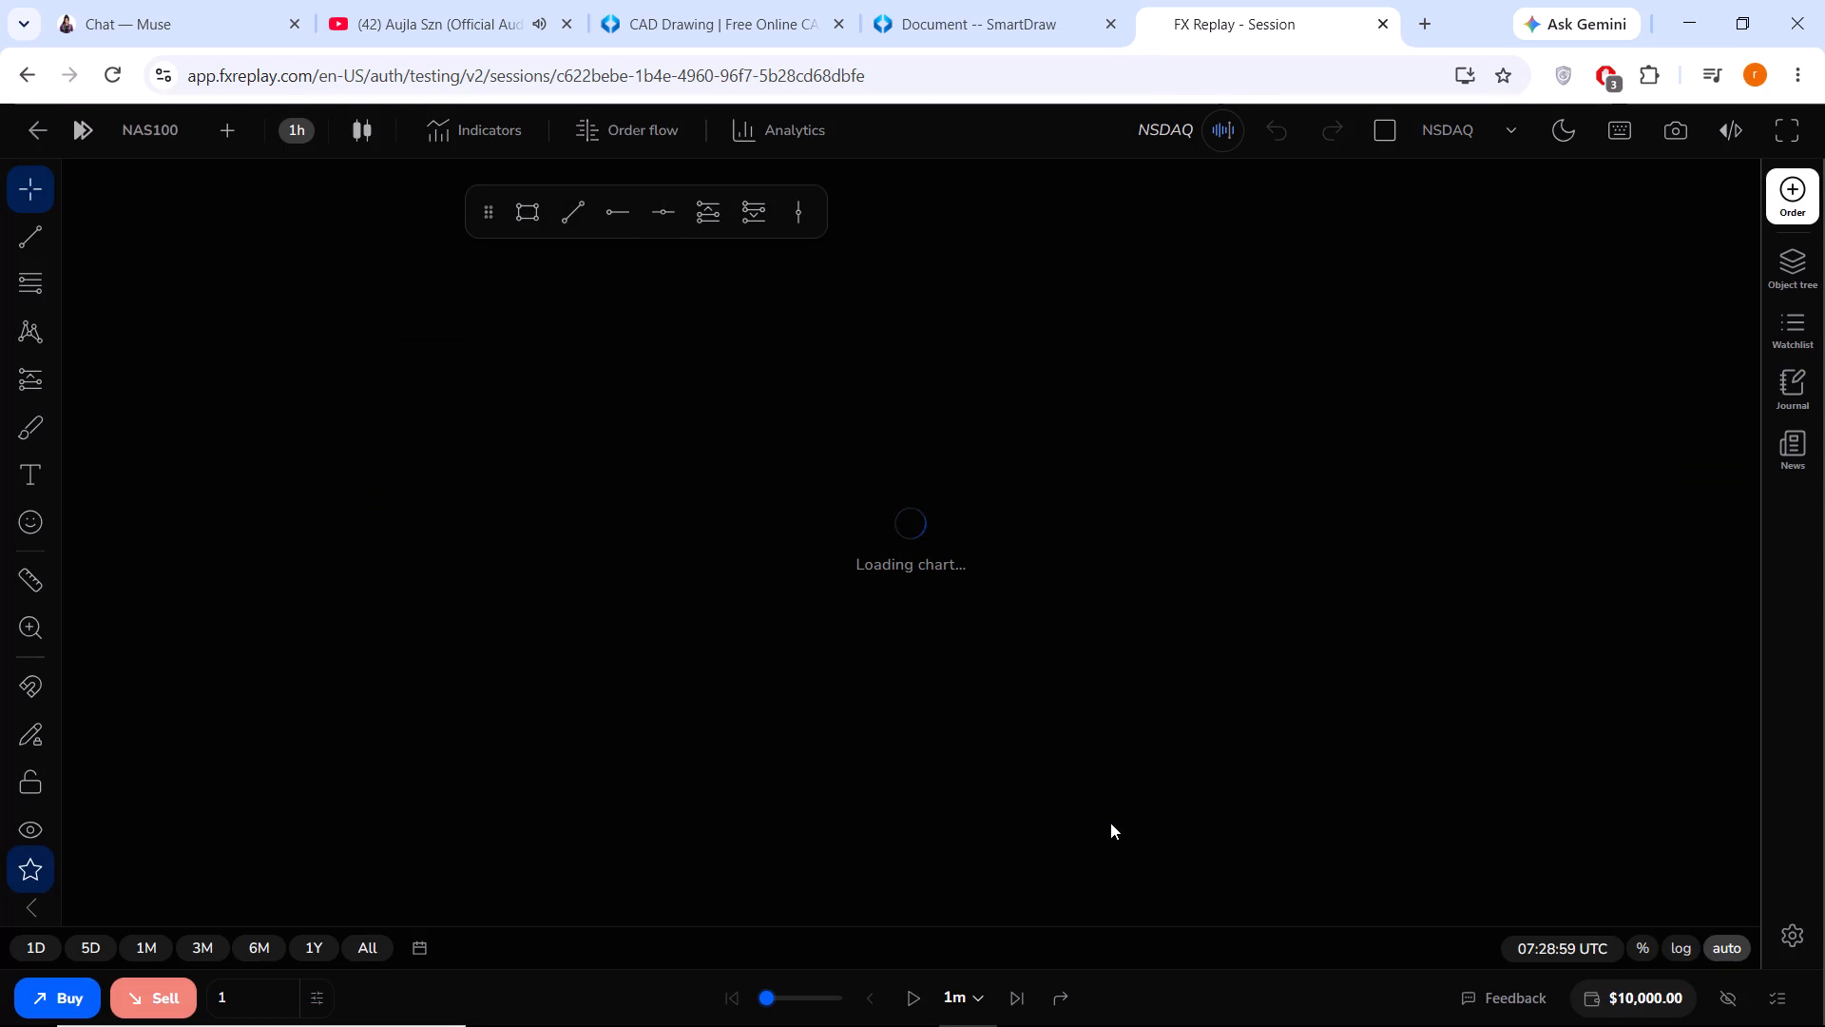
# Examine the late-August to September 1 price action on the new session's 1h NAS100 chart.
pyautogui.scroll(-3, 985, 624)
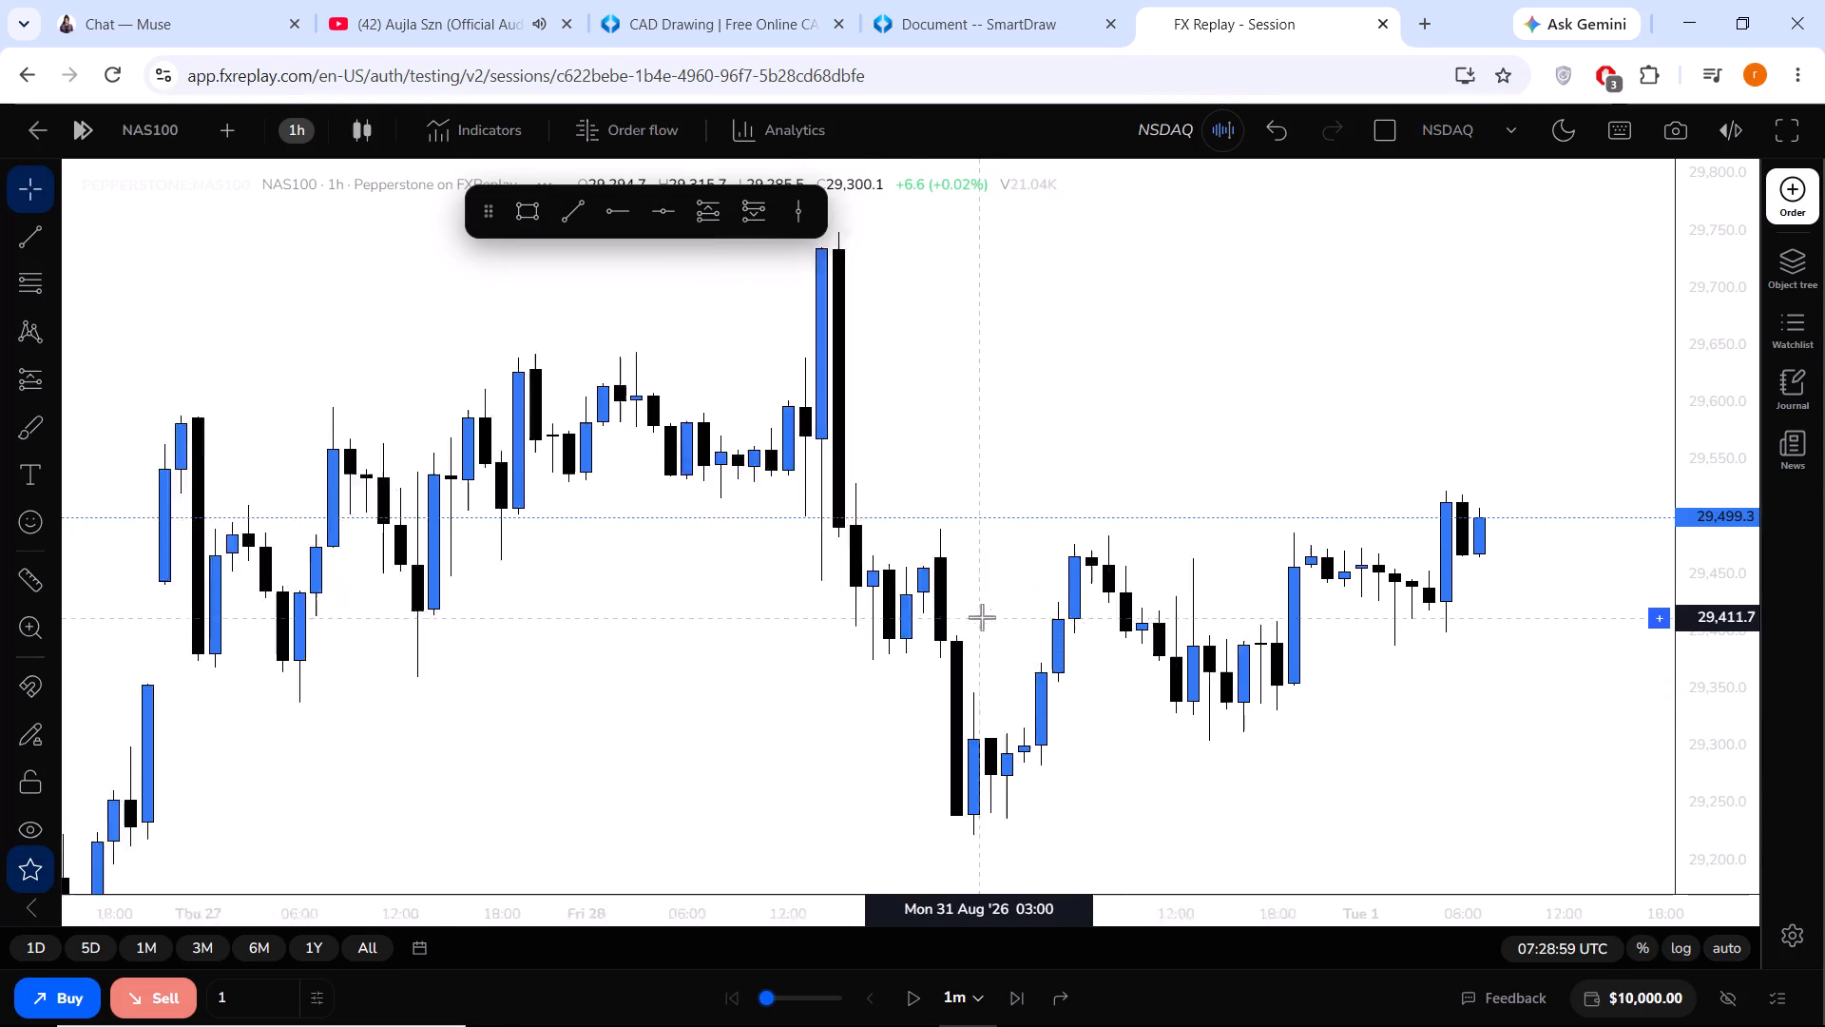
pyautogui.scroll(-3, 982, 617)
pyautogui.moveTo(1026, 607); pyautogui.dragTo(932, 541)
pyautogui.moveTo(1115, 624); pyautogui.dragTo(1035, 596)
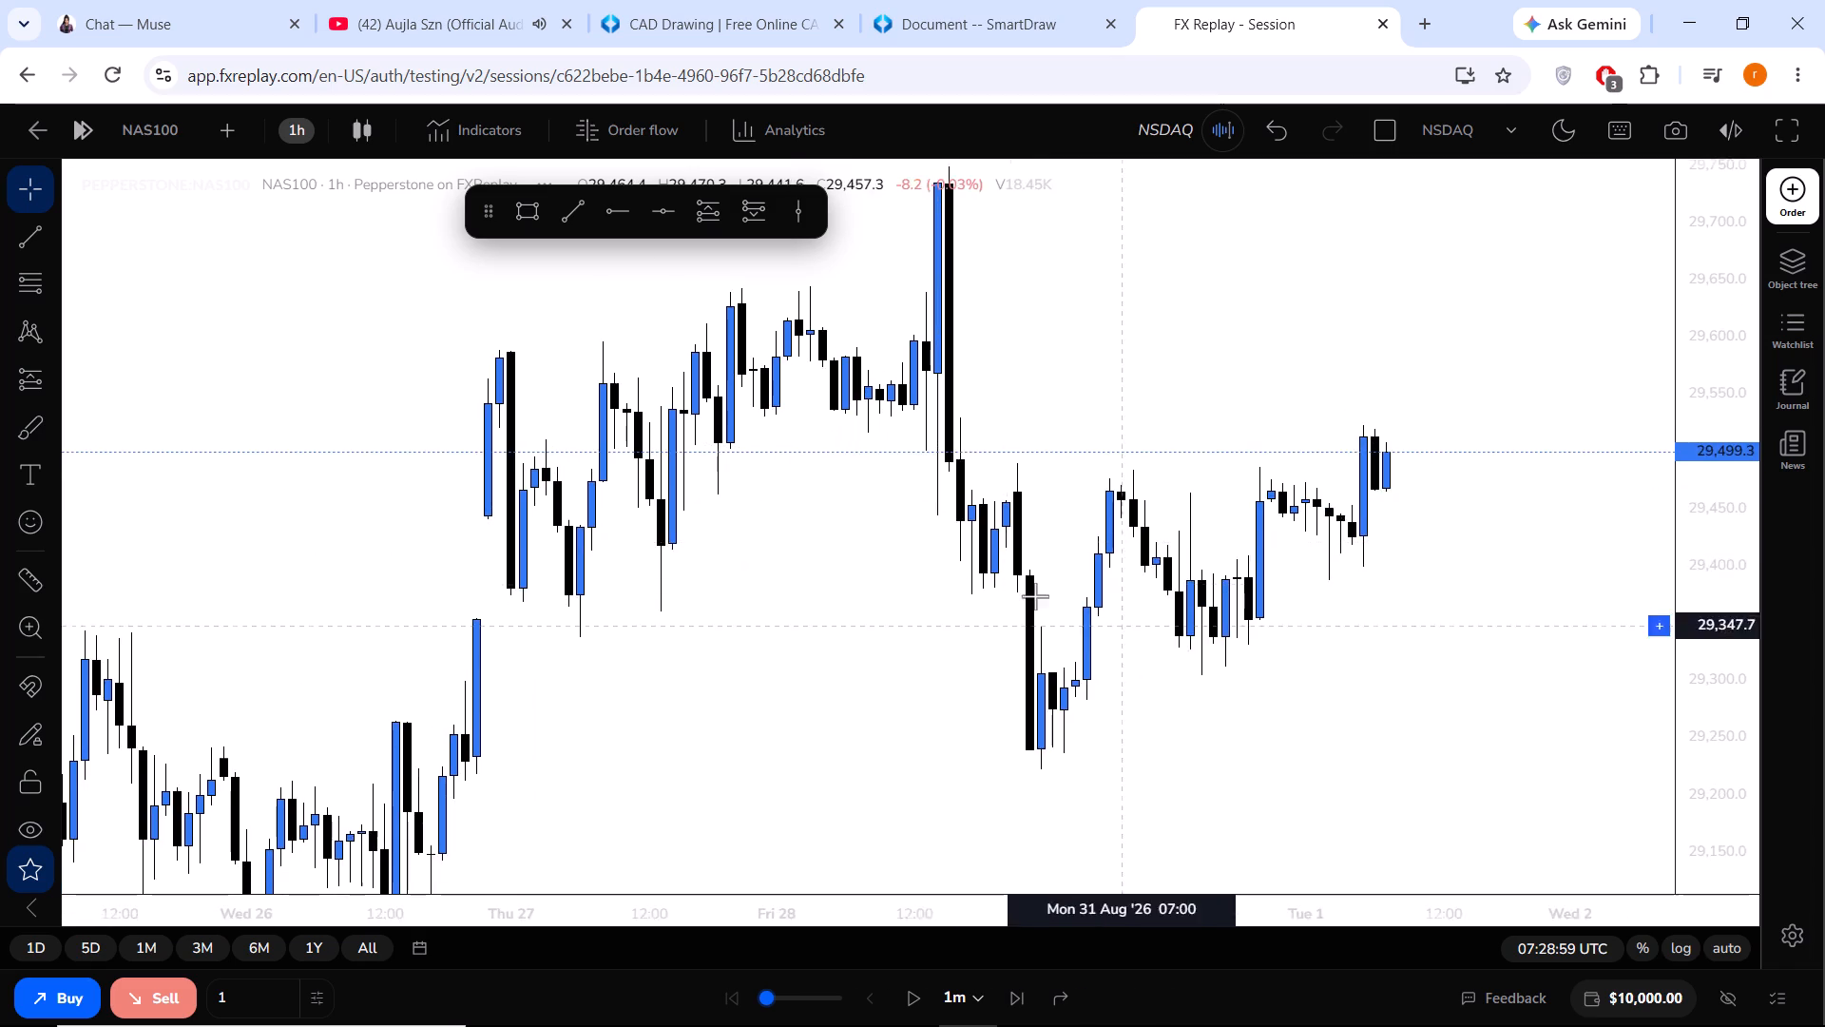
pyautogui.moveTo(1035, 596); pyautogui.dragTo(958, 572)
pyautogui.moveTo(1041, 589); pyautogui.dragTo(942, 582)
pyautogui.moveTo(1149, 573); pyautogui.dragTo(989, 616)
pyautogui.moveTo(1187, 519); pyautogui.dragTo(1075, 566)
pyautogui.moveTo(1086, 479); pyautogui.dragTo(1077, 511)
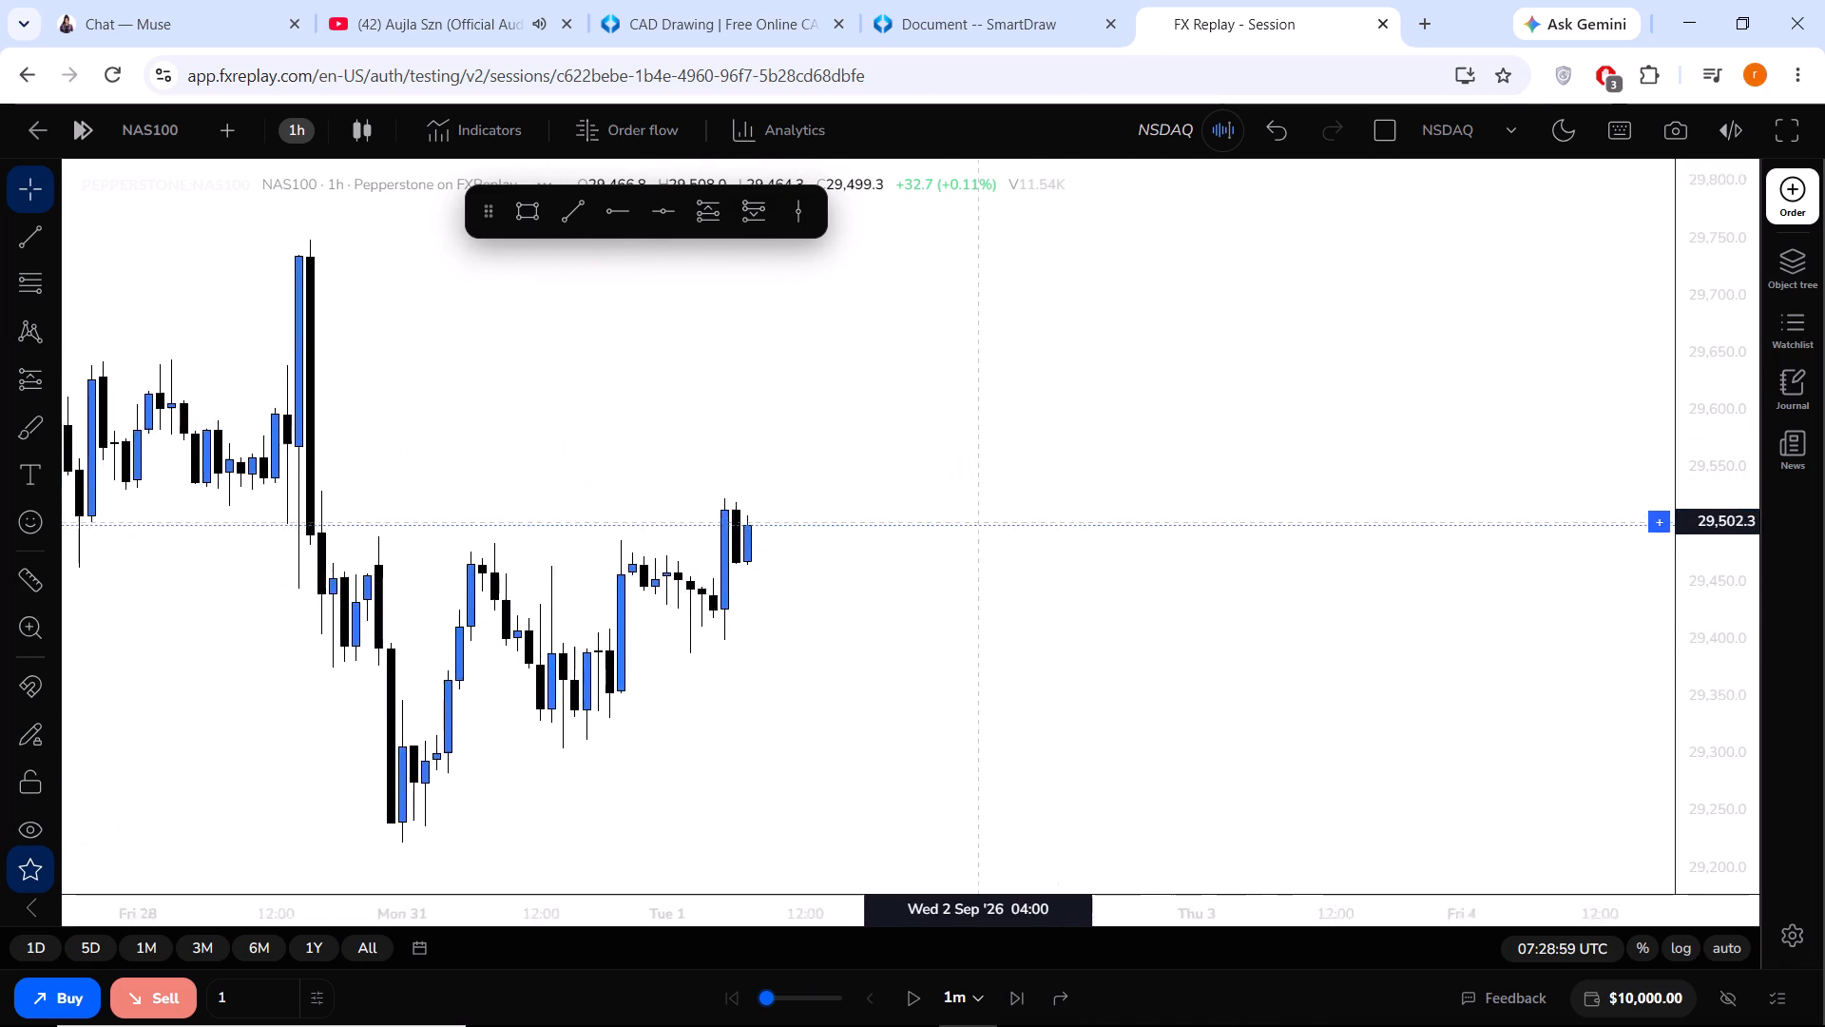
pyautogui.moveTo(1077, 511); pyautogui.dragTo(1179, 487)
pyautogui.moveTo(1017, 508); pyautogui.dragTo(1284, 477)
pyautogui.moveTo(1142, 525); pyautogui.dragTo(961, 489)
pyautogui.moveTo(1119, 462); pyautogui.dragTo(1009, 510)
pyautogui.moveTo(1065, 499); pyautogui.dragTo(1146, 472)
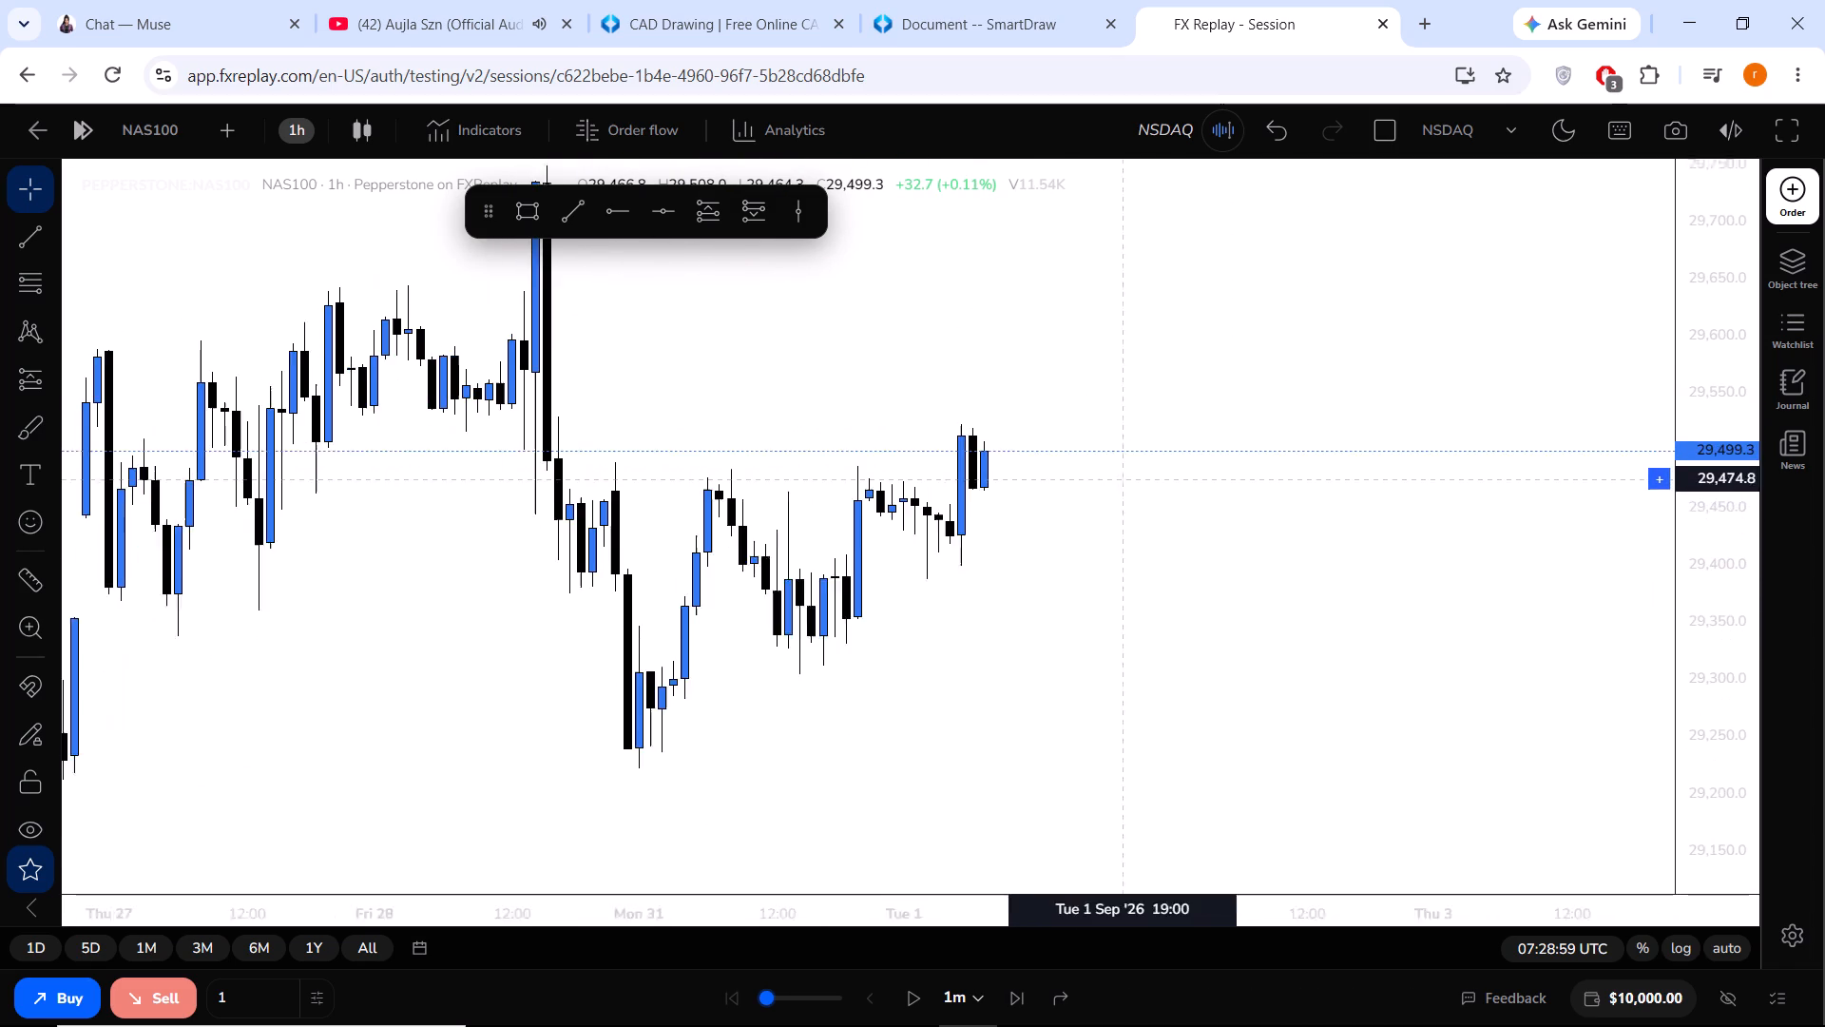
pyautogui.moveTo(1146, 472); pyautogui.dragTo(1167, 461)
pyautogui.moveTo(1071, 503); pyautogui.dragTo(1165, 494)
# Set the chart's time zone to UTC+5:30.
pyautogui.click(1575, 959)
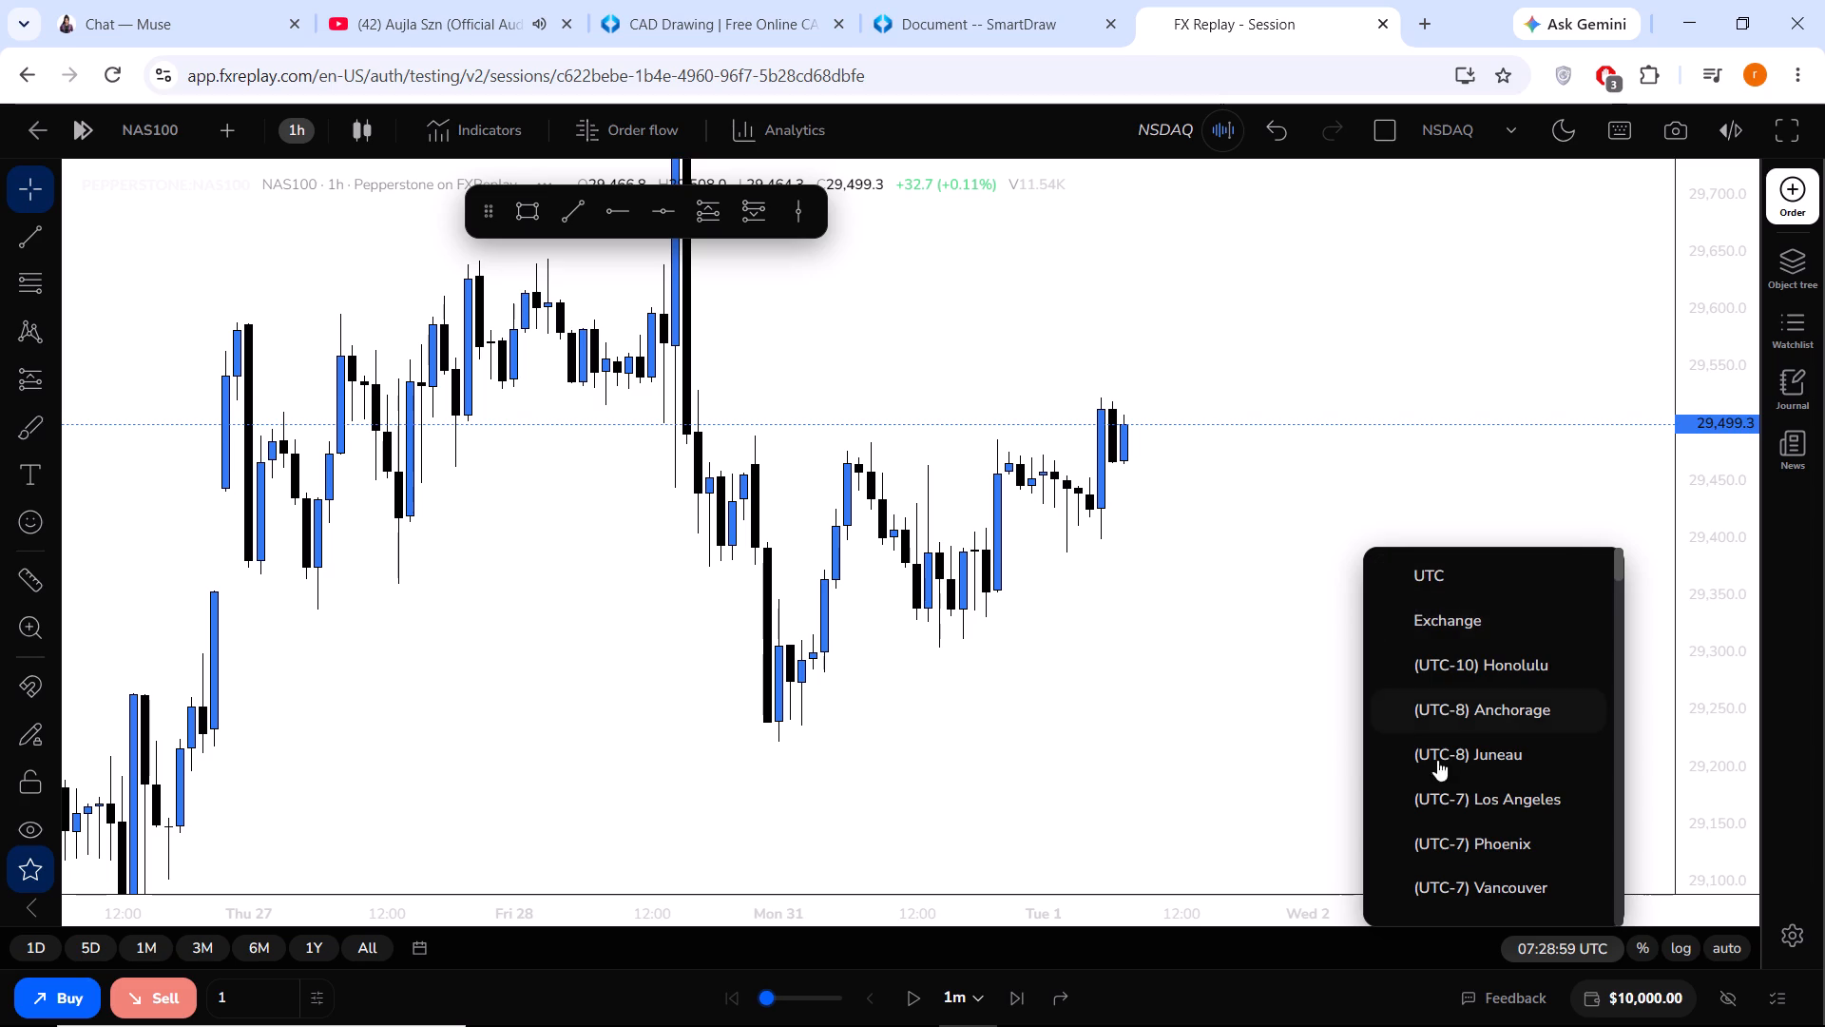
pyautogui.scroll(-3, 1460, 842)
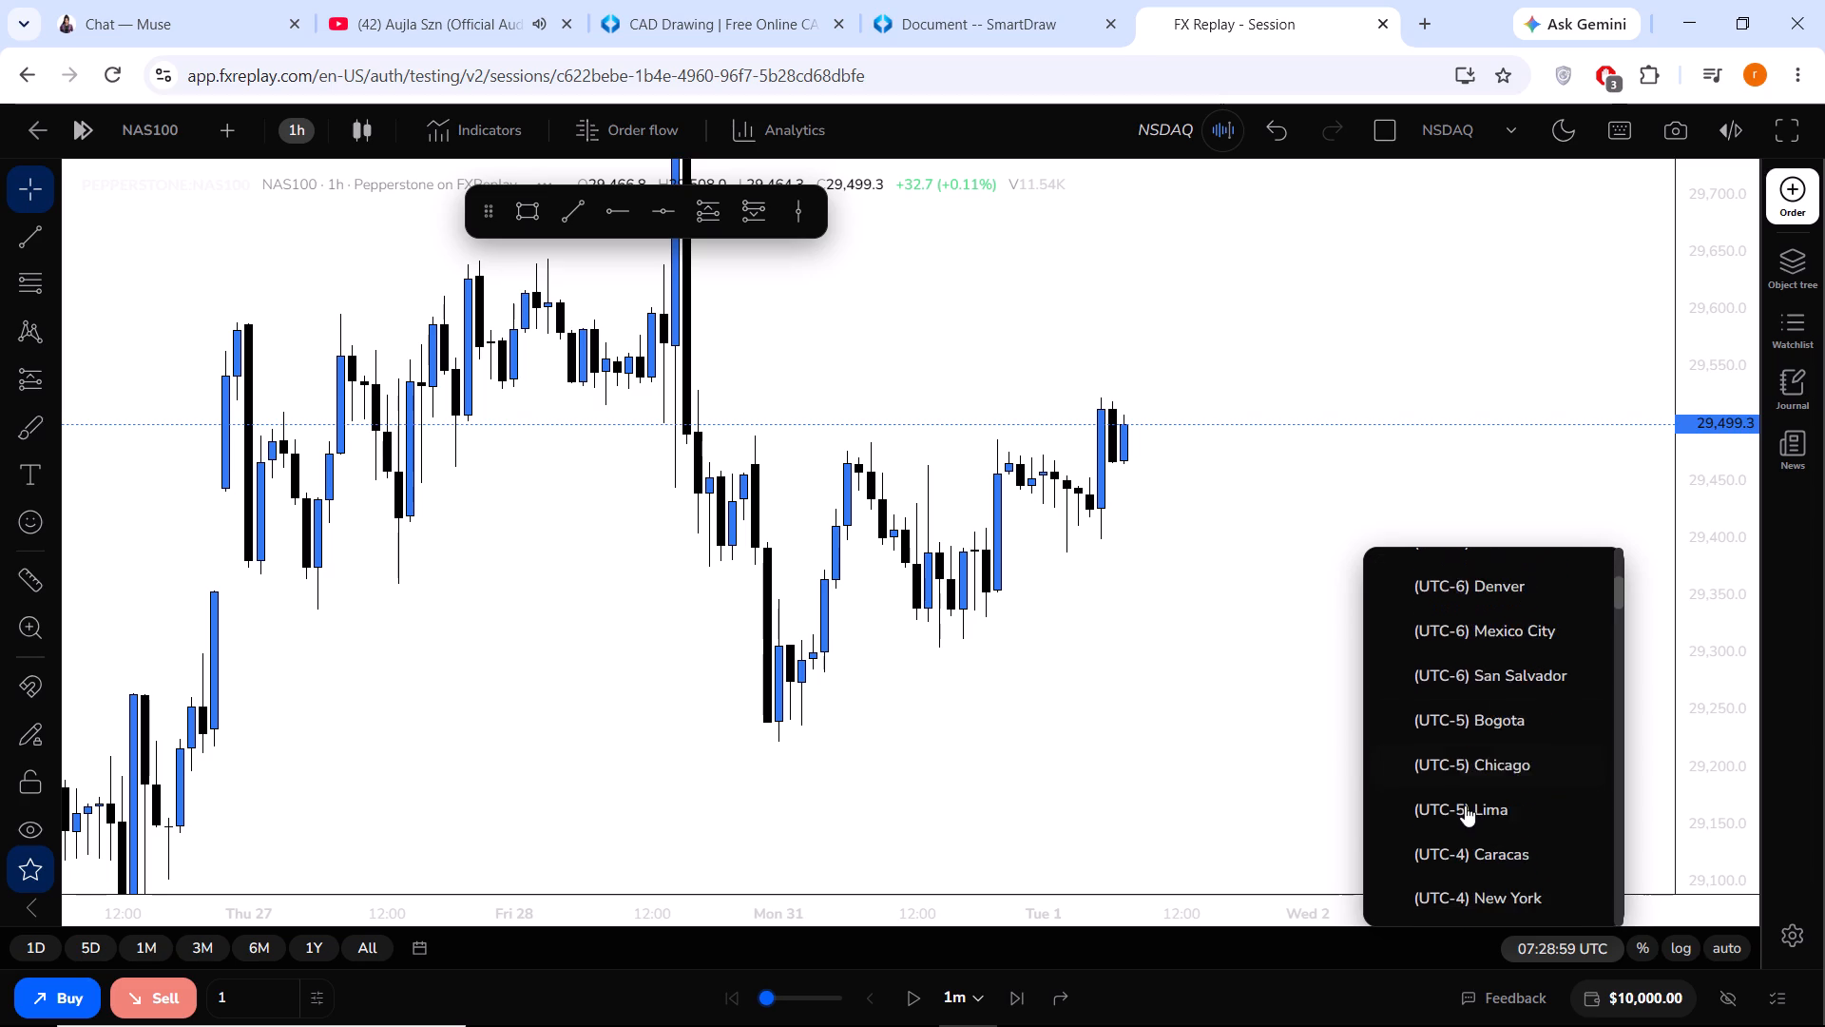
pyautogui.scroll(-9, 1465, 805)
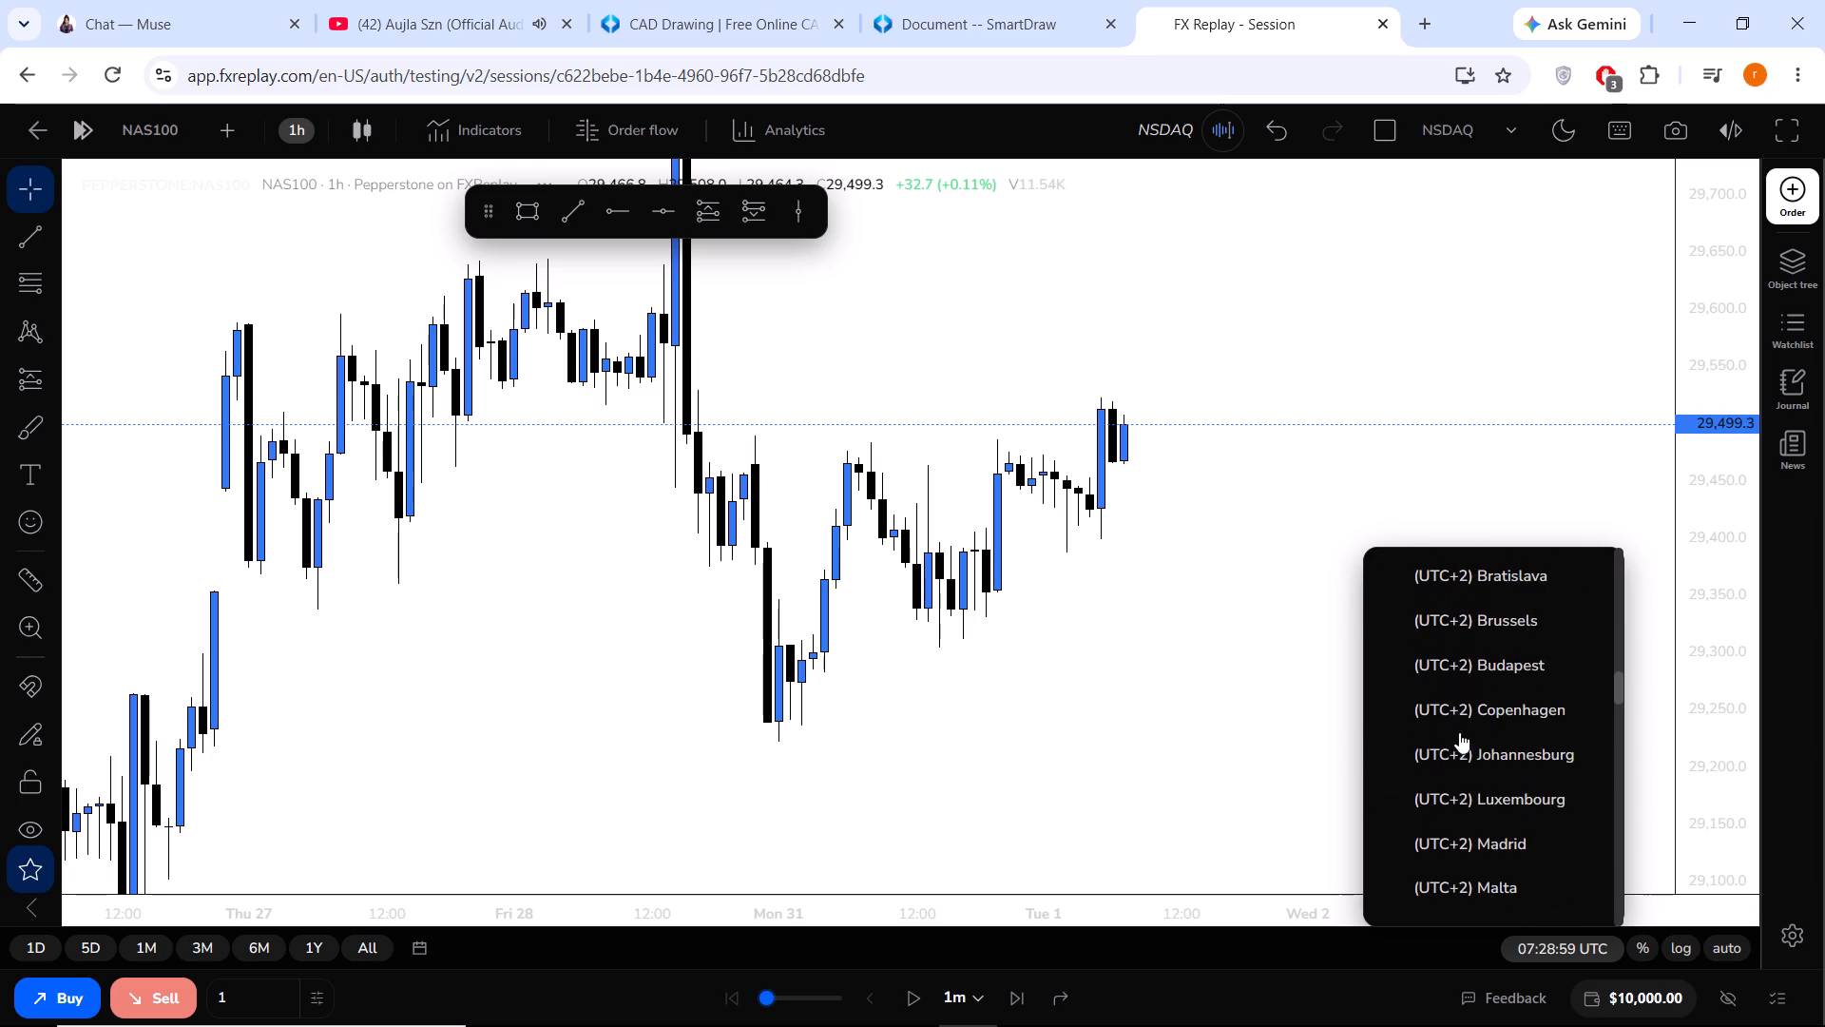
pyautogui.scroll(-11, 1453, 809)
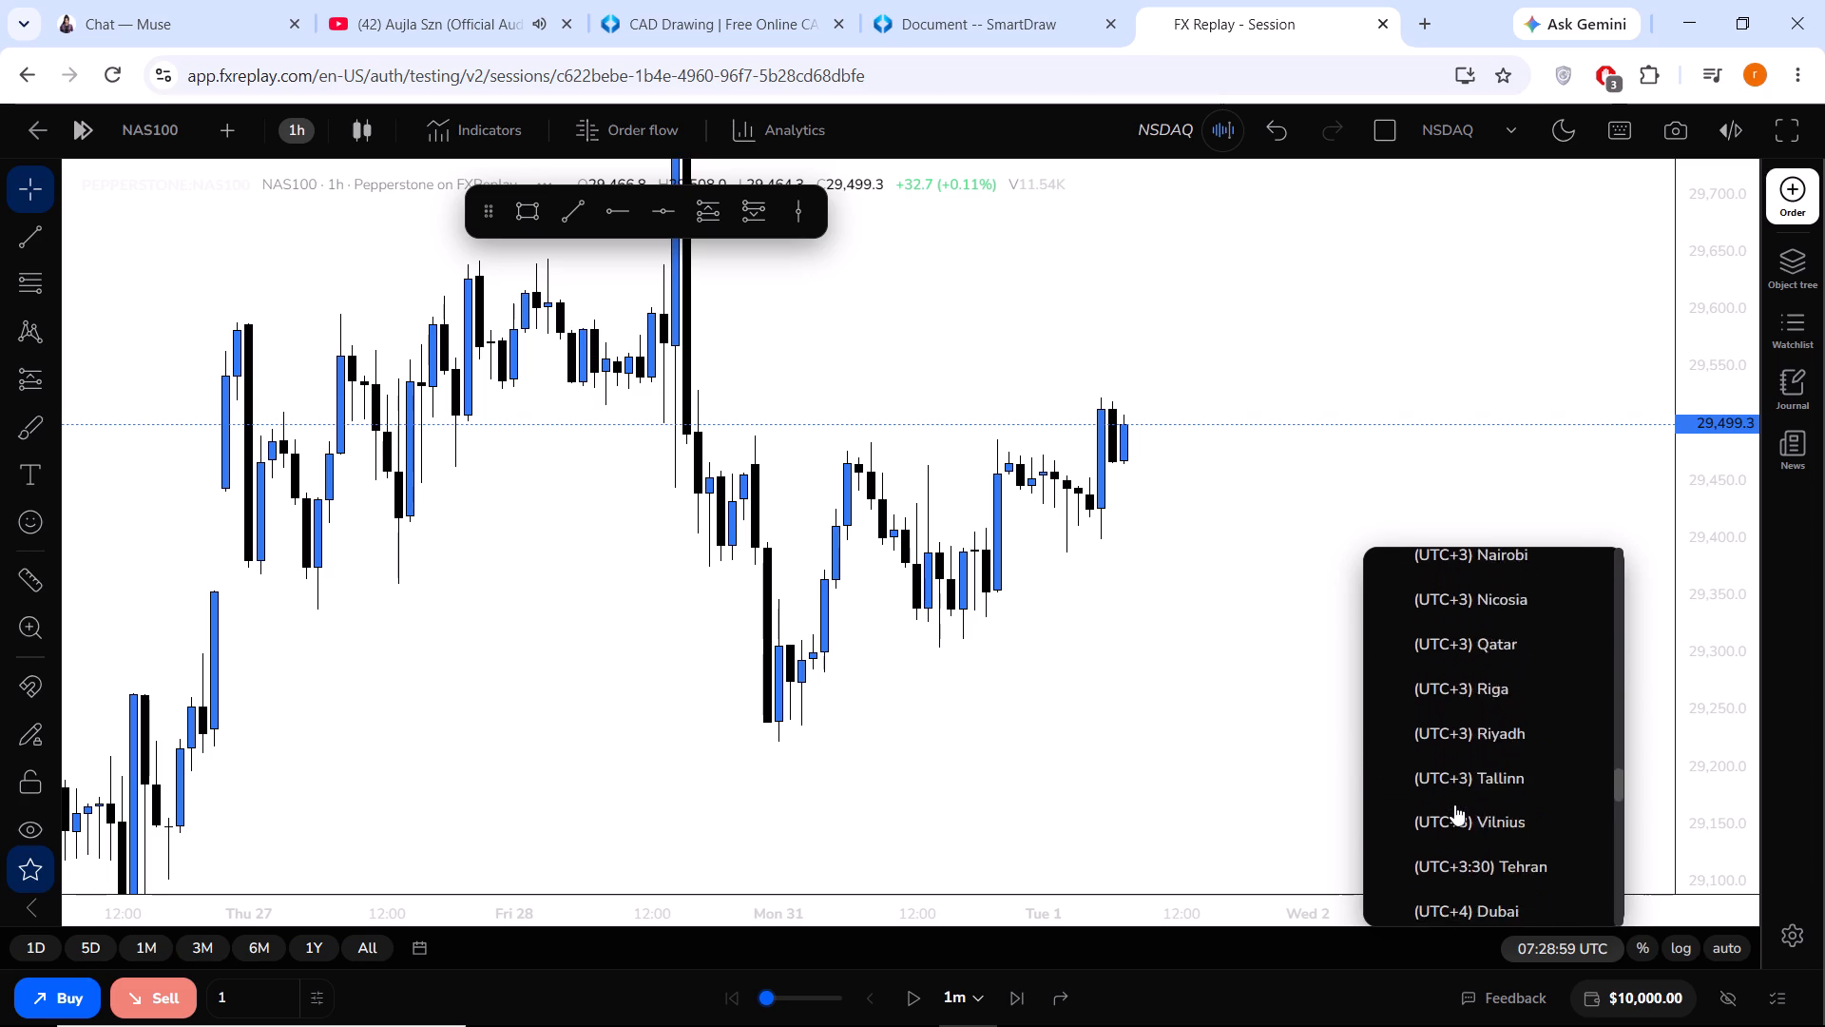
pyautogui.scroll(-3, 1454, 804)
pyautogui.click(1458, 688)
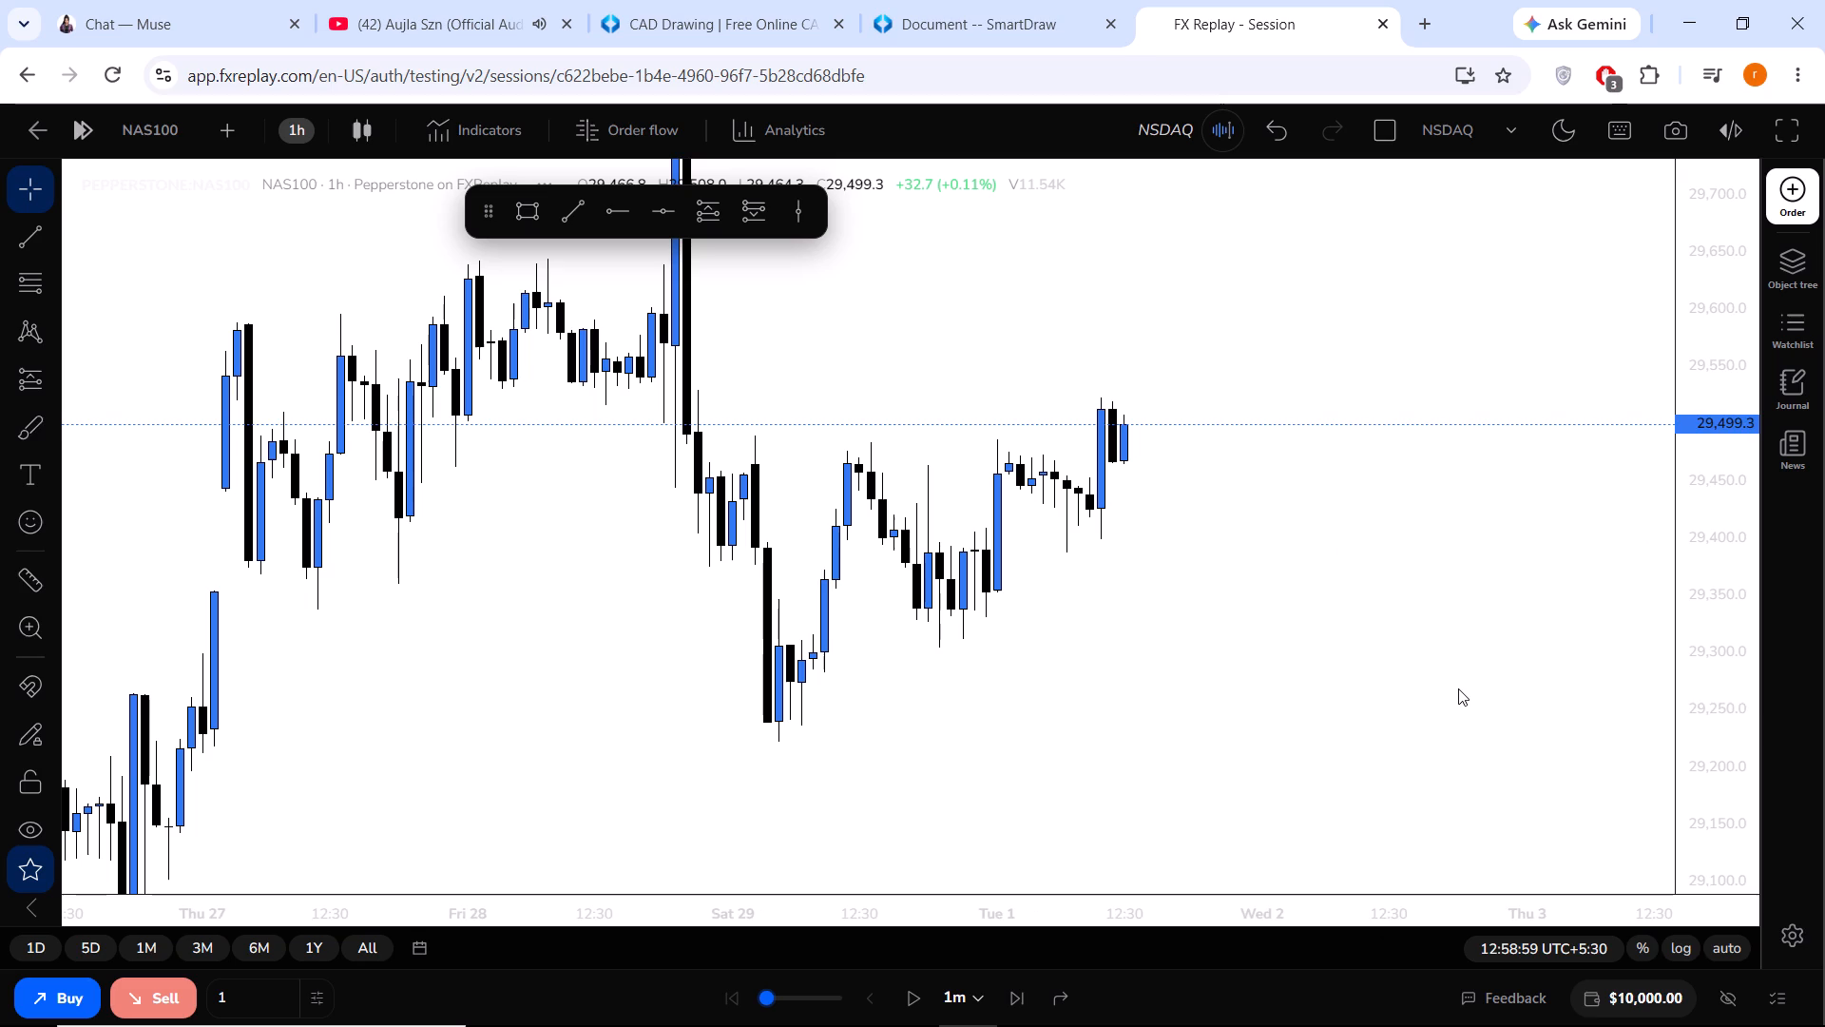
# Browse the community indicators and add killzone@saravana to the NAS100 chart.
pyautogui.scroll(1, 1018, 527)
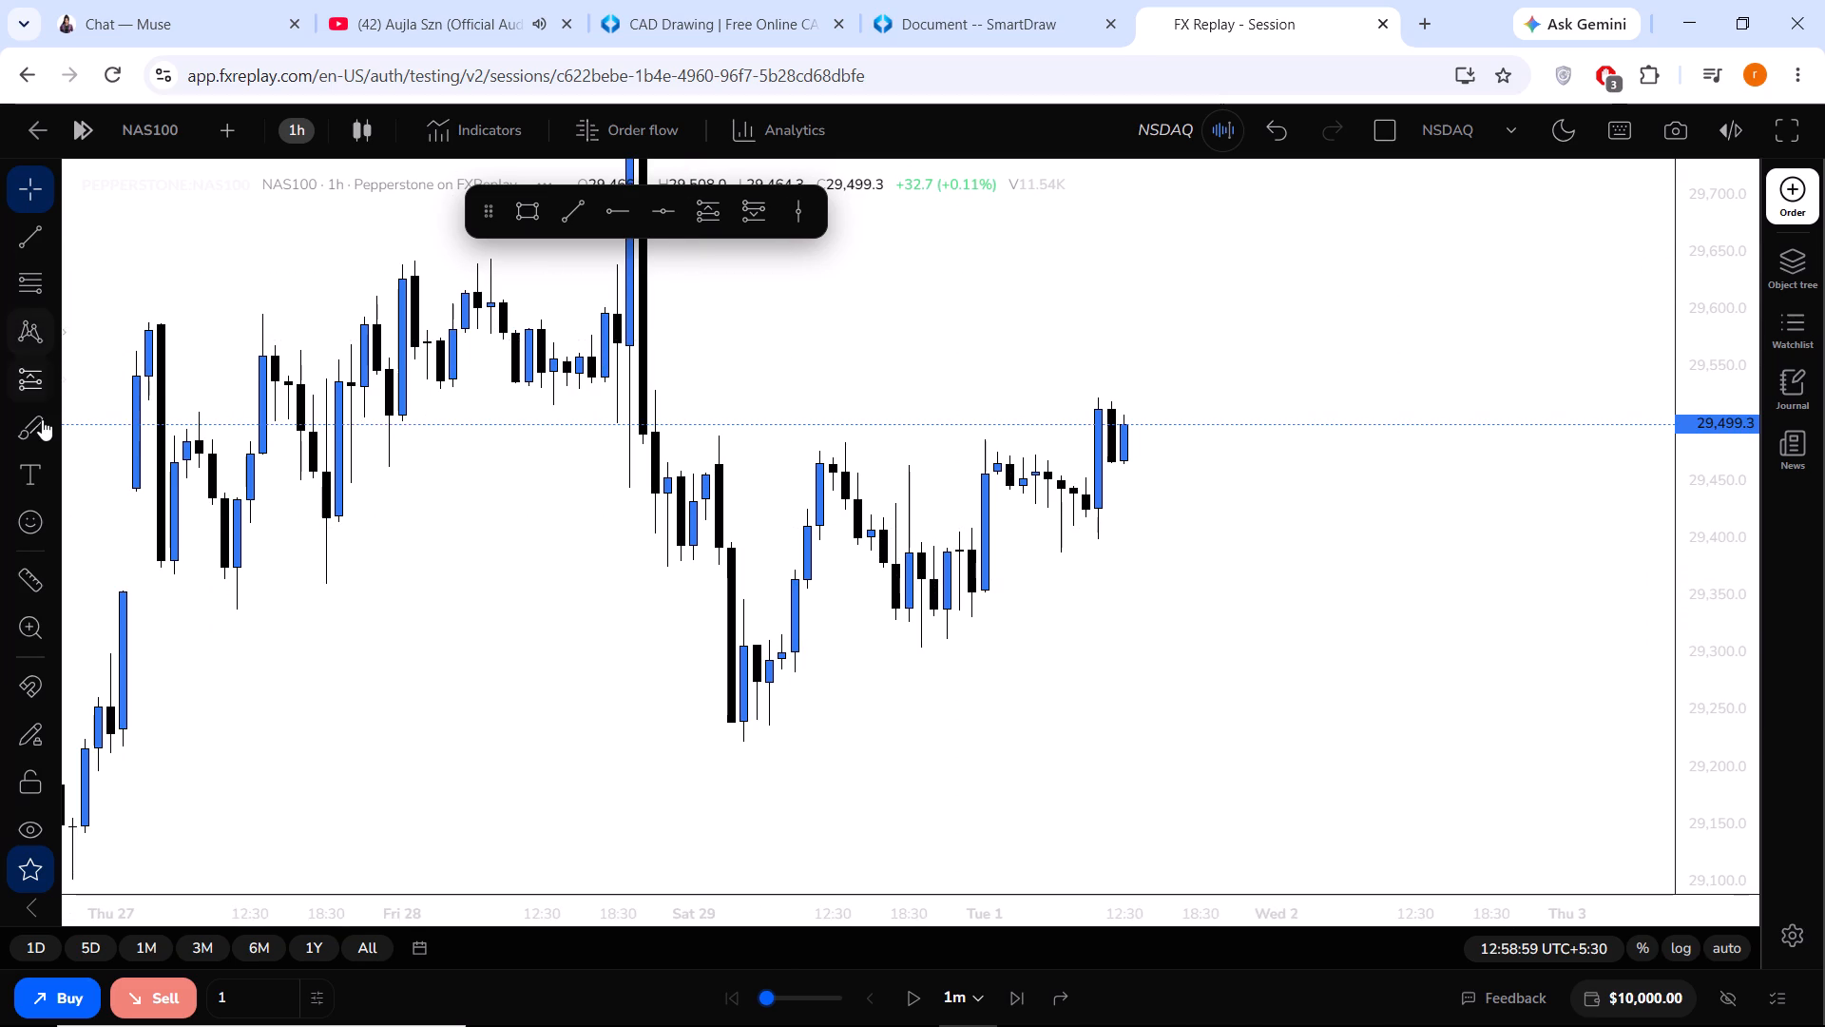
pyautogui.click(475, 147)
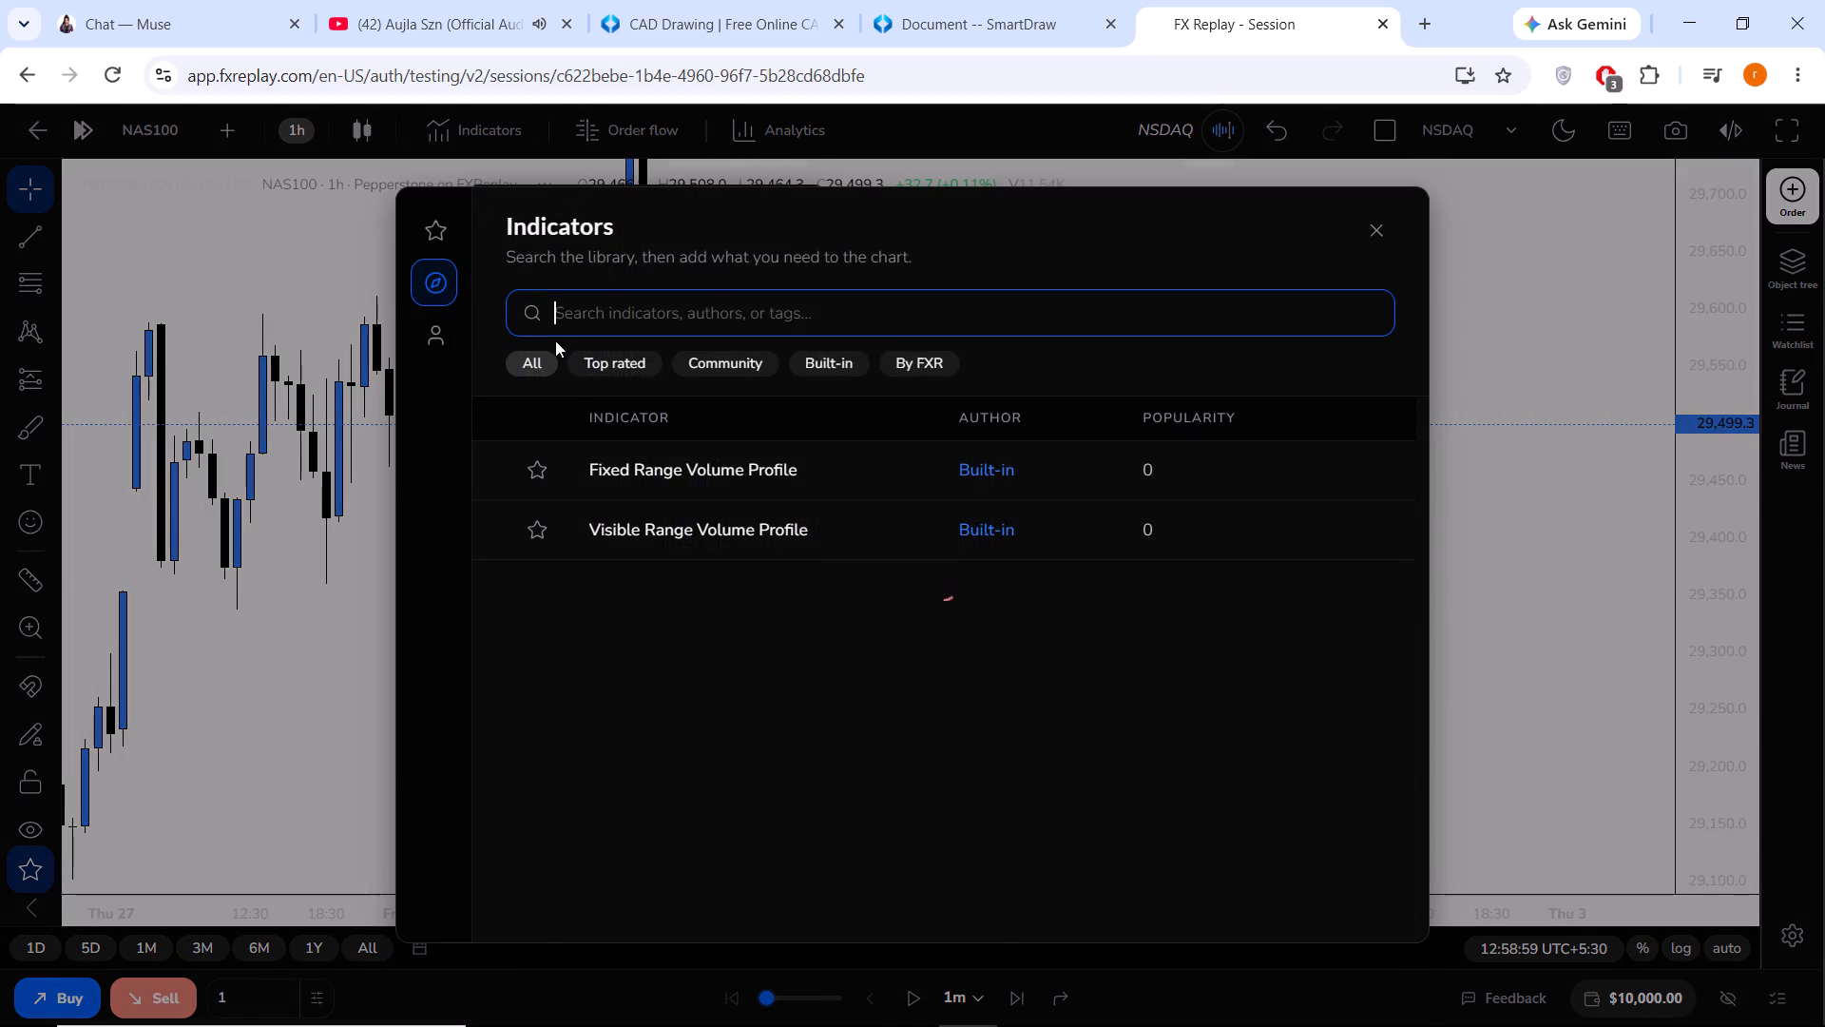
pyautogui.click(714, 358)
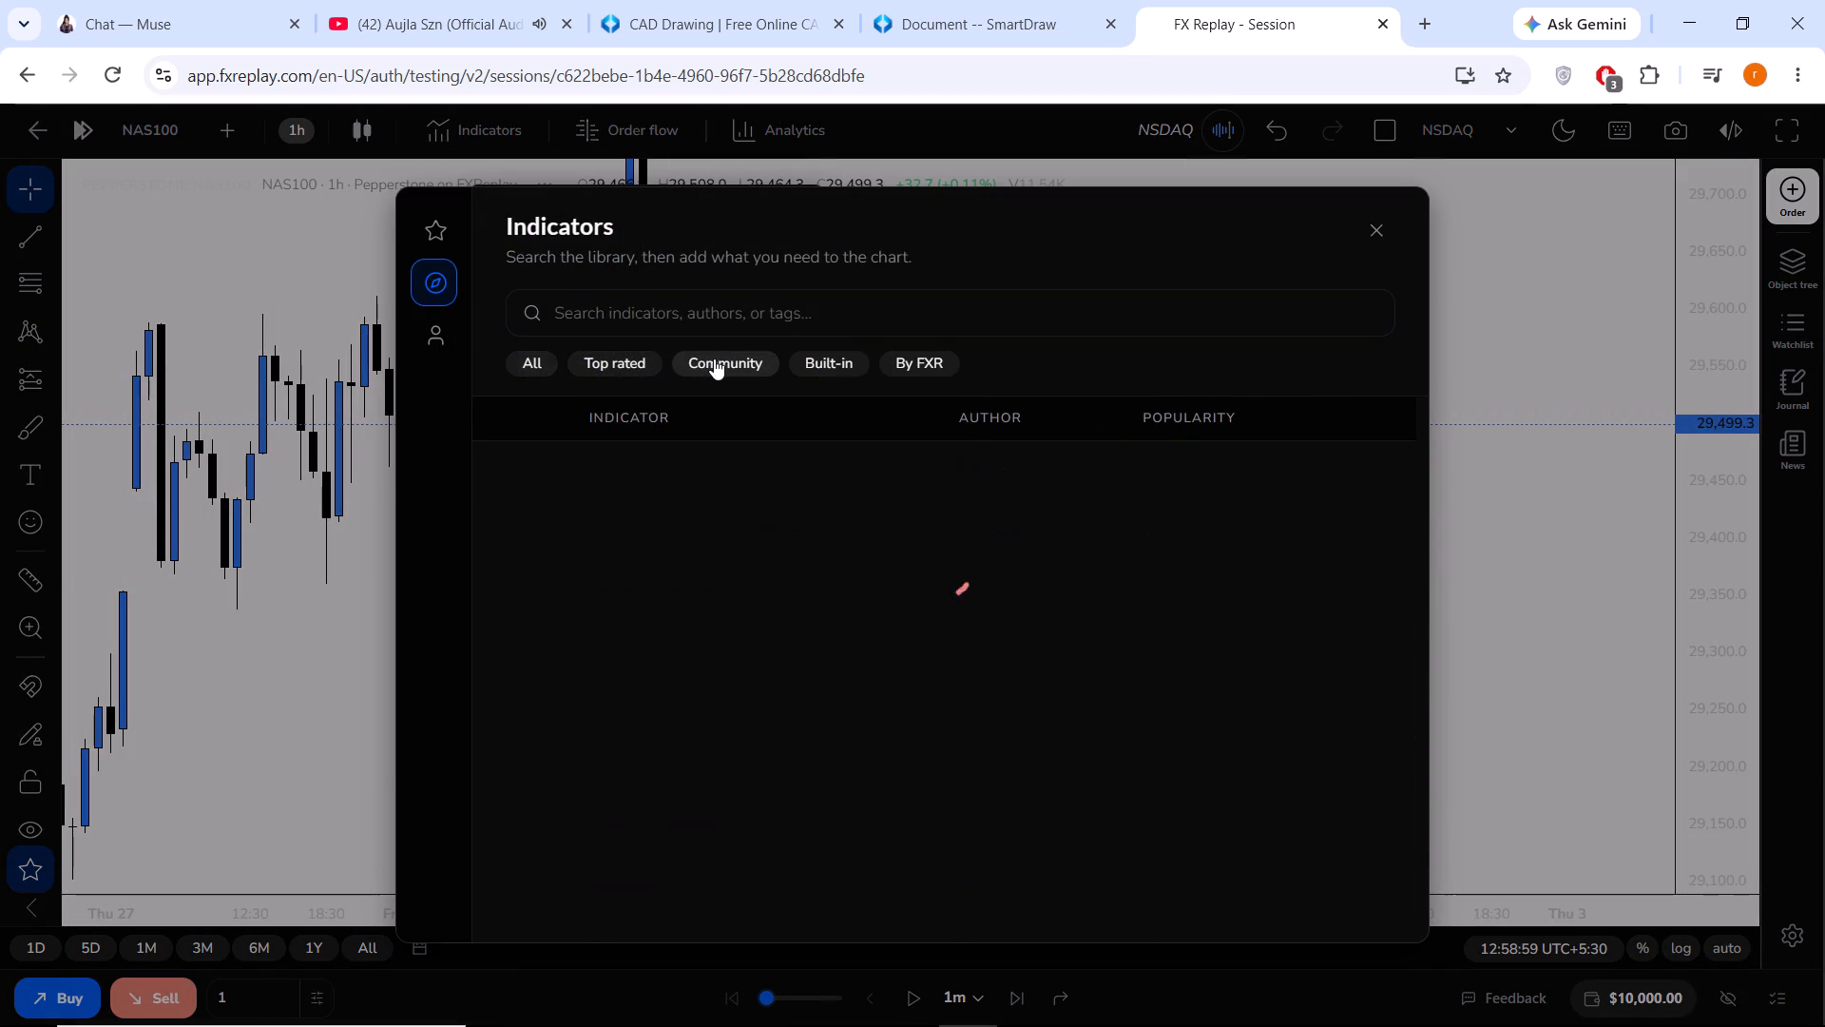
pyautogui.scroll(-2, 817, 664)
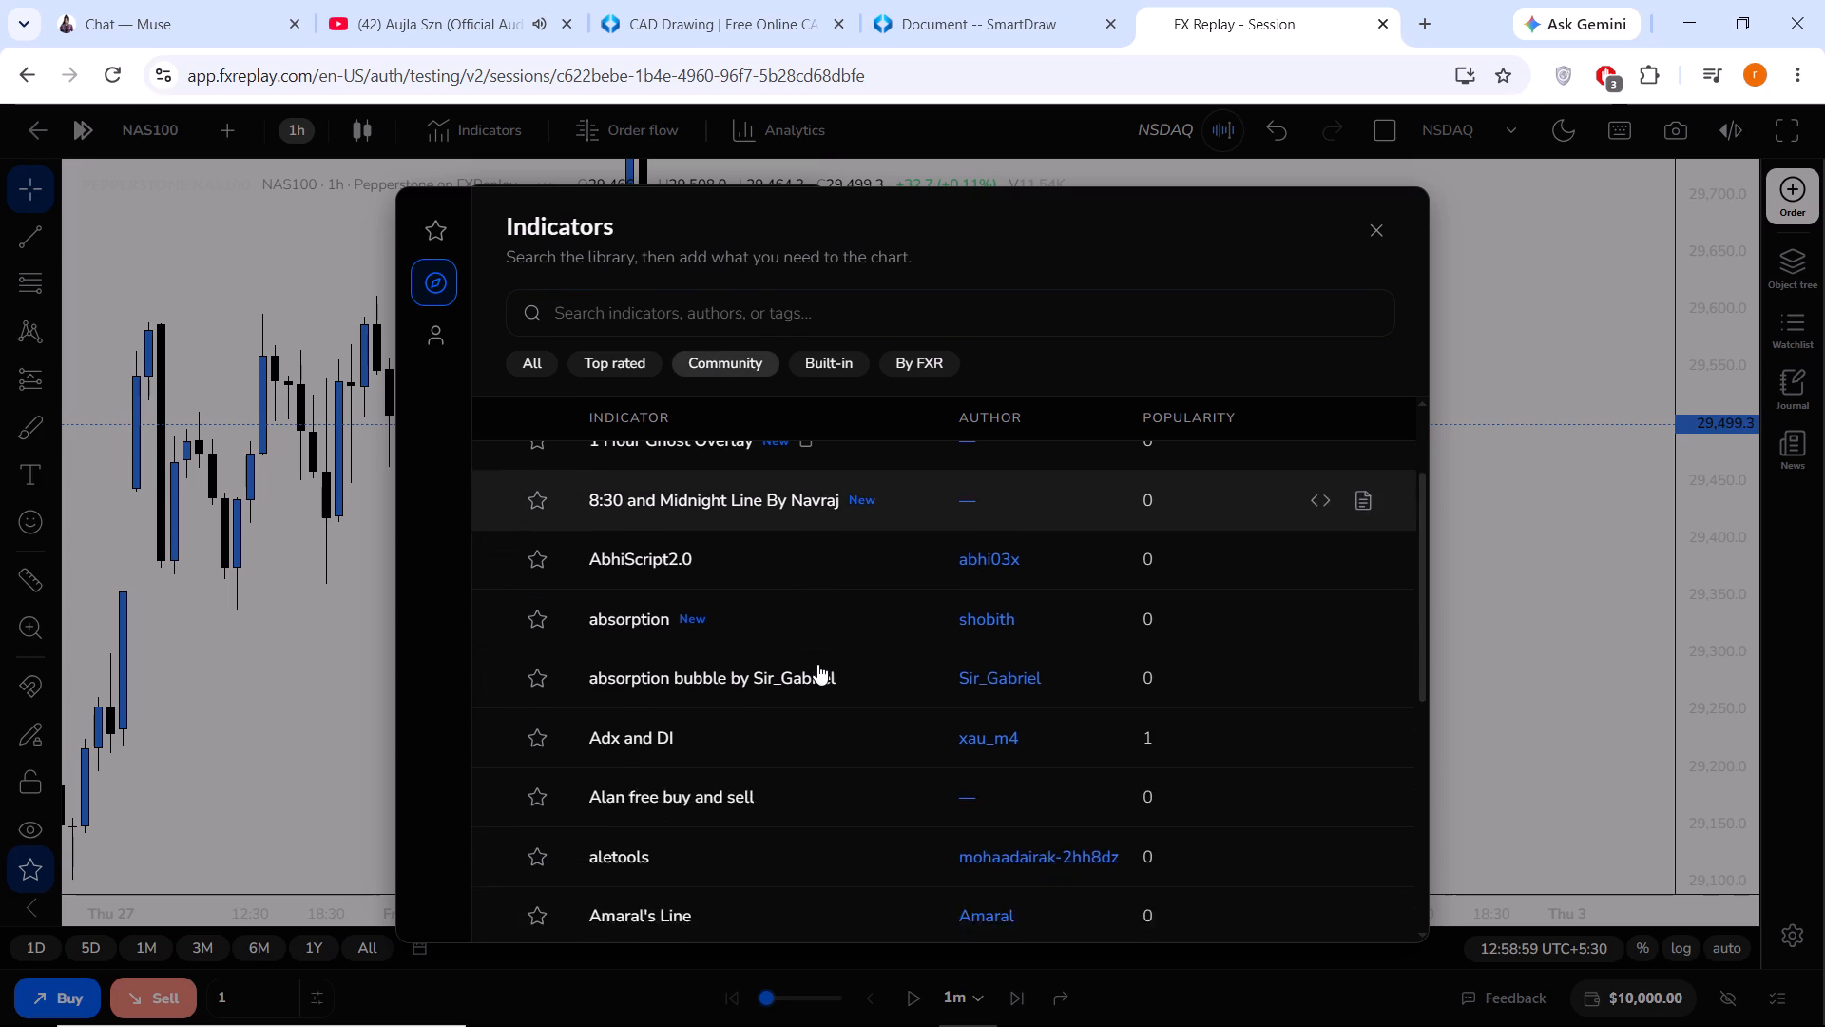
pyautogui.scroll(-3, 817, 664)
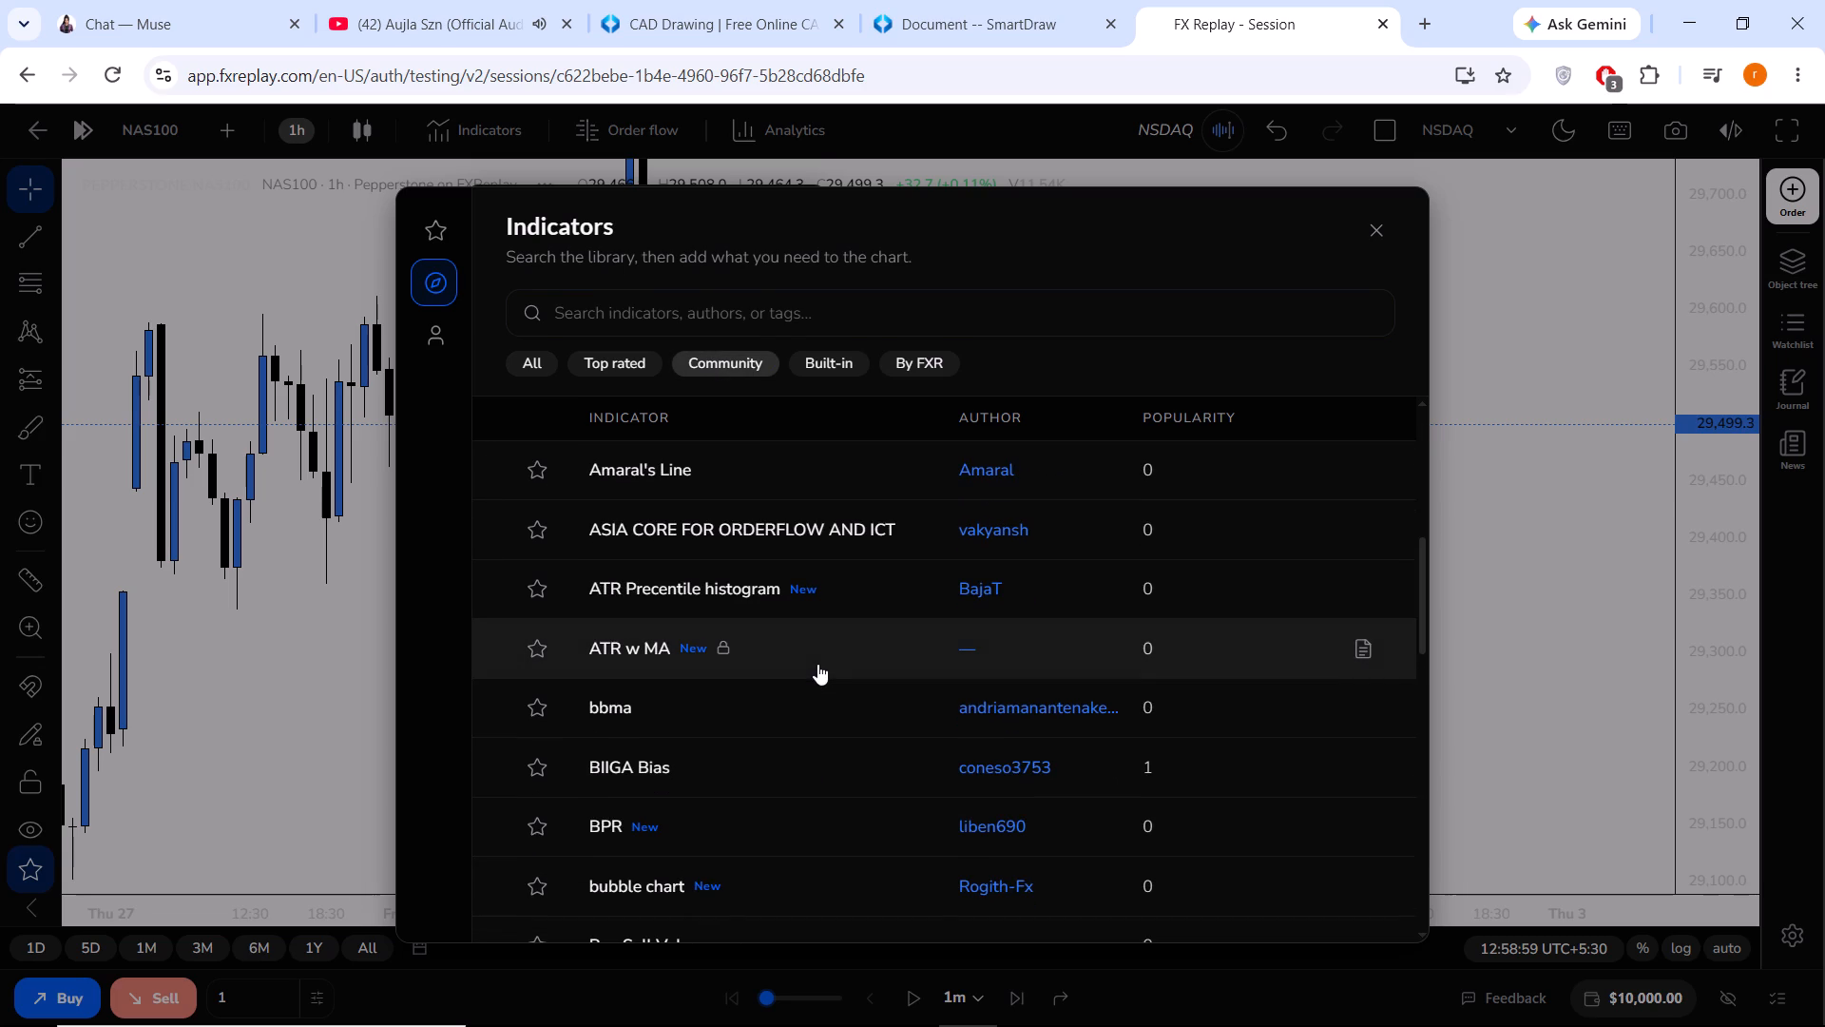
pyautogui.scroll(-6, 817, 664)
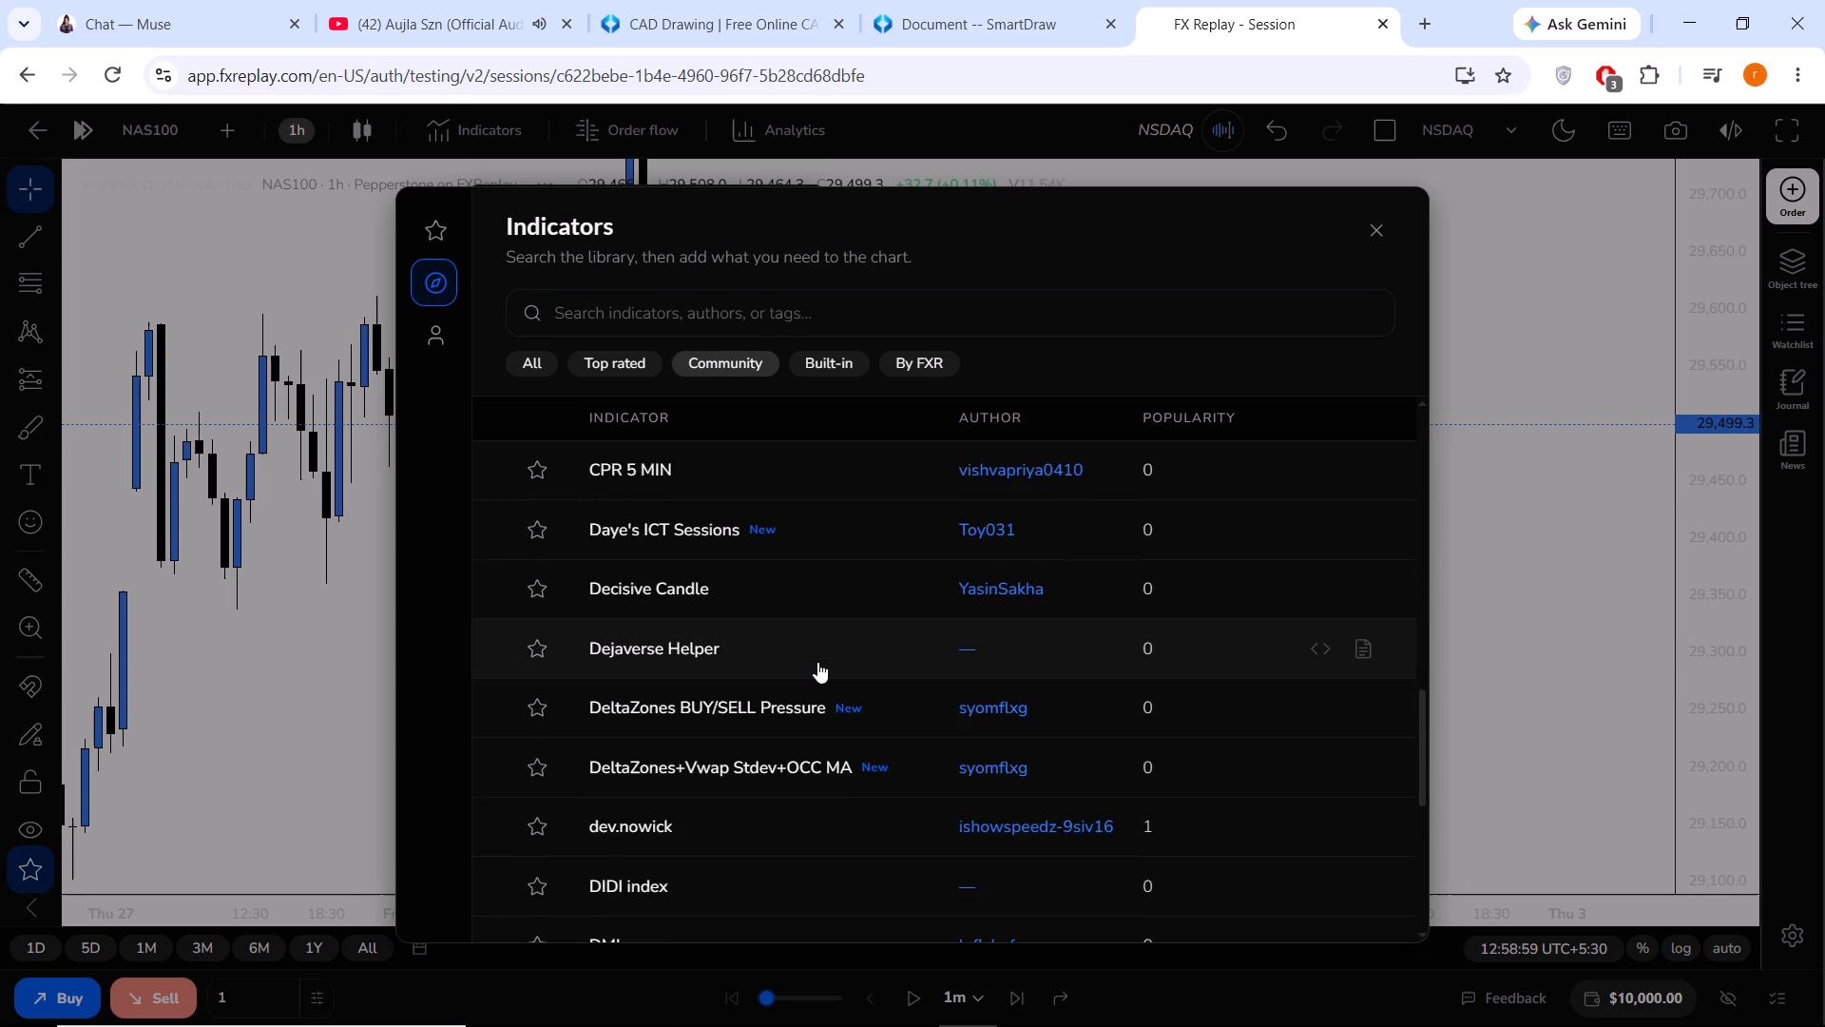
pyautogui.scroll(-7, 817, 662)
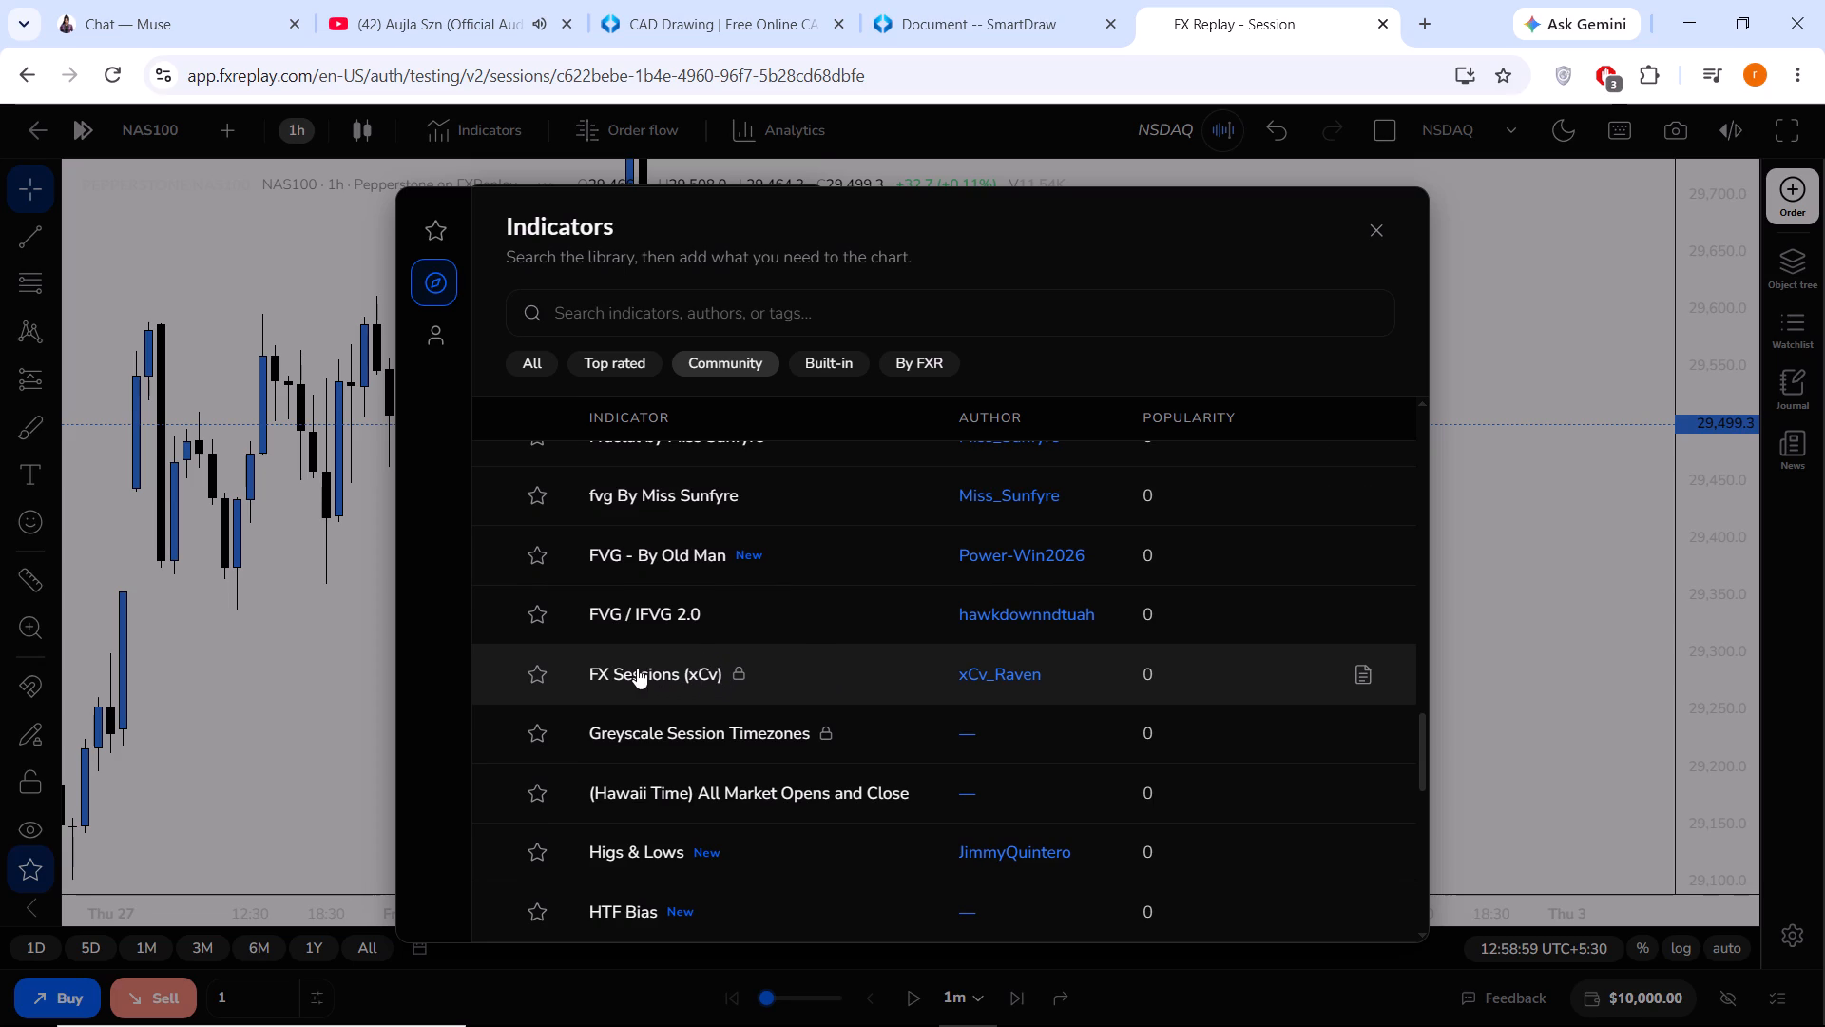
pyautogui.scroll(-4, 636, 665)
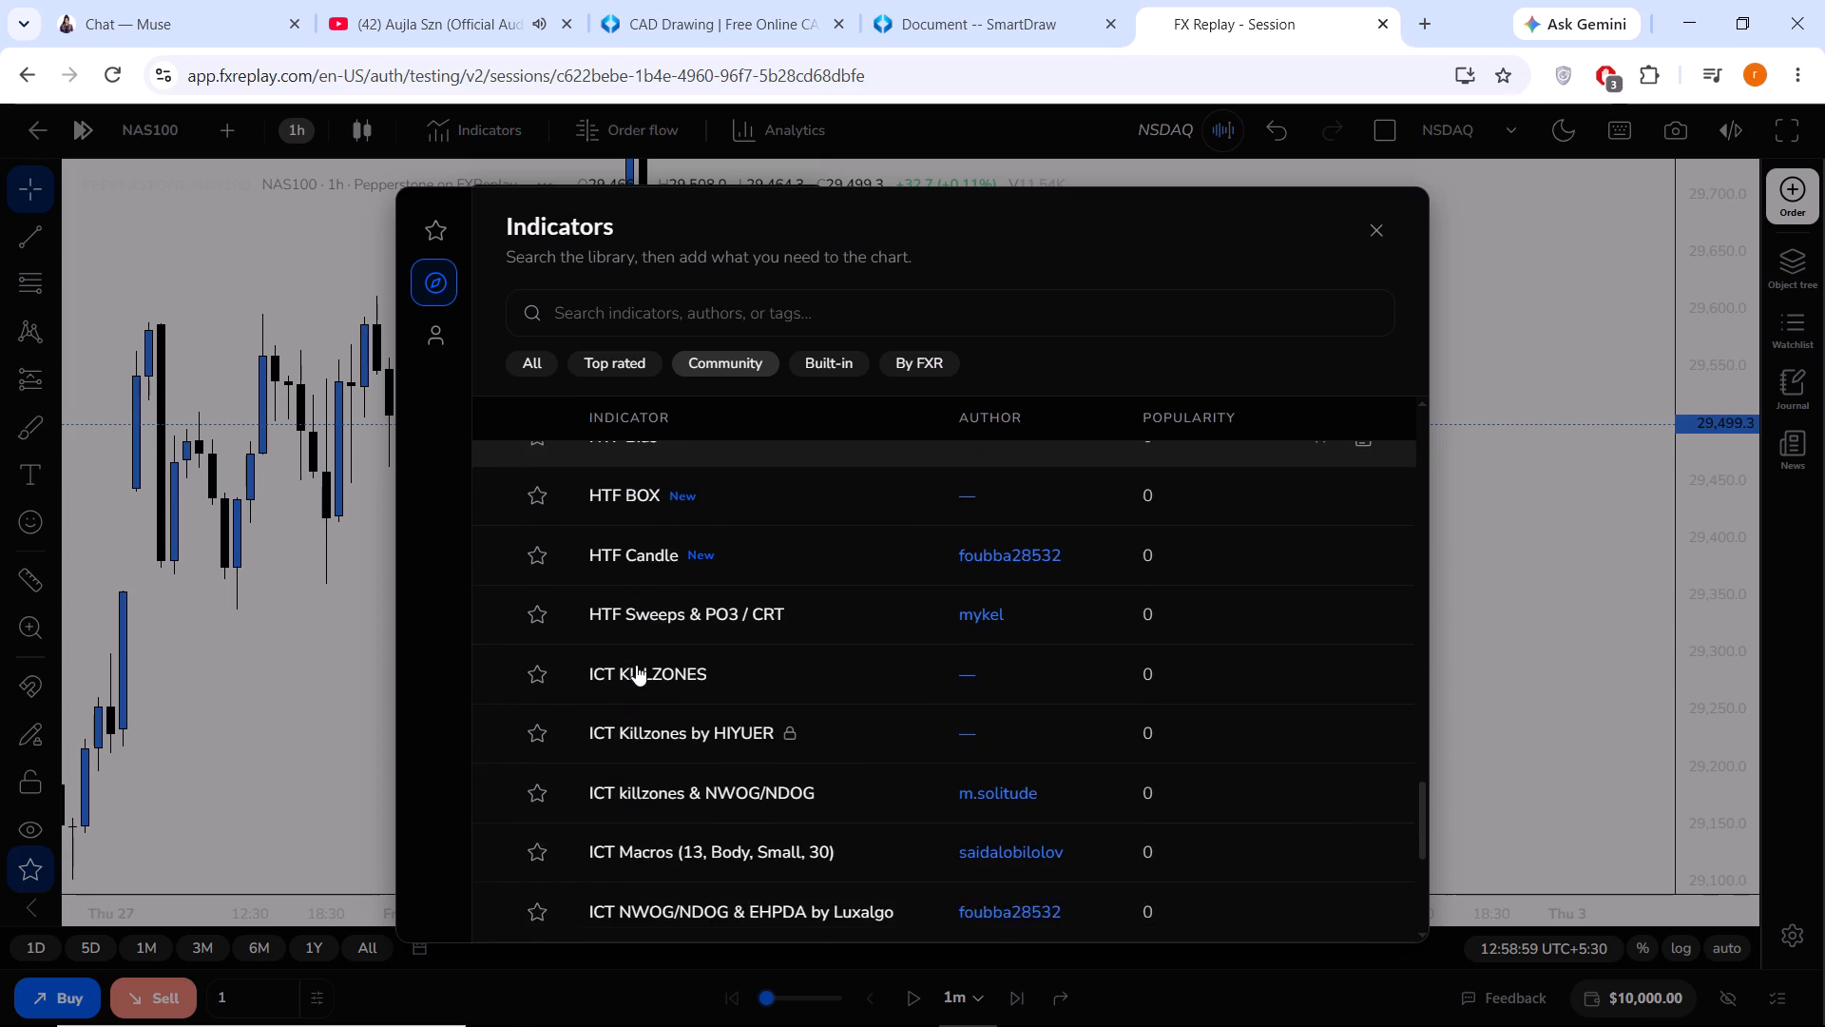
pyautogui.scroll(-5, 636, 665)
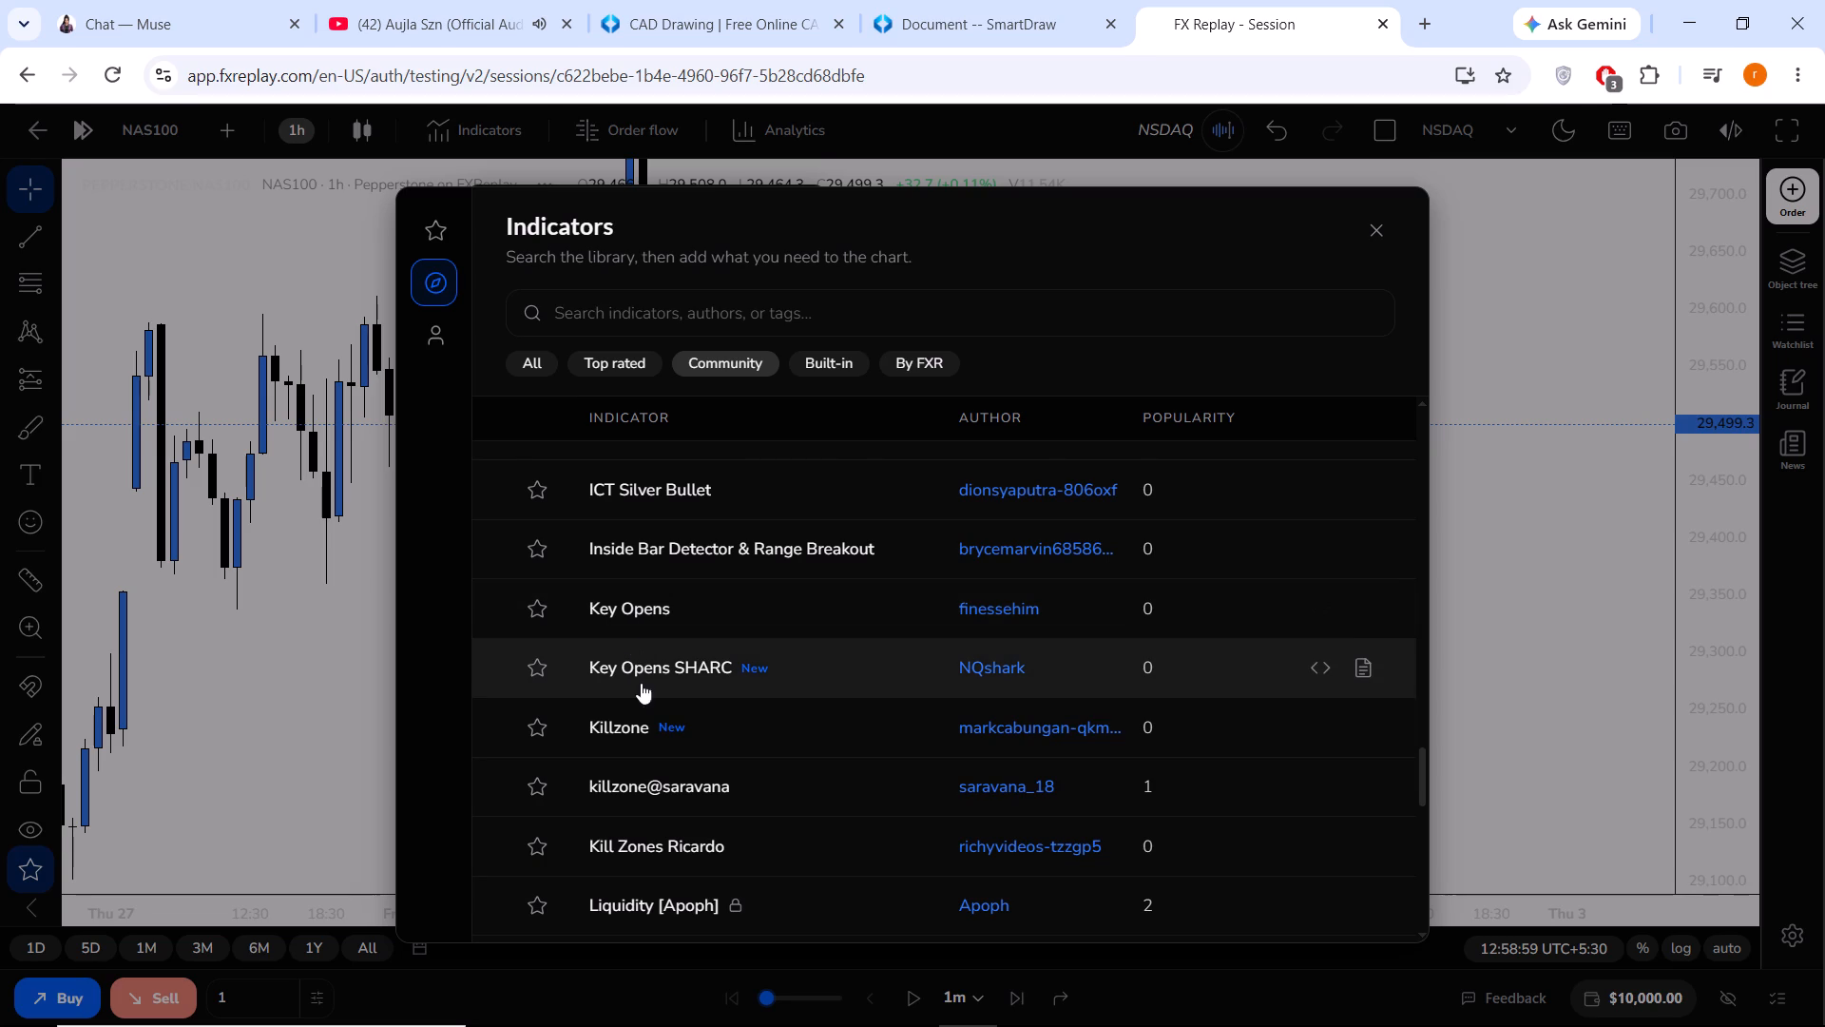
pyautogui.click(680, 791)
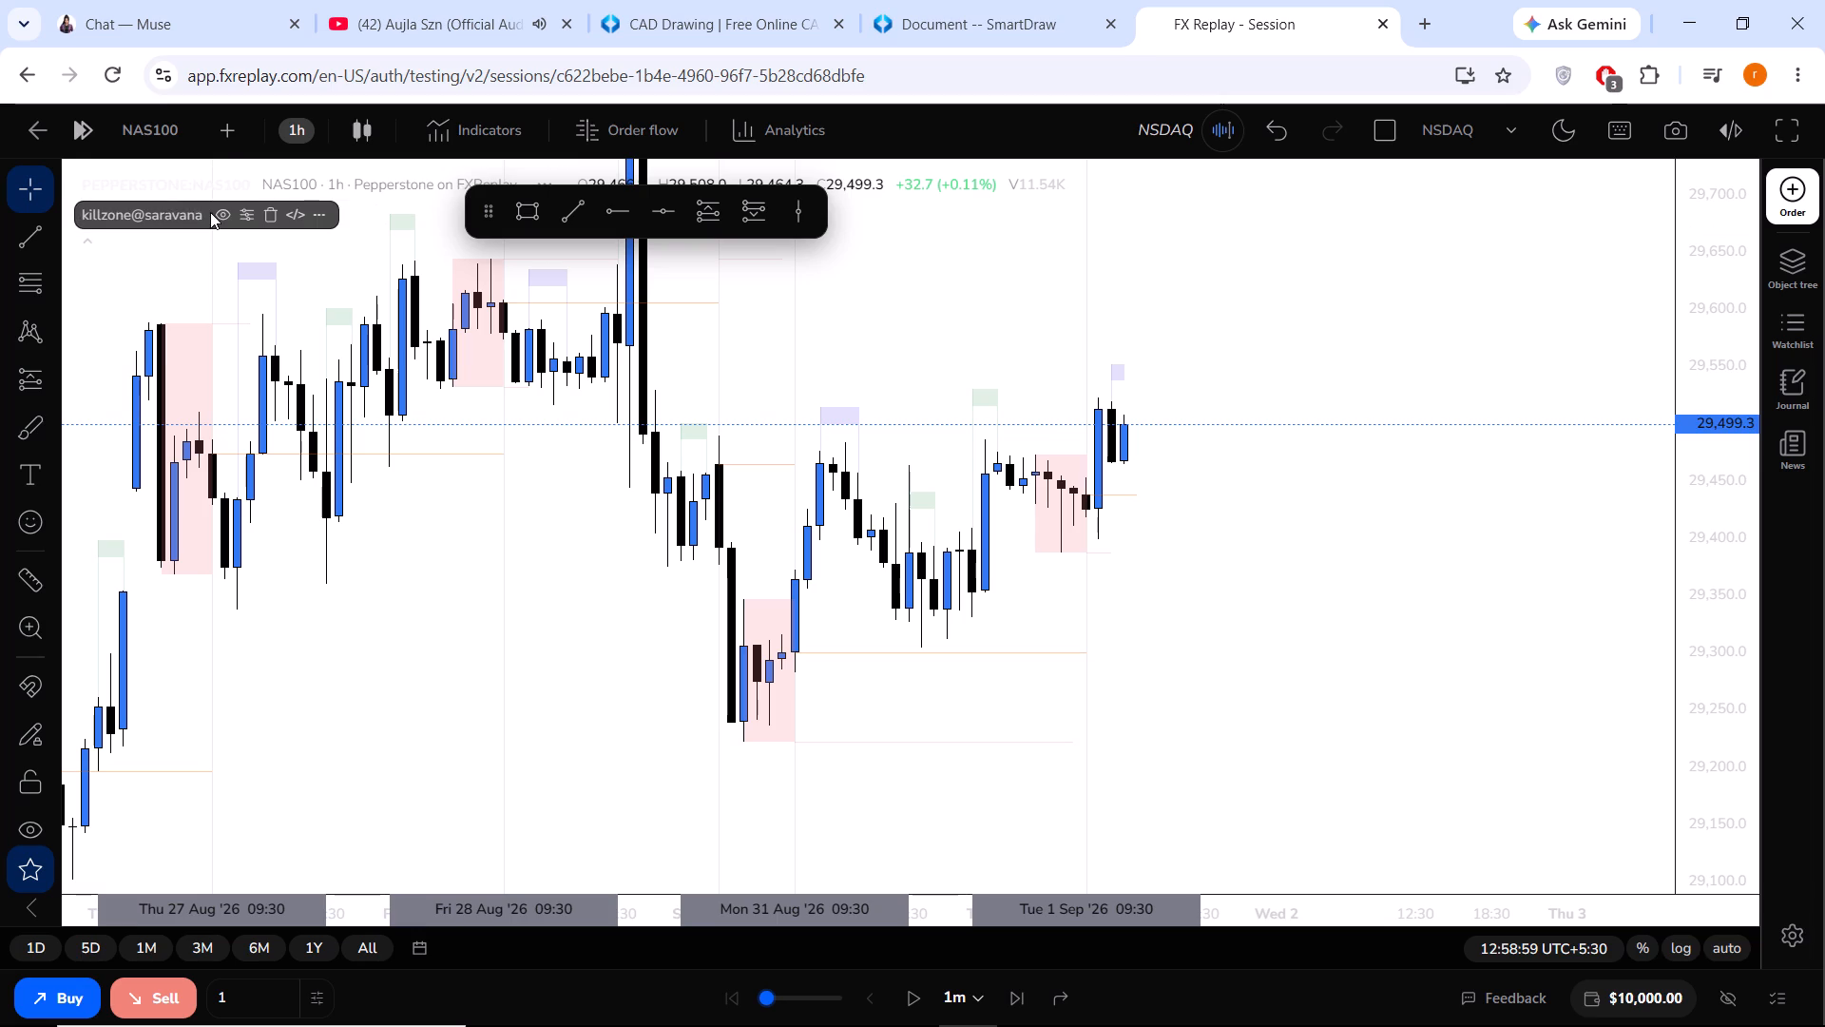
# Check the input settings of the killzone@saravana indicator and remove it from the NAS100 chart.
pyautogui.click(246, 211)
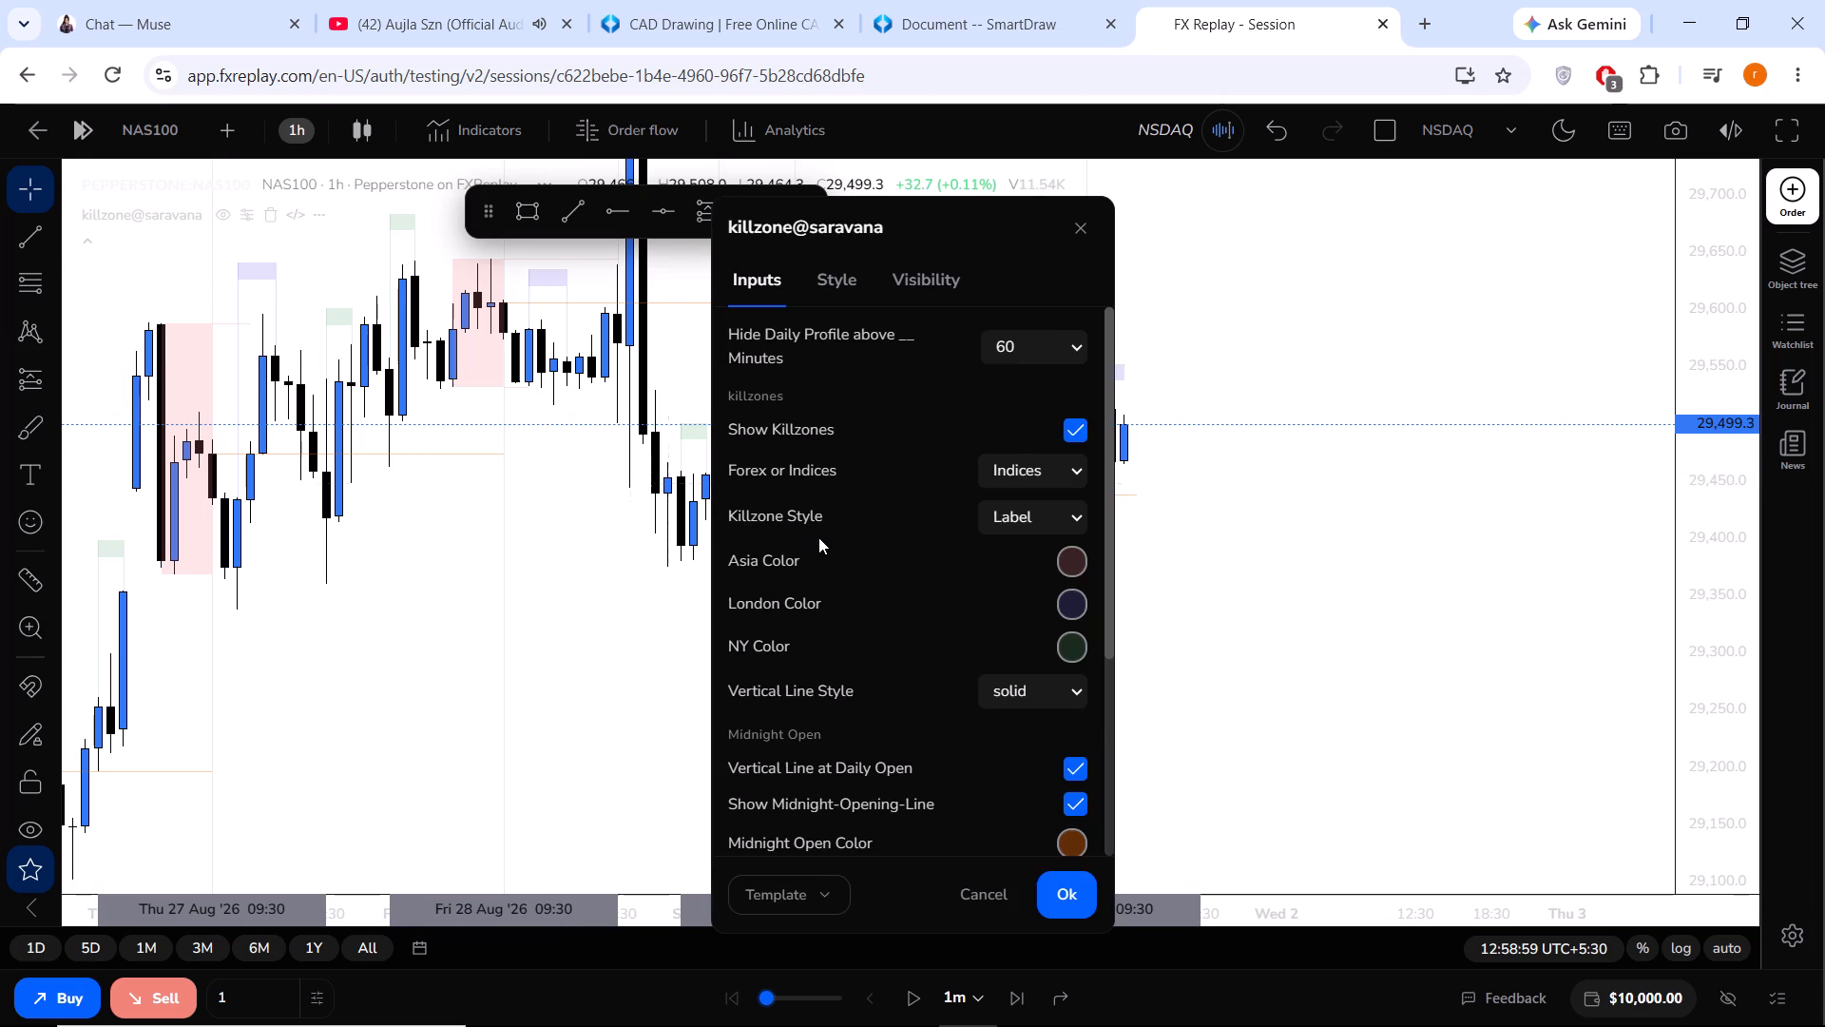
pyautogui.scroll(-7, 824, 535)
pyautogui.scroll(4, 824, 531)
pyautogui.click(1075, 226)
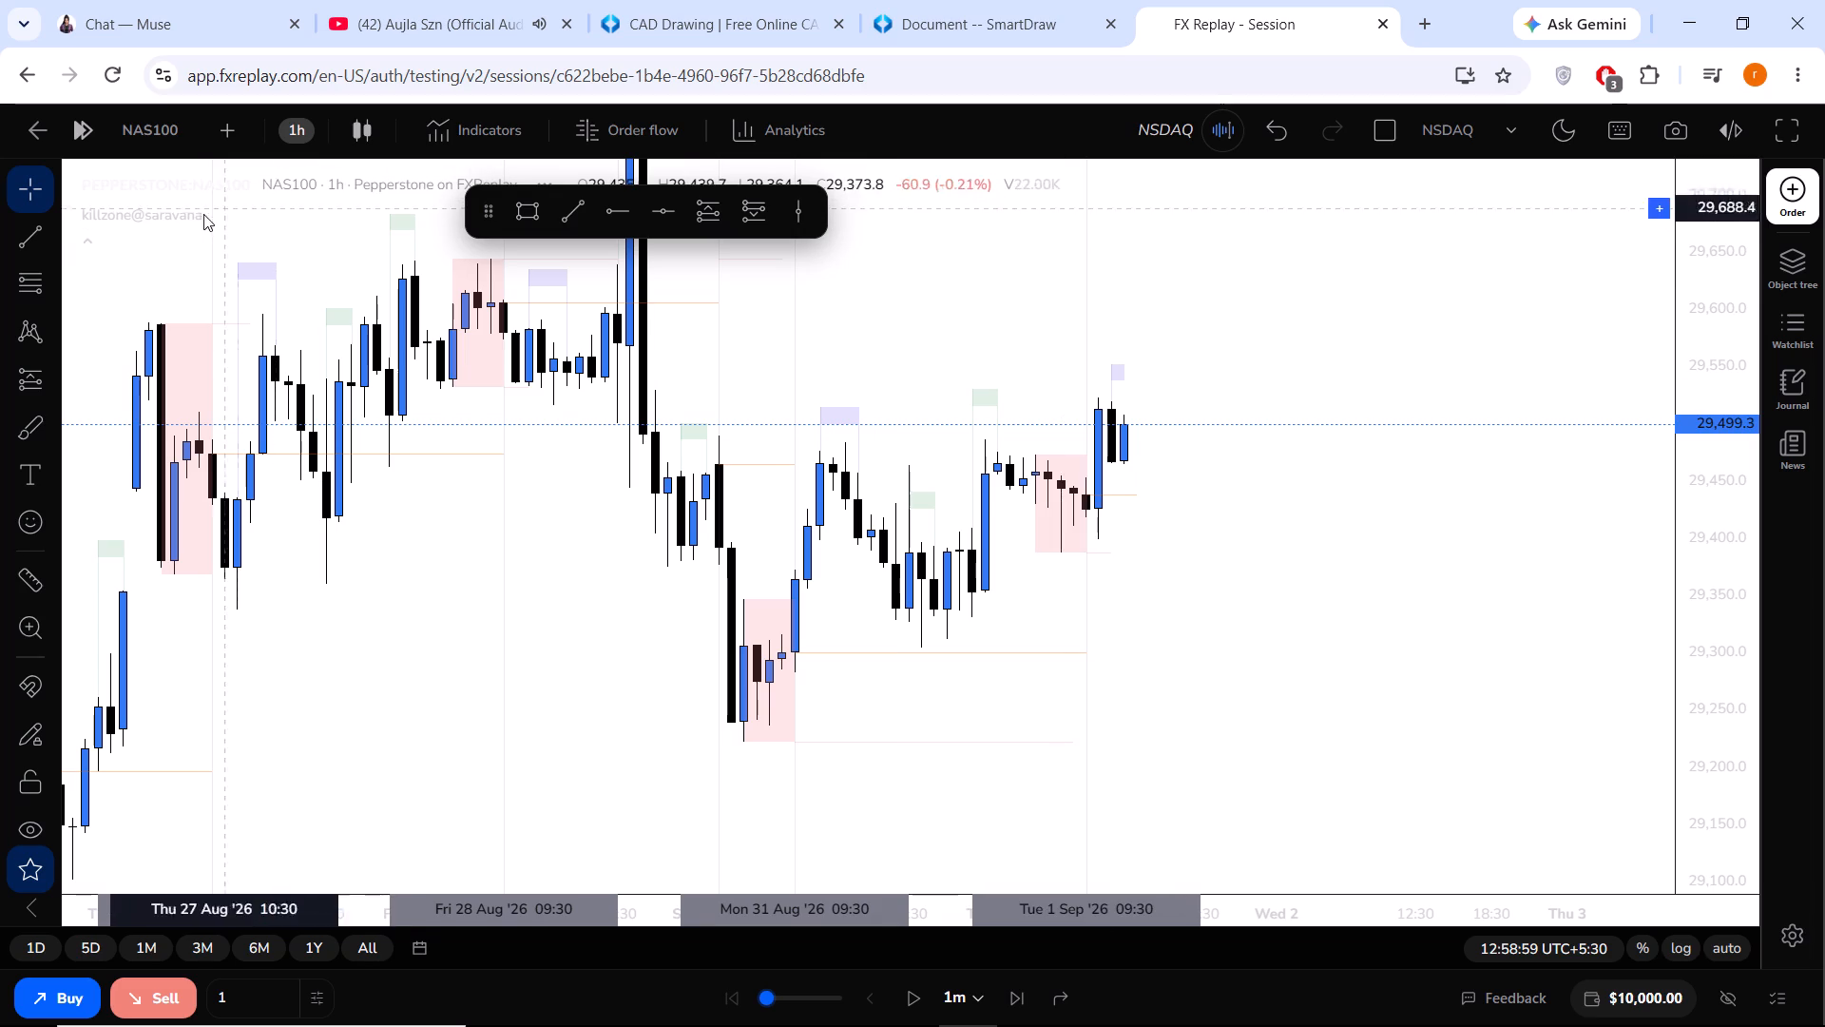
pyautogui.click(194, 220)
pyautogui.click(271, 214)
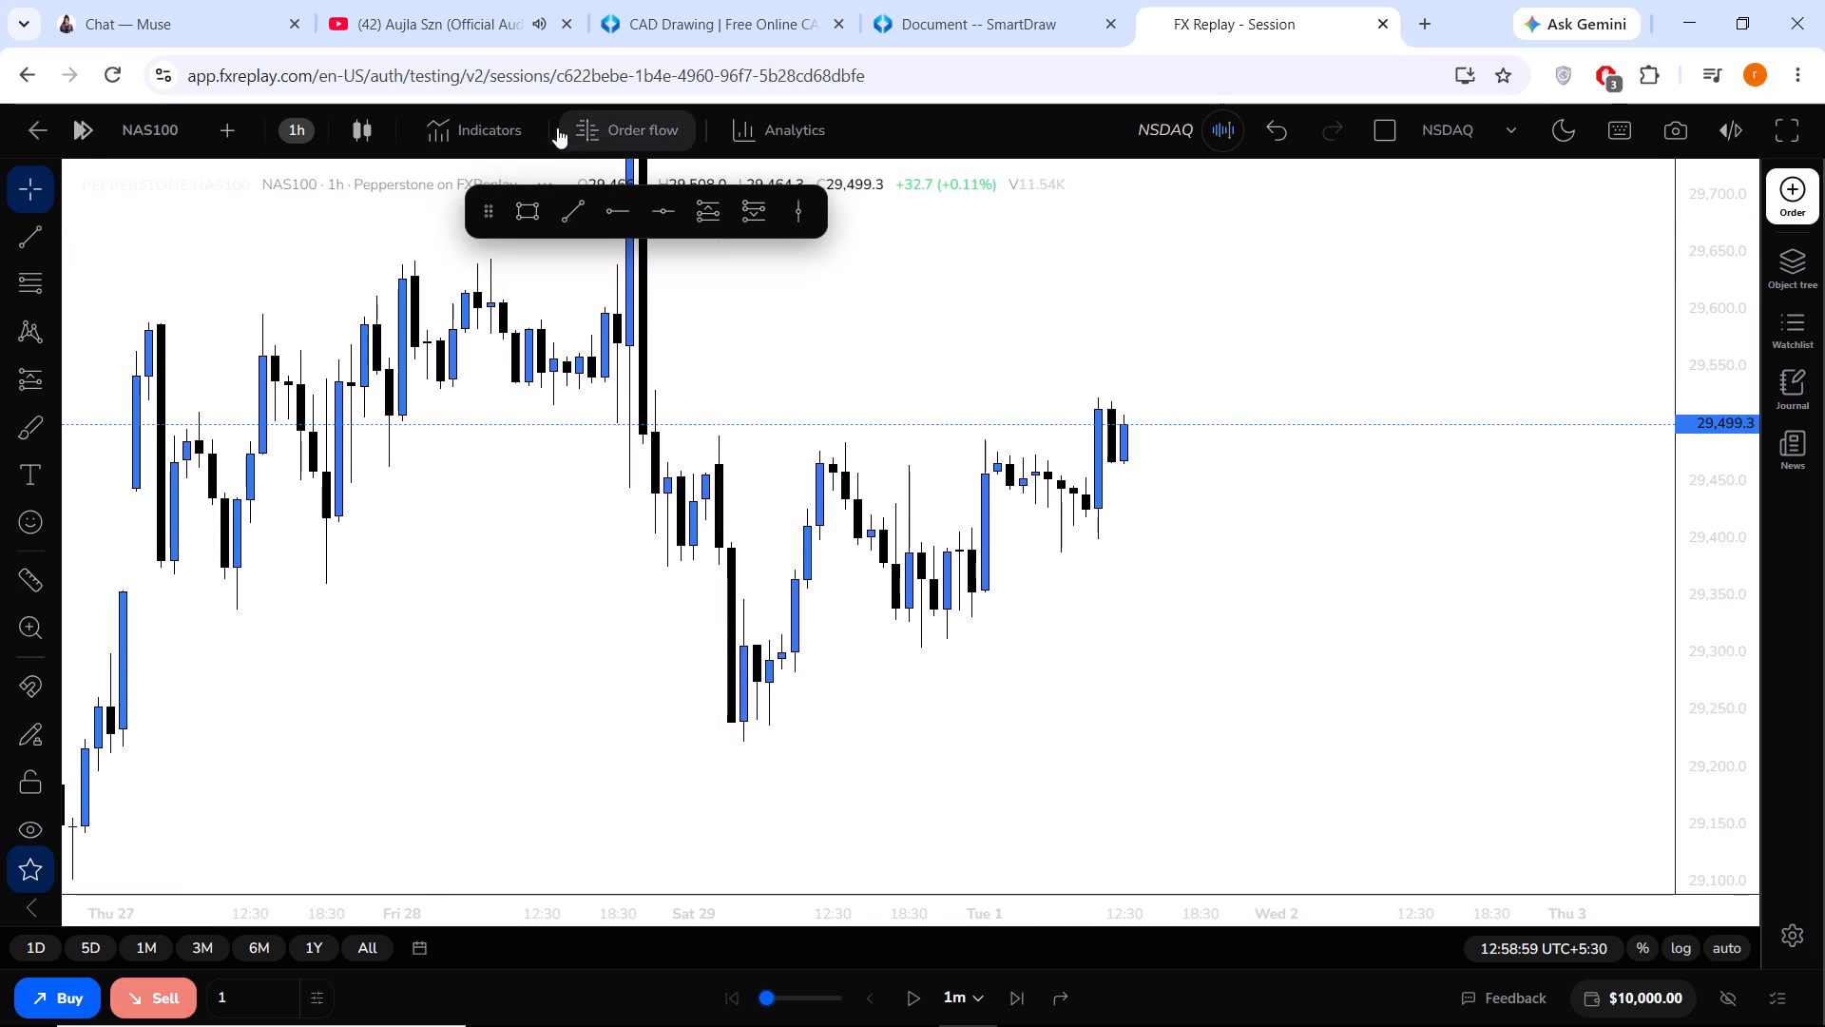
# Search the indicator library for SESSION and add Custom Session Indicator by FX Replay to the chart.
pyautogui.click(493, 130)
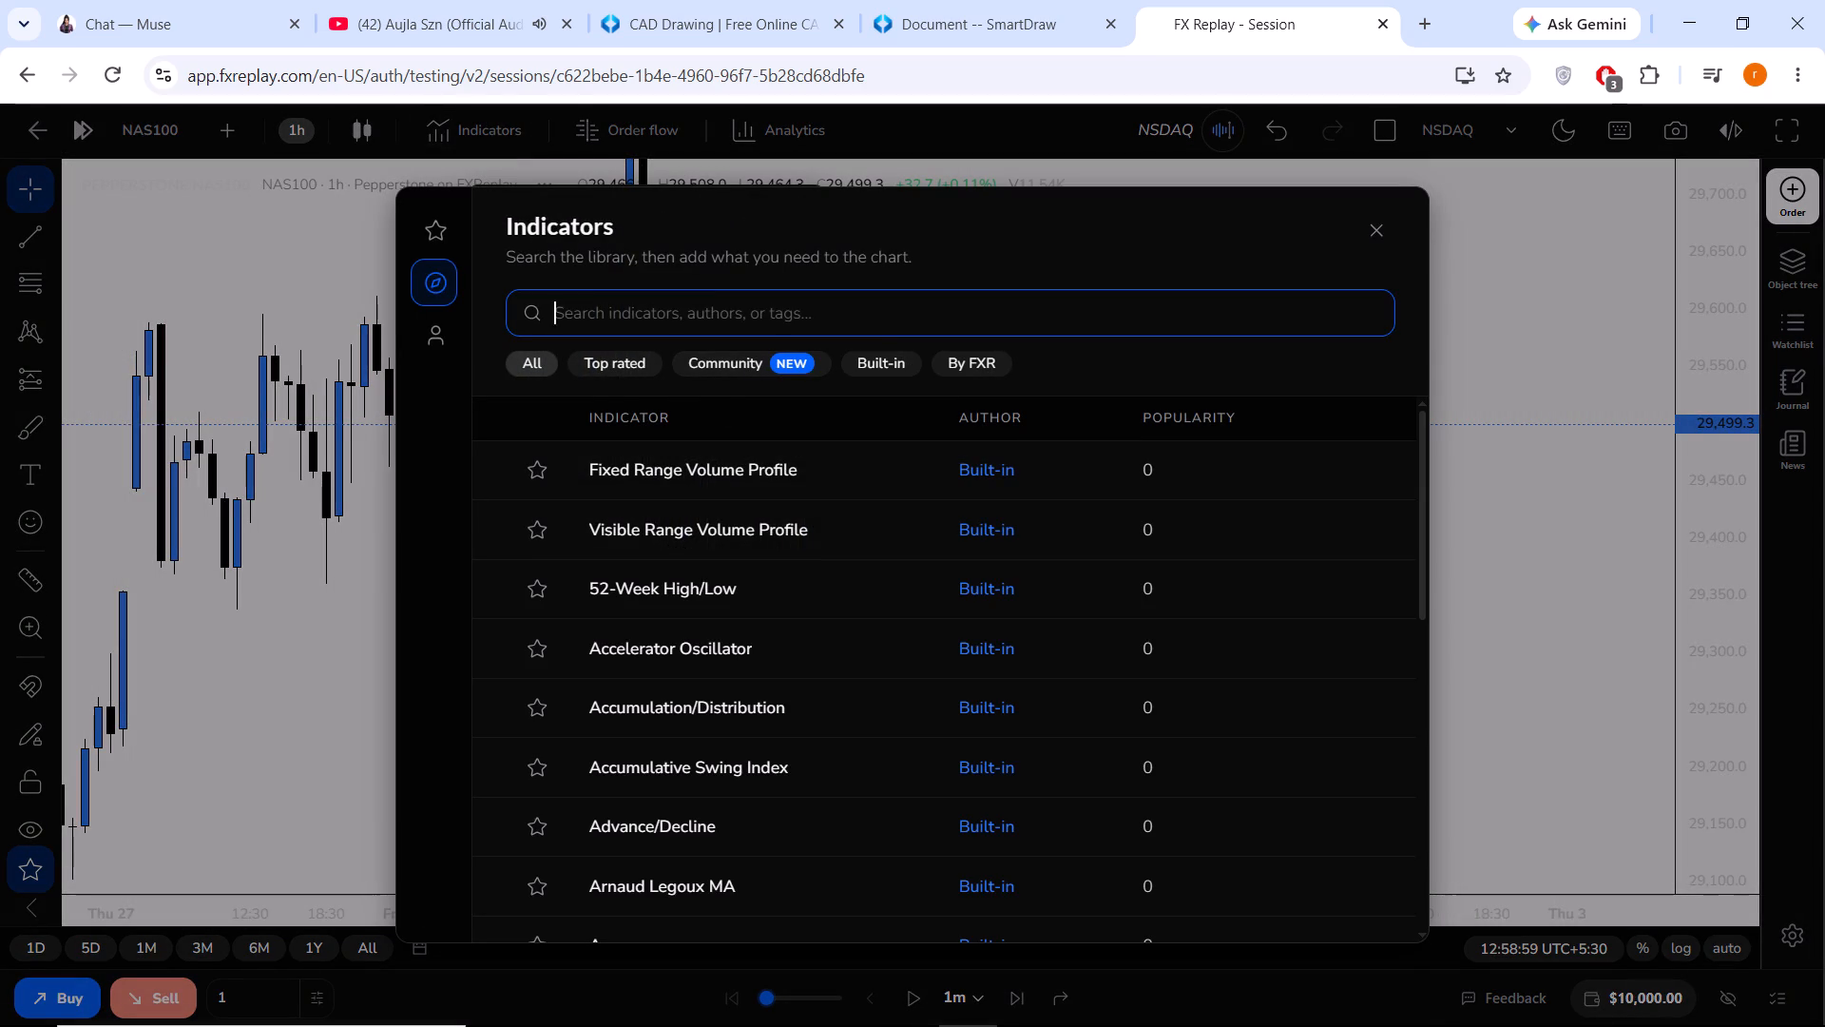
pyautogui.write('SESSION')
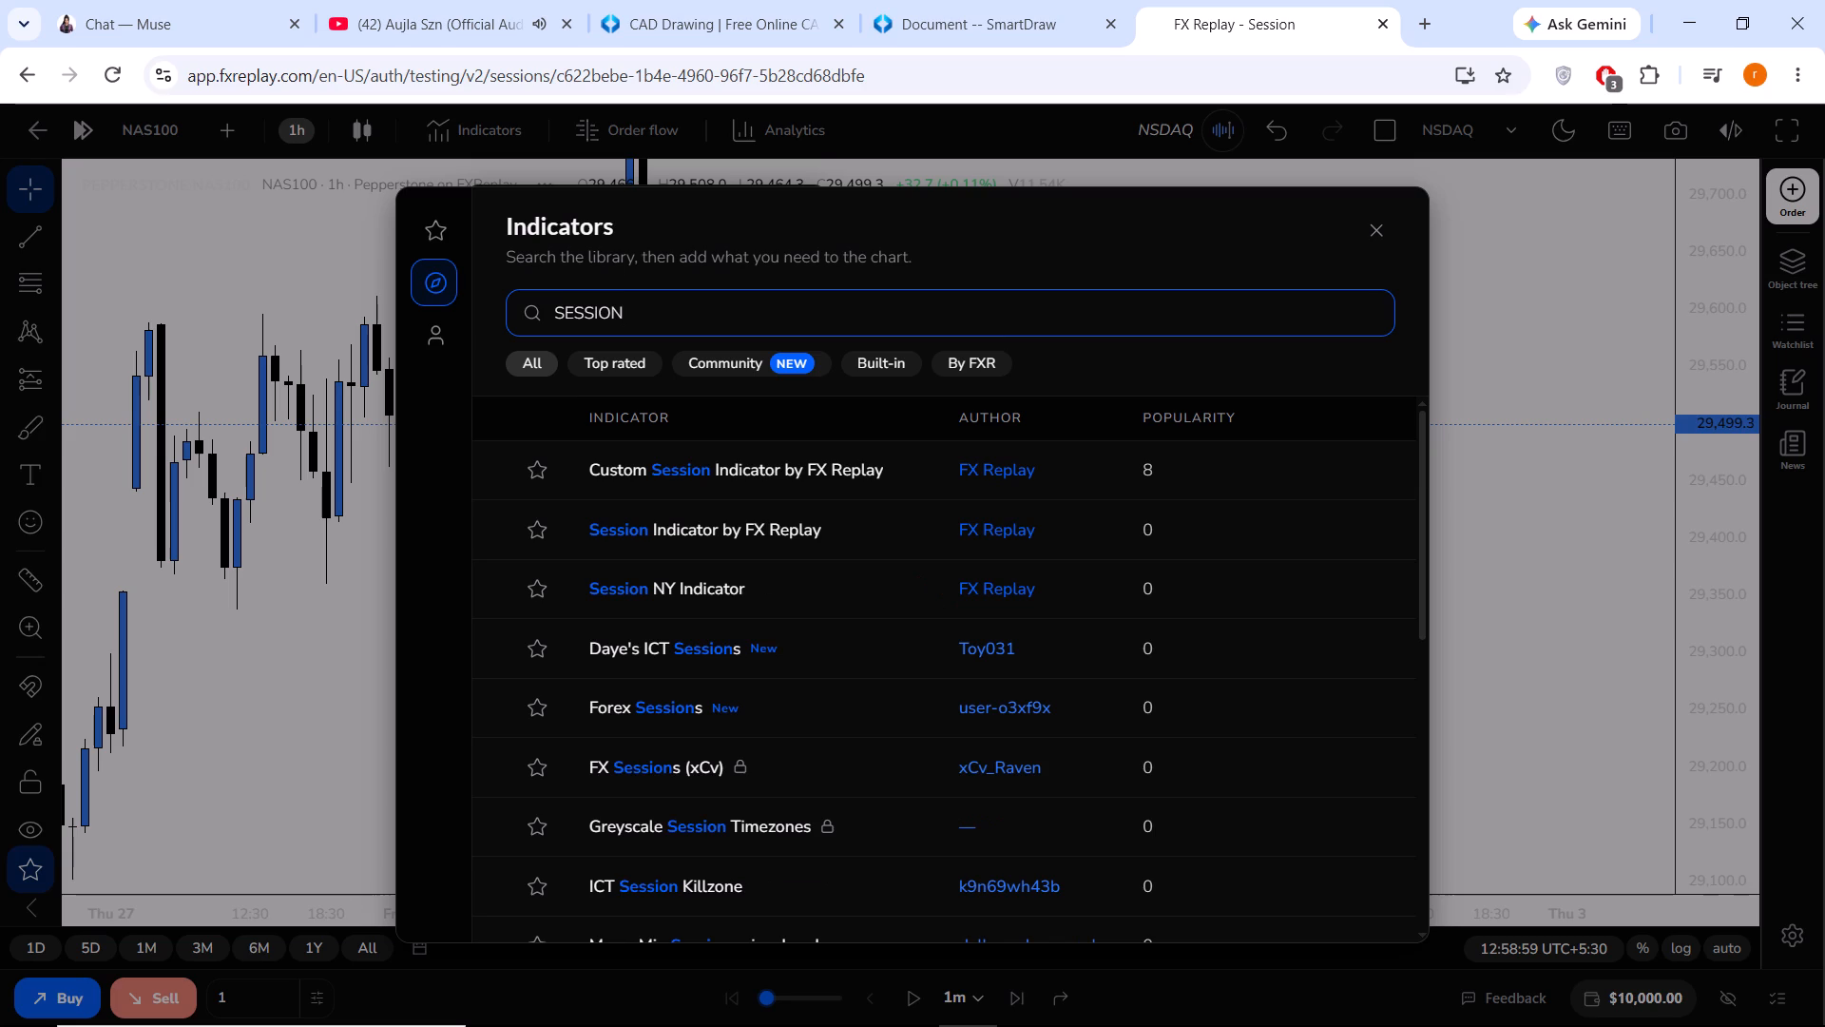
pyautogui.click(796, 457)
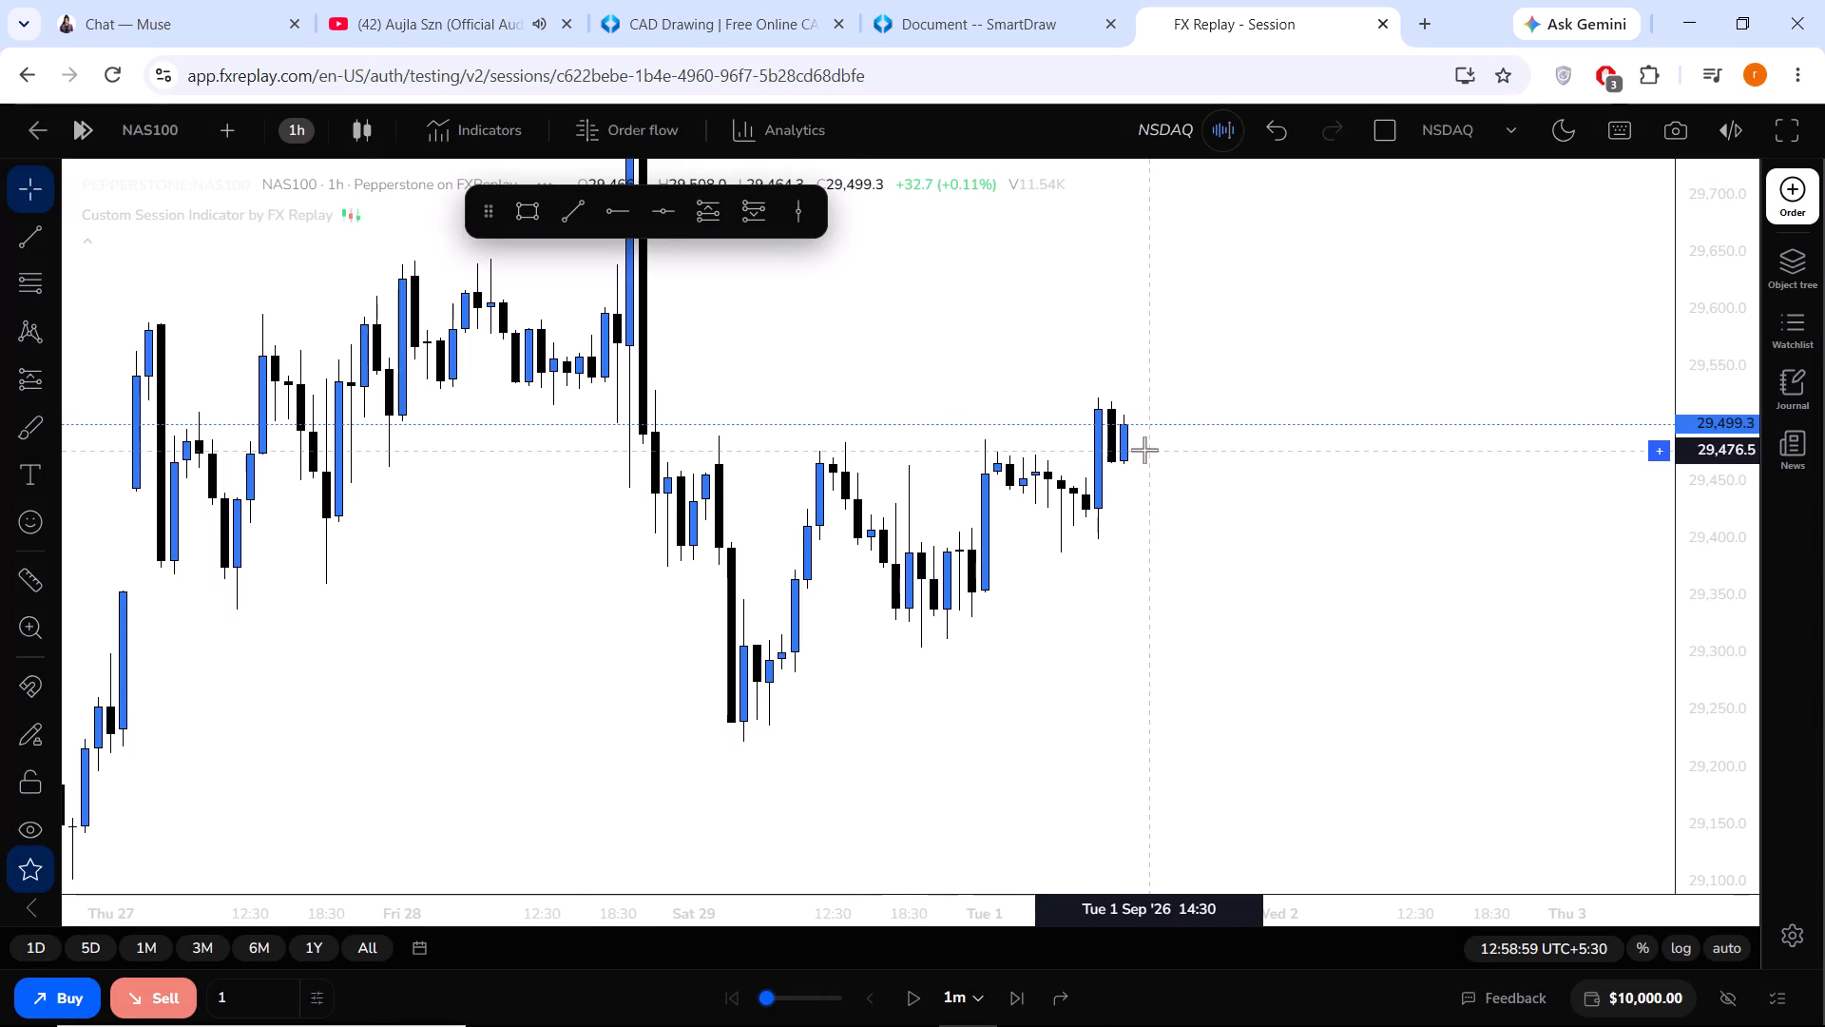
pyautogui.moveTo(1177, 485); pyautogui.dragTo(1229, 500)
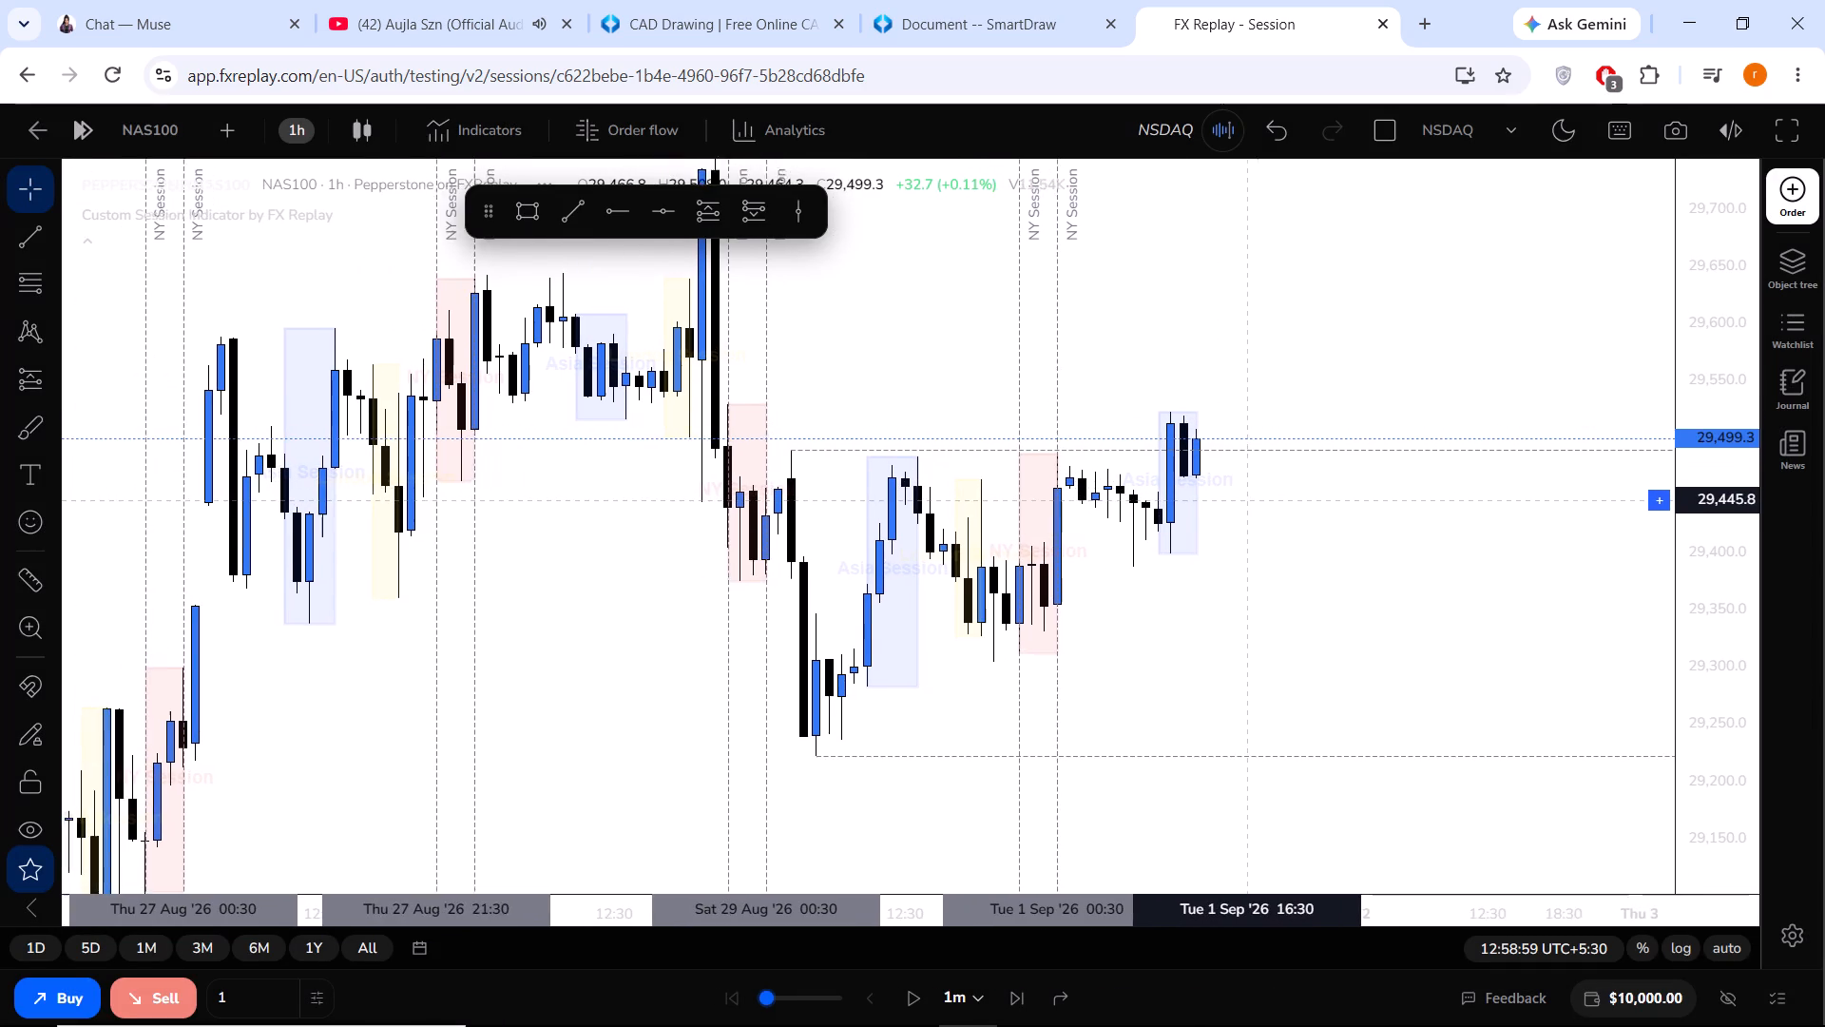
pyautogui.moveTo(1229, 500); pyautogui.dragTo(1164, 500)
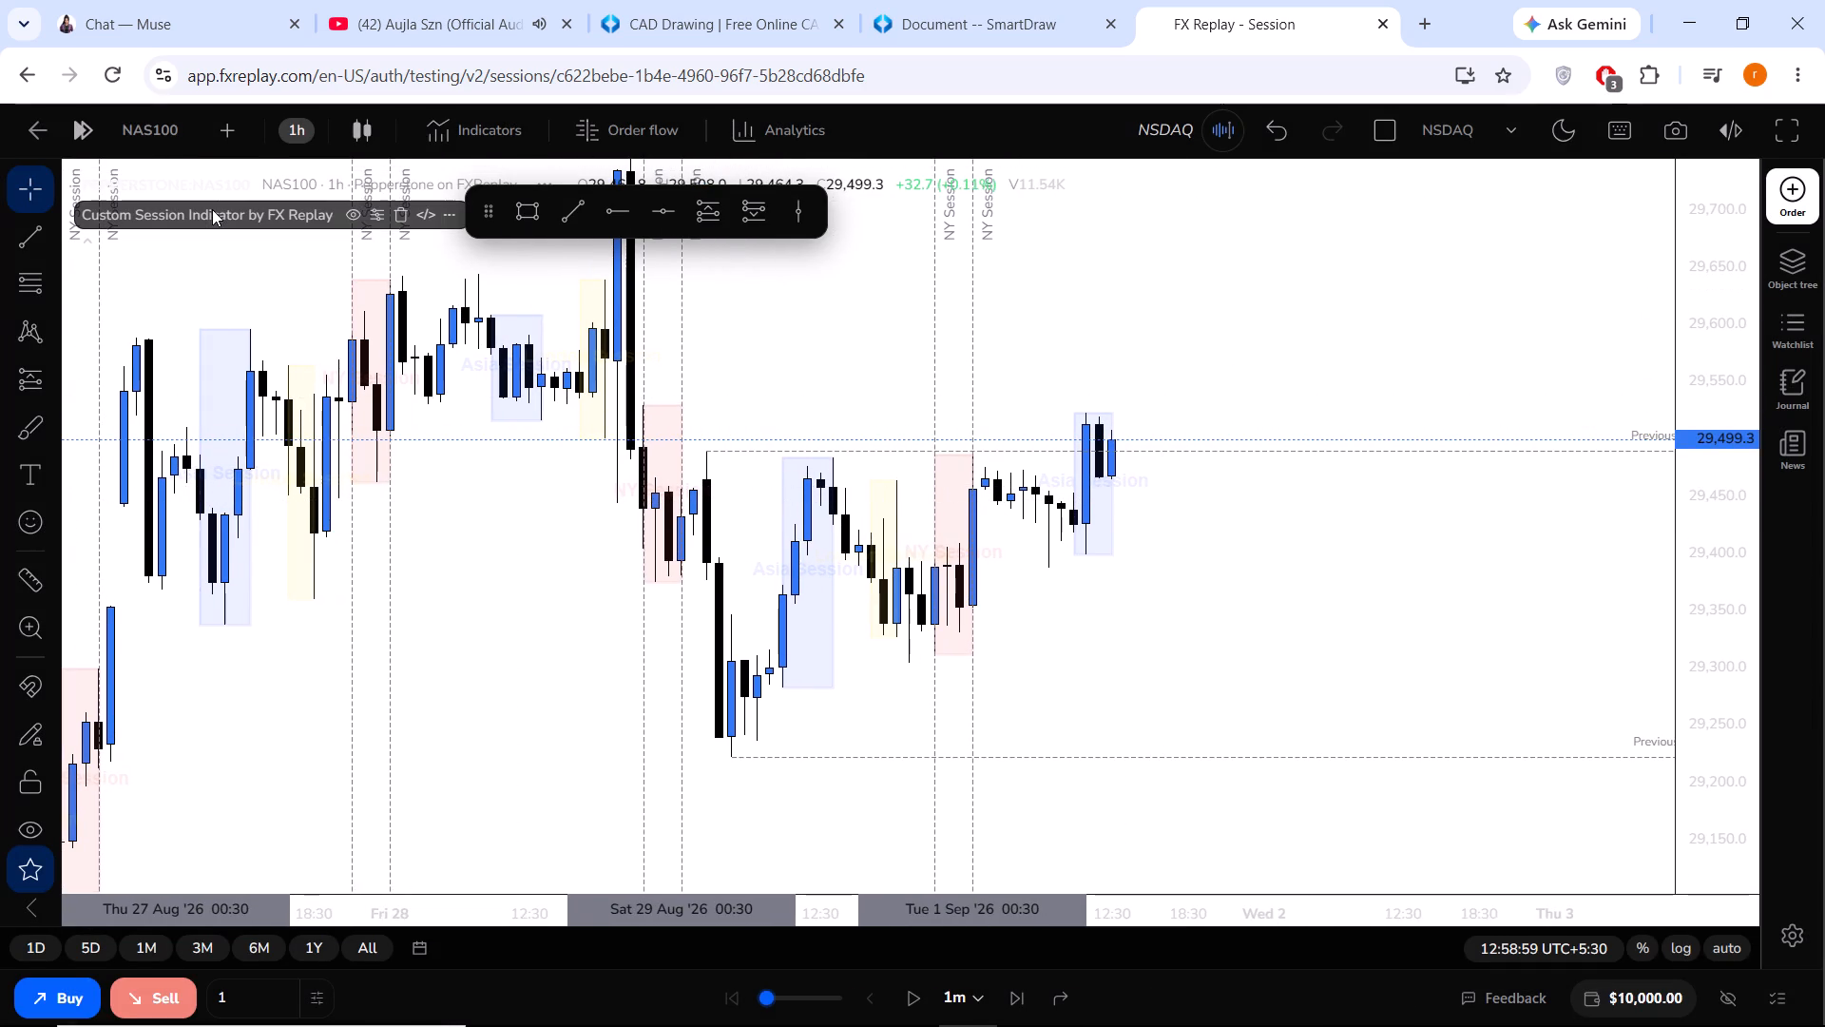
# Examine the Custom Session Indicator's input settings, including session times, text styles, vertical lines and HTF highs/lows.
pyautogui.click(382, 220)
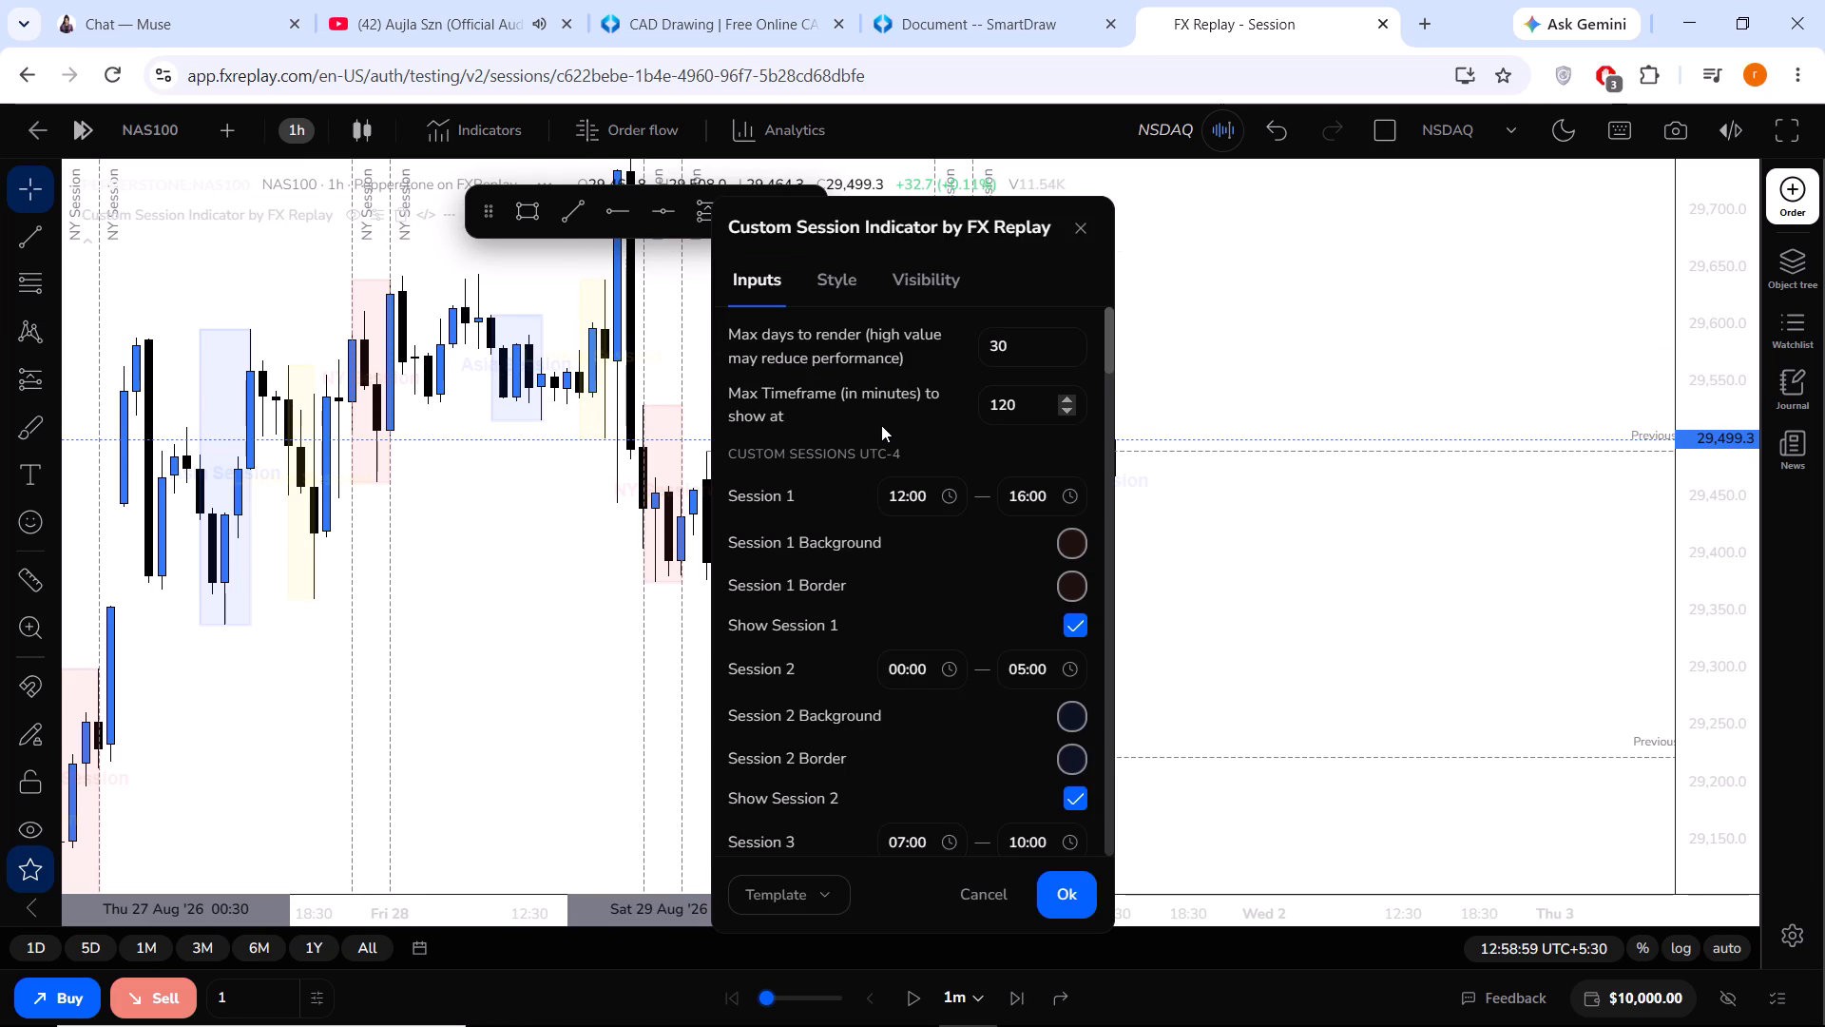
pyautogui.scroll(-4, 880, 427)
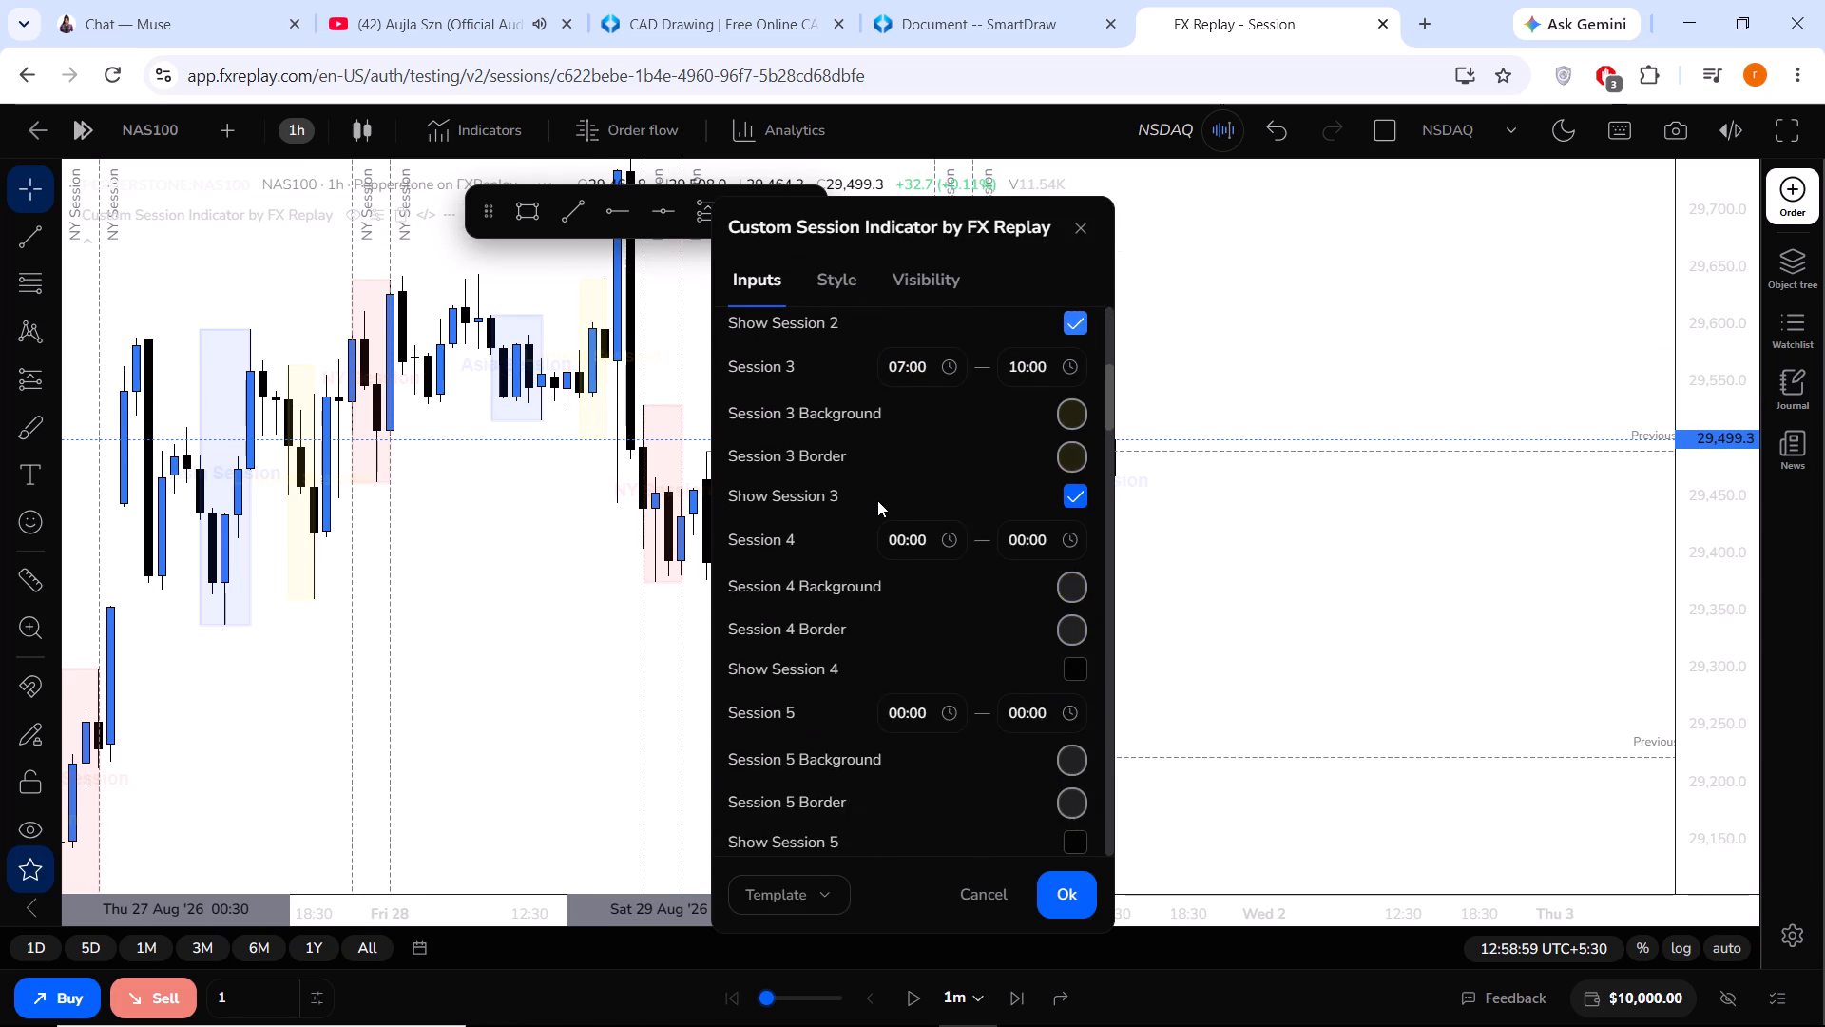
pyautogui.scroll(-12, 877, 500)
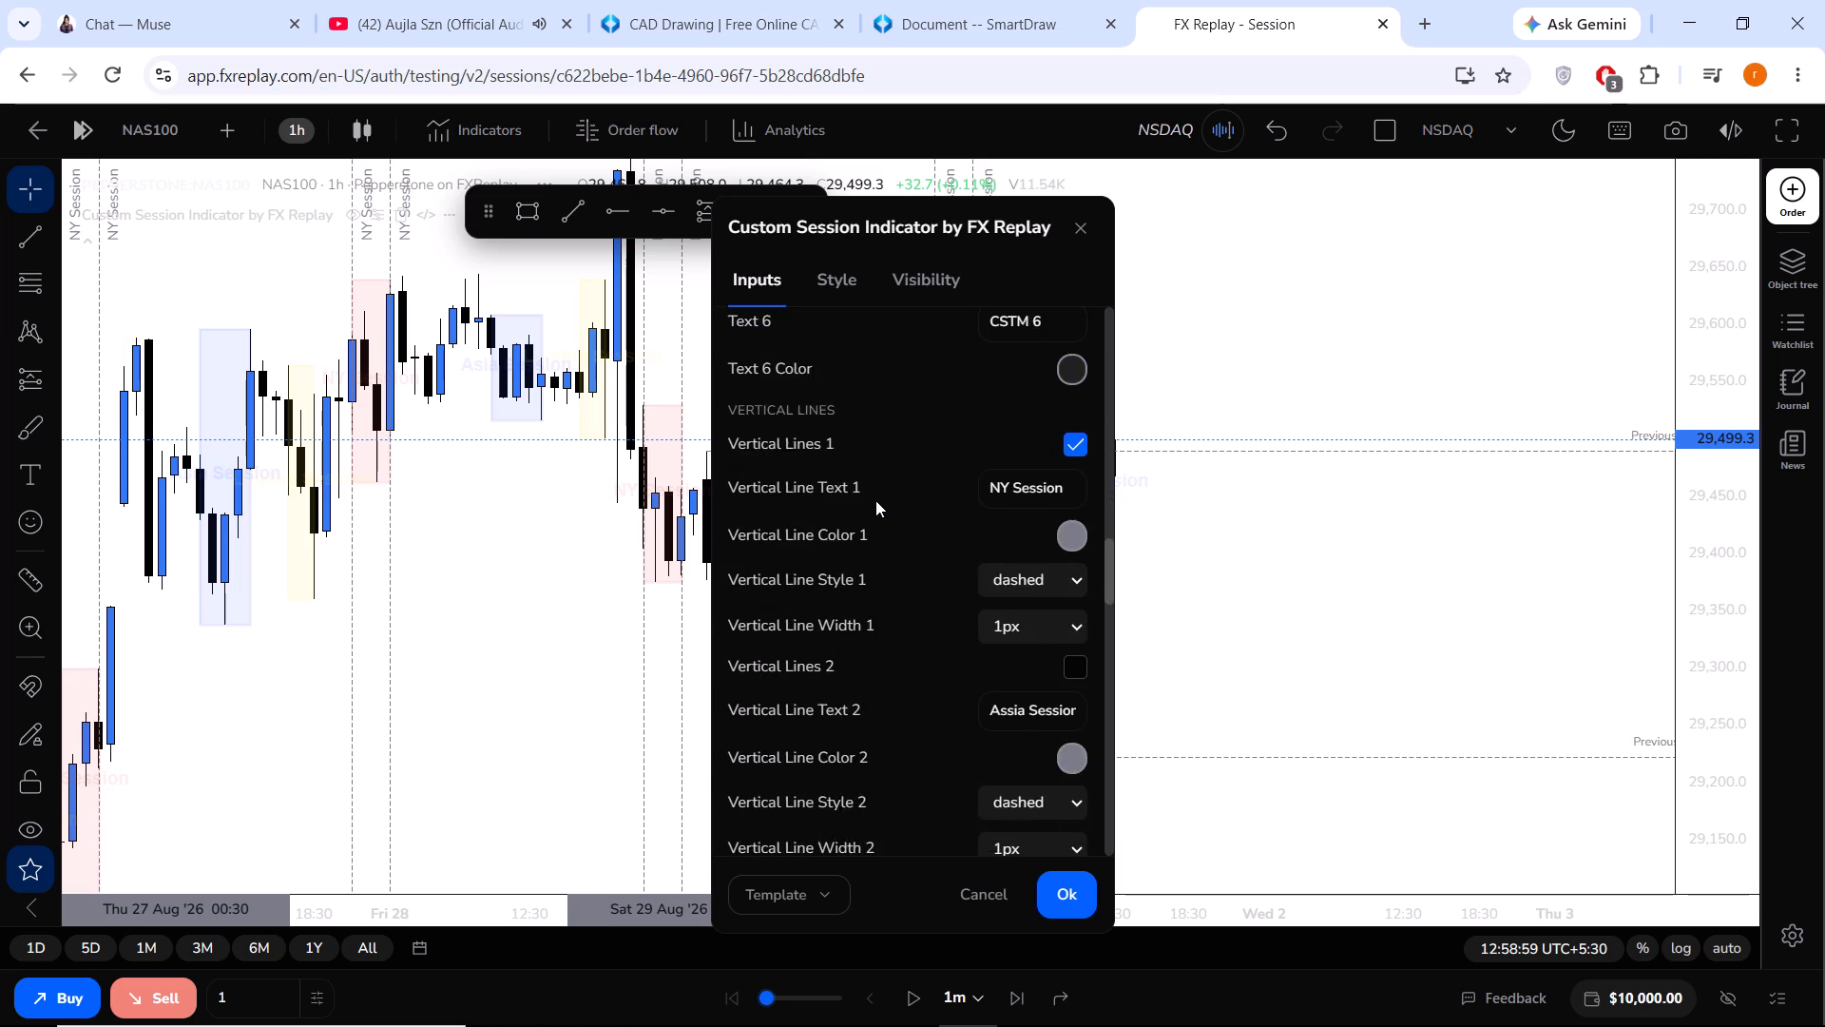
pyautogui.scroll(-12, 875, 500)
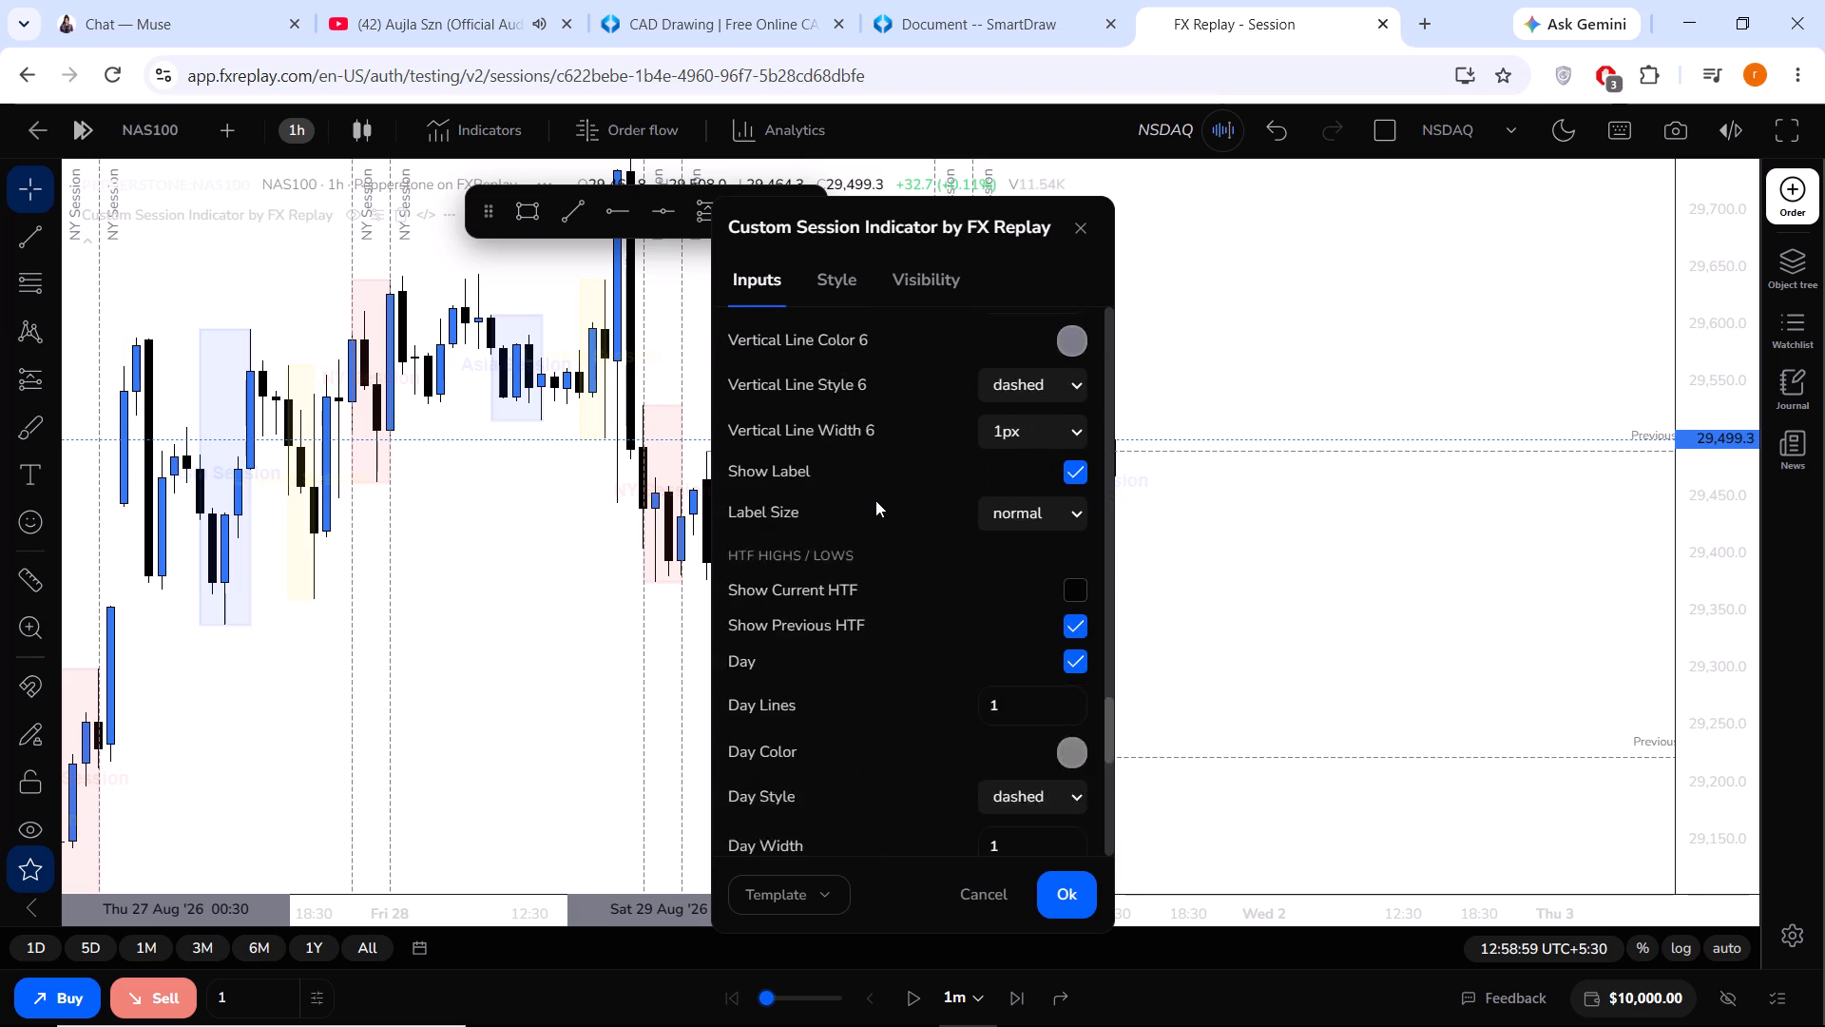
pyautogui.scroll(-2, 875, 500)
pyautogui.scroll(18, 875, 500)
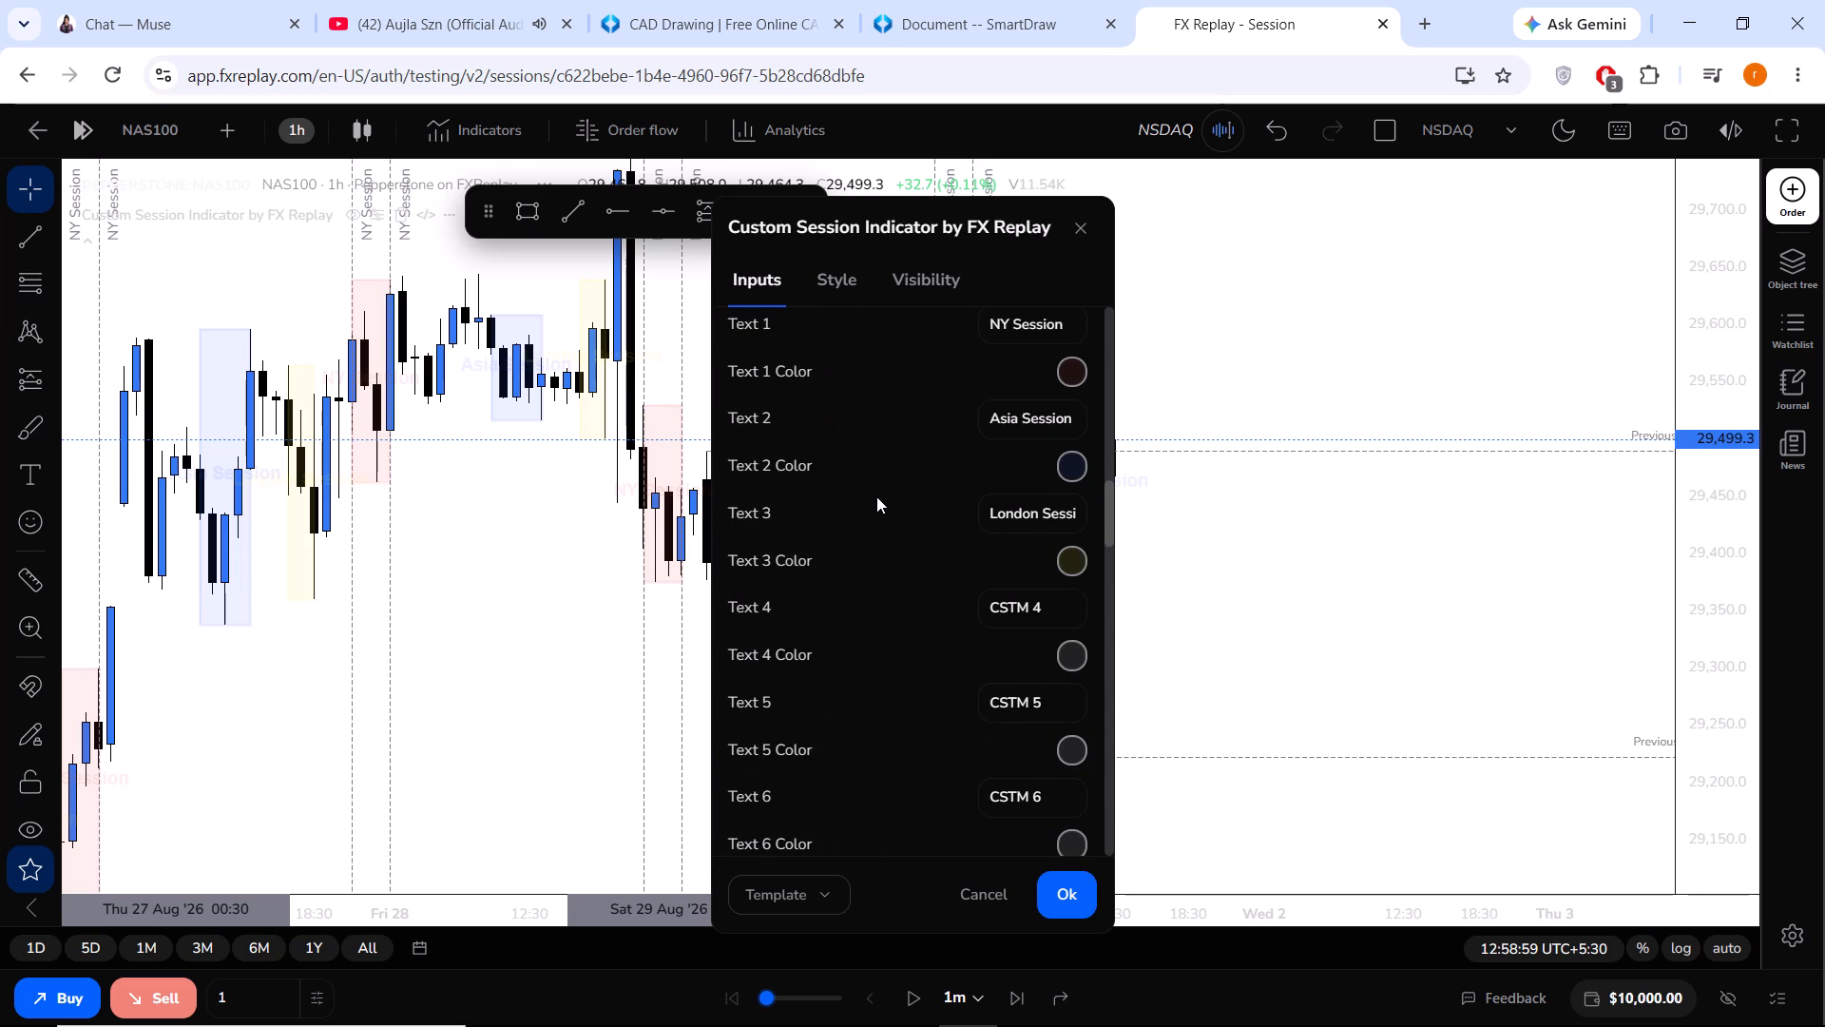
pyautogui.scroll(5, 876, 496)
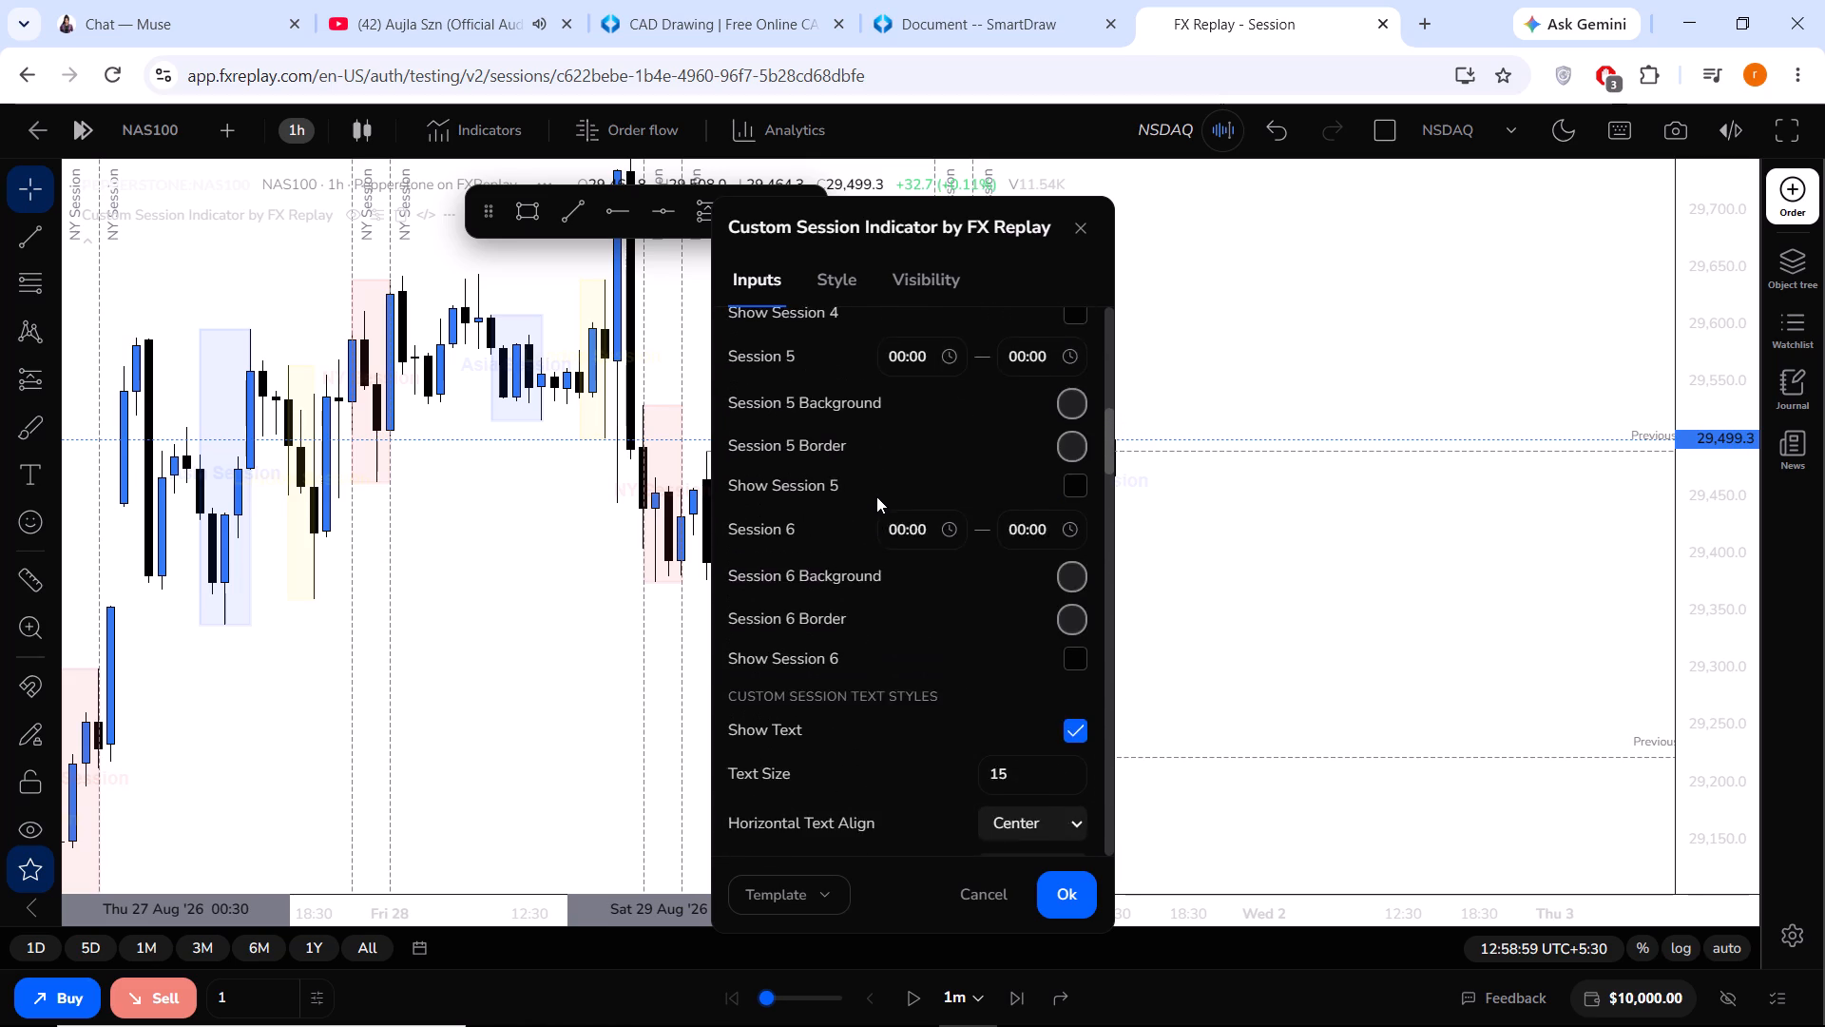
pyautogui.scroll(6, 876, 496)
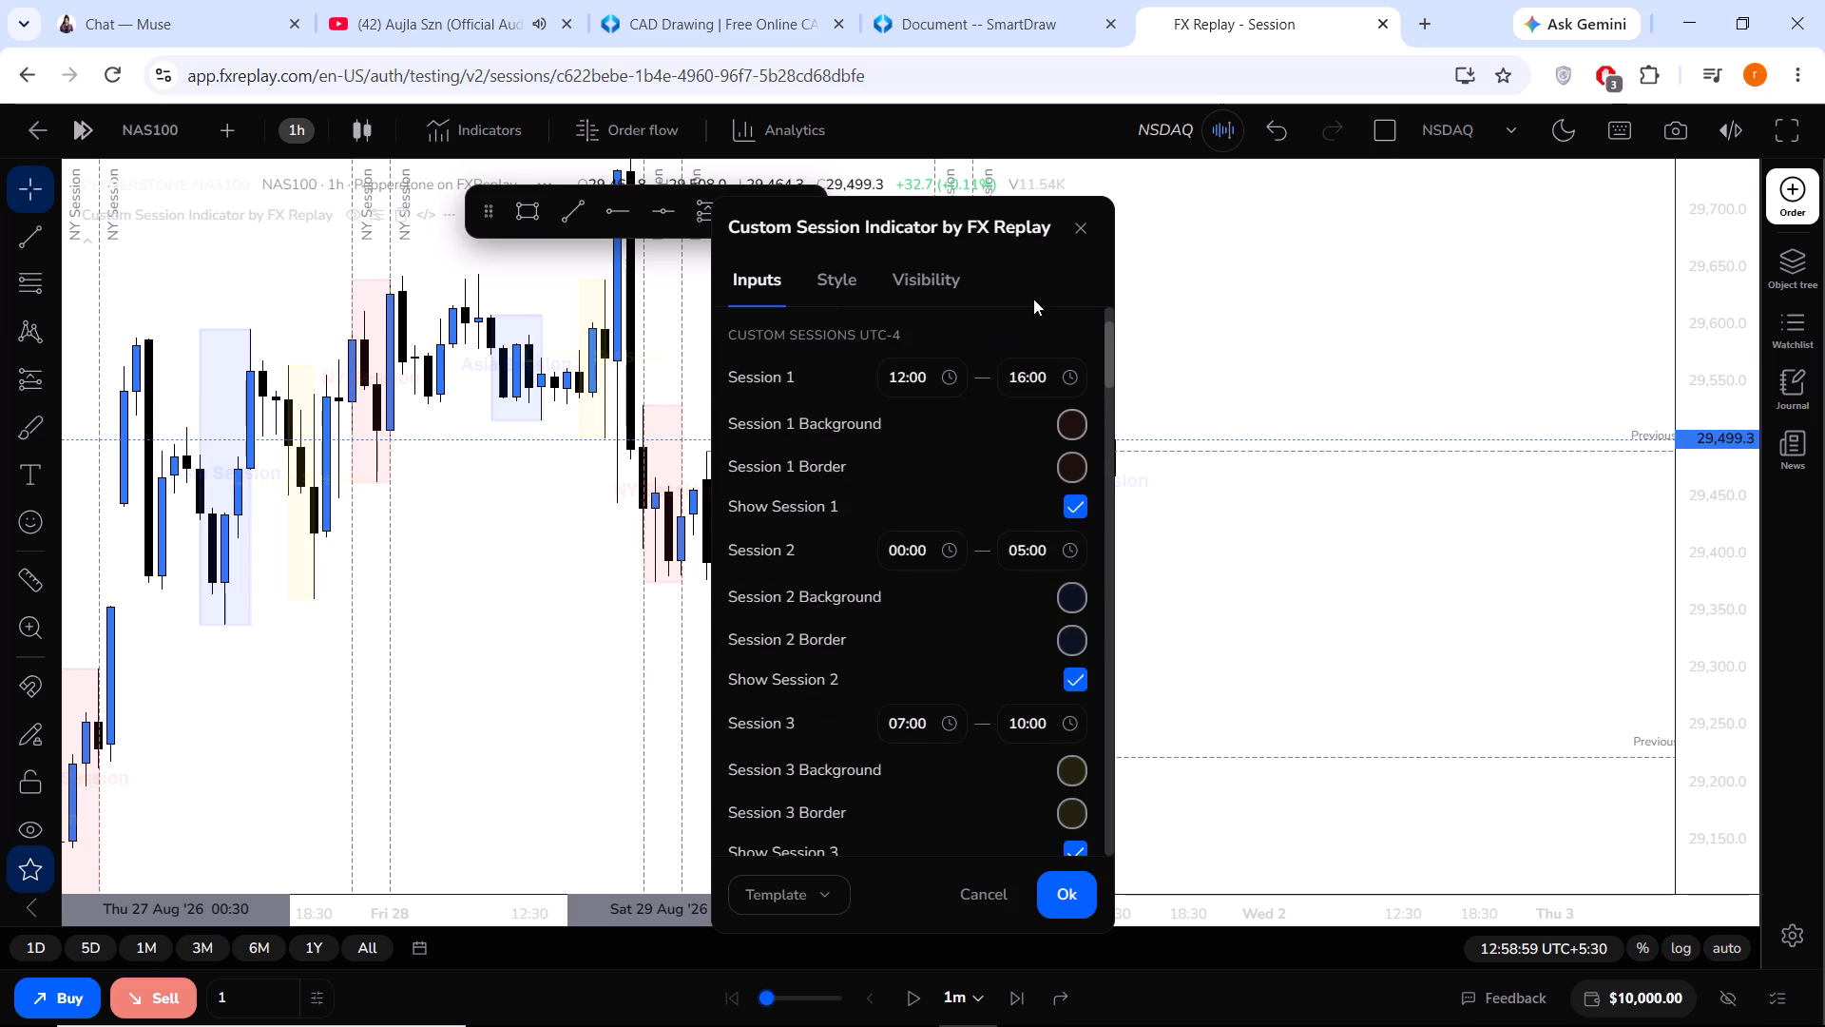
pyautogui.click(1079, 236)
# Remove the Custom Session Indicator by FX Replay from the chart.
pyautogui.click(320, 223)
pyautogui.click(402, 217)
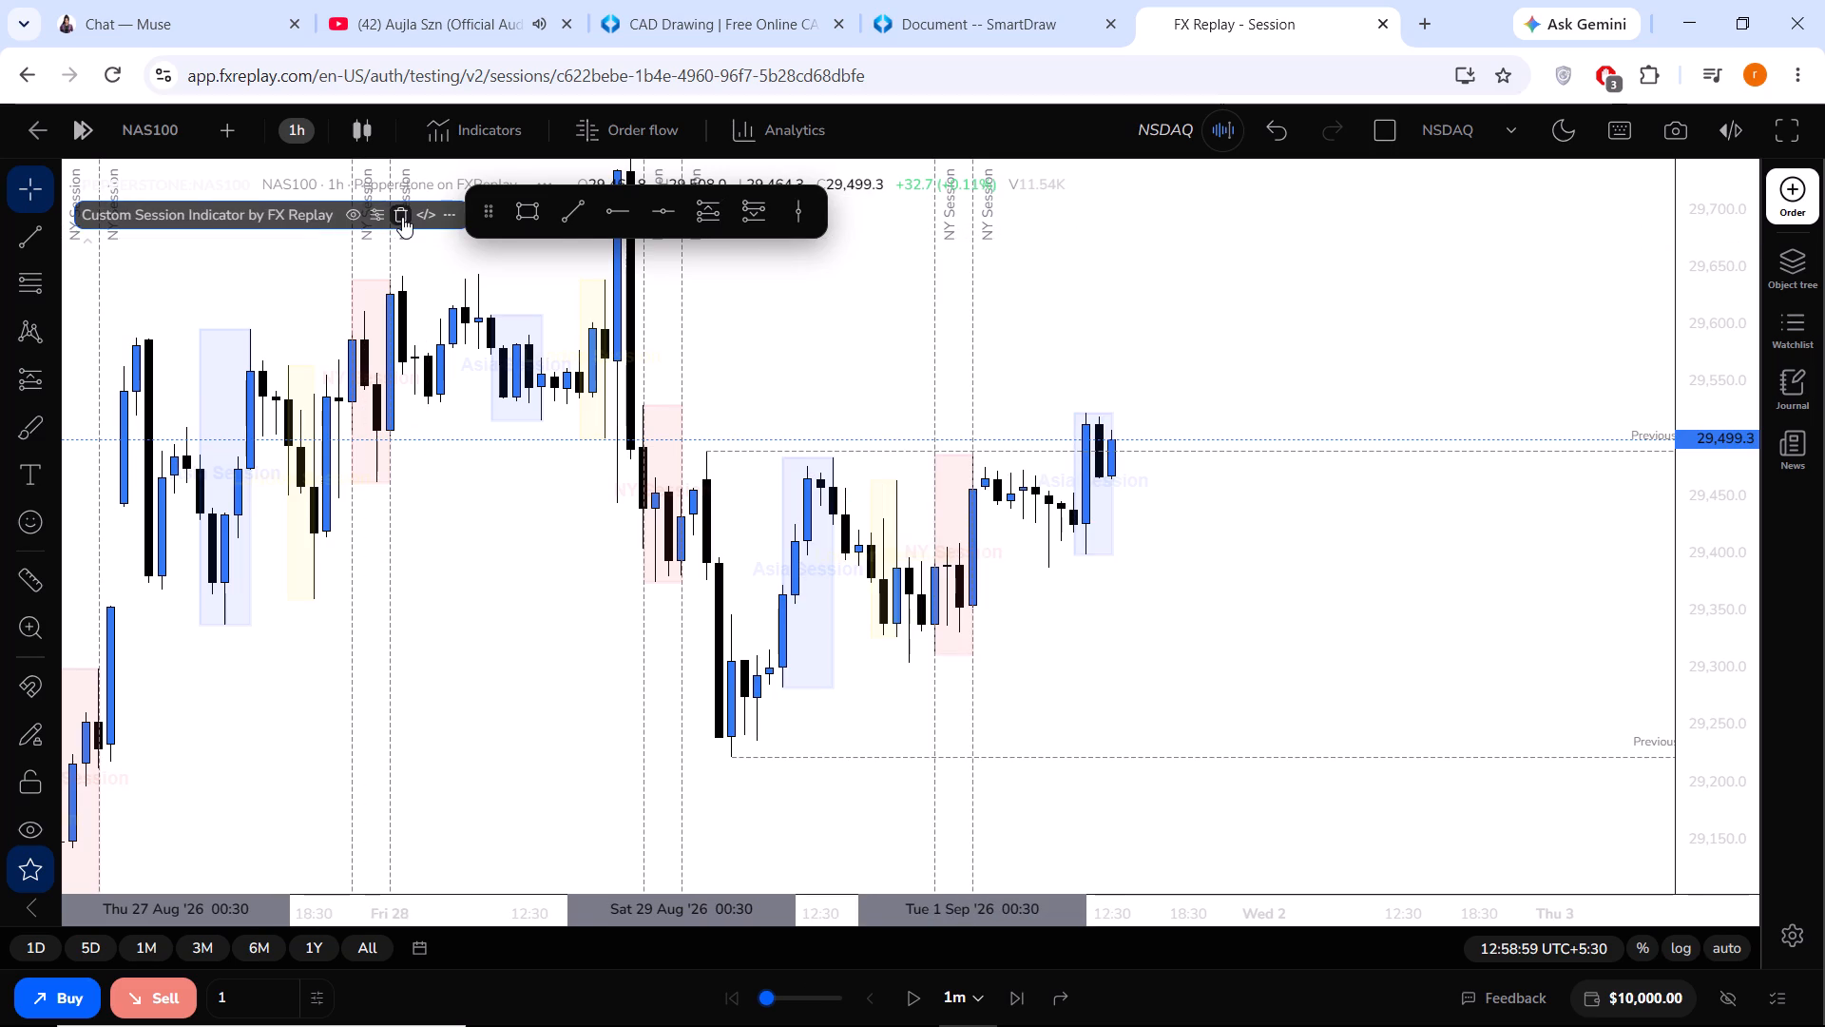
# Search the indicator library for SESSIONS and add the Forex Sessions indicator to the chart.
pyautogui.click(540, 130)
pyautogui.click(520, 136)
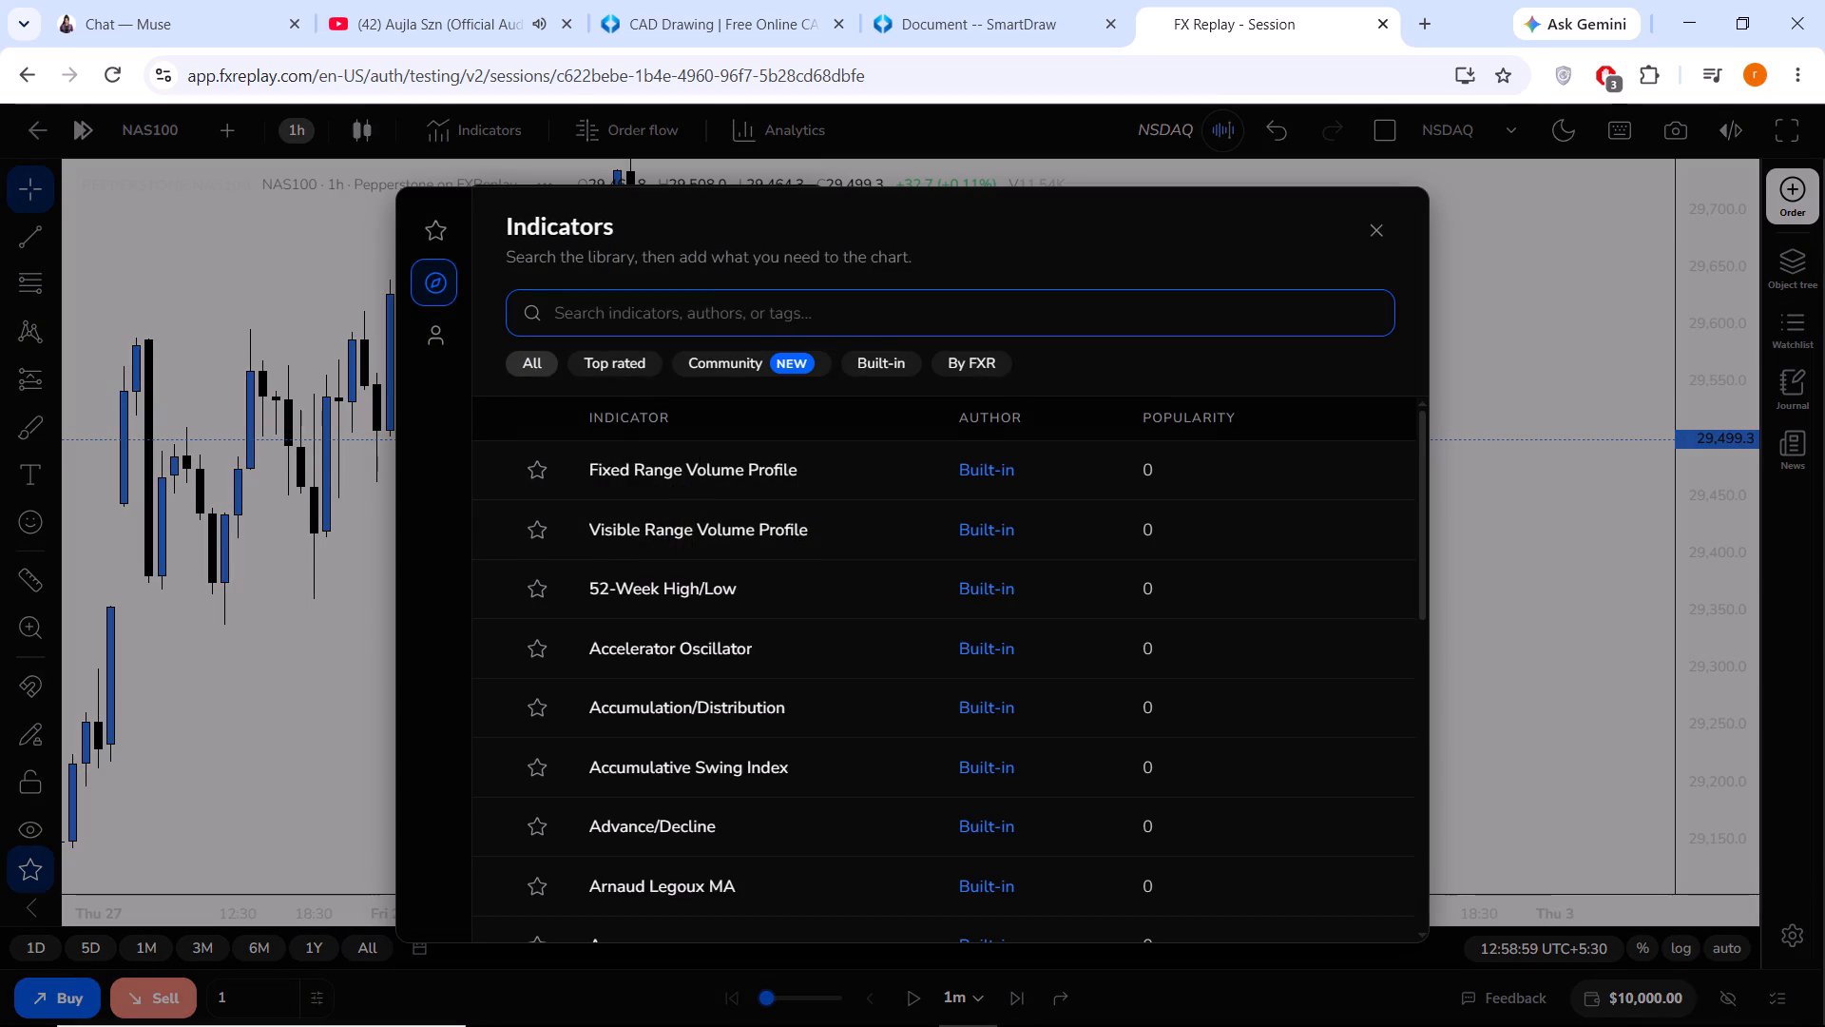
pyautogui.write('SESSIONS')
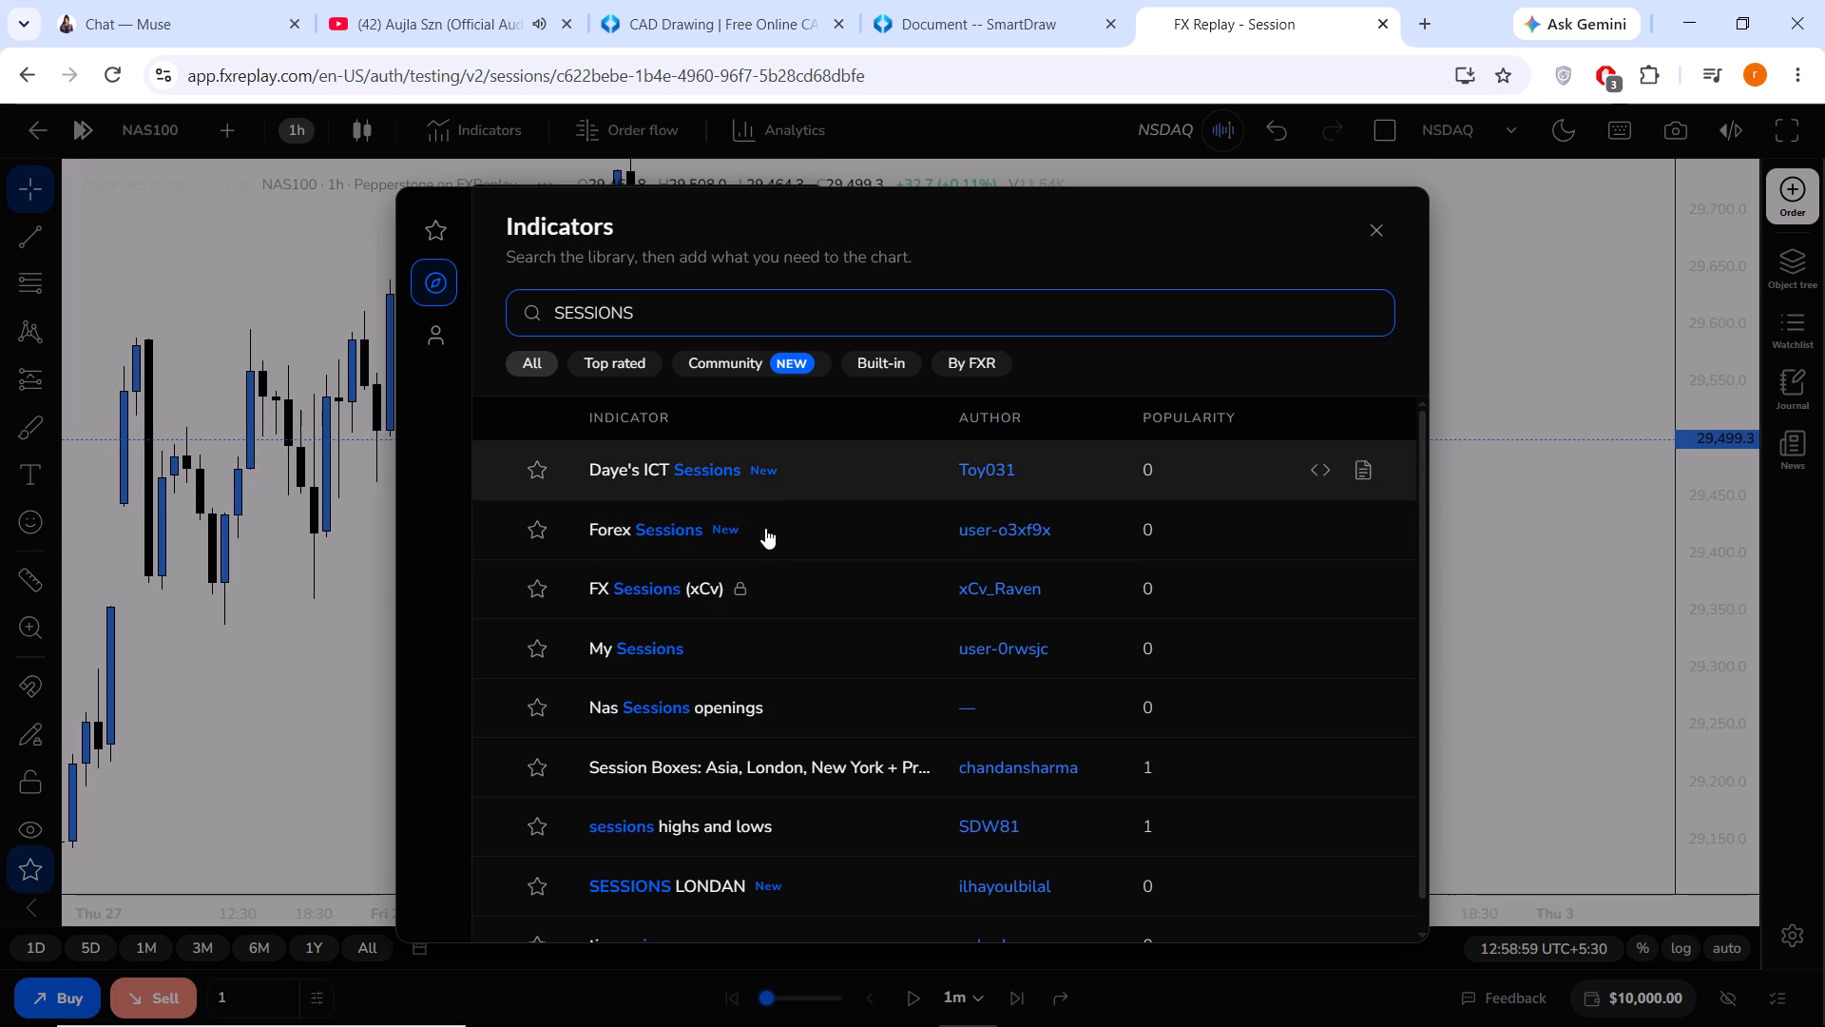
pyautogui.click(762, 538)
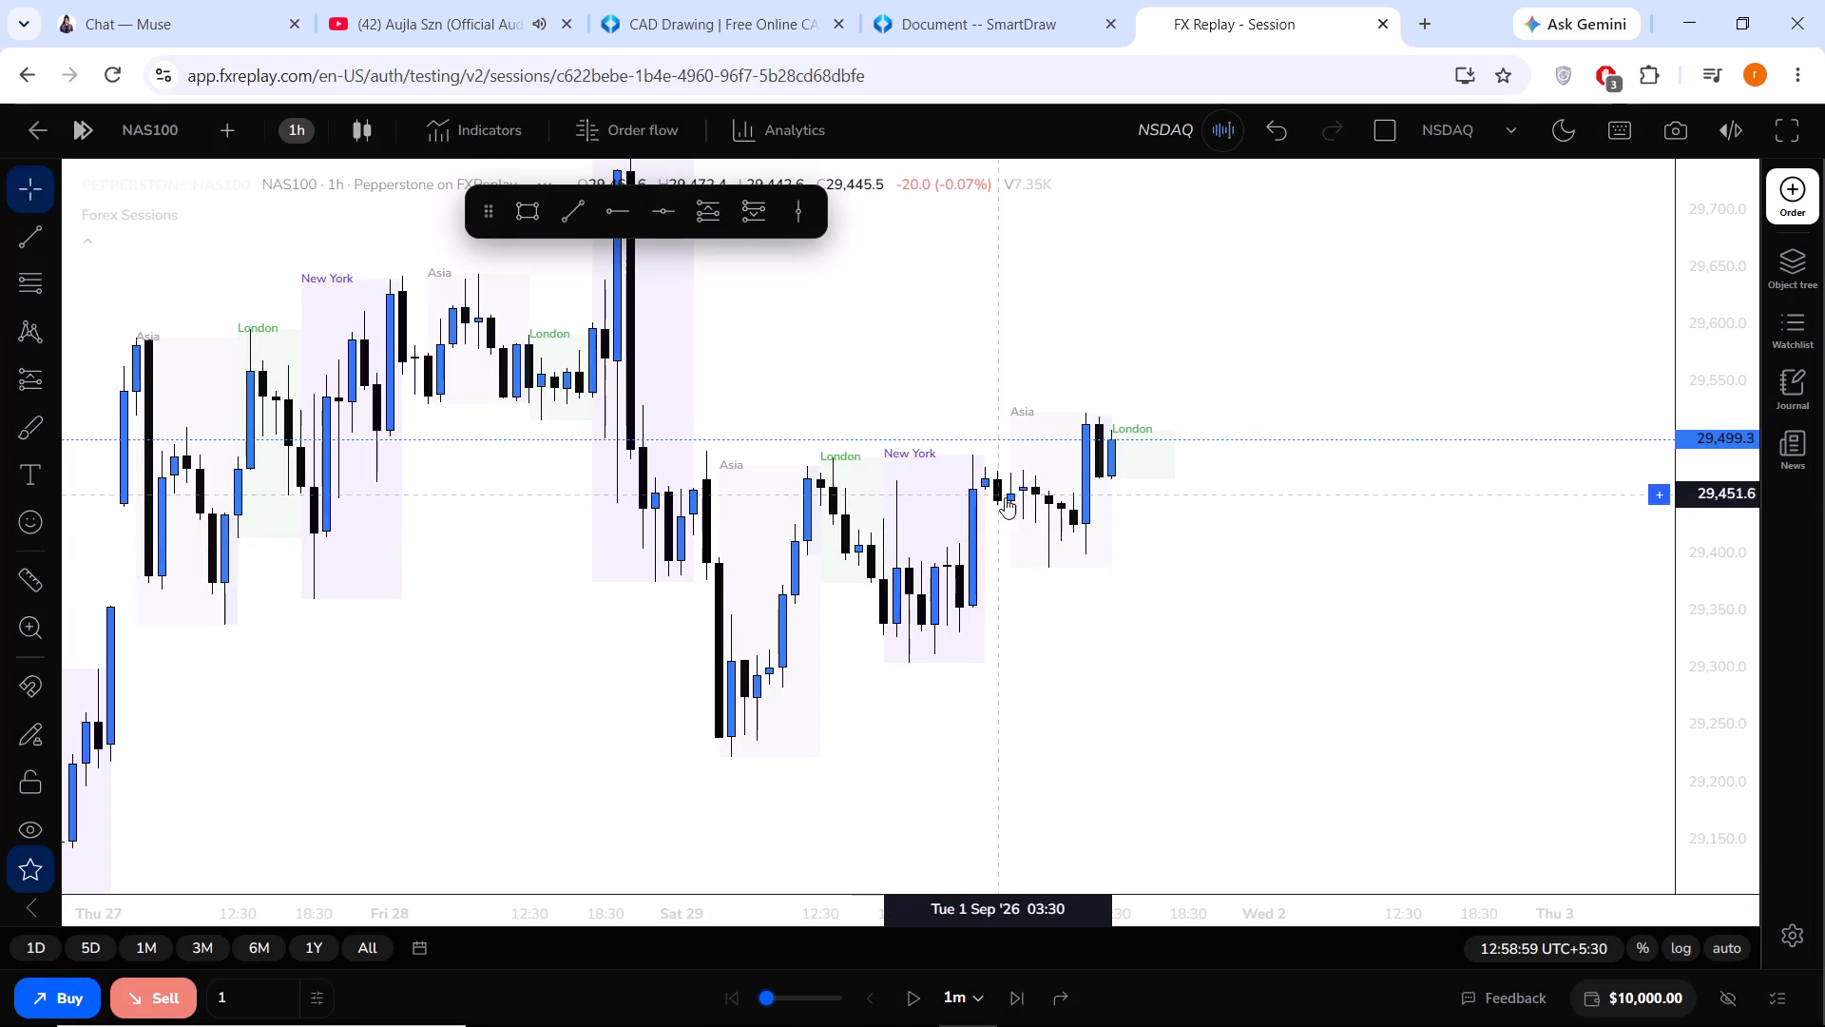
# Set the Forex Sessions indicator's session time zone to a UTC offset of 5 hours.
pyautogui.click(141, 224)
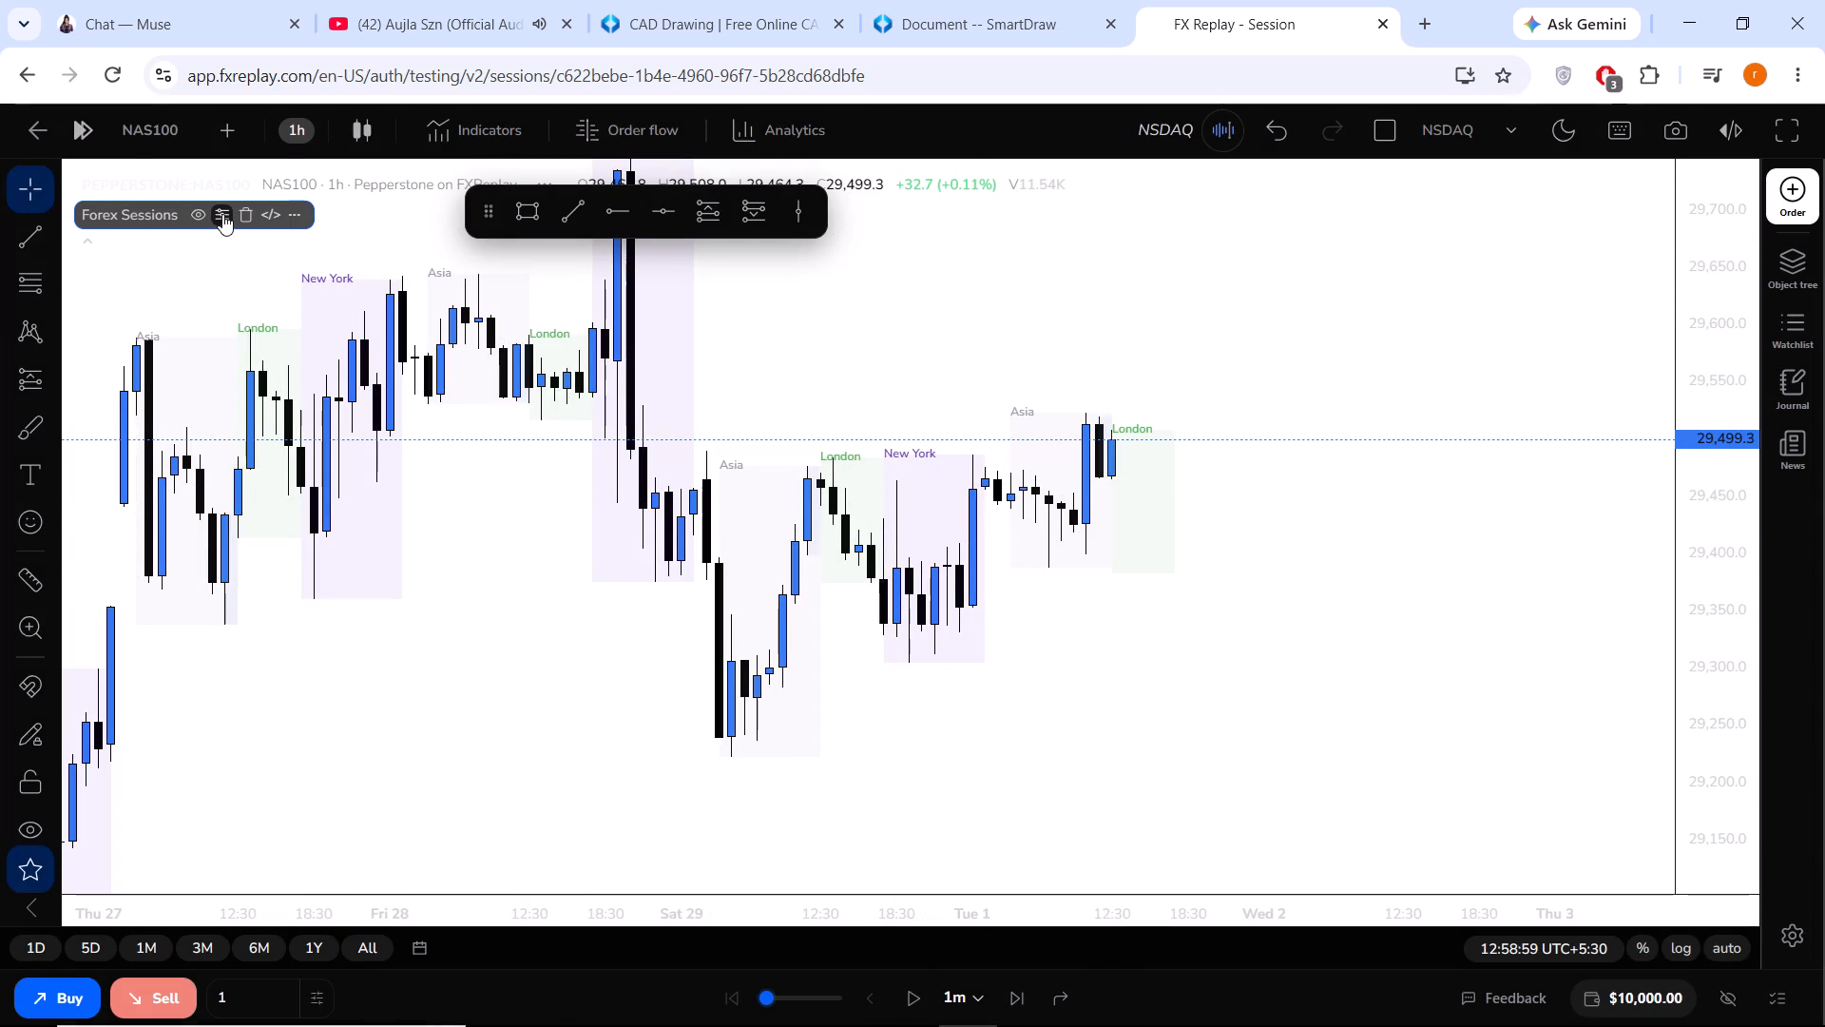
pyautogui.click(222, 214)
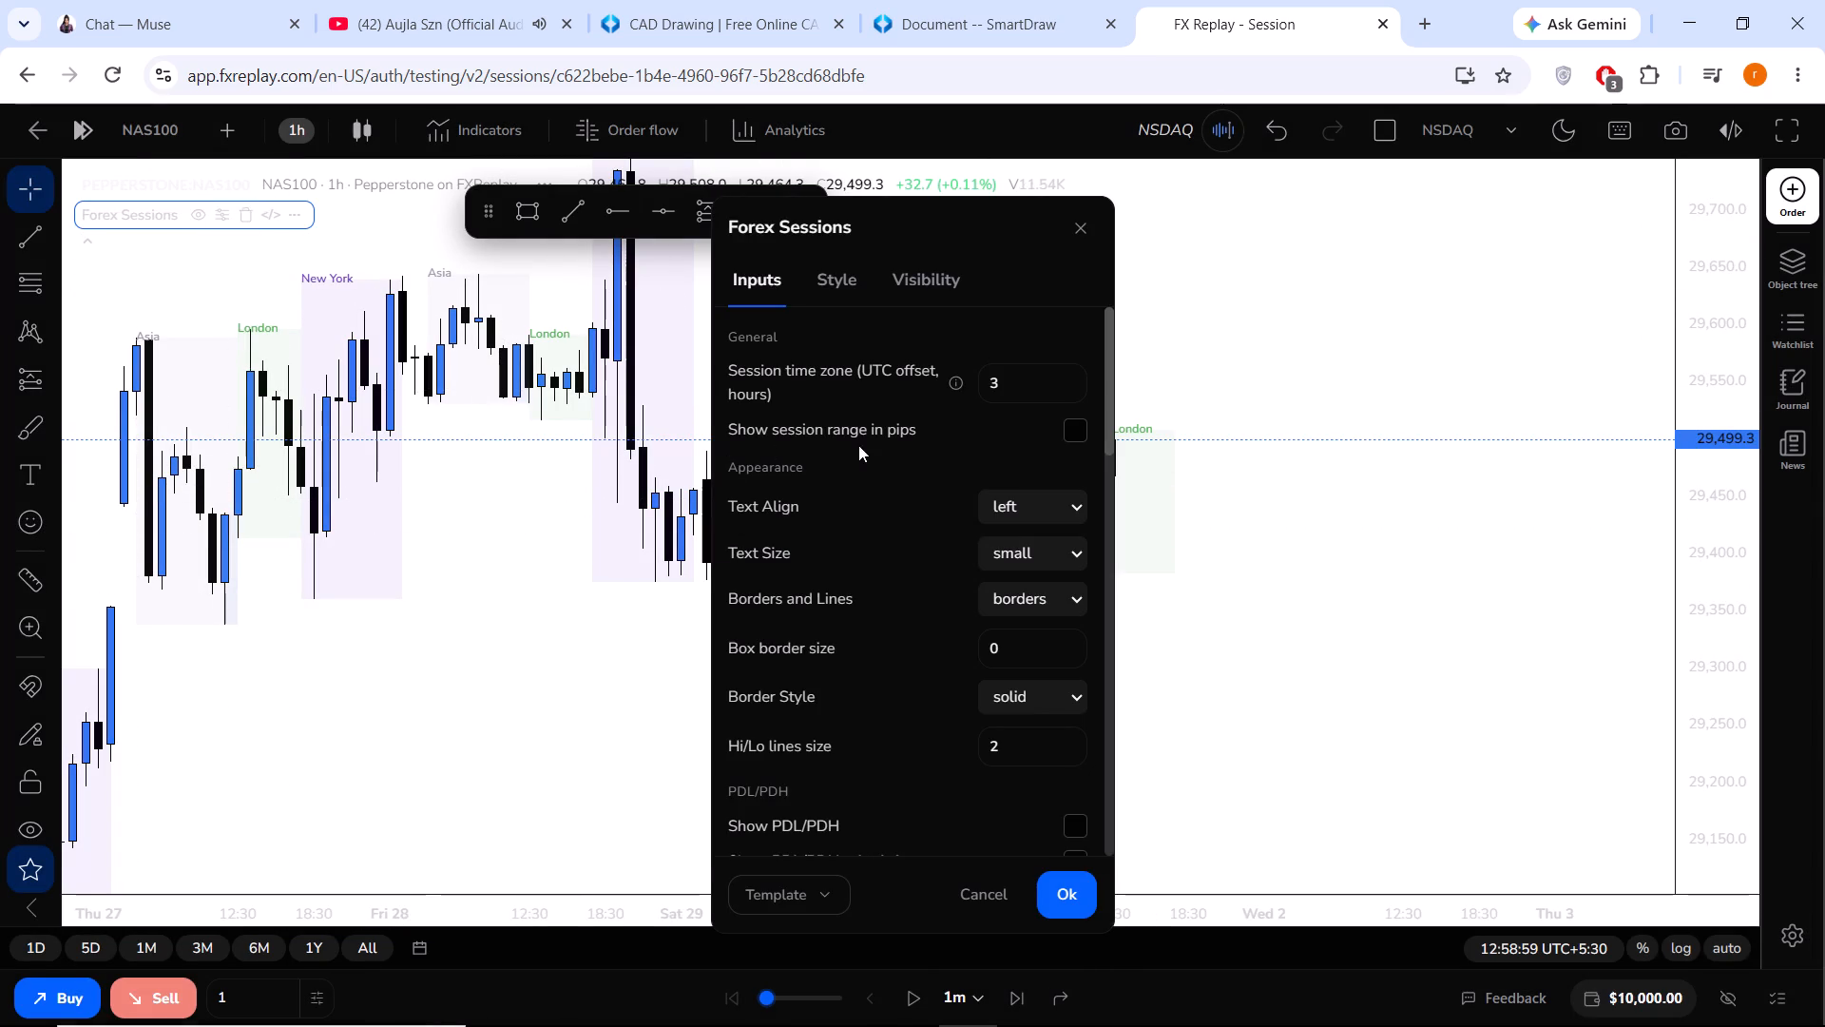
pyautogui.click(1066, 382)
pyautogui.click(1066, 382)
pyautogui.click(1067, 383)
pyautogui.click(1067, 376)
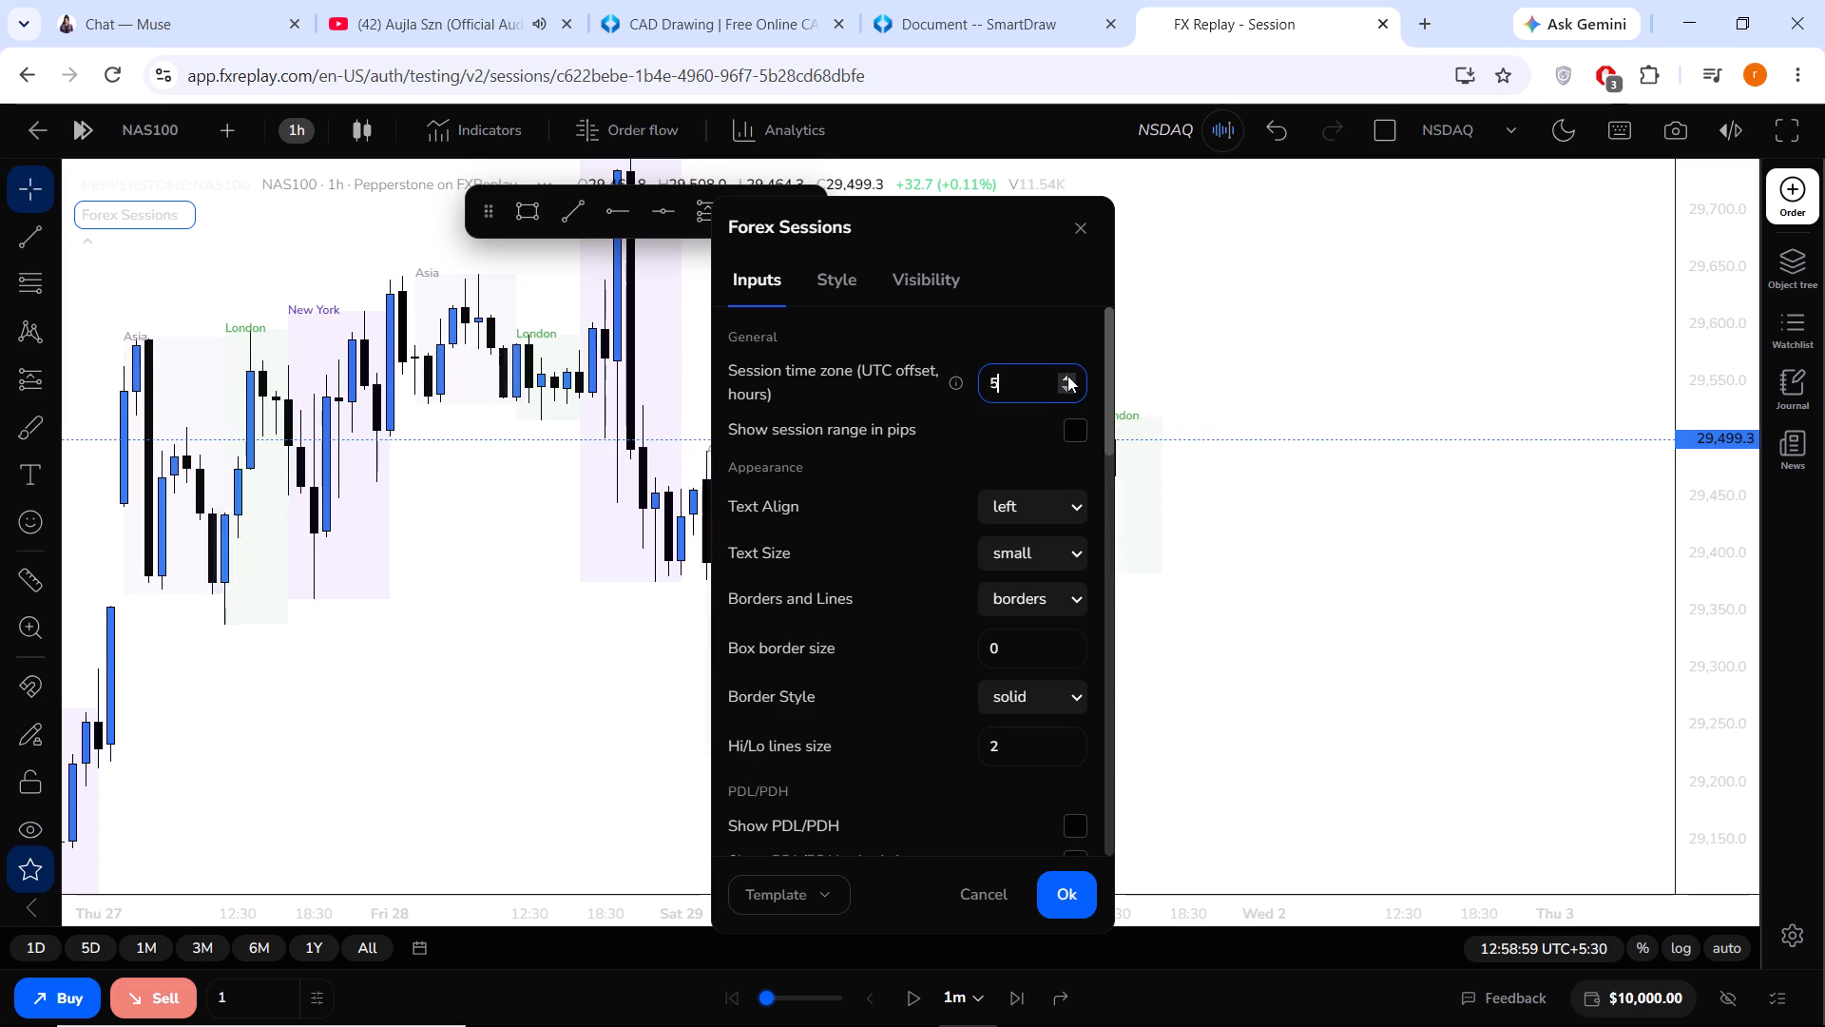
pyautogui.click(1067, 376)
pyautogui.click(1067, 395)
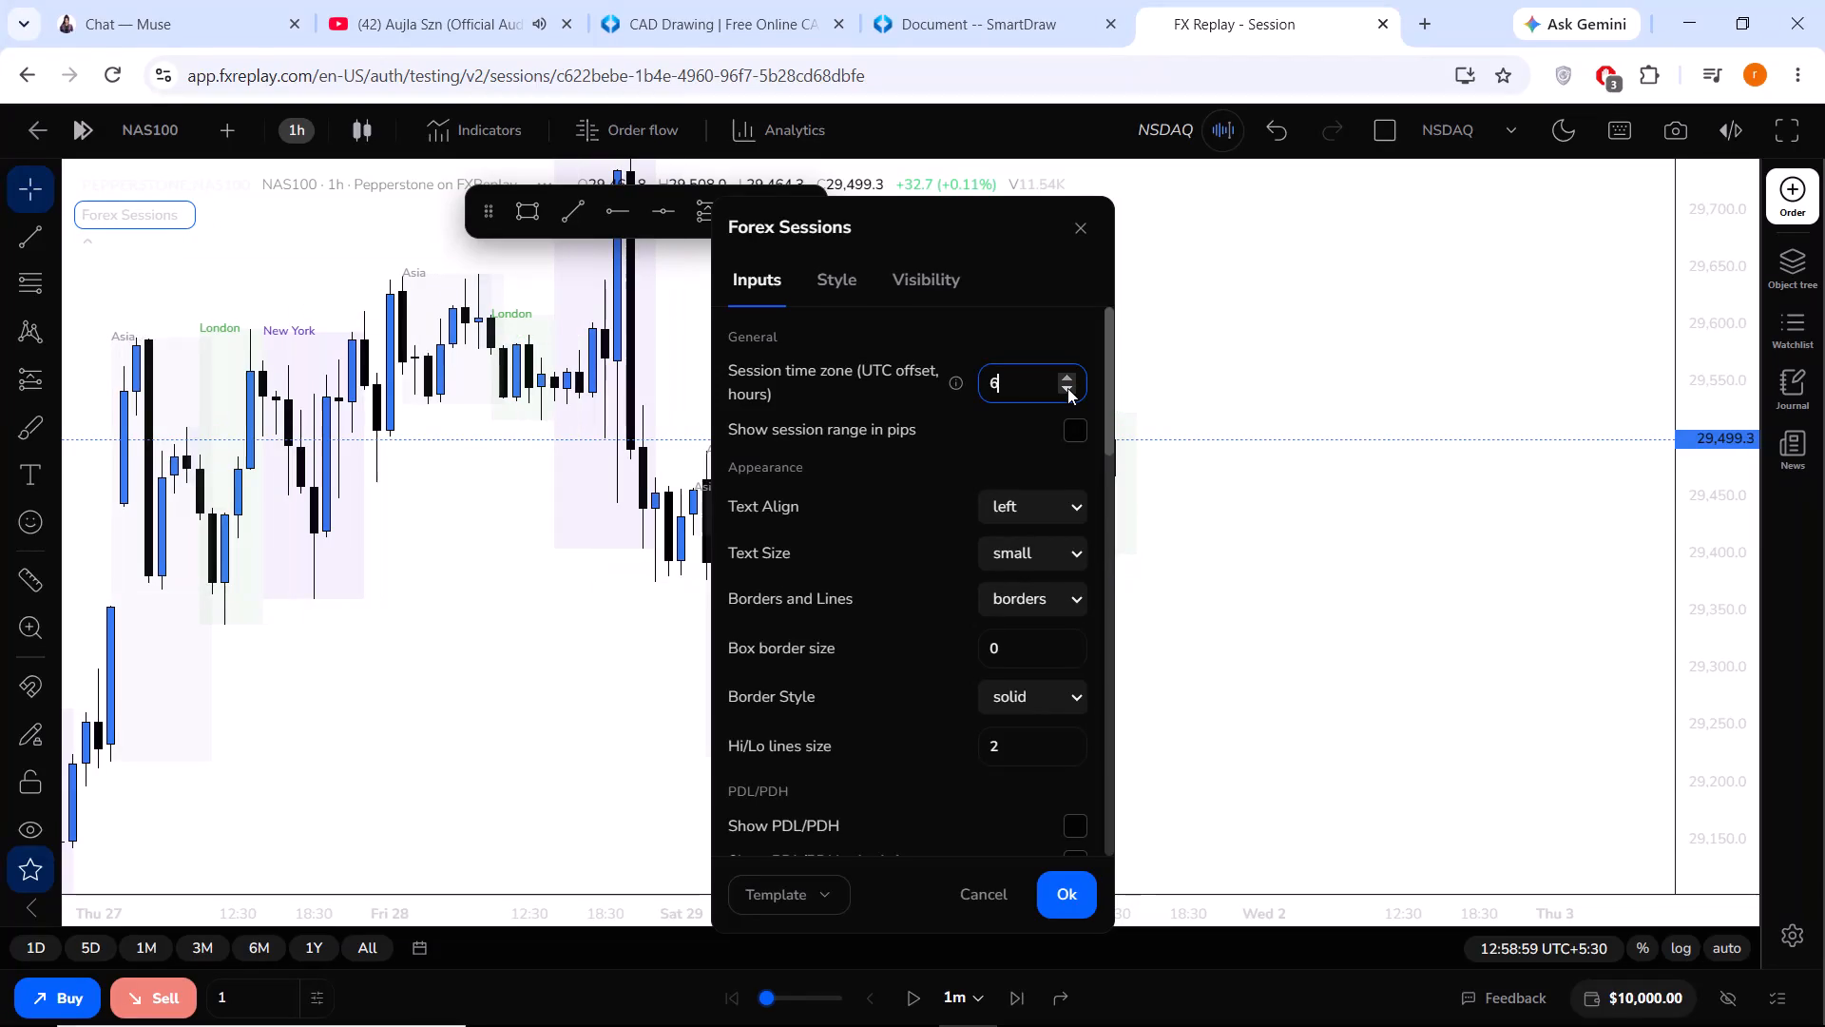
pyautogui.click(1067, 388)
pyautogui.click(951, 383)
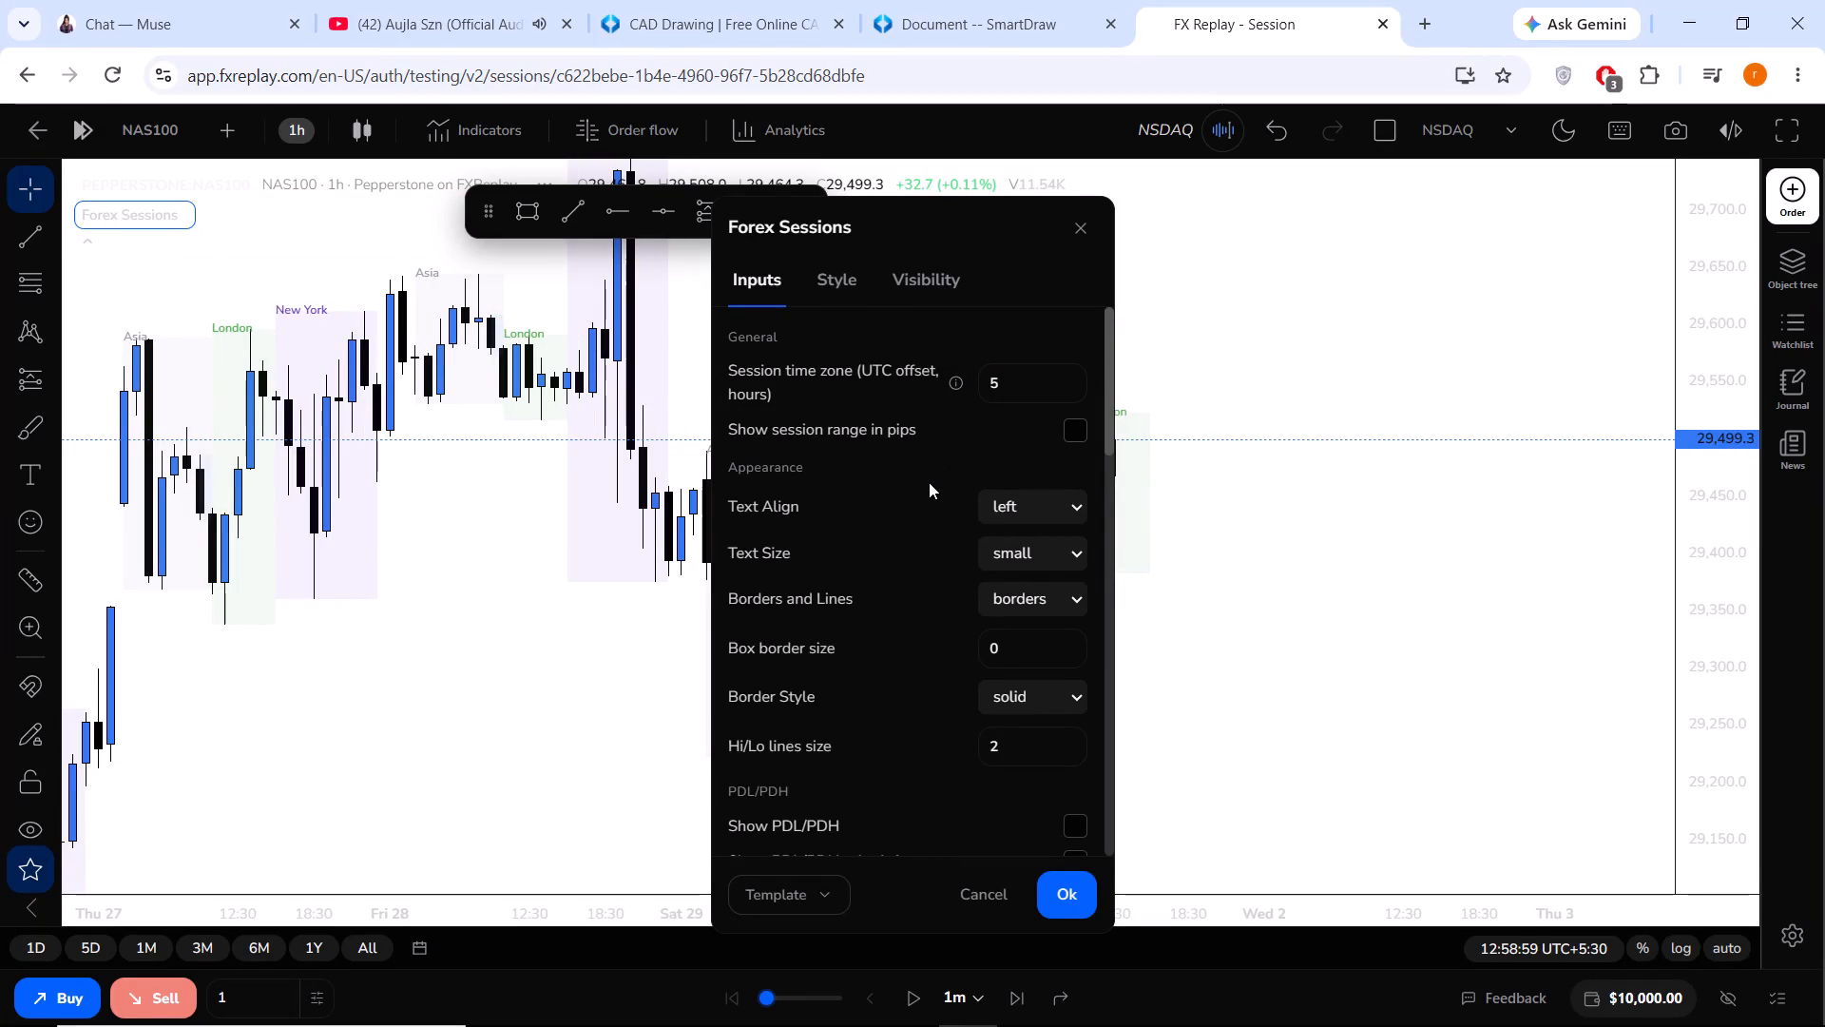
# Examine the Forex Sessions inputs for the PDL/PDH, London, Asia, Frankfurt and New York sessions.
pyautogui.scroll(-2, 917, 498)
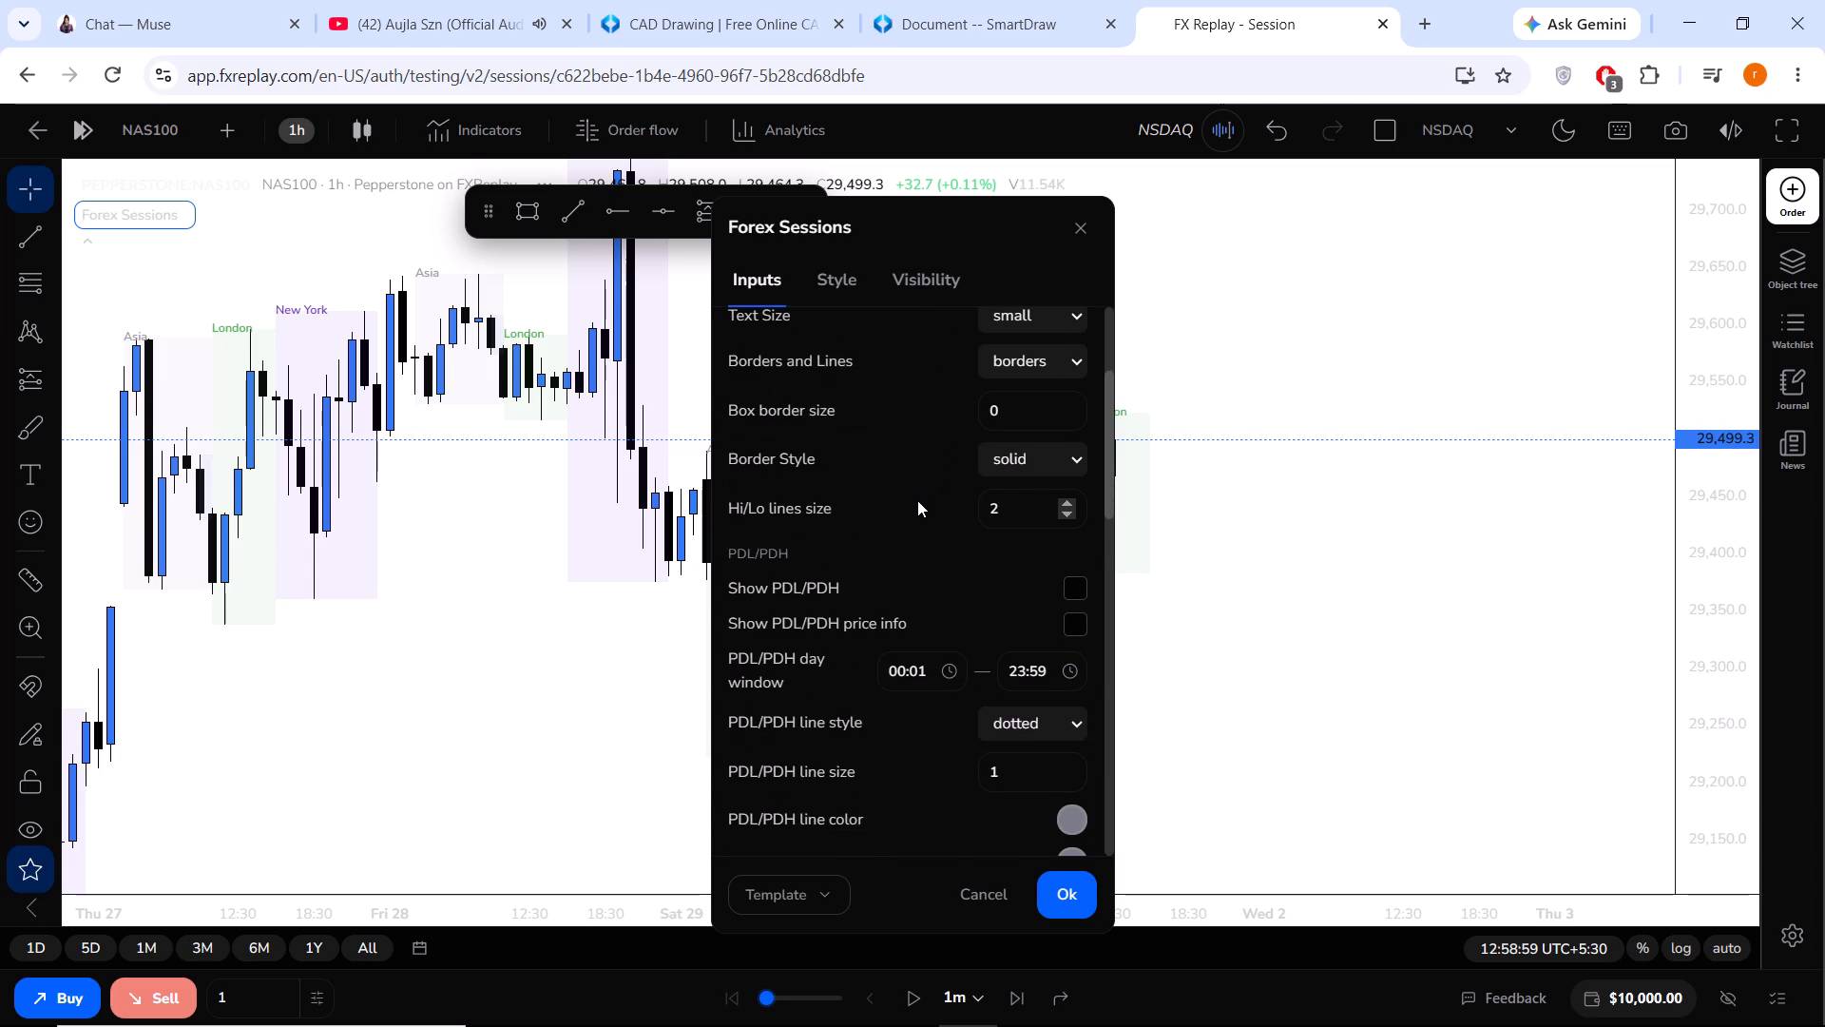
pyautogui.scroll(-3, 917, 500)
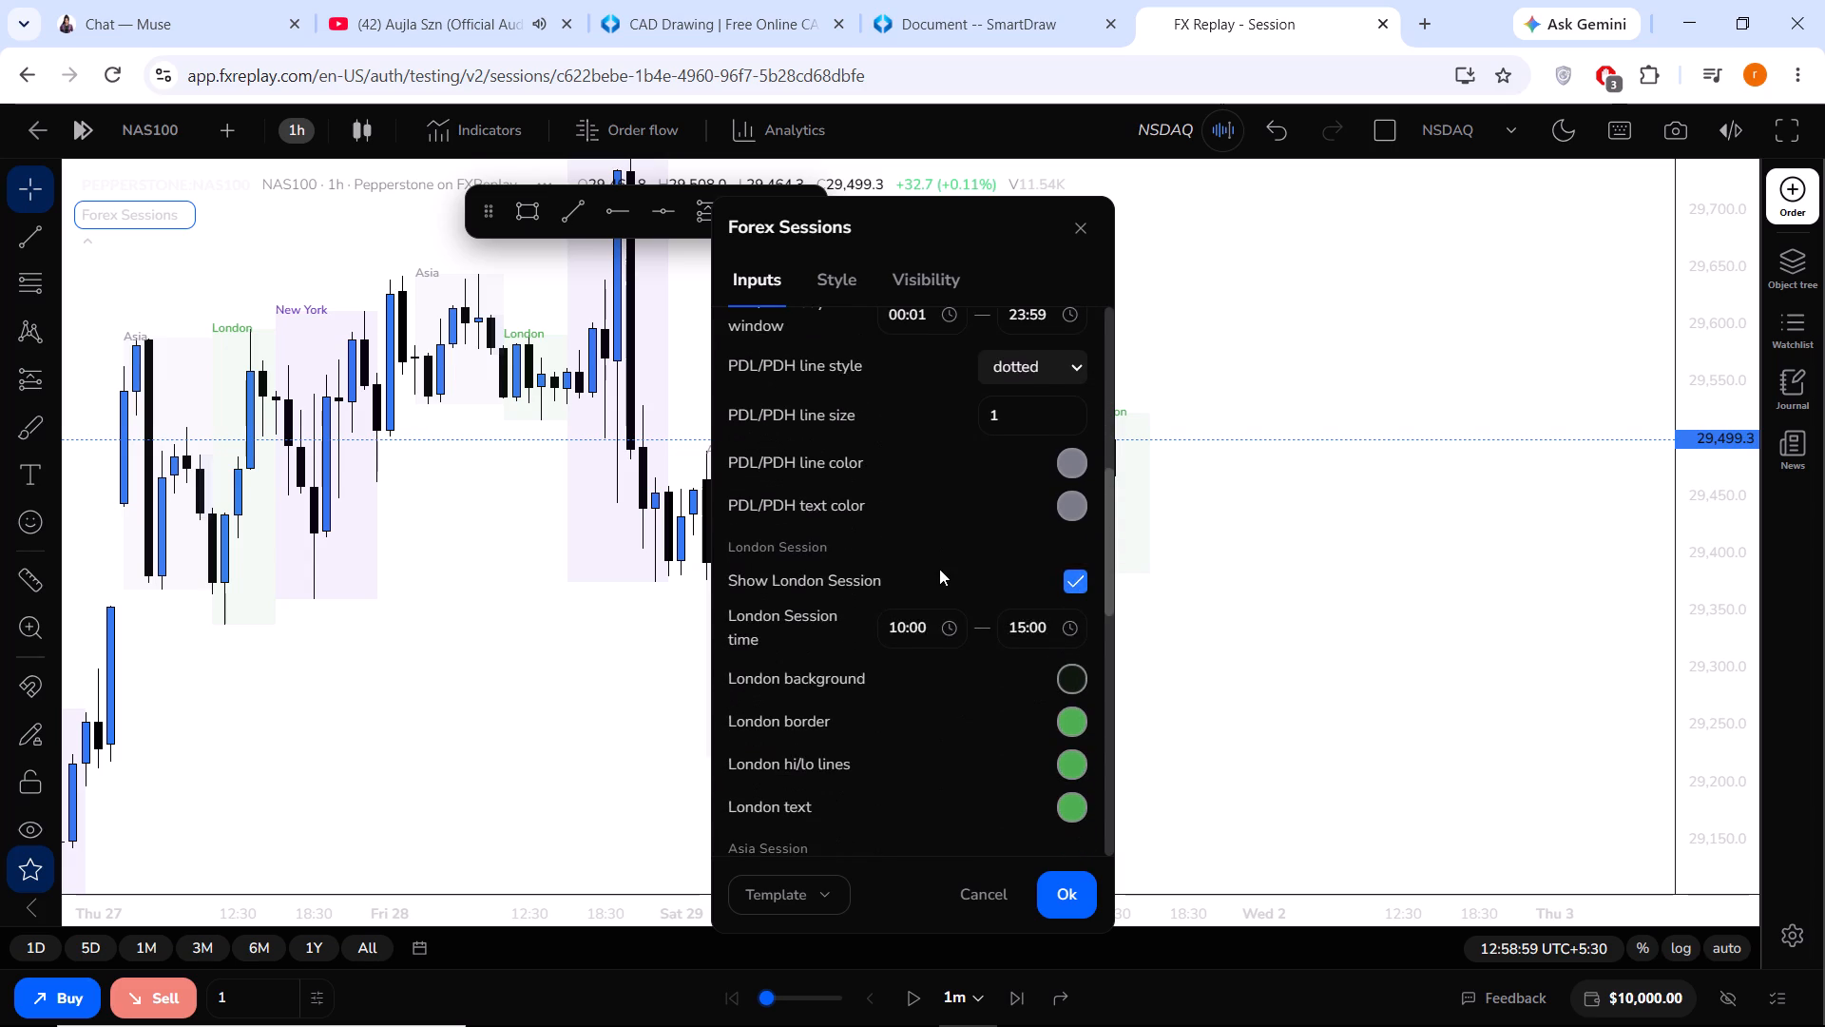
pyautogui.scroll(-2, 939, 569)
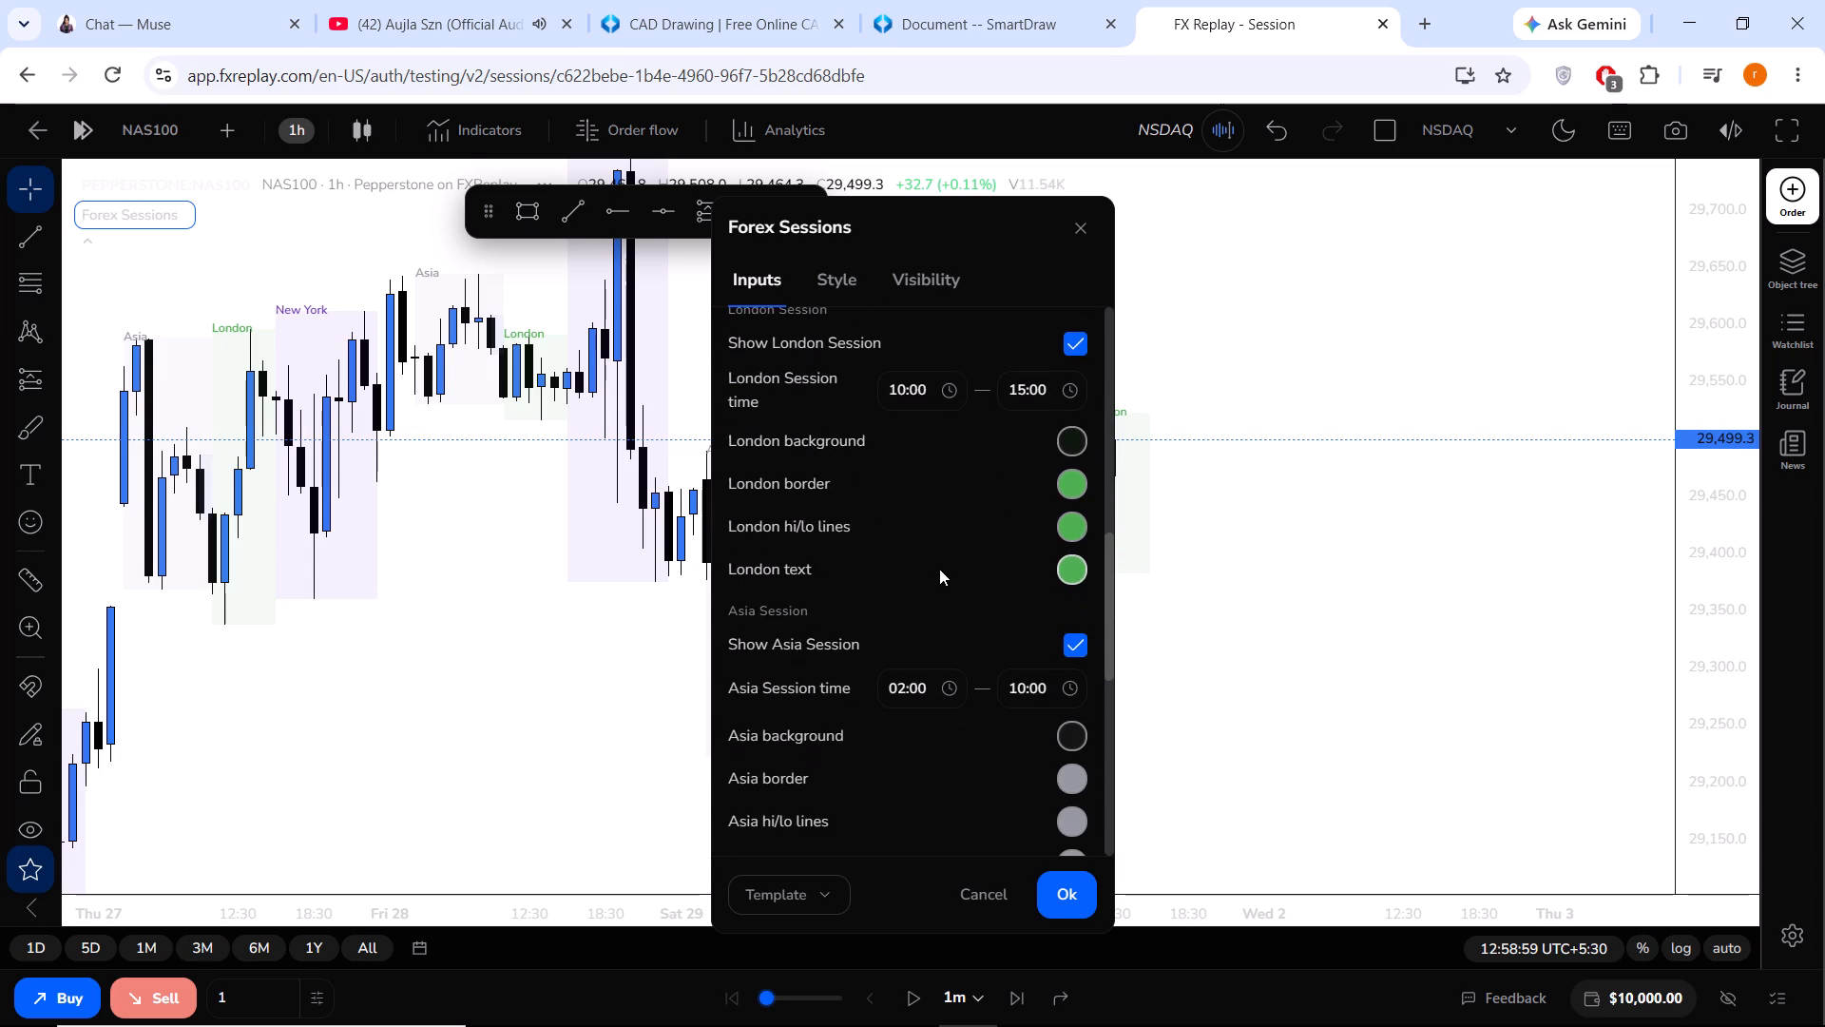
pyautogui.scroll(-8, 939, 569)
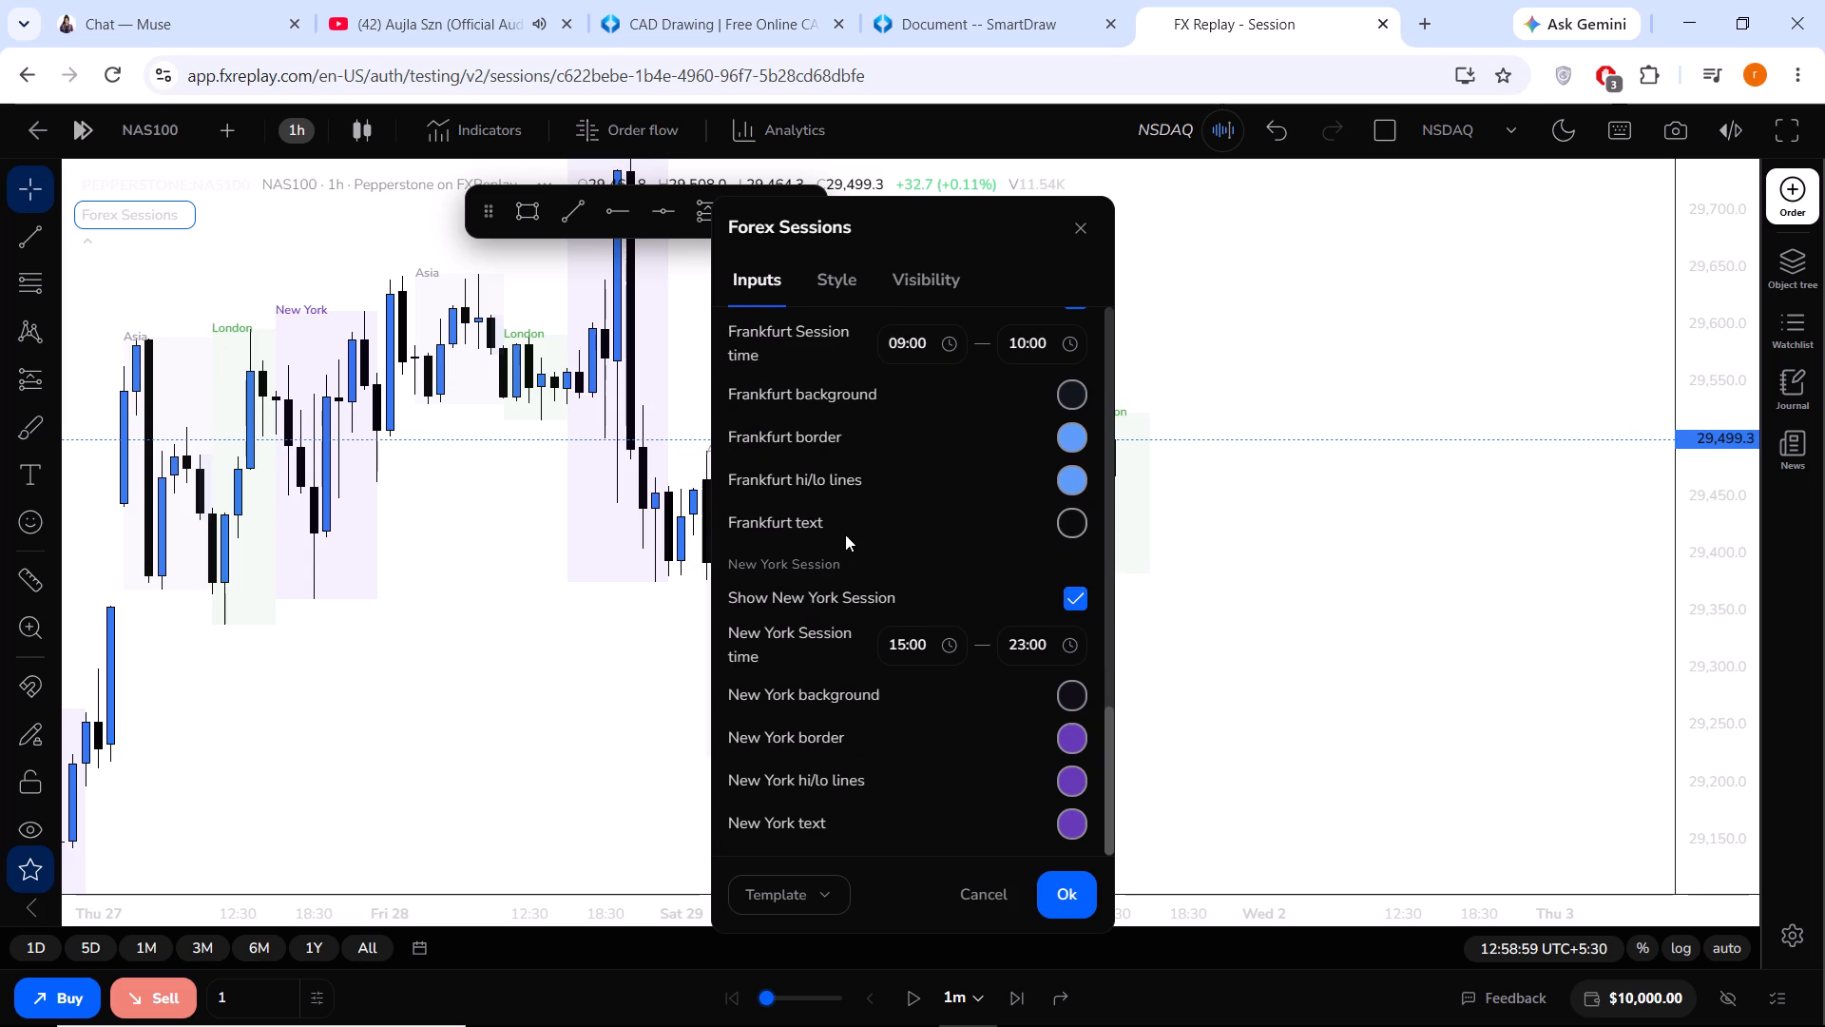
pyautogui.scroll(3, 846, 531)
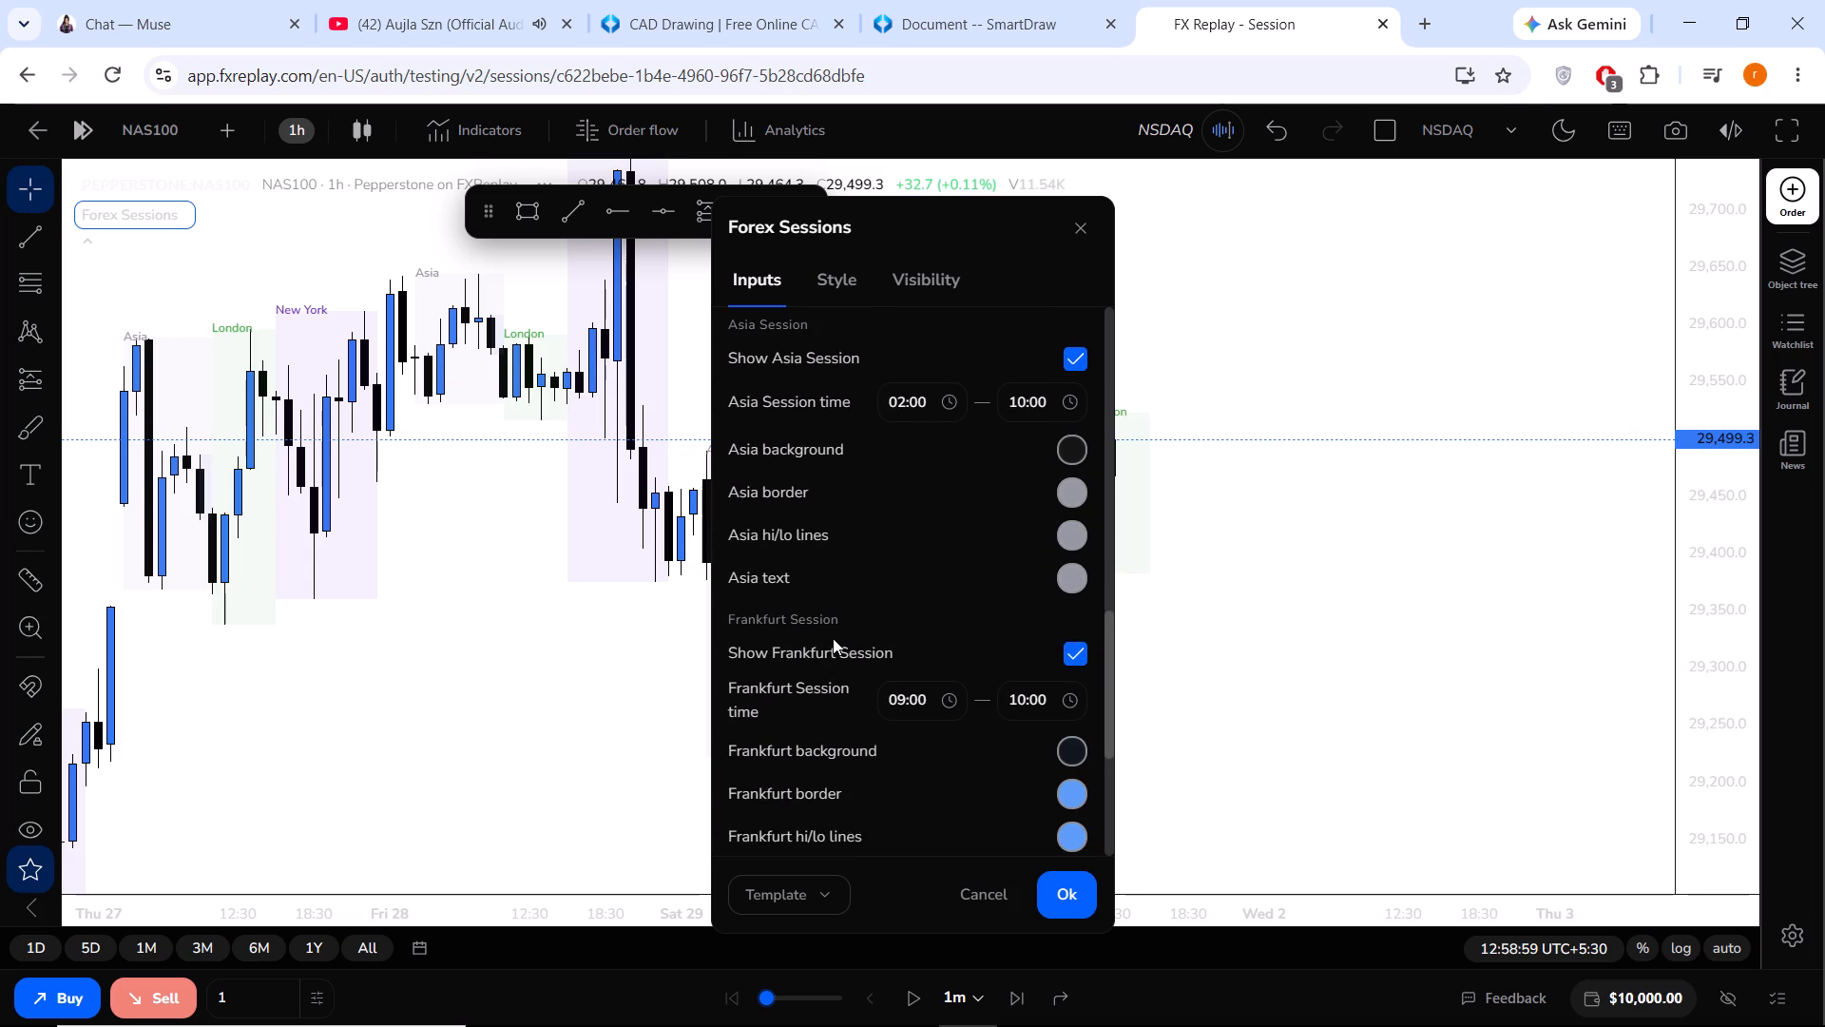
pyautogui.scroll(1, 852, 628)
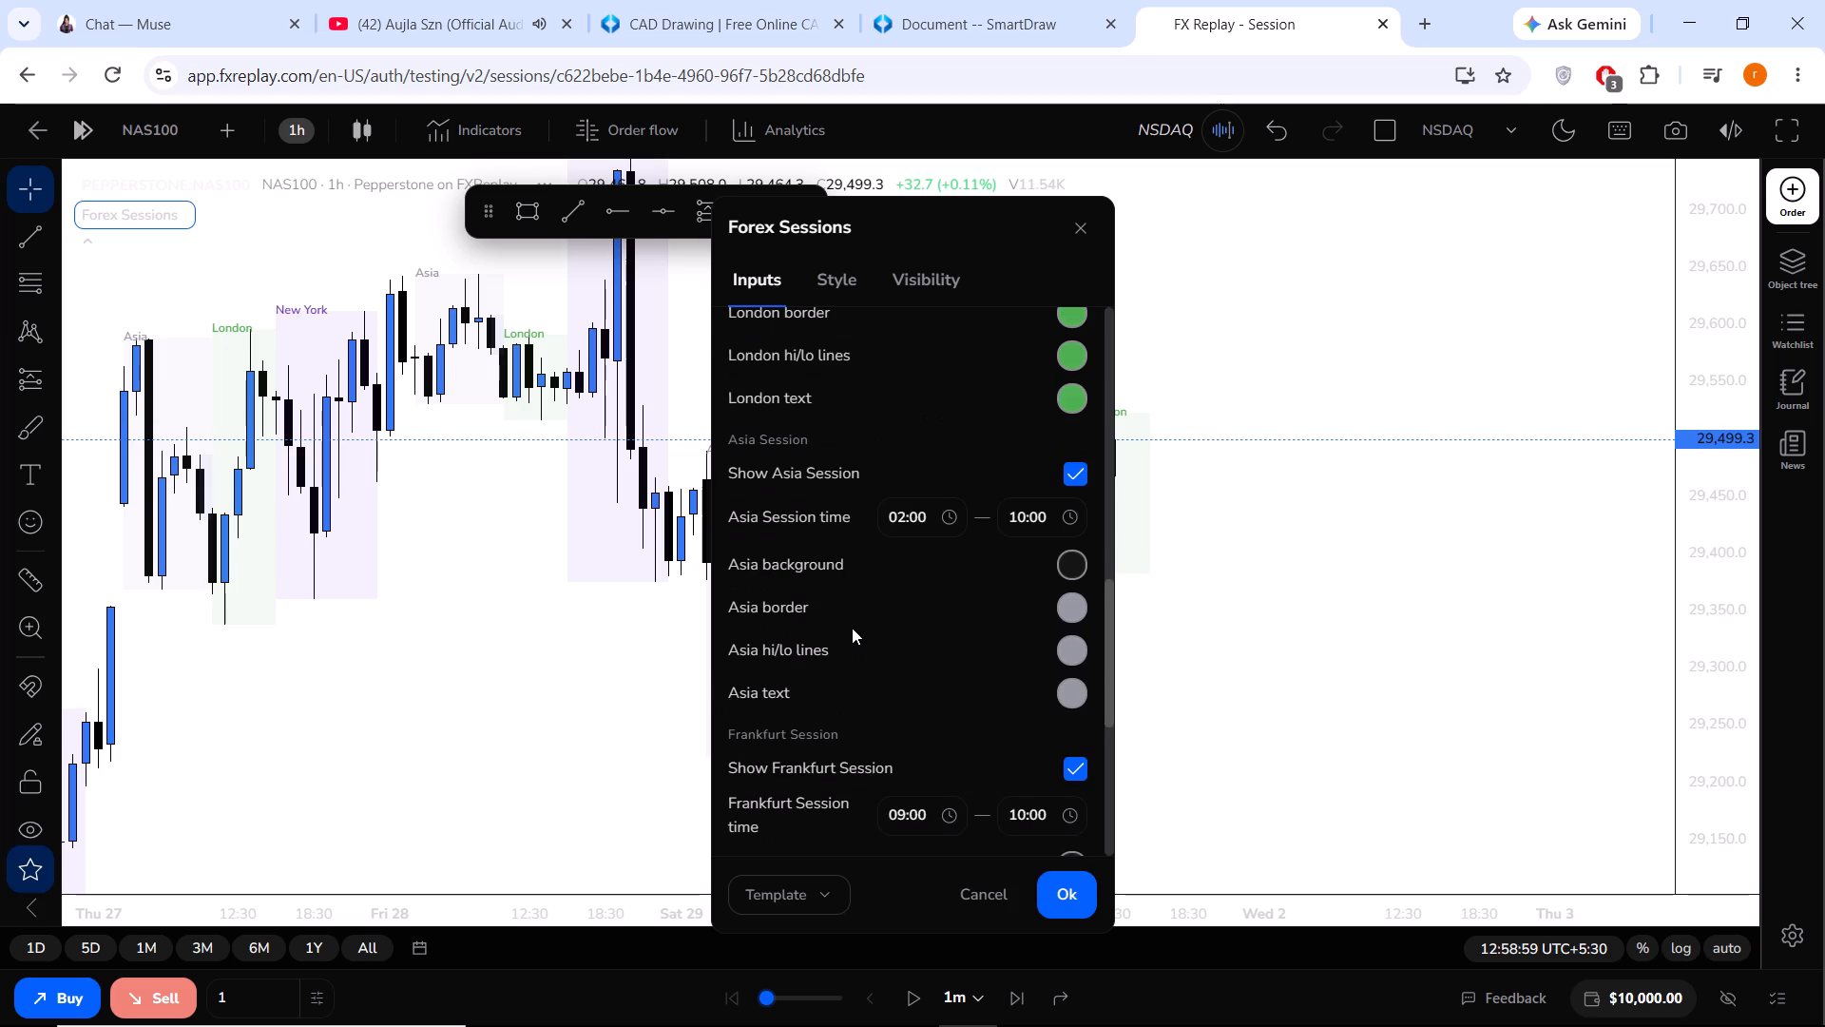
pyautogui.scroll(3, 852, 628)
pyautogui.scroll(1, 943, 669)
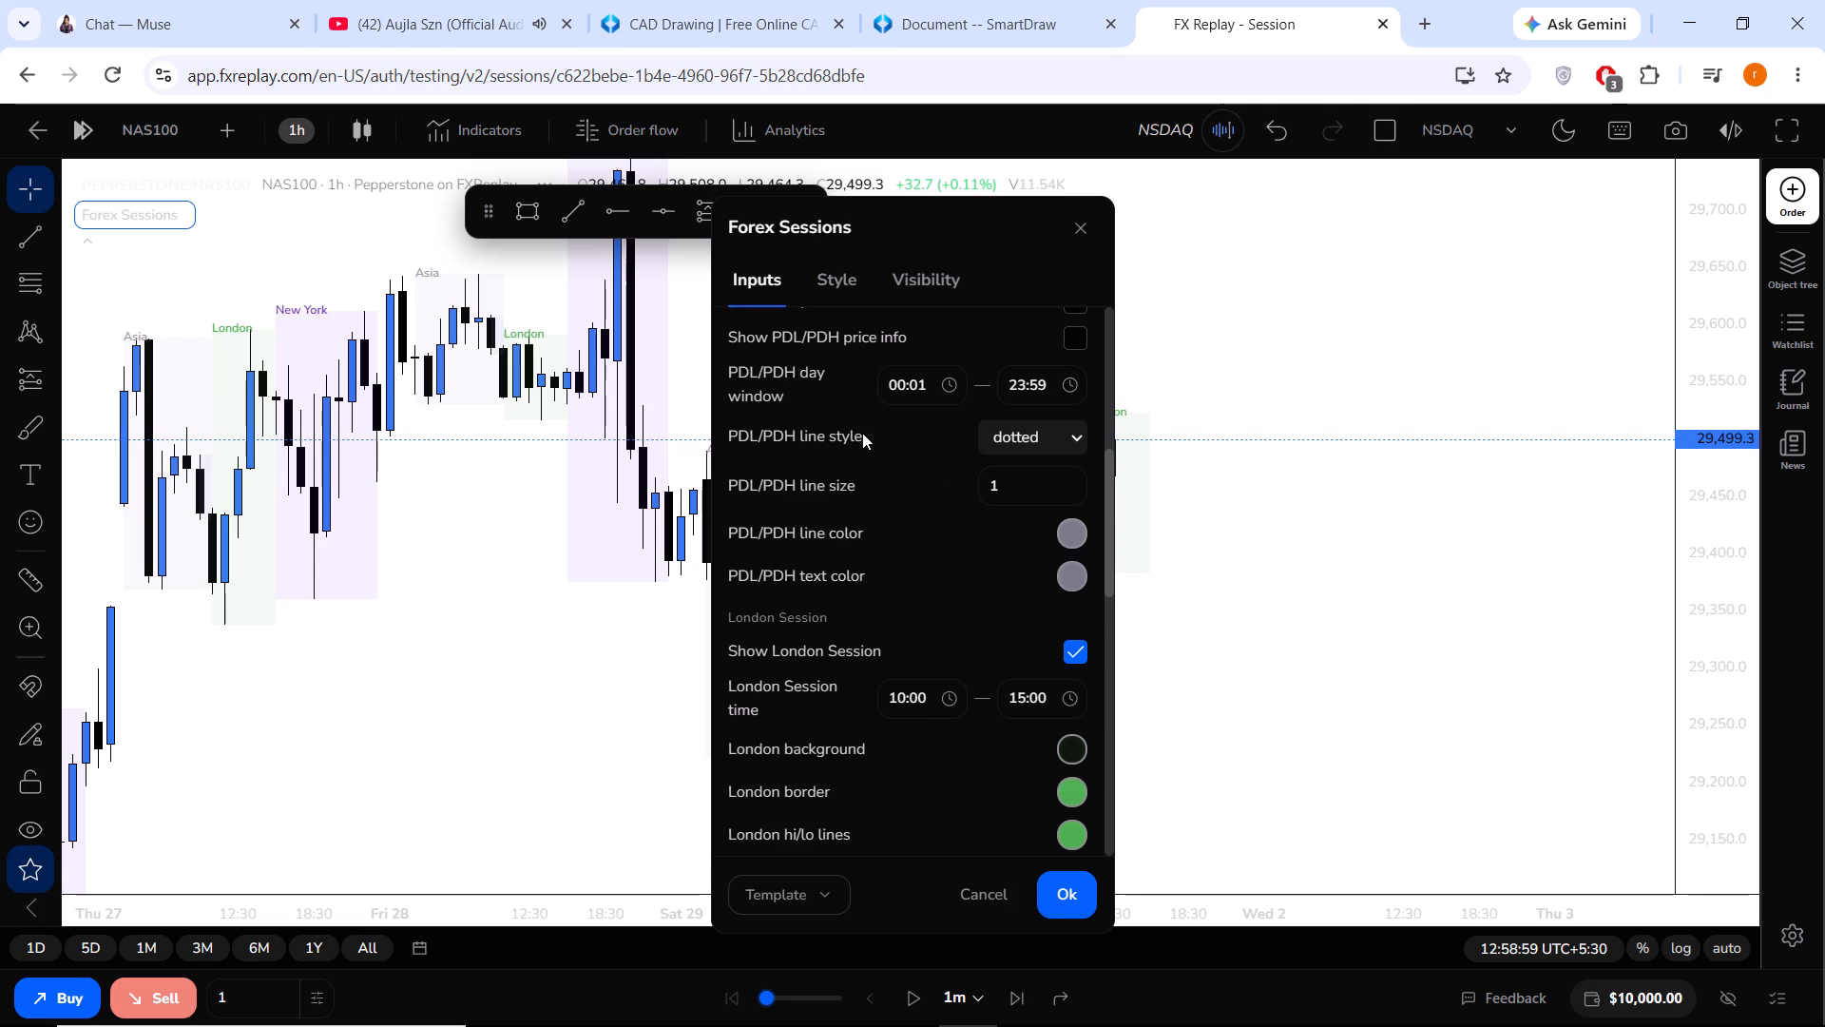
pyautogui.scroll(1, 847, 417)
# Set the start of the London session time in the Forex Sessions inputs to 12:30.
pyautogui.scroll(-2, 931, 571)
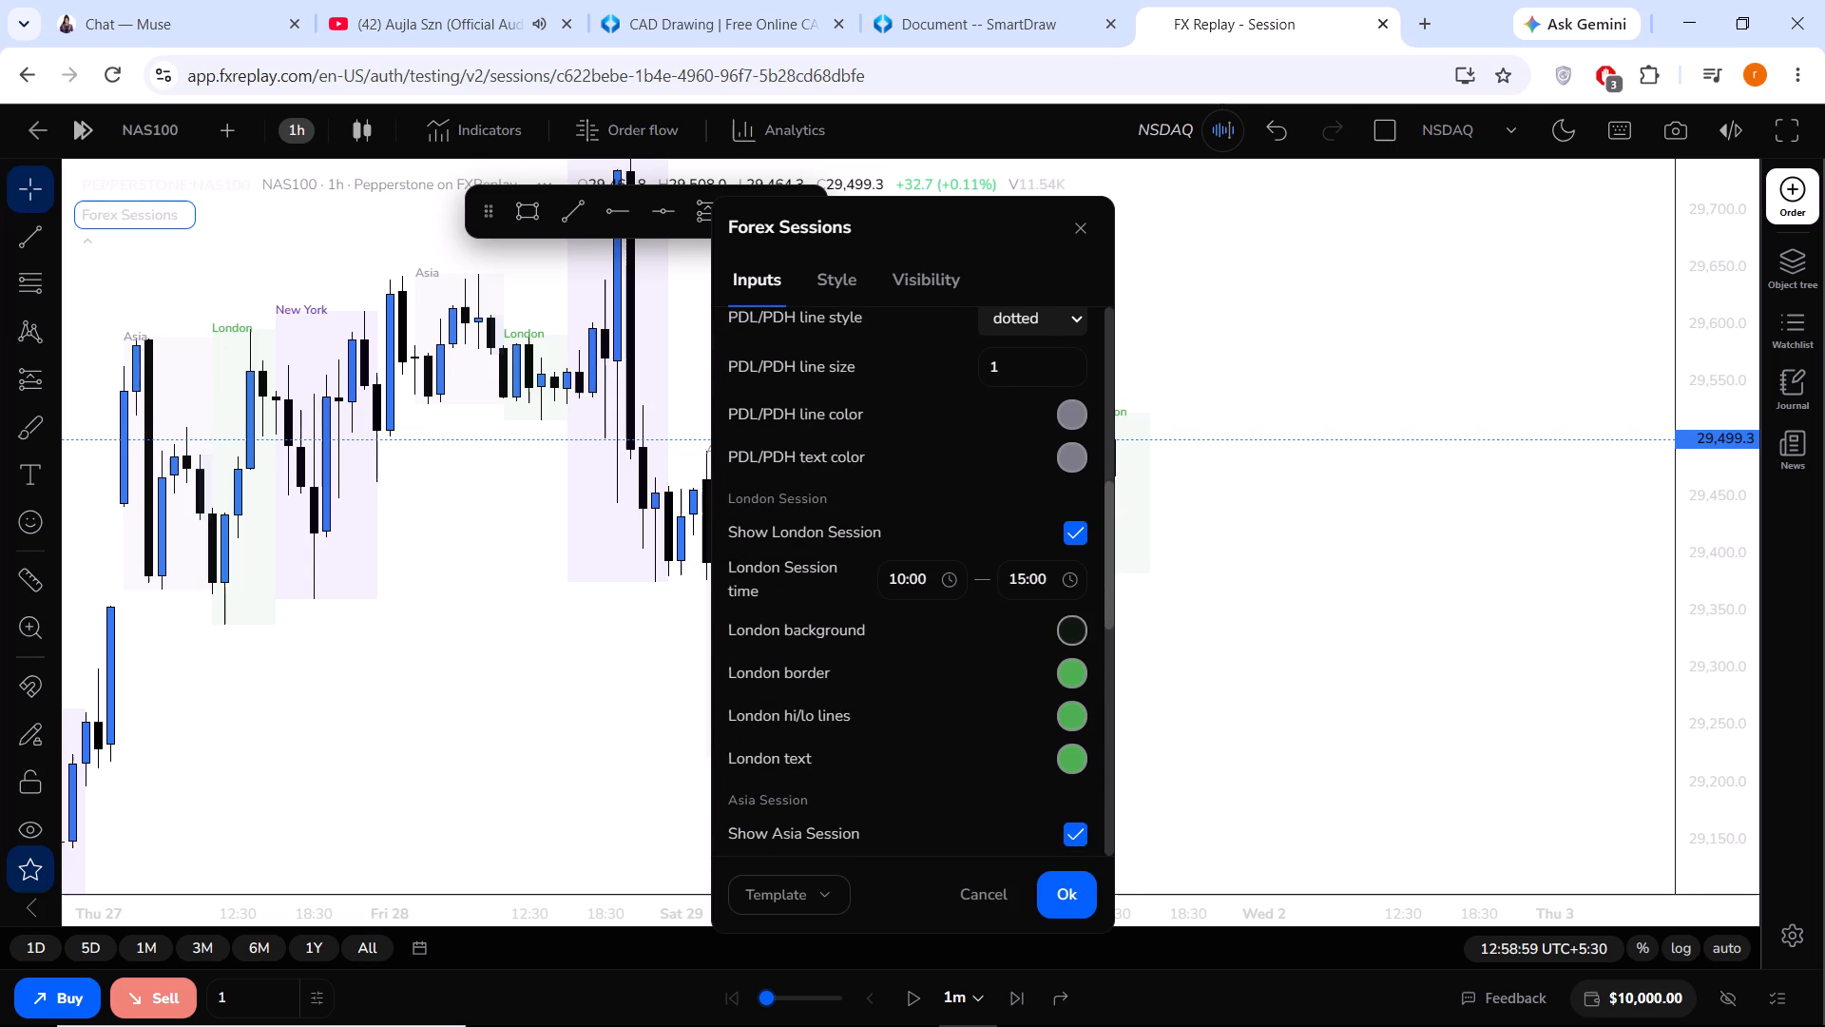
pyautogui.click(923, 578)
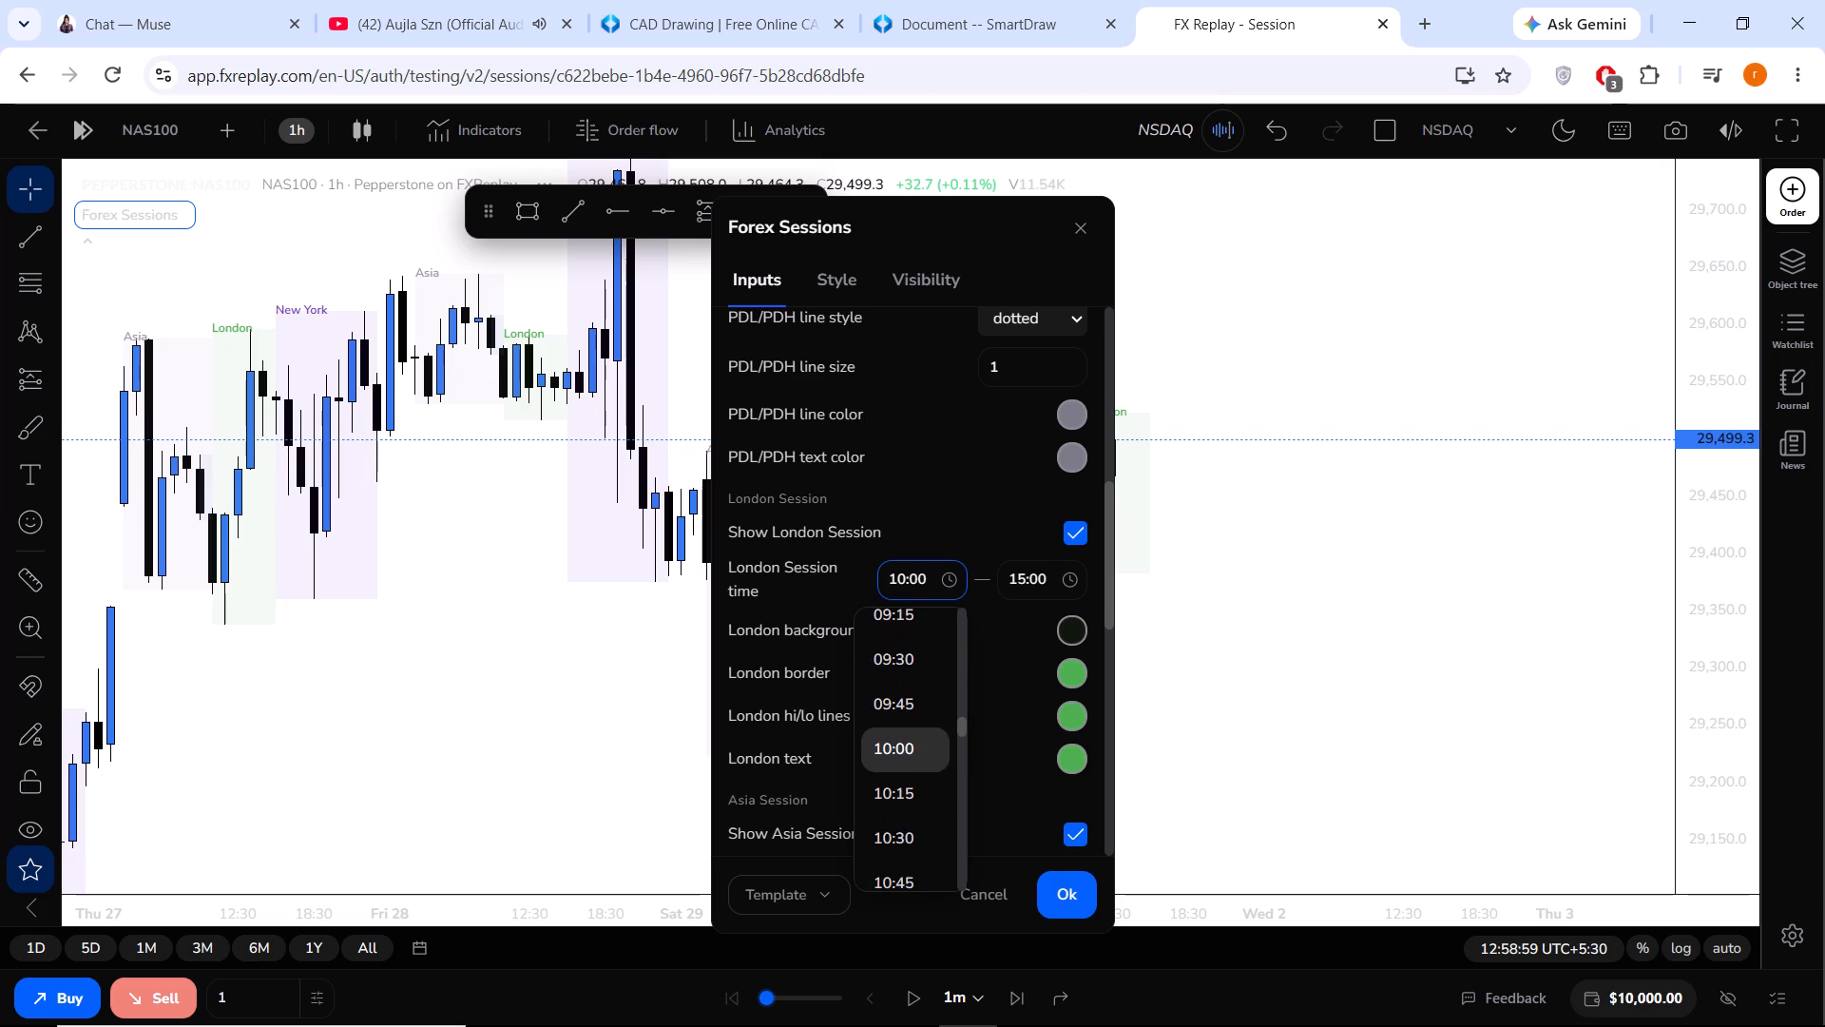
pyautogui.scroll(-1, 905, 770)
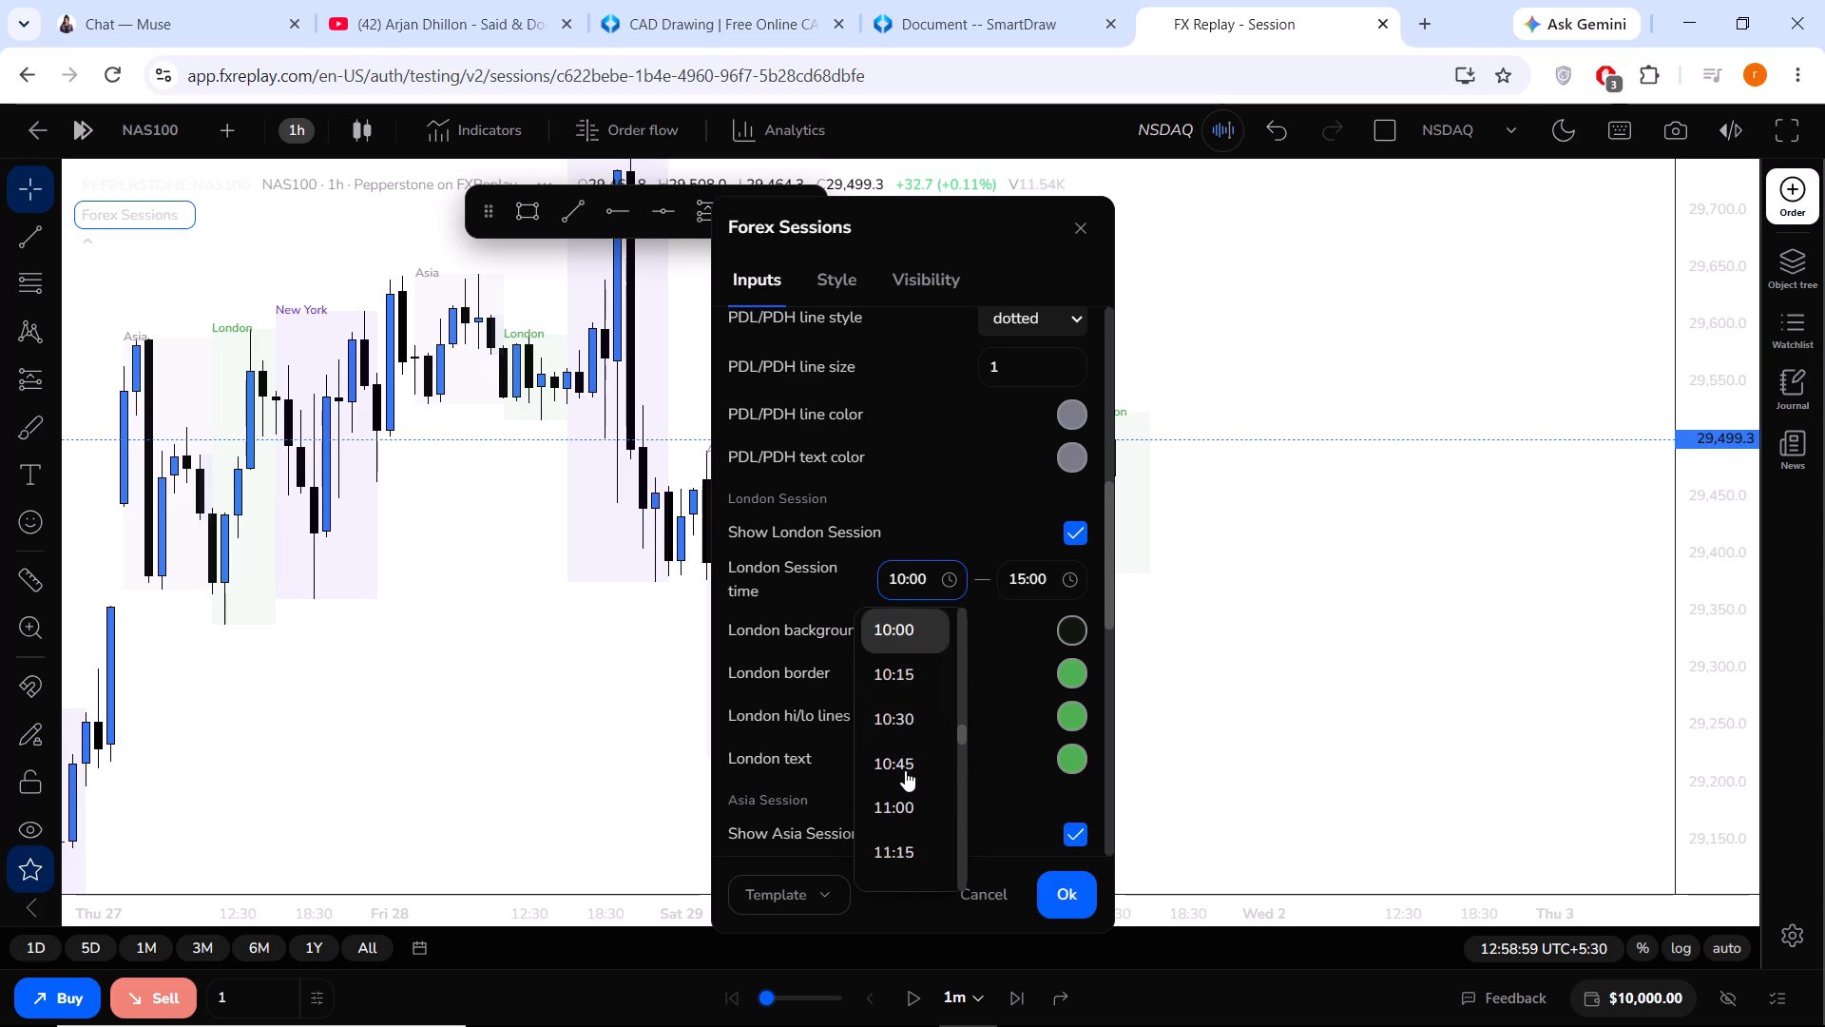
pyautogui.scroll(-3, 905, 770)
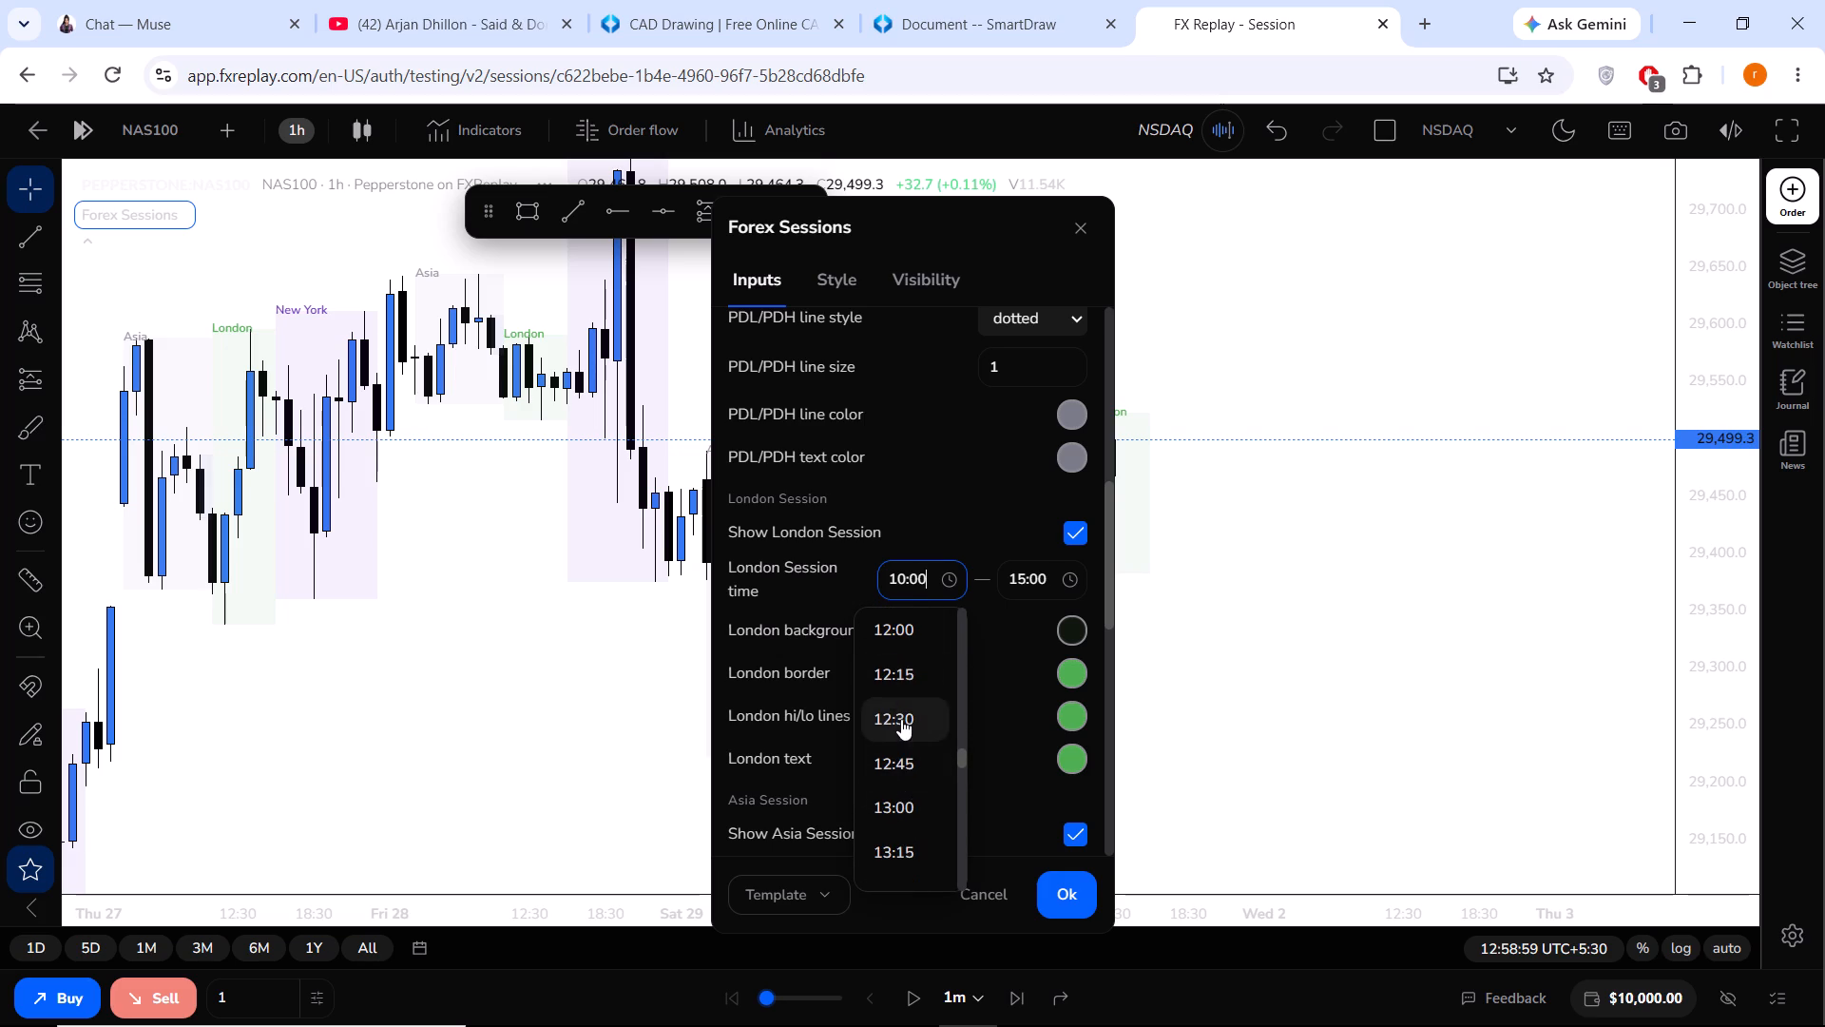
pyautogui.click(901, 719)
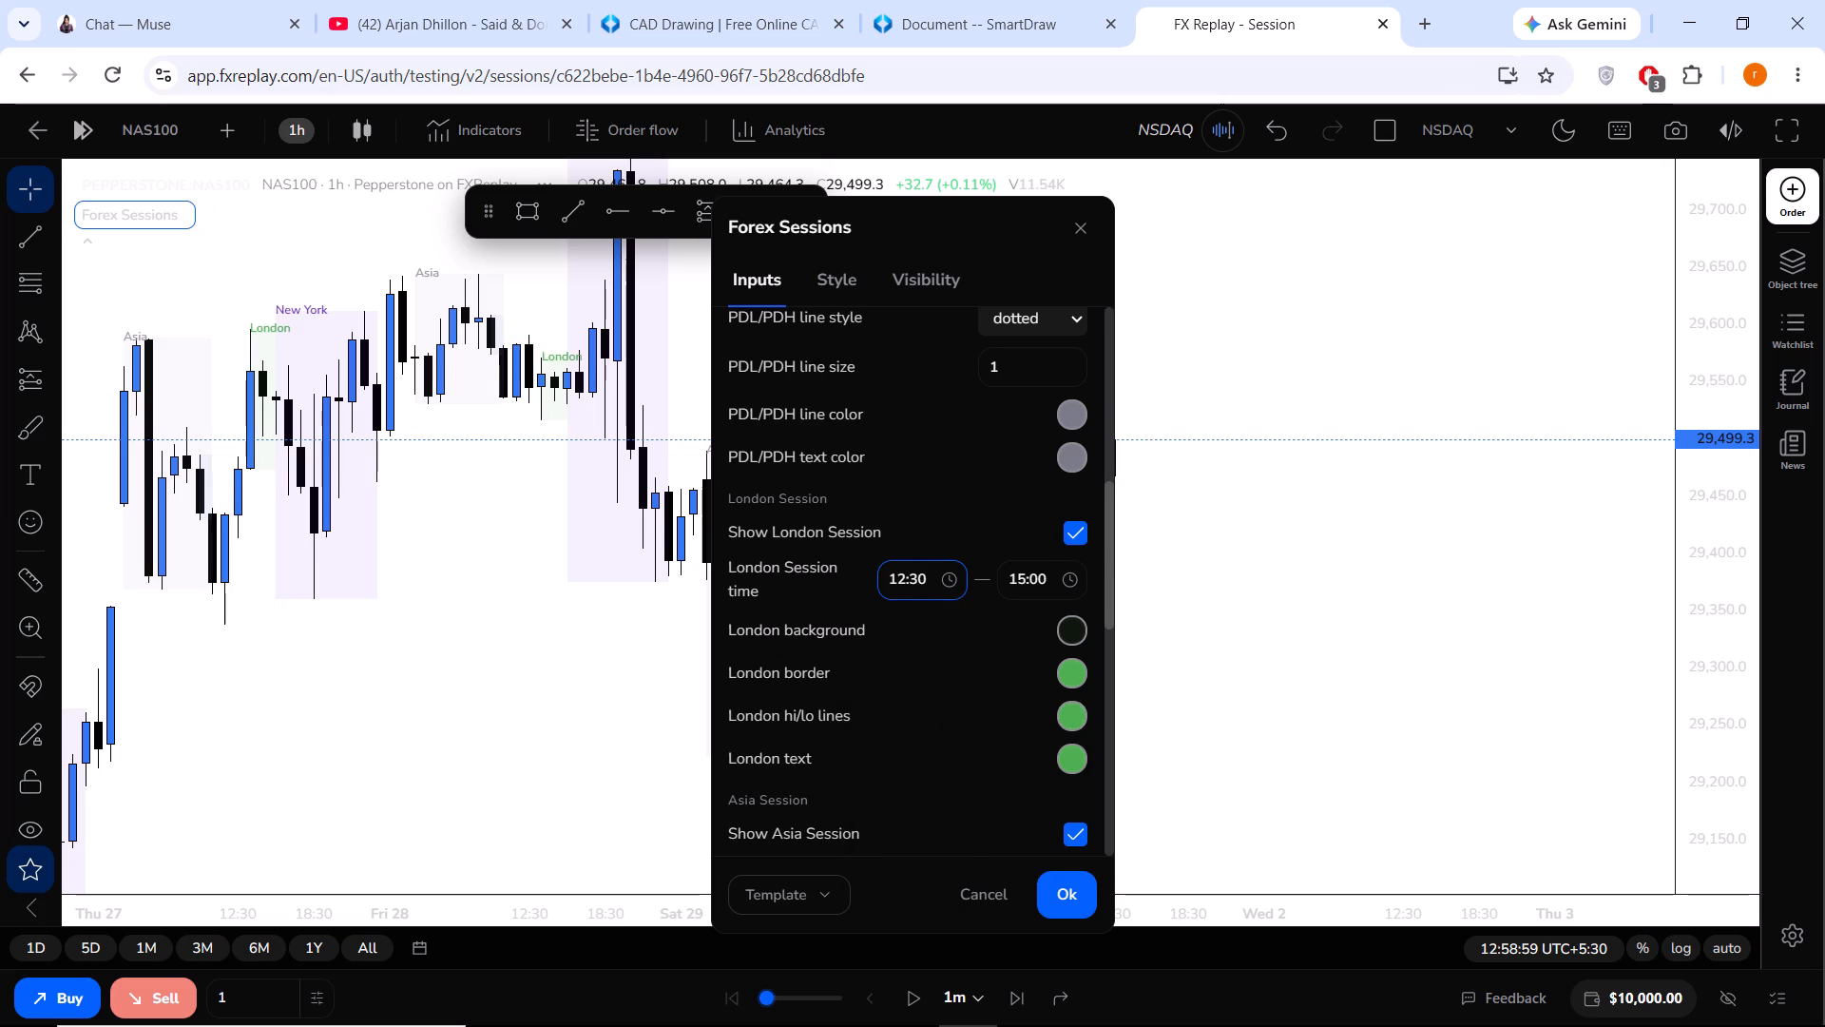
# Set the end of the London session time to 19:30.
pyautogui.click(1050, 581)
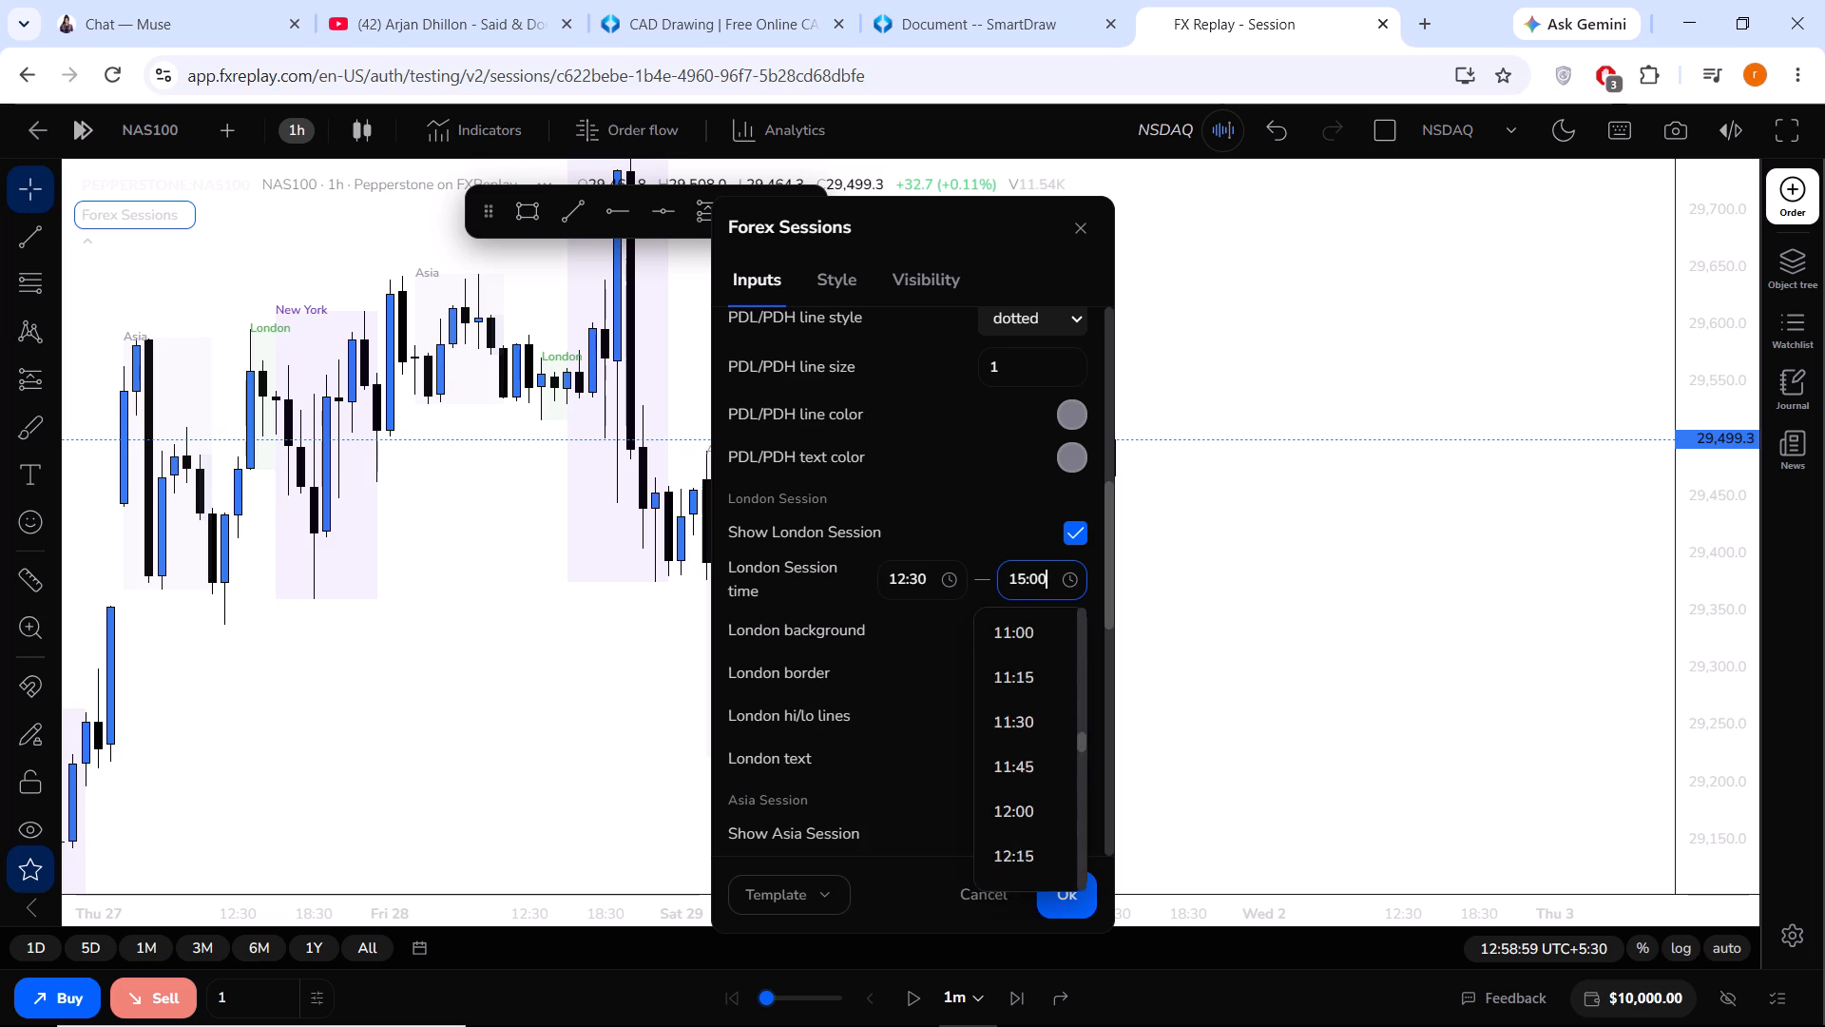
pyautogui.scroll(-2, 1033, 698)
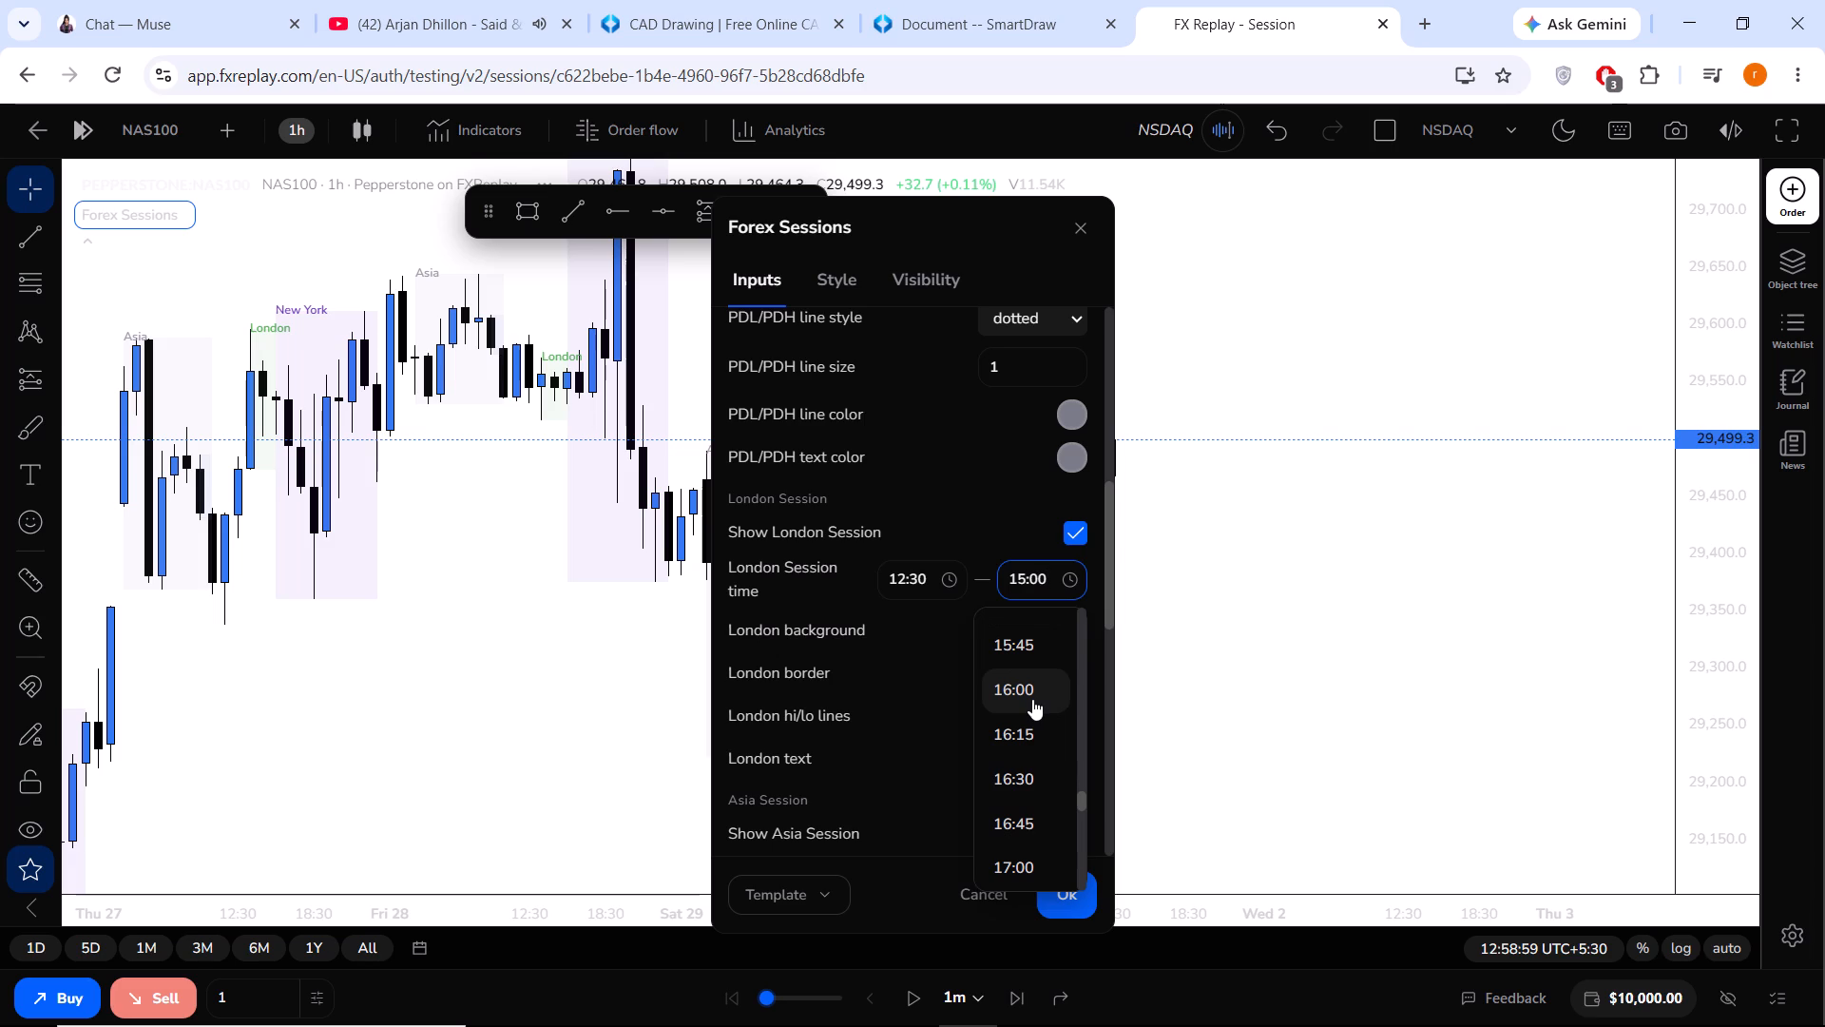
pyautogui.scroll(-4, 1032, 699)
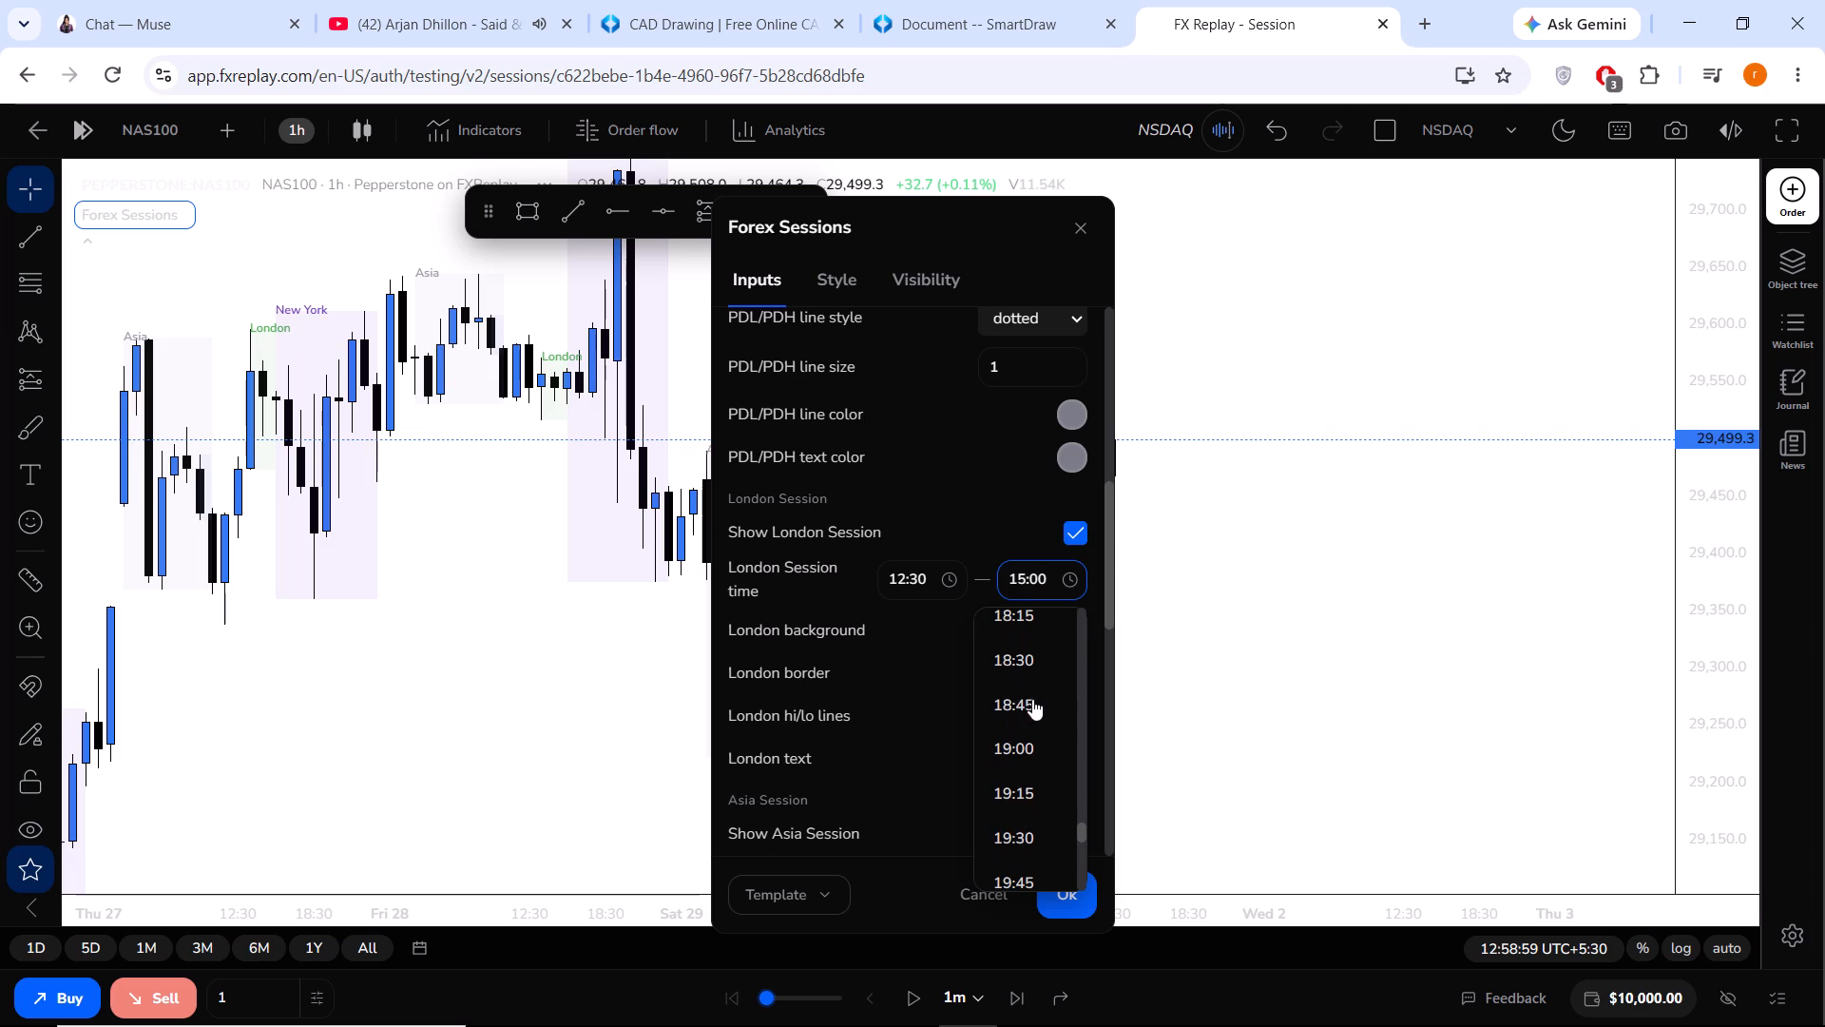
pyautogui.click(1028, 825)
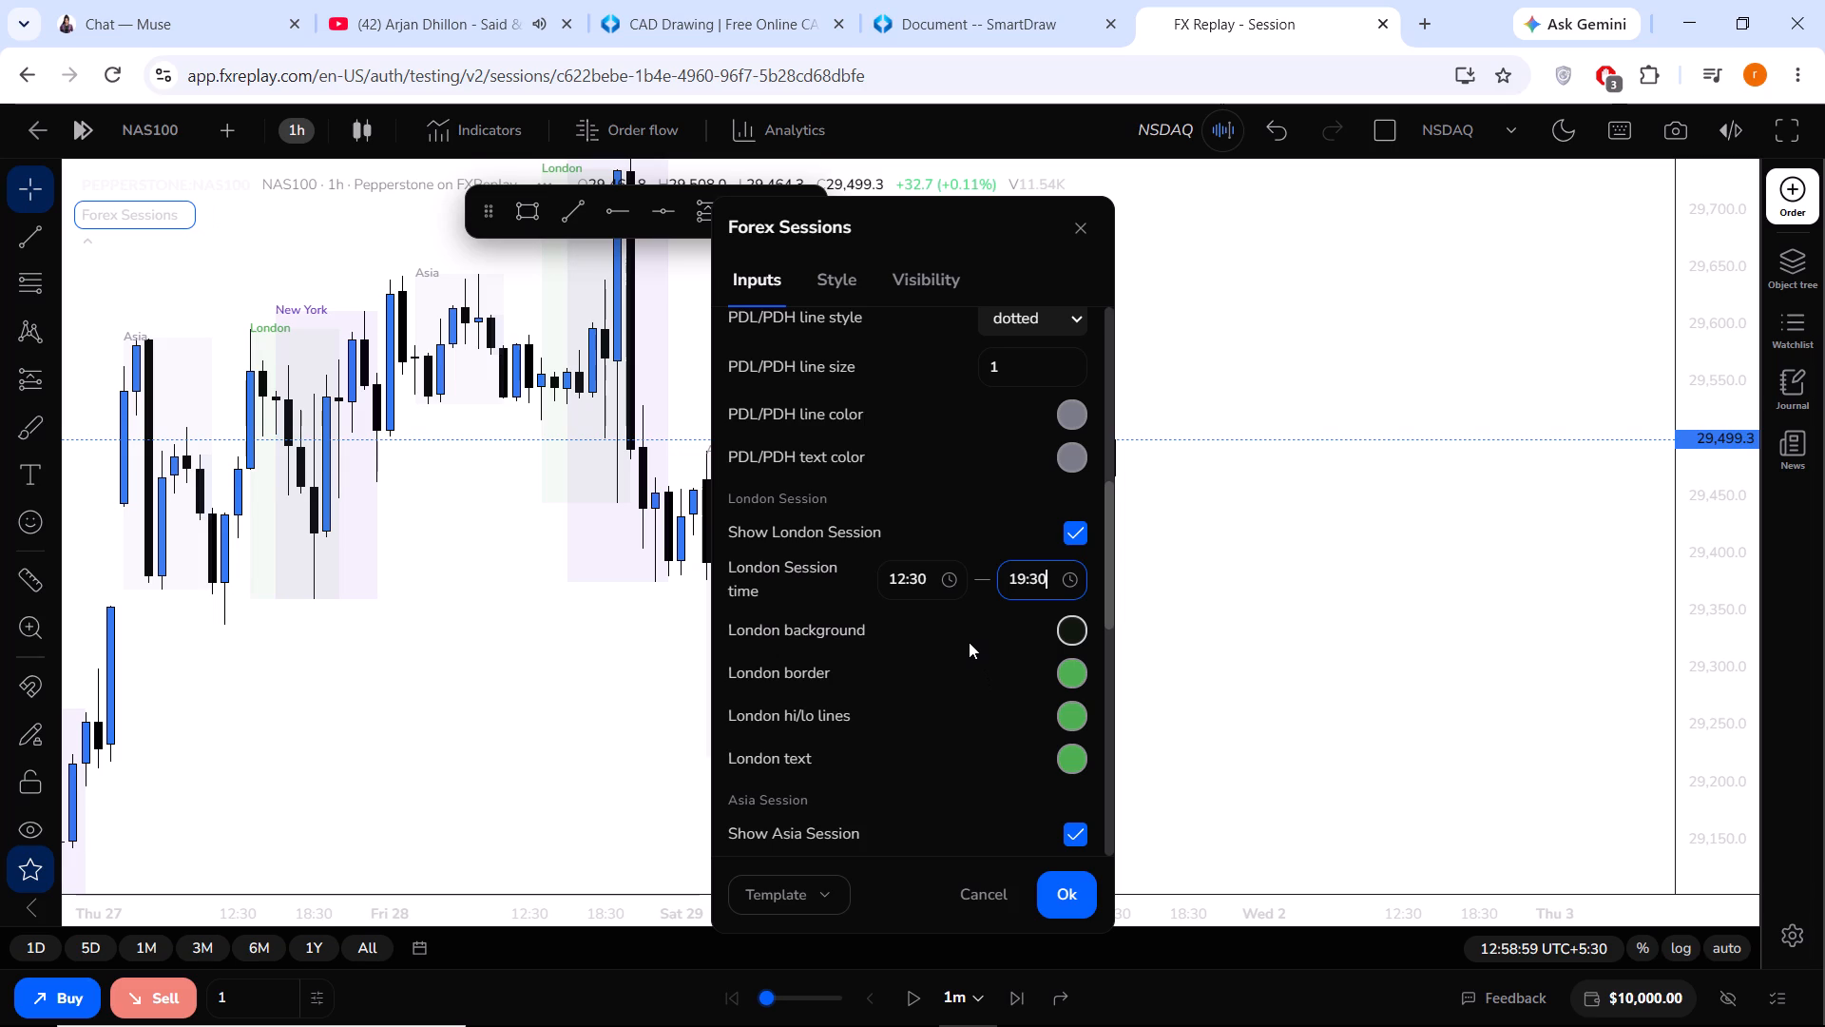
# Set the start of the Asia session time in the Forex Sessions inputs to 05:30.
pyautogui.scroll(-2, 969, 642)
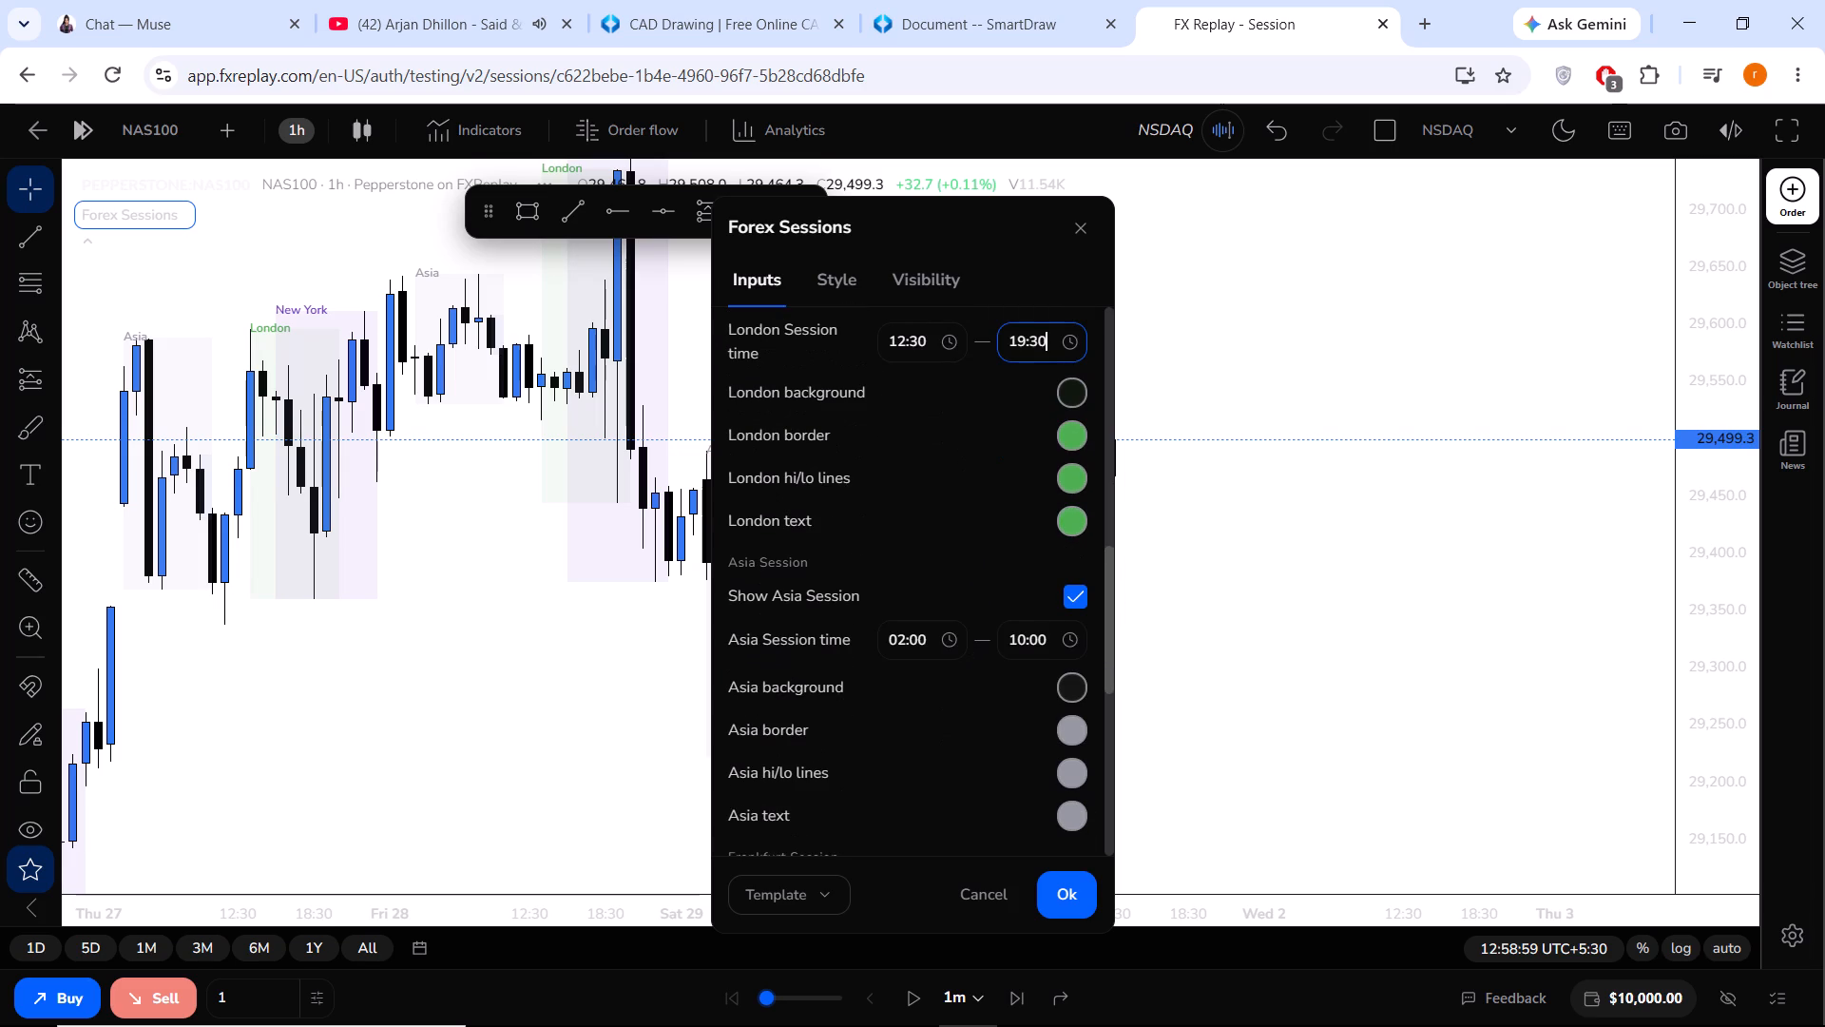
pyautogui.click(937, 648)
pyautogui.scroll(3, 922, 723)
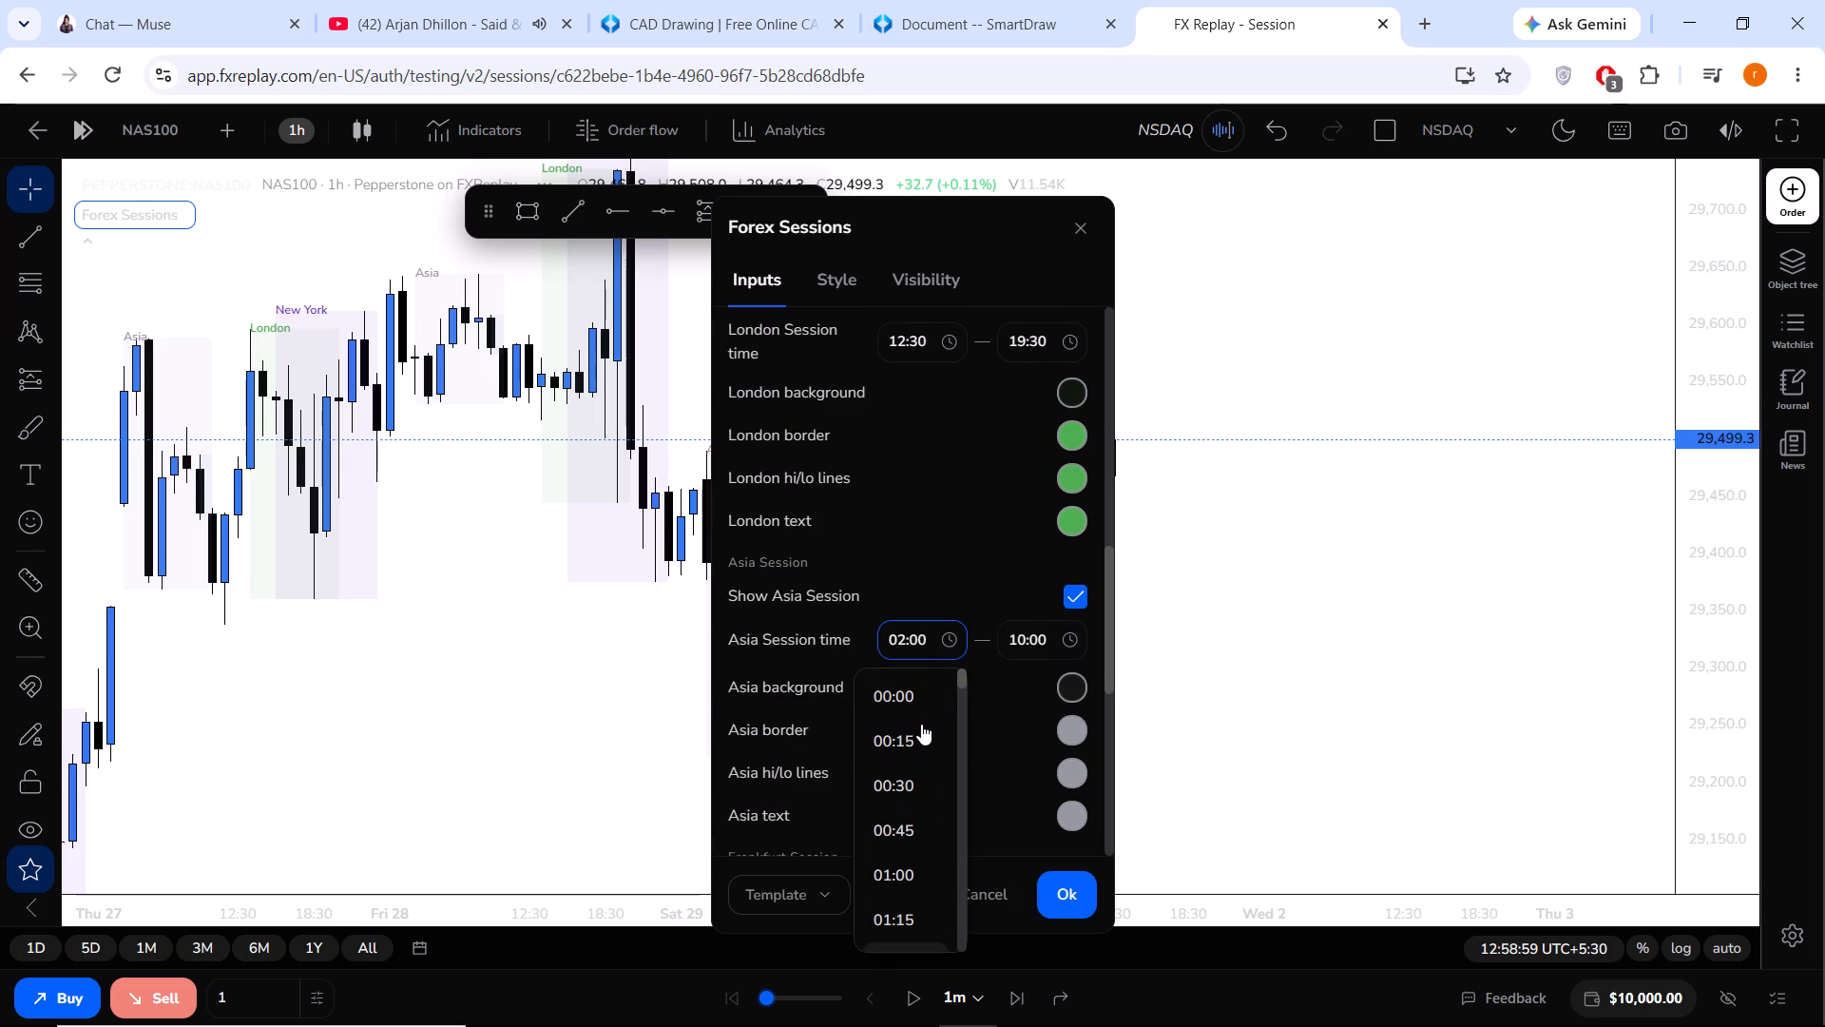
pyautogui.scroll(6, 921, 724)
pyautogui.scroll(-13, 921, 724)
pyautogui.scroll(-9, 921, 724)
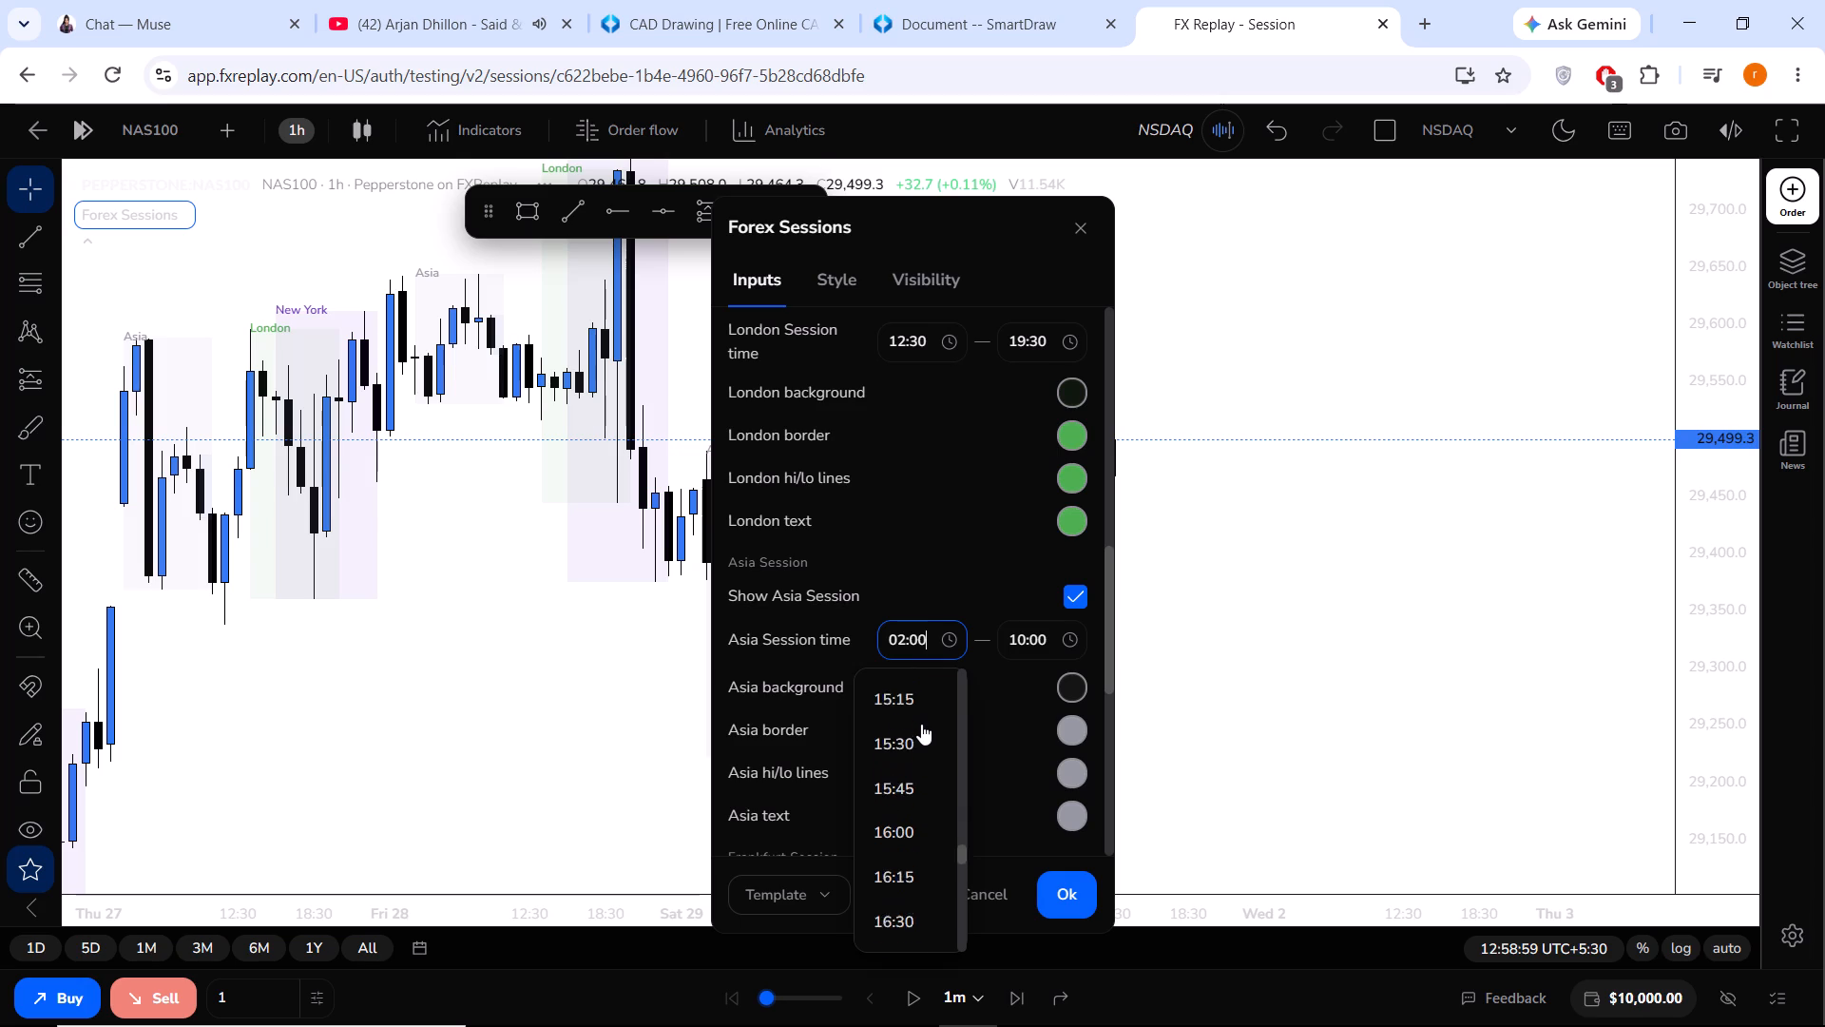
pyautogui.scroll(-8, 921, 724)
pyautogui.scroll(10, 921, 724)
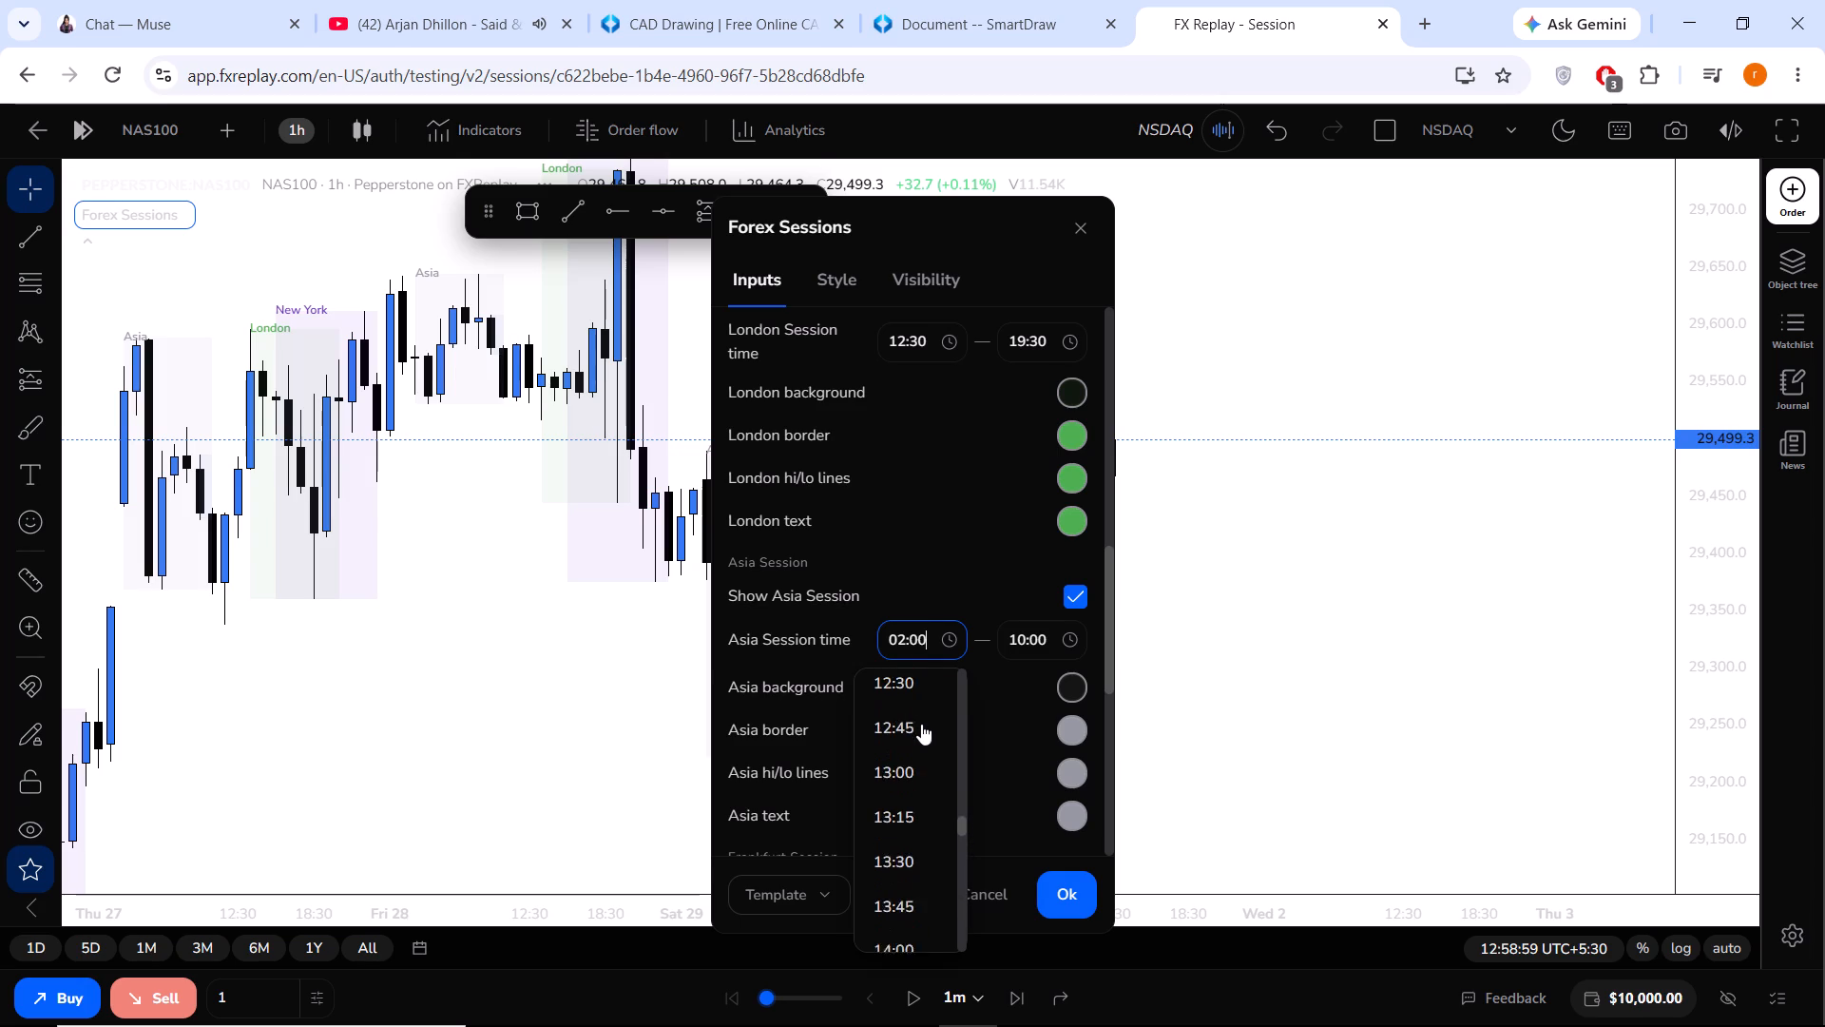
pyautogui.scroll(11, 921, 724)
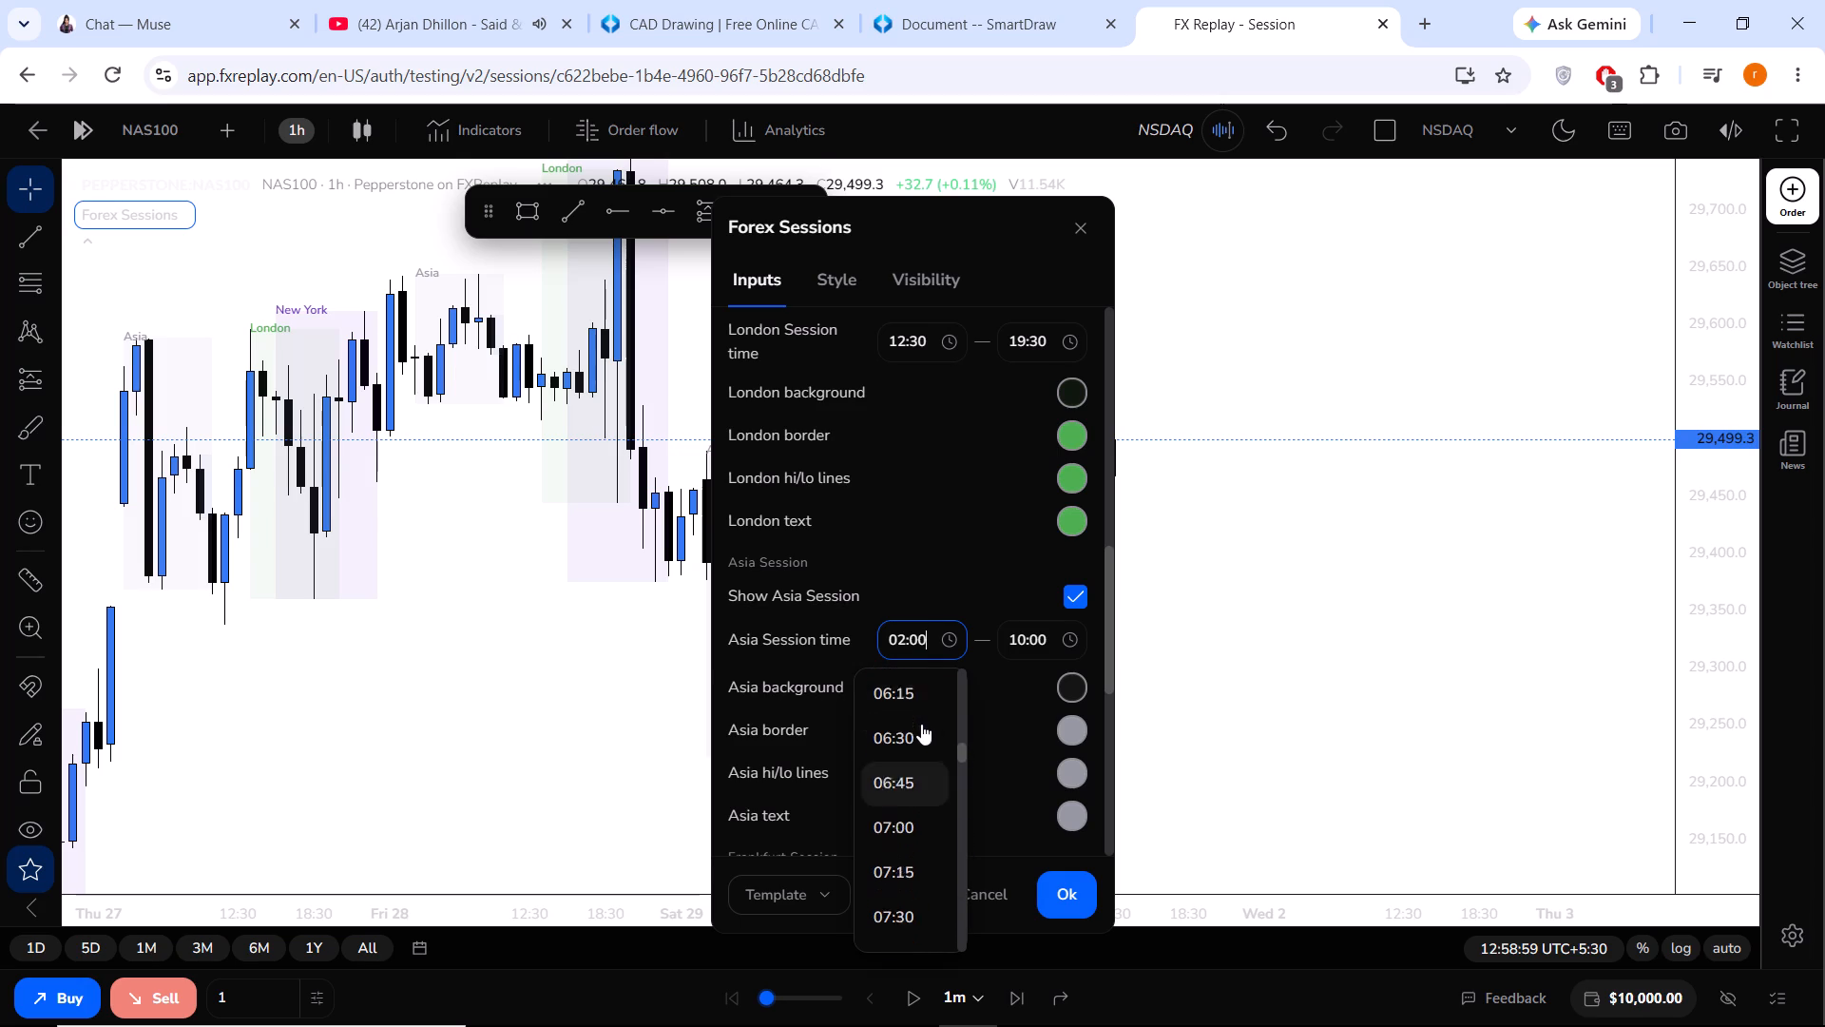
pyautogui.scroll(1, 921, 724)
pyautogui.click(919, 725)
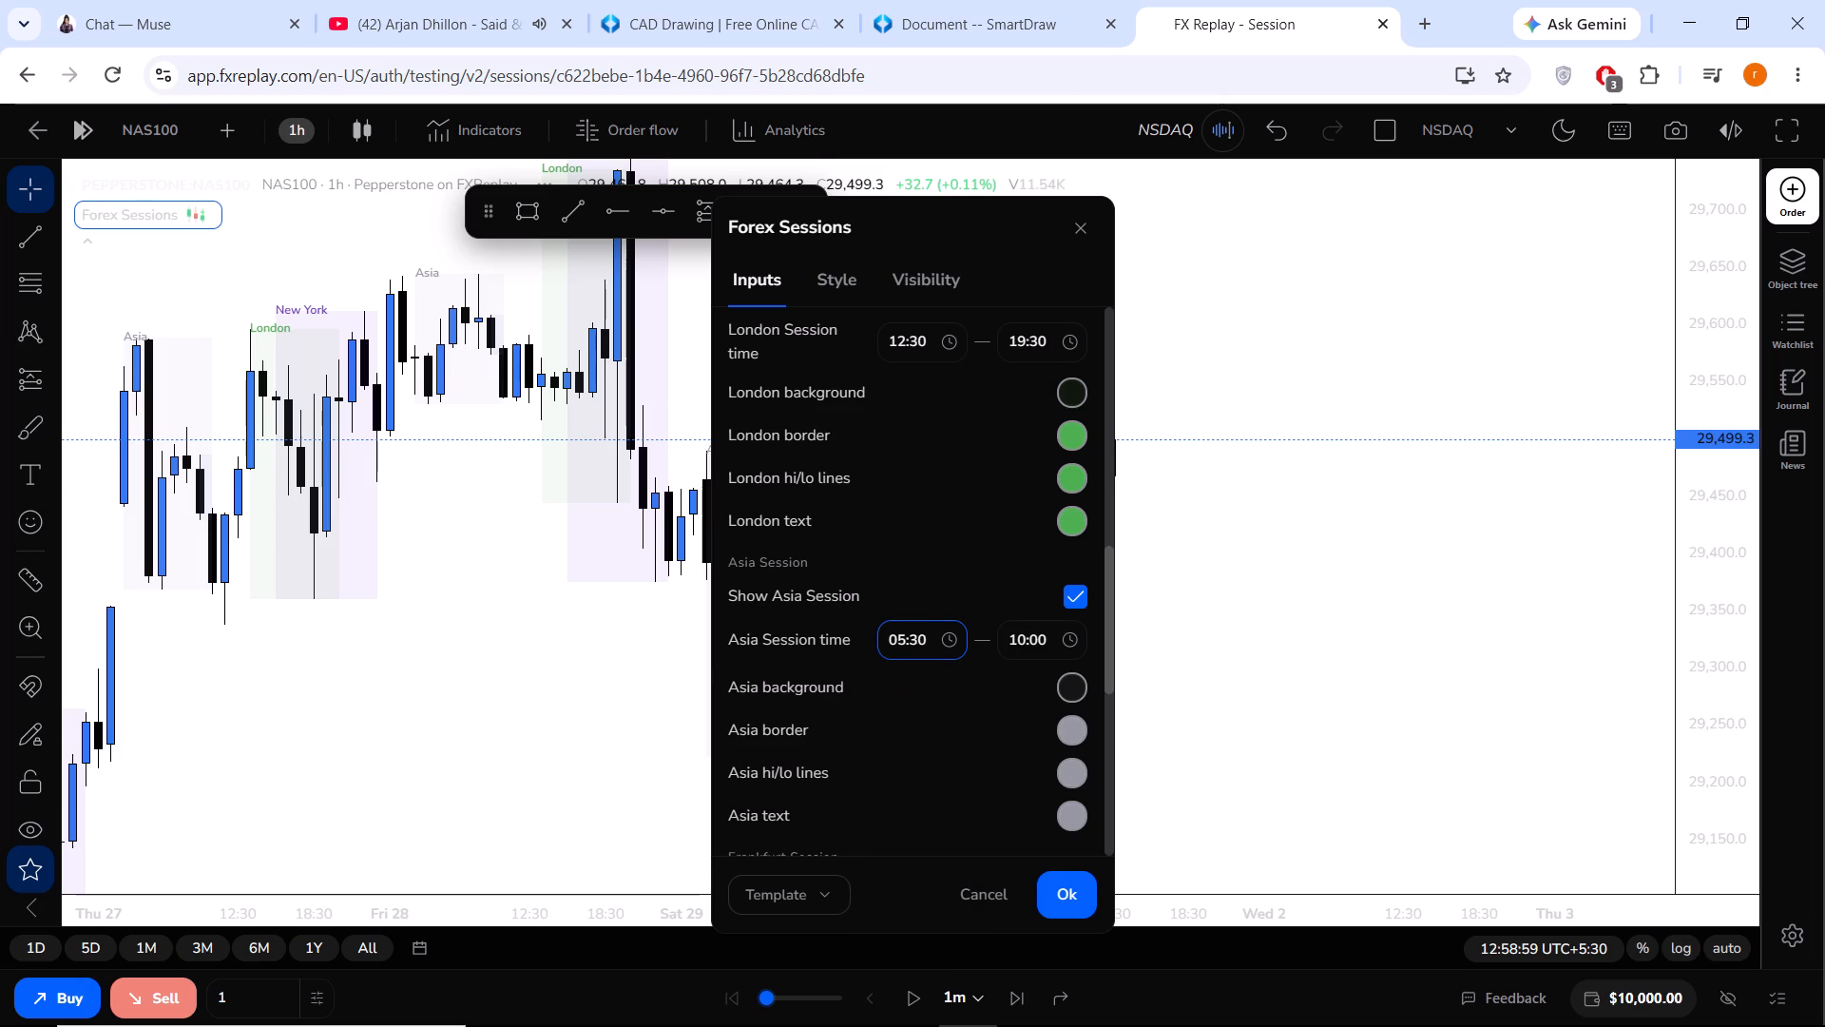
# Set the end of the Asia session time to 14:30.
pyautogui.click(1040, 638)
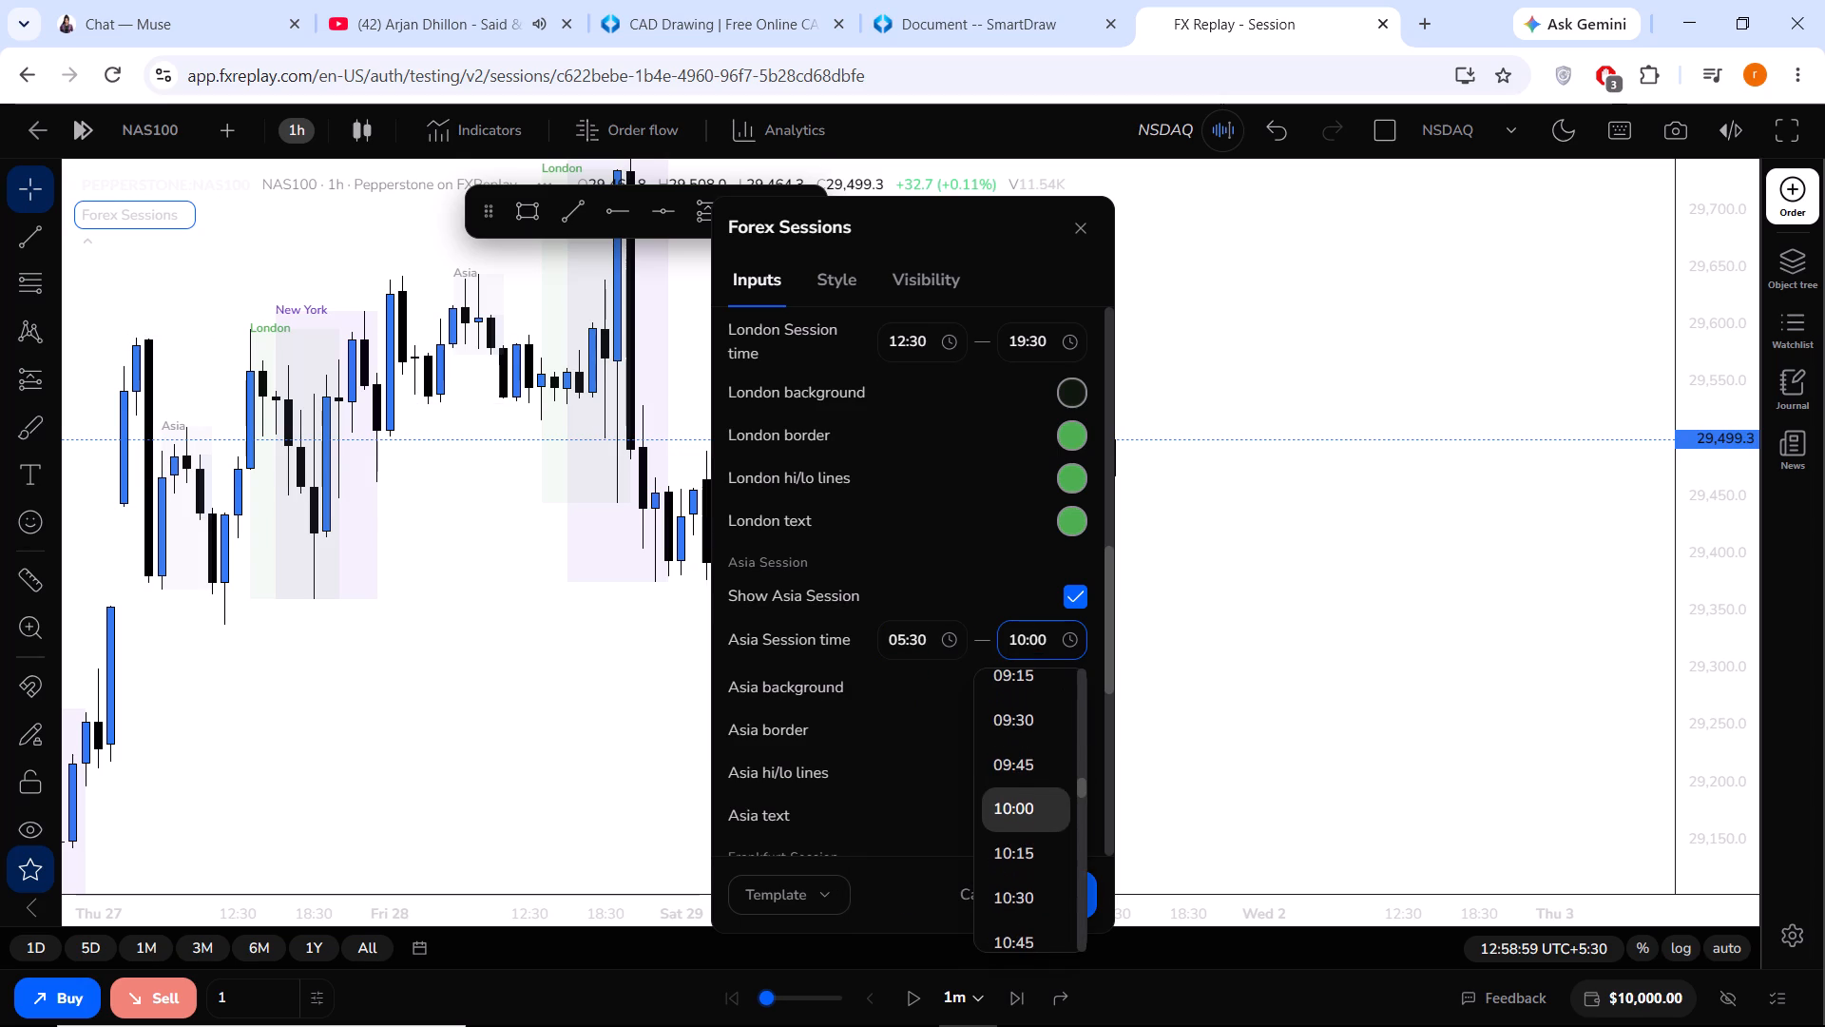
pyautogui.scroll(-2, 1034, 776)
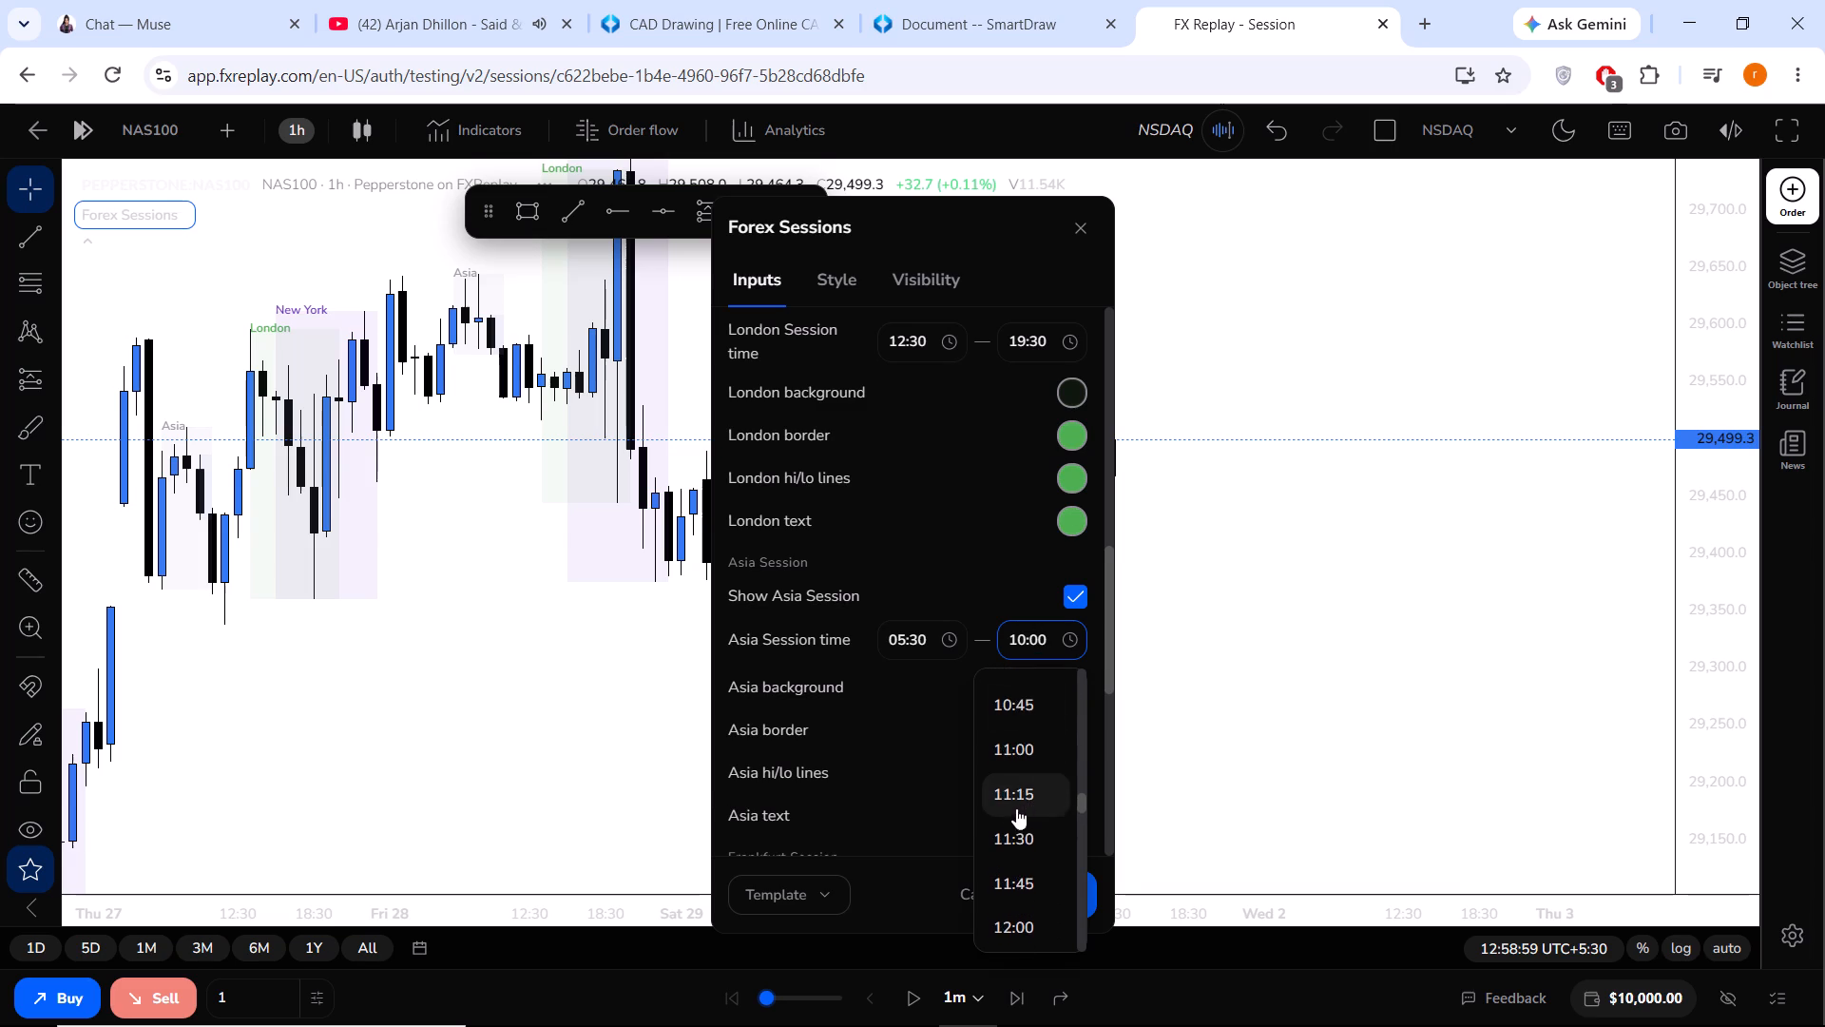
pyautogui.scroll(-3, 1015, 810)
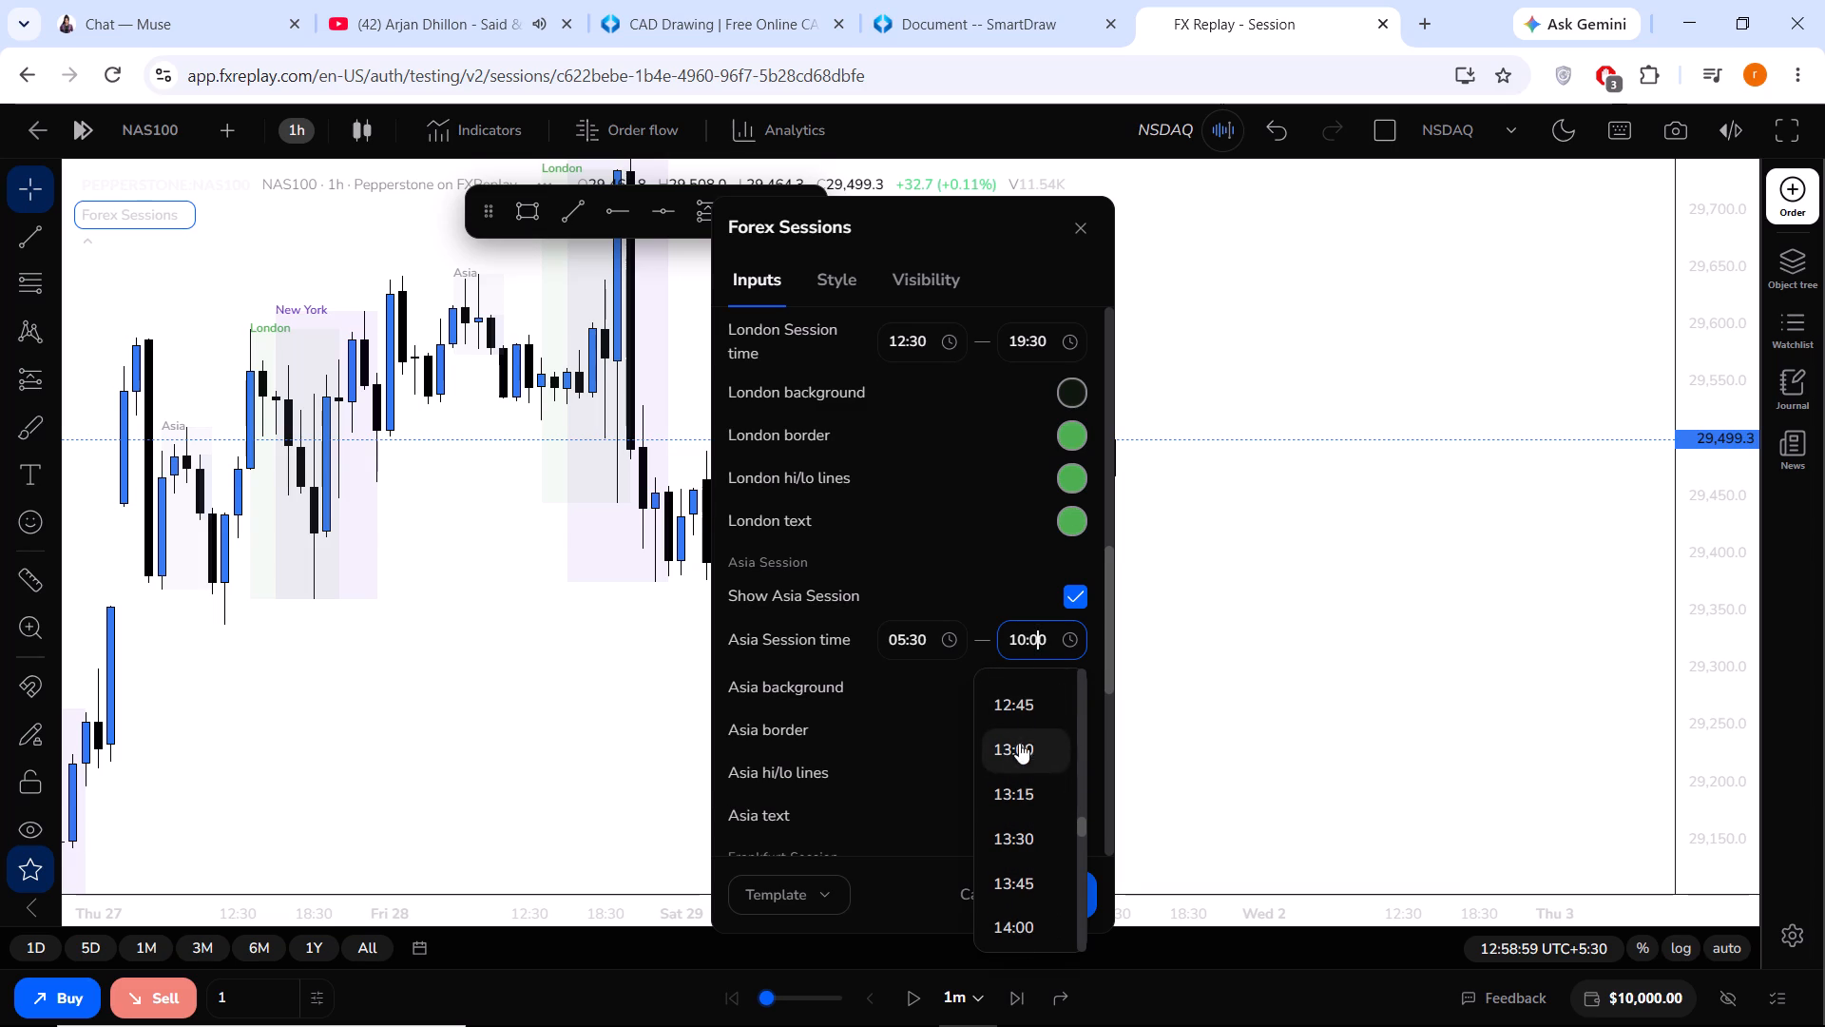
pyautogui.scroll(-1, 1024, 831)
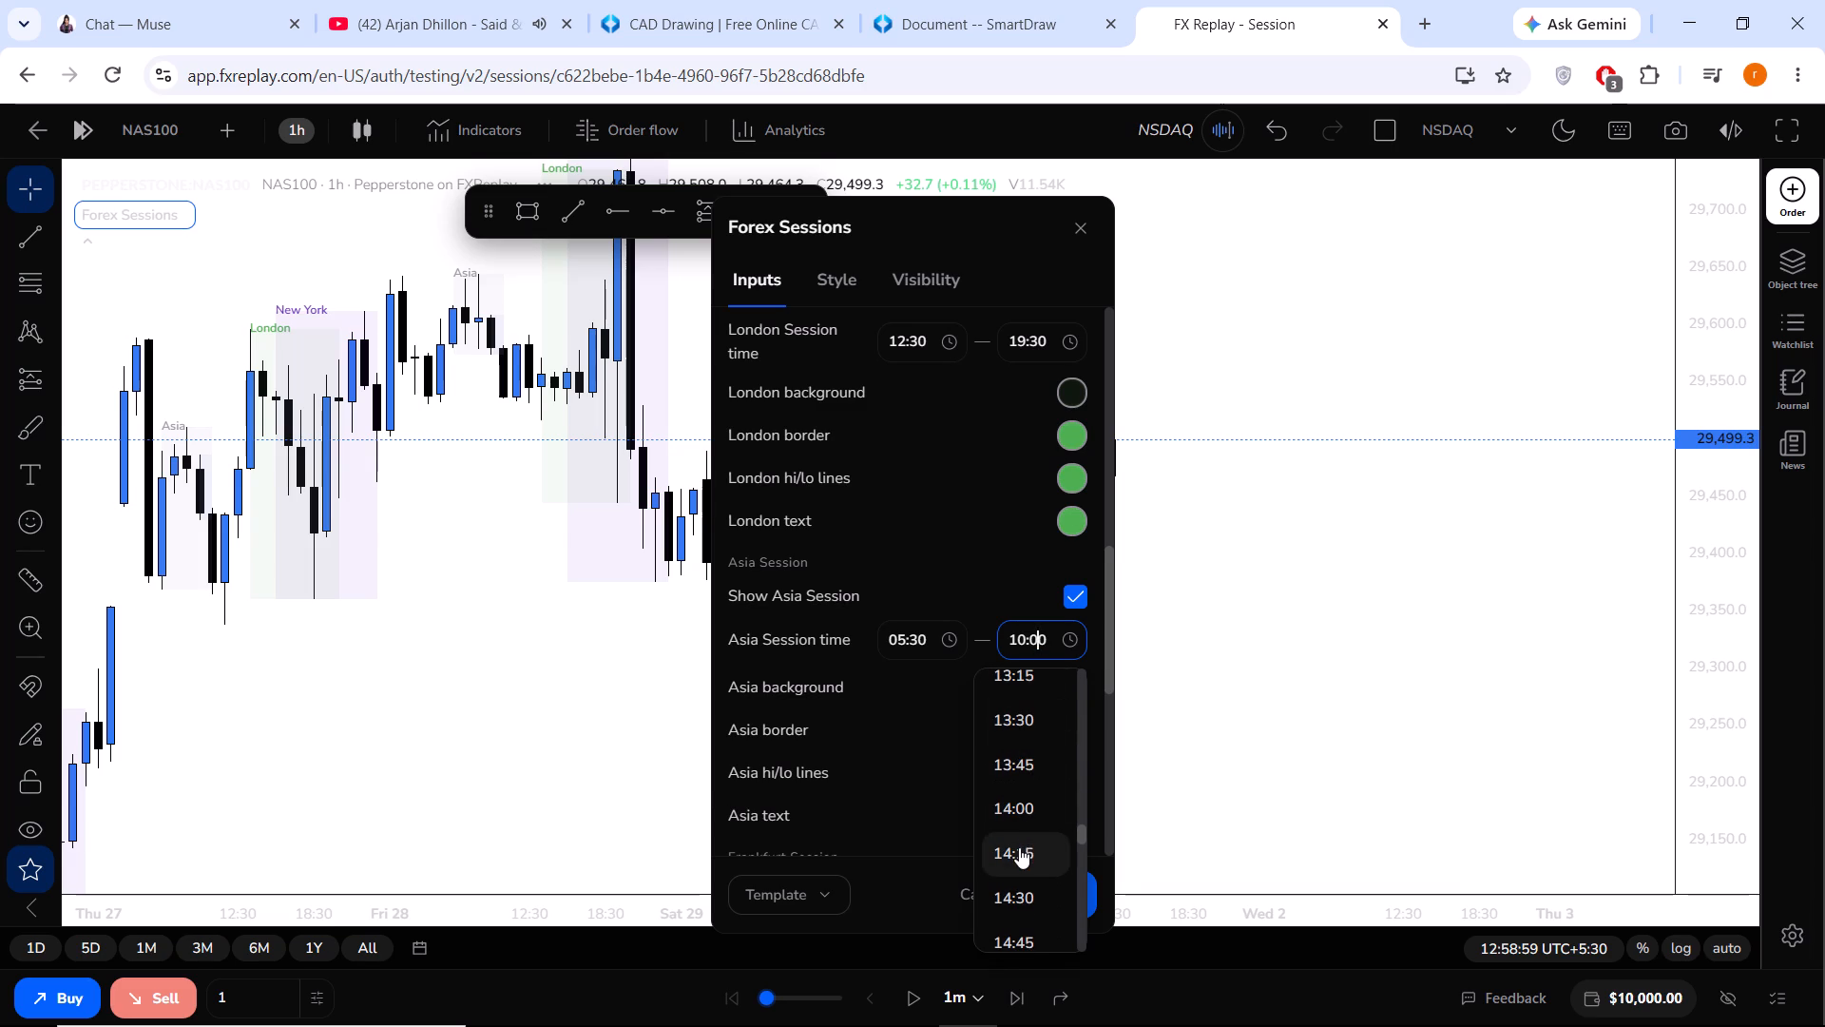
pyautogui.click(1025, 890)
# Set the start of the New York session time in the Forex Sessions inputs to 17:30.
pyautogui.scroll(-2, 953, 733)
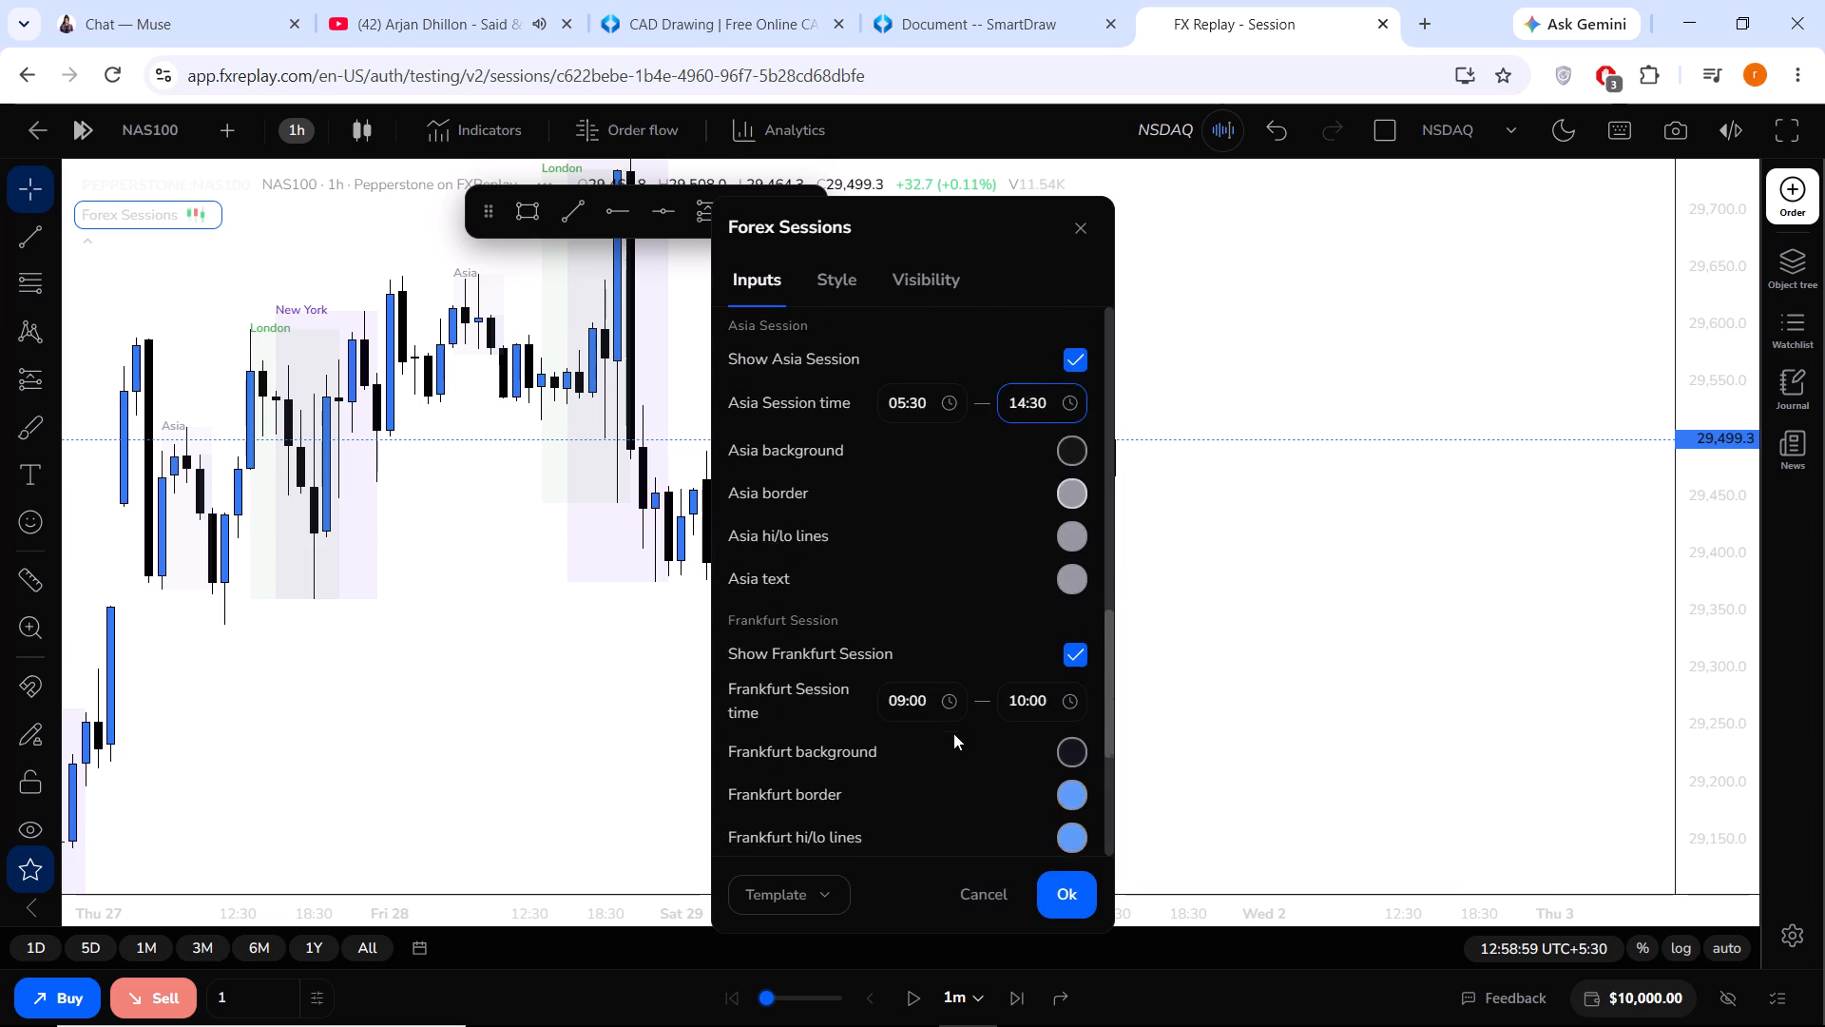
pyautogui.scroll(-3, 953, 733)
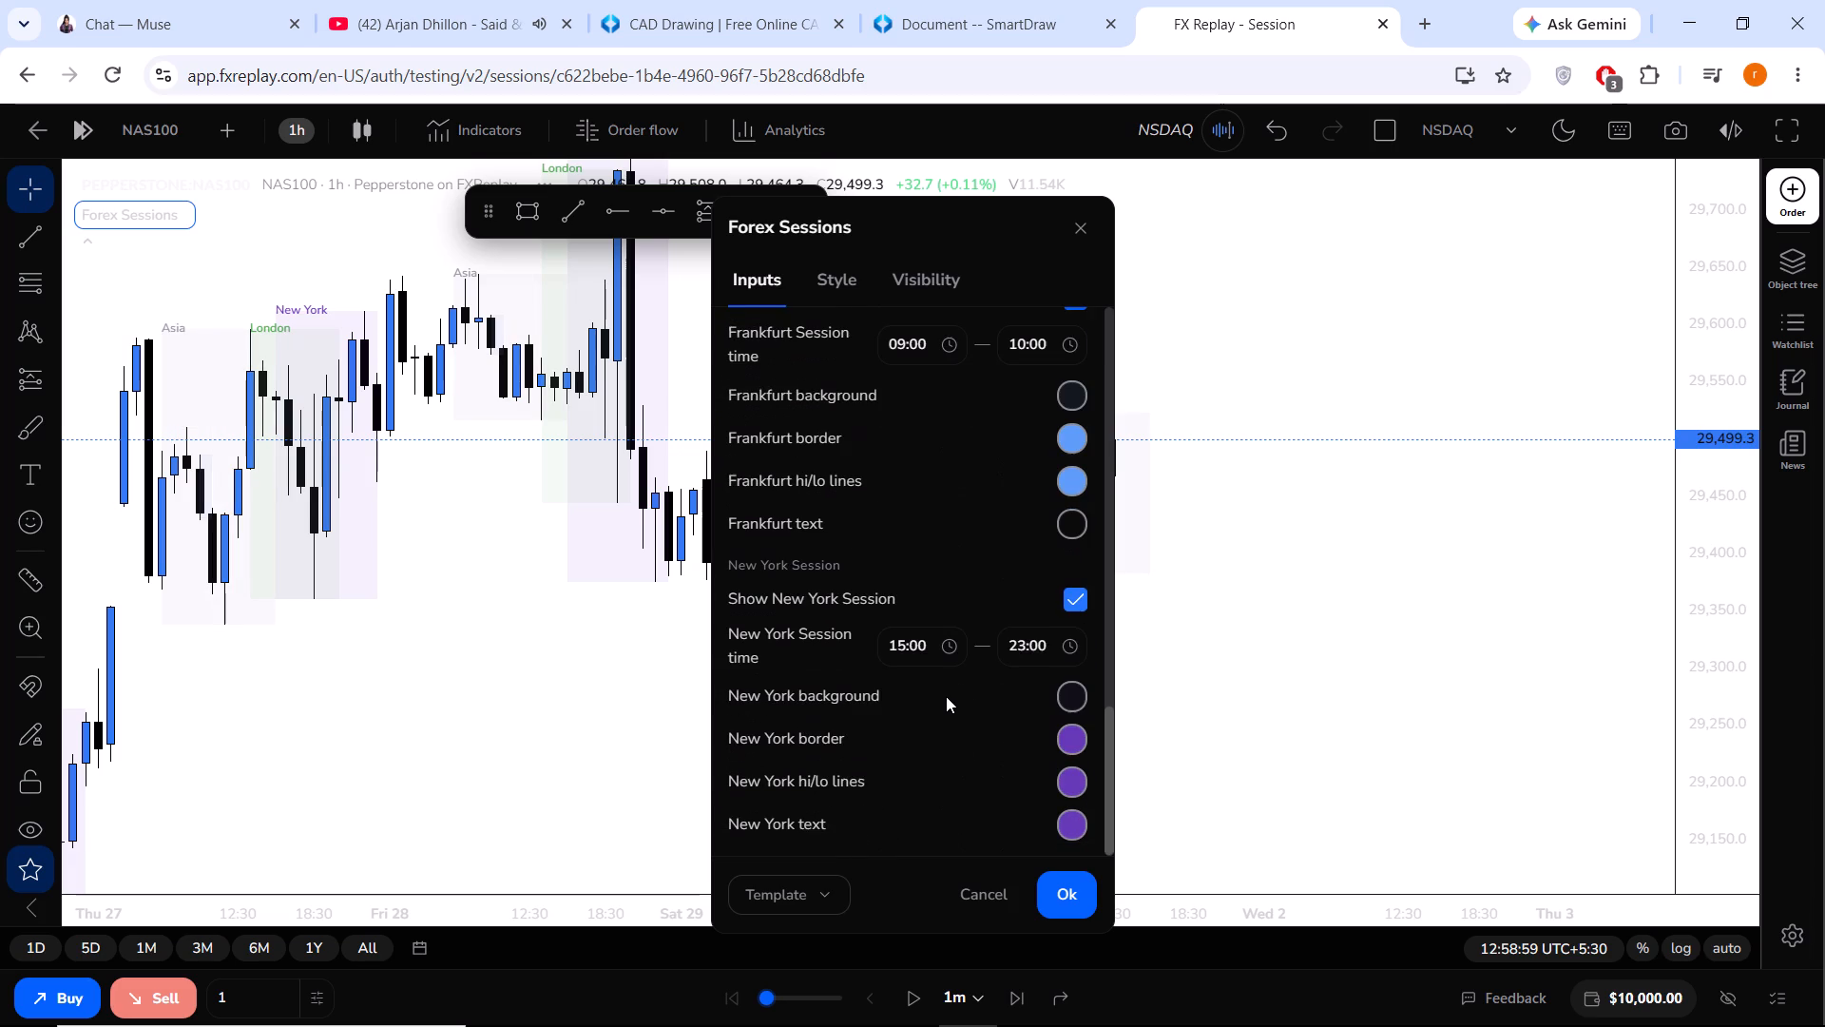
pyautogui.click(932, 648)
pyautogui.scroll(-4, 930, 722)
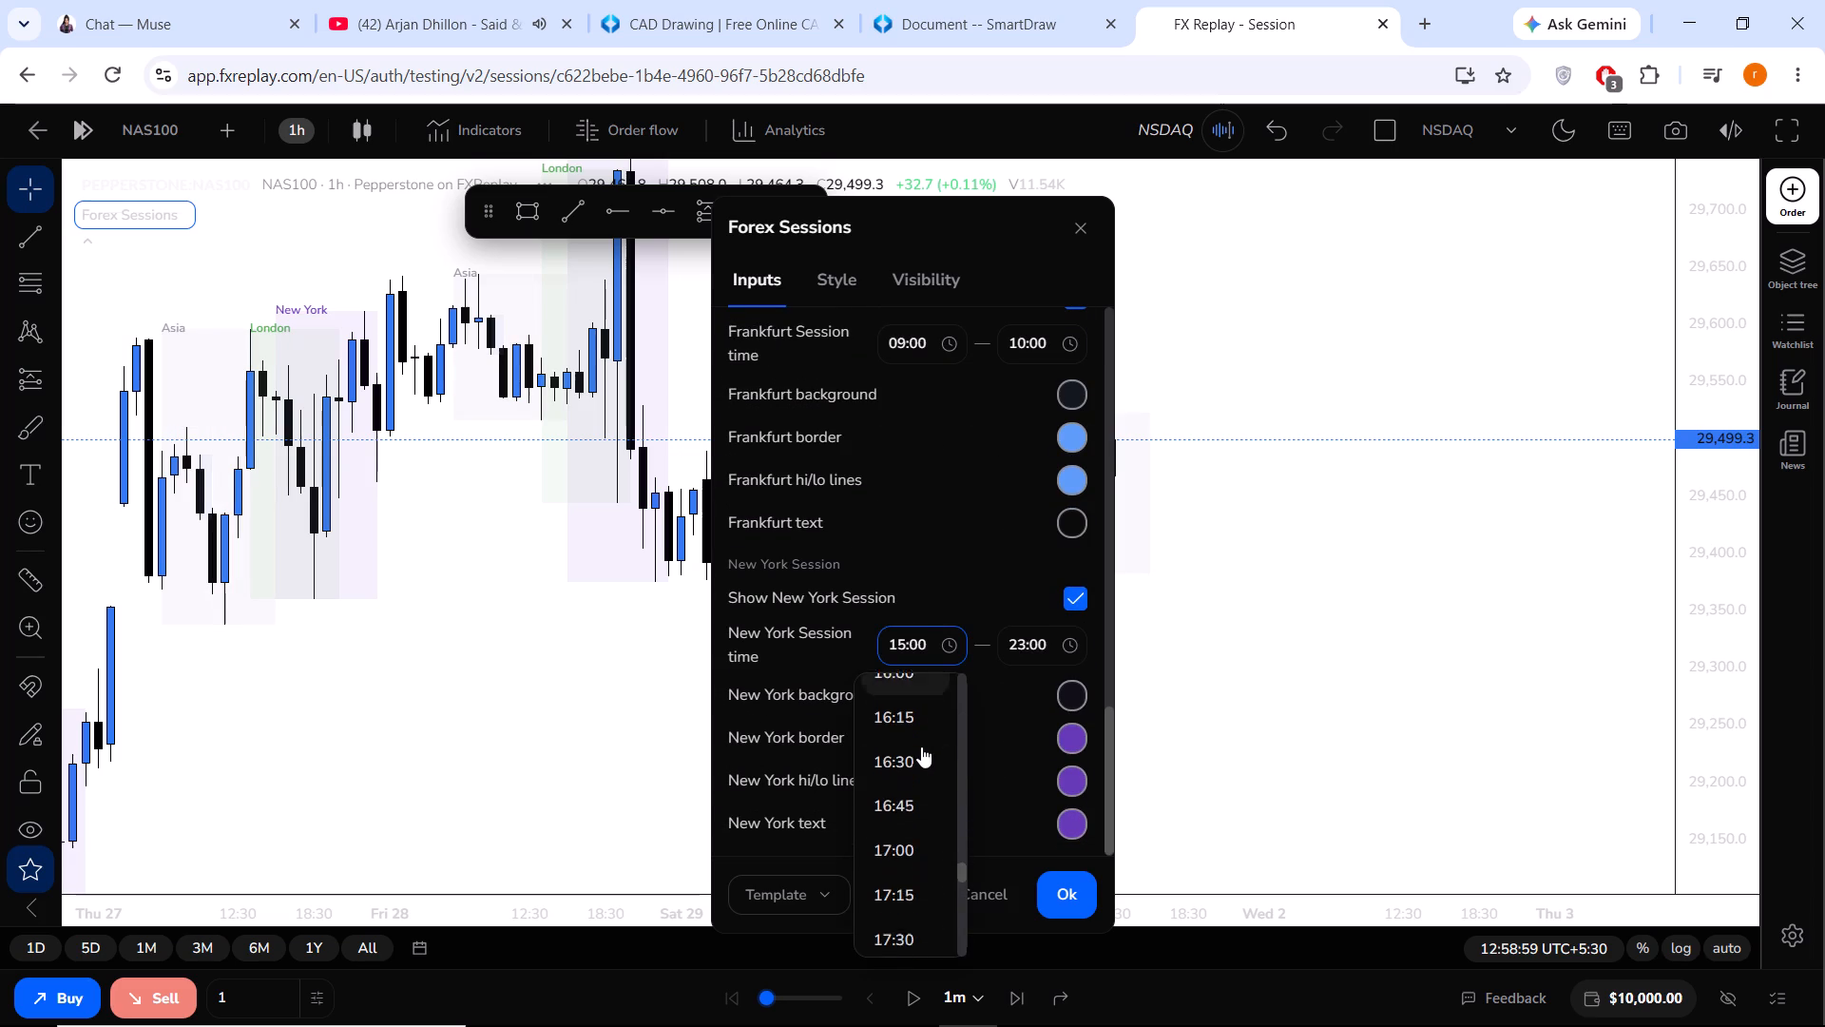
pyautogui.scroll(-5, 921, 746)
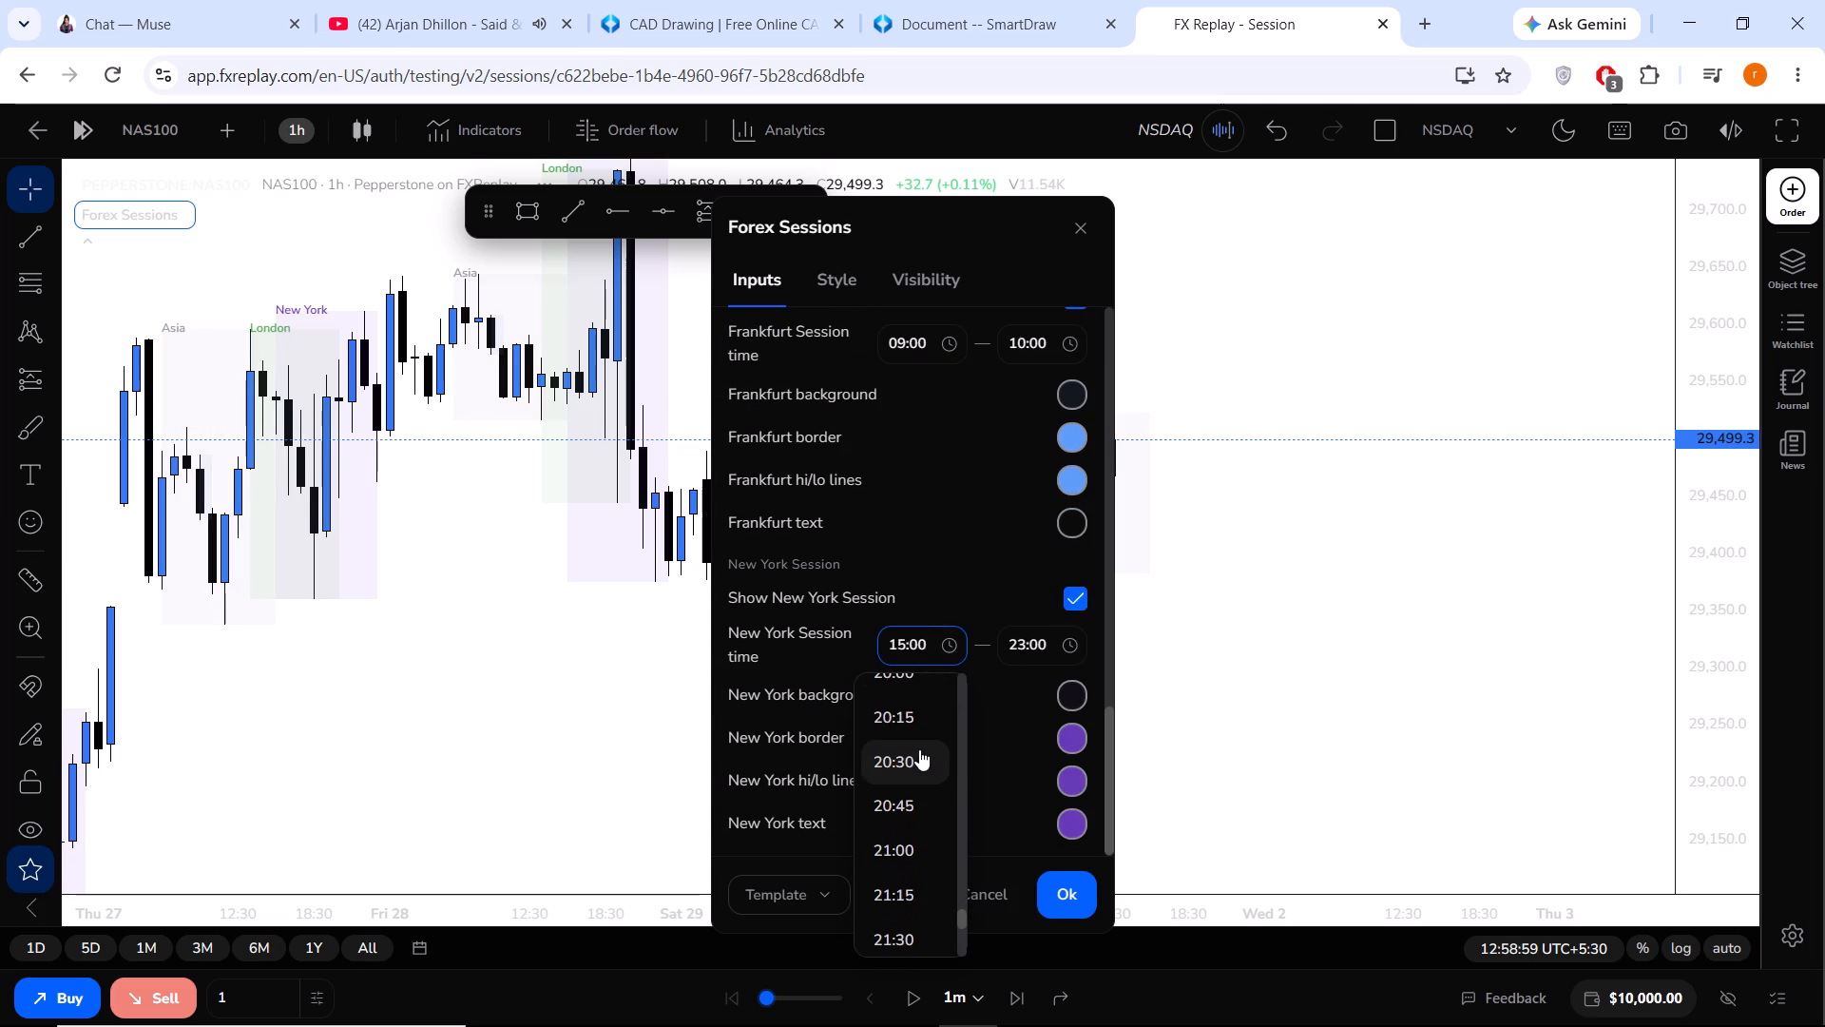
pyautogui.scroll(2, 919, 749)
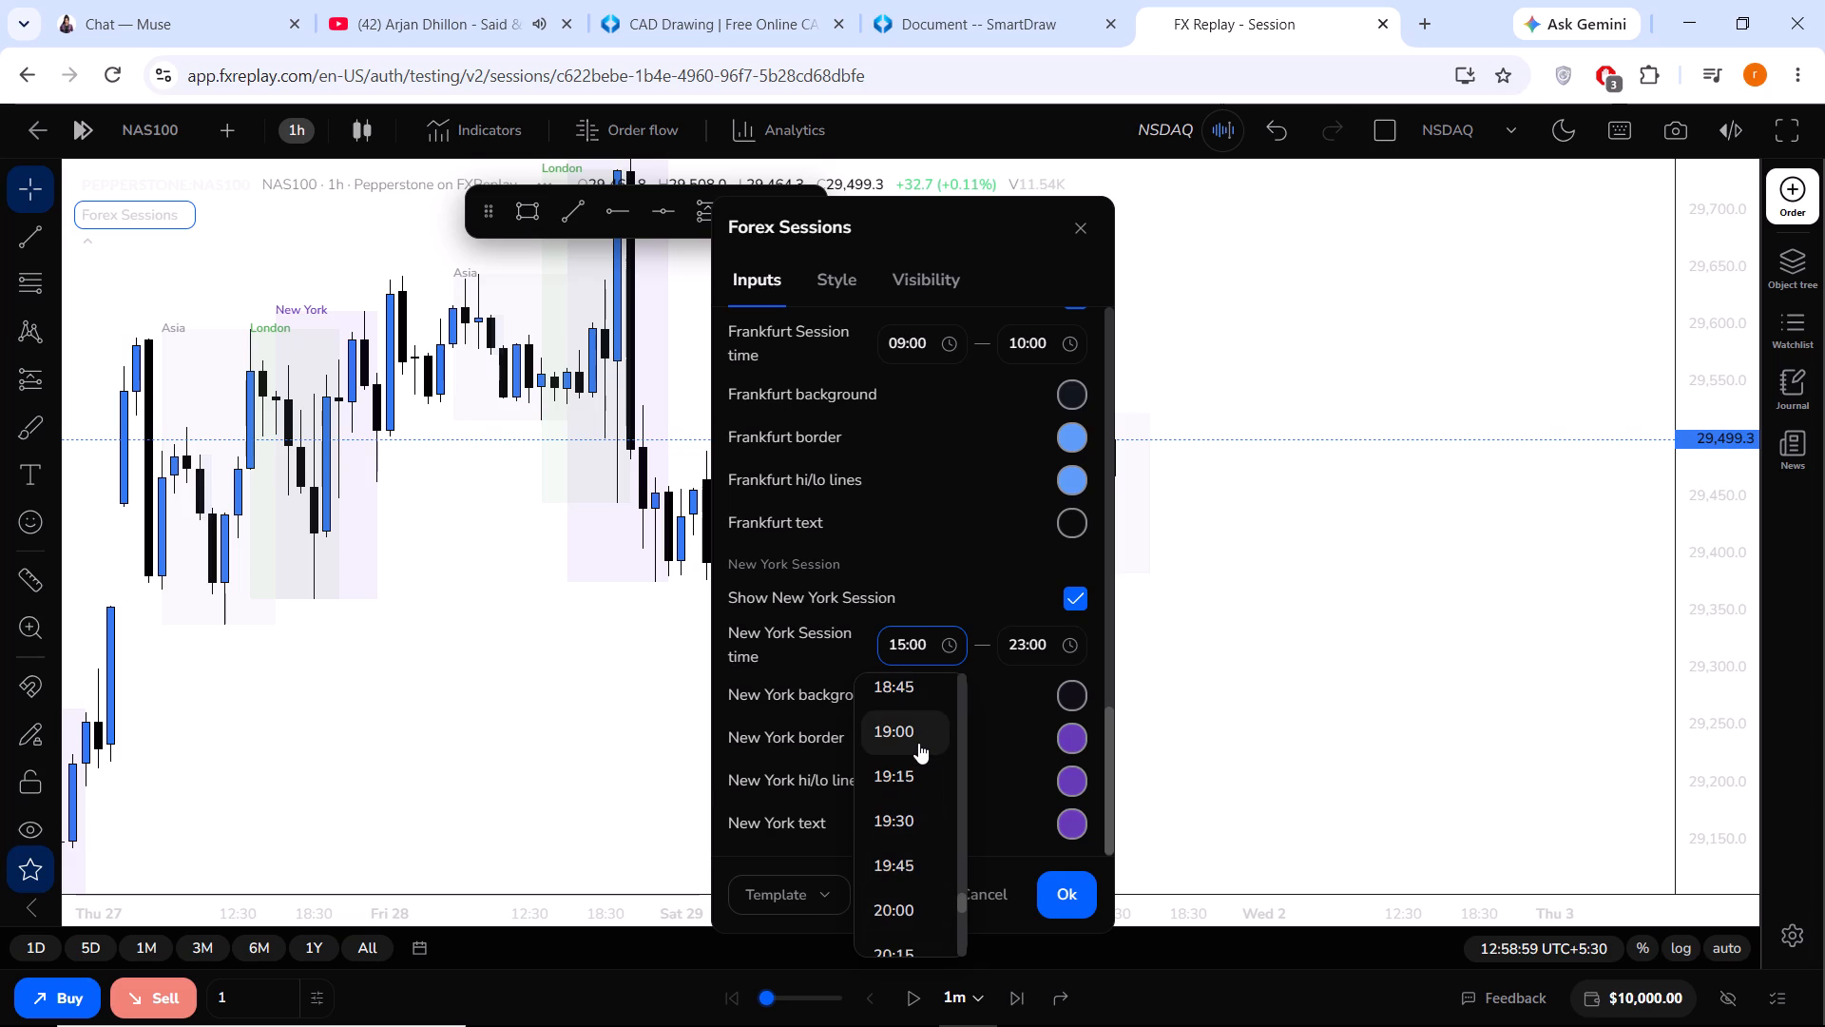
pyautogui.scroll(2, 918, 743)
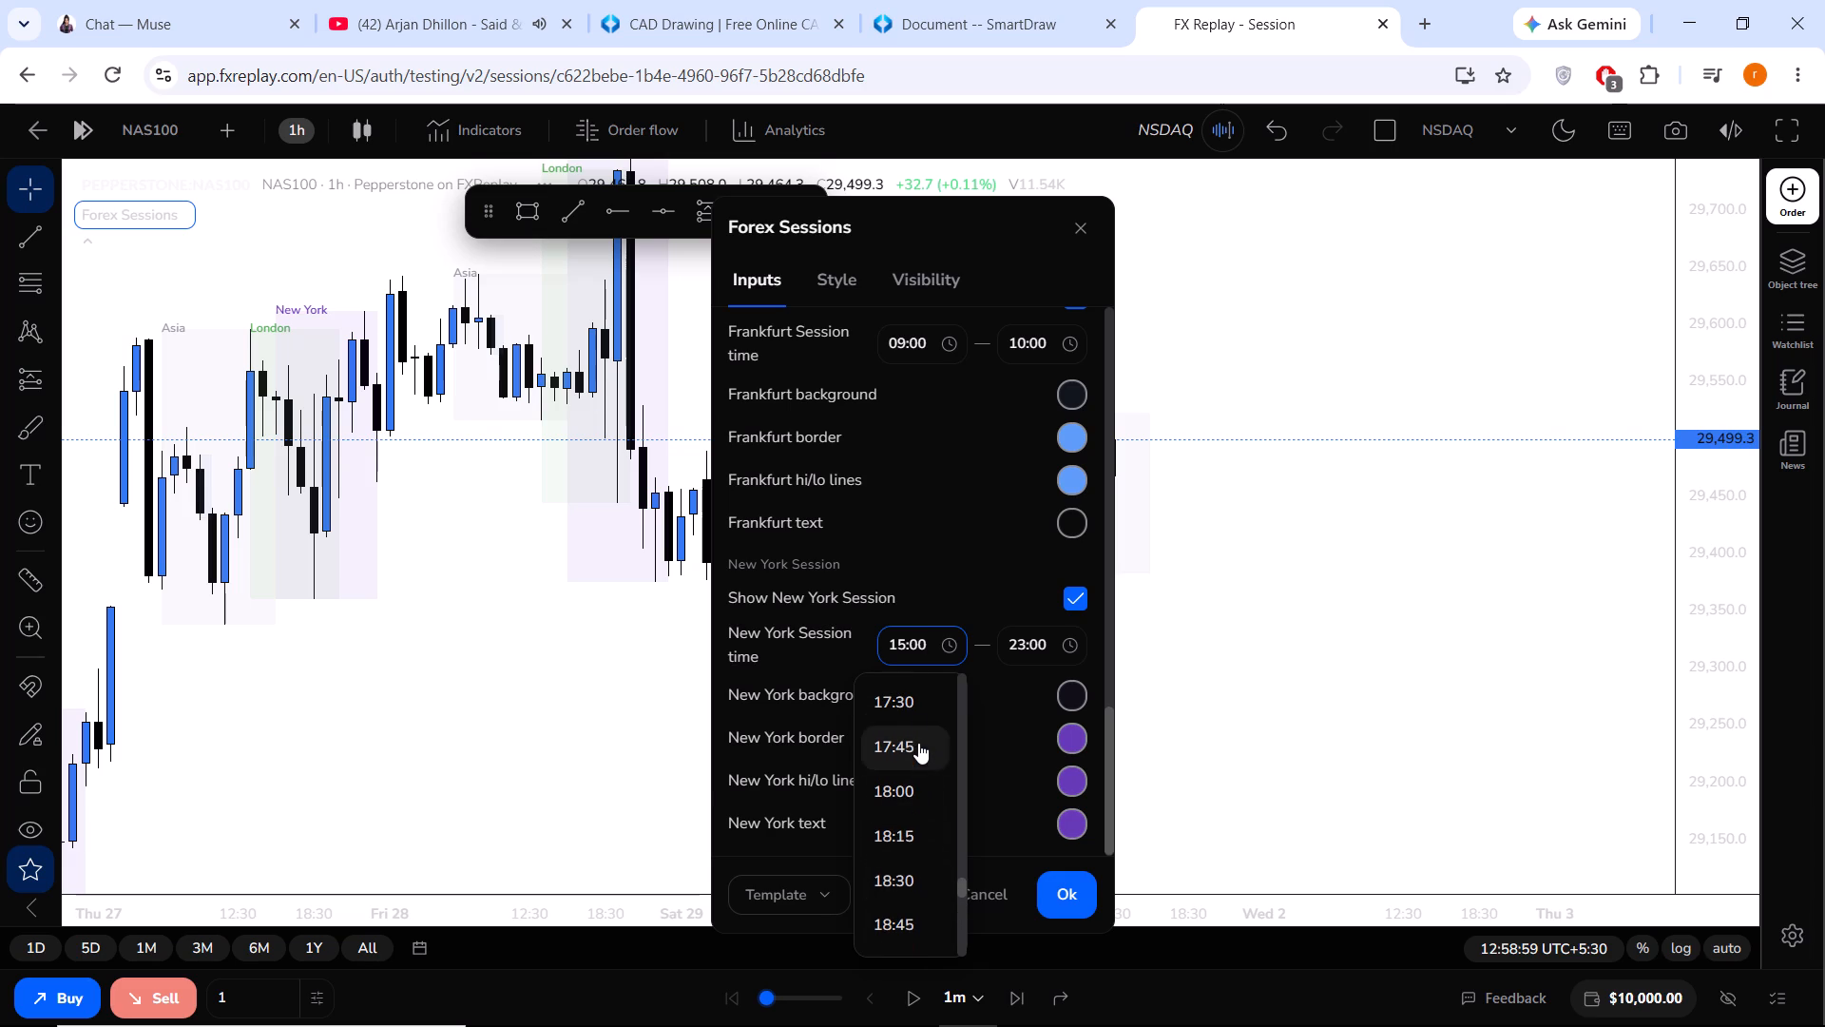
pyautogui.click(913, 710)
# Set the end of the New York session time to 02:30 and apply the Forex Sessions settings to the chart.
pyautogui.click(1033, 640)
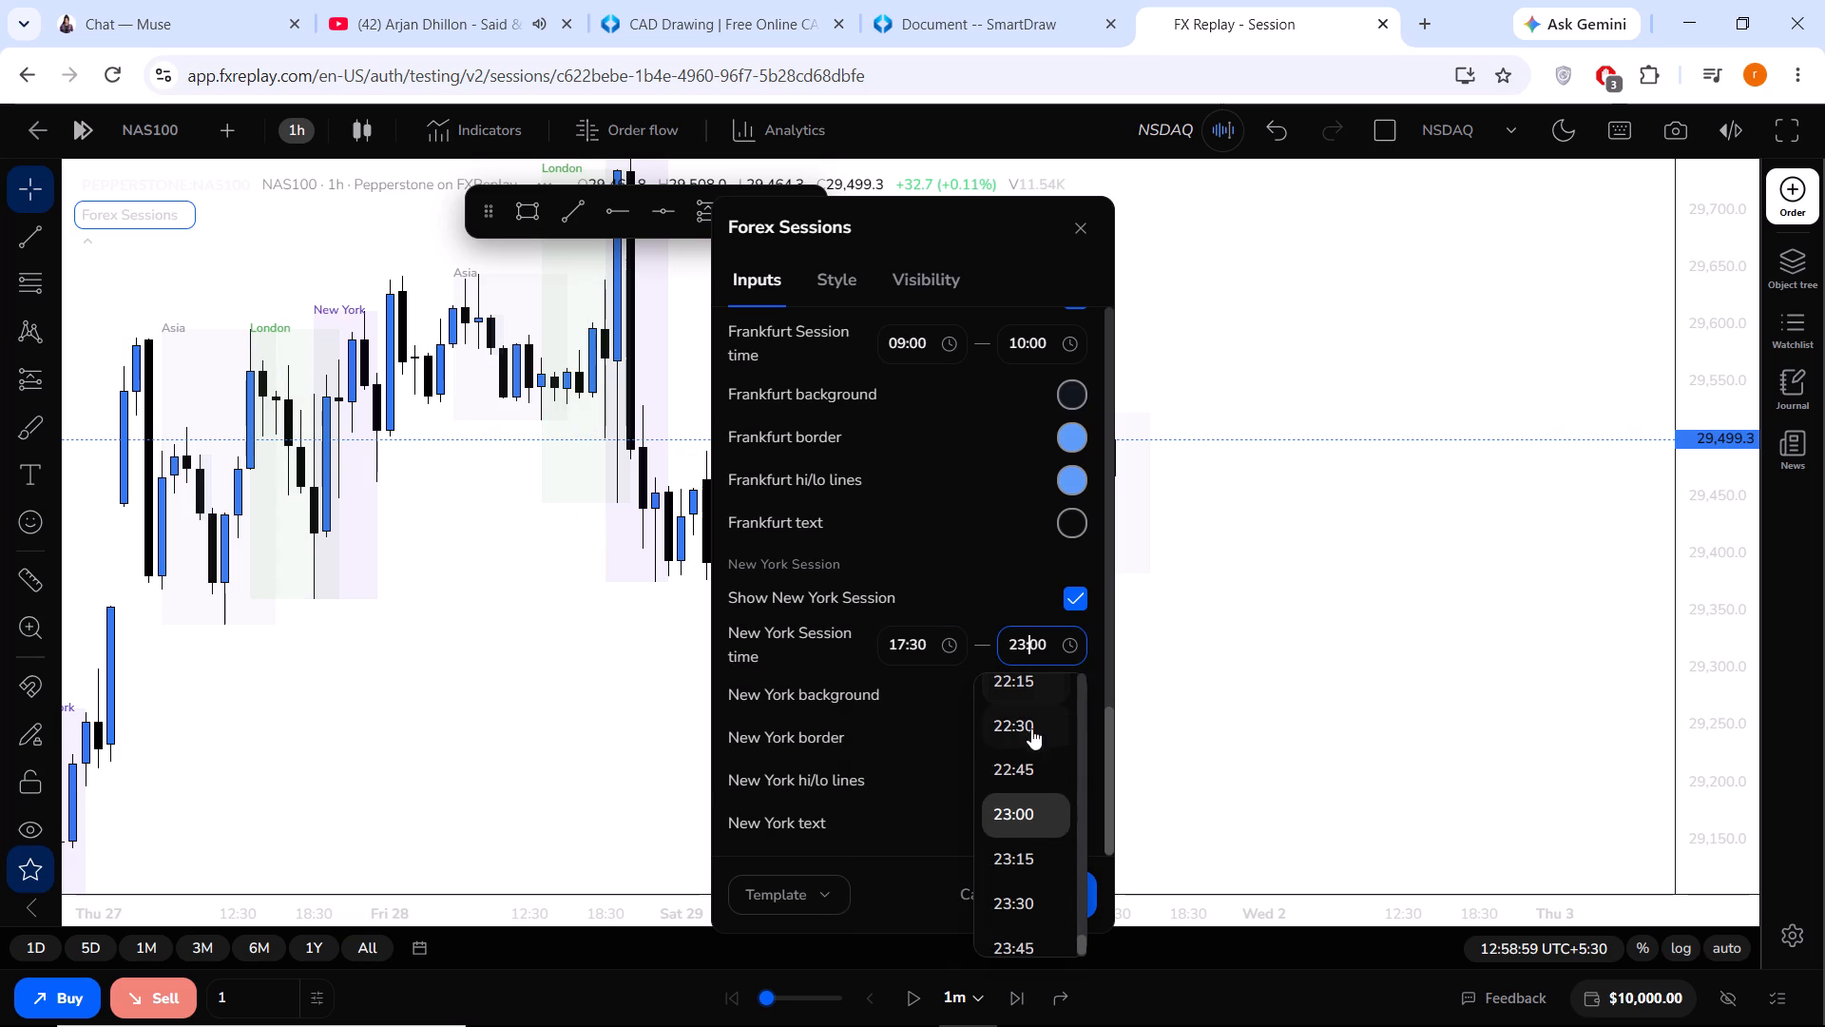
pyautogui.scroll(-6, 1020, 750)
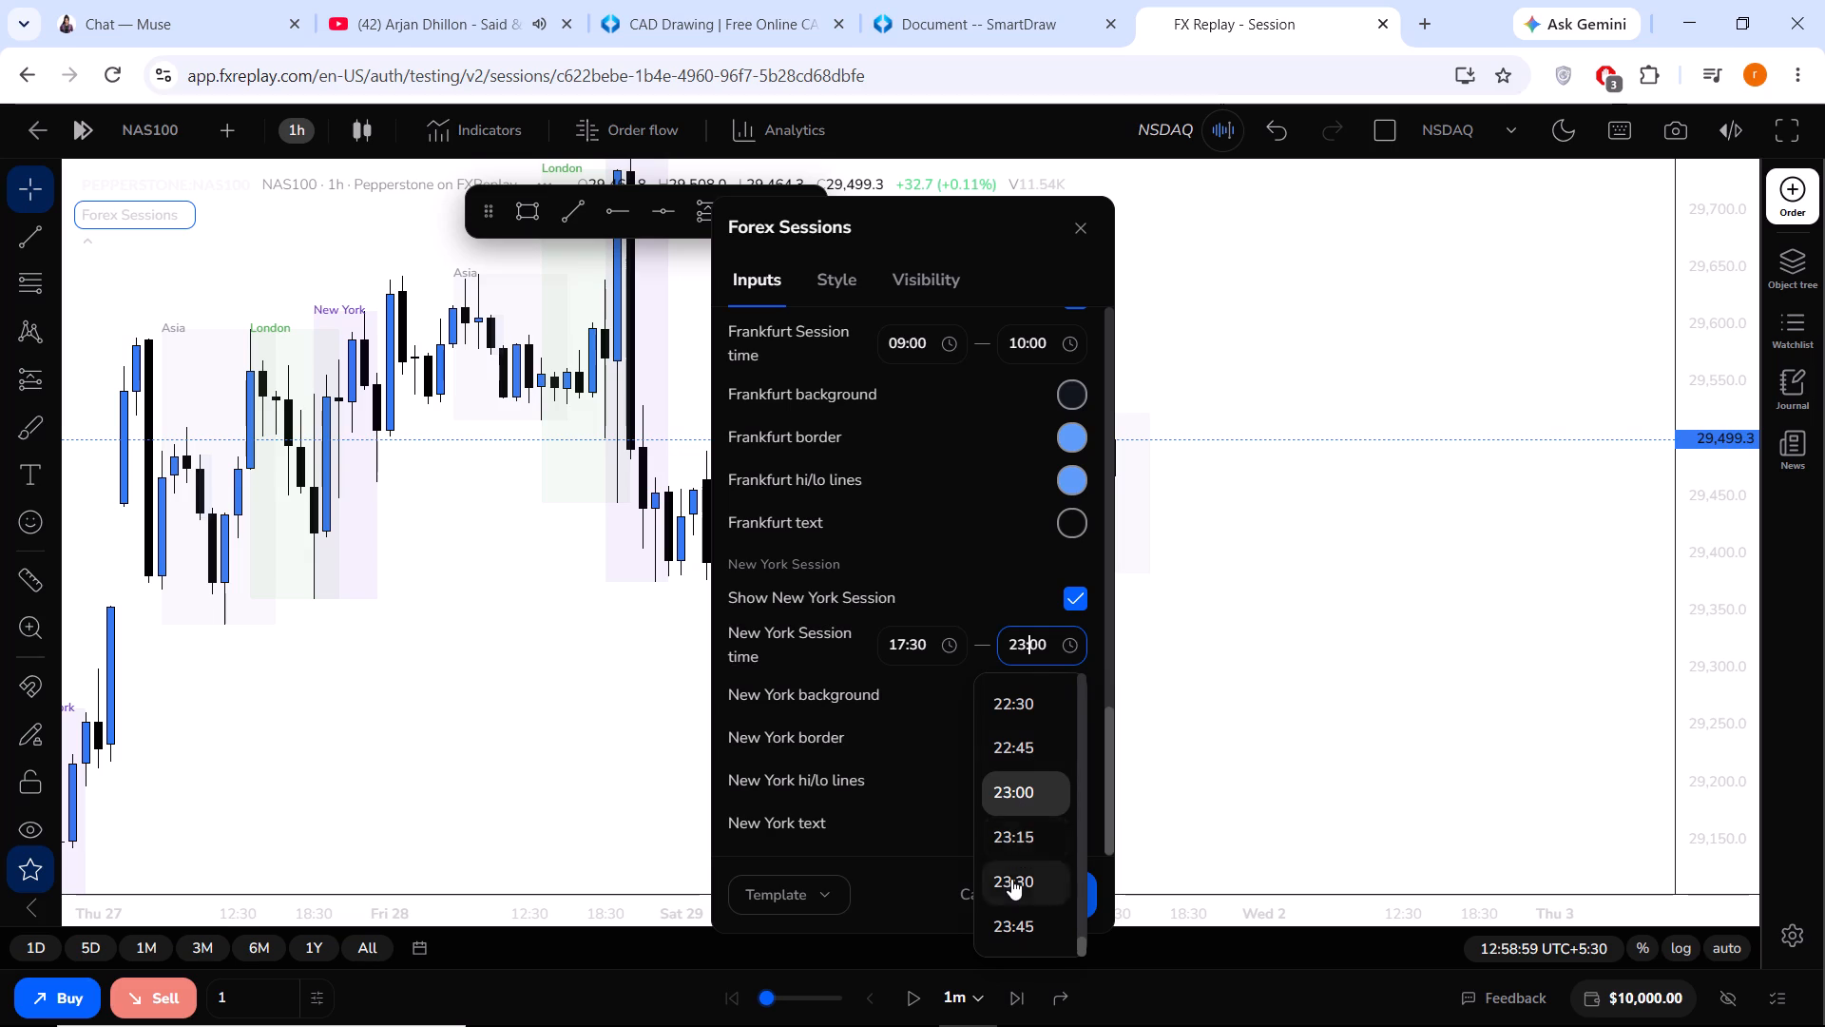
pyautogui.scroll(10, 1011, 879)
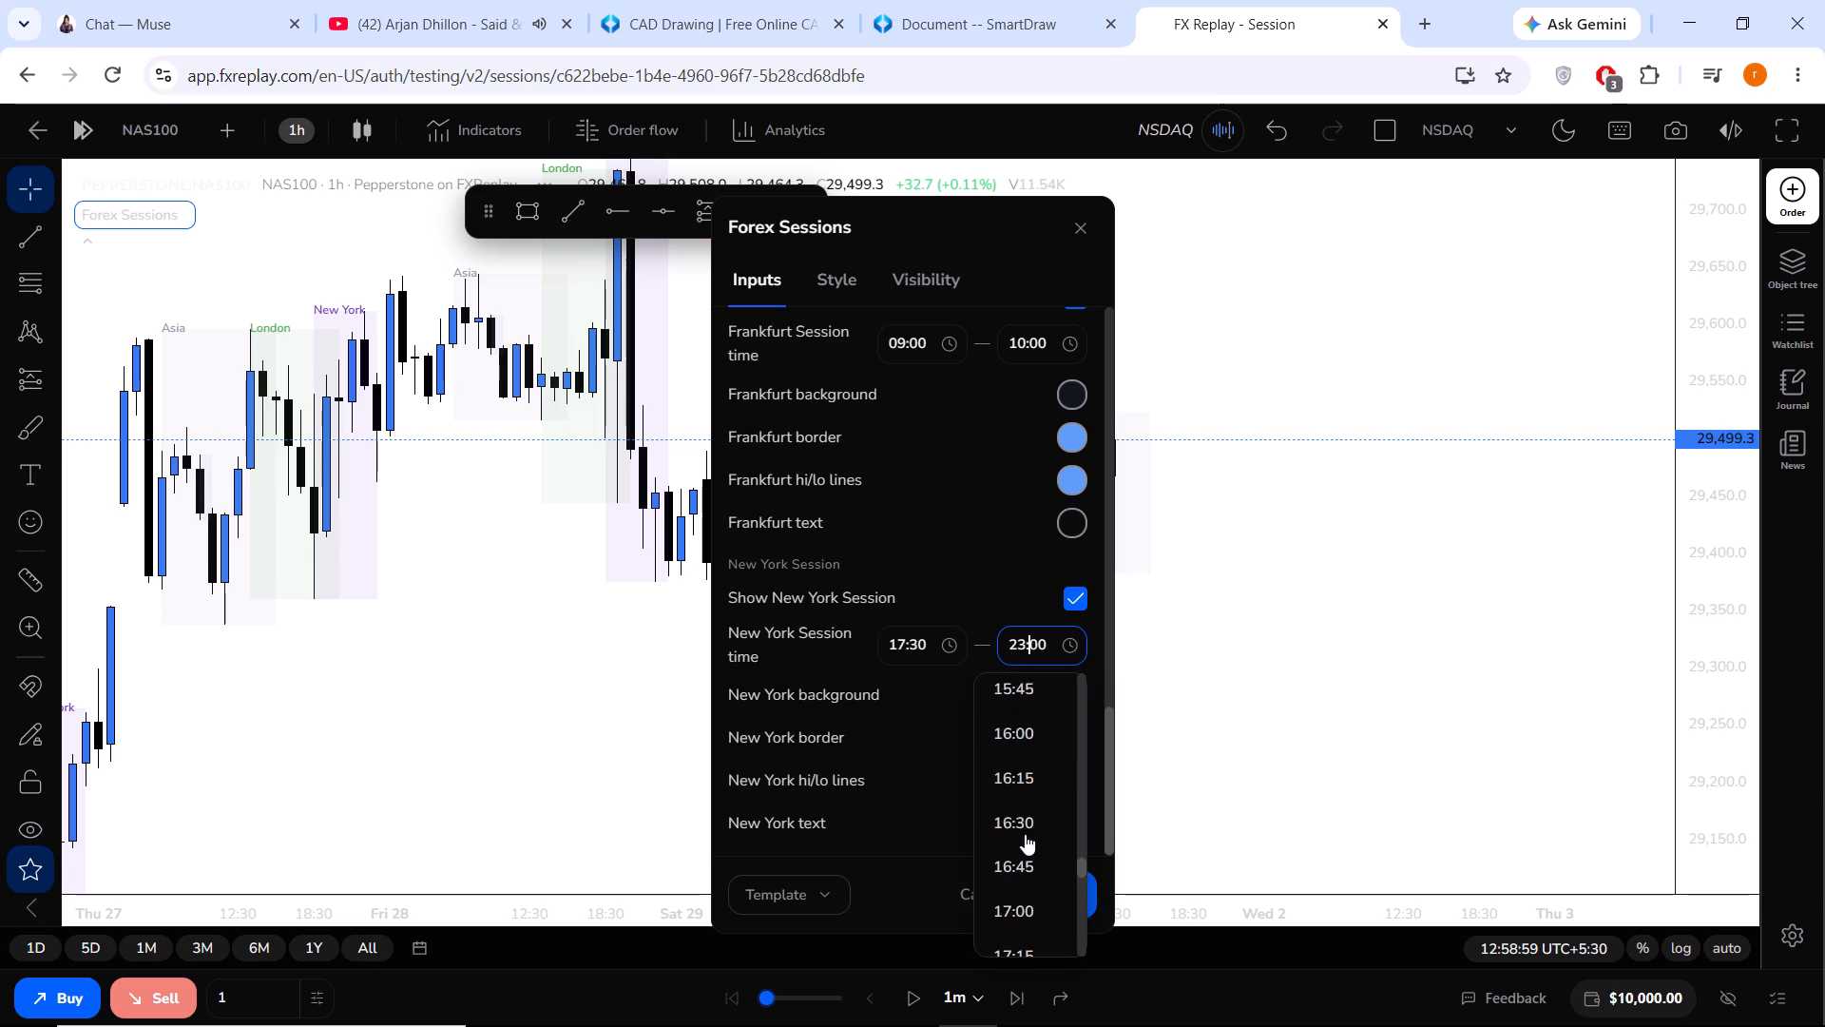
pyautogui.scroll(10, 1026, 830)
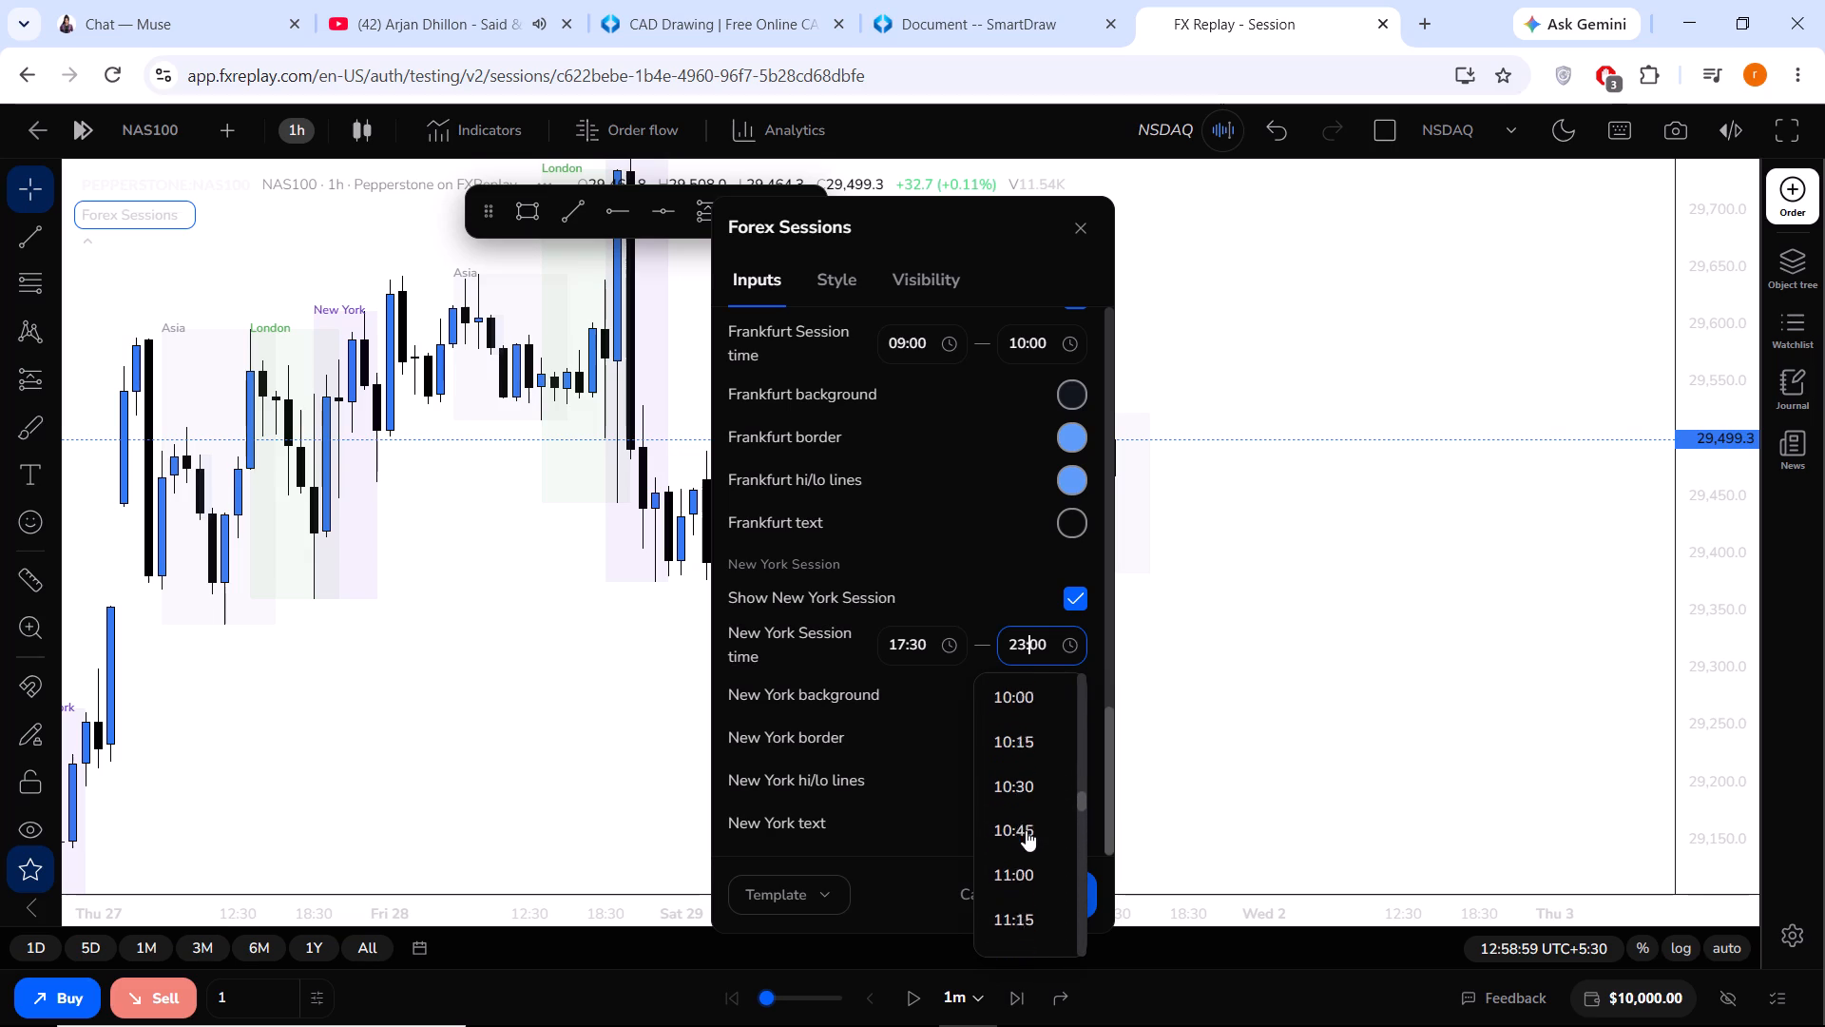
pyautogui.scroll(7, 1026, 830)
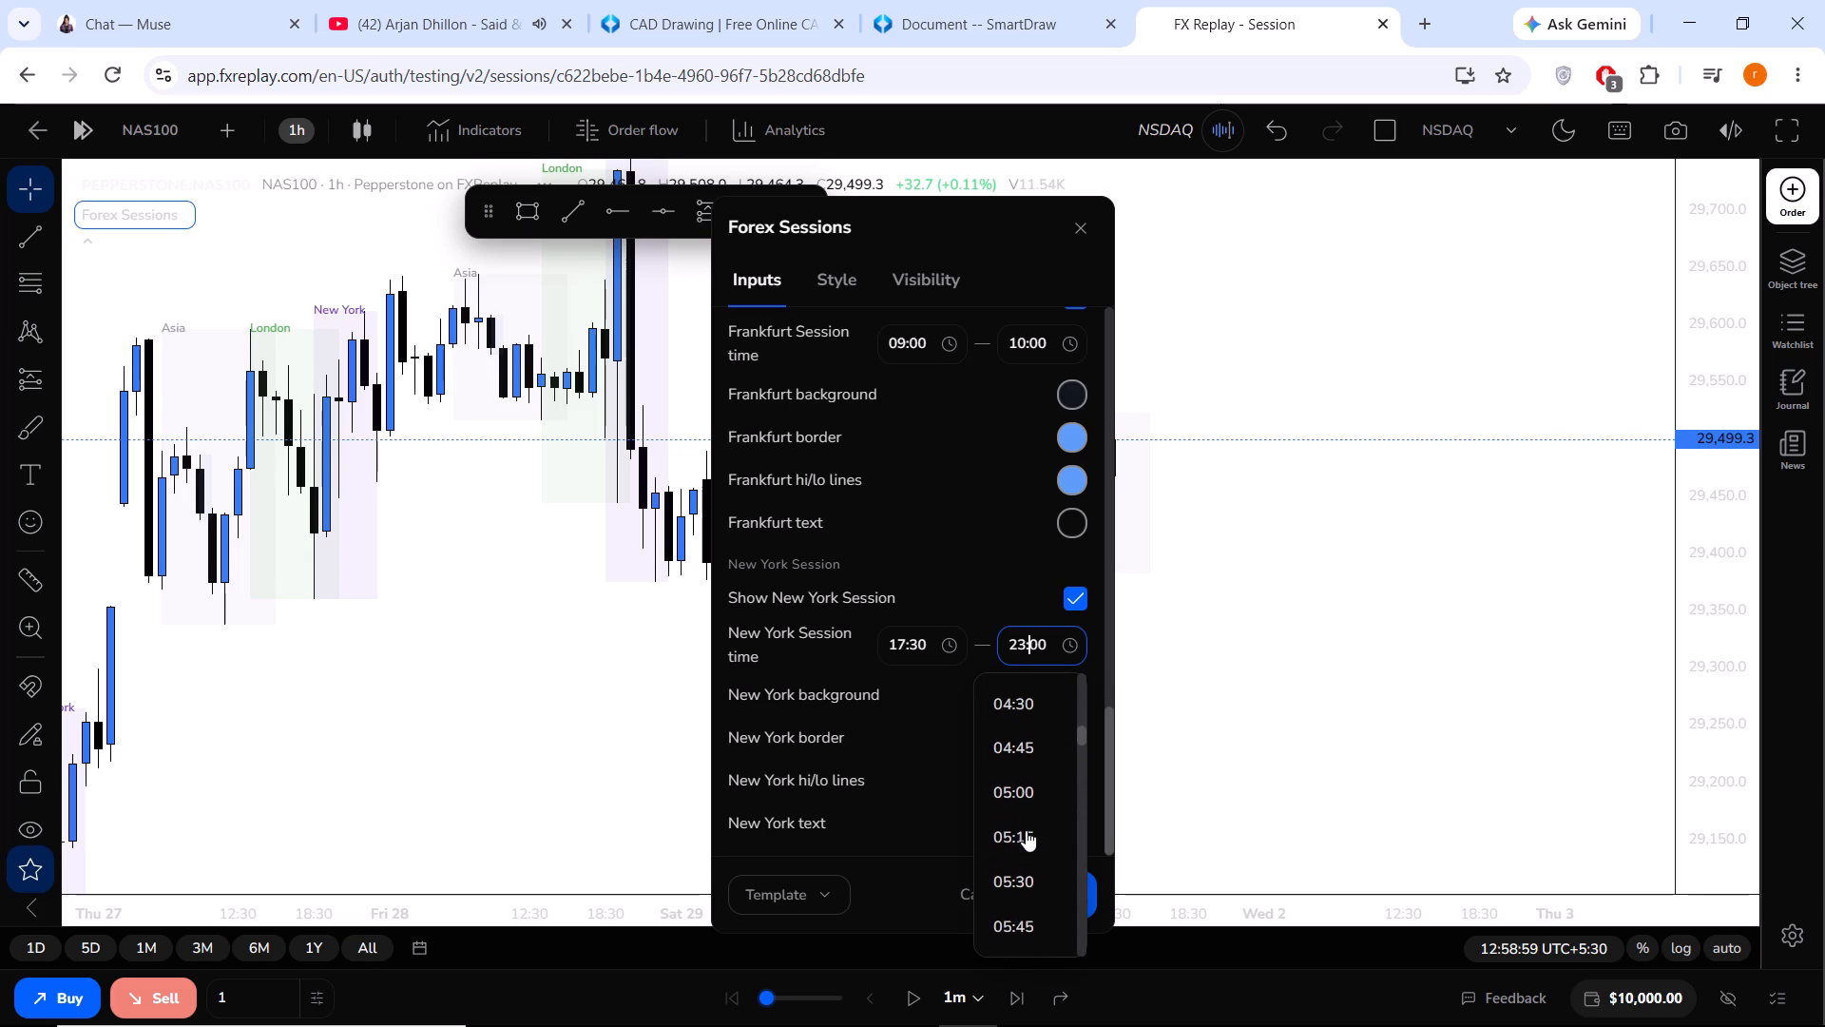
pyautogui.scroll(4, 1026, 830)
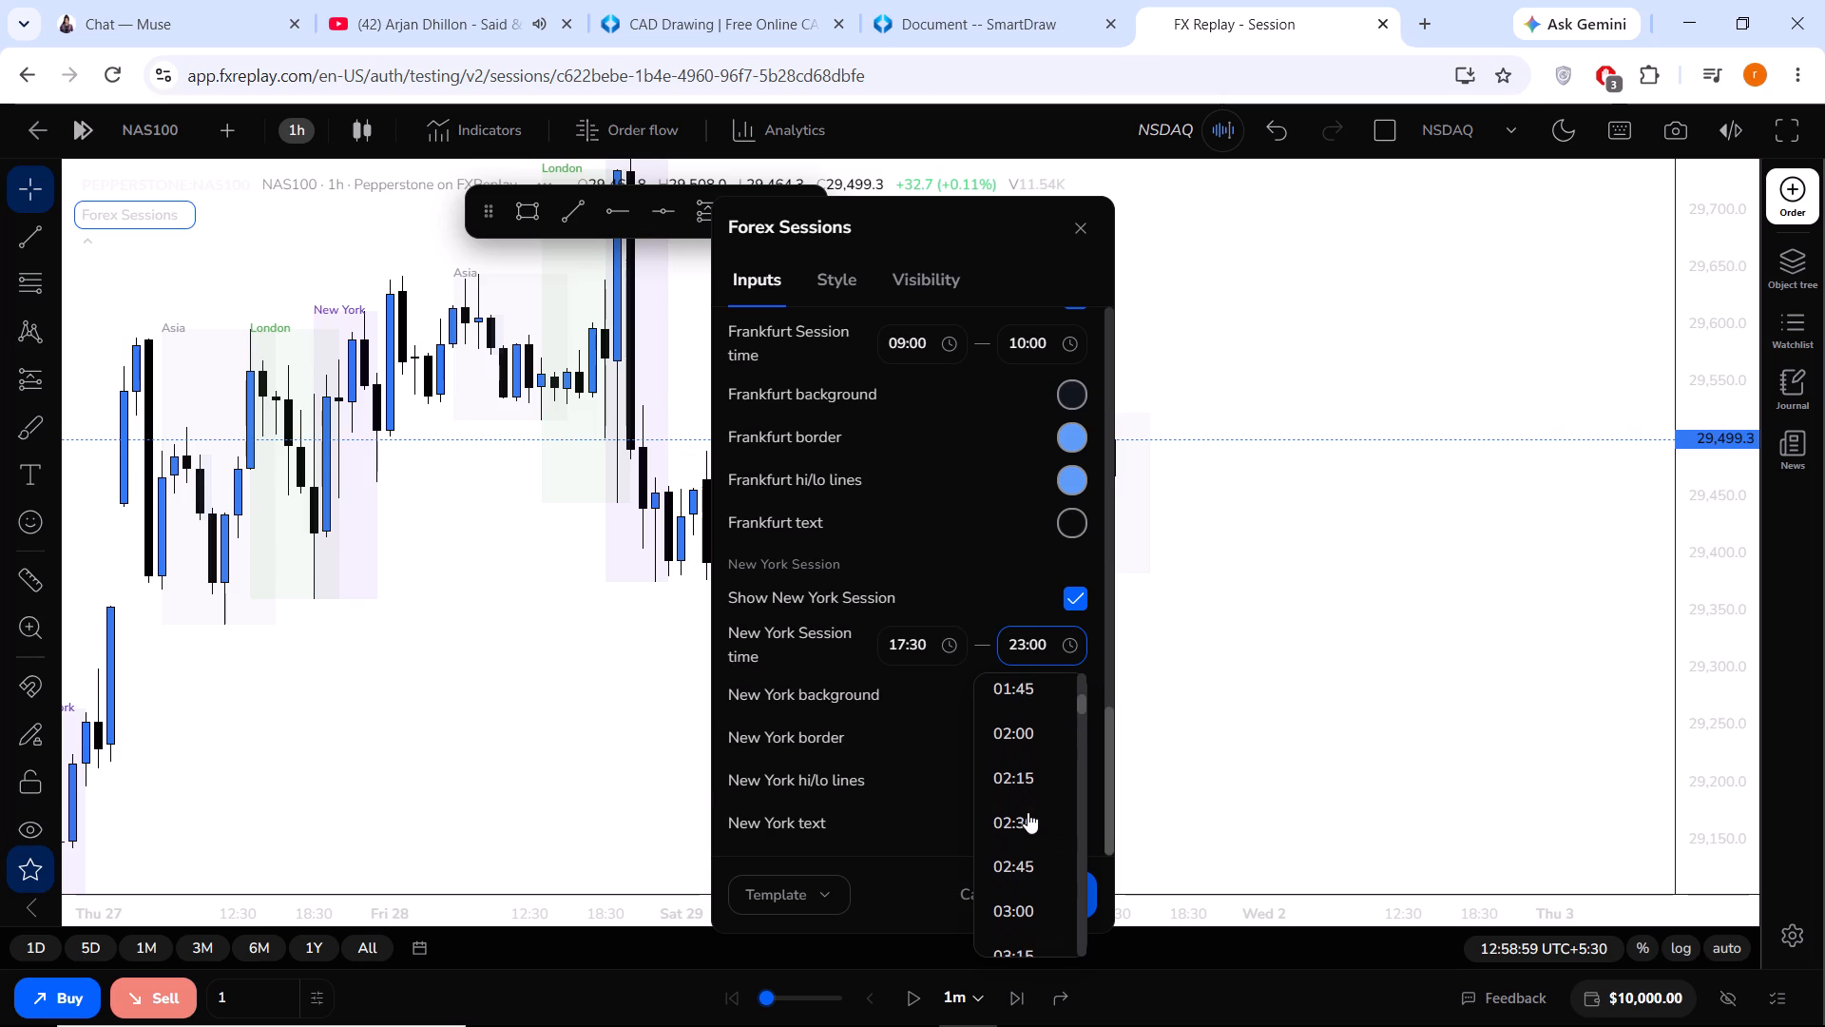
pyautogui.click(1028, 816)
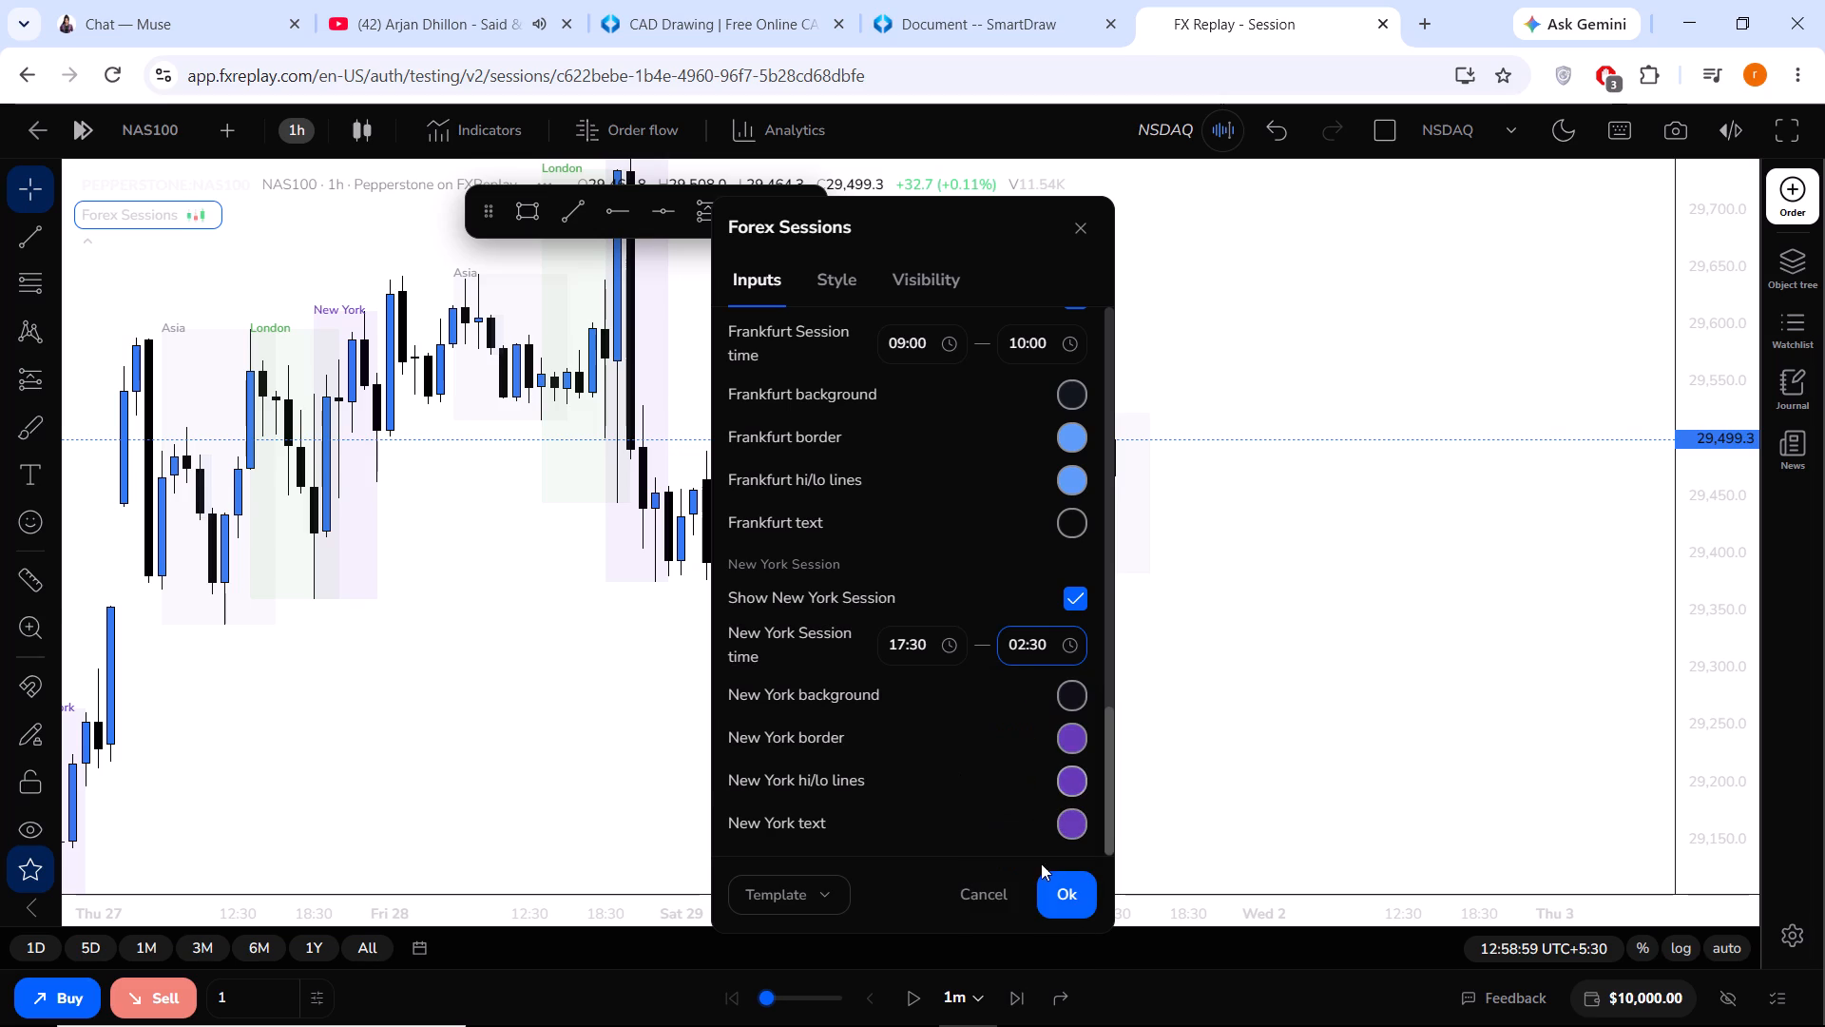
pyautogui.click(1056, 883)
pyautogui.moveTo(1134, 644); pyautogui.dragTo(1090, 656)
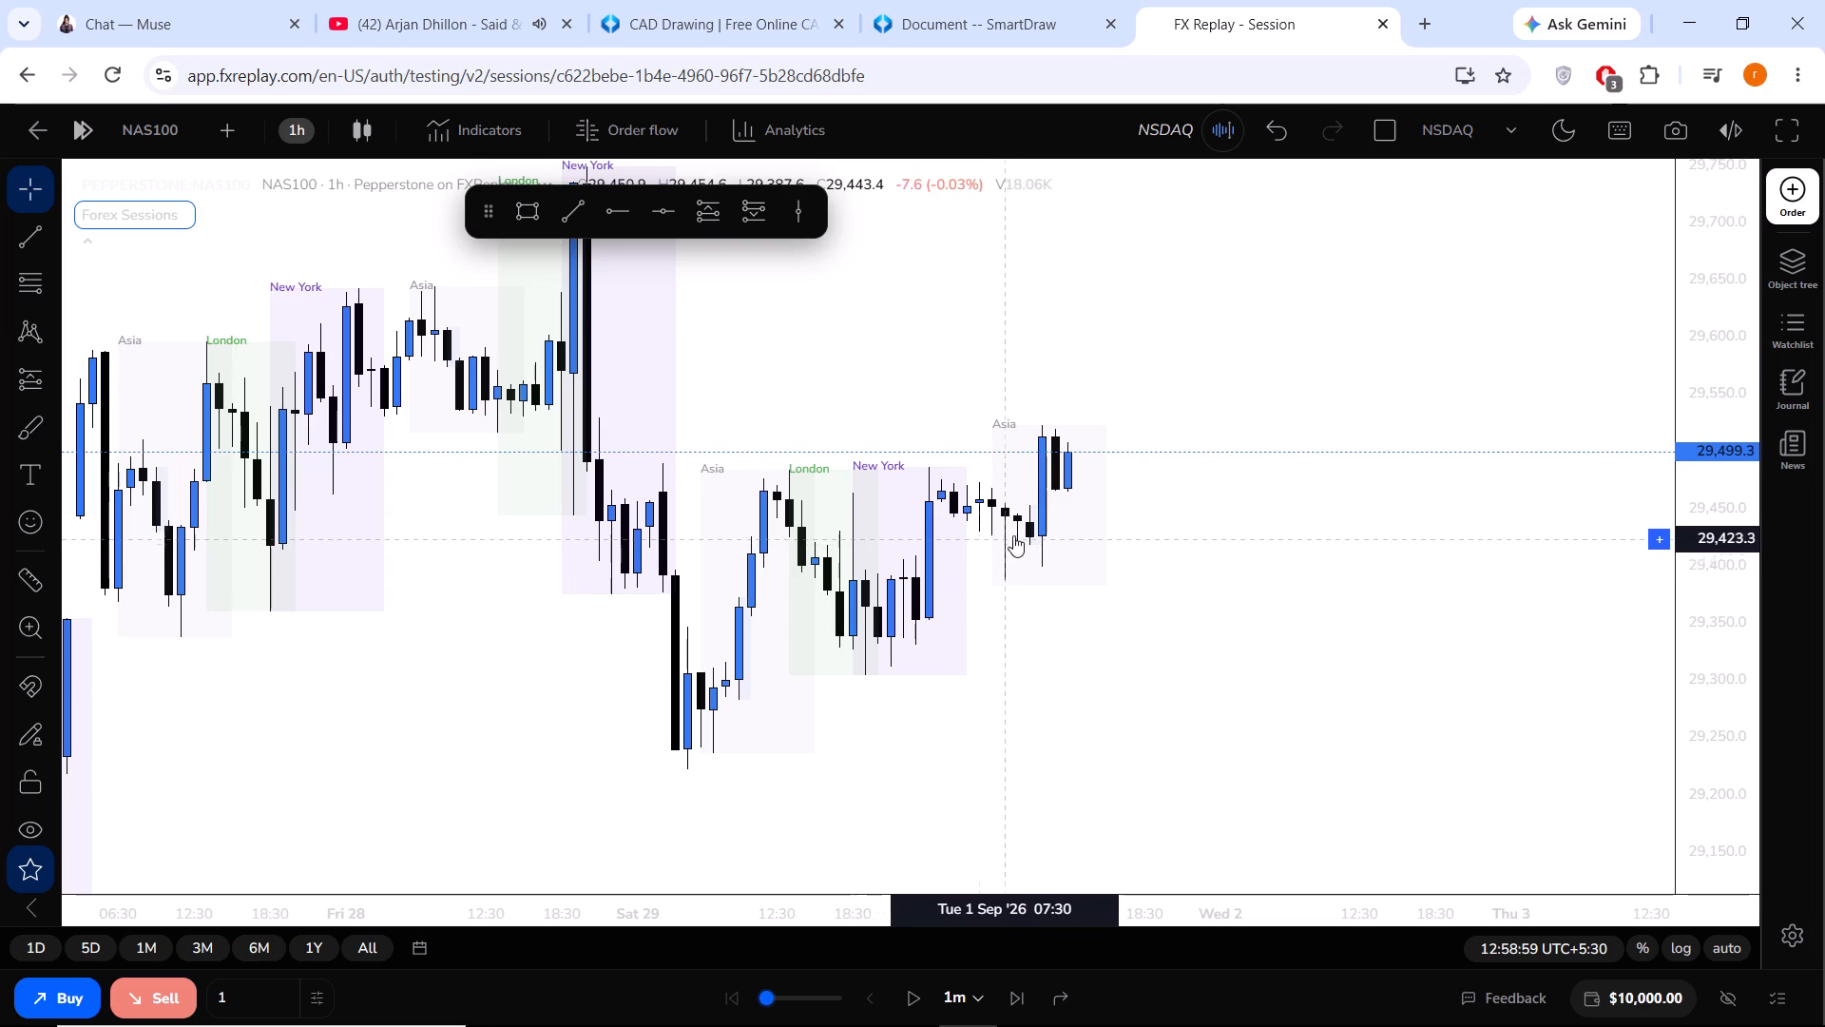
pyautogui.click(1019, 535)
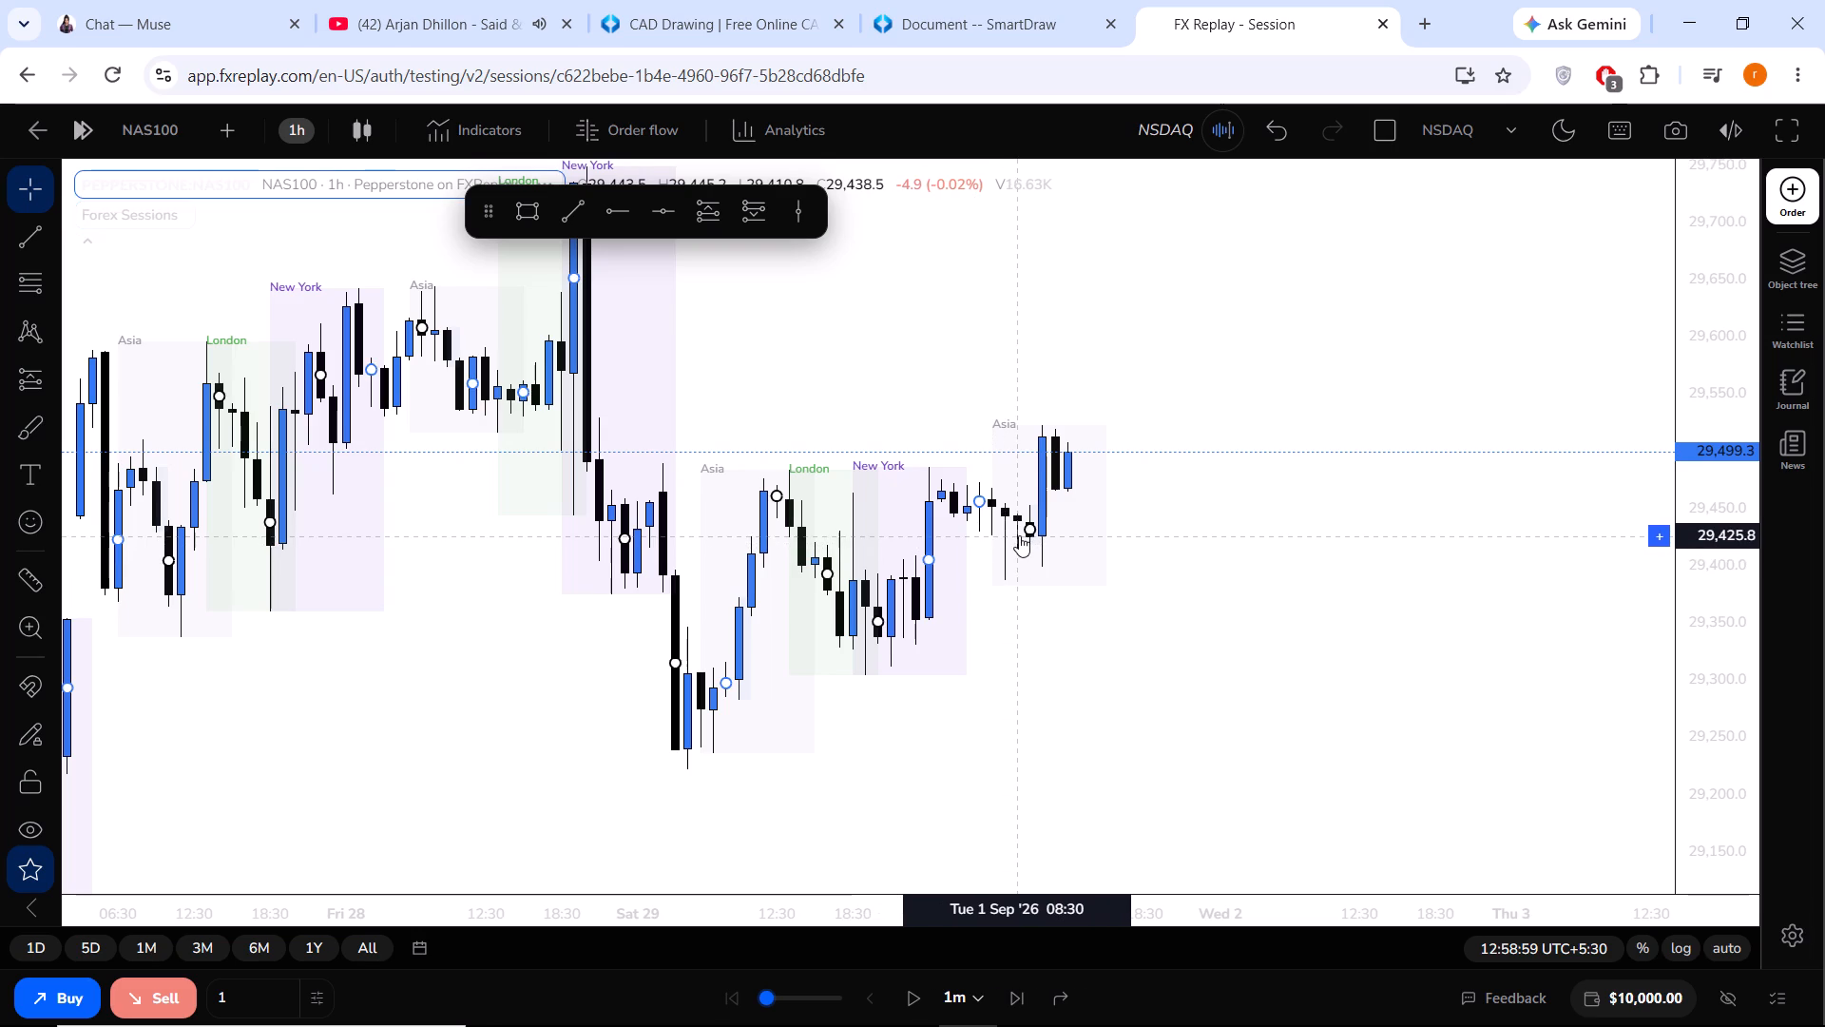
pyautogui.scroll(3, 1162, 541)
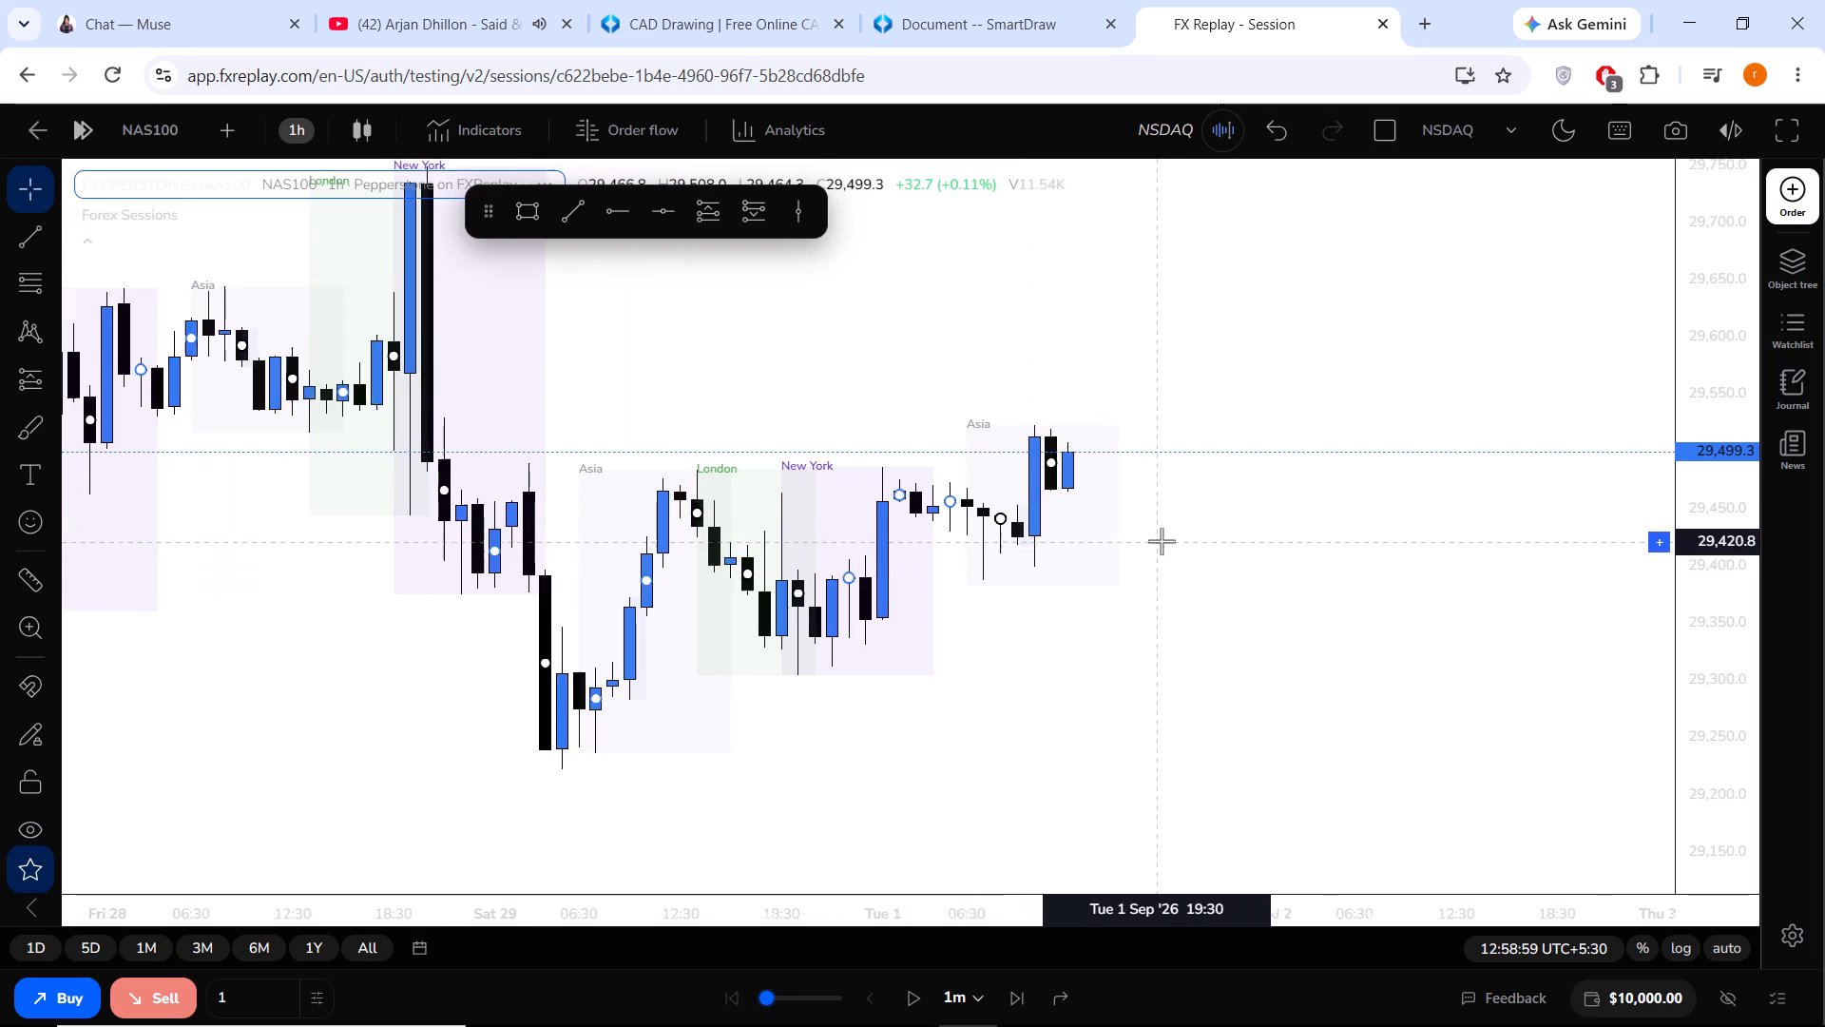
# Examine the Asia, London and New York session boxes around the most recent candles on the 1-hour chart.
pyautogui.scroll(6, 1160, 537)
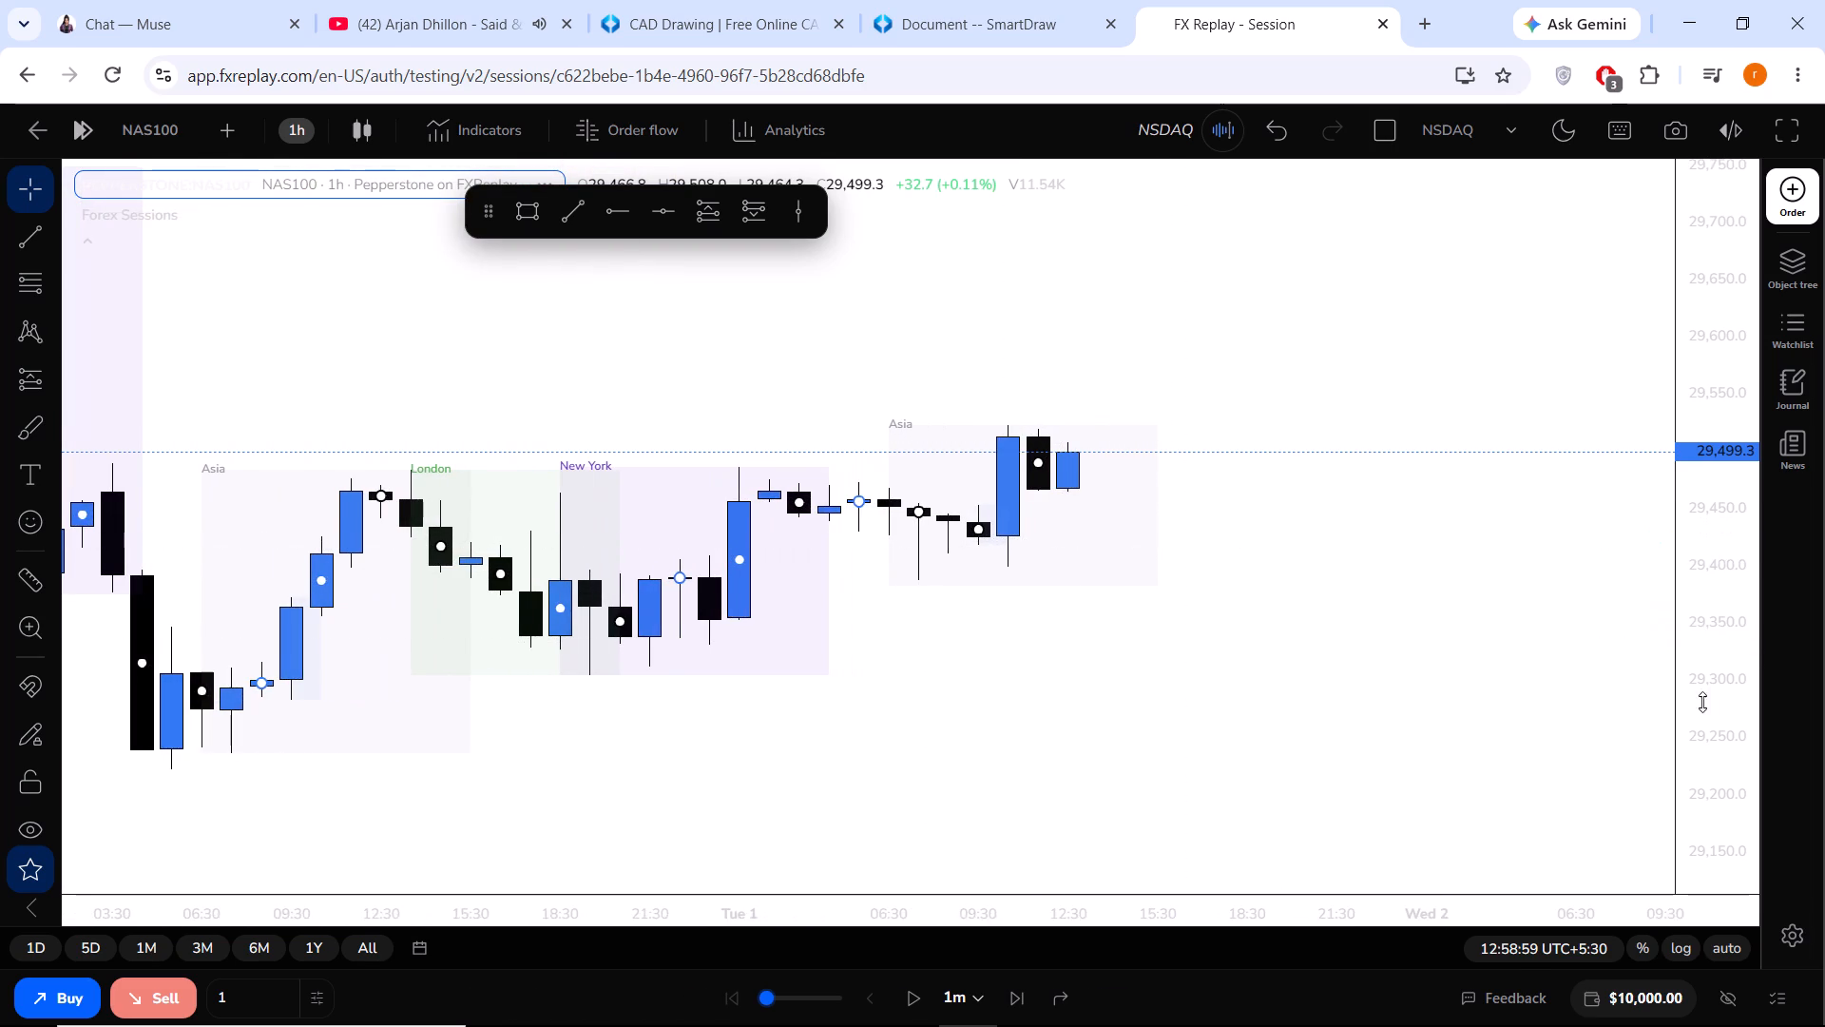
pyautogui.moveTo(1702, 702); pyautogui.dragTo(1771, 303)
pyautogui.scroll(-7, 1291, 534)
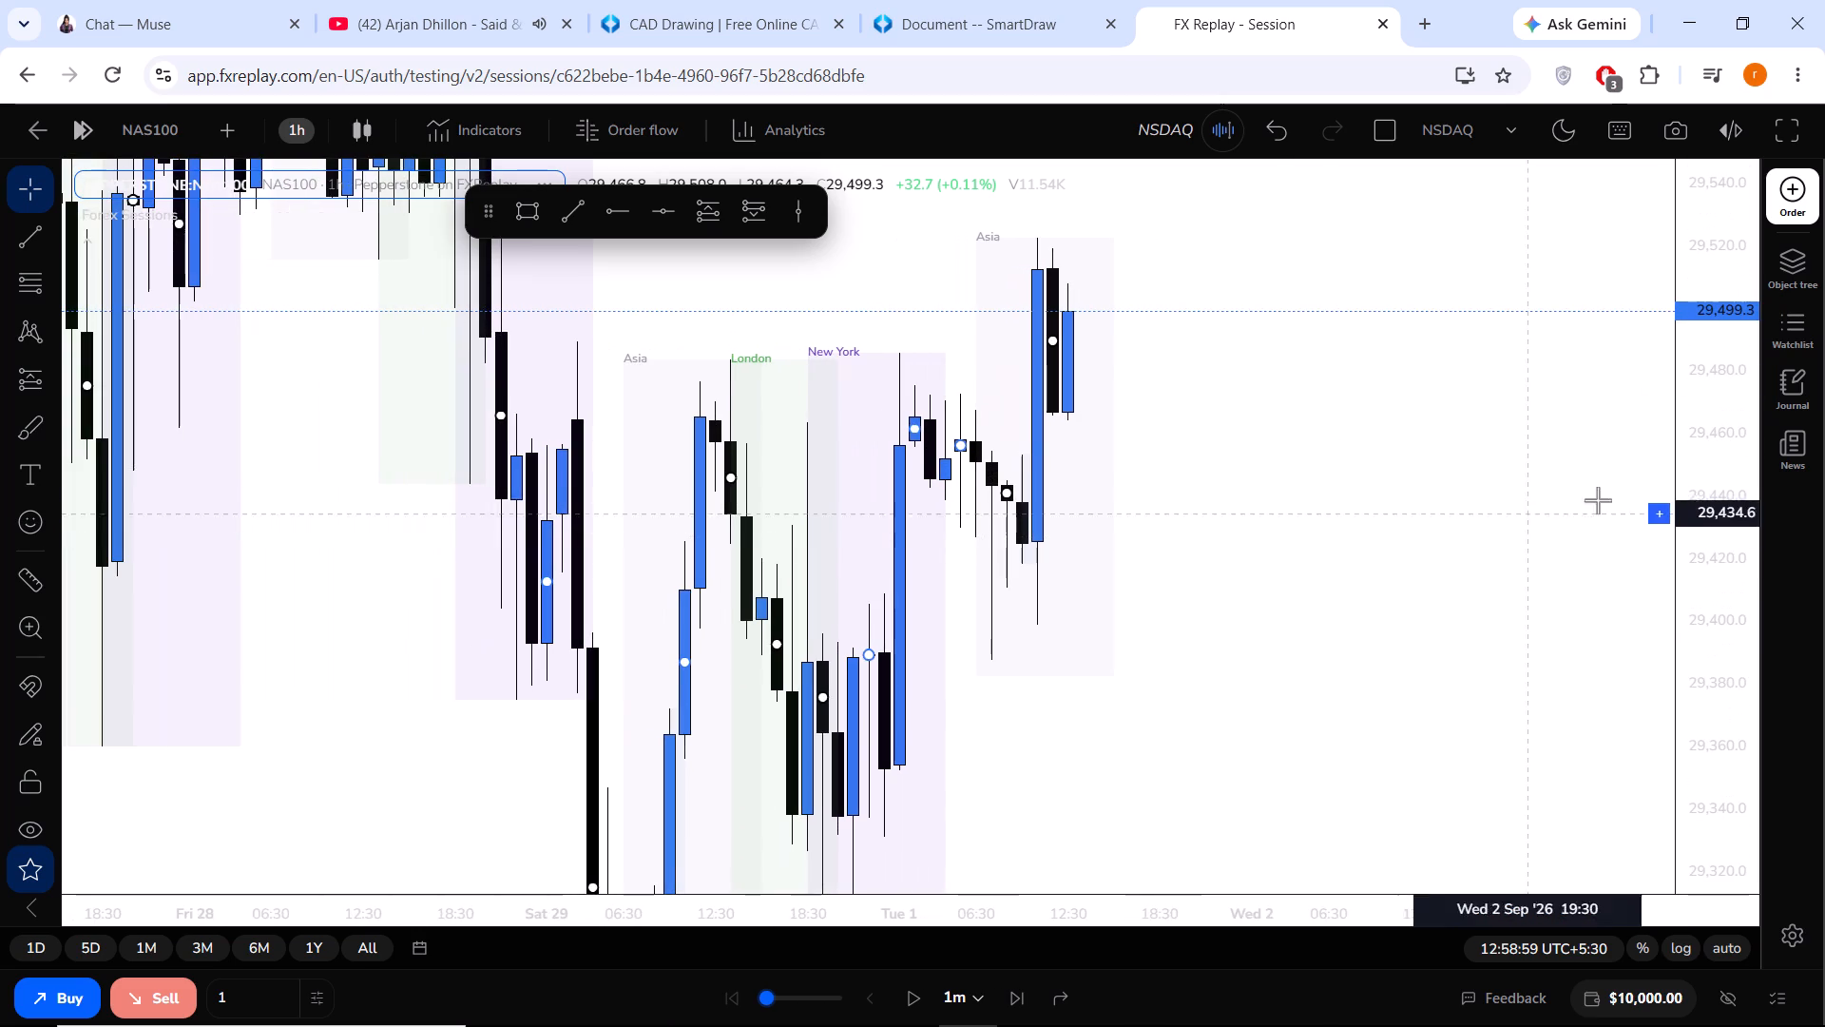
pyautogui.moveTo(1743, 413); pyautogui.dragTo(1687, 679)
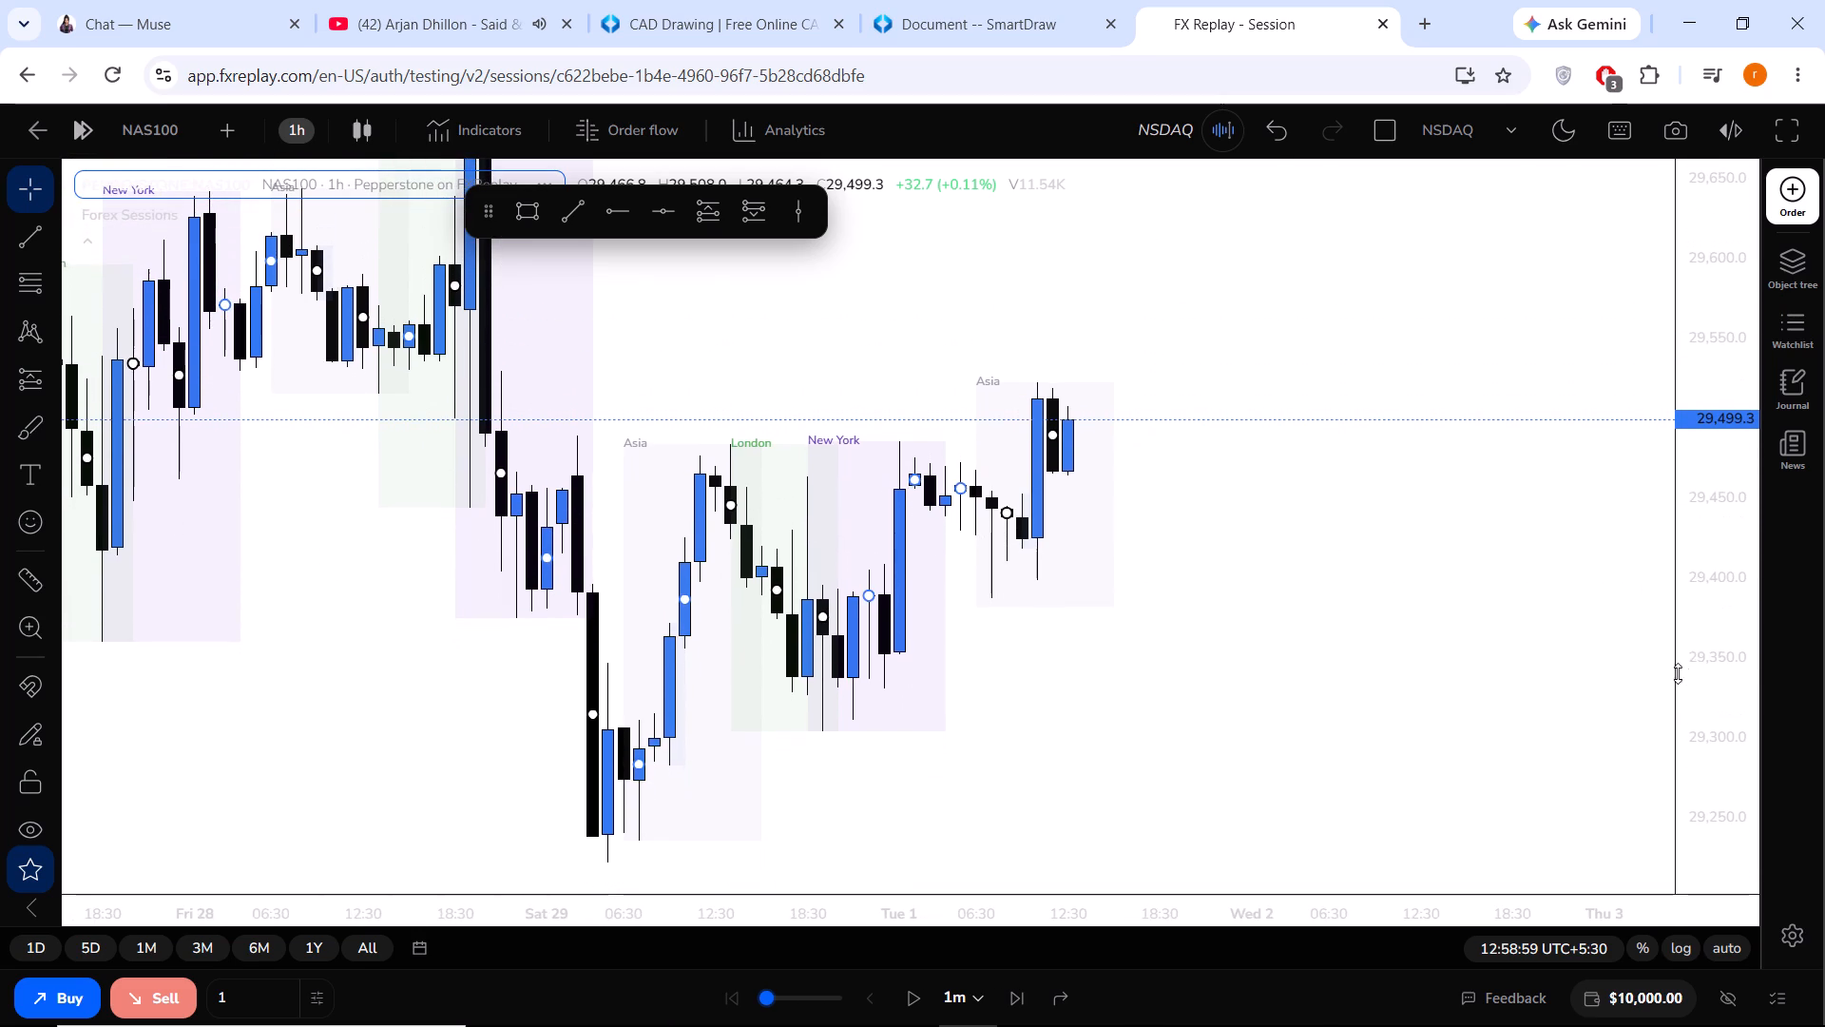
pyautogui.moveTo(1221, 592); pyautogui.dragTo(1319, 548)
pyautogui.scroll(2, 1316, 549)
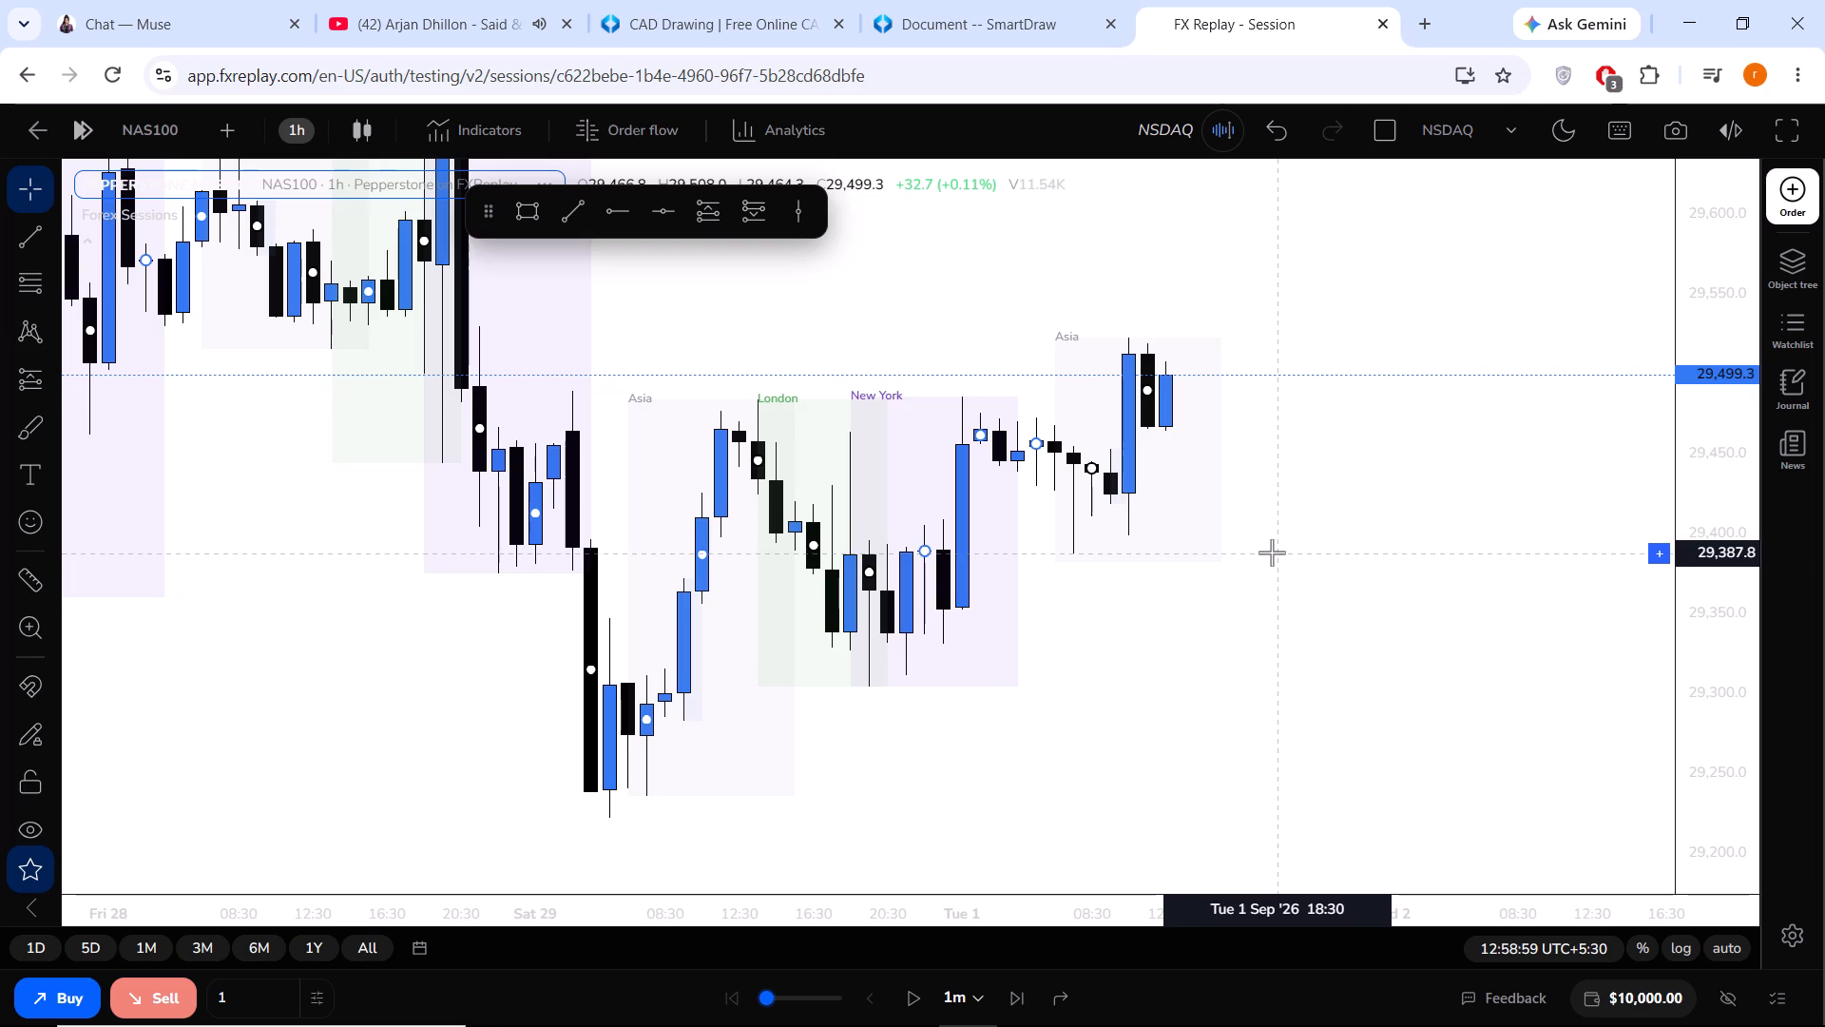
# Switch the NAS100 chart to the 1-day interval.
pyautogui.click(298, 125)
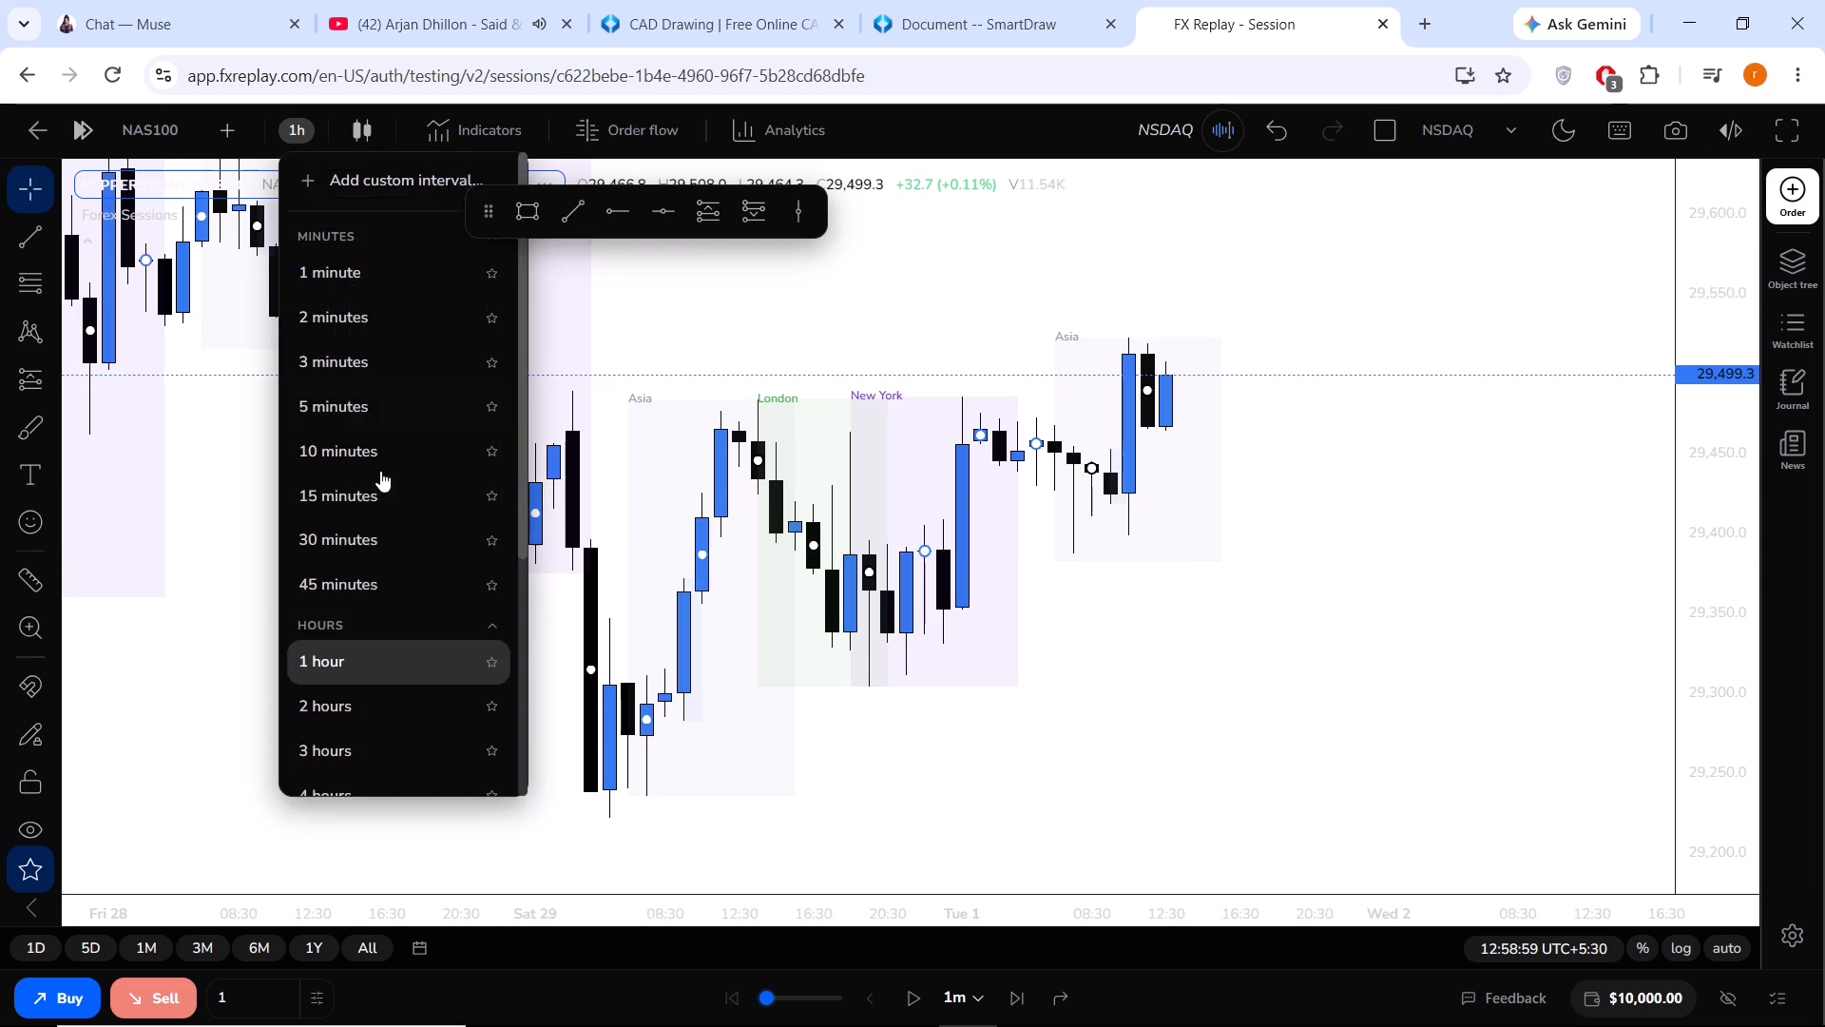
pyautogui.scroll(-6, 396, 521)
pyautogui.click(333, 550)
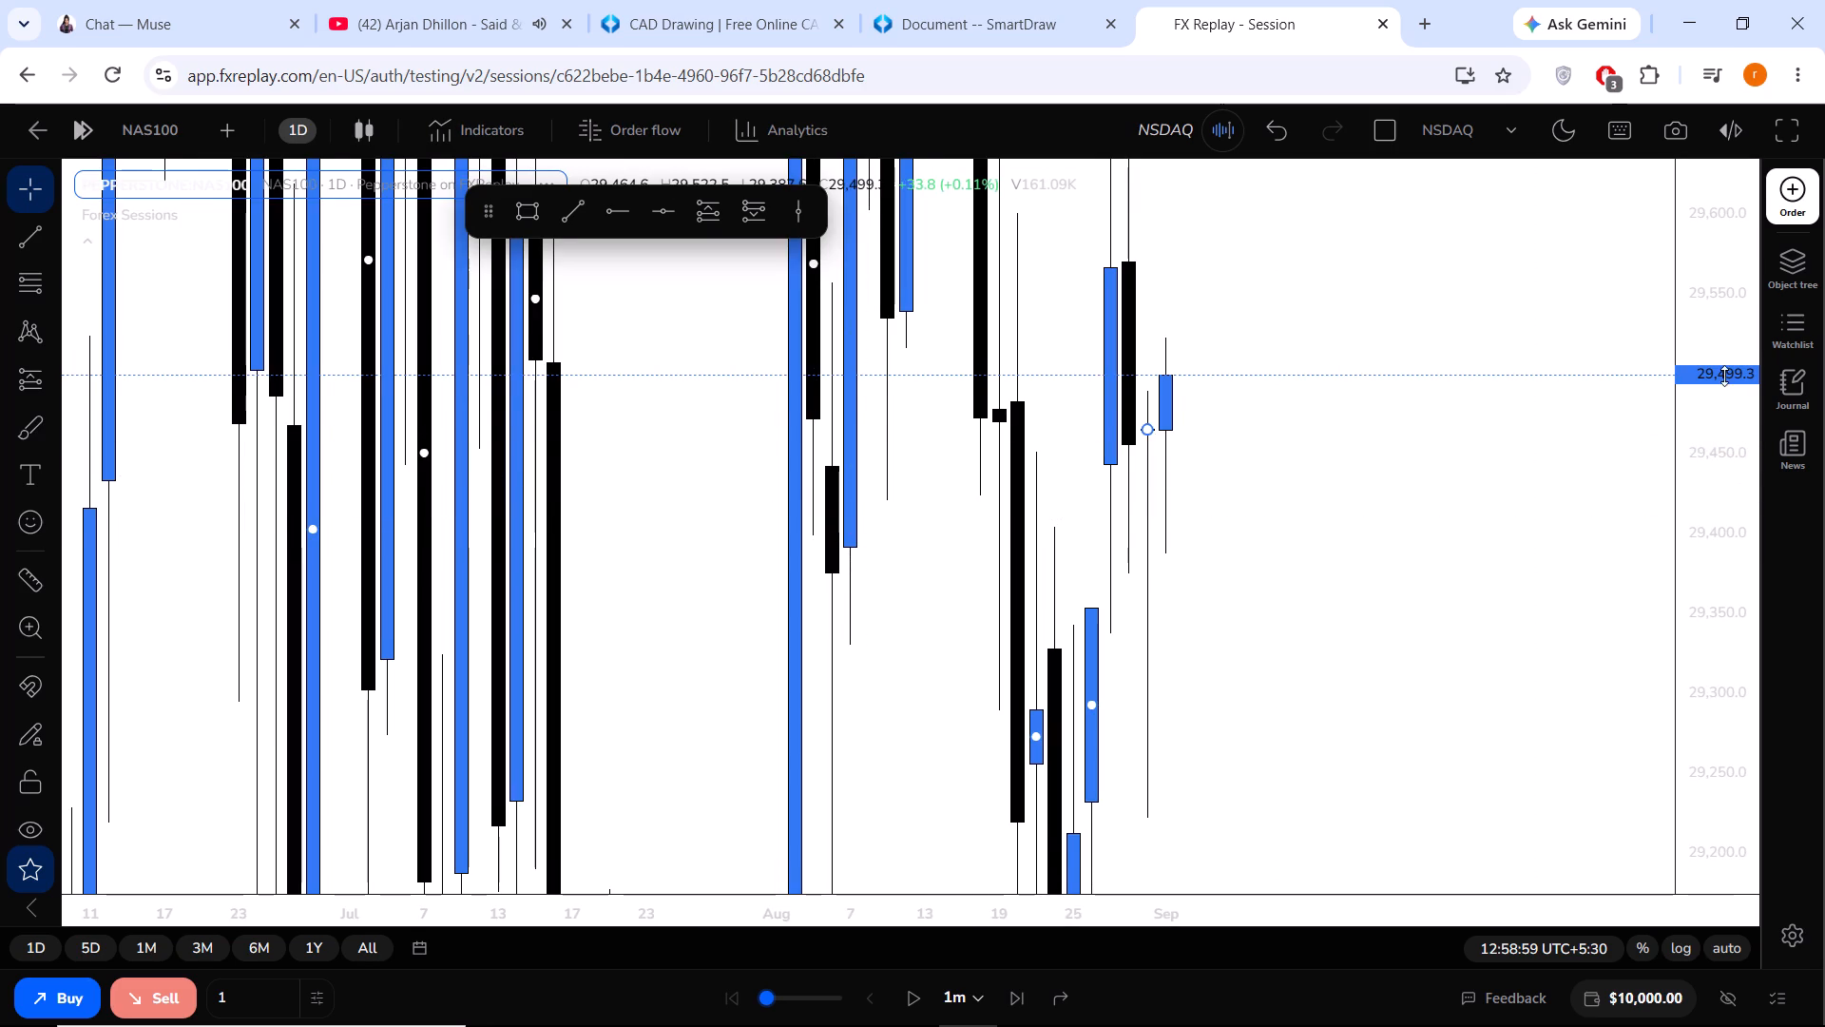
# Hide the Forex Sessions indicator on the daily chart.
pyautogui.moveTo(1731, 364); pyautogui.dragTo(1681, 630)
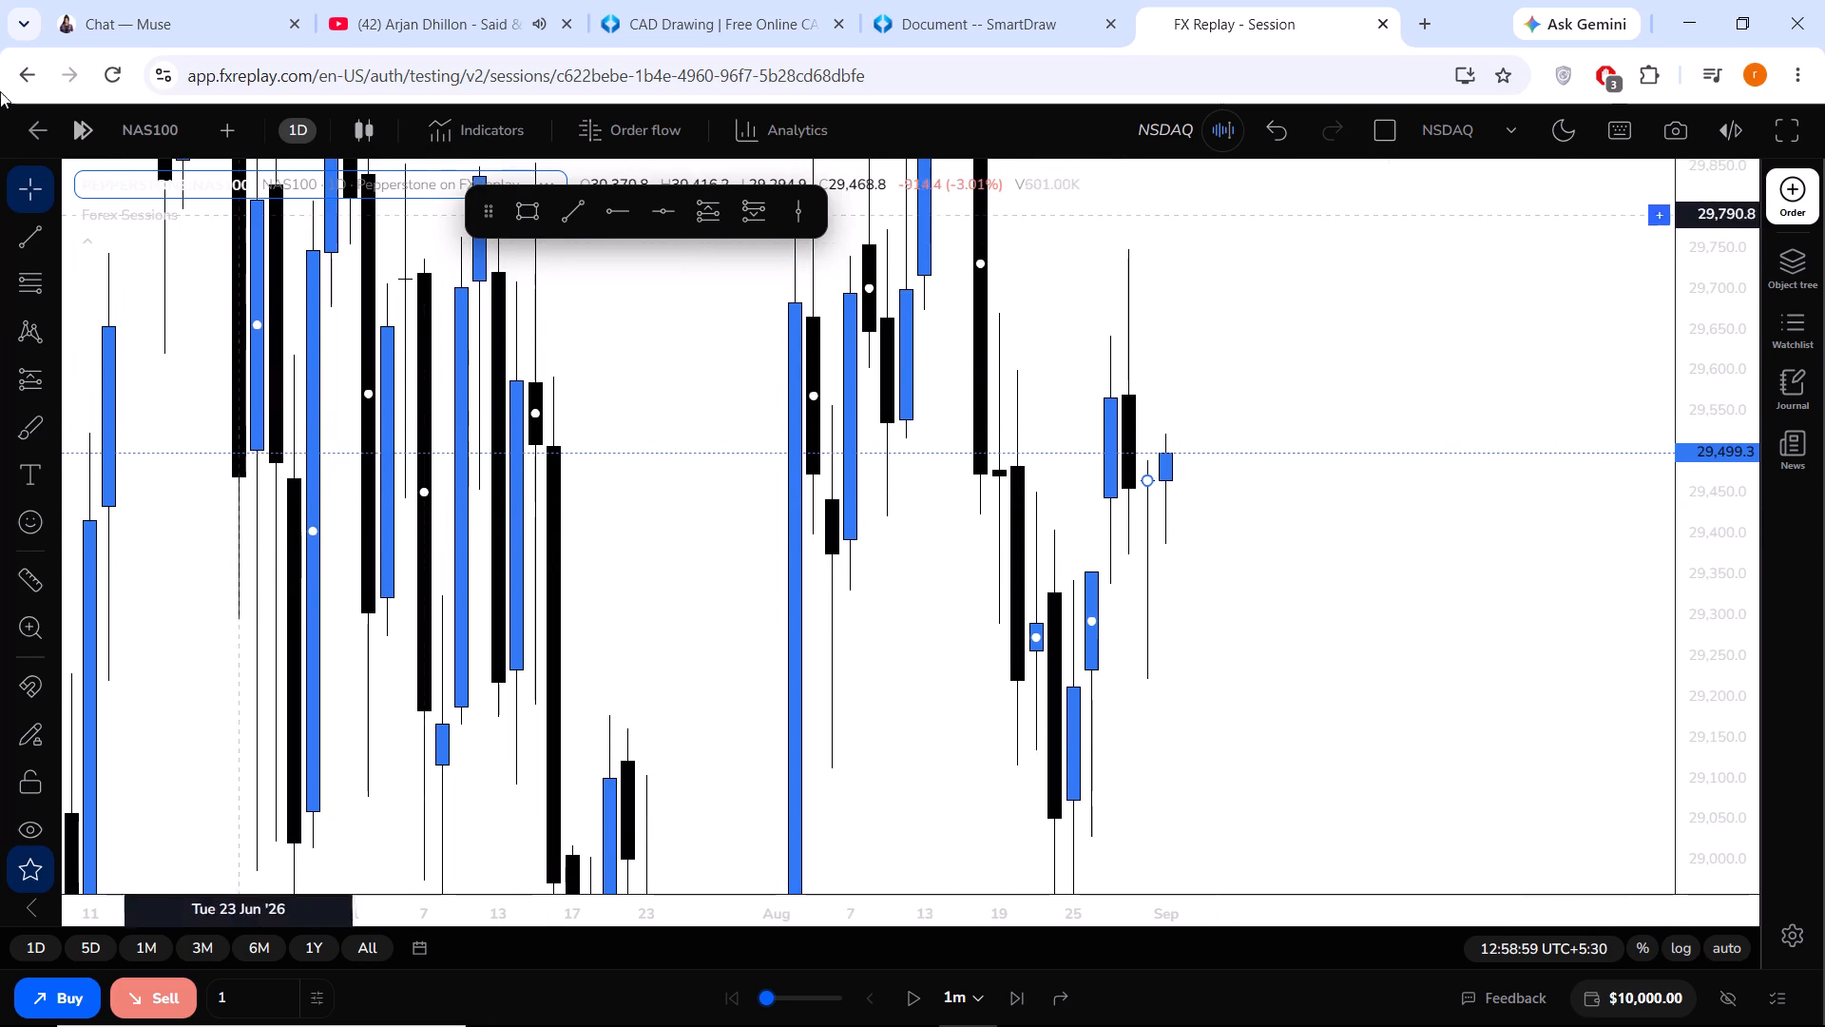
pyautogui.click(143, 210)
pyautogui.click(193, 215)
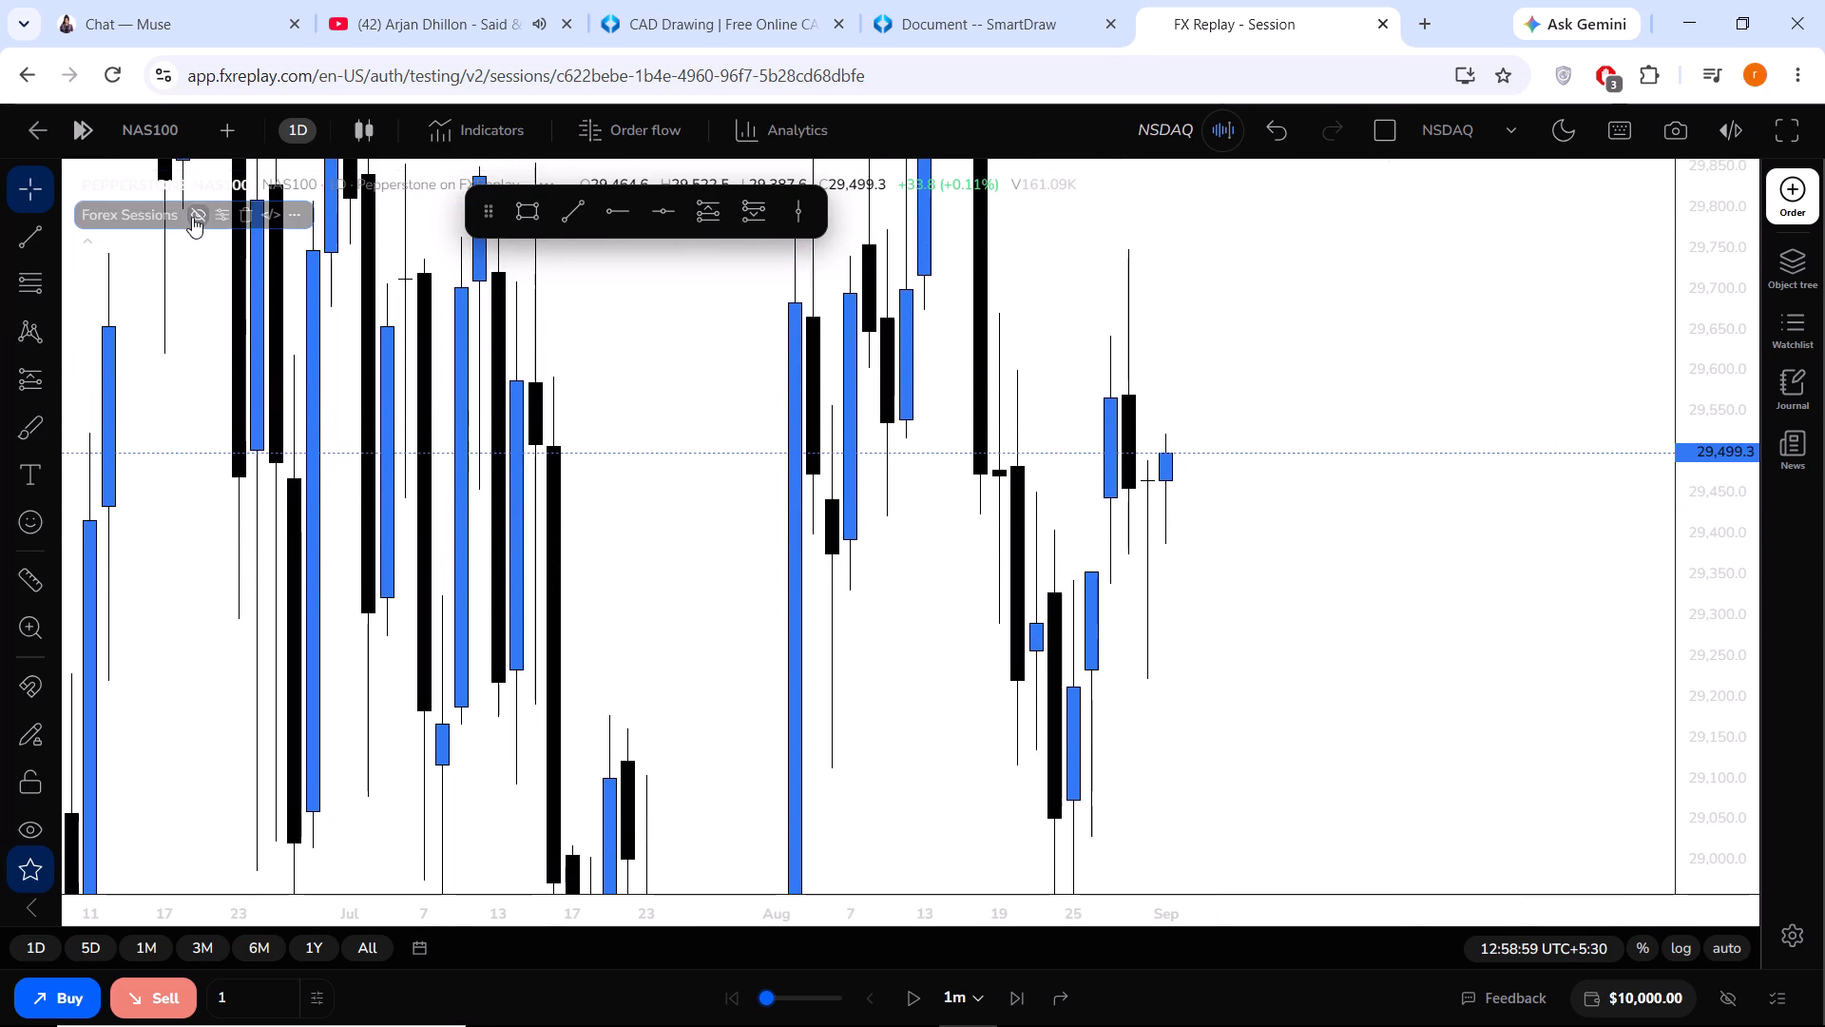
# Draw a rectangle over the mid-August price gap from about 29,682 to 29,898, spanning 14 Aug to 13 Sep '26.
pyautogui.moveTo(1739, 401); pyautogui.dragTo(1690, 662)
pyautogui.scroll(-1, 1234, 460)
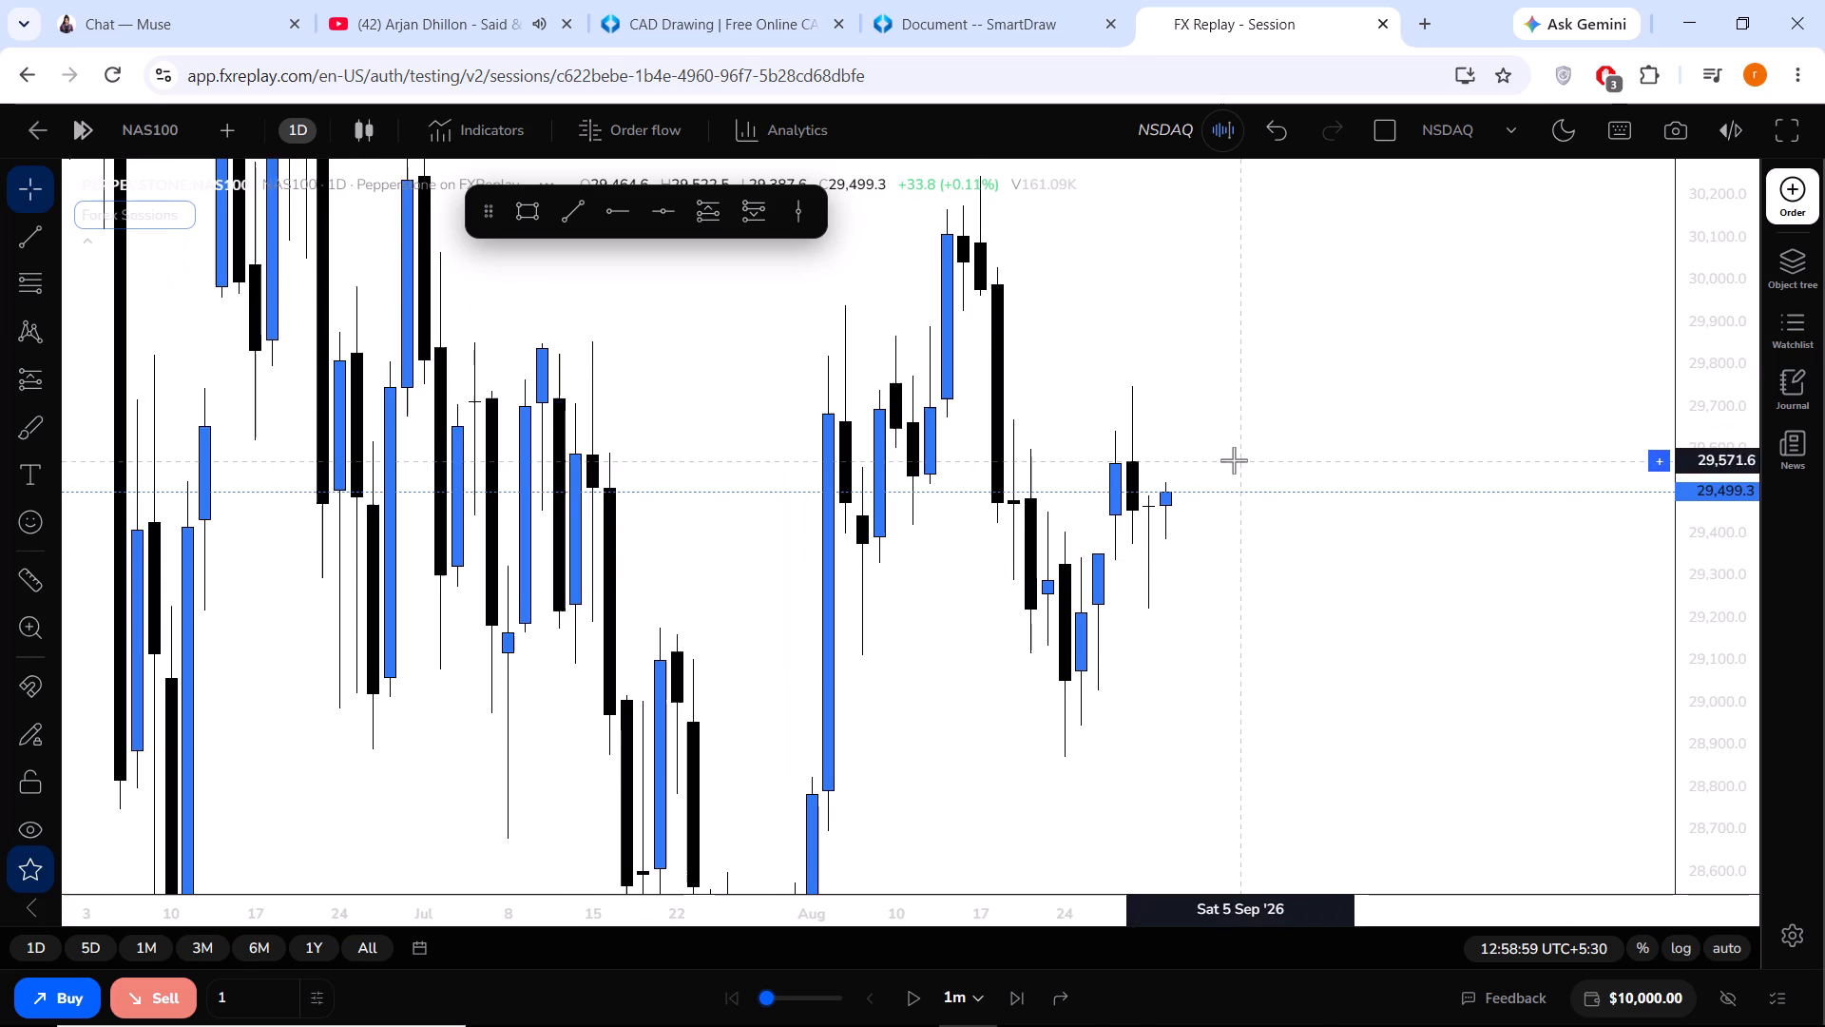
pyautogui.click(525, 213)
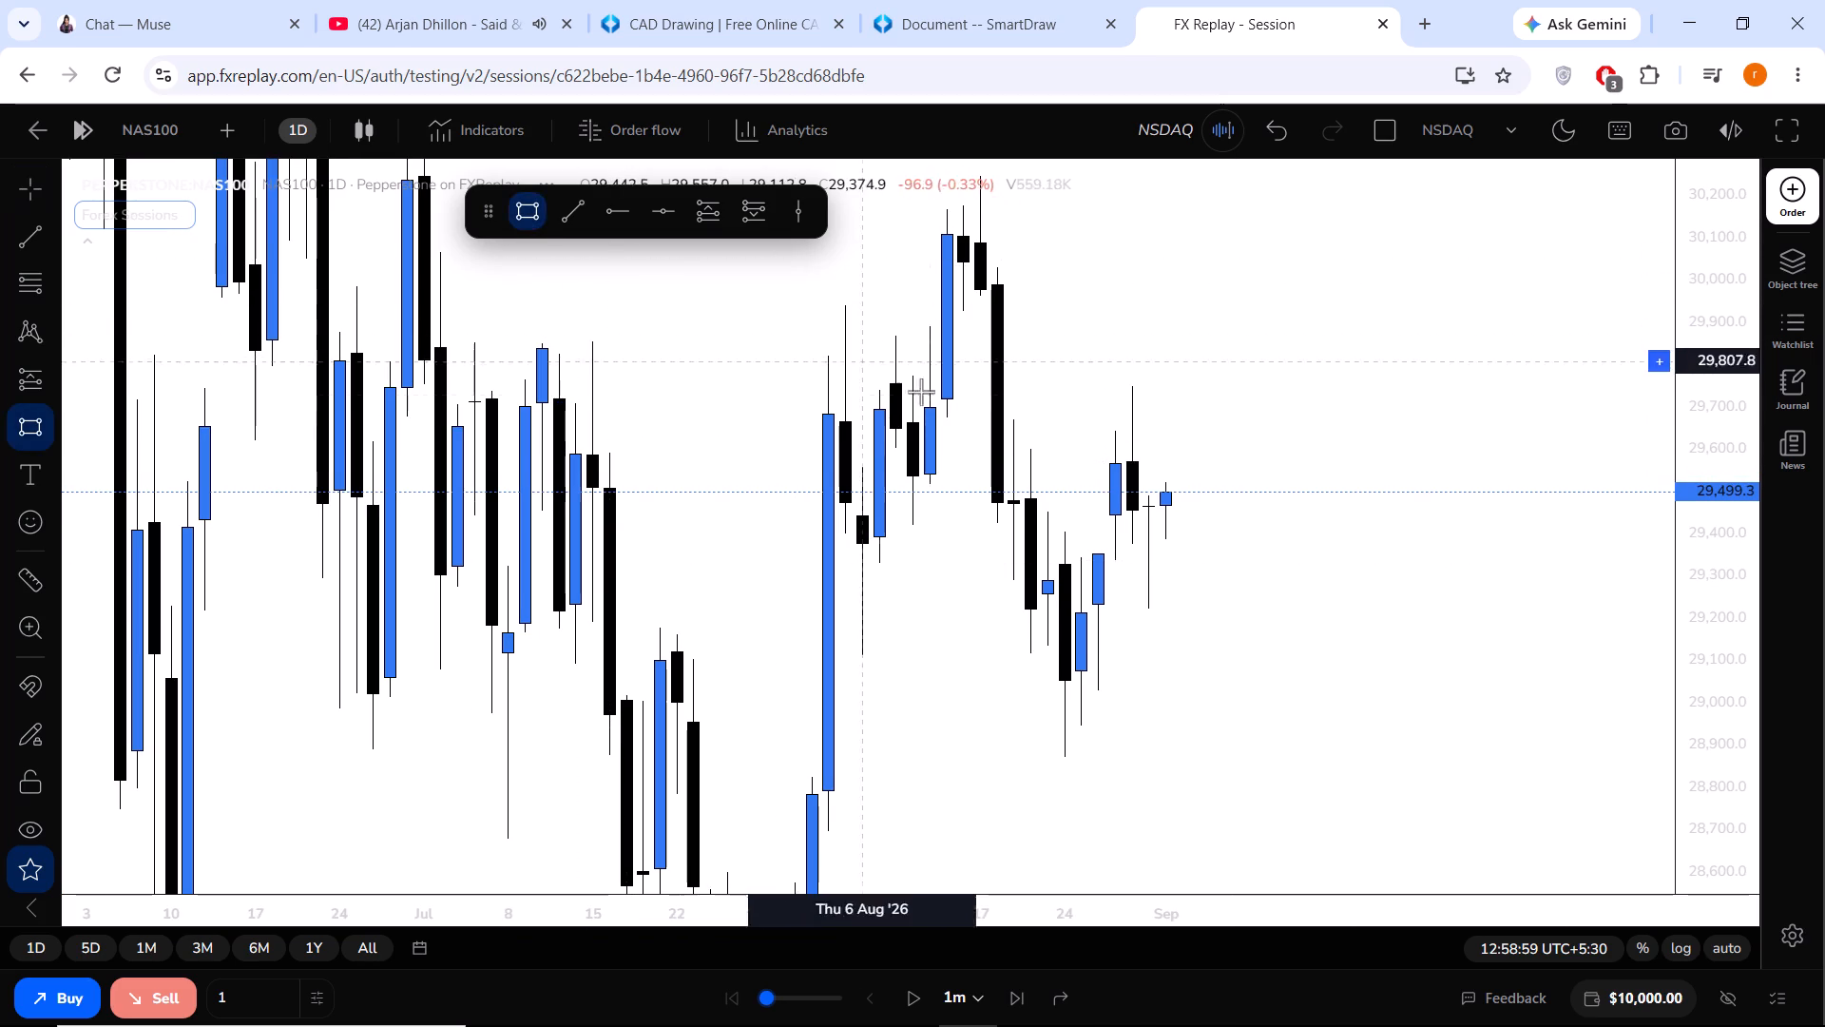
pyautogui.click(966, 414)
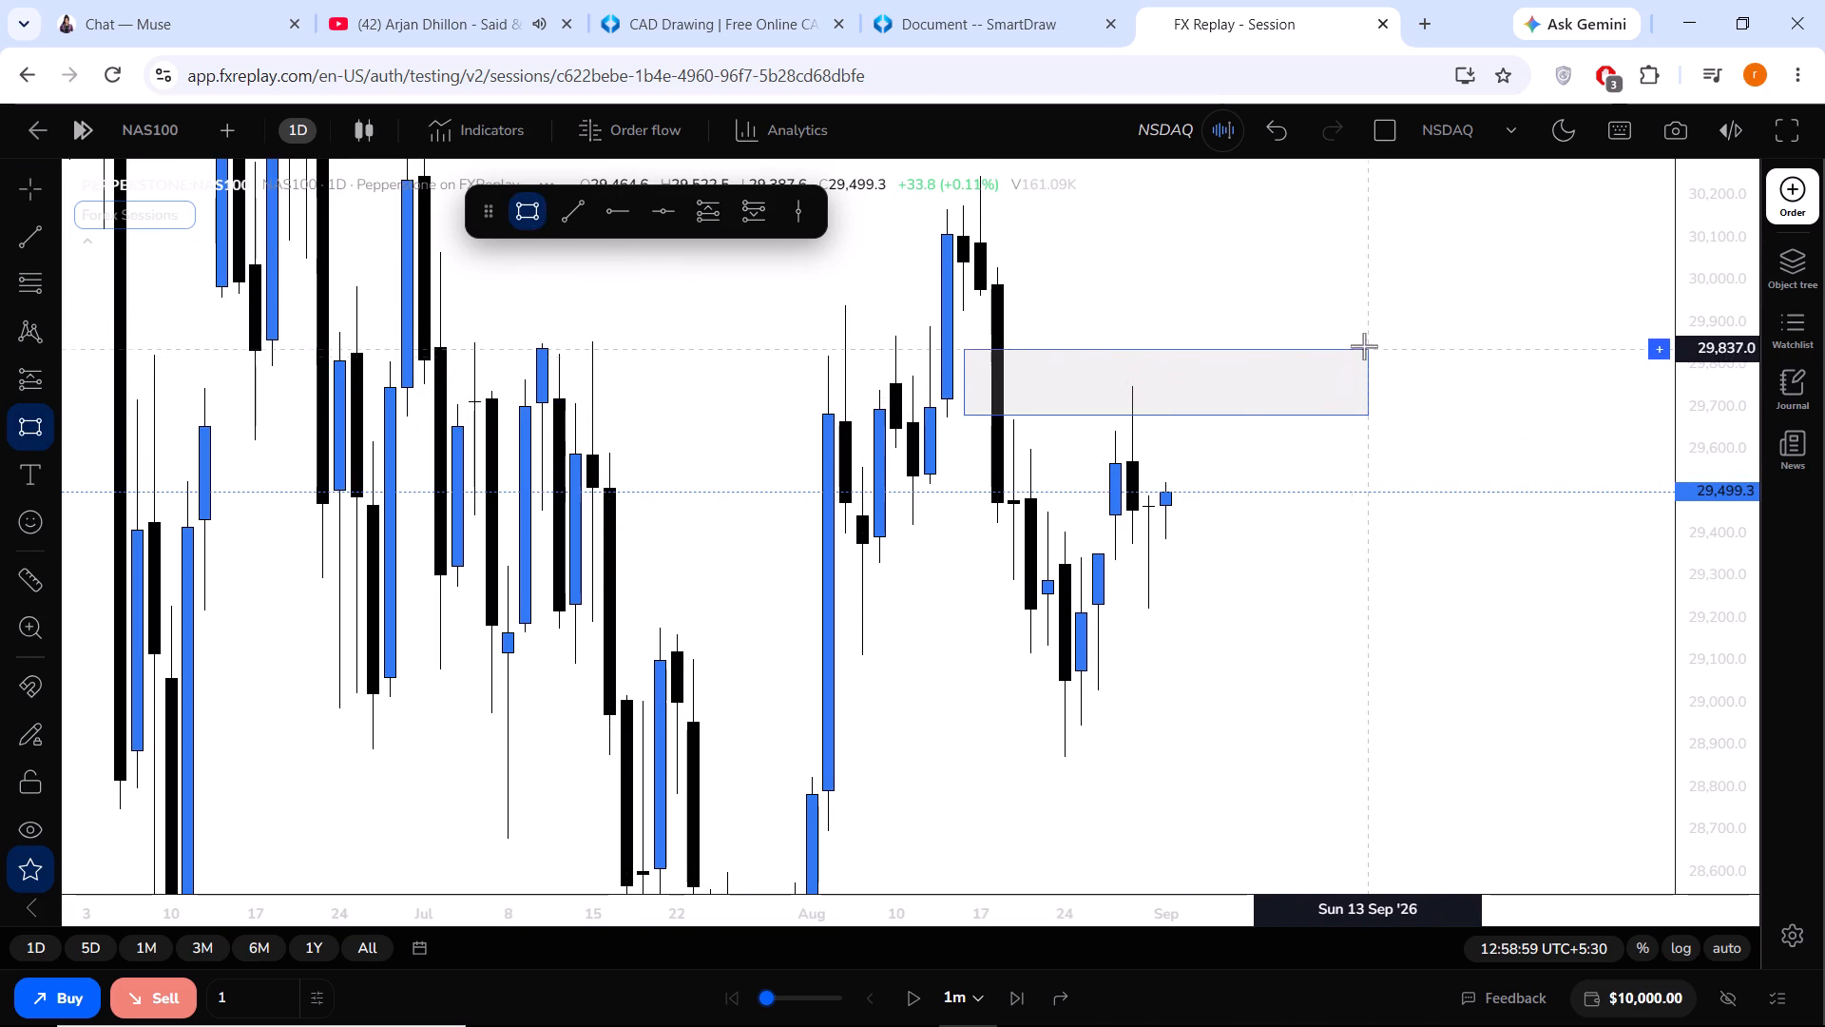
pyautogui.click(1371, 322)
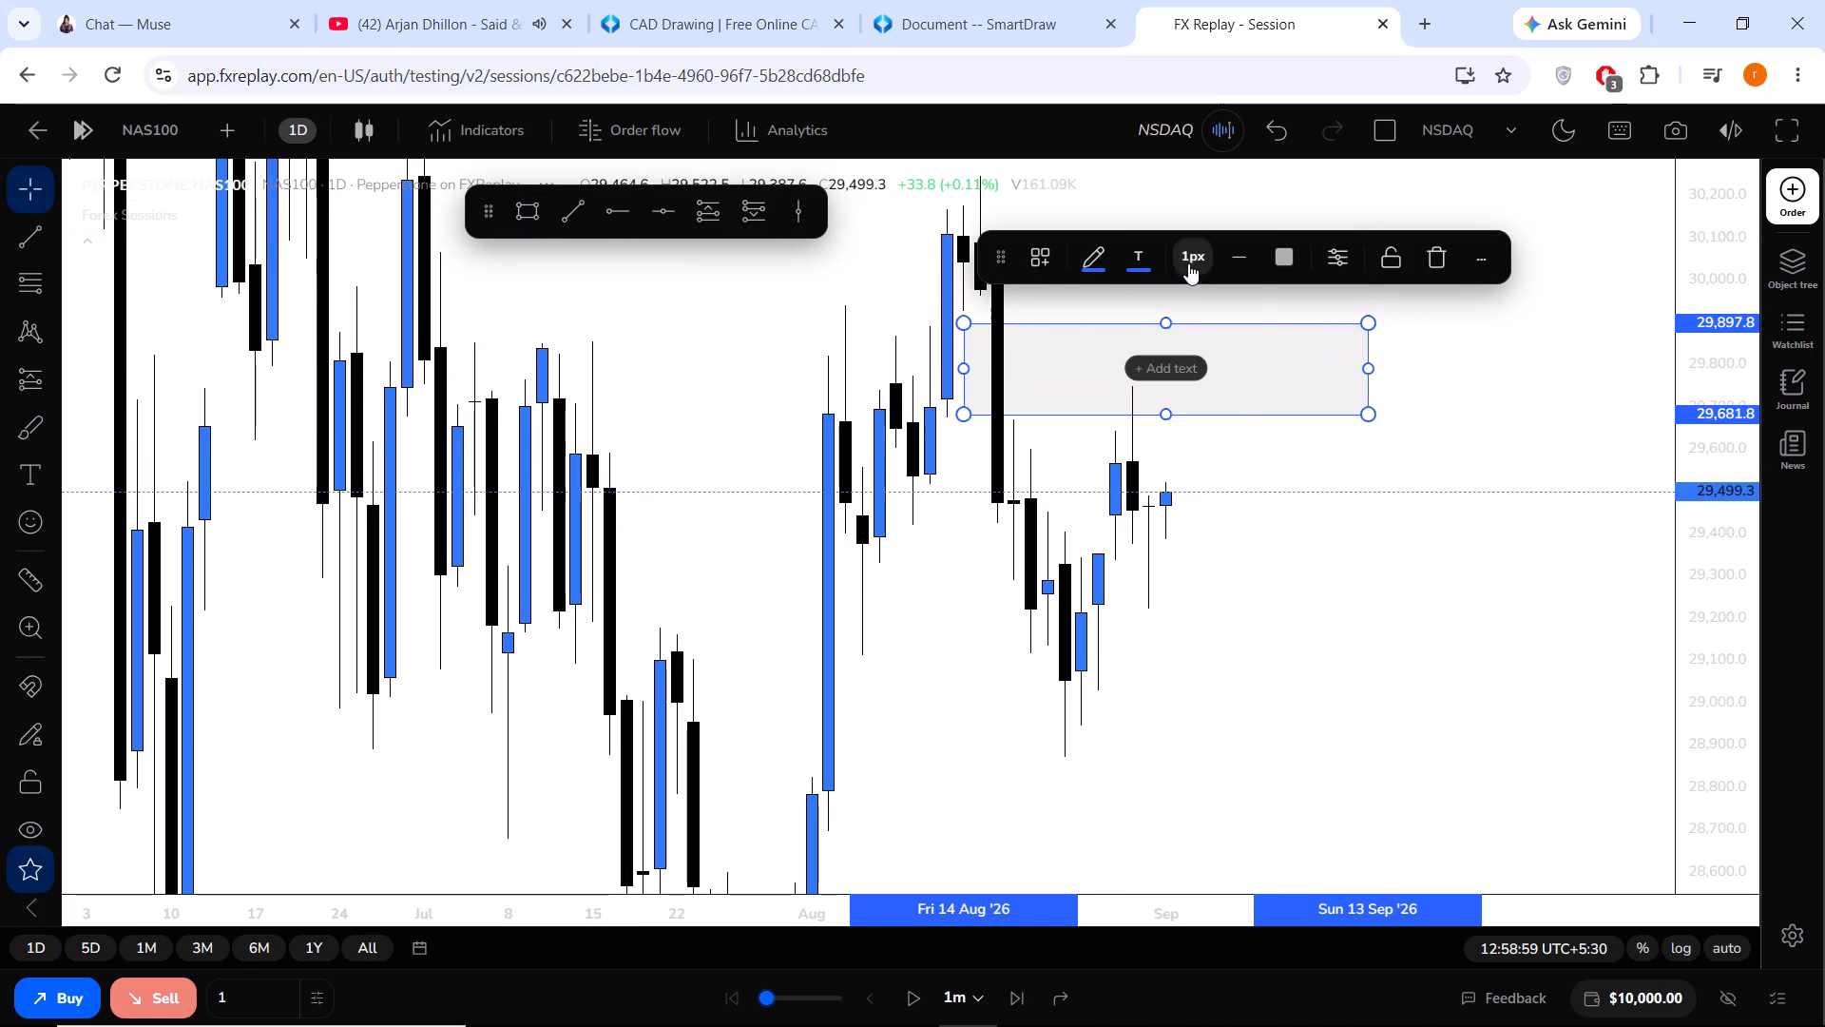
# Set the rectangle's text colour to black.
pyautogui.click(1149, 263)
pyautogui.click(1272, 310)
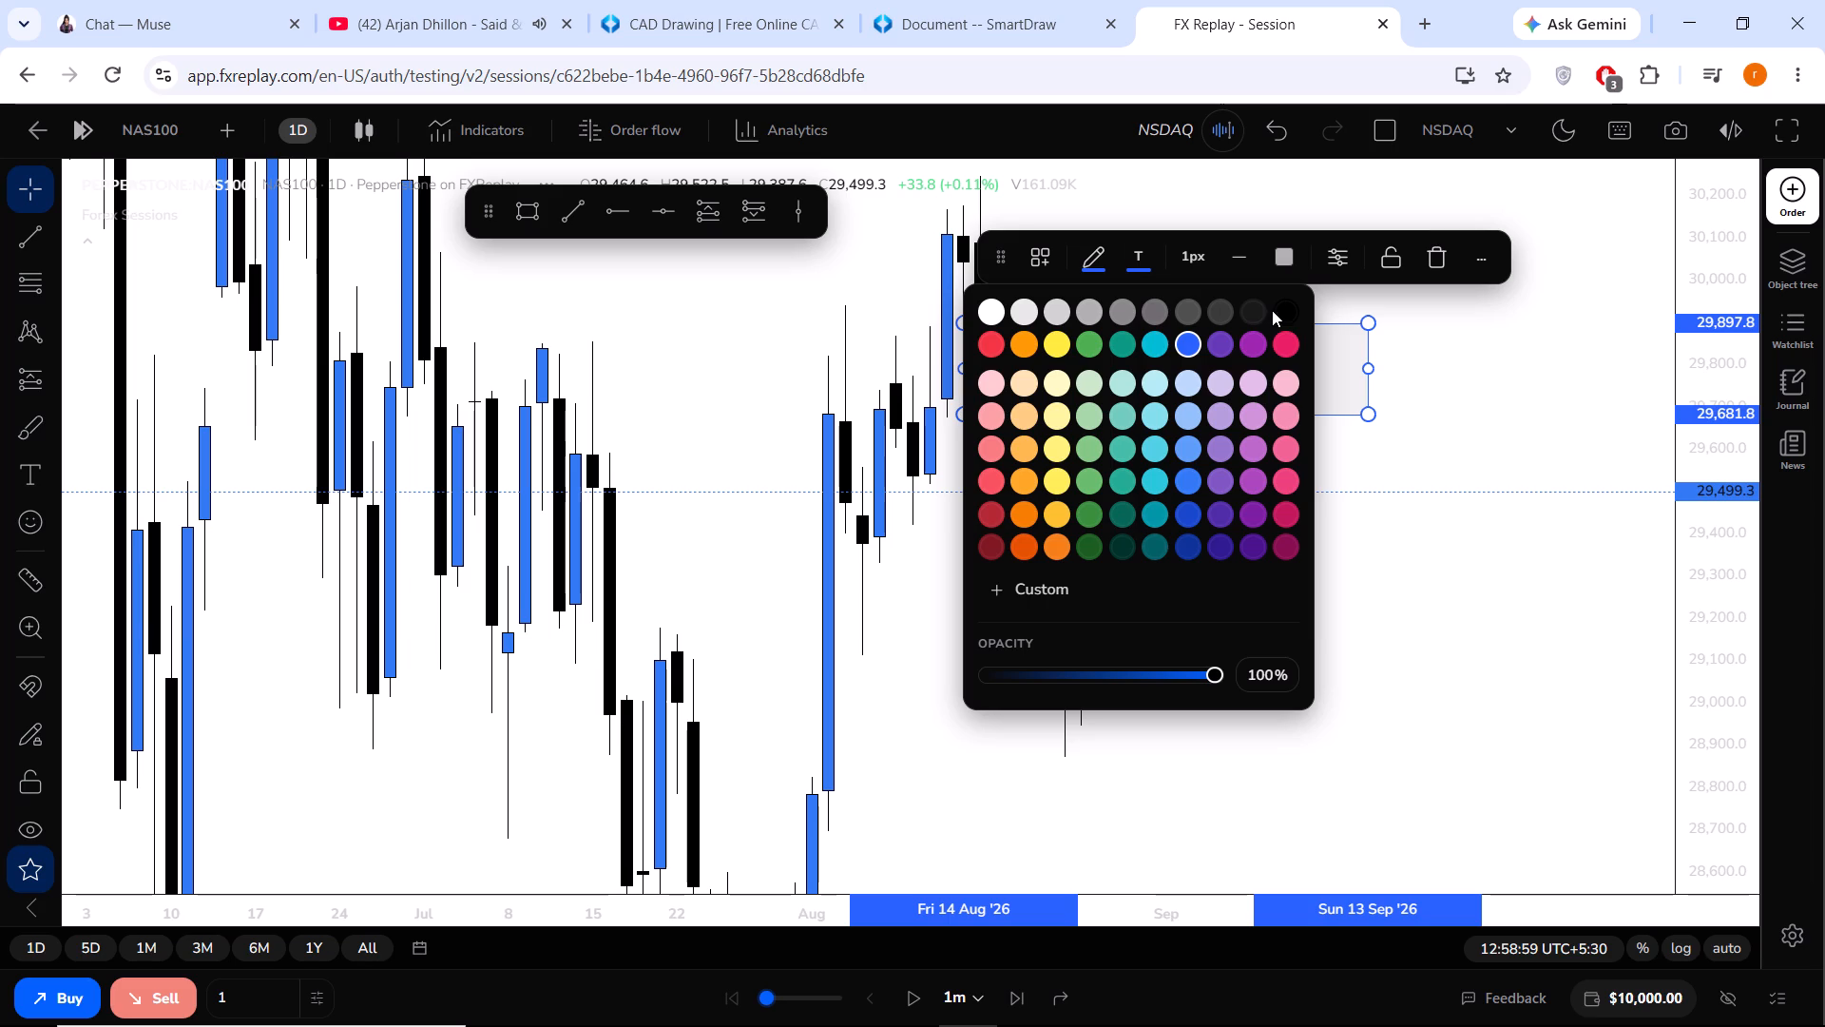
pyautogui.click(1277, 315)
# Label the rectangle "1 DAY FVG".
pyautogui.click(1185, 361)
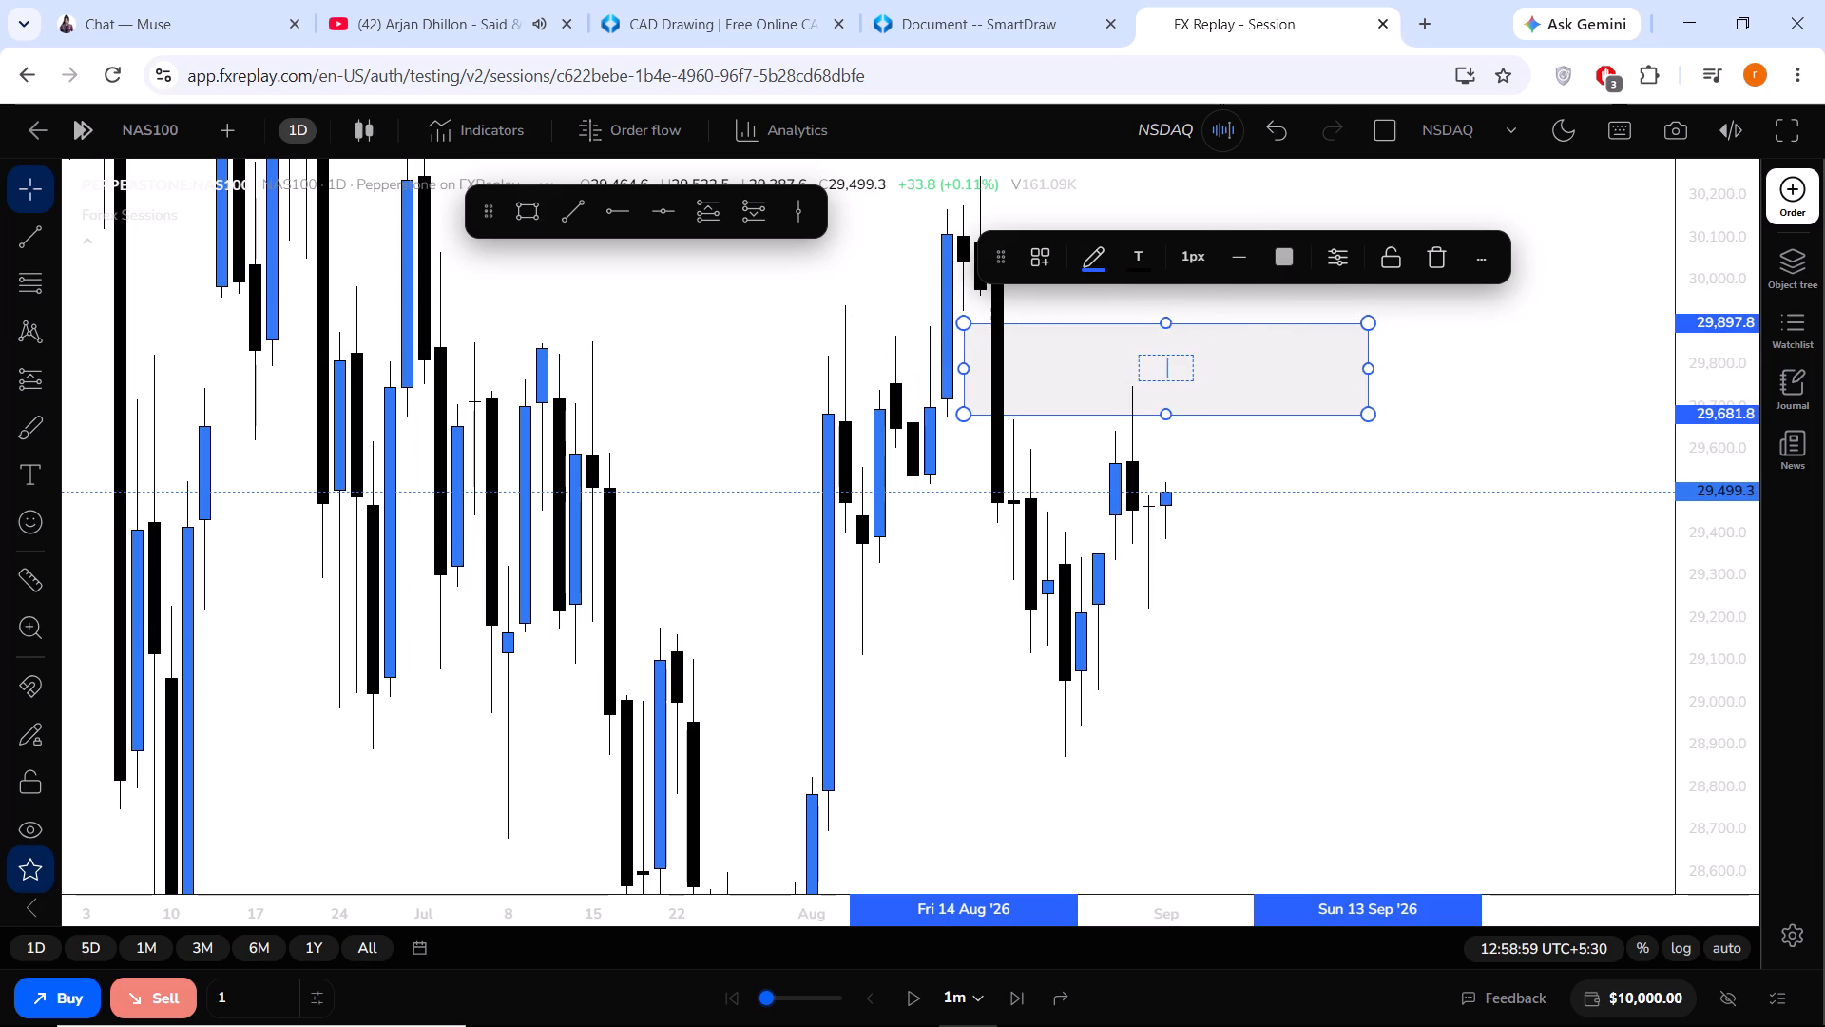
pyautogui.press('1')
pyautogui.press('space')
pyautogui.write('DAY')
pyautogui.press('space')
pyautogui.write('FVG')
pyautogui.press('space')
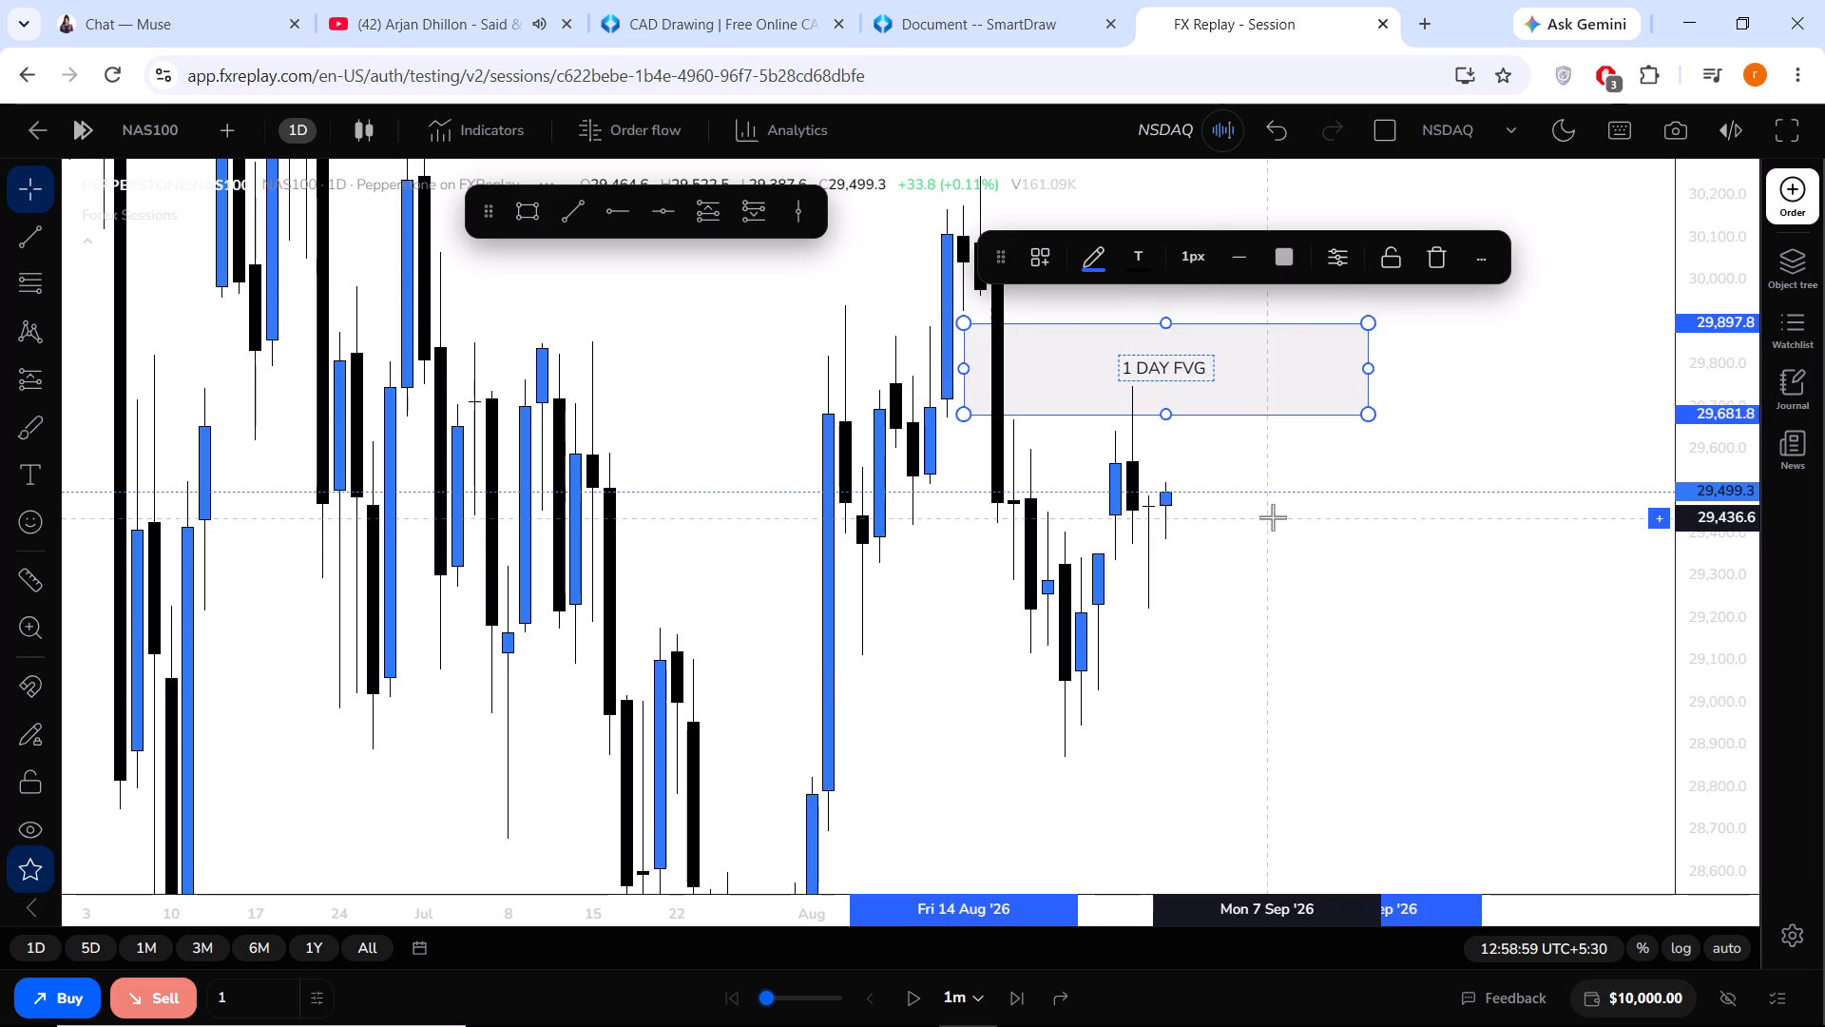
pyautogui.click(1273, 517)
# Examine the daily price history back to early 2026 around and below the labelled zone.
pyautogui.moveTo(1220, 624); pyautogui.dragTo(1362, 565)
pyautogui.moveTo(1728, 384); pyautogui.dragTo(1717, 459)
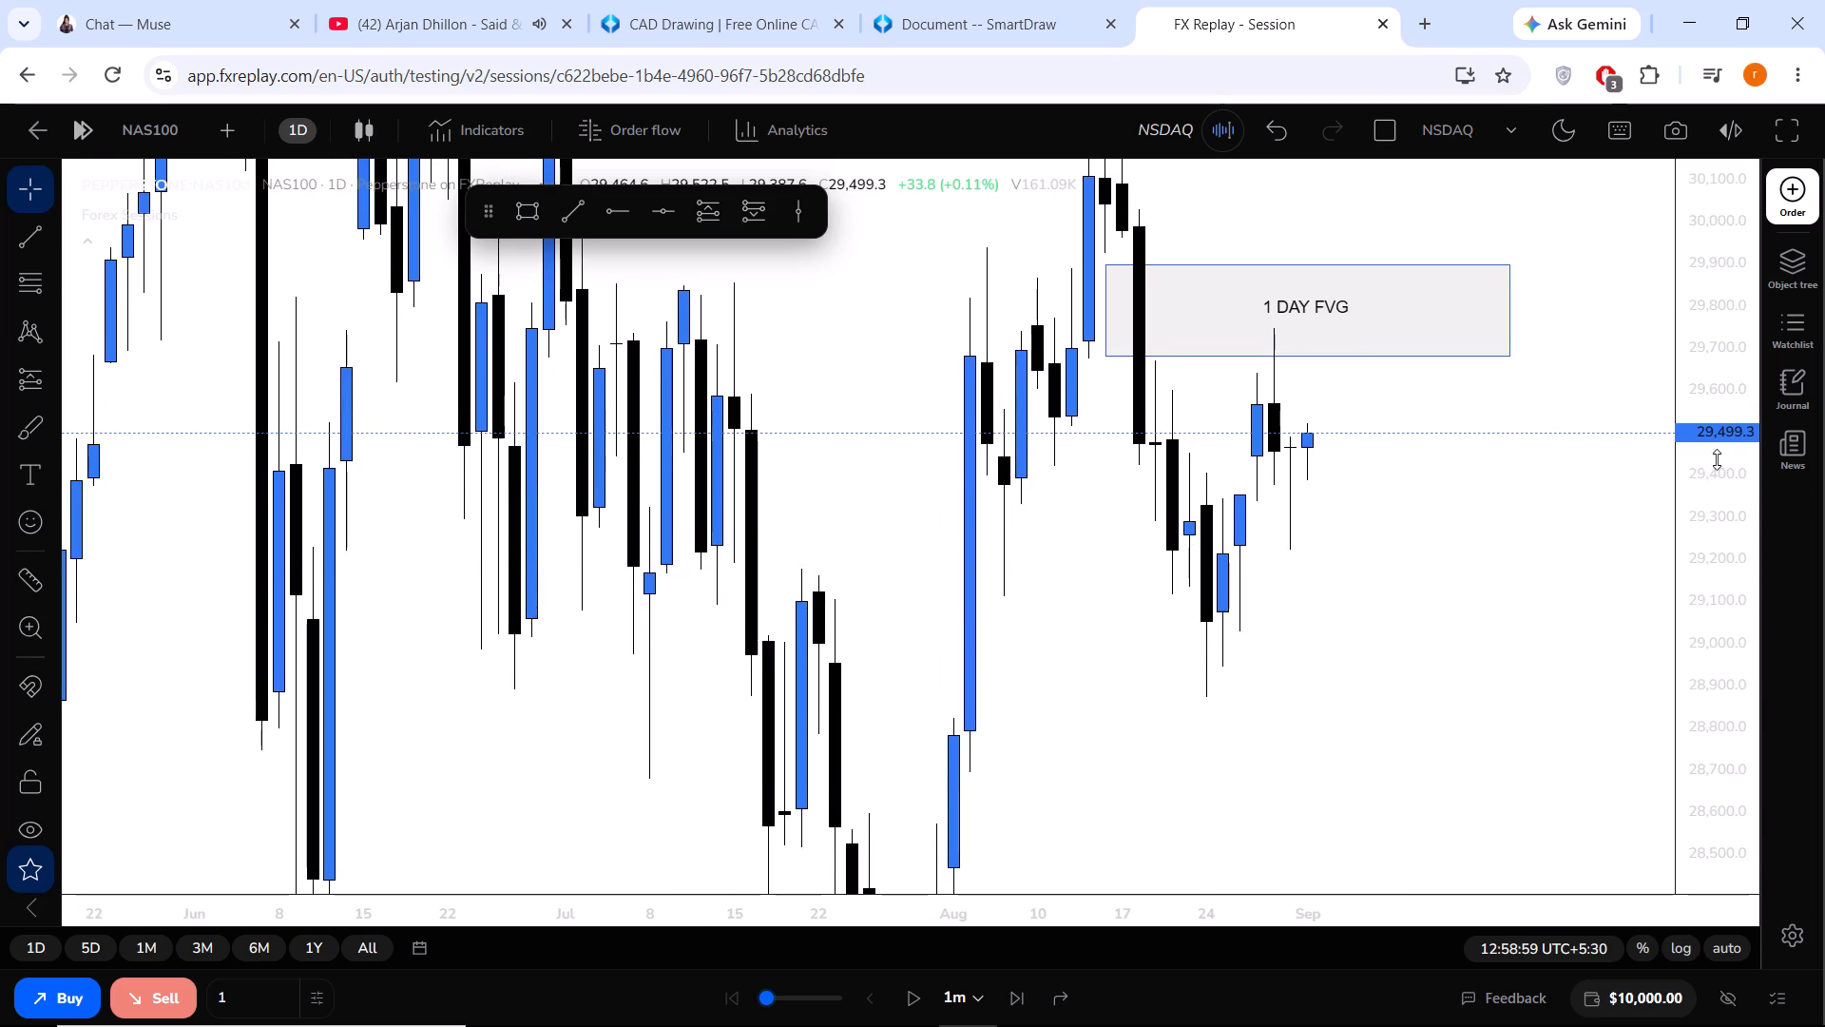
pyautogui.moveTo(1717, 459); pyautogui.dragTo(1661, 572)
pyautogui.scroll(-3, 1552, 525)
pyautogui.moveTo(1737, 383); pyautogui.dragTo(1737, 384)
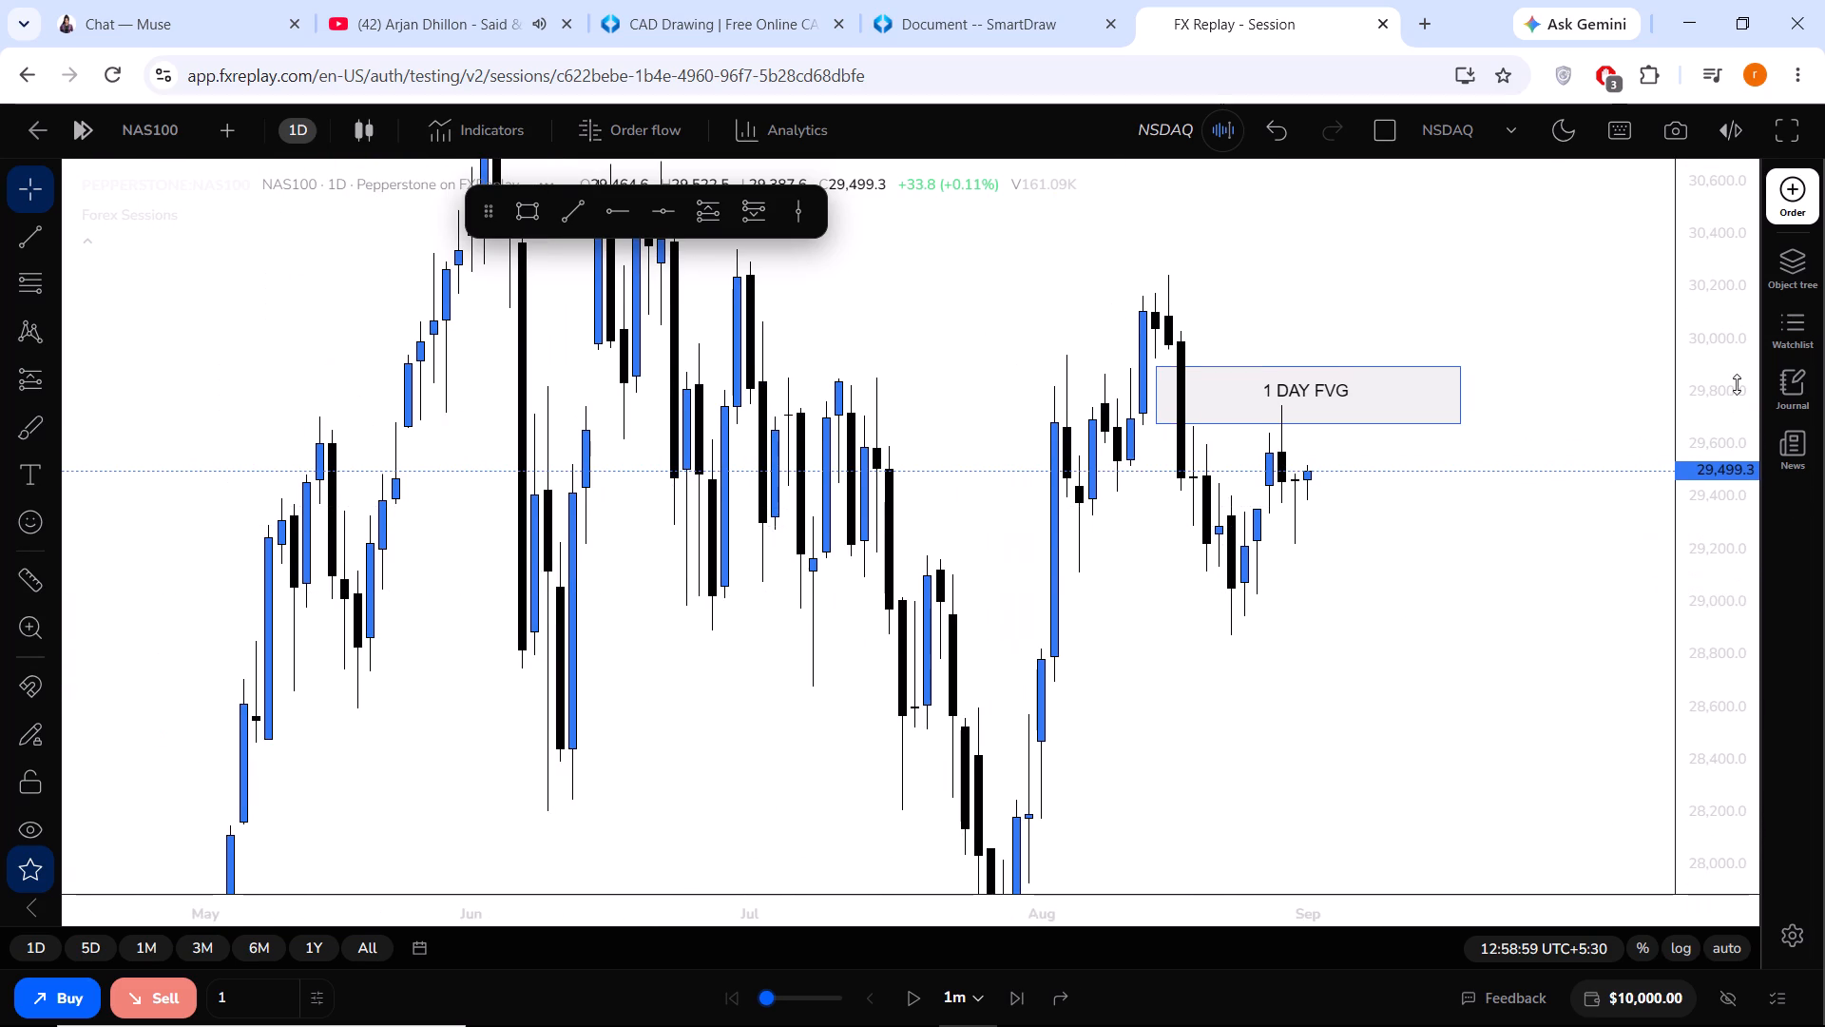
pyautogui.moveTo(1737, 384); pyautogui.dragTo(1700, 560)
pyautogui.scroll(-4, 1528, 509)
pyautogui.moveTo(1460, 635); pyautogui.dragTo(1470, 437)
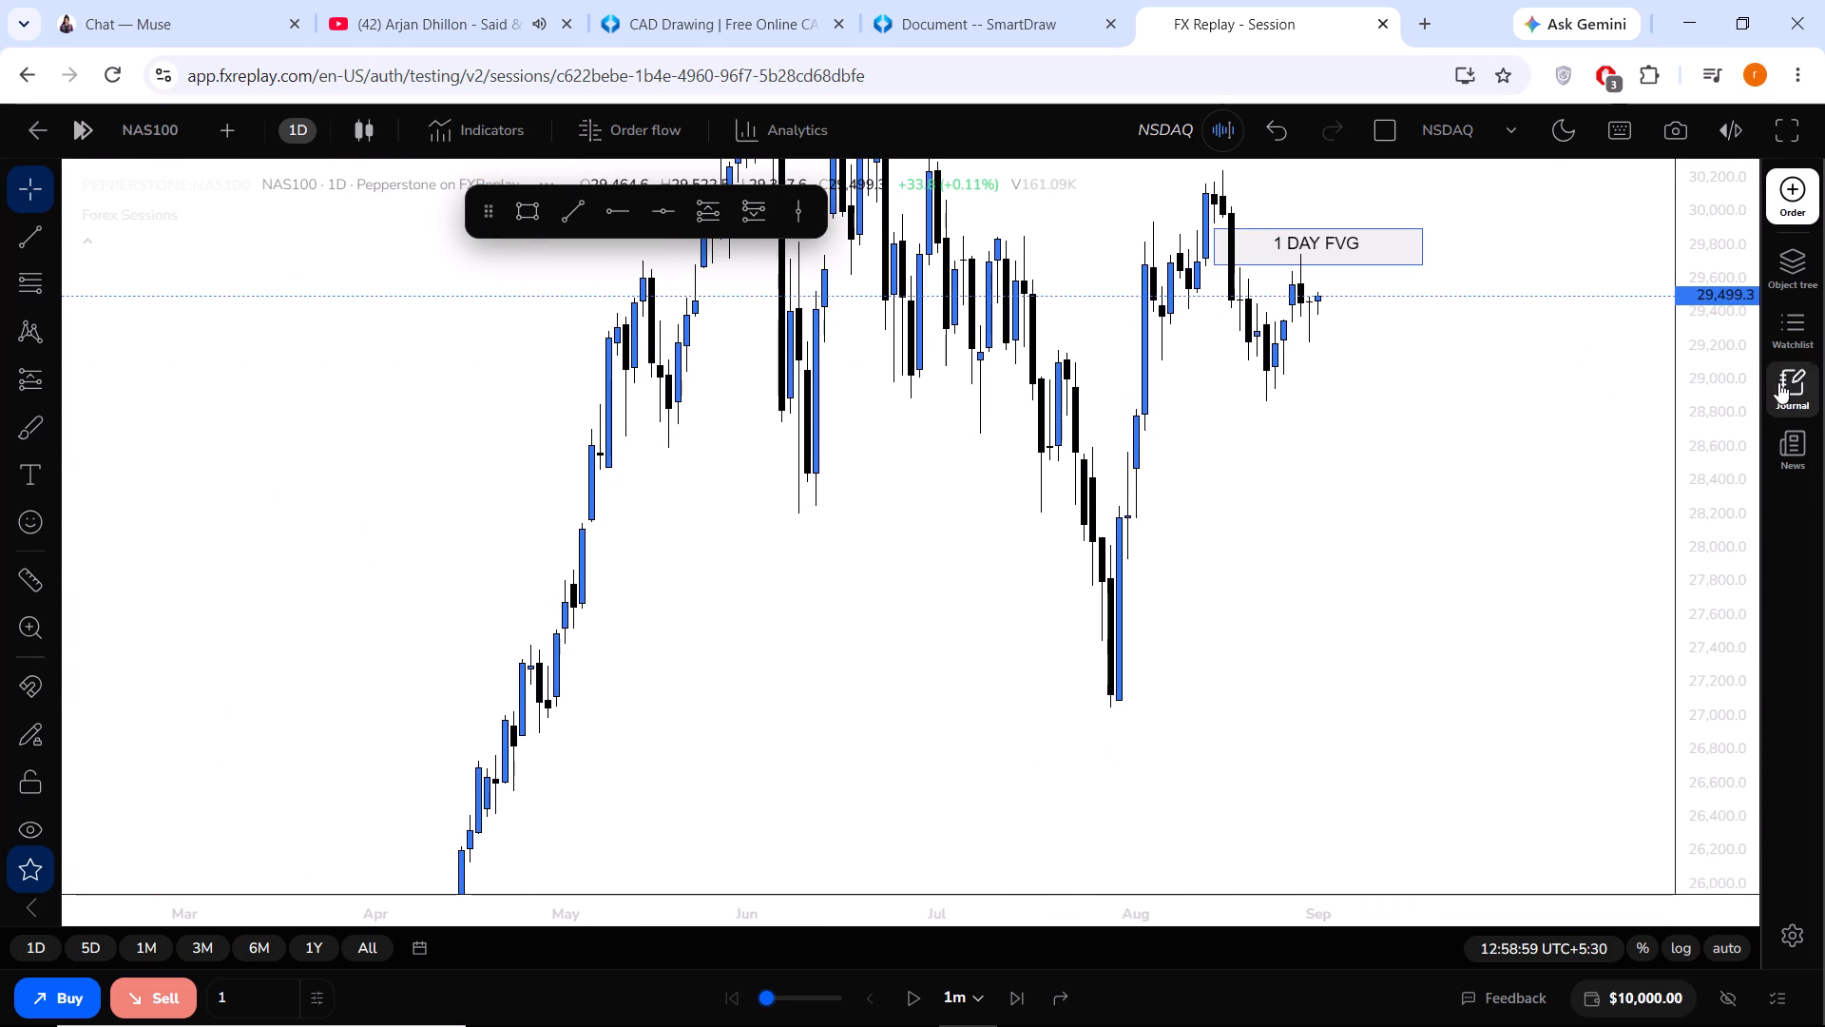
pyautogui.moveTo(1778, 382); pyautogui.dragTo(1703, 585)
pyautogui.moveTo(1725, 426); pyautogui.dragTo(1699, 624)
pyautogui.scroll(-2, 1340, 494)
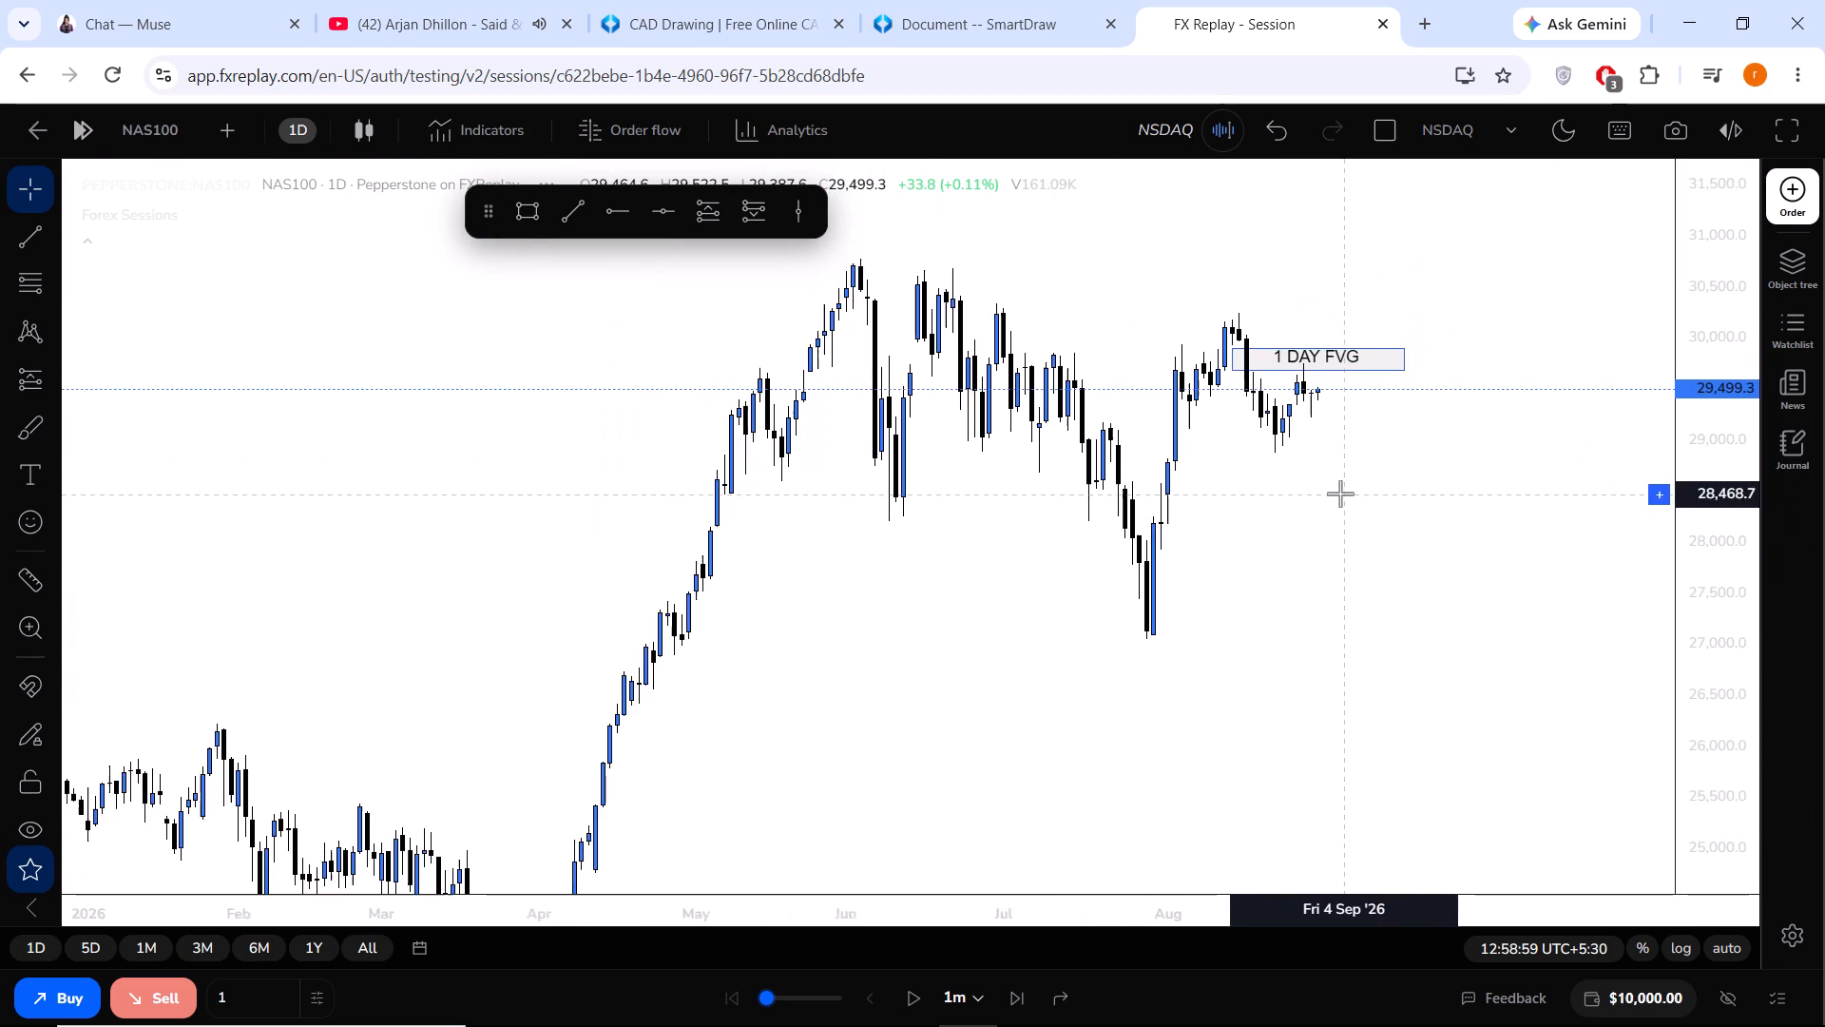
pyautogui.scroll(-1, 1338, 494)
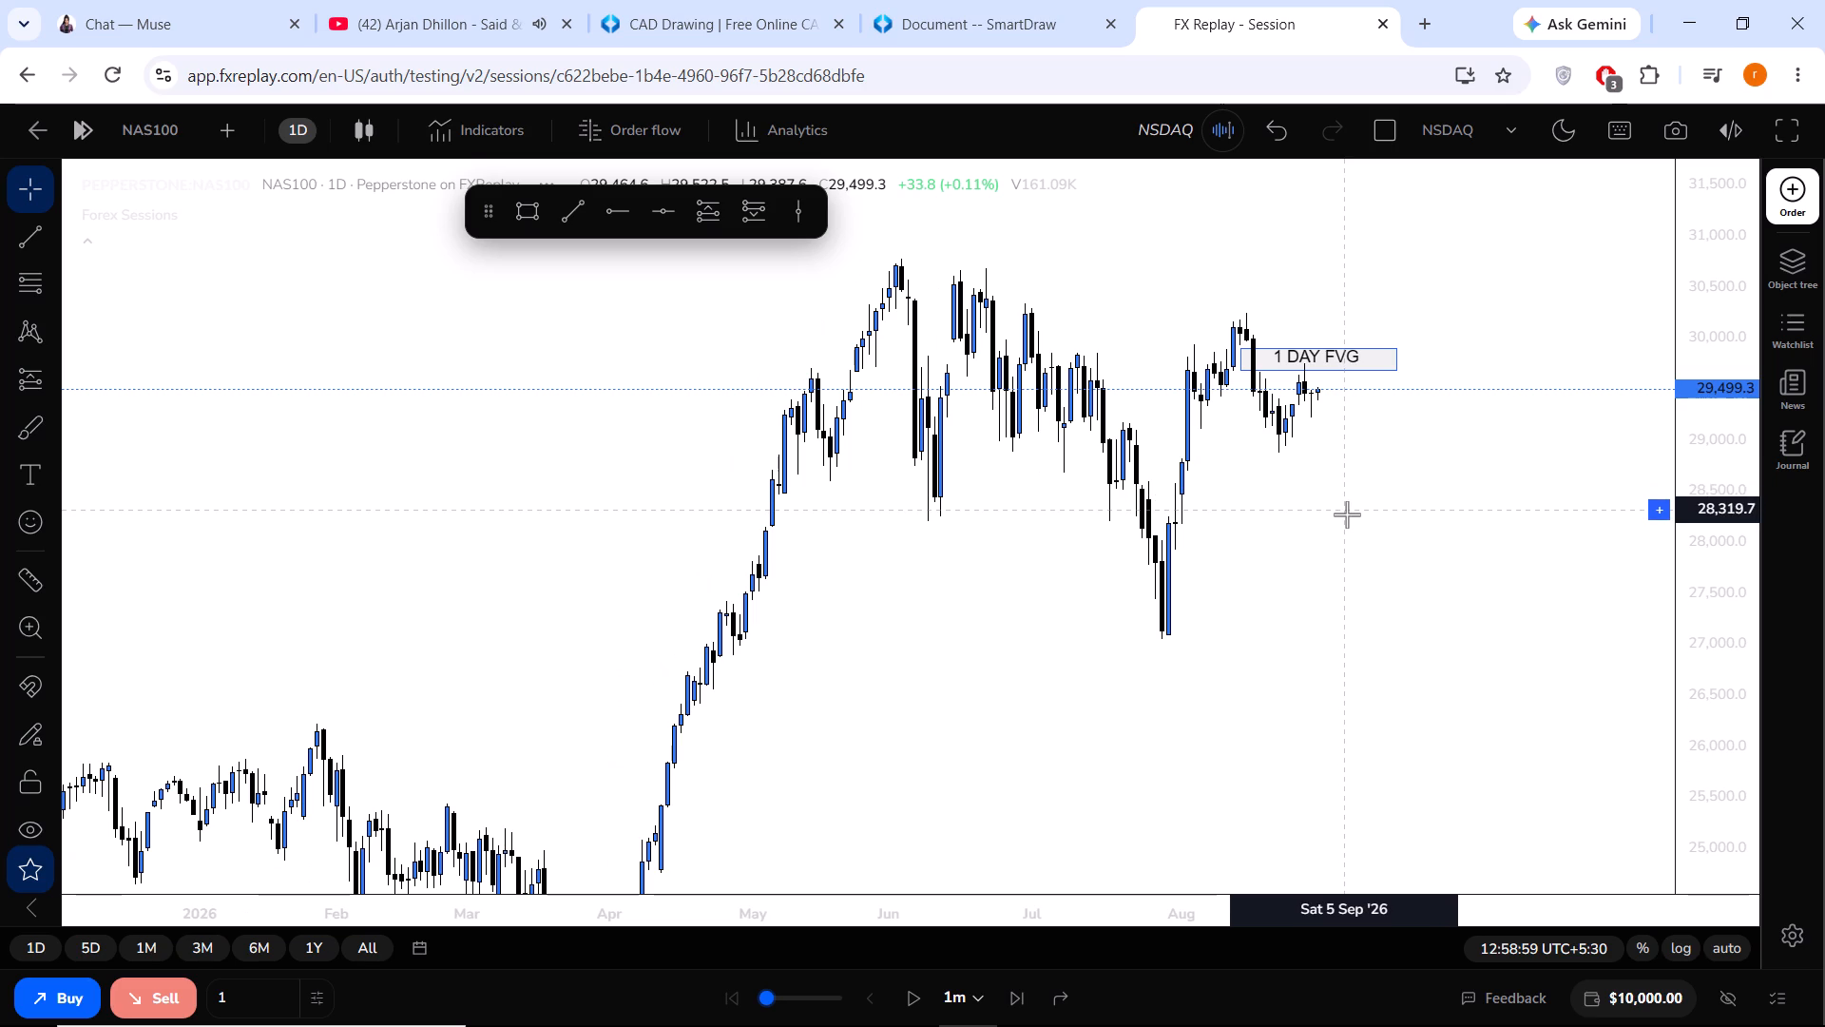
# Draw a second rectangle below the current price from about 28,837 to 29,117, spanning 31 Jul to 10 Sep '26.
pyautogui.moveTo(1706, 699); pyautogui.dragTo(1696, 522)
pyautogui.scroll(2, 1362, 524)
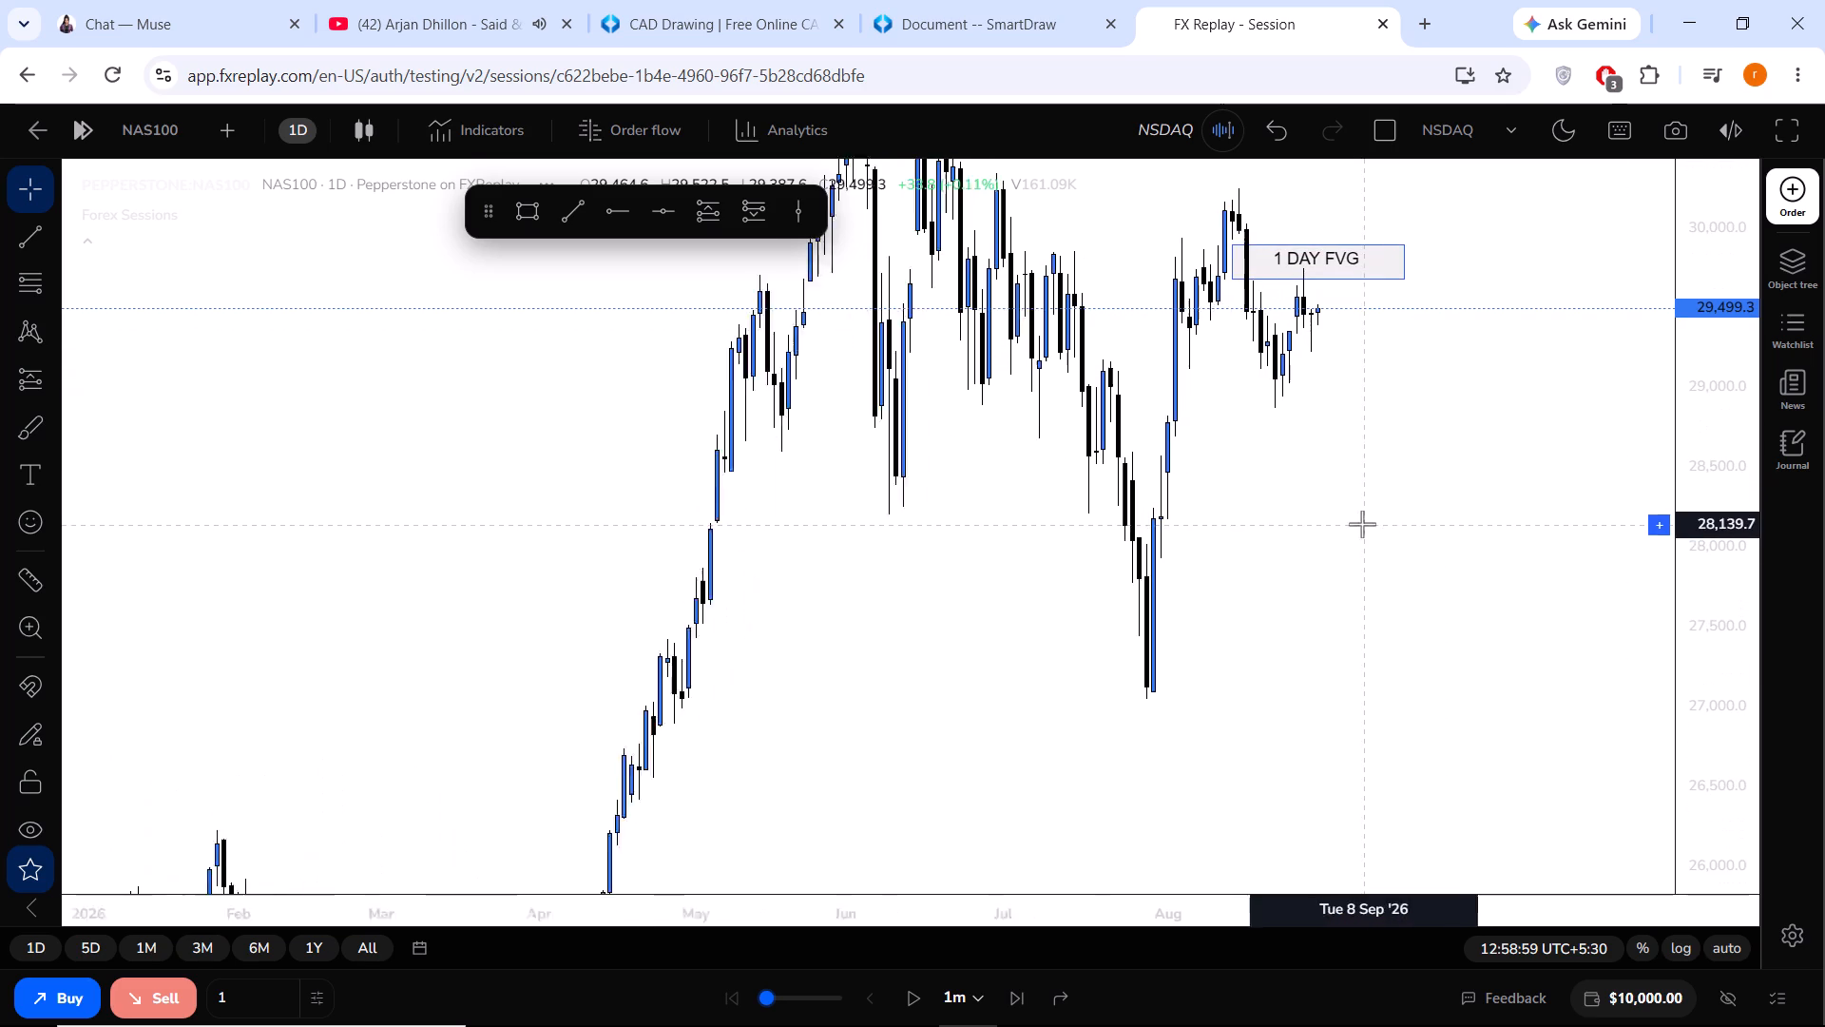
pyautogui.scroll(1, 1293, 511)
pyautogui.click(533, 213)
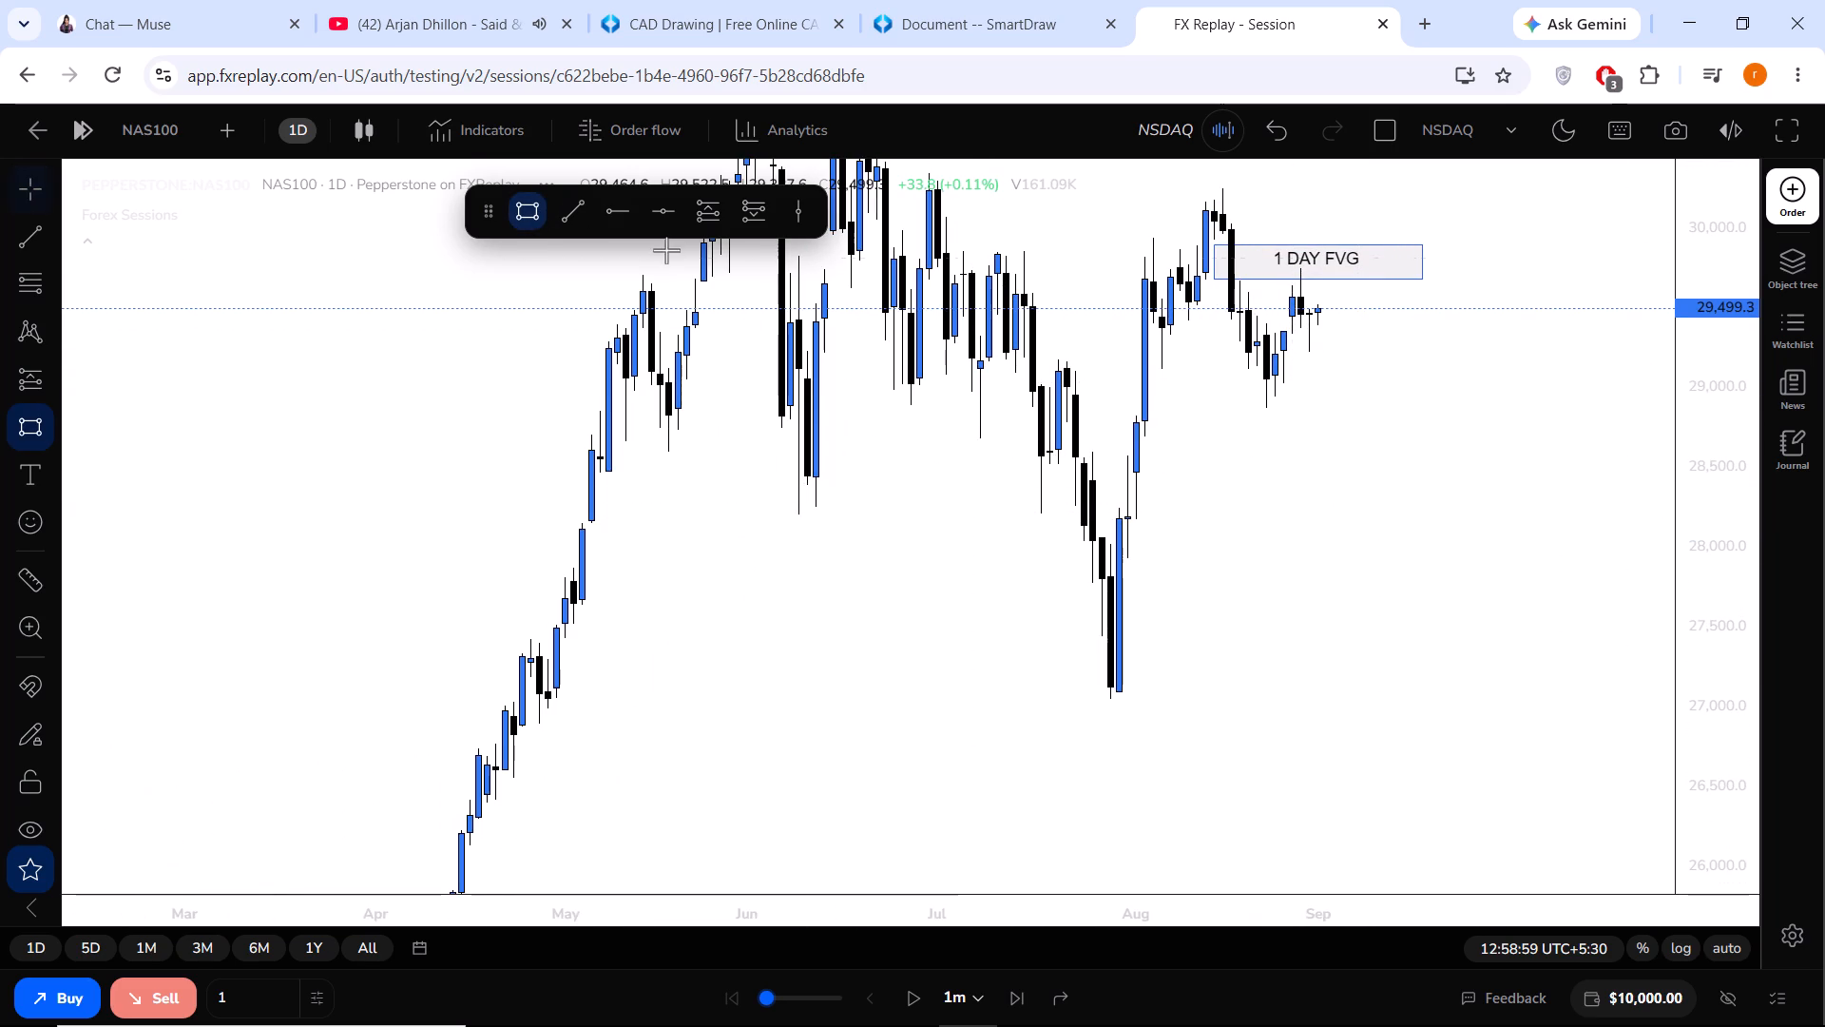
pyautogui.click(1127, 413)
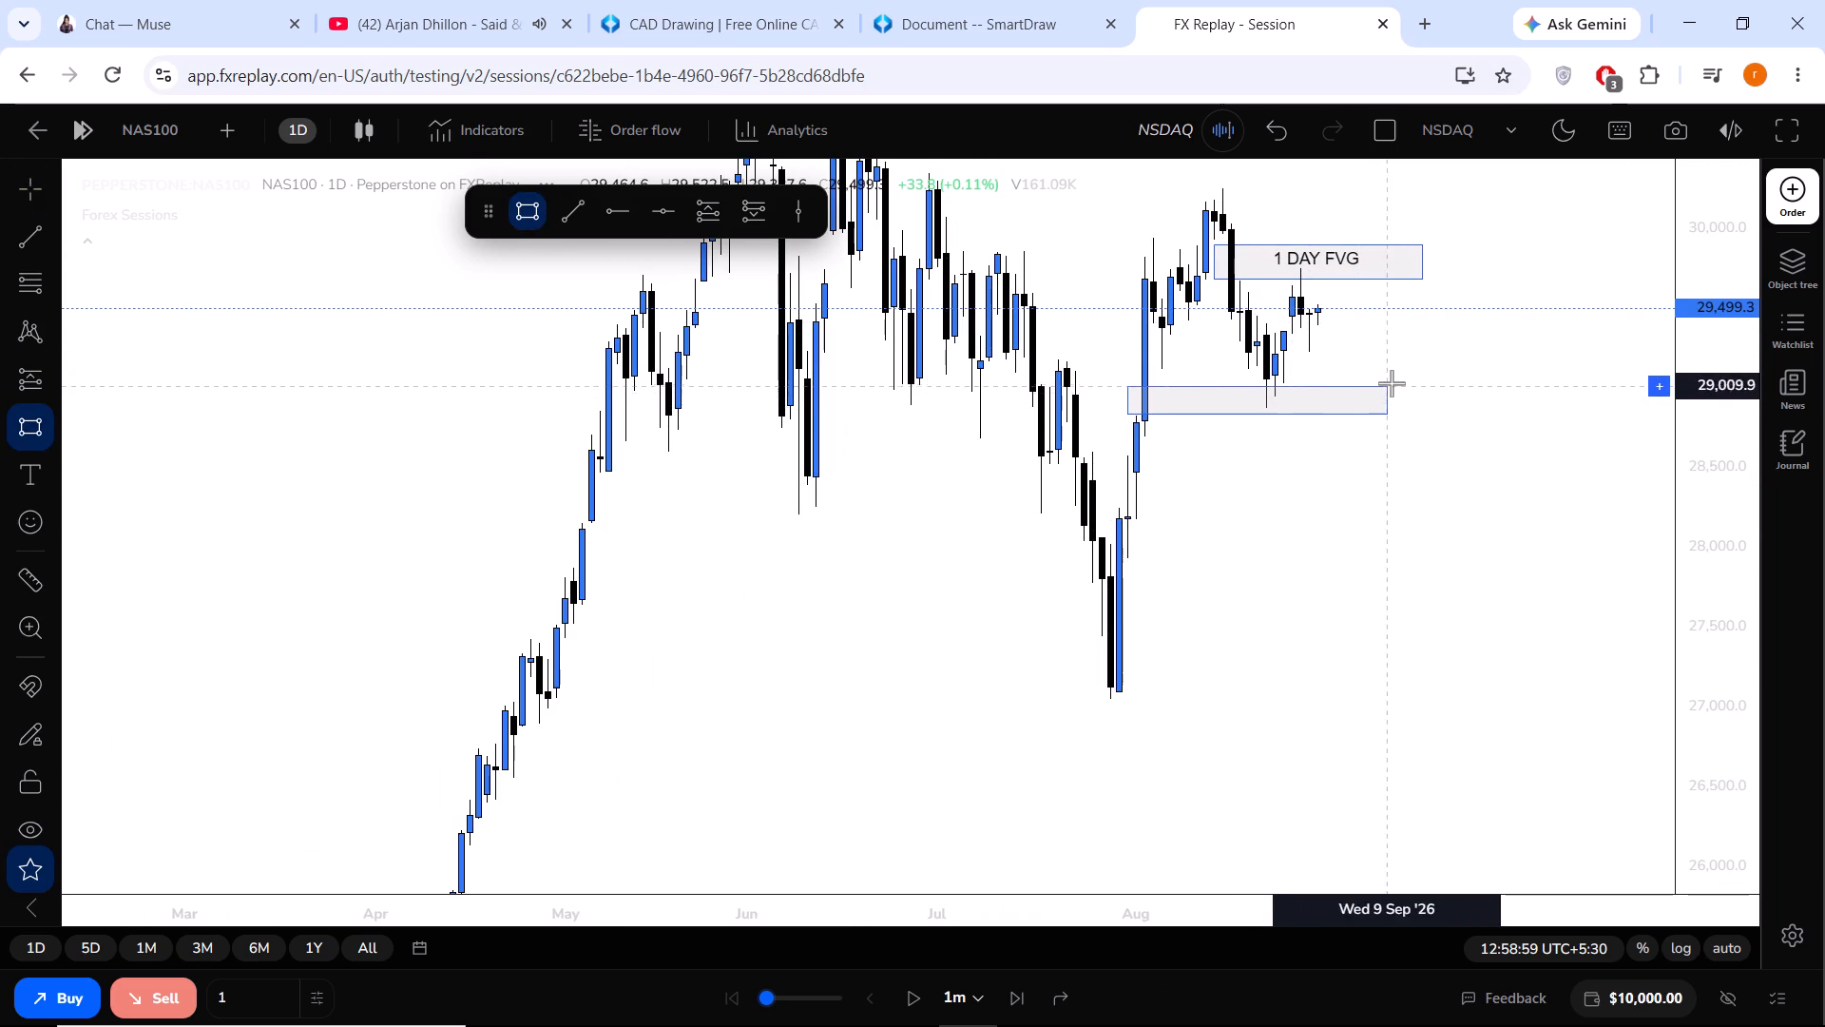
pyautogui.click(1394, 368)
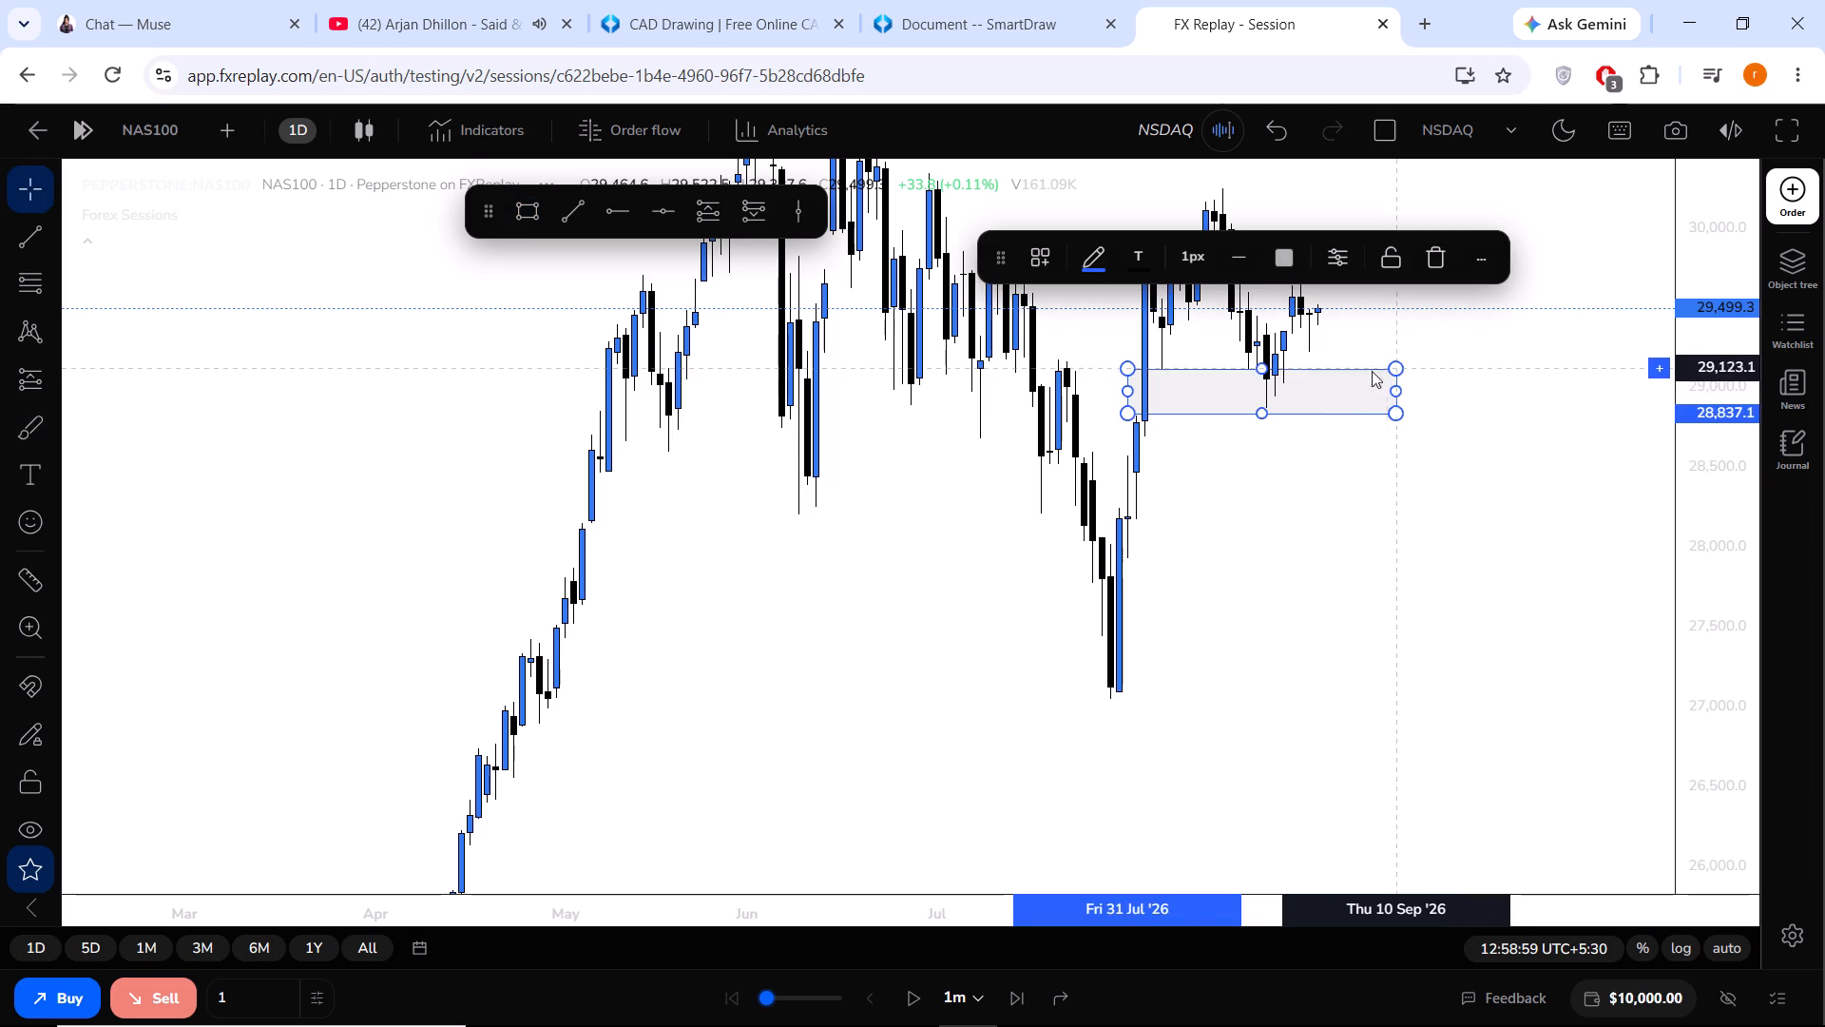
# Label the lower rectangle "1 DAY FVG".
pyautogui.click(1243, 397)
pyautogui.click(1250, 395)
pyautogui.click(1287, 390)
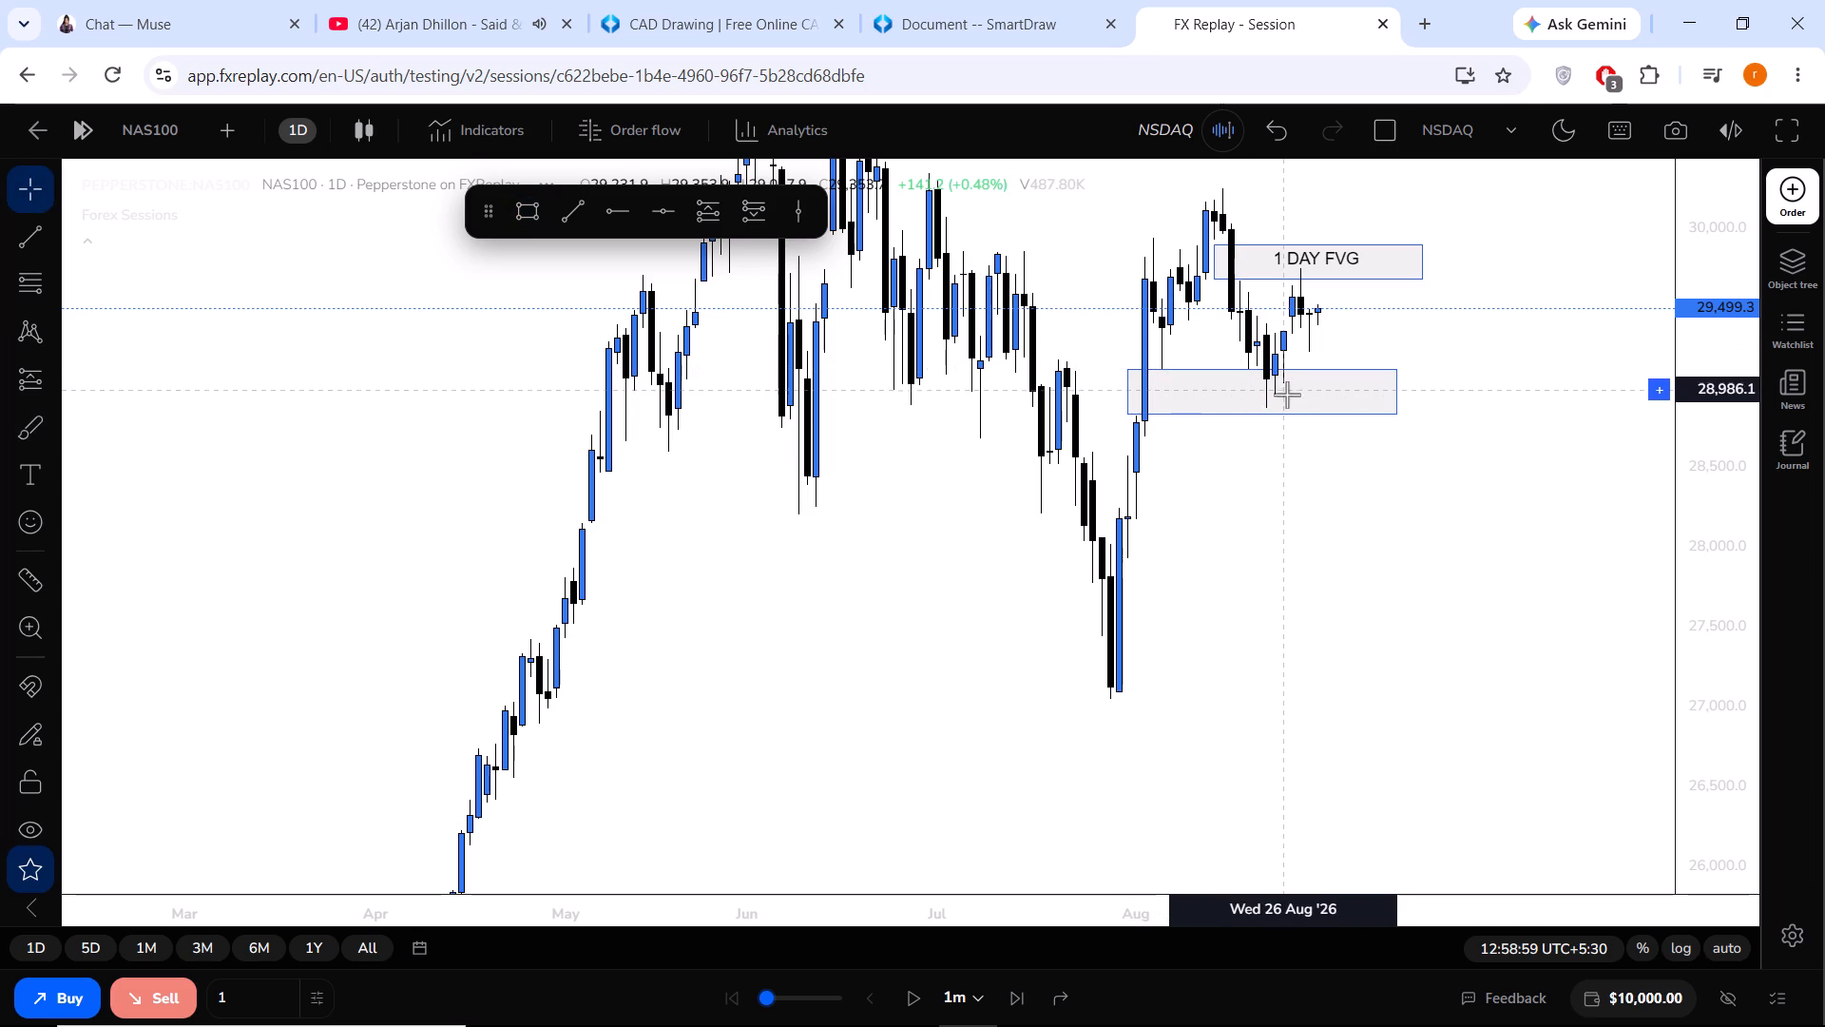
pyautogui.click(1286, 413)
pyautogui.click(1311, 387)
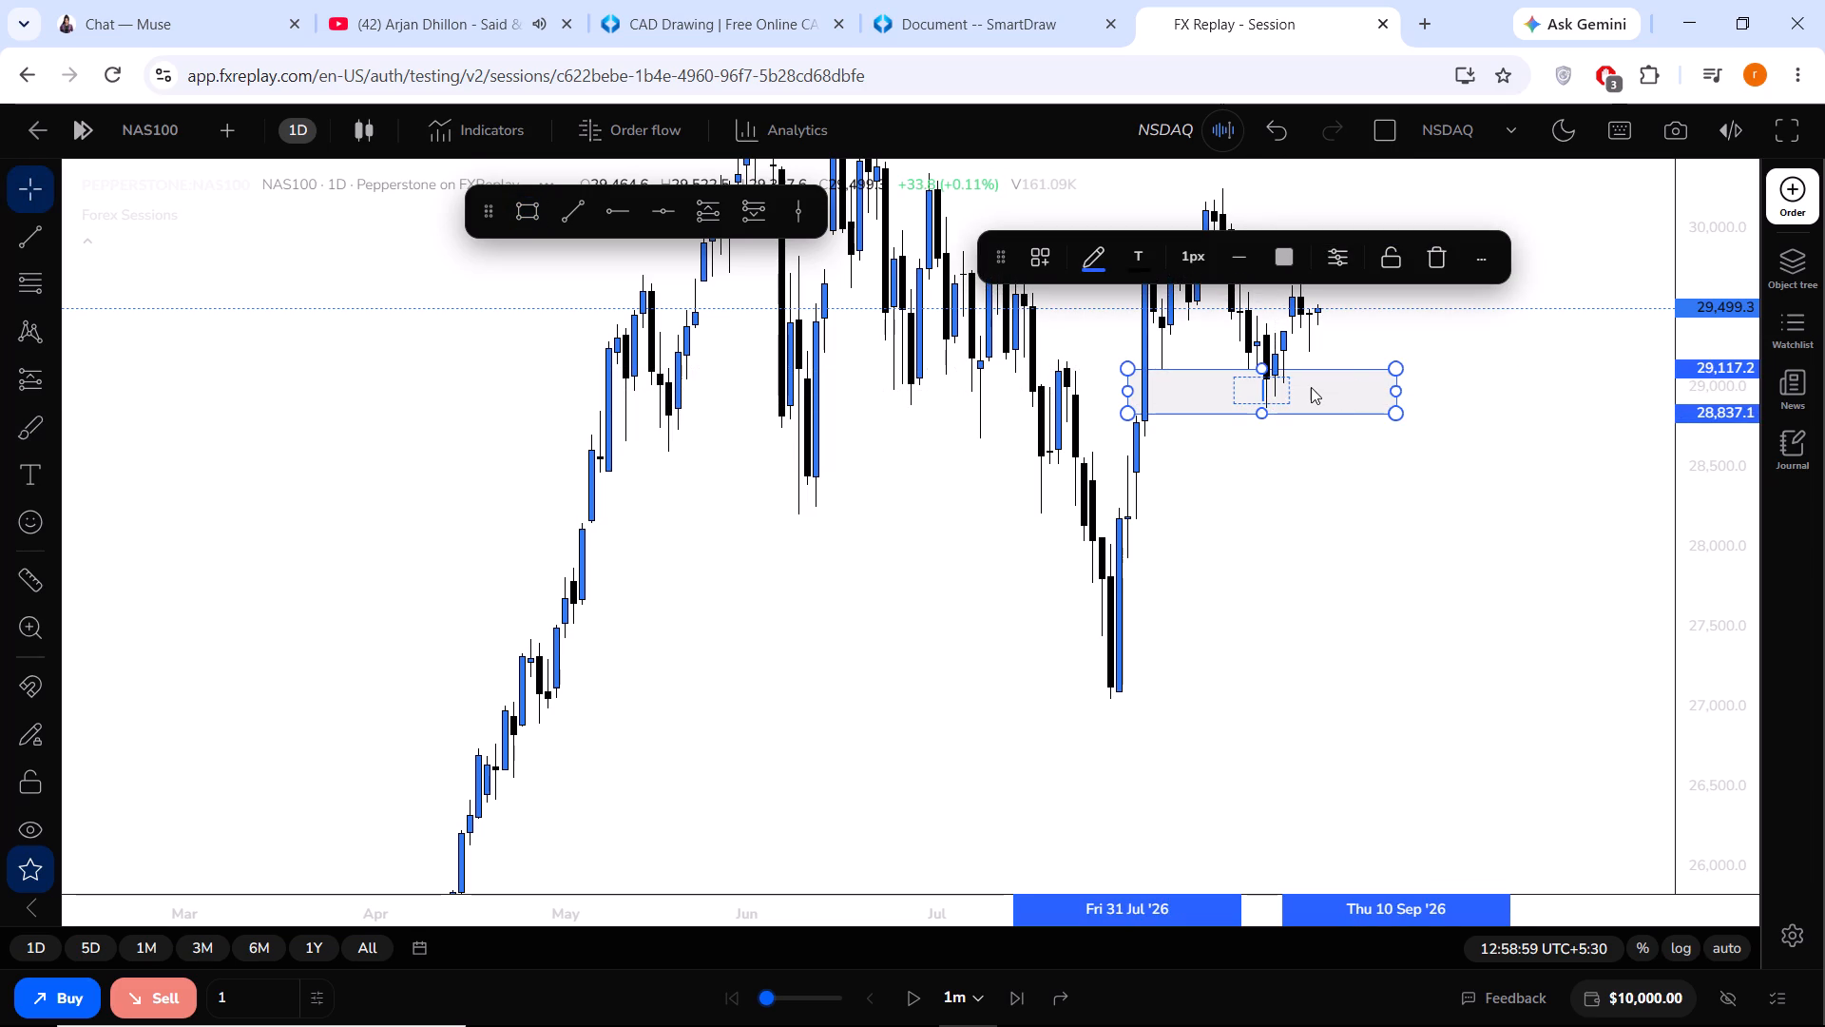
pyautogui.write('1 DAY')
pyautogui.press('space')
pyautogui.write('FVG')
pyautogui.press('space')
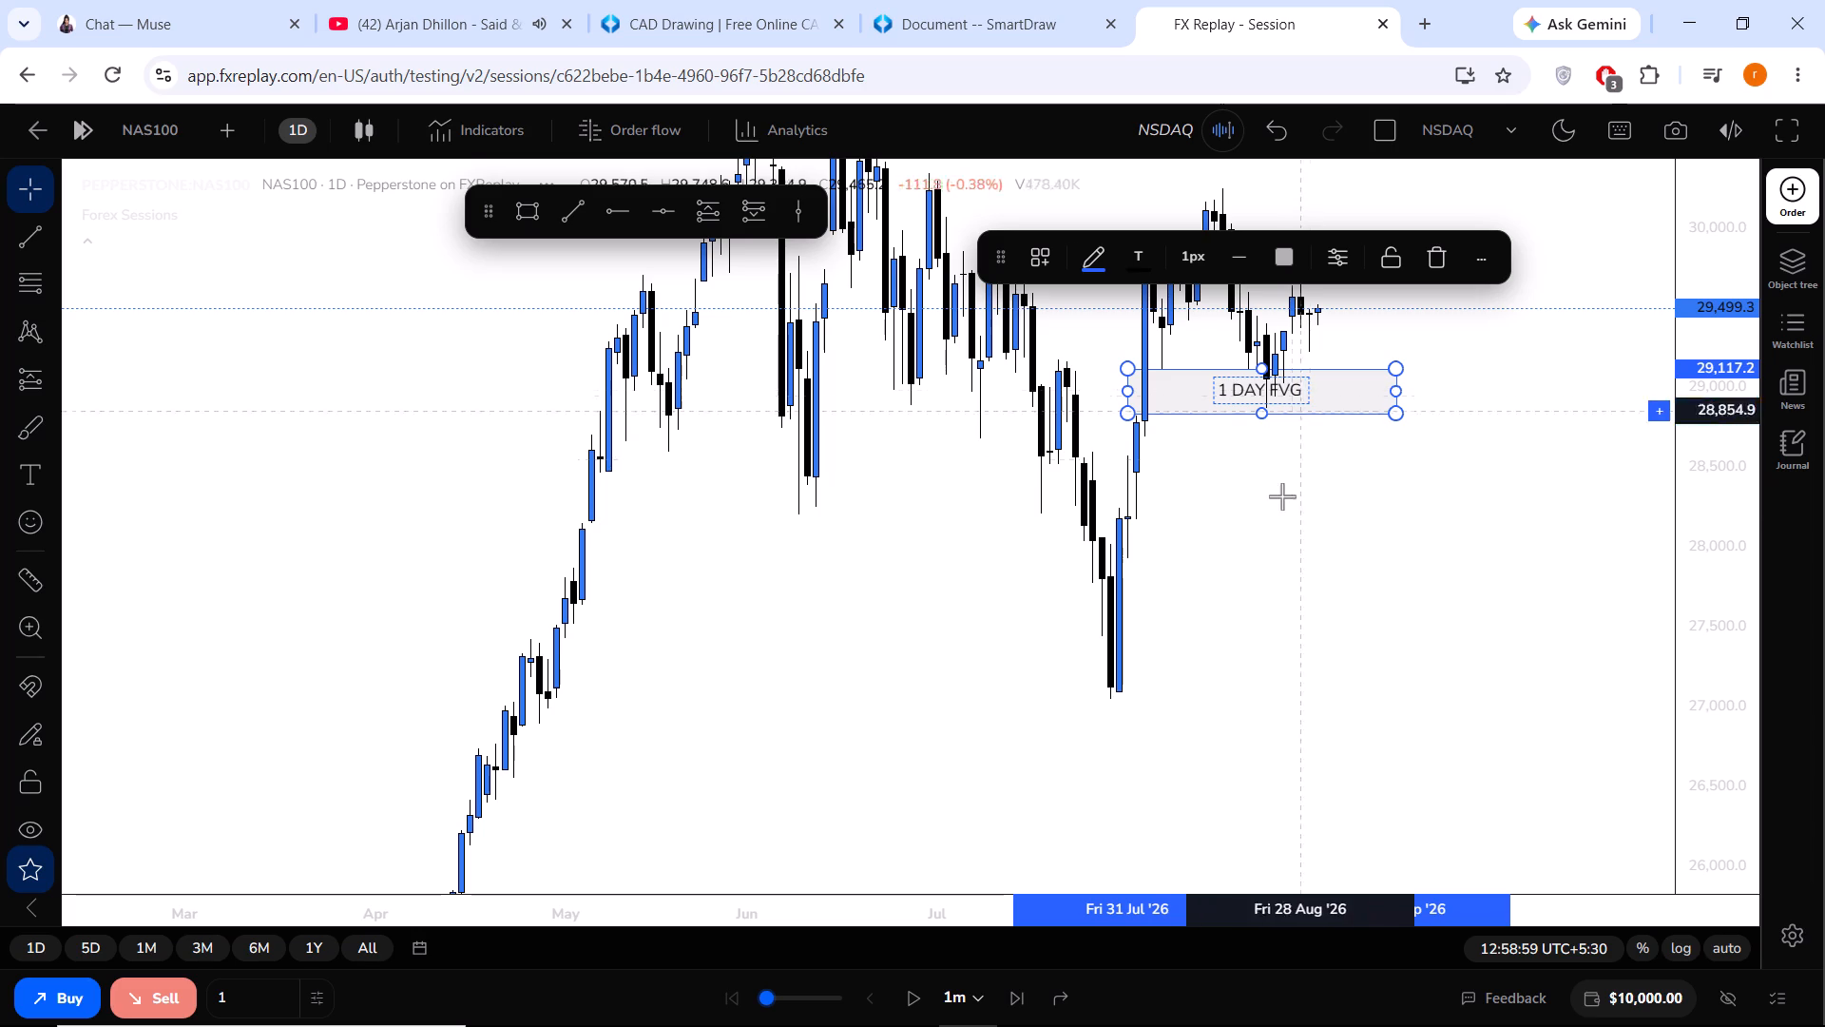
pyautogui.click(1277, 504)
# Place a horizontal ray at the low of the 31 Aug '26 daily candle, at about 29,221.
pyautogui.moveTo(1722, 532); pyautogui.dragTo(1722, 565)
pyautogui.moveTo(1436, 511); pyautogui.dragTo(1393, 671)
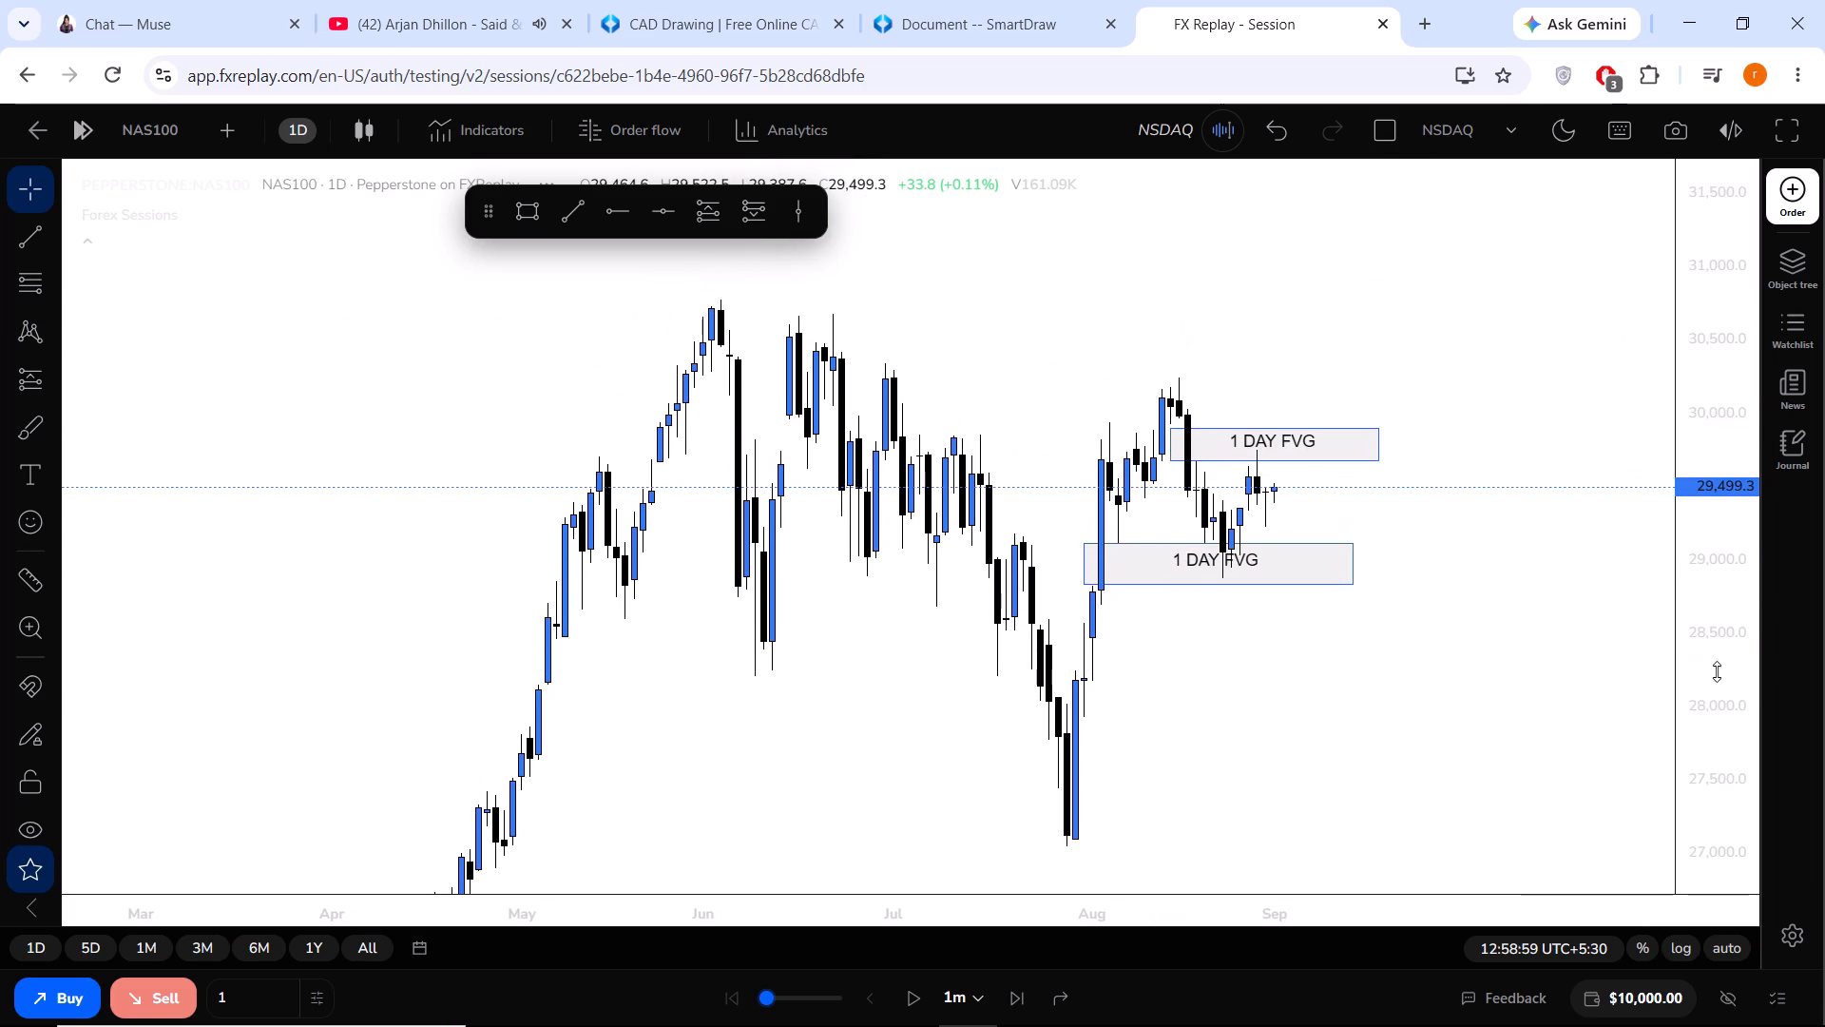
pyautogui.moveTo(1717, 671); pyautogui.dragTo(1723, 464)
pyautogui.scroll(2, 1673, 484)
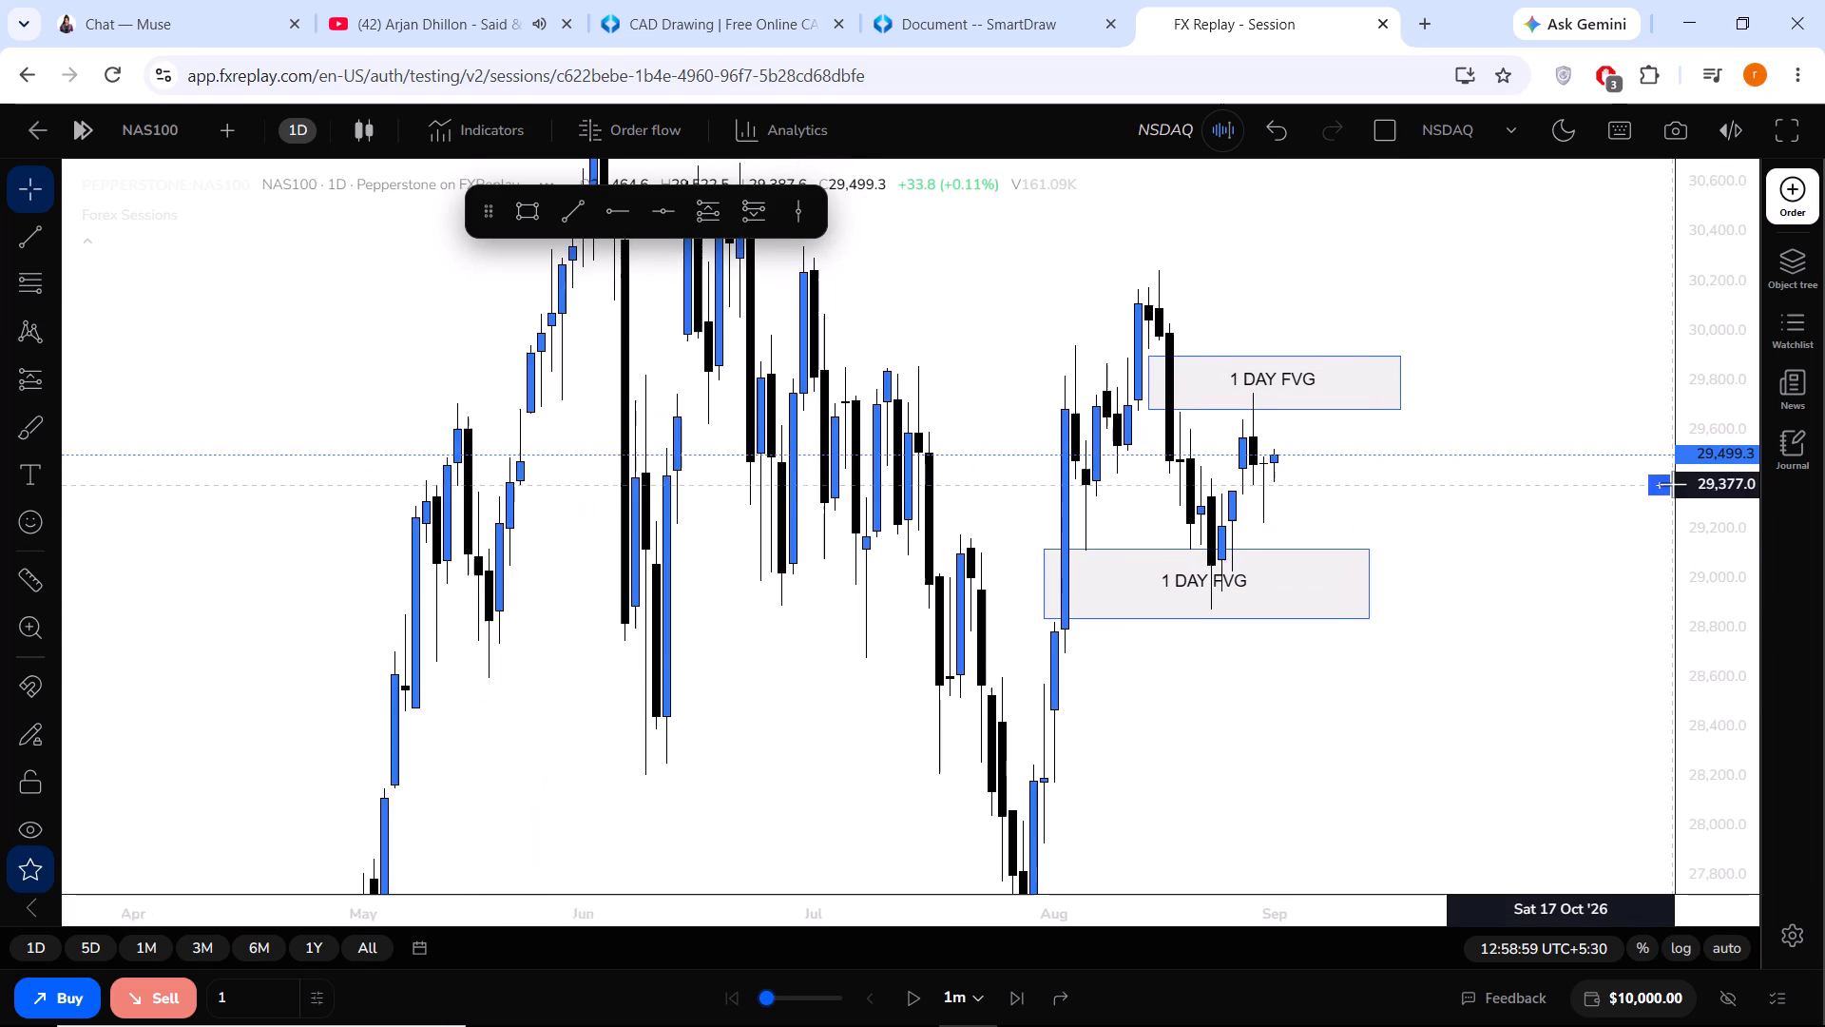
pyautogui.scroll(2, 1673, 484)
pyautogui.moveTo(1740, 677); pyautogui.dragTo(1720, 260)
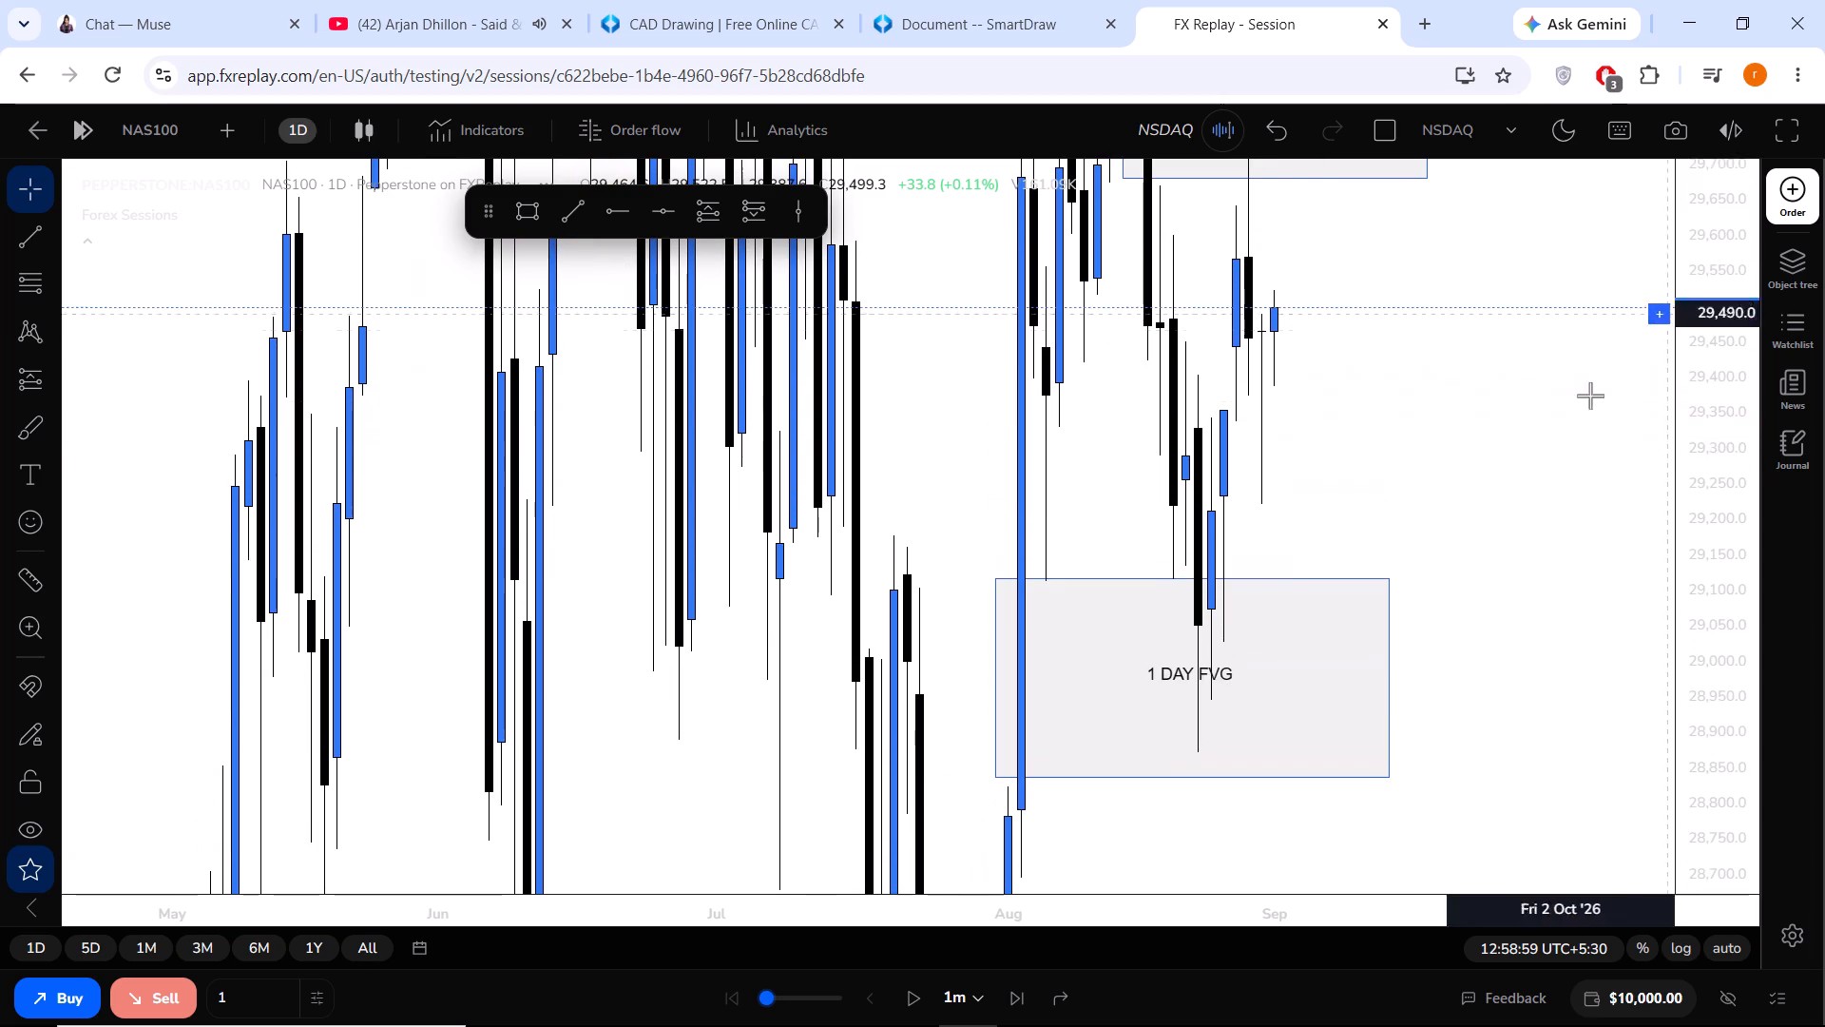
pyautogui.moveTo(1540, 429); pyautogui.dragTo(1520, 466)
pyautogui.click(620, 207)
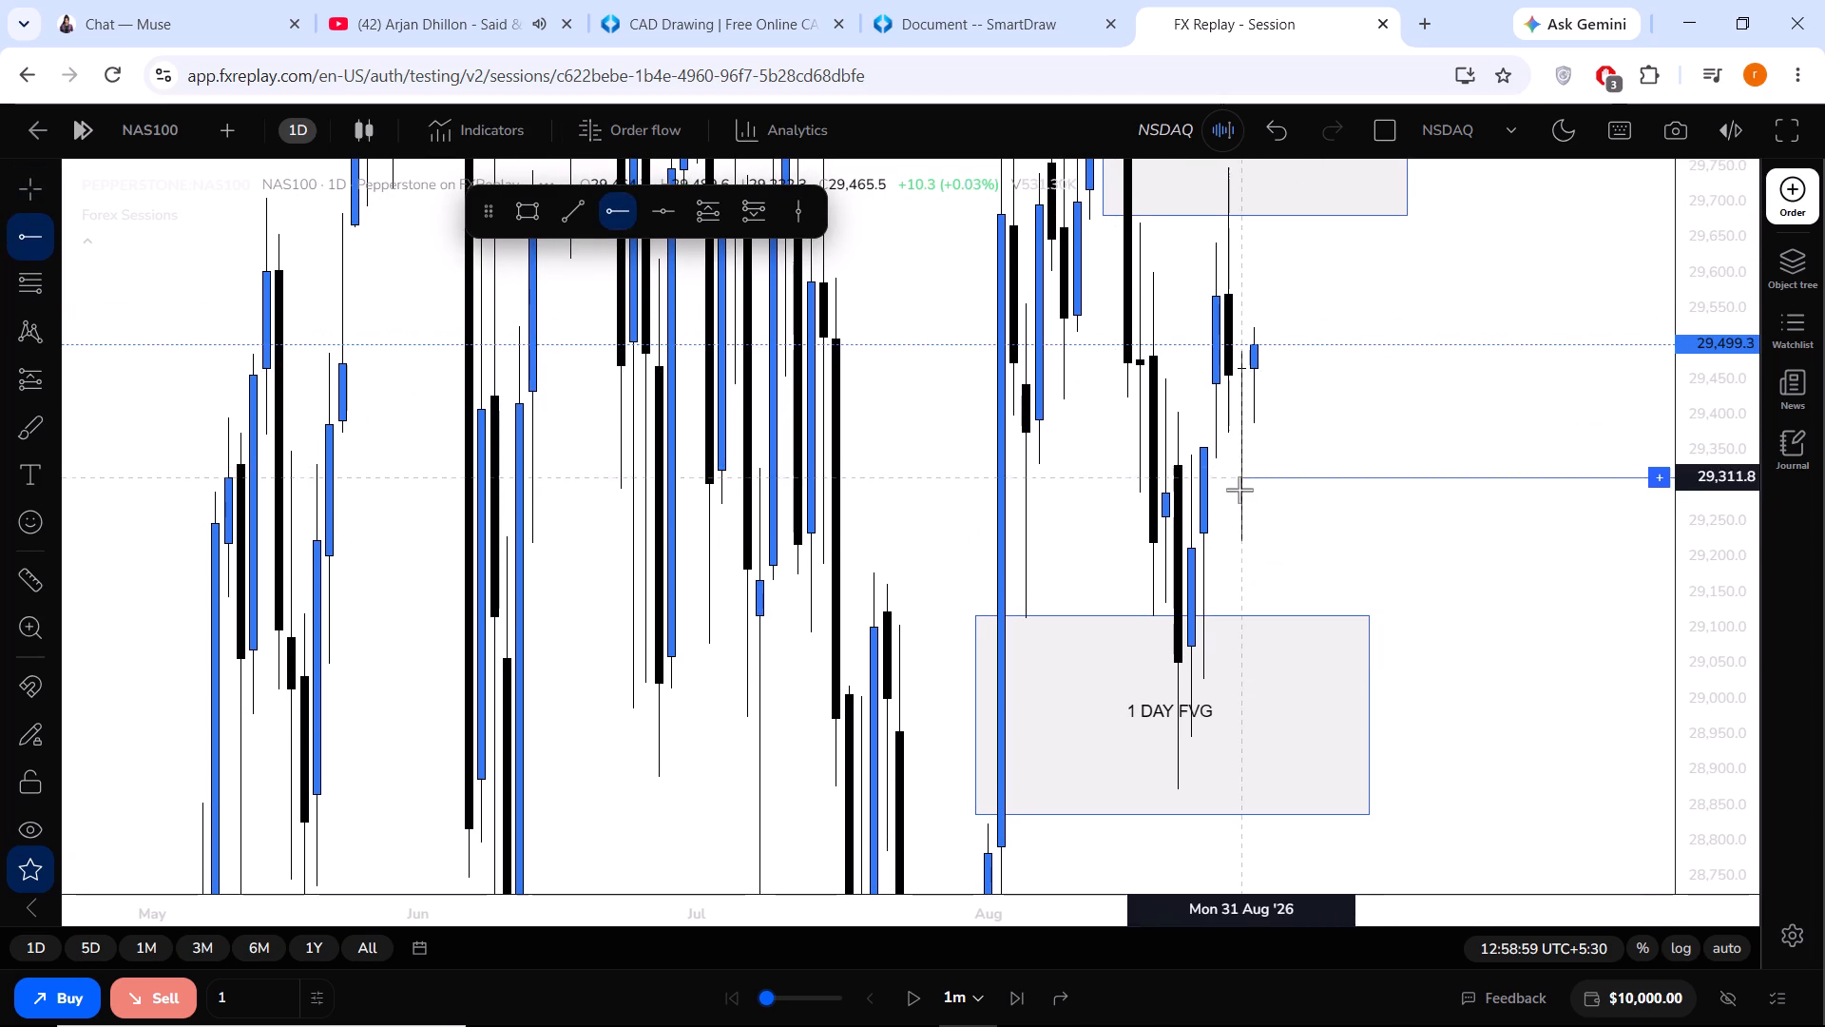
pyautogui.click(1237, 541)
pyautogui.click(1367, 583)
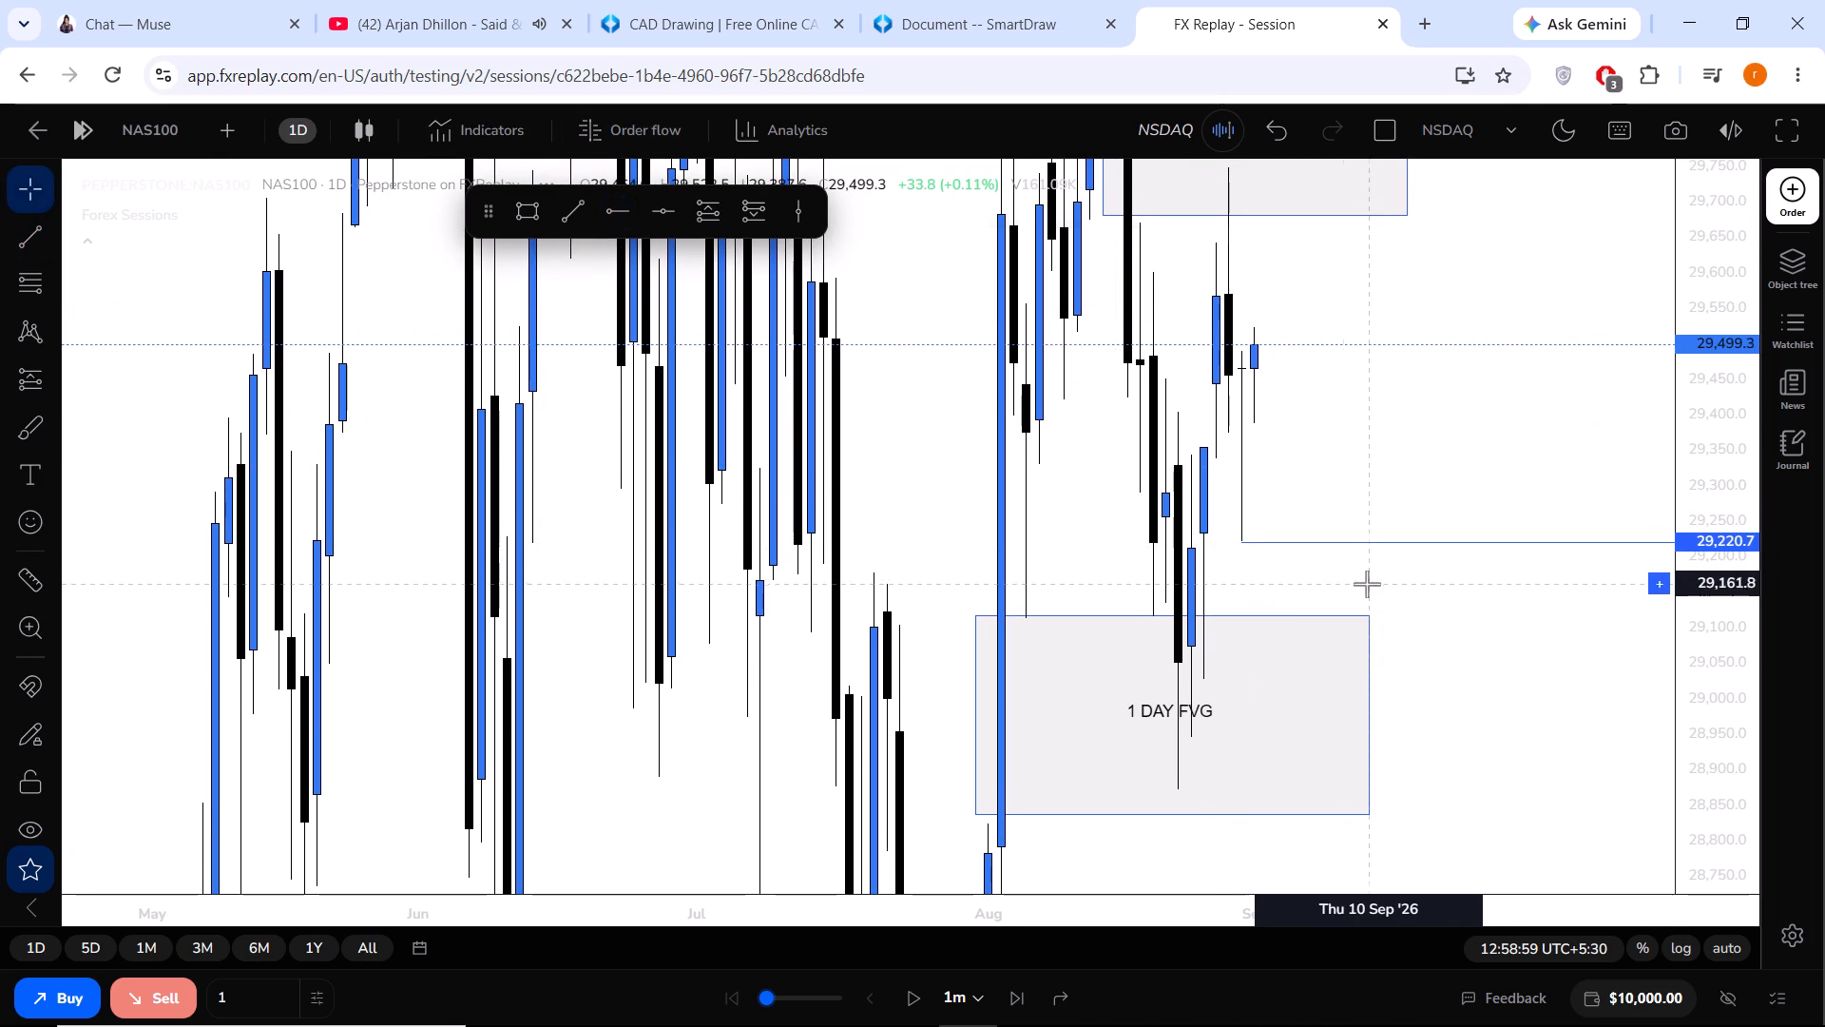
# Toggle magnet snapping for the drawing tools.
pyautogui.scroll(3, 1362, 596)
pyautogui.click(32, 671)
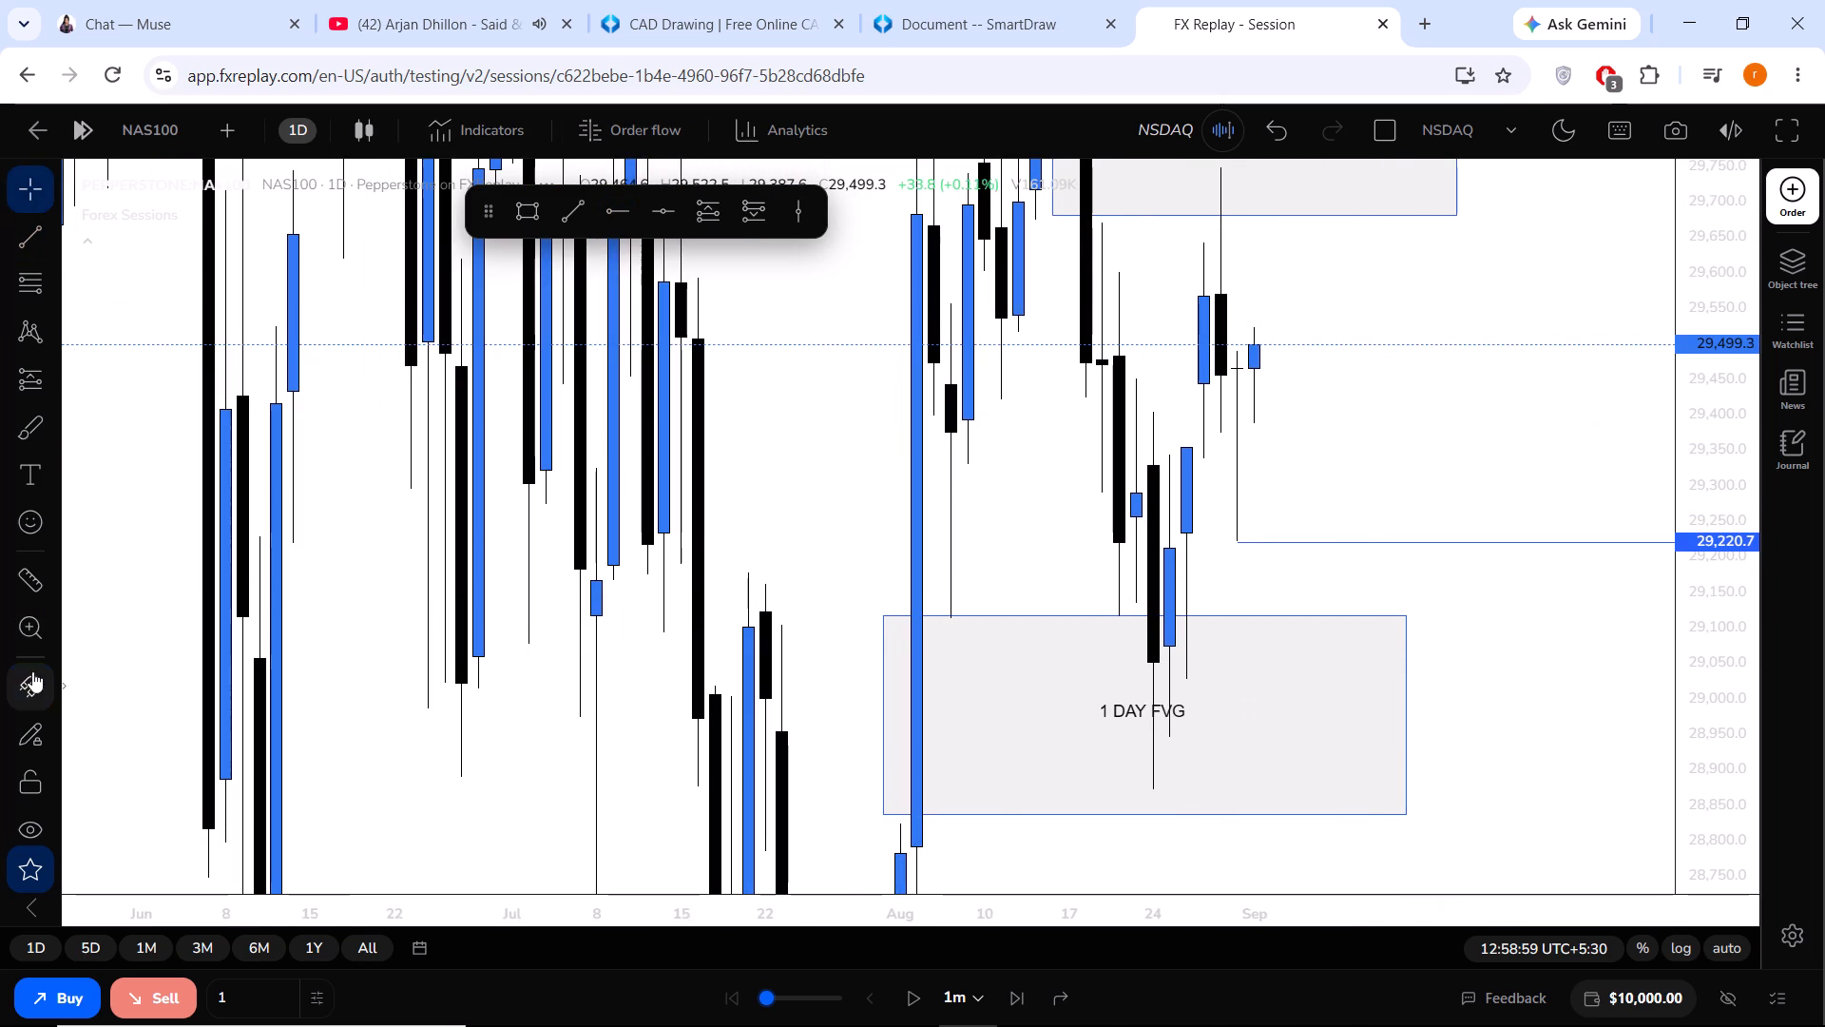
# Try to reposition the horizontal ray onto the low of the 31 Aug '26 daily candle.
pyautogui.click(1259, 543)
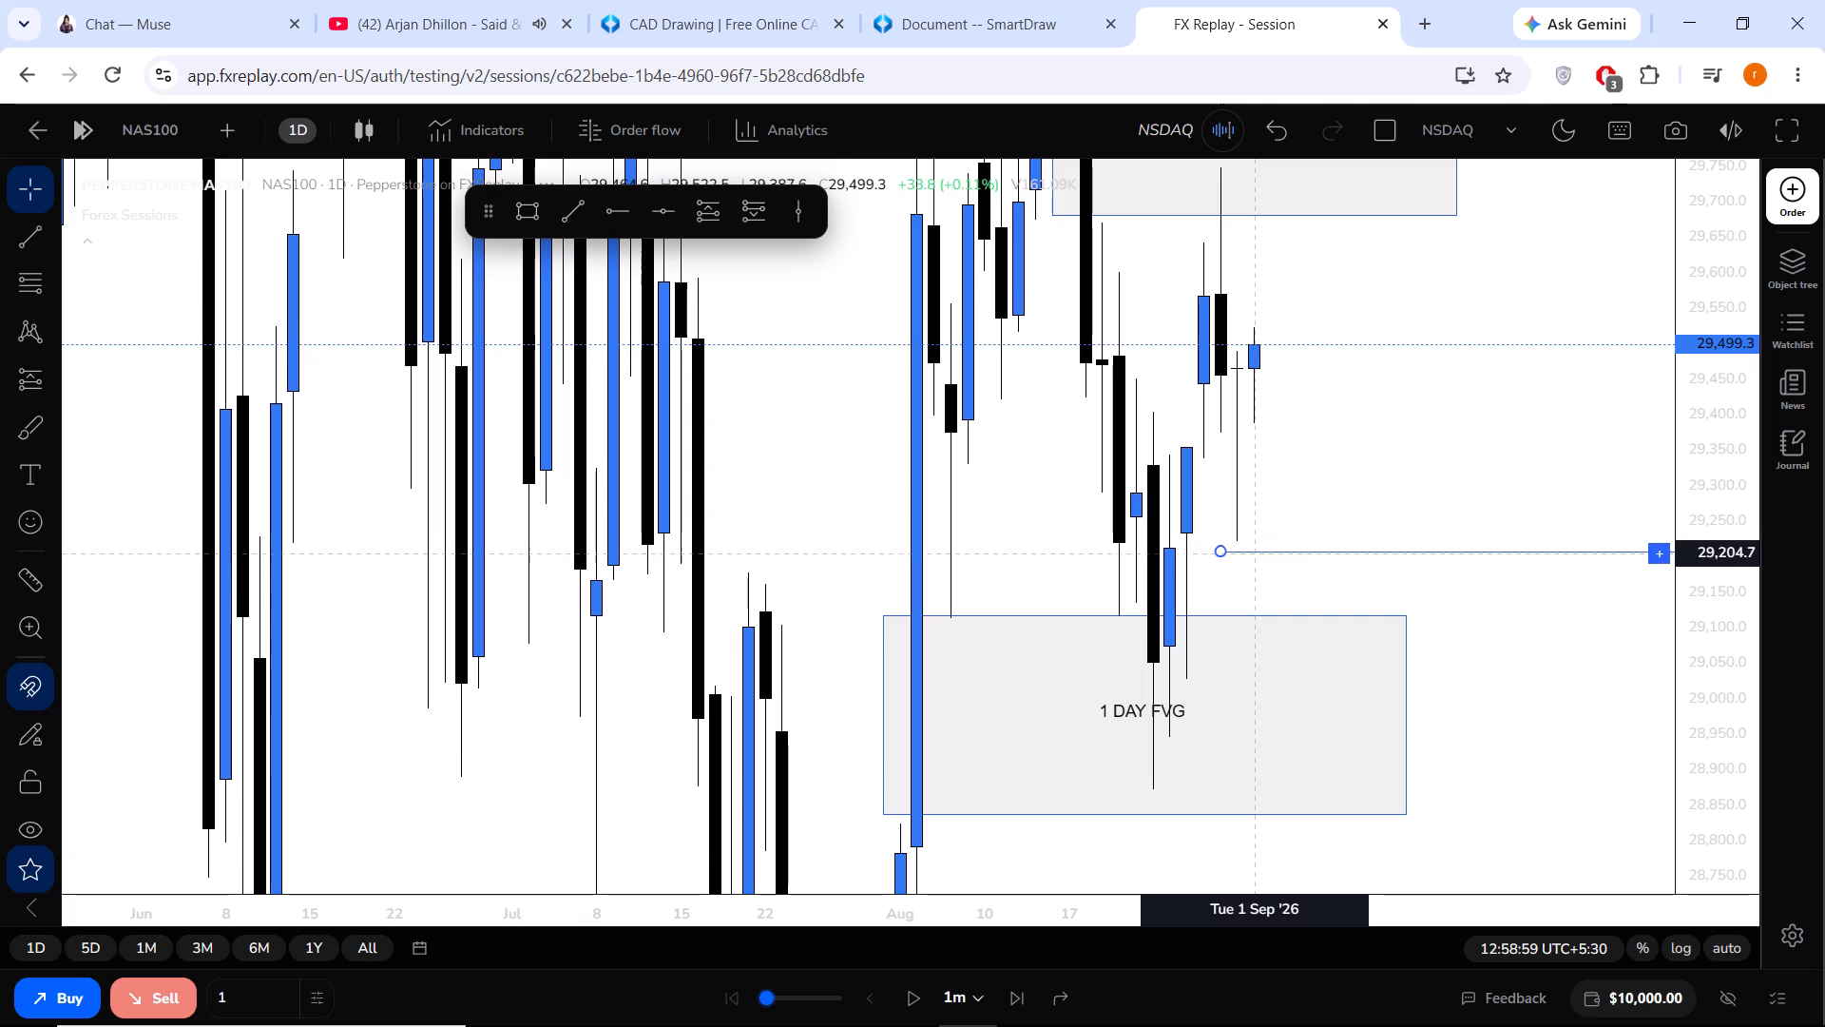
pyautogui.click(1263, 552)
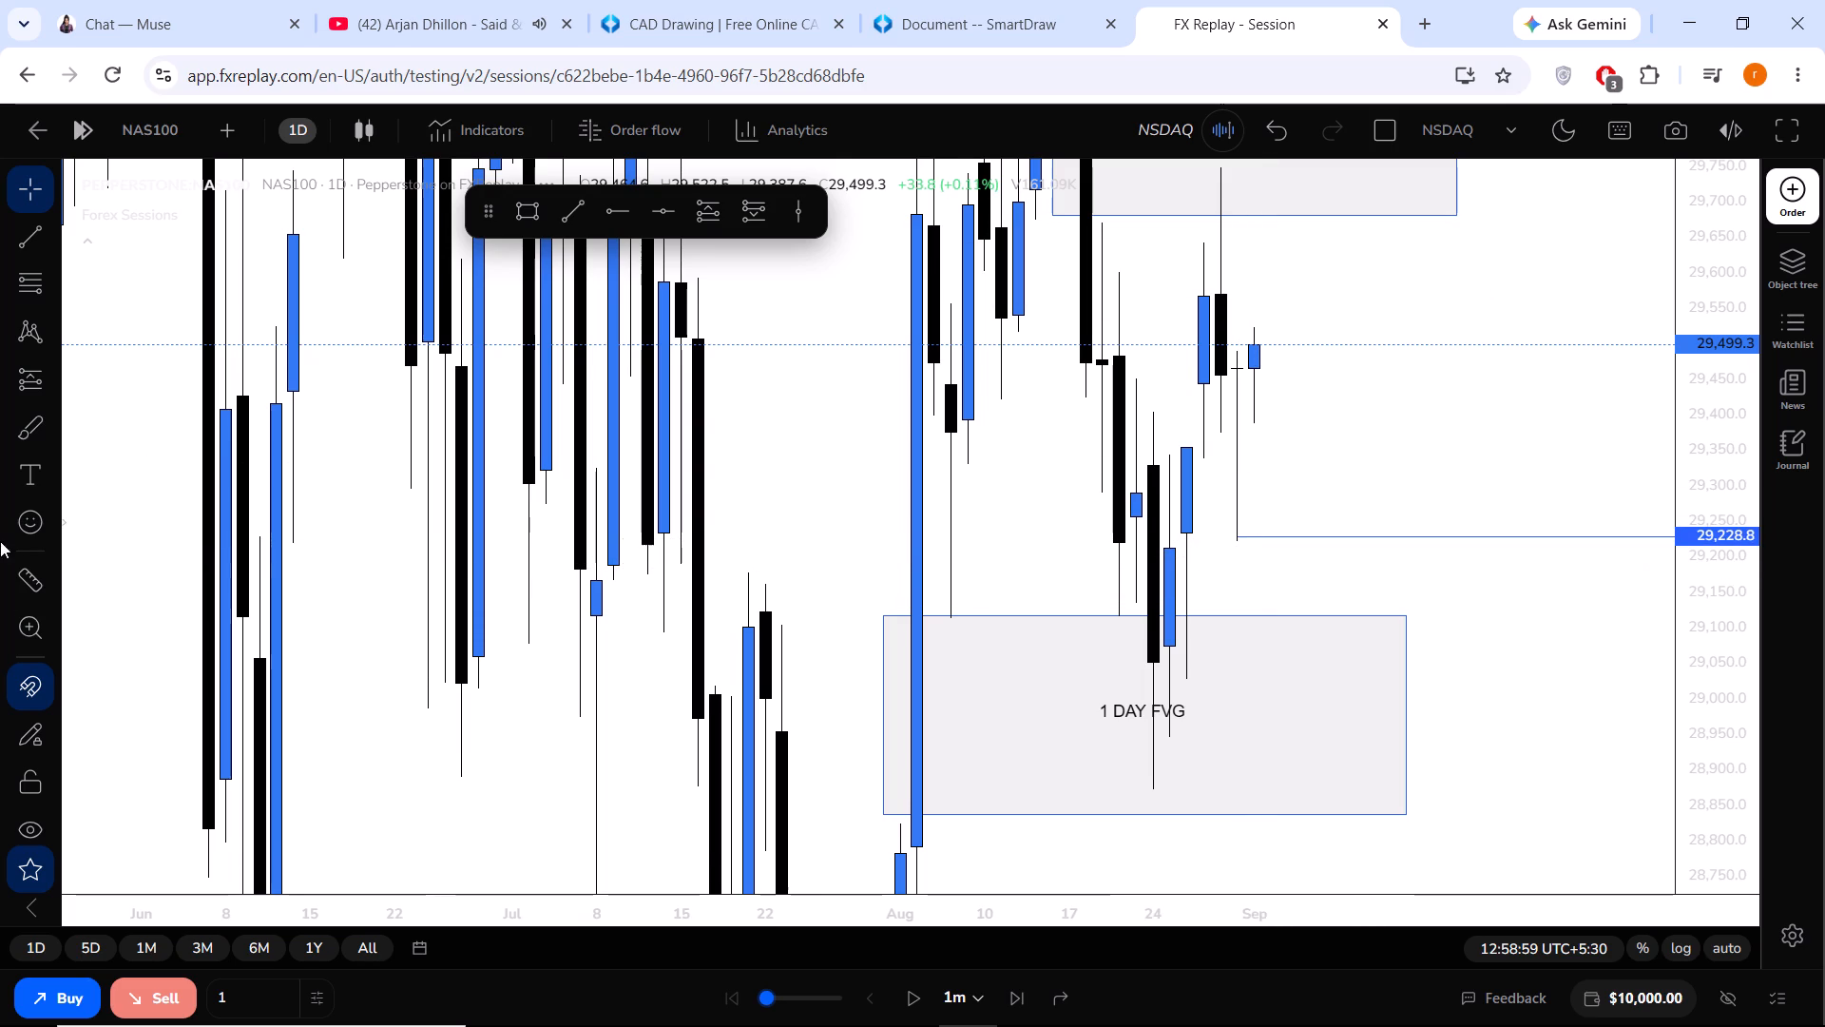
# Set the drawing tools' snapping mode to Strong magnet.
pyautogui.click(25, 674)
pyautogui.click(61, 684)
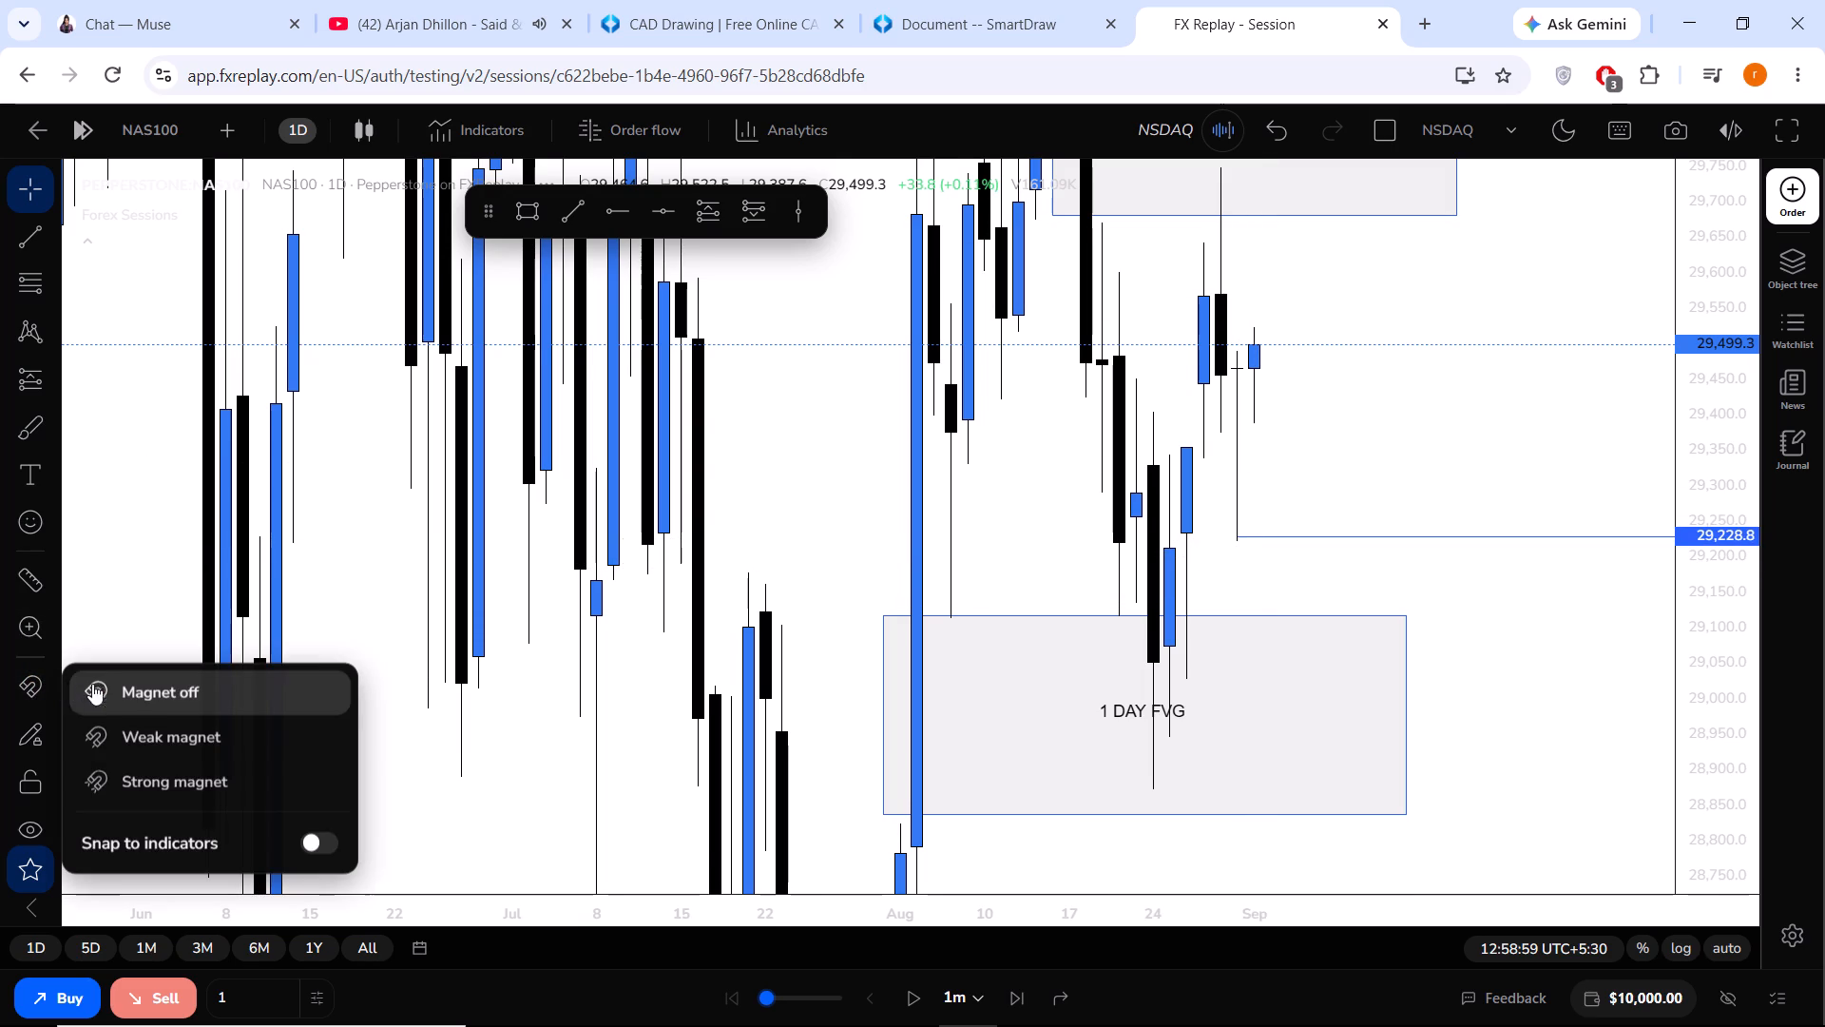
pyautogui.click(126, 776)
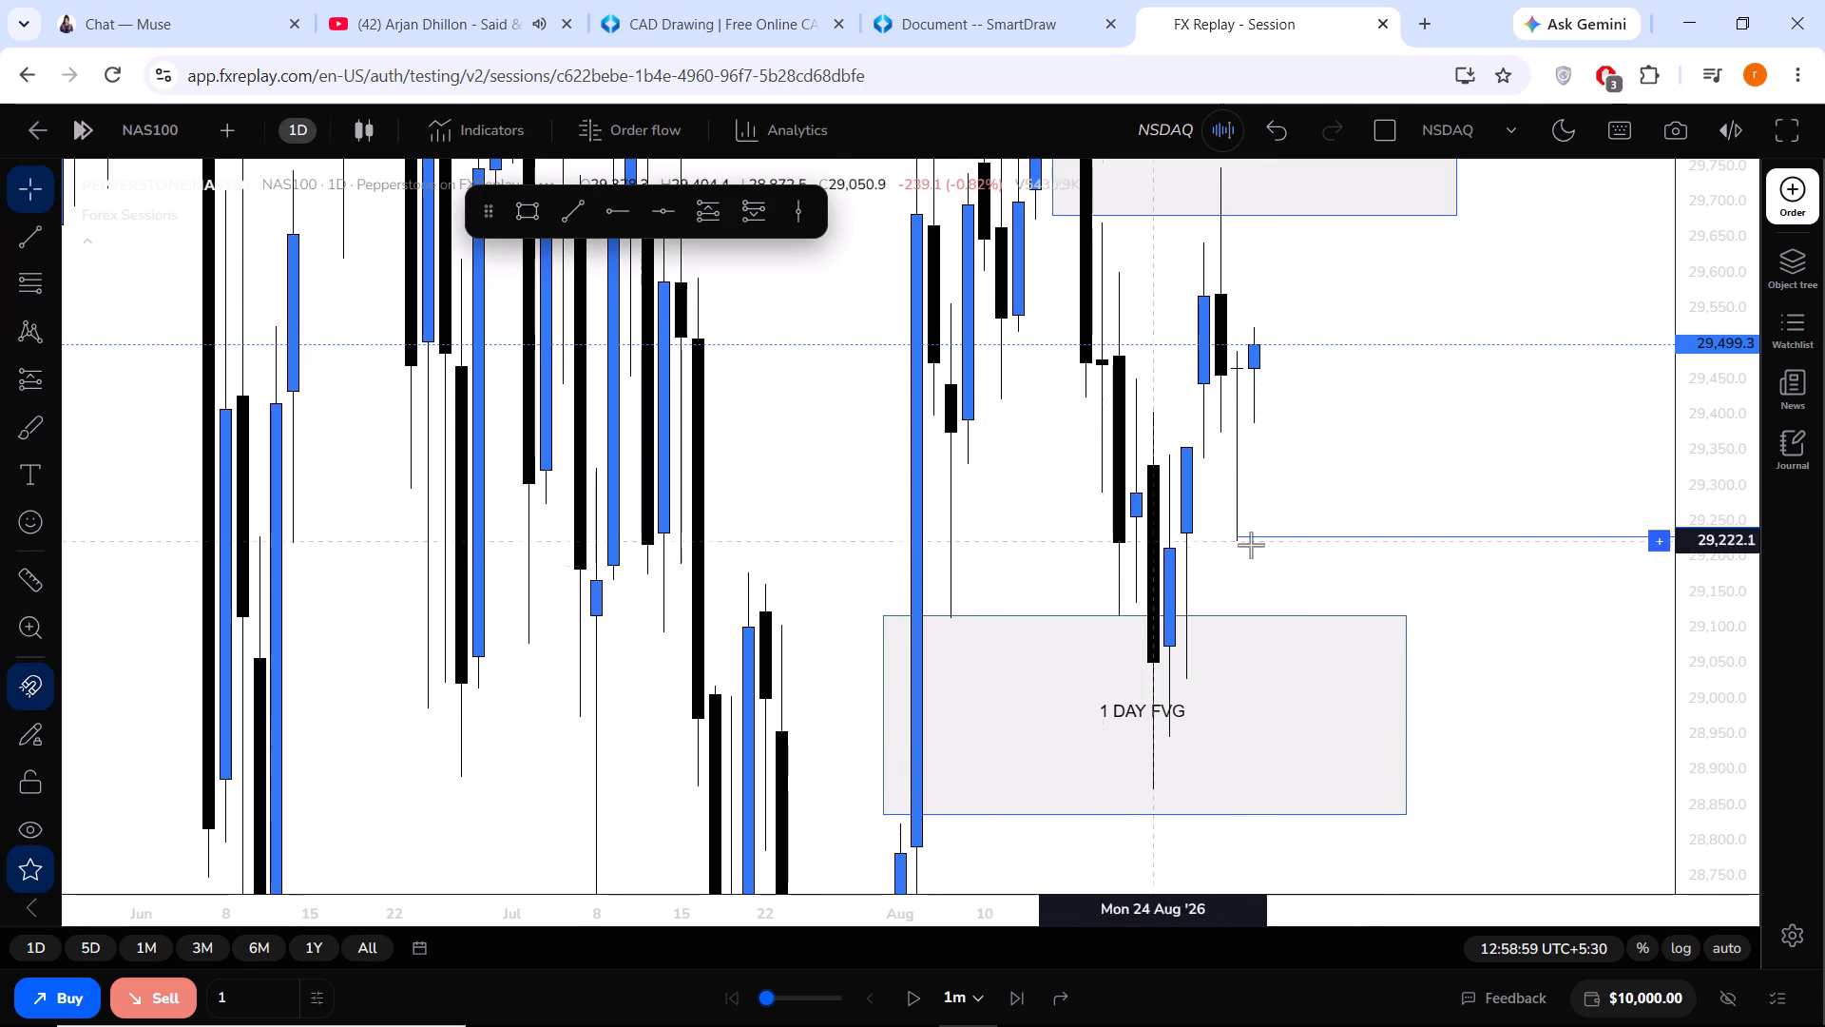
# Snap the horizontal ray to the low of the 31 Aug '26 daily candle at 29,222.3.
pyautogui.click(1251, 545)
pyautogui.click(1257, 536)
pyautogui.moveTo(1240, 535); pyautogui.dragTo(1235, 565)
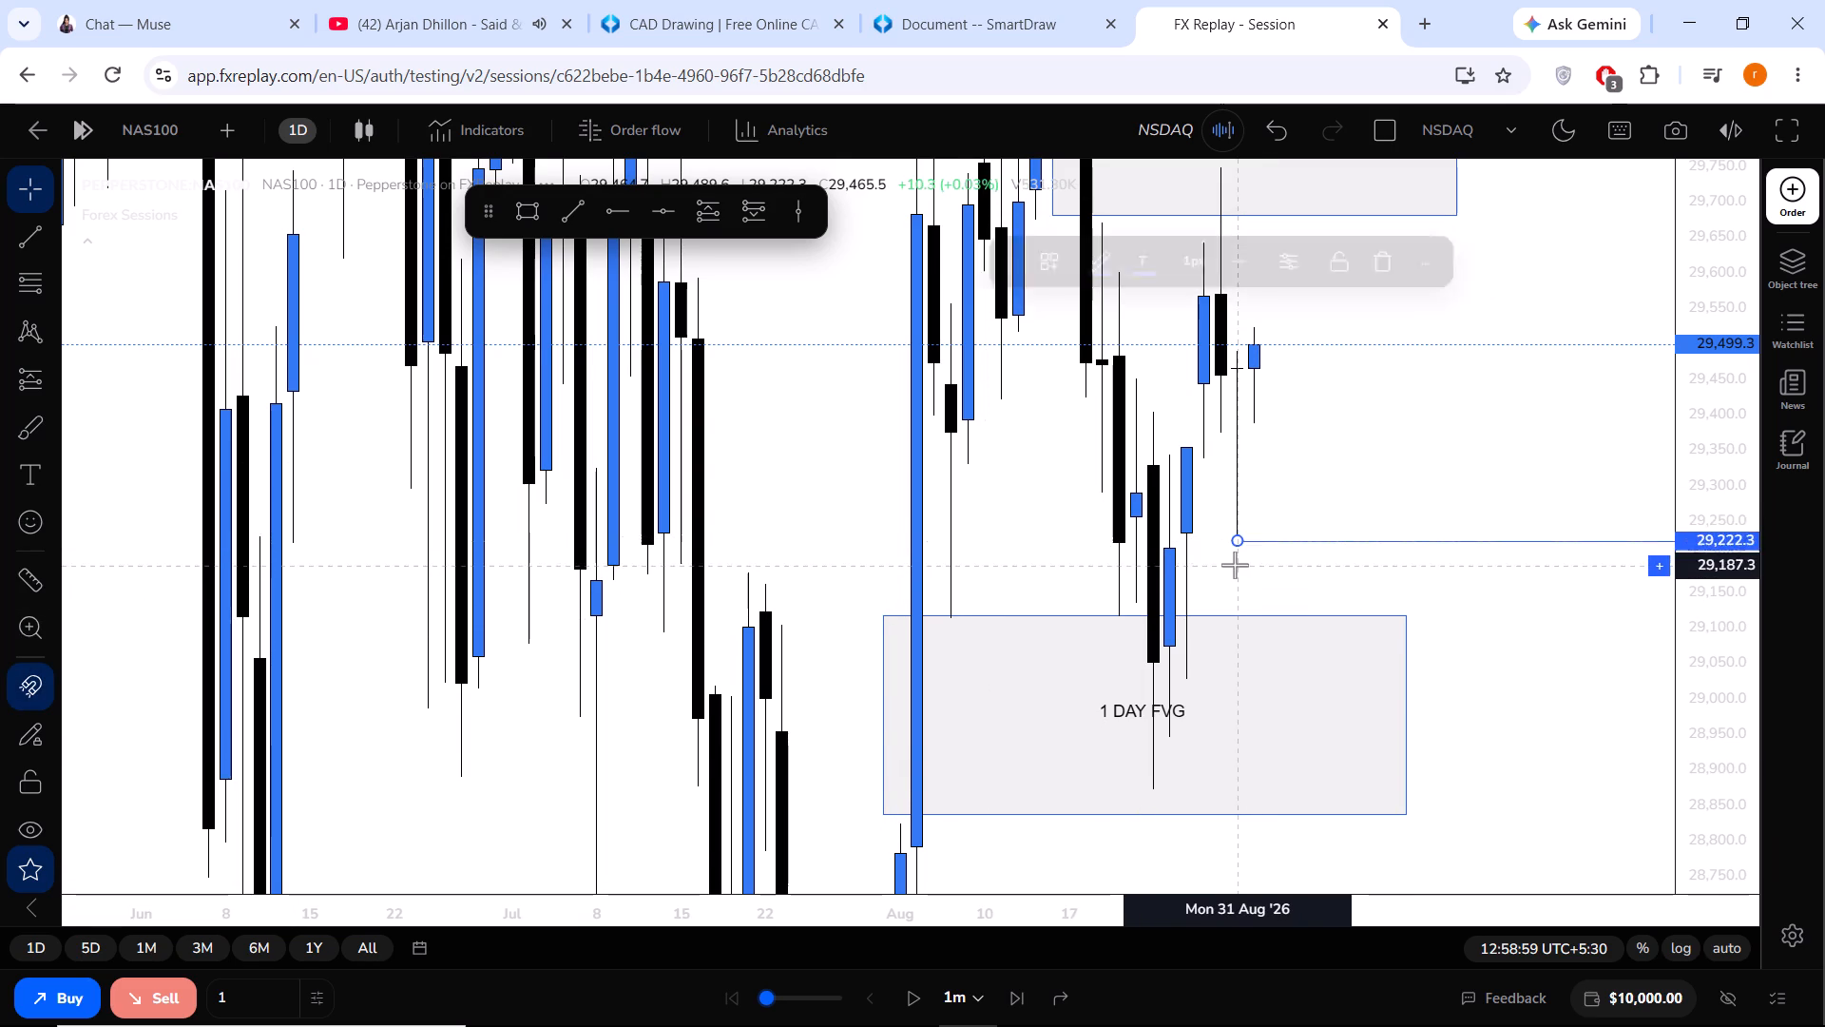
pyautogui.click(1248, 611)
pyautogui.click(1253, 541)
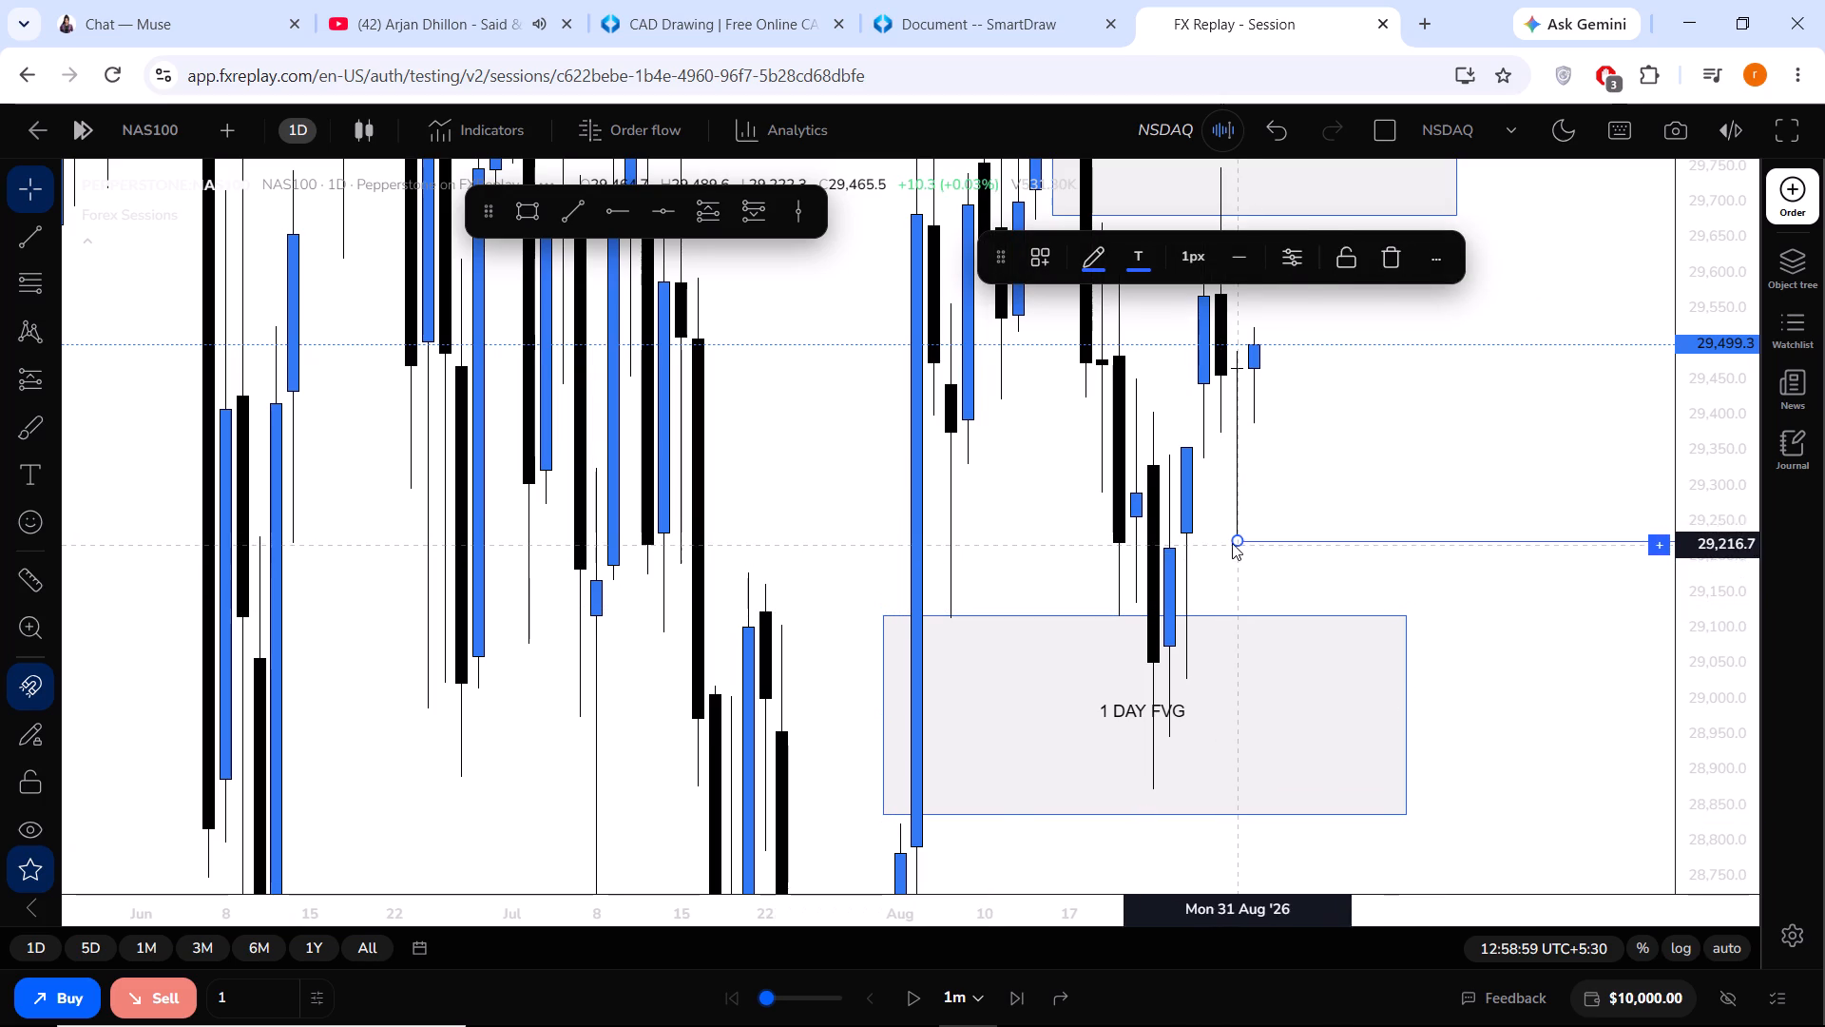
pyautogui.moveTo(1232, 536); pyautogui.dragTo(1233, 549)
pyautogui.click(1239, 556)
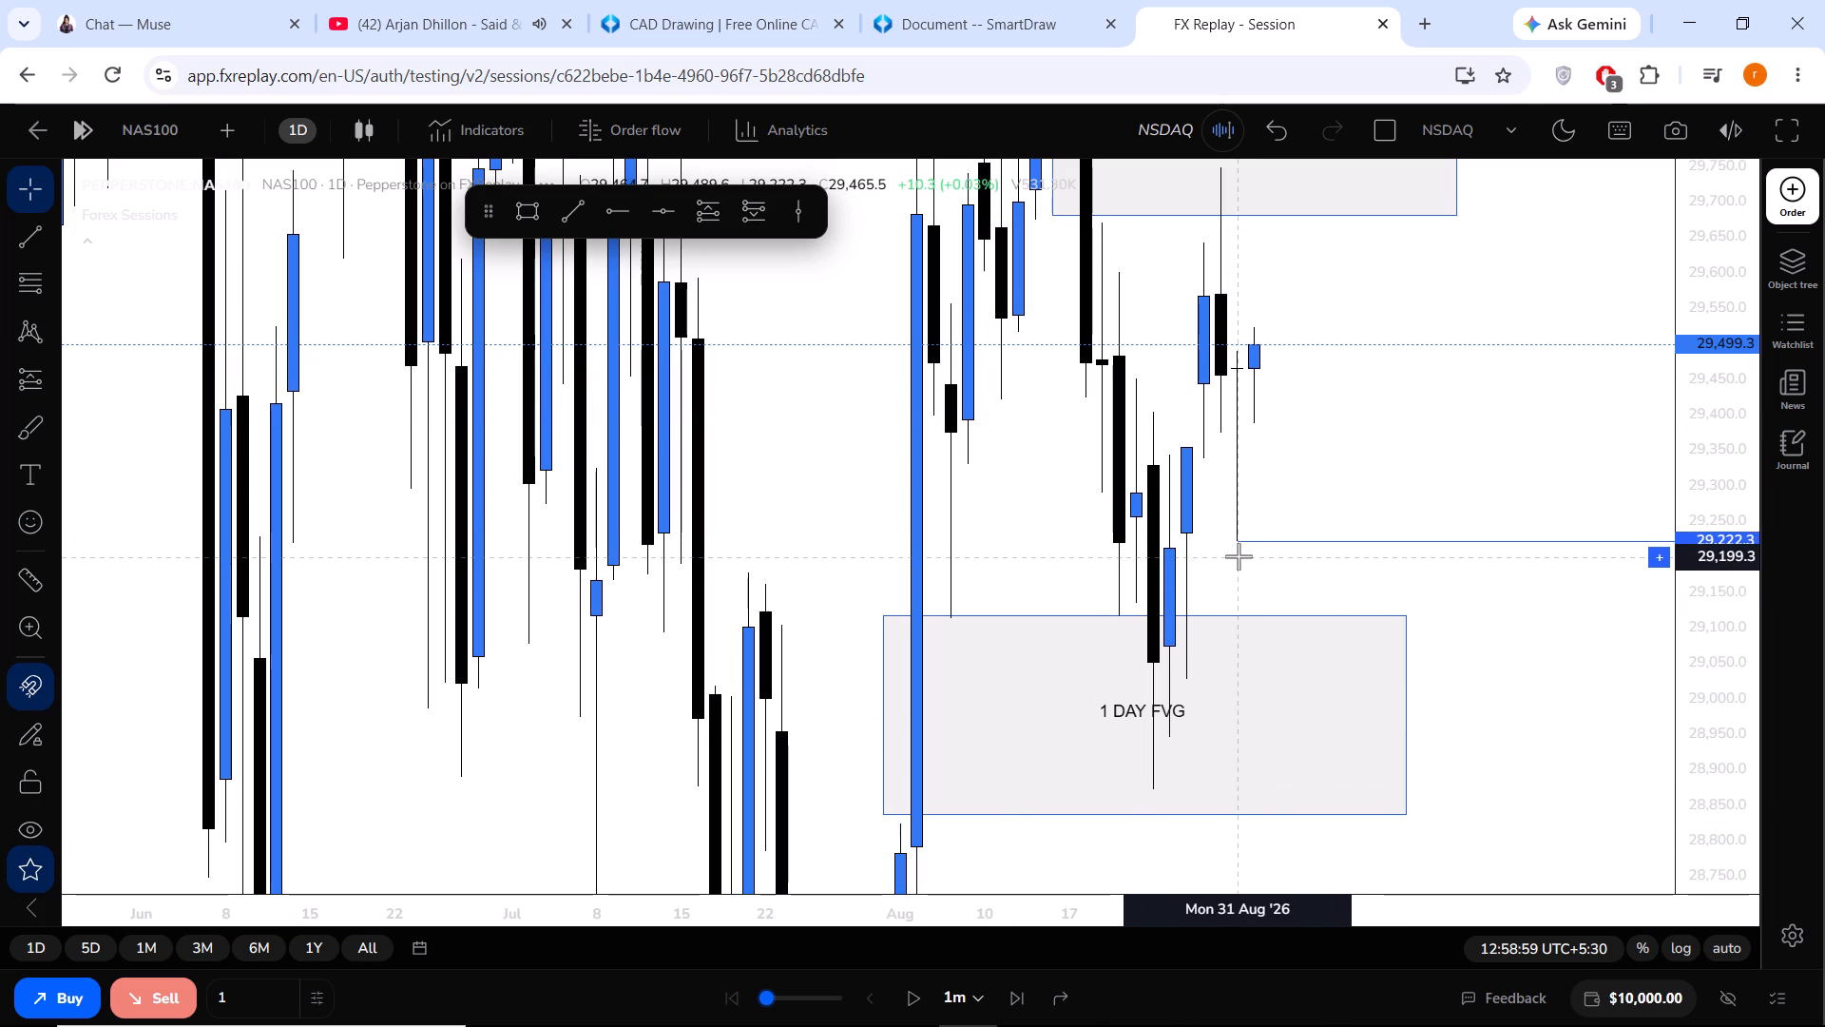
# Switch the NAS100 chart to the 1 week timeframe.
pyautogui.scroll(3, 1239, 556)
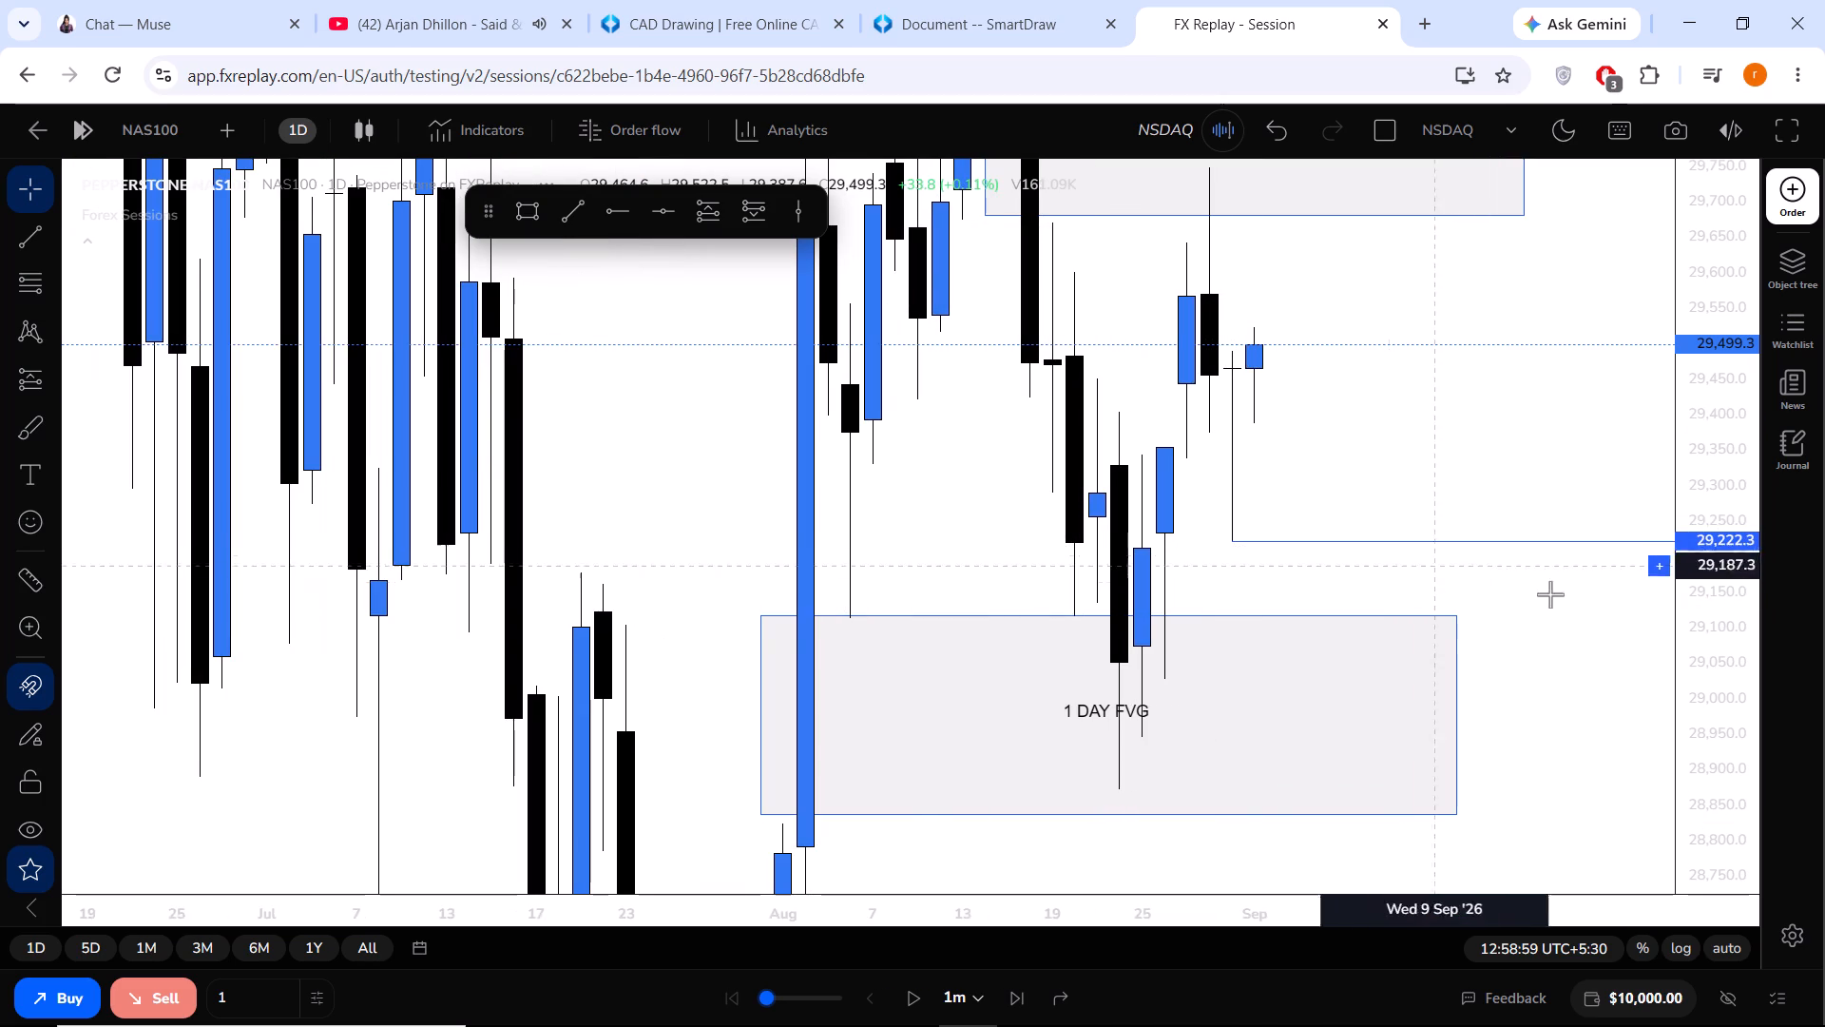
pyautogui.moveTo(1714, 779); pyautogui.dragTo(1685, 671)
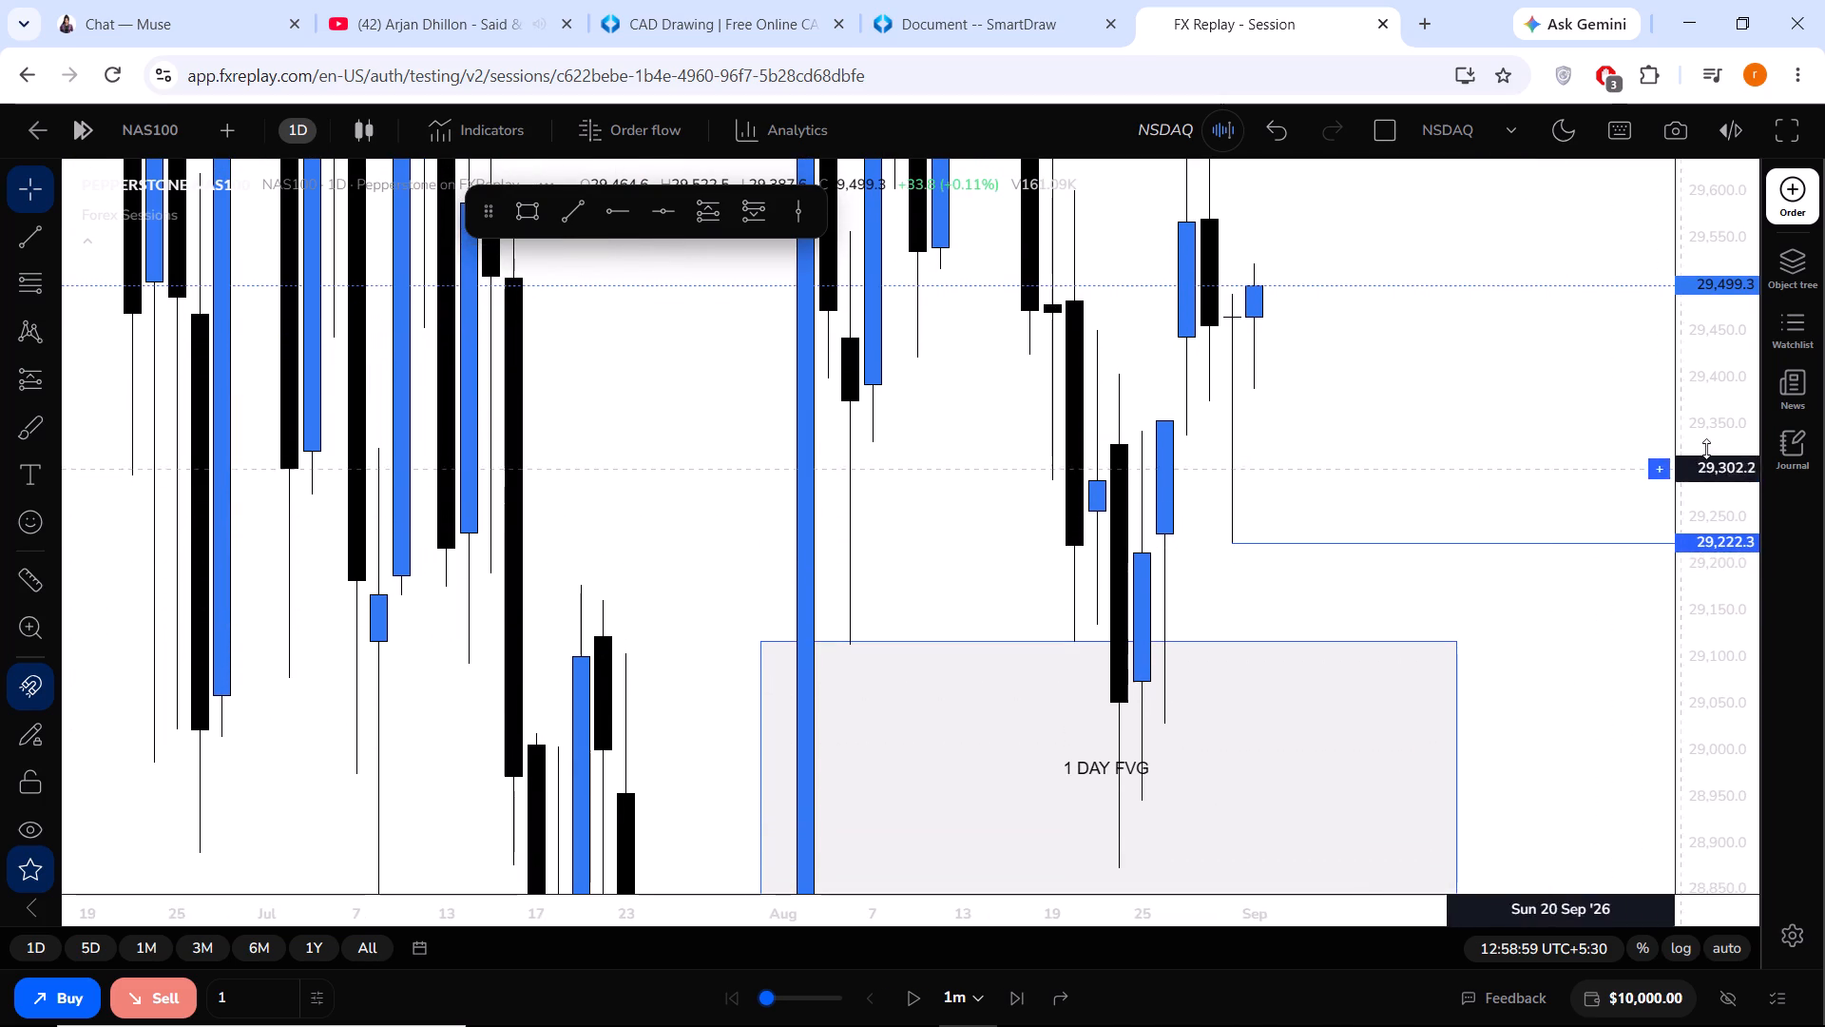
pyautogui.moveTo(1706, 449); pyautogui.dragTo(1707, 701)
pyautogui.click(318, 126)
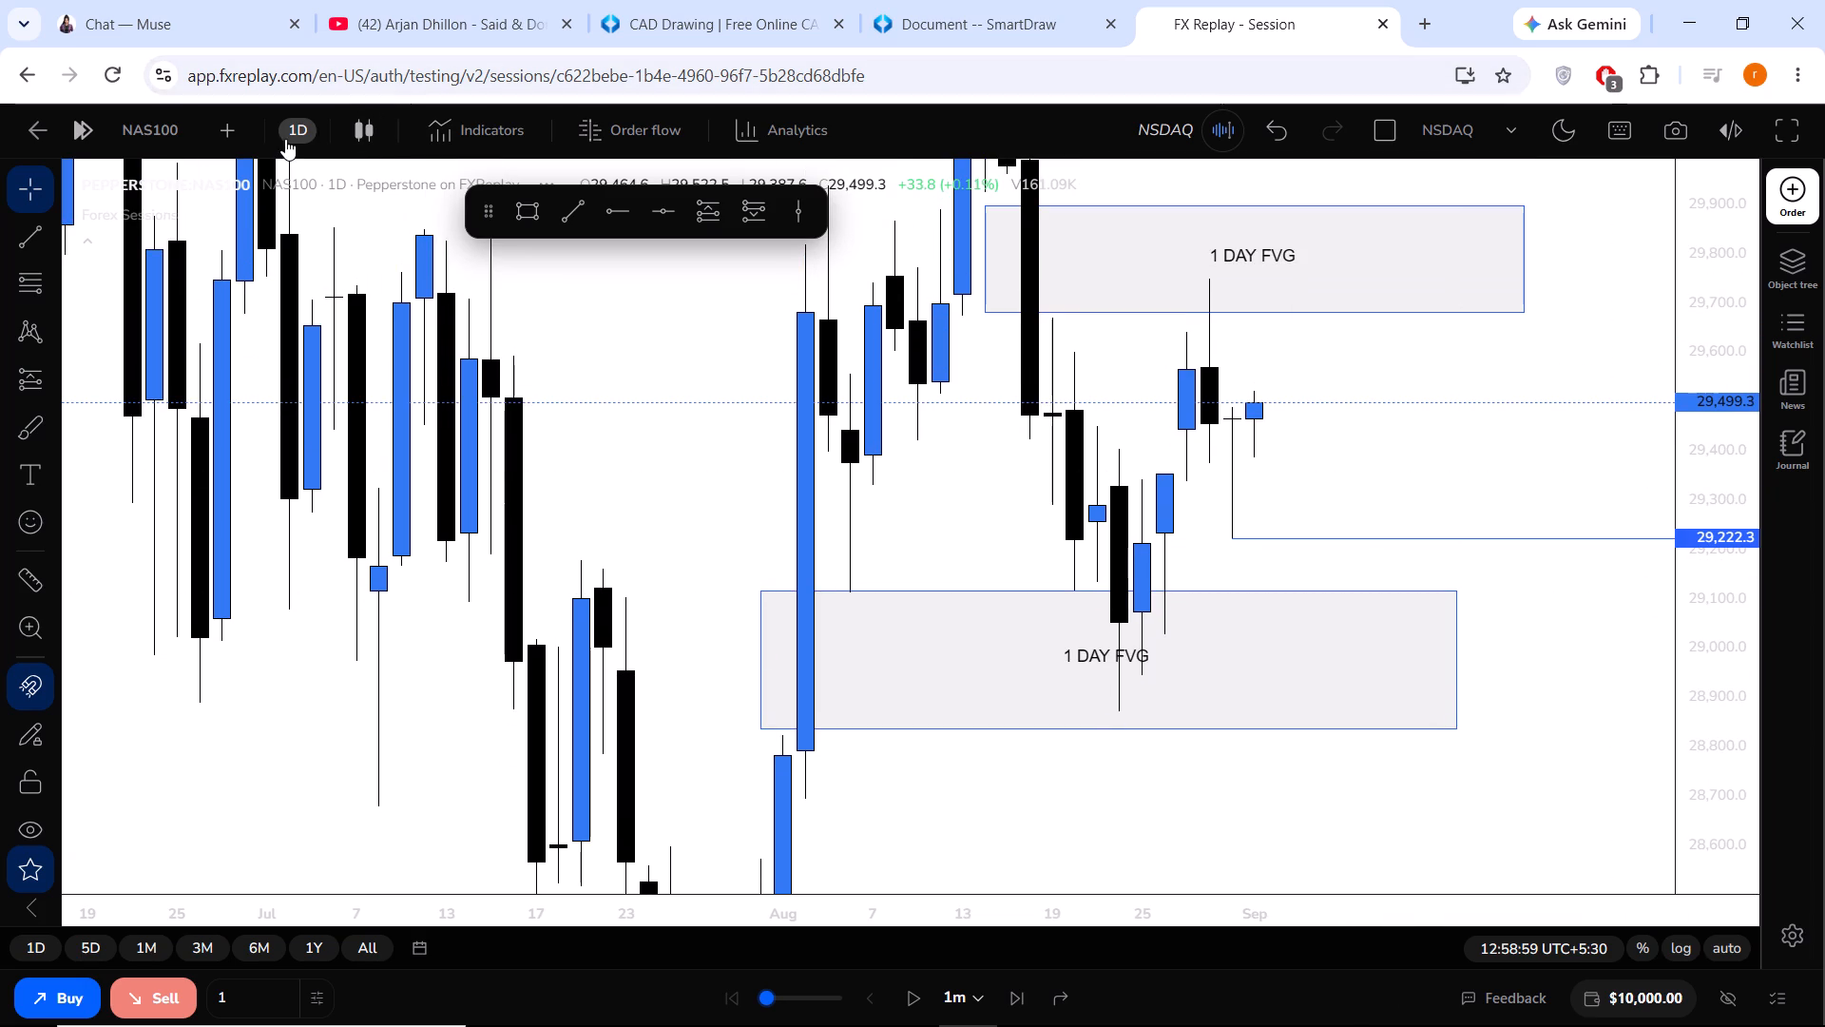
pyautogui.click(299, 132)
pyautogui.scroll(-3, 343, 493)
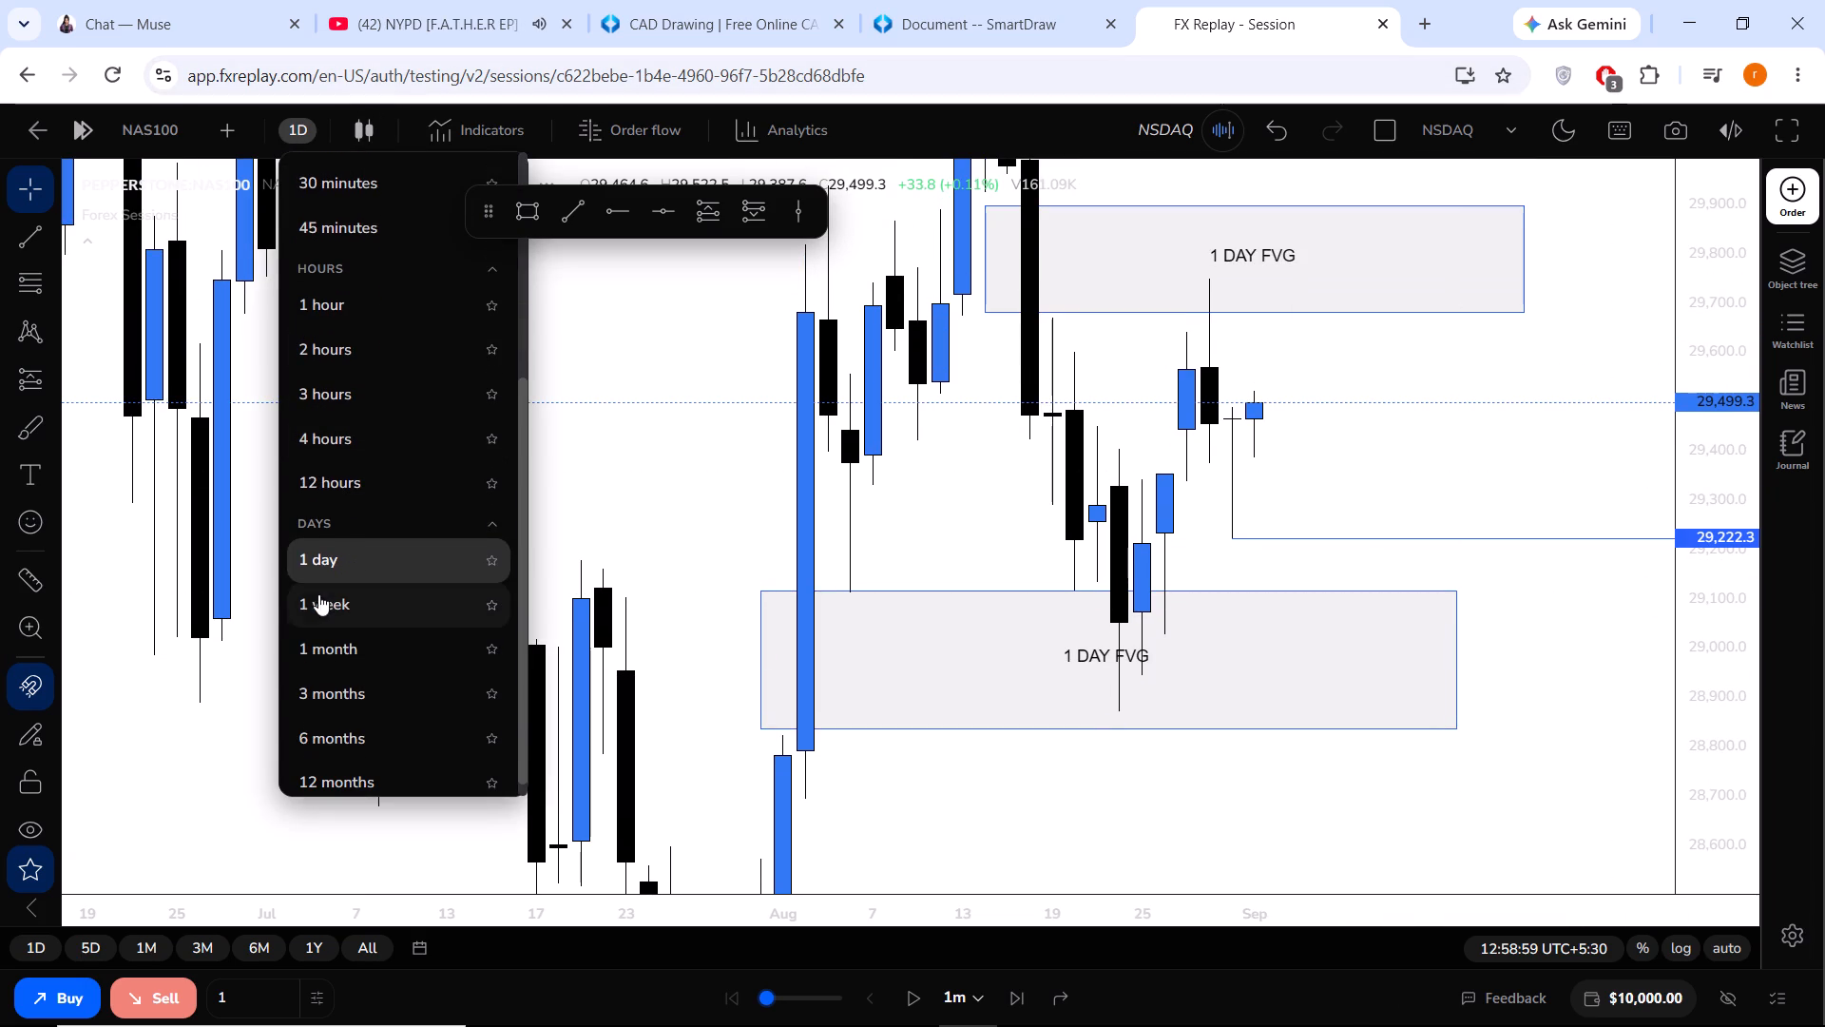
pyautogui.click(345, 614)
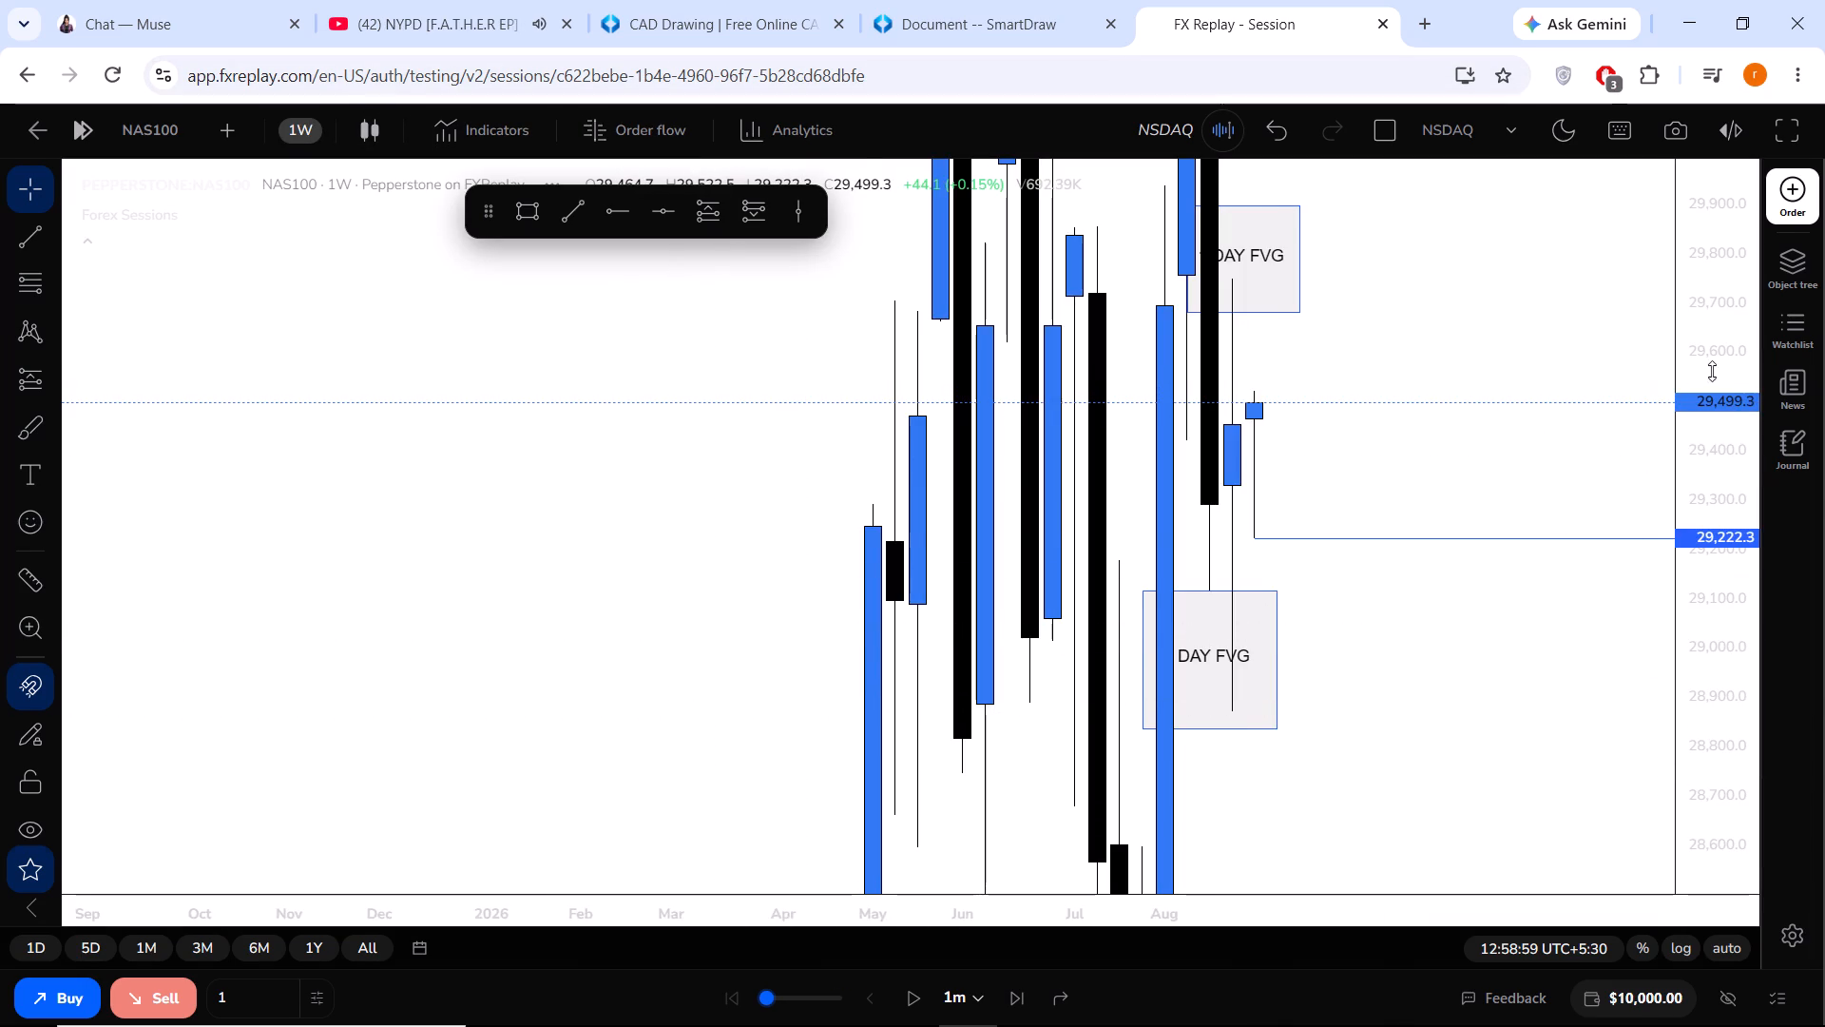
# Place a horizontal ray at the high of the 17 Aug '26 weekly candle, at about 30,246.
pyautogui.moveTo(1744, 391); pyautogui.dragTo(1711, 642)
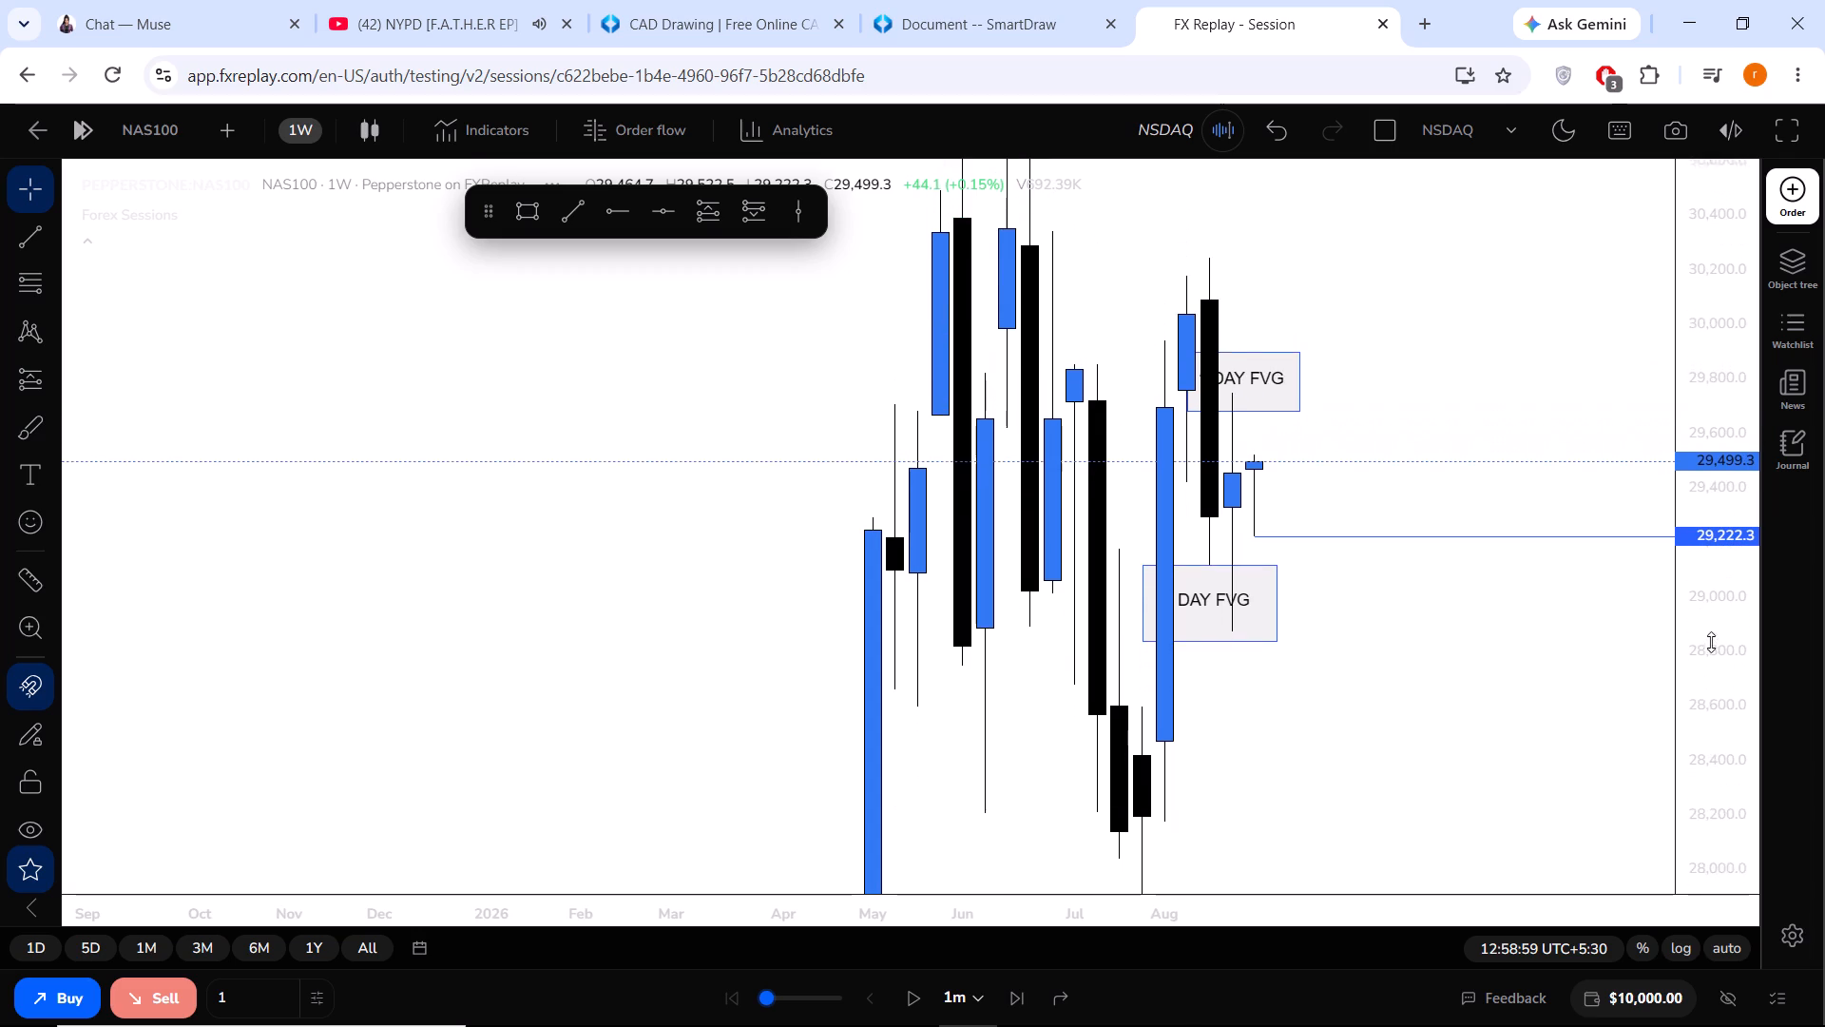
pyautogui.moveTo(1711, 642); pyautogui.dragTo(1694, 739)
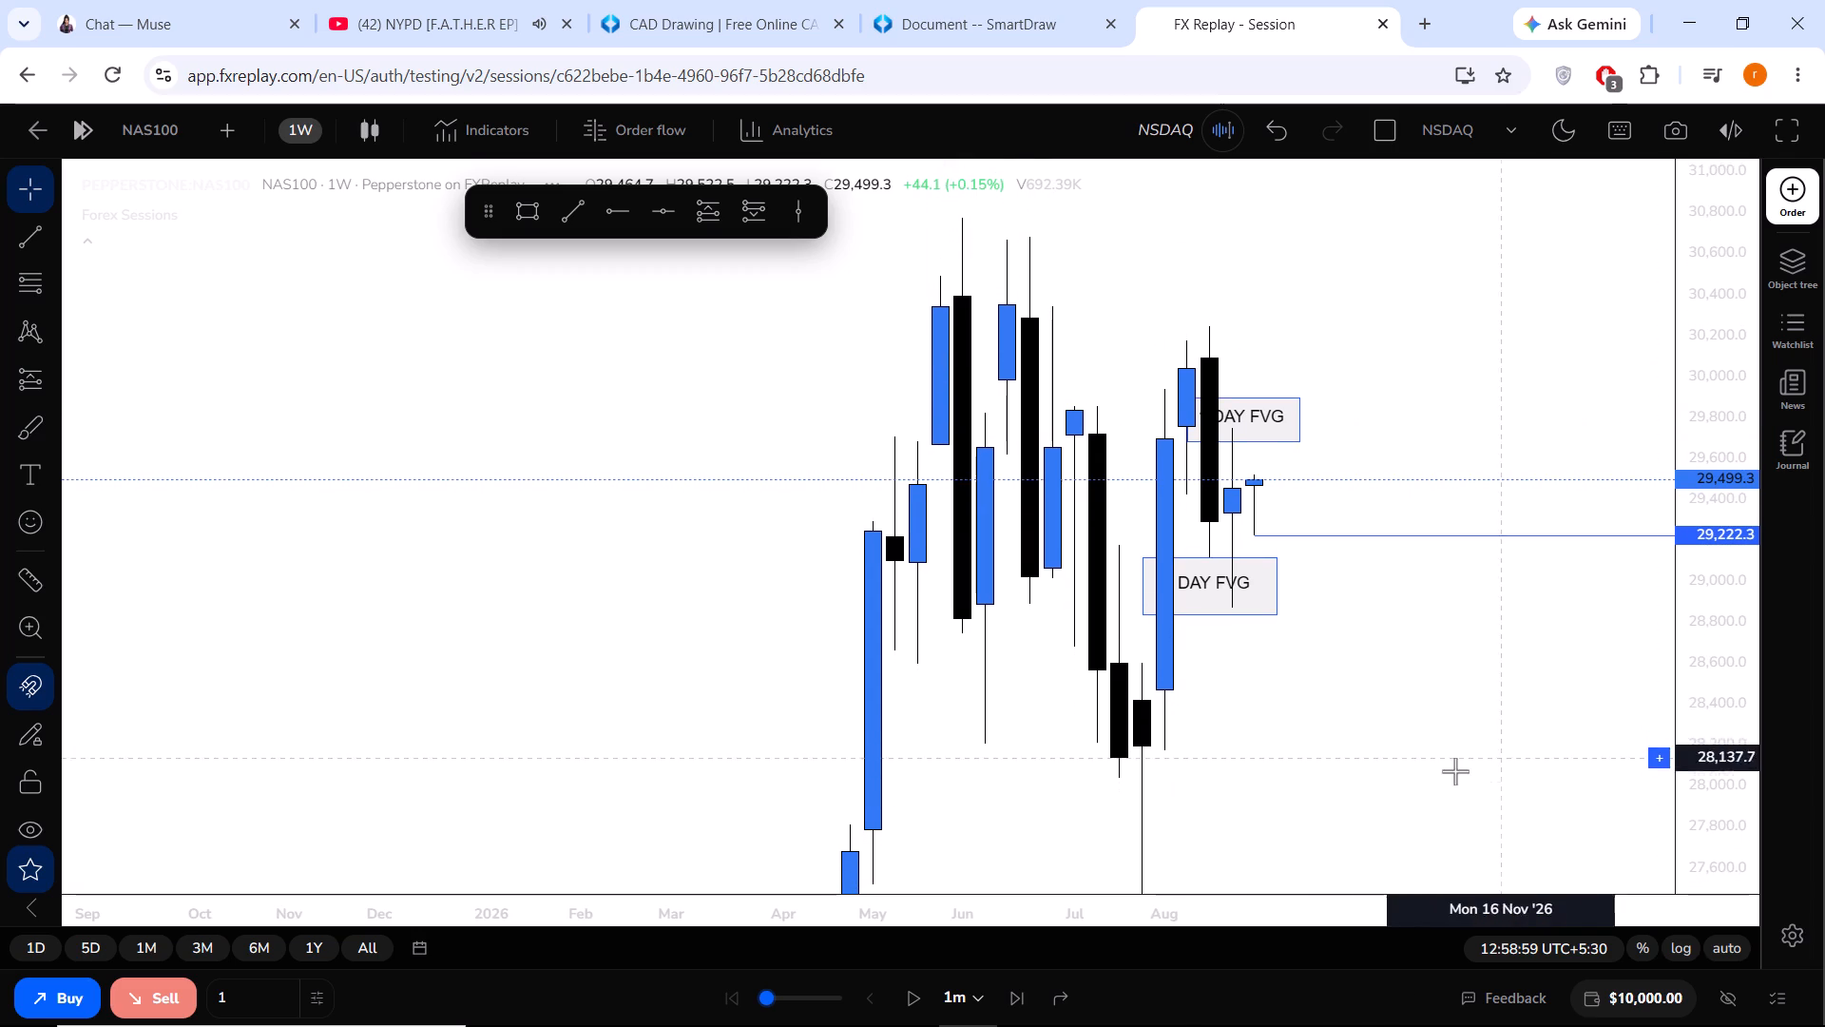
pyautogui.moveTo(1396, 793); pyautogui.dragTo(1293, 603)
pyautogui.click(1293, 603)
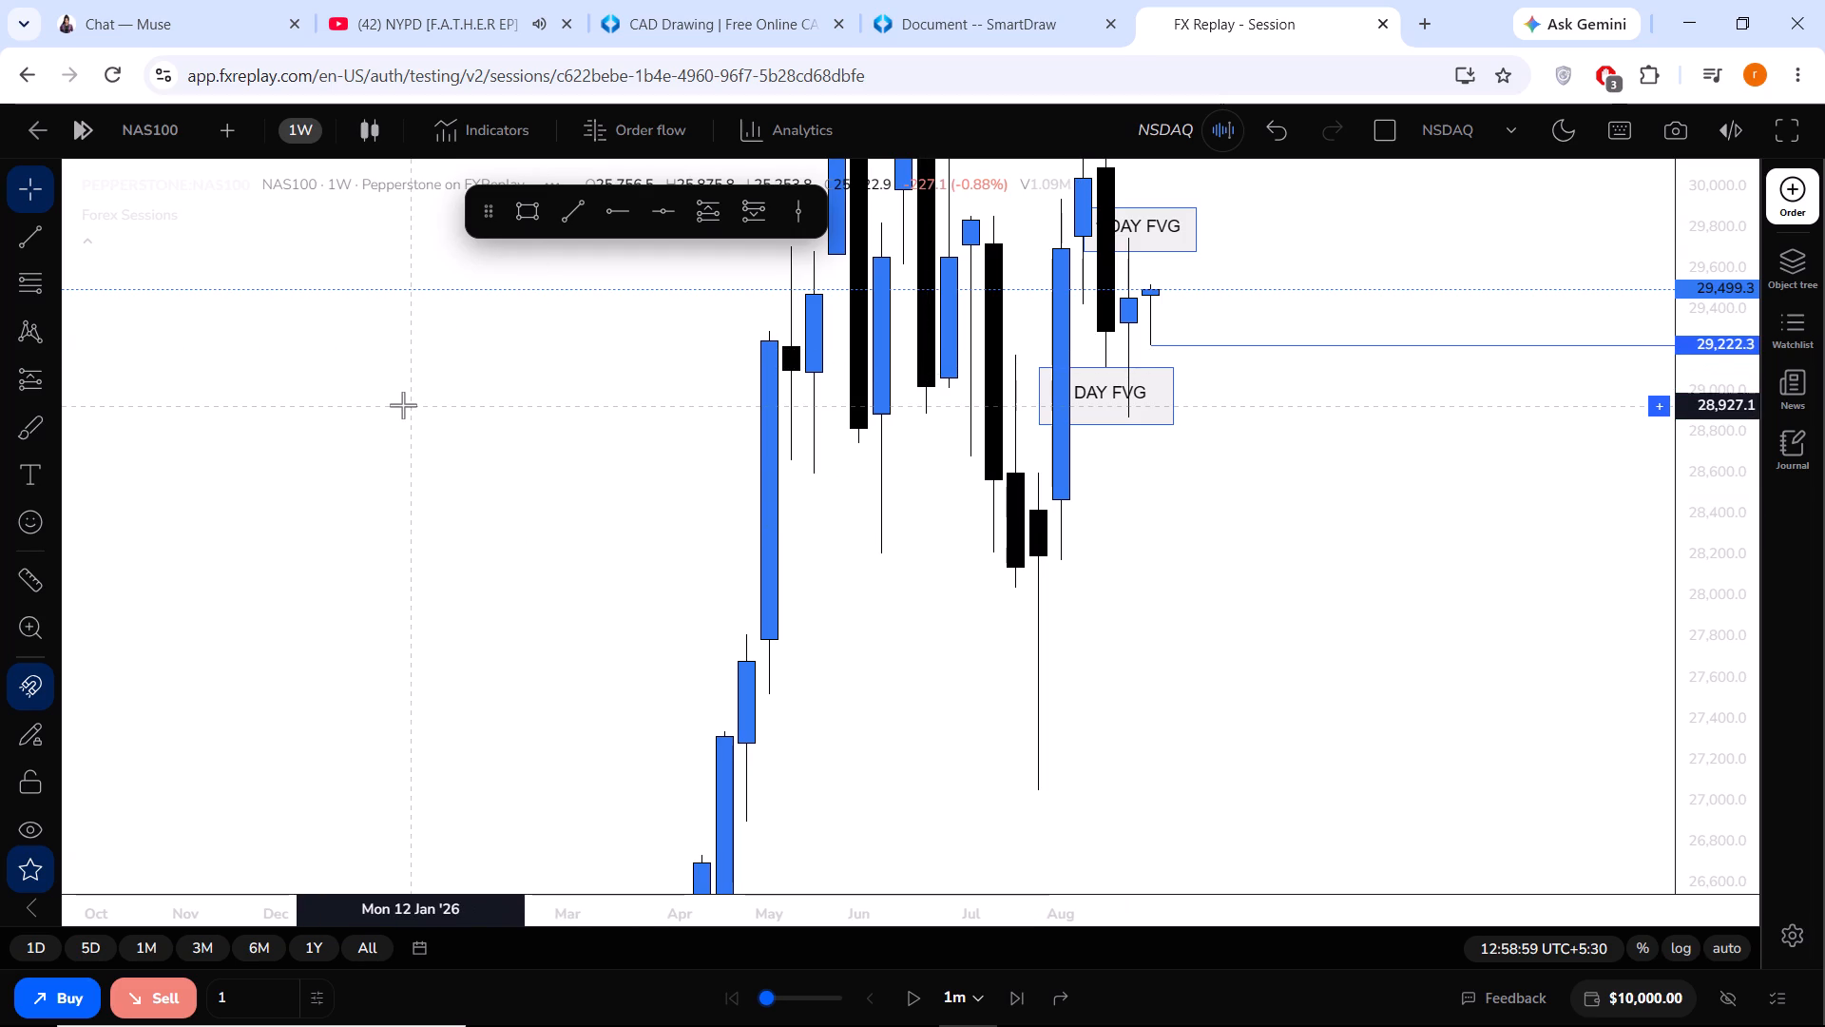
pyautogui.moveTo(1148, 507); pyautogui.dragTo(1106, 606)
pyautogui.click(1106, 606)
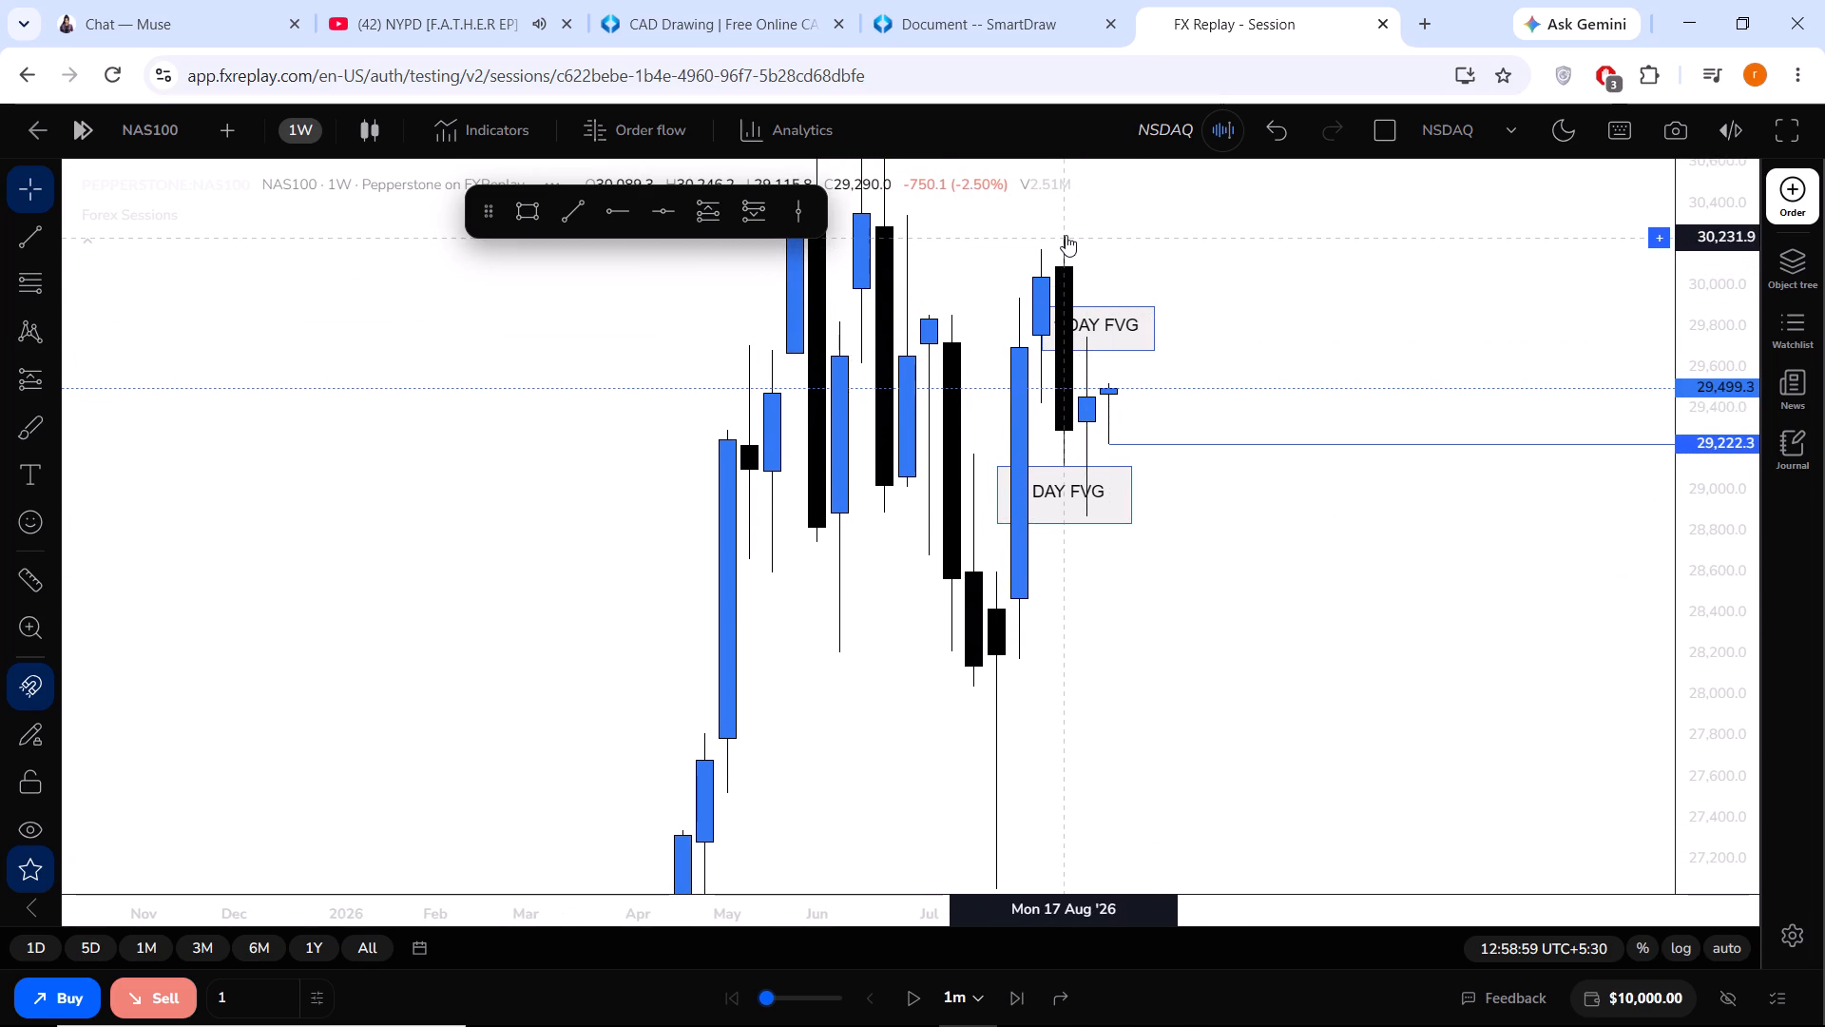
pyautogui.moveTo(1450, 281); pyautogui.dragTo(1415, 352)
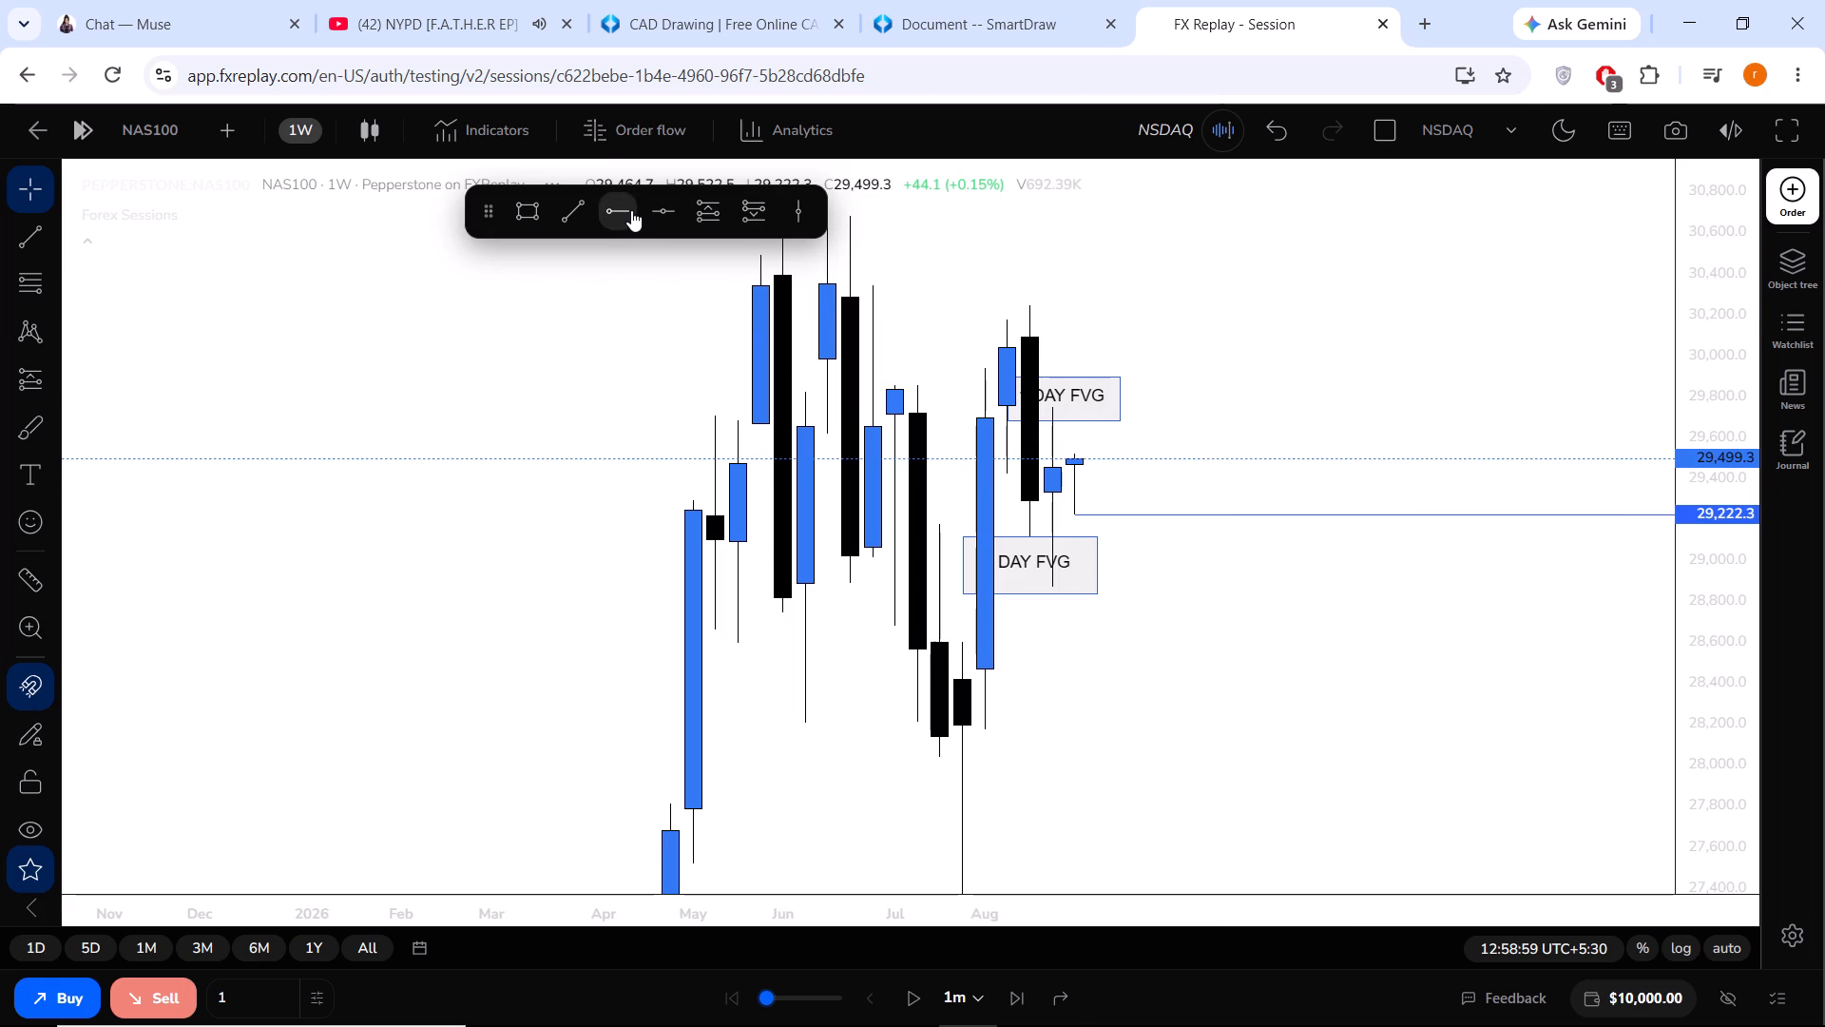
pyautogui.click(631, 210)
pyautogui.click(1032, 298)
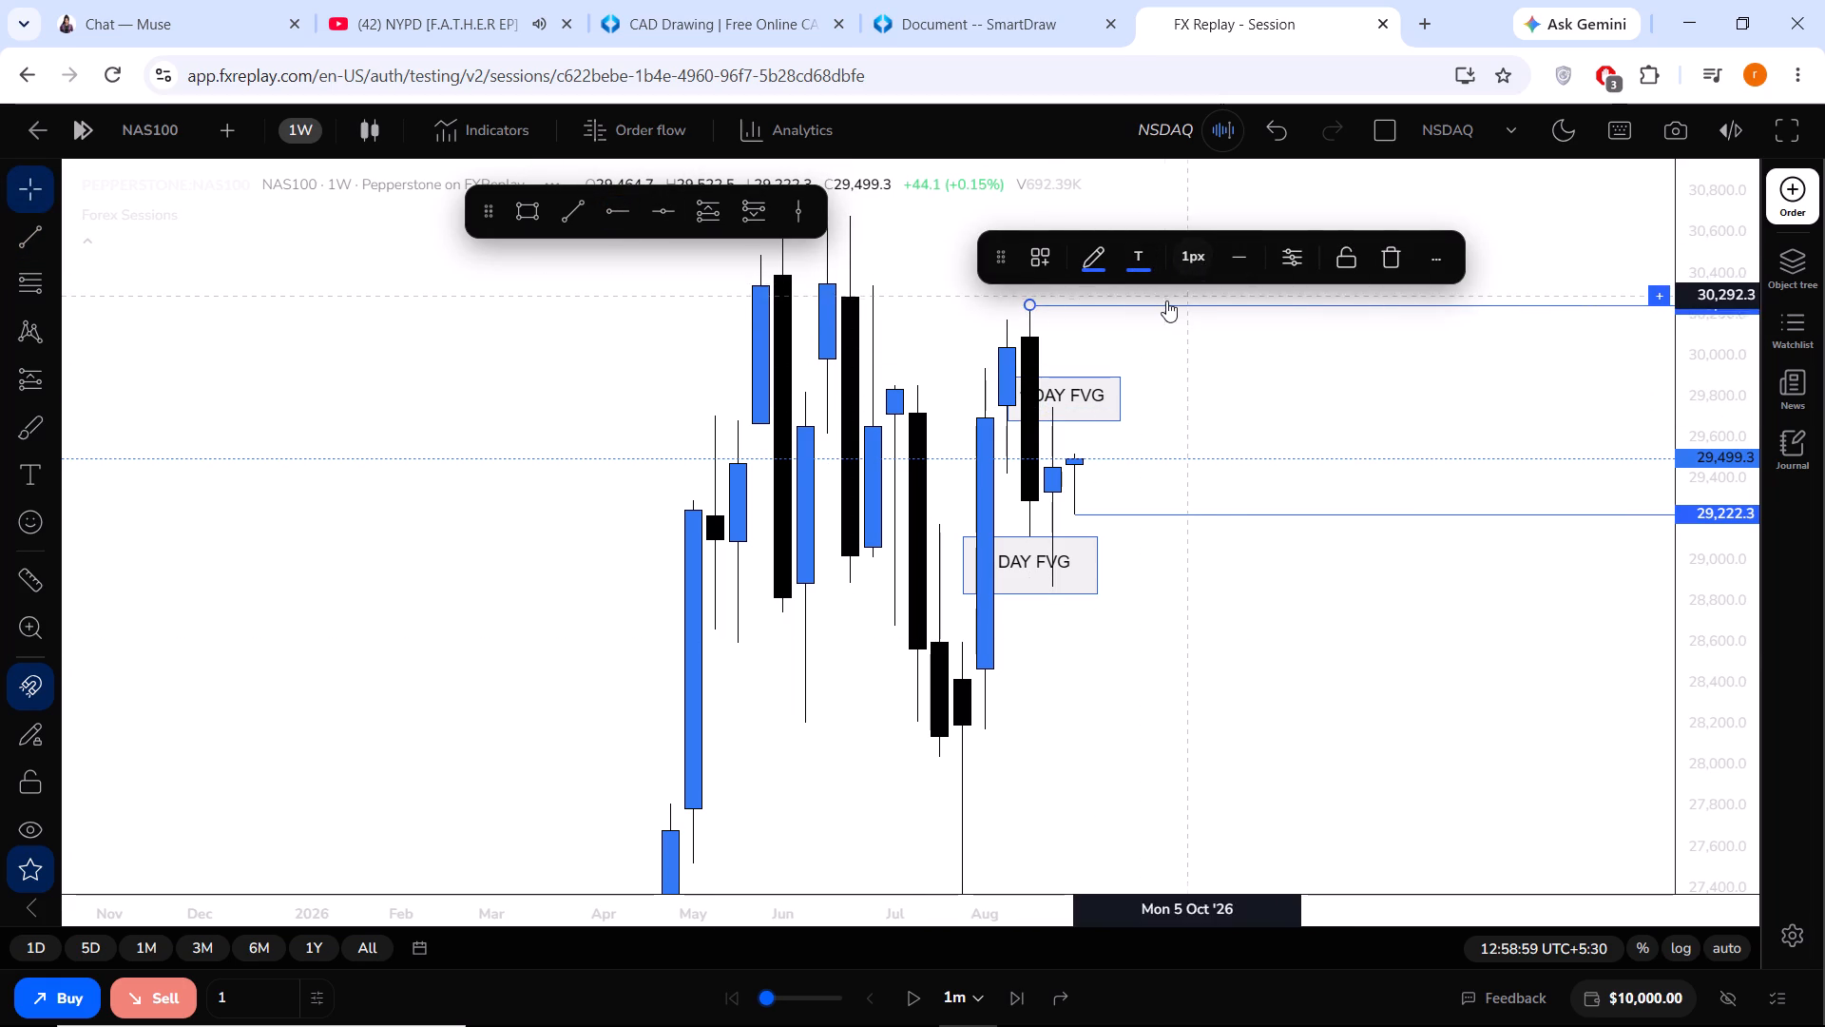
# Label the upper horizontal ray "MONTHLY LIQ".
pyautogui.click(1166, 300)
pyautogui.click(1172, 303)
pyautogui.click(1176, 308)
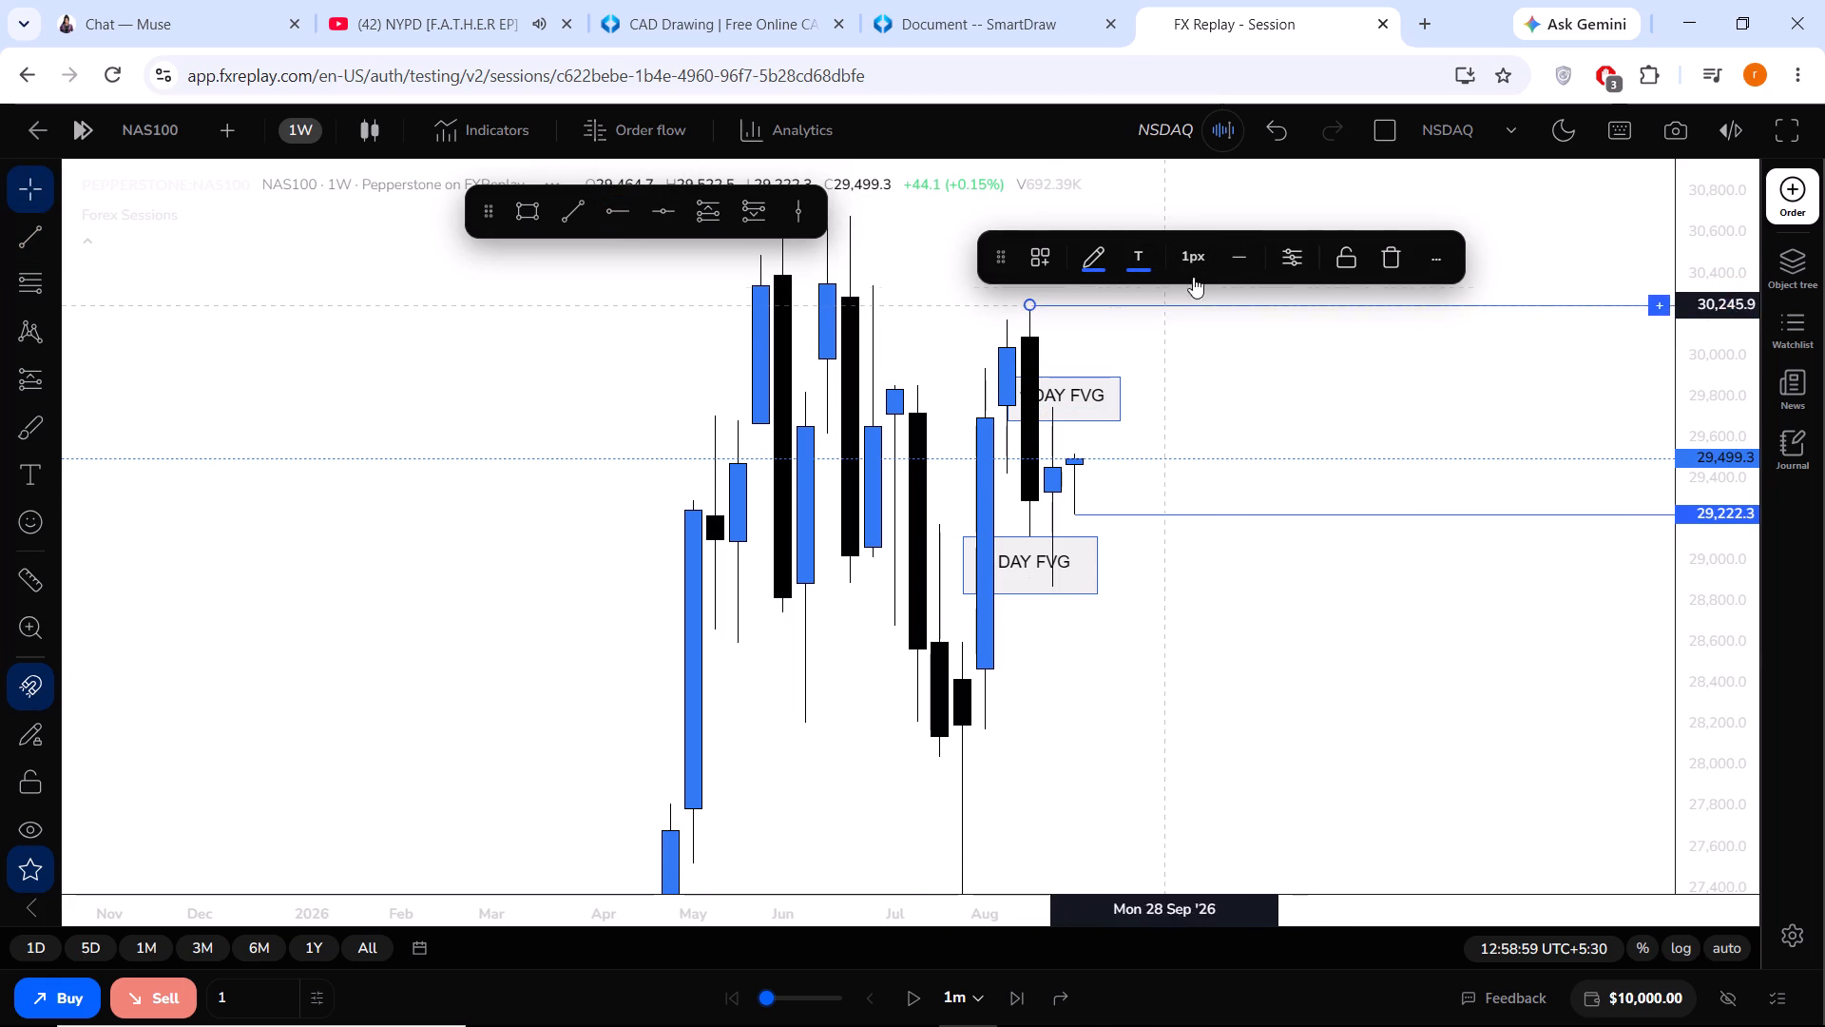
pyautogui.click(1297, 251)
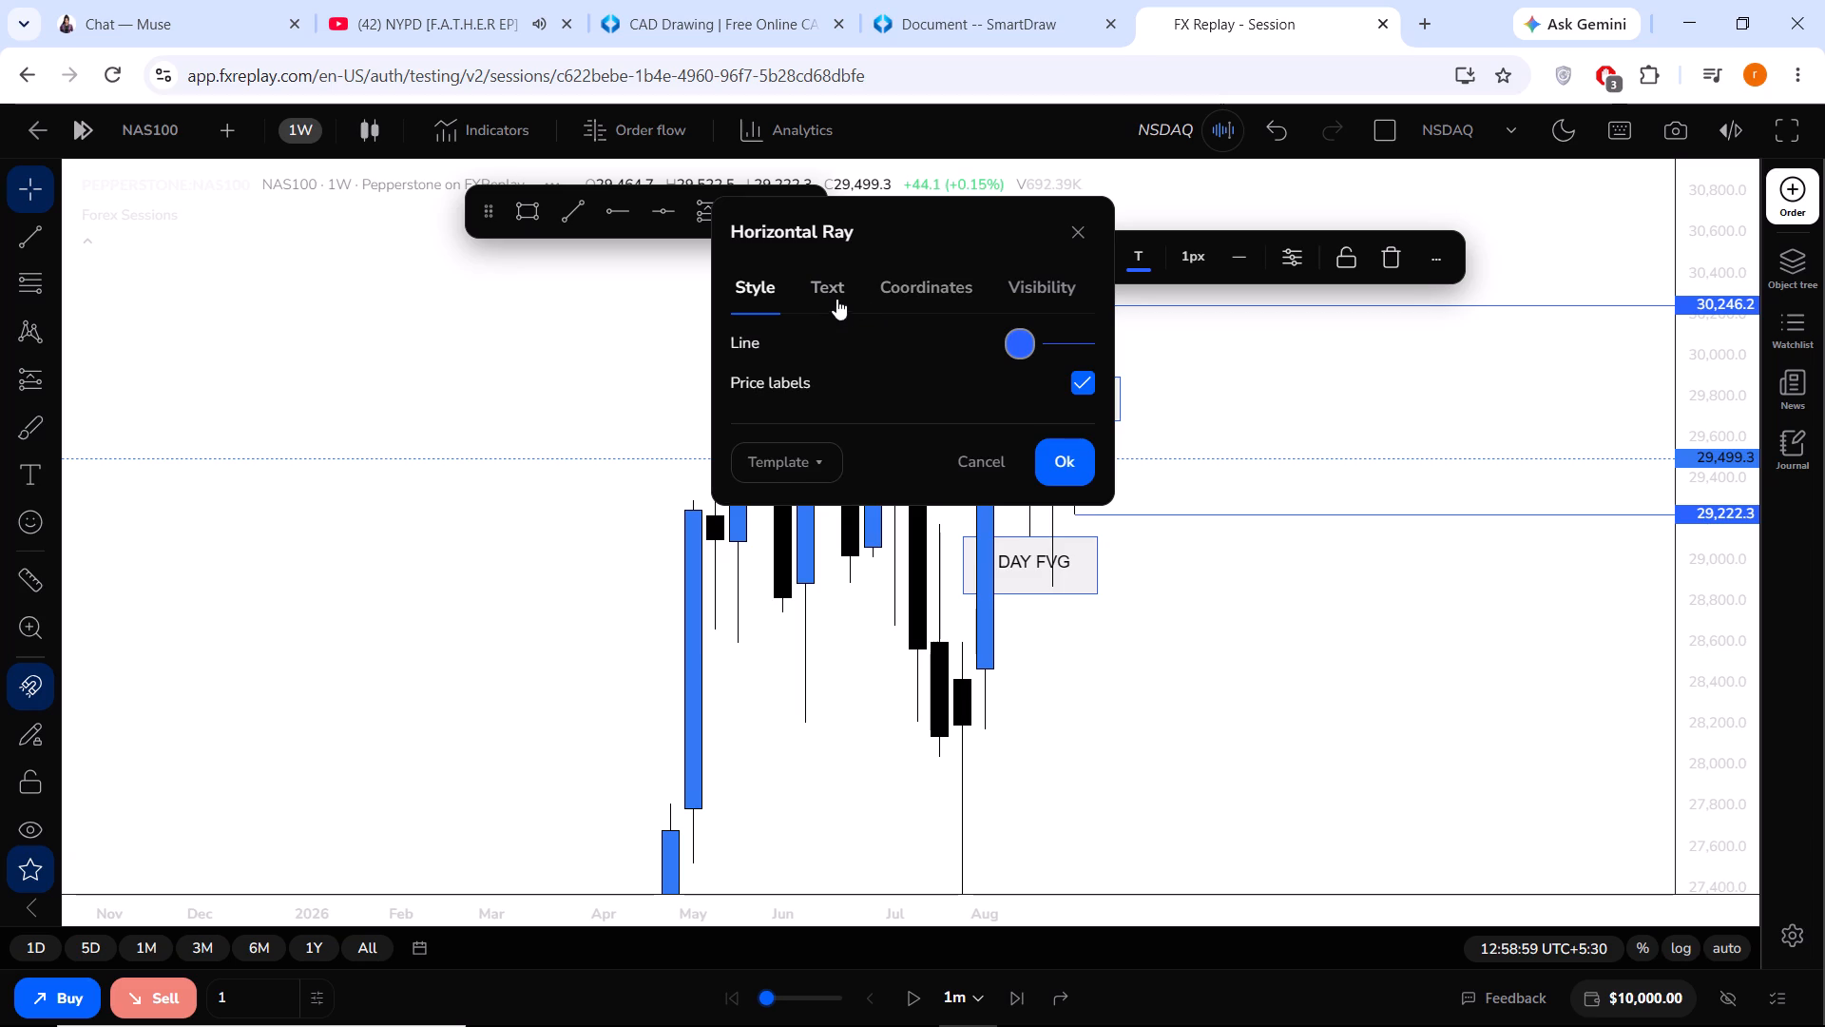
pyautogui.click(836, 299)
pyautogui.click(821, 410)
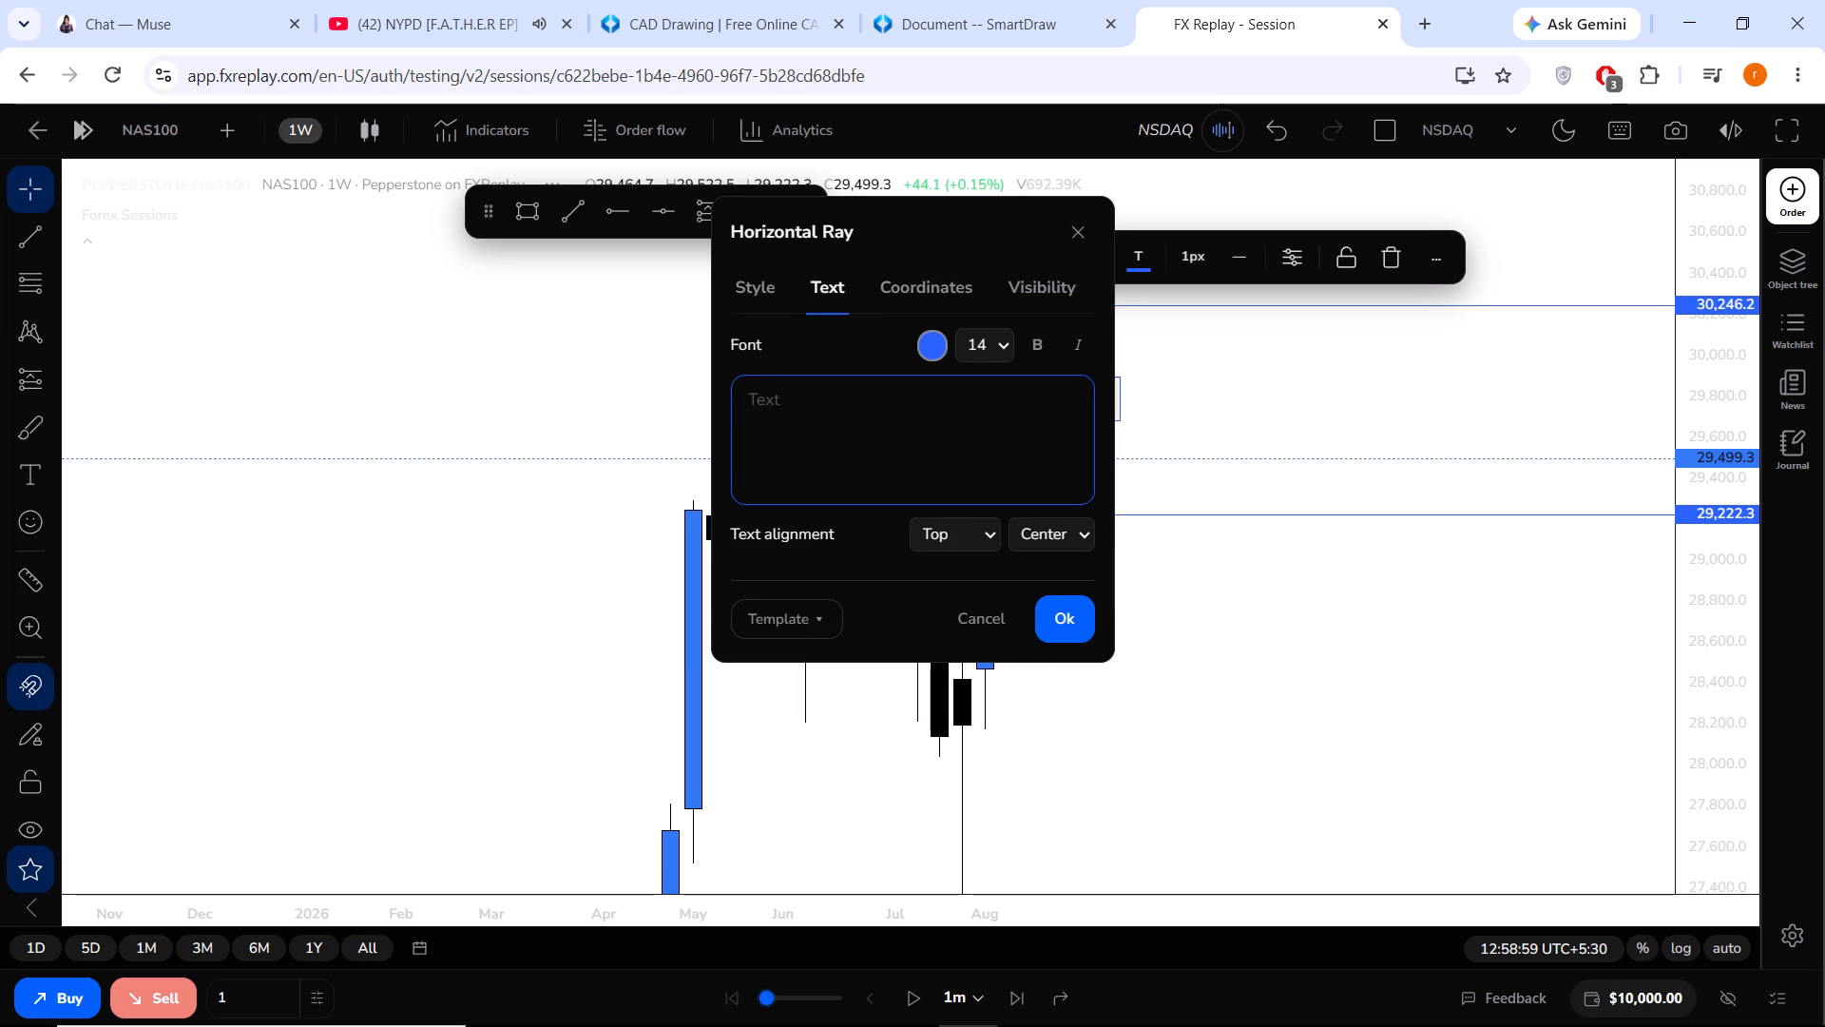
pyautogui.press('1')
pyautogui.press('BackSpace')
pyautogui.write('MONTHLY')
pyautogui.press('space')
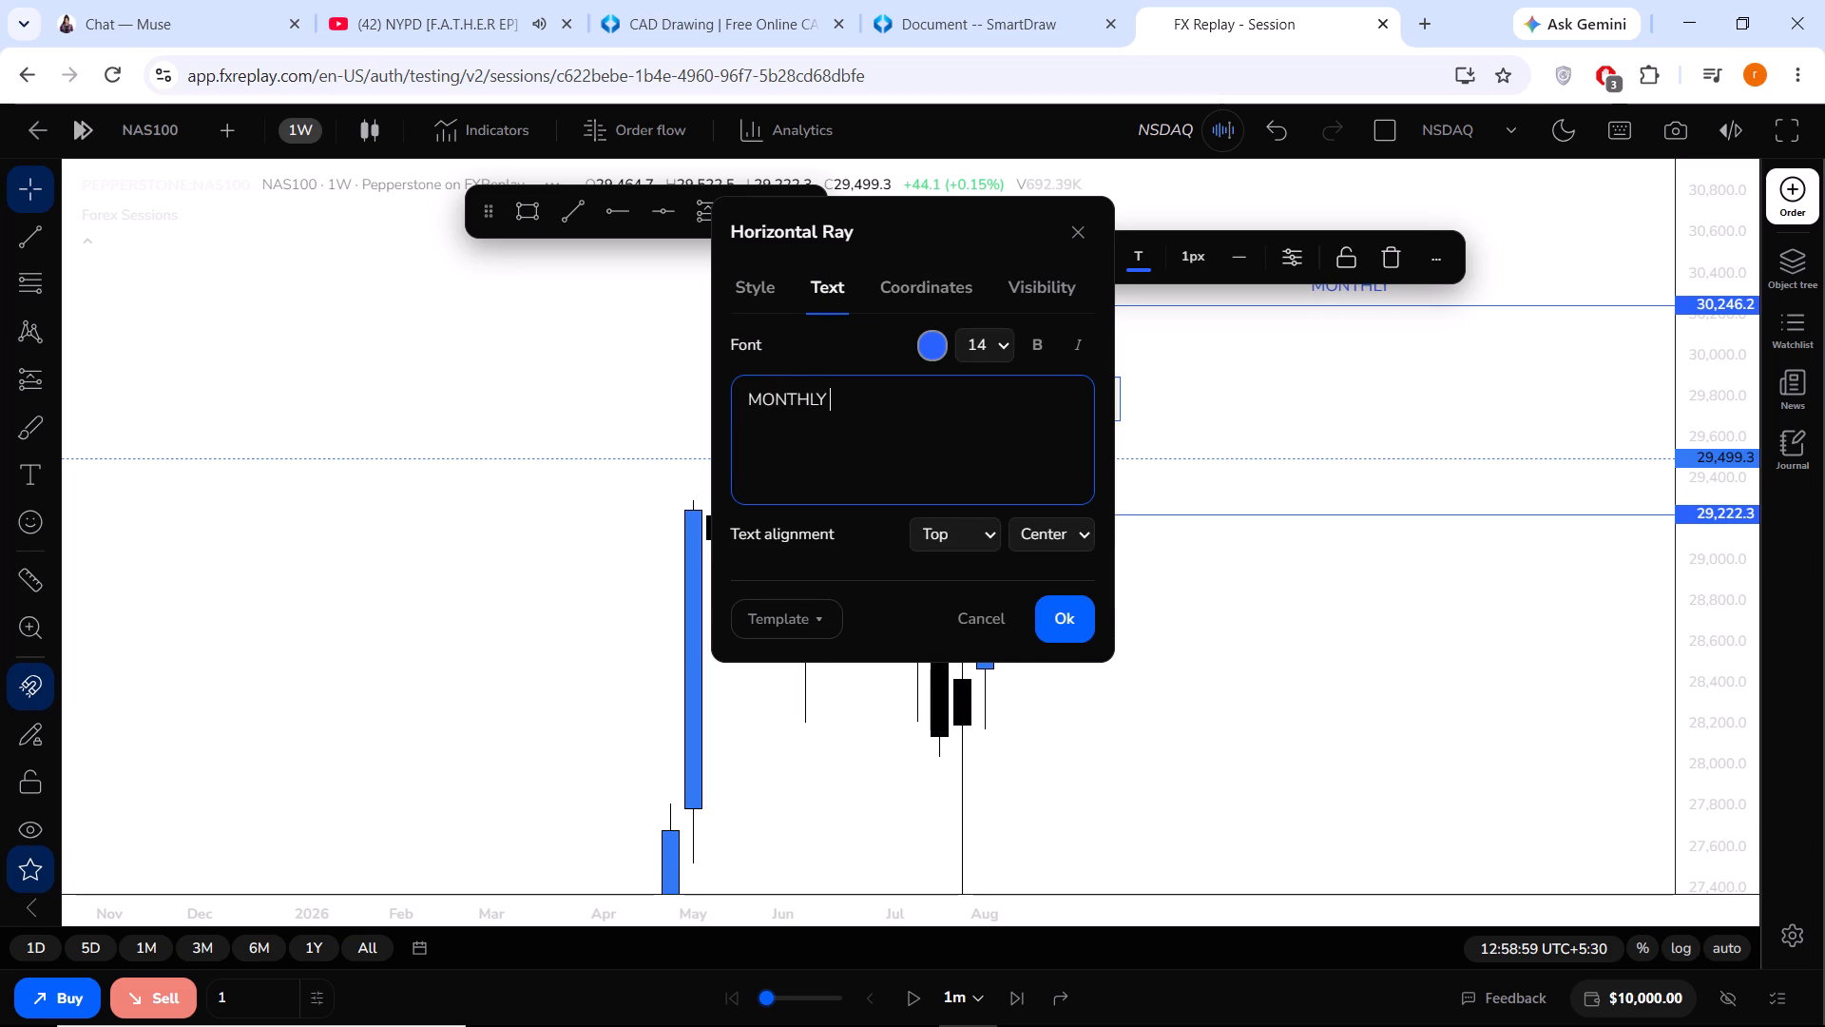
pyautogui.write('LI1')
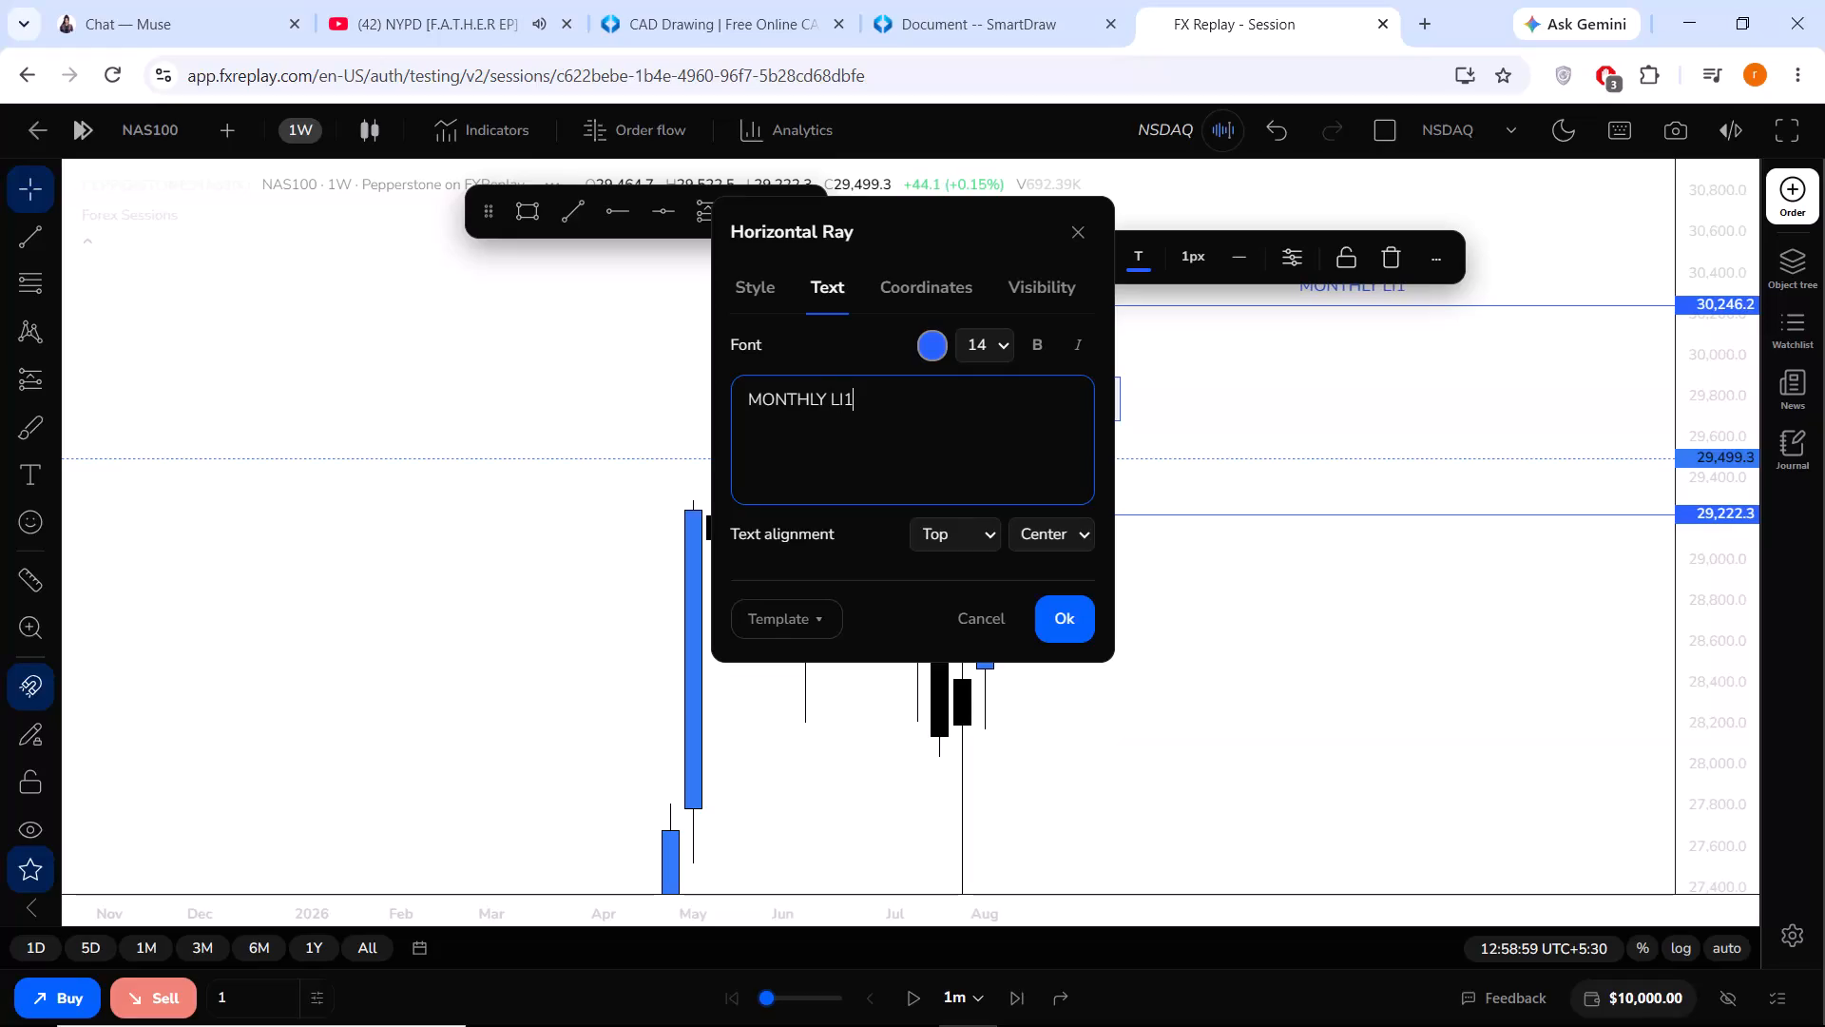
pyautogui.press('BackSpace')
pyautogui.write('Q')
pyautogui.press('space')
pyautogui.click(1078, 611)
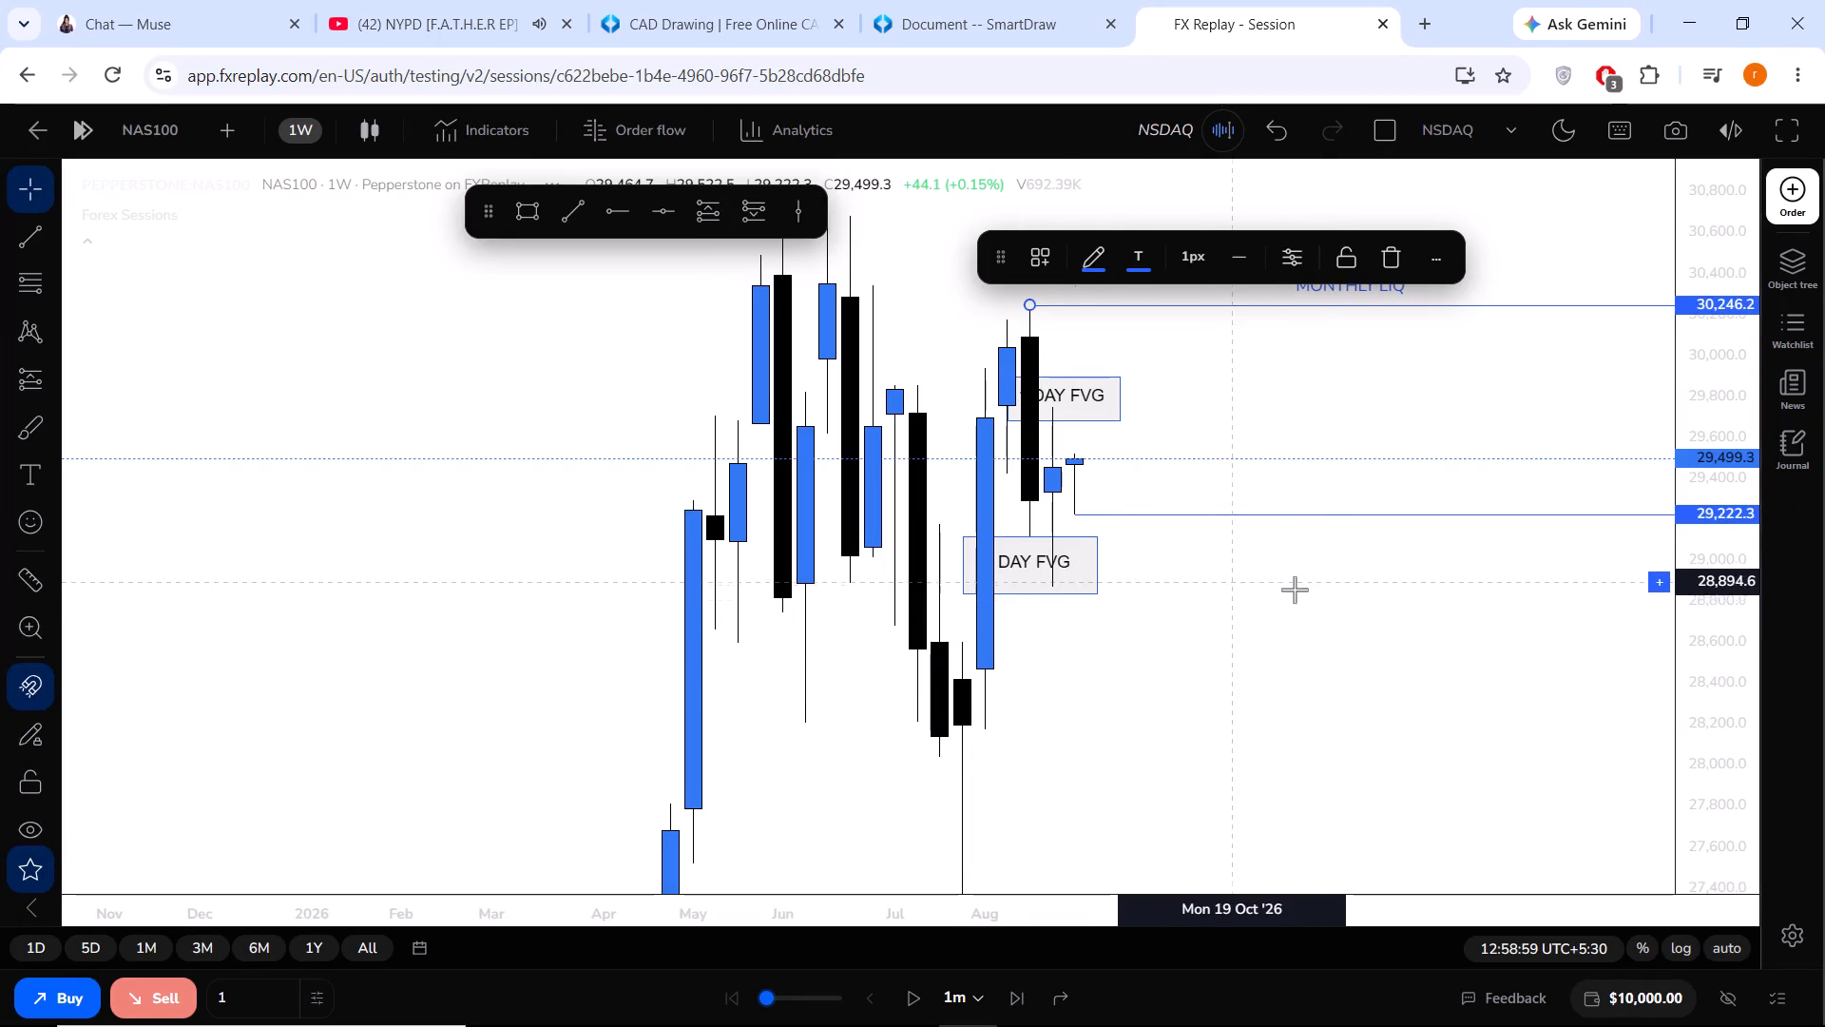
# Draw a rectangle below the lower daily FVG from about 28,128 to 28,599, spanning 27 Jul '26 to 5 Apr '27.
pyautogui.moveTo(1325, 598); pyautogui.dragTo(1281, 638)
pyautogui.click(1281, 638)
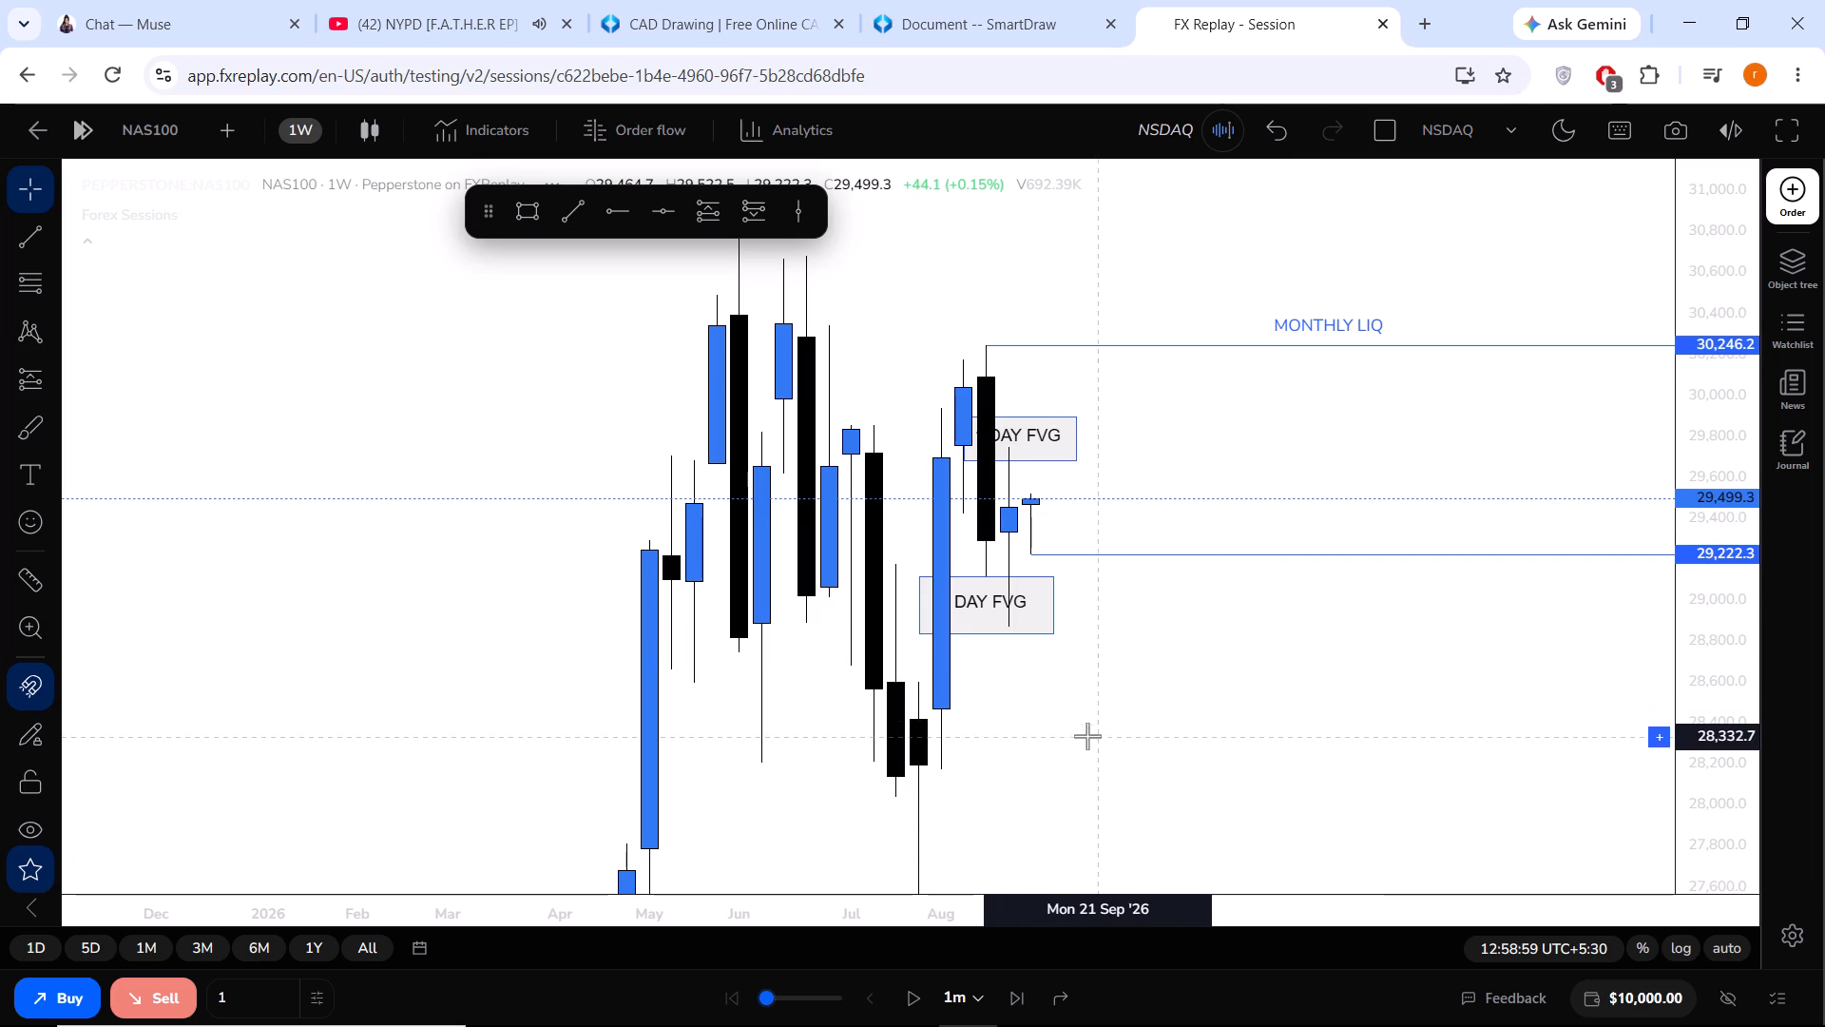
pyautogui.moveTo(1087, 736); pyautogui.dragTo(1056, 642)
pyautogui.moveTo(1004, 674); pyautogui.dragTo(957, 591)
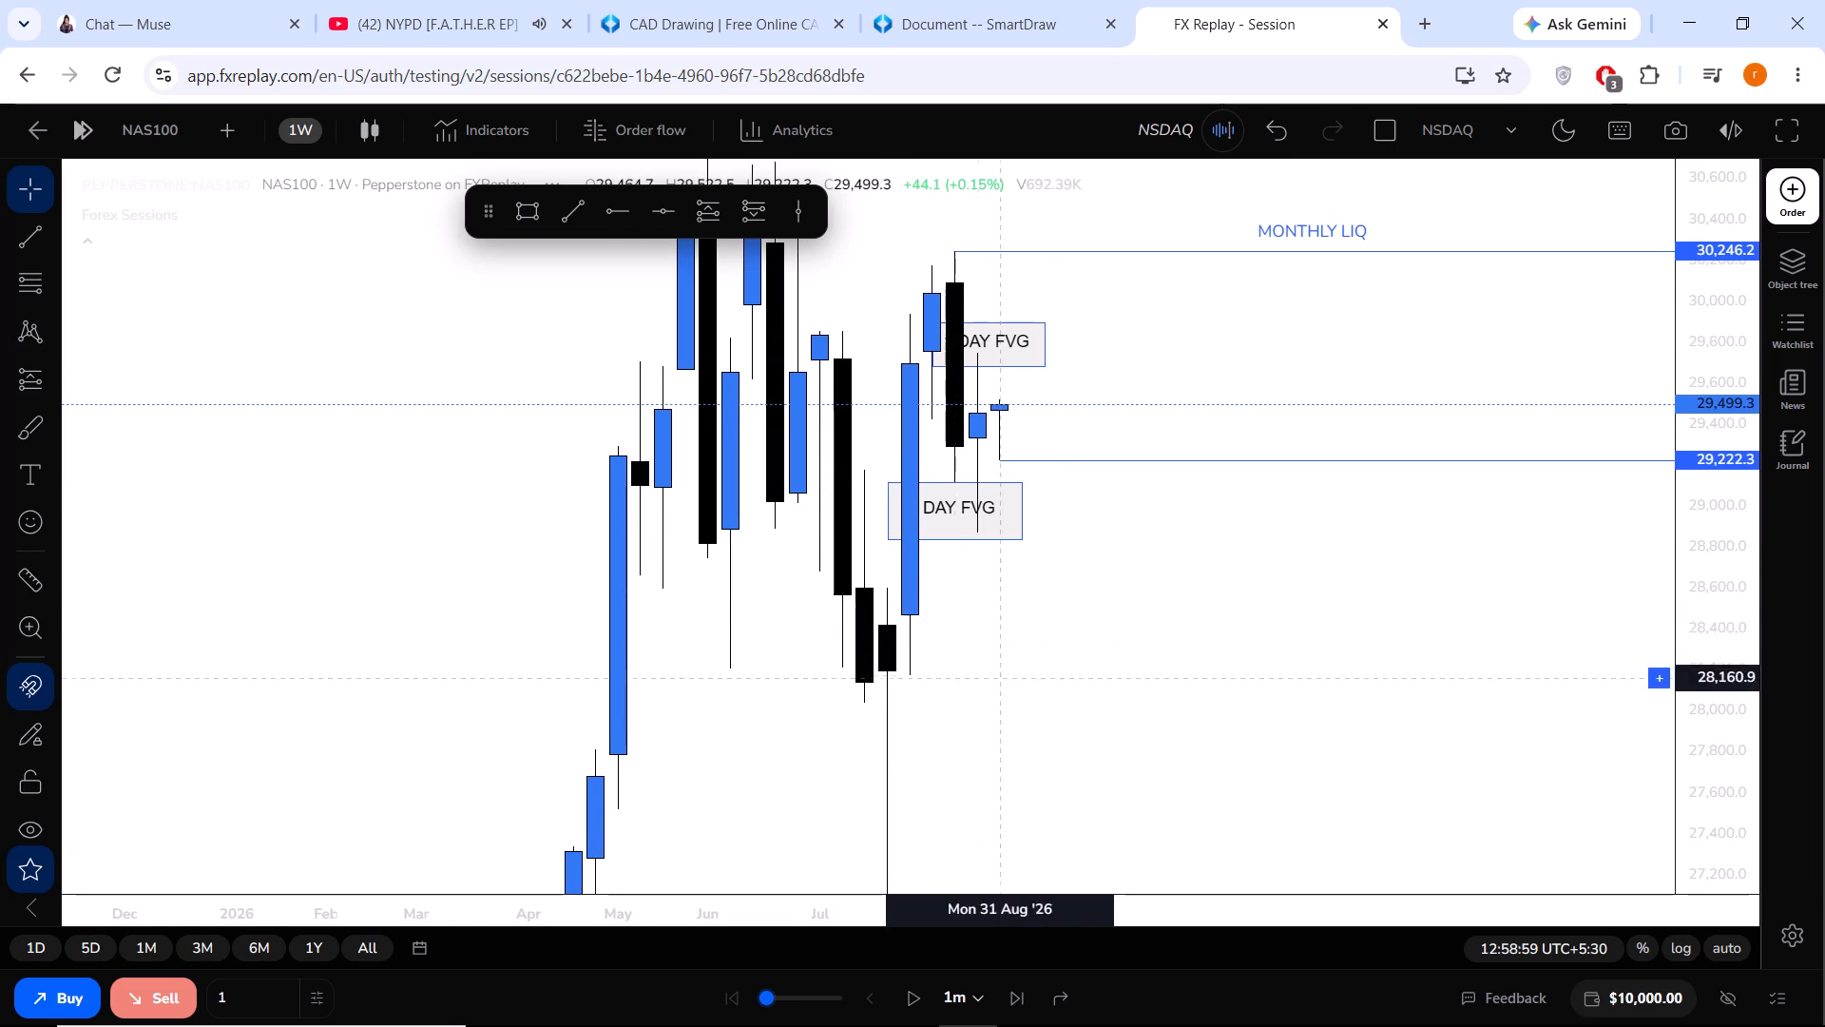
pyautogui.moveTo(957, 591); pyautogui.dragTo(945, 562)
pyautogui.click(521, 223)
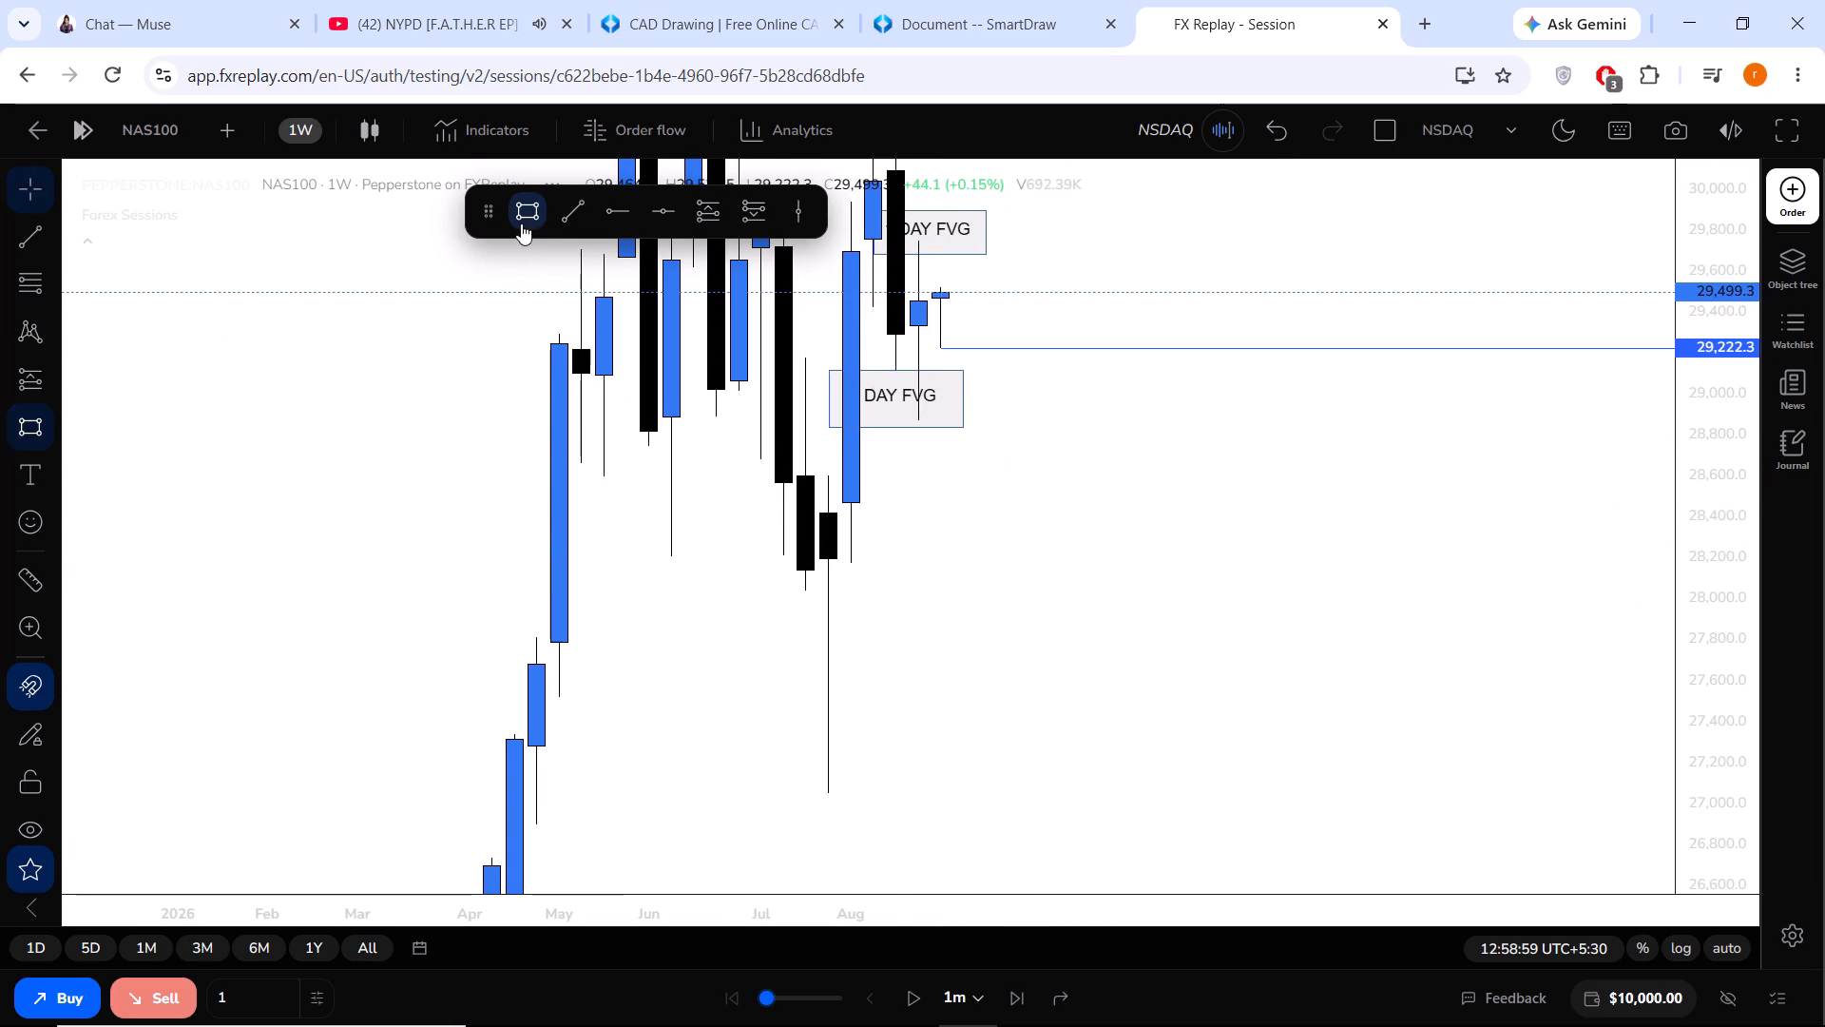
pyautogui.click(822, 493)
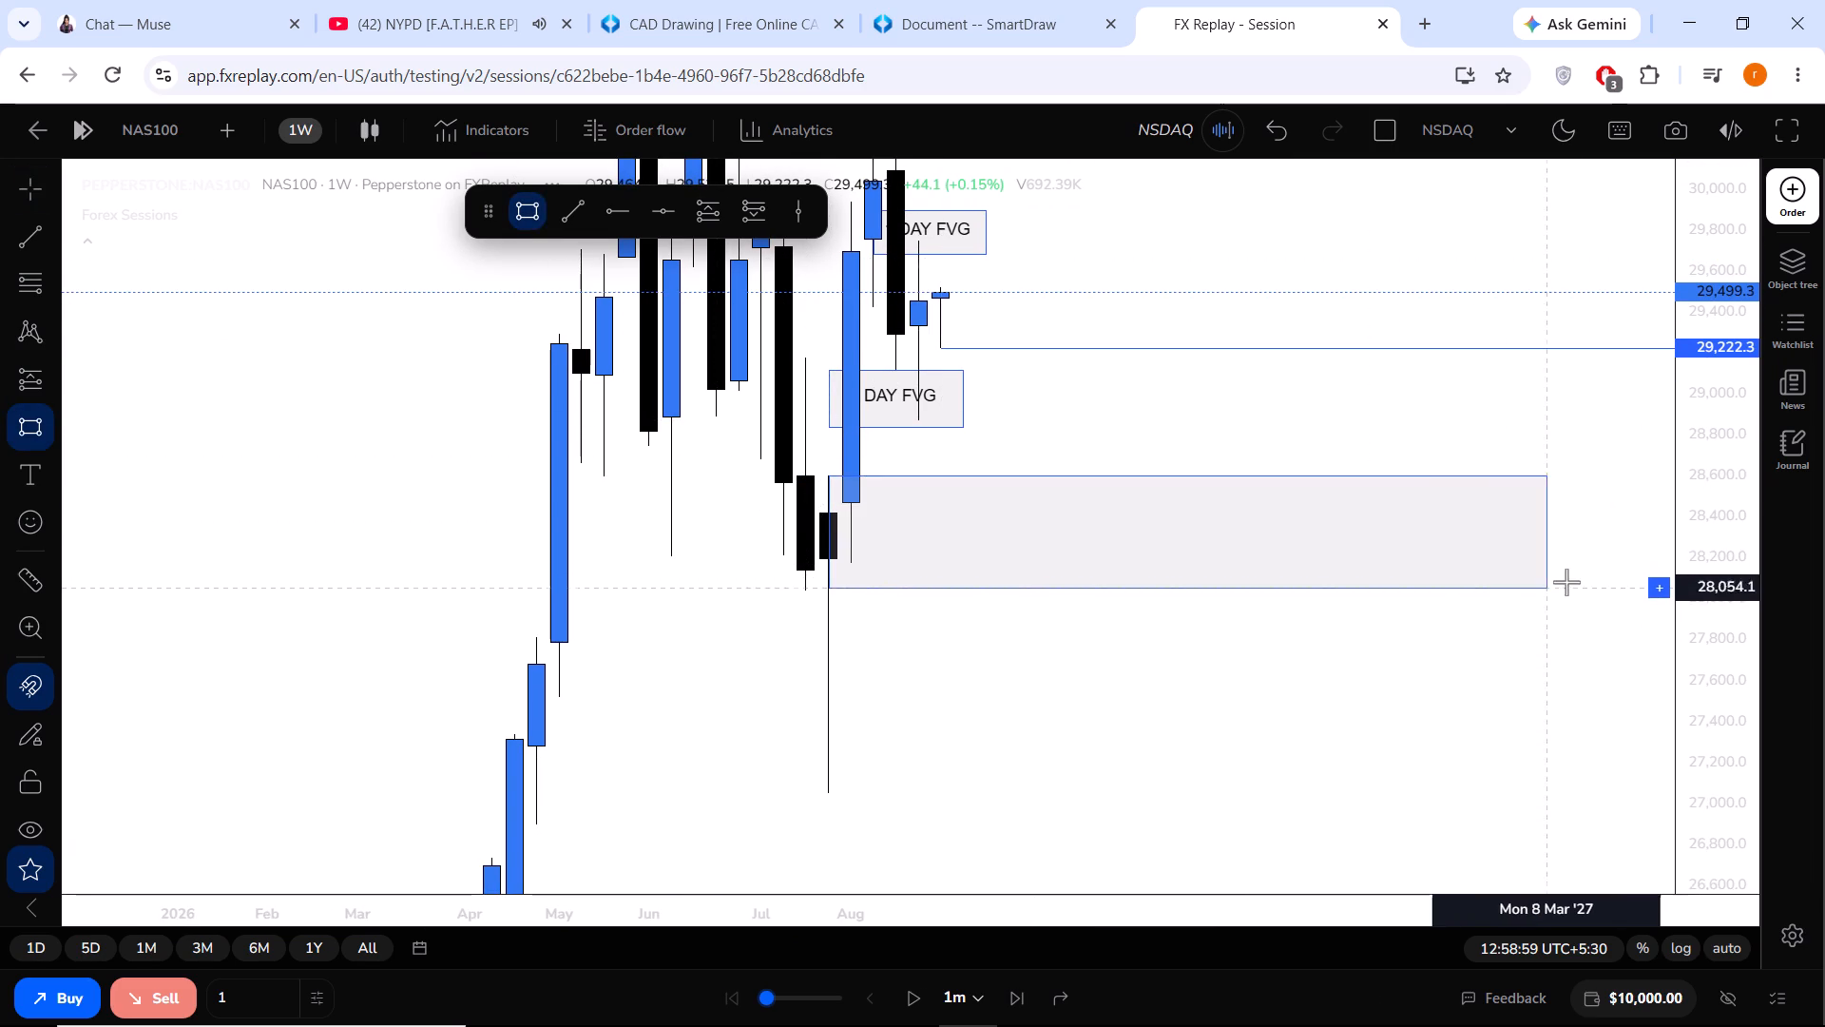
pyautogui.click(1630, 572)
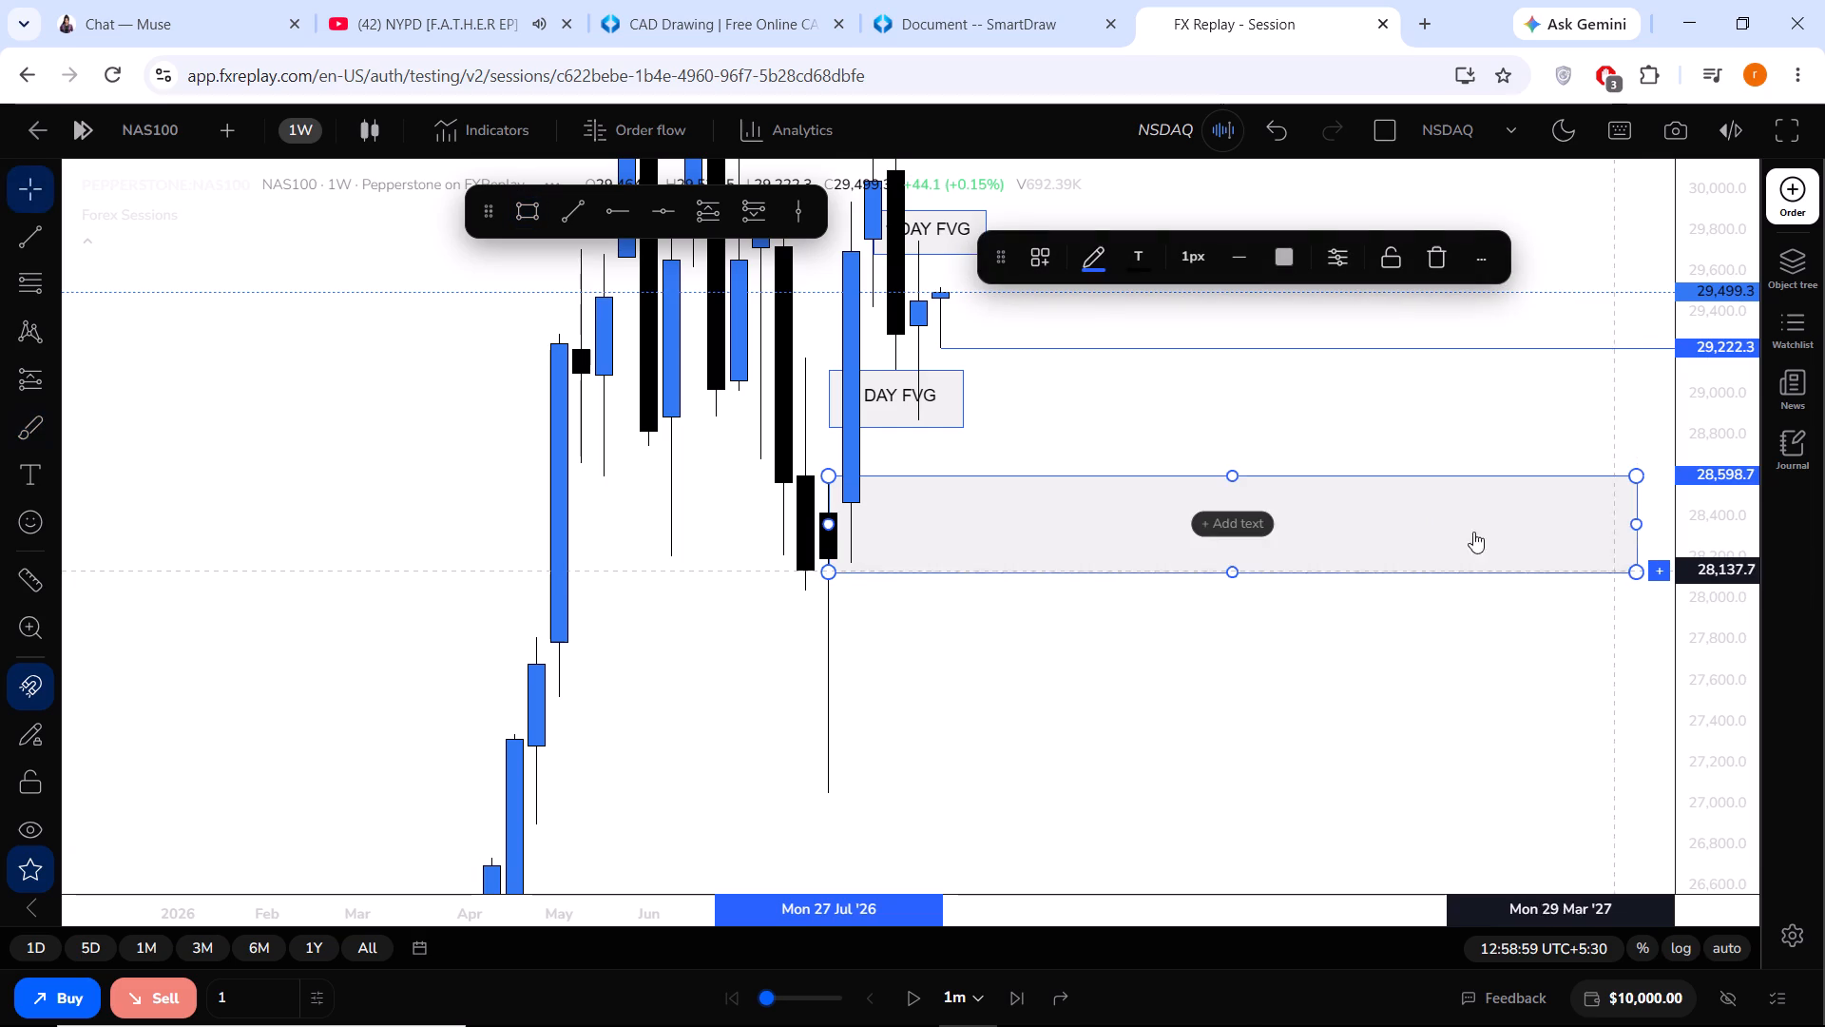
# Label the rectangle below the lower daily FVG "SUPPLY ZONE".
pyautogui.click(1225, 518)
pyautogui.write('SYU')
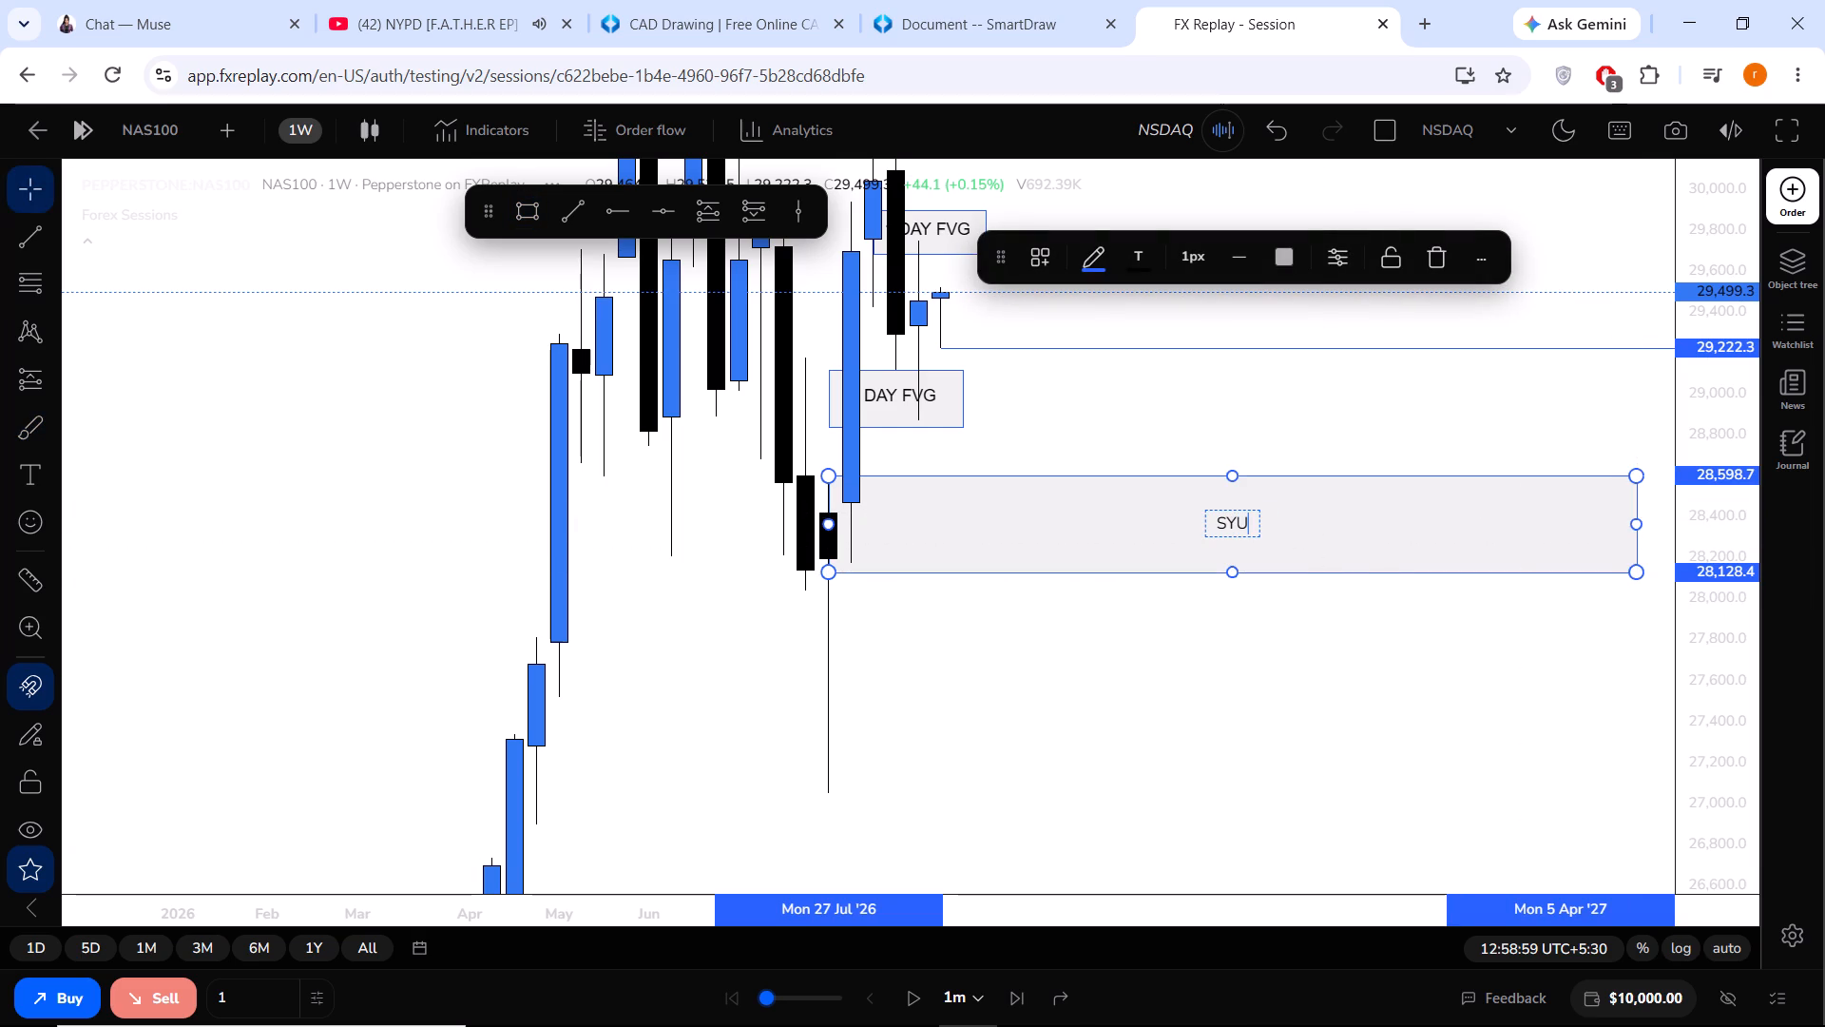
pyautogui.write('PP')
pyautogui.press('BackSpace')
pyautogui.press('BackSpace')
pyautogui.press('BackSpace')
pyautogui.press('BackSpace')
pyautogui.press('i')
pyautogui.press('BackSpace')
pyautogui.write('UPPLY WEA')
pyautogui.press('BackSpace')
pyautogui.press('BackSpace')
pyautogui.press('BackSpace')
pyautogui.press('BackSpace')
pyautogui.press('space')
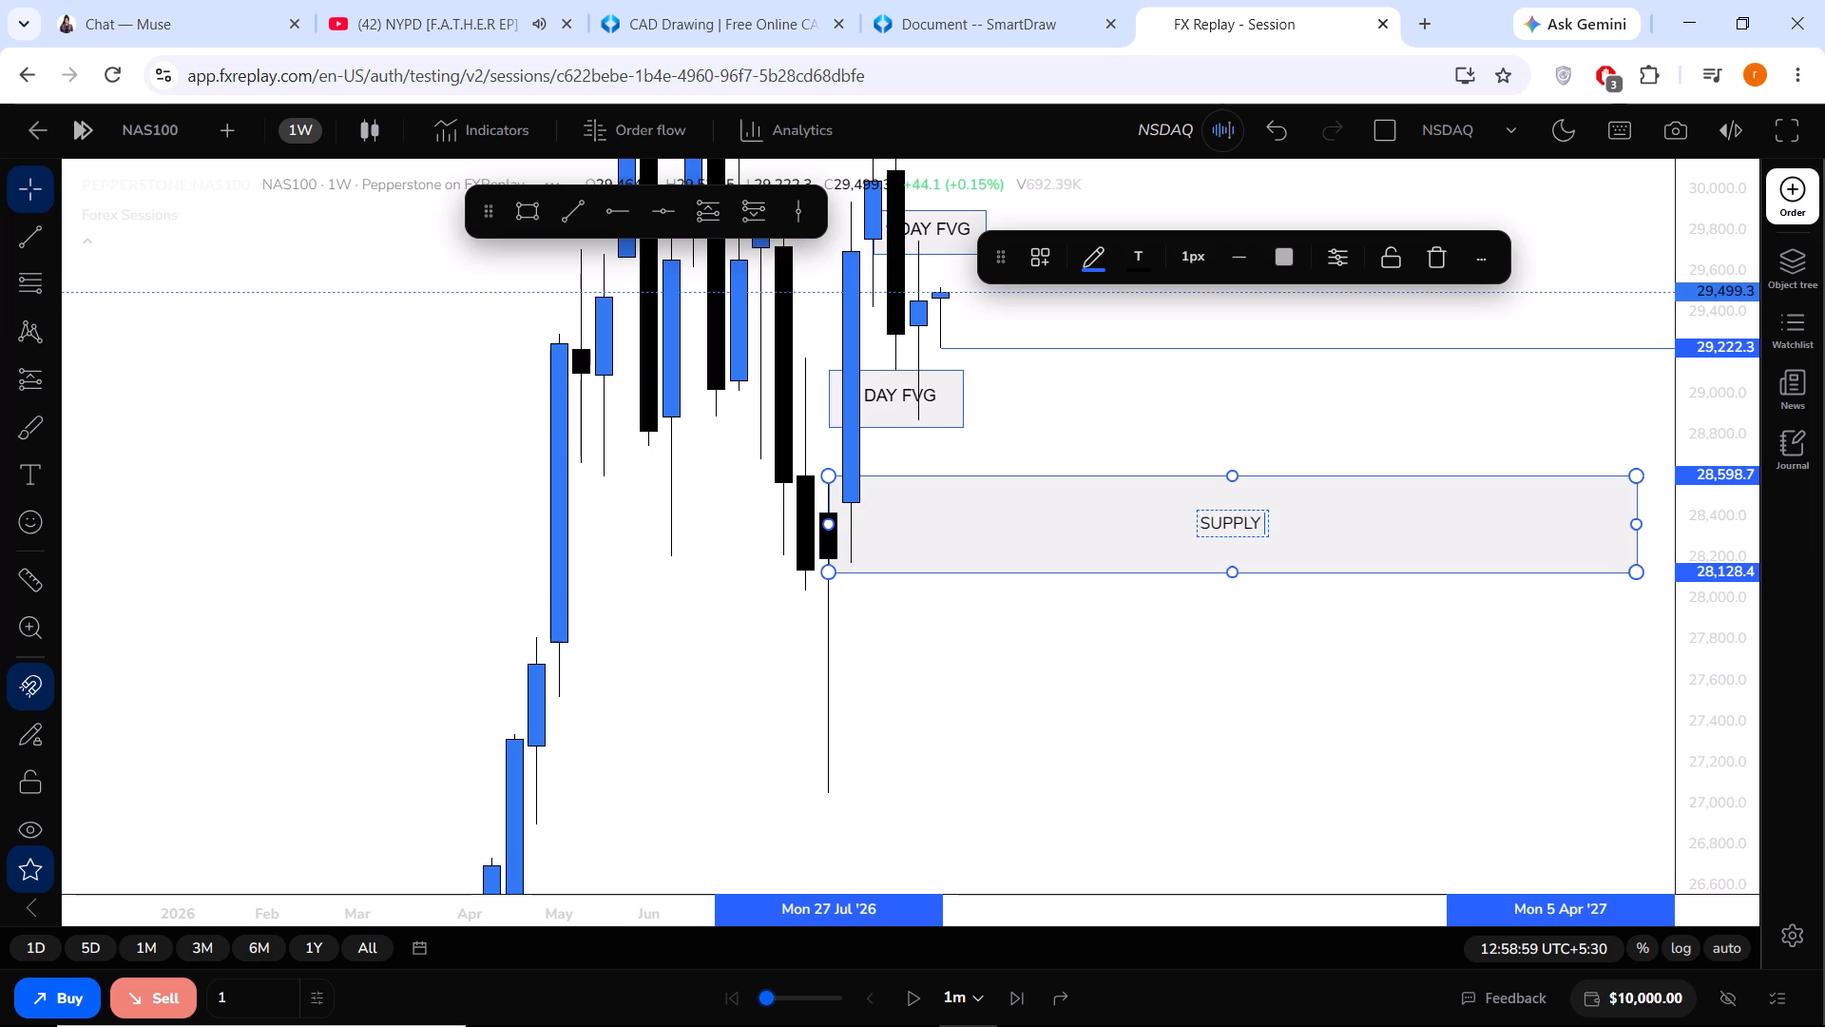
pyautogui.write('ZOBNE')
pyautogui.press('BackSpace')
pyautogui.press('BackSpace')
pyautogui.press('BackSpace')
pyautogui.write('NE')
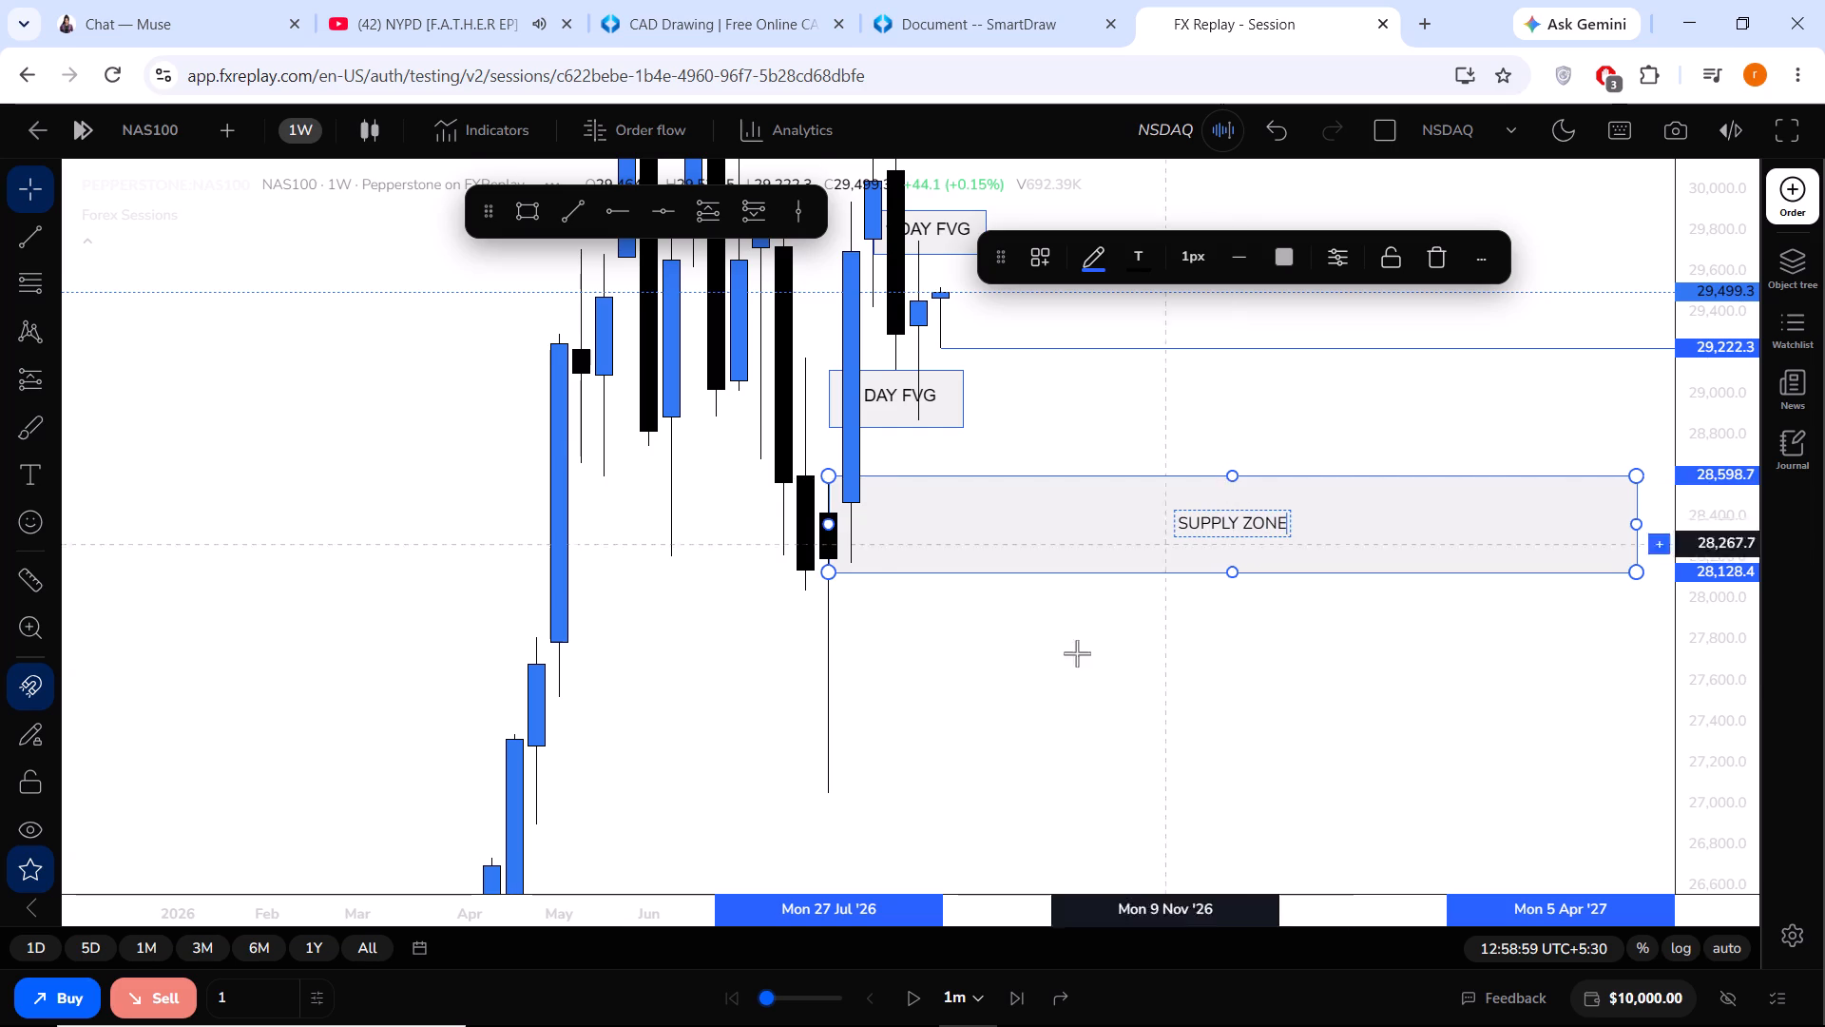
pyautogui.click(1053, 676)
# Switch the NAS100 chart to the 1 month timeframe.
pyautogui.click(318, 124)
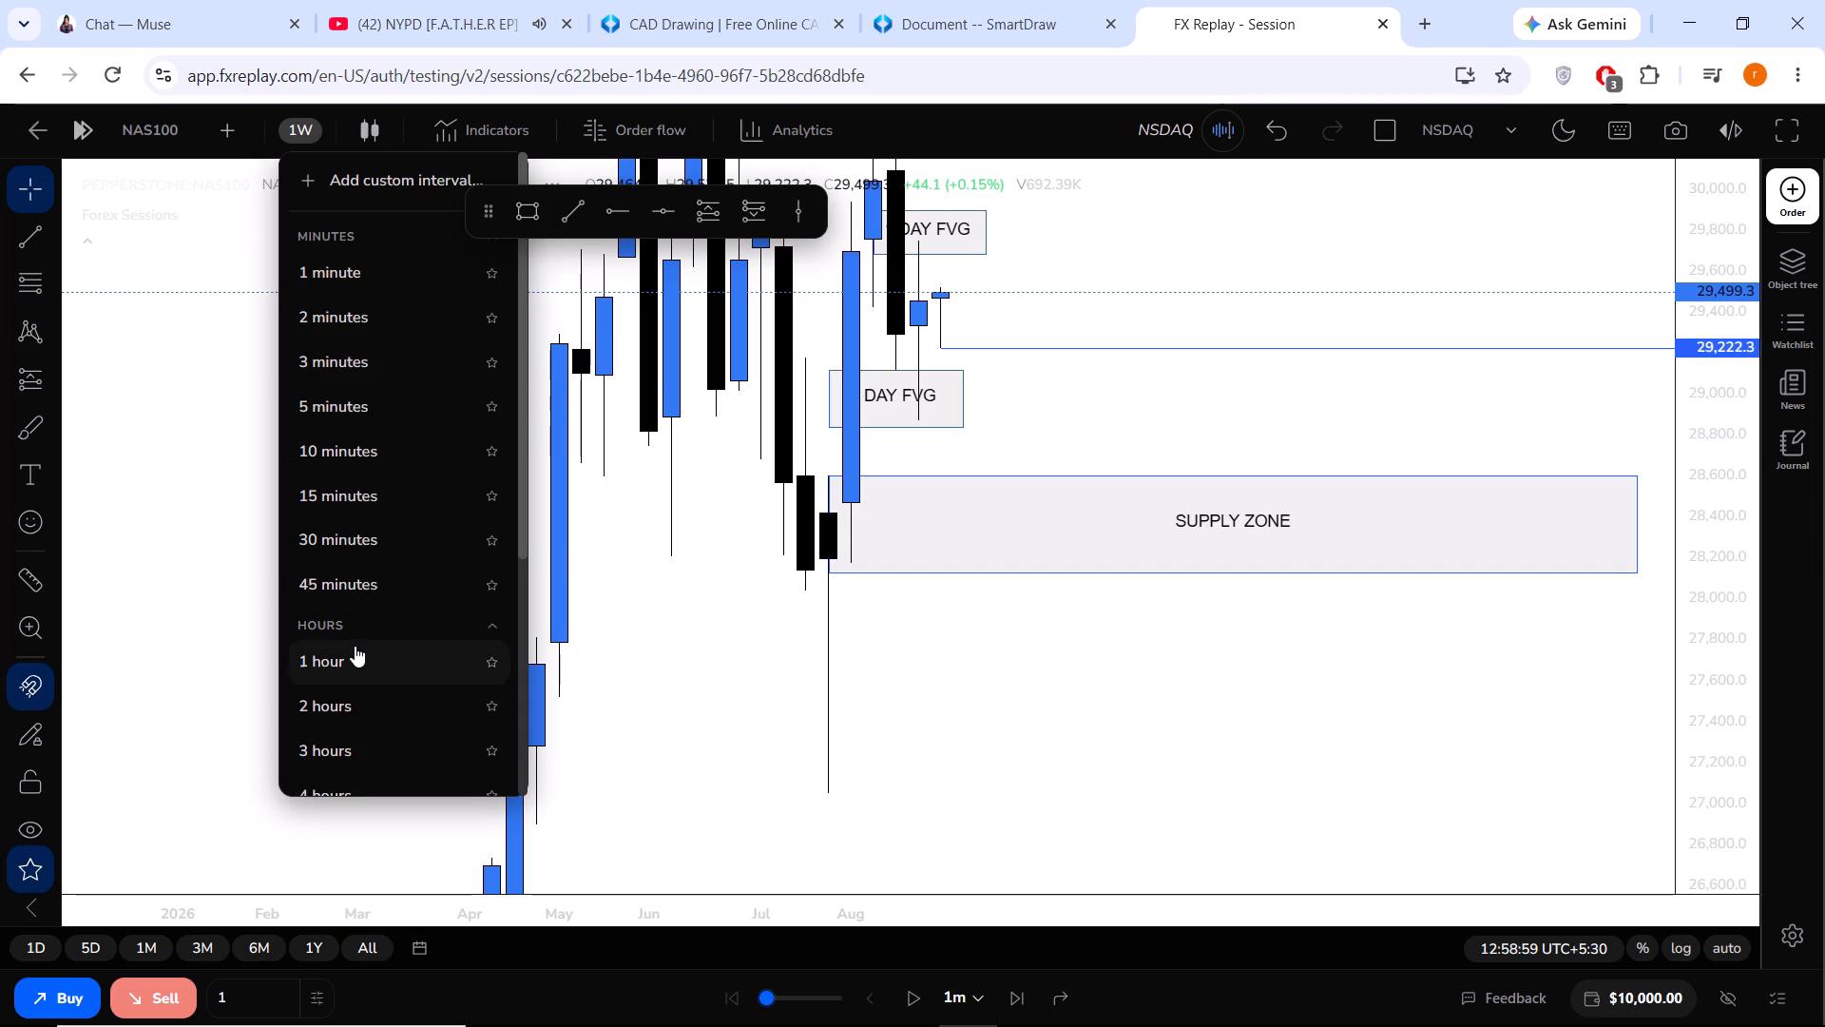
pyautogui.scroll(-3, 348, 649)
pyautogui.click(340, 652)
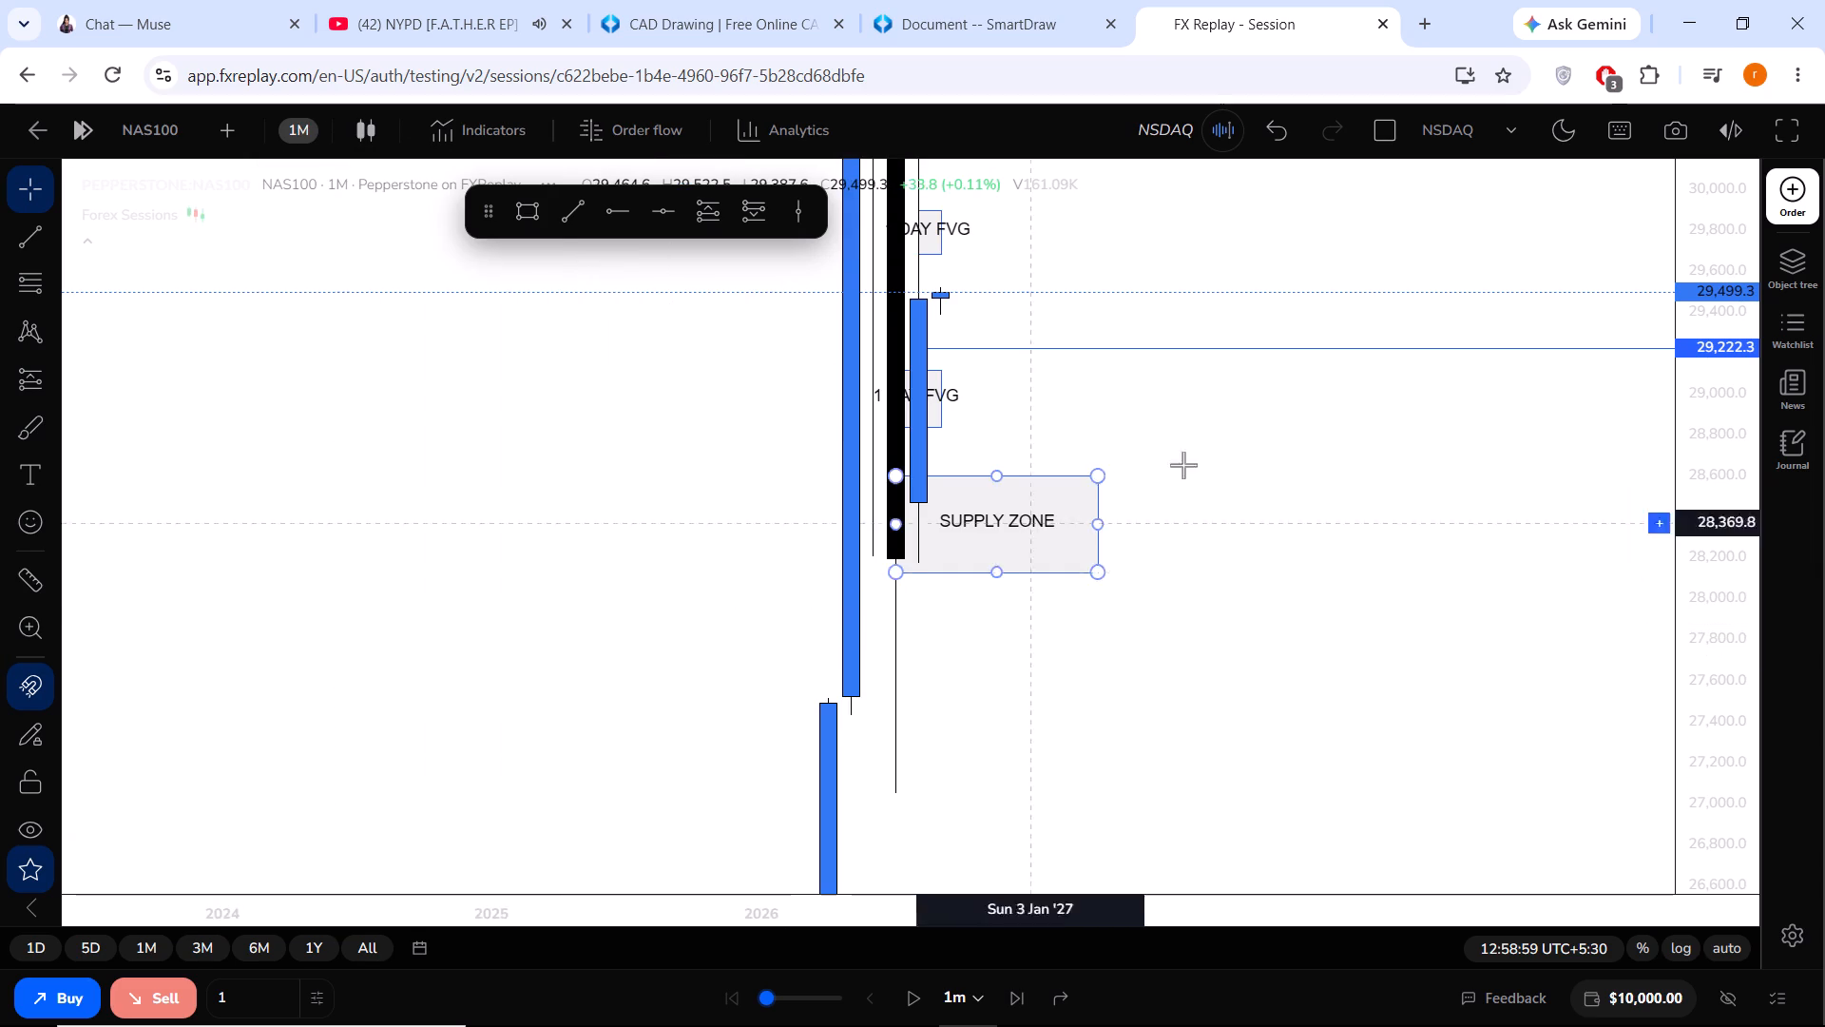
# Draw a rectangle below the supply zone from about 24,976 to 27,430, spanning 1 May '26 to 15 Nov '28.
pyautogui.moveTo(1719, 445); pyautogui.dragTo(1697, 730)
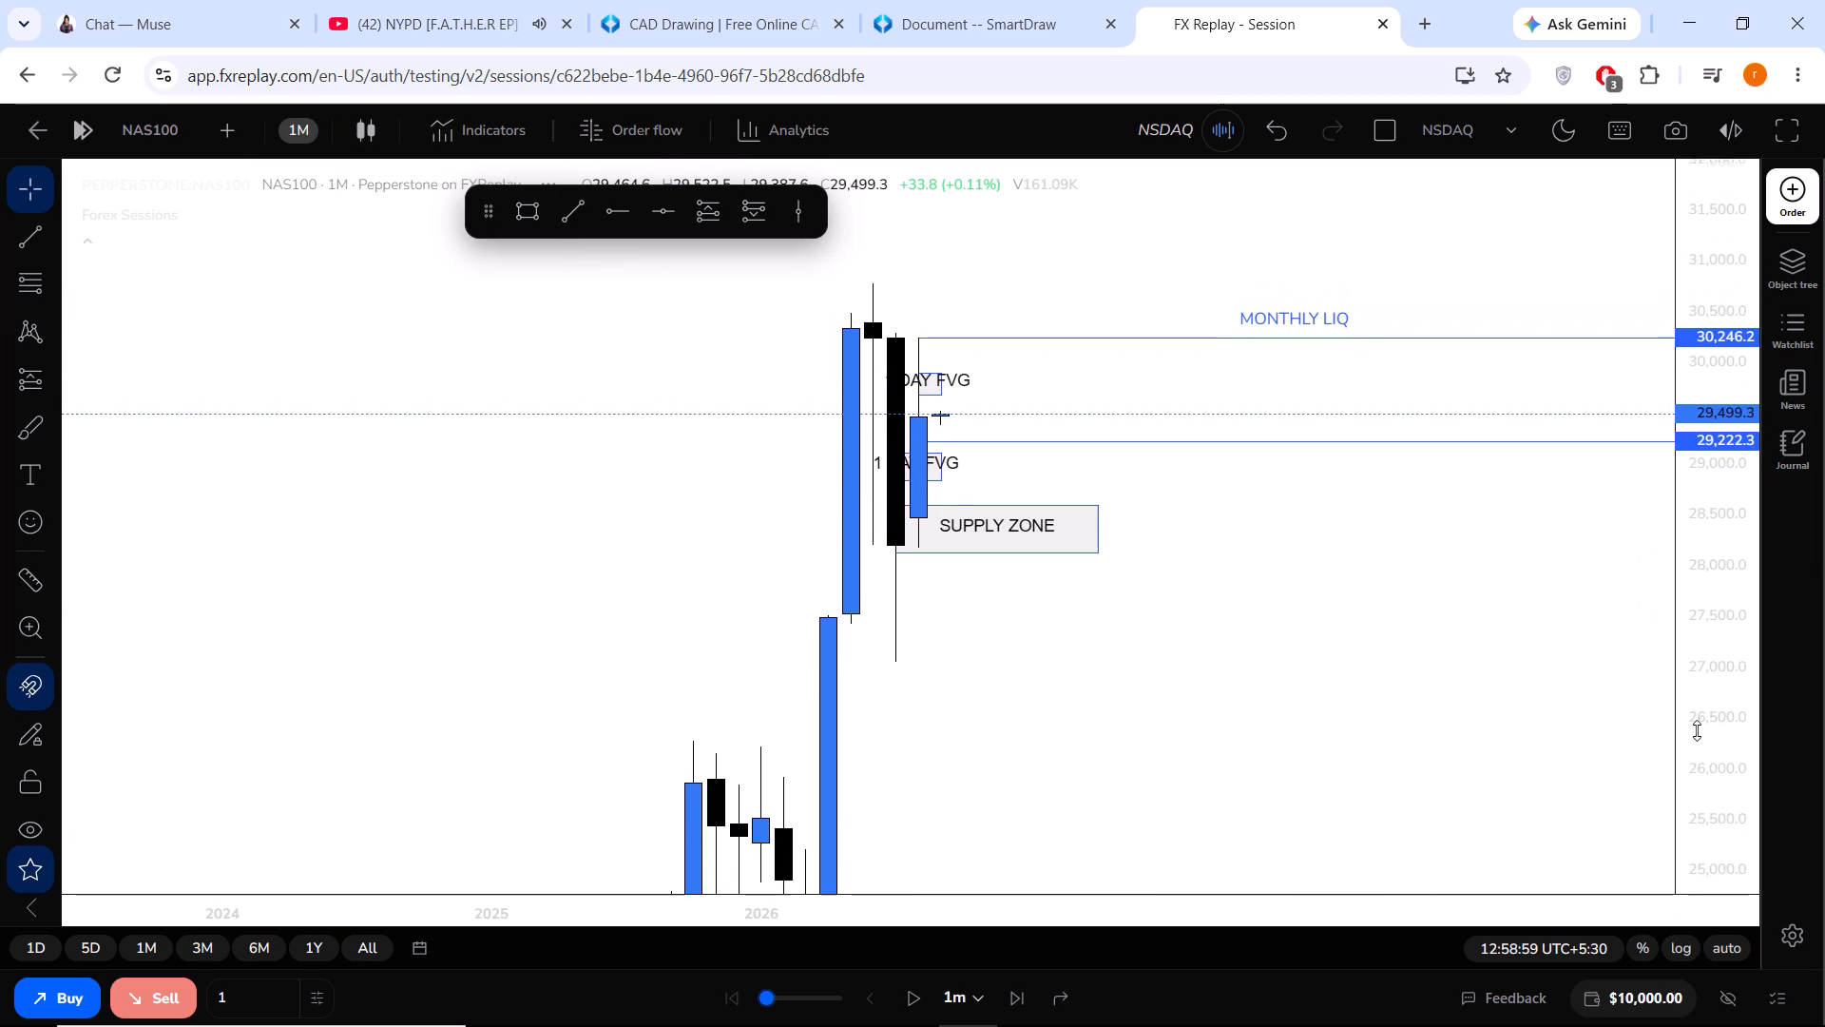
pyautogui.moveTo(1697, 730); pyautogui.dragTo(1697, 740)
pyautogui.moveTo(1356, 728); pyautogui.dragTo(1374, 684)
pyautogui.moveTo(1713, 590); pyautogui.dragTo(1691, 727)
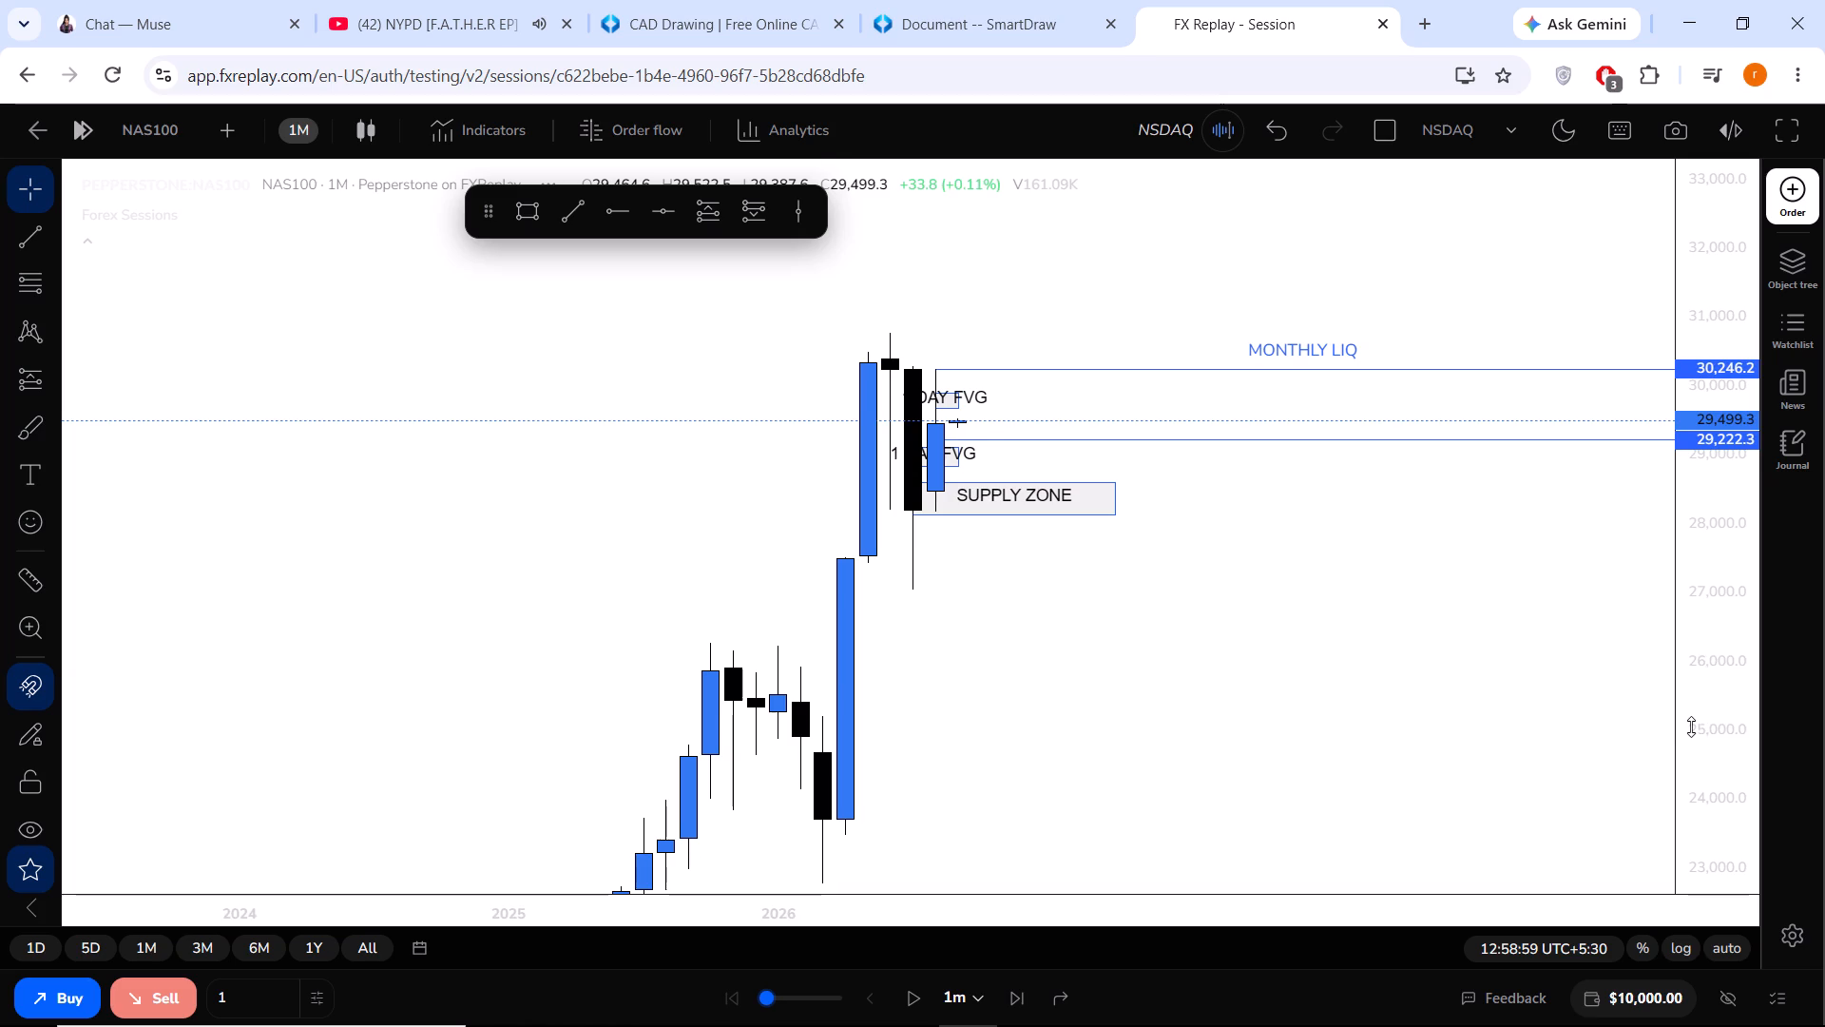
pyautogui.click(511, 213)
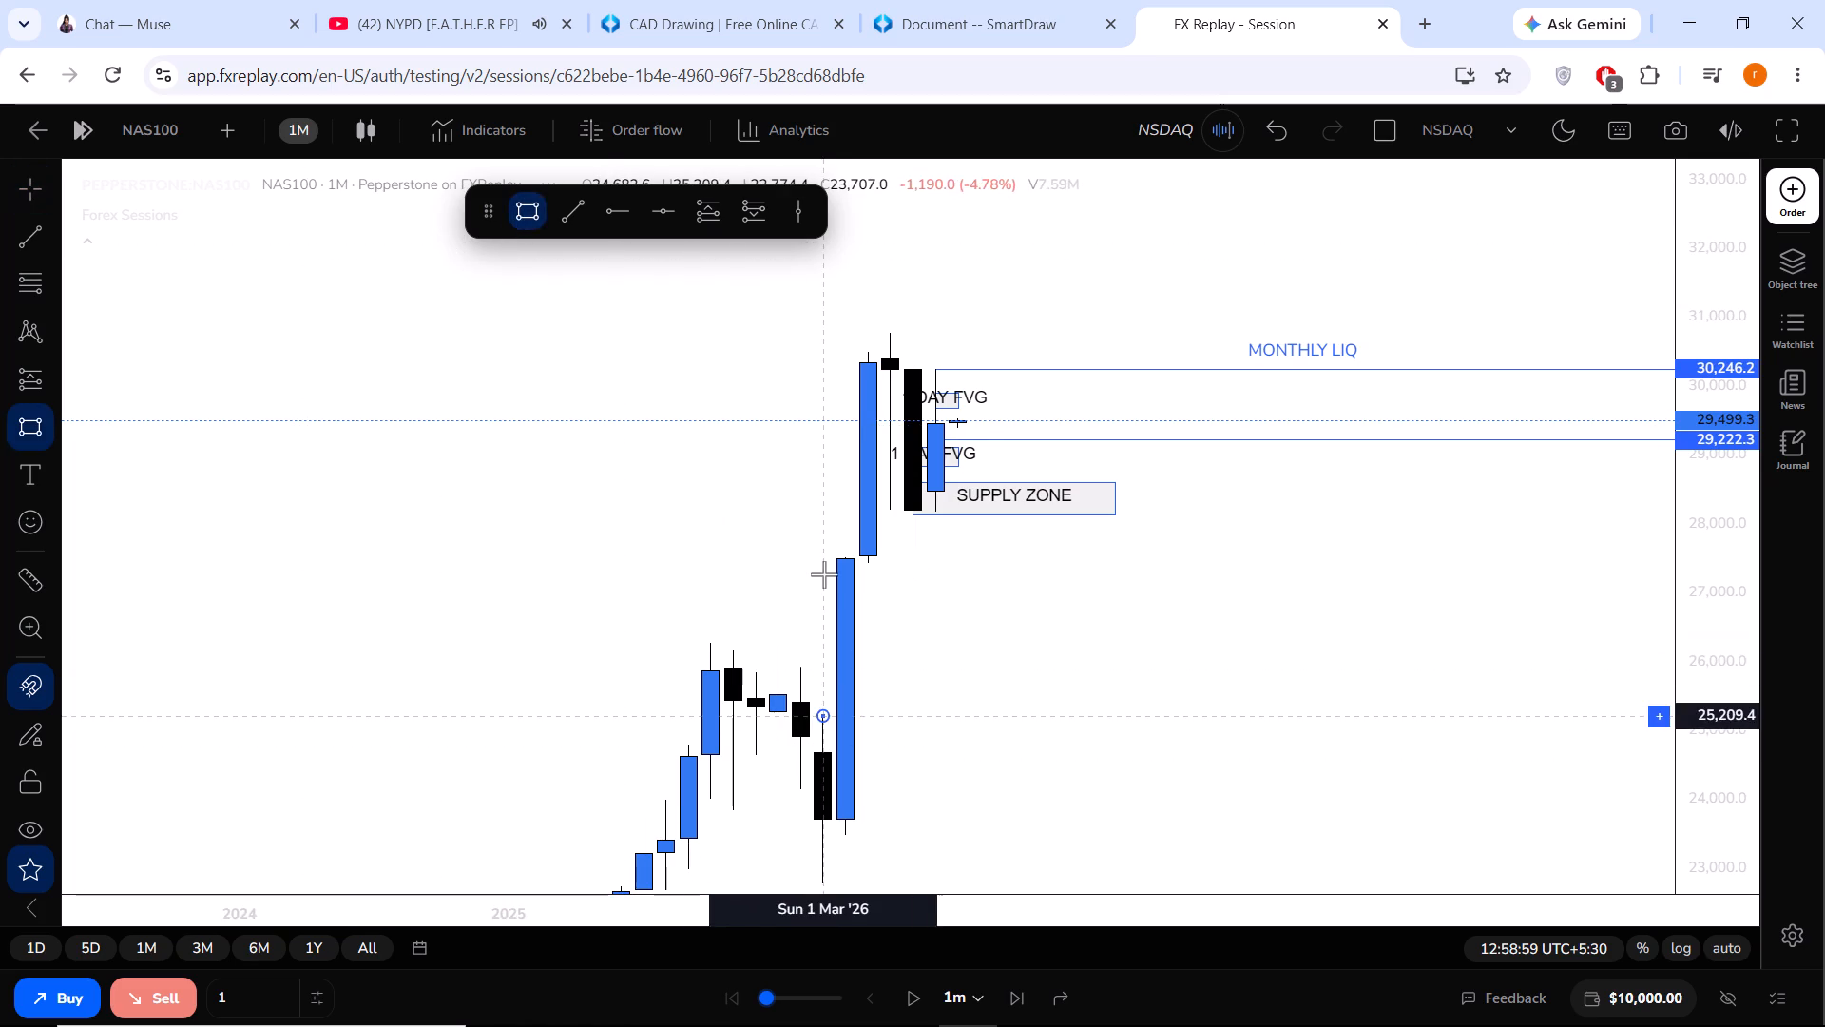
pyautogui.click(864, 563)
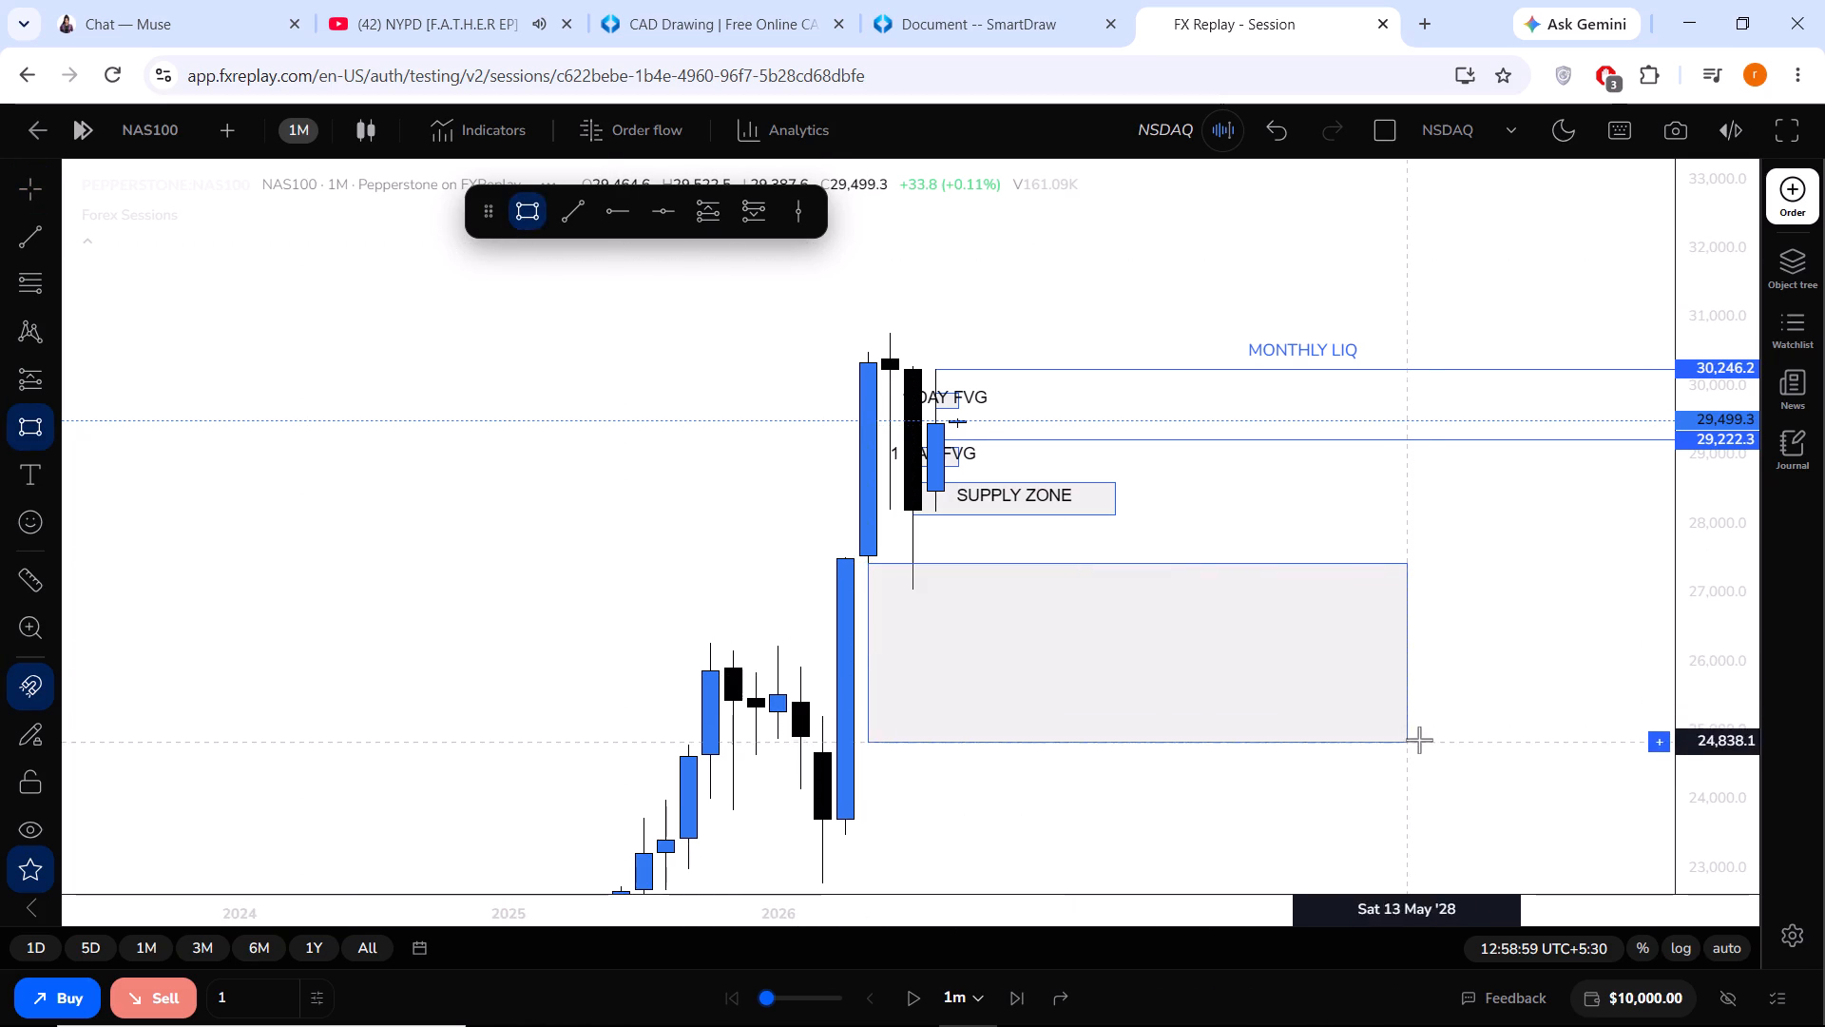
pyautogui.click(1531, 731)
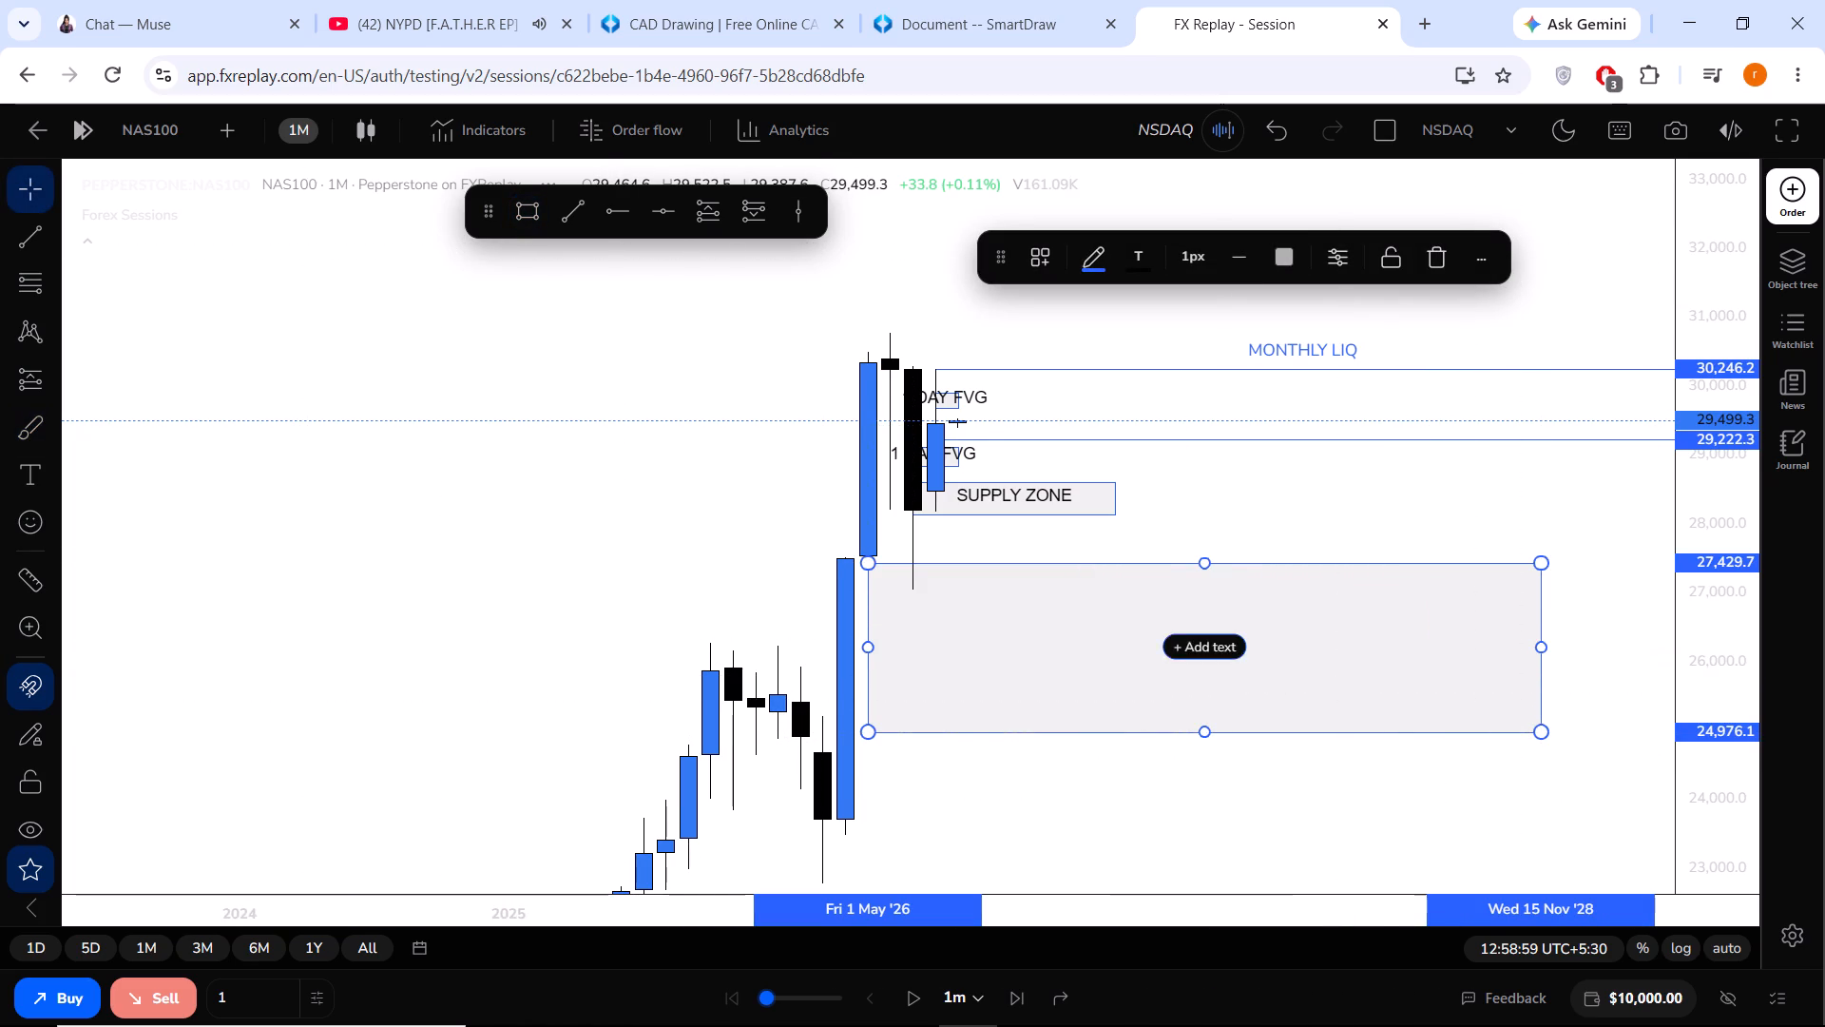
# Label the large rectangle below the supply zone "MONTHLY FVG FILLED".
pyautogui.click(1211, 652)
pyautogui.write('MONTHLY FVD')
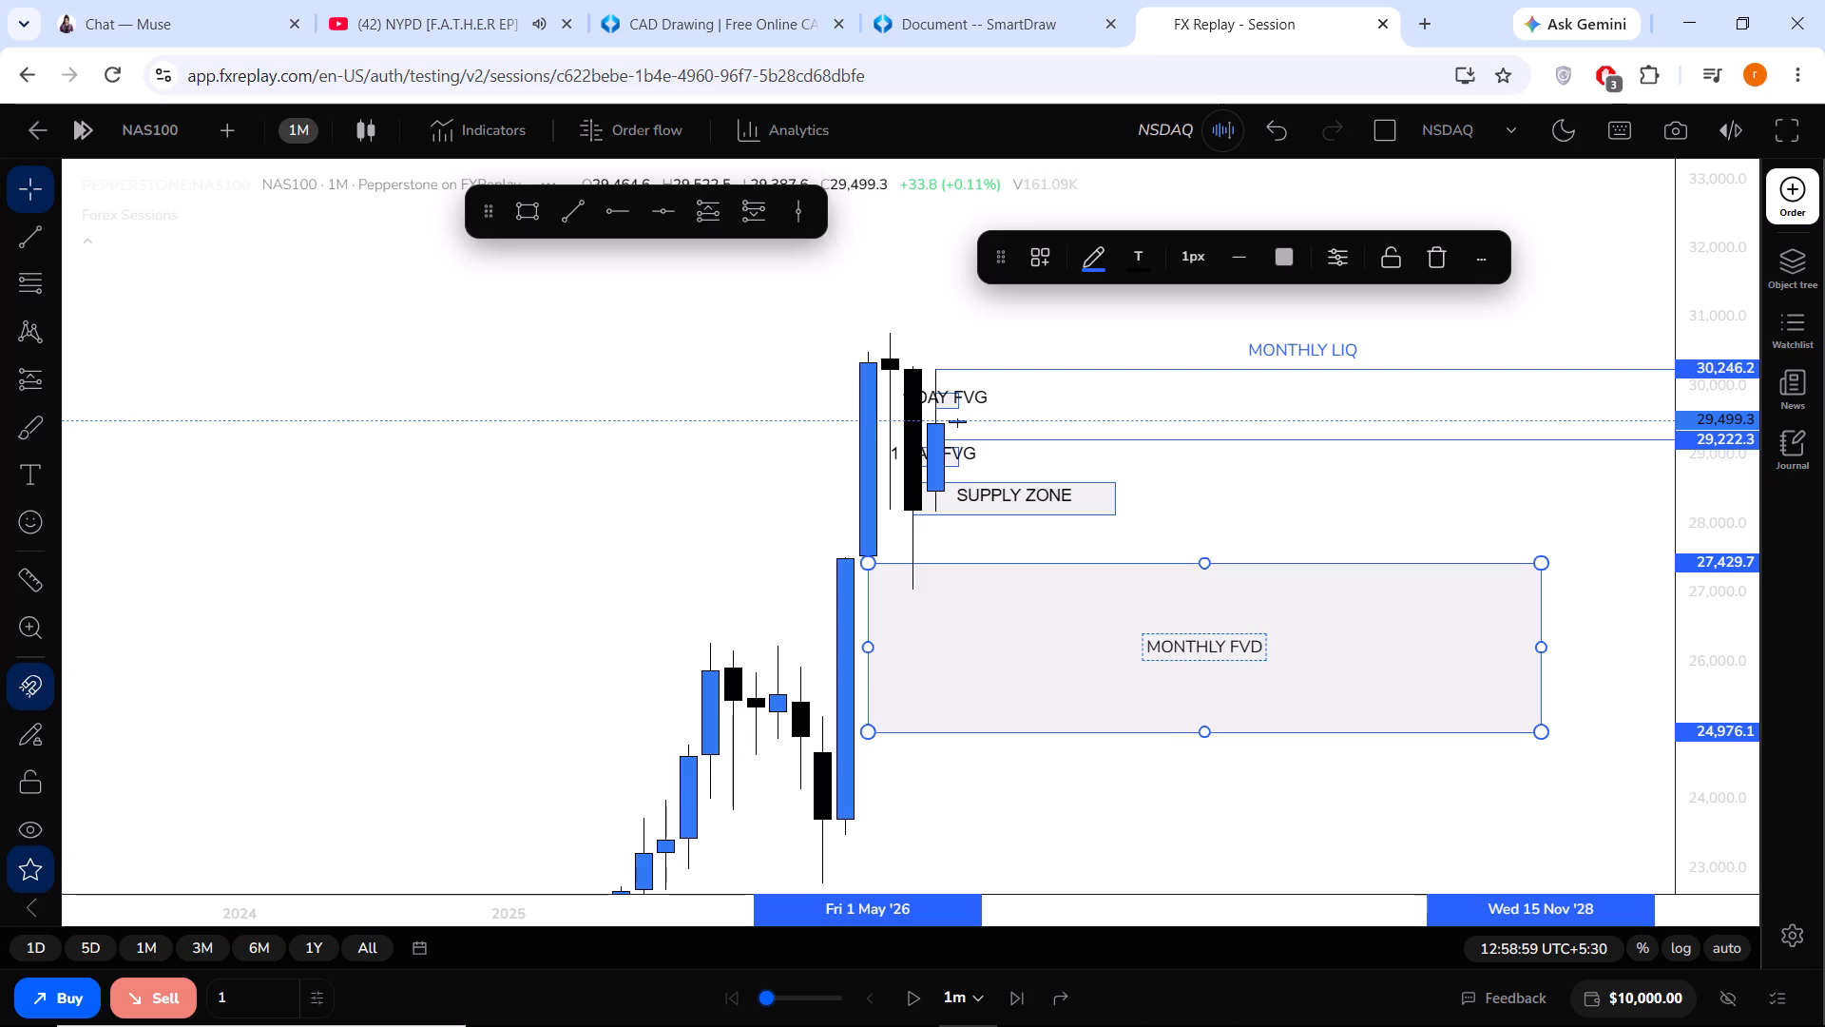
pyautogui.press('BackSpace')
pyautogui.write('G')
pyautogui.press('space')
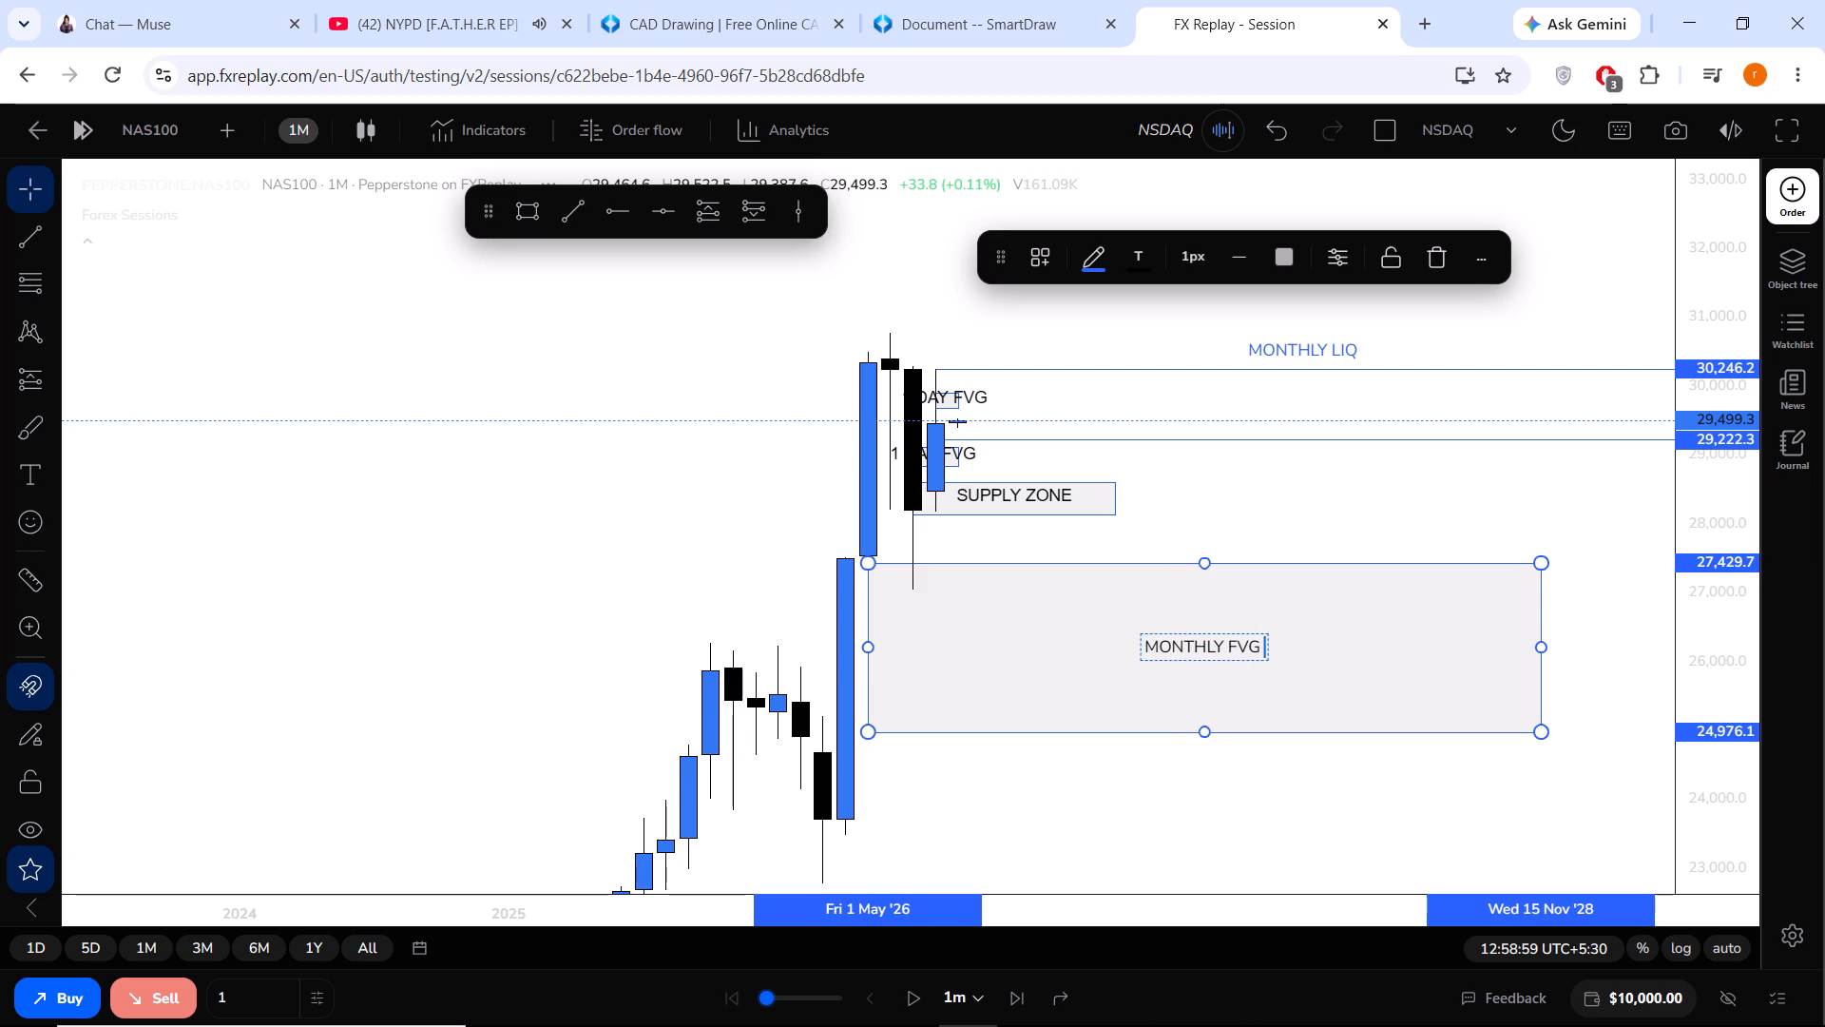
pyautogui.write('FILLED')
pyautogui.press('space')
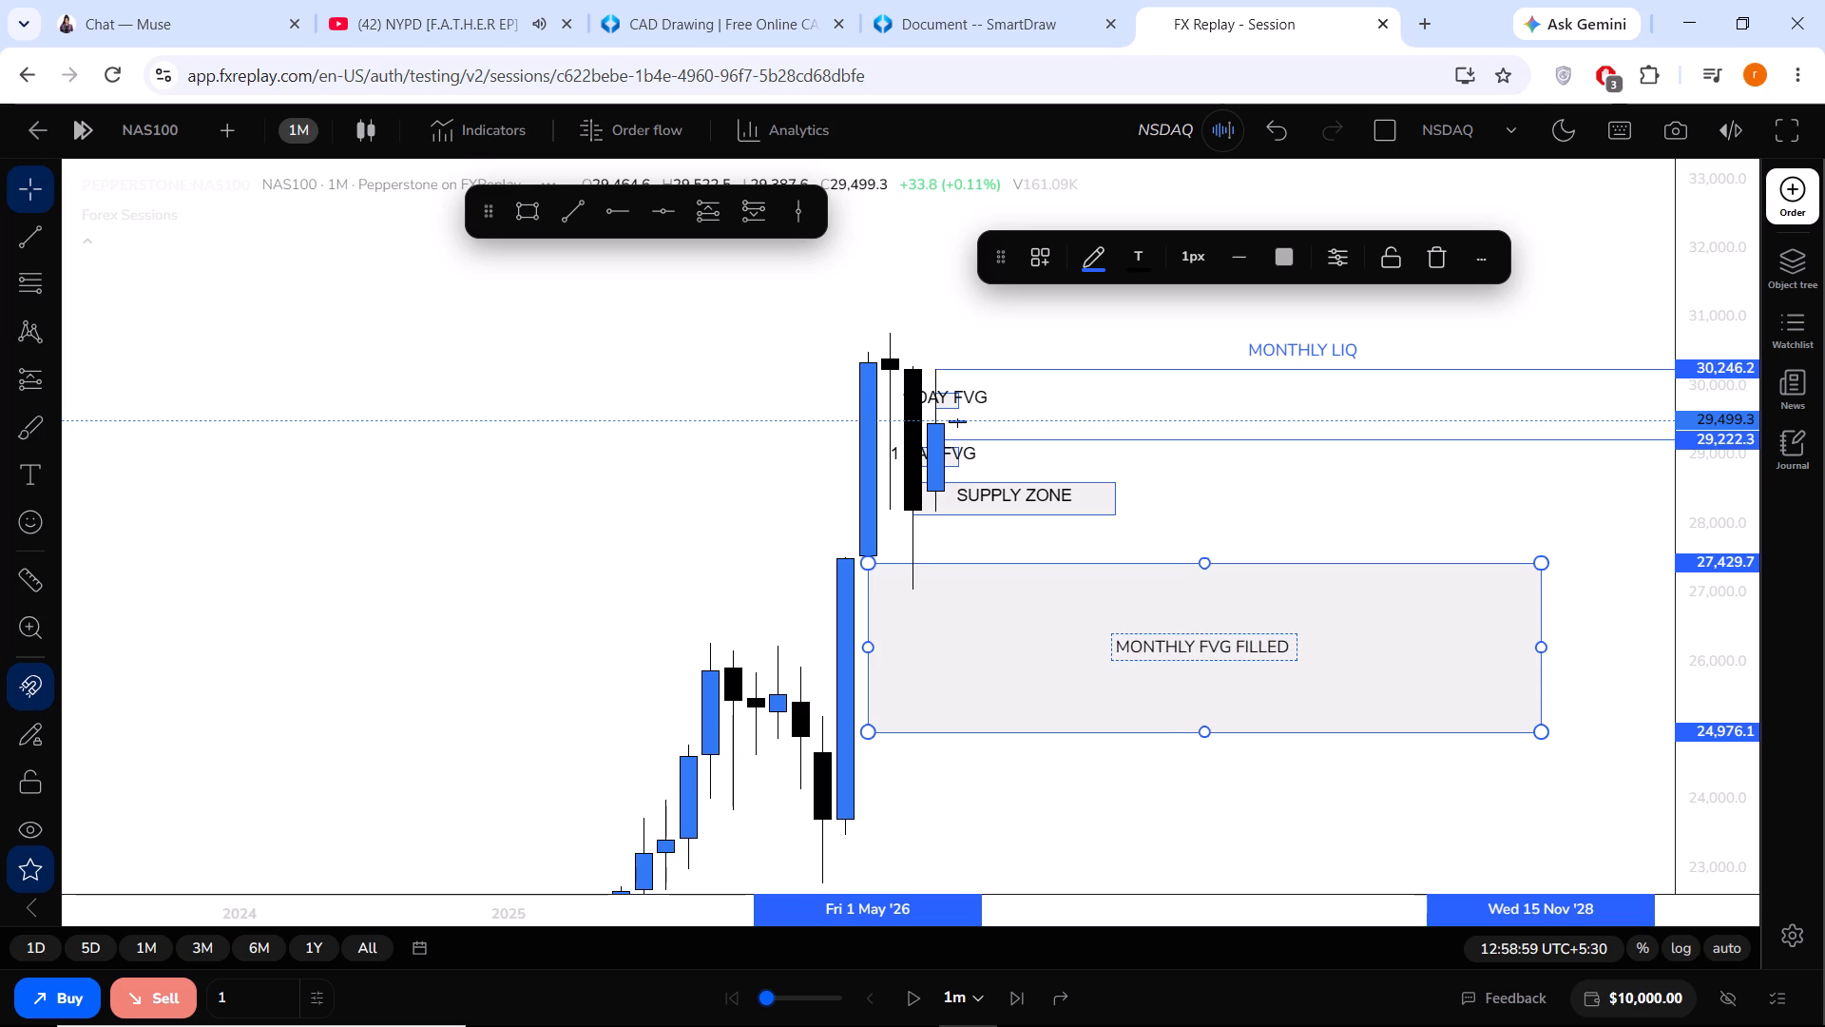
pyautogui.click(1133, 766)
# Switch the chart to the 1 week timeframe and review the marked zones against the weekly candles.
pyautogui.moveTo(1139, 803); pyautogui.dragTo(1081, 716)
pyautogui.click(284, 135)
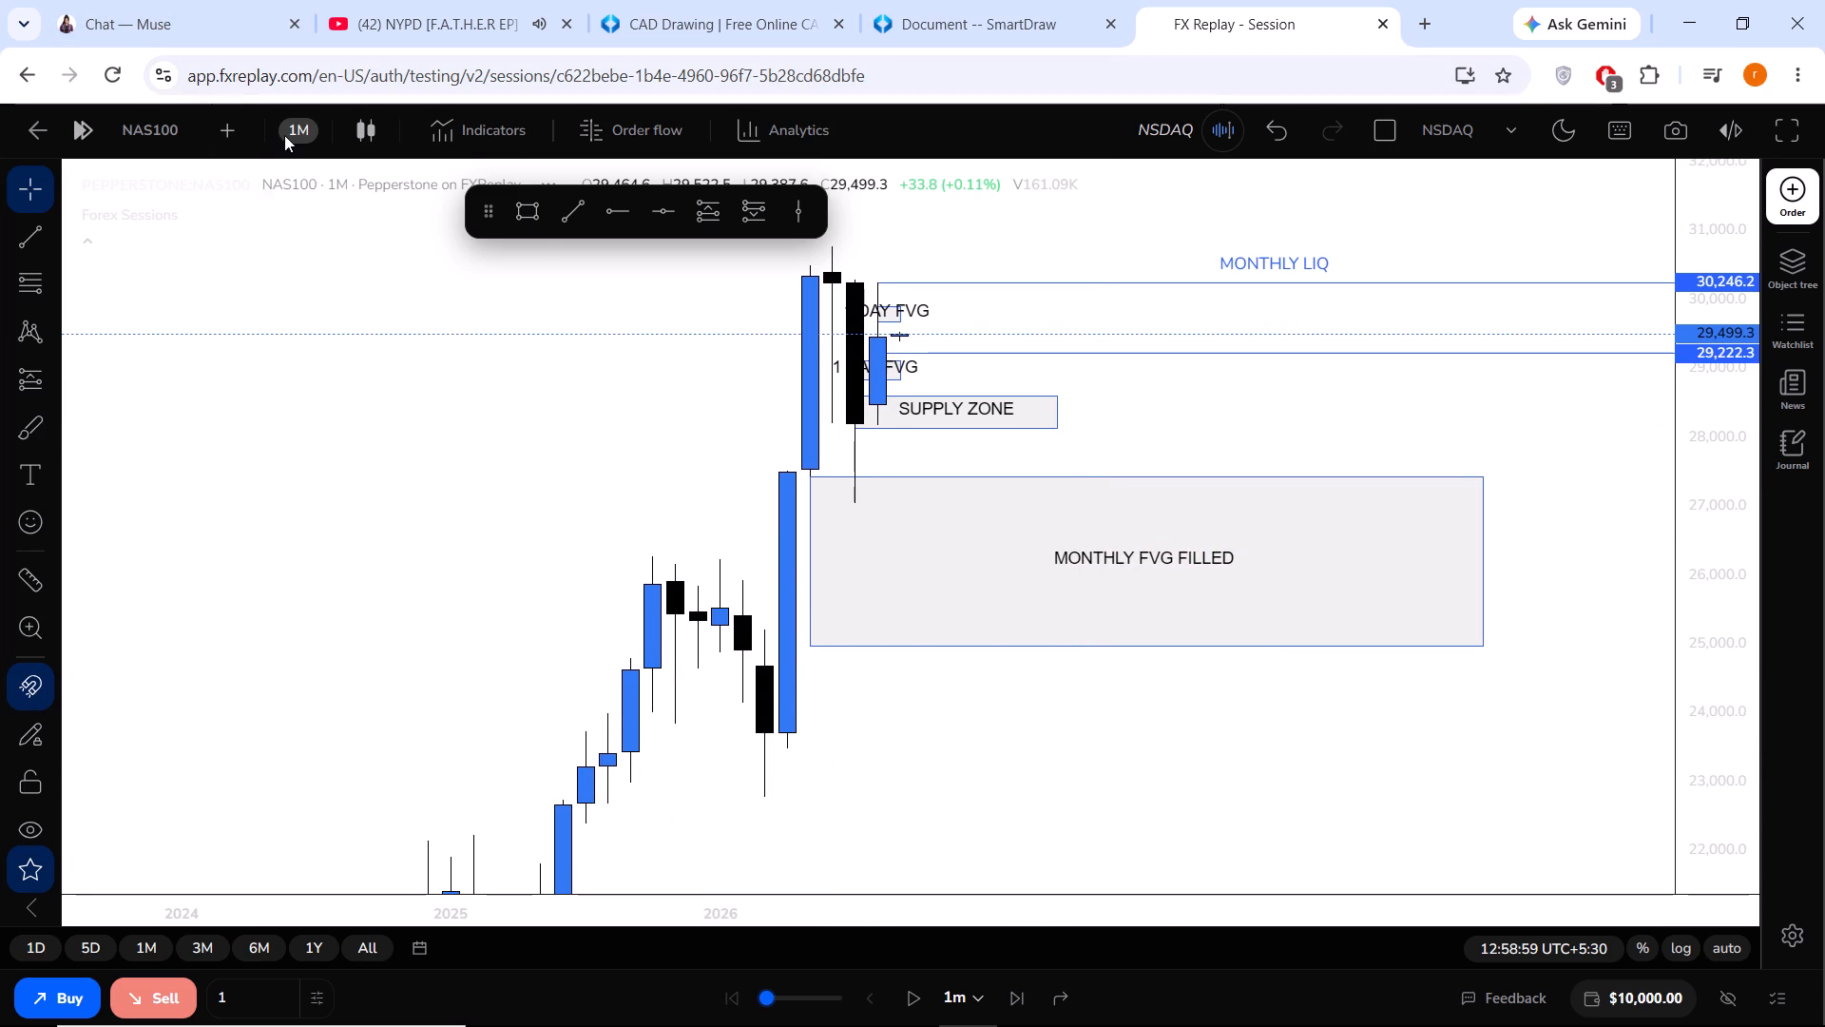
pyautogui.scroll(-3, 334, 584)
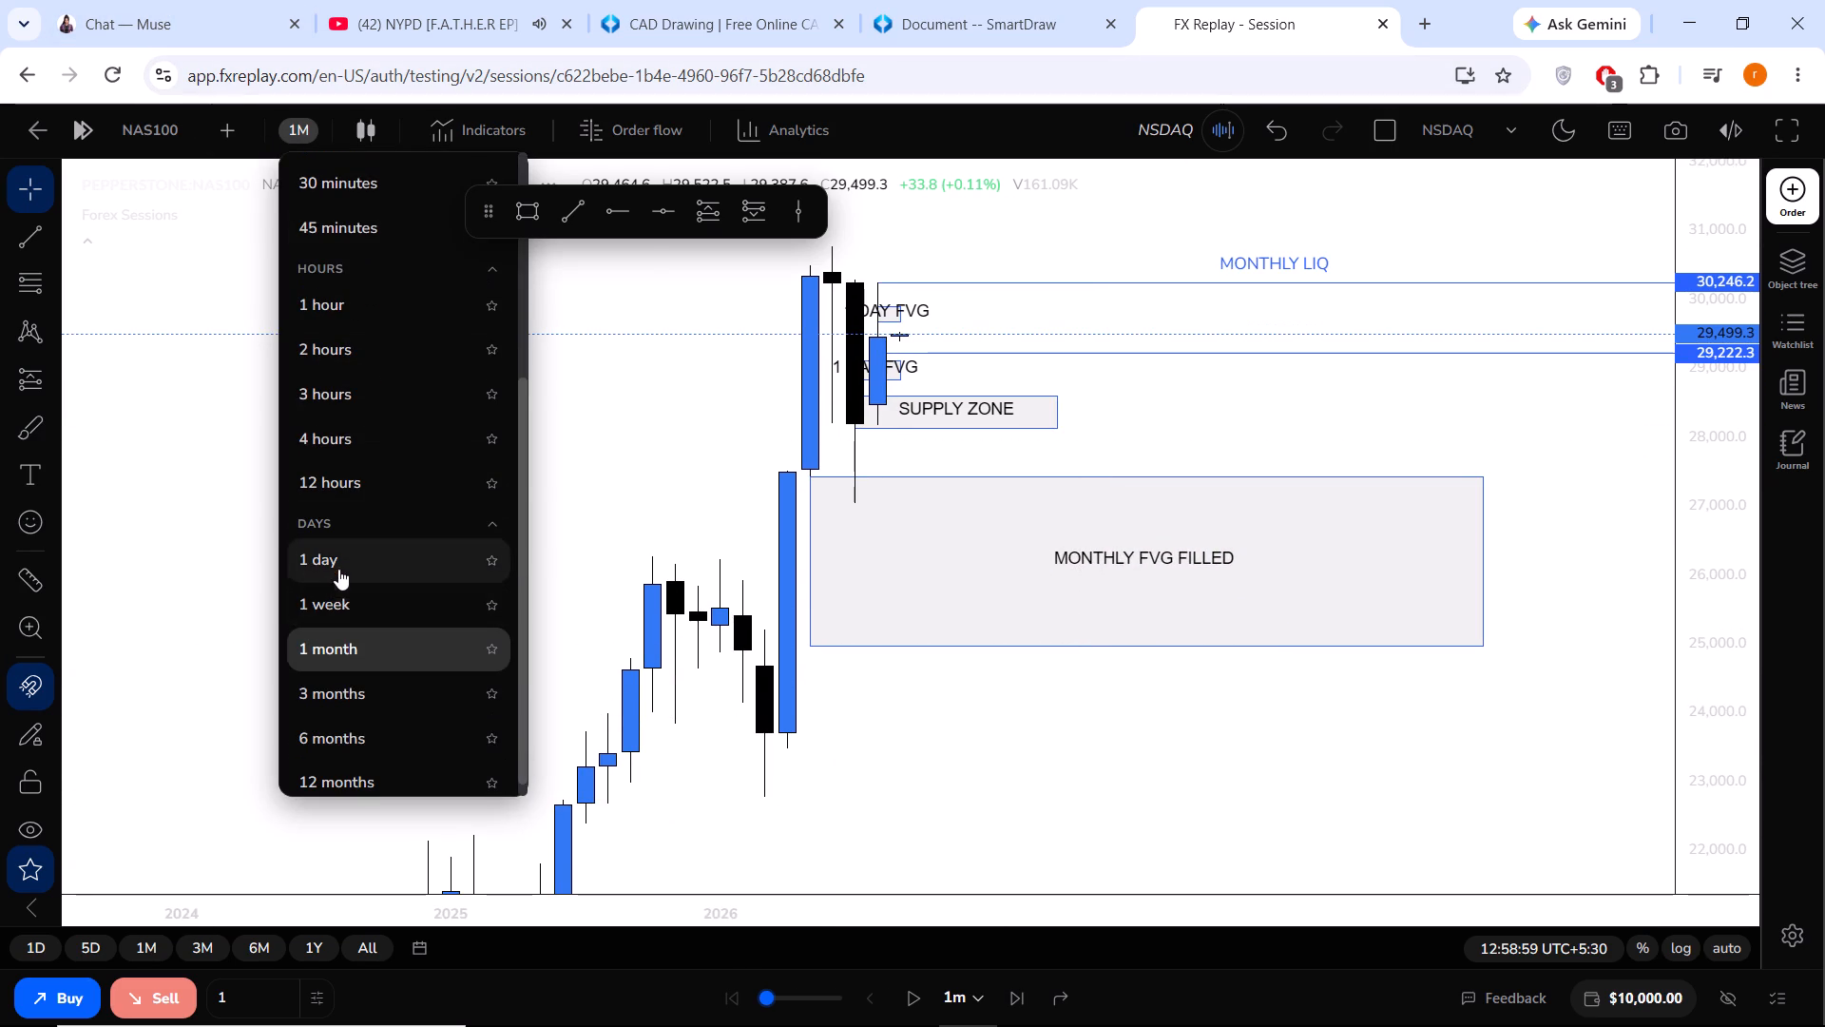
pyautogui.click(342, 594)
pyautogui.moveTo(1080, 776); pyautogui.dragTo(1049, 844)
pyautogui.moveTo(1725, 828); pyautogui.dragTo(1718, 533)
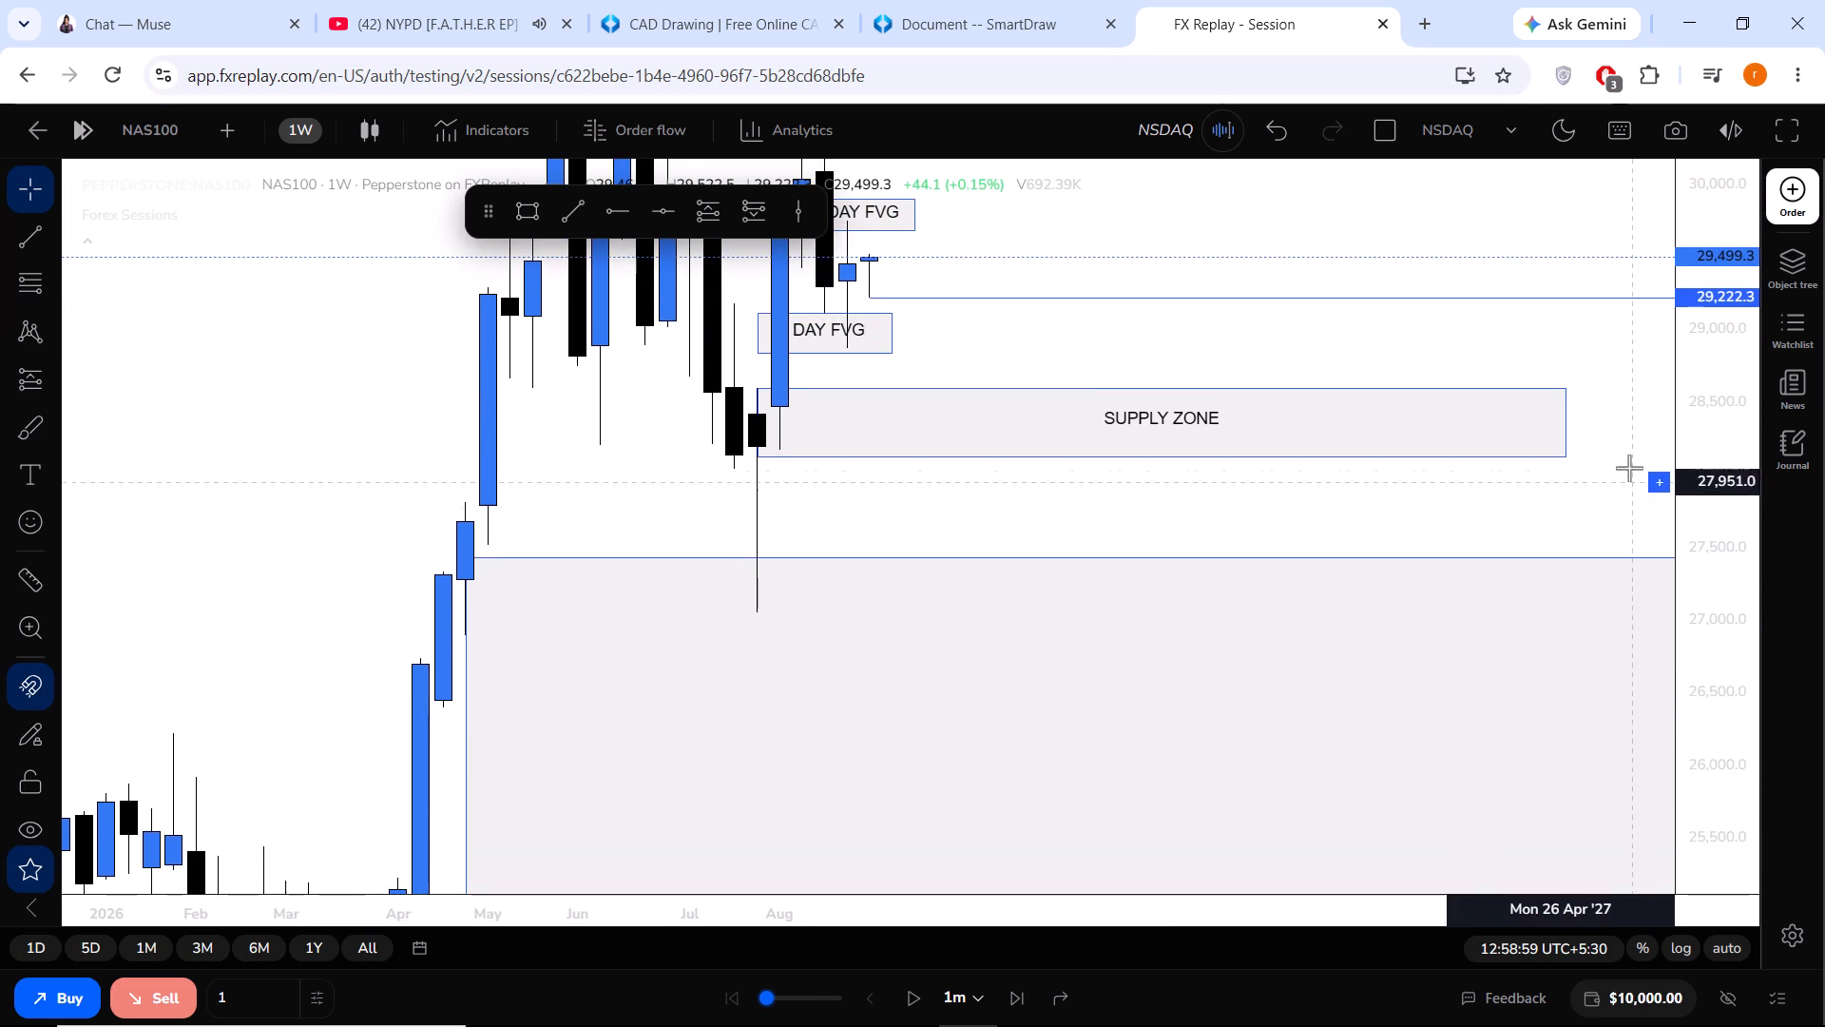
pyautogui.moveTo(1629, 457); pyautogui.dragTo(1606, 657)
# Switch the chart to the 1 day timeframe and examine the recent candles around the two daily FVG zones.
pyautogui.click(310, 121)
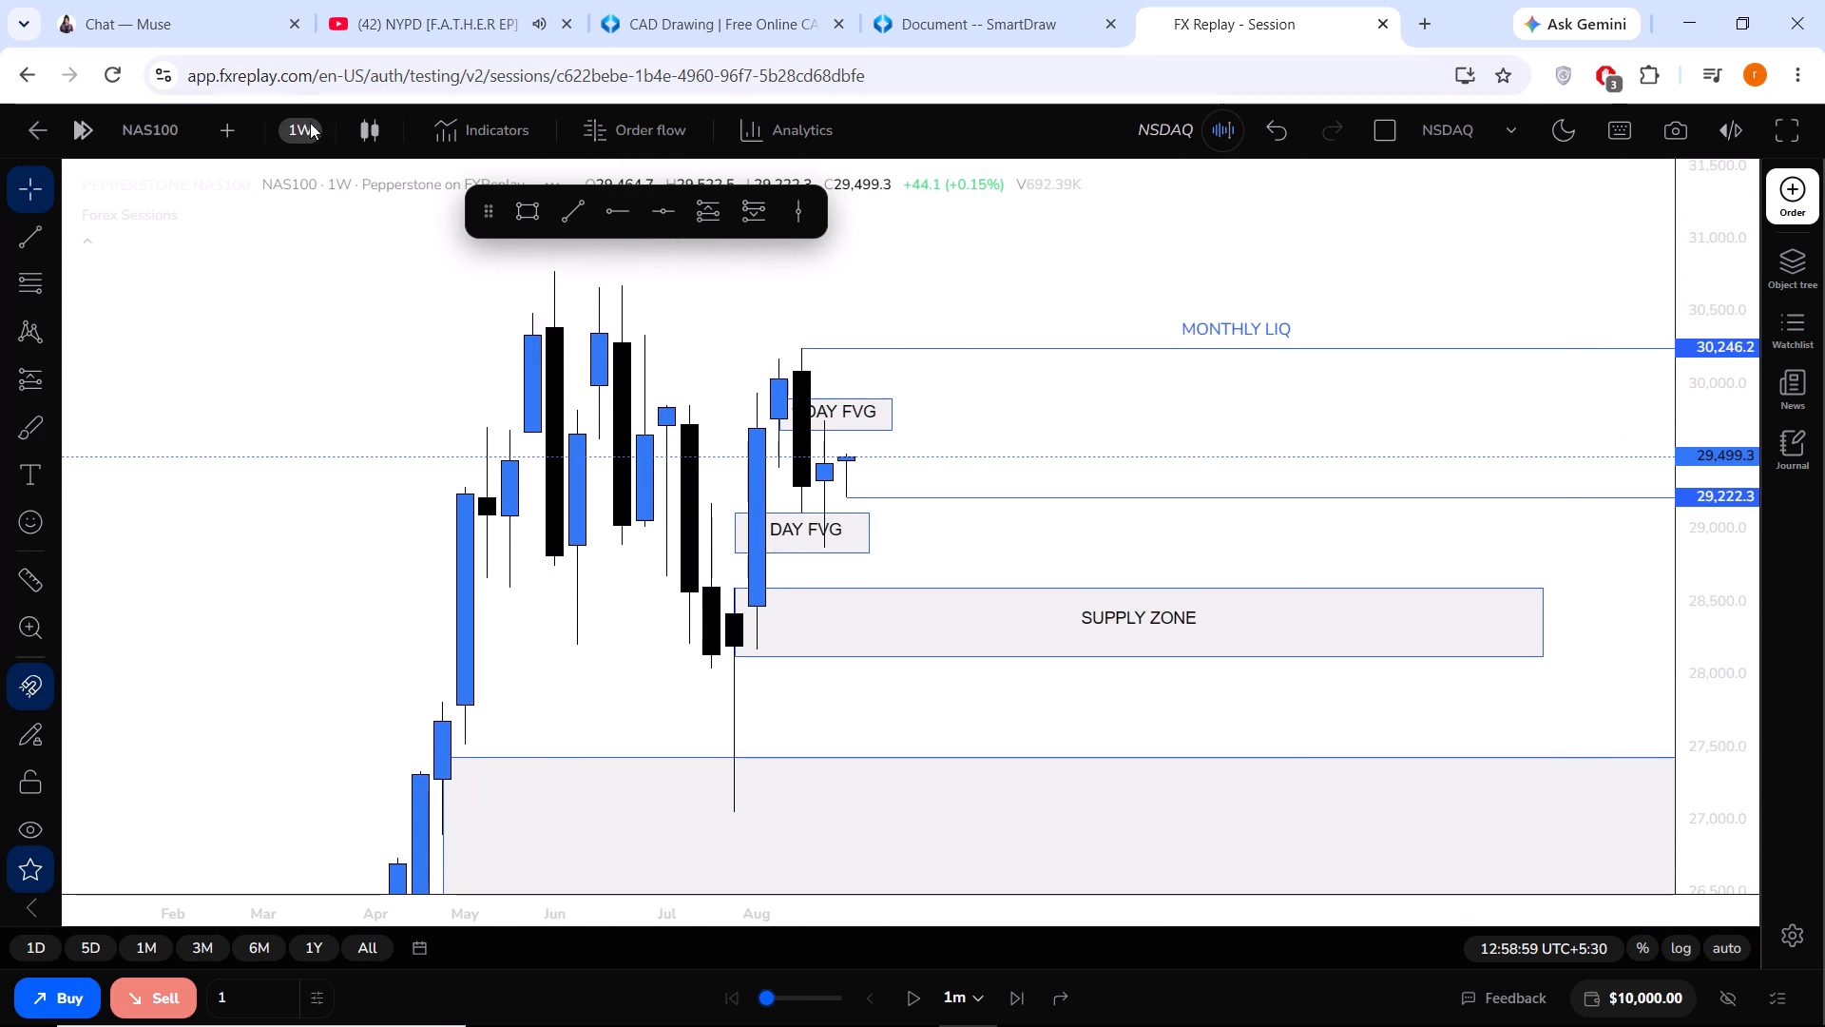
pyautogui.scroll(-2, 339, 682)
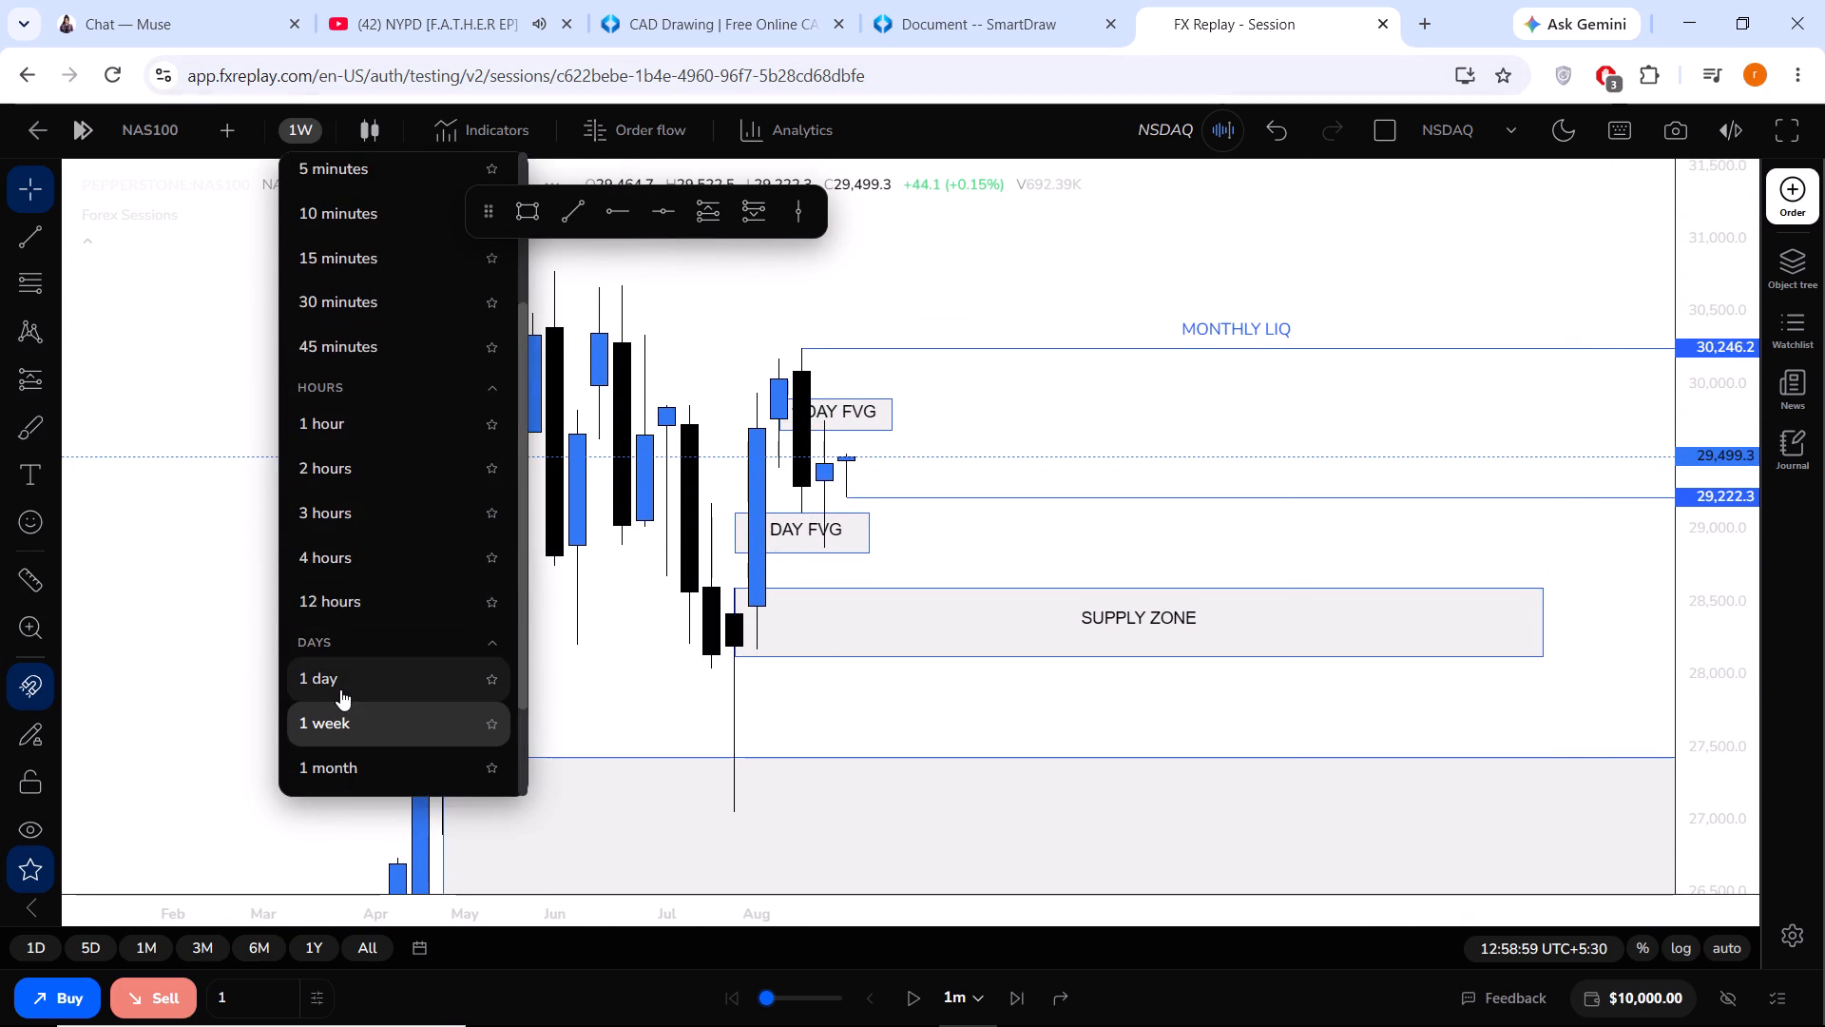
pyautogui.click(340, 682)
pyautogui.scroll(-3, 541, 659)
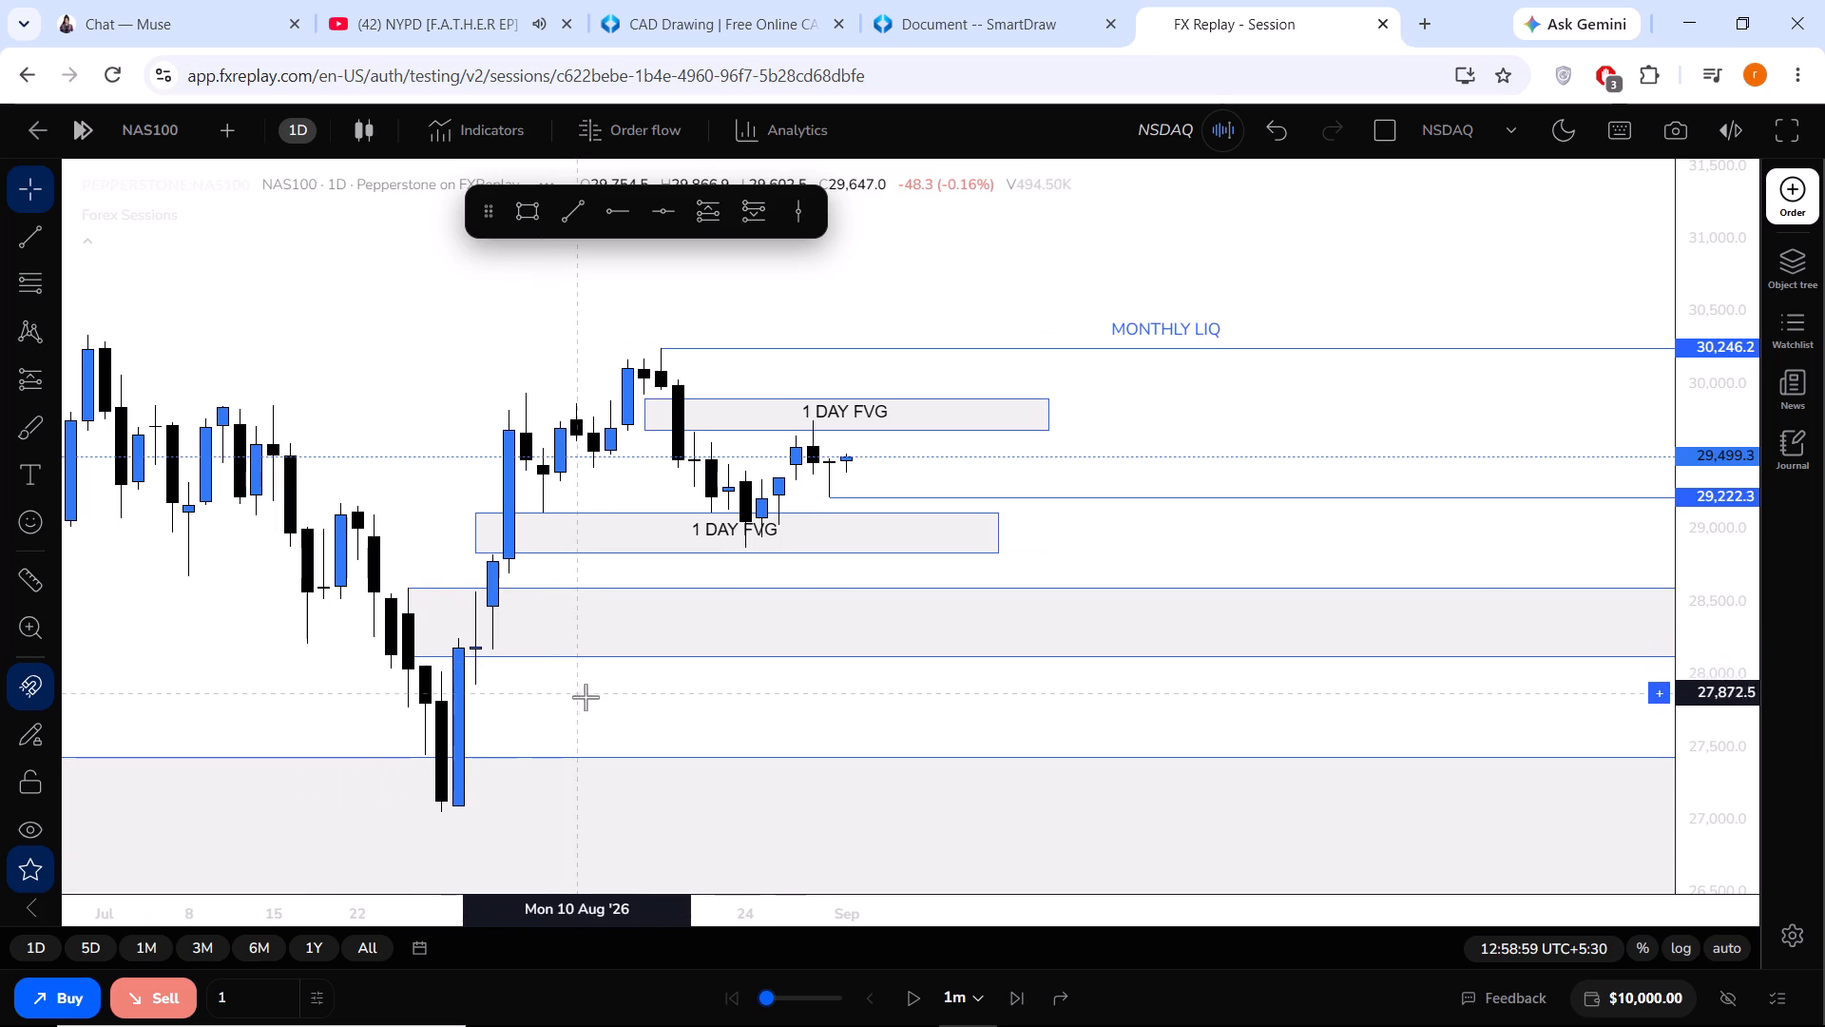
pyautogui.moveTo(592, 698); pyautogui.dragTo(796, 712)
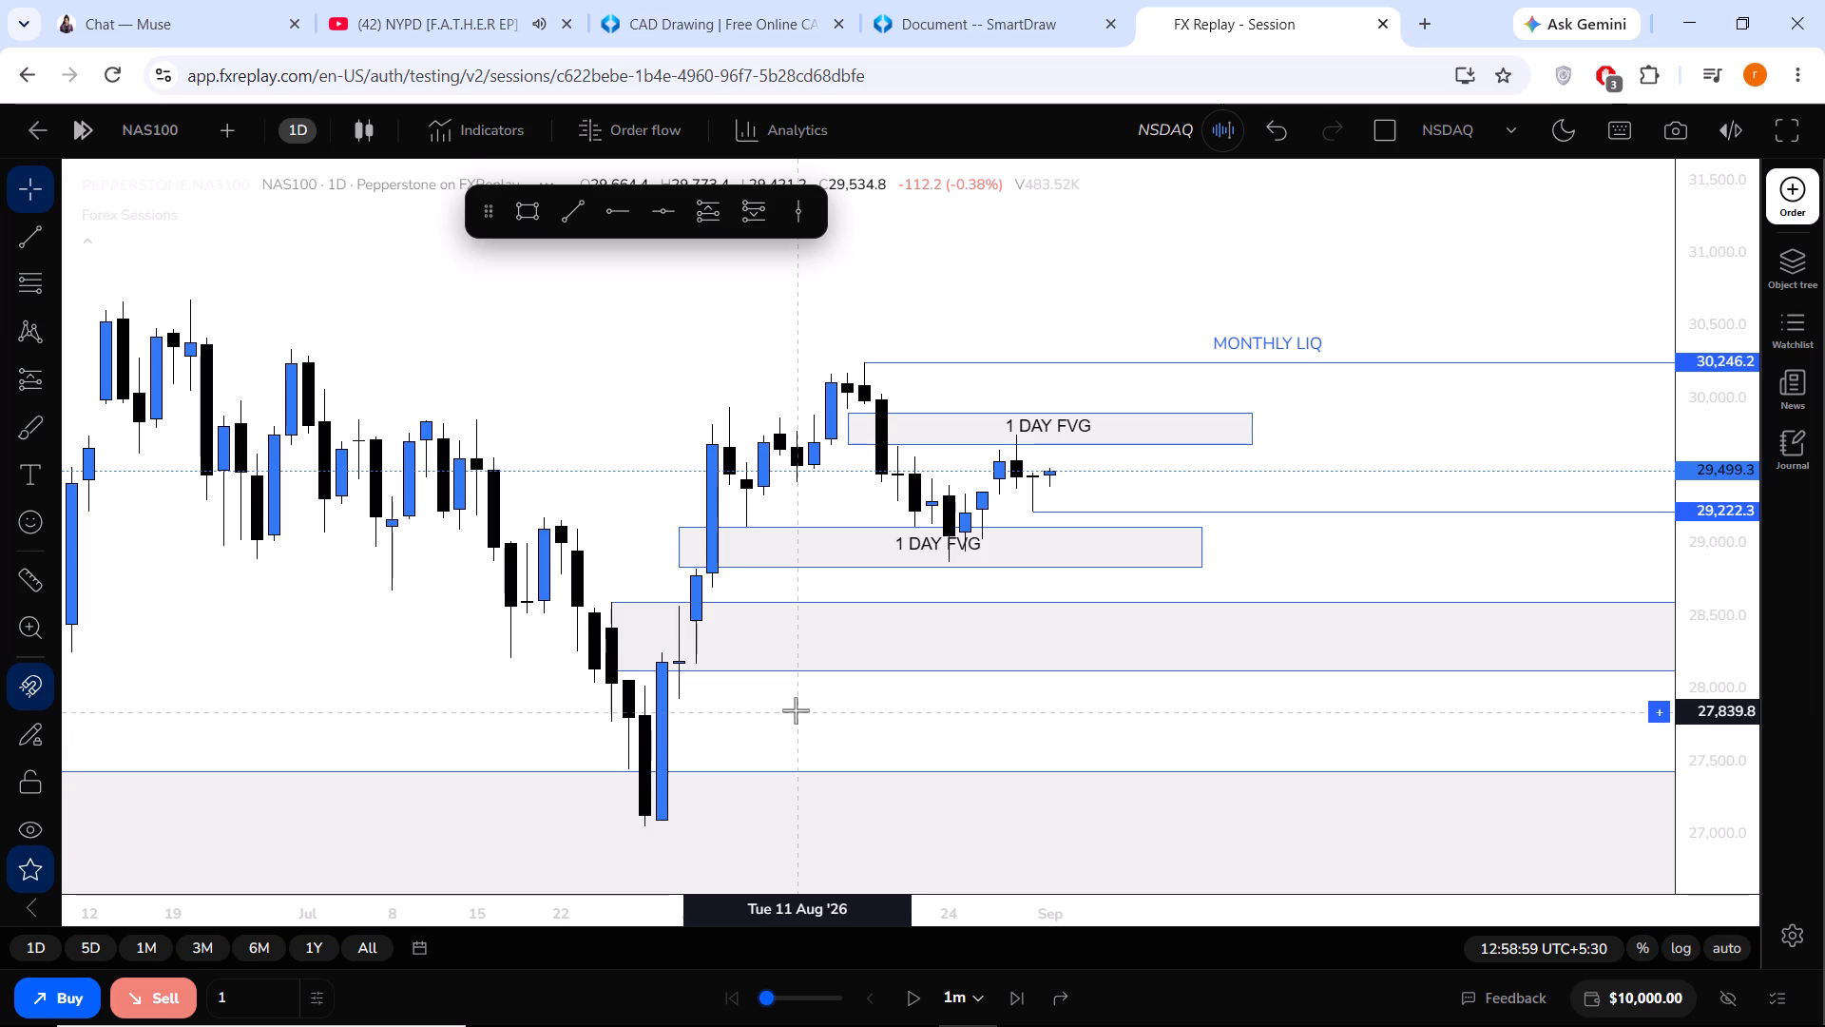
pyautogui.moveTo(1708, 750); pyautogui.dragTo(1712, 471)
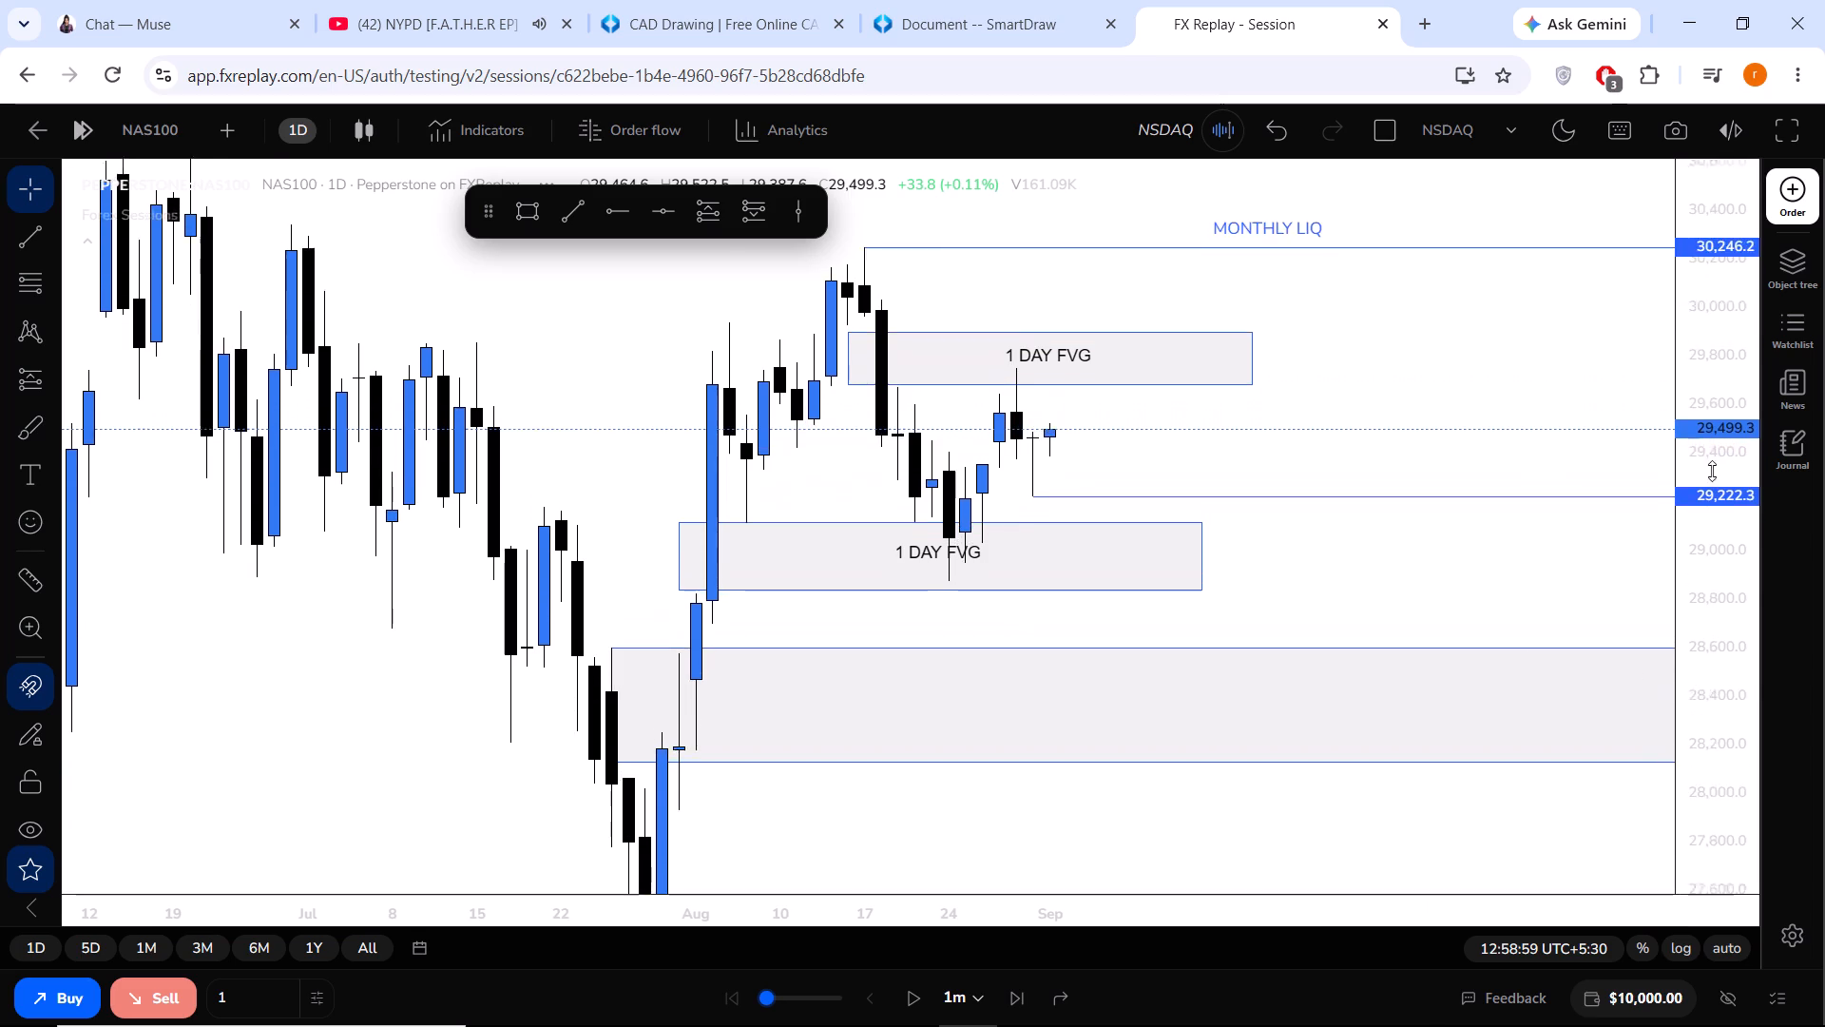
pyautogui.moveTo(1712, 471); pyautogui.dragTo(1694, 298)
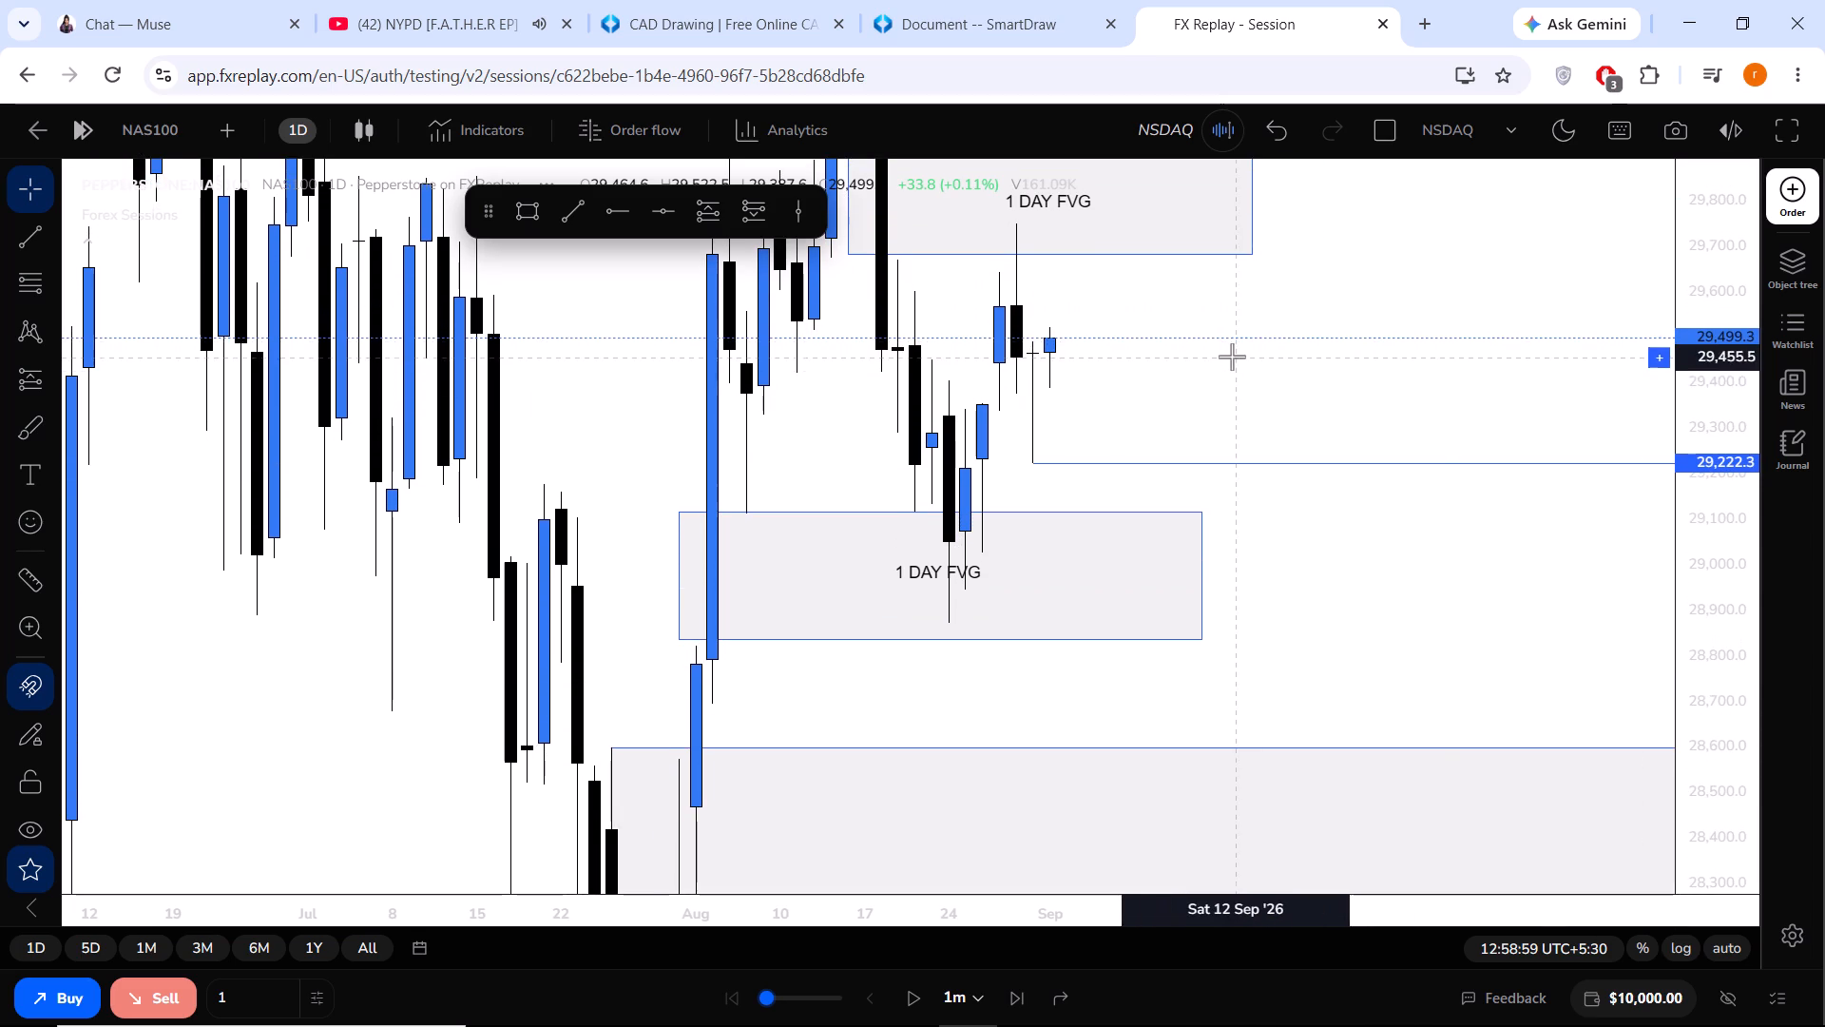
pyautogui.moveTo(1232, 357); pyautogui.dragTo(1179, 509)
pyautogui.moveTo(1149, 577); pyautogui.dragTo(1150, 543)
pyautogui.moveTo(1712, 733); pyautogui.dragTo(1710, 711)
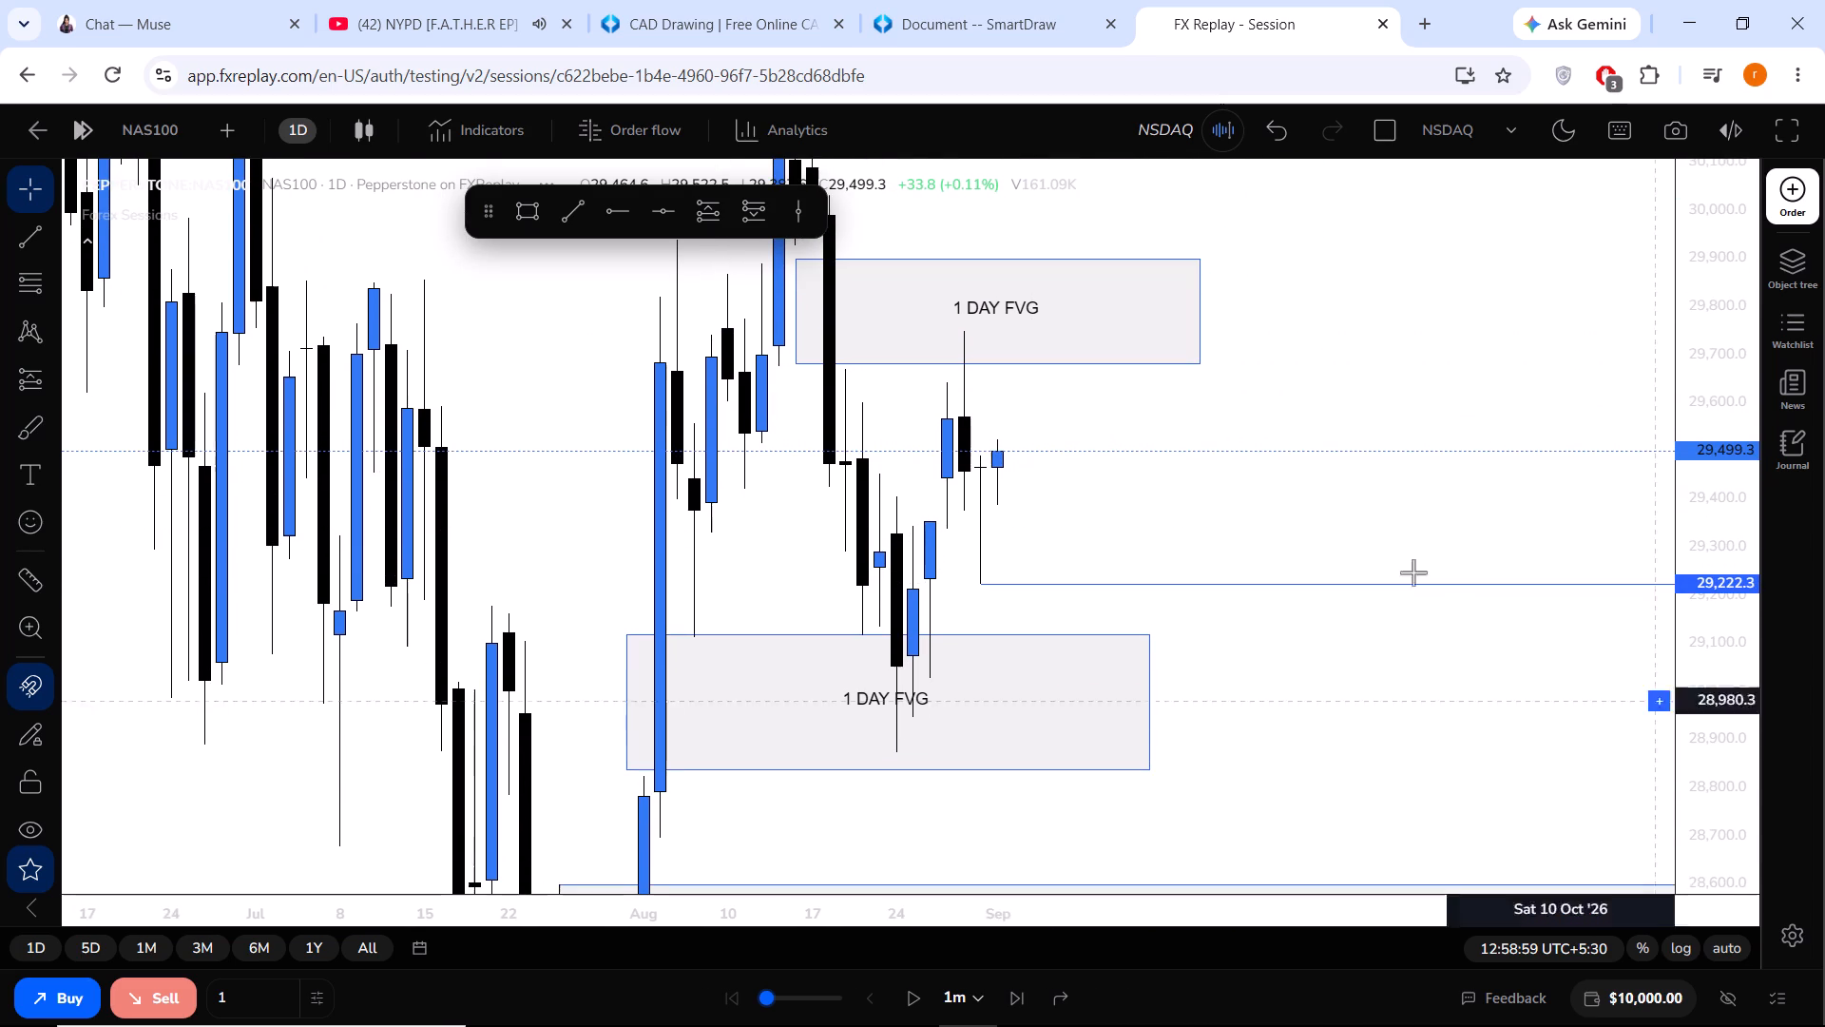
# Switch the NAS100 chart to the 4 hours timeframe.
pyautogui.click(285, 131)
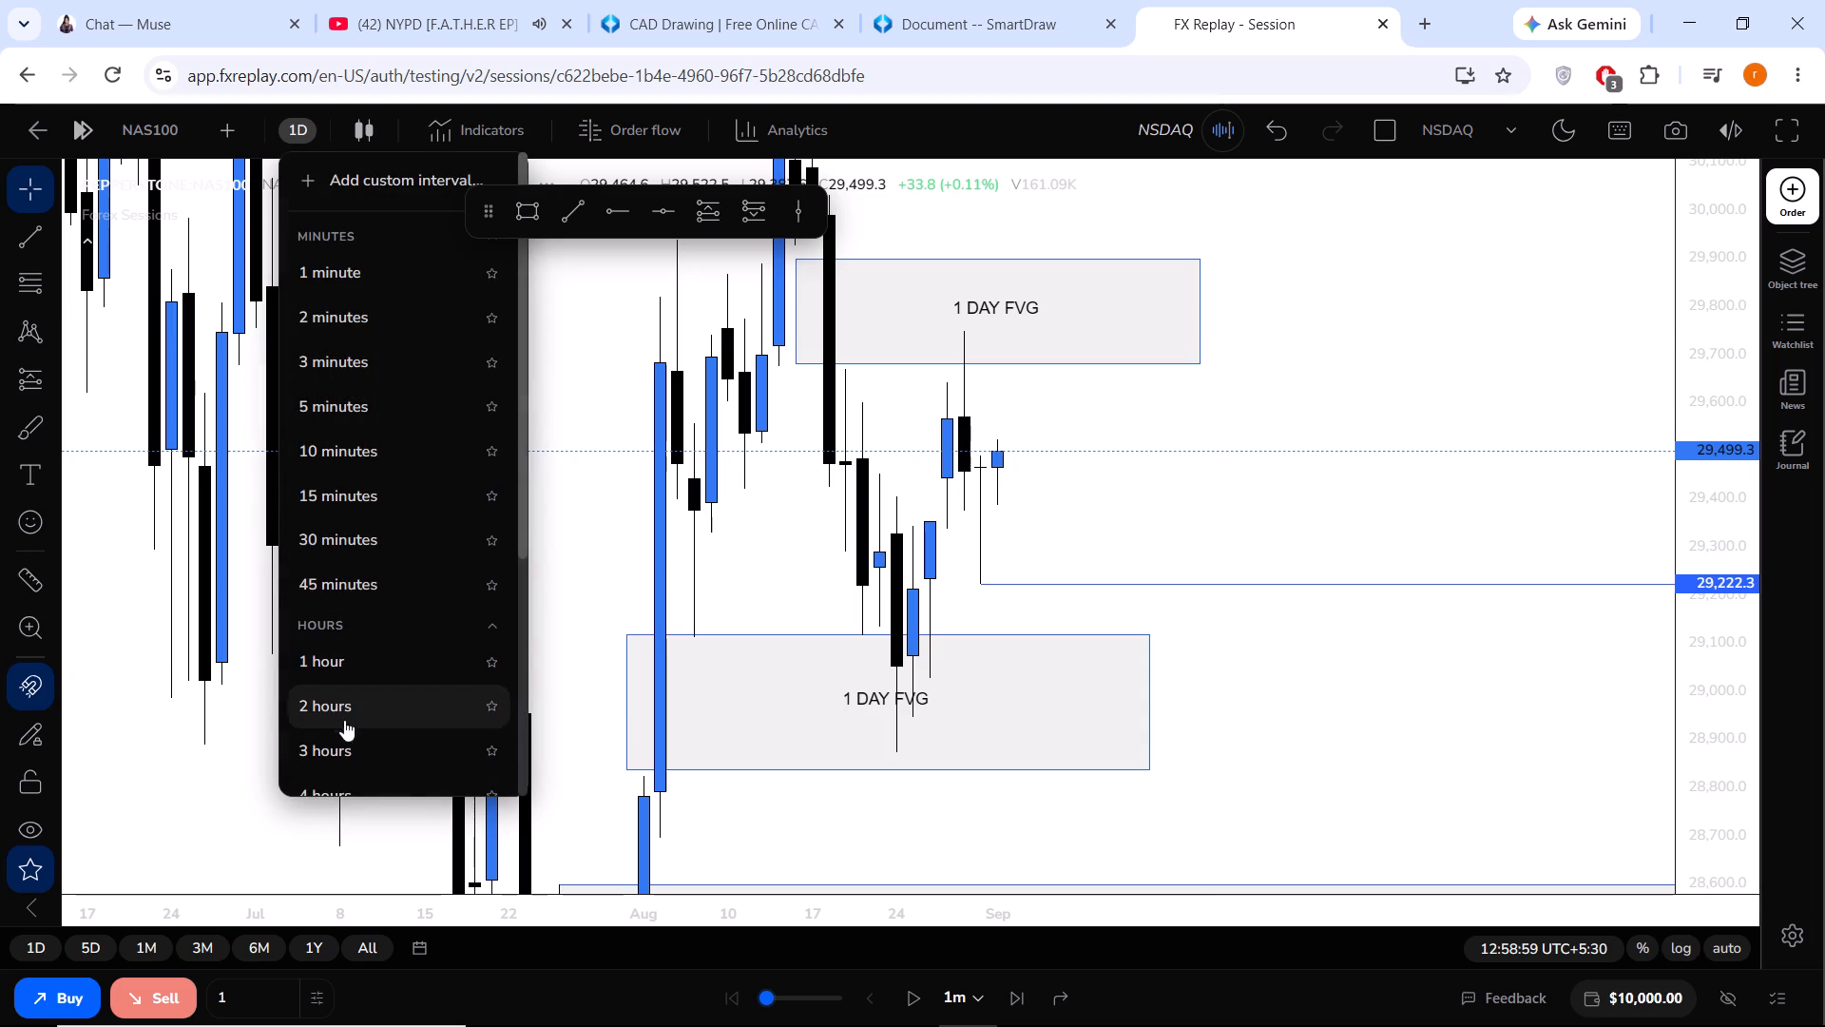
pyautogui.click(346, 782)
pyautogui.scroll(-2, 291, 765)
pyautogui.click(350, 561)
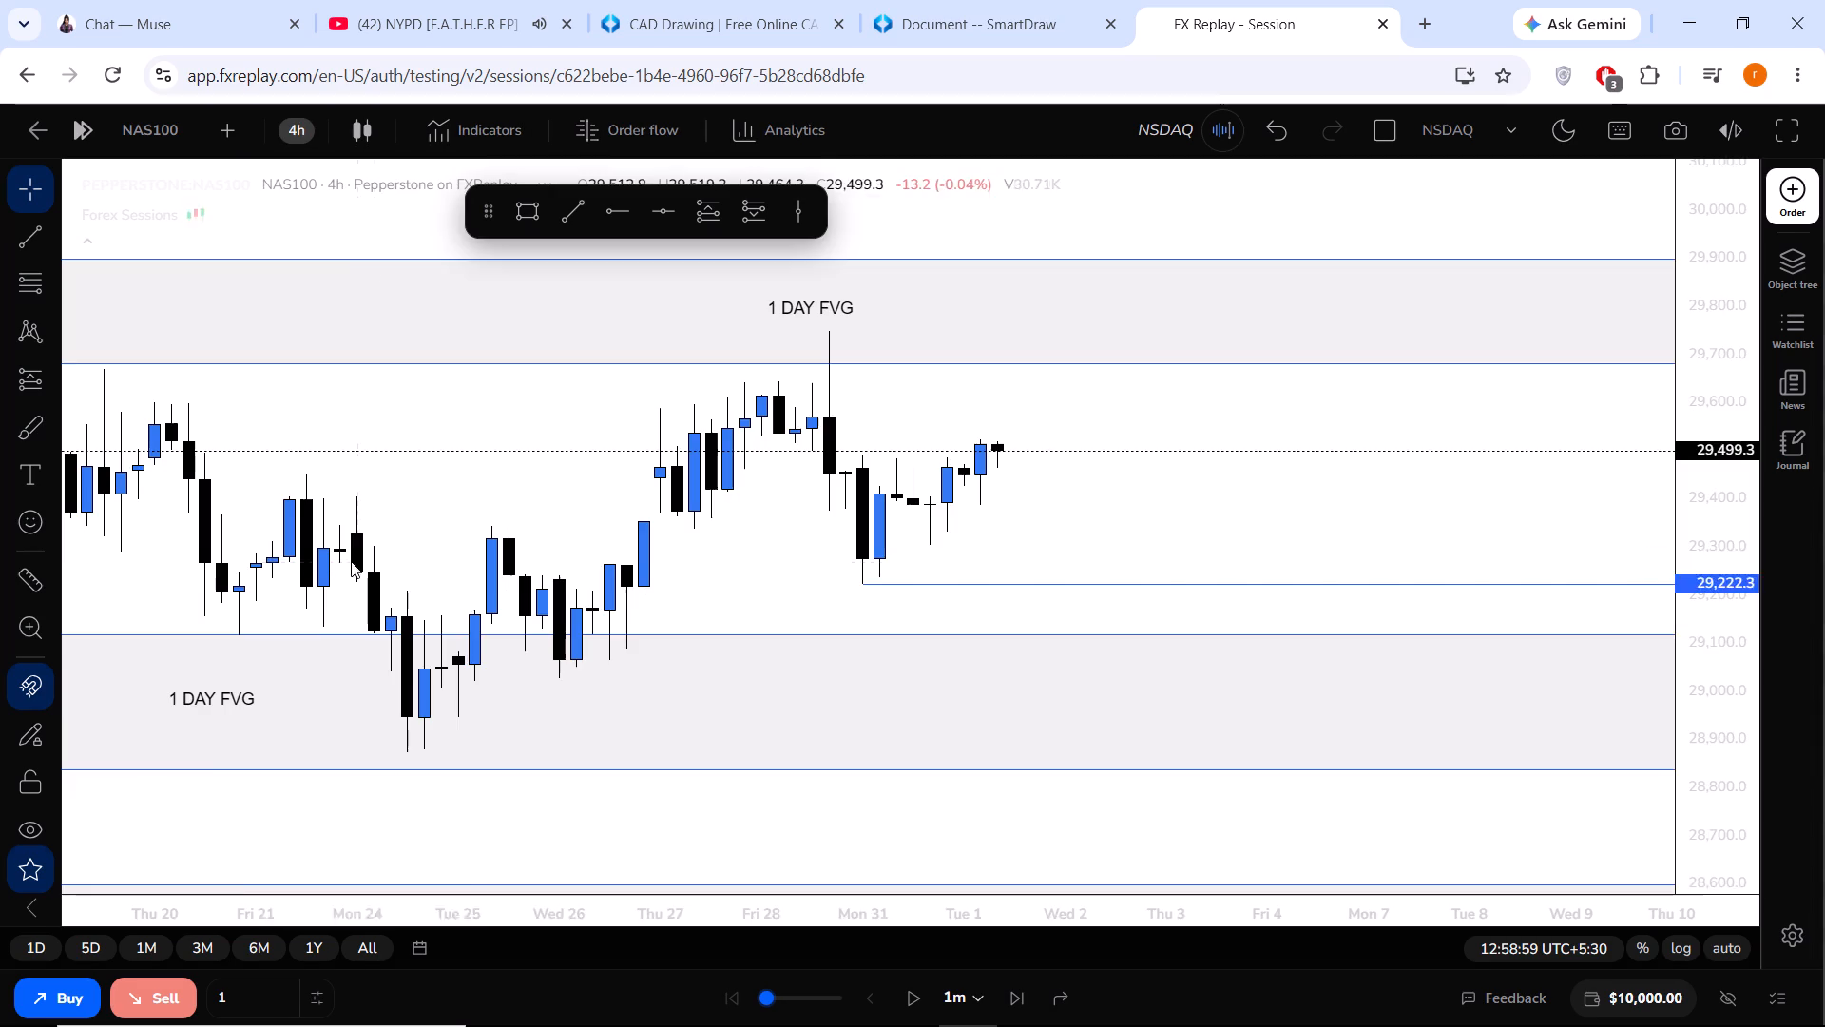
# Examine the recent 4-hour candles between the upper and lower 1 DAY FVG zones.
pyautogui.moveTo(1719, 752); pyautogui.dragTo(1719, 600)
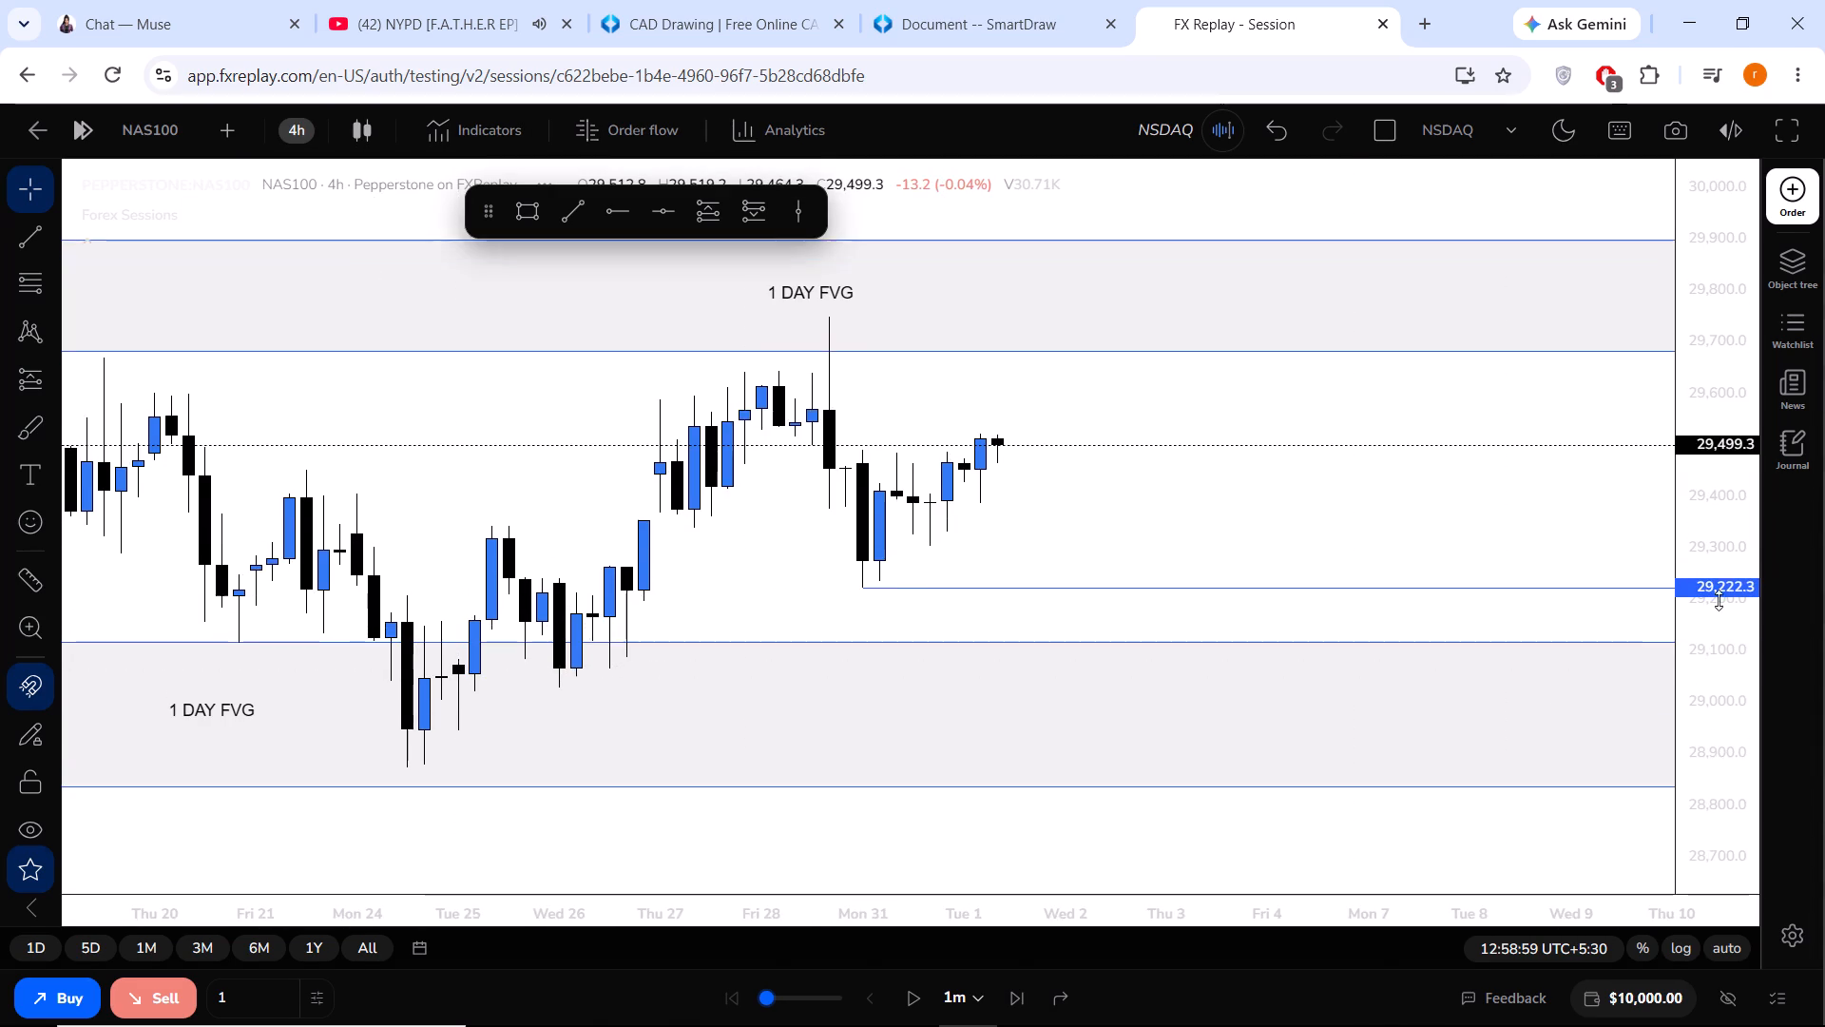
pyautogui.moveTo(1719, 600); pyautogui.dragTo(1716, 474)
pyautogui.moveTo(1210, 427); pyautogui.dragTo(1244, 549)
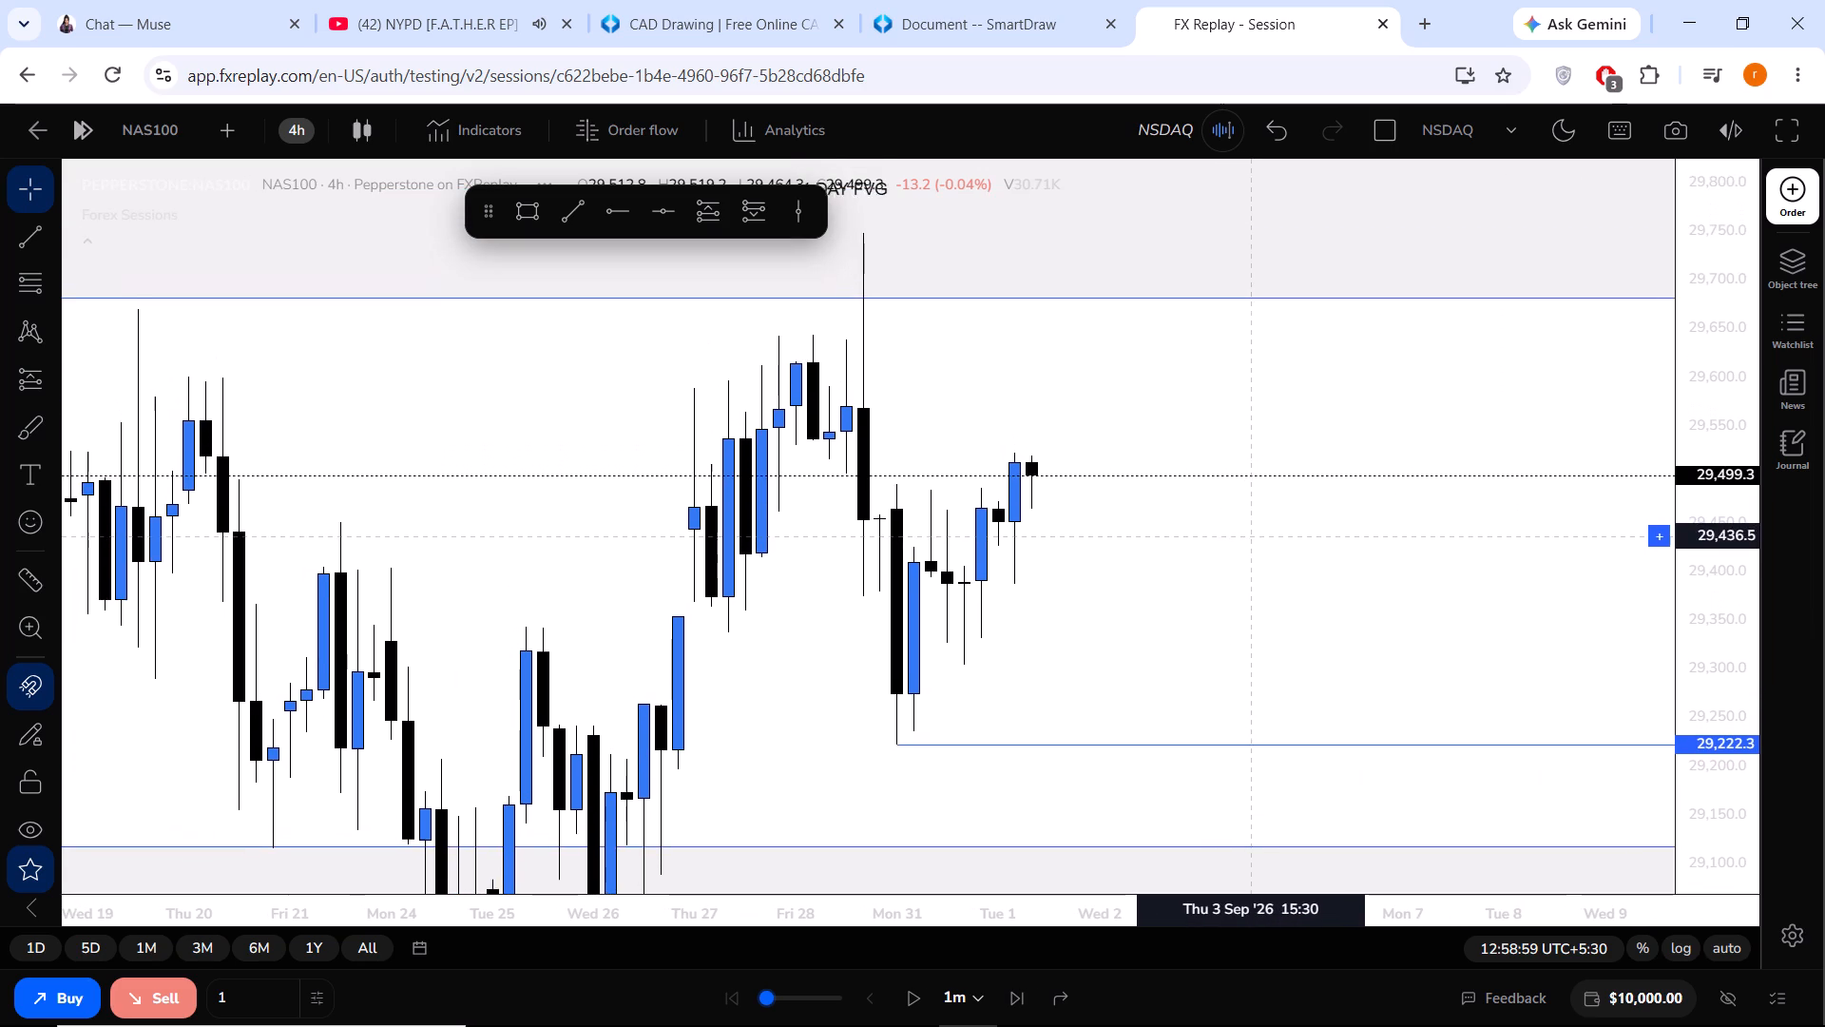
pyautogui.moveTo(1244, 549); pyautogui.dragTo(1301, 651)
pyautogui.scroll(-1, 1296, 639)
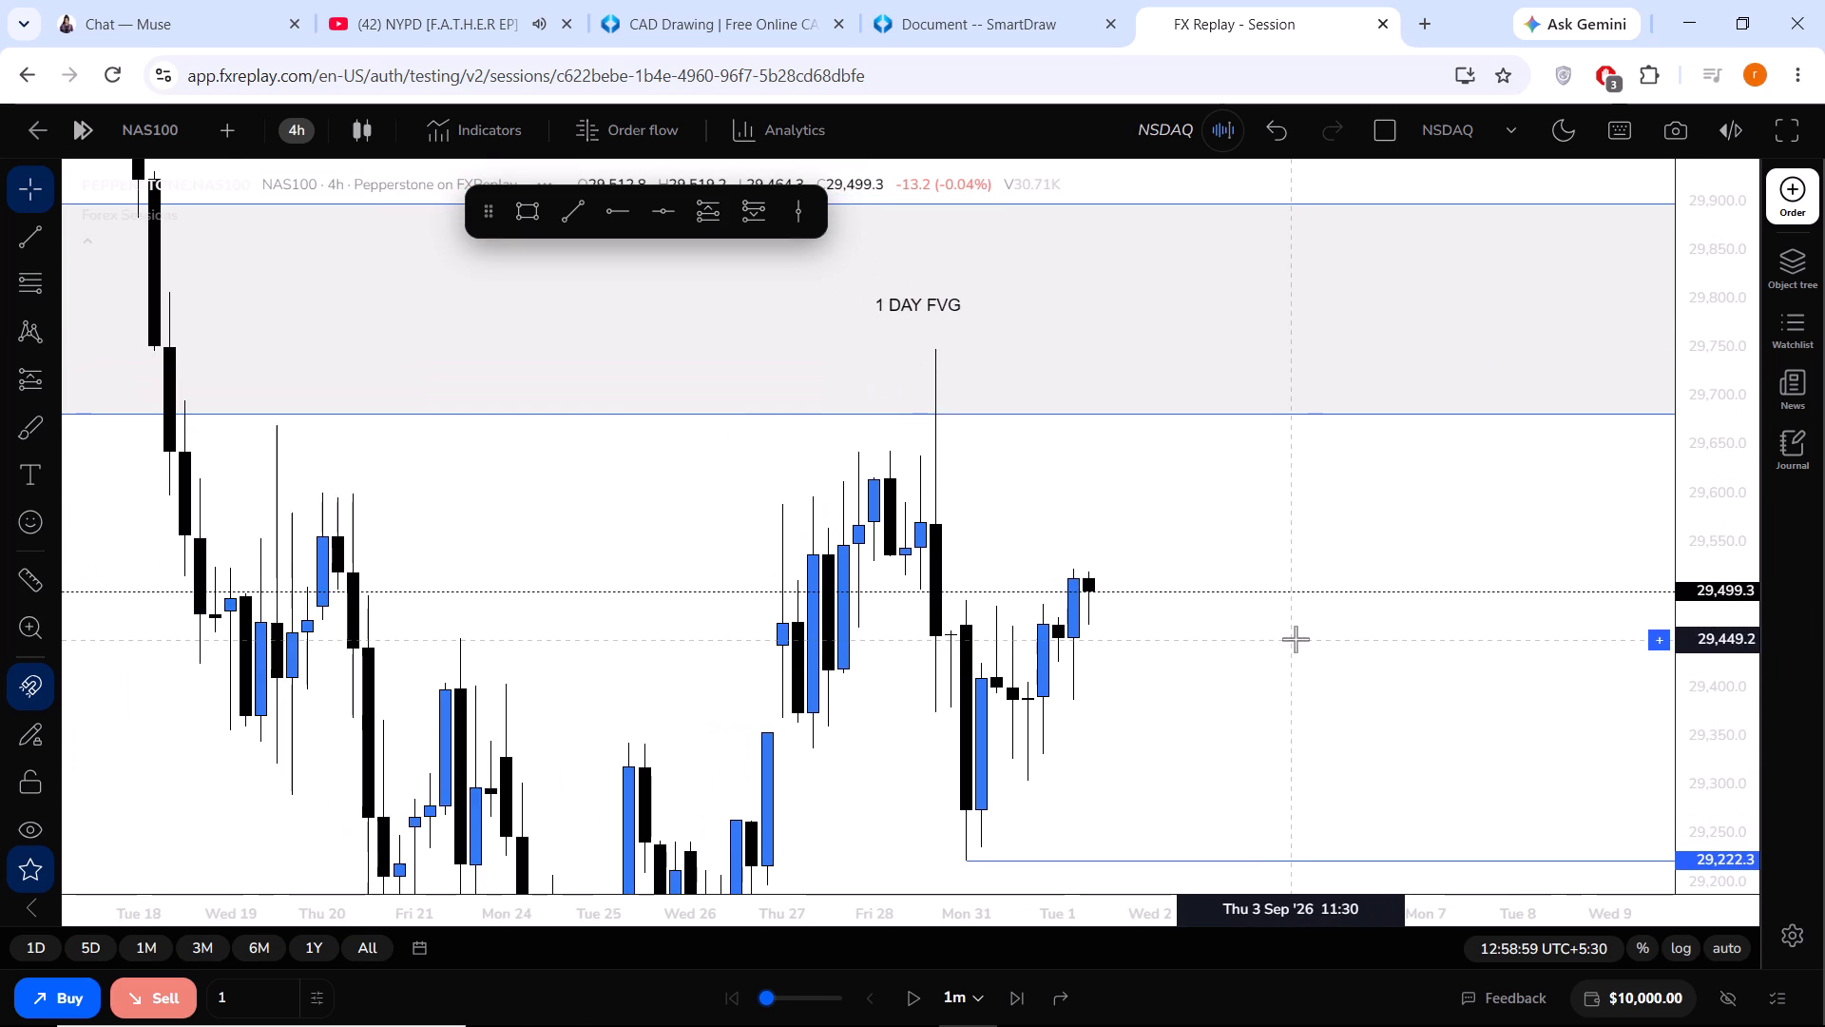
pyautogui.scroll(-1, 1296, 639)
pyautogui.moveTo(1782, 470); pyautogui.dragTo(1777, 506)
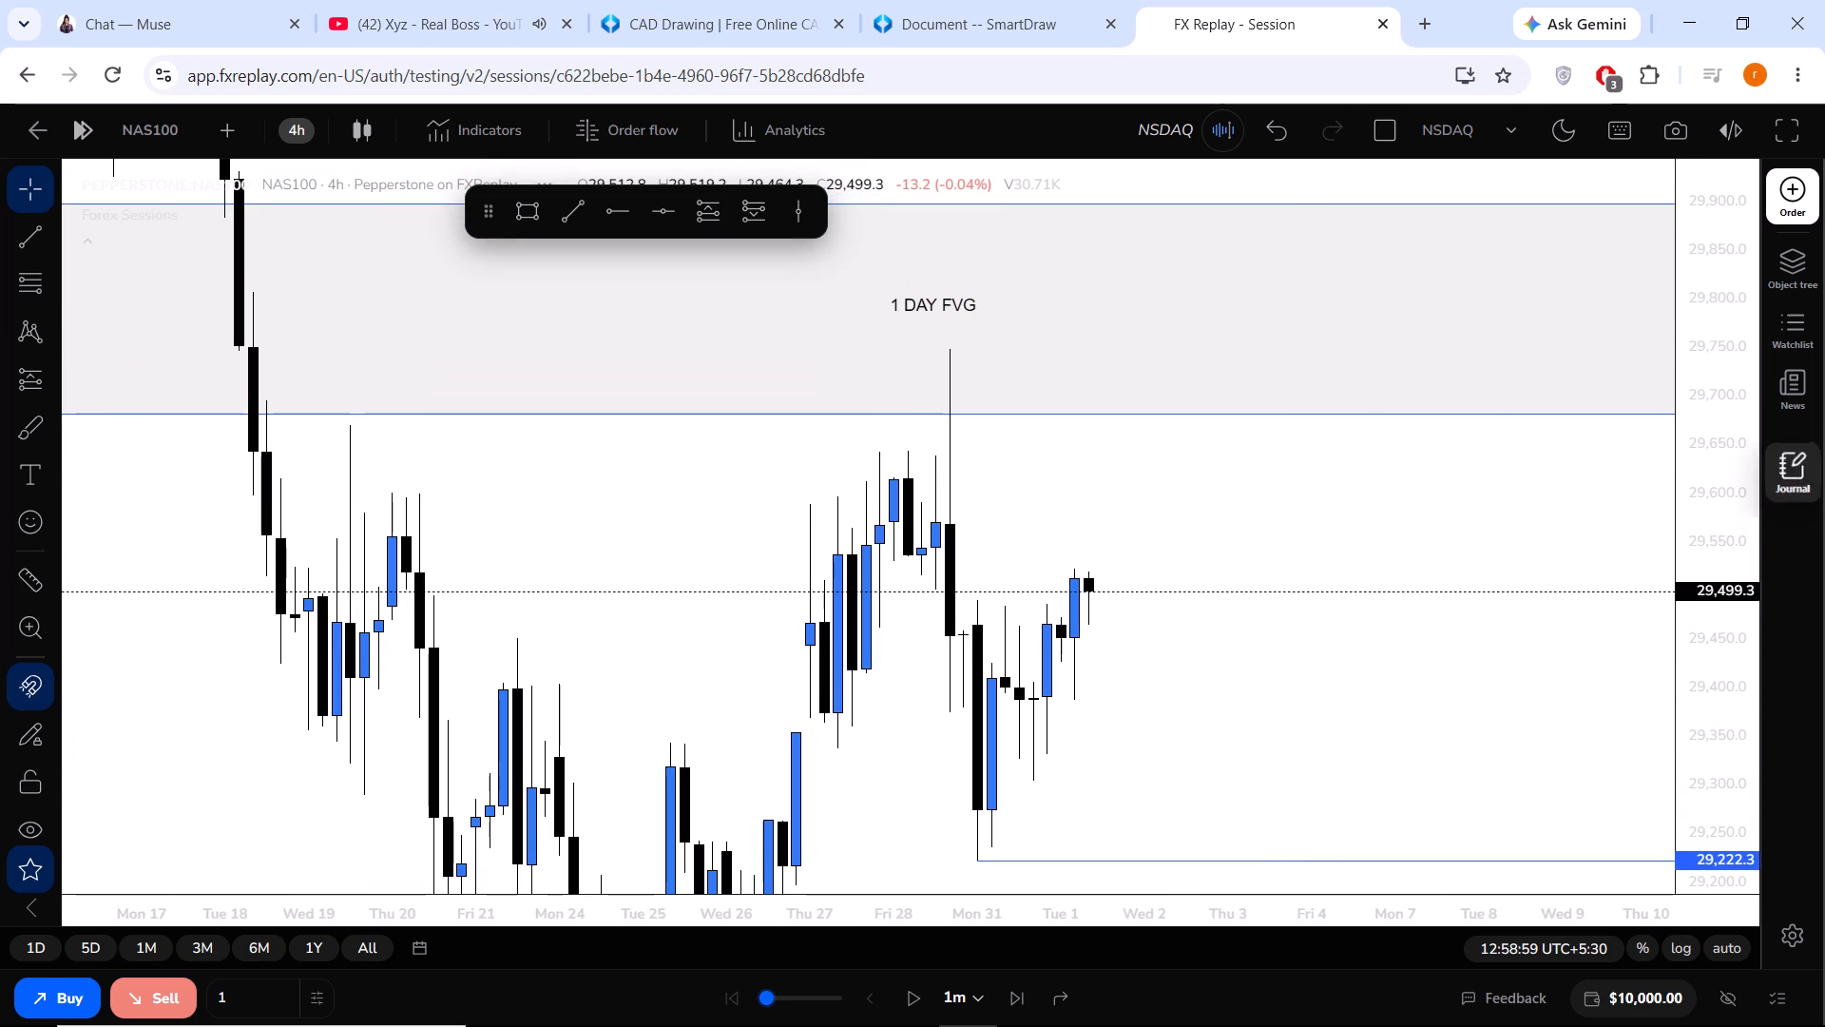
pyautogui.moveTo(1777, 506); pyautogui.dragTo(1760, 565)
pyautogui.moveTo(1700, 446); pyautogui.dragTo(1687, 552)
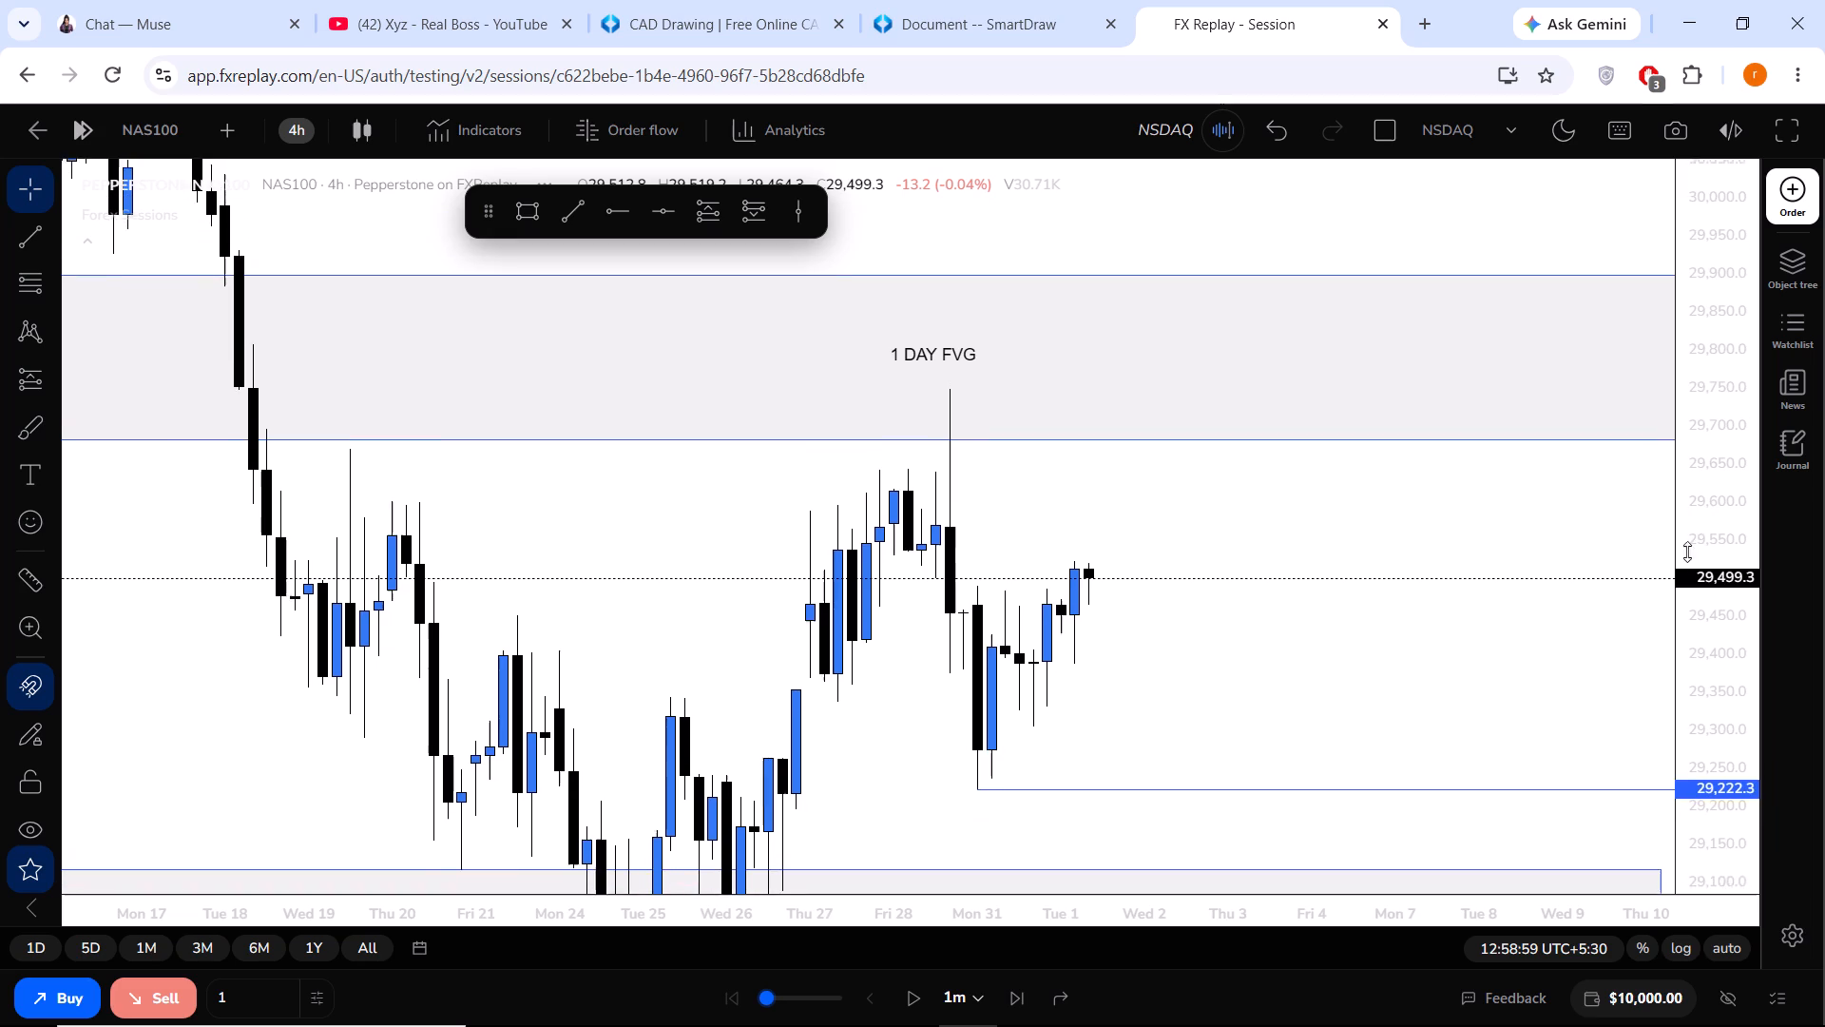
pyautogui.moveTo(1687, 552); pyautogui.dragTo(1676, 573)
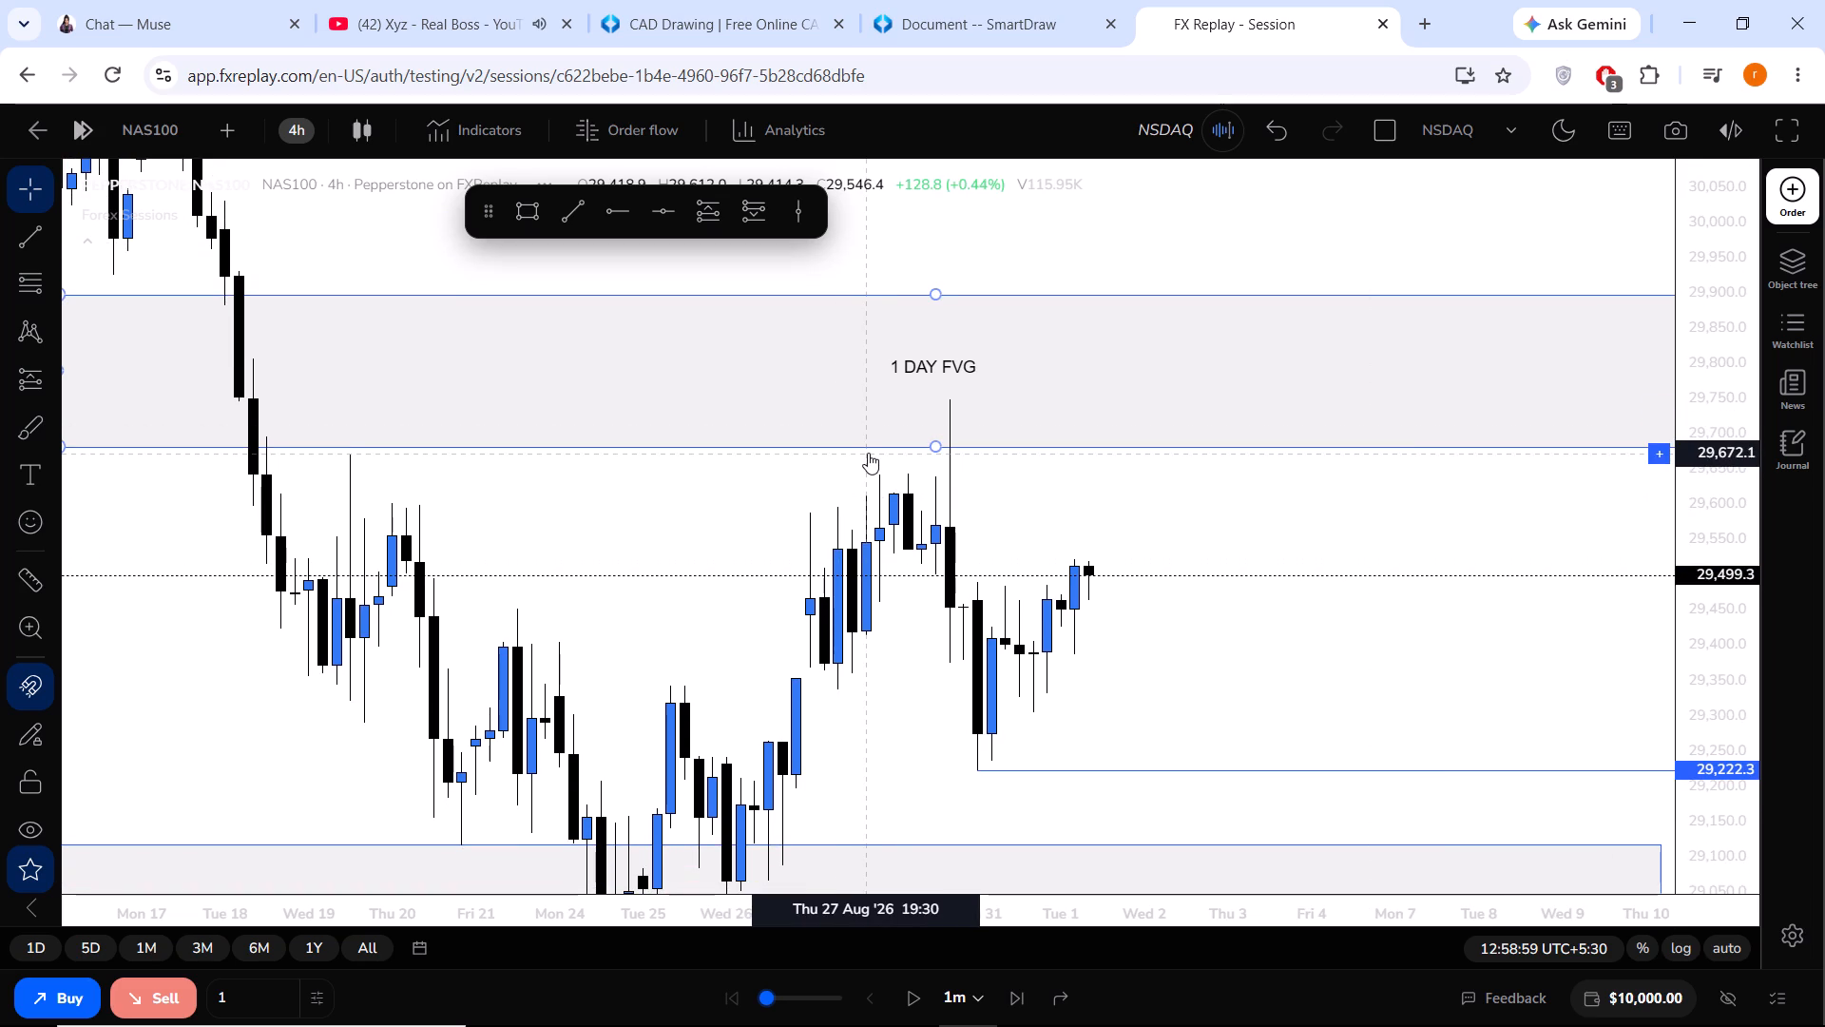
# Draw a rectangle inside the upper 1 DAY FVG zone from about 29,807 to 29,883, spanning 18 August to 4 September.
pyautogui.click(534, 213)
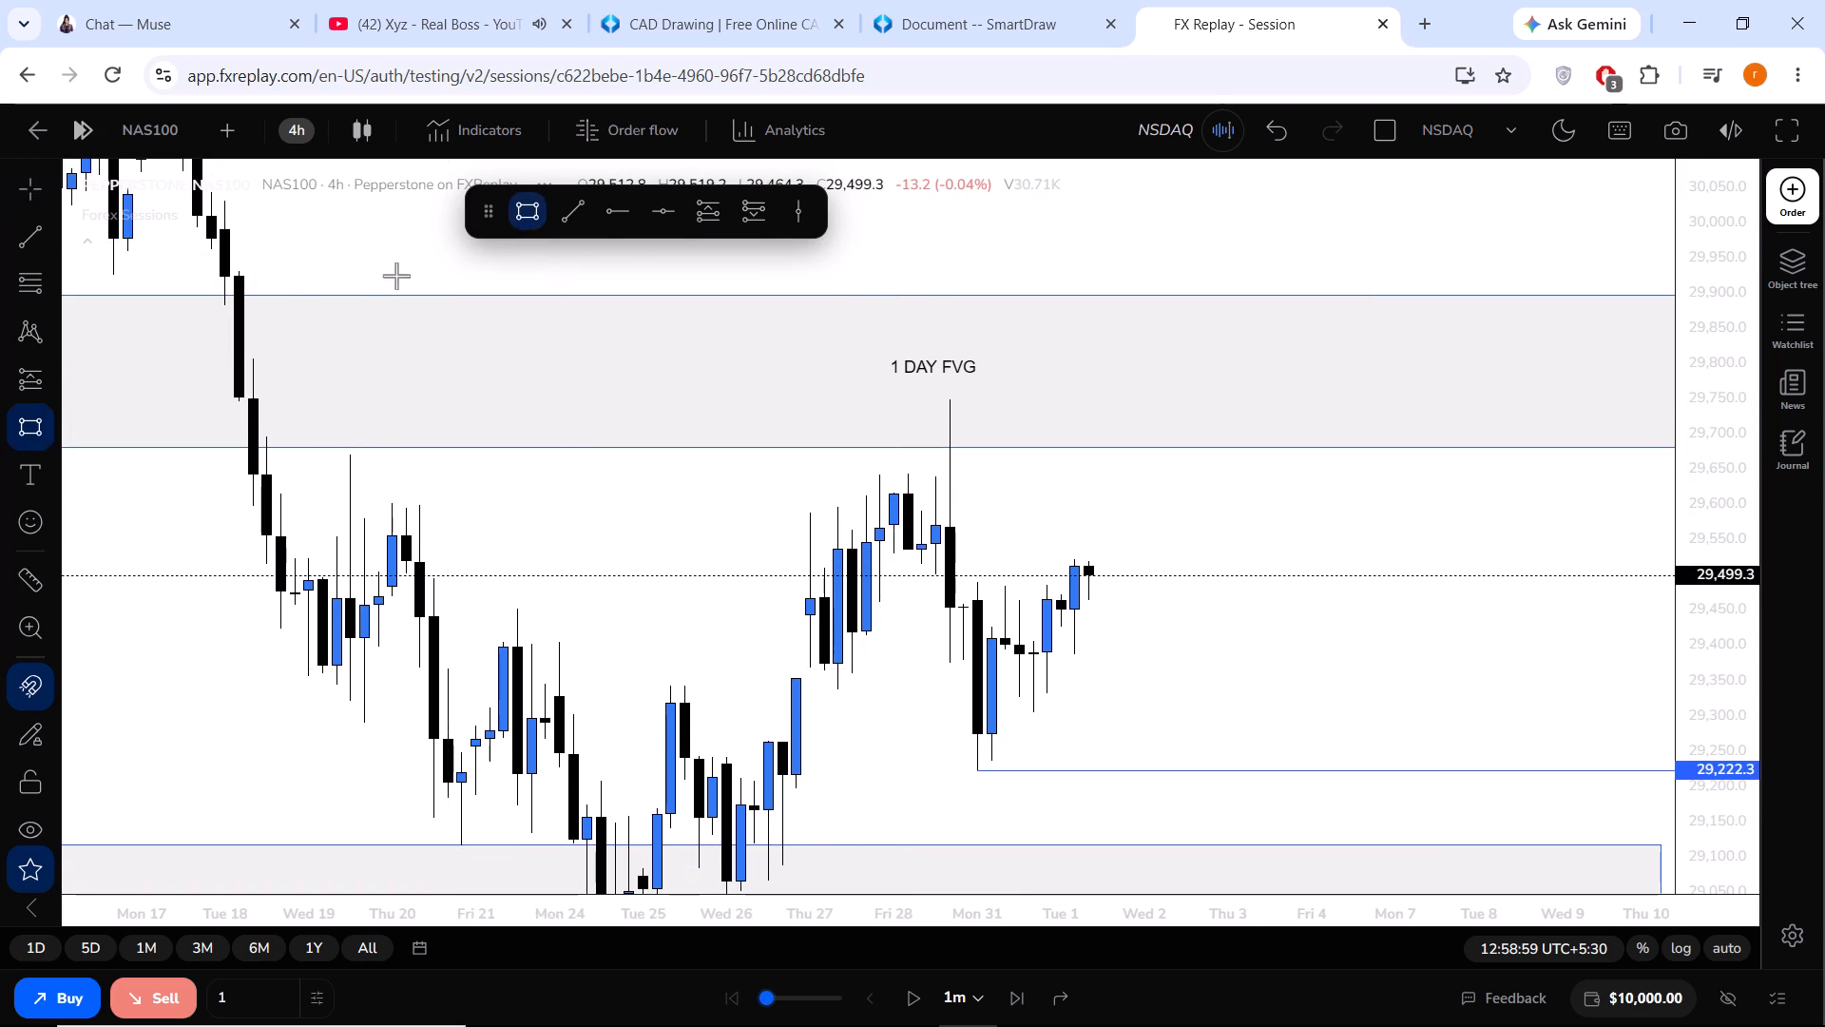
pyautogui.click(247, 358)
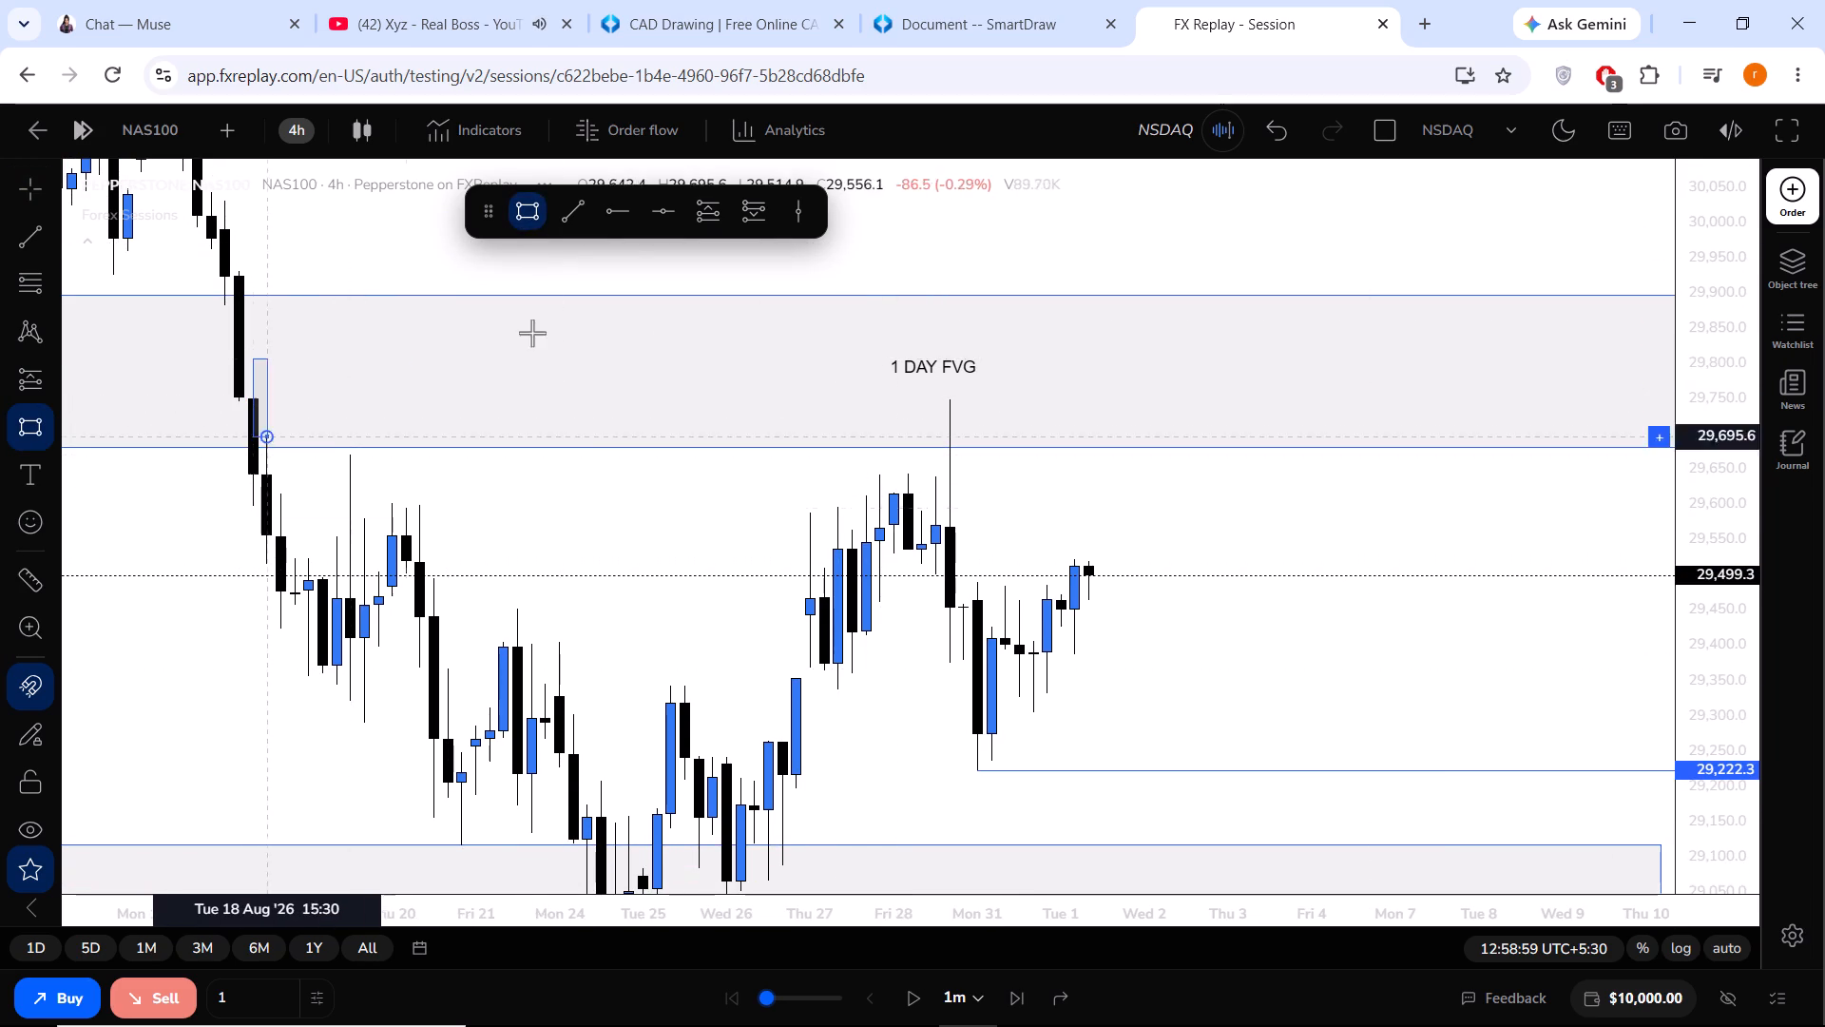
pyautogui.click(1350, 304)
pyautogui.click(1354, 536)
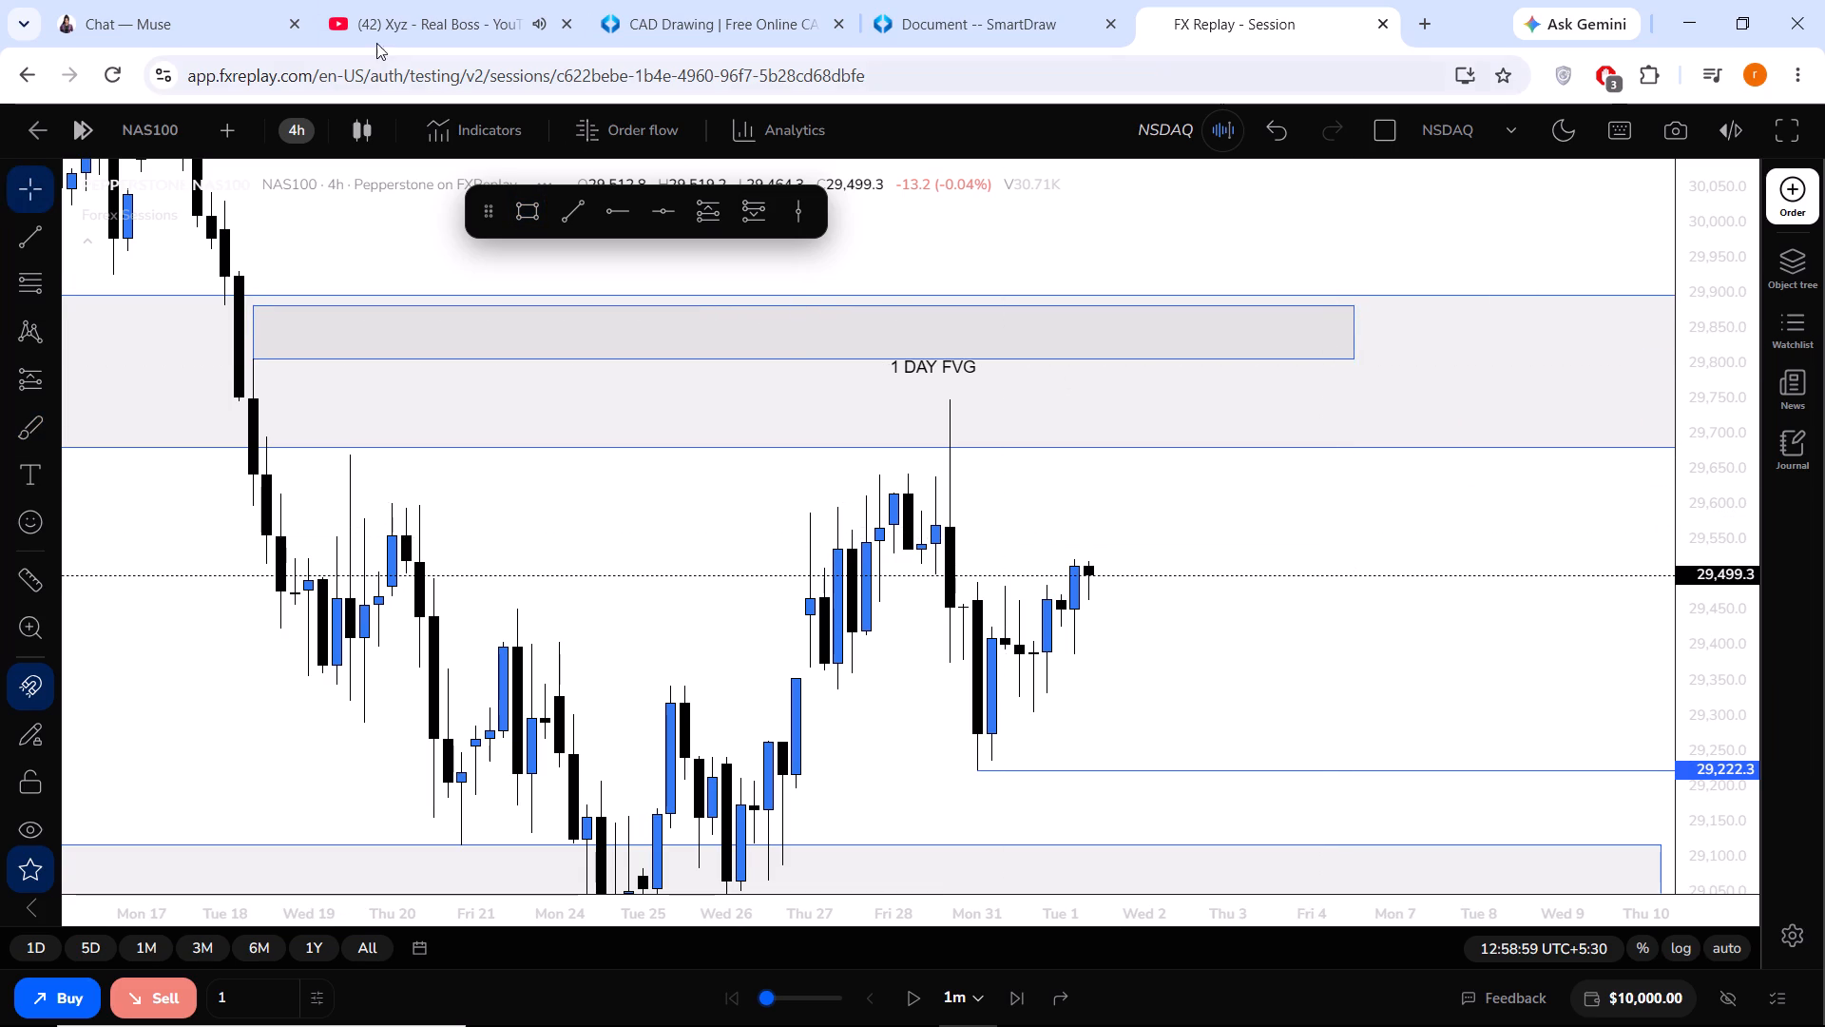
# Switch the NAS100 chart to the 1 day timeframe and compress the price scale to show both 1 DAY FVG zones.
pyautogui.click(310, 127)
pyautogui.scroll(-1, 406, 592)
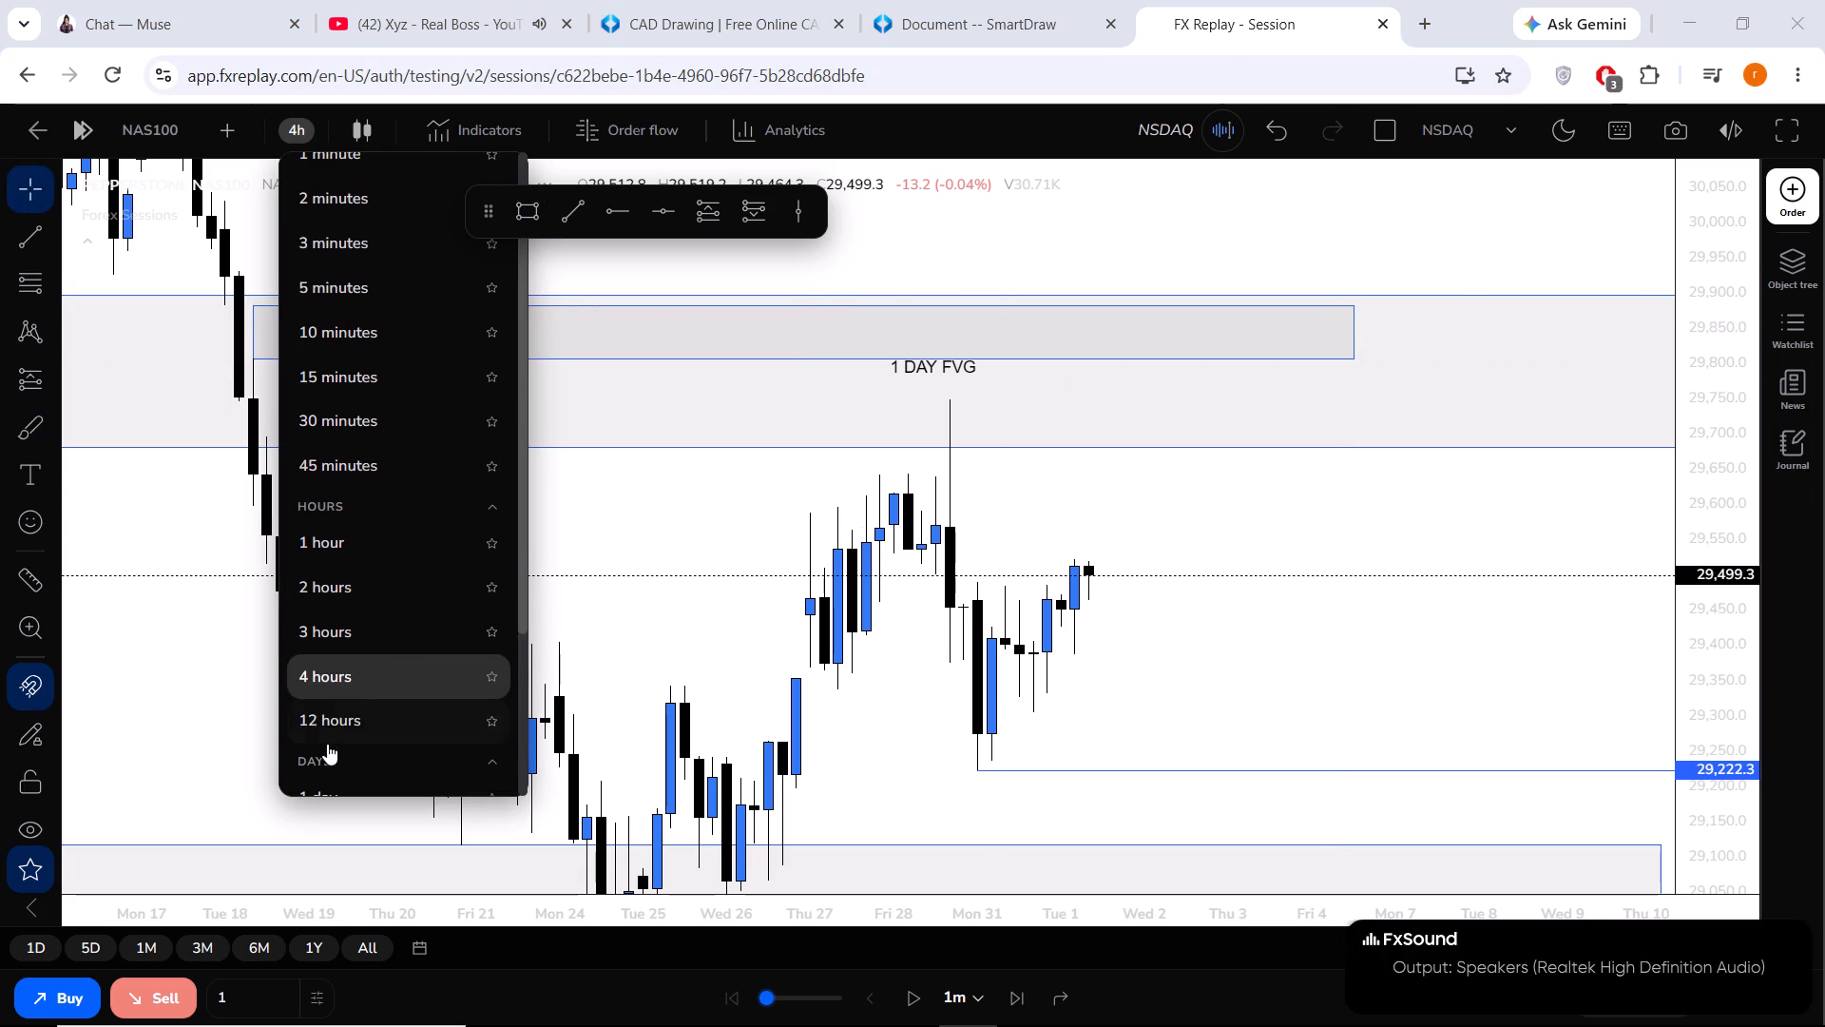
pyautogui.scroll(-2, 328, 743)
pyautogui.click(333, 565)
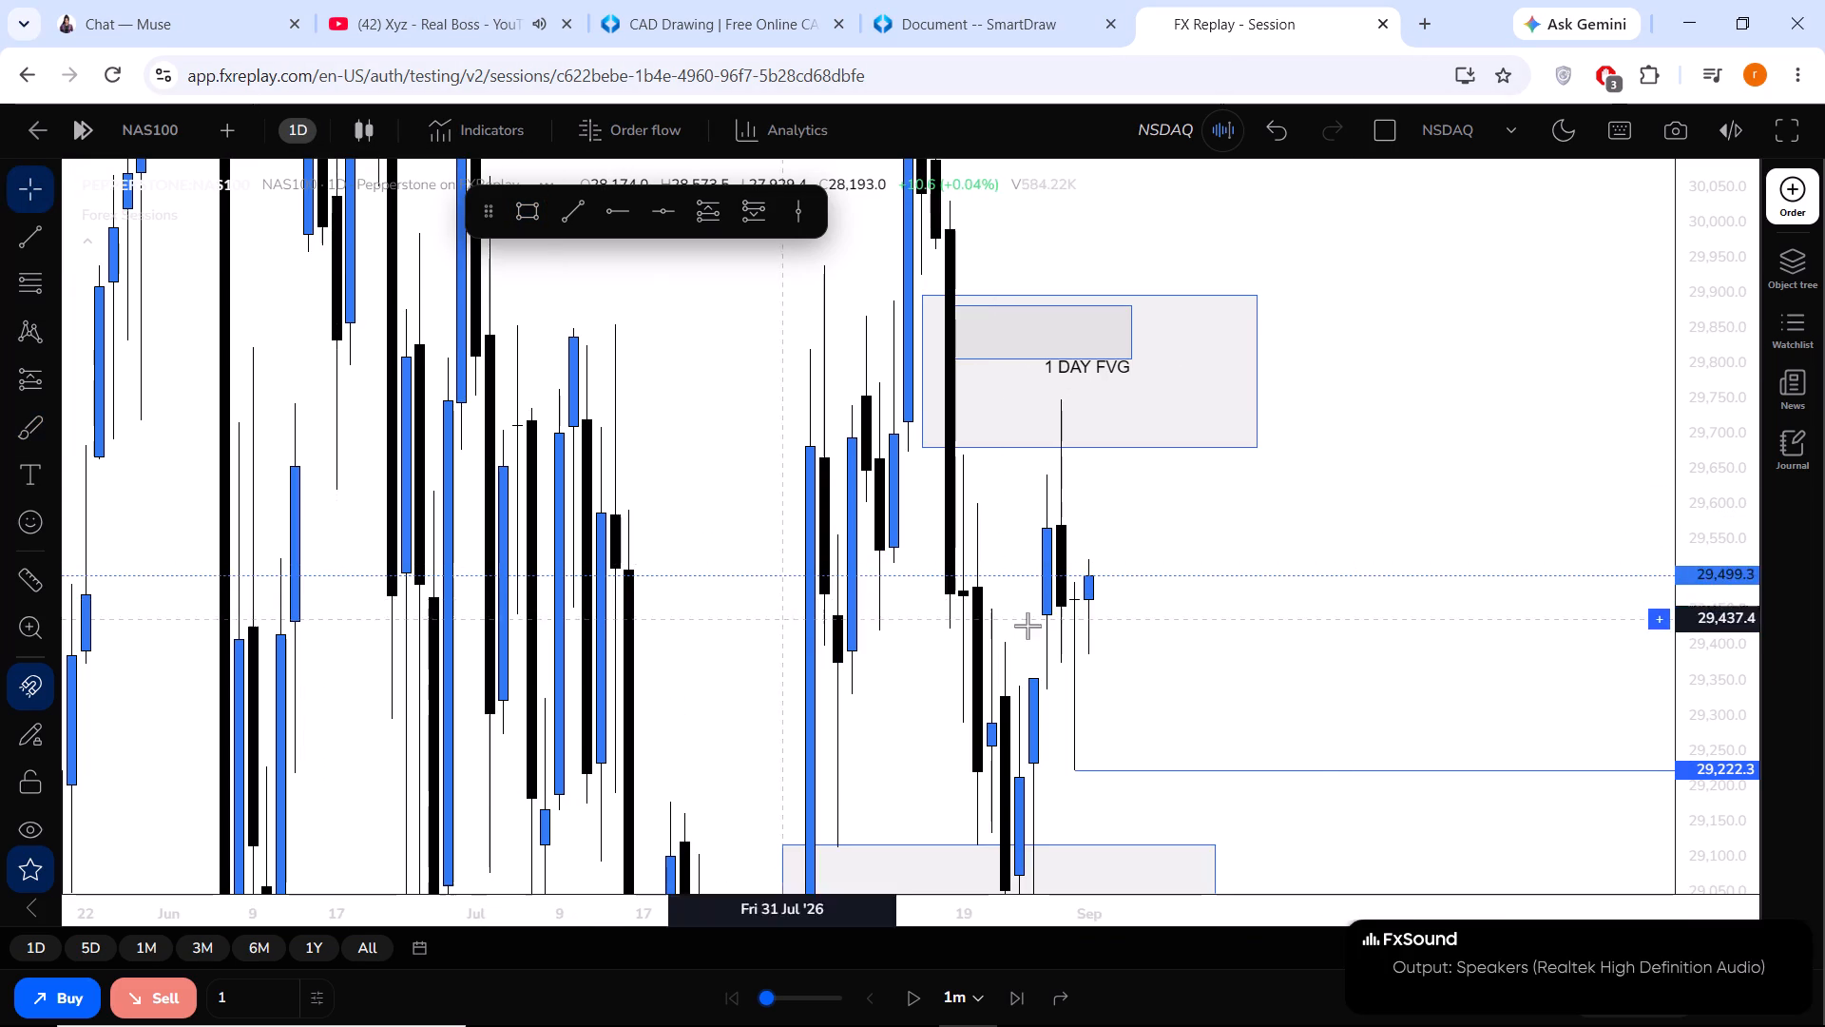
pyautogui.moveTo(1724, 429); pyautogui.dragTo(1716, 536)
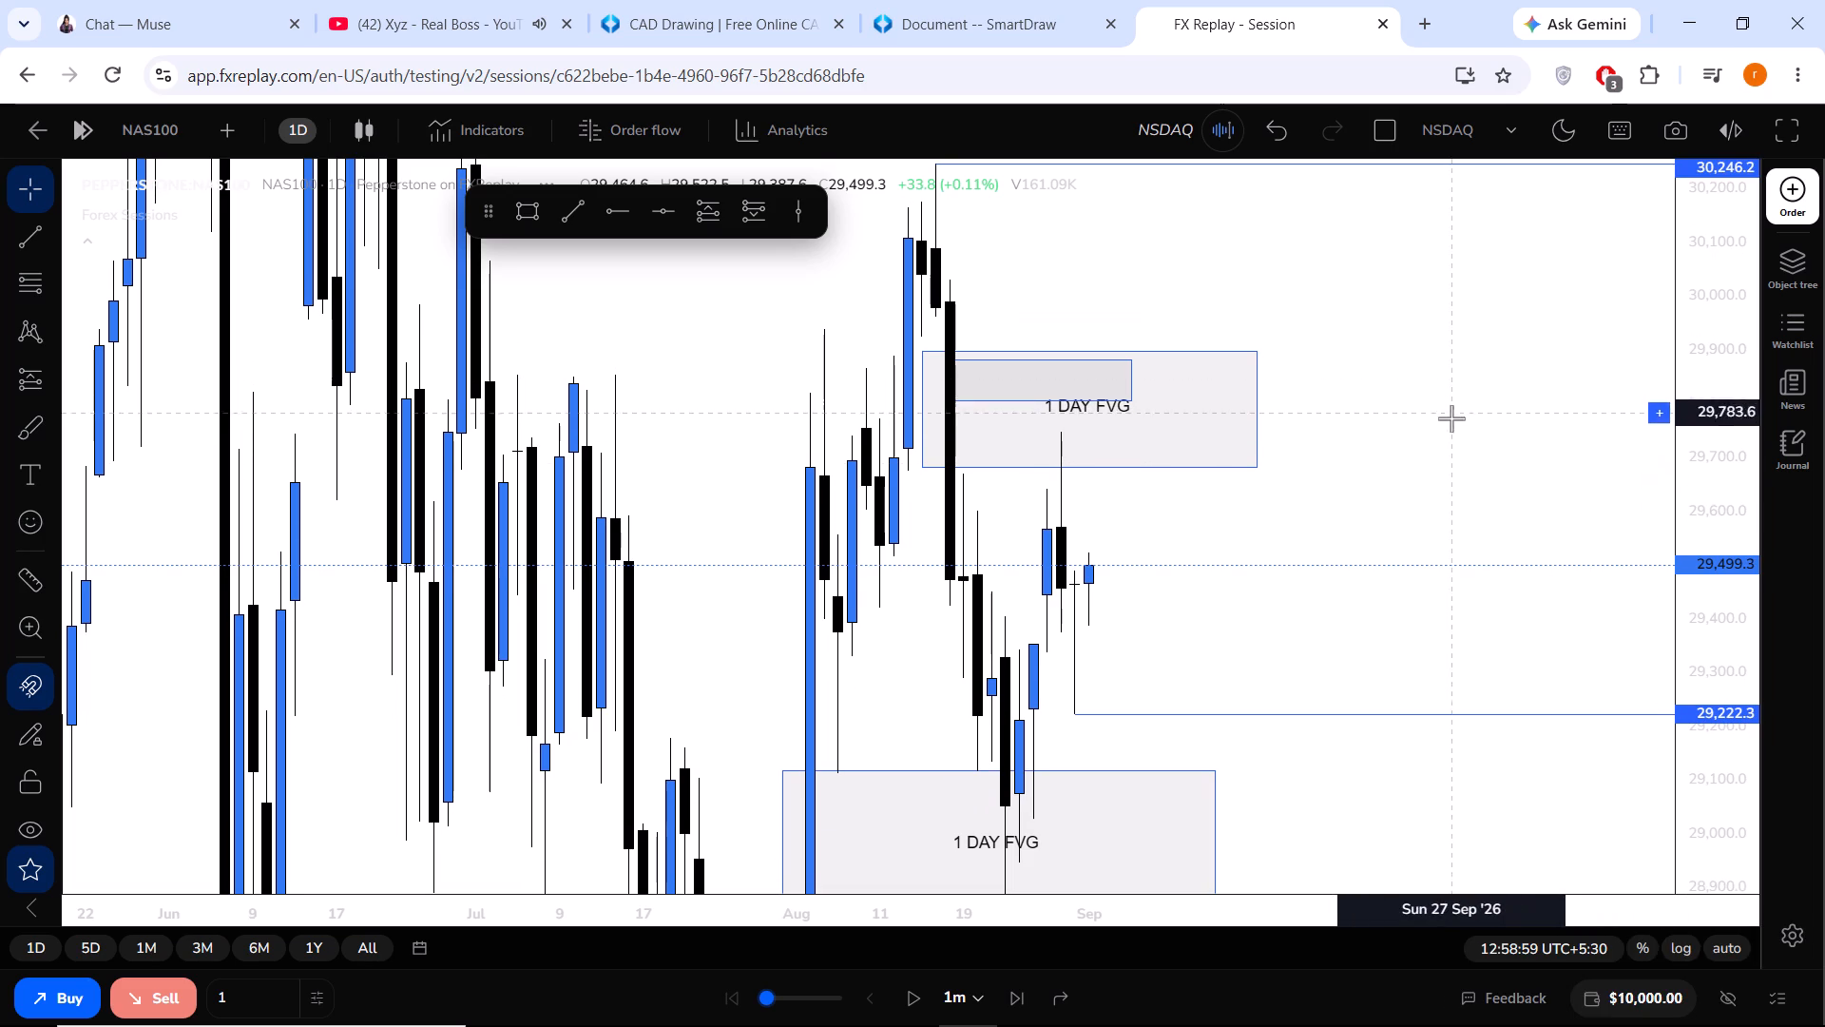
# Switch to FxSound, set its audio output to Headphones (KLLBURN II Stereo), and return to the chart.
pyautogui.click(1781, 998)
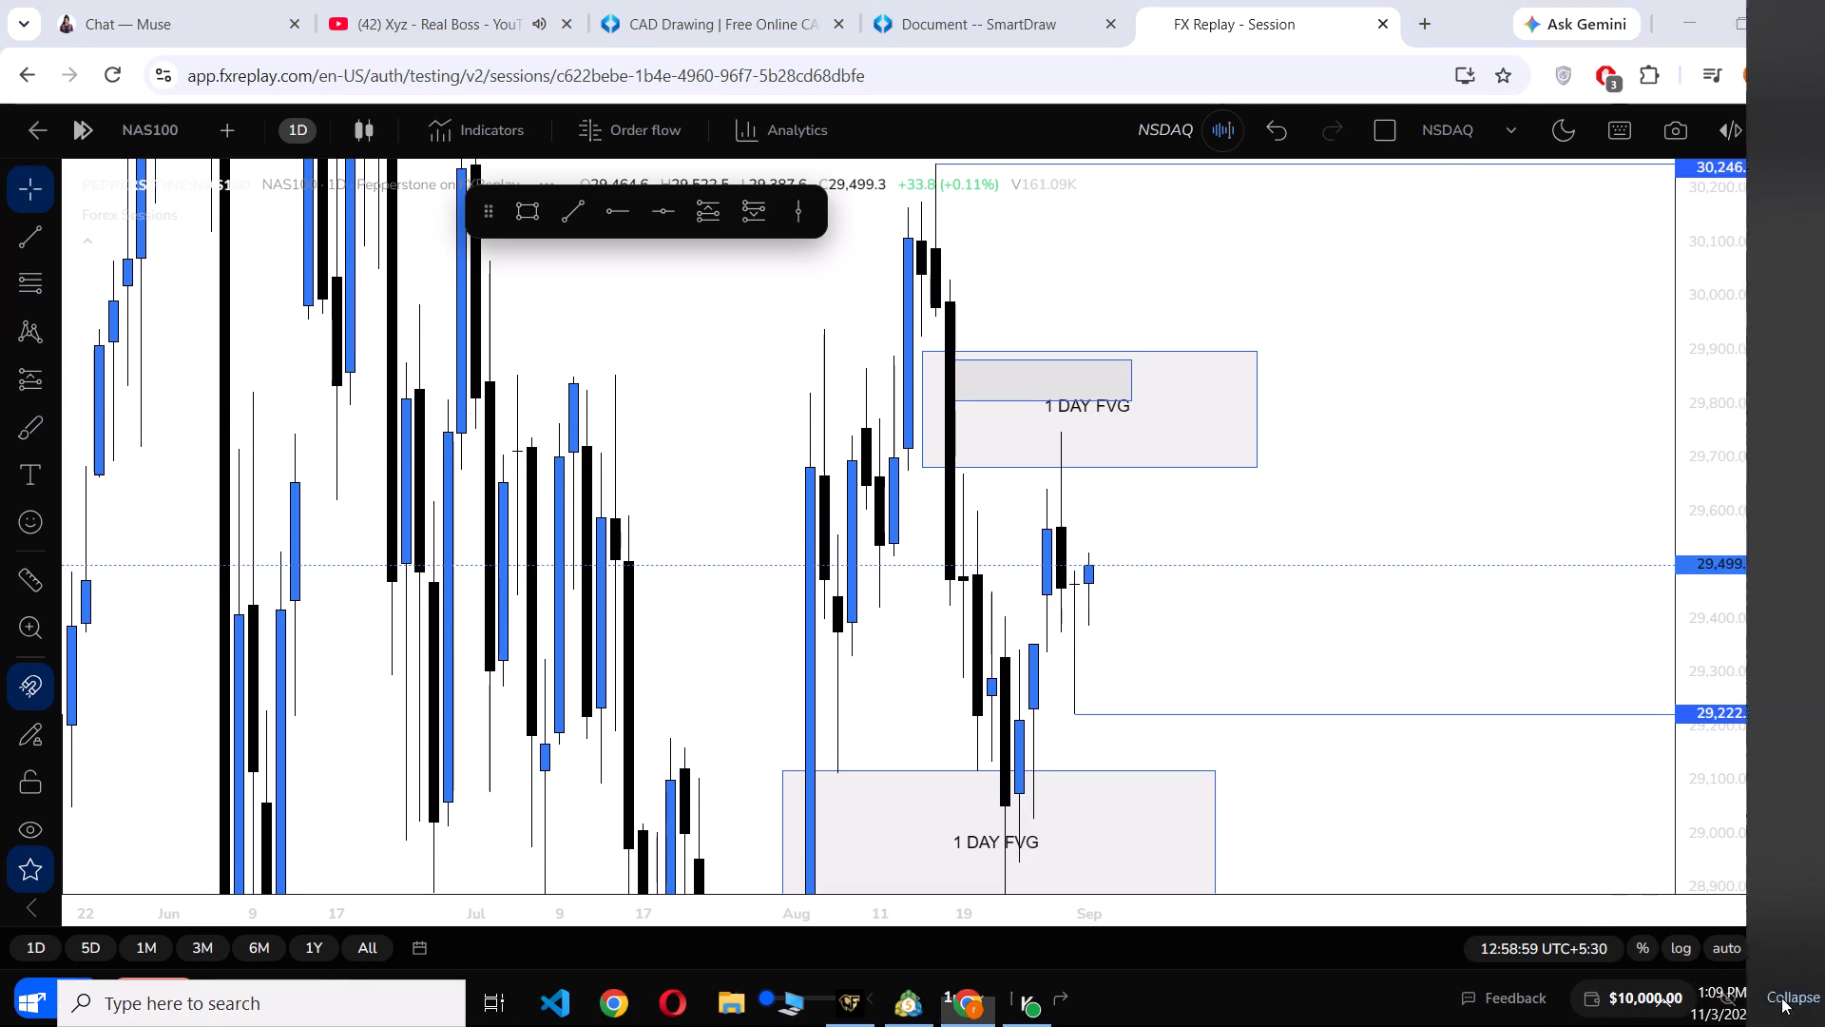
pyautogui.click(1337, 465)
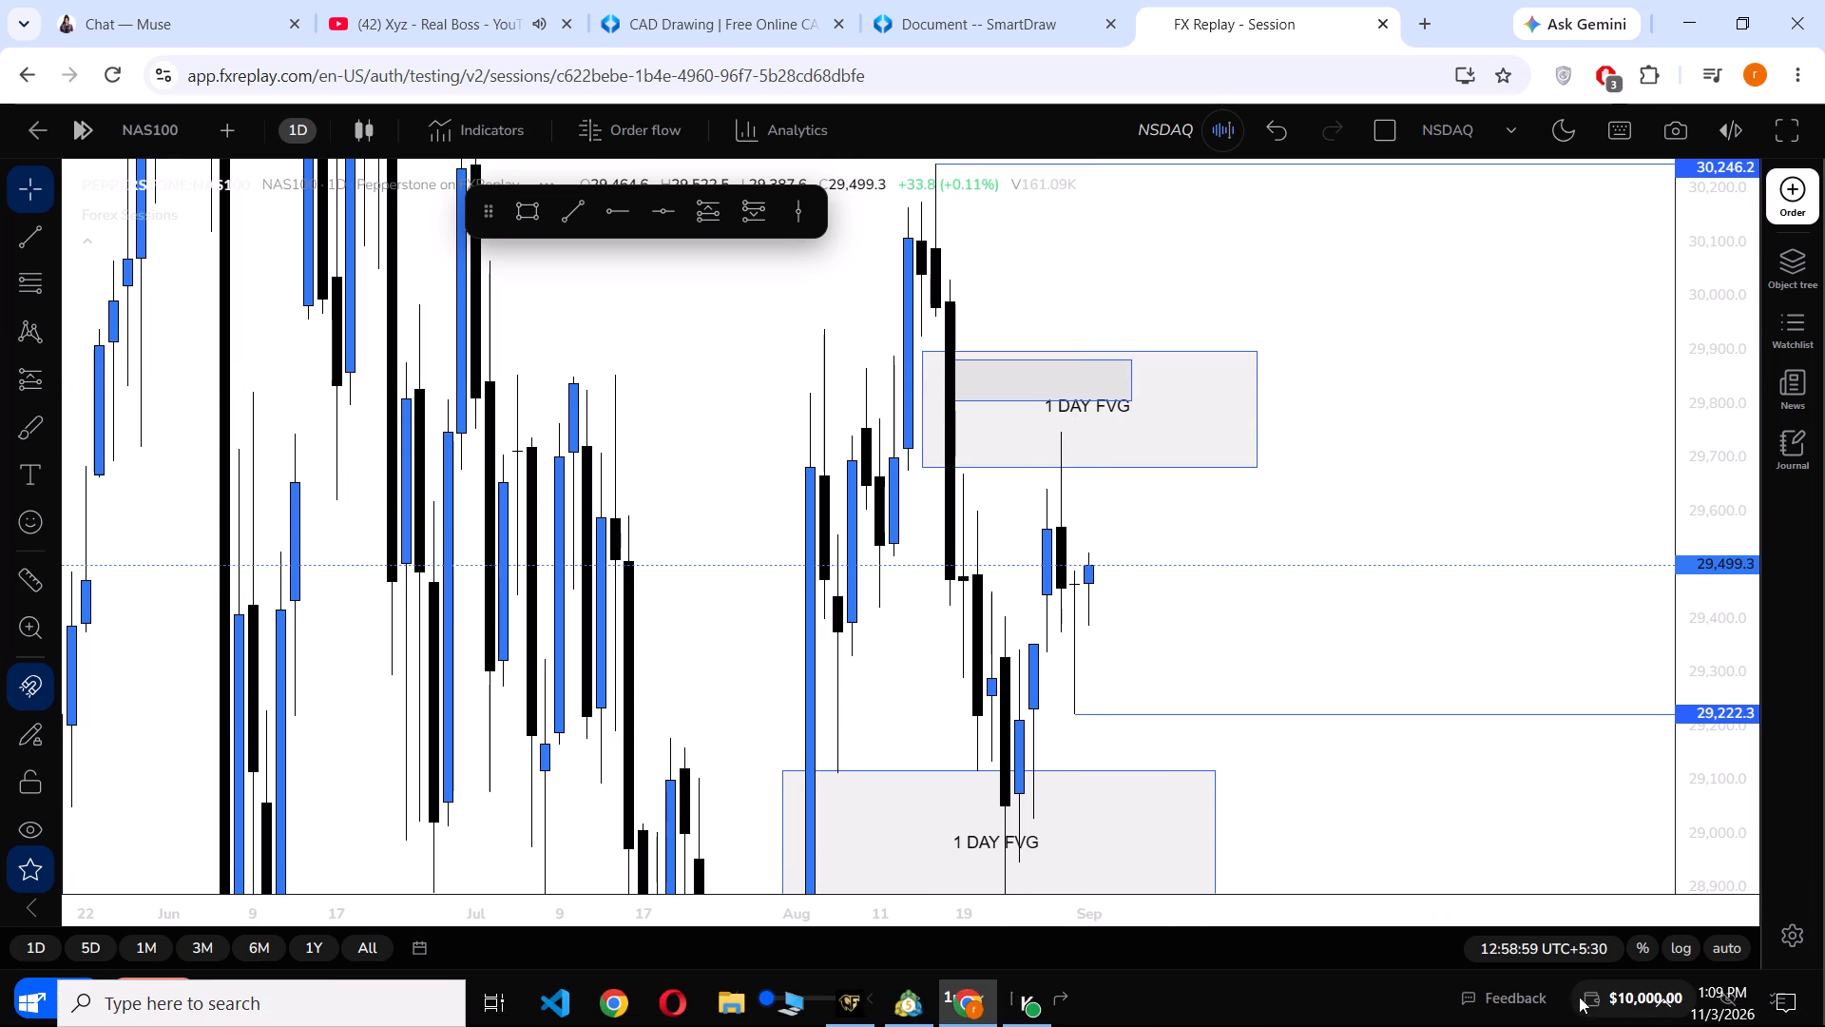
pyautogui.click(1660, 1005)
pyautogui.click(1642, 915)
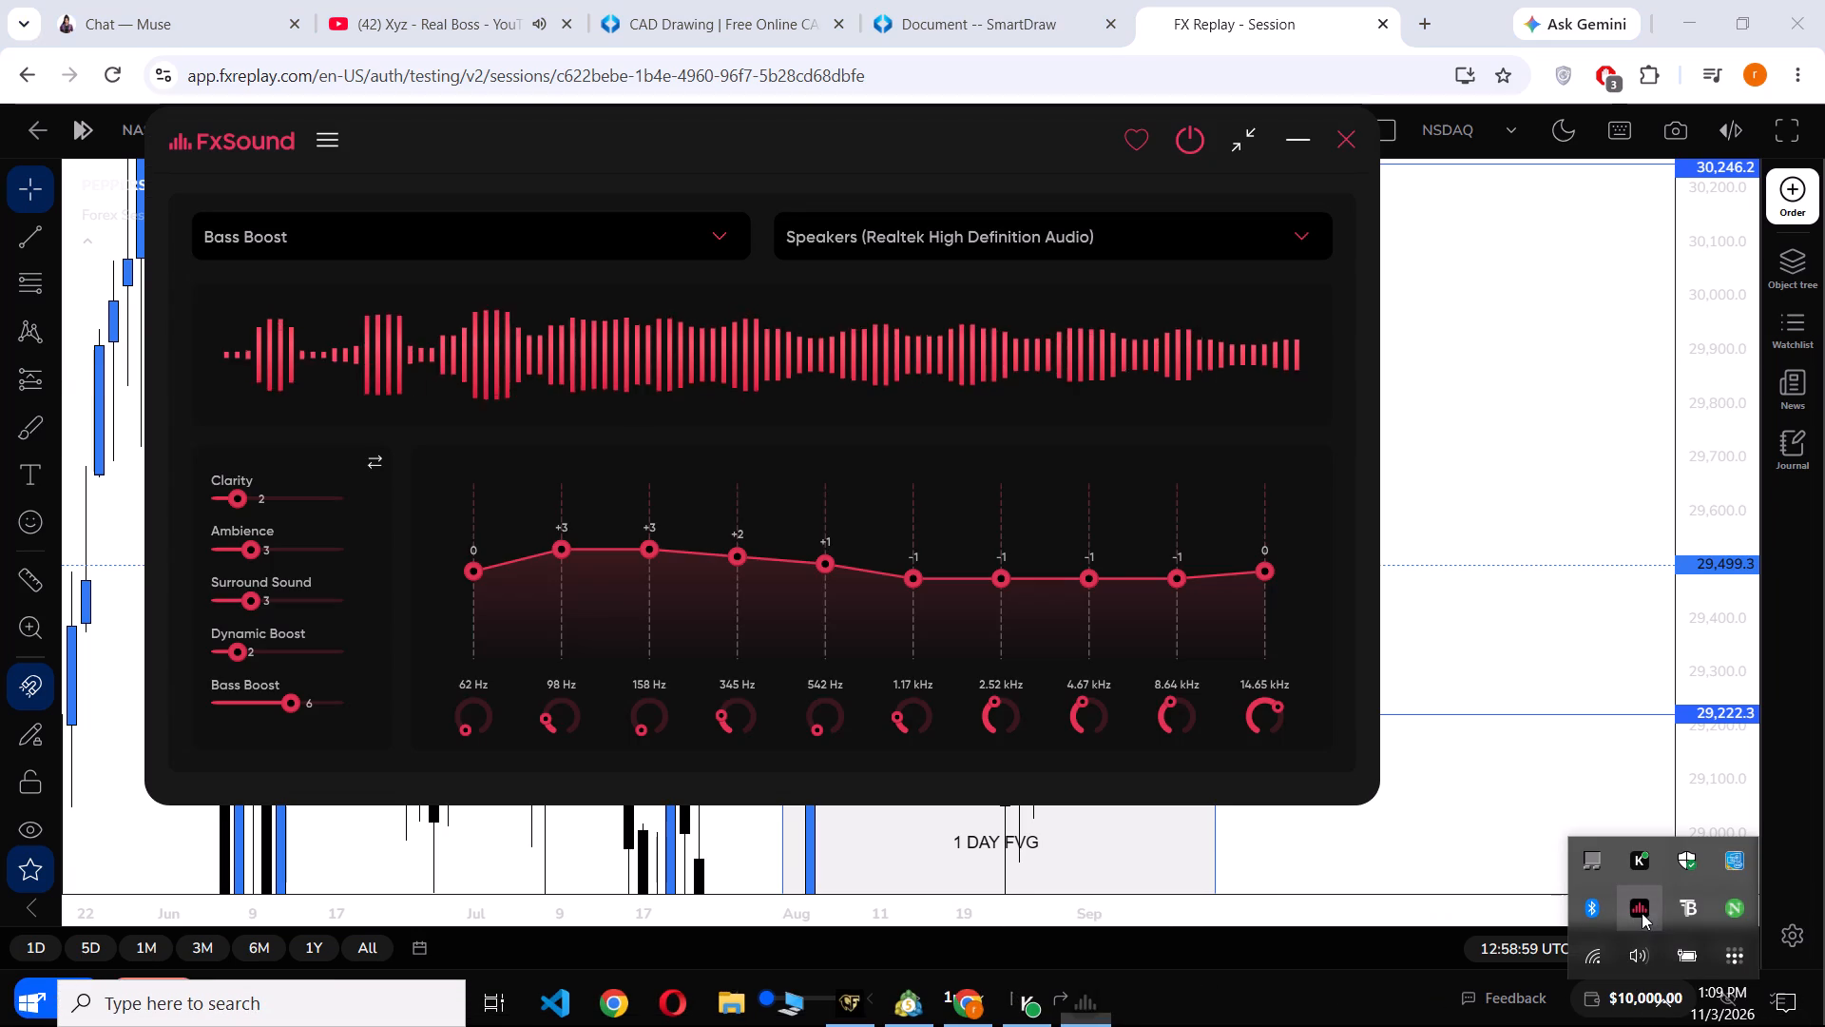
pyautogui.click(1021, 240)
pyautogui.click(965, 321)
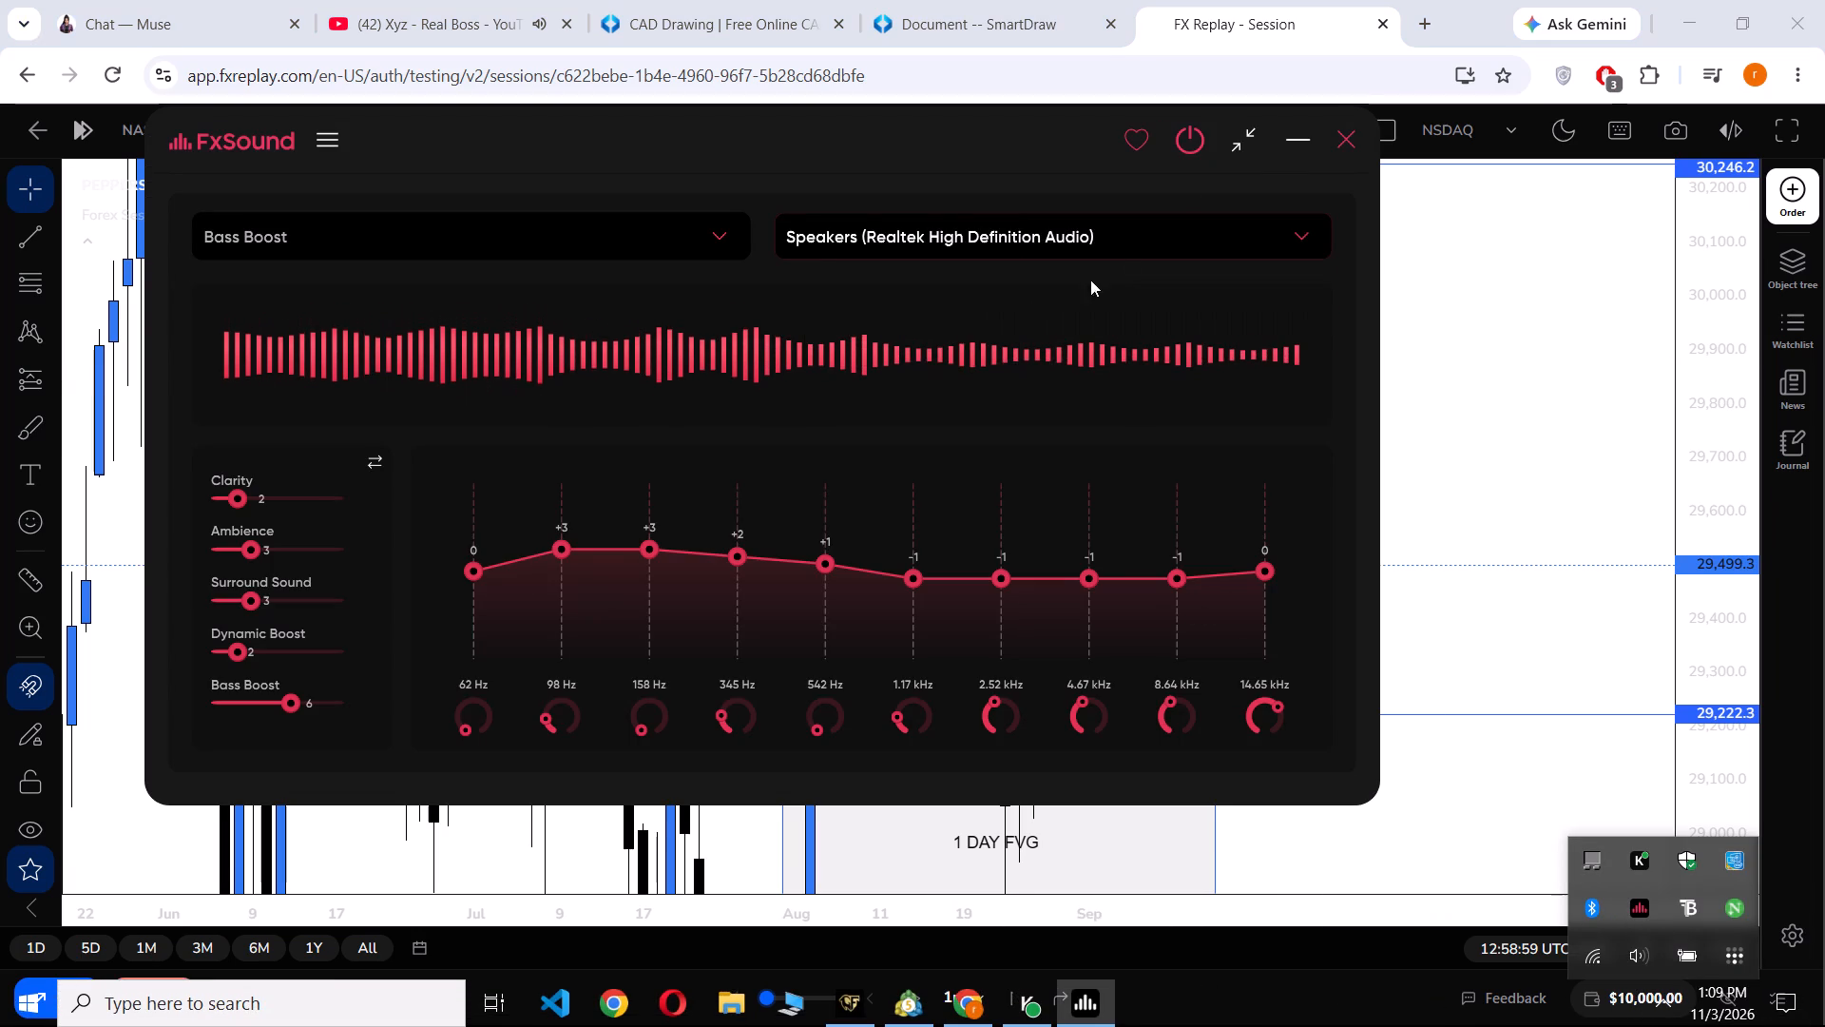
pyautogui.click(1290, 142)
pyautogui.click(1356, 439)
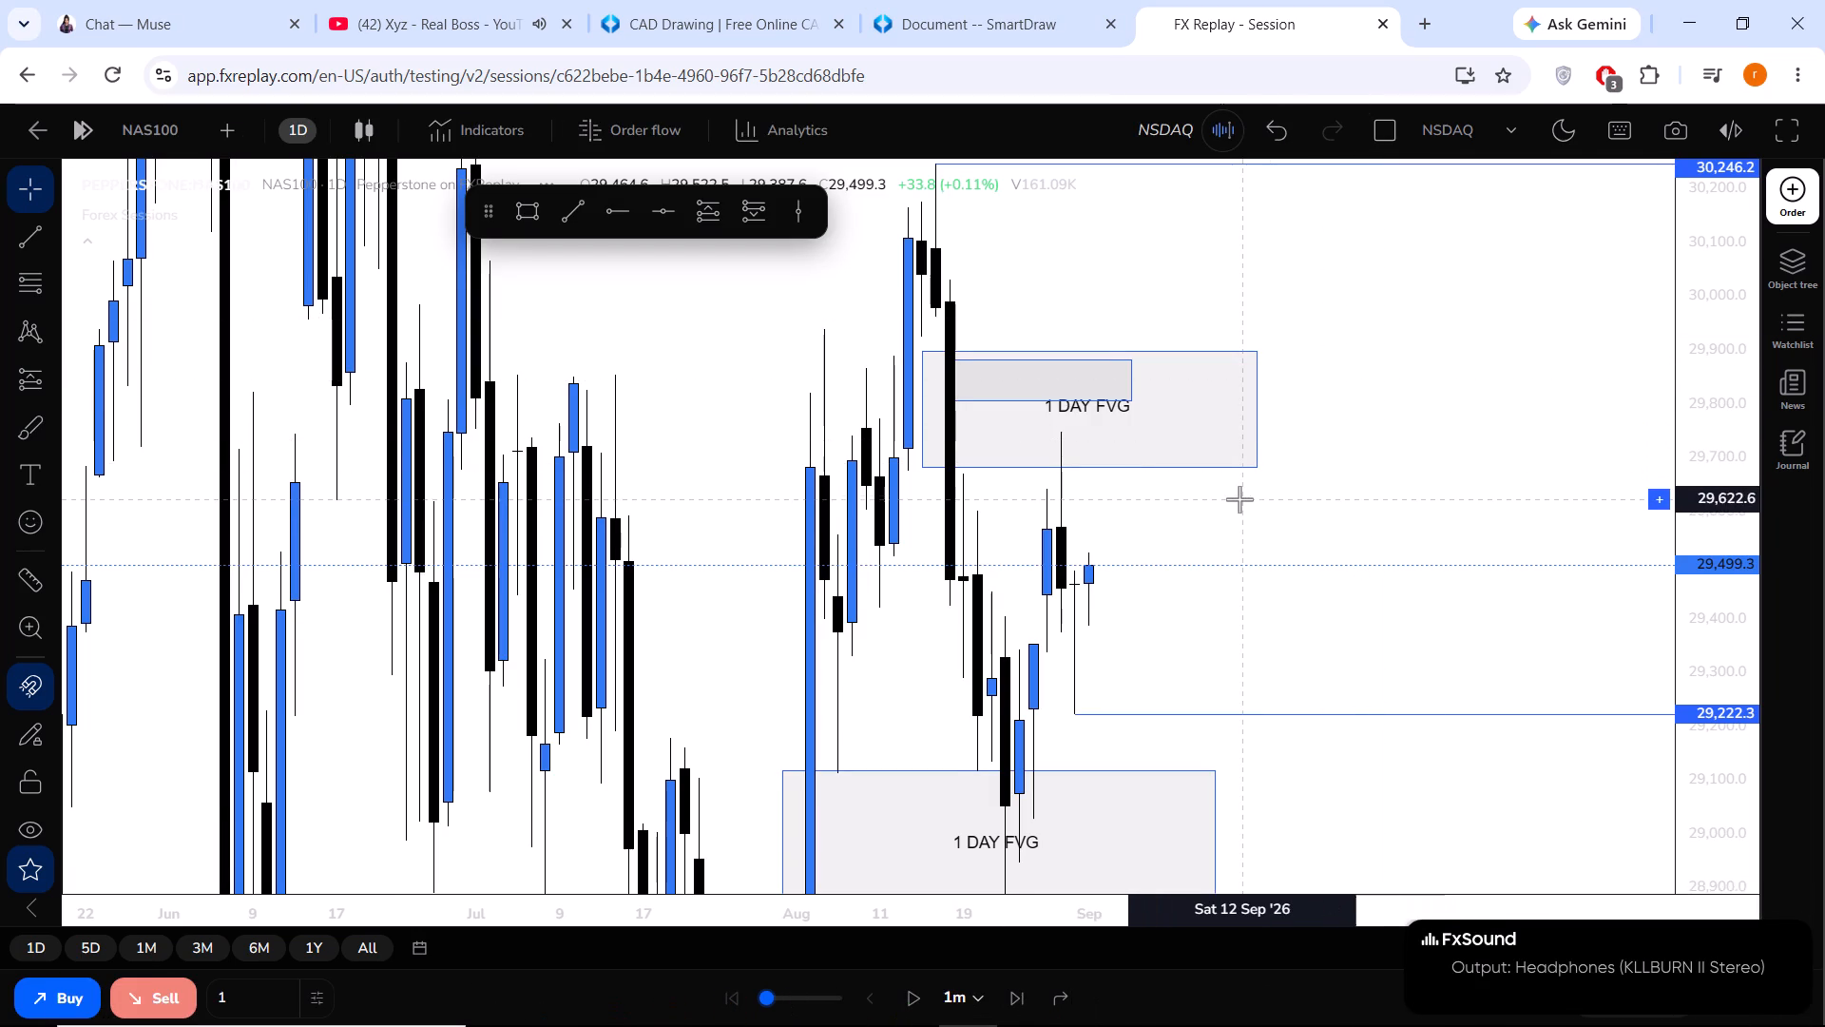
# Draw a horizontal ray at 29,748.6 from the high of the 28 August daily candle.
pyautogui.scroll(1, 1239, 499)
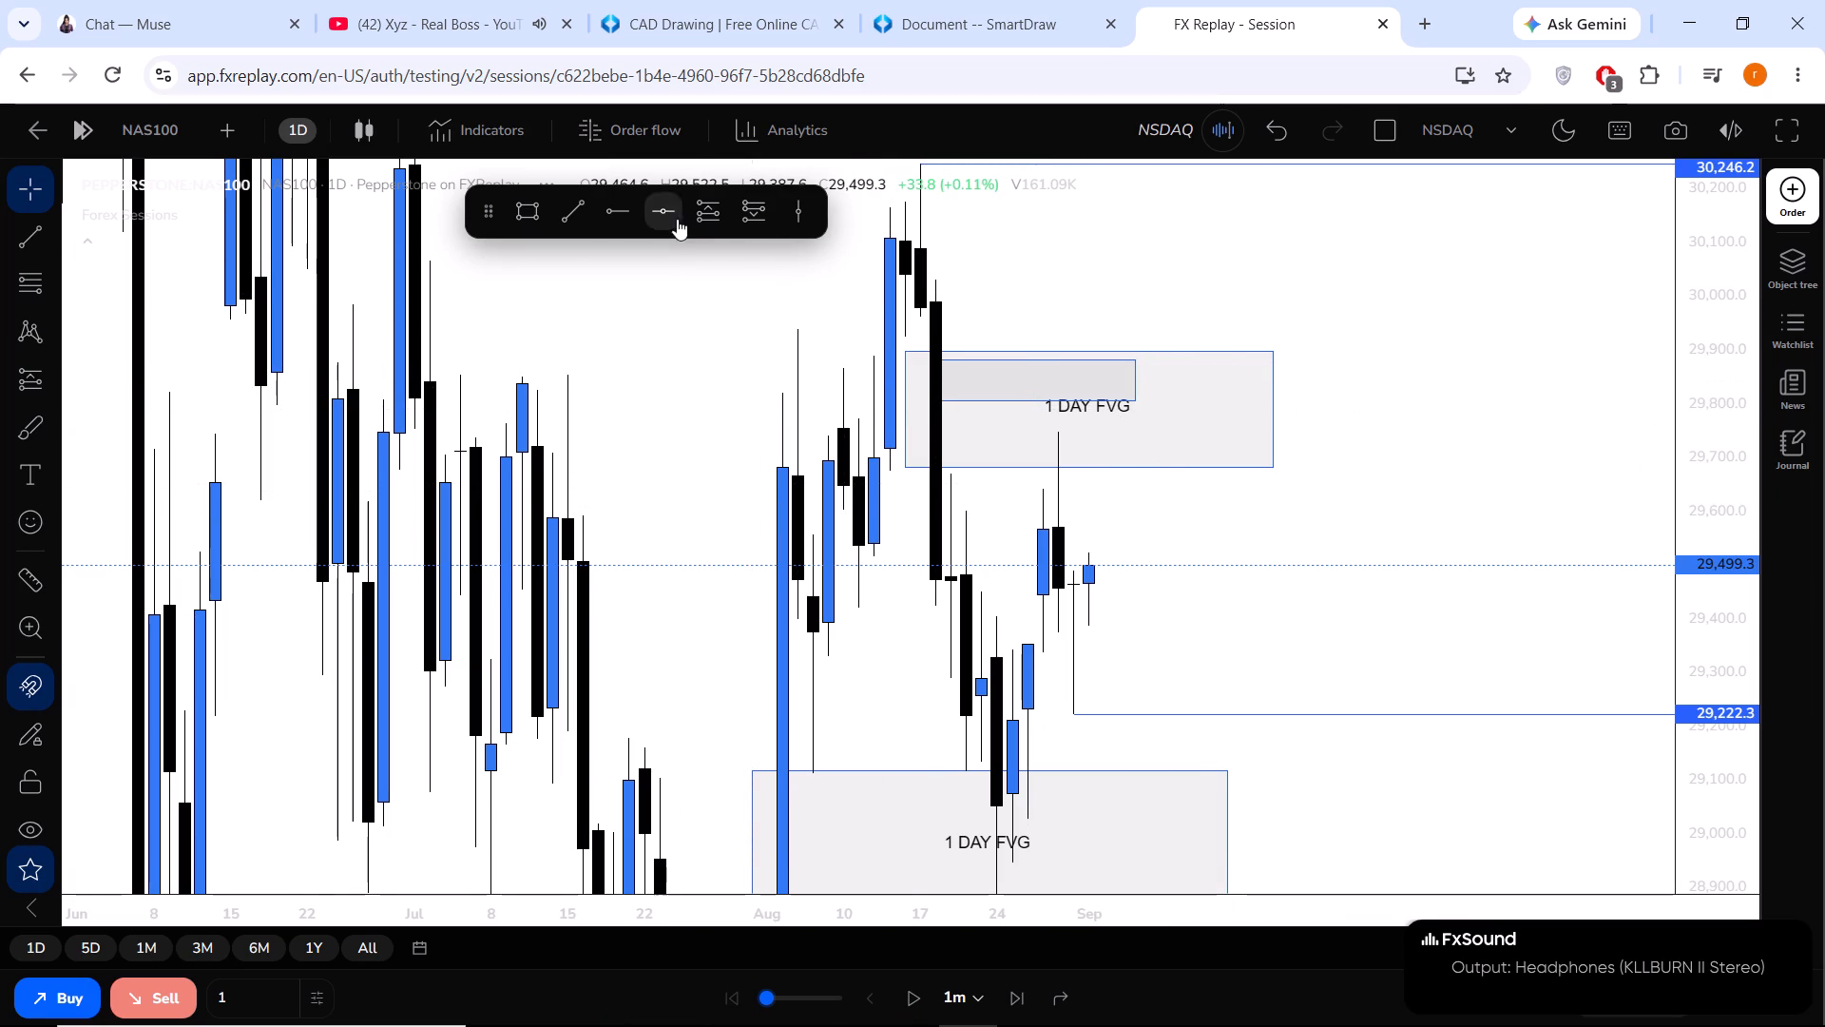
pyautogui.click(629, 212)
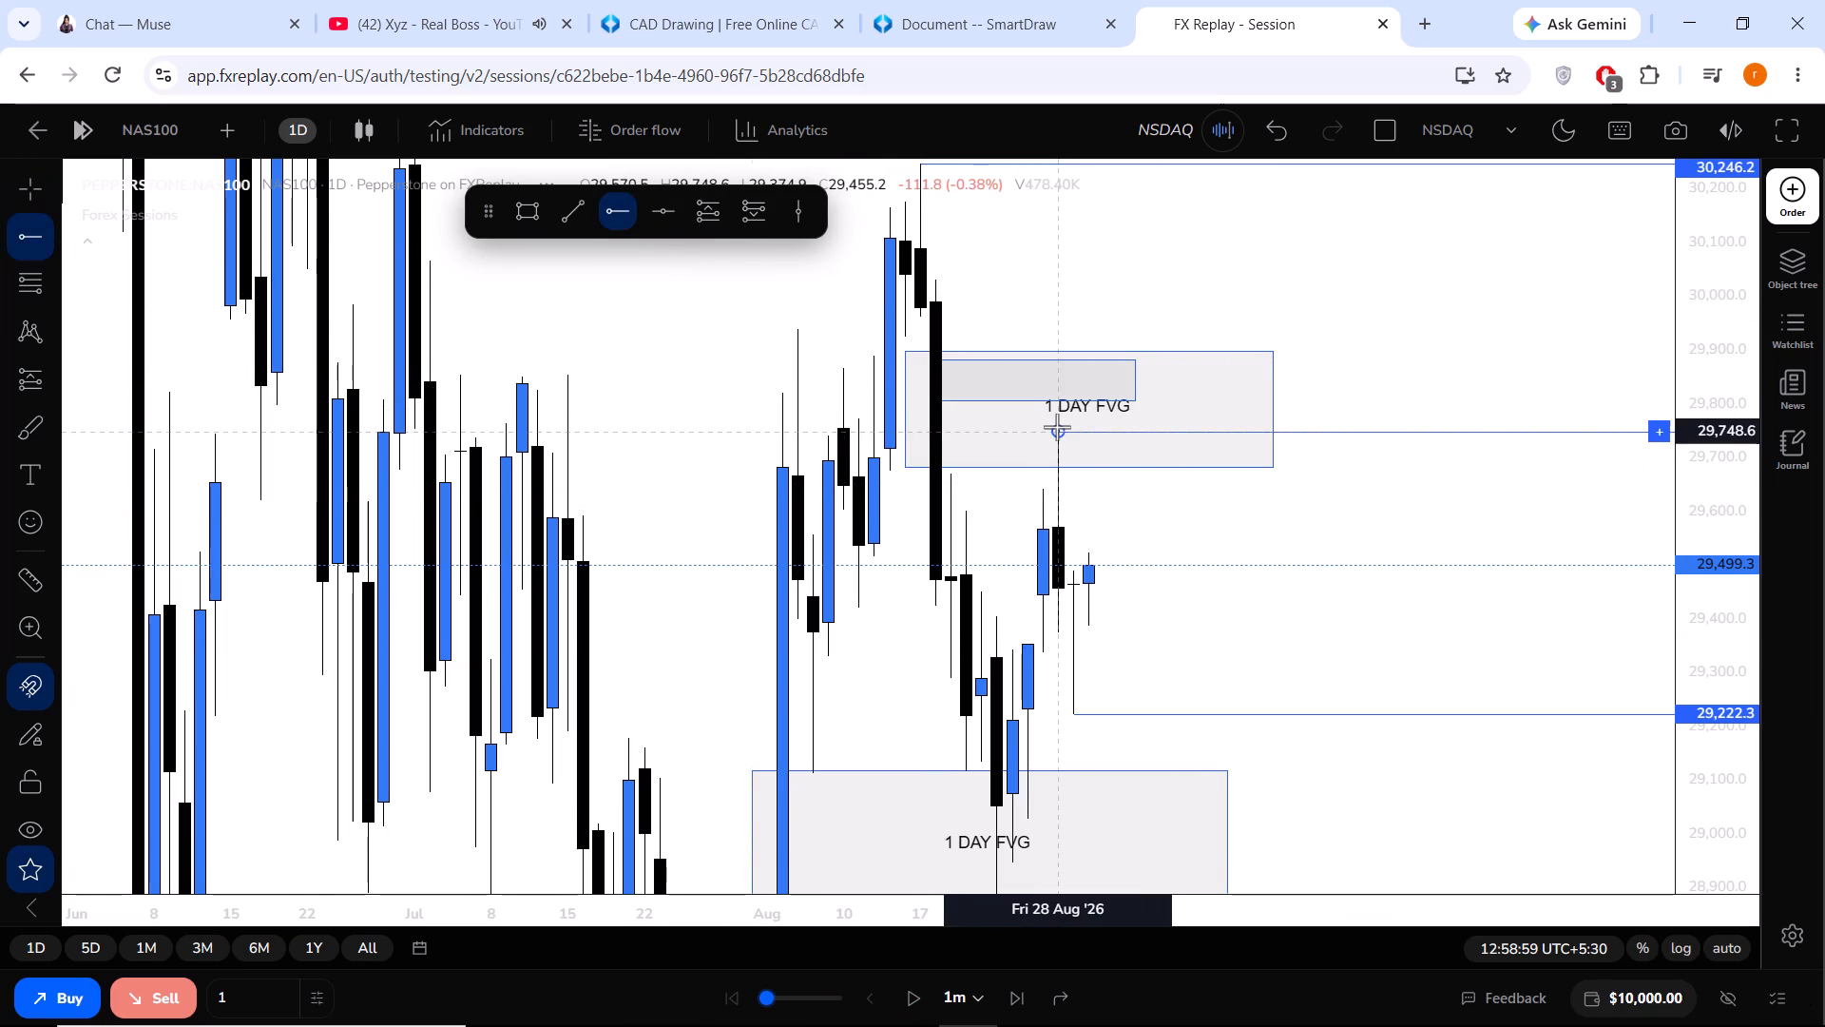
pyautogui.click(1057, 427)
pyautogui.click(1233, 525)
pyautogui.moveTo(1341, 618); pyautogui.dragTo(1301, 573)
# Switch the NAS100 chart back to the 4 hours timeframe.
pyautogui.click(306, 124)
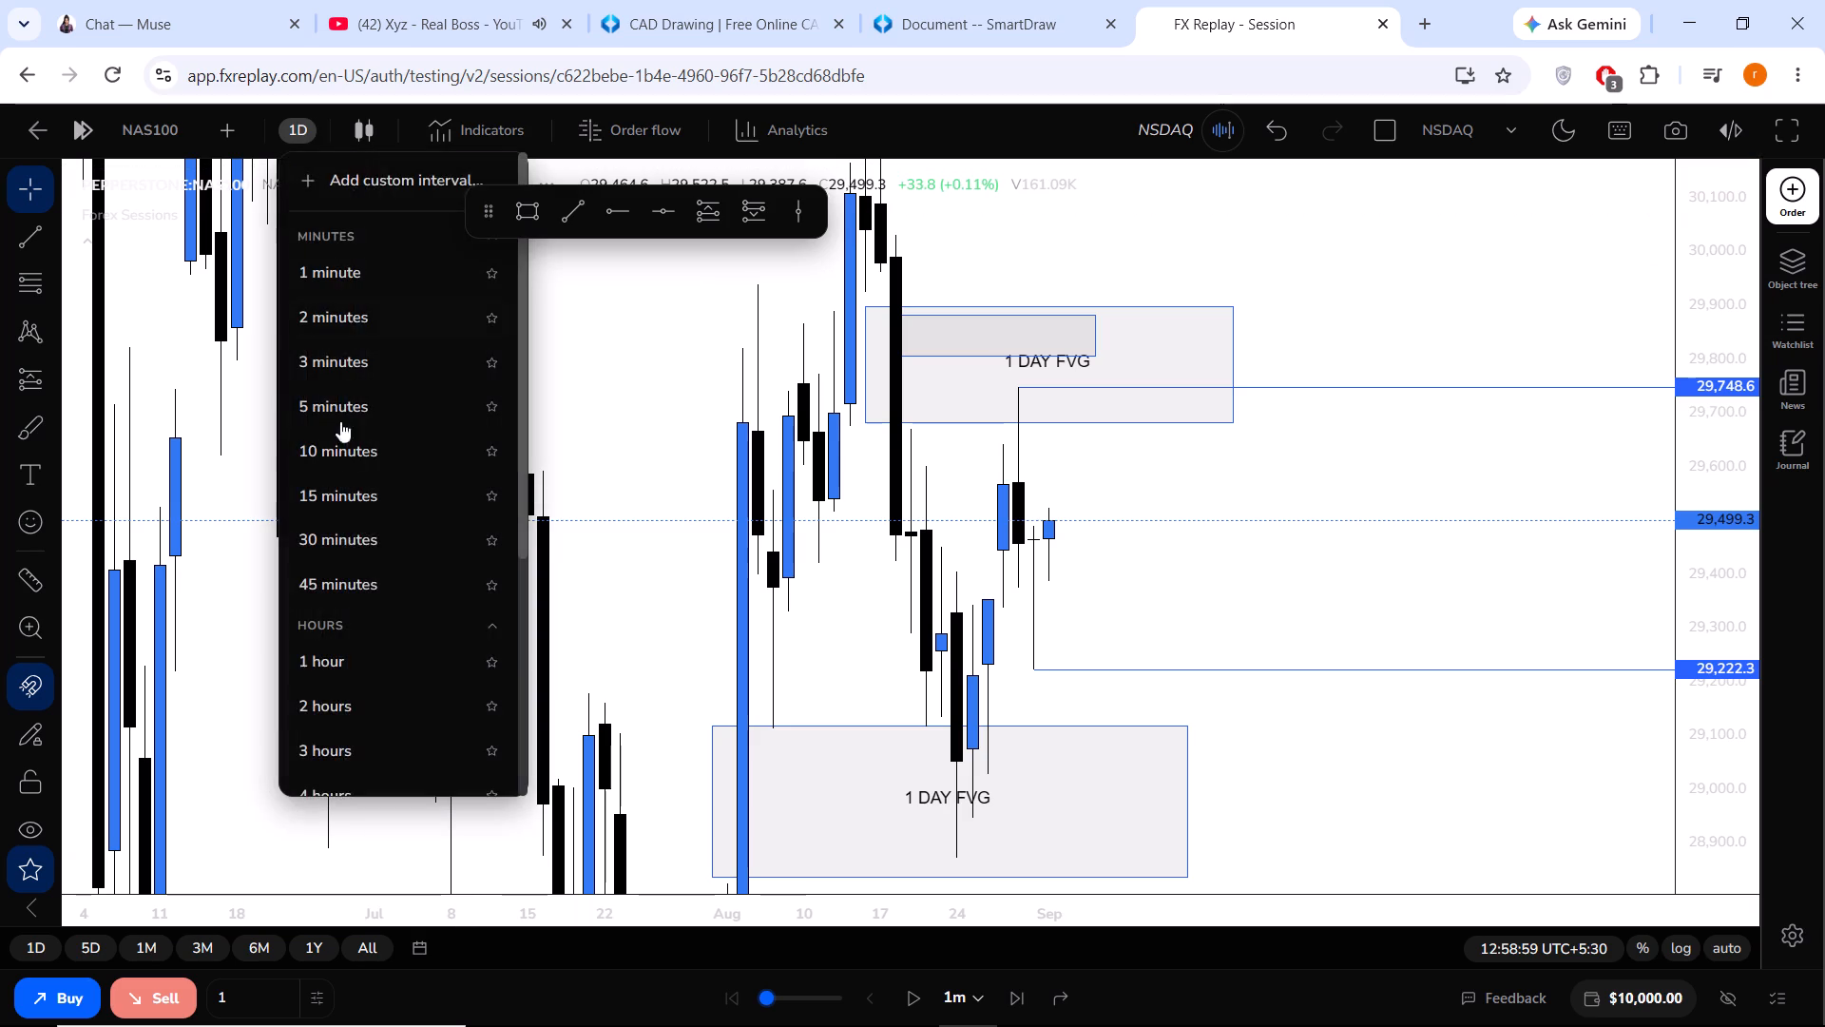
pyautogui.scroll(-2, 351, 546)
pyautogui.click(342, 571)
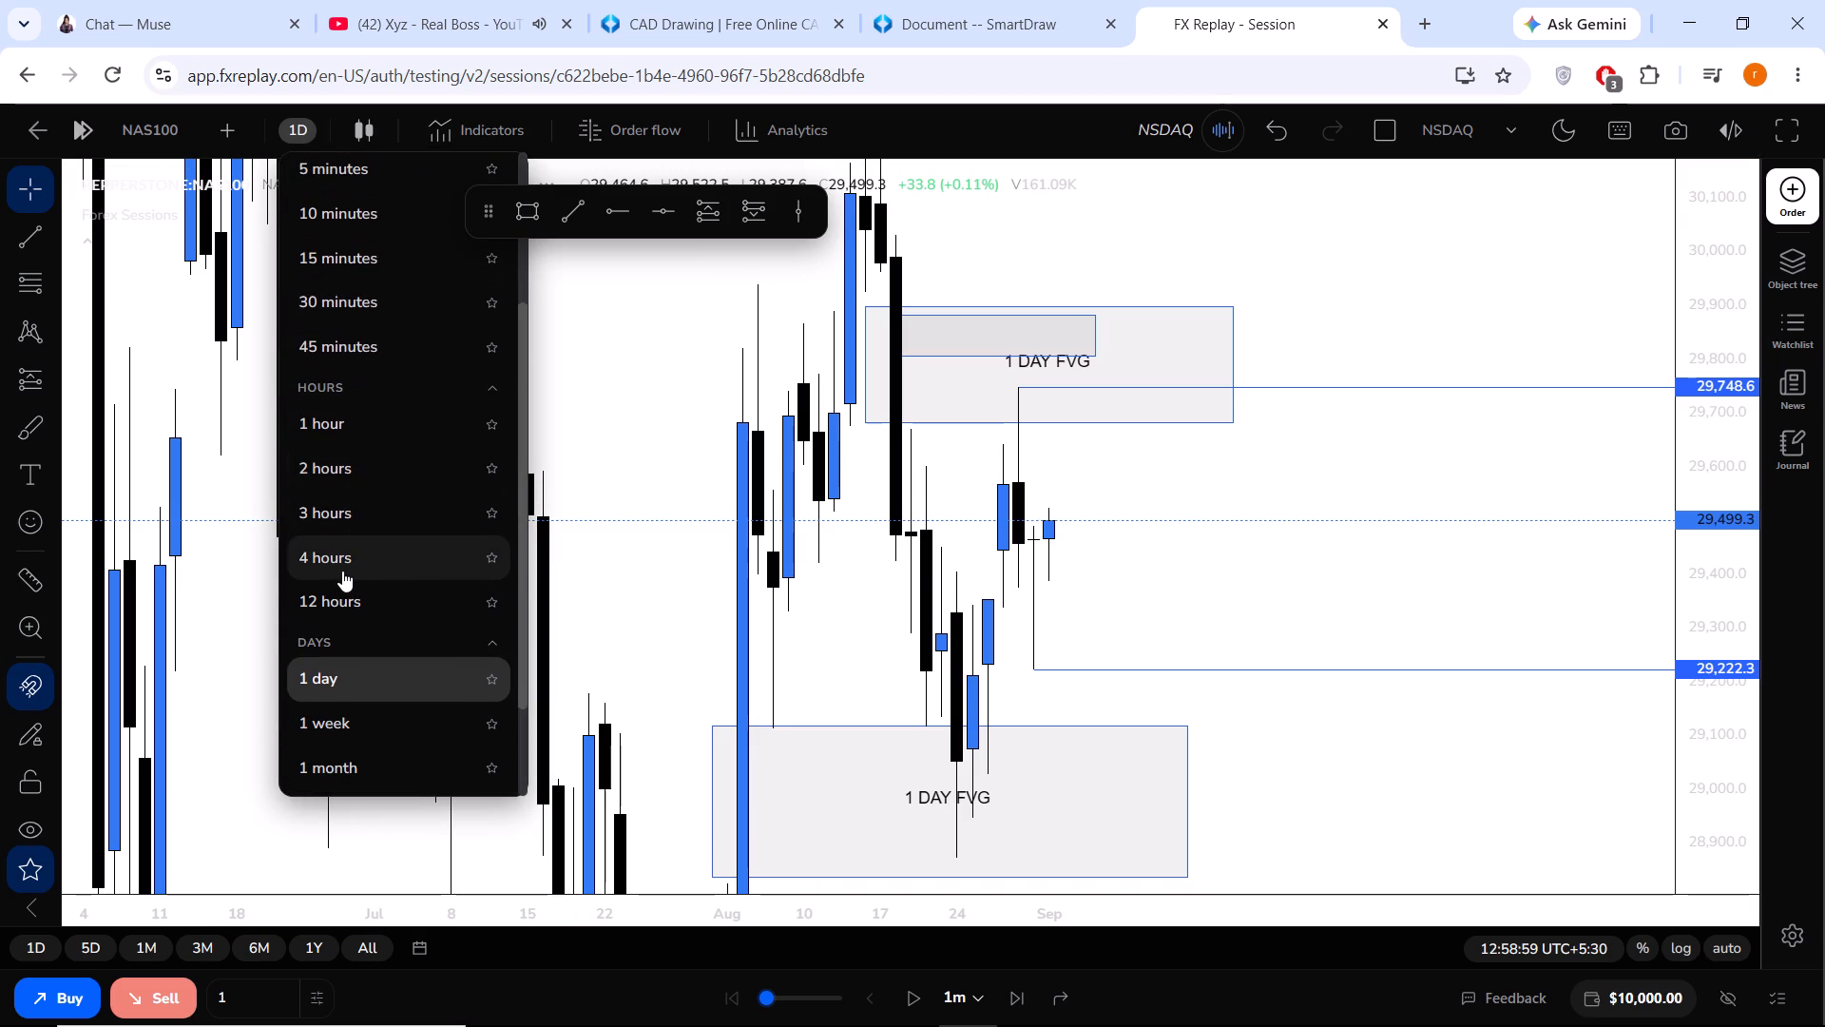
pyautogui.click(346, 562)
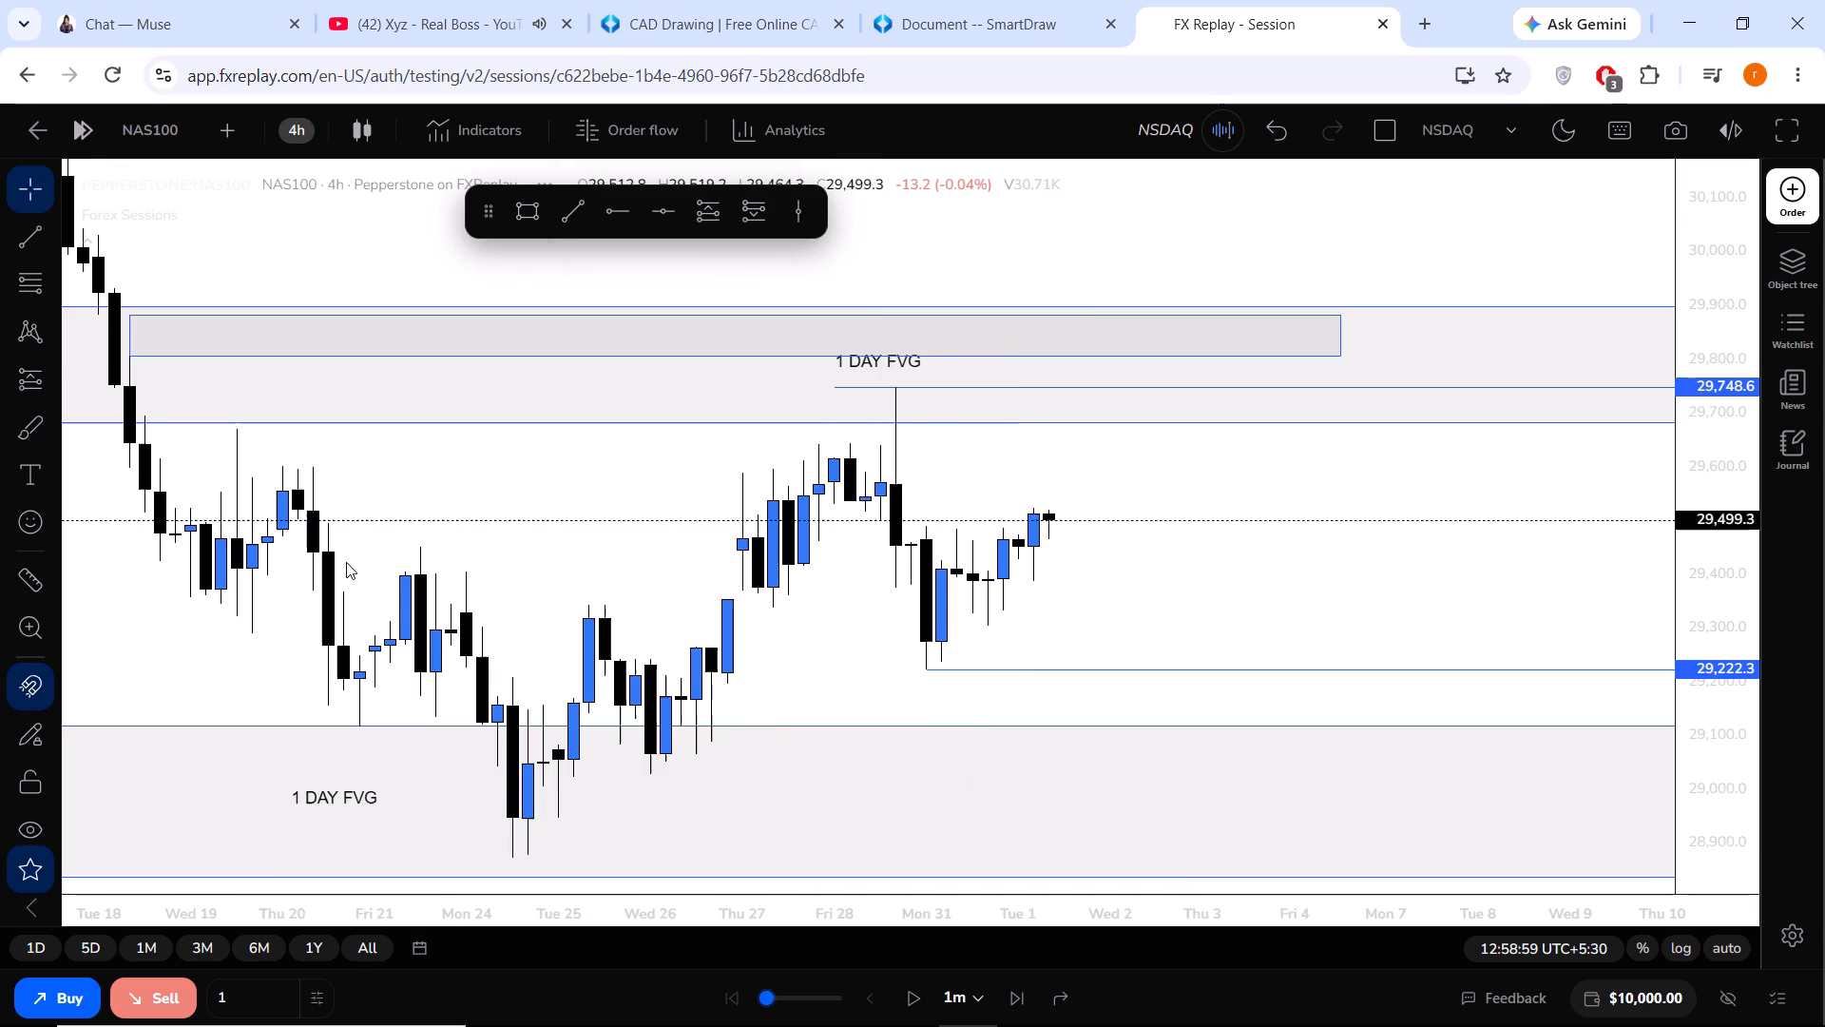
# Show the hidden Forex Sessions indicator on the chart.
pyautogui.click(202, 214)
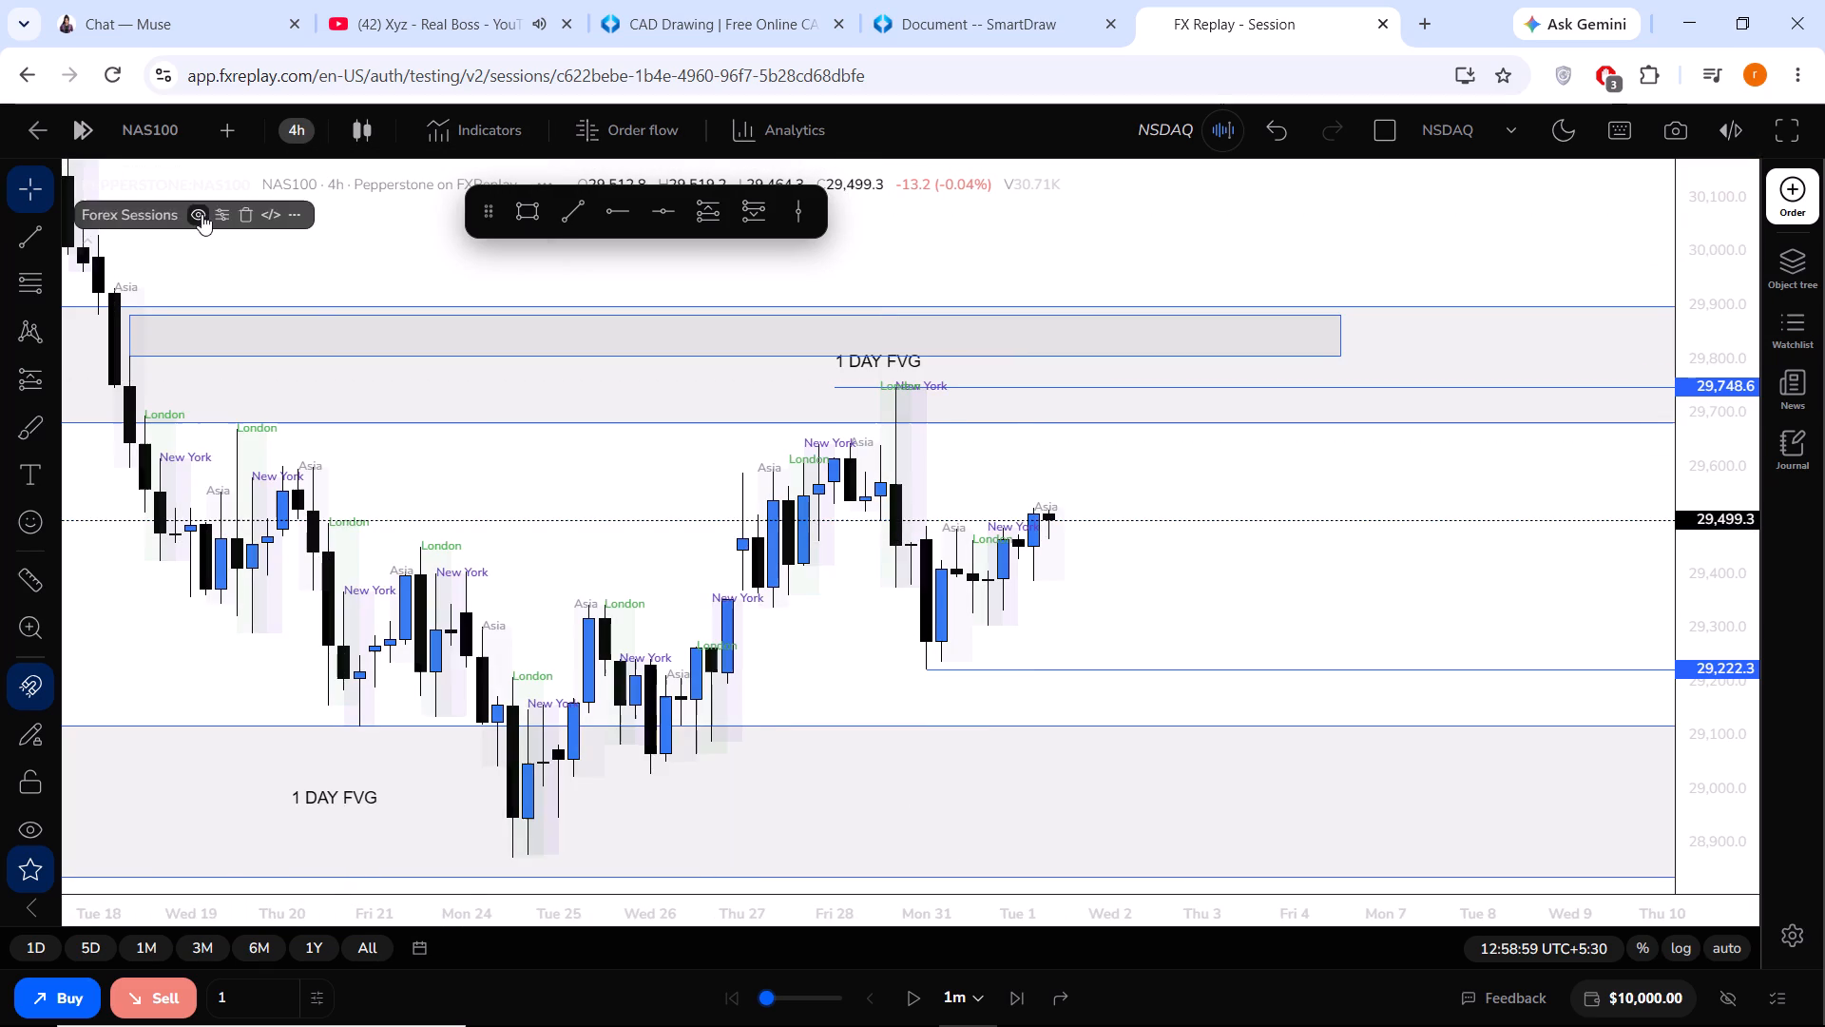
# Label the rectangle inside the upper 1 DAY FVG zone "4 HOUR GAP".
pyautogui.moveTo(1129, 494); pyautogui.dragTo(1383, 479)
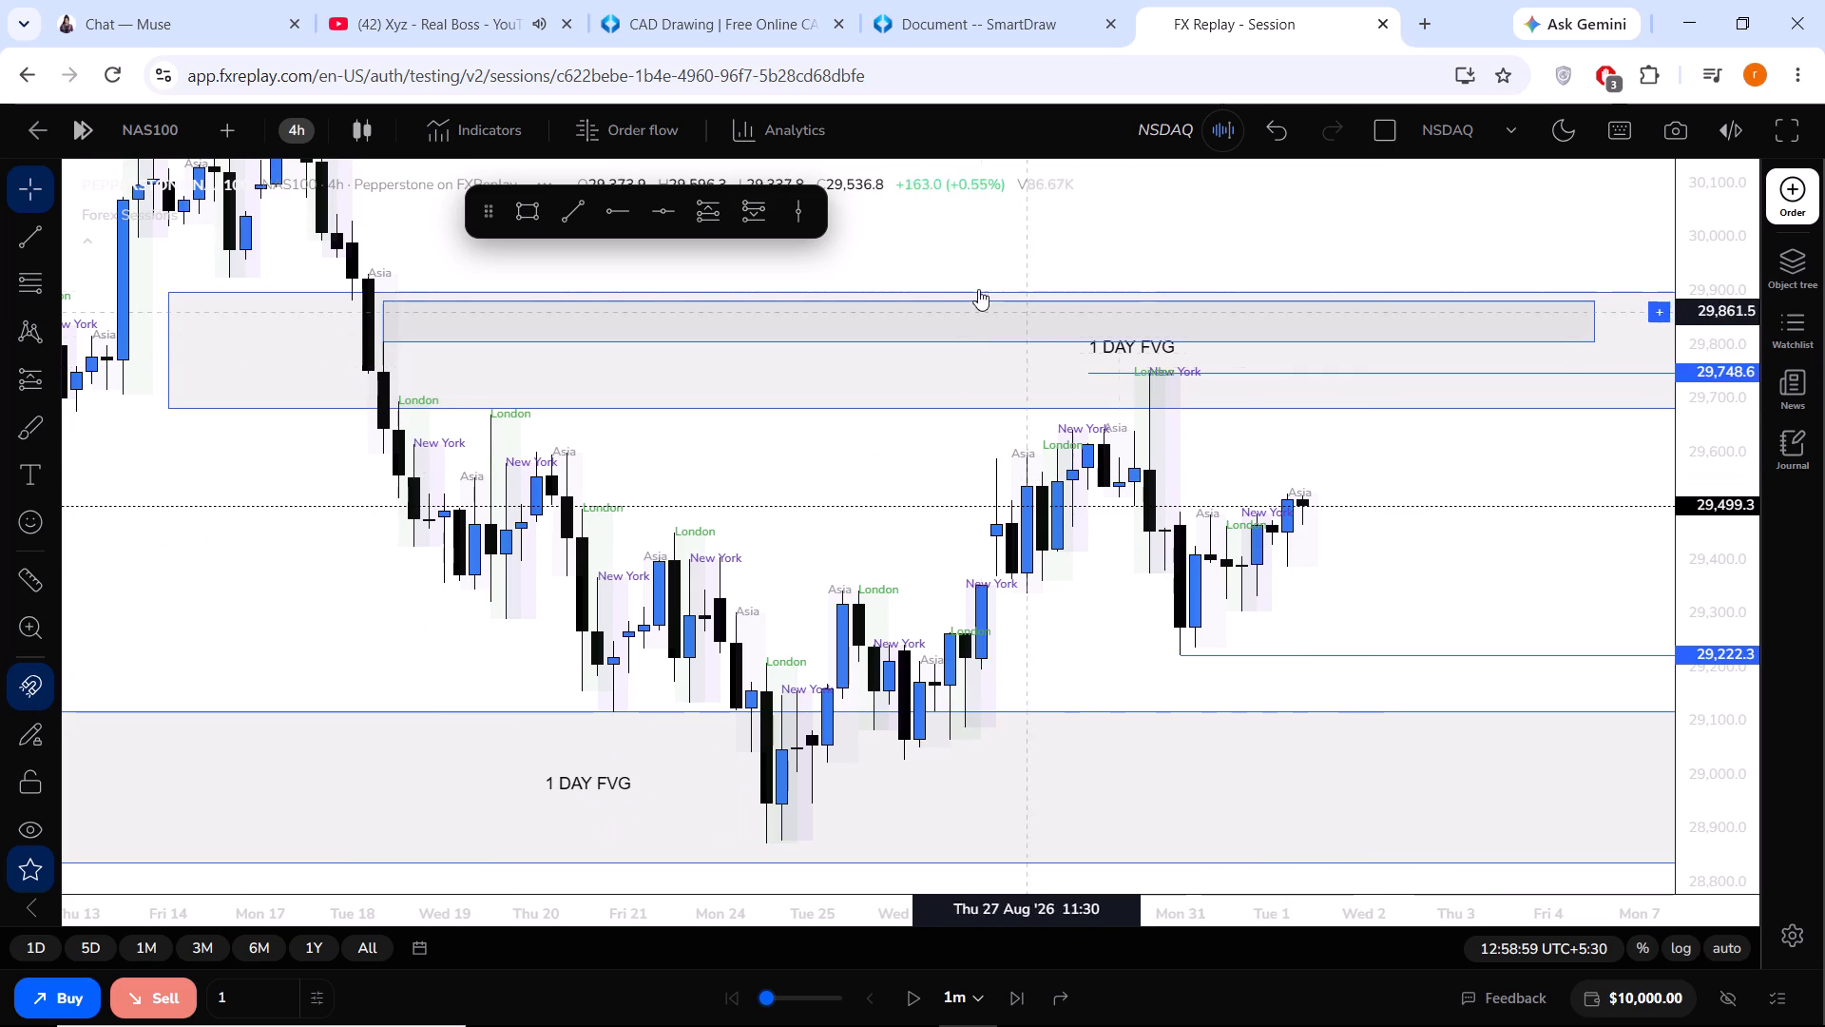
pyautogui.click(1024, 333)
pyautogui.click(1032, 346)
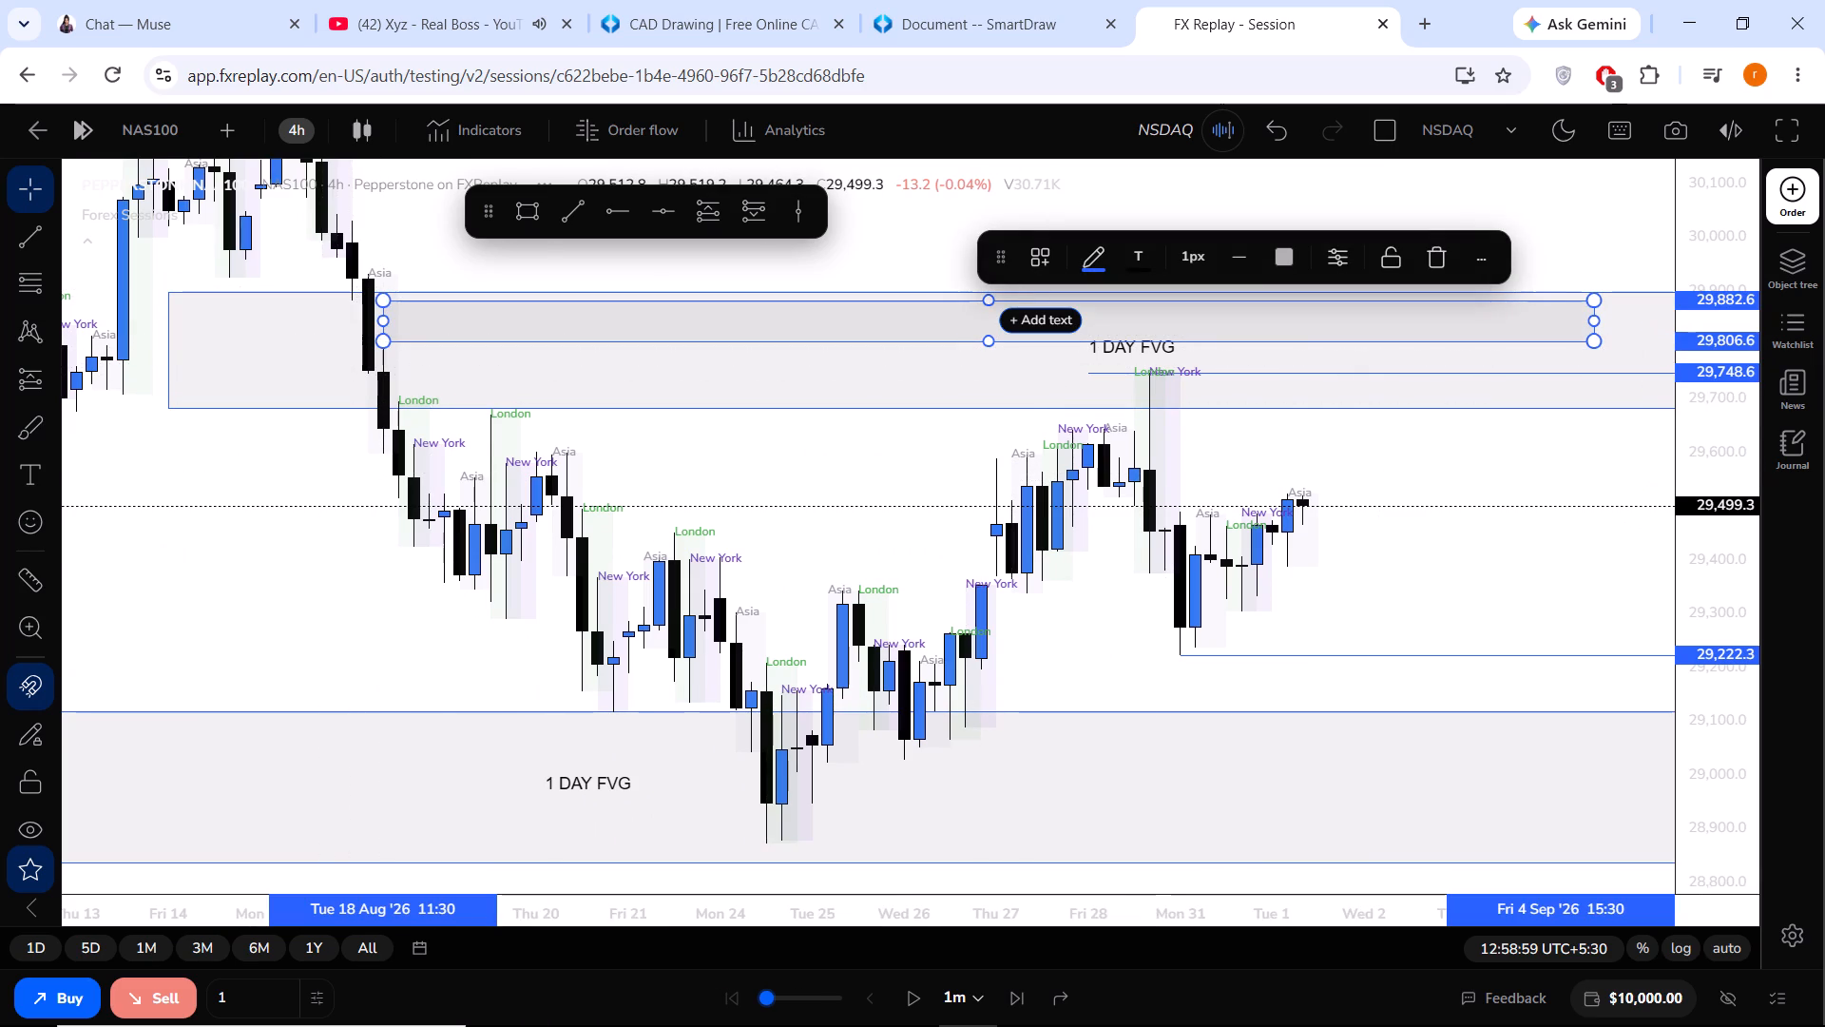
pyautogui.click(1041, 316)
pyautogui.write('4 HOUR')
pyautogui.press('space')
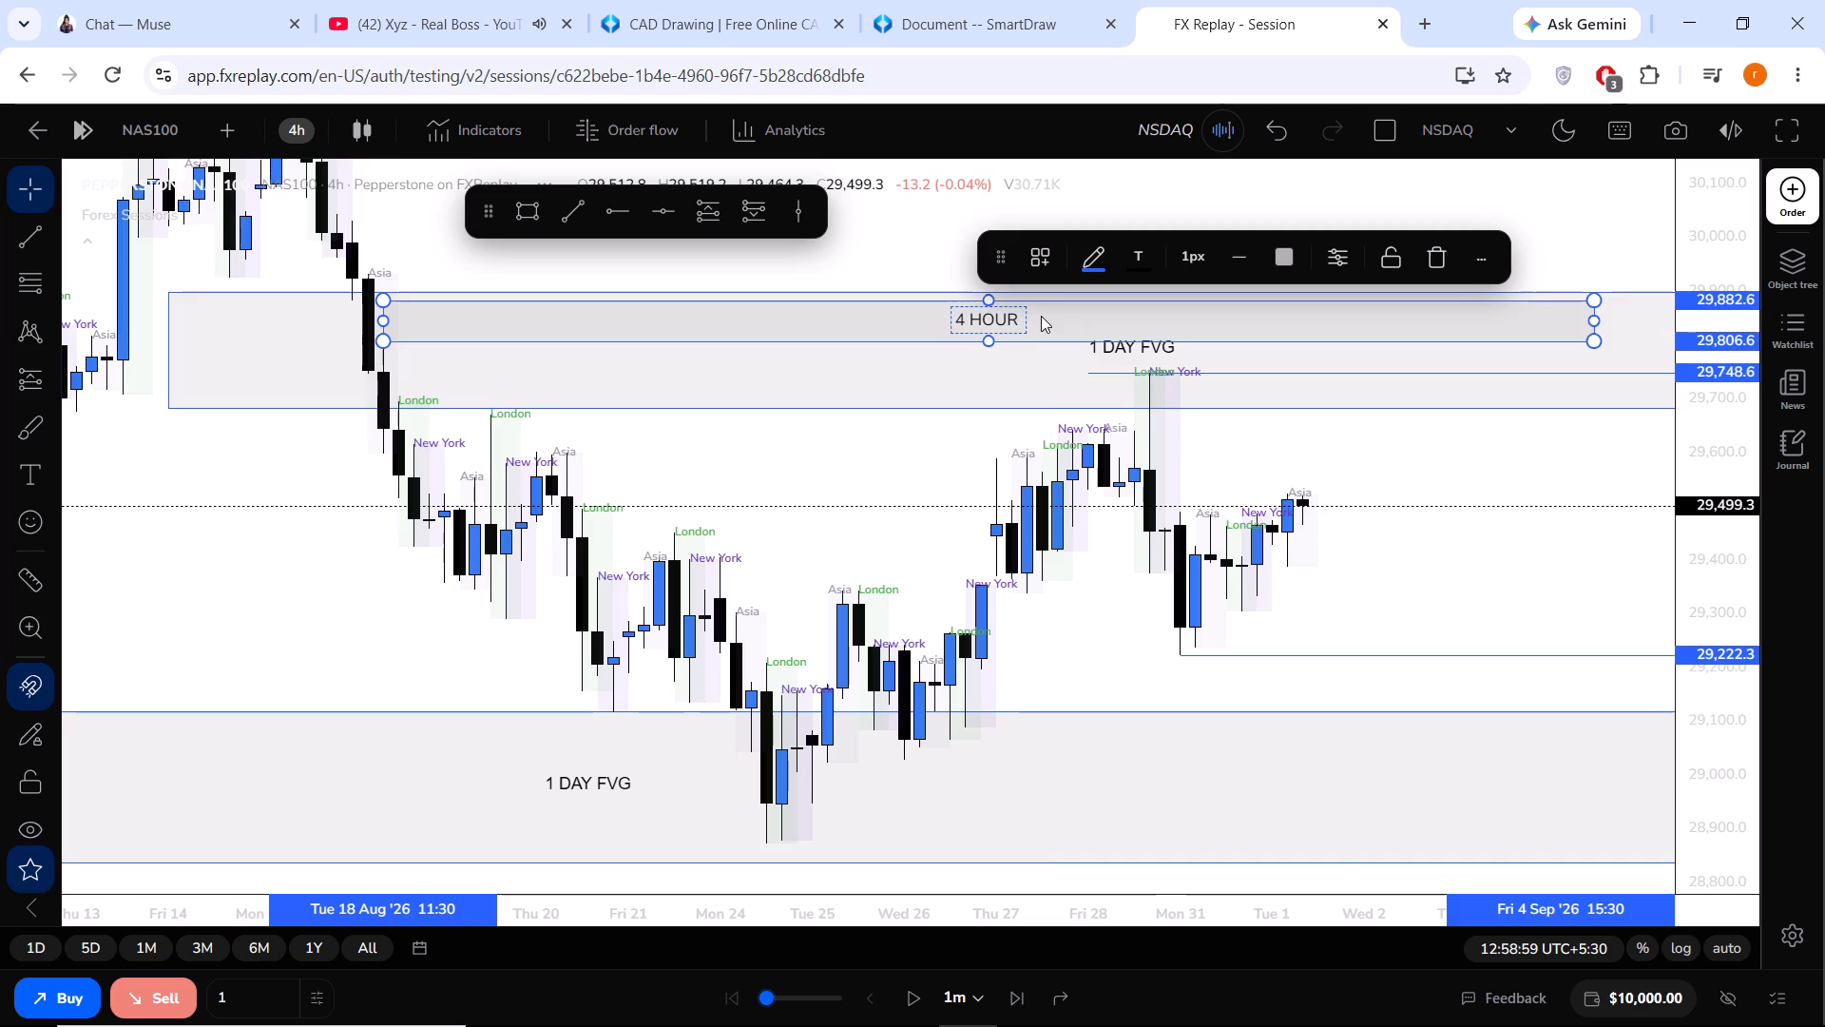
pyautogui.write('GAP')
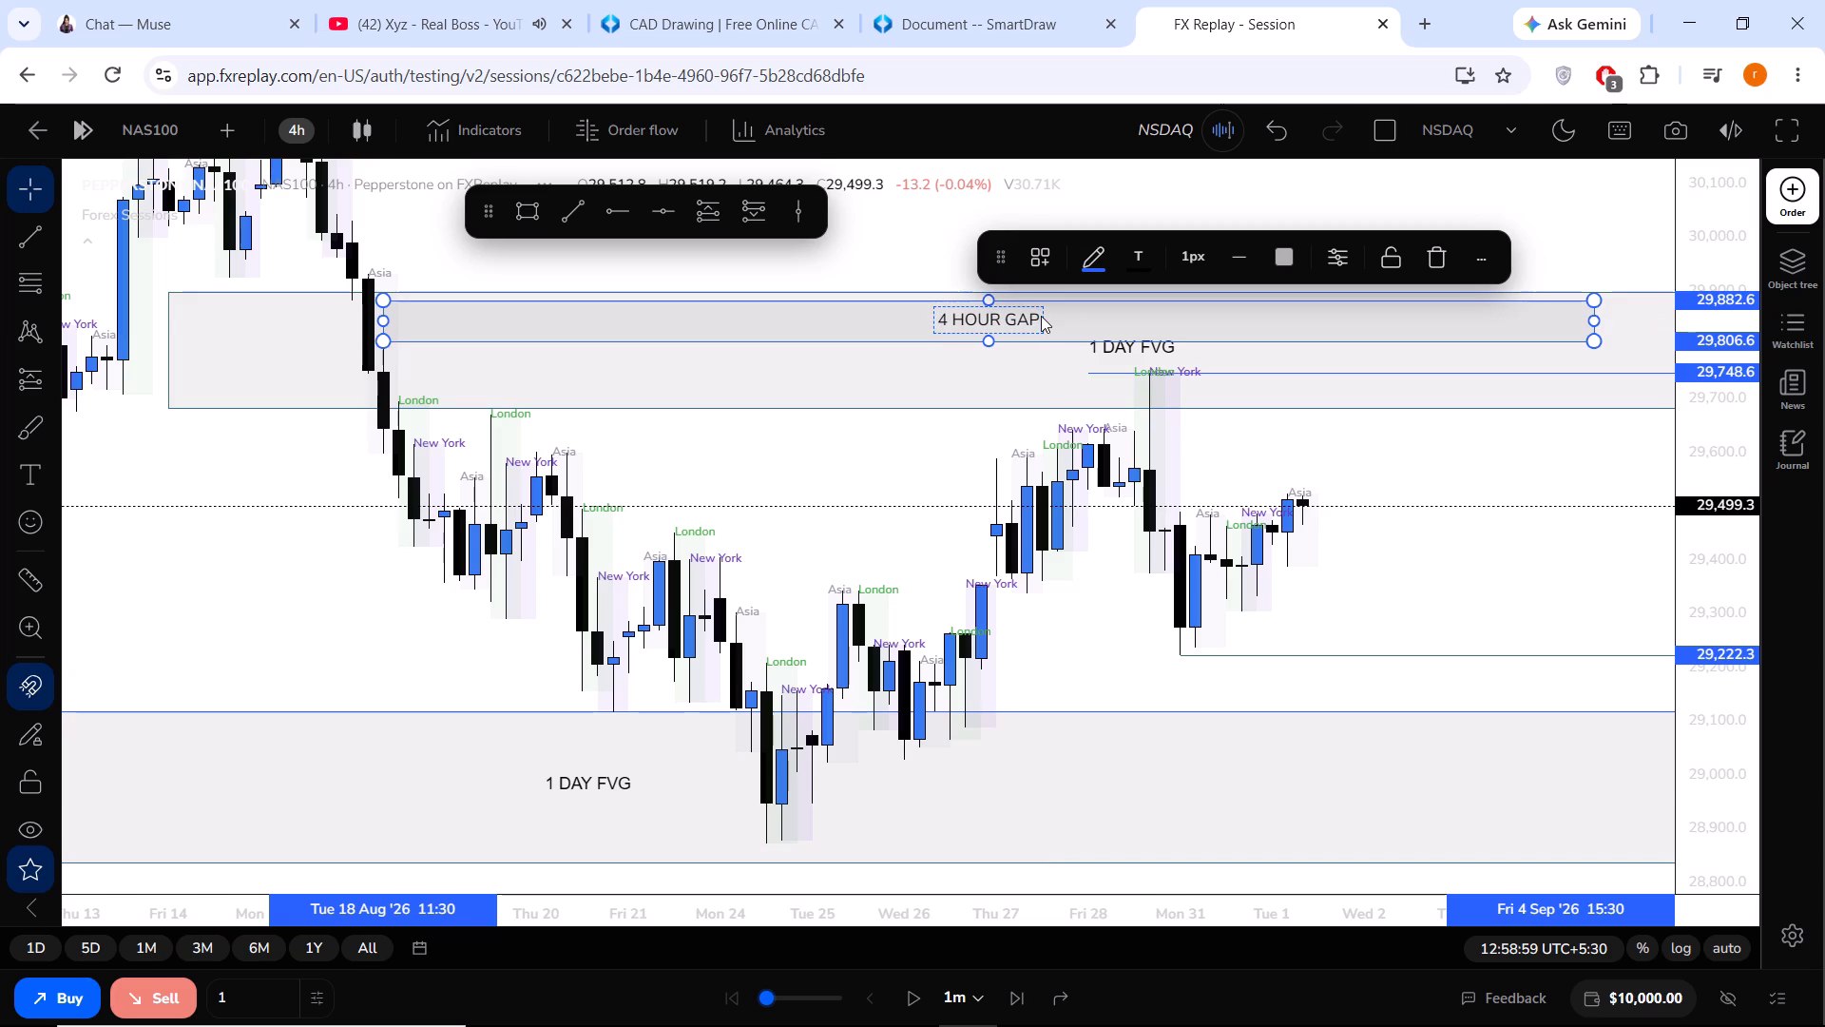
pyautogui.click(1512, 513)
# Switch the NAS100 chart to the 1 hour timeframe.
pyautogui.moveTo(1707, 678); pyautogui.dragTo(1697, 505)
pyautogui.moveTo(1473, 542); pyautogui.dragTo(1339, 463)
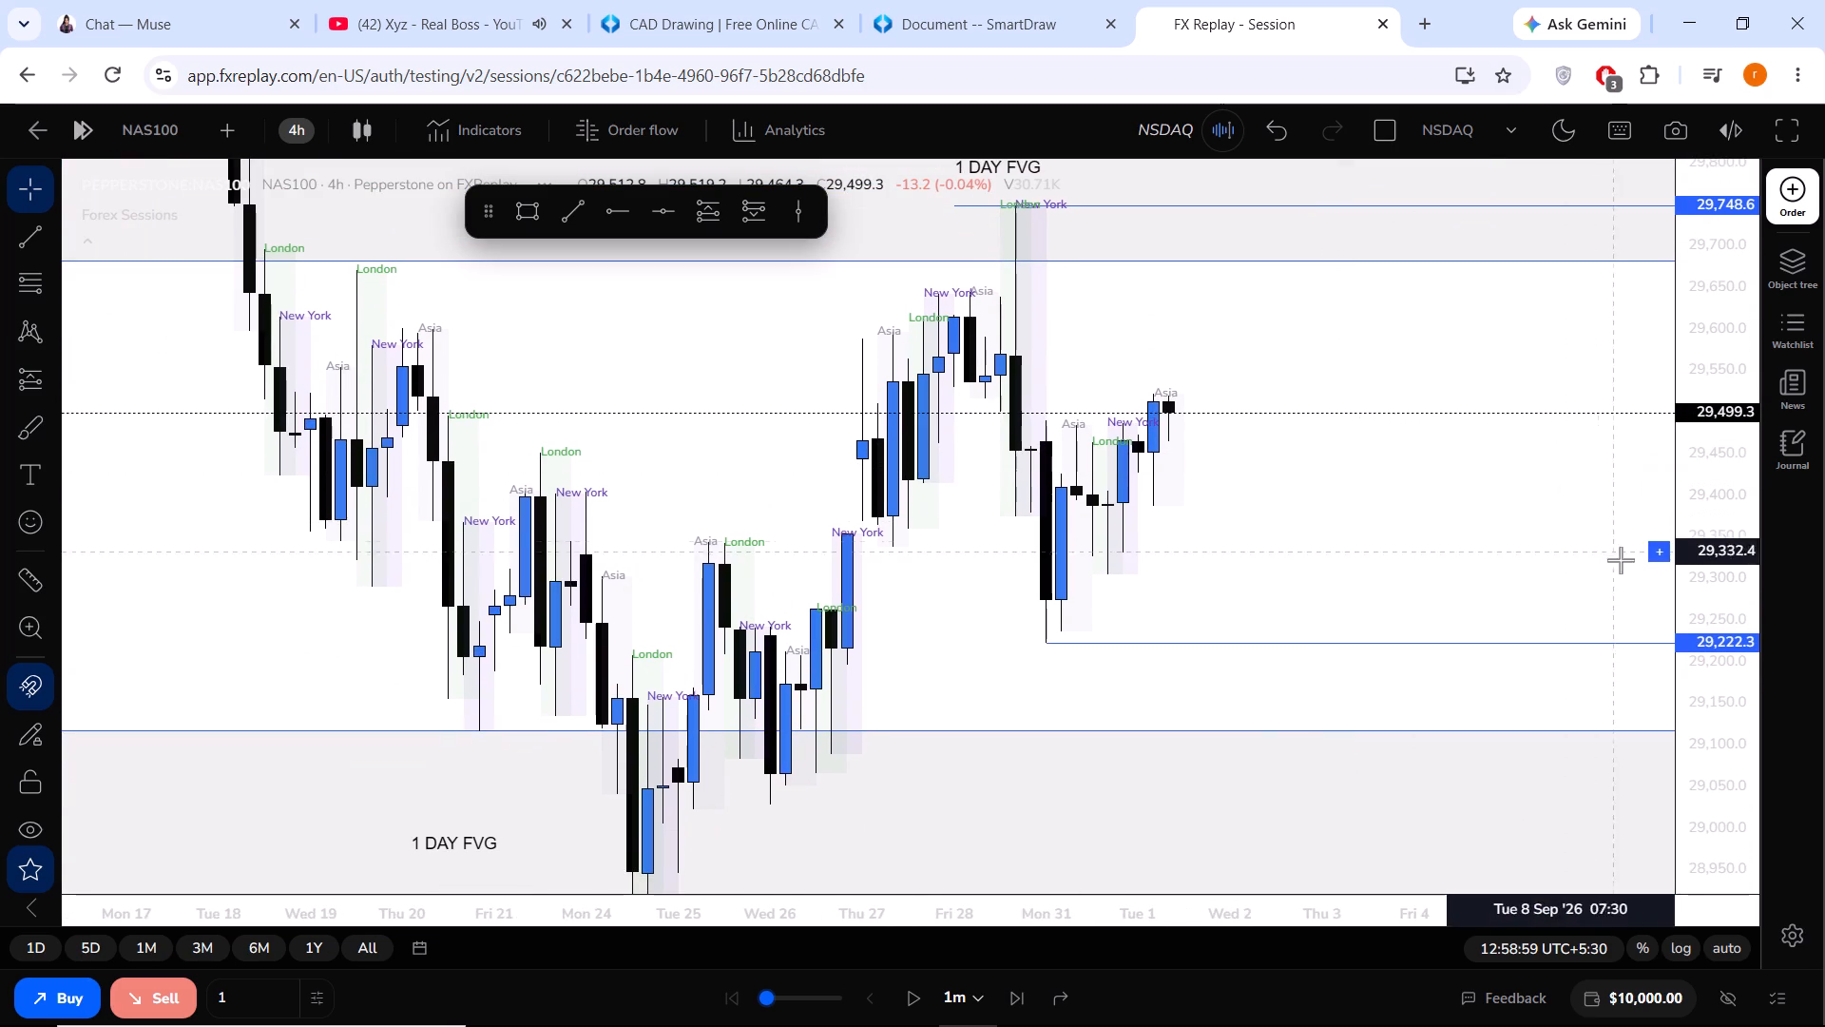
pyautogui.moveTo(1700, 622); pyautogui.dragTo(1745, 501)
pyautogui.click(300, 129)
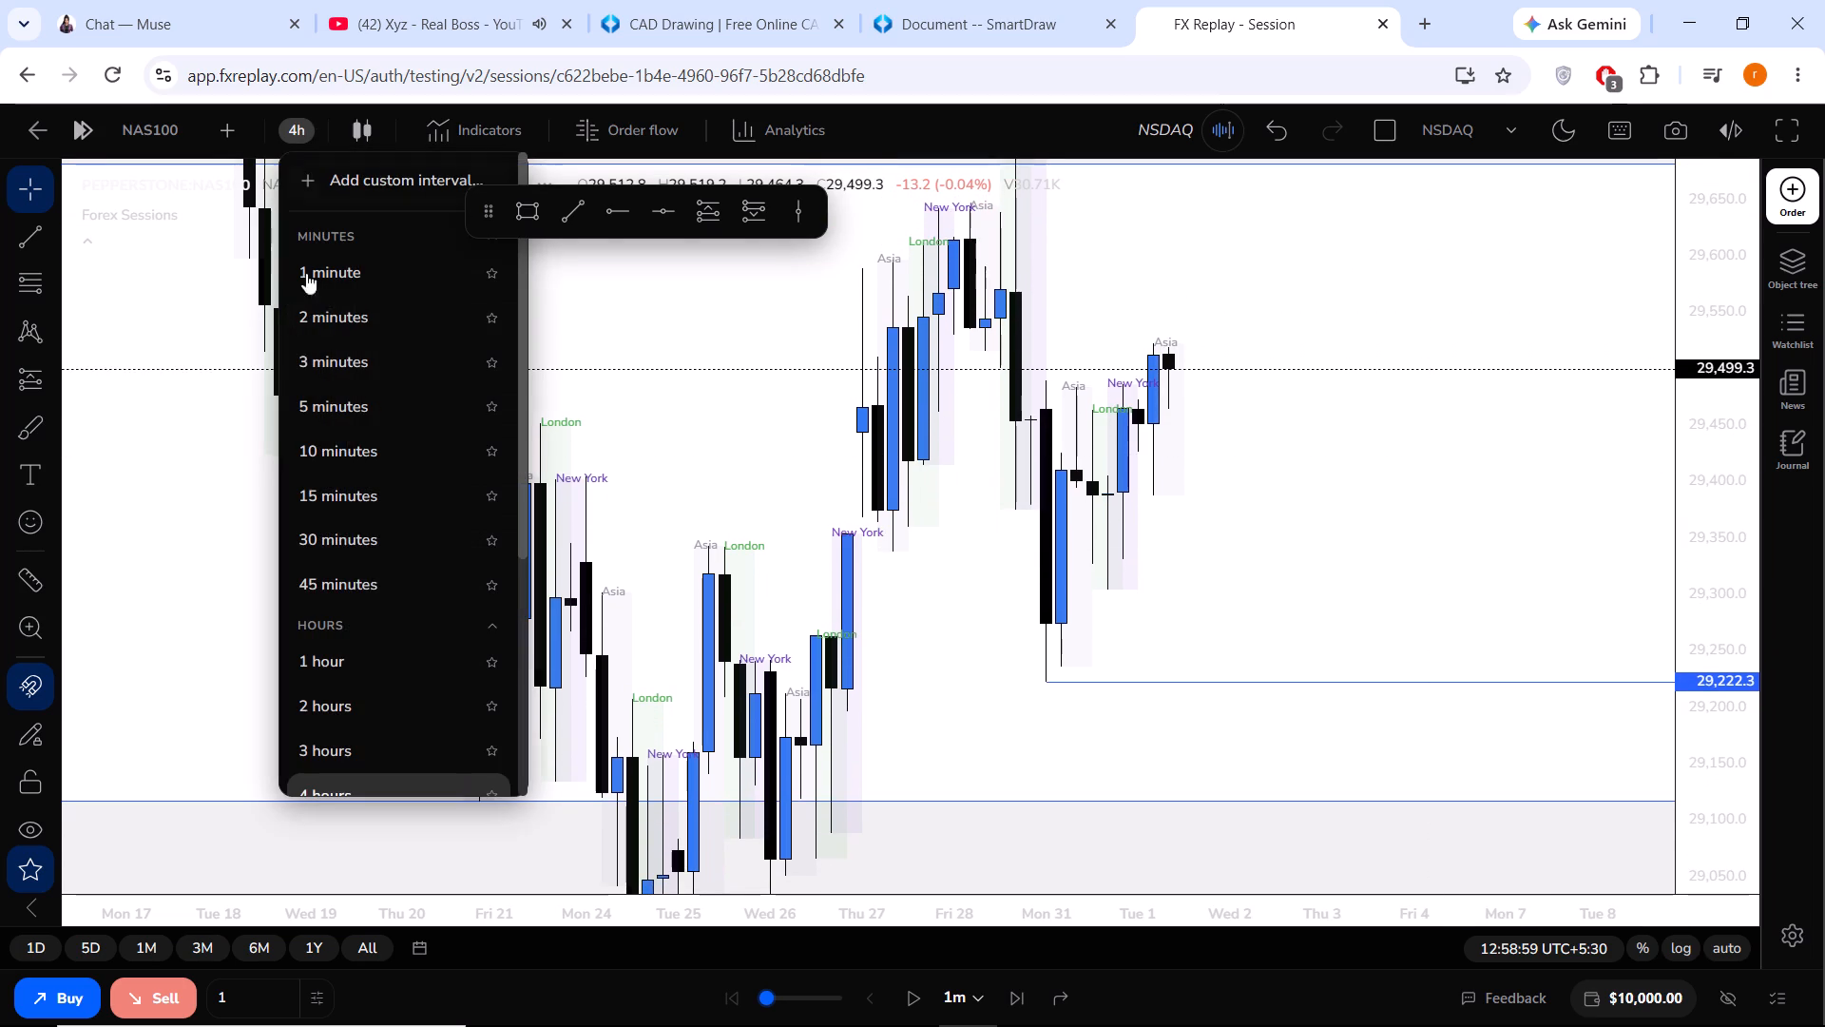
pyautogui.click(346, 653)
# Examine the recent hourly candles and their sessions between the 4 HOUR GAP zone and the 29,222.3 level.
pyautogui.scroll(-1, 368, 621)
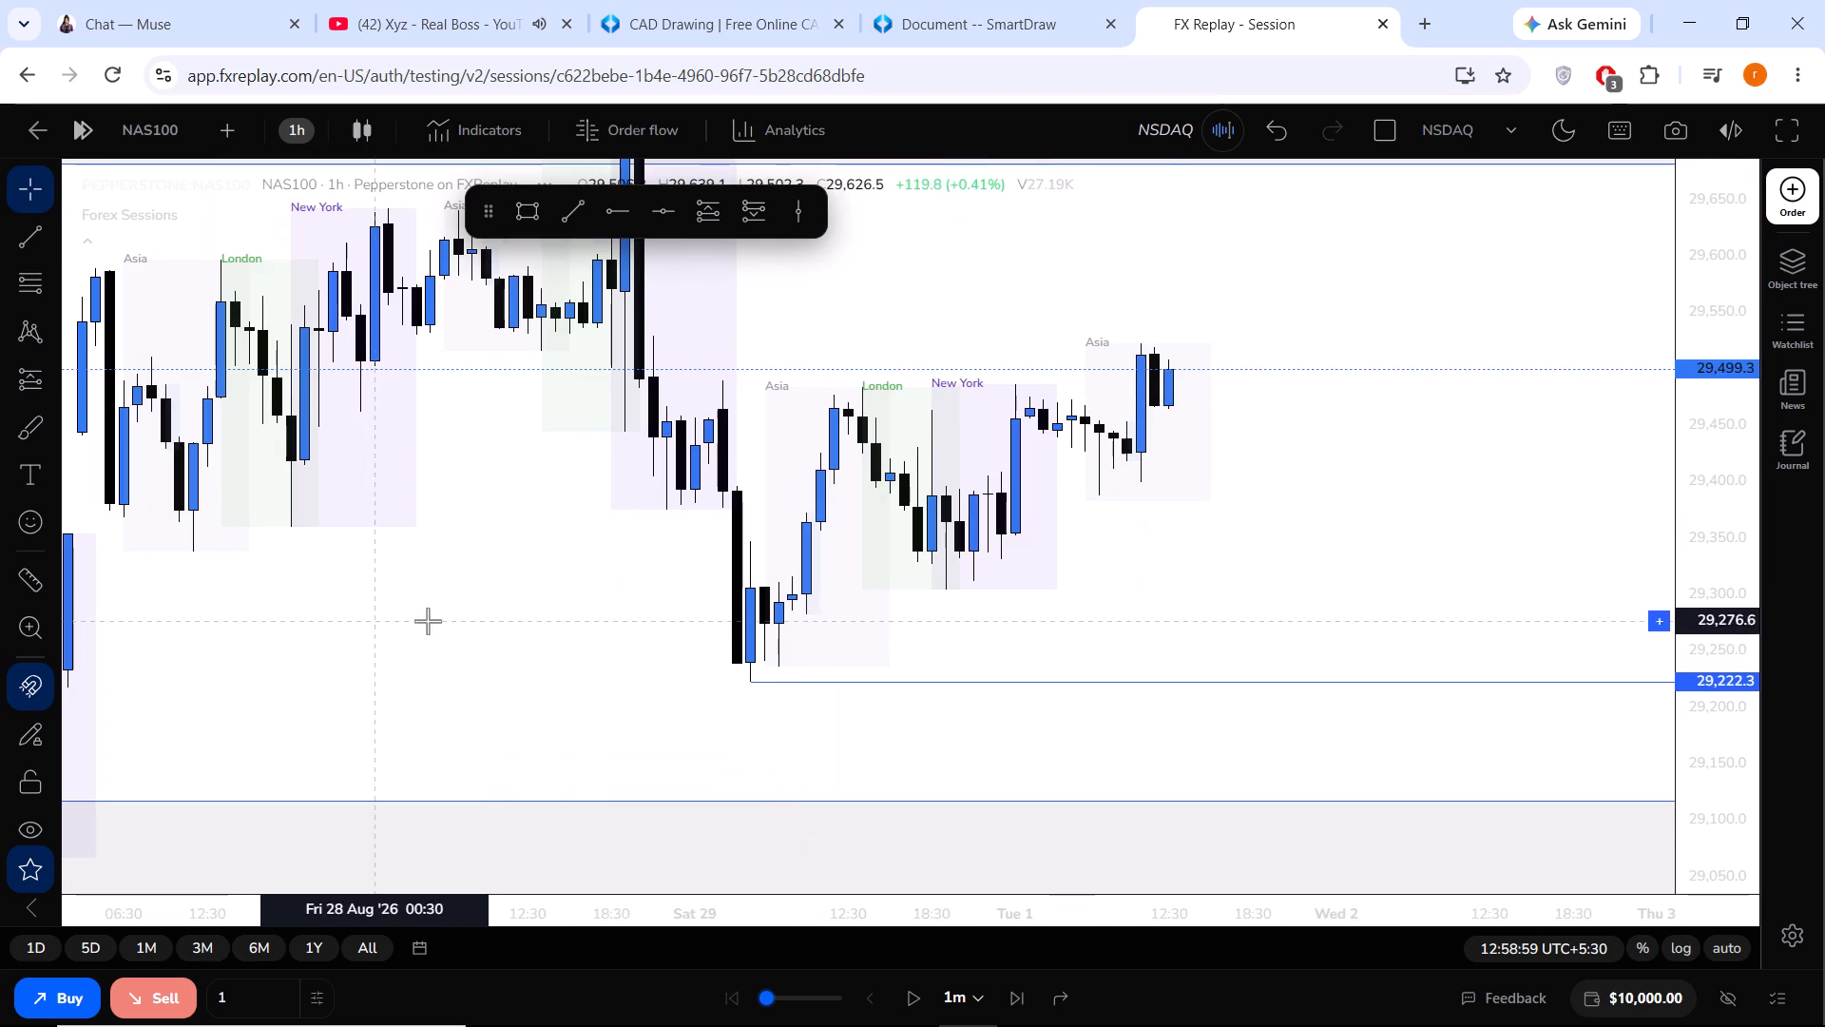
pyautogui.moveTo(1421, 428); pyautogui.dragTo(1414, 520)
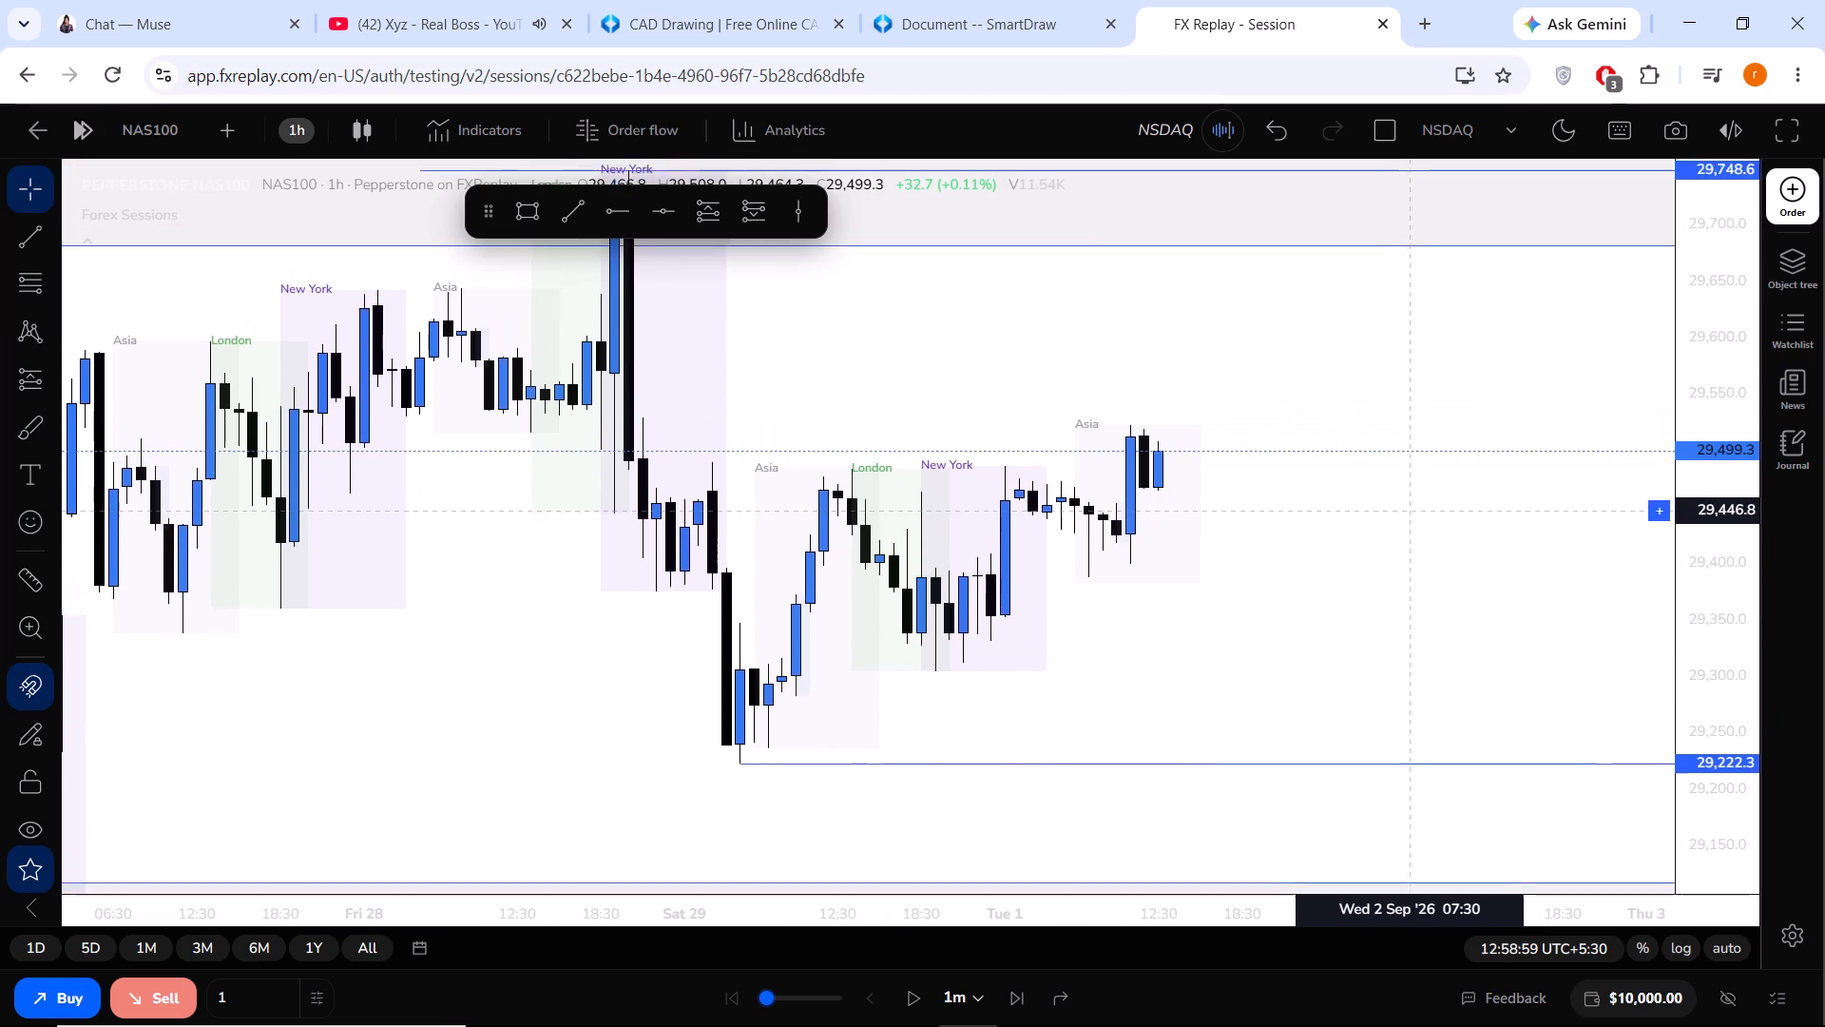
pyautogui.moveTo(1414, 520); pyautogui.dragTo(1498, 741)
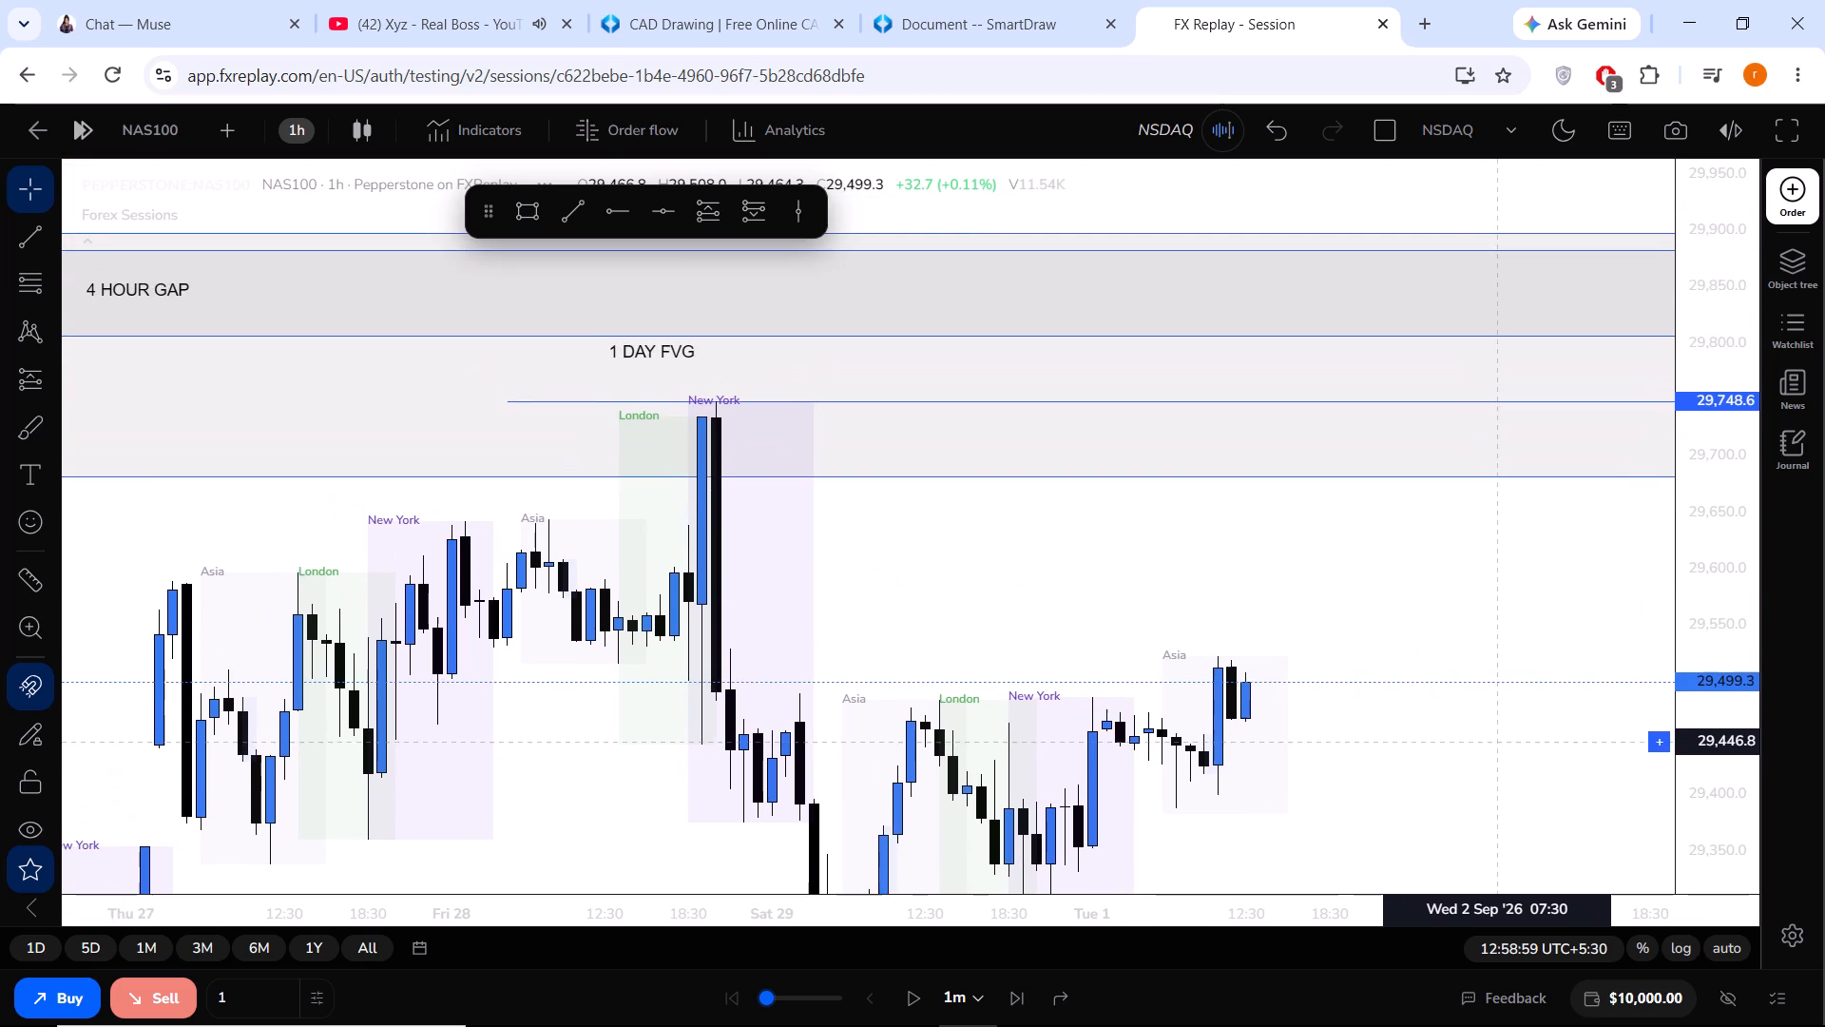
pyautogui.moveTo(1498, 741); pyautogui.dragTo(1431, 438)
pyautogui.moveTo(1728, 639); pyautogui.dragTo(1683, 393)
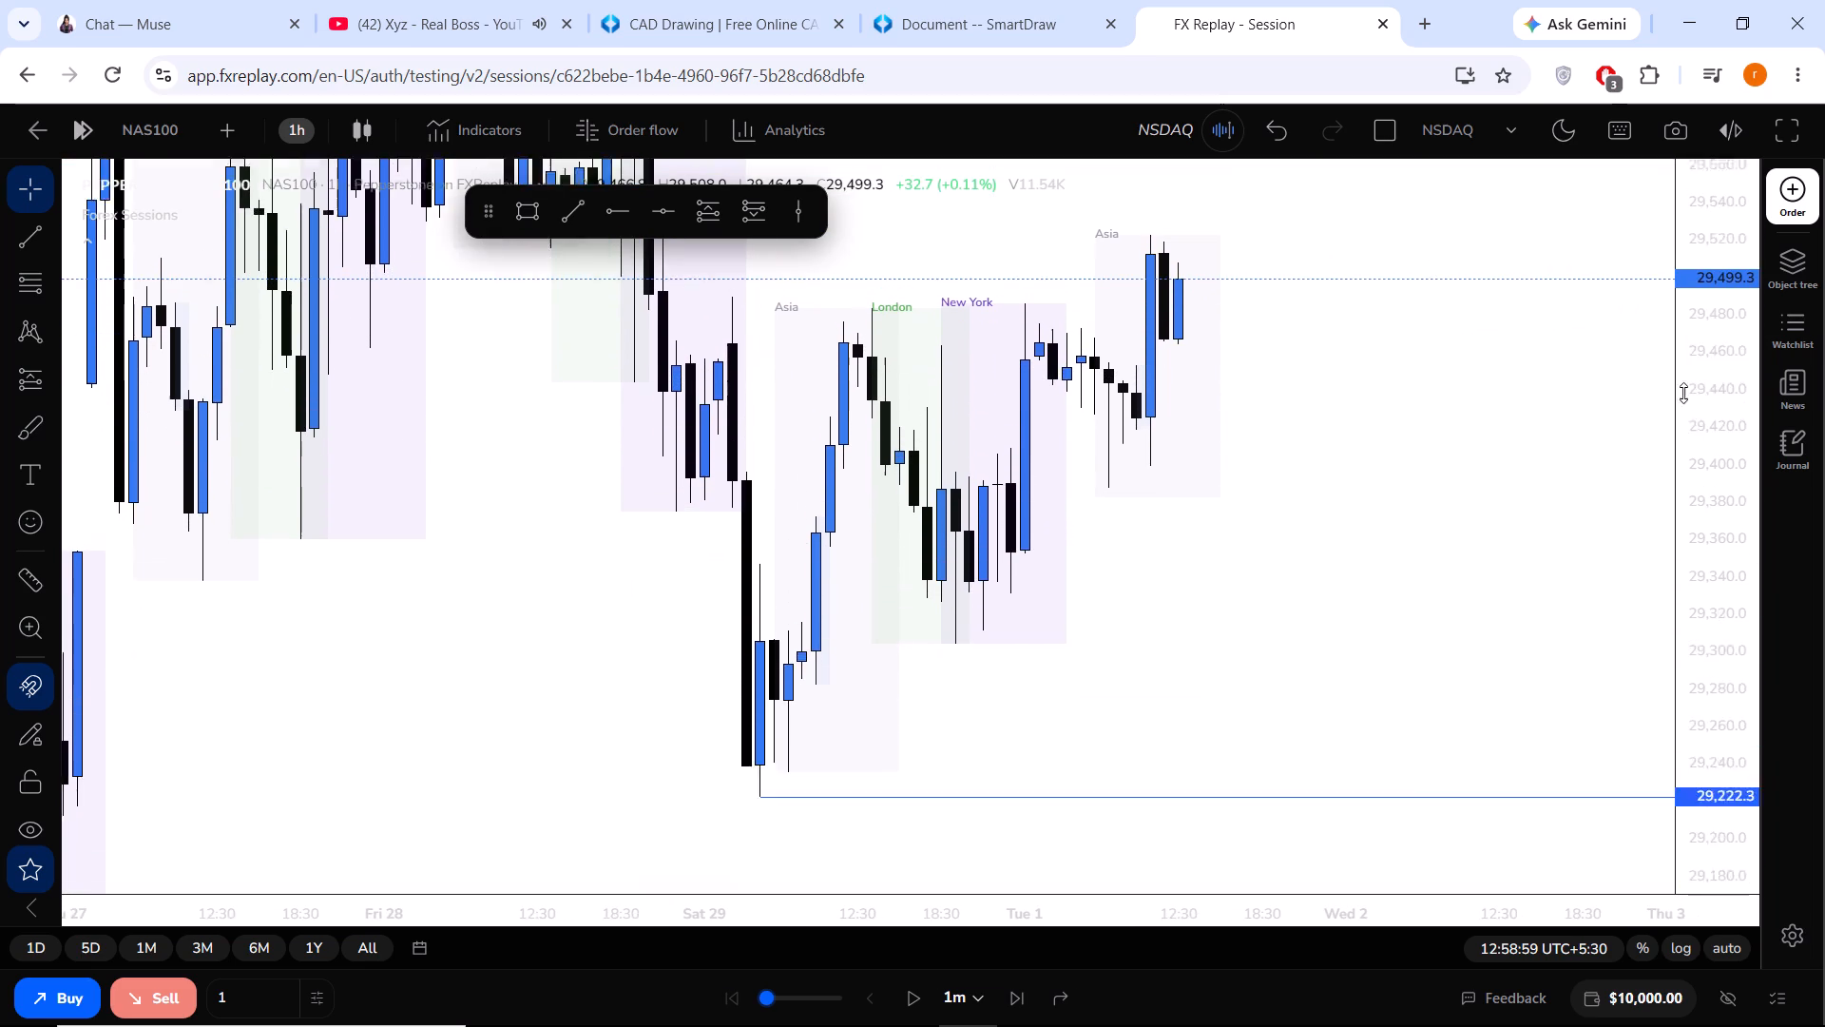
pyautogui.moveTo(1683, 393); pyautogui.dragTo(1689, 437)
pyautogui.moveTo(1468, 399); pyautogui.dragTo(1527, 580)
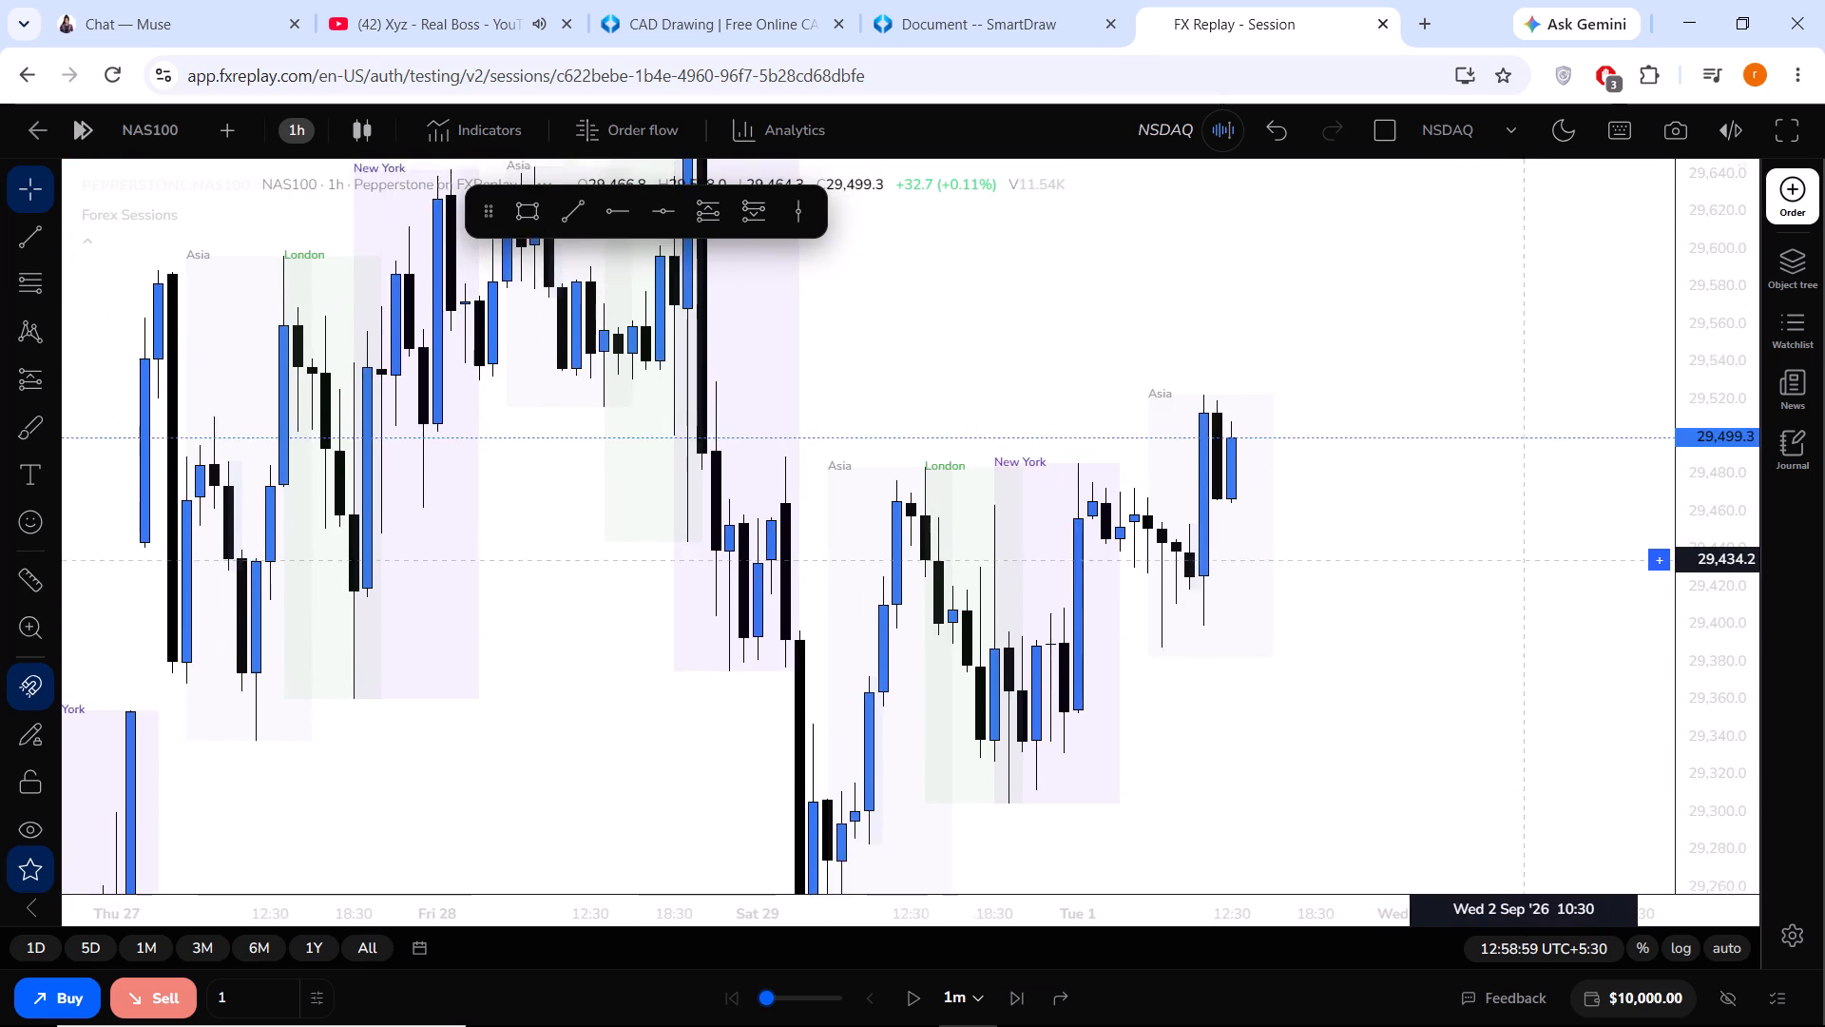
pyautogui.moveTo(1527, 580); pyautogui.dragTo(1535, 602)
# Switch the NAS100 chart to the 30 minutes timeframe.
pyautogui.click(290, 133)
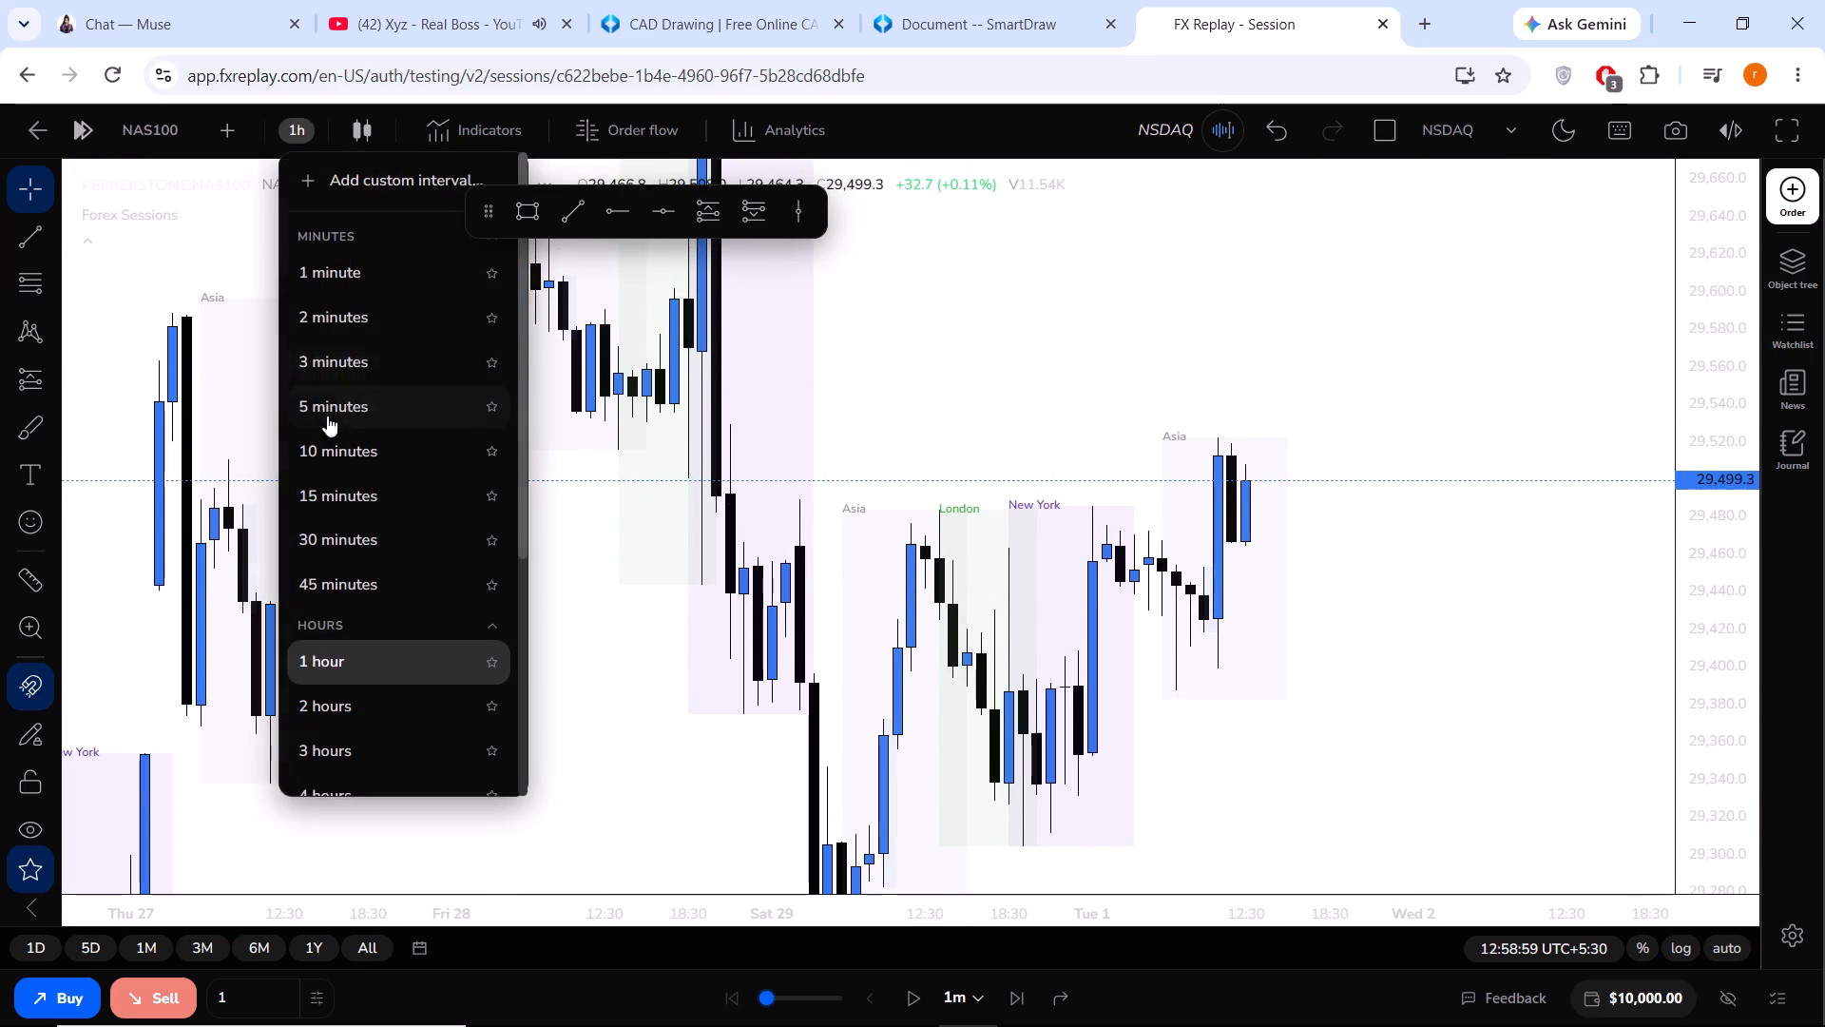
pyautogui.click(336, 542)
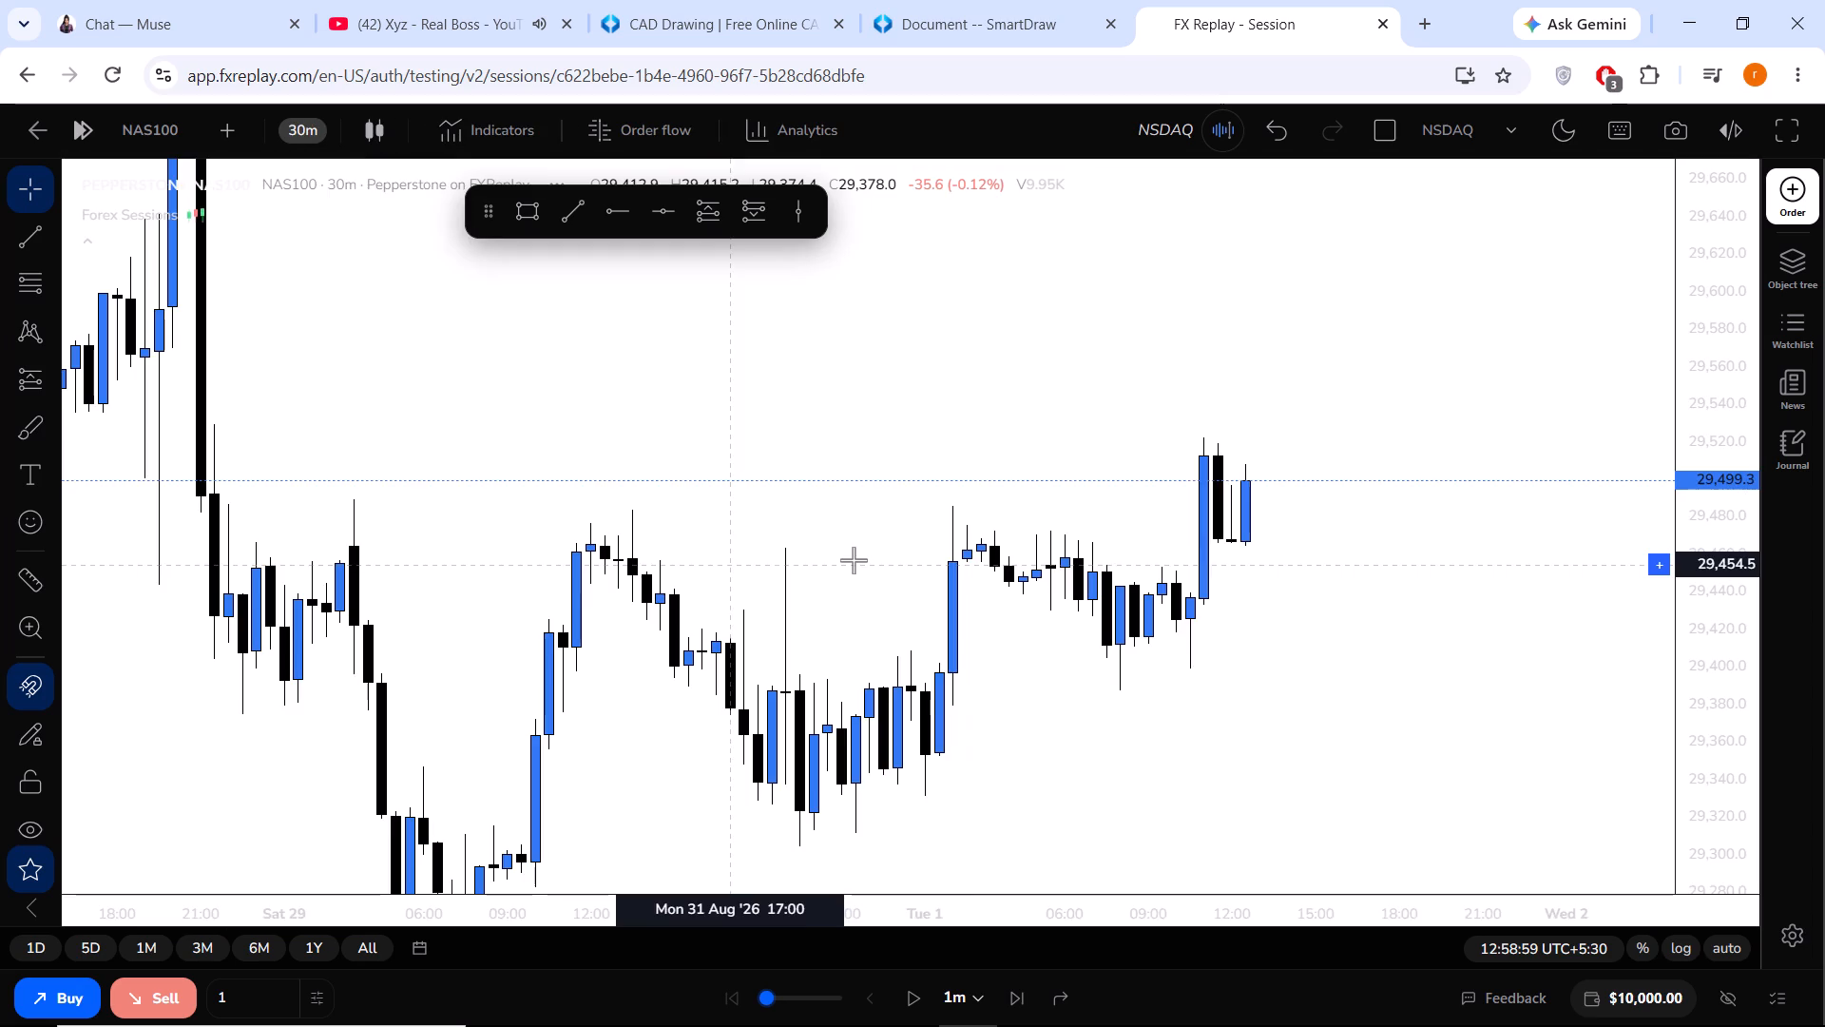
# Draw a rectangle over the 30-minute gap from about 29,673.4 down to 29,529.2, spanning Fri 28 Aug 20:30 to Tue 1 Sep 21:30.
pyautogui.scroll(-1, 854, 560)
pyautogui.moveTo(1317, 744); pyautogui.dragTo(1350, 605)
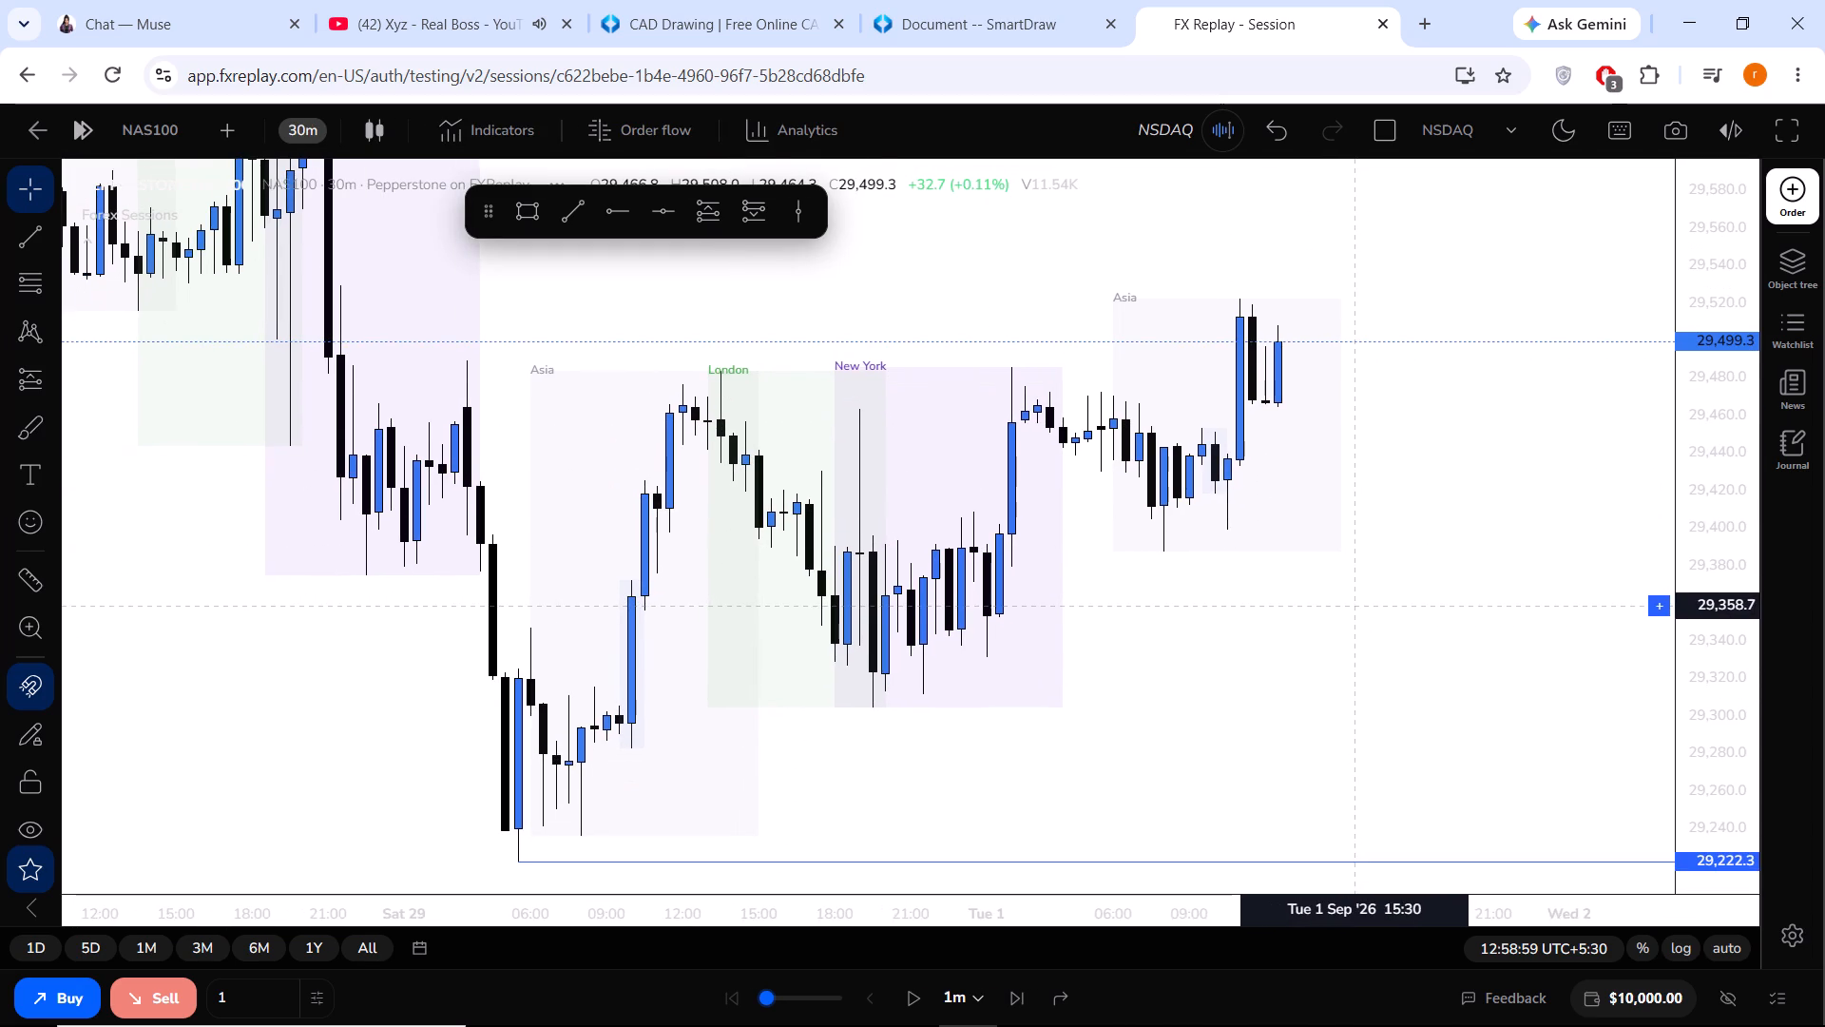
pyautogui.moveTo(1350, 605); pyautogui.dragTo(1379, 749)
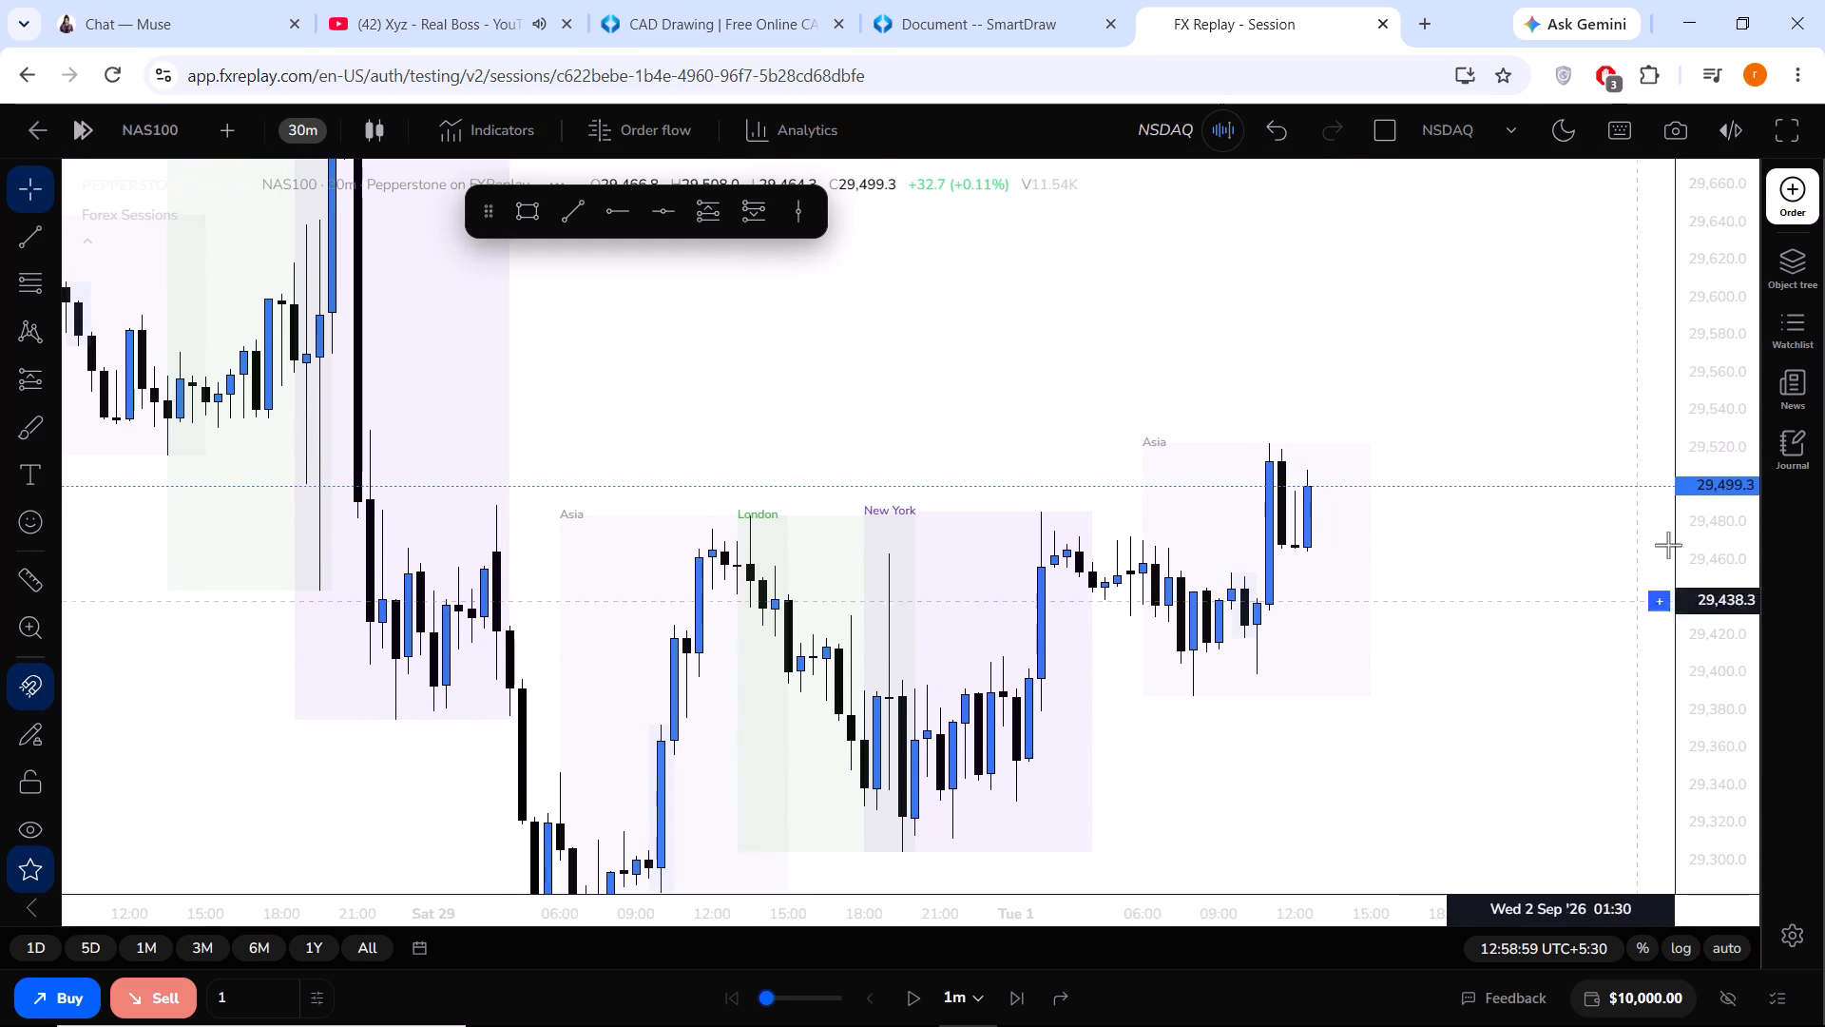
pyautogui.moveTo(1687, 478); pyautogui.dragTo(1690, 663)
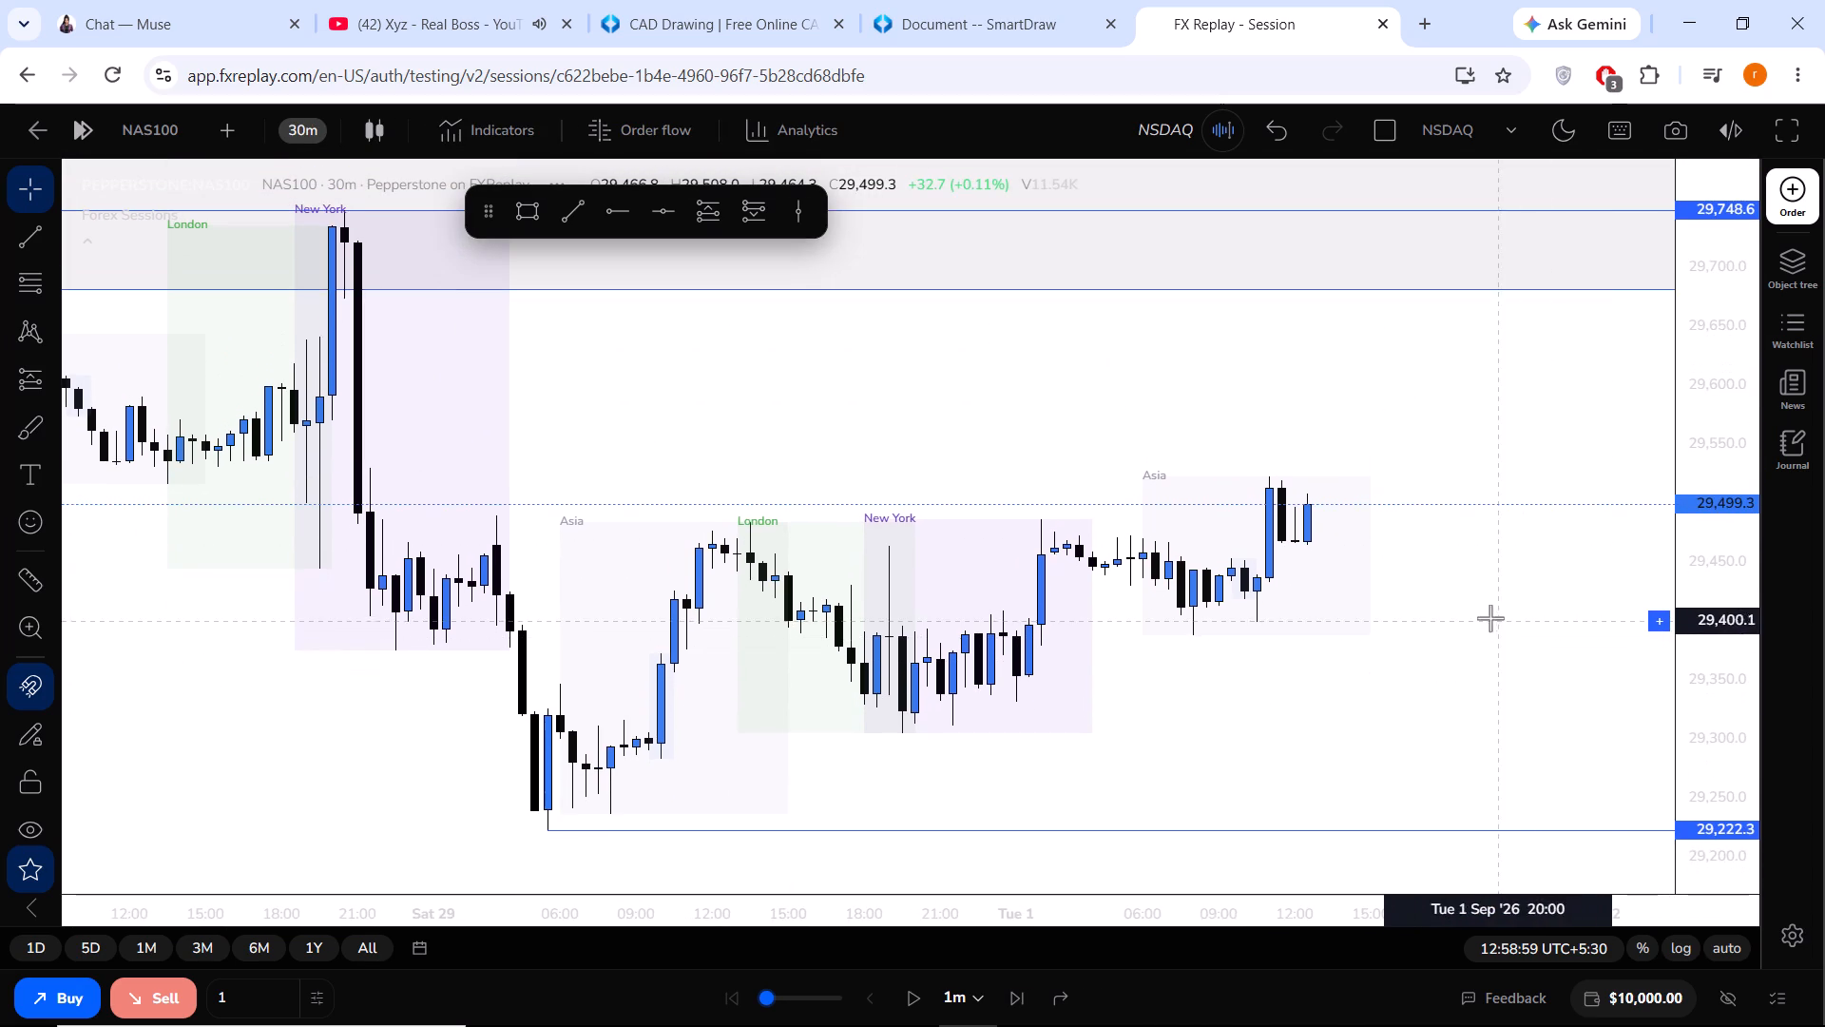
pyautogui.moveTo(1490, 618); pyautogui.dragTo(1447, 586)
pyautogui.click(510, 204)
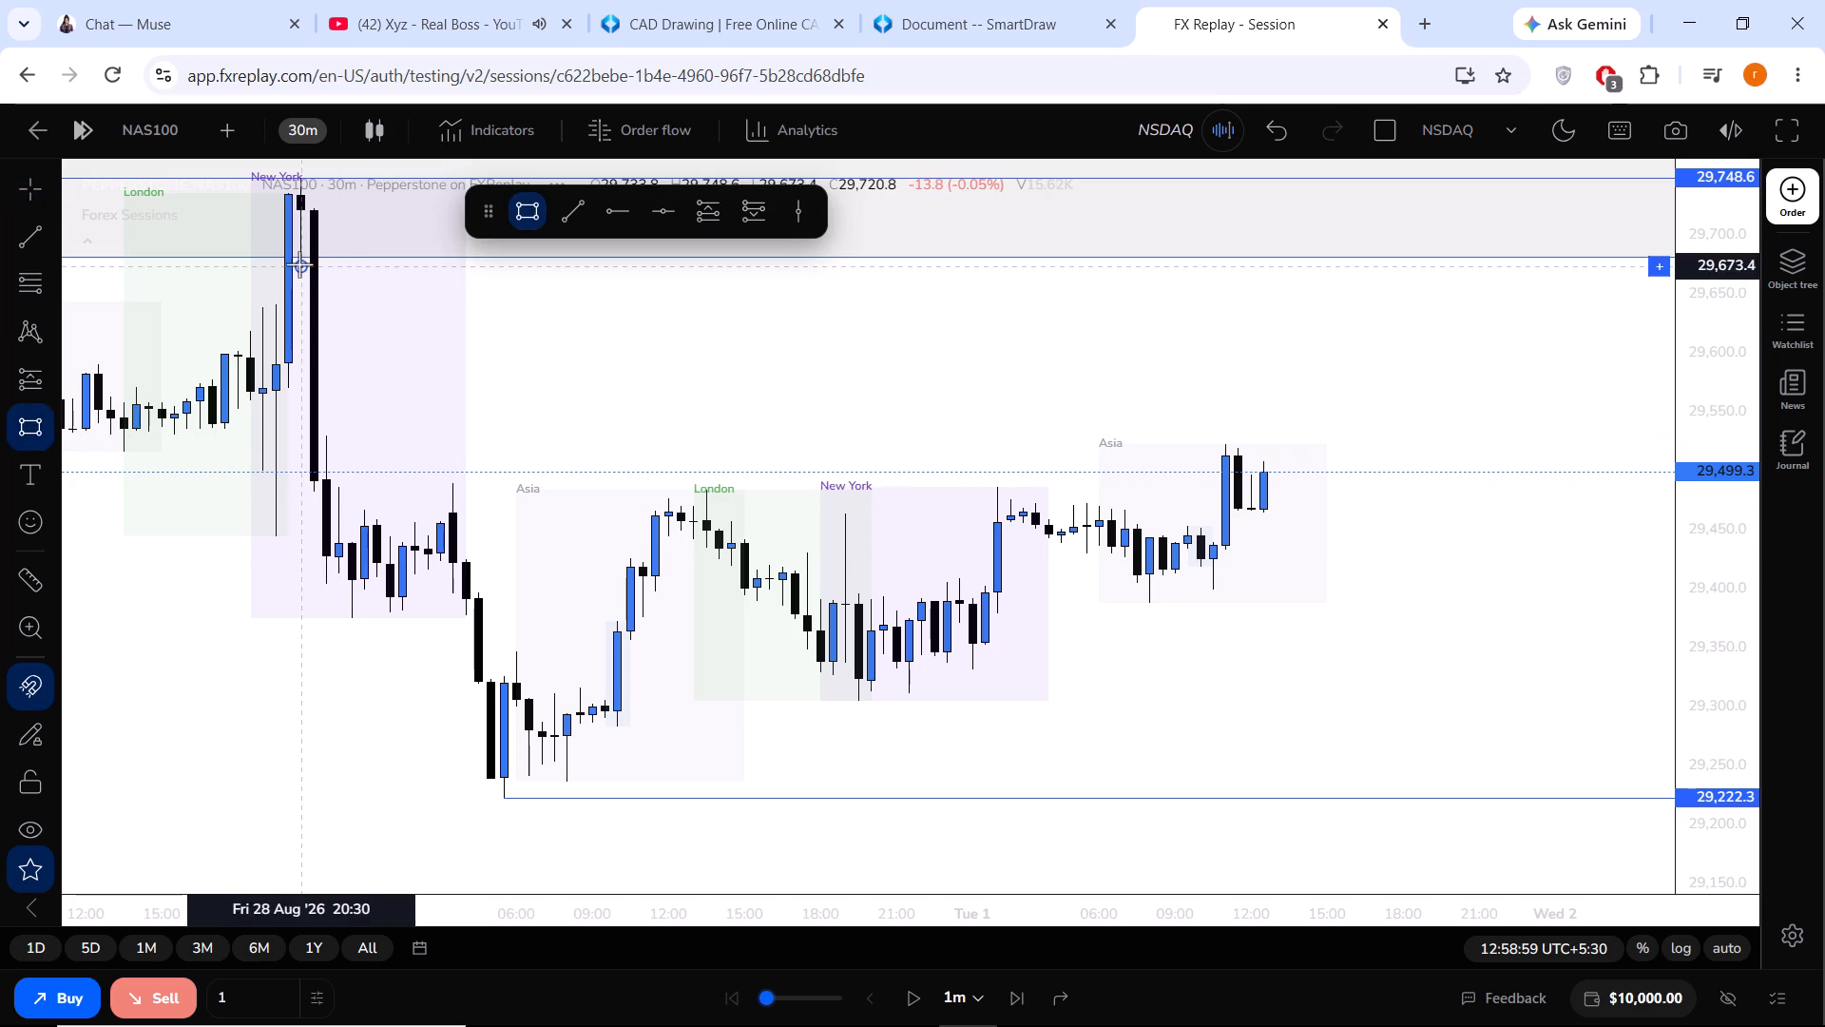
pyautogui.click(299, 264)
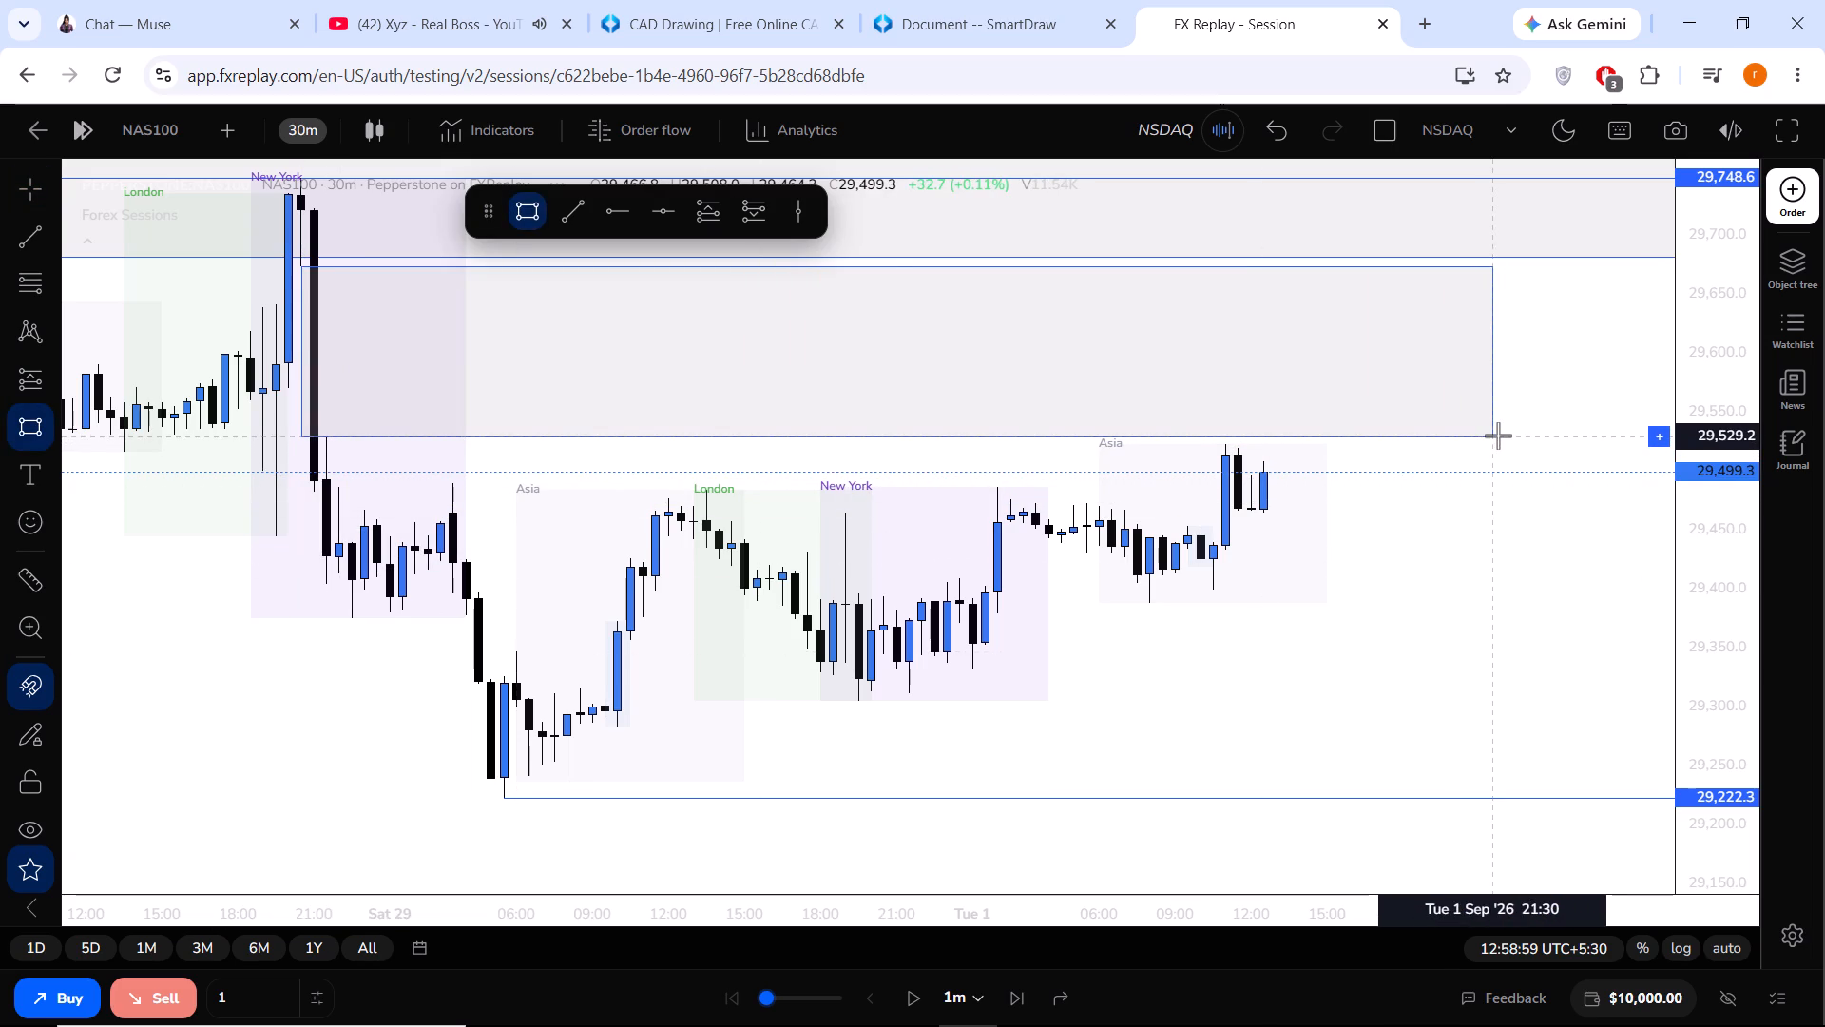
pyautogui.click(1498, 436)
pyautogui.click(1478, 528)
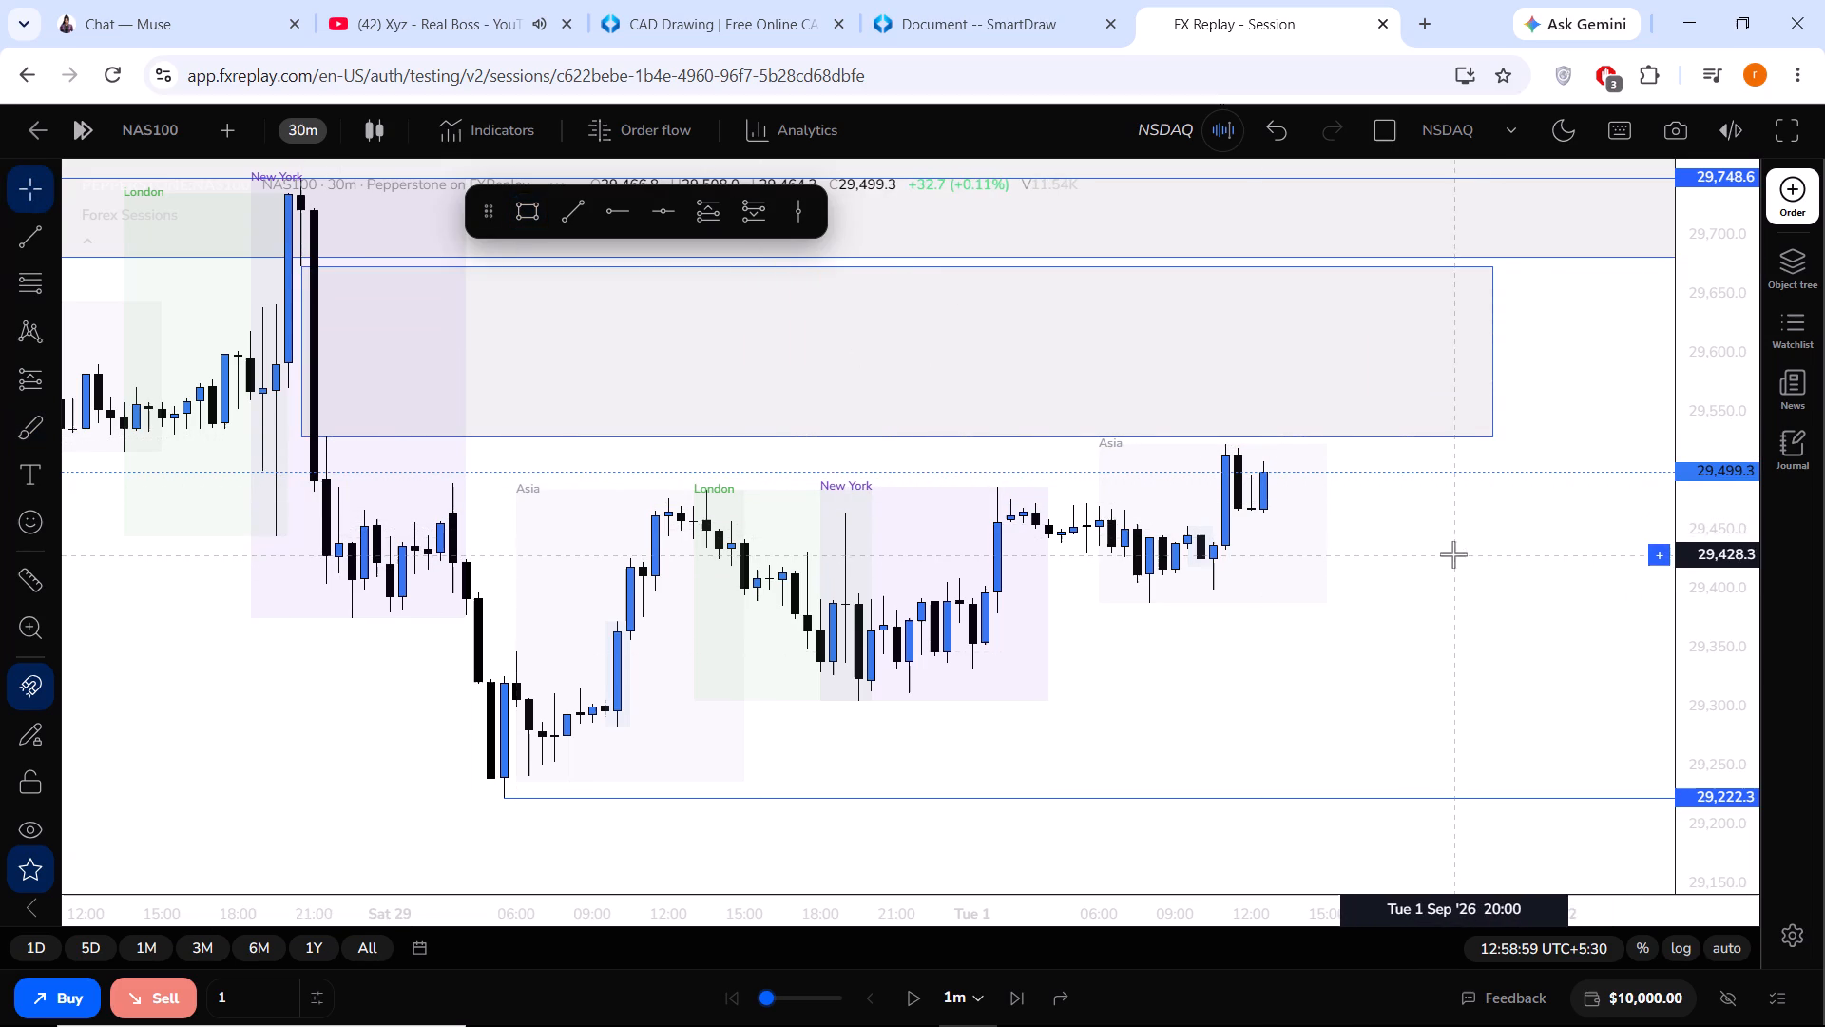
# Label the new rectangle below the 1 DAY FVG zone "30 MIN FVG".
pyautogui.click(893, 353)
pyautogui.click(890, 363)
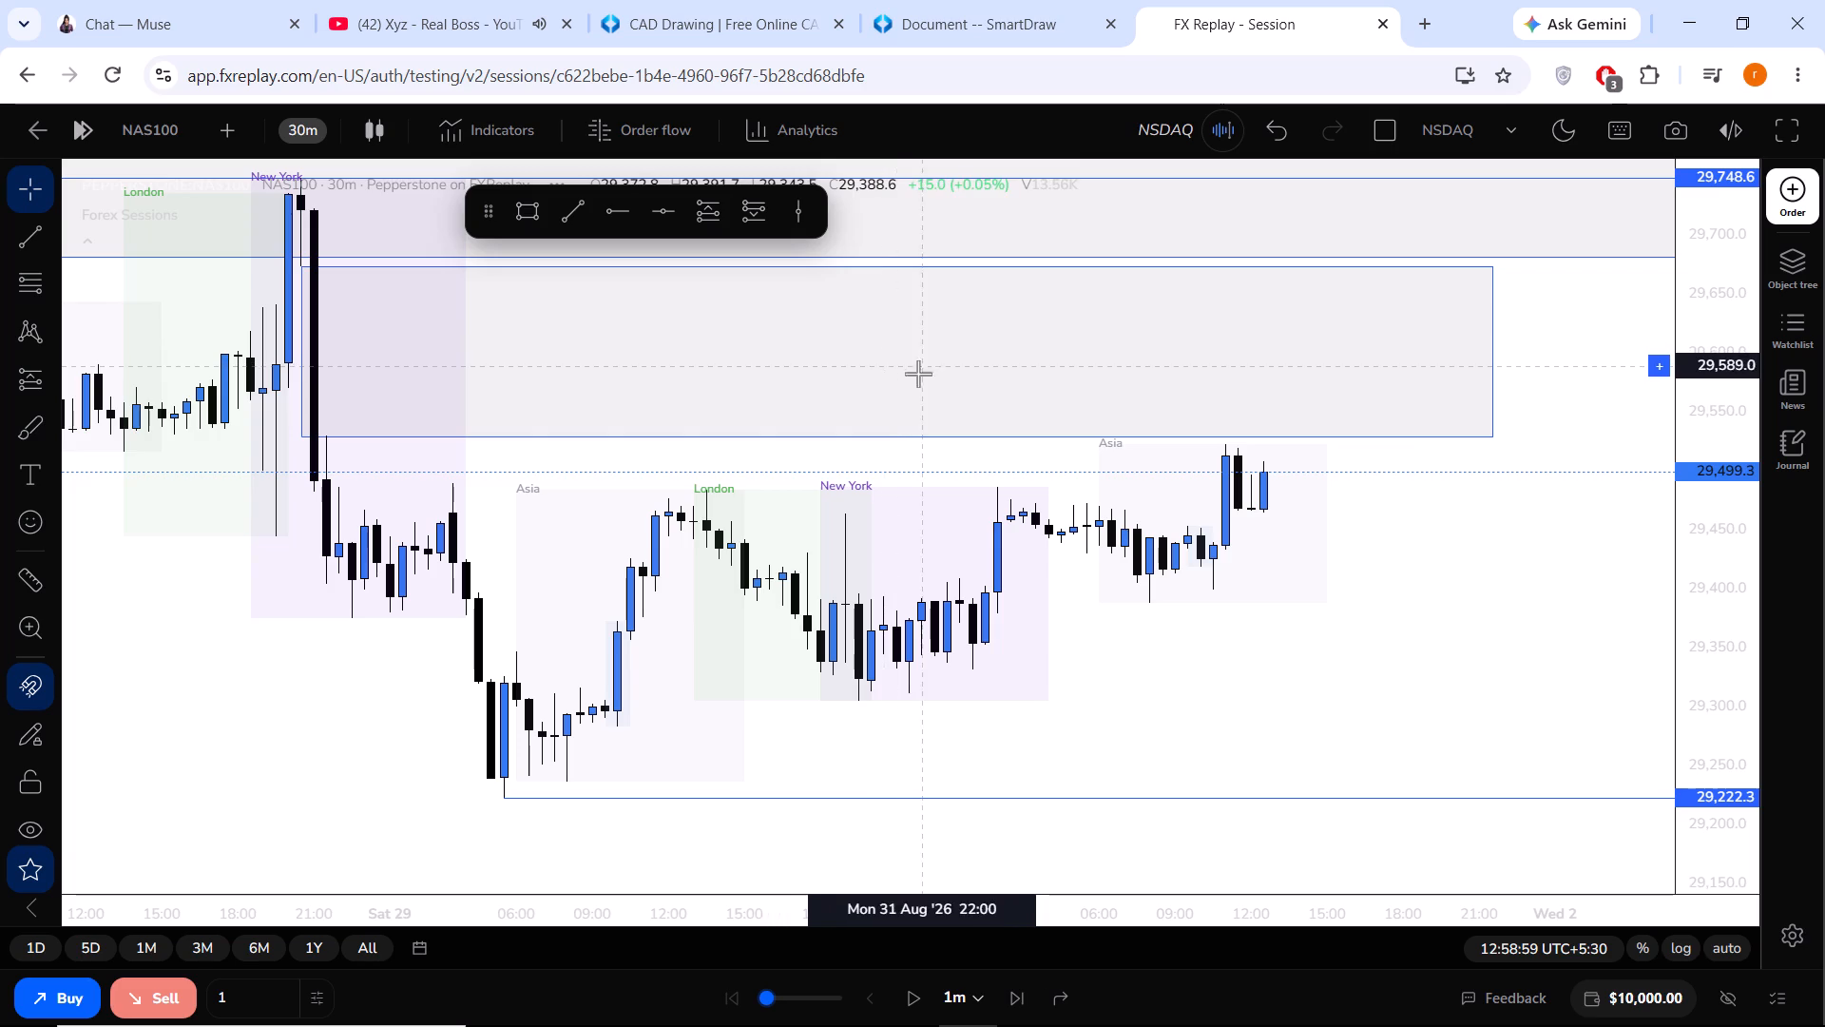
pyautogui.click(932, 443)
pyautogui.click(933, 434)
pyautogui.click(908, 357)
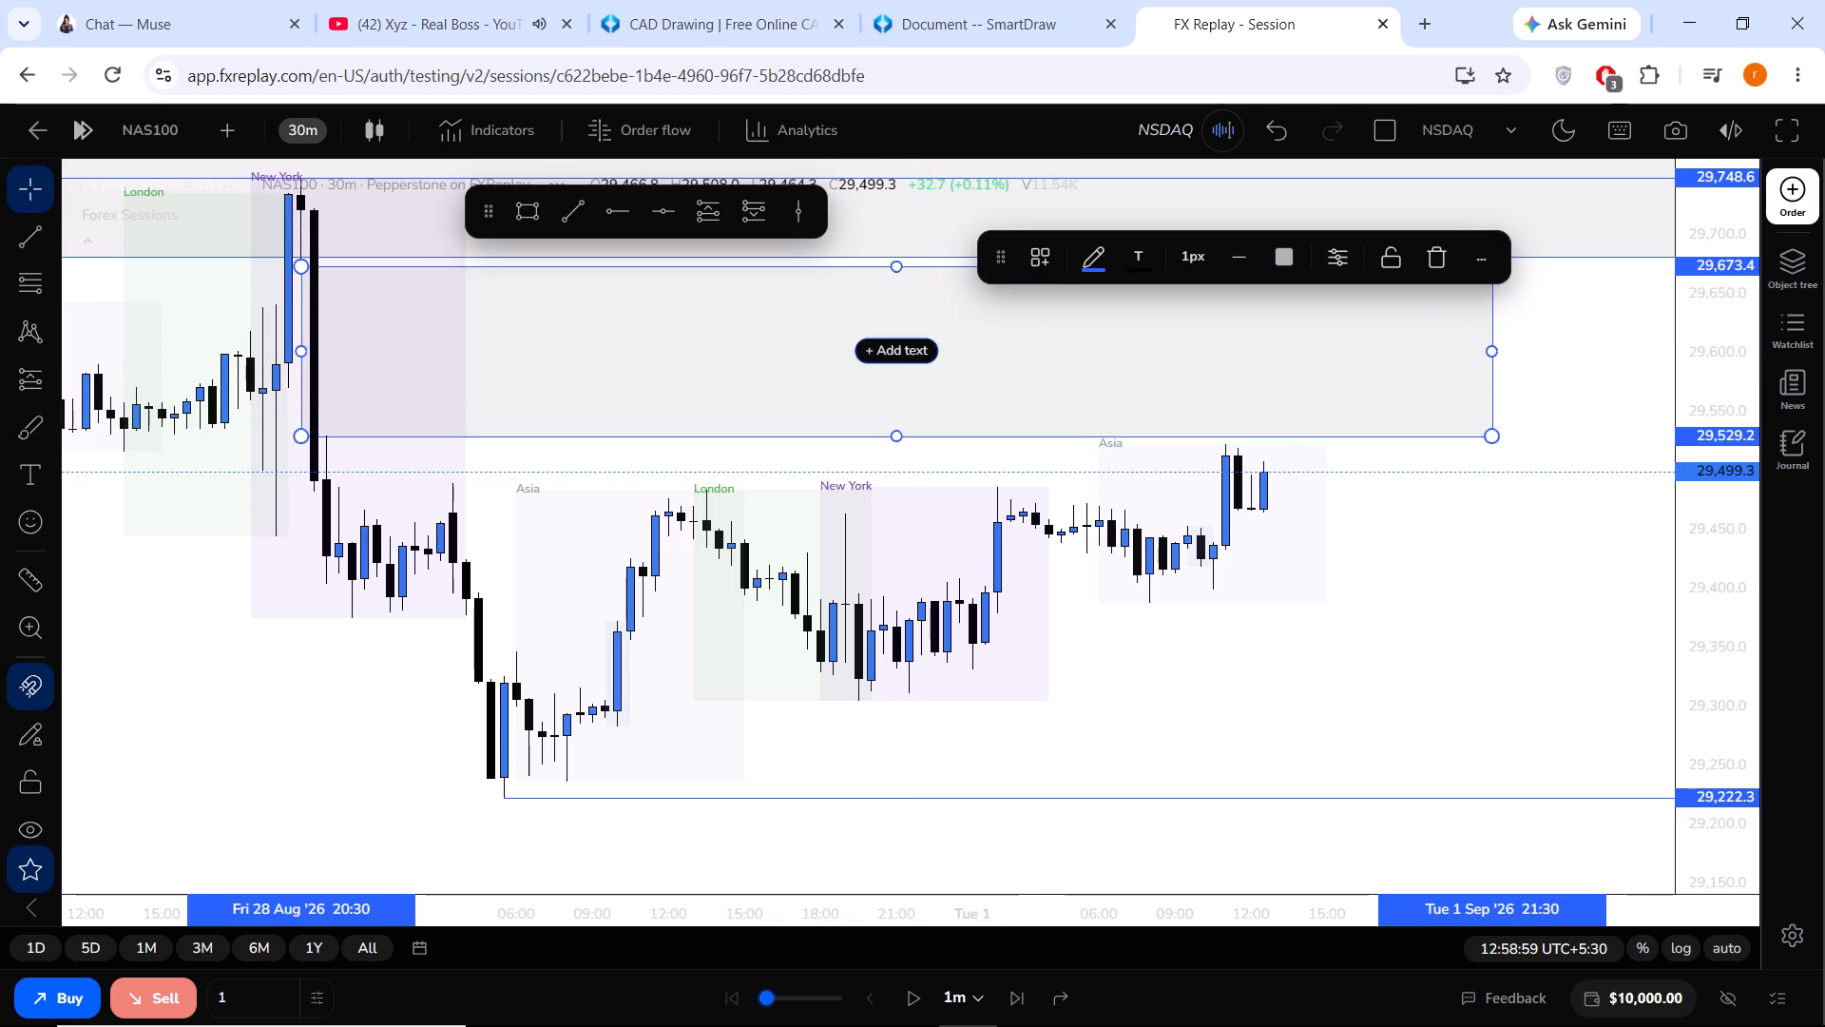
pyautogui.write('30 MIN')
pyautogui.press('space')
pyautogui.write('FVG')
pyautogui.press('space')
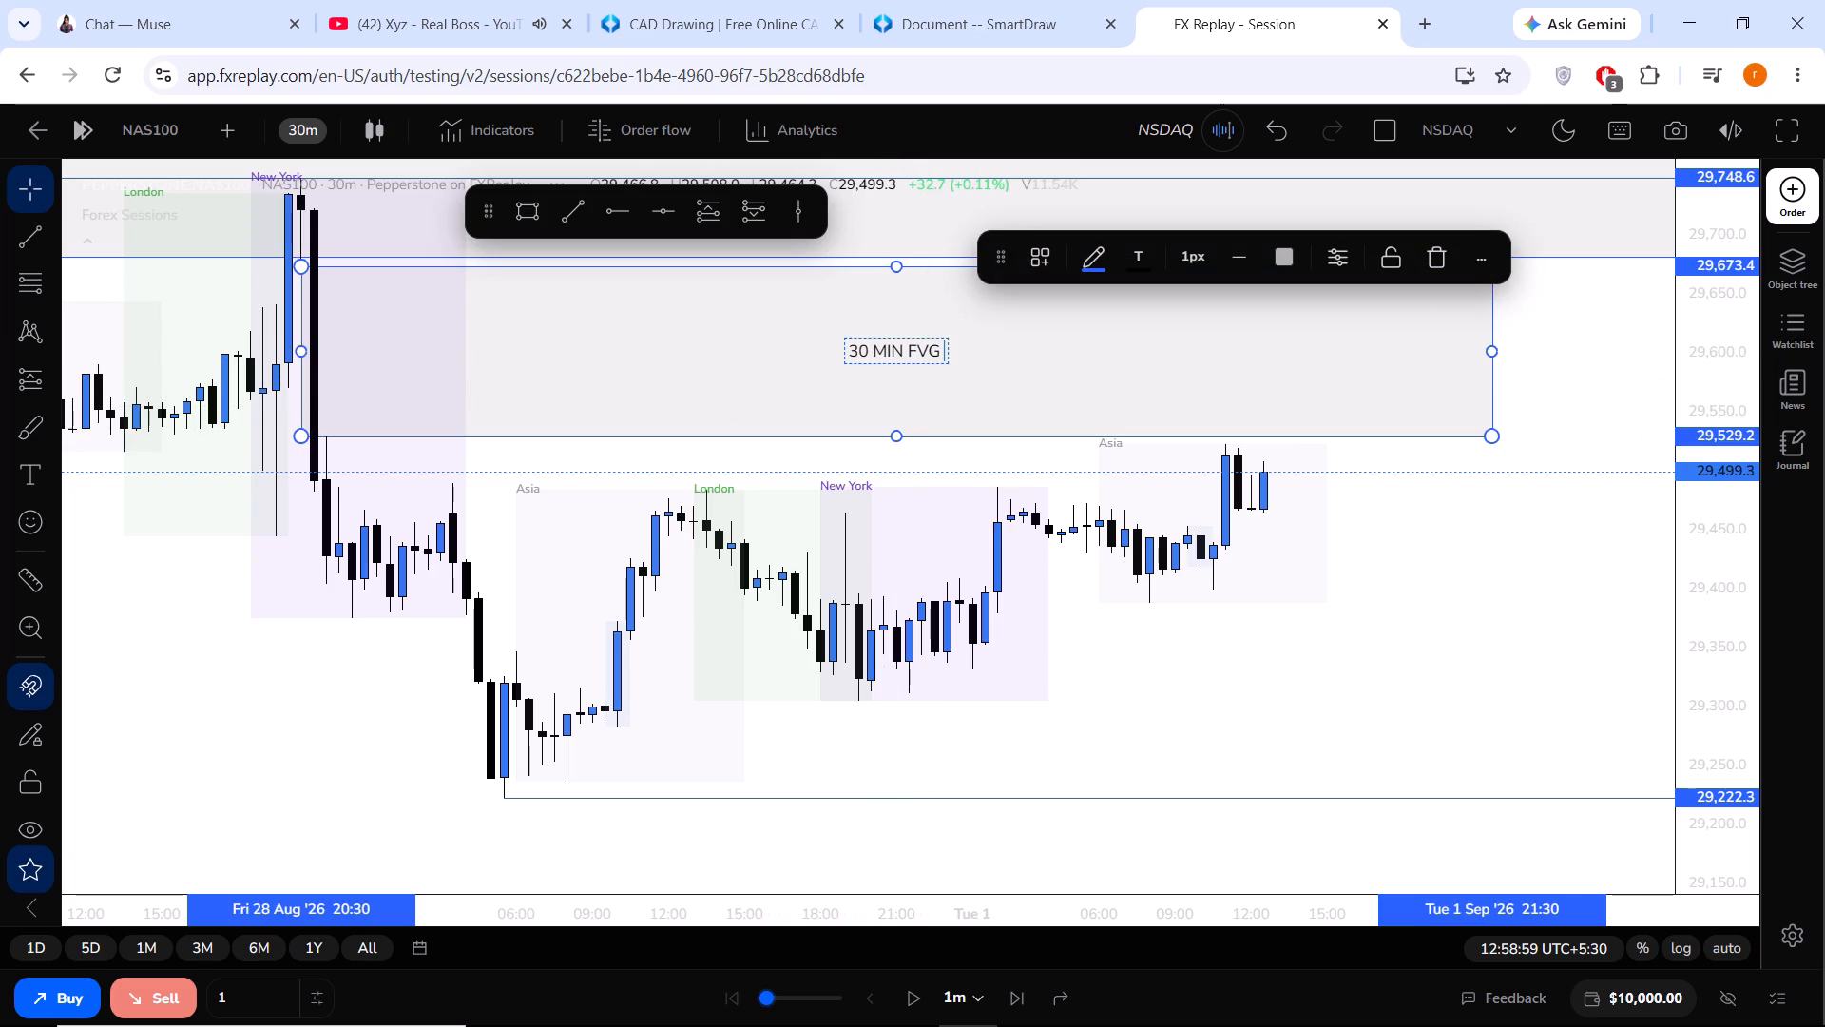
pyautogui.click(1451, 611)
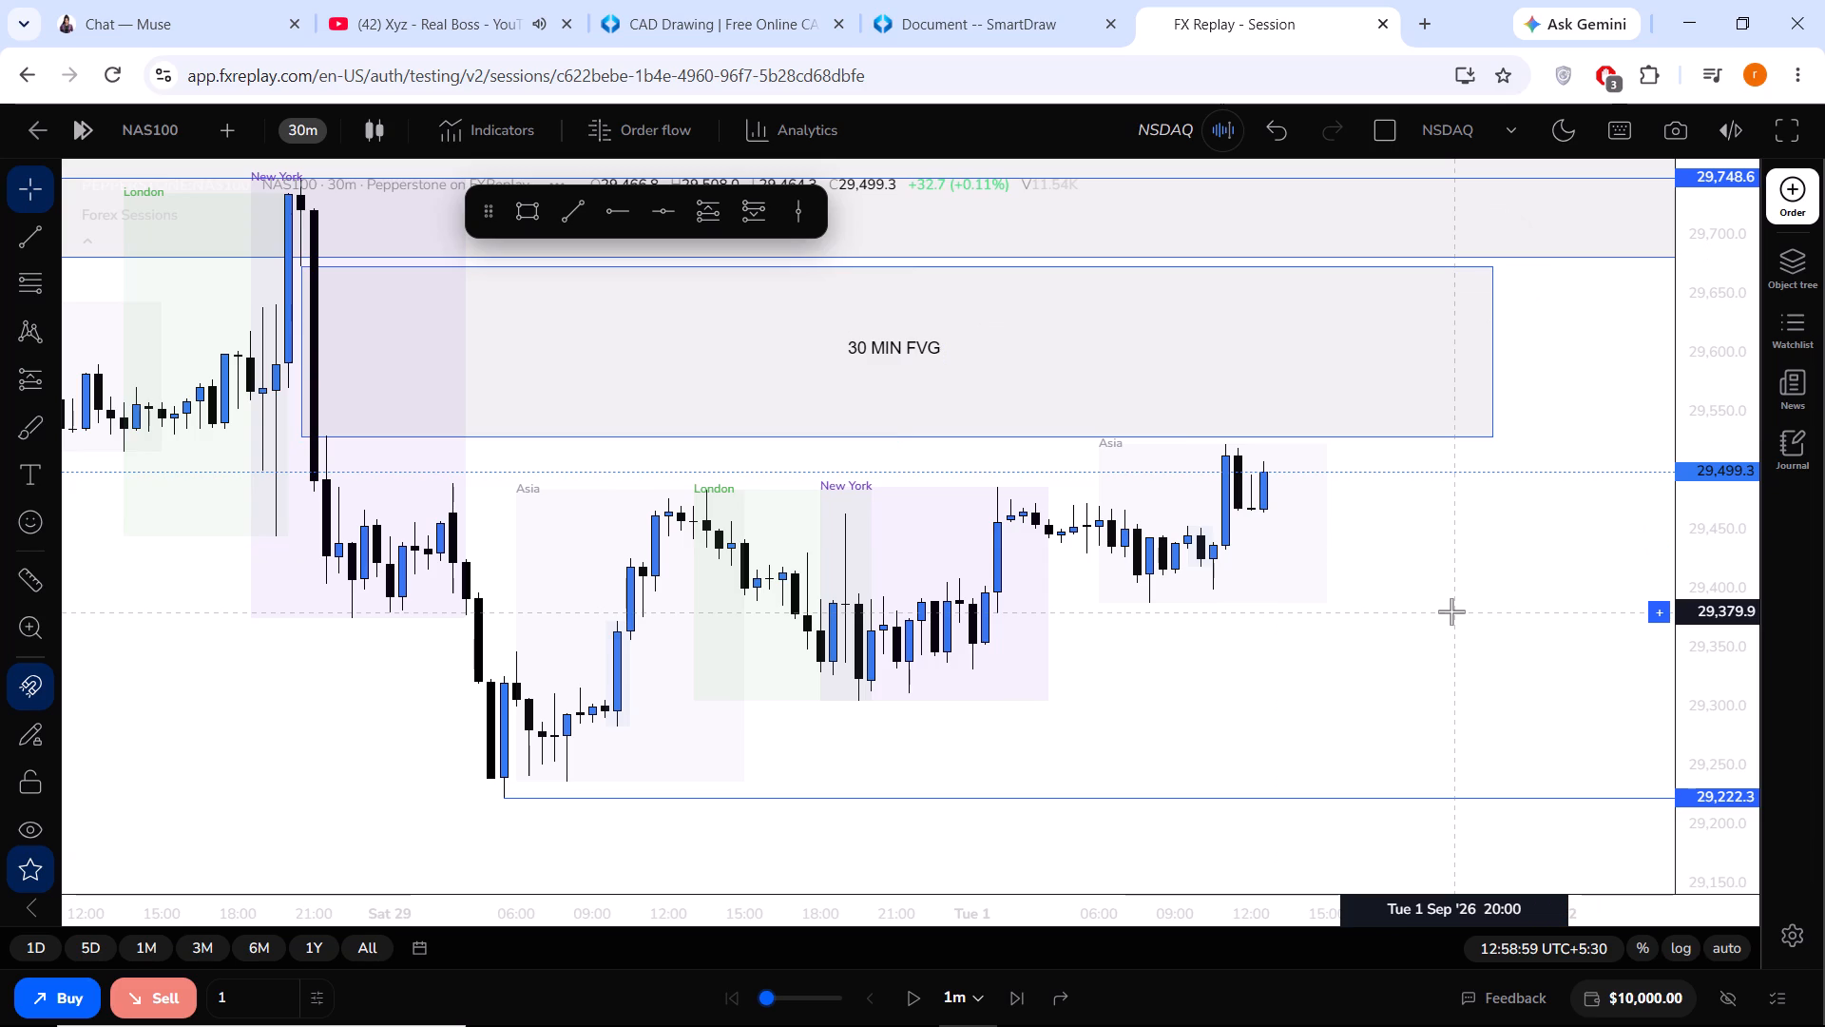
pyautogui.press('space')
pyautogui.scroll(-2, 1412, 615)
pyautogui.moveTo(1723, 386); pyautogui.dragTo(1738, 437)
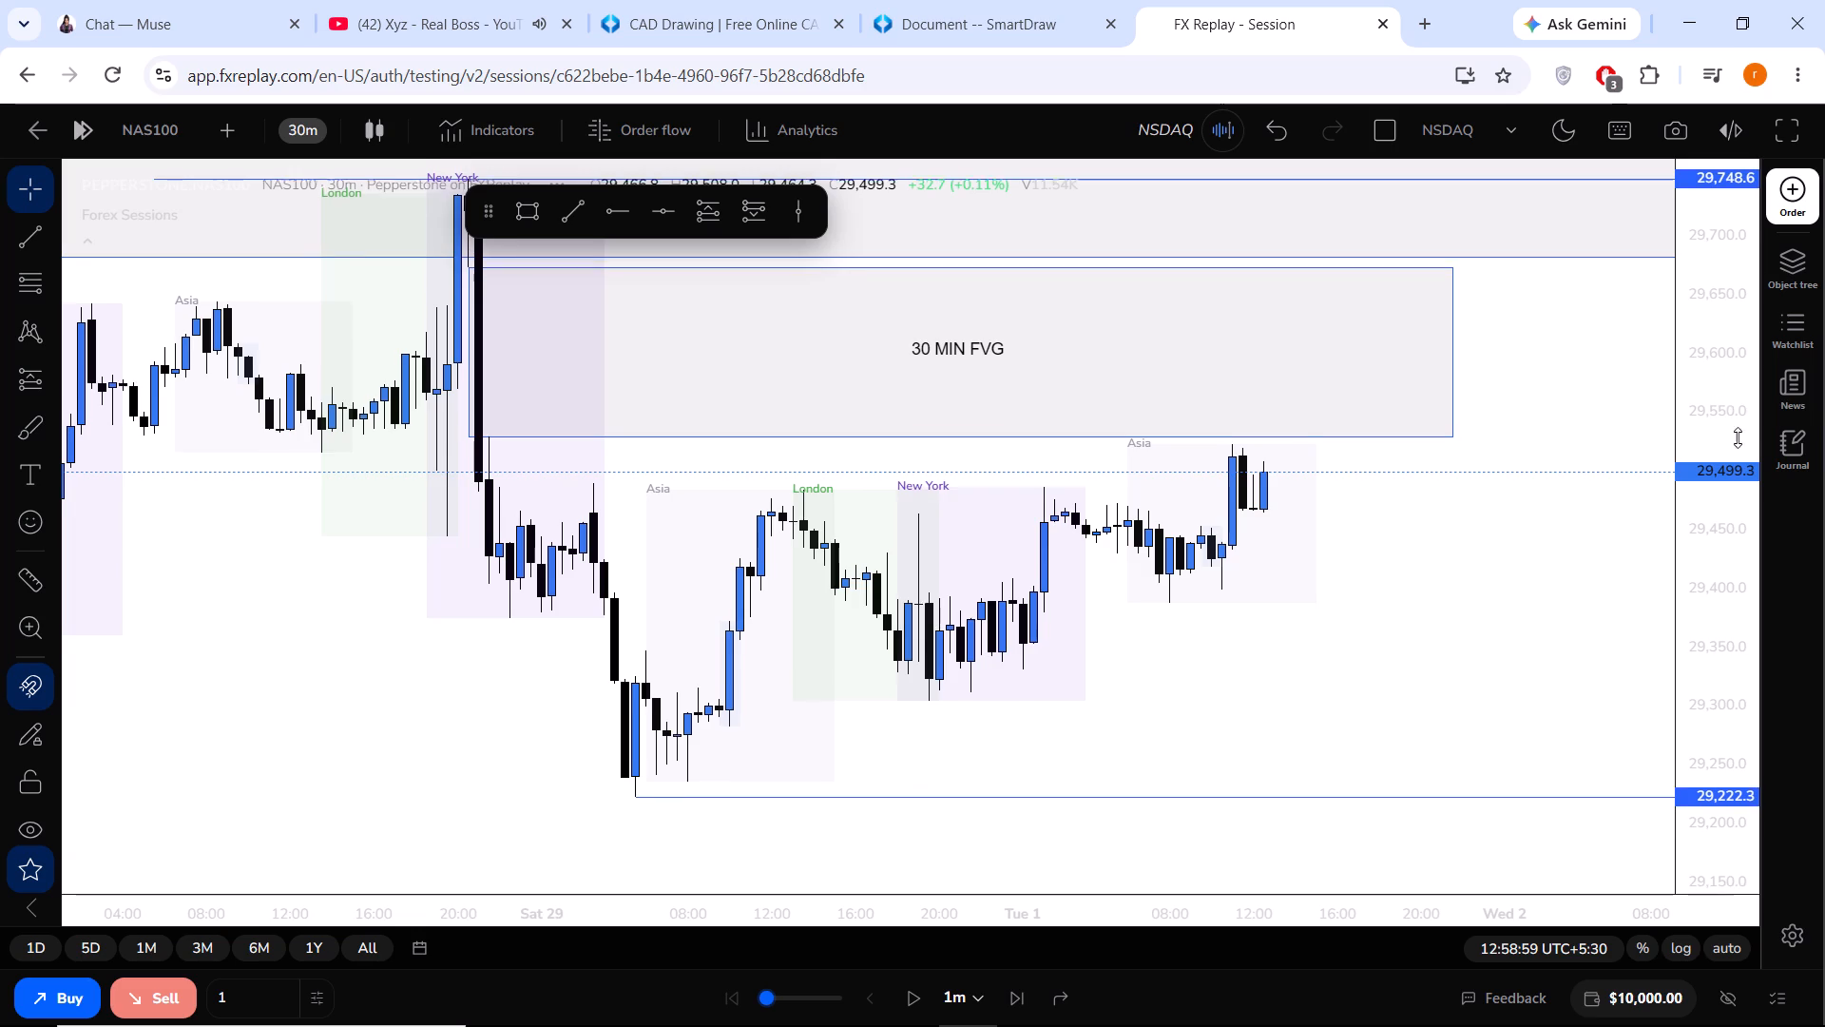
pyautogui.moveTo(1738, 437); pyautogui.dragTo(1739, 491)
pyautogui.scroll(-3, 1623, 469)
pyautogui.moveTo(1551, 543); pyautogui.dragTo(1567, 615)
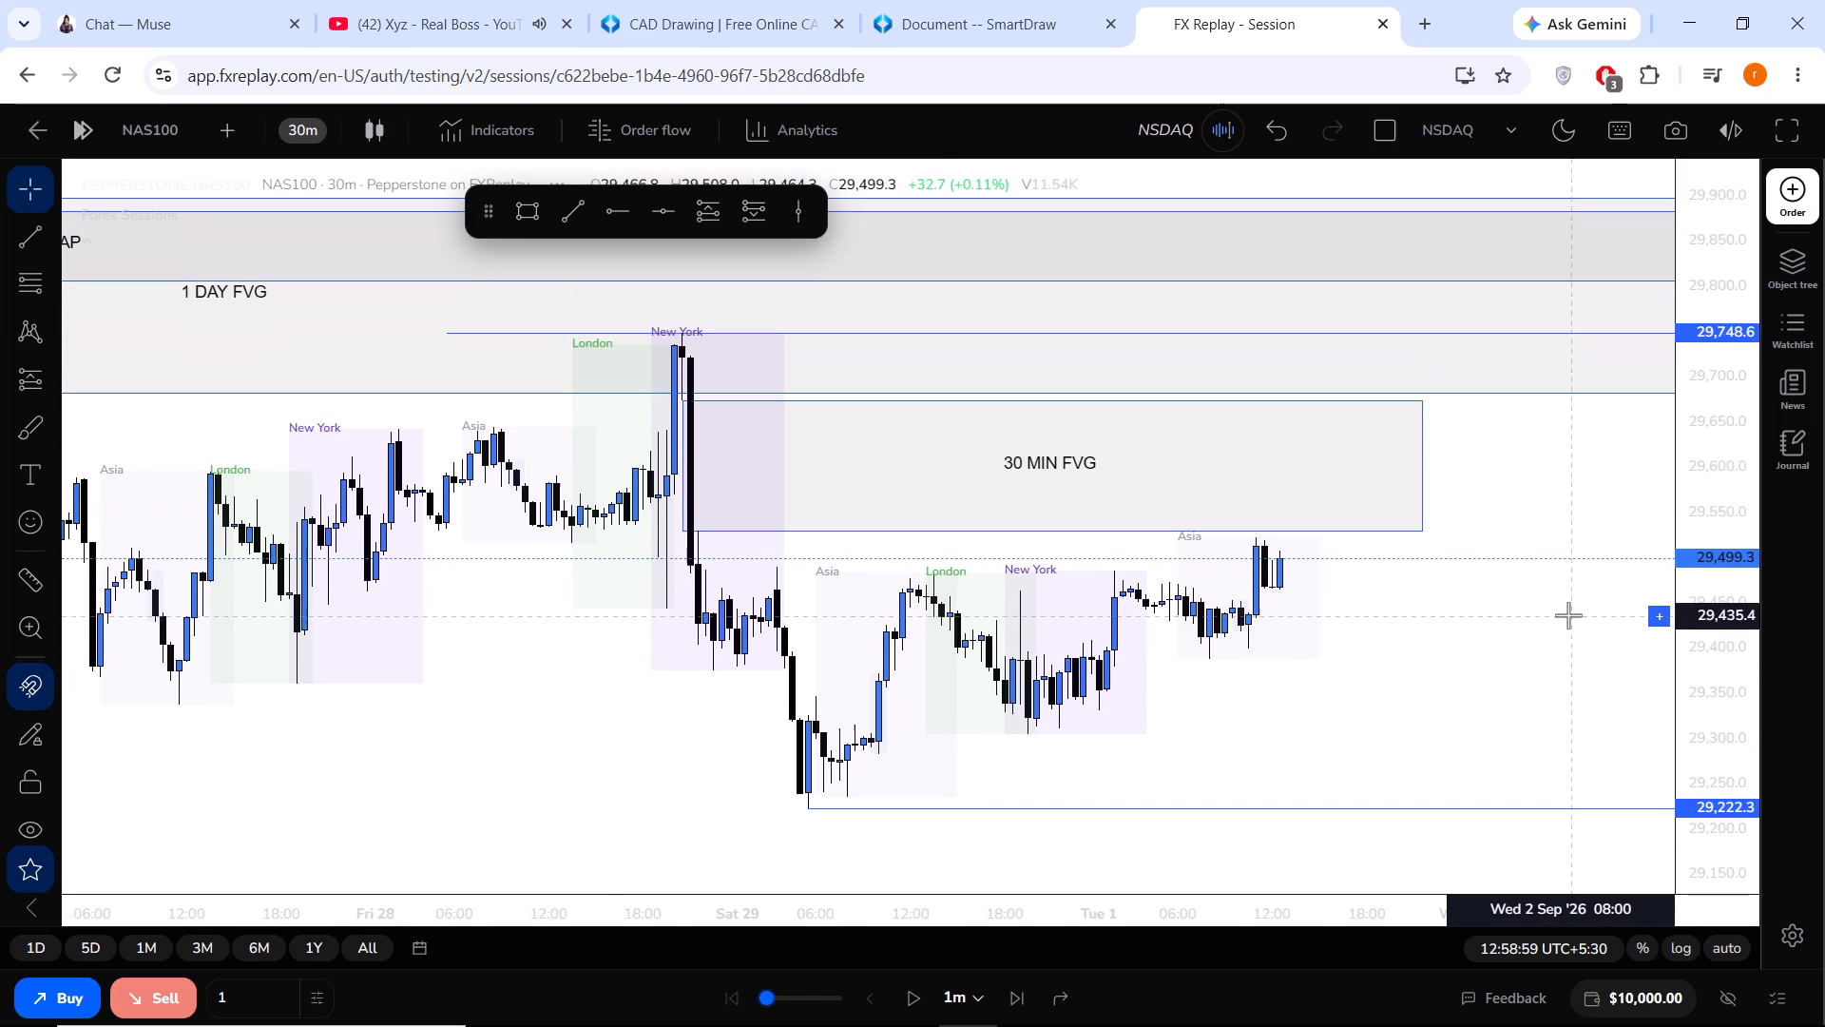
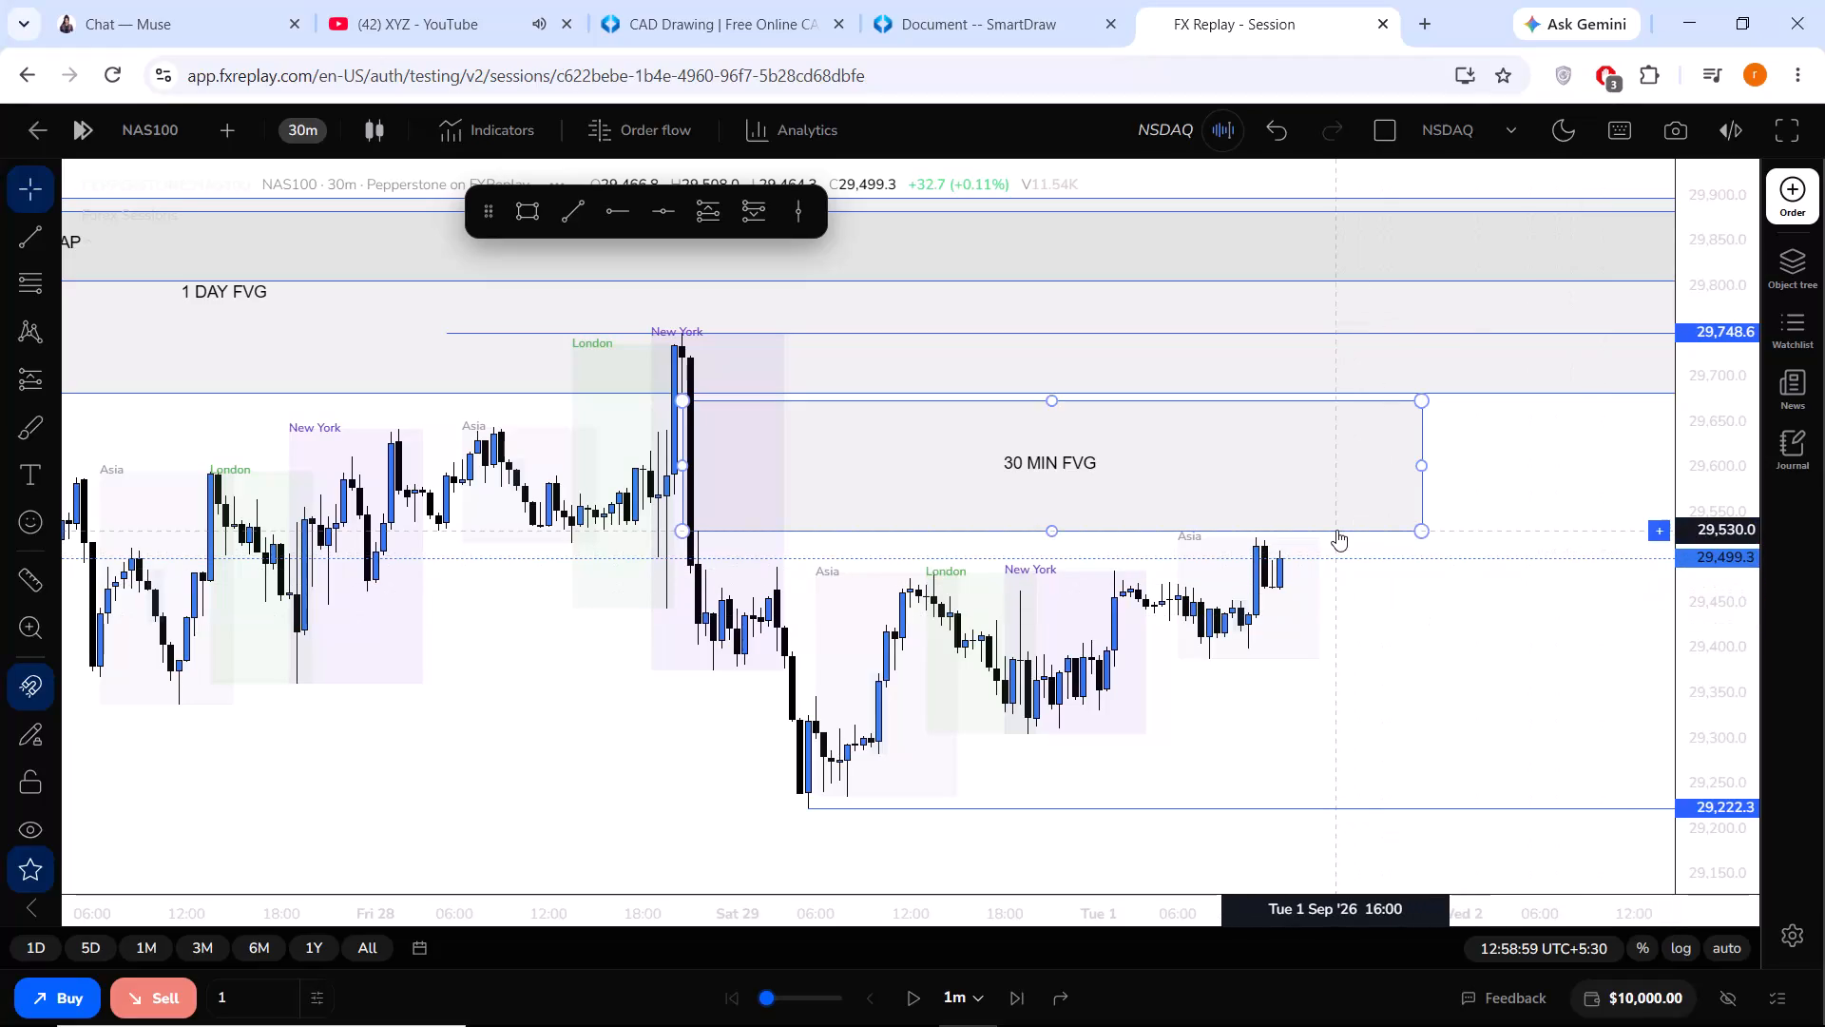
# Set the replay step to 15m and advance the NAS100 replay candle by candle to 14:14:59.
pyautogui.scroll(-1, 1342, 621)
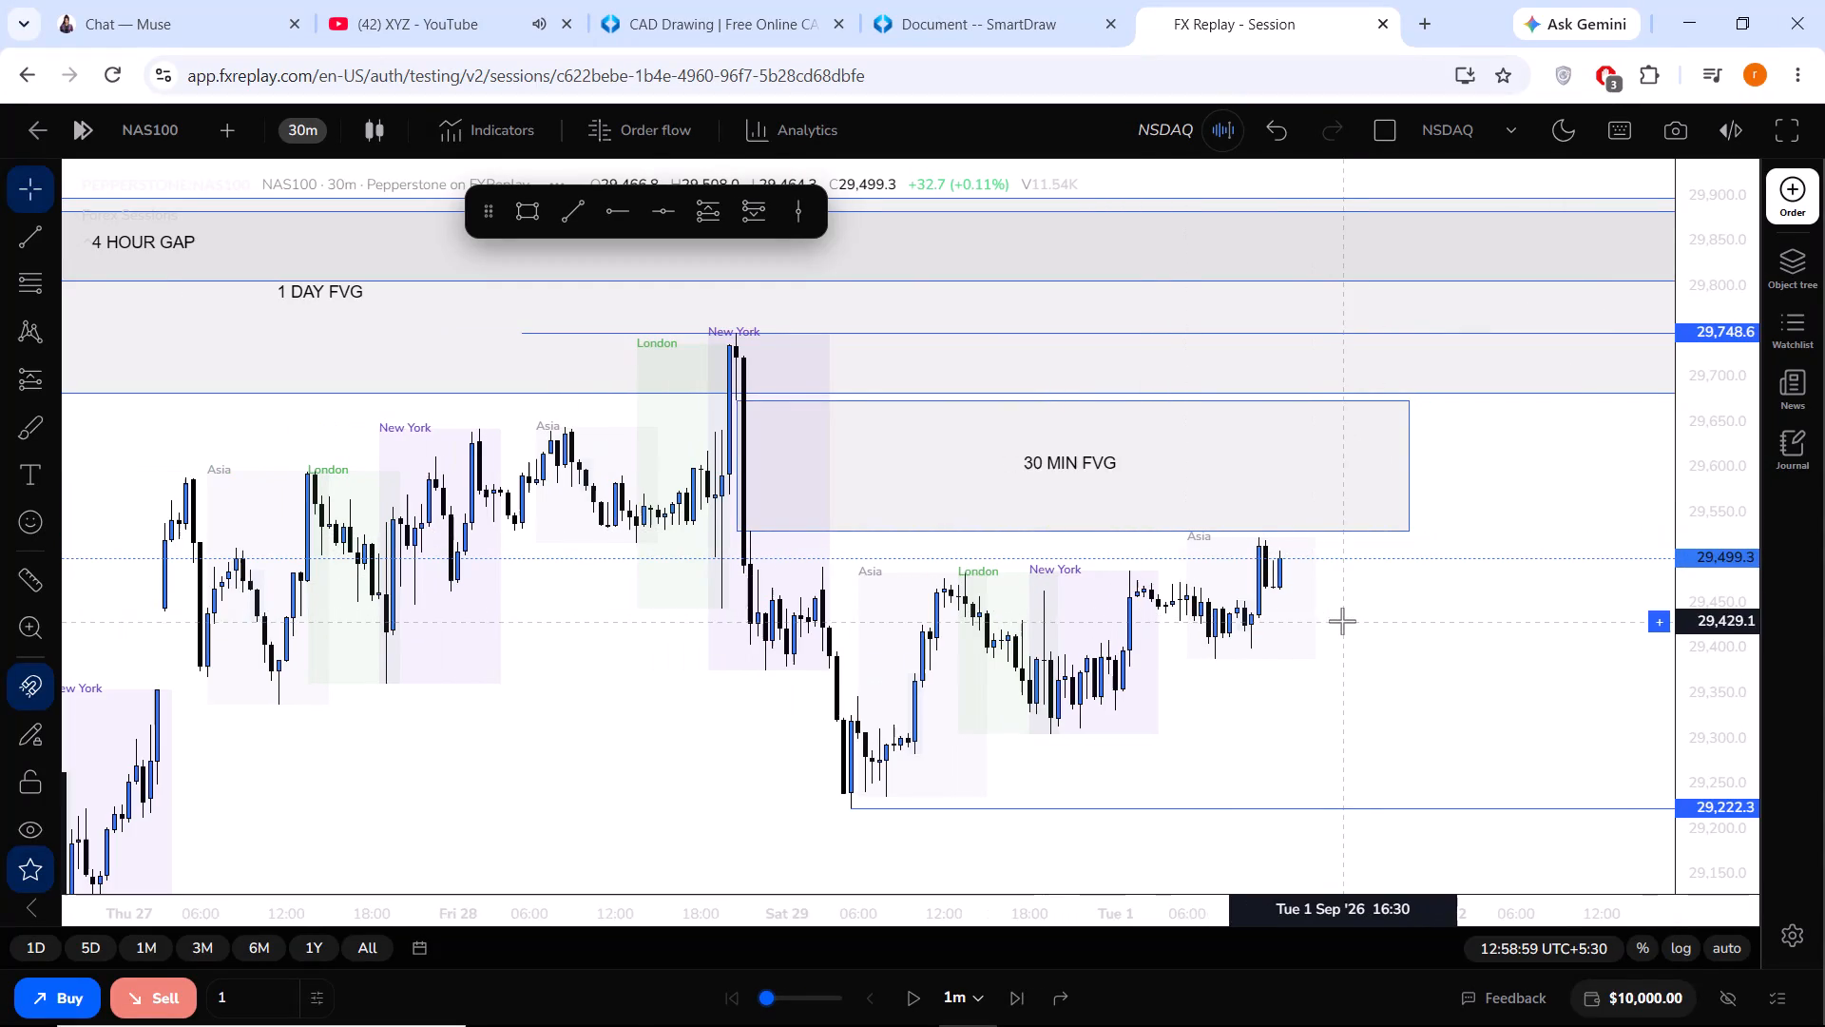
pyautogui.click(965, 998)
pyautogui.scroll(-1, 930, 885)
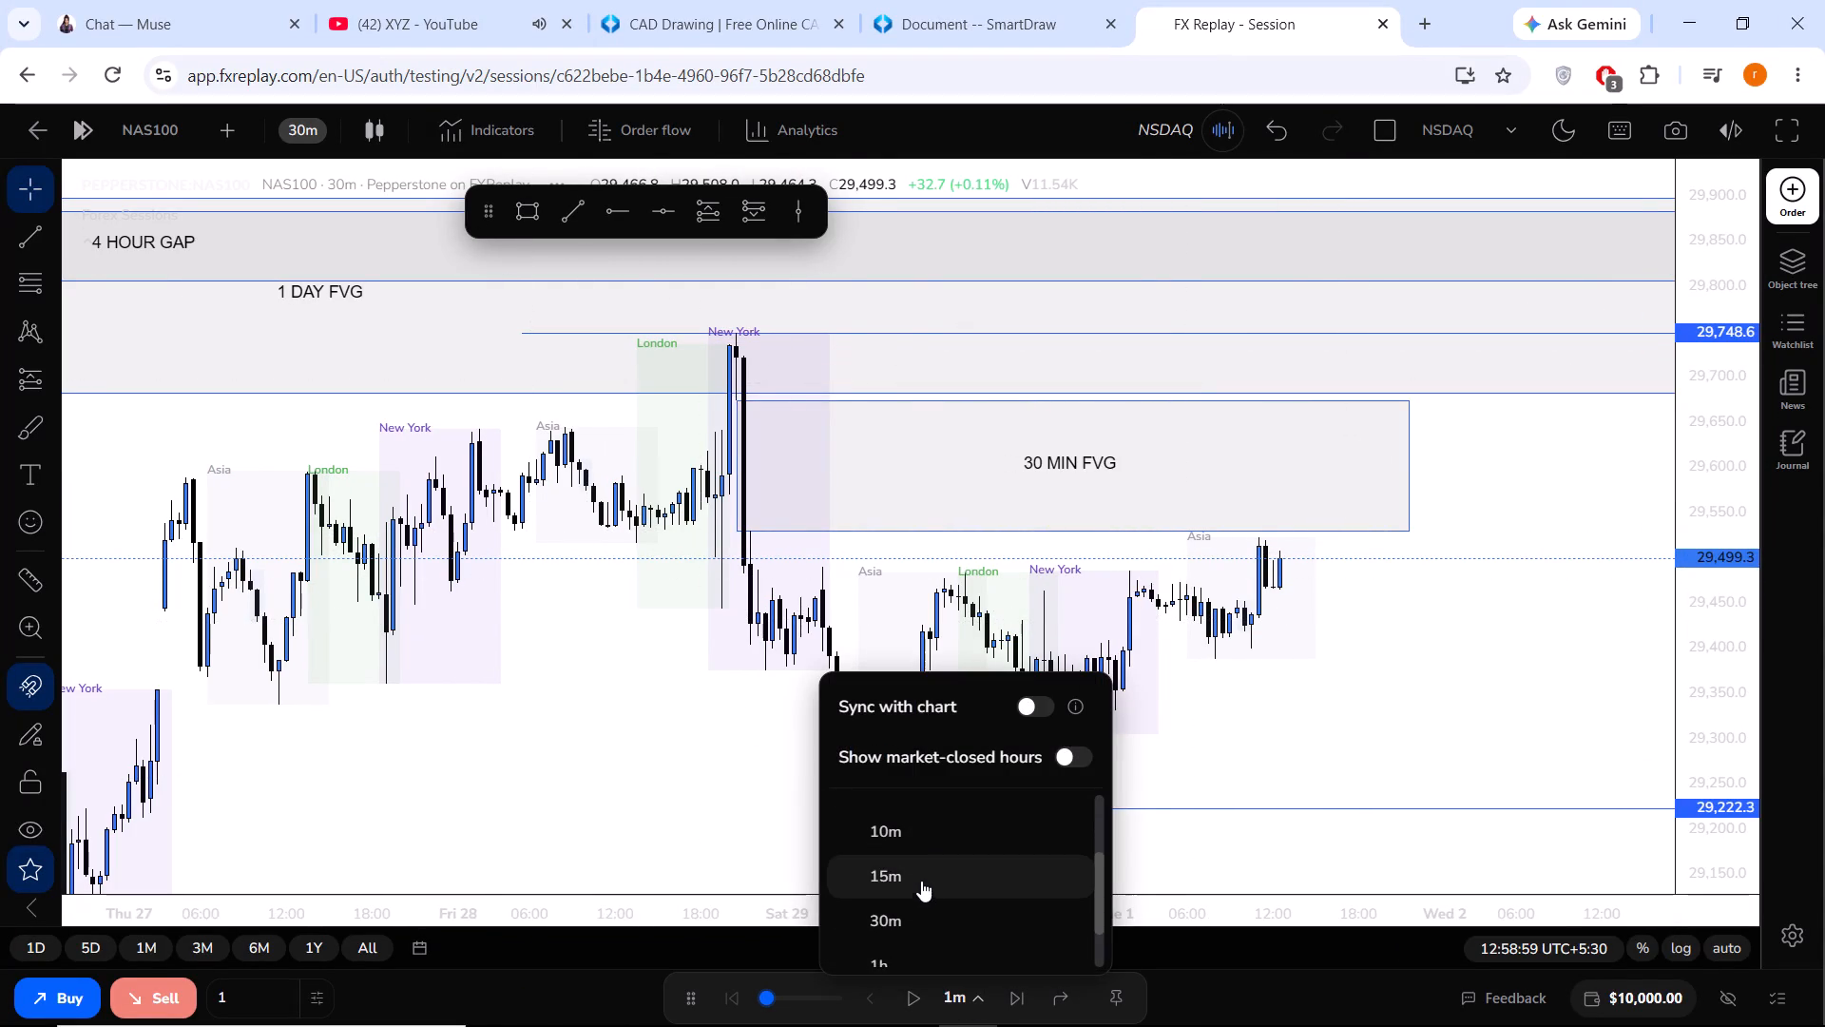
pyautogui.click(921, 881)
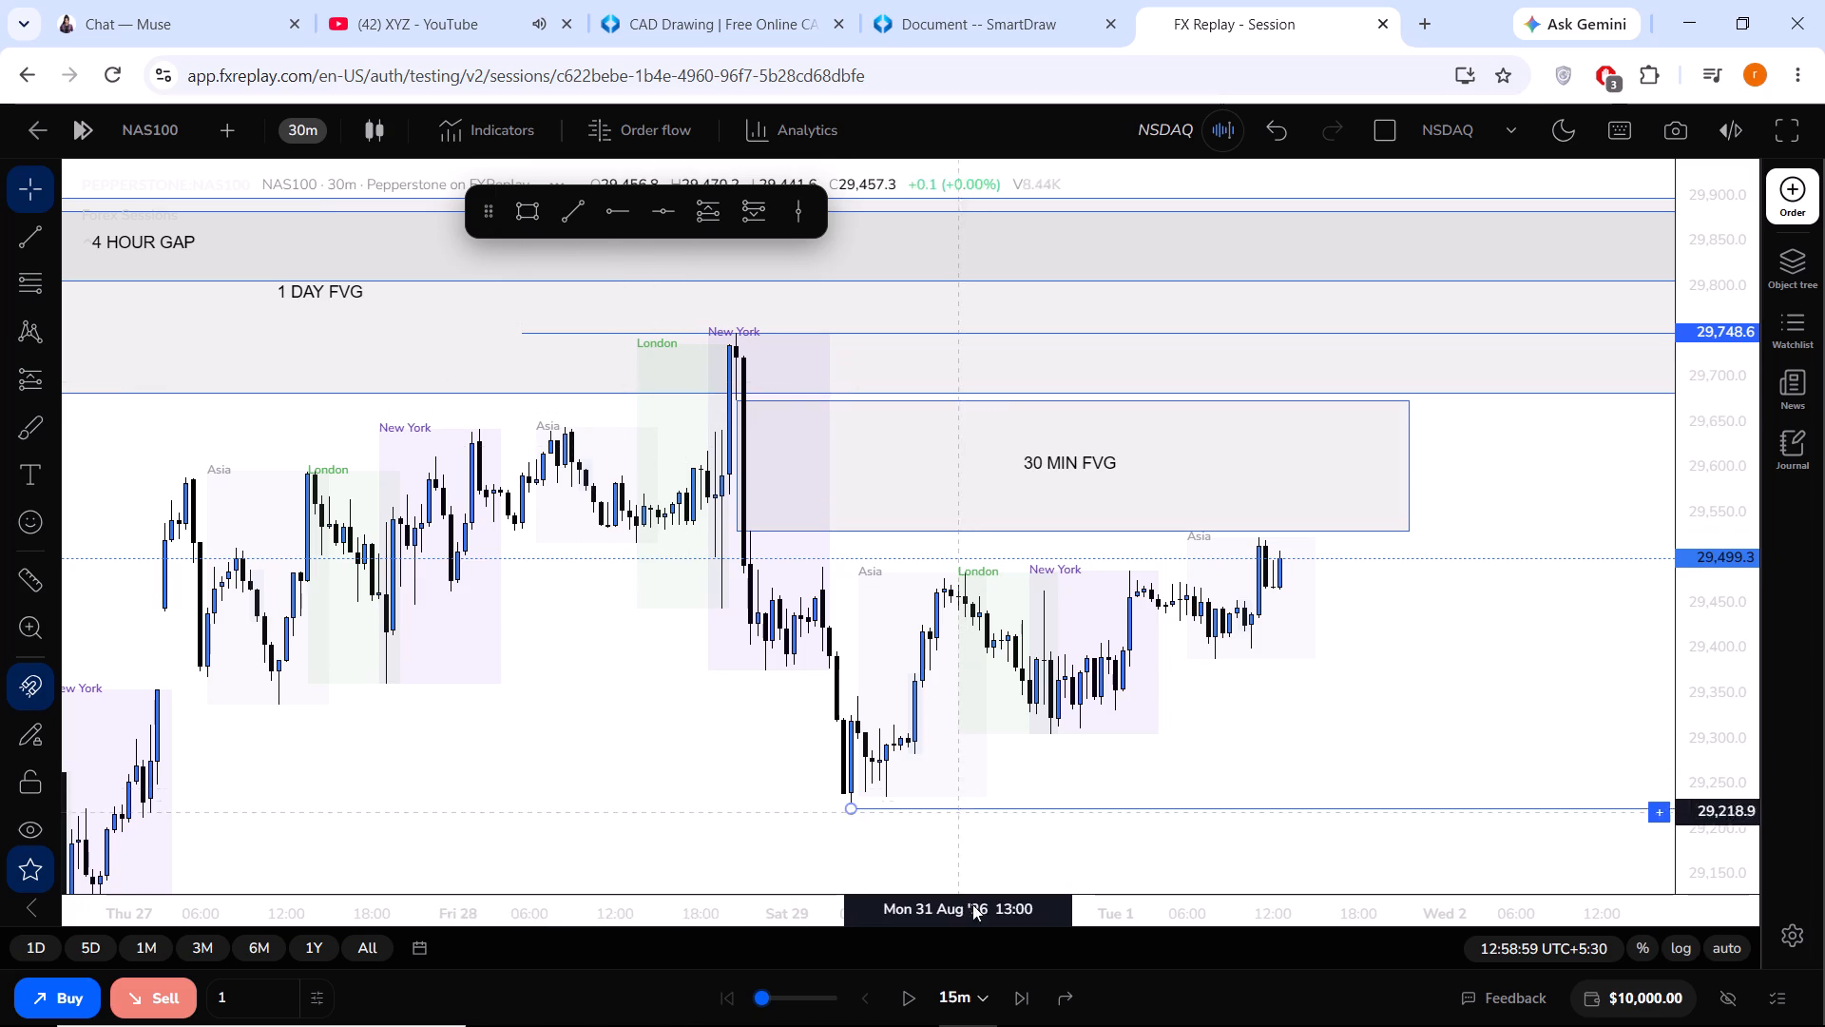
pyautogui.click(1014, 997)
pyautogui.click(1014, 997)
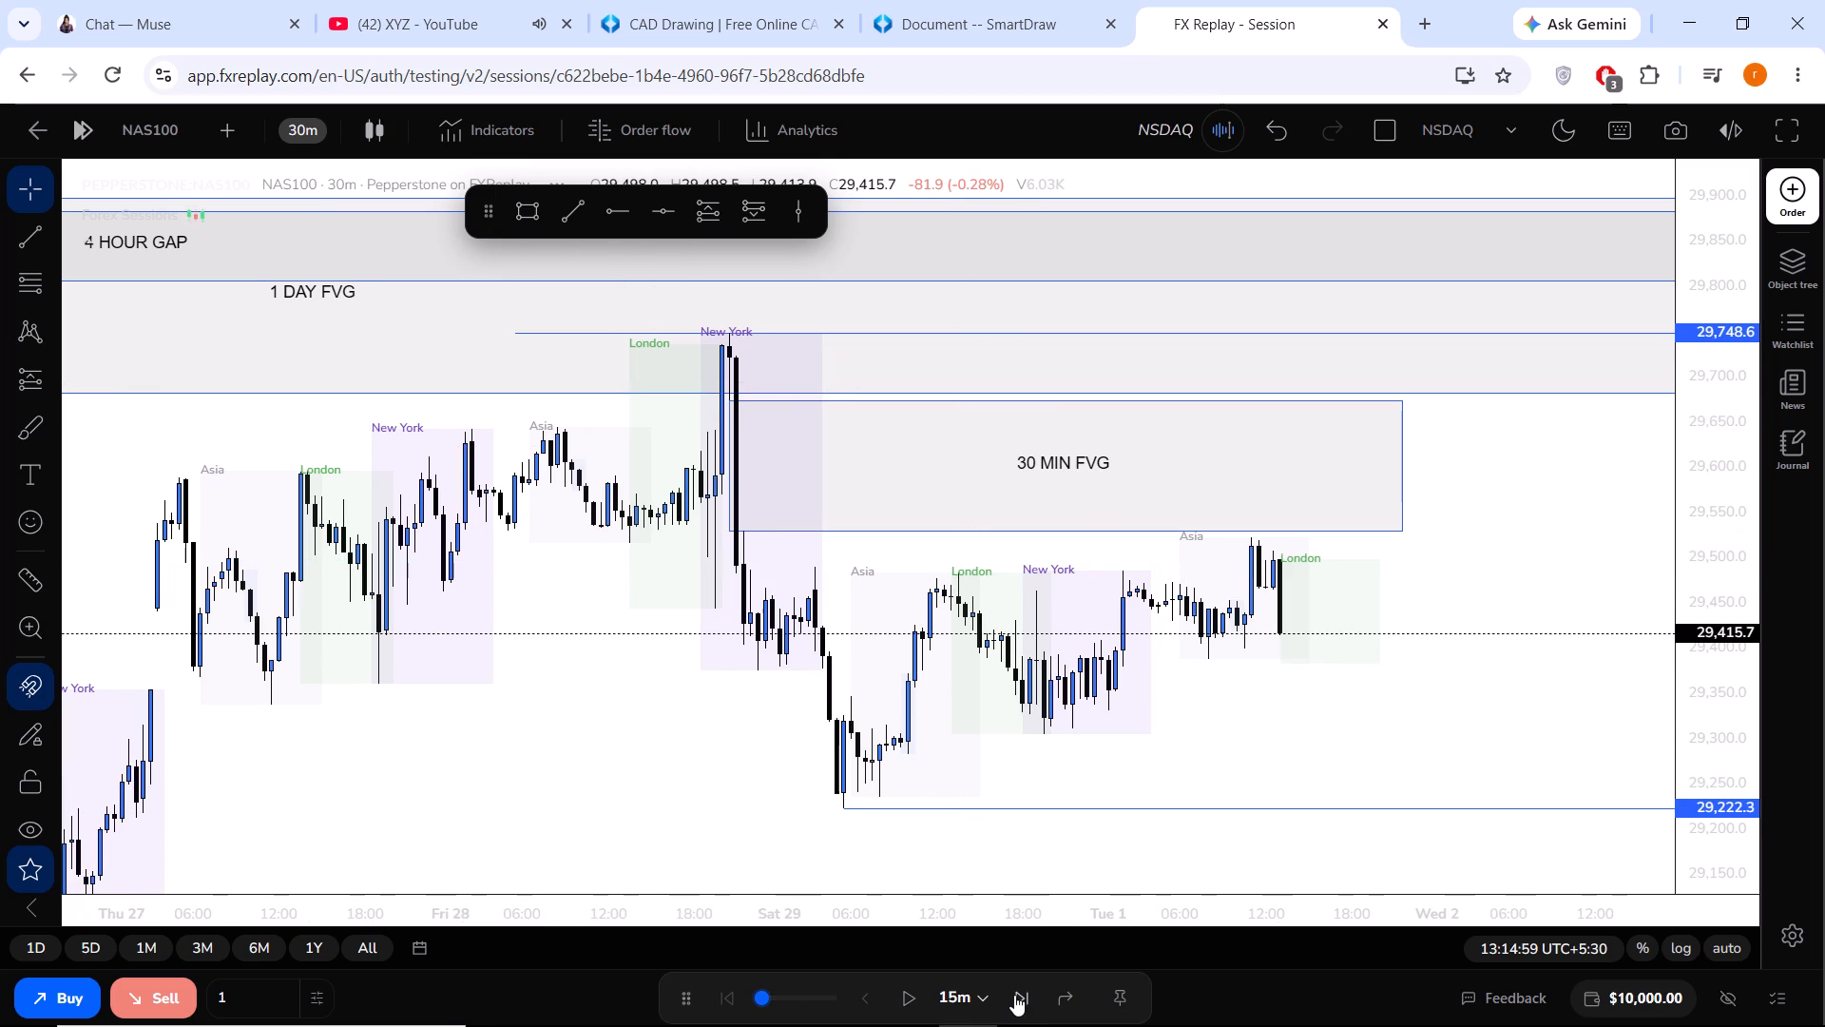
pyautogui.click(1014, 995)
pyautogui.click(1014, 995)
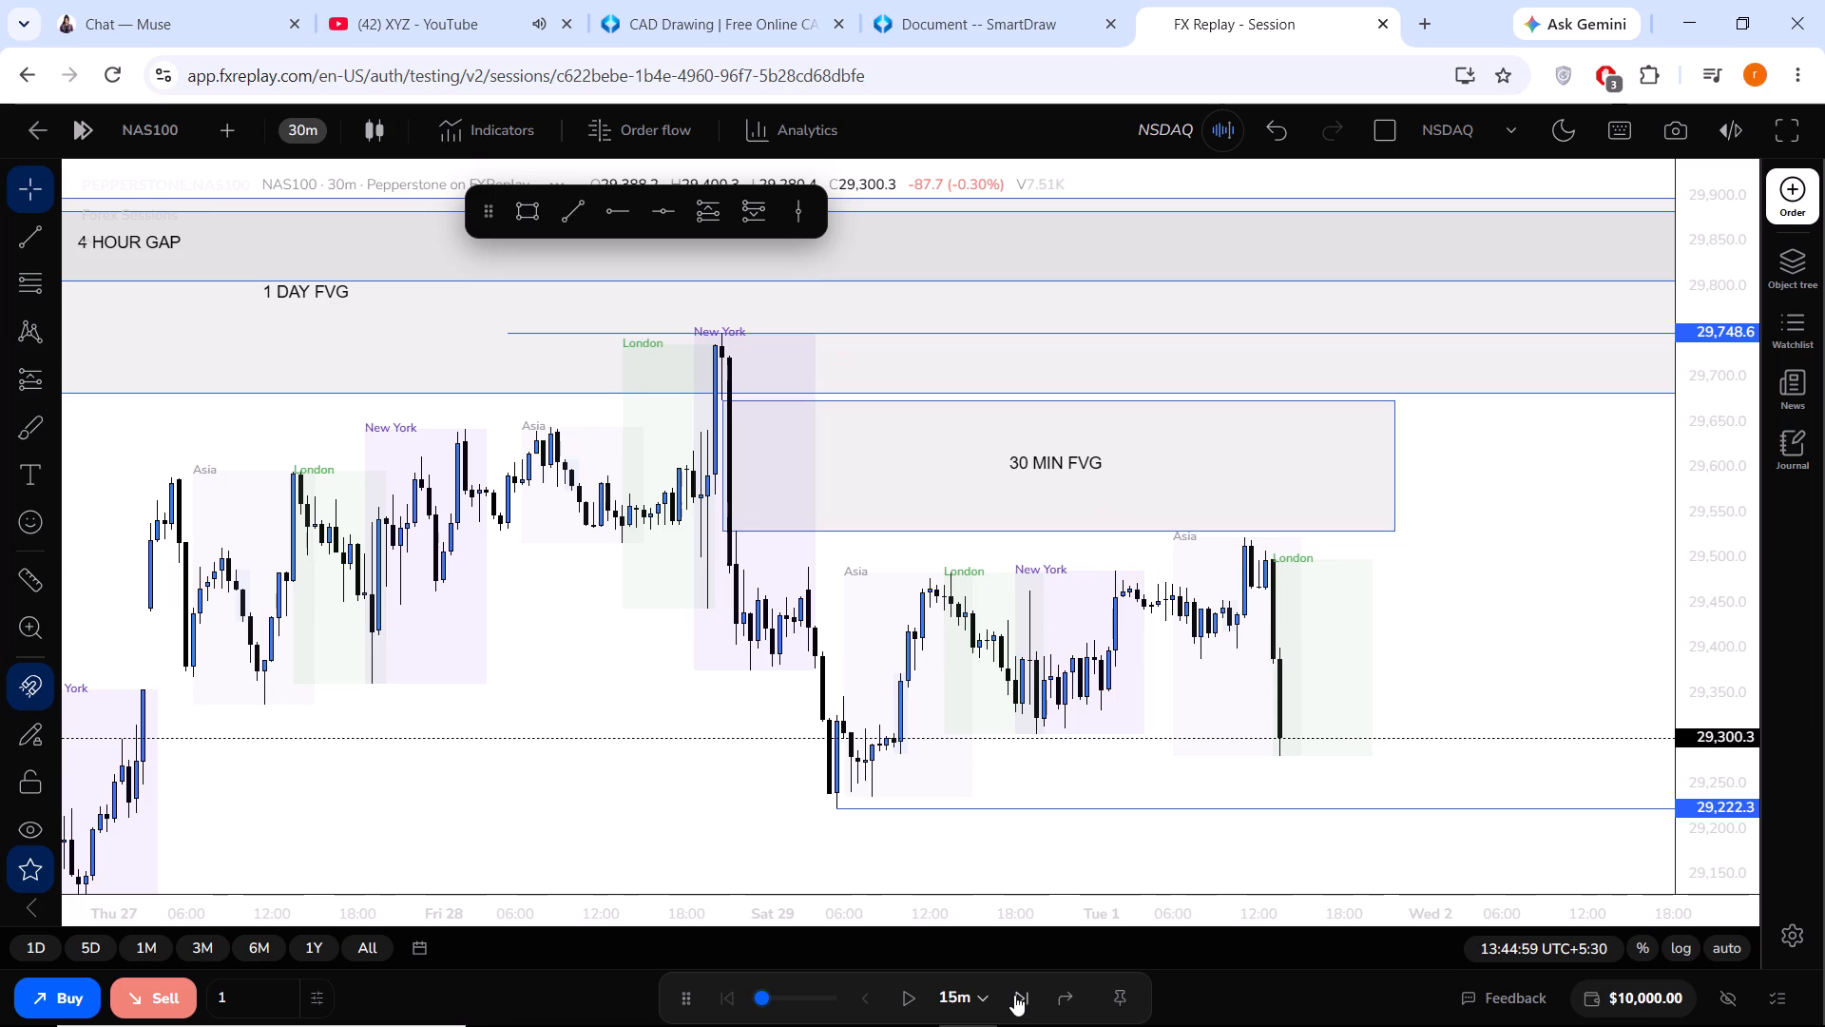
pyautogui.click(1014, 995)
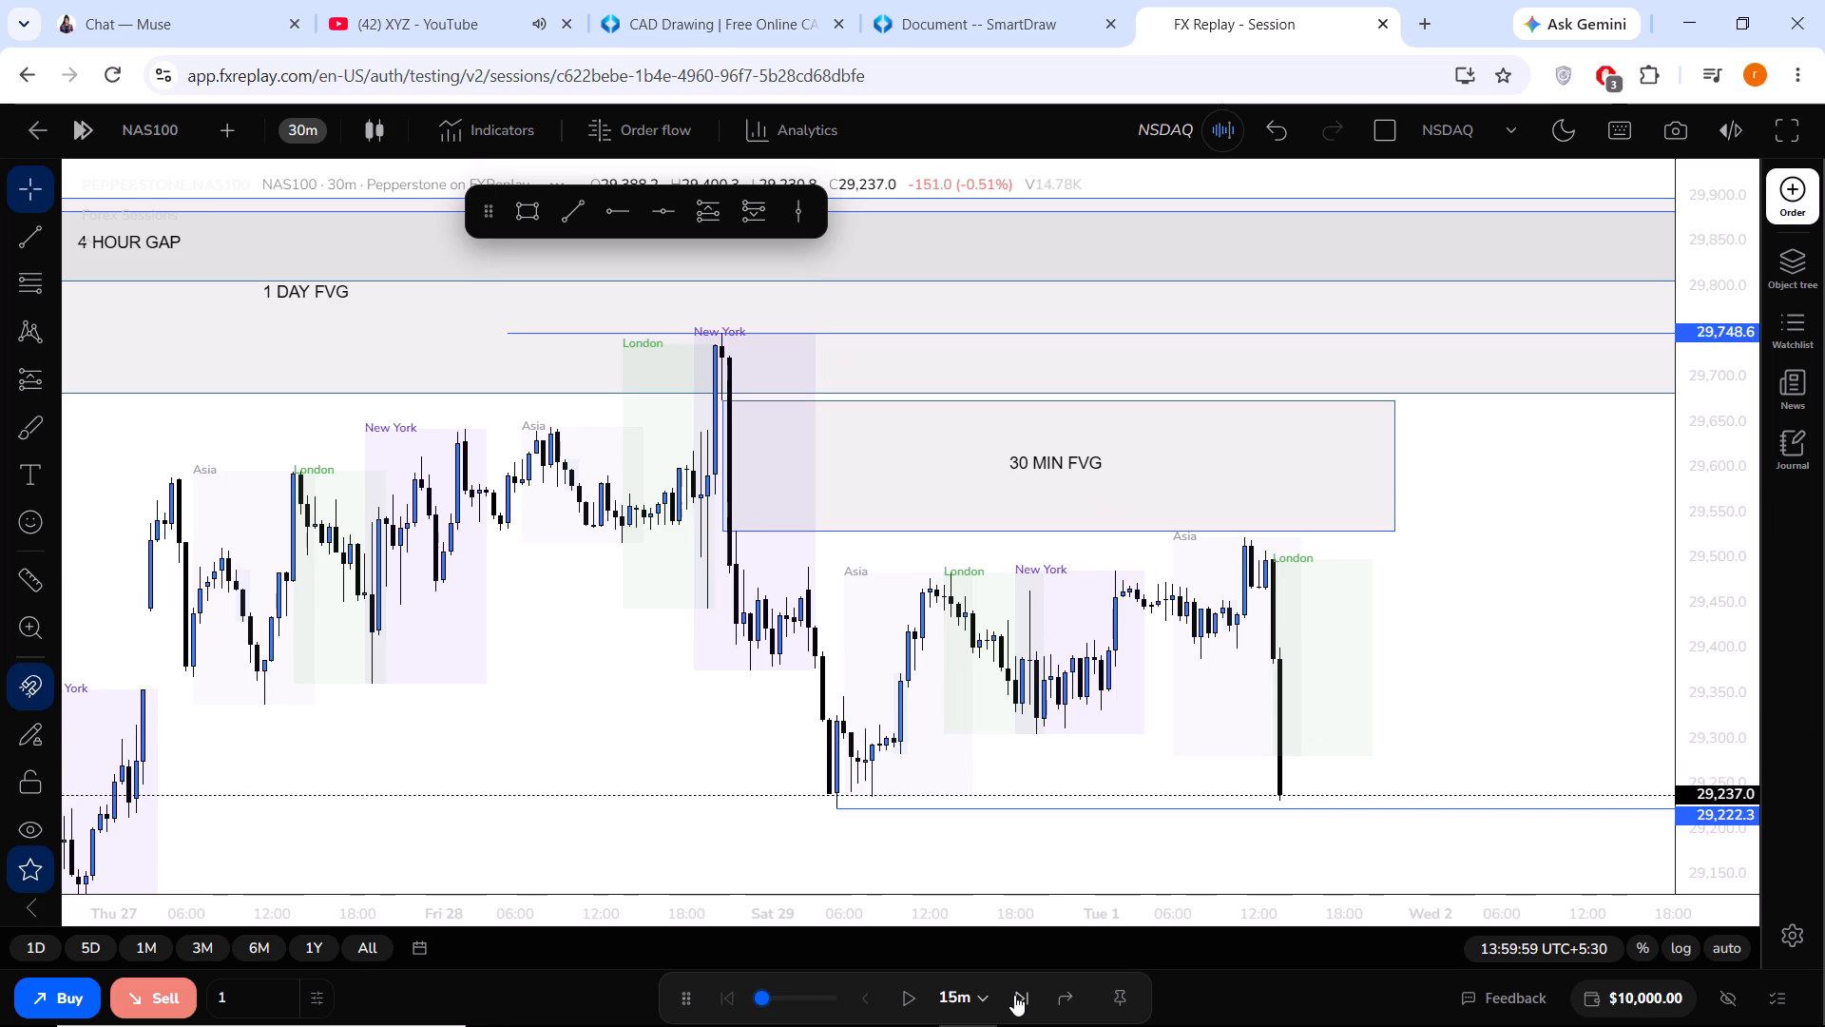
pyautogui.click(1014, 995)
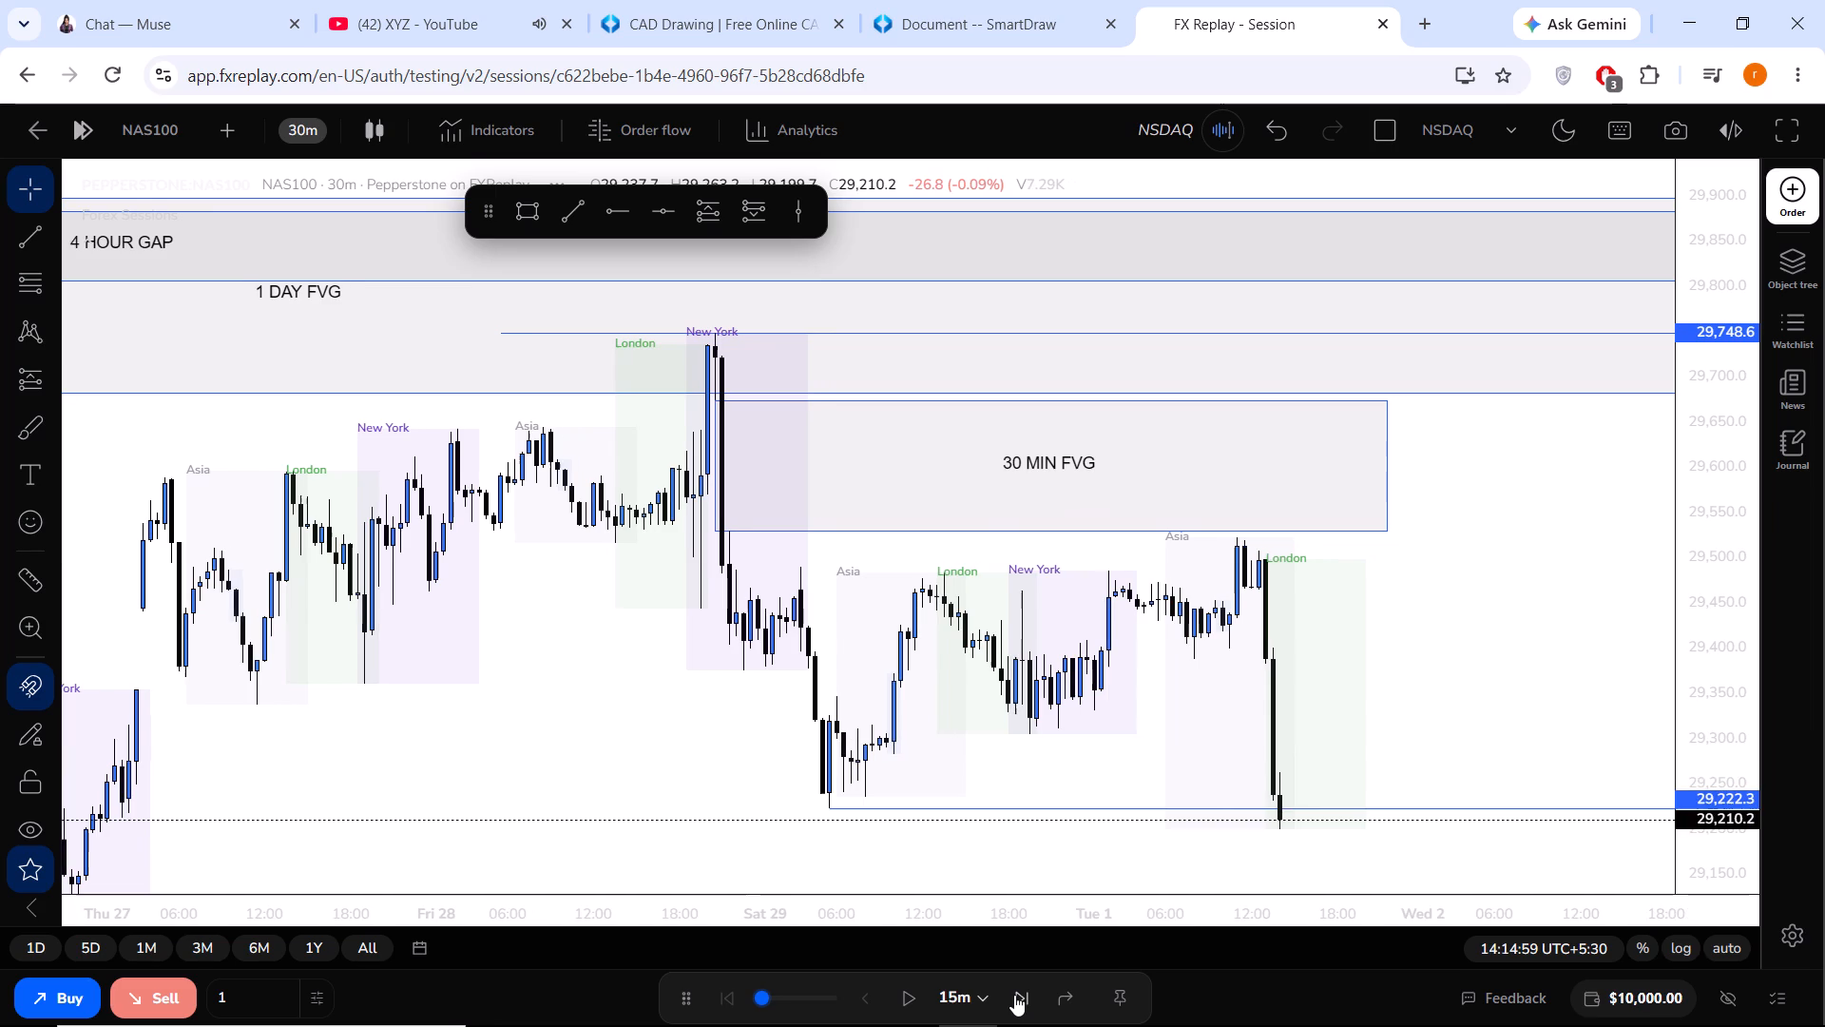
# Draw a rectangle over the gap below the 29,222.3 level, from about 29,206 down to 29,153, extending to Wed 2 Sep 05:00.
pyautogui.moveTo(728, 760); pyautogui.dragTo(786, 647)
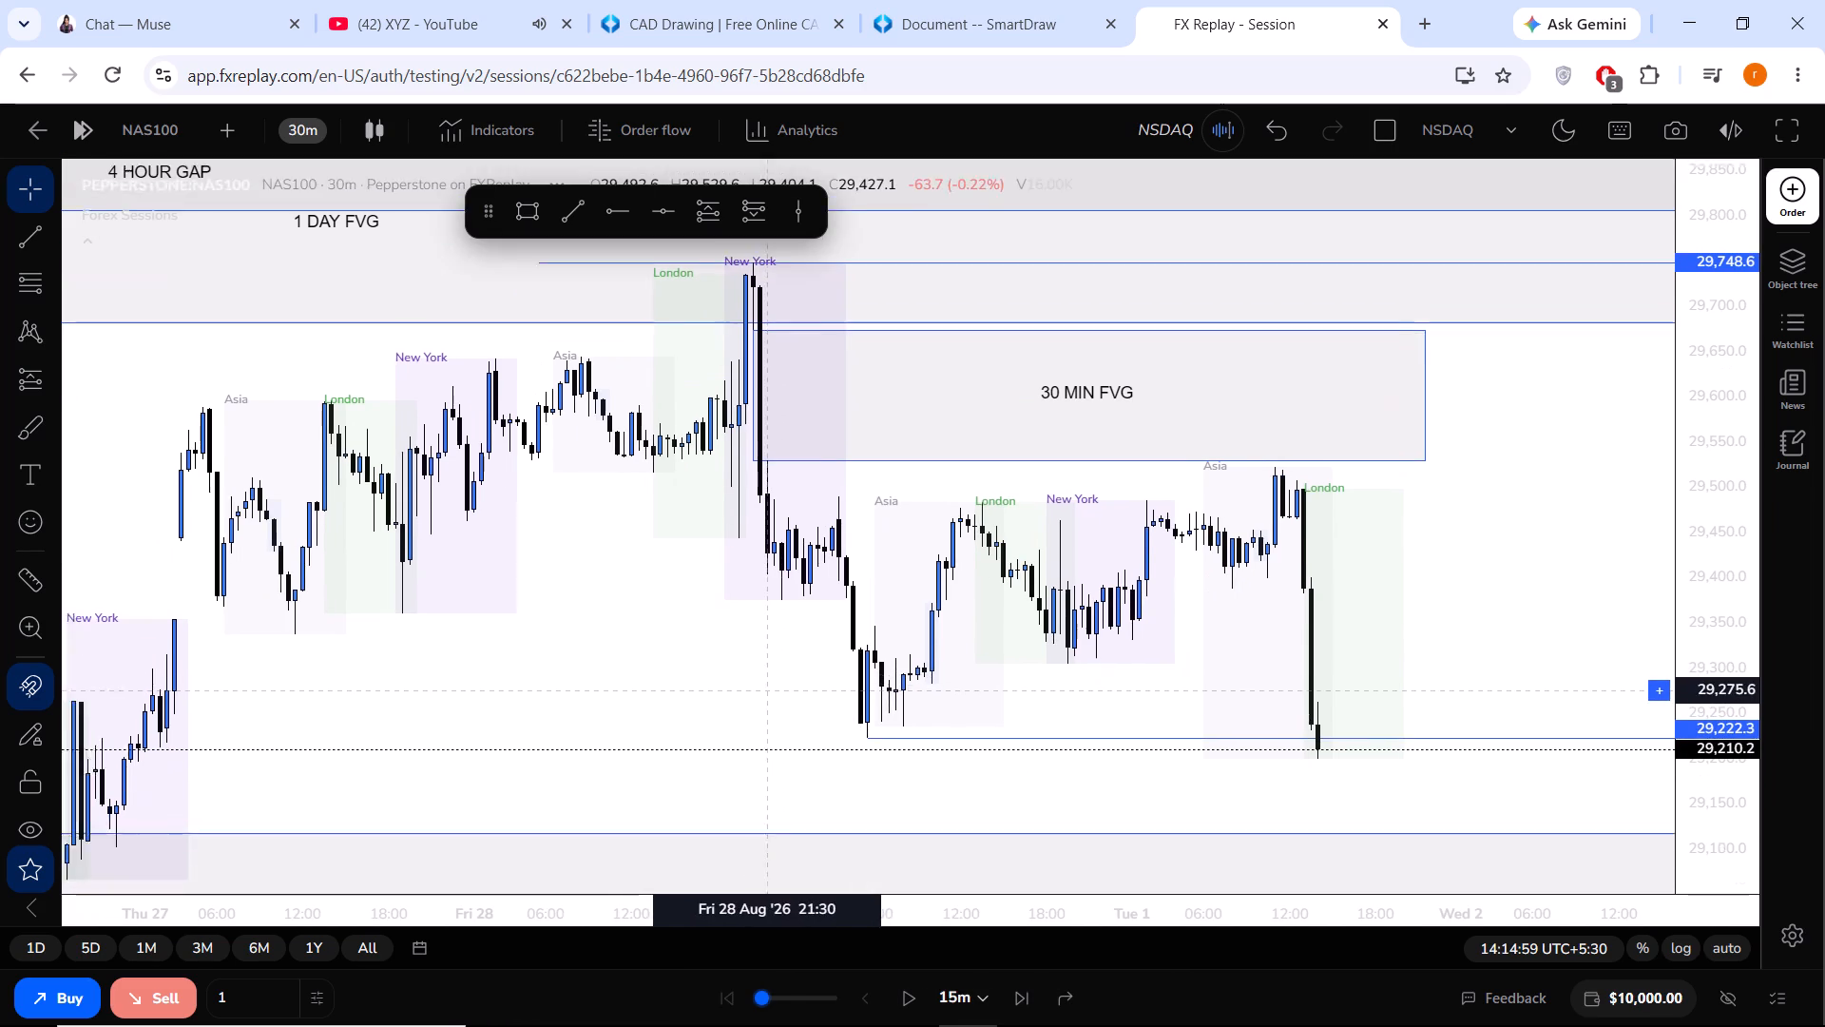
pyautogui.moveTo(786, 647); pyautogui.dragTo(799, 607)
pyautogui.click(521, 216)
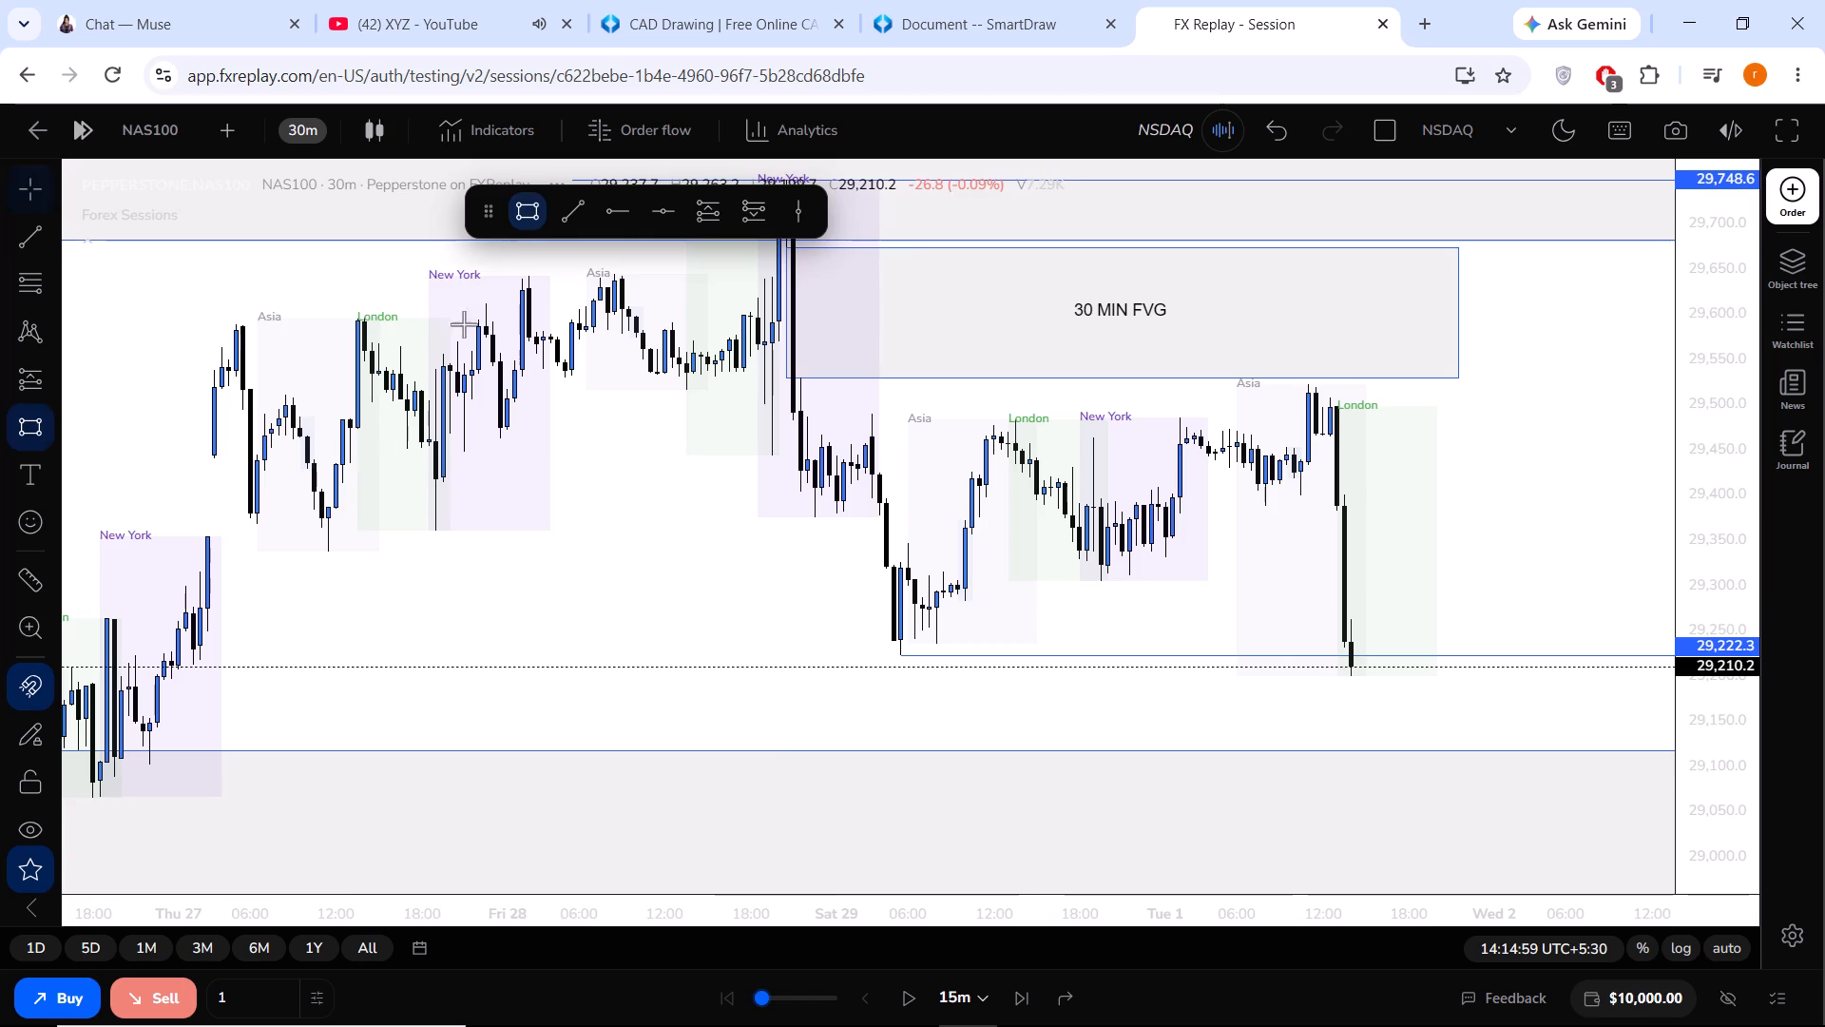
pyautogui.click(147, 718)
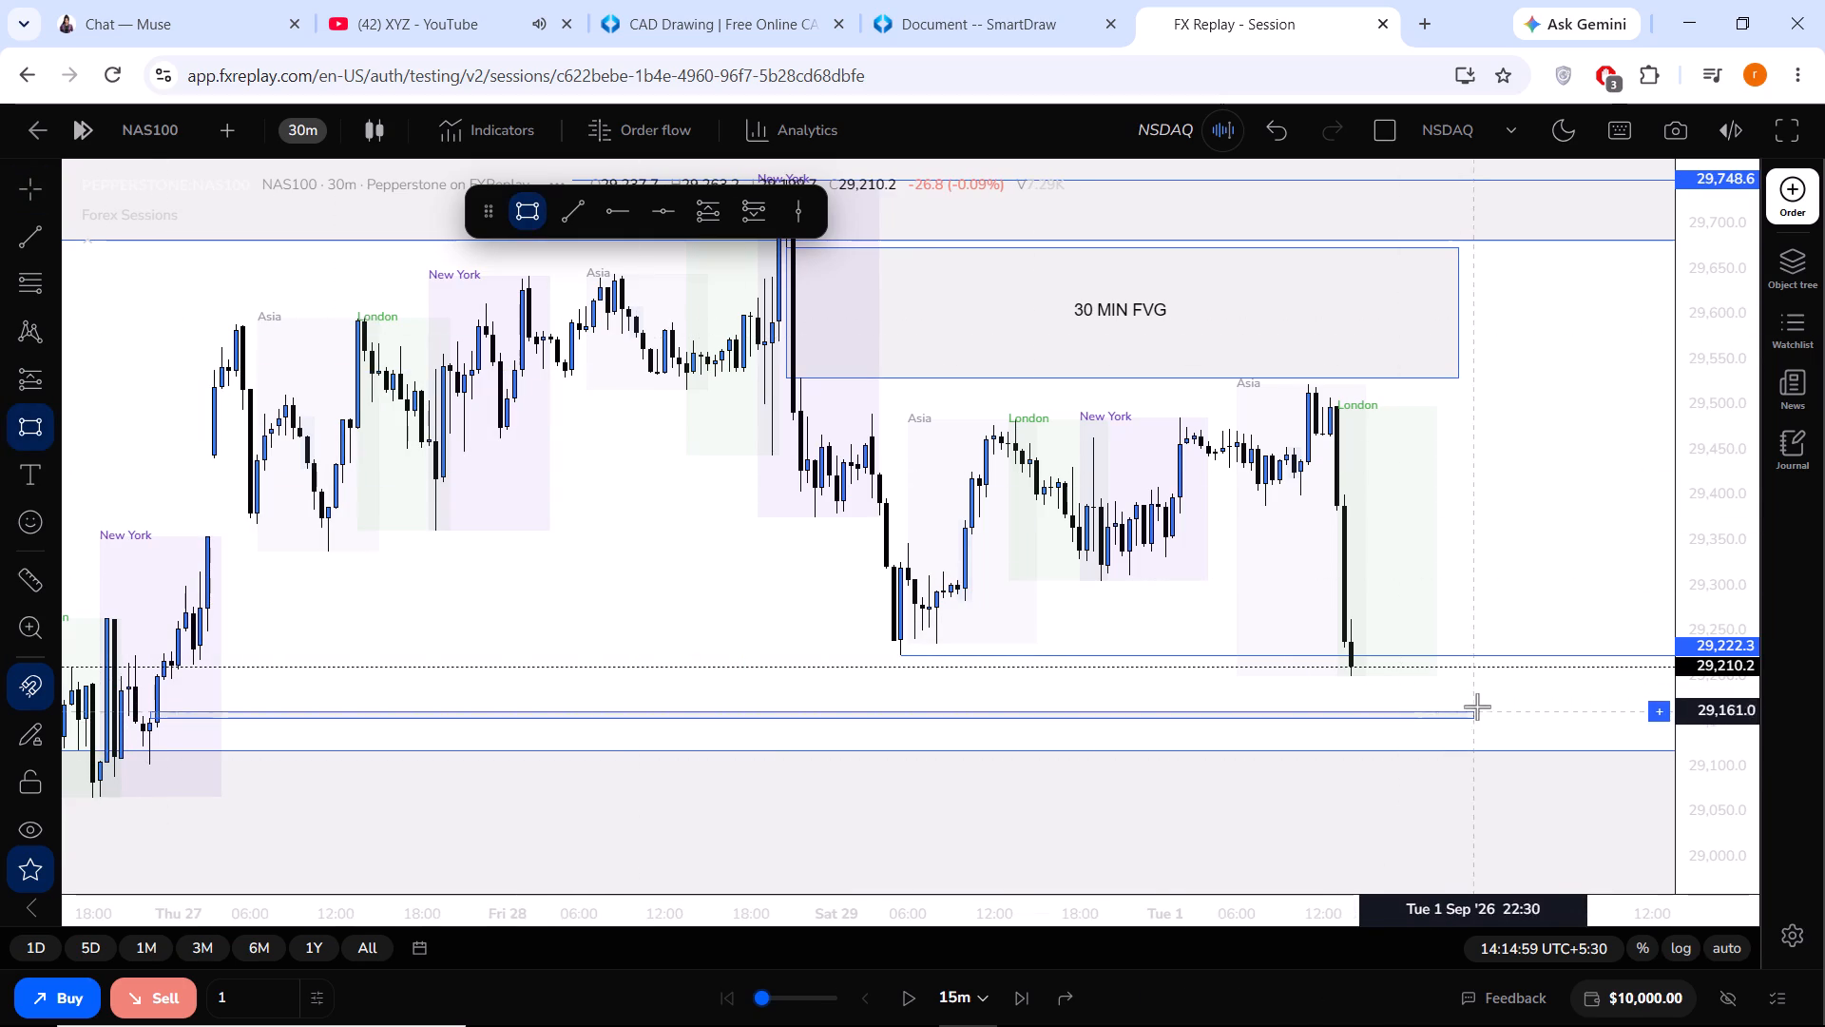
pyautogui.click(1549, 669)
# Switch the NAS100 chart to the 15 minutes timeframe.
pyautogui.moveTo(1553, 586); pyautogui.dragTo(1535, 568)
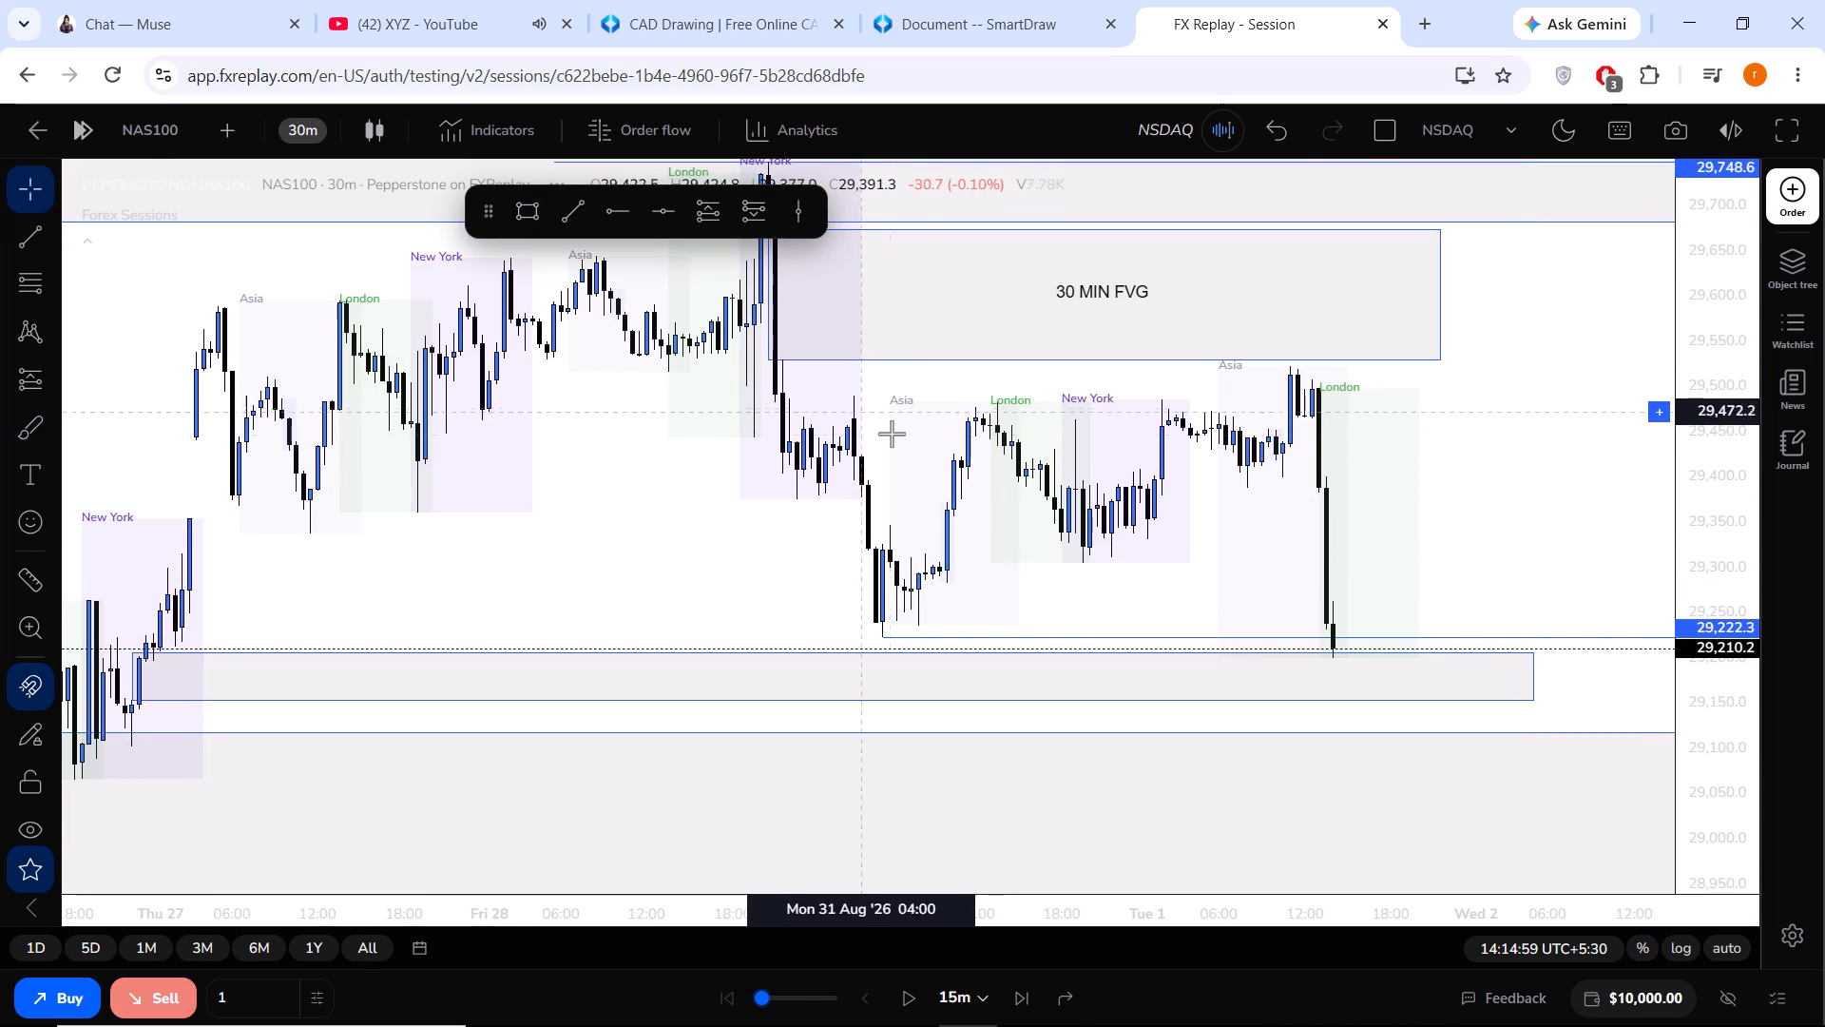
pyautogui.click(301, 130)
pyautogui.click(350, 490)
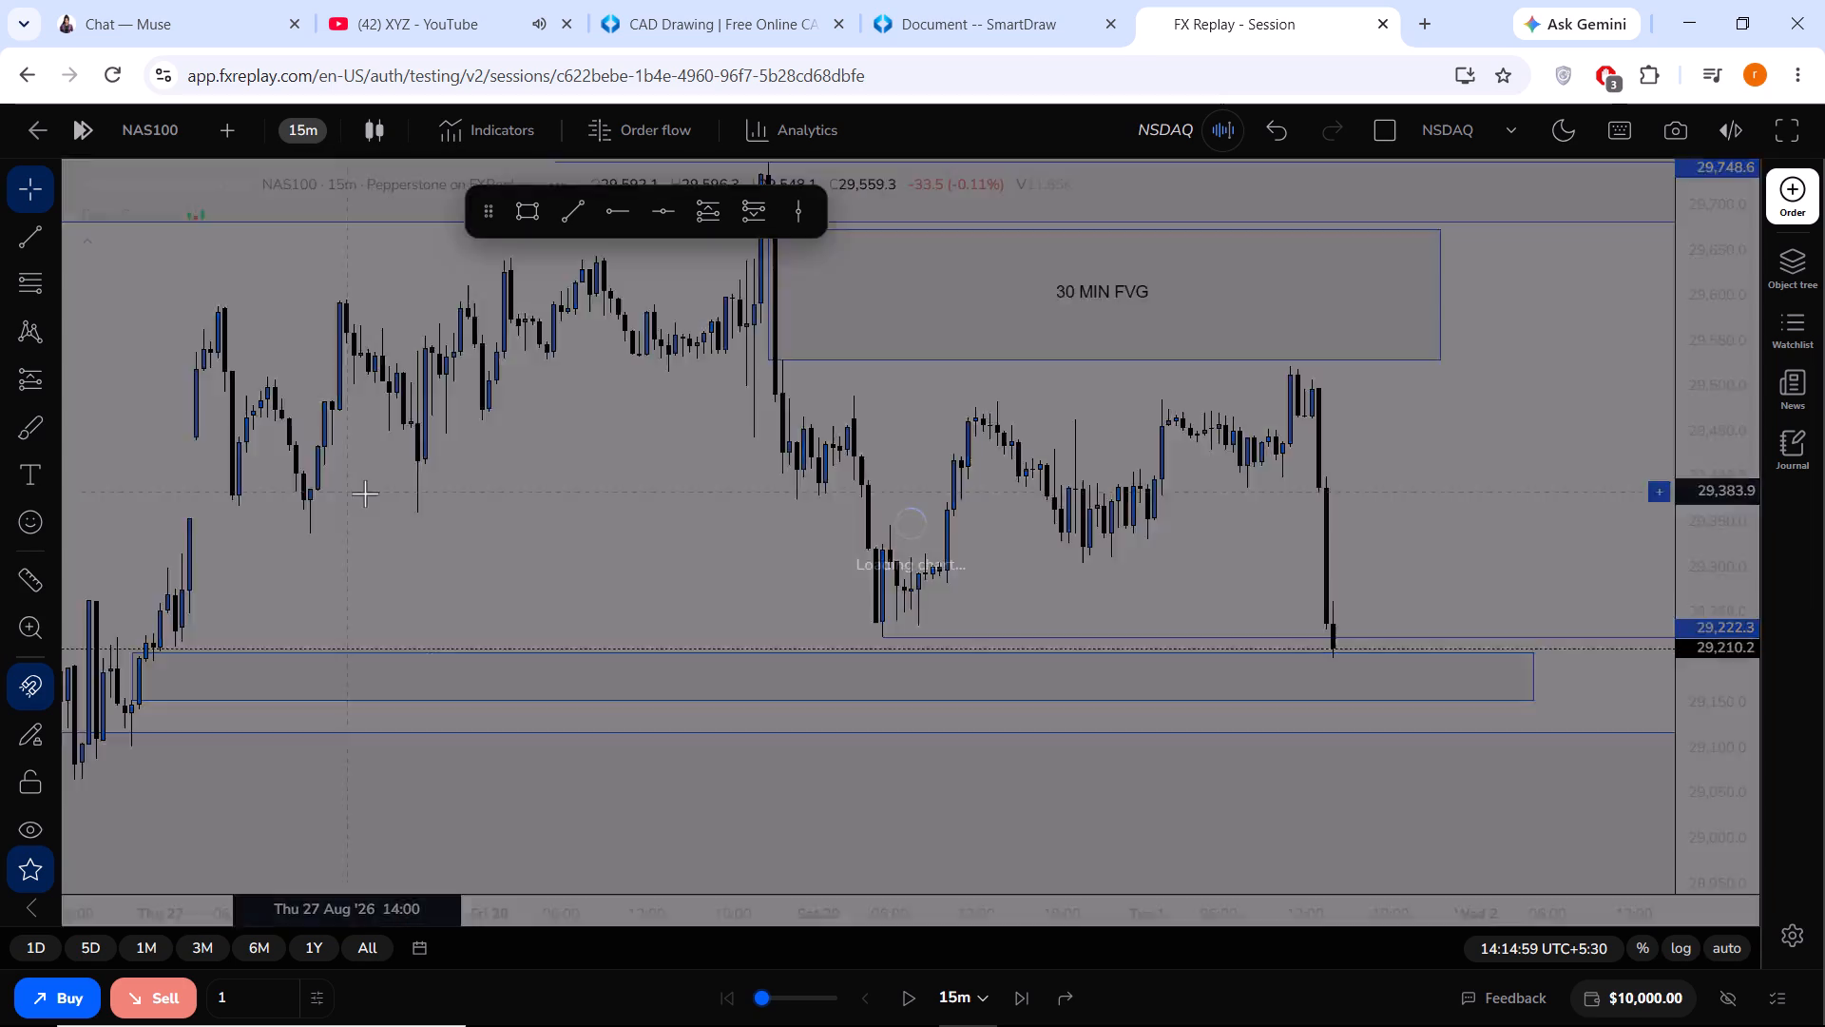
# Advance the replay by four 15m steps to 15:14:59.
pyautogui.moveTo(1538, 532); pyautogui.dragTo(1529, 530)
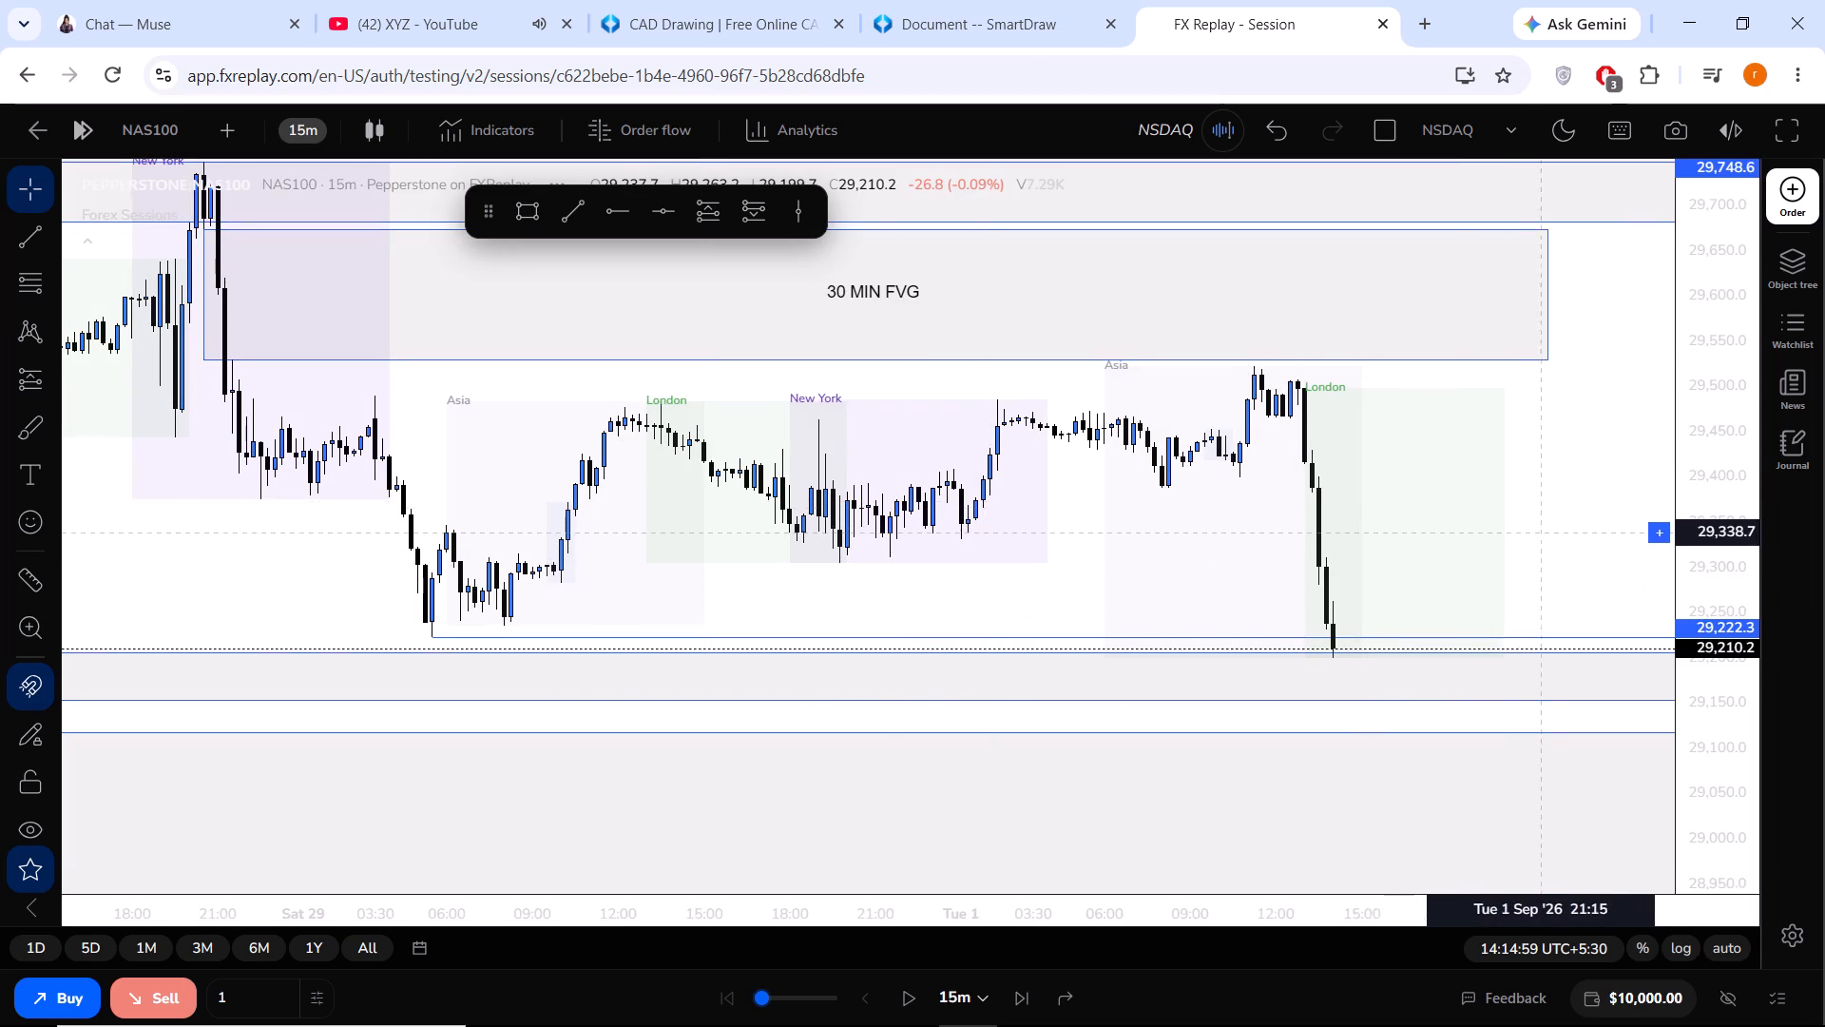
pyautogui.moveTo(1529, 530); pyautogui.dragTo(1395, 500)
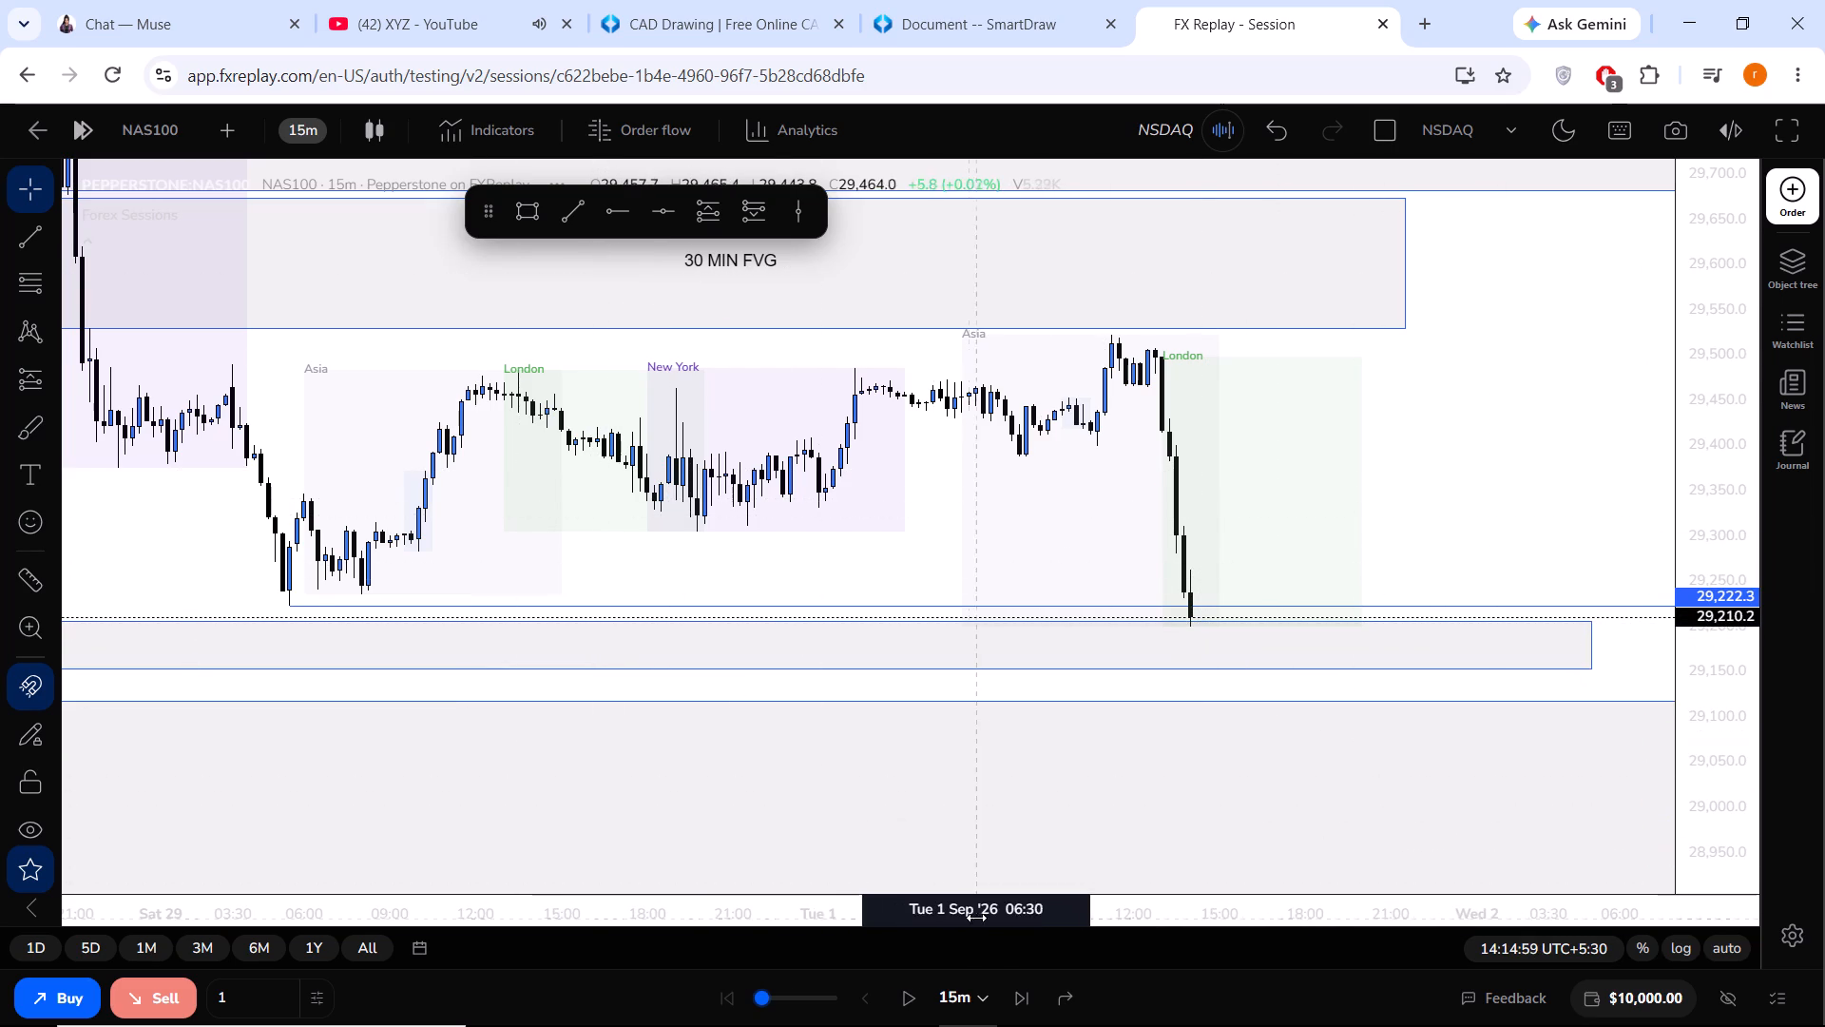
pyautogui.click(1020, 995)
pyautogui.click(1020, 995)
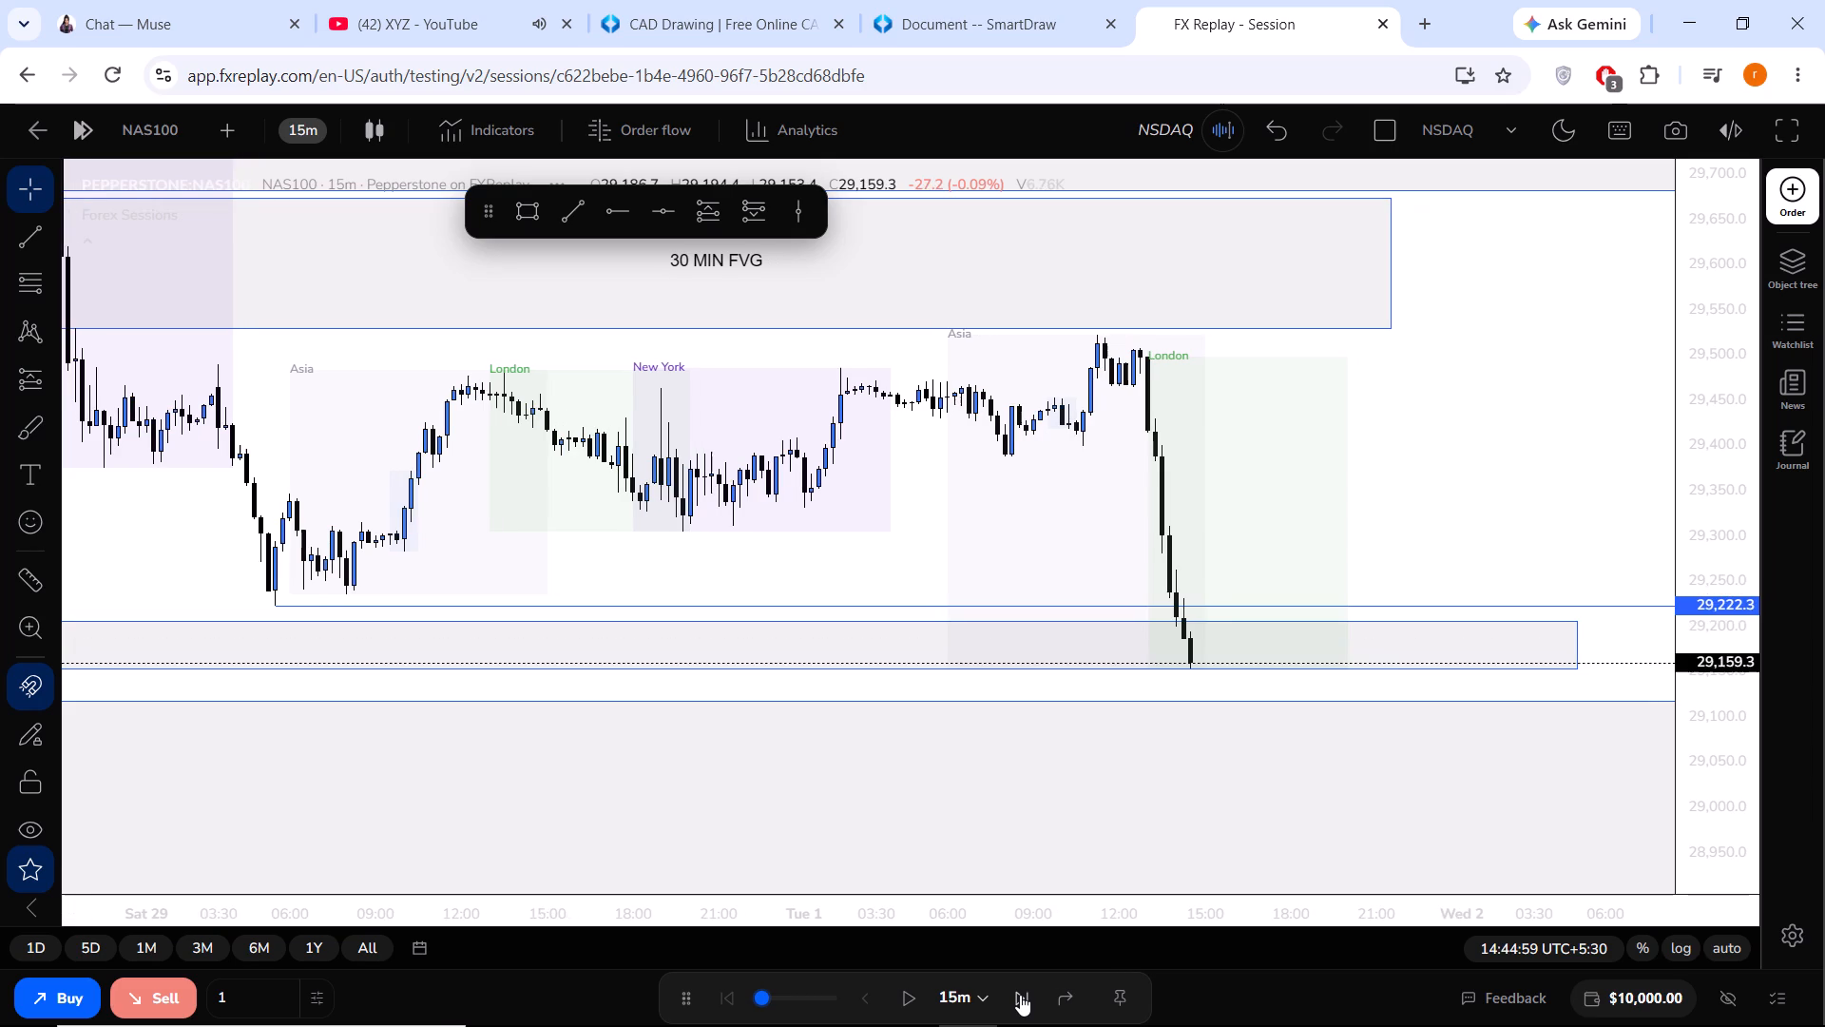
pyautogui.click(1020, 995)
pyautogui.click(1020, 995)
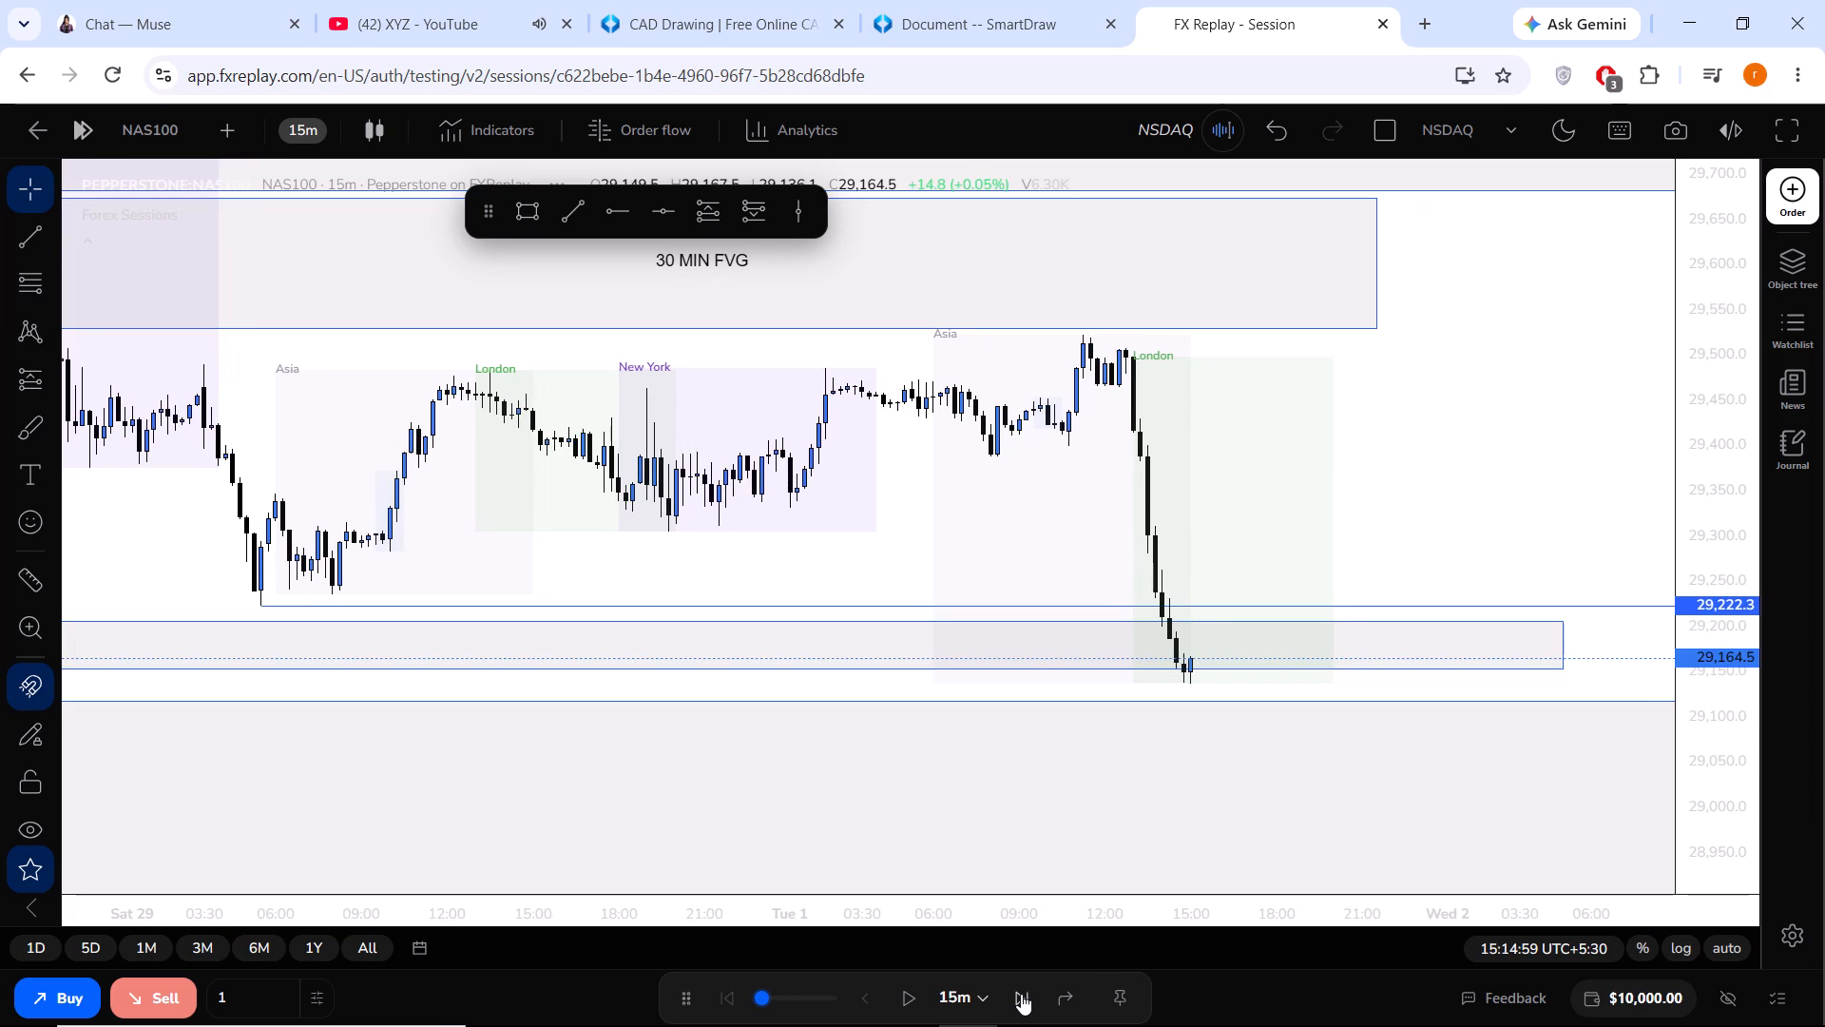
# Switch the NAS100 chart to the 3 minutes timeframe.
pyautogui.click(307, 134)
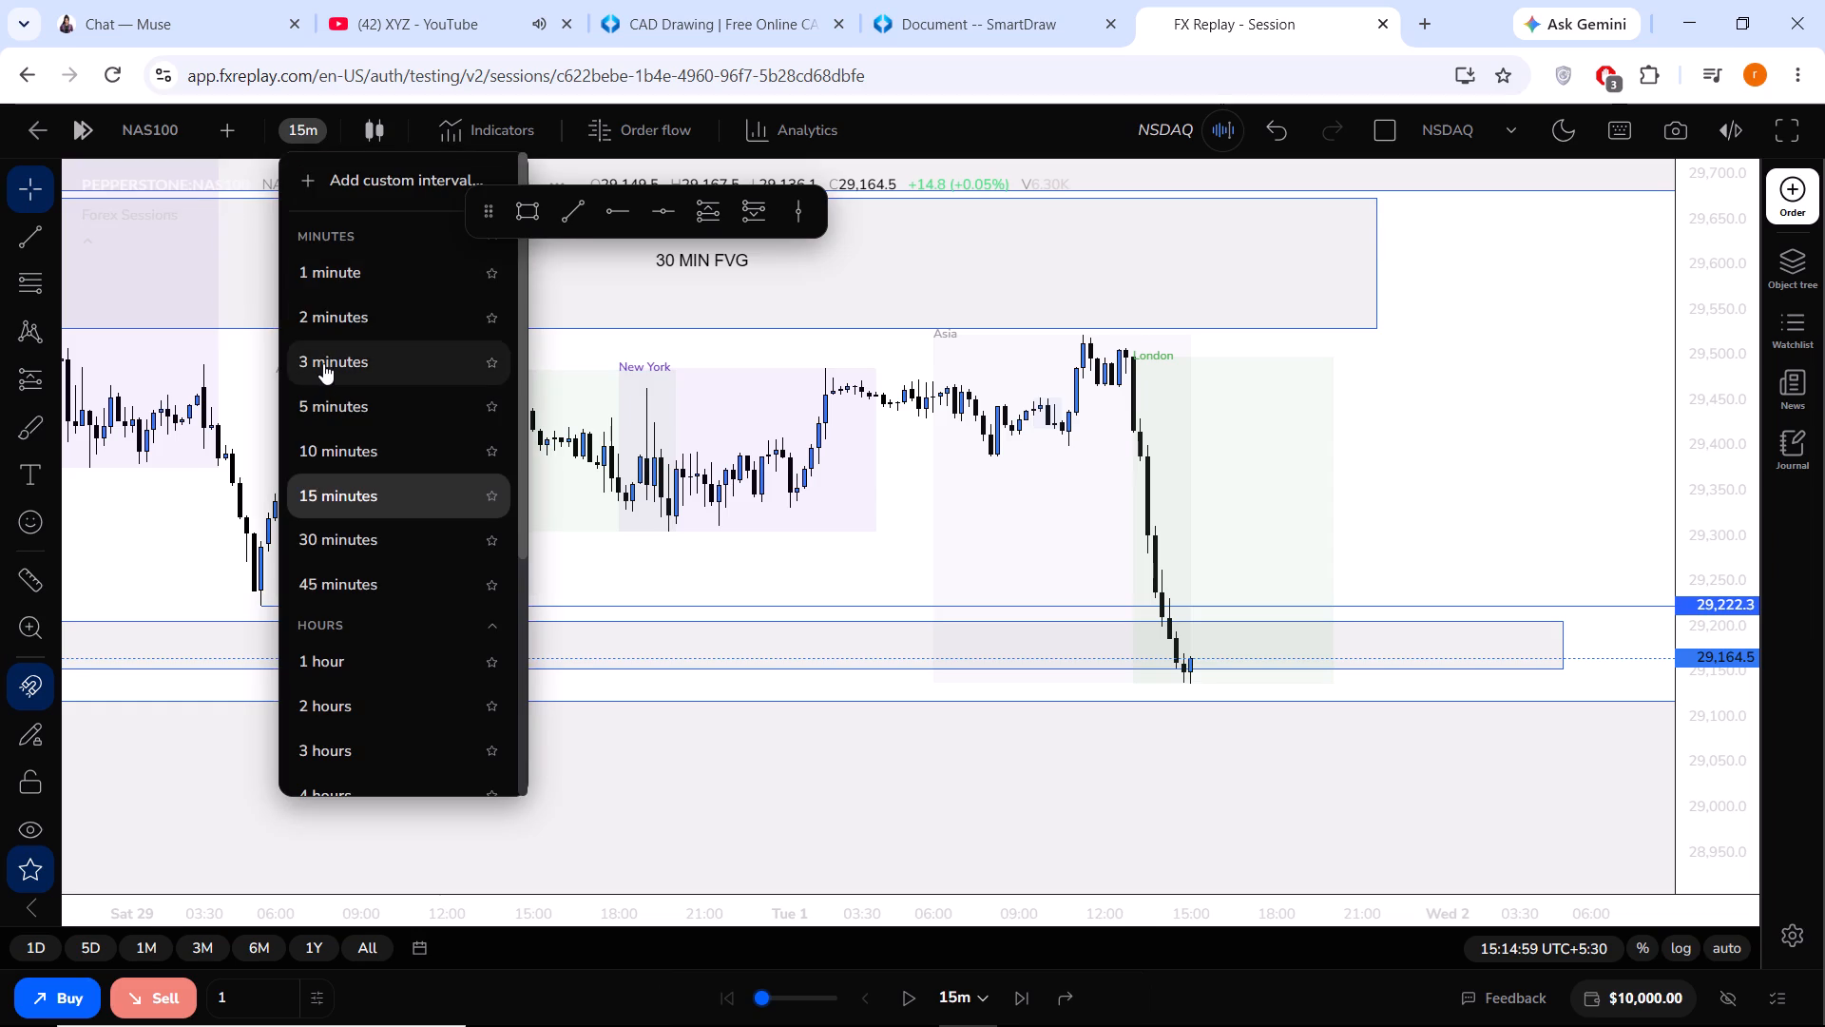
pyautogui.click(323, 363)
# Examine the latest 3-minute candles around the newly drawn gap zone below the 29,222.3 level.
pyautogui.moveTo(1695, 810); pyautogui.dragTo(1686, 770)
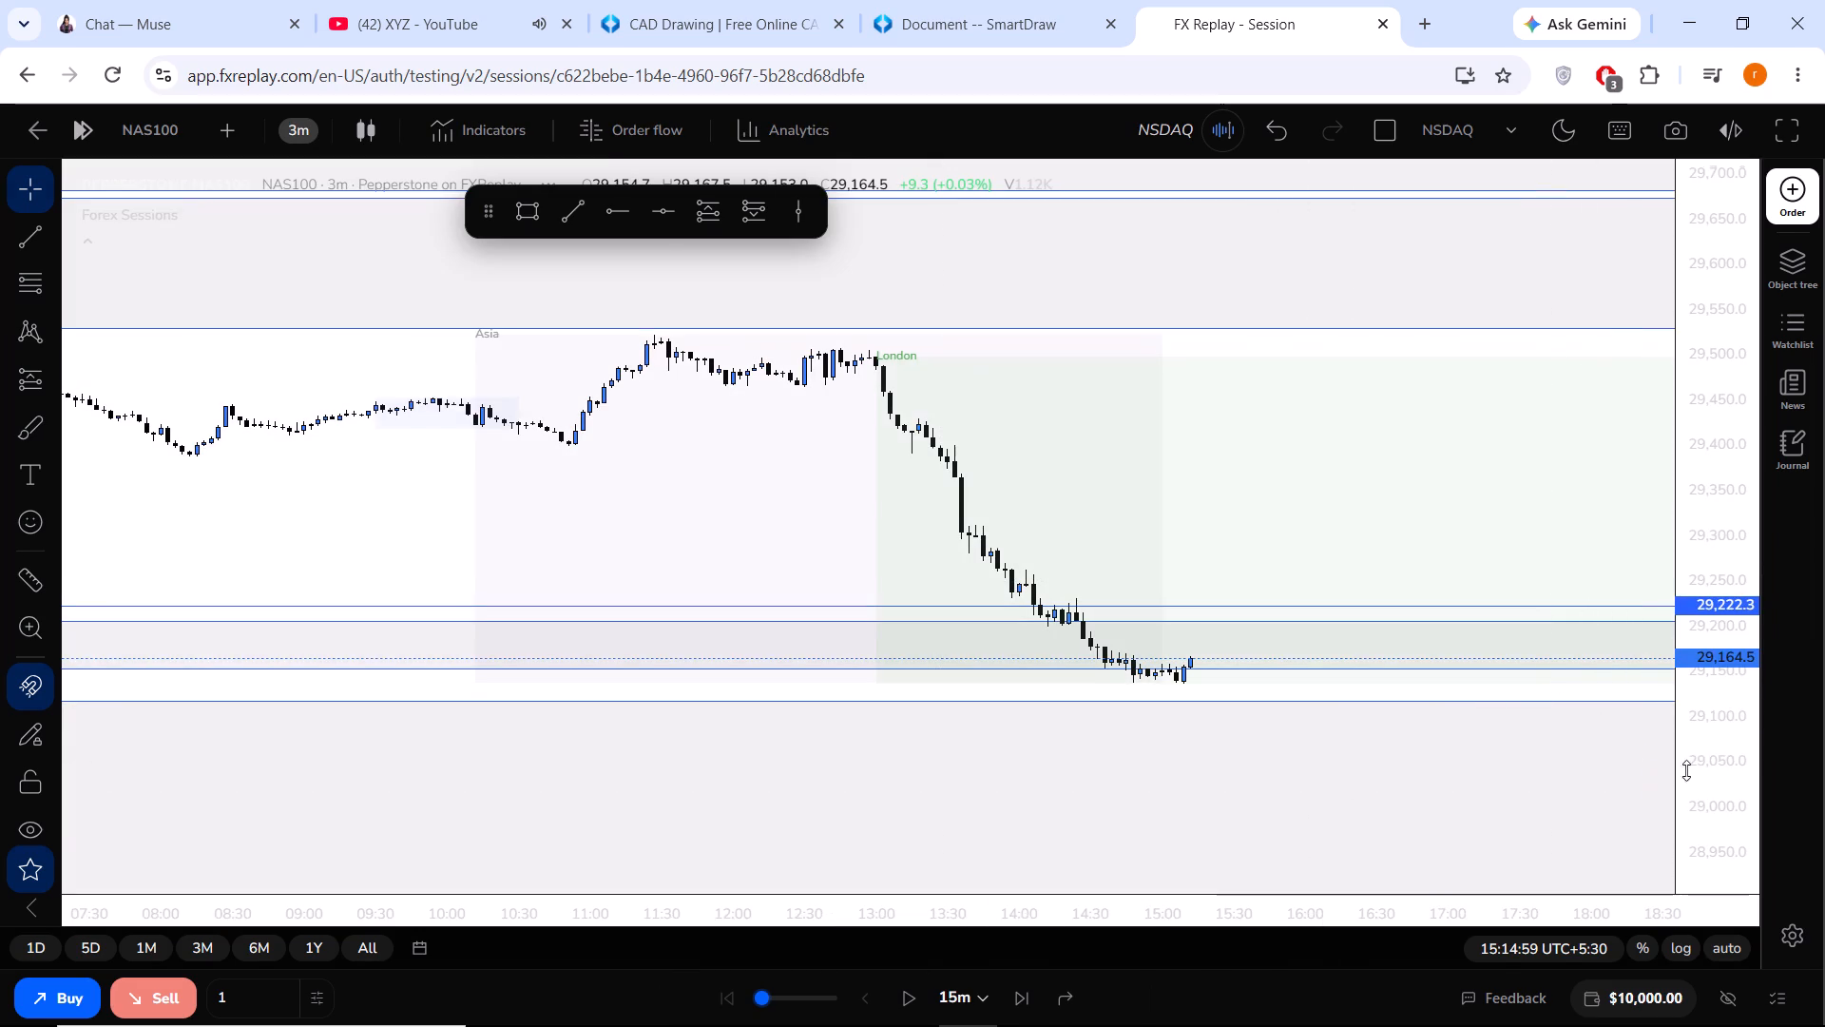
pyautogui.moveTo(1686, 770); pyautogui.dragTo(1642, 488)
pyautogui.scroll(-1, 1250, 721)
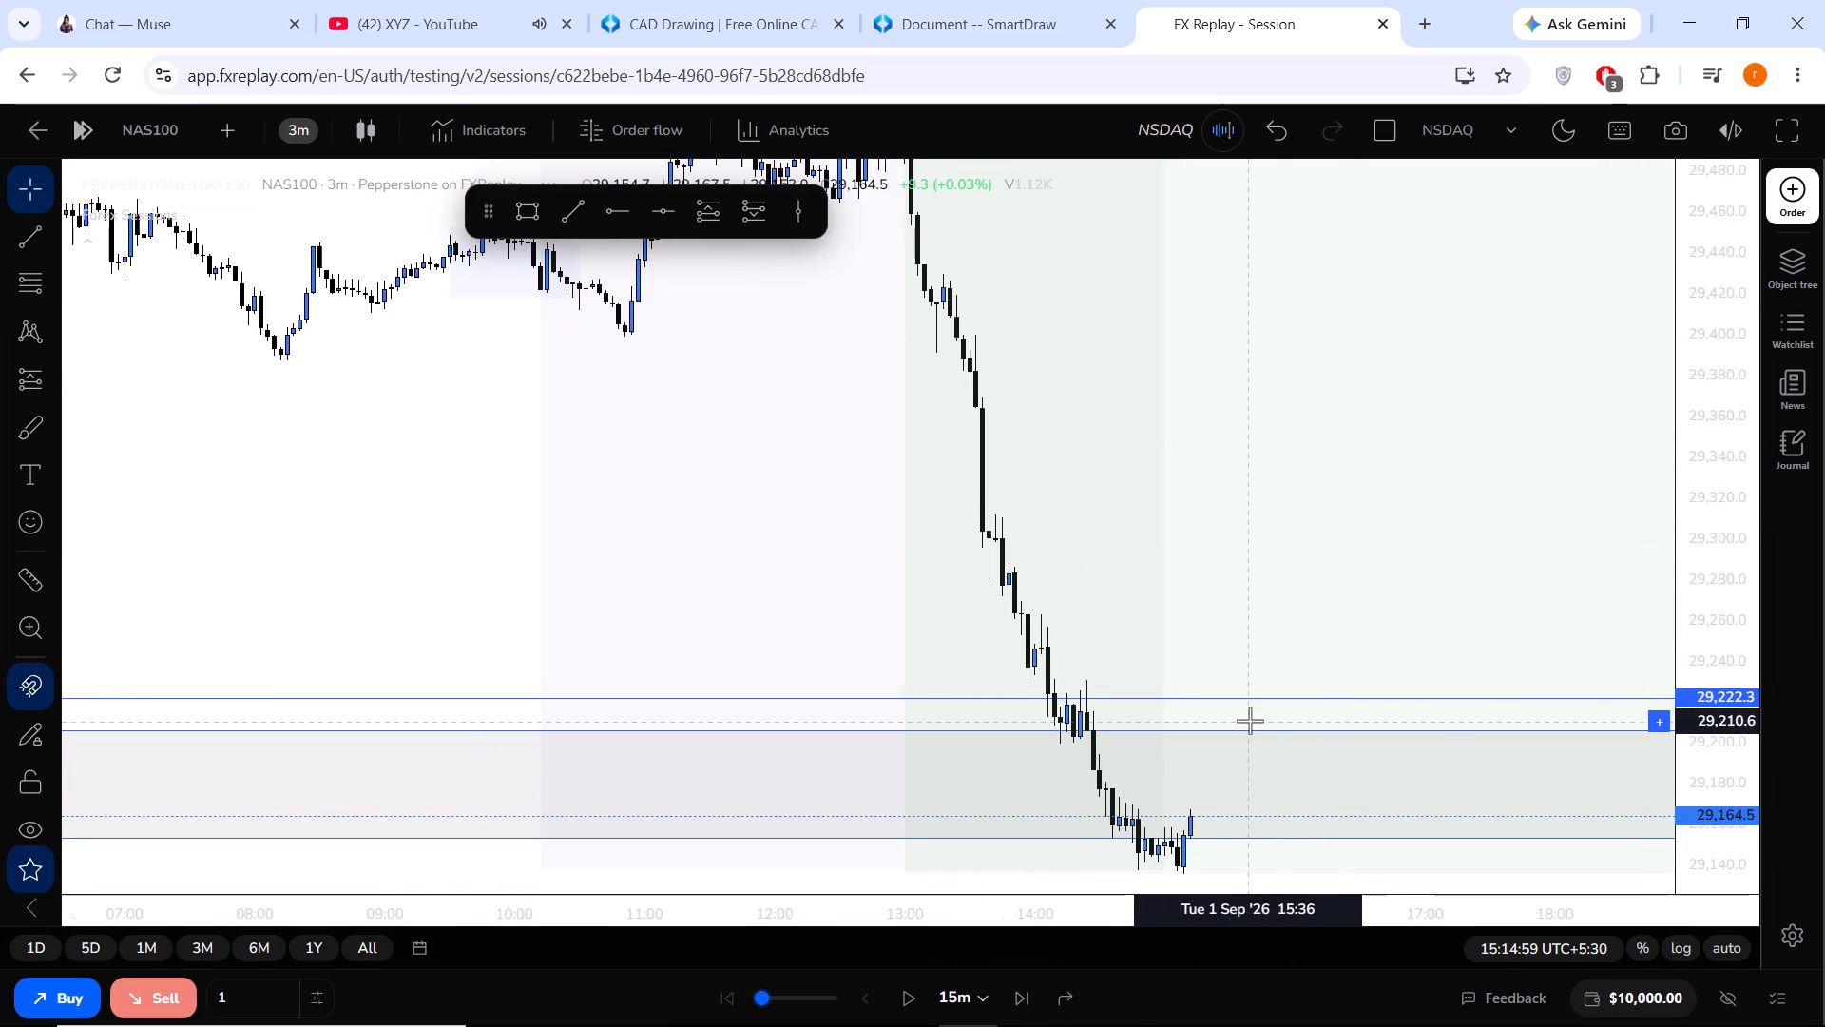
pyautogui.moveTo(1706, 686); pyautogui.dragTo(1717, 733)
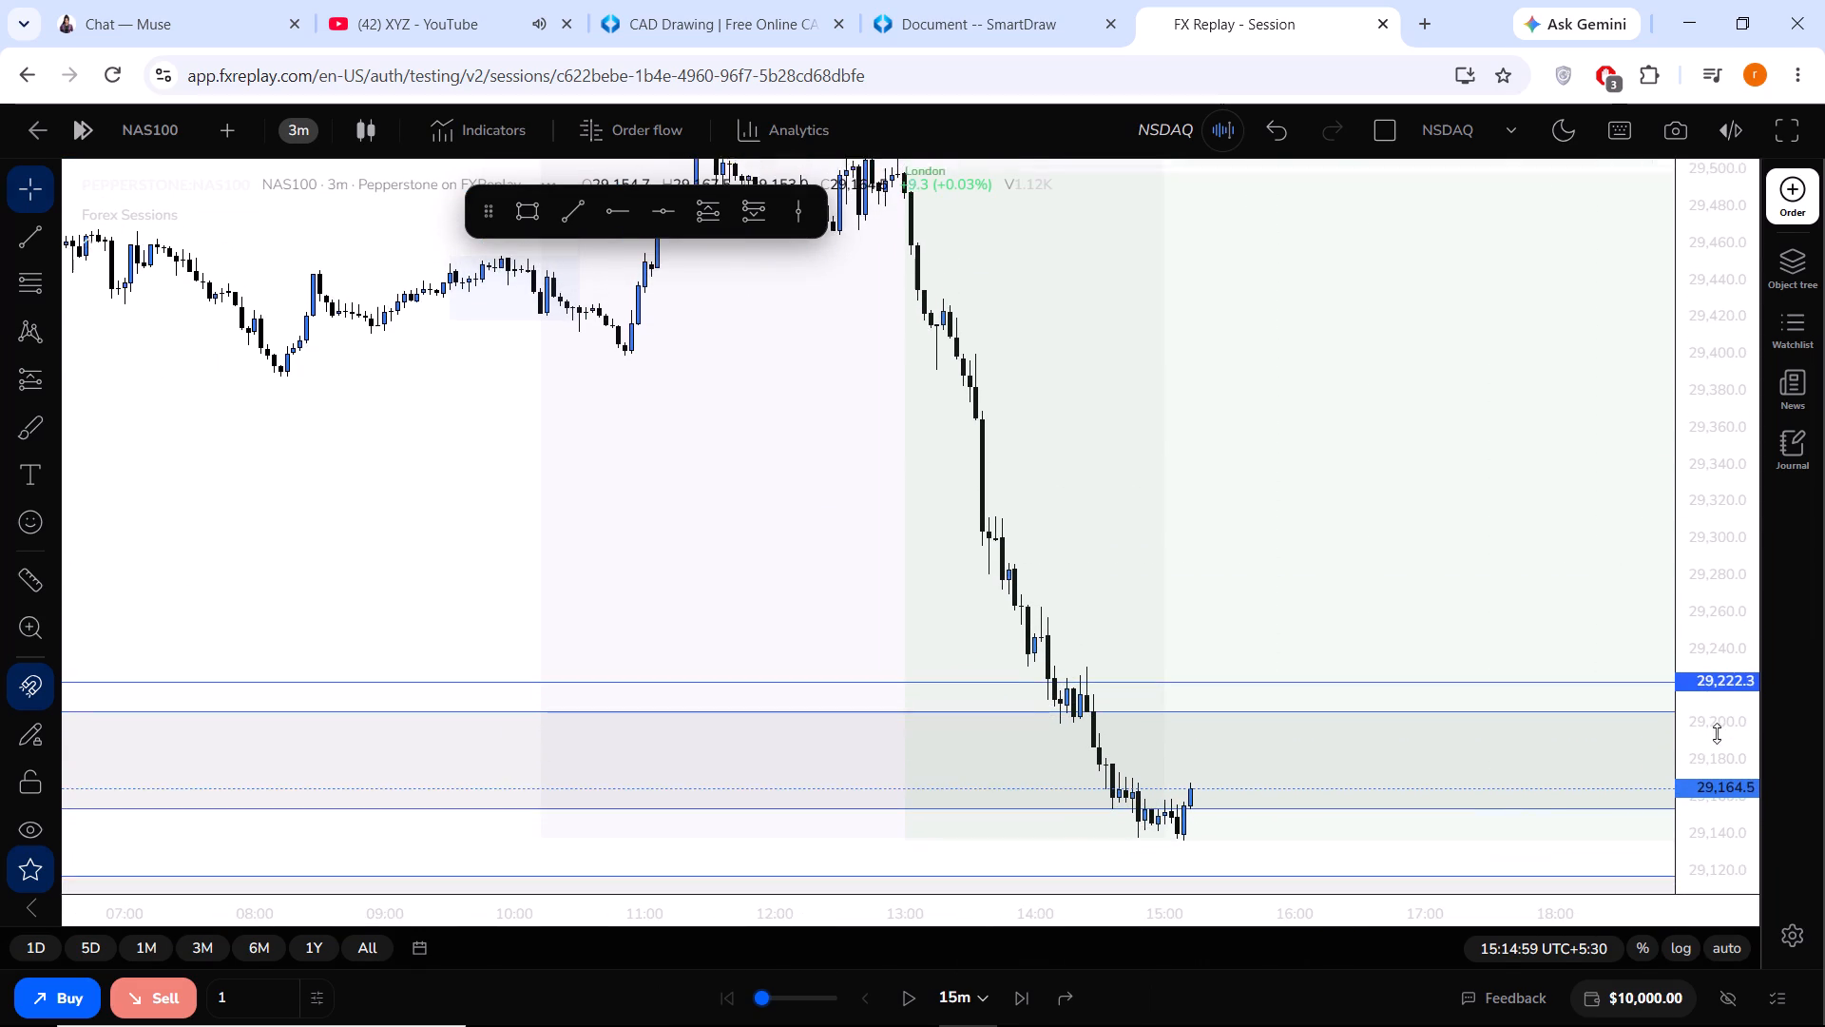
pyautogui.moveTo(1717, 733); pyautogui.dragTo(1709, 771)
pyautogui.moveTo(1562, 826); pyautogui.dragTo(1321, 558)
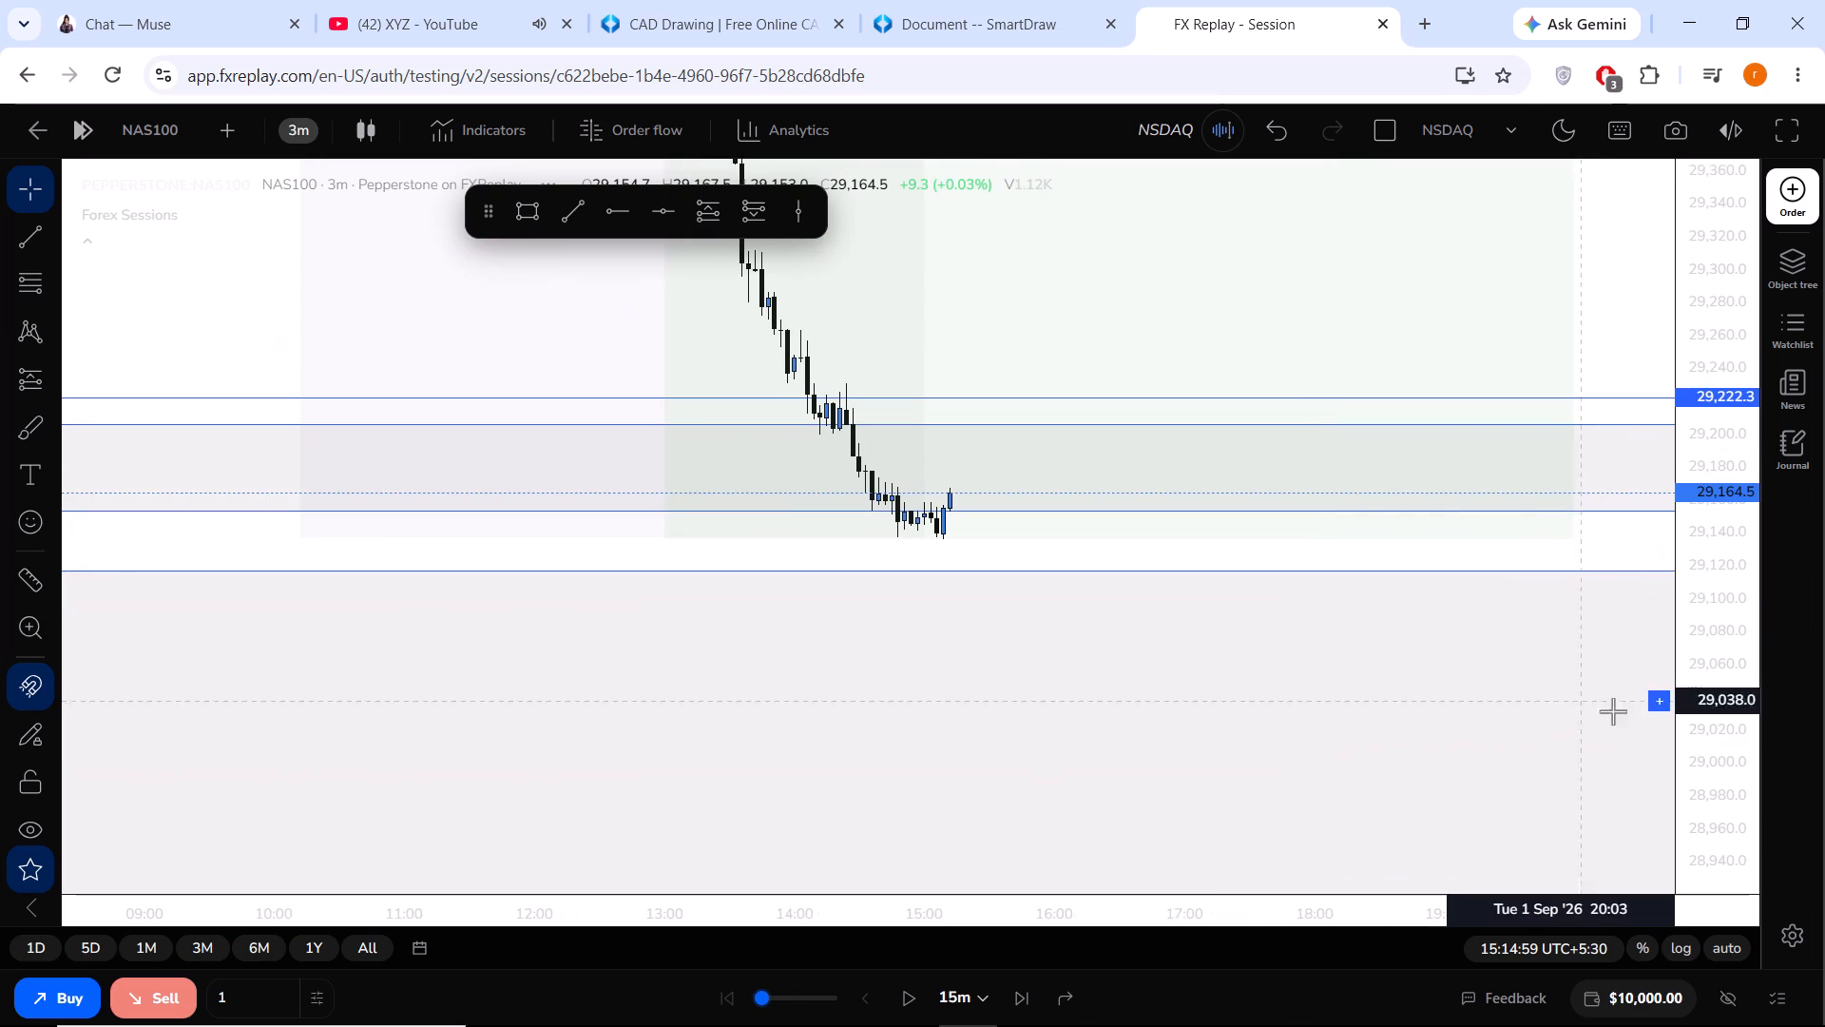
pyautogui.moveTo(1710, 775); pyautogui.dragTo(1669, 441)
pyautogui.moveTo(1125, 590); pyautogui.dragTo(1136, 600)
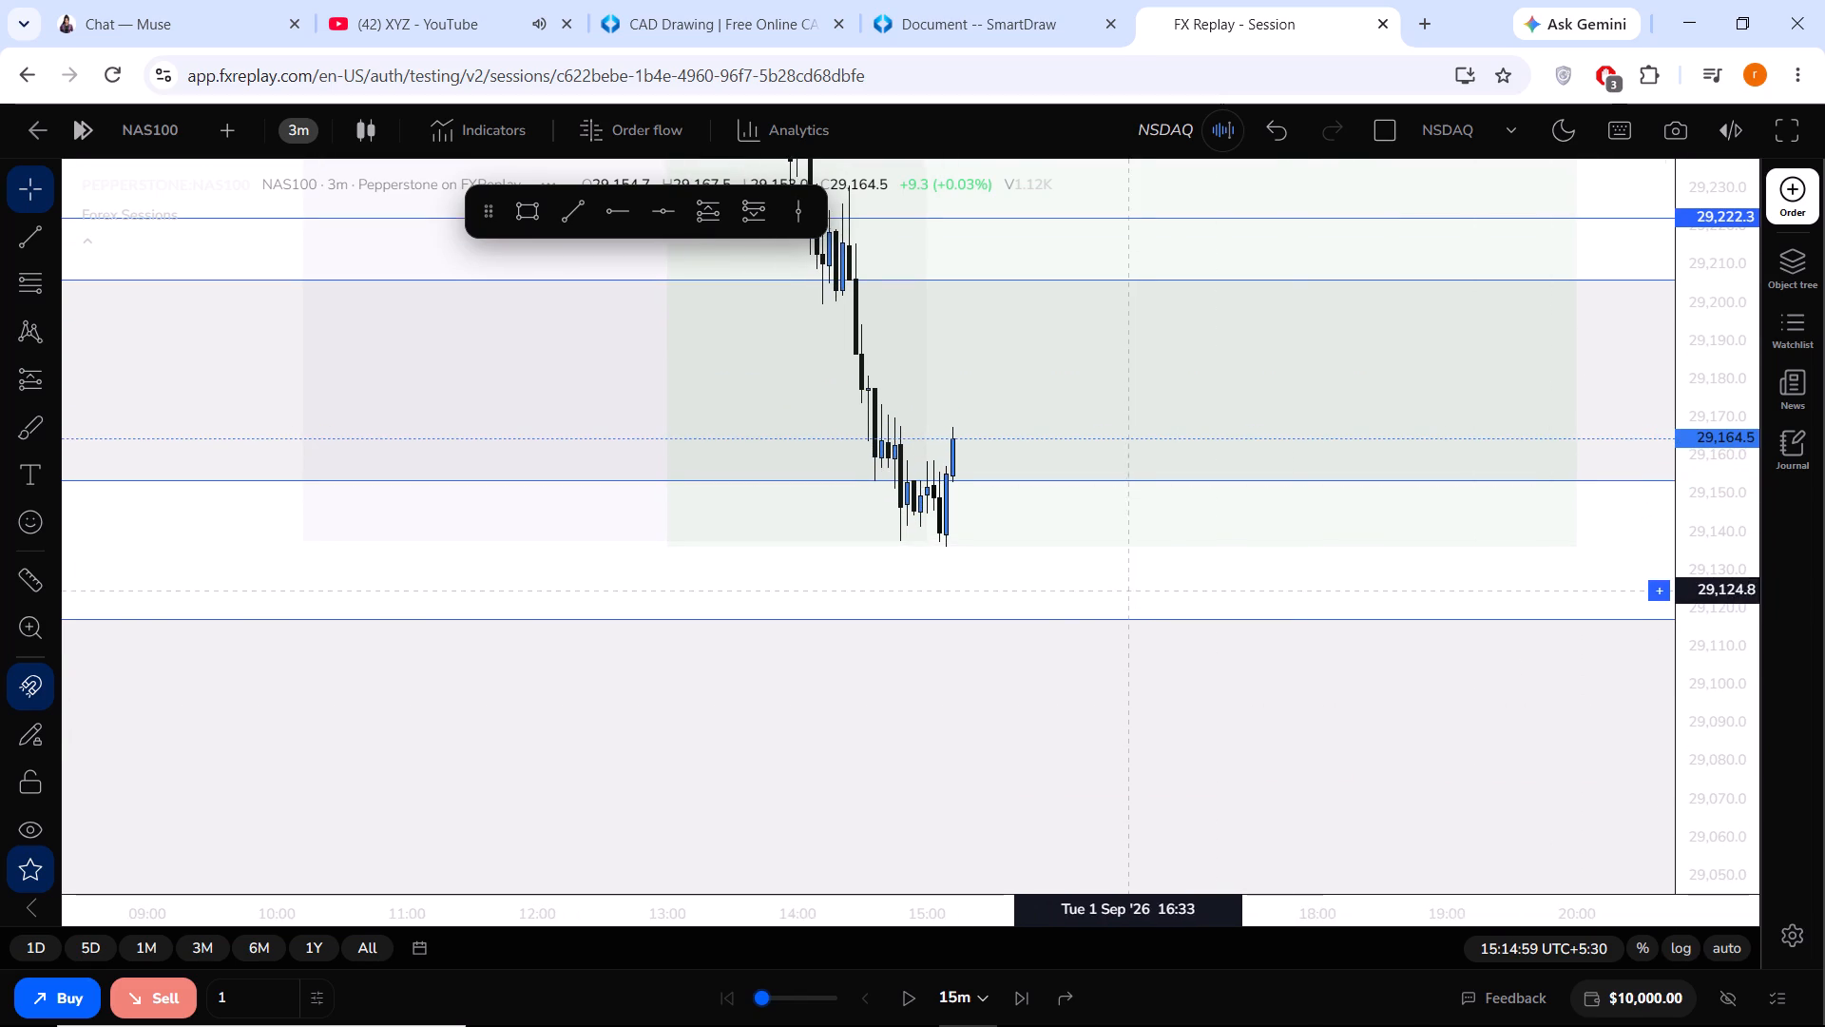
pyautogui.moveTo(1136, 600); pyautogui.dragTo(1163, 668)
pyautogui.scroll(2, 1161, 669)
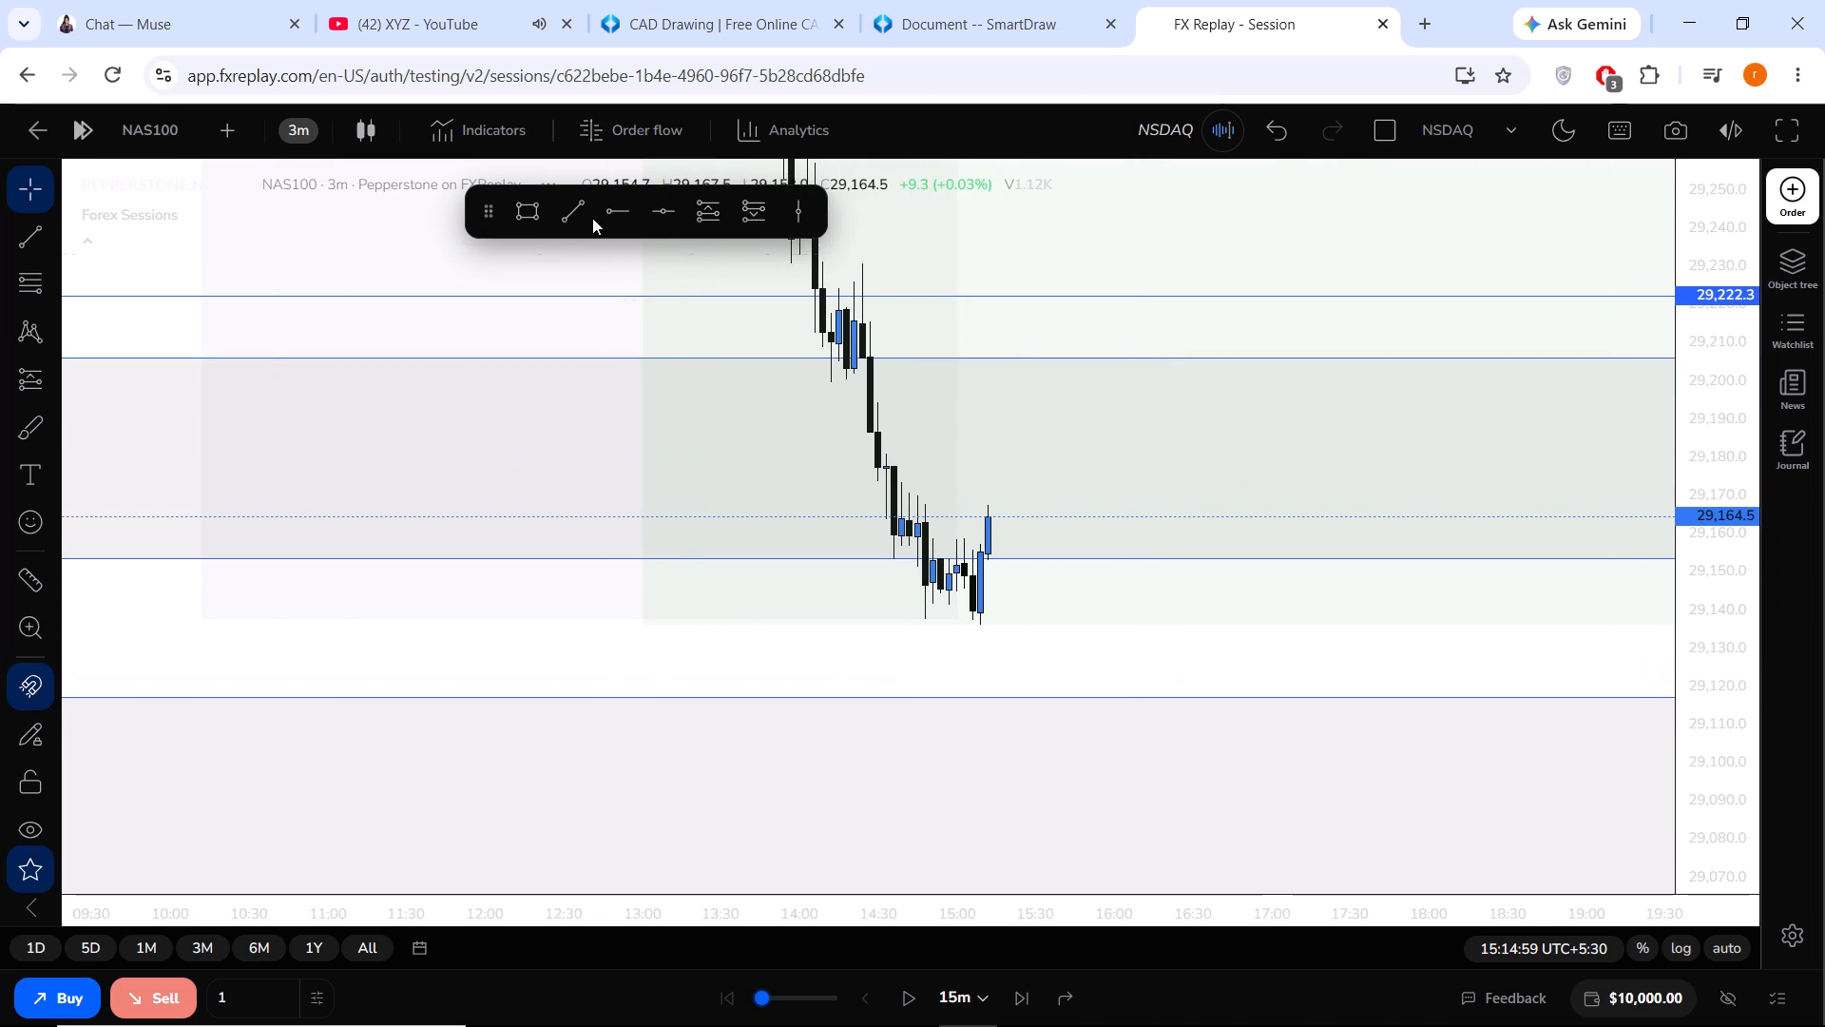
# Set the replay step to 3m and advance the replay by one step to 15:17:59.
pyautogui.click(977, 984)
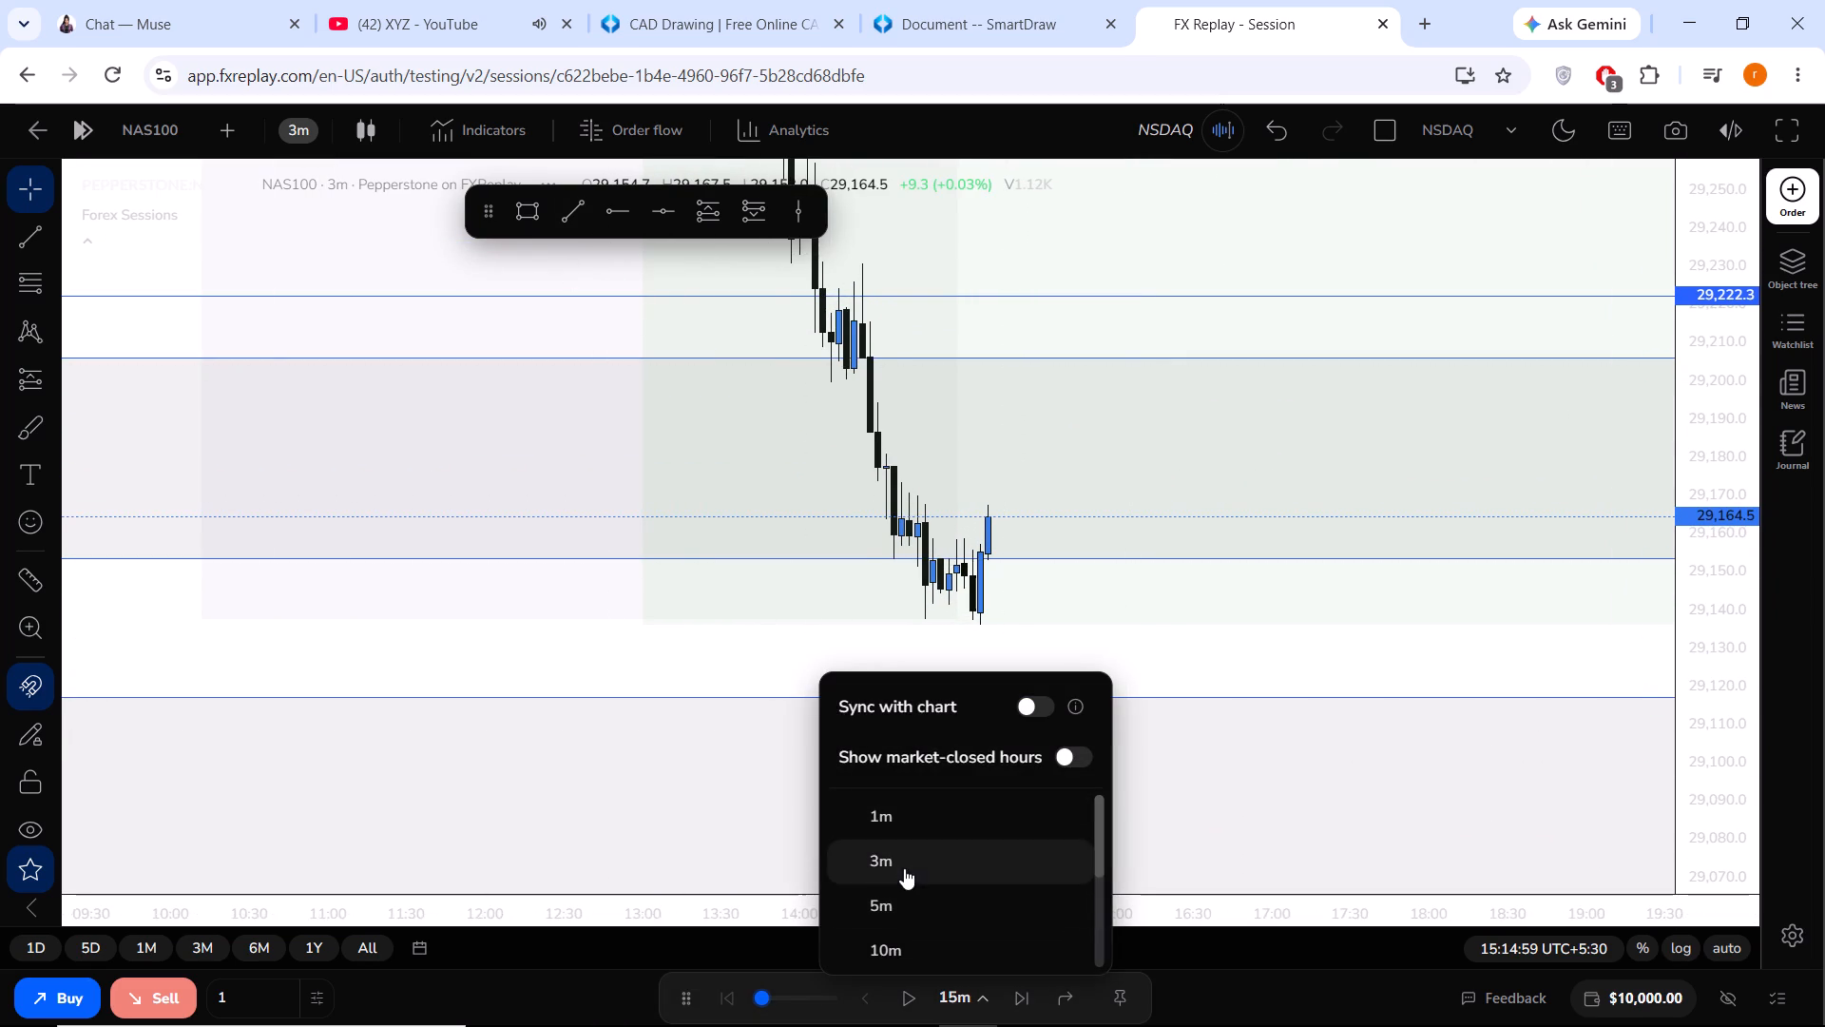
pyautogui.click(901, 872)
pyautogui.click(1004, 997)
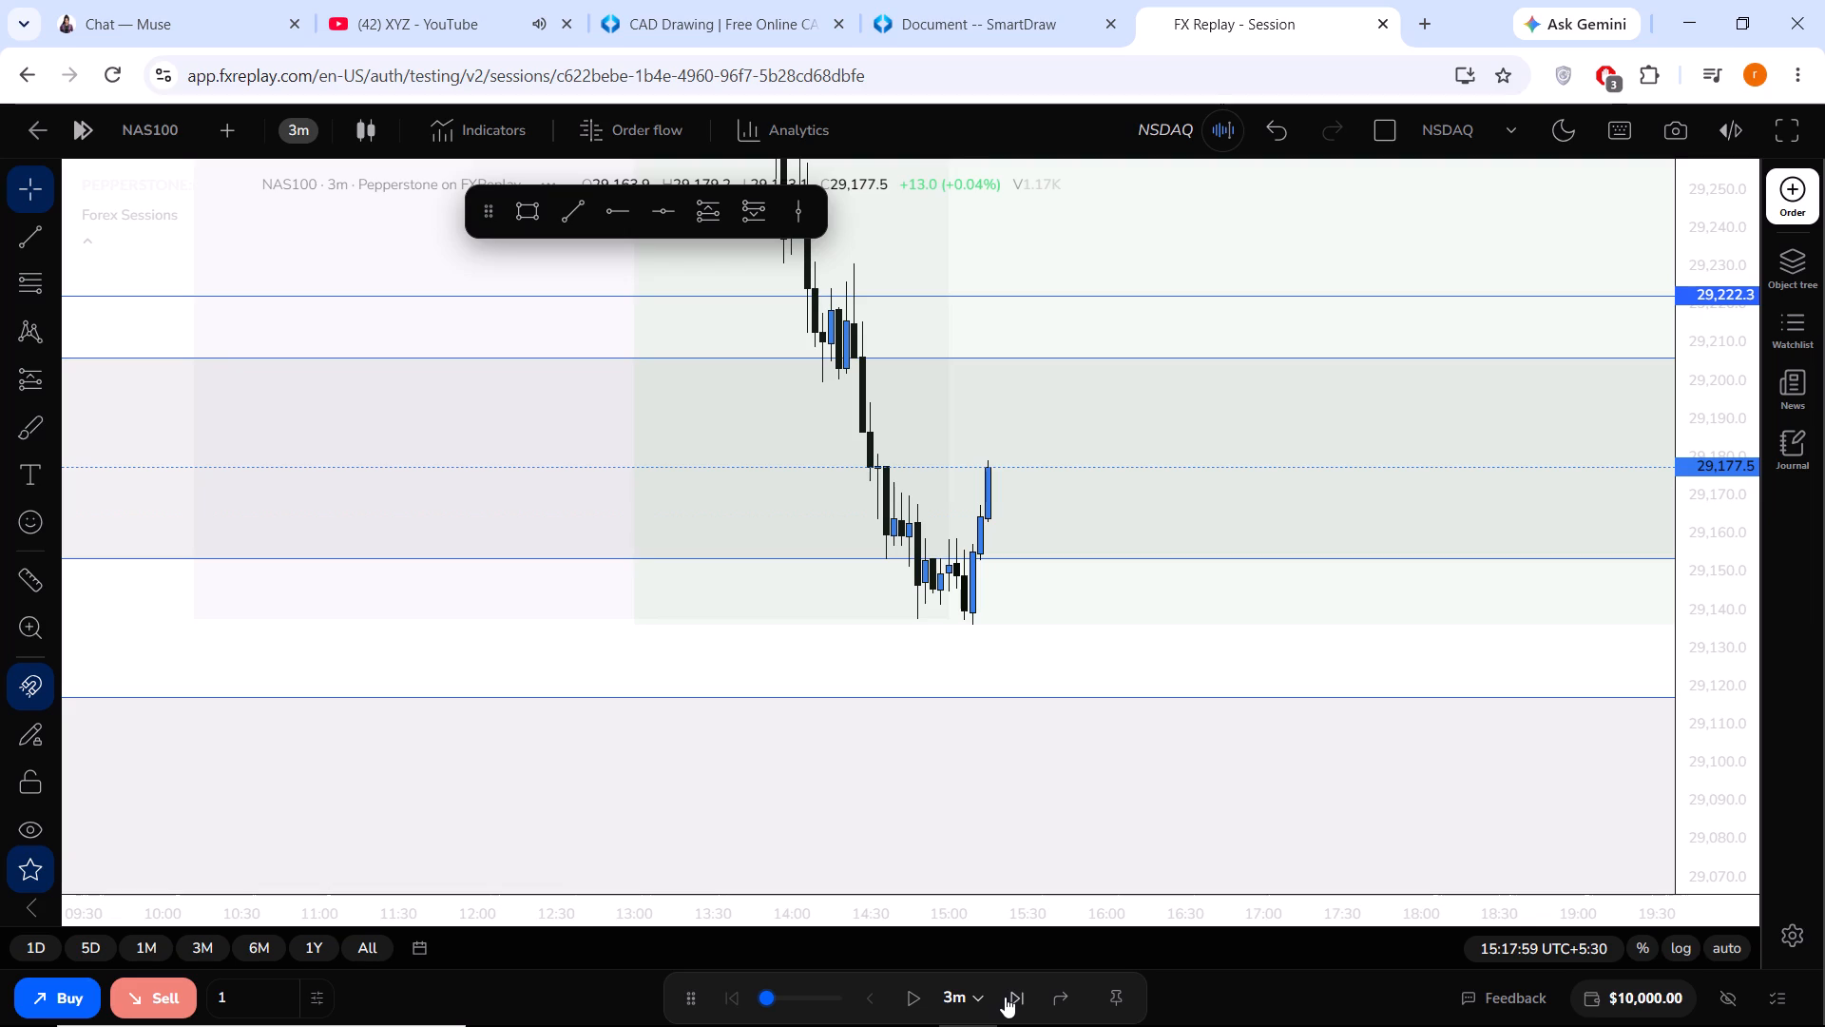
# Place a long position drawing at the latest candle with entry 29,177.5, target 29,216.9 and stop 29,139.6.
pyautogui.click(711, 212)
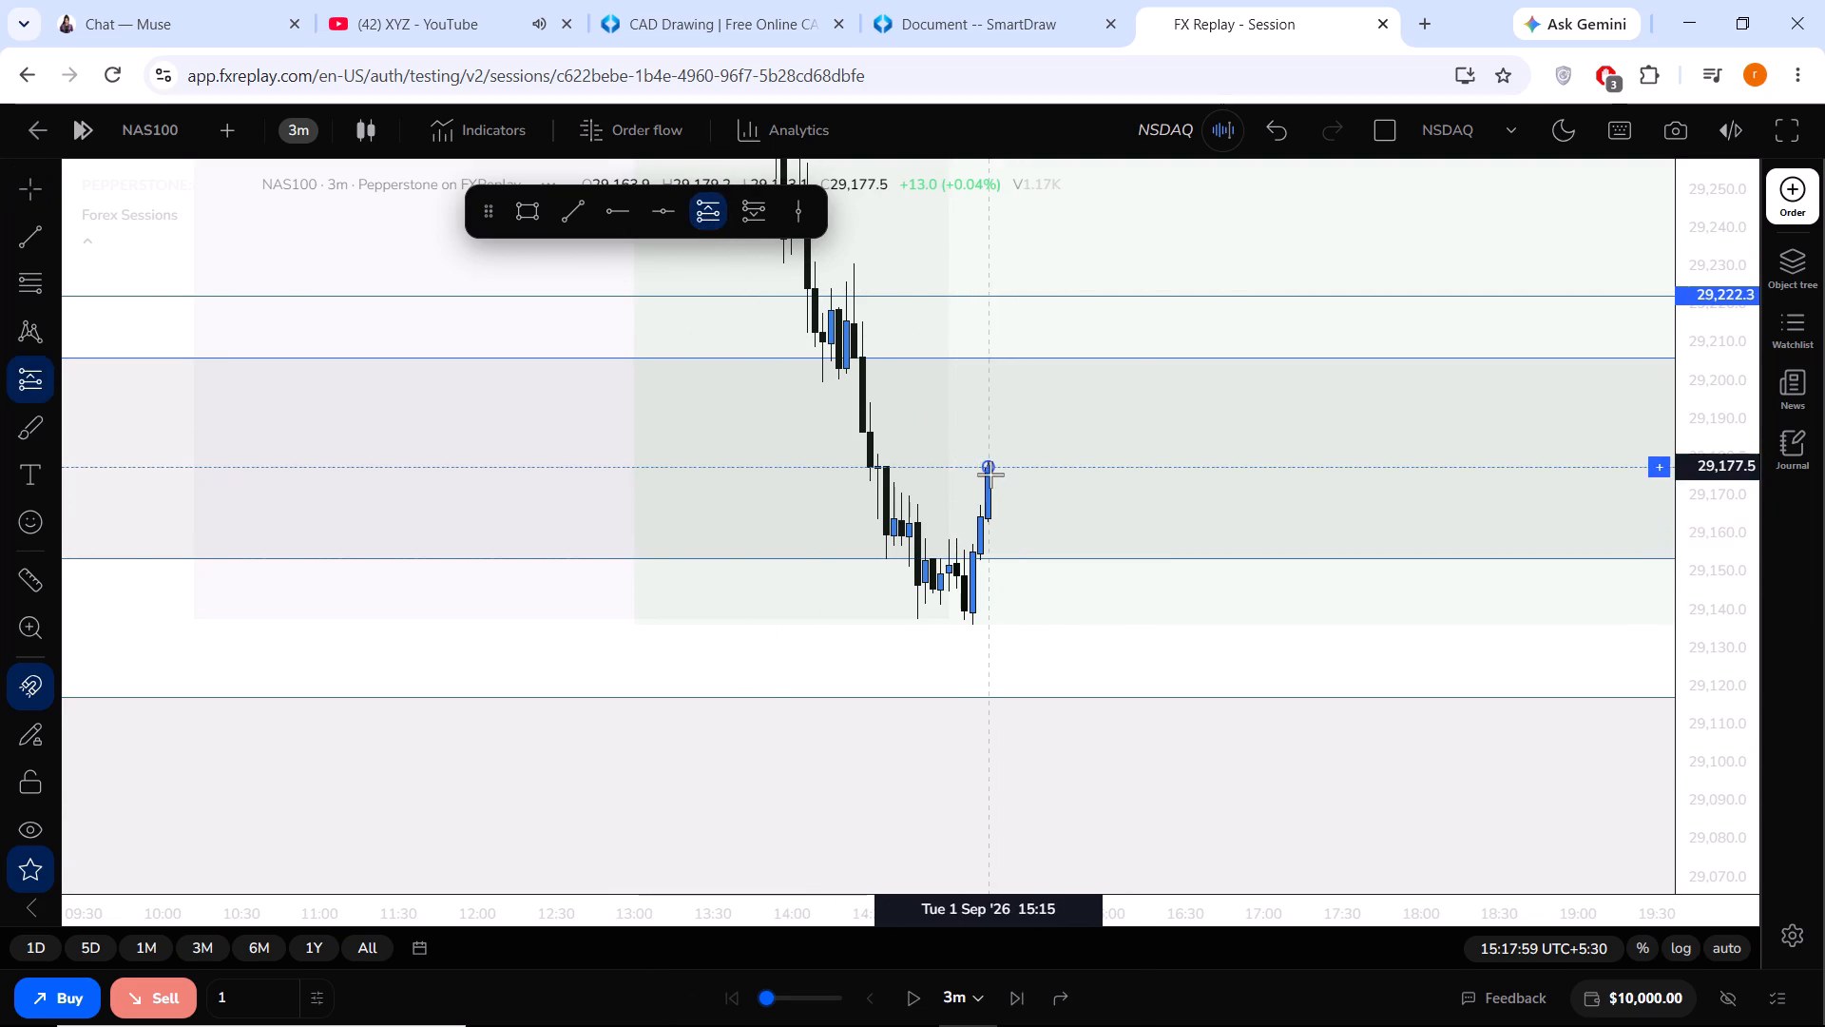
pyautogui.click(990, 475)
pyautogui.moveTo(1066, 543); pyautogui.dragTo(1055, 594)
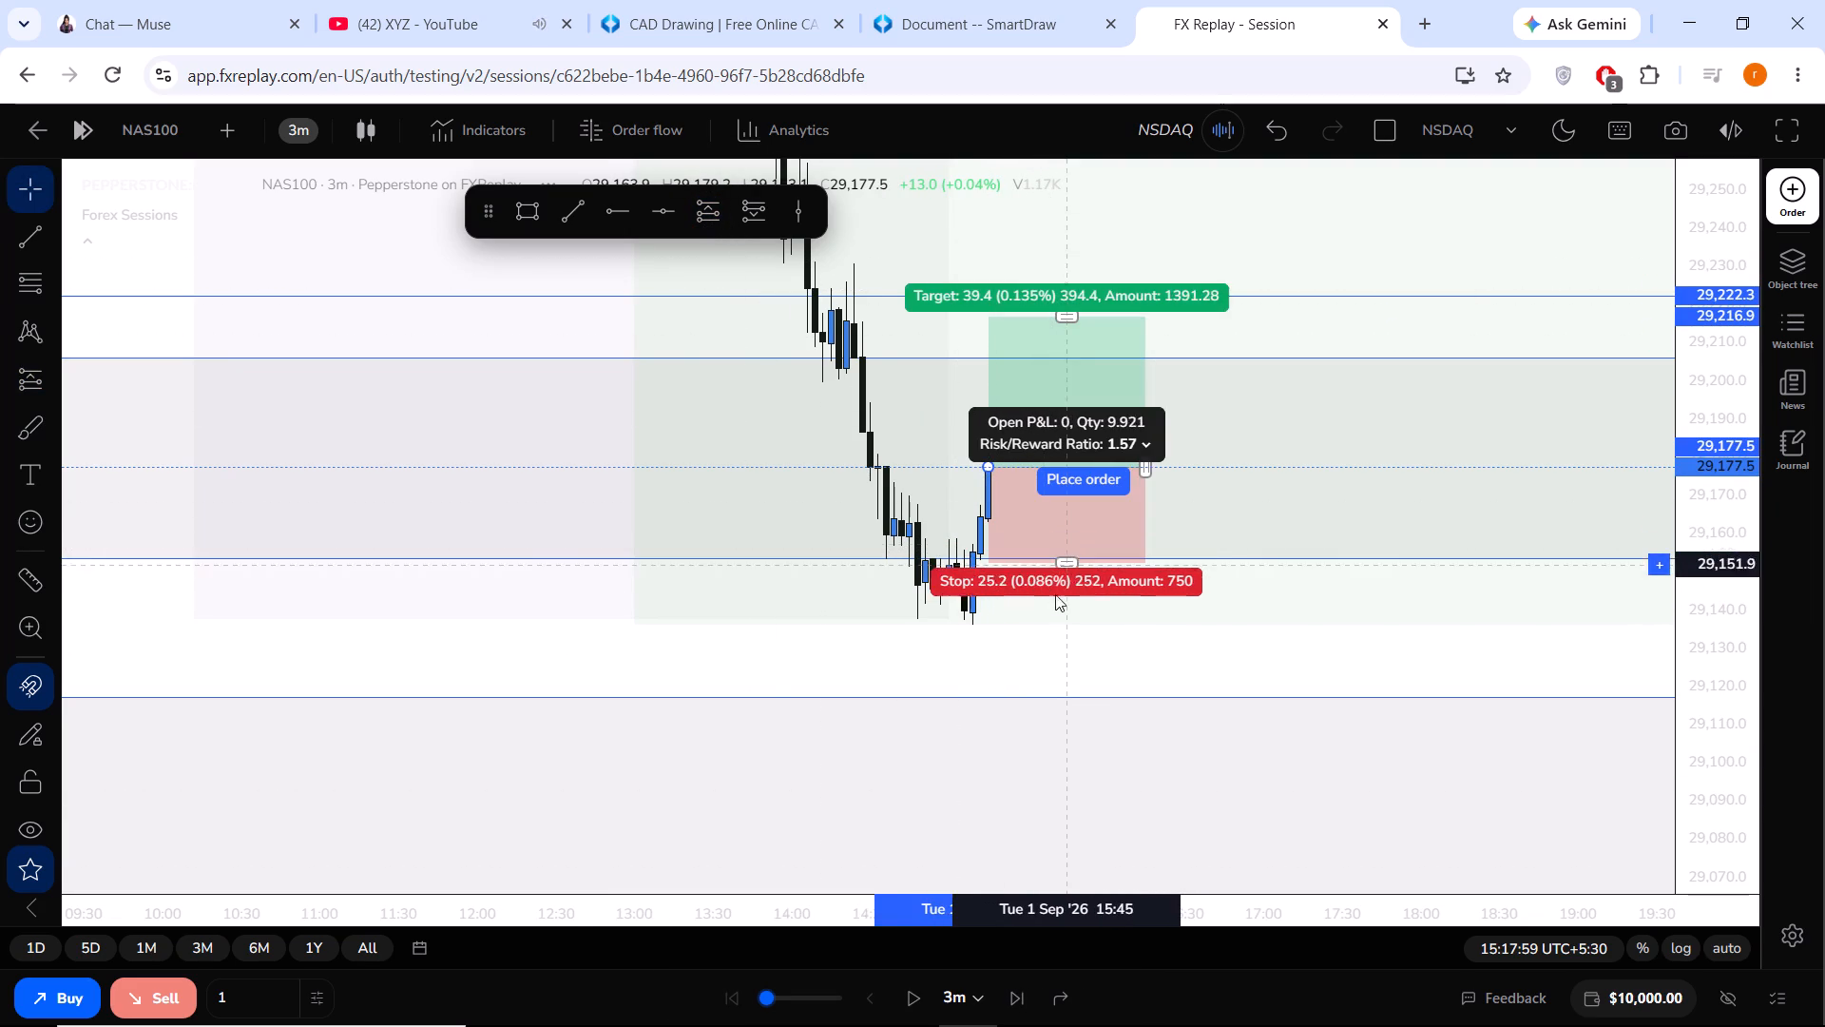
pyautogui.moveTo(1055, 594); pyautogui.dragTo(1048, 612)
pyautogui.moveTo(1203, 613); pyautogui.dragTo(1215, 649)
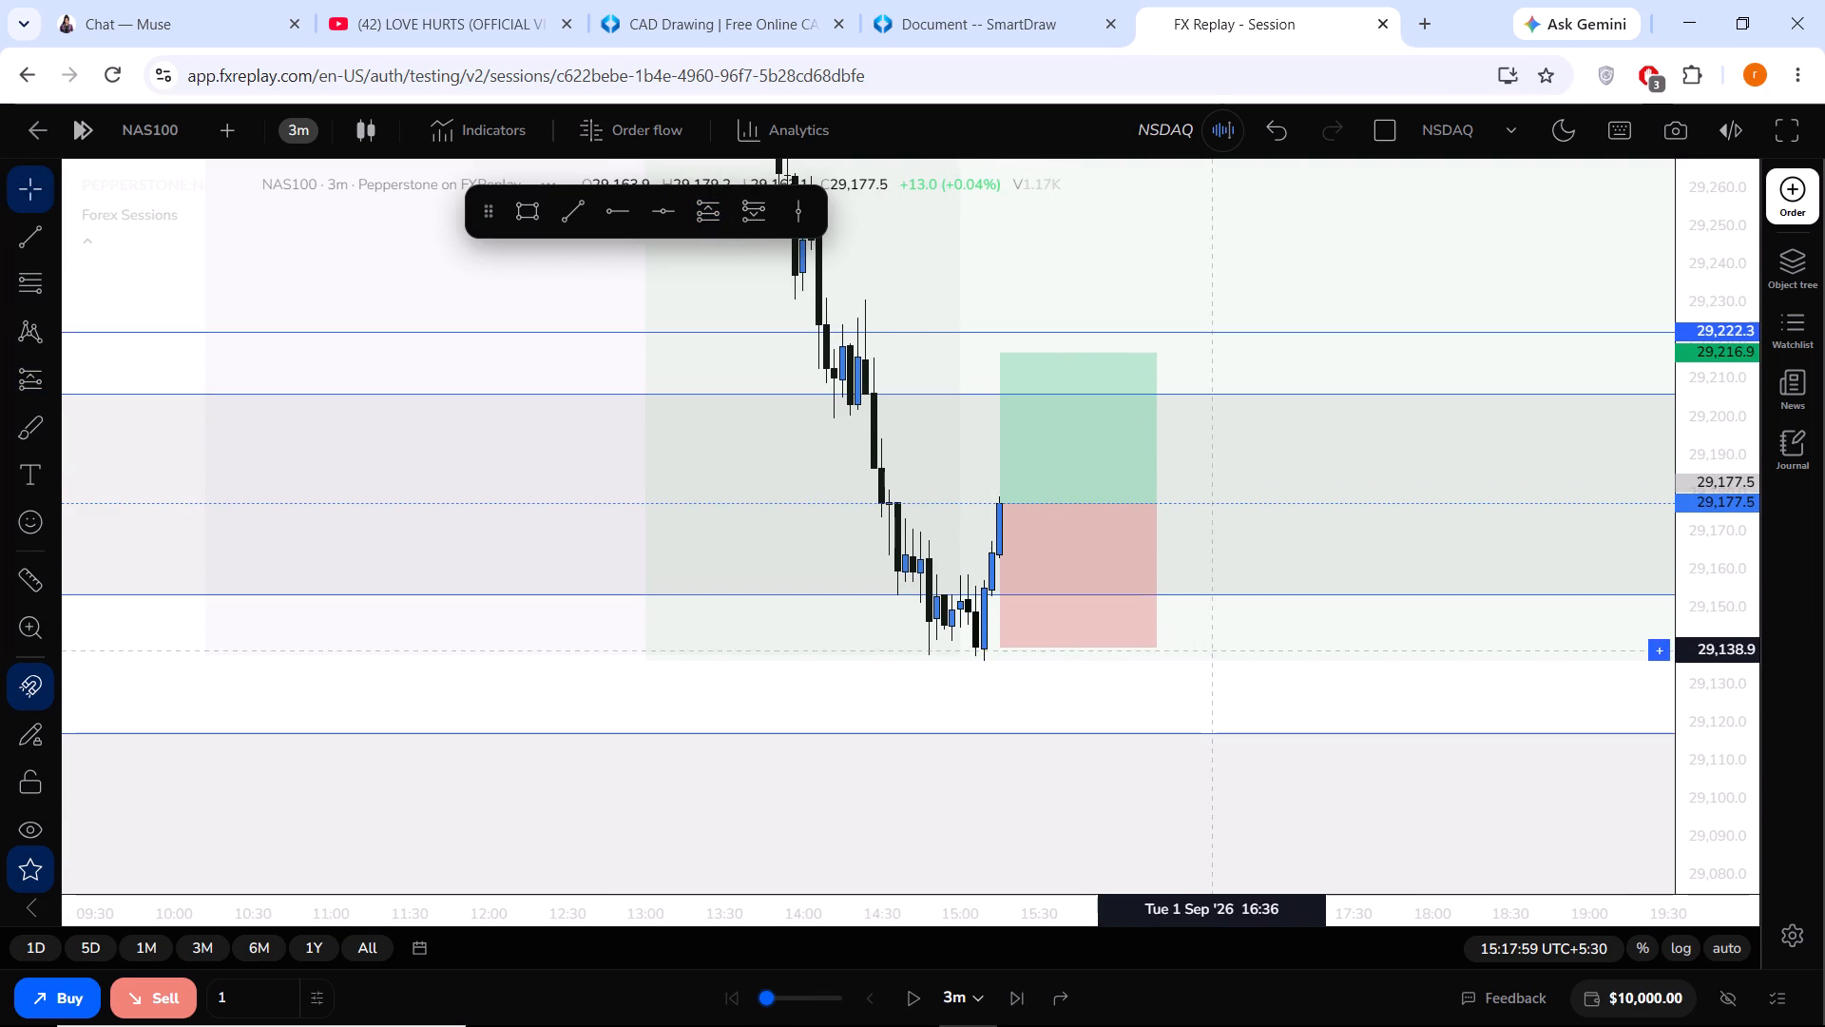
pyautogui.moveTo(1215, 649); pyautogui.dragTo(1215, 650)
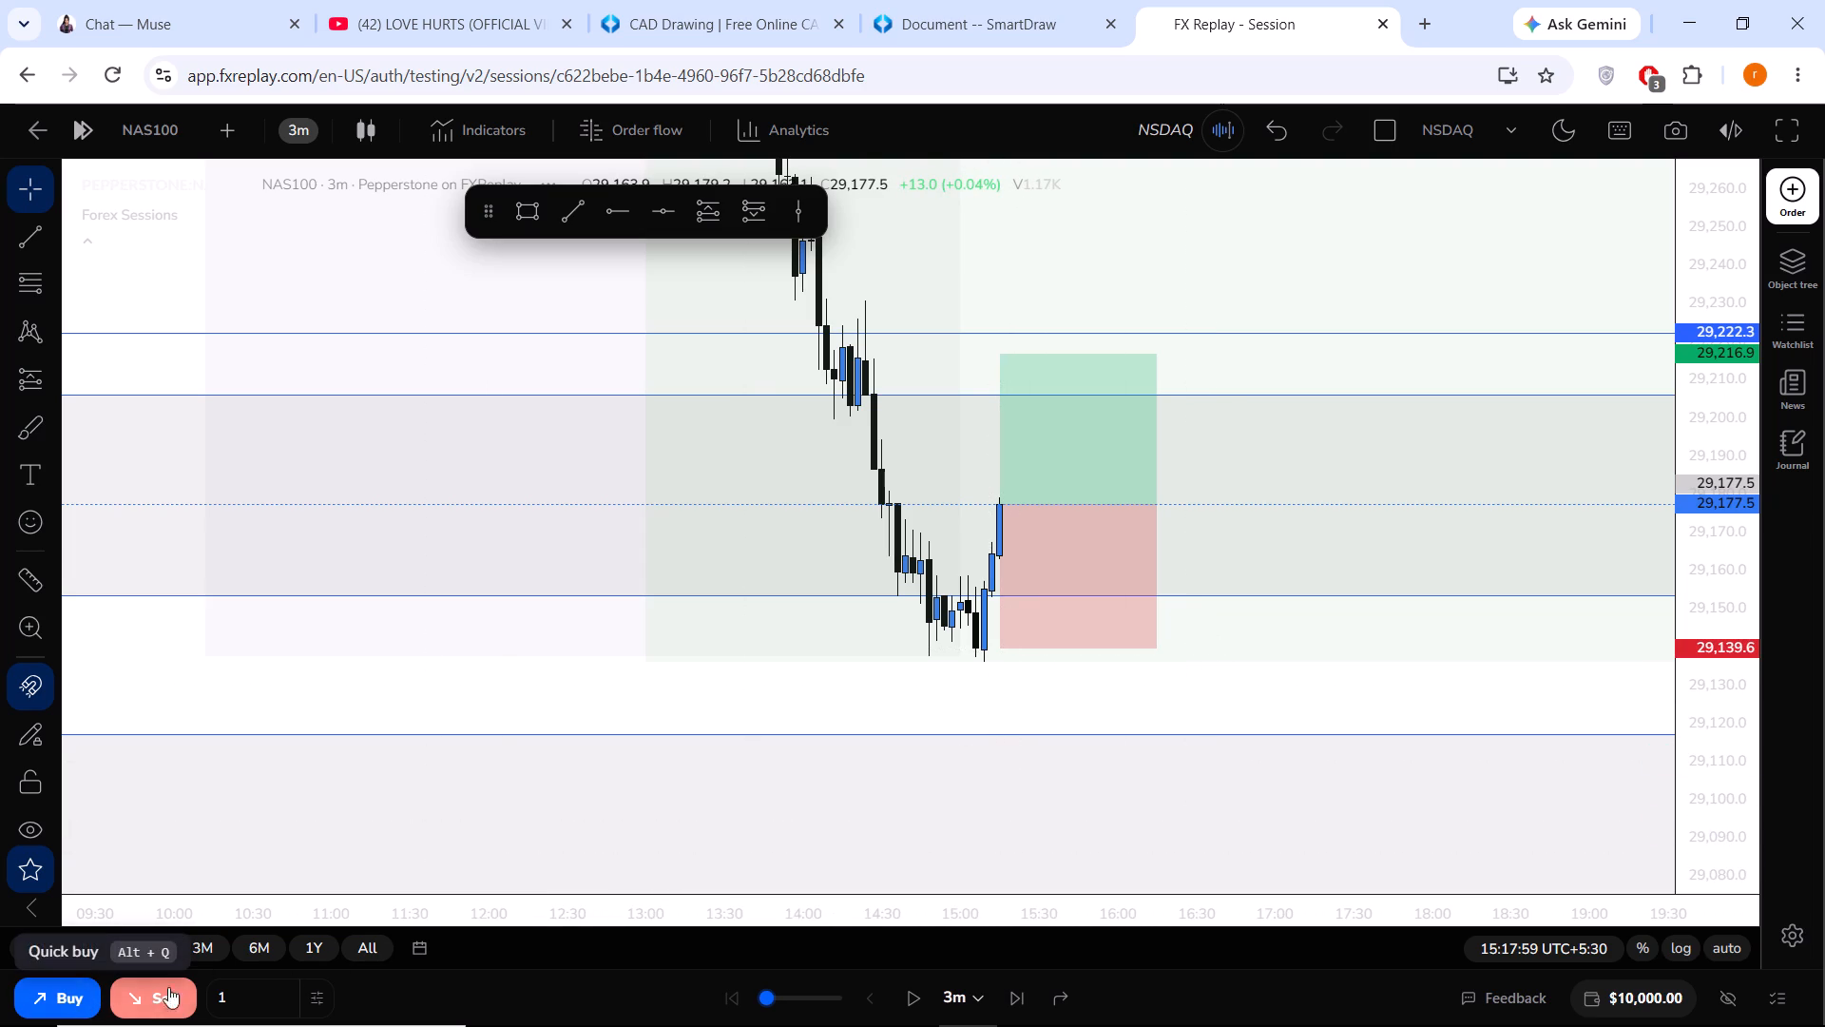
# Buy 1 NAS100 at market, with the stop loss at 29,138.4 and the take profit at 29,216.7.
pyautogui.click(90, 990)
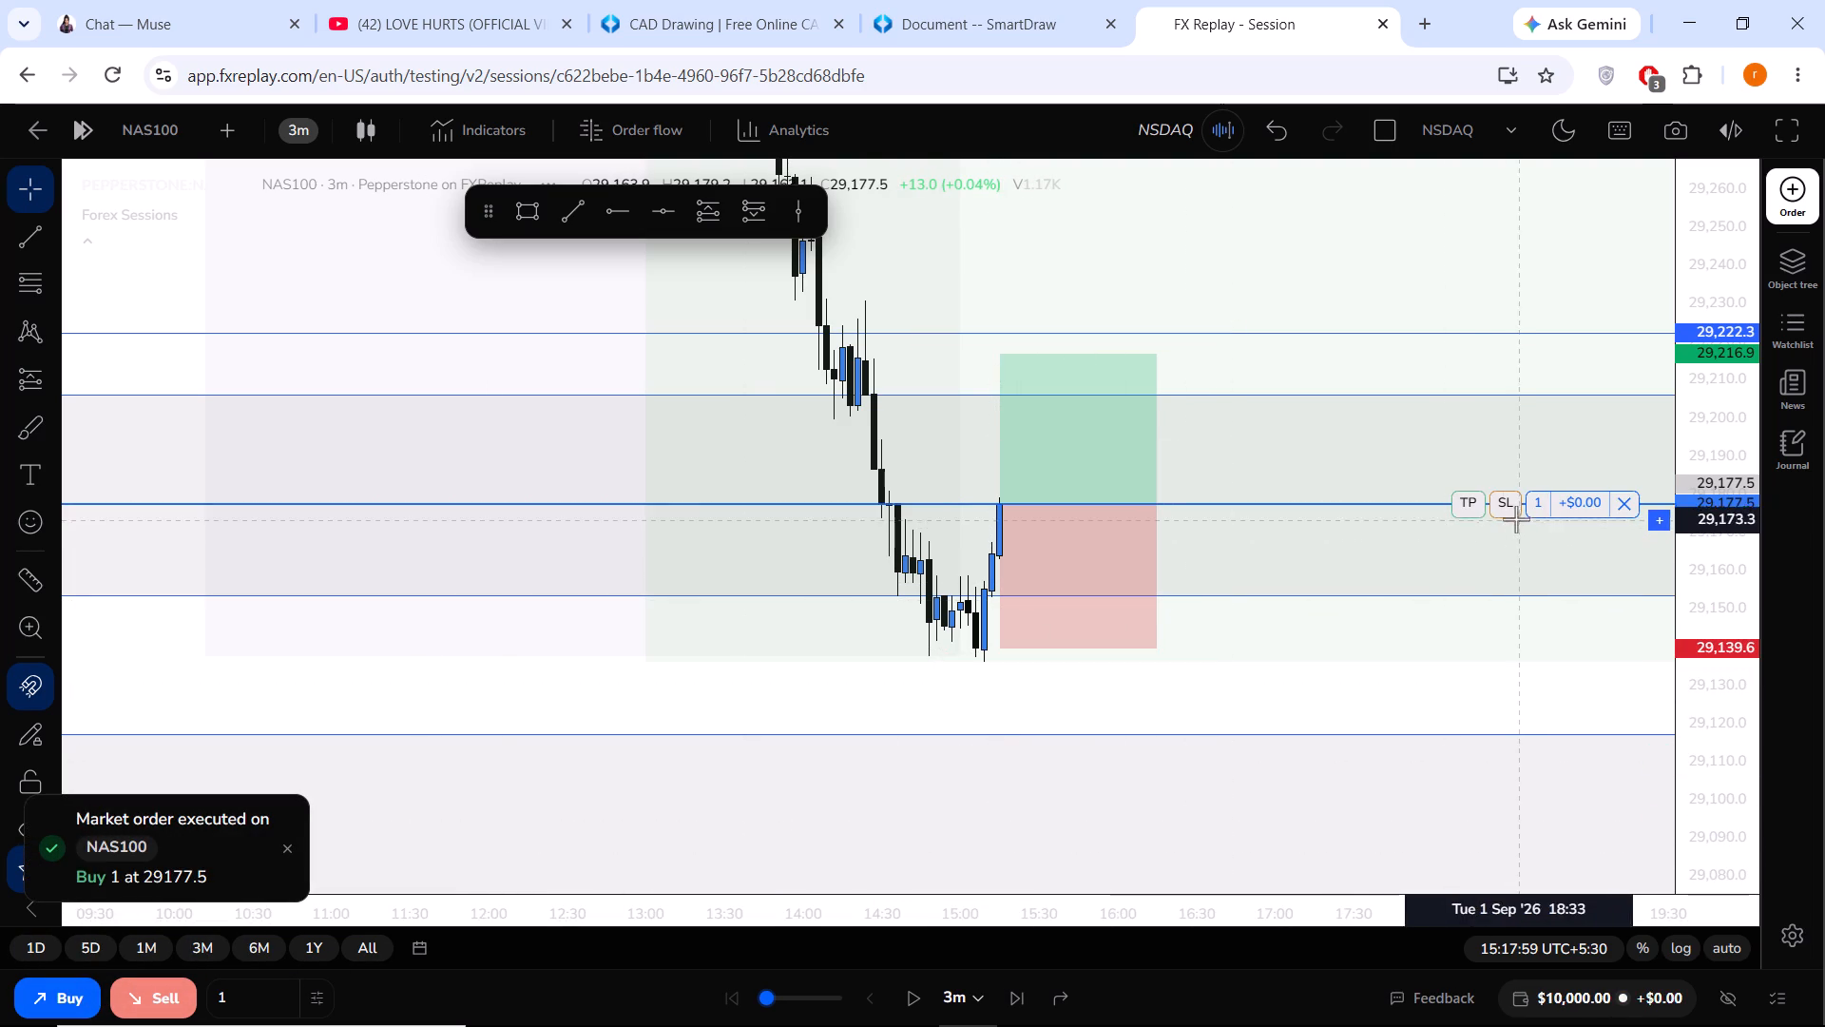
pyautogui.moveTo(1512, 504); pyautogui.dragTo(1327, 656)
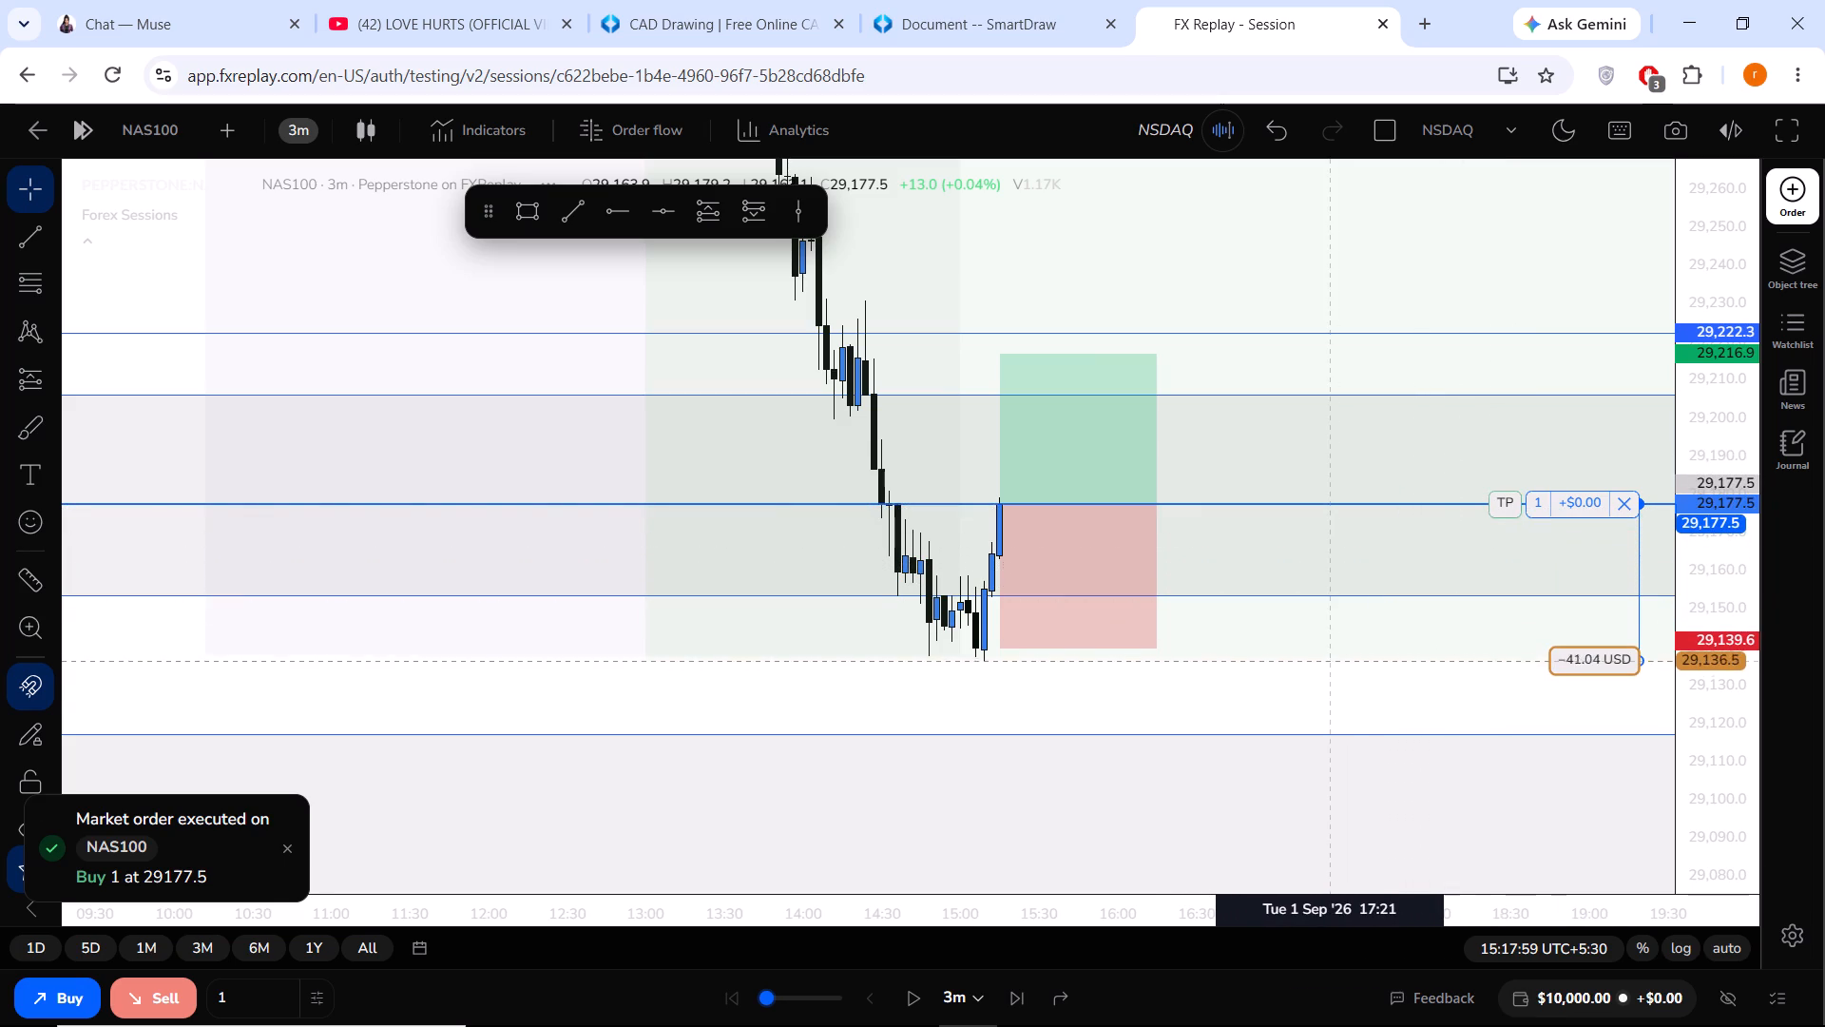
pyautogui.moveTo(1327, 656); pyautogui.dragTo(1327, 652)
pyautogui.moveTo(1498, 507); pyautogui.dragTo(1484, 354)
pyautogui.moveTo(1069, 699); pyautogui.dragTo(1090, 735)
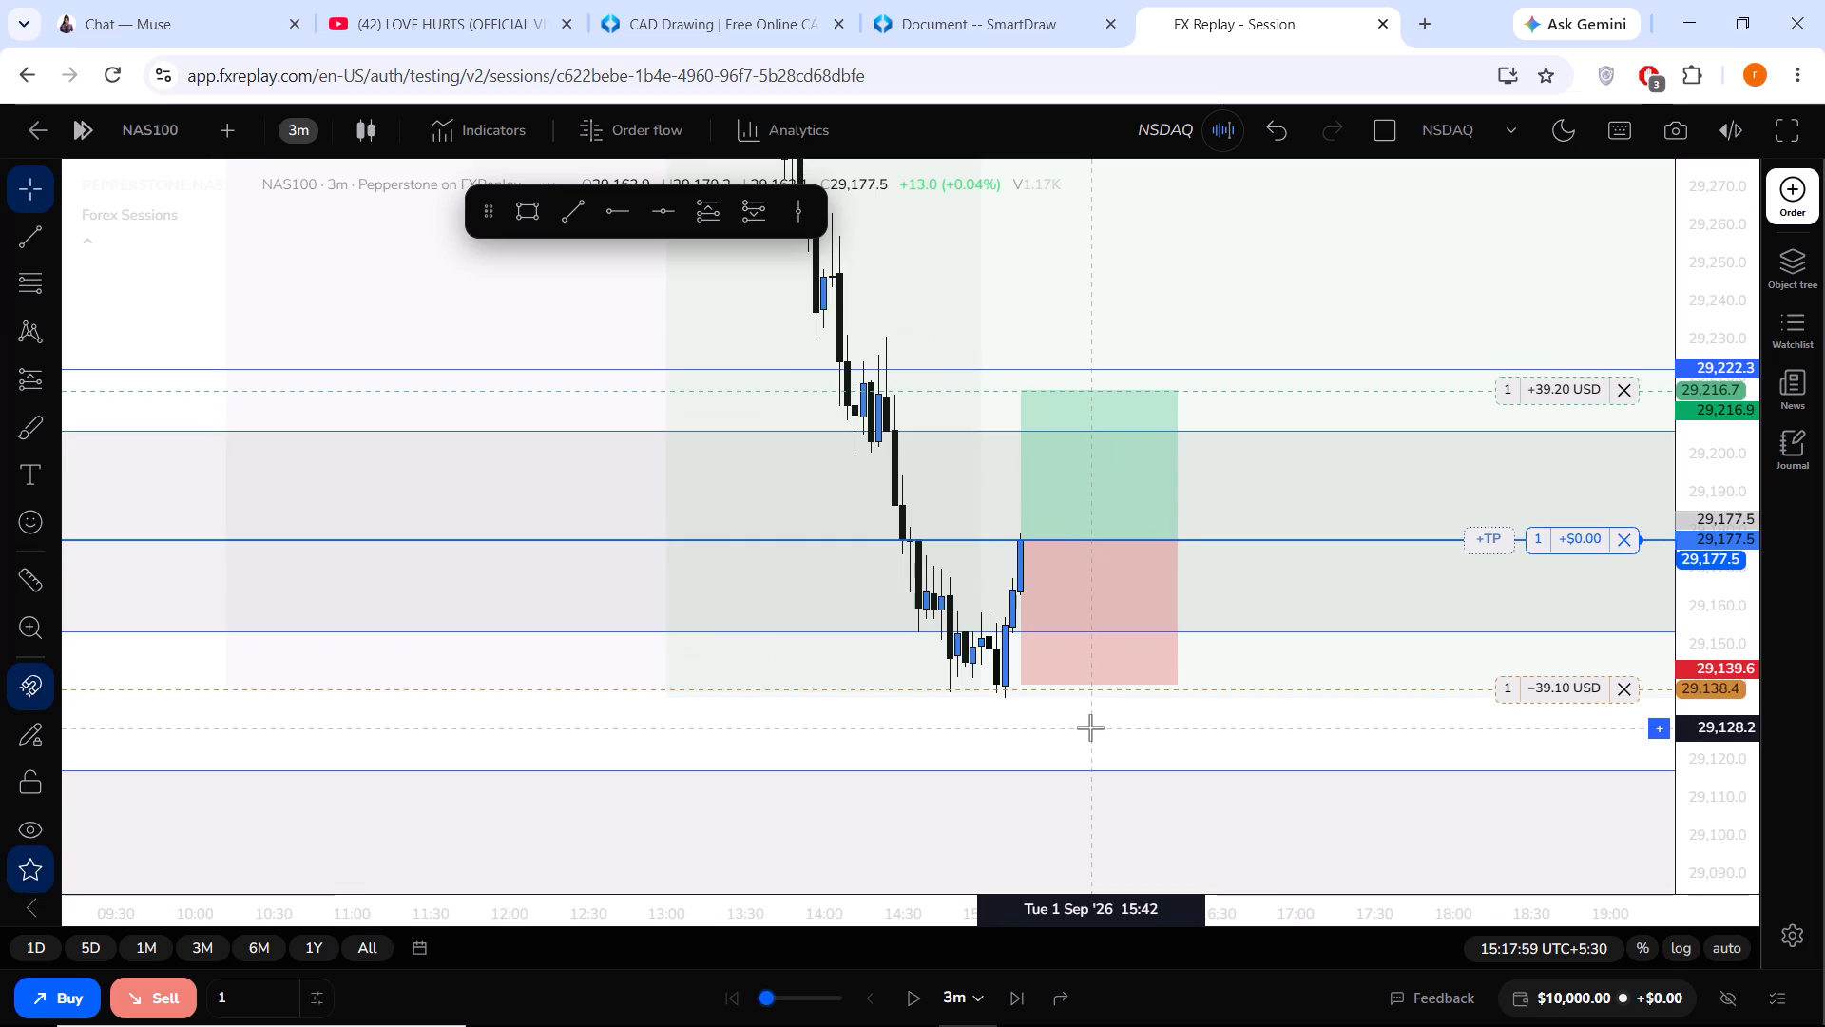
# Buy another 1 NAS100 at market, with its take profit at 29,216.4 and its stop loss at 29,137.5.
pyautogui.click(53, 1008)
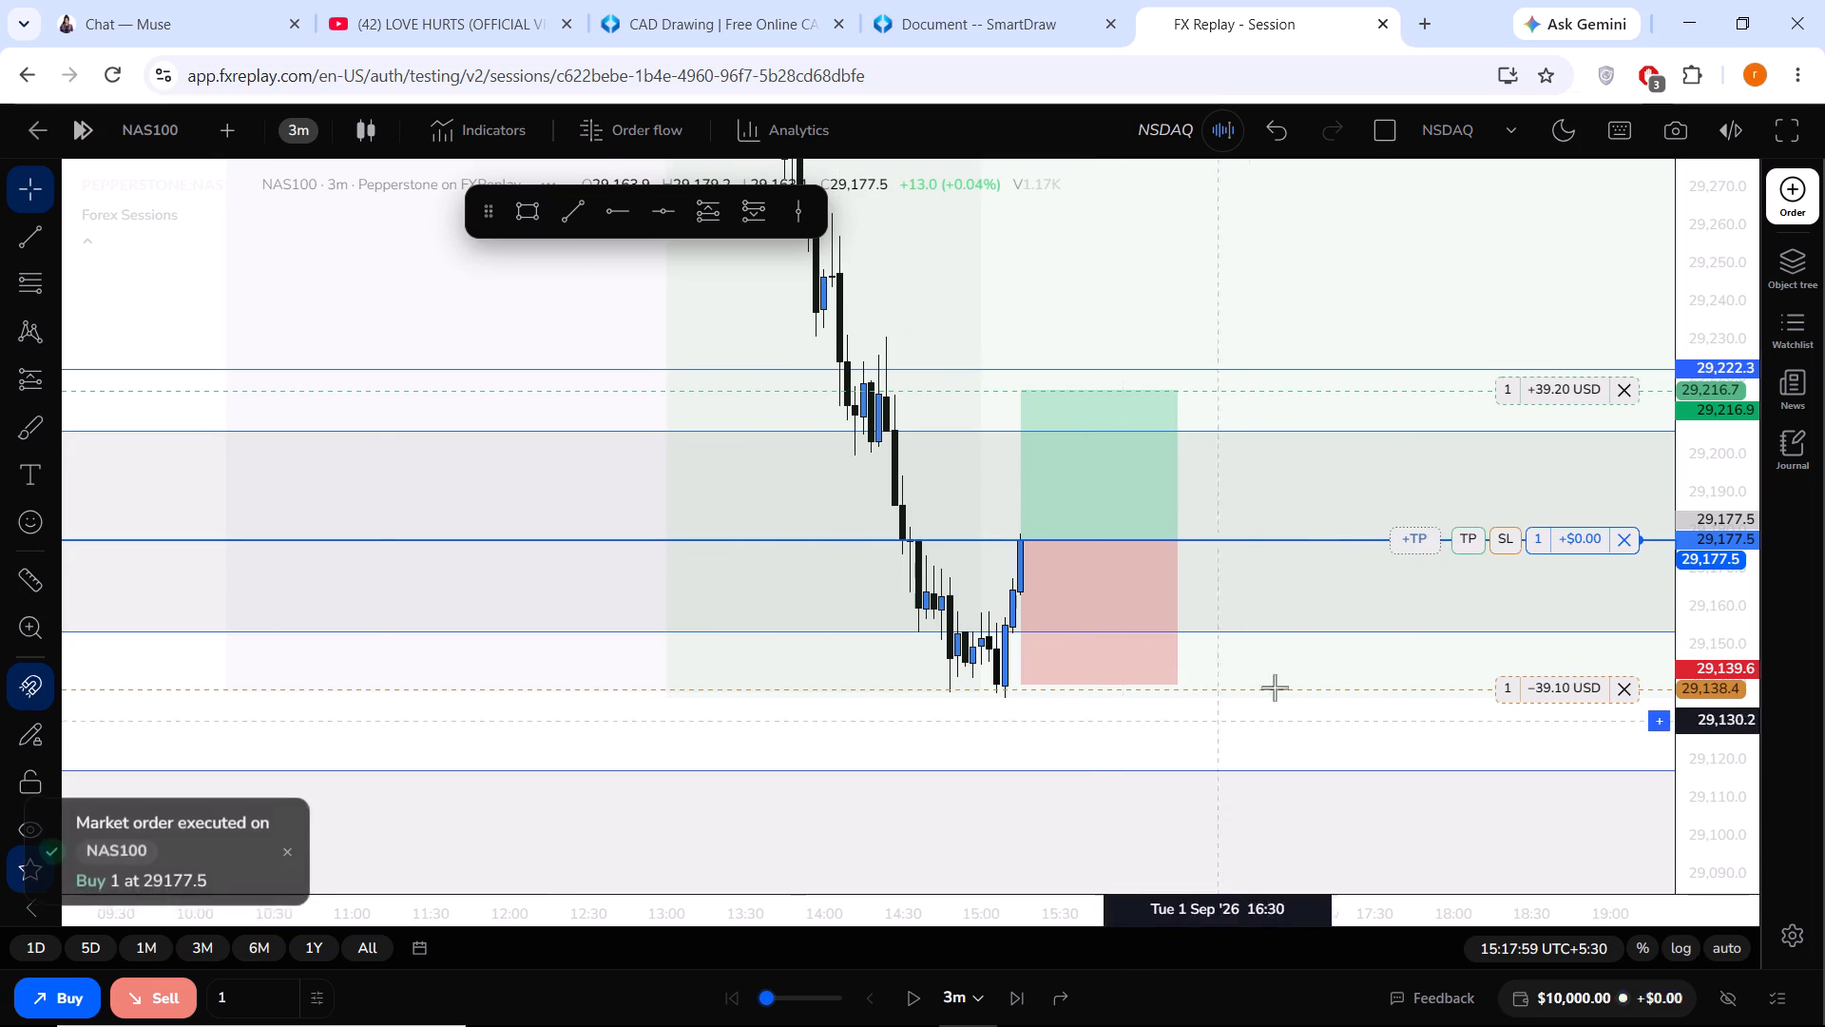
pyautogui.moveTo(1462, 550); pyautogui.dragTo(1462, 400)
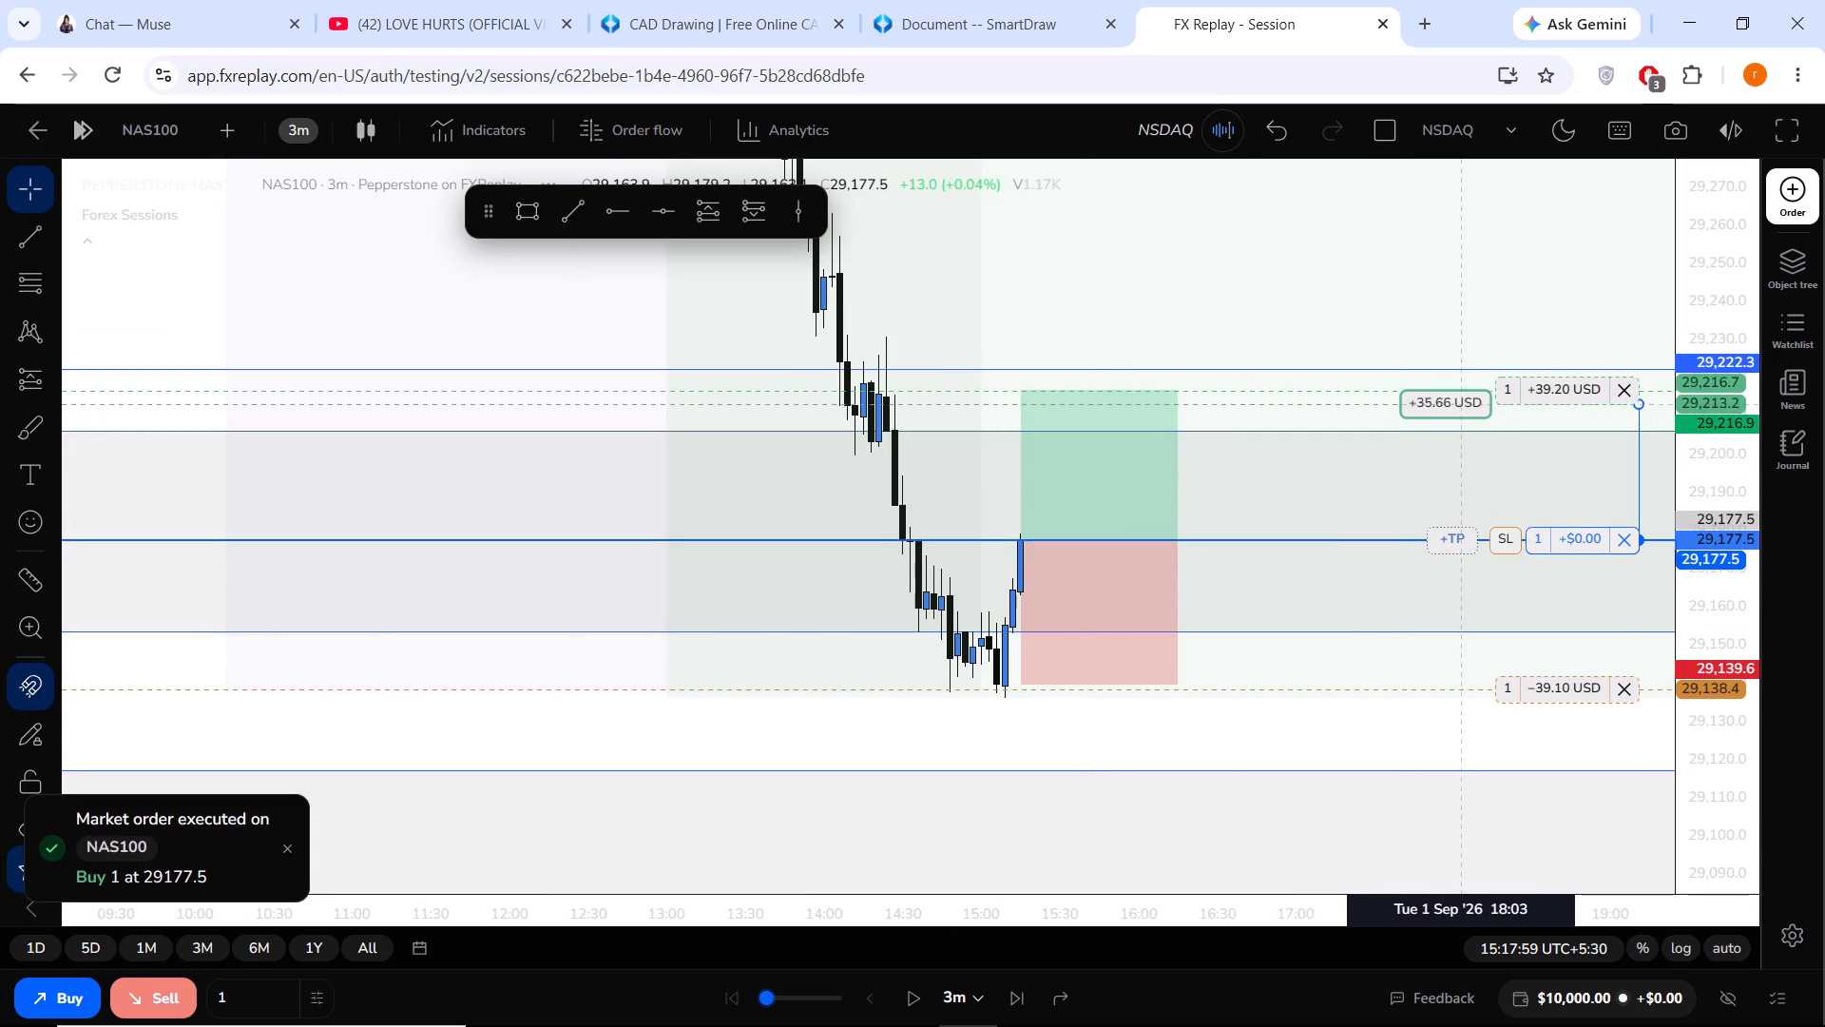
pyautogui.moveTo(1462, 400); pyautogui.dragTo(1464, 391)
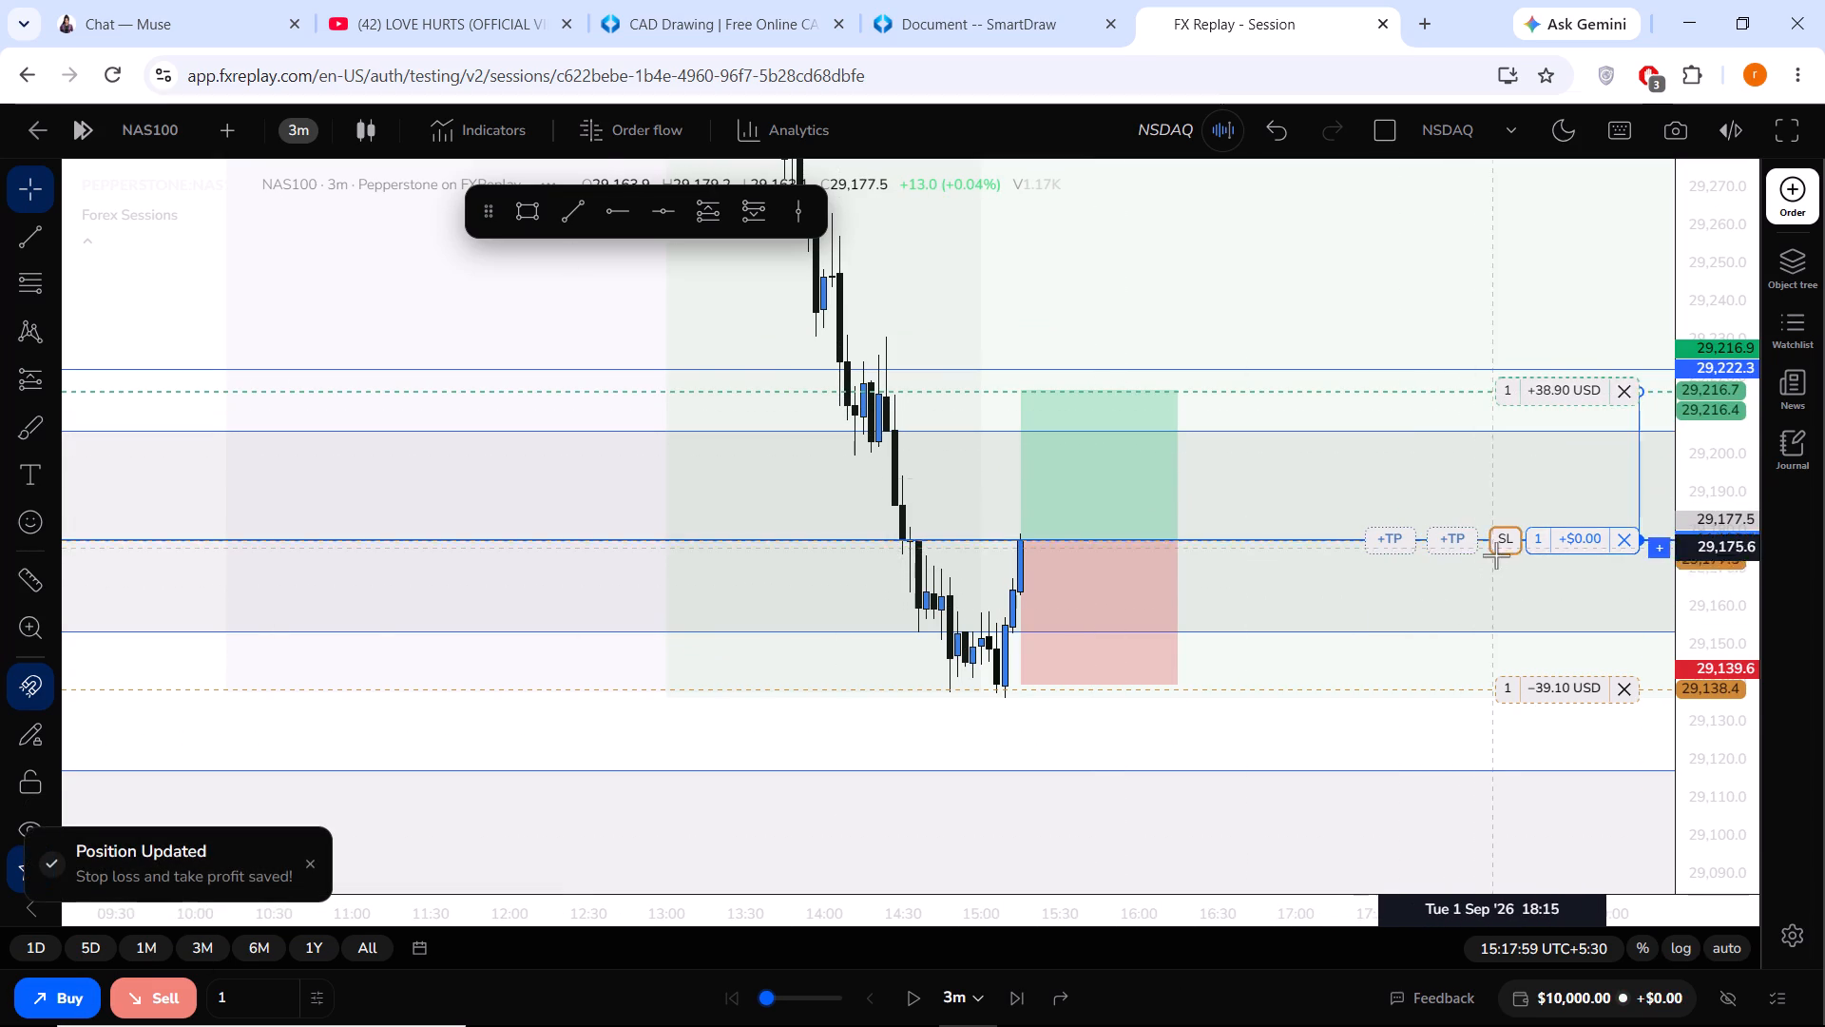
pyautogui.moveTo(1510, 532); pyautogui.dragTo(1381, 691)
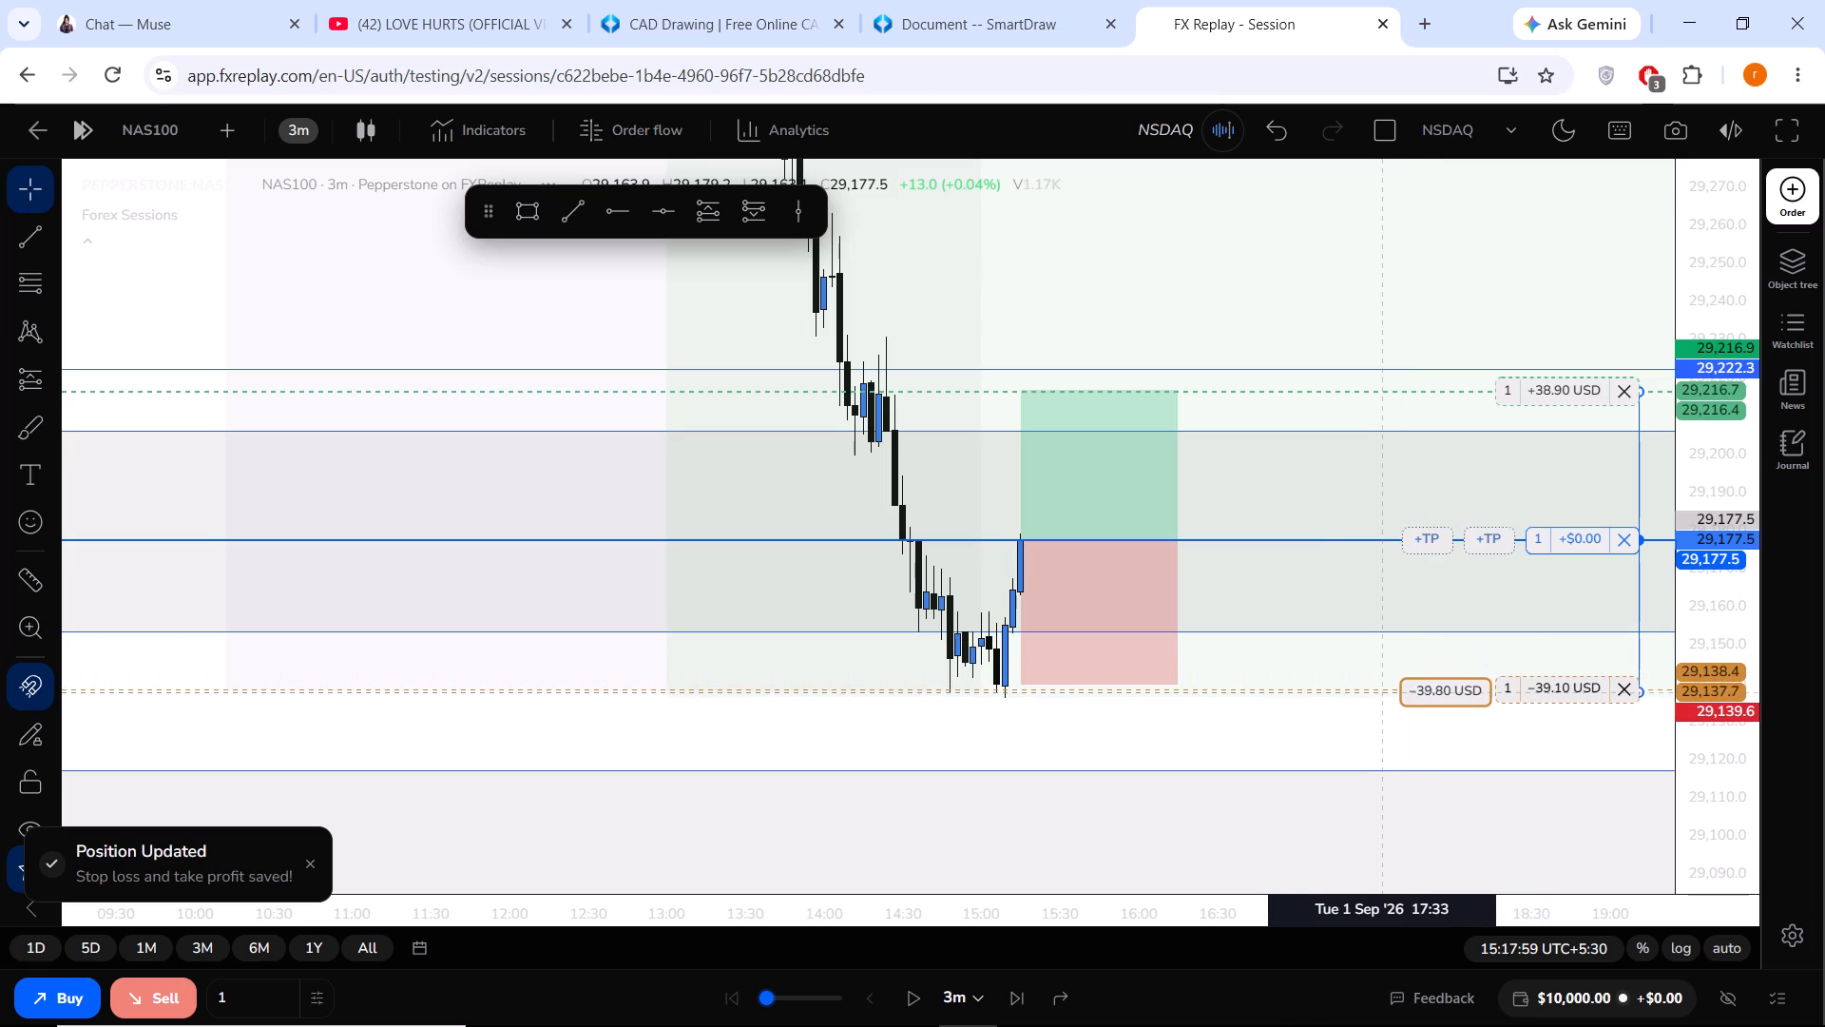
pyautogui.moveTo(1381, 691); pyautogui.dragTo(1379, 692)
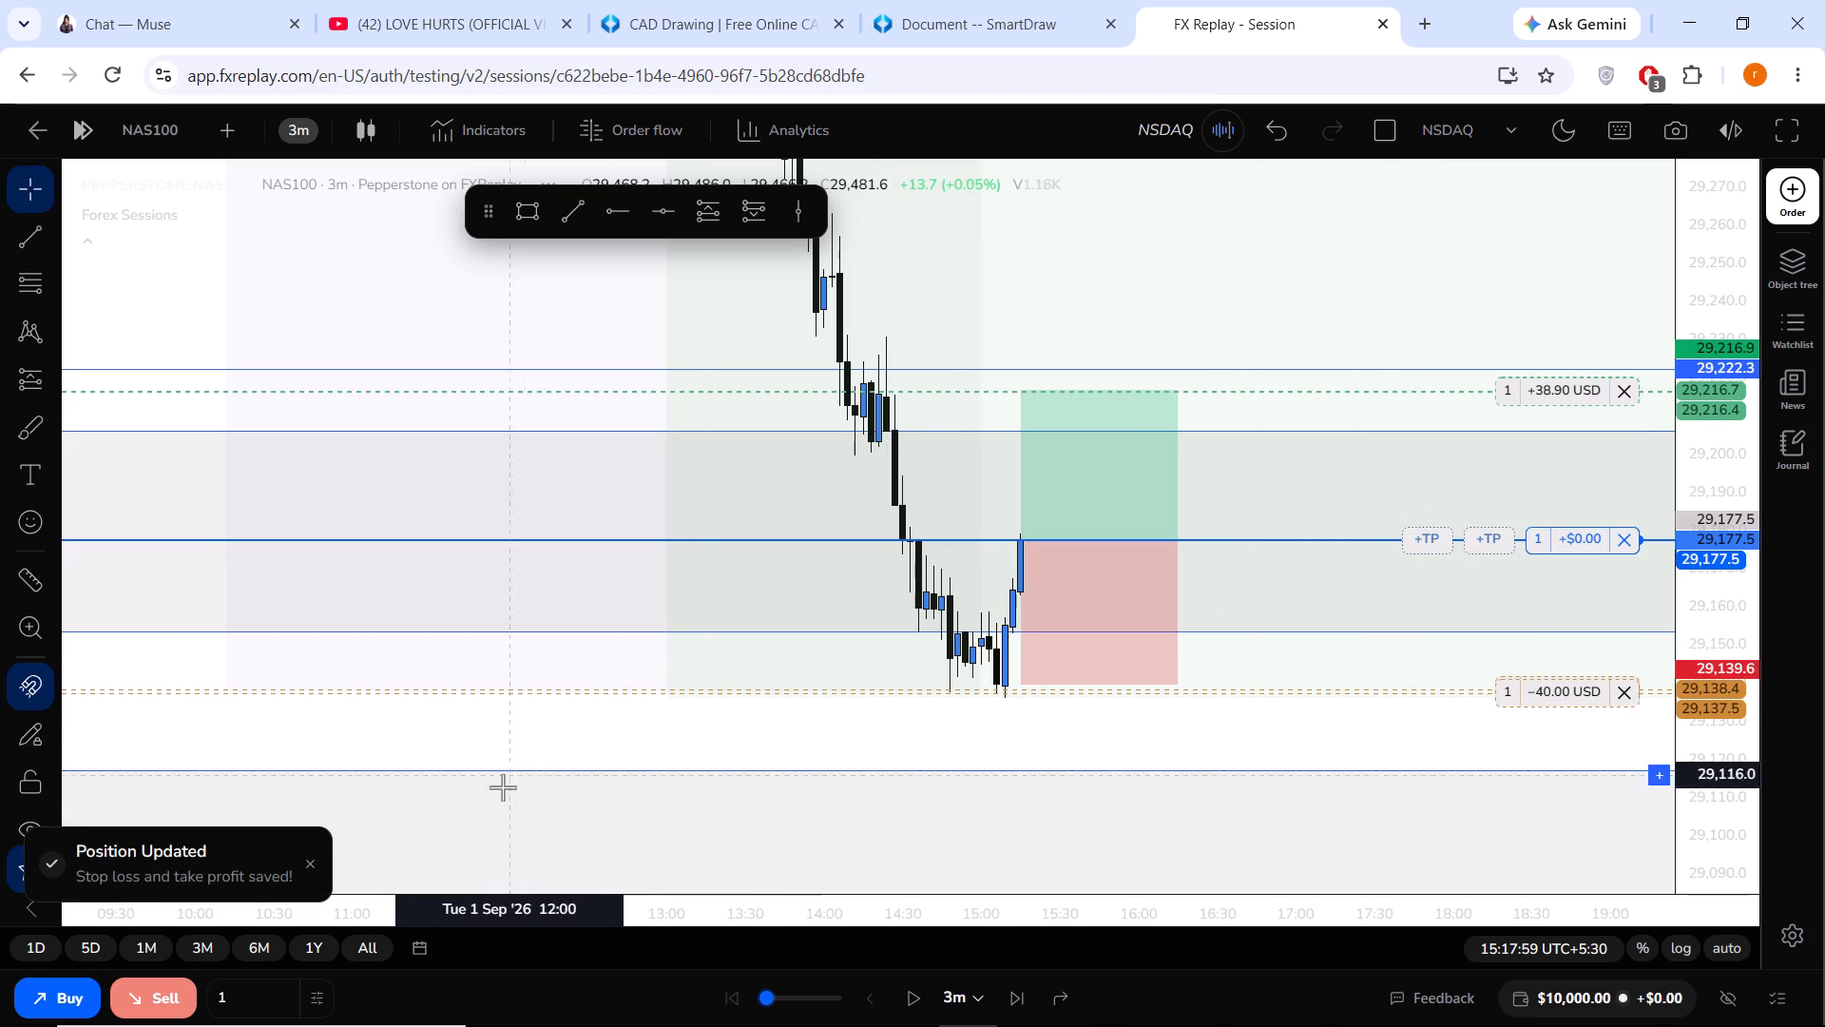
# Advance the replay in 3-minute steps from the entry candle to 16:35:59.
pyautogui.click(1015, 998)
pyautogui.click(1016, 998)
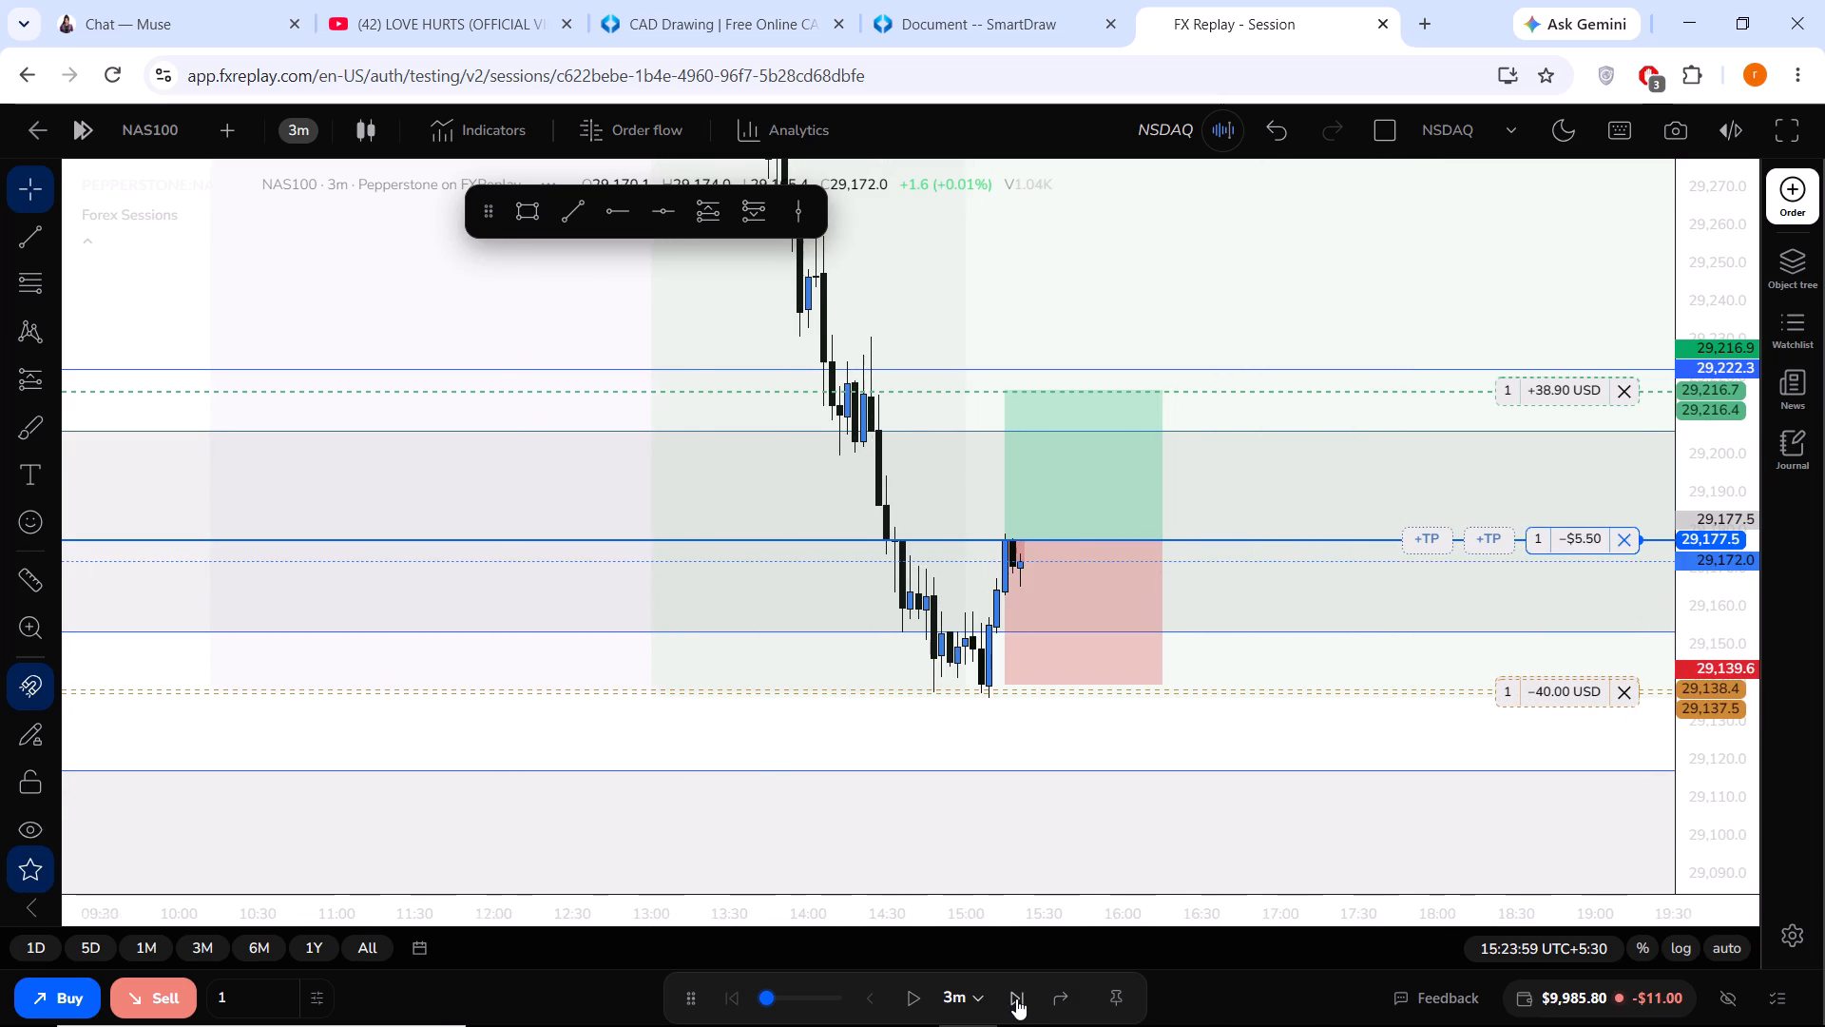
pyautogui.tripleClick(1016, 998)
pyautogui.tripleClick(1016, 998)
pyautogui.tripleClick(1016, 998)
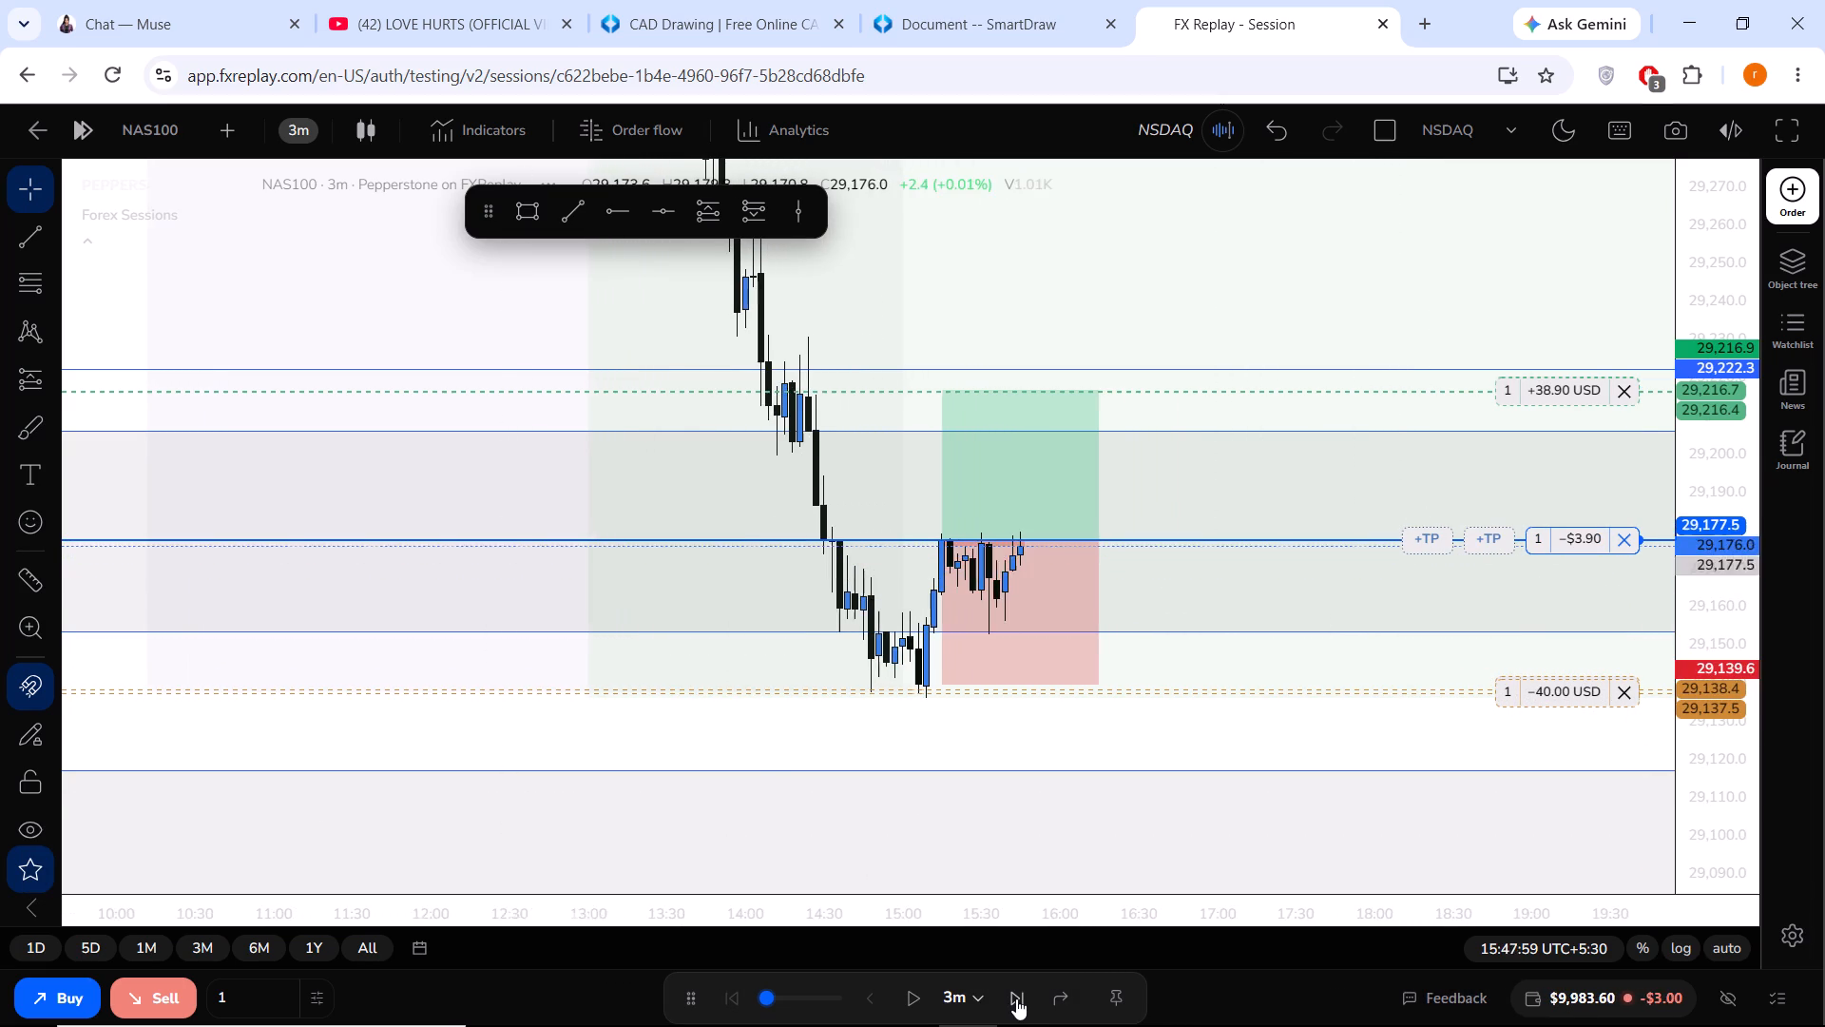
pyautogui.tripleClick(1016, 998)
pyautogui.tripleClick(1016, 998)
pyautogui.tripleClick(1015, 997)
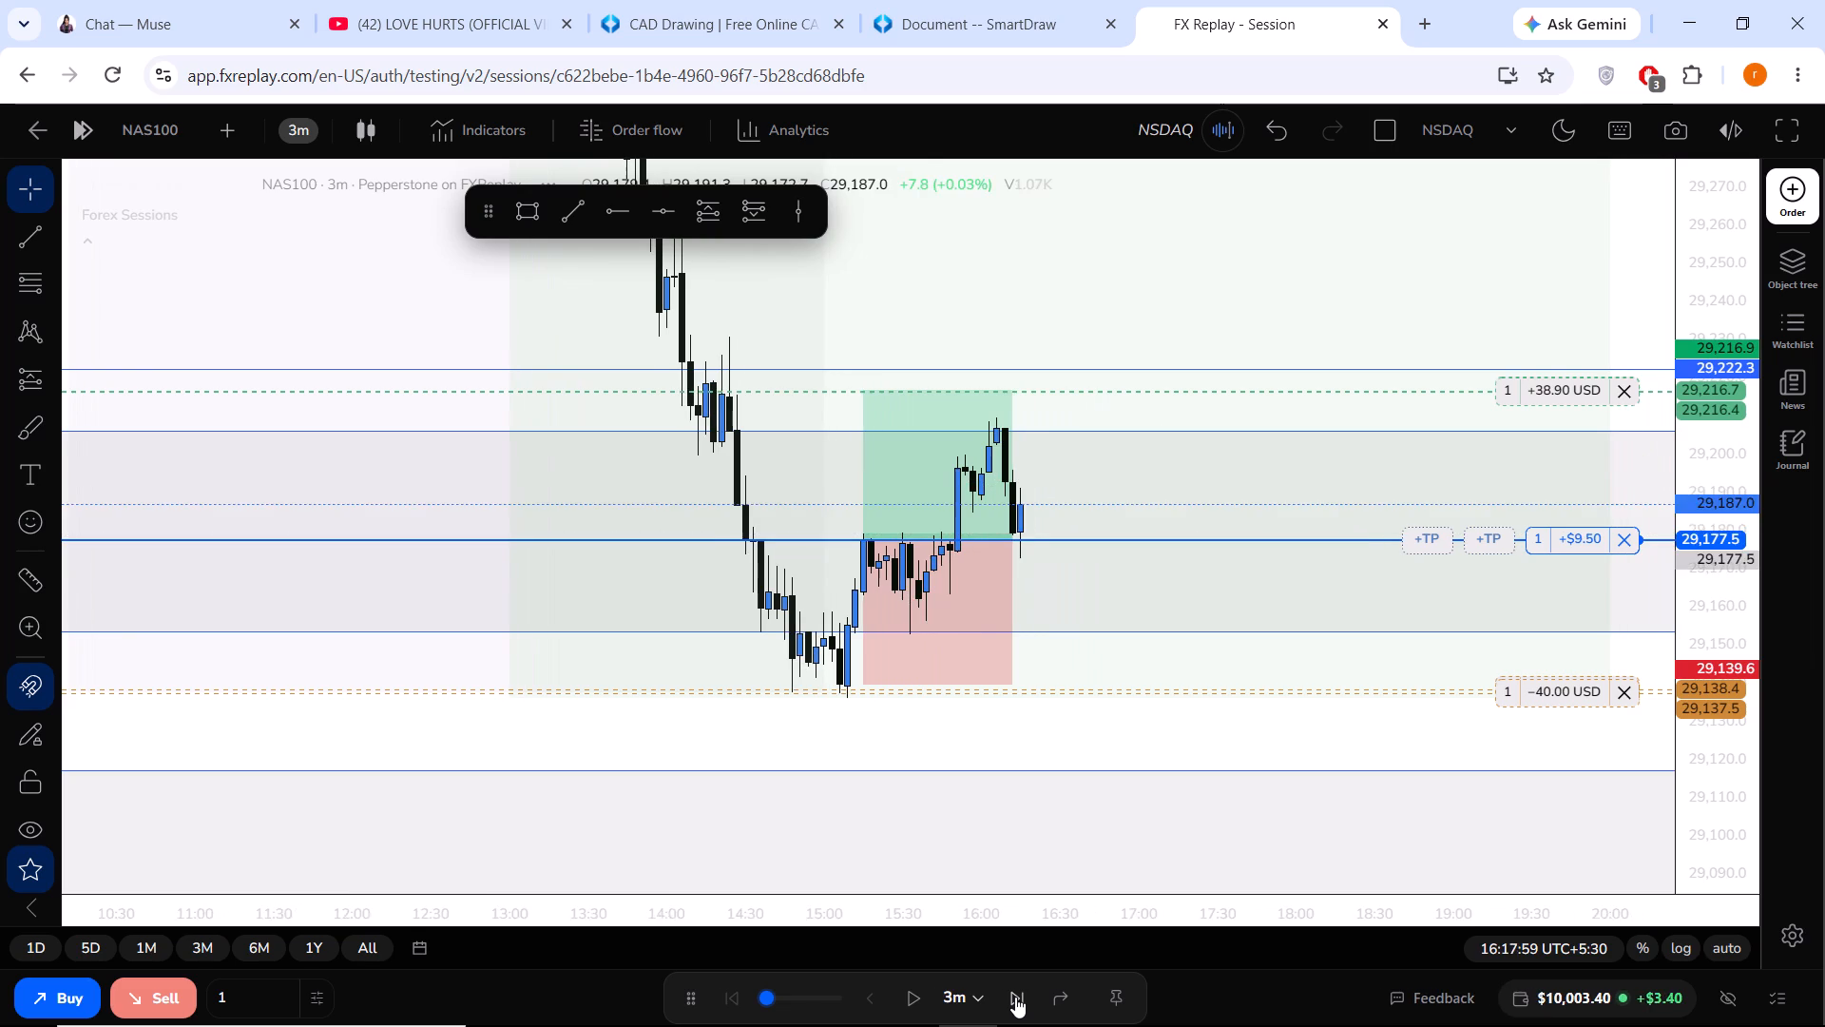
pyautogui.tripleClick(1015, 997)
pyautogui.doubleClick(1015, 997)
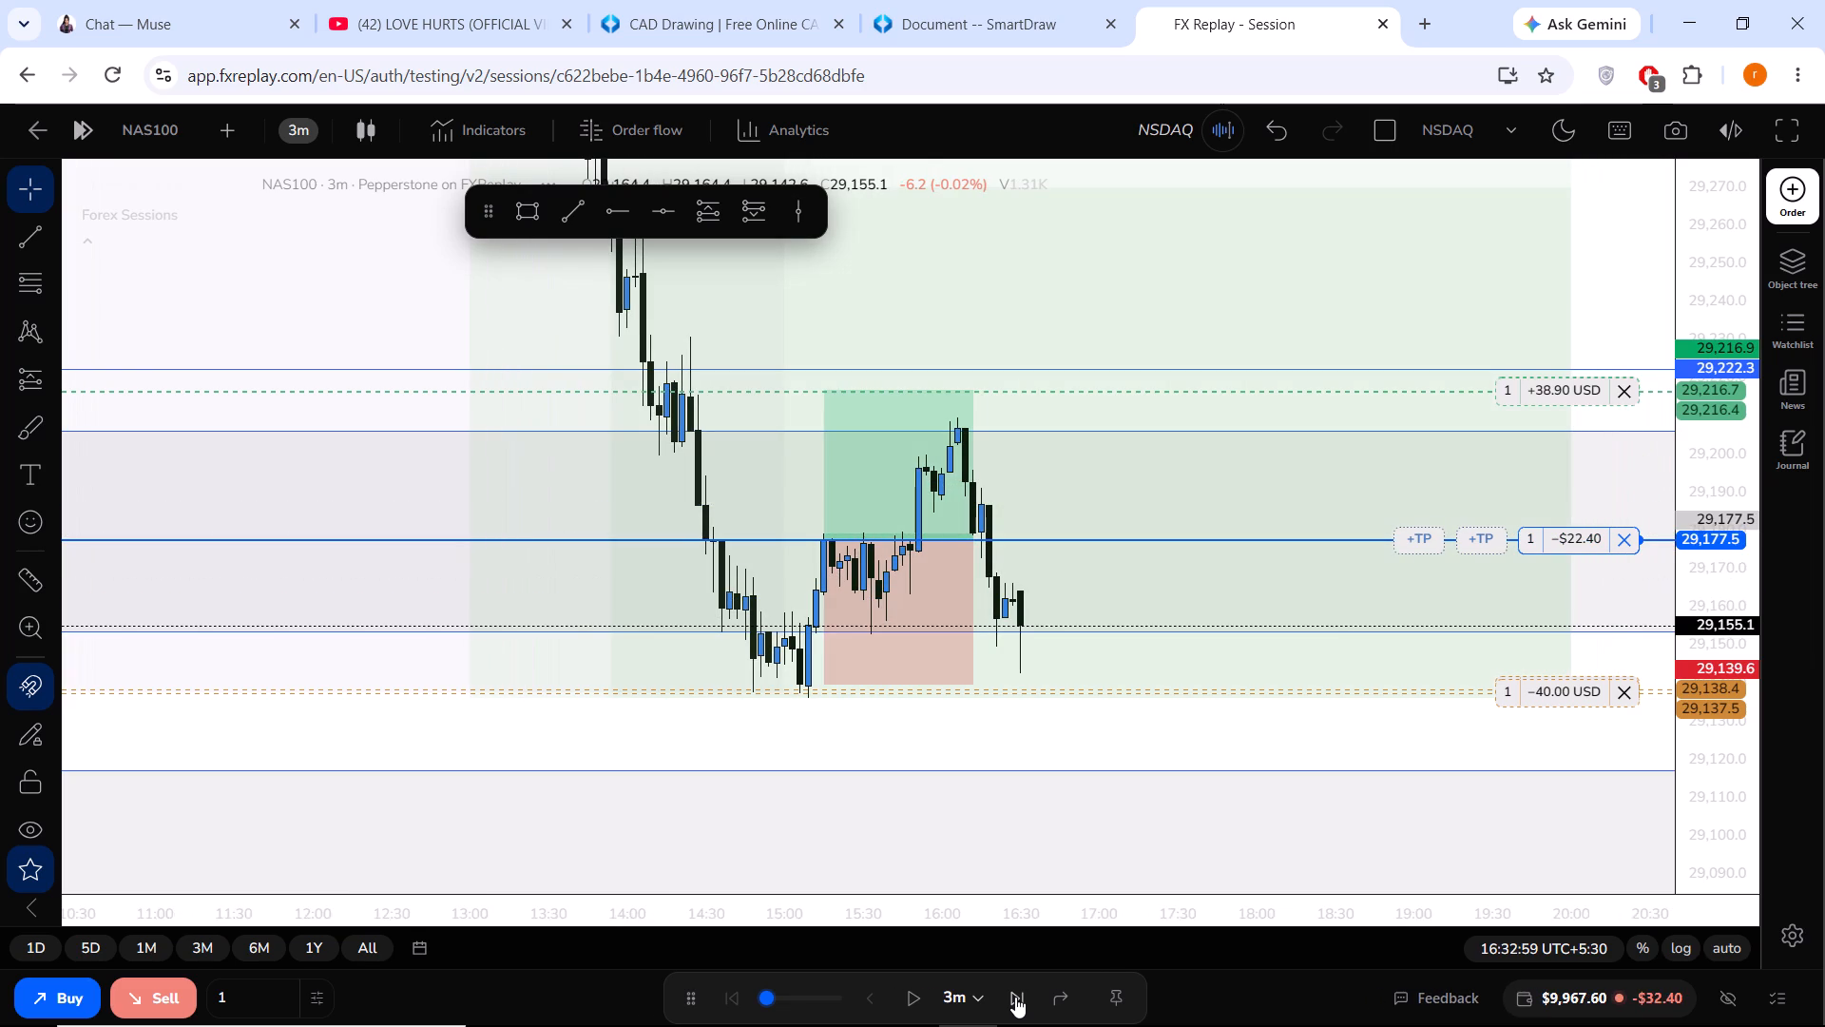
pyautogui.click(1015, 997)
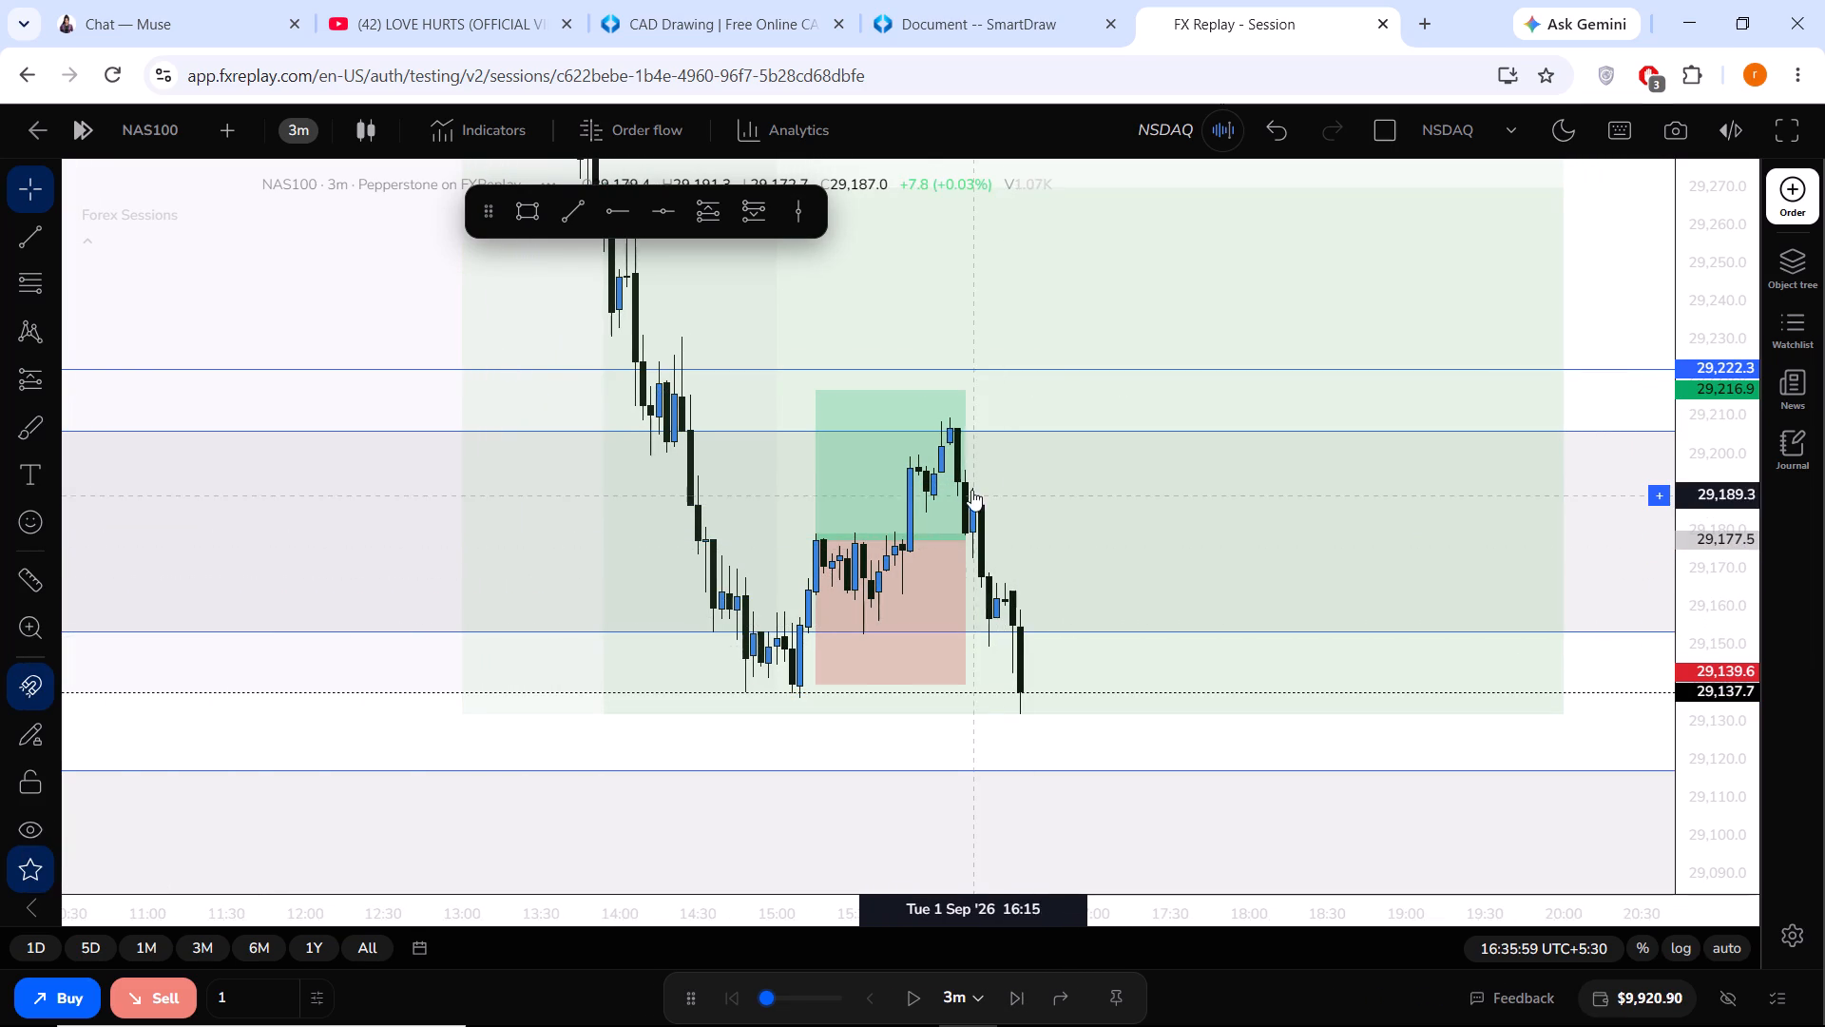
# Extend the end of the long position drawing along the time axis to about 16:24.
pyautogui.moveTo(966, 541); pyautogui.dragTo(992, 546)
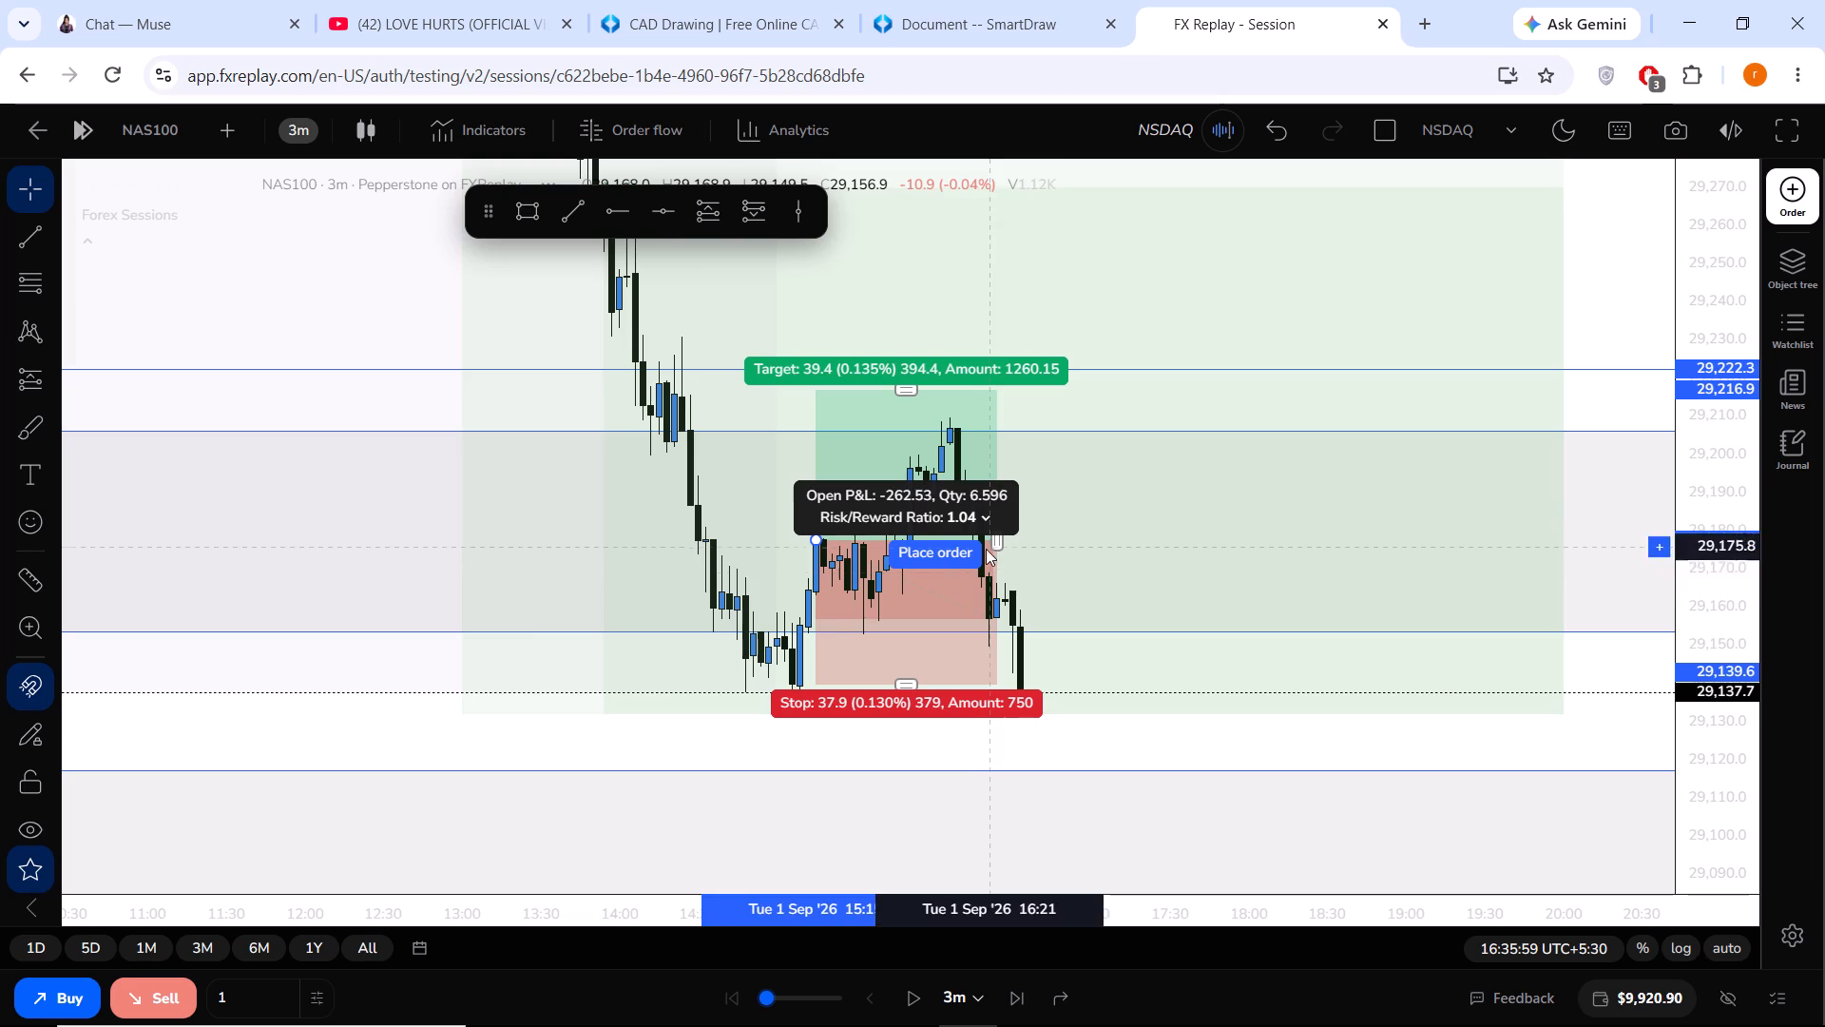
# Draw a rectangle zone from the 14:27 candle to about 16:36, between 29,206.3 and 29,193.8.
pyautogui.moveTo(314, 725); pyautogui.dragTo(420, 740)
pyautogui.click(534, 214)
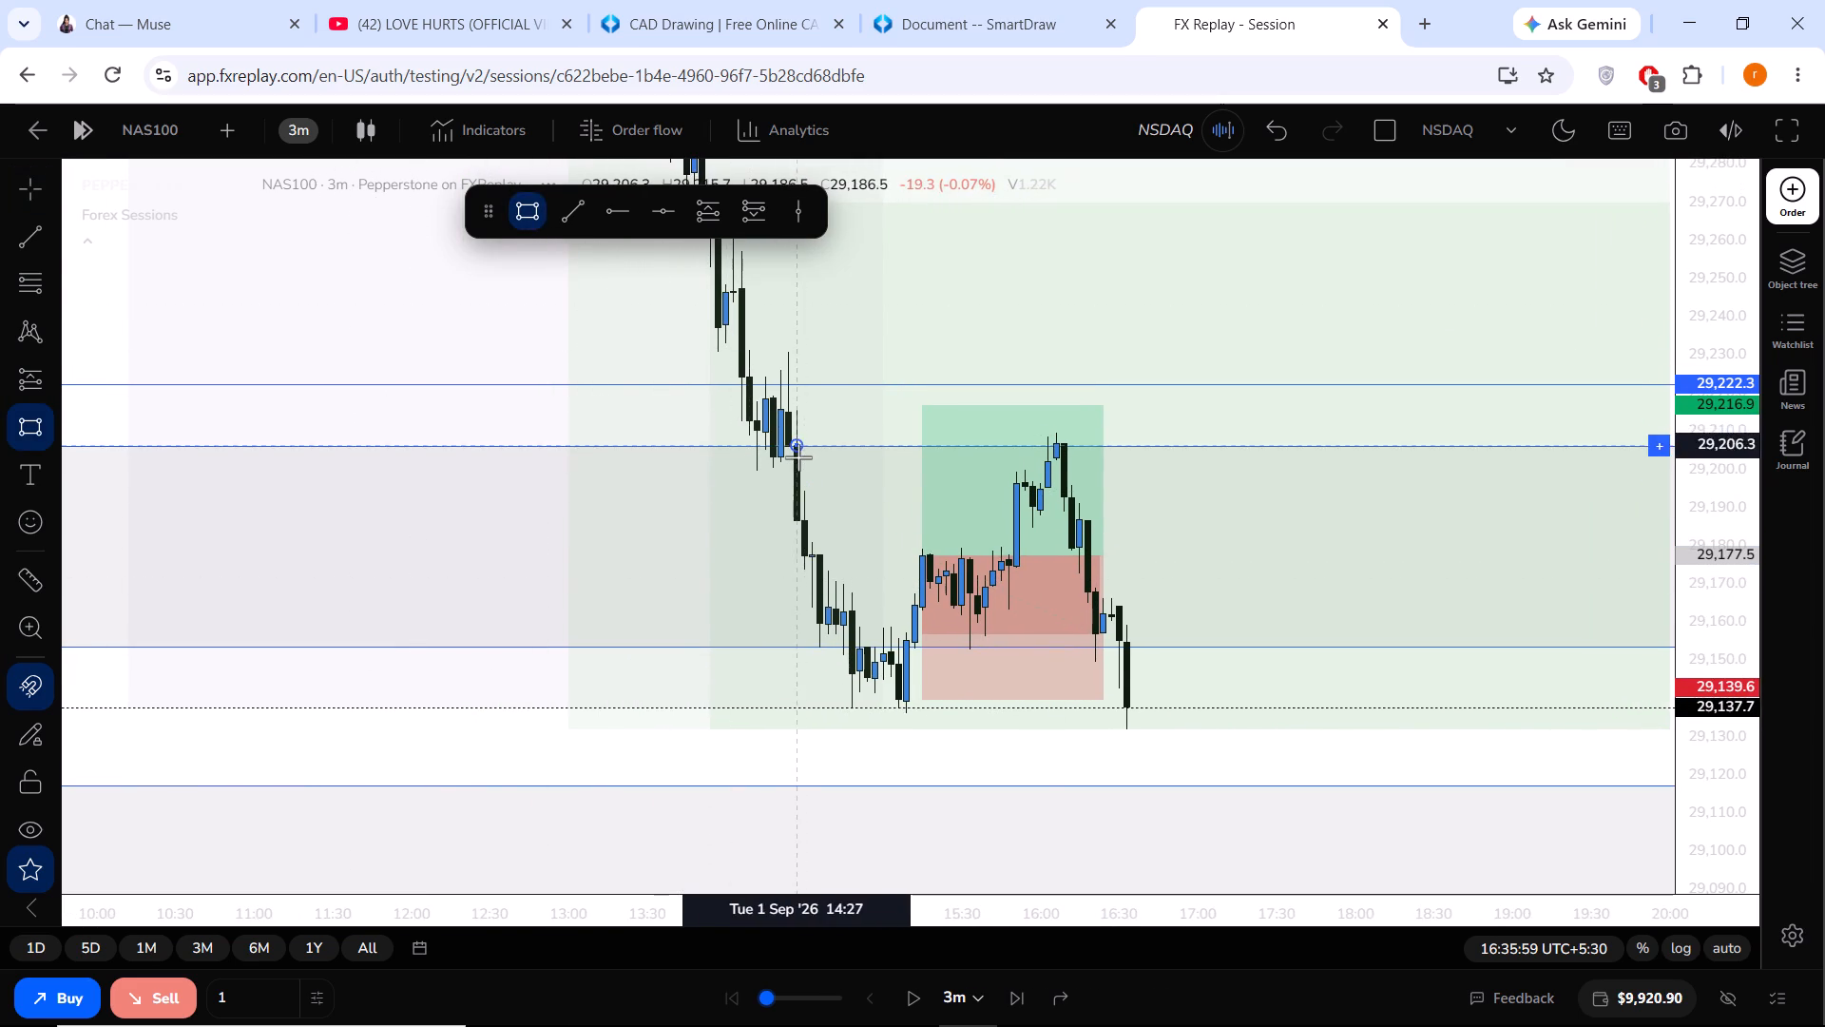
pyautogui.click(798, 457)
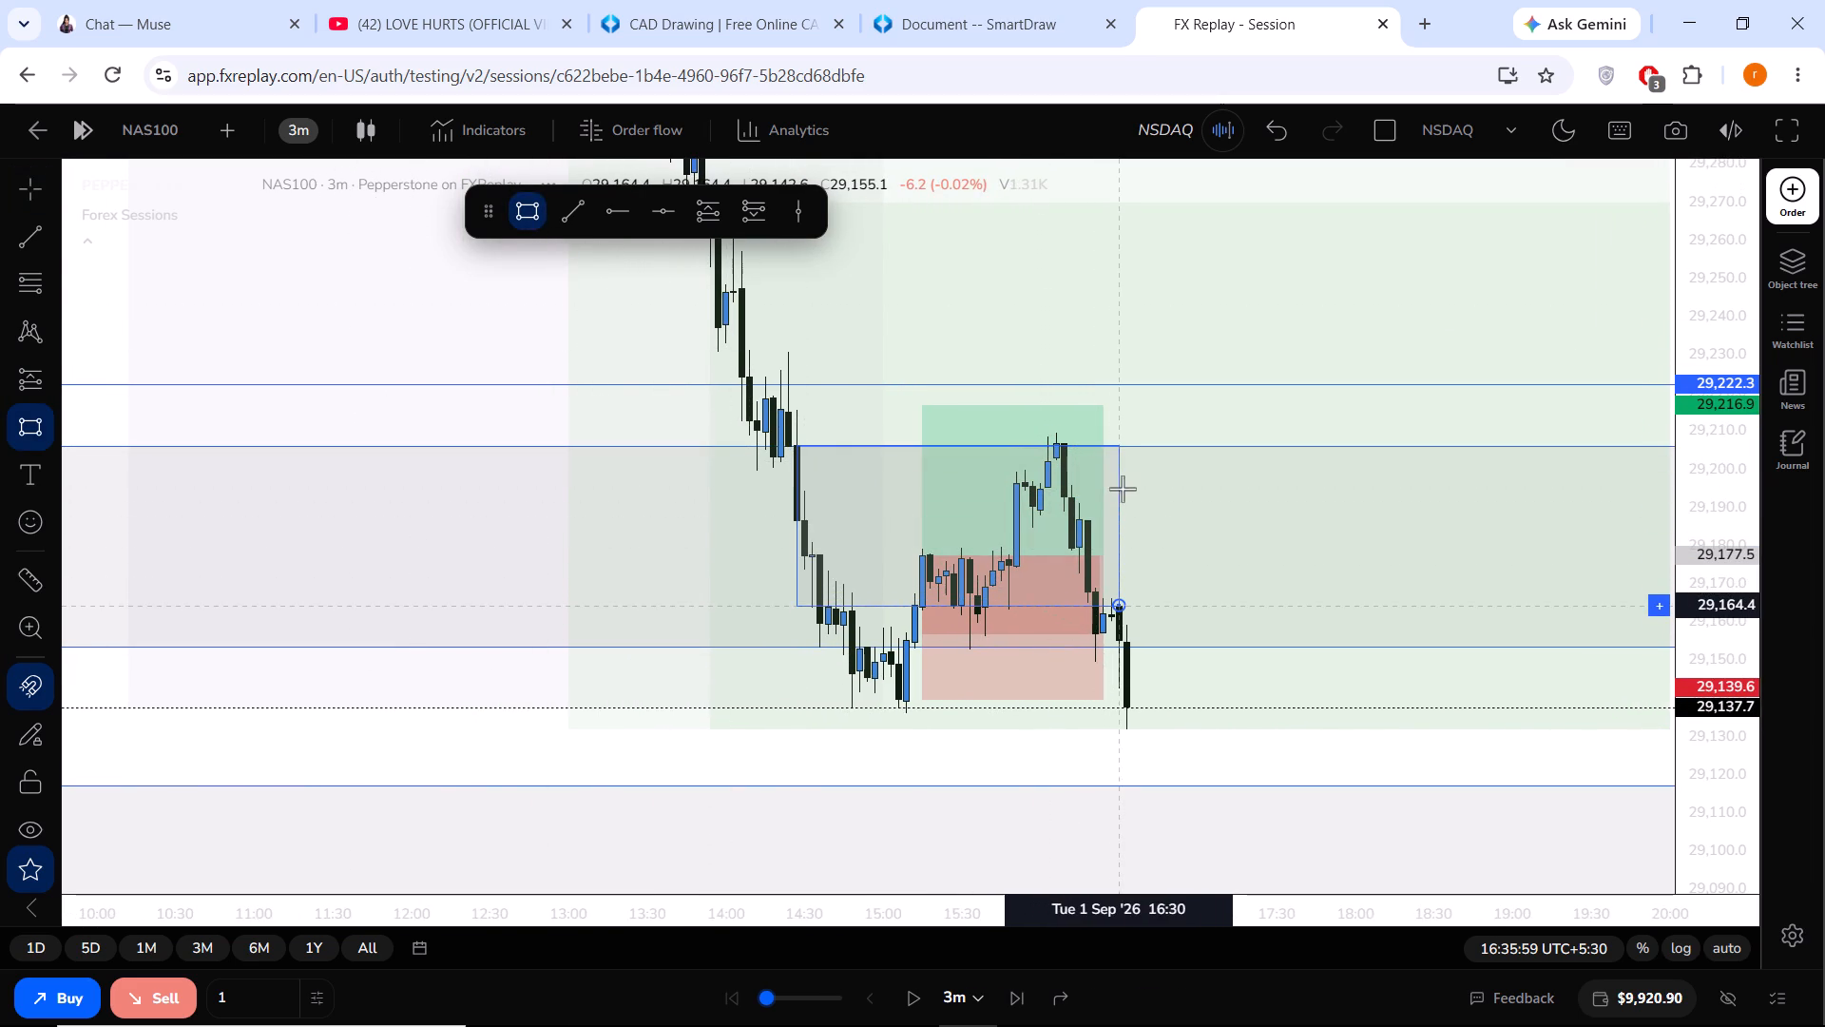
pyautogui.click(1123, 452)
pyautogui.moveTo(1114, 610); pyautogui.dragTo(1130, 497)
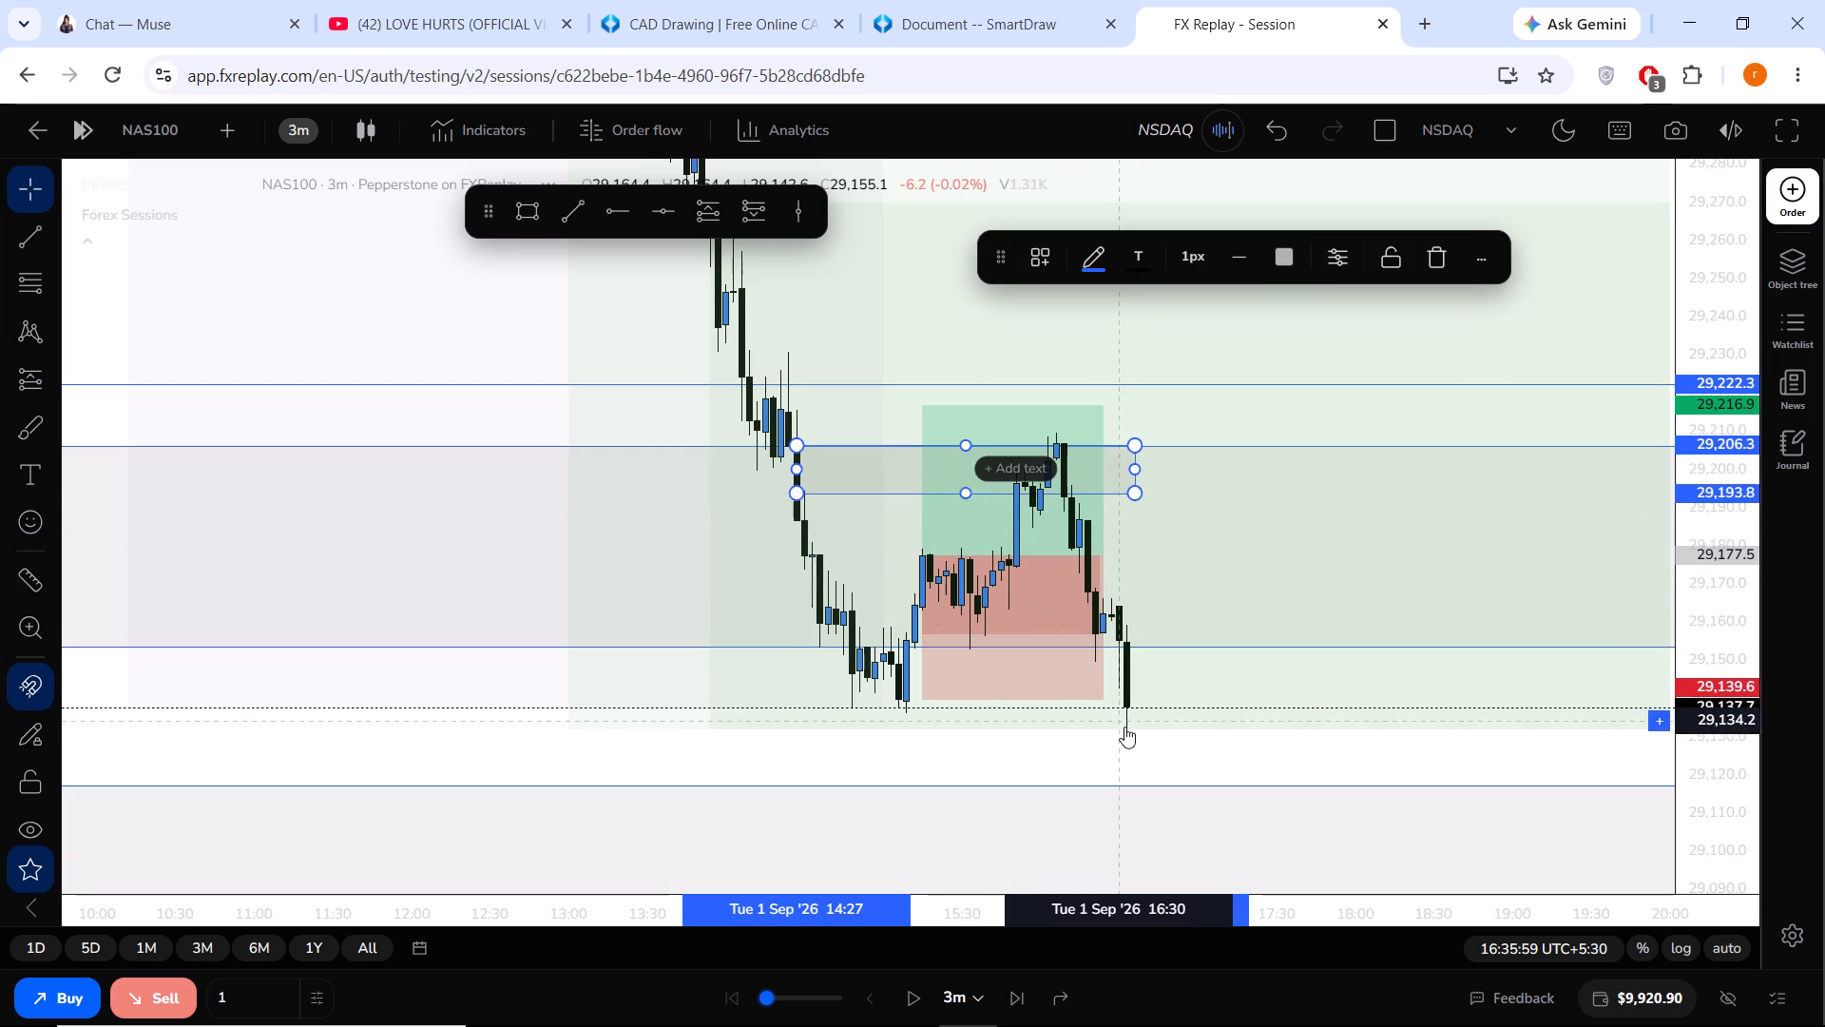
pyautogui.click(1131, 742)
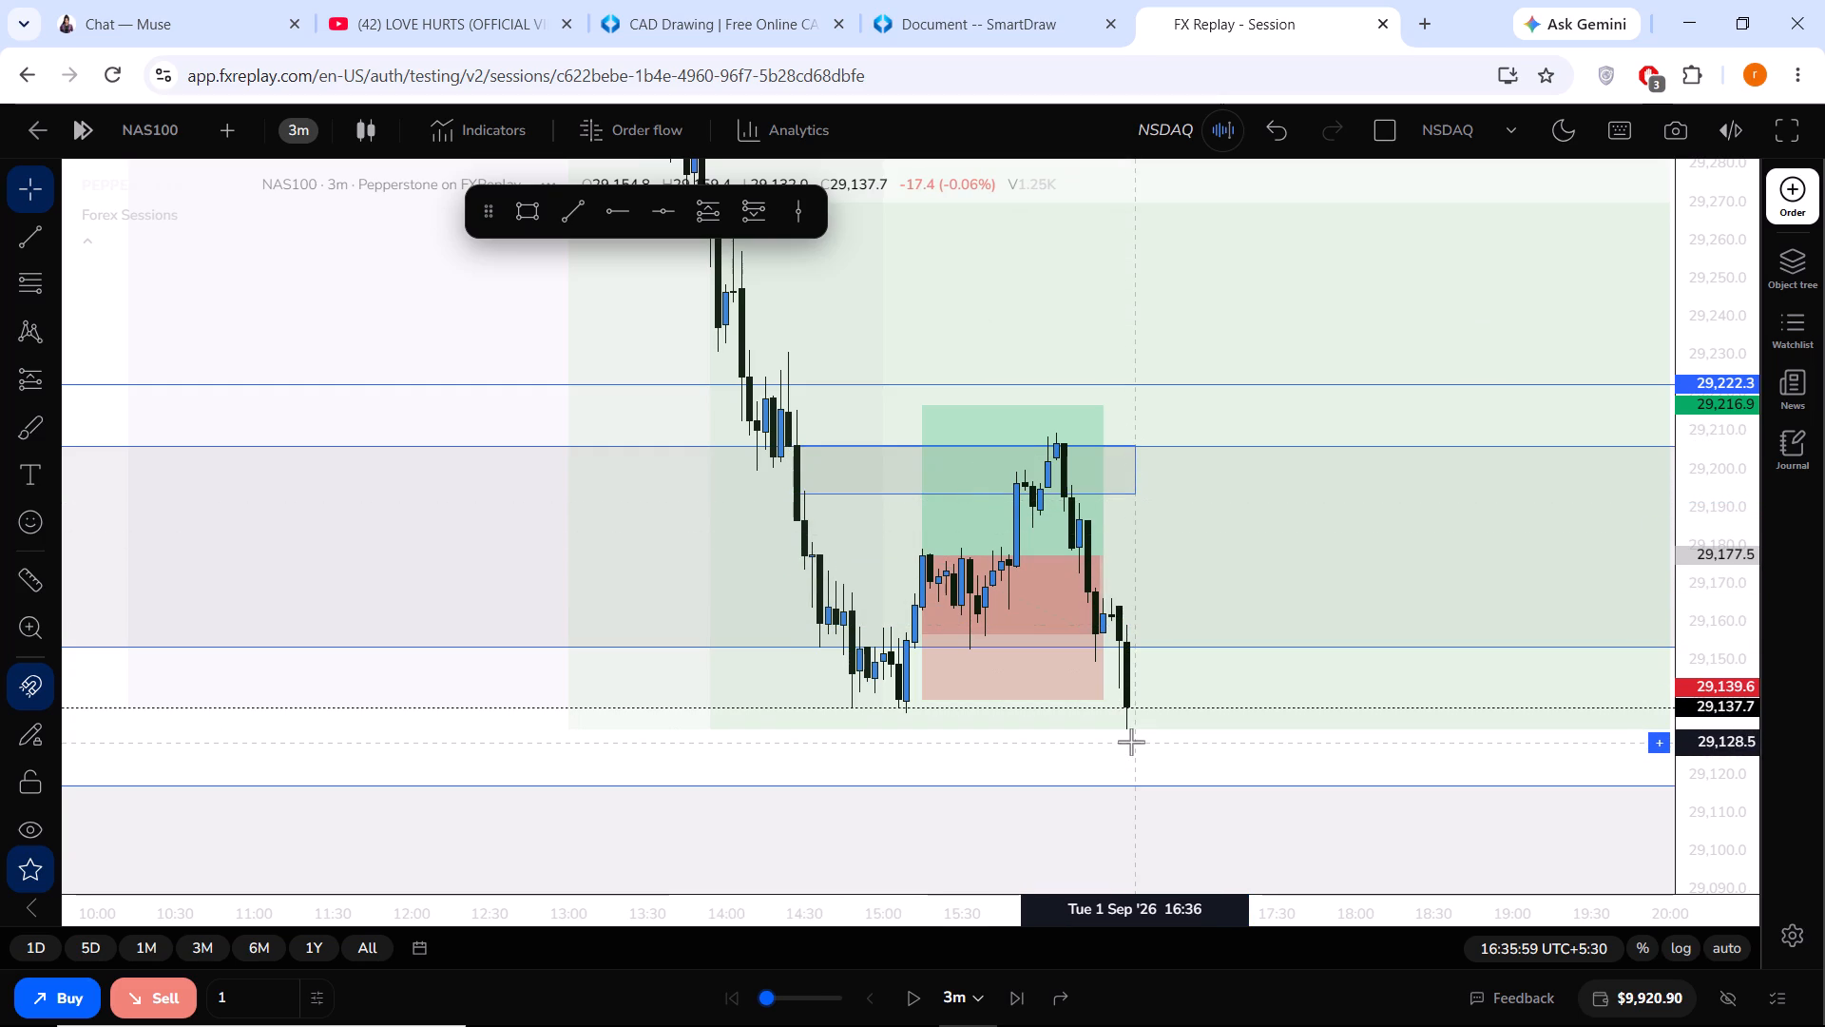
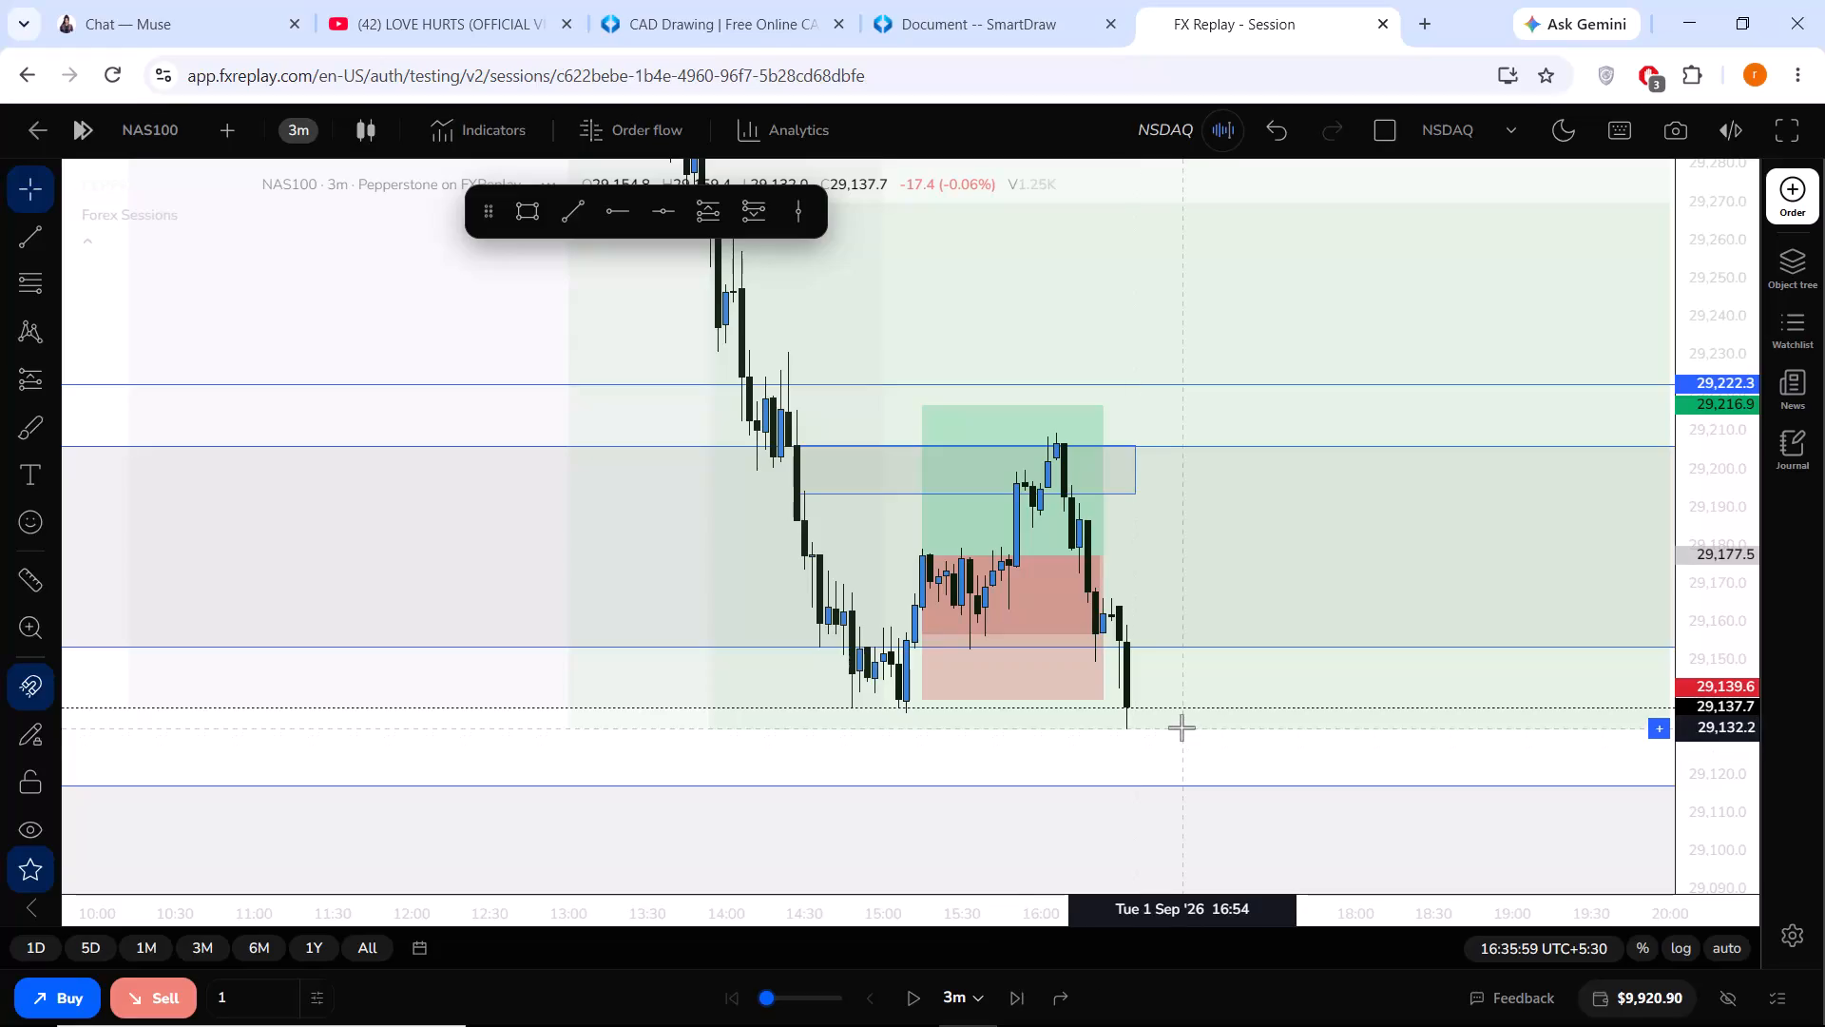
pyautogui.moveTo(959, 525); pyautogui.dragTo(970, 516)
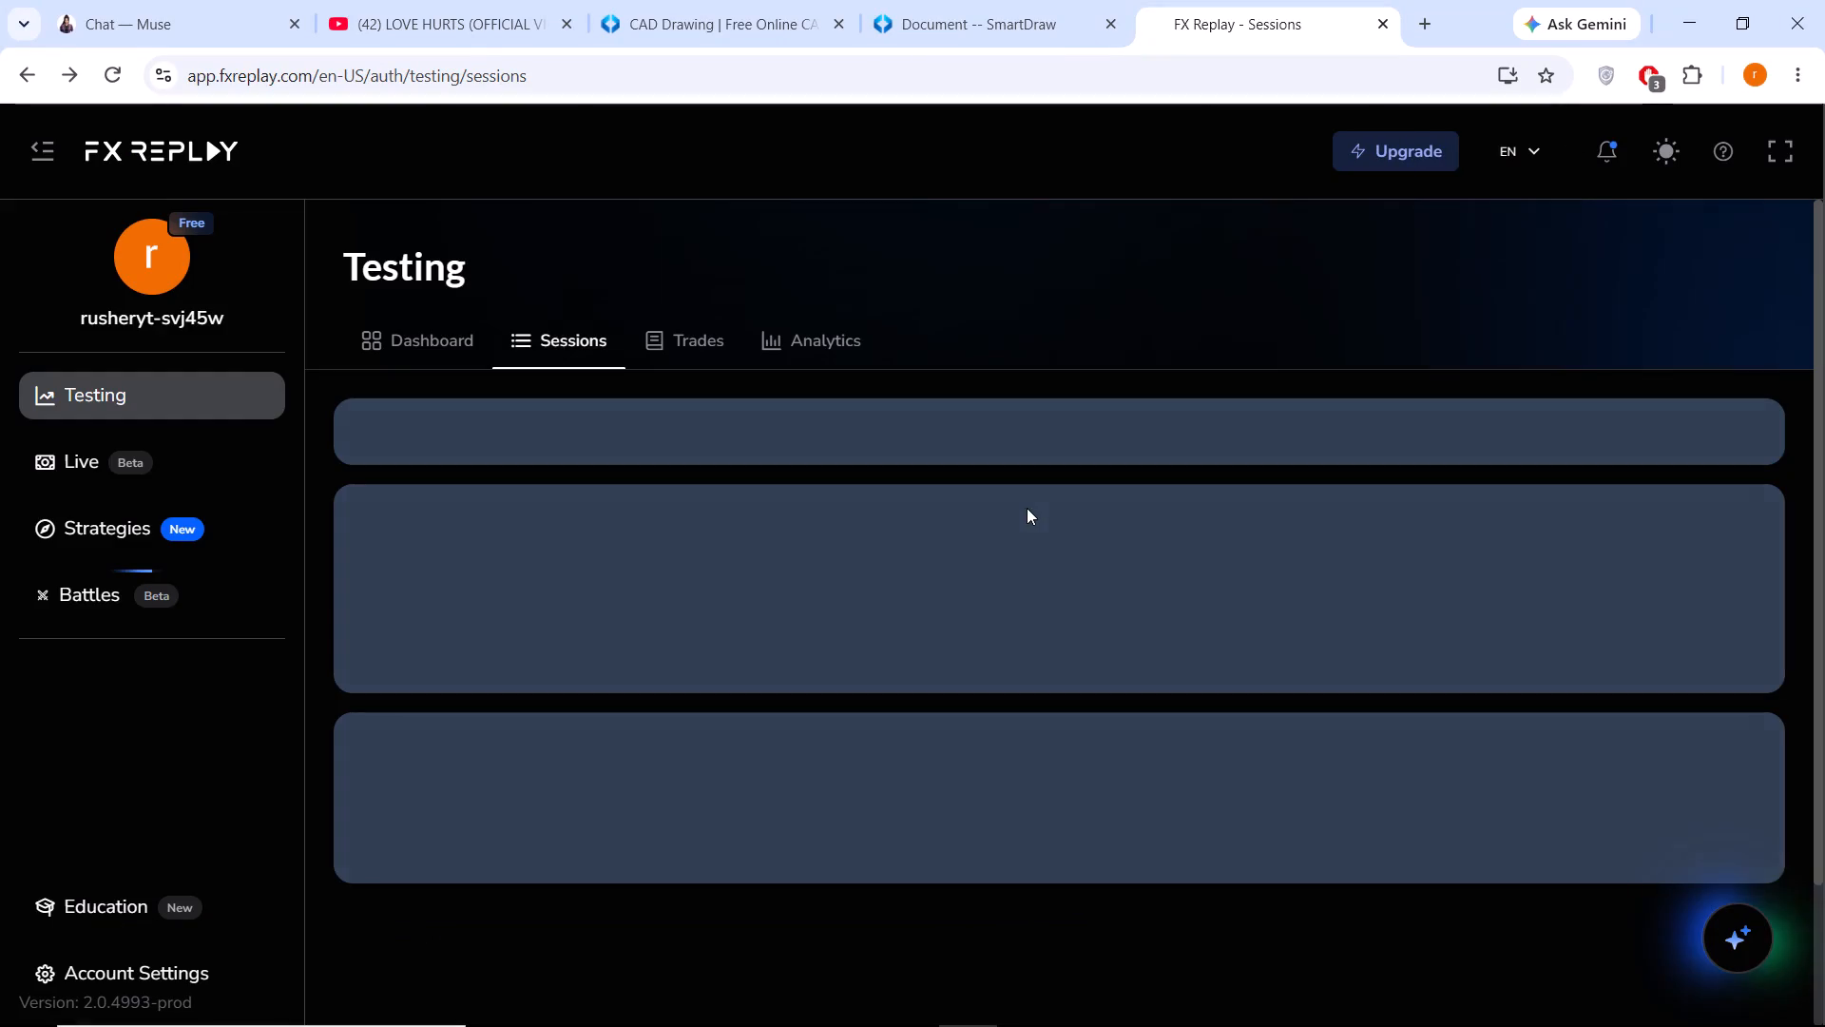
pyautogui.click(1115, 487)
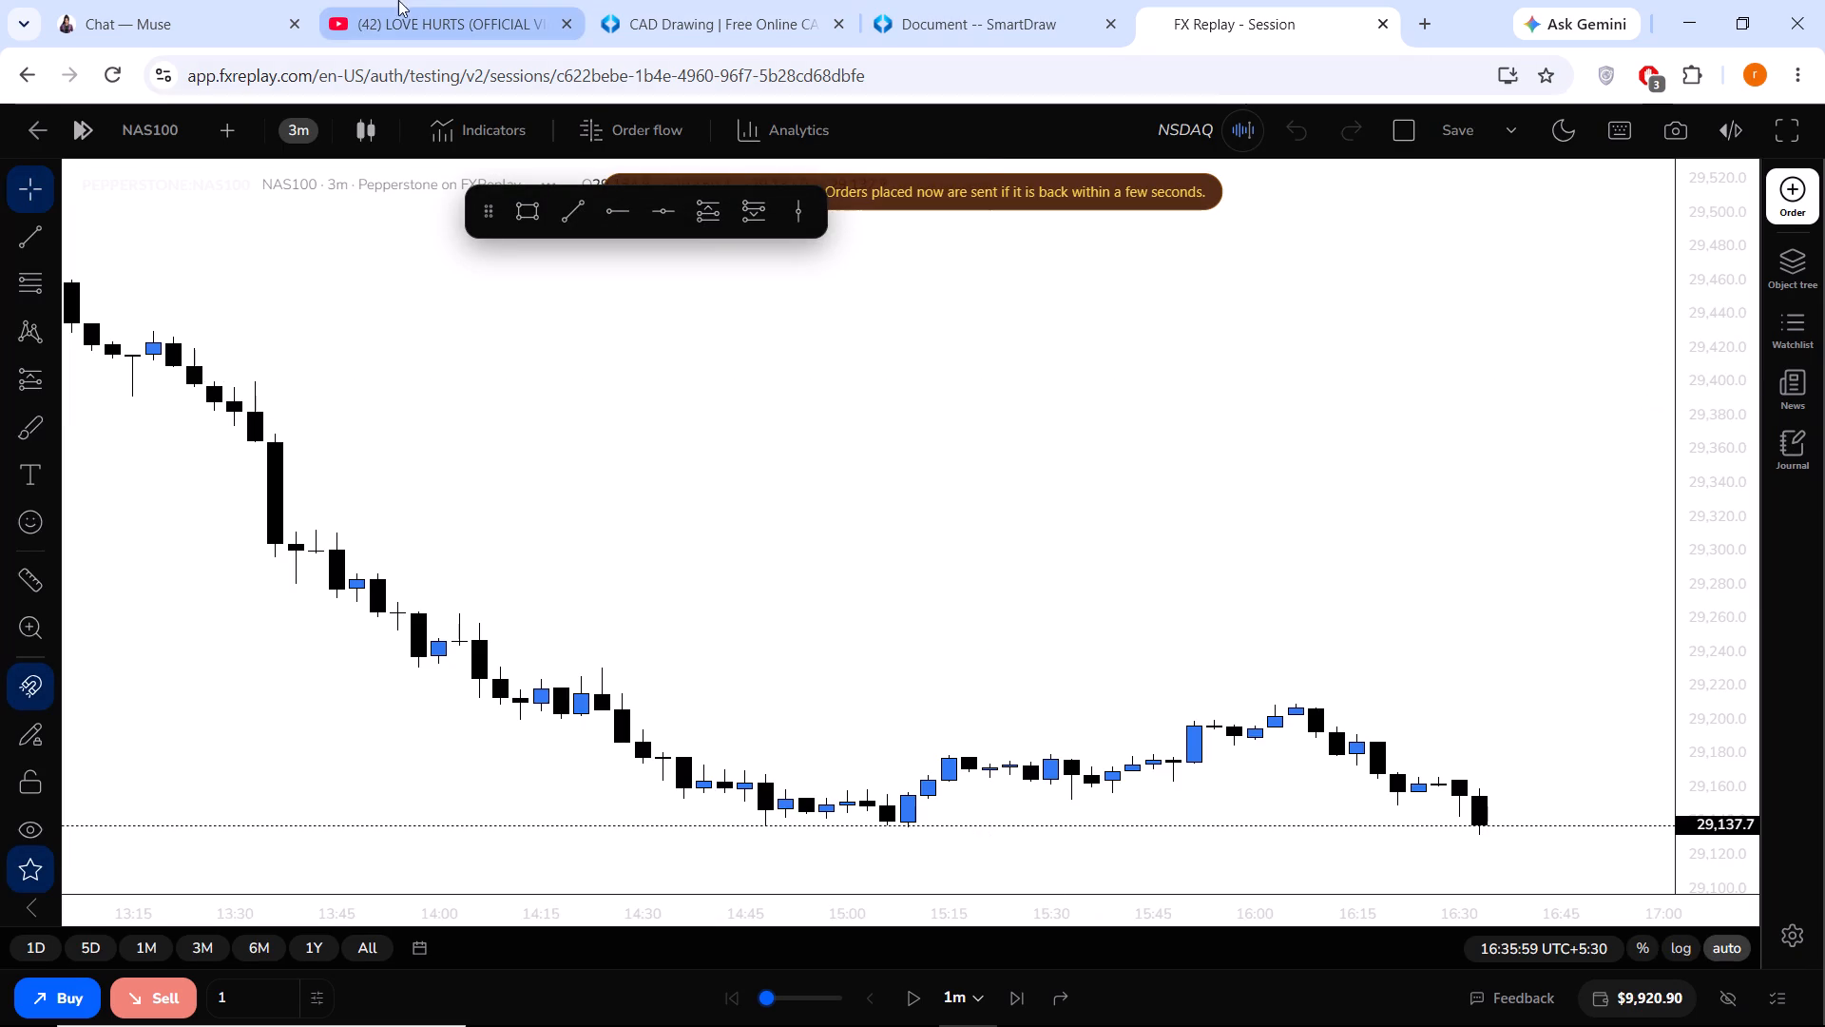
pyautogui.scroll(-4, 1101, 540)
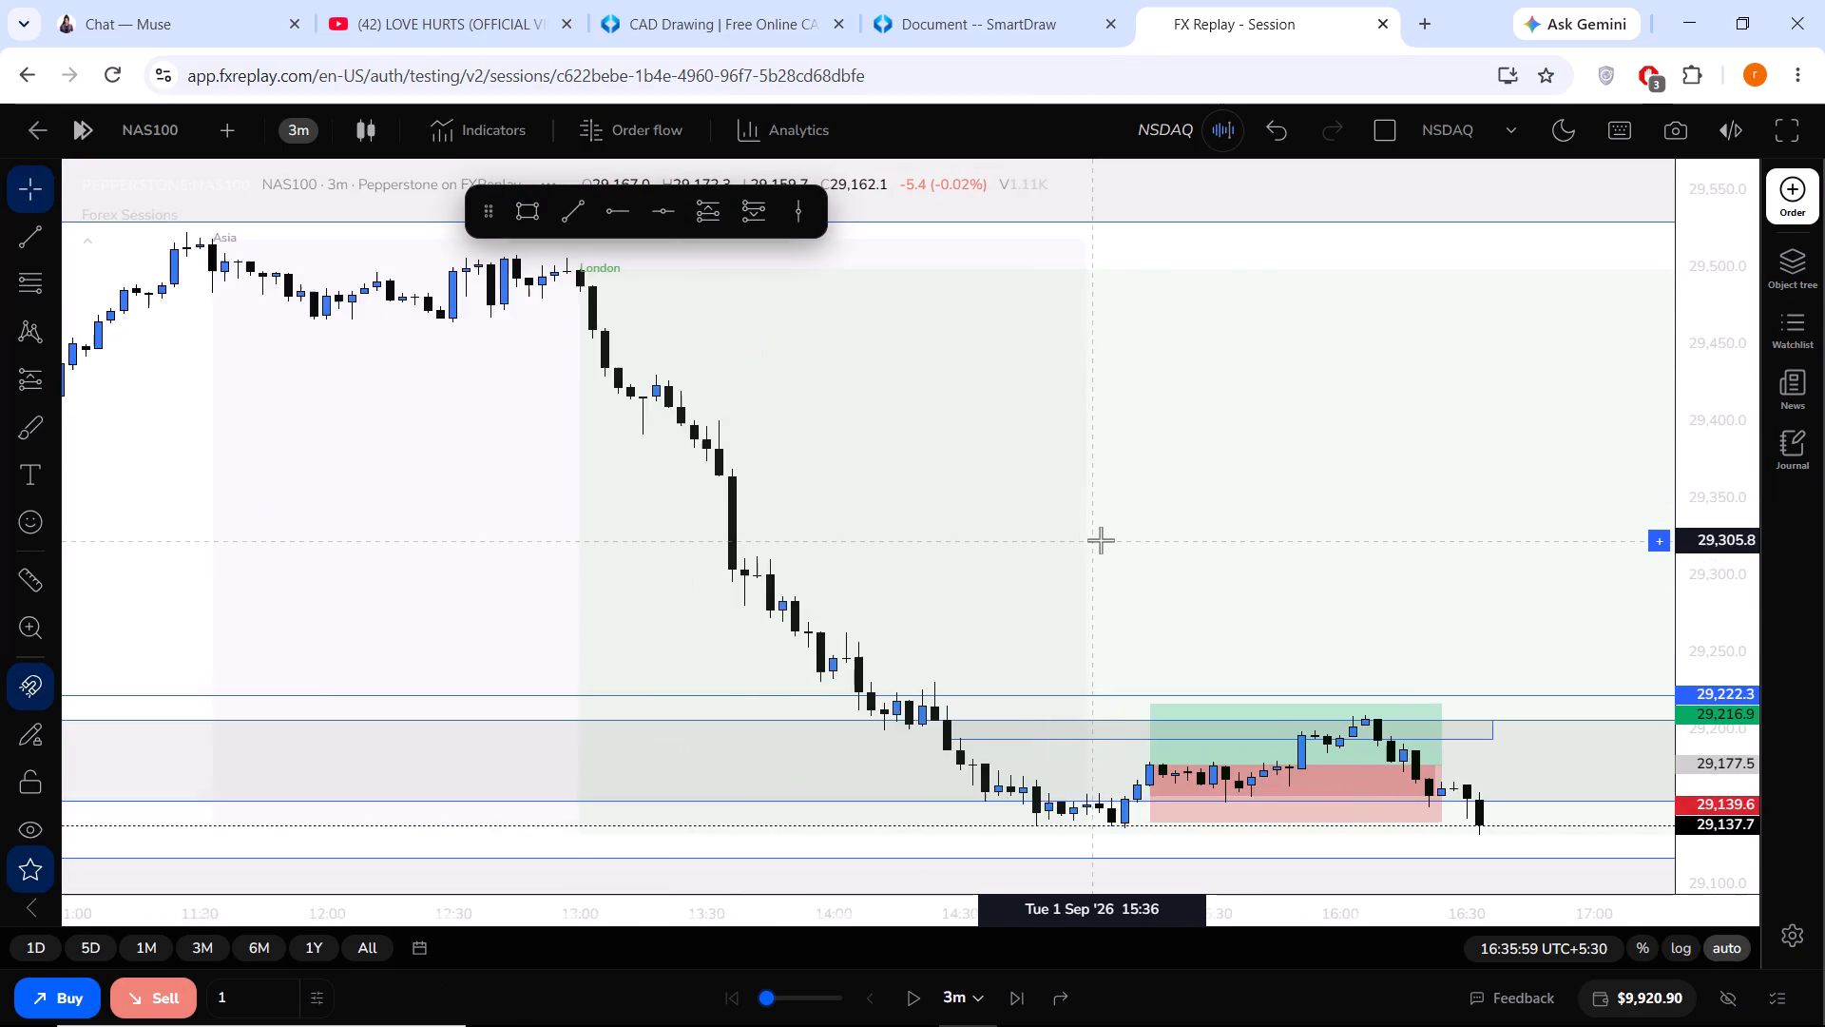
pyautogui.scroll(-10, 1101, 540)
# Switch the NAS100 chart to 15 minutes and examine price action since late August against the marked zones.
pyautogui.click(298, 124)
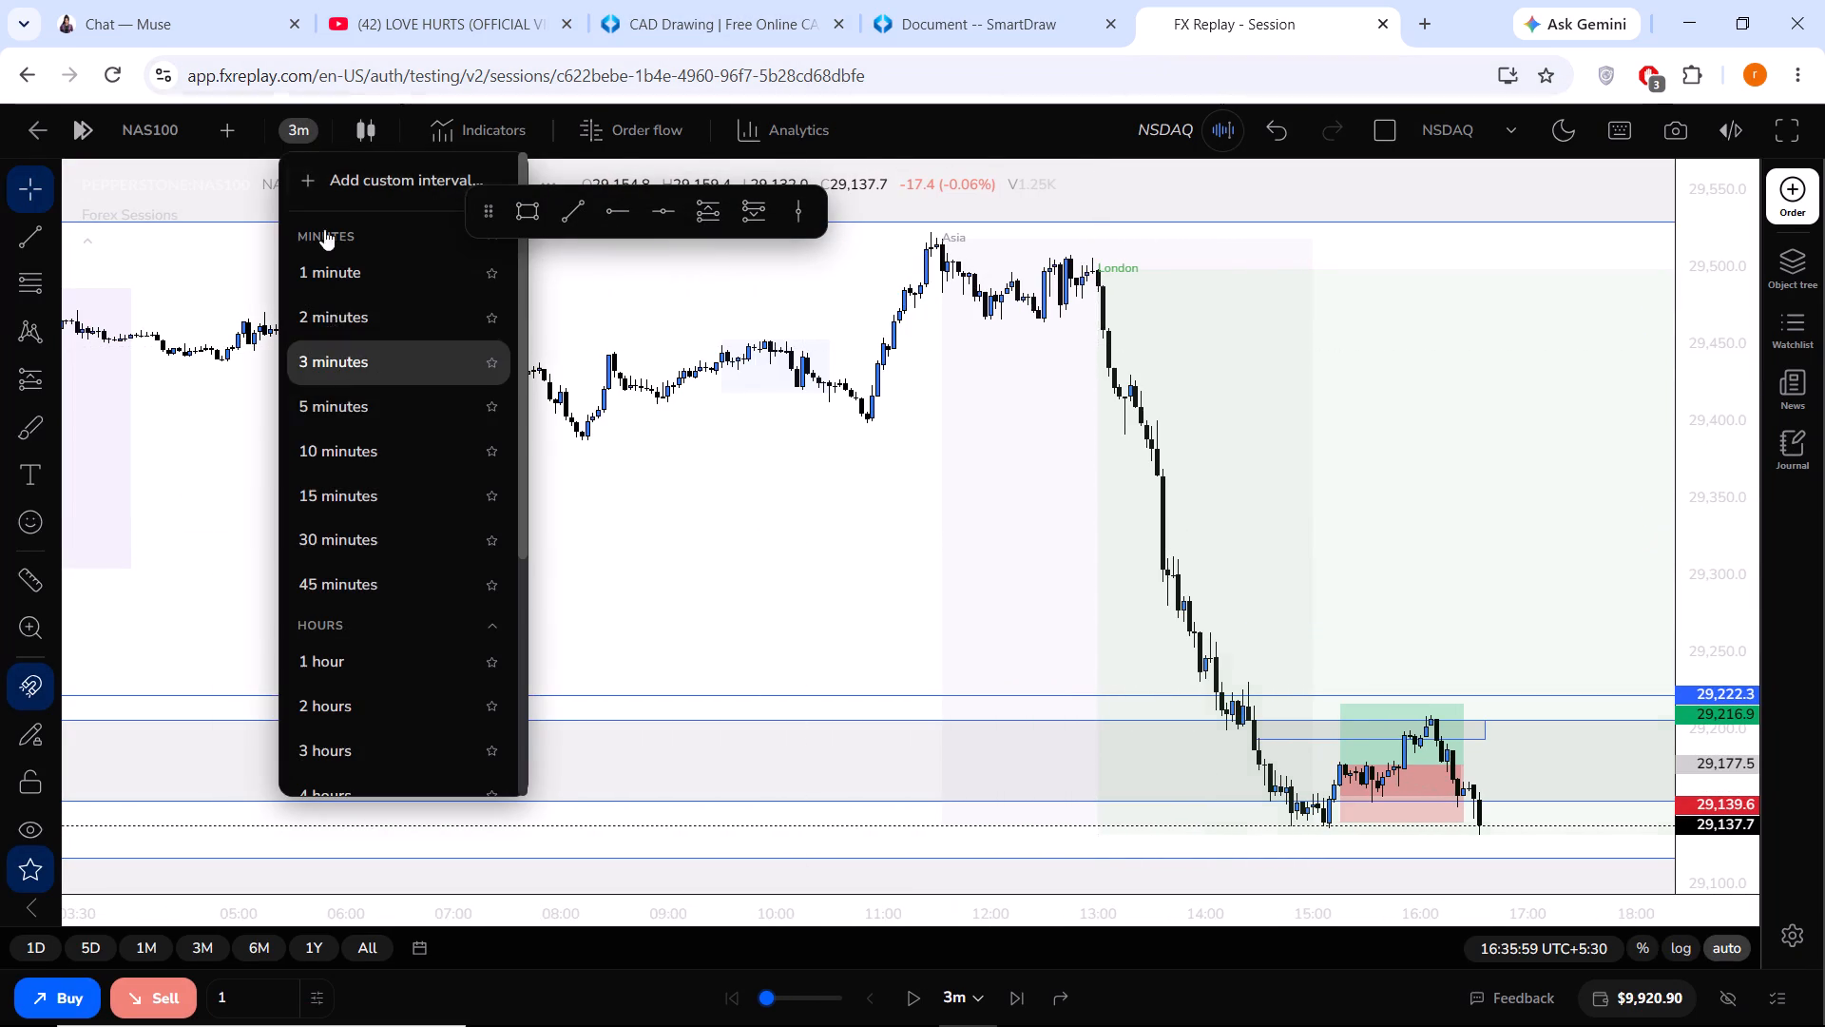
pyautogui.click(345, 491)
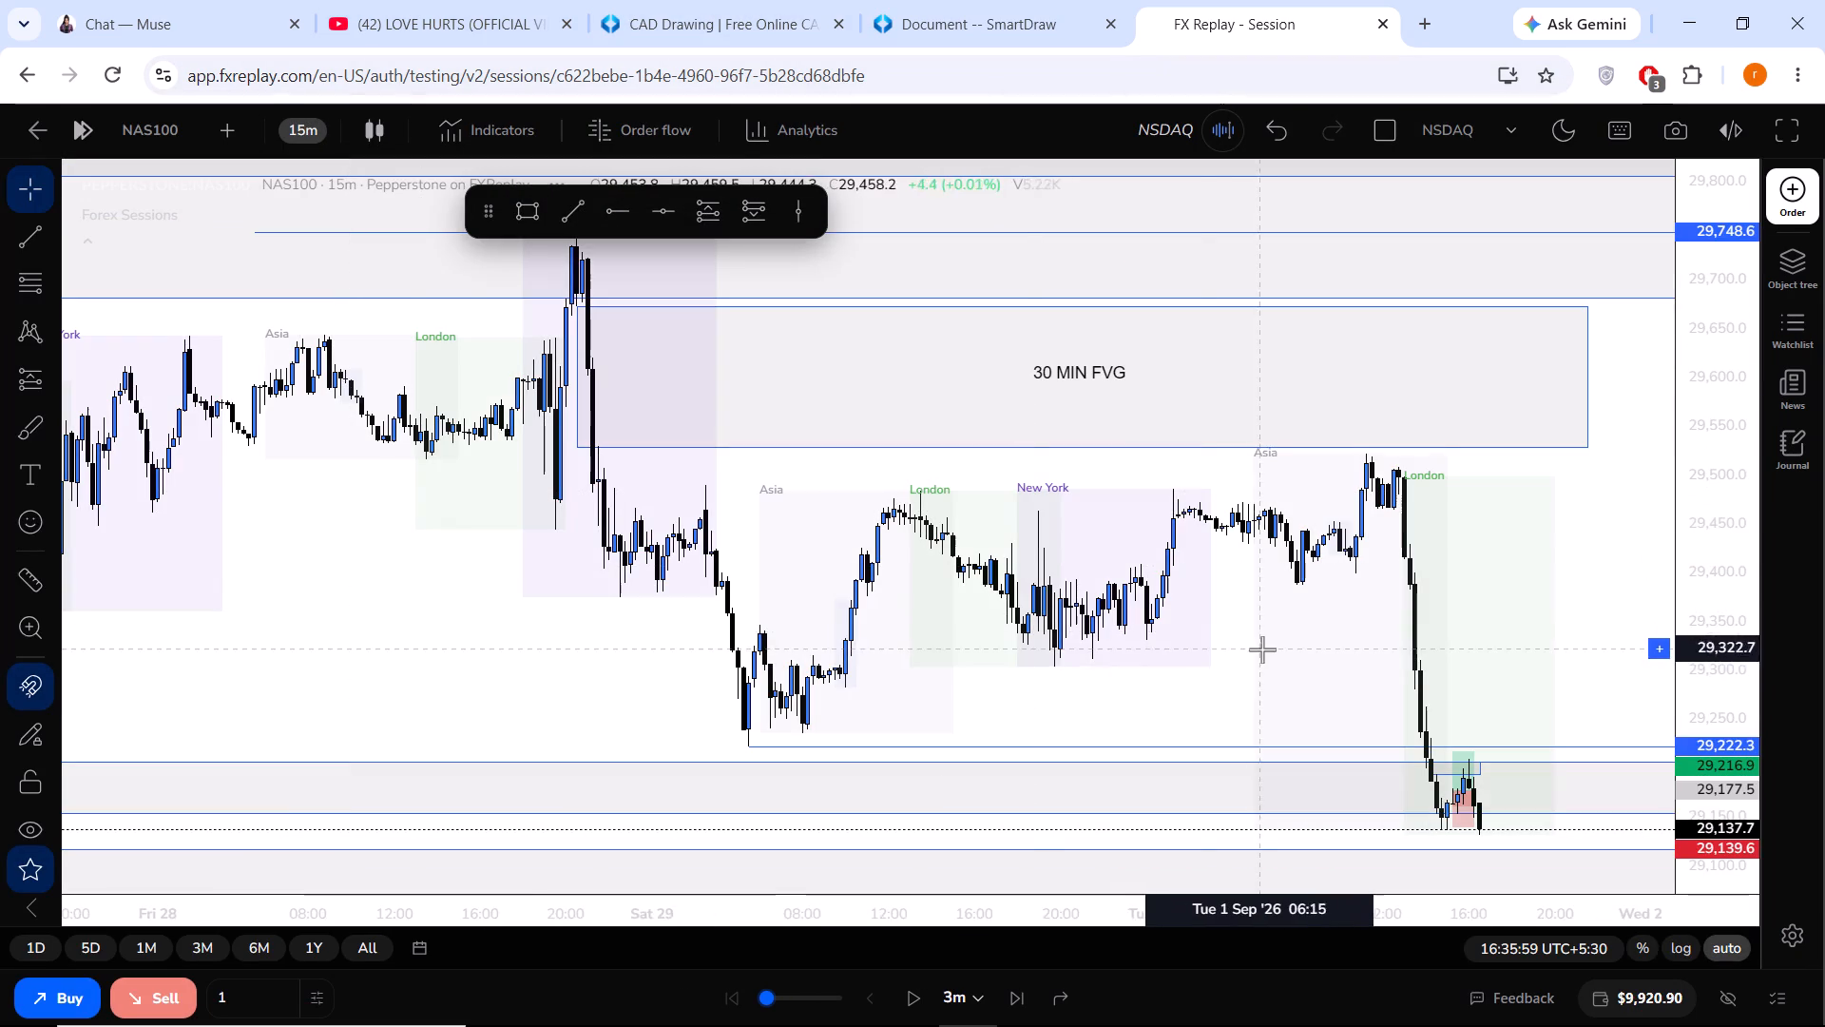
pyautogui.moveTo(1147, 701); pyautogui.dragTo(1009, 436)
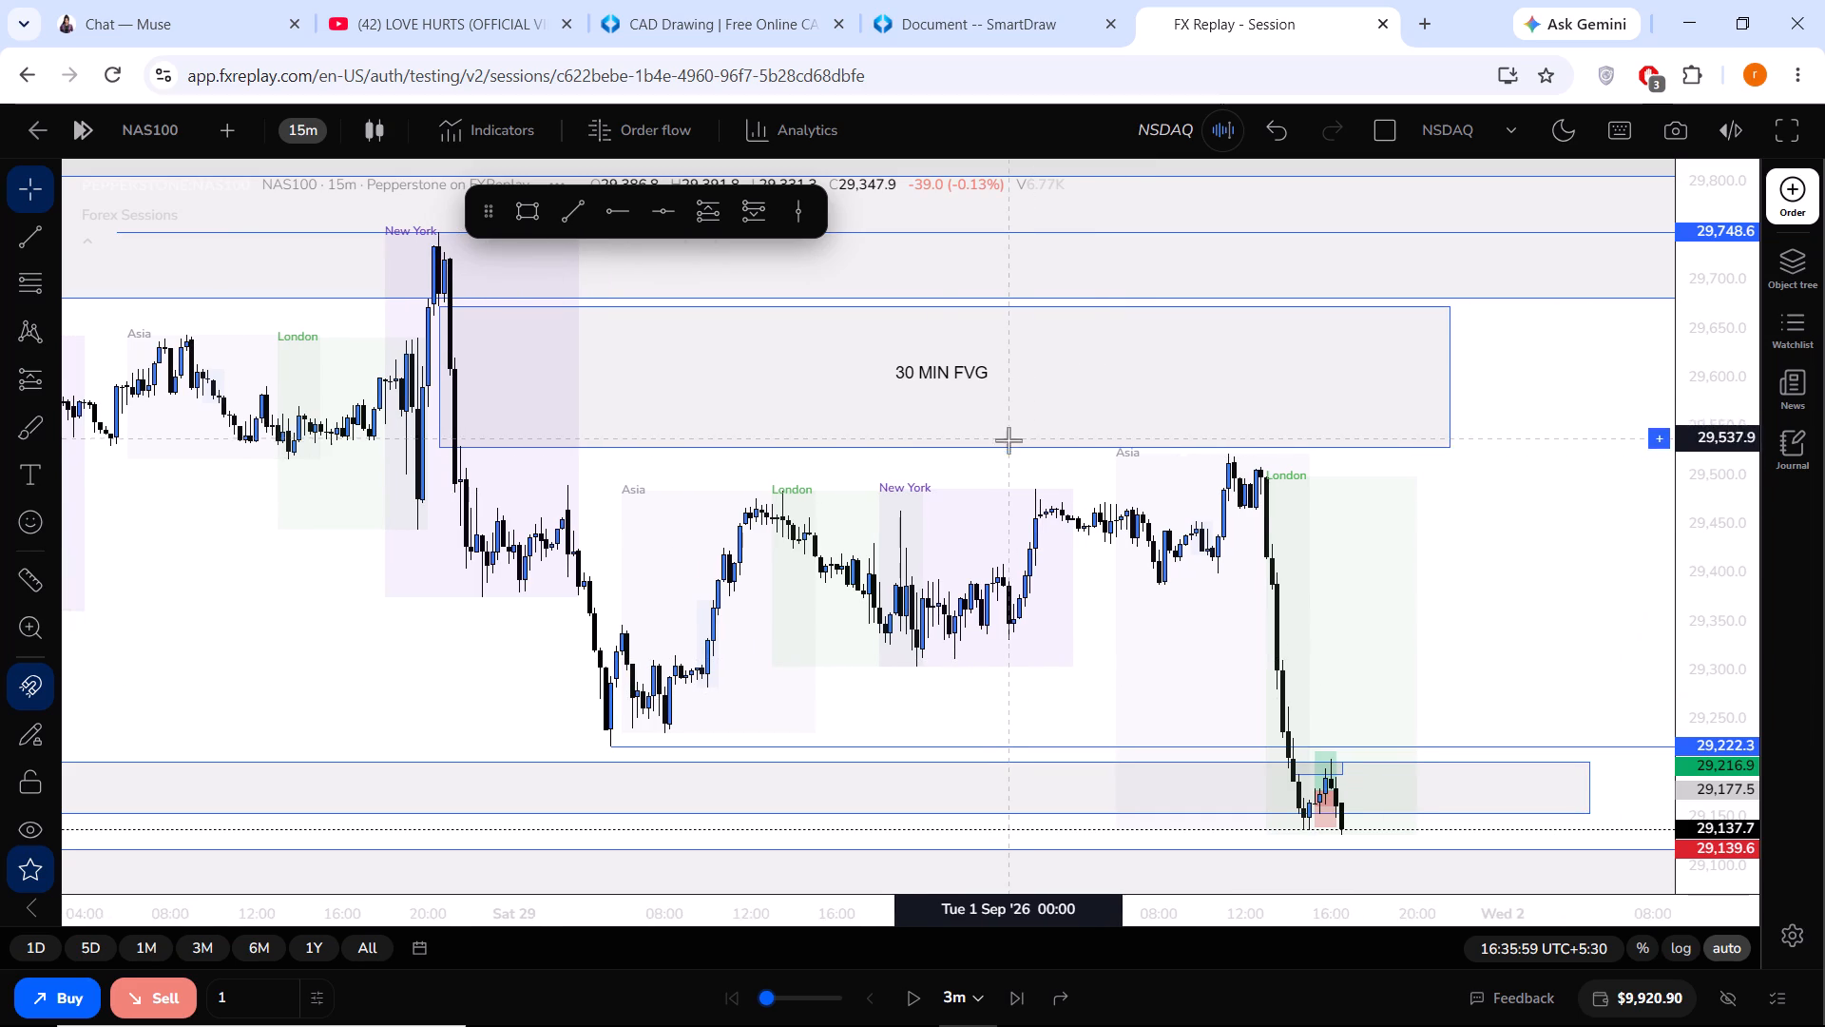
pyautogui.scroll(-7, 1012, 591)
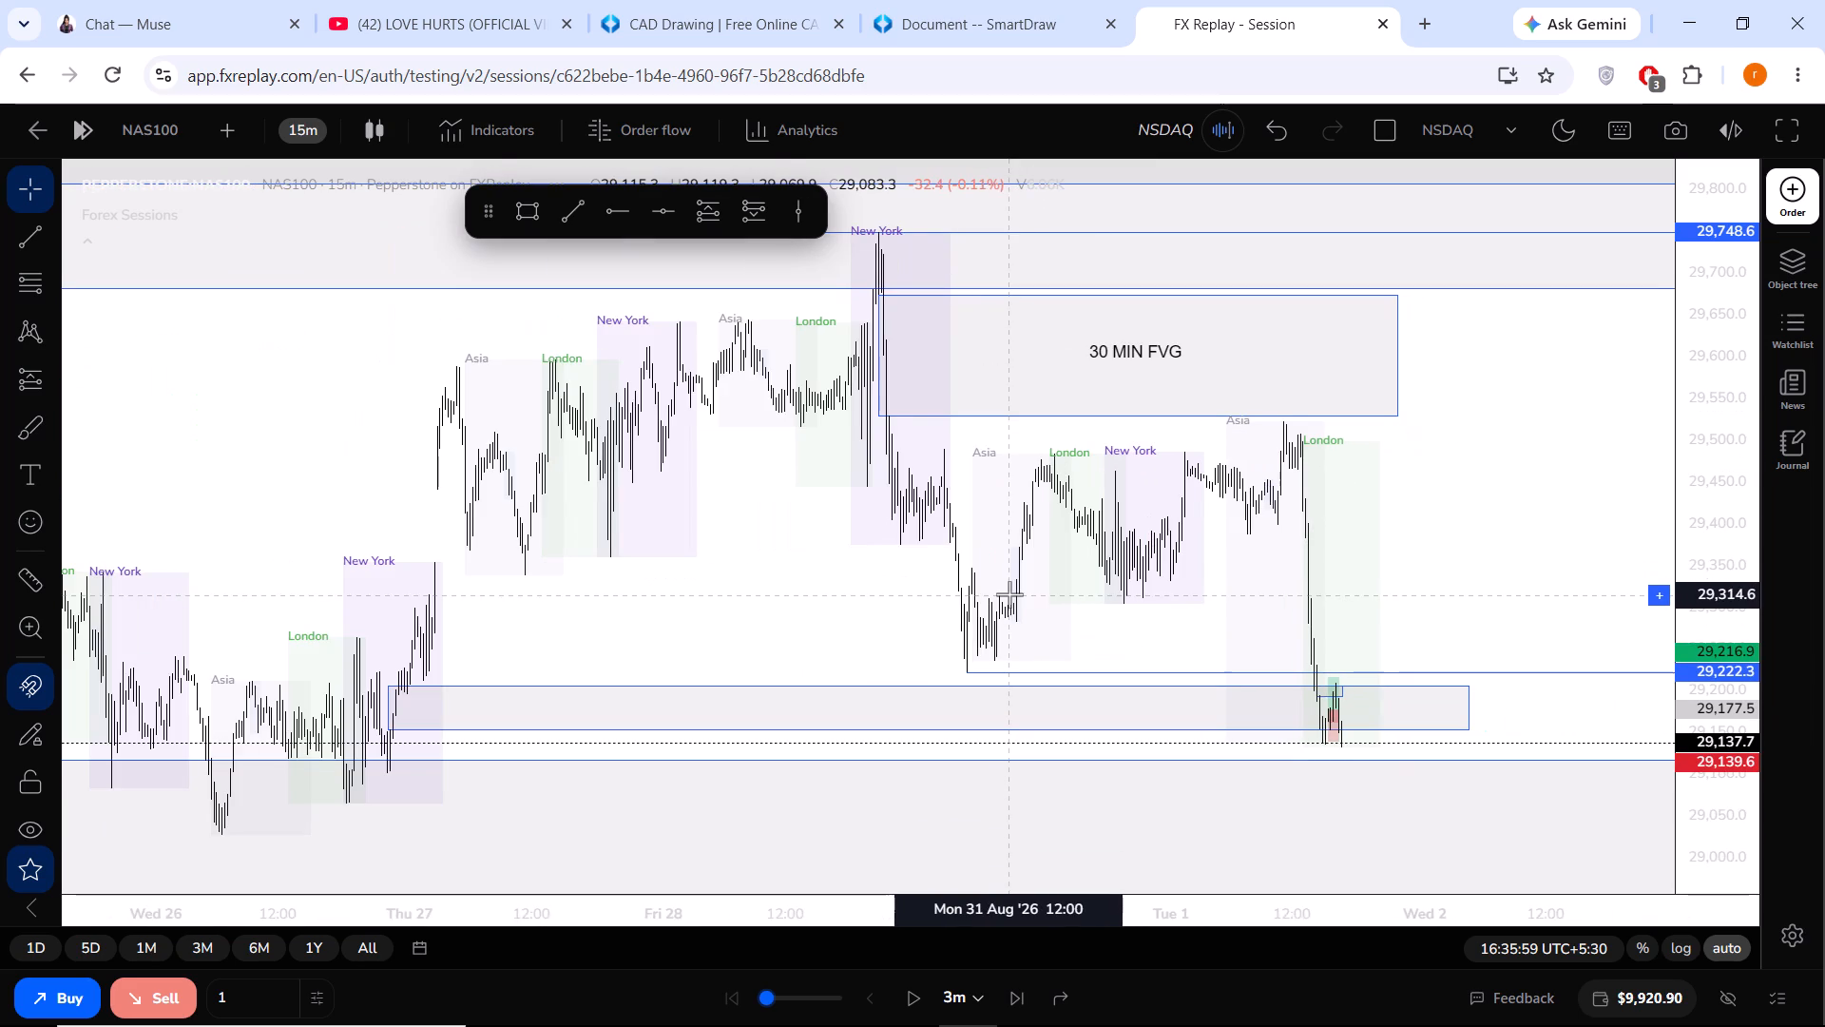
pyautogui.scroll(-2, 1009, 594)
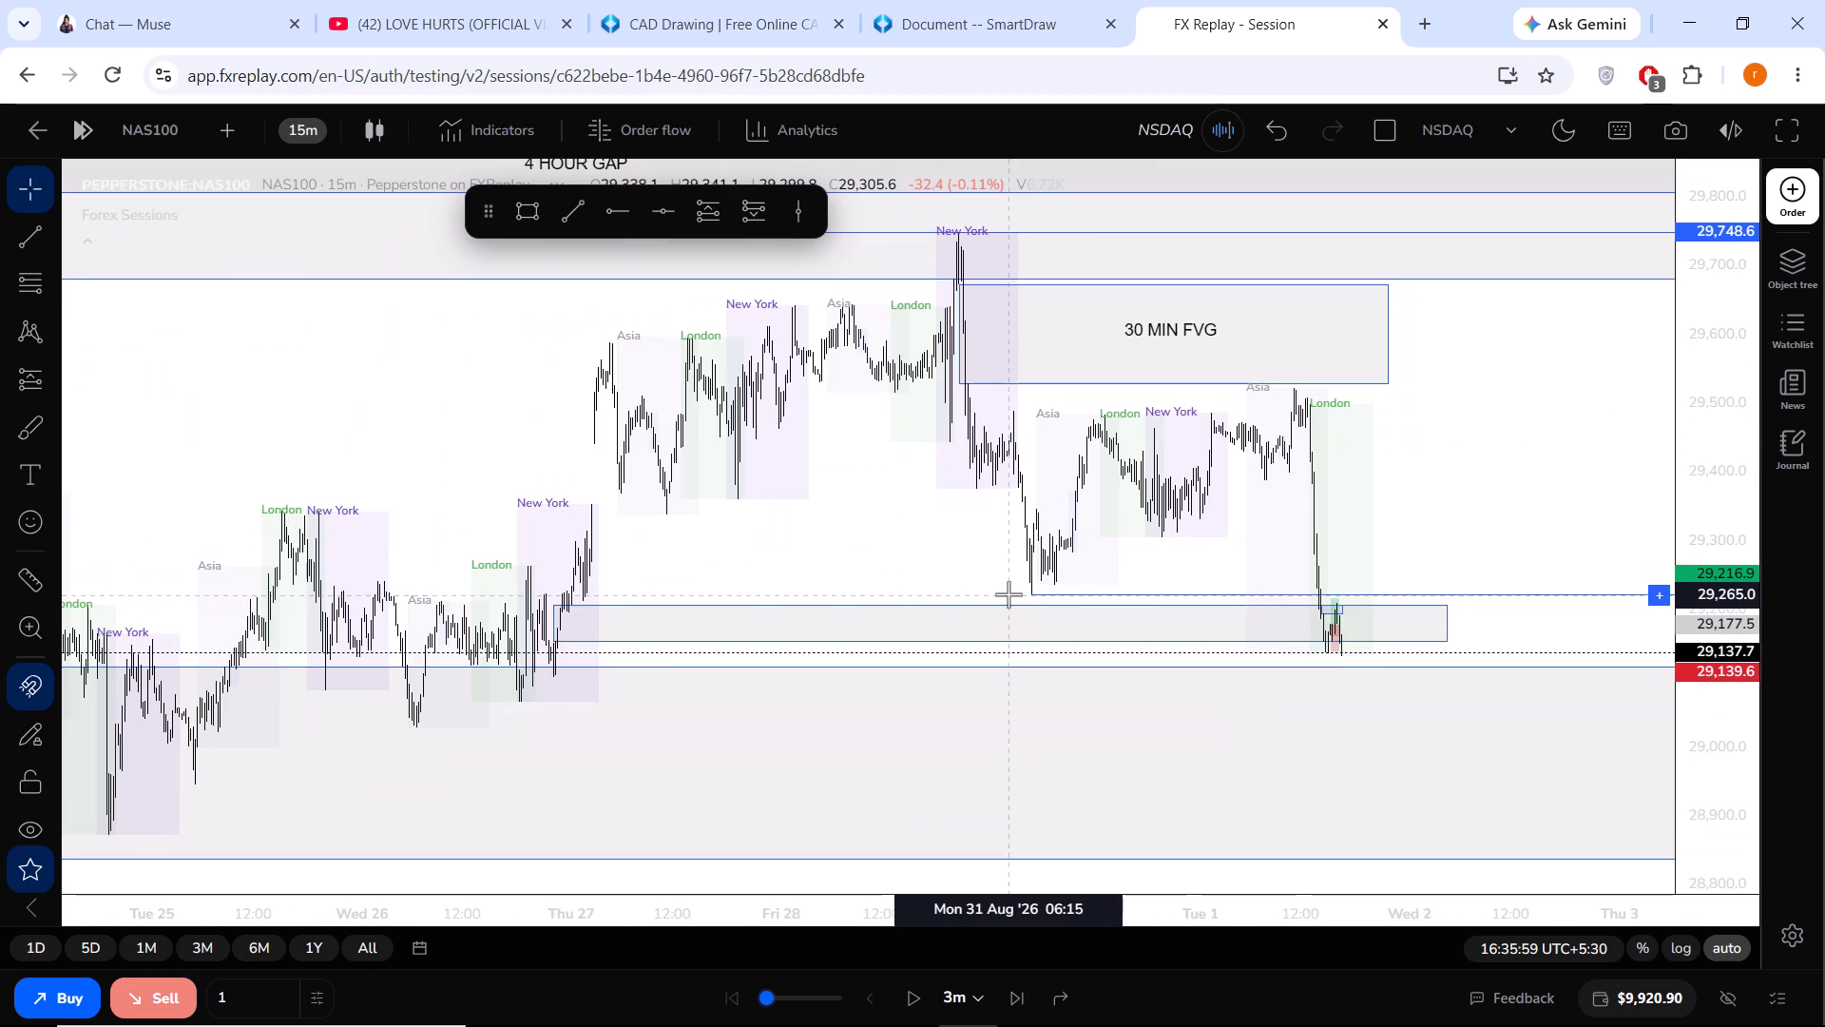
# Switch the chart to 30 minutes and examine the latest candles around the long position drawing and the zones below the 30 MIN FVG.
pyautogui.click(288, 123)
pyautogui.click(355, 549)
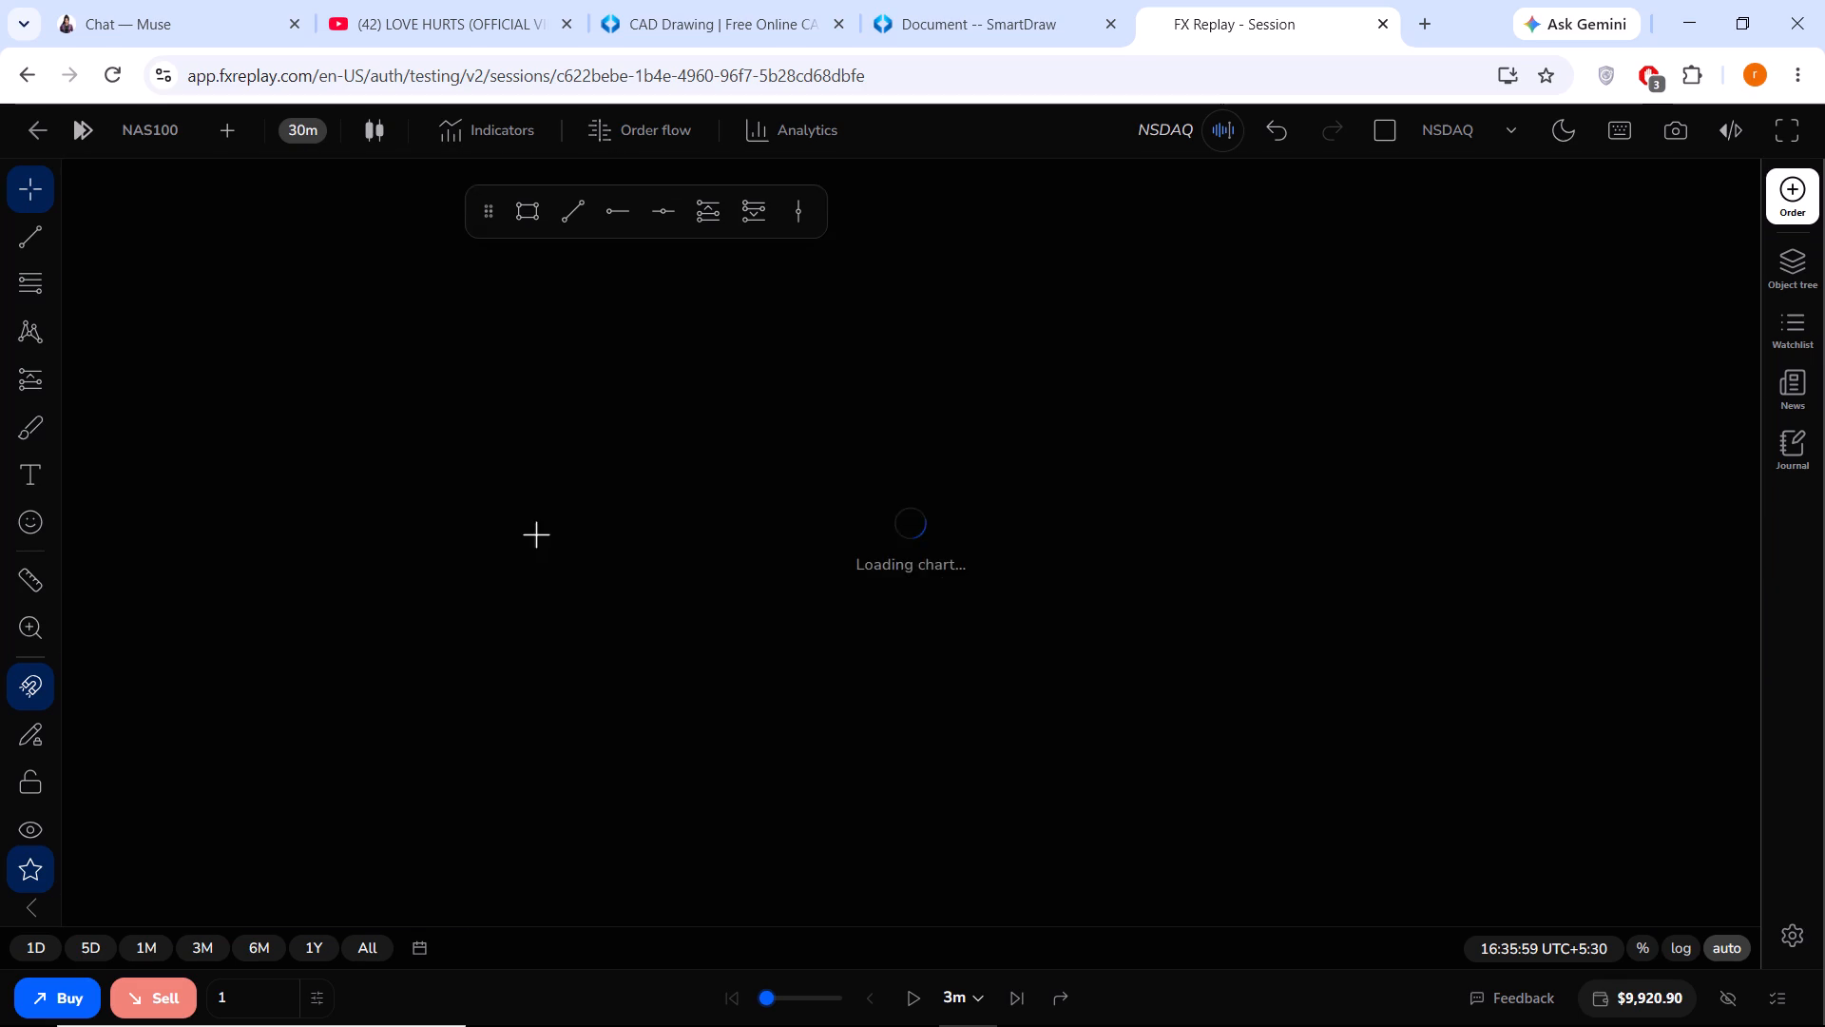
pyautogui.scroll(4, 990, 646)
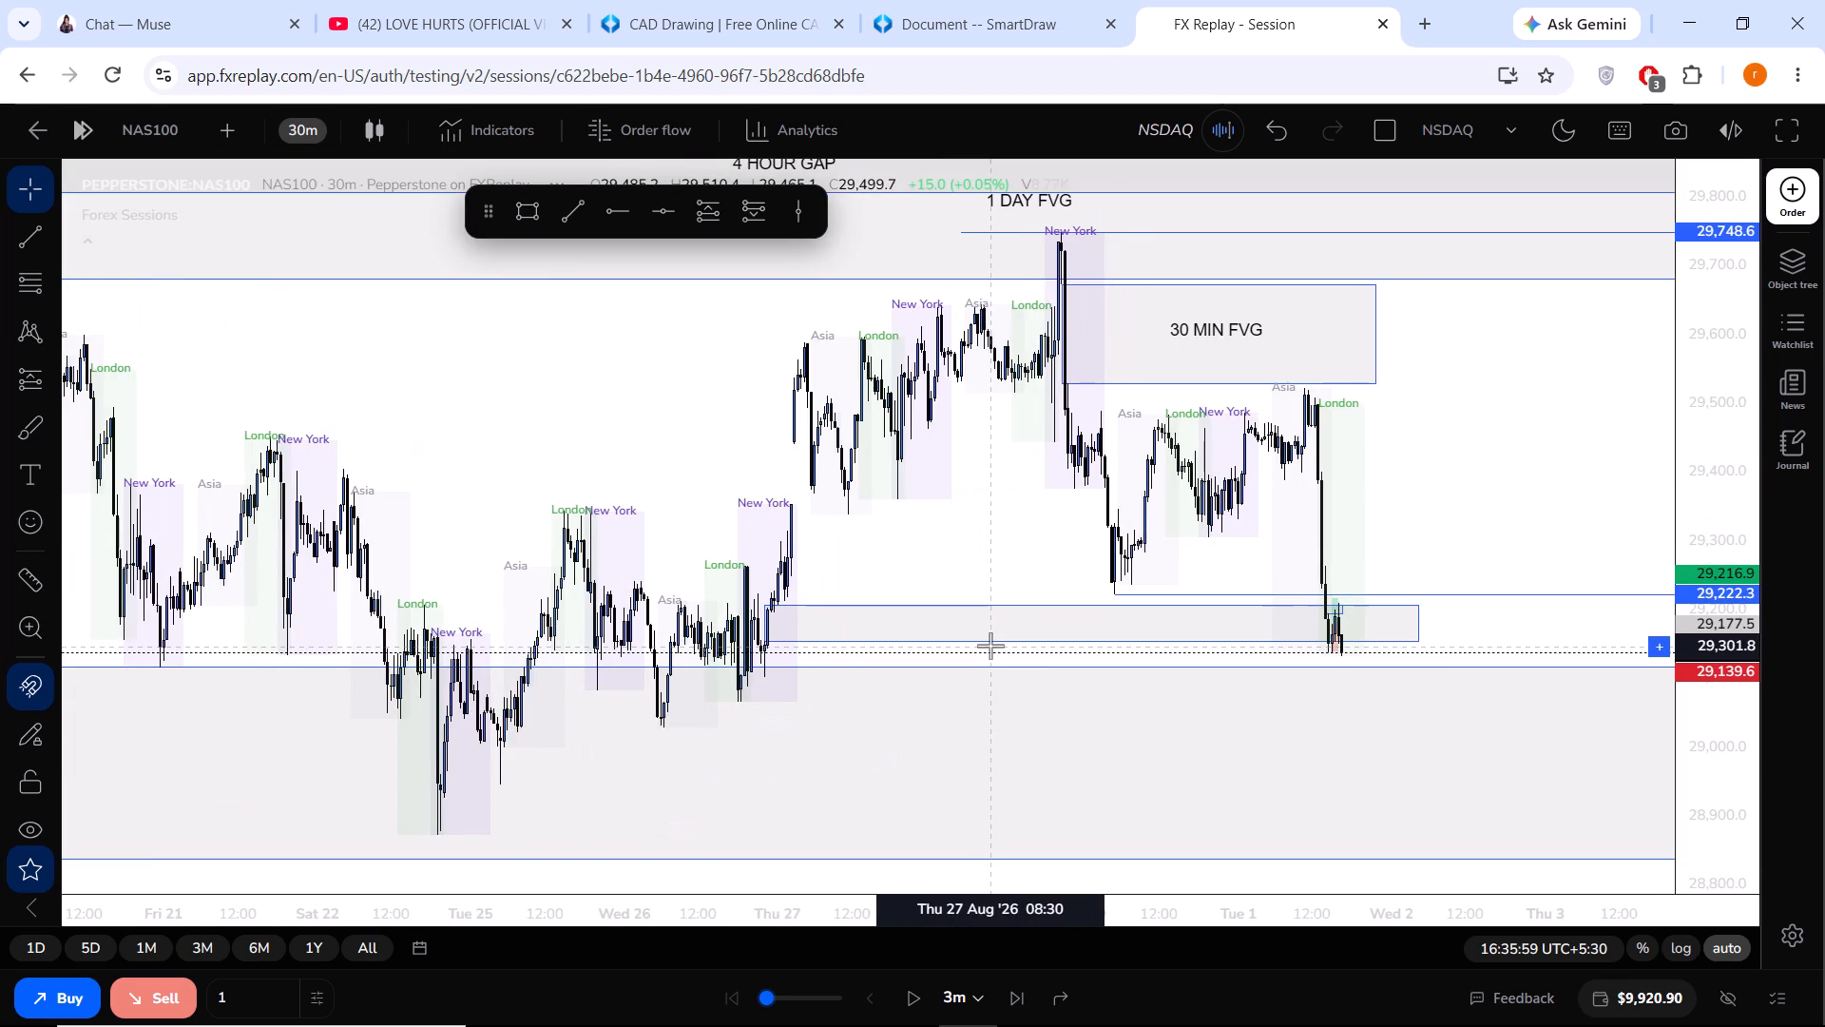
pyautogui.scroll(4, 990, 646)
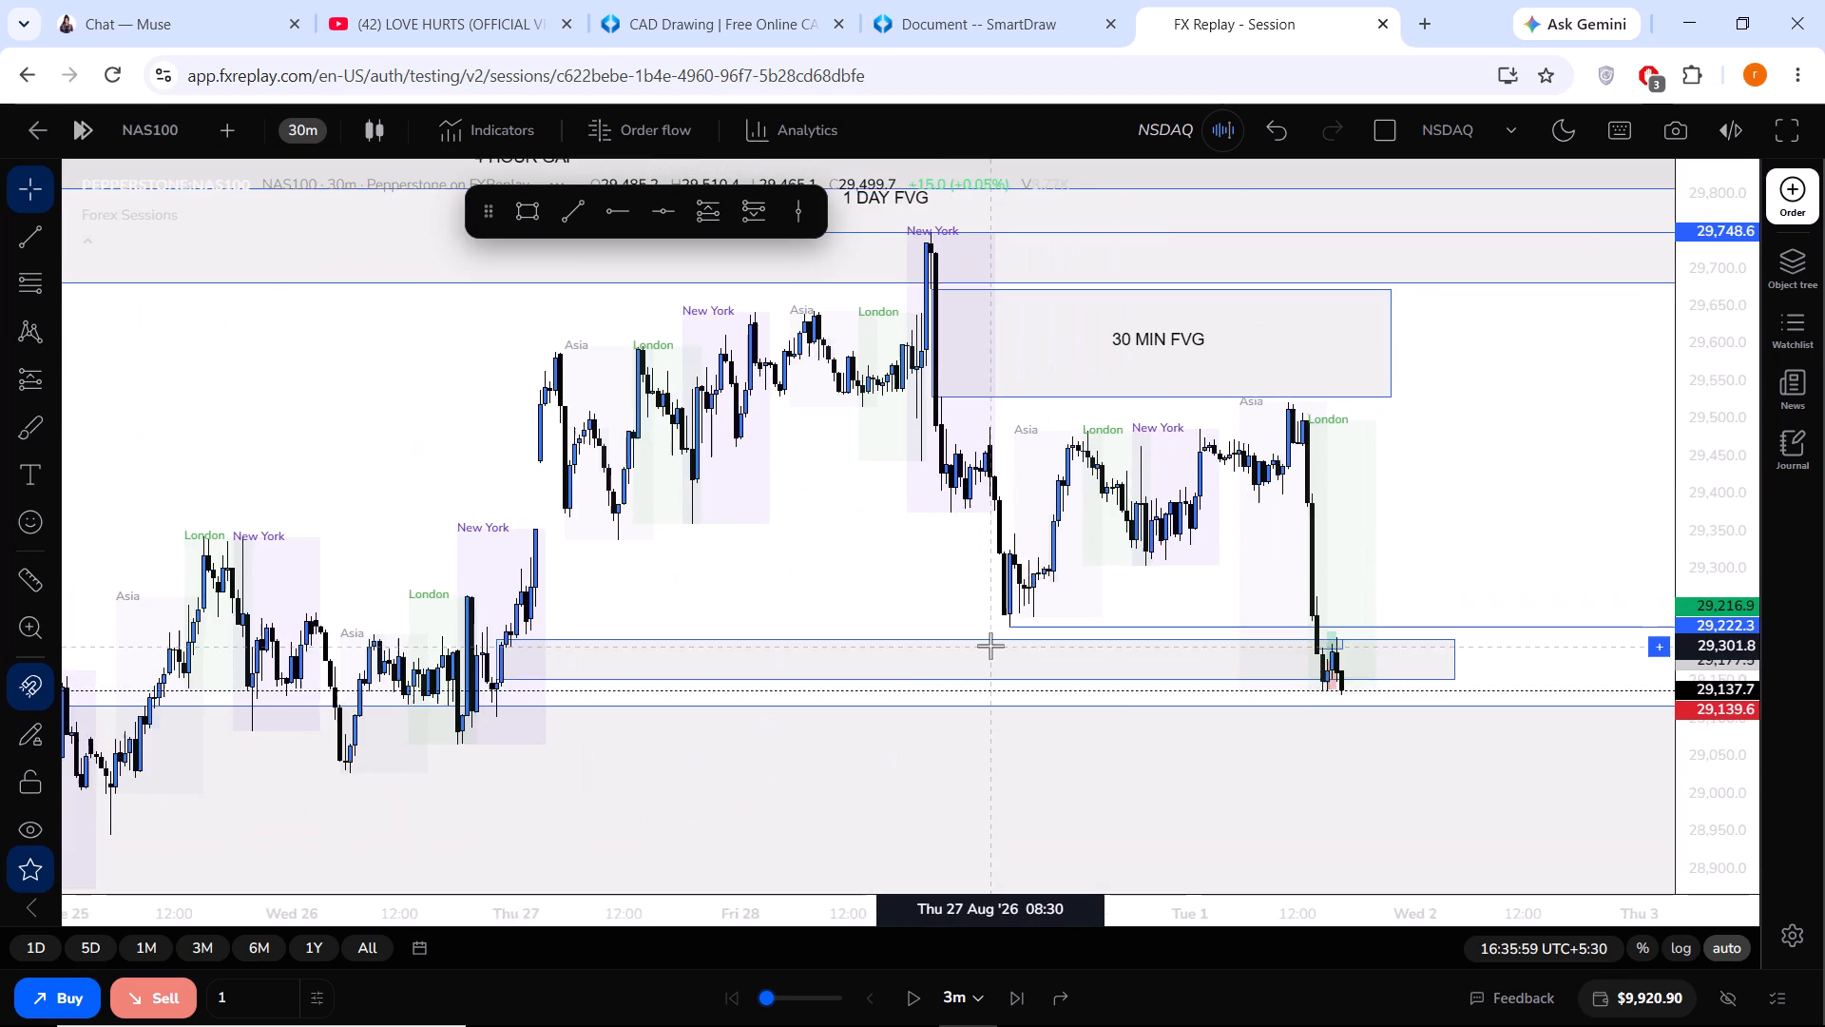
pyautogui.scroll(3, 990, 646)
pyautogui.moveTo(1083, 668); pyautogui.dragTo(965, 518)
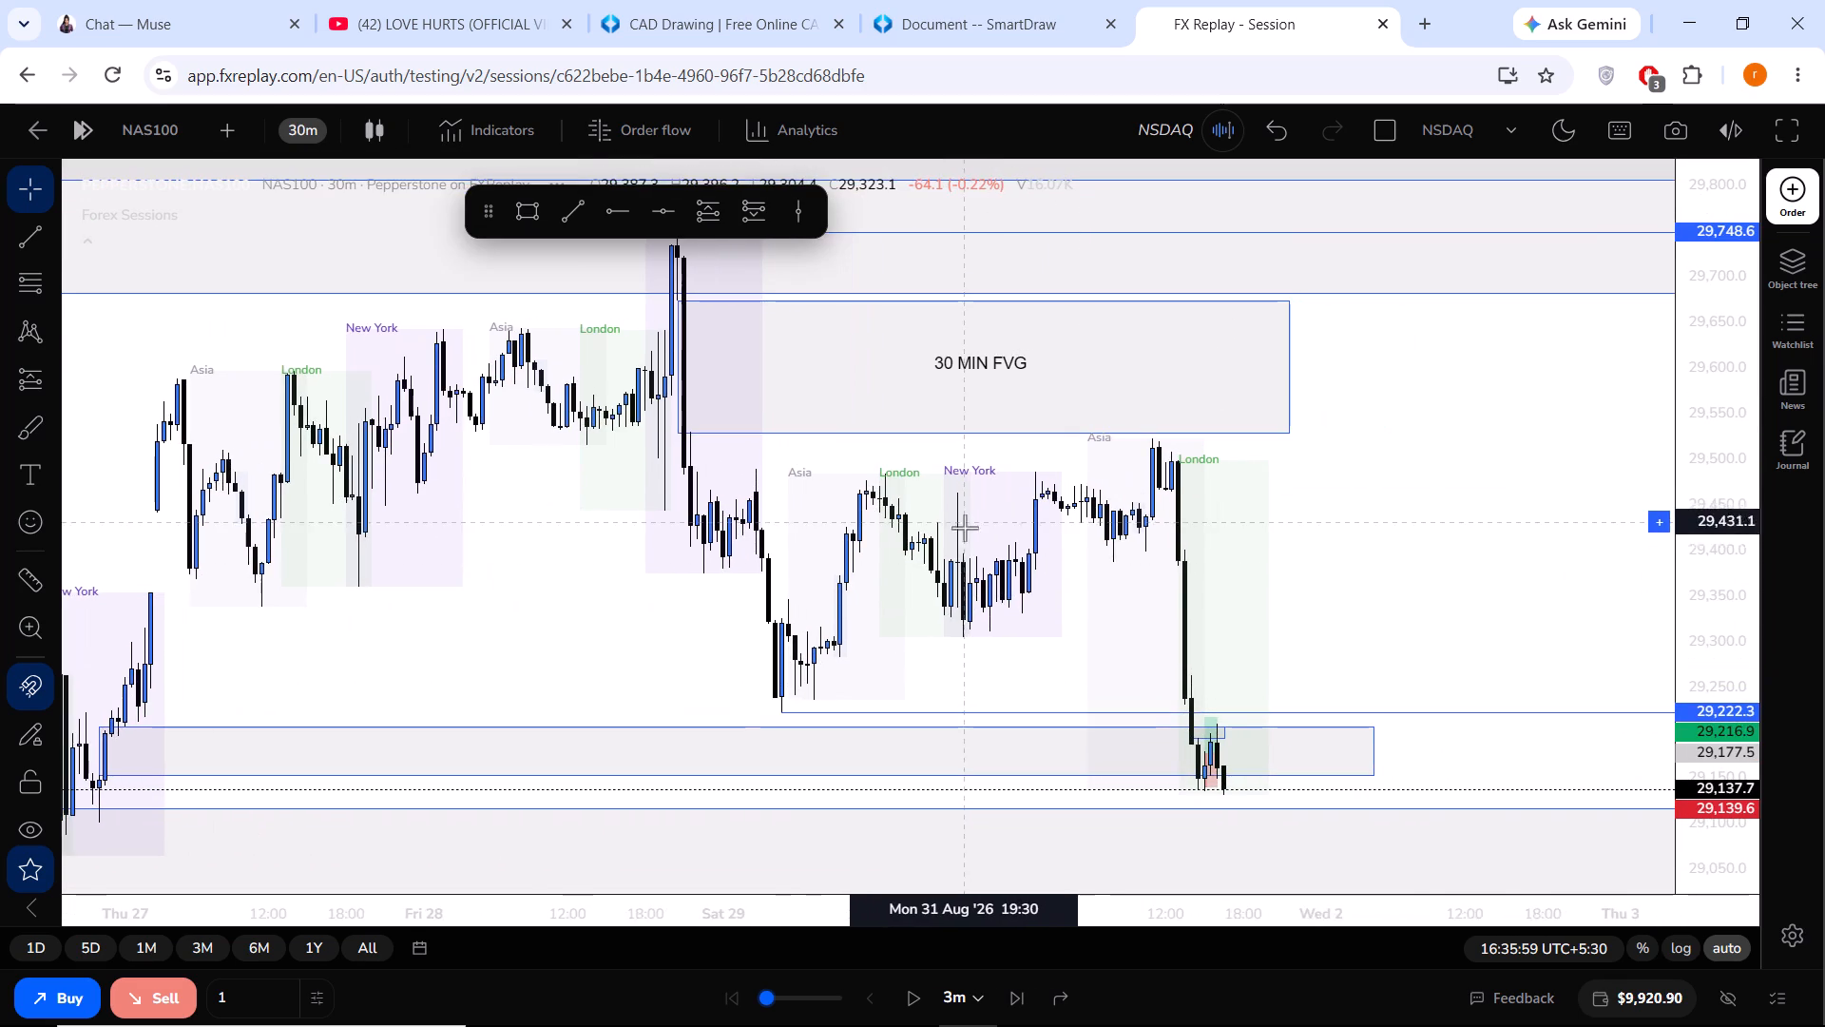
pyautogui.scroll(8, 982, 596)
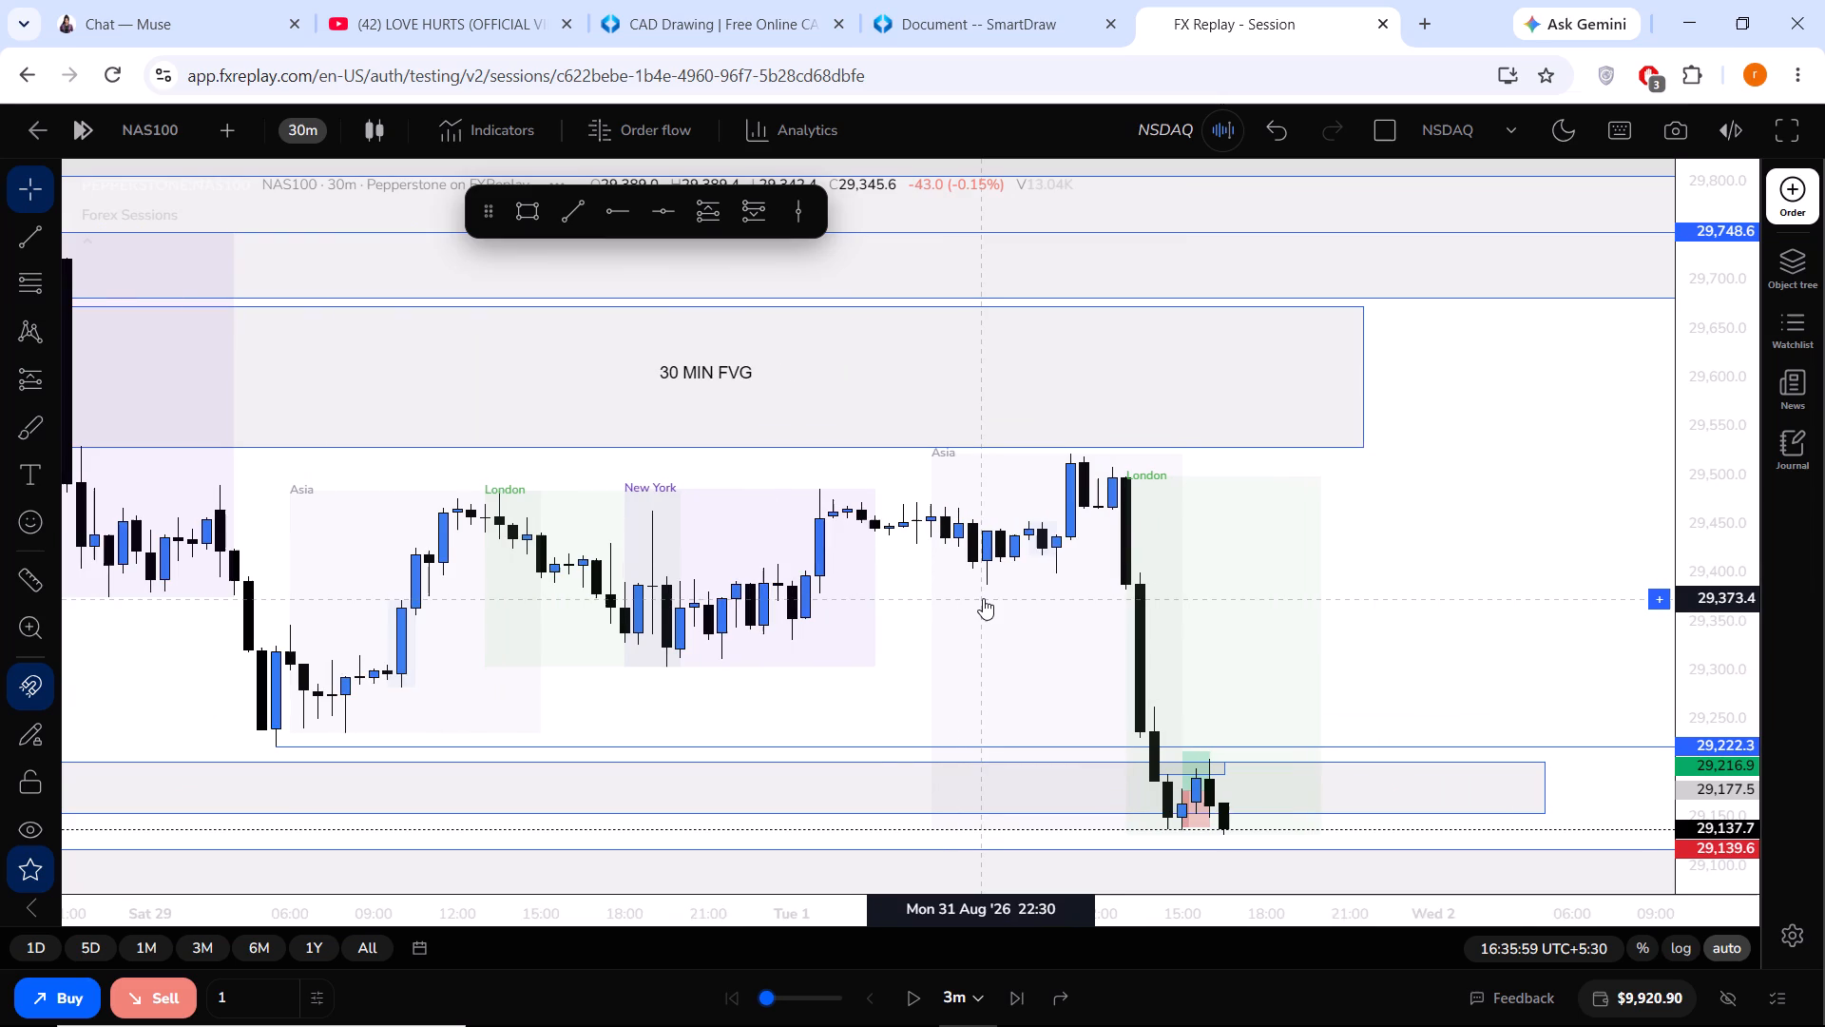
pyautogui.moveTo(1742, 784); pyautogui.dragTo(1722, 675)
pyautogui.moveTo(1549, 714); pyautogui.dragTo(1480, 514)
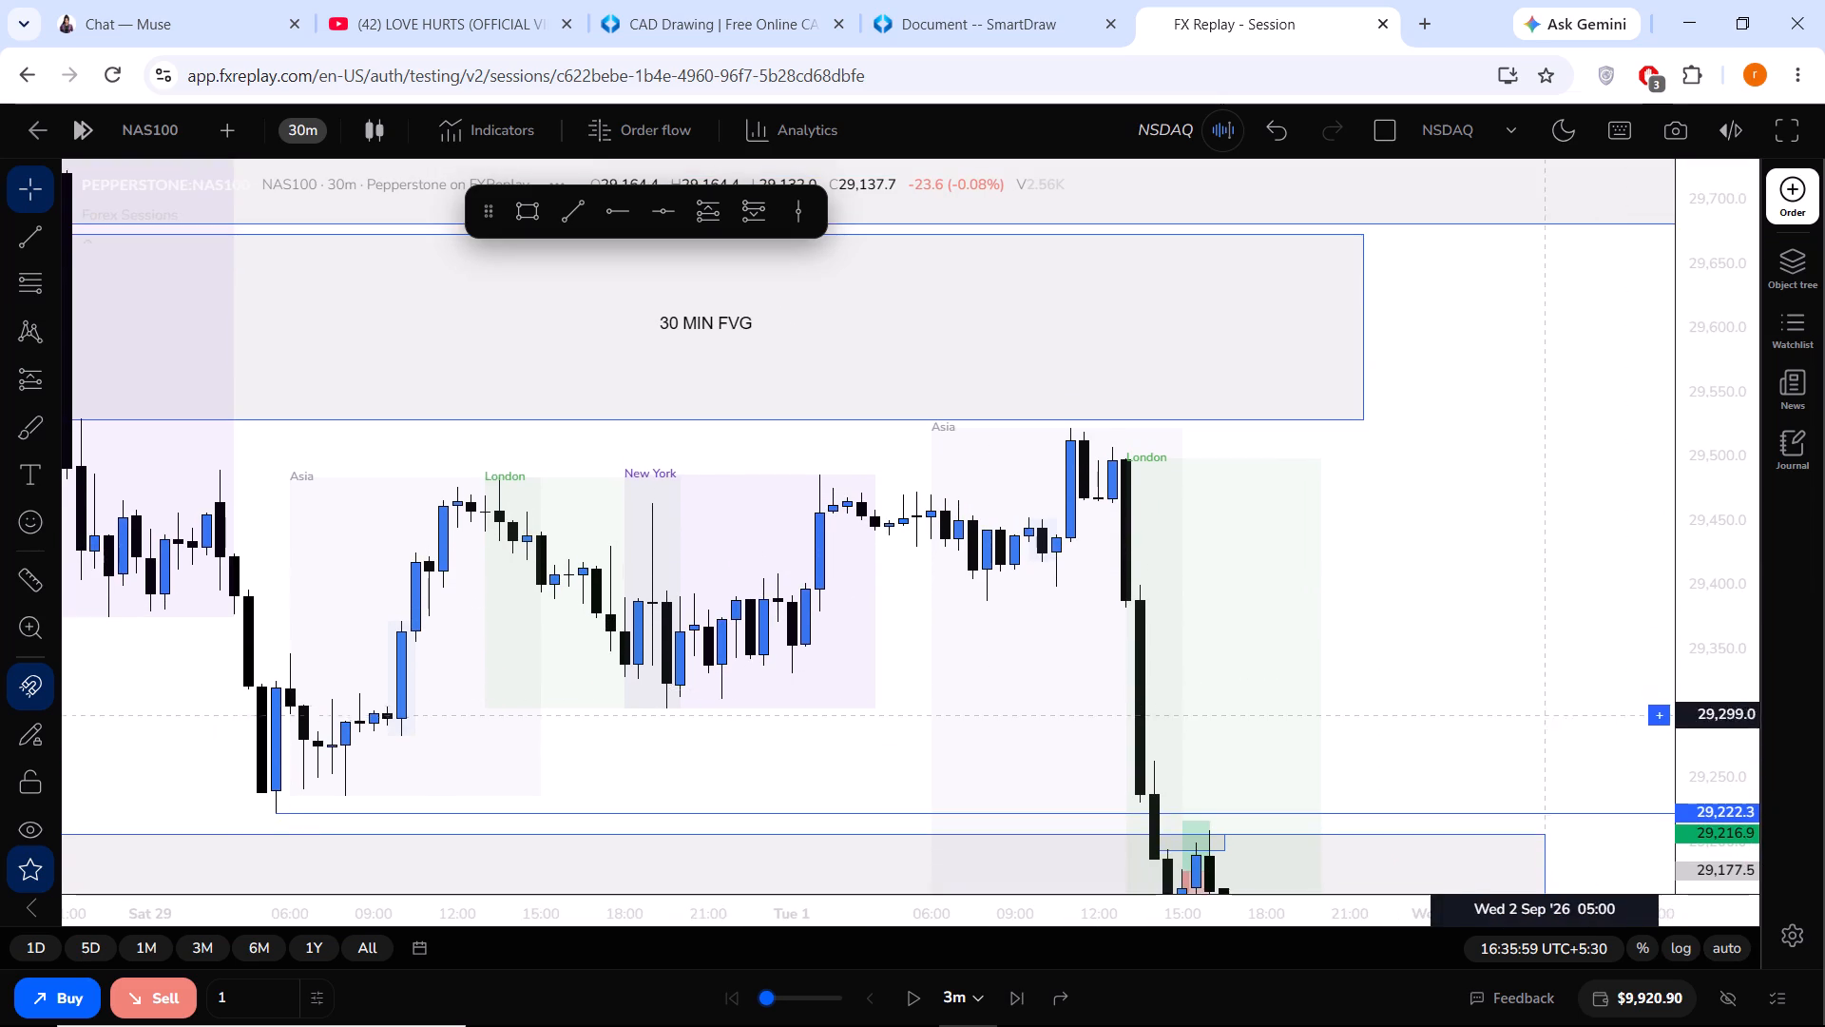
pyautogui.moveTo(1480, 514); pyautogui.dragTo(1462, 349)
pyautogui.scroll(3, 1459, 365)
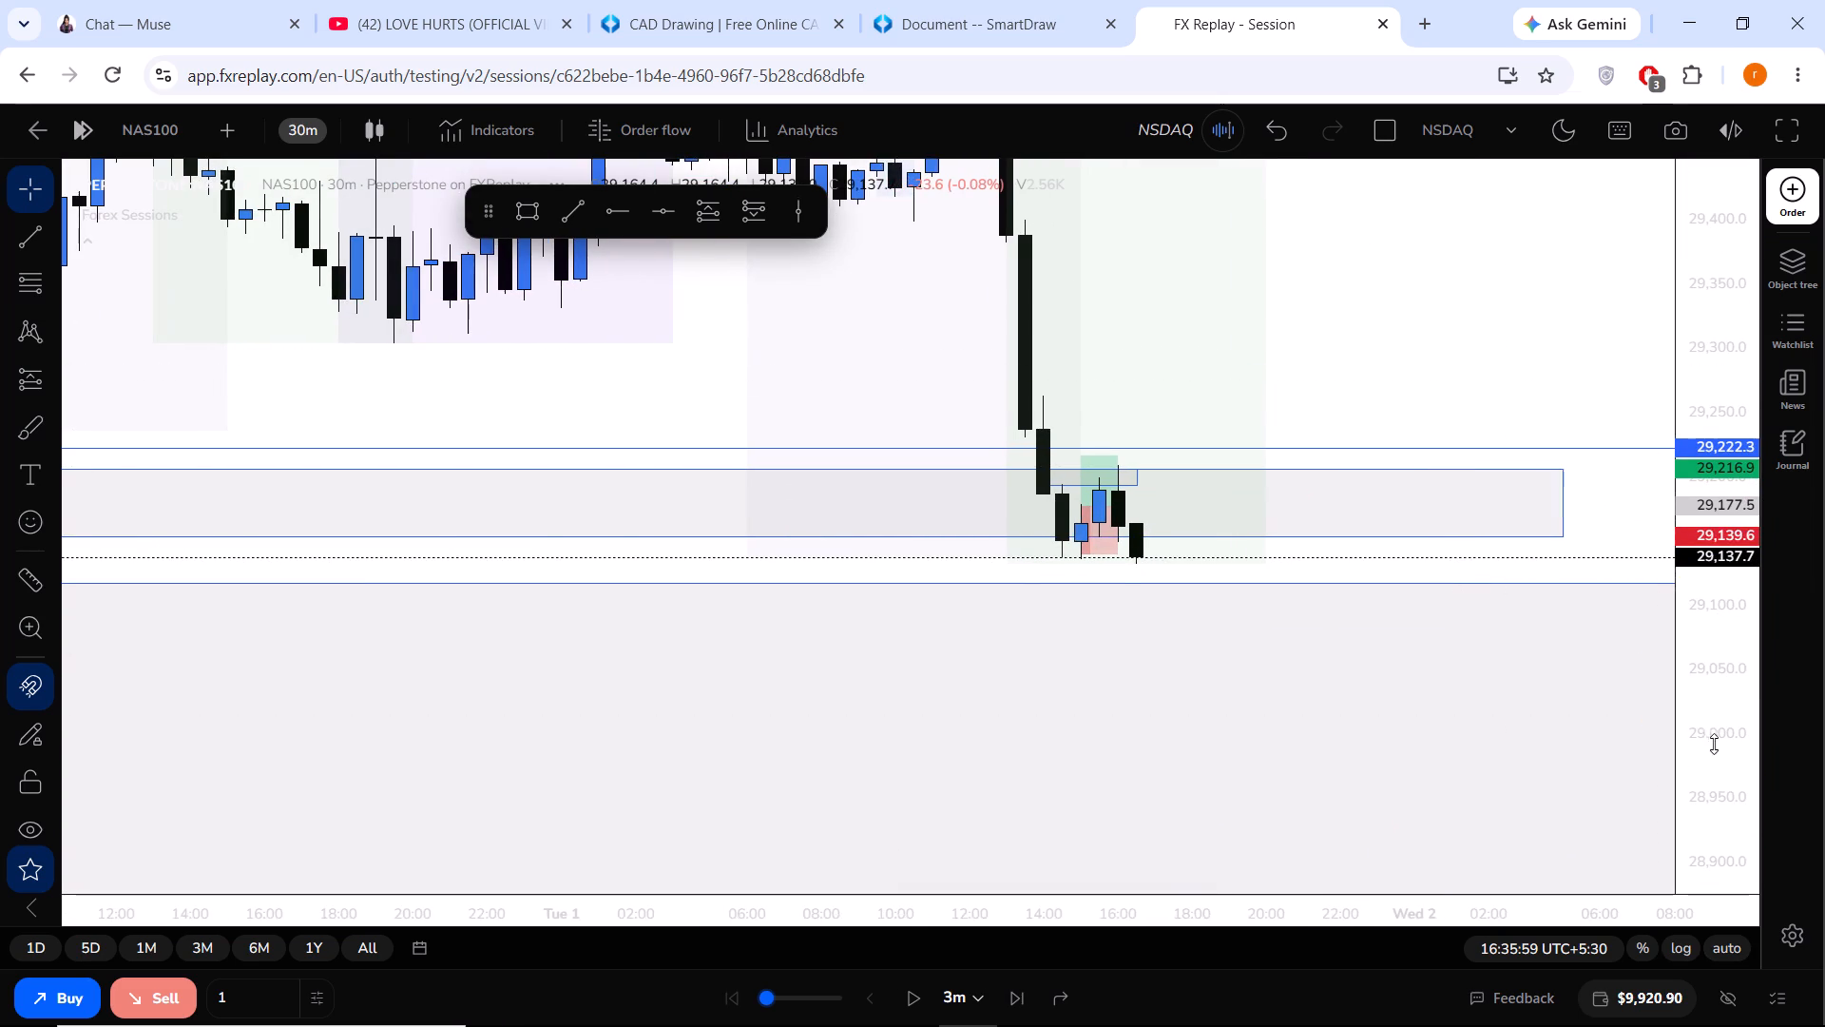
pyautogui.moveTo(1714, 741); pyautogui.dragTo(1685, 384)
pyautogui.scroll(2, 1441, 409)
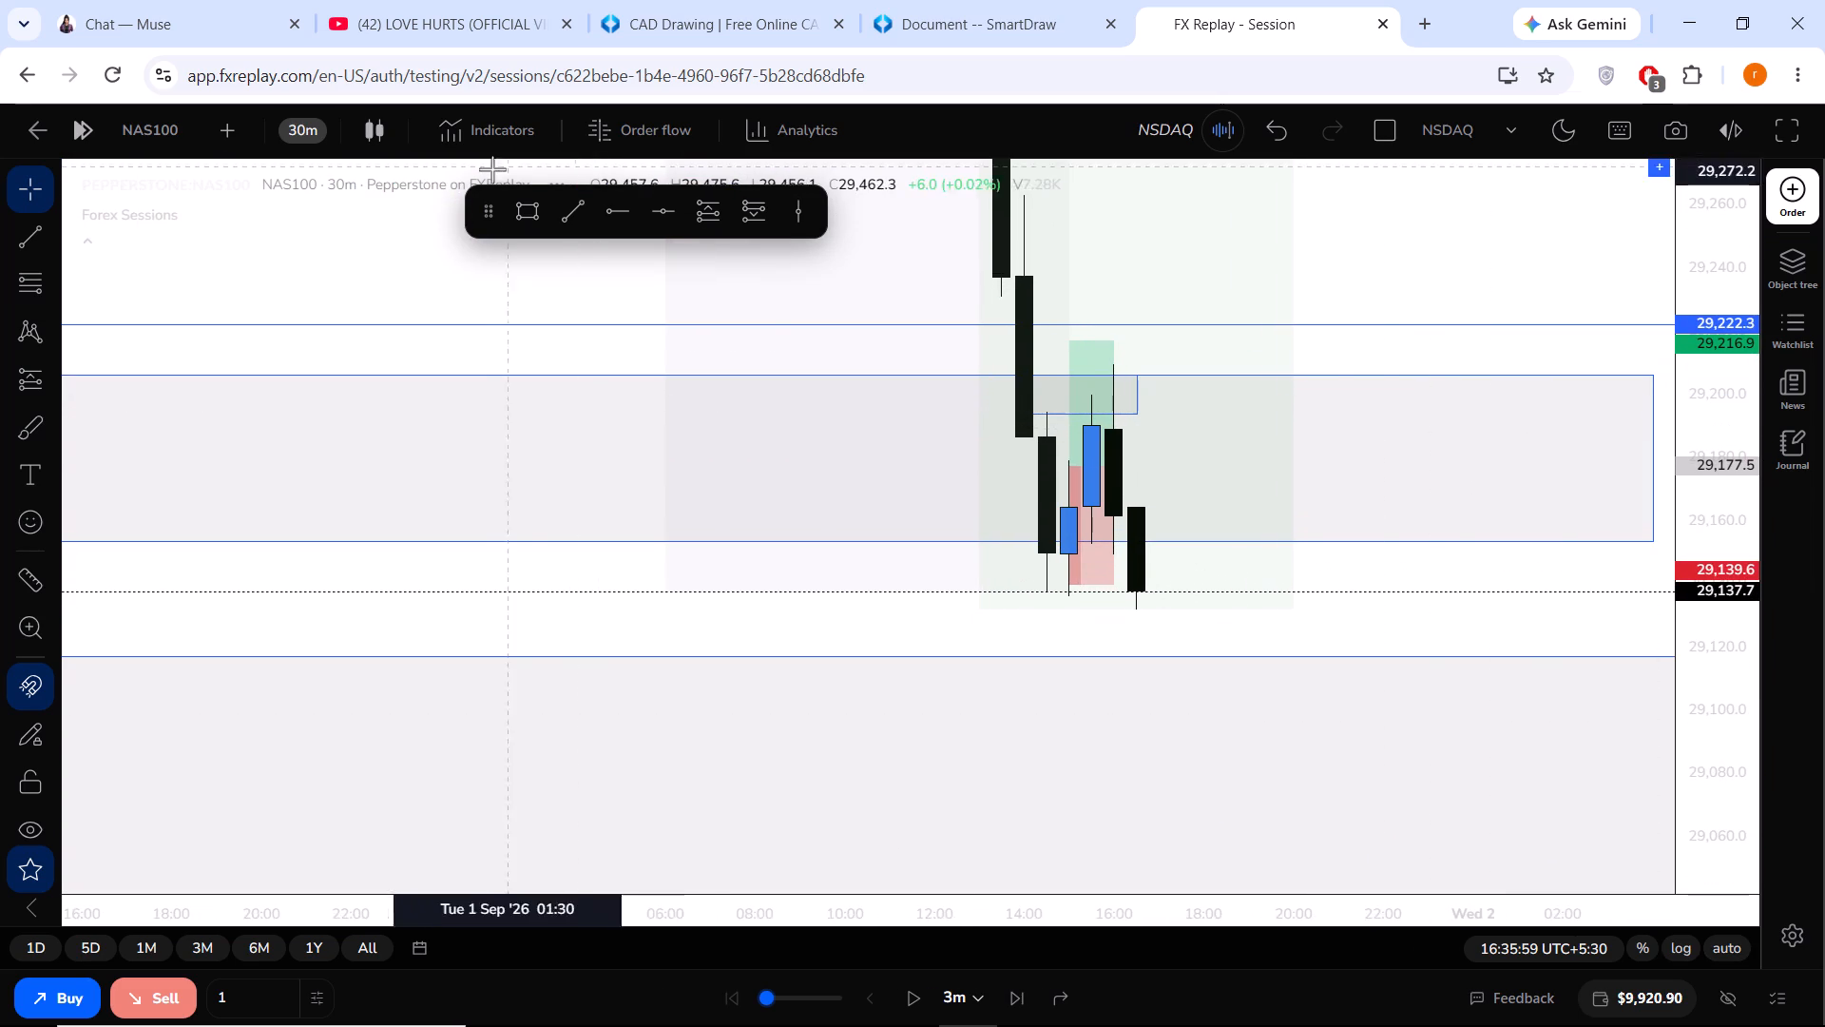
# Set the replay step to 15 minutes and advance the replay three steps to 17:14:59.
pyautogui.click(961, 998)
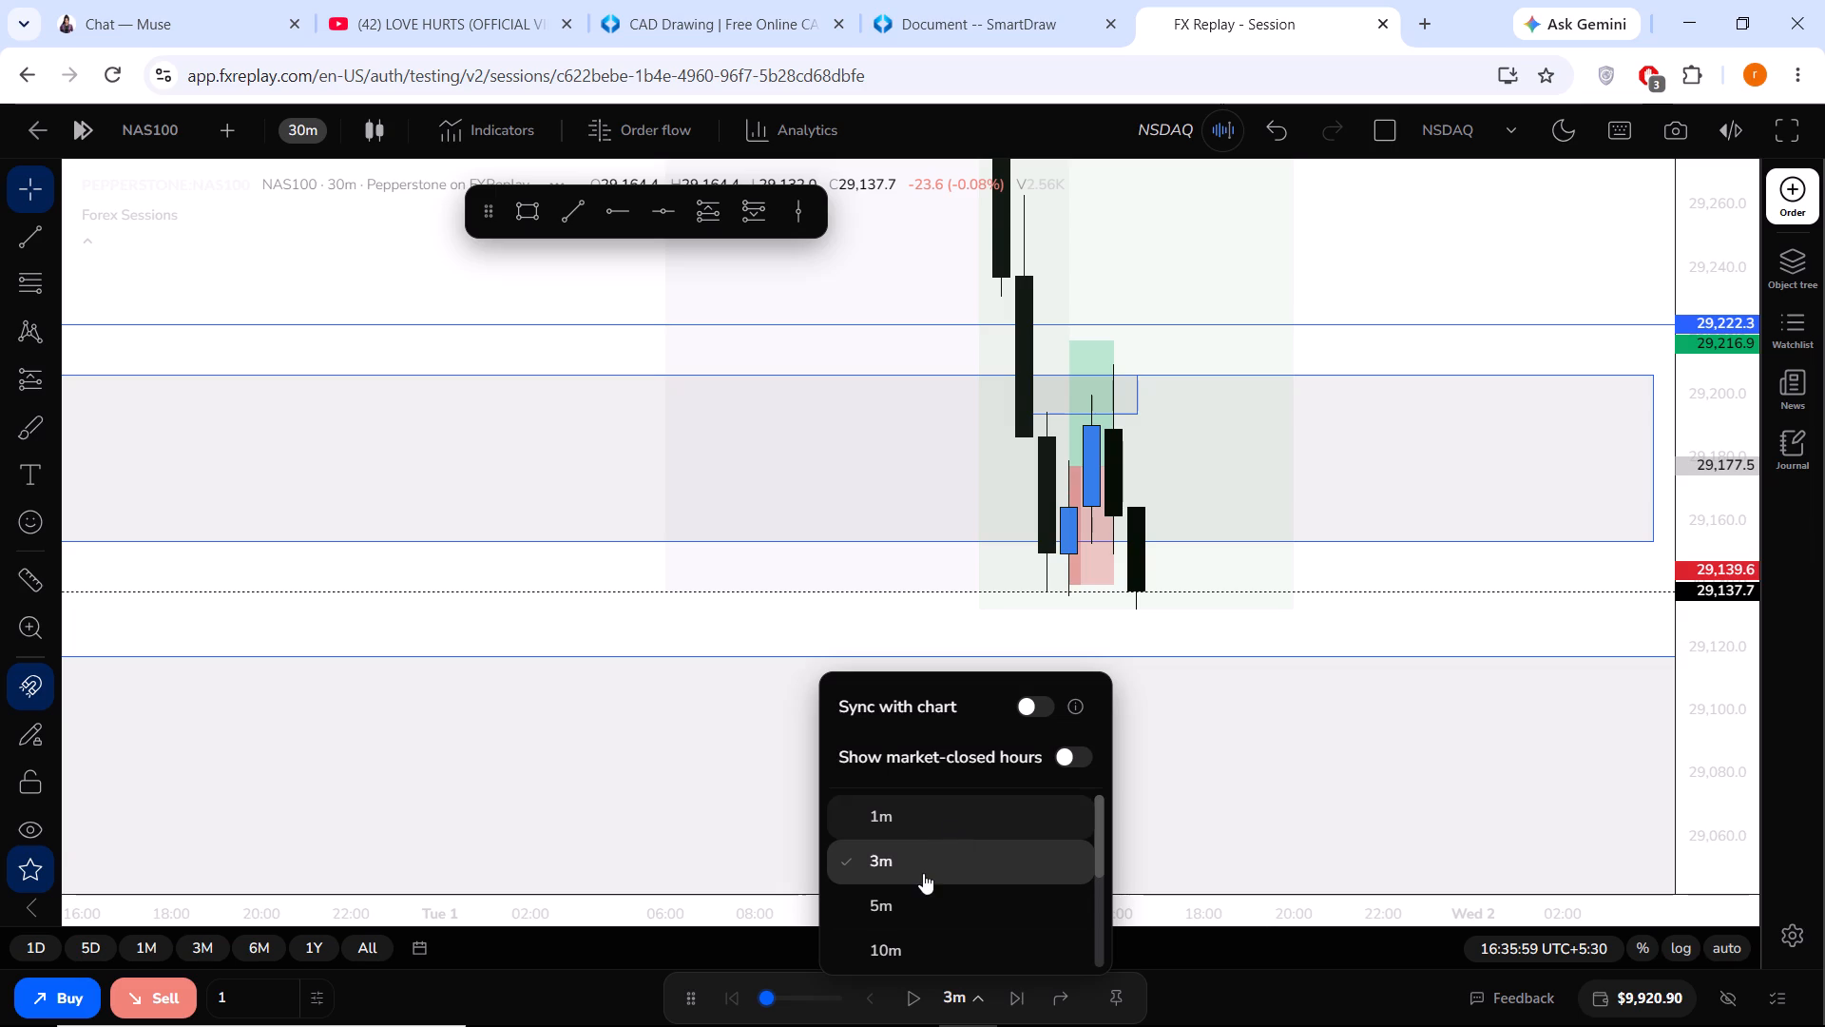
pyautogui.scroll(-1, 916, 884)
pyautogui.click(912, 887)
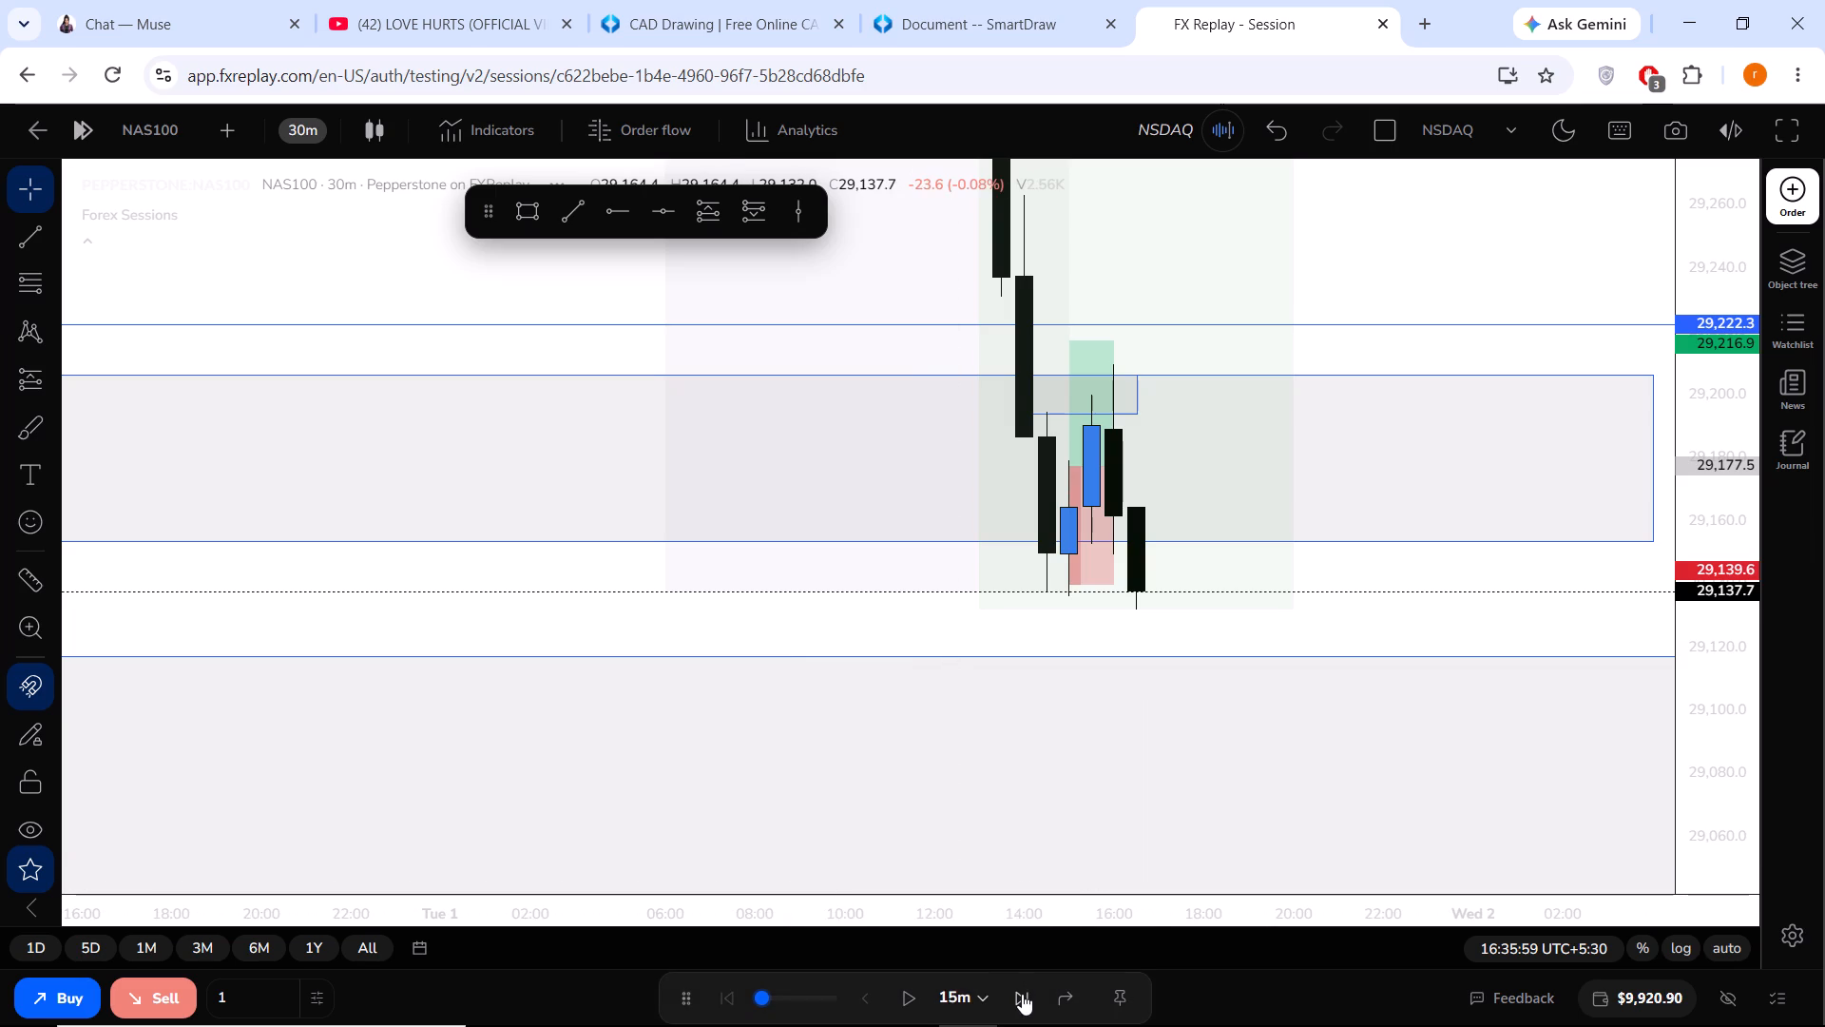
pyautogui.click(1022, 994)
pyautogui.click(1022, 994)
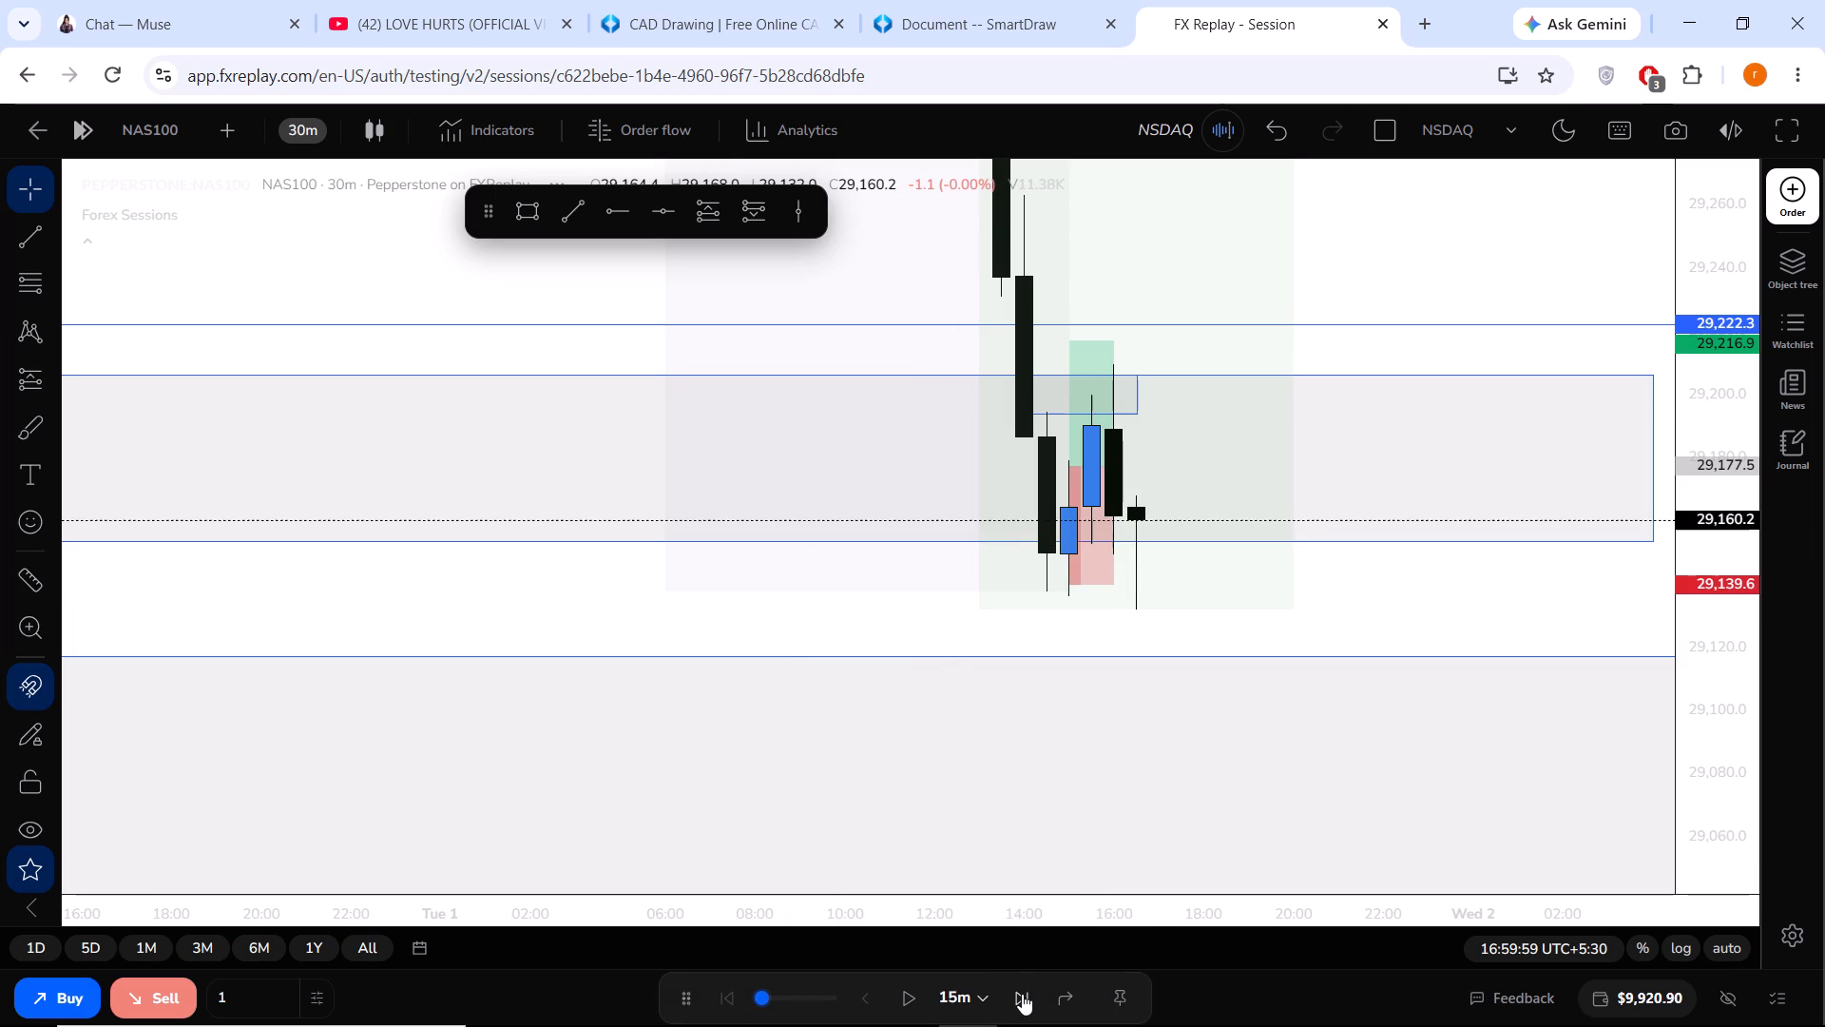
pyautogui.click(1022, 994)
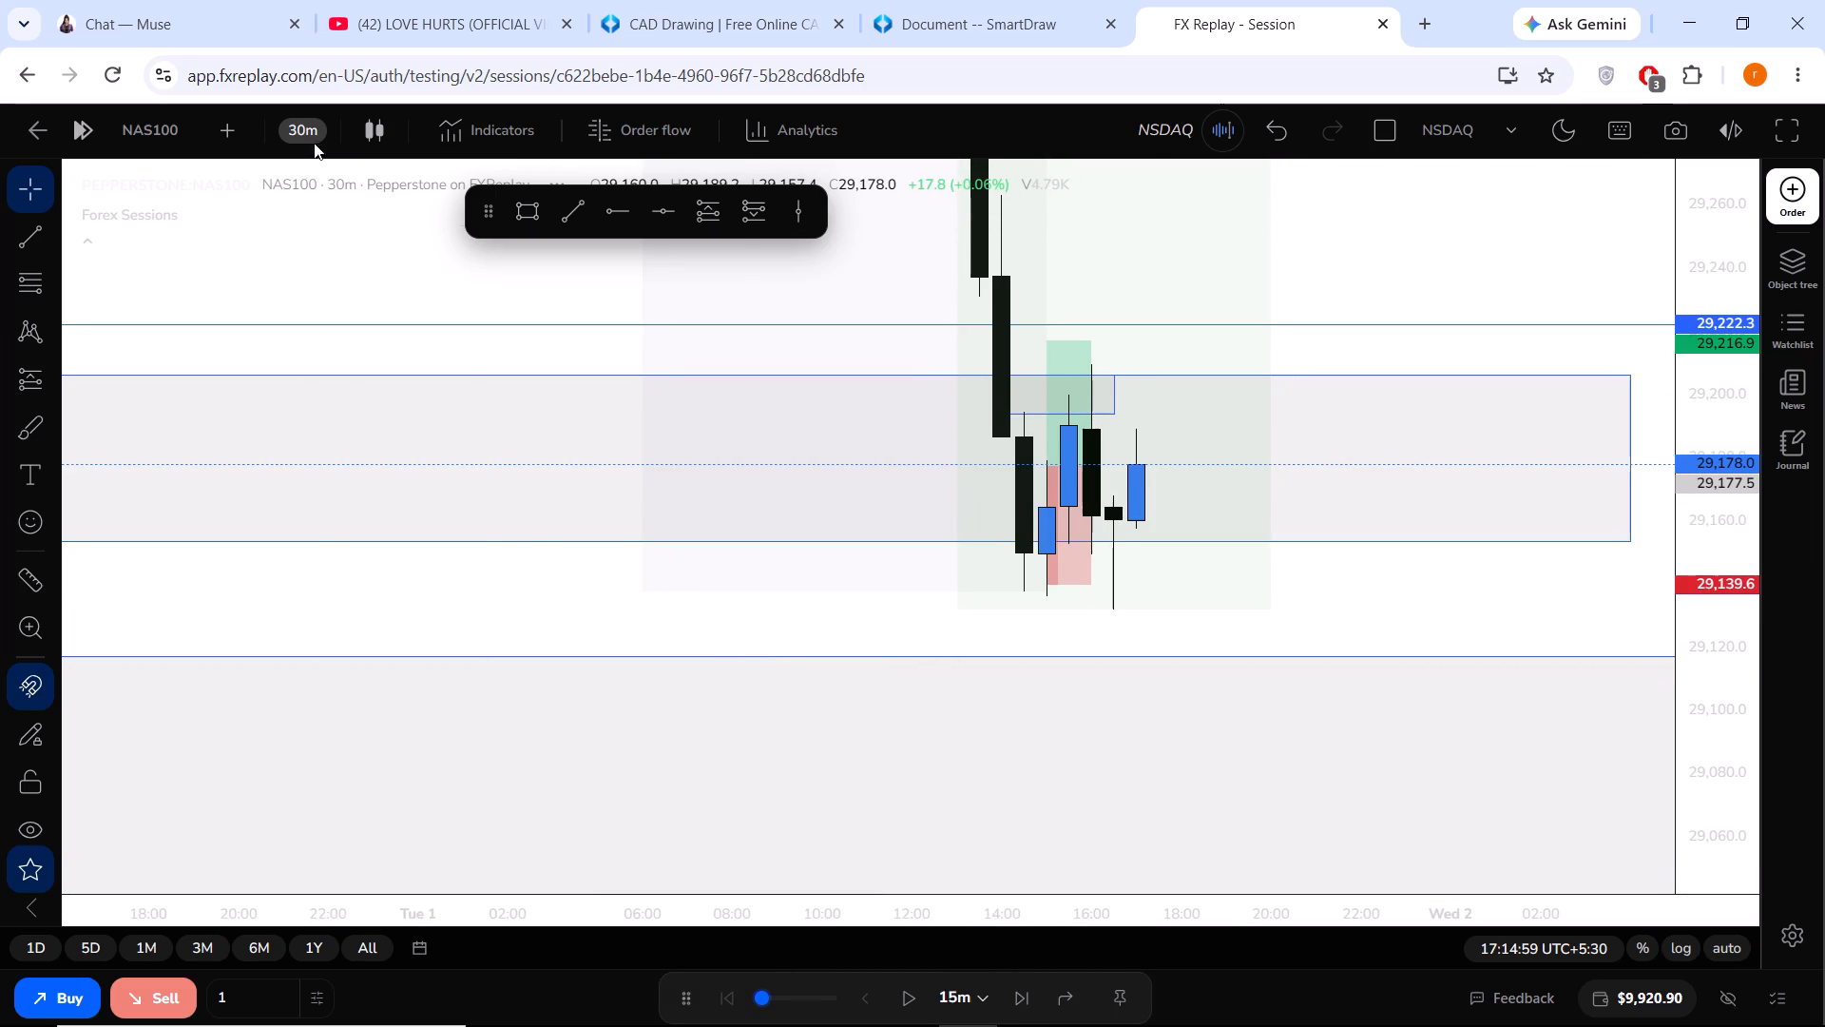
# Switch the chart to 5 minutes and inspect the latest candles up close.
pyautogui.click(312, 138)
pyautogui.click(344, 414)
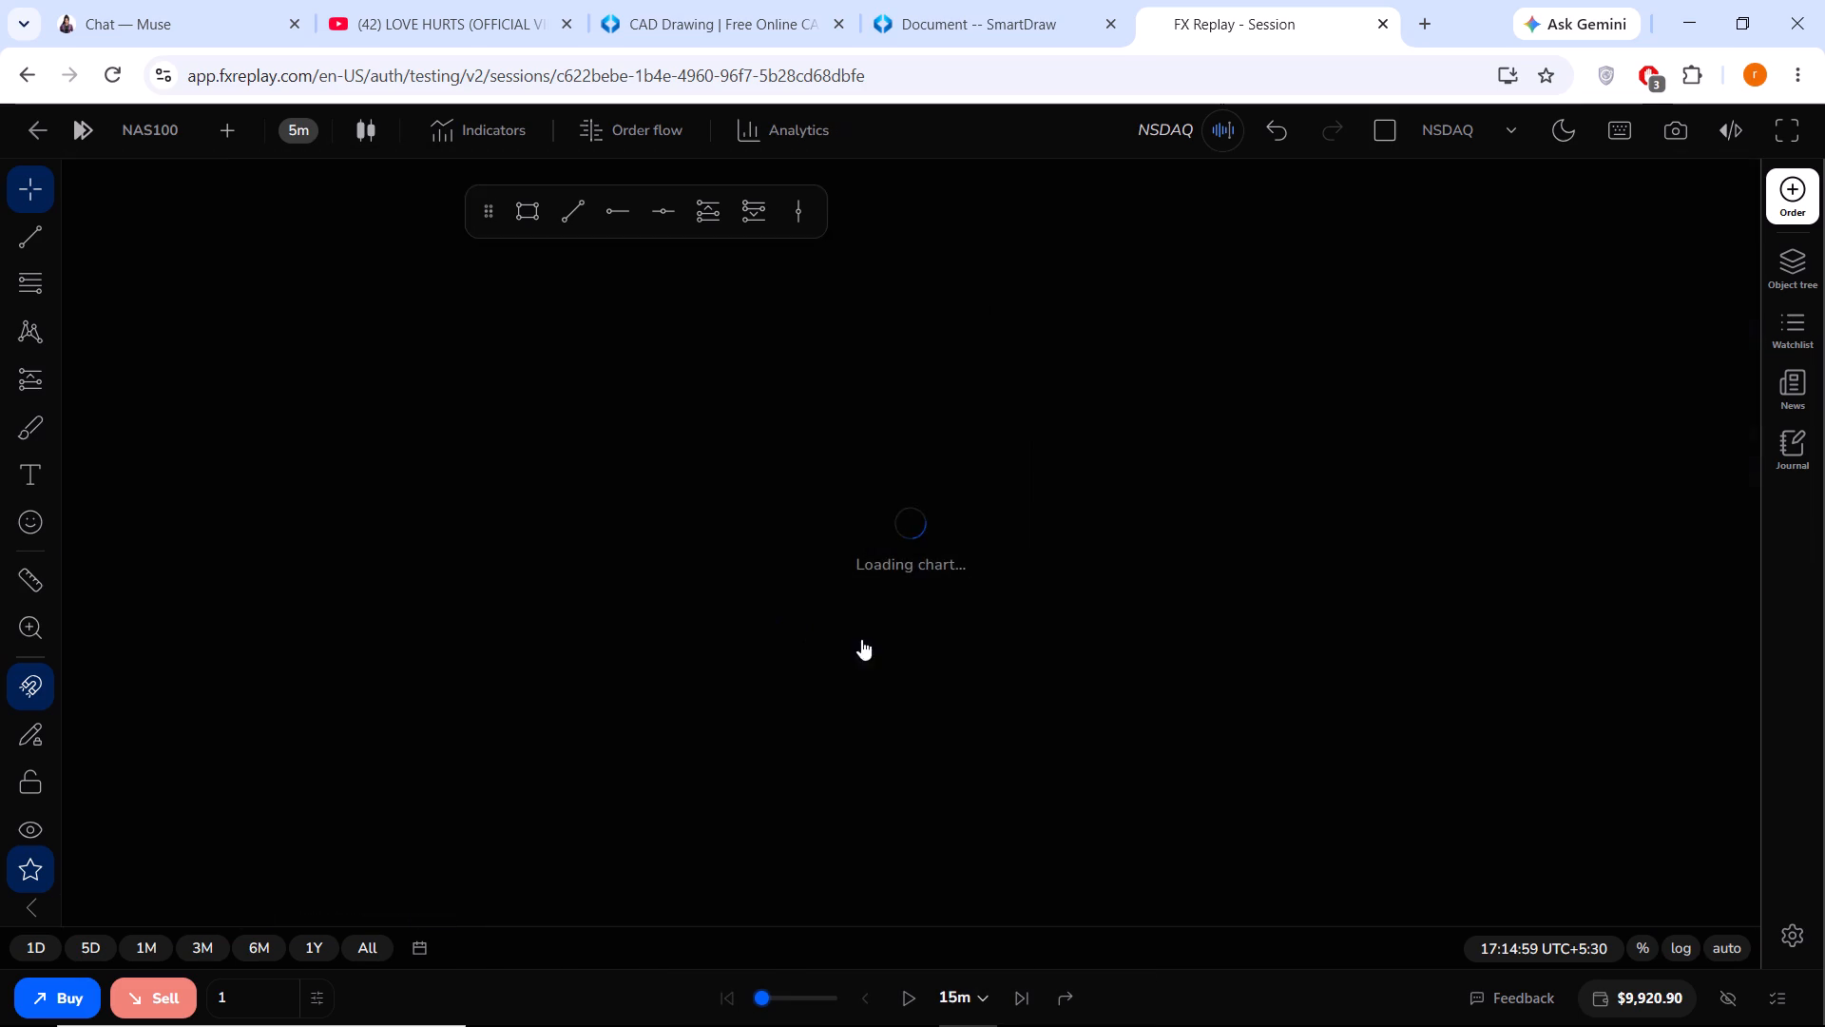
pyautogui.moveTo(1741, 700); pyautogui.dragTo(1677, 458)
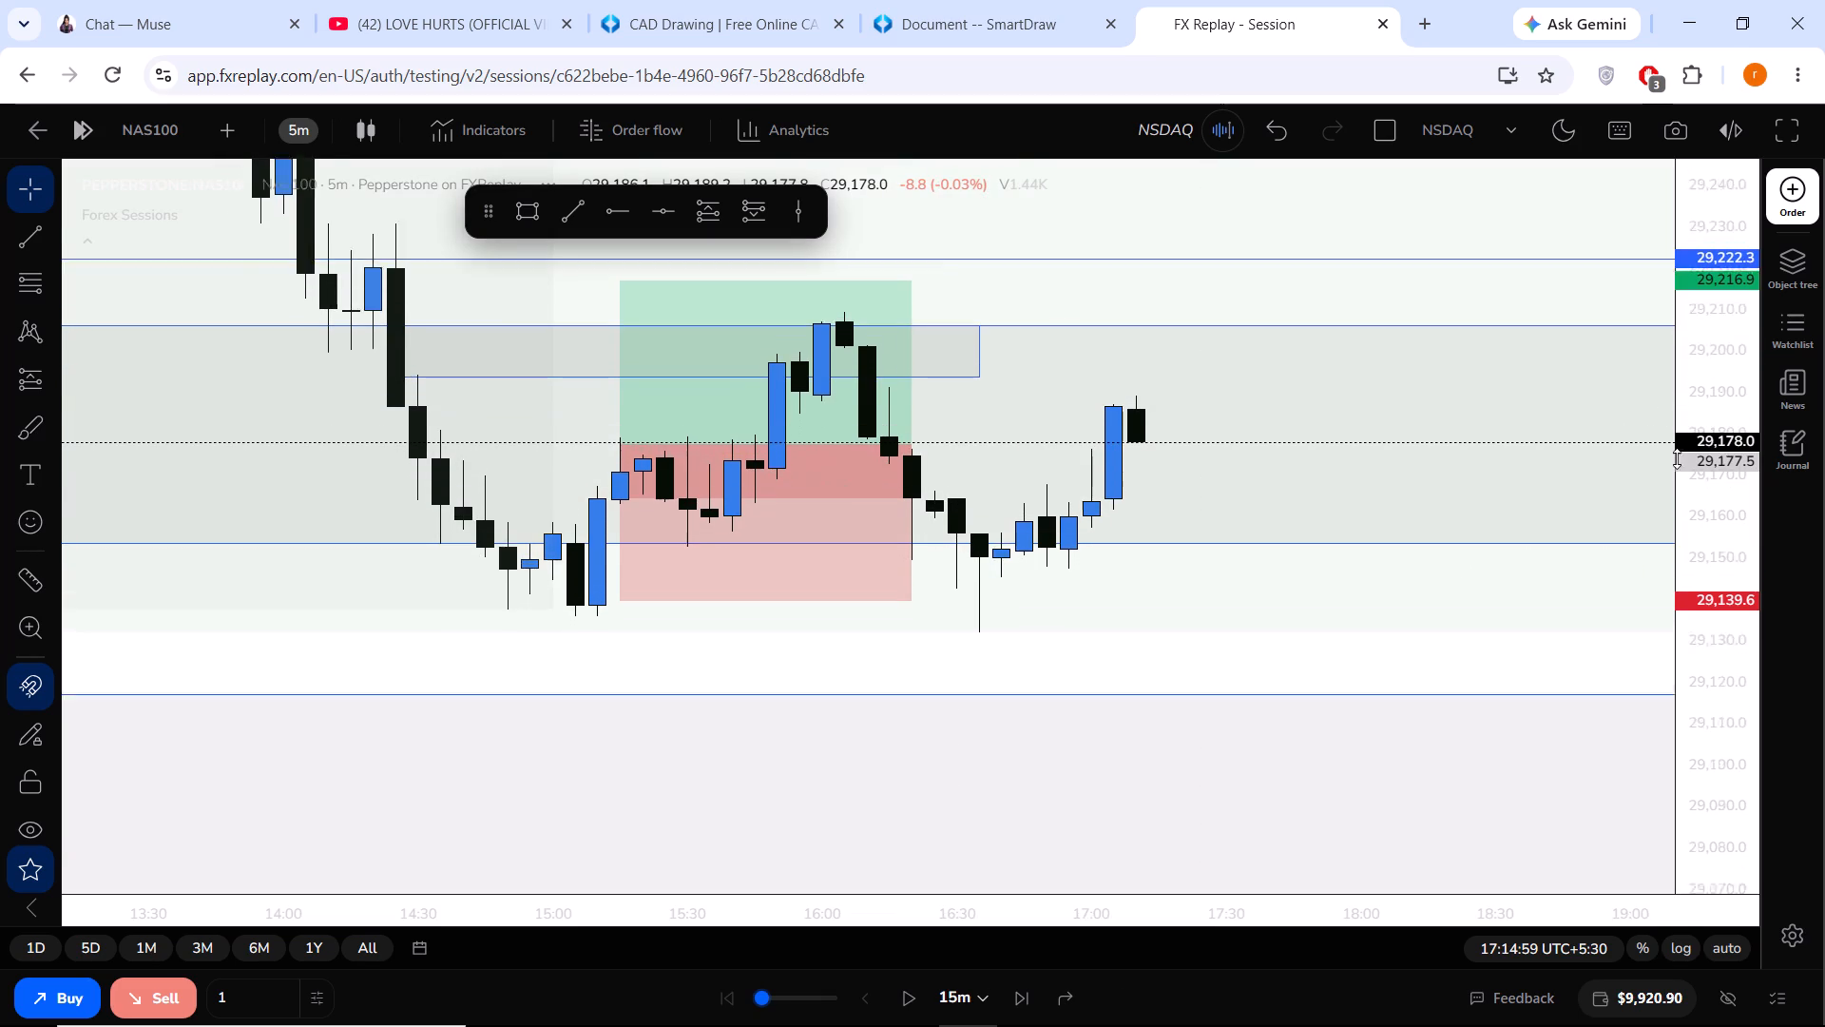
pyautogui.moveTo(1677, 458); pyautogui.dragTo(1648, 368)
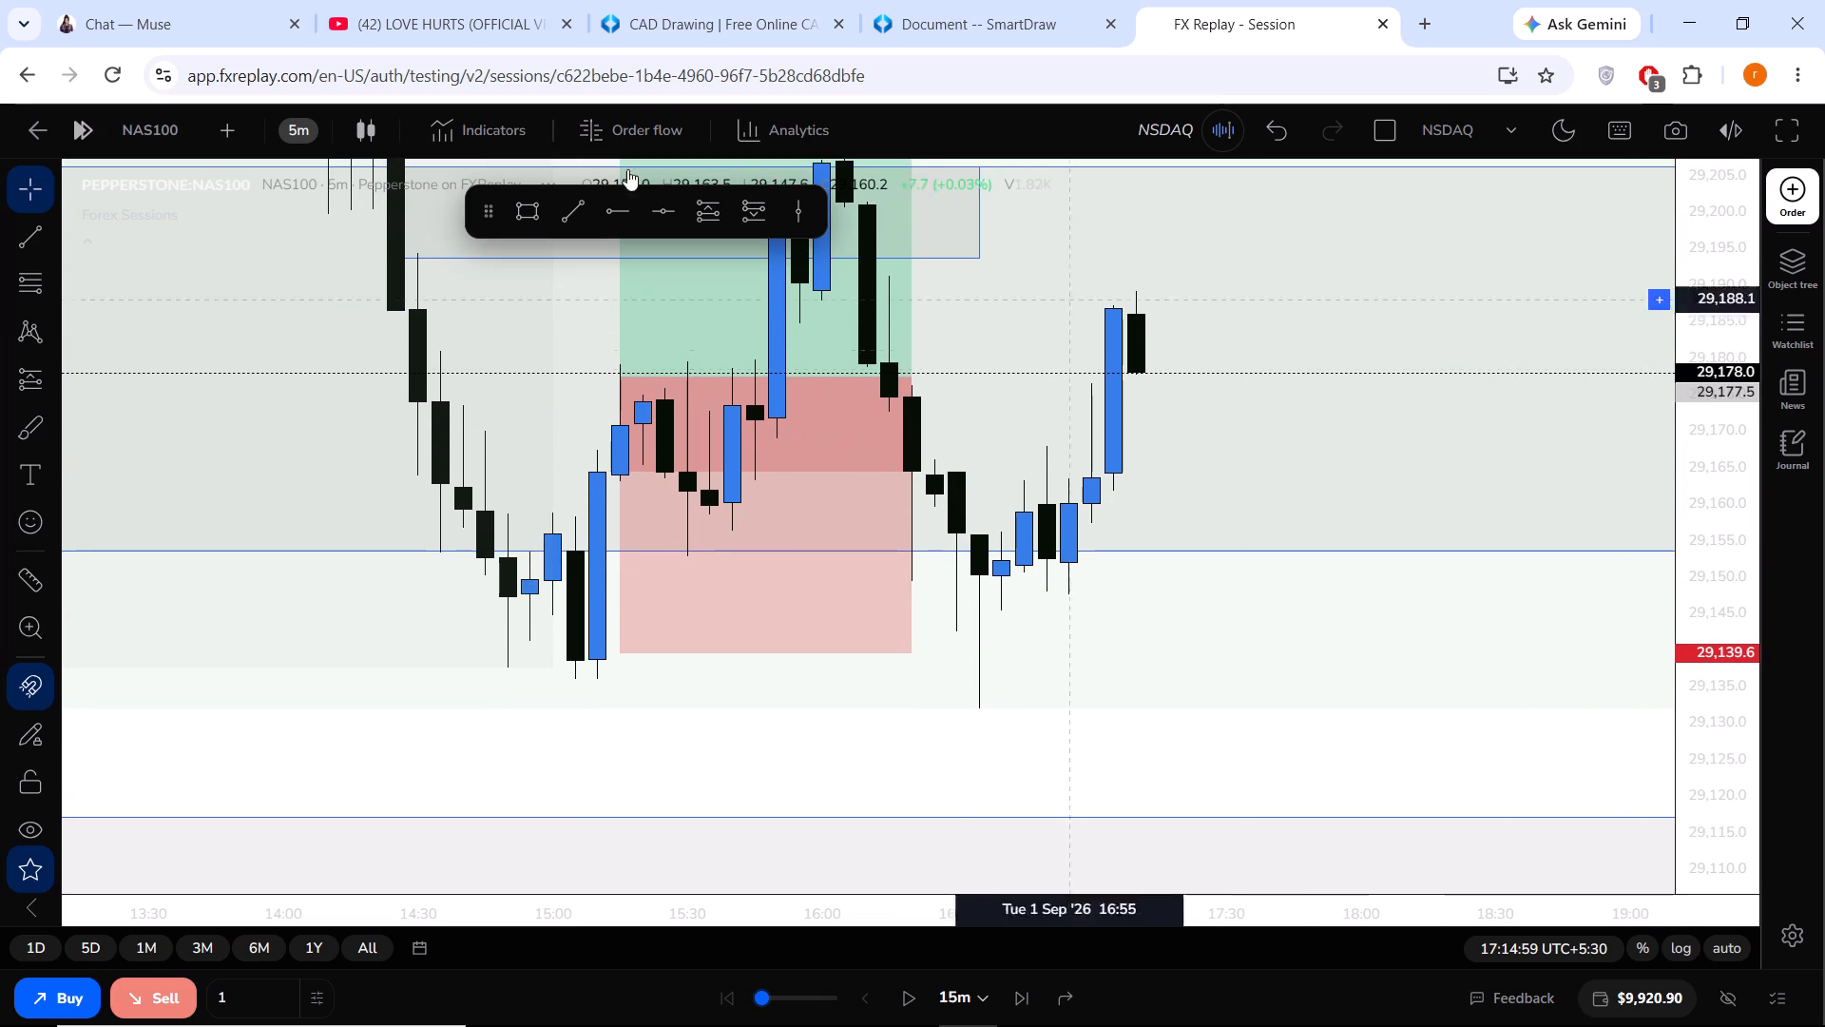
# On the 3-minute chart, draw a long position from the 17:12 candle with entry 29,178.0, stop 29,162.9 and target 29,193.2.
pyautogui.click(306, 129)
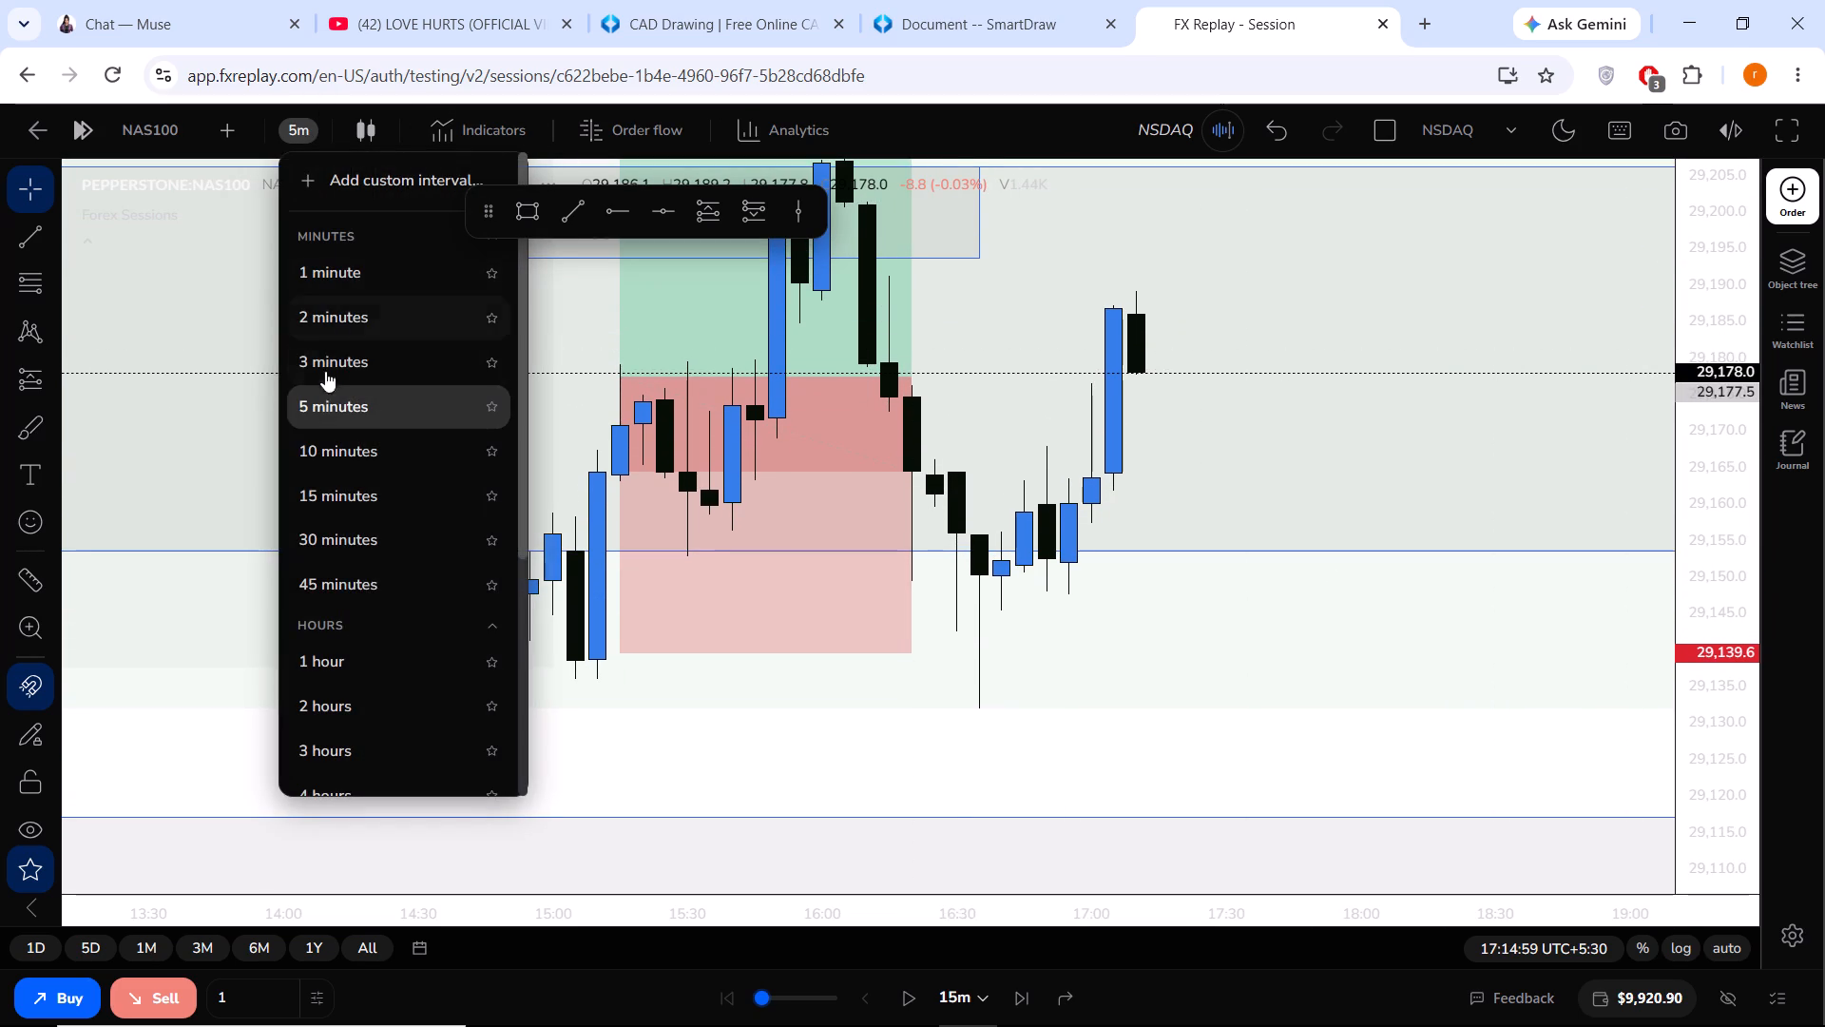
pyautogui.click(332, 366)
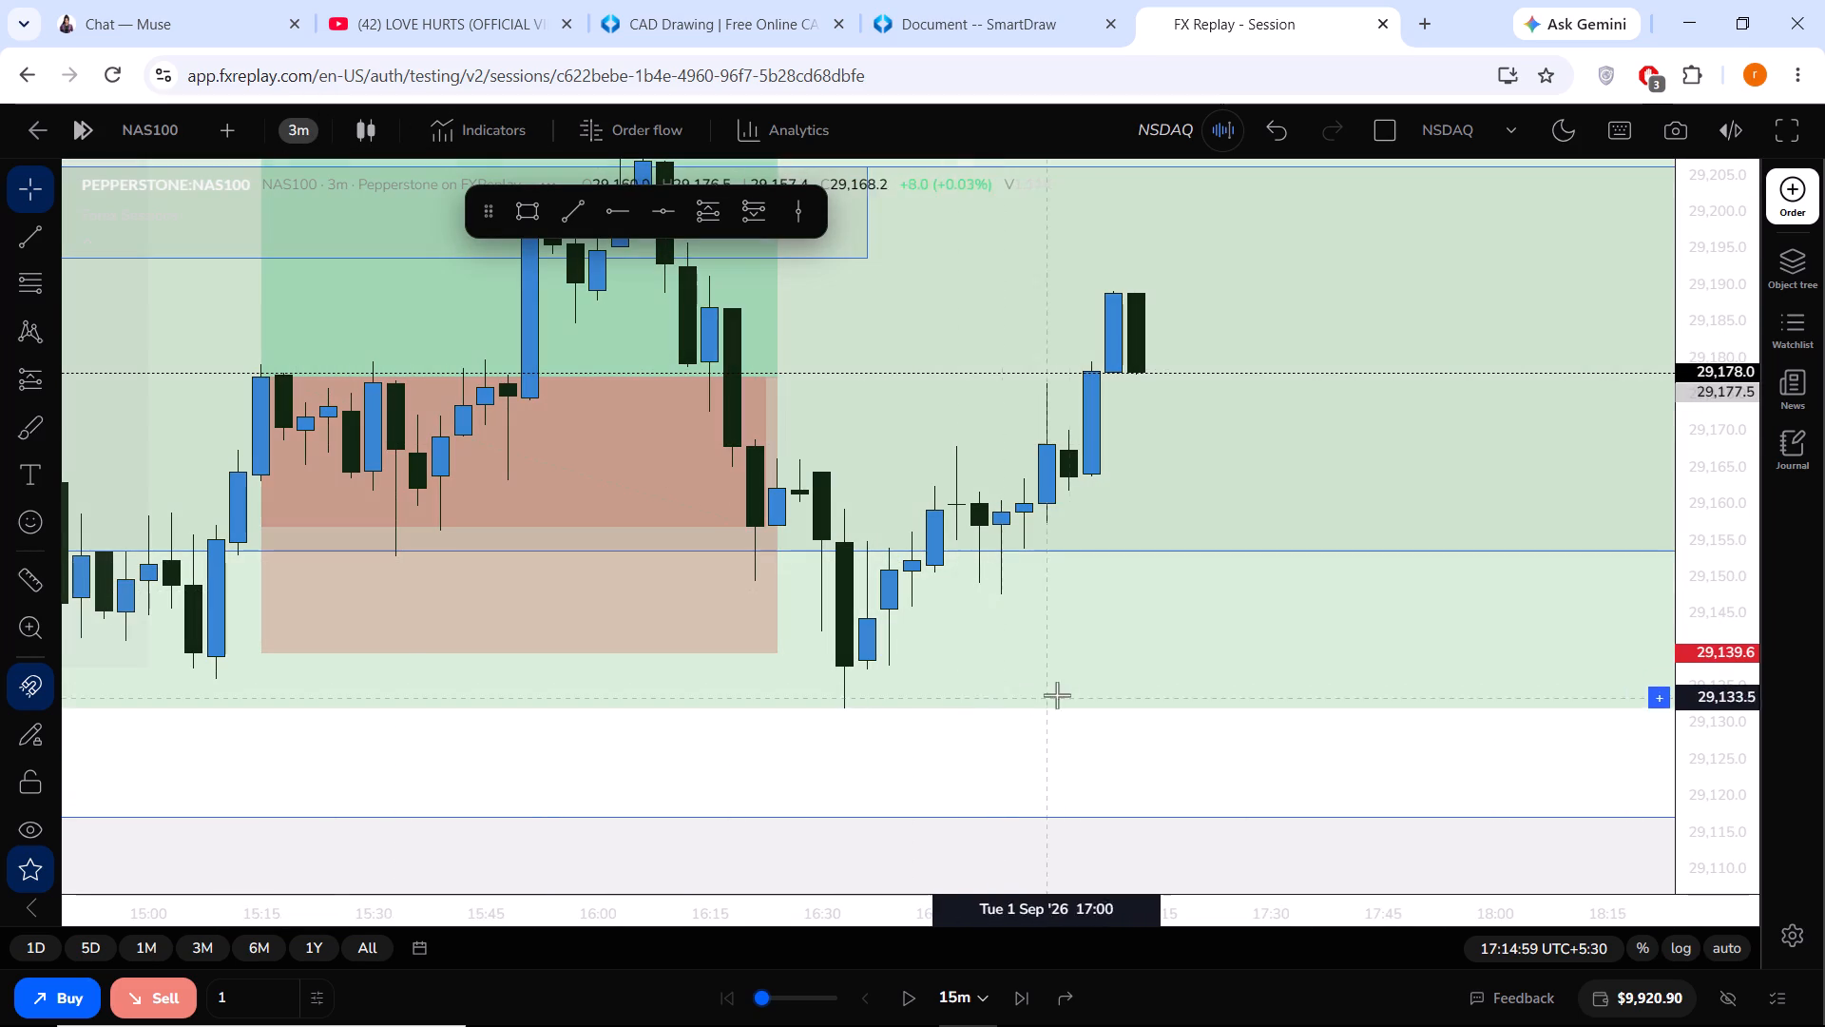
pyautogui.scroll(-4, 1175, 742)
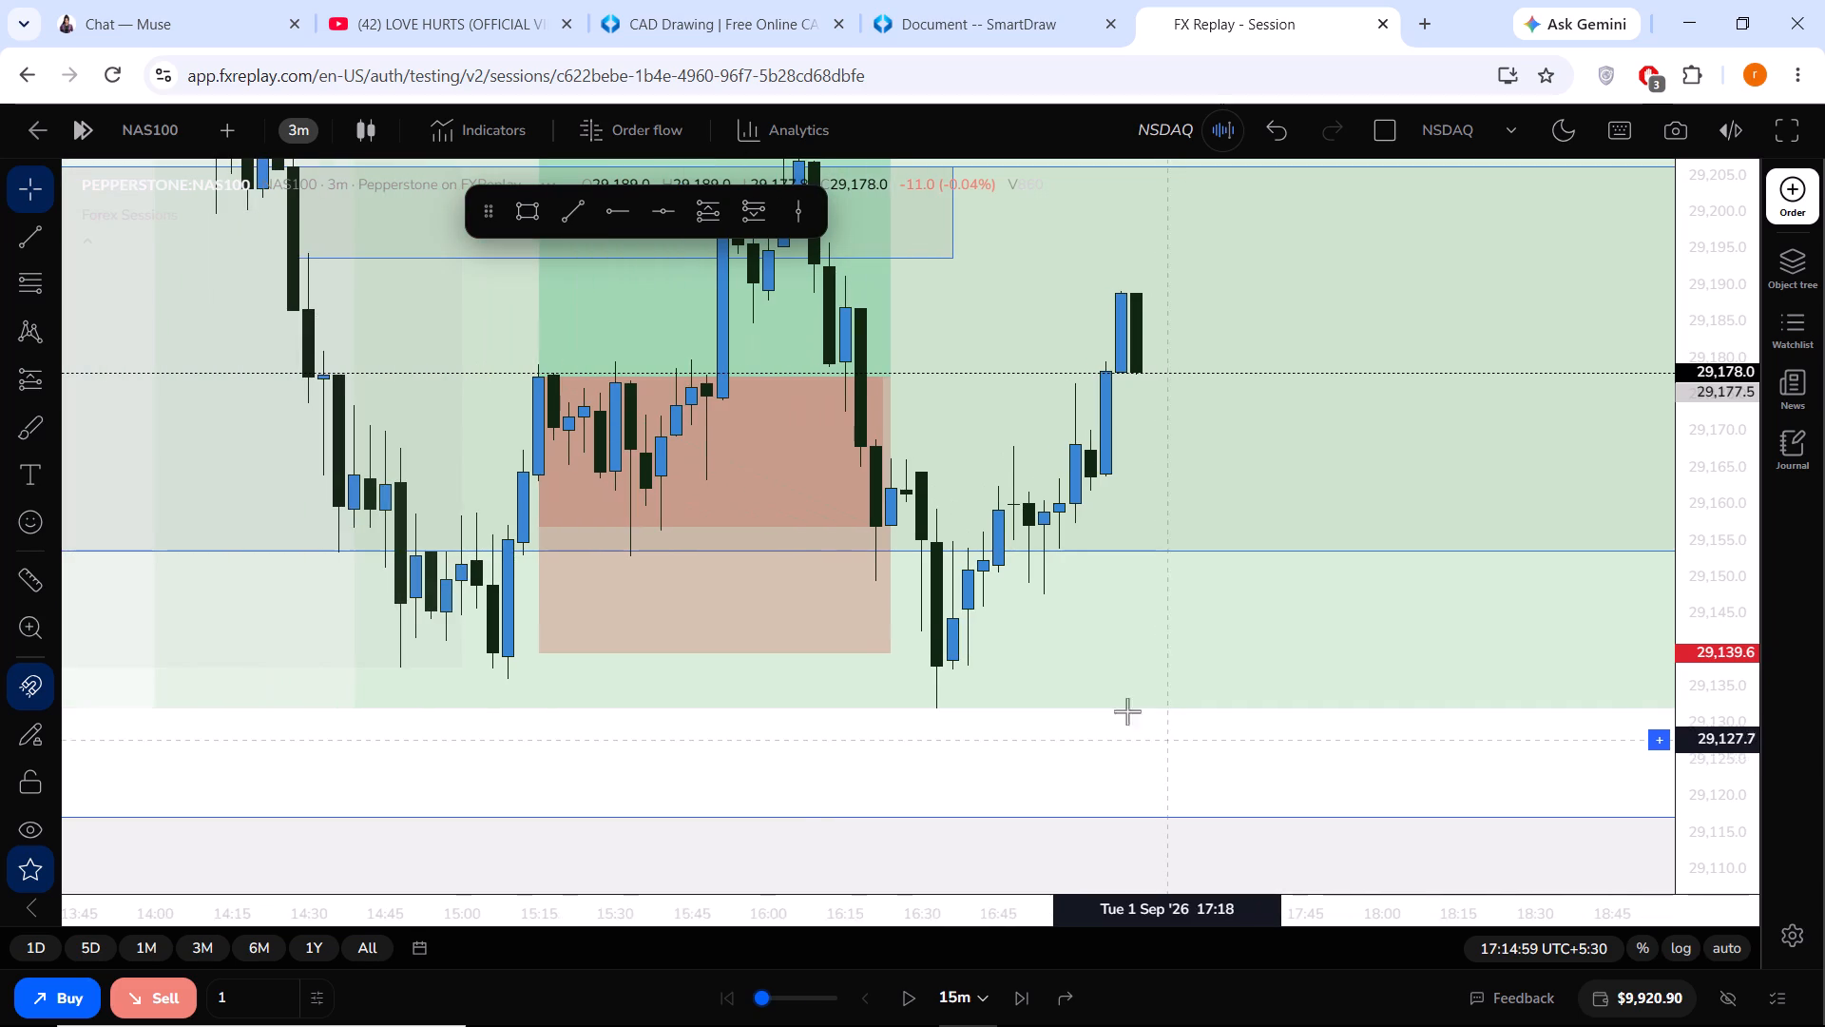
pyautogui.click(698, 210)
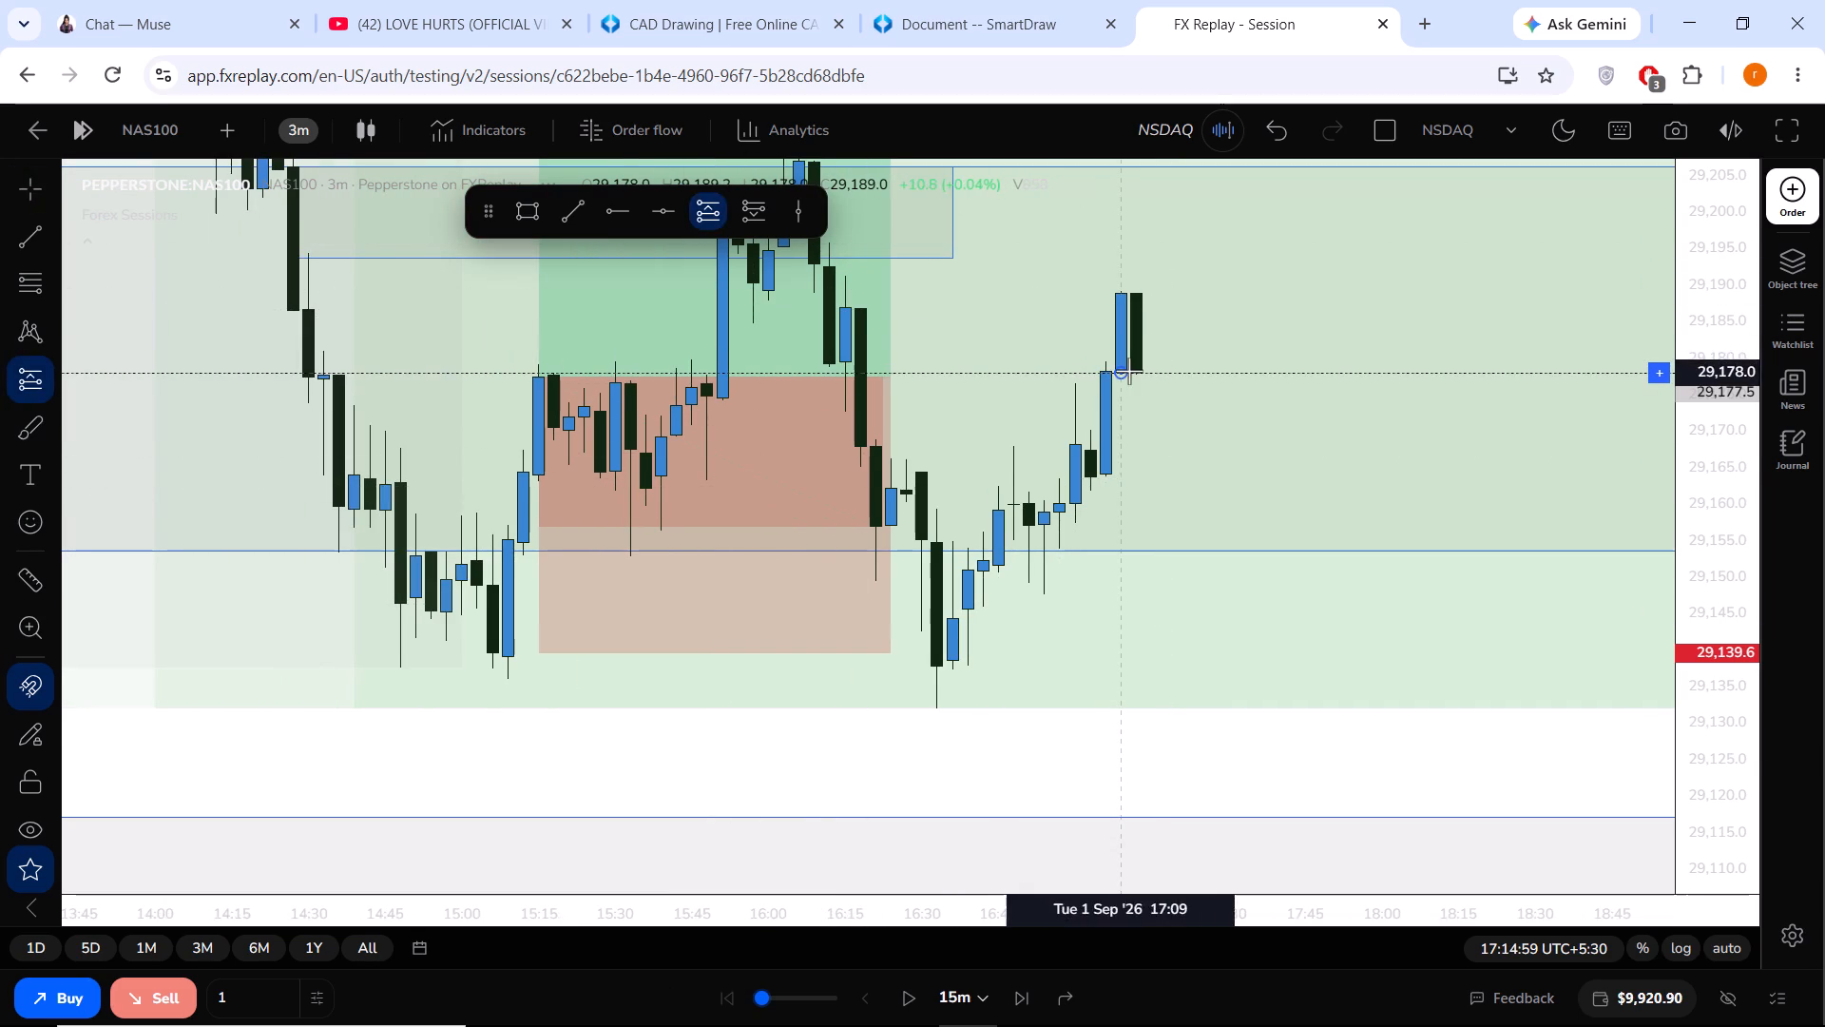
pyautogui.click(1129, 371)
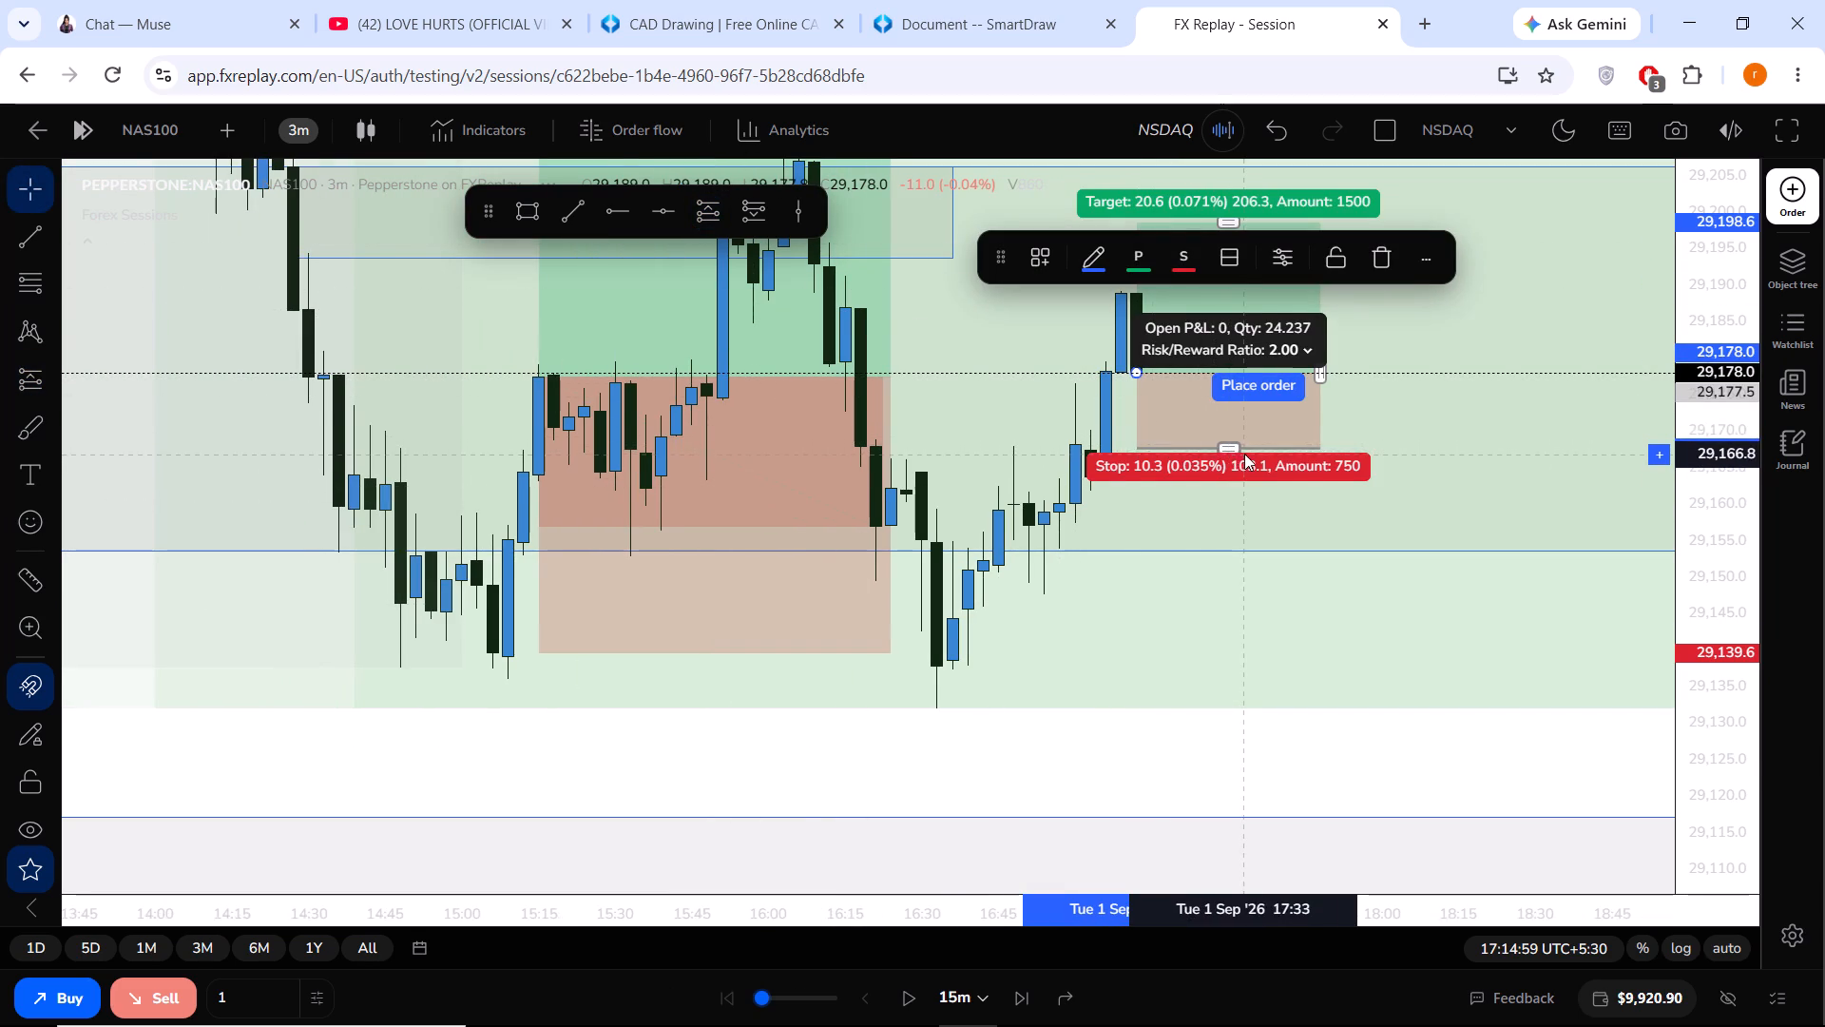
pyautogui.moveTo(1244, 454); pyautogui.dragTo(1220, 489)
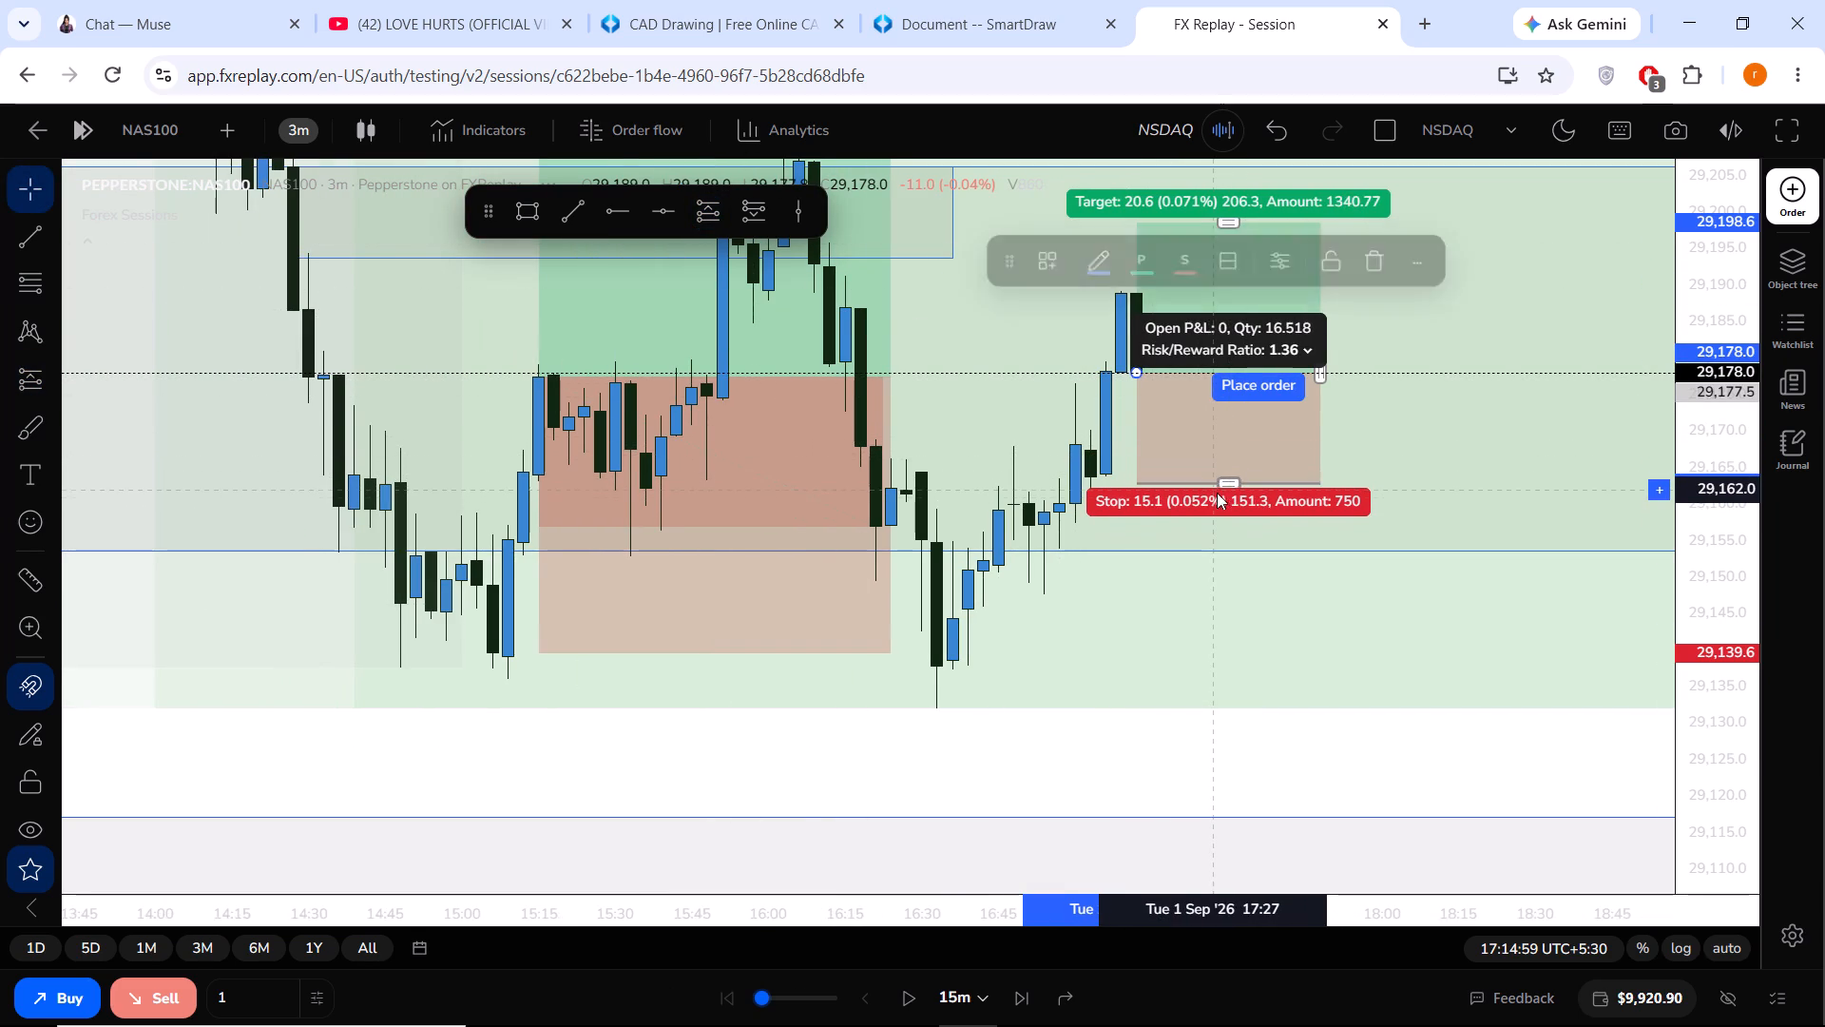
pyautogui.moveTo(1231, 761); pyautogui.dragTo(1223, 841)
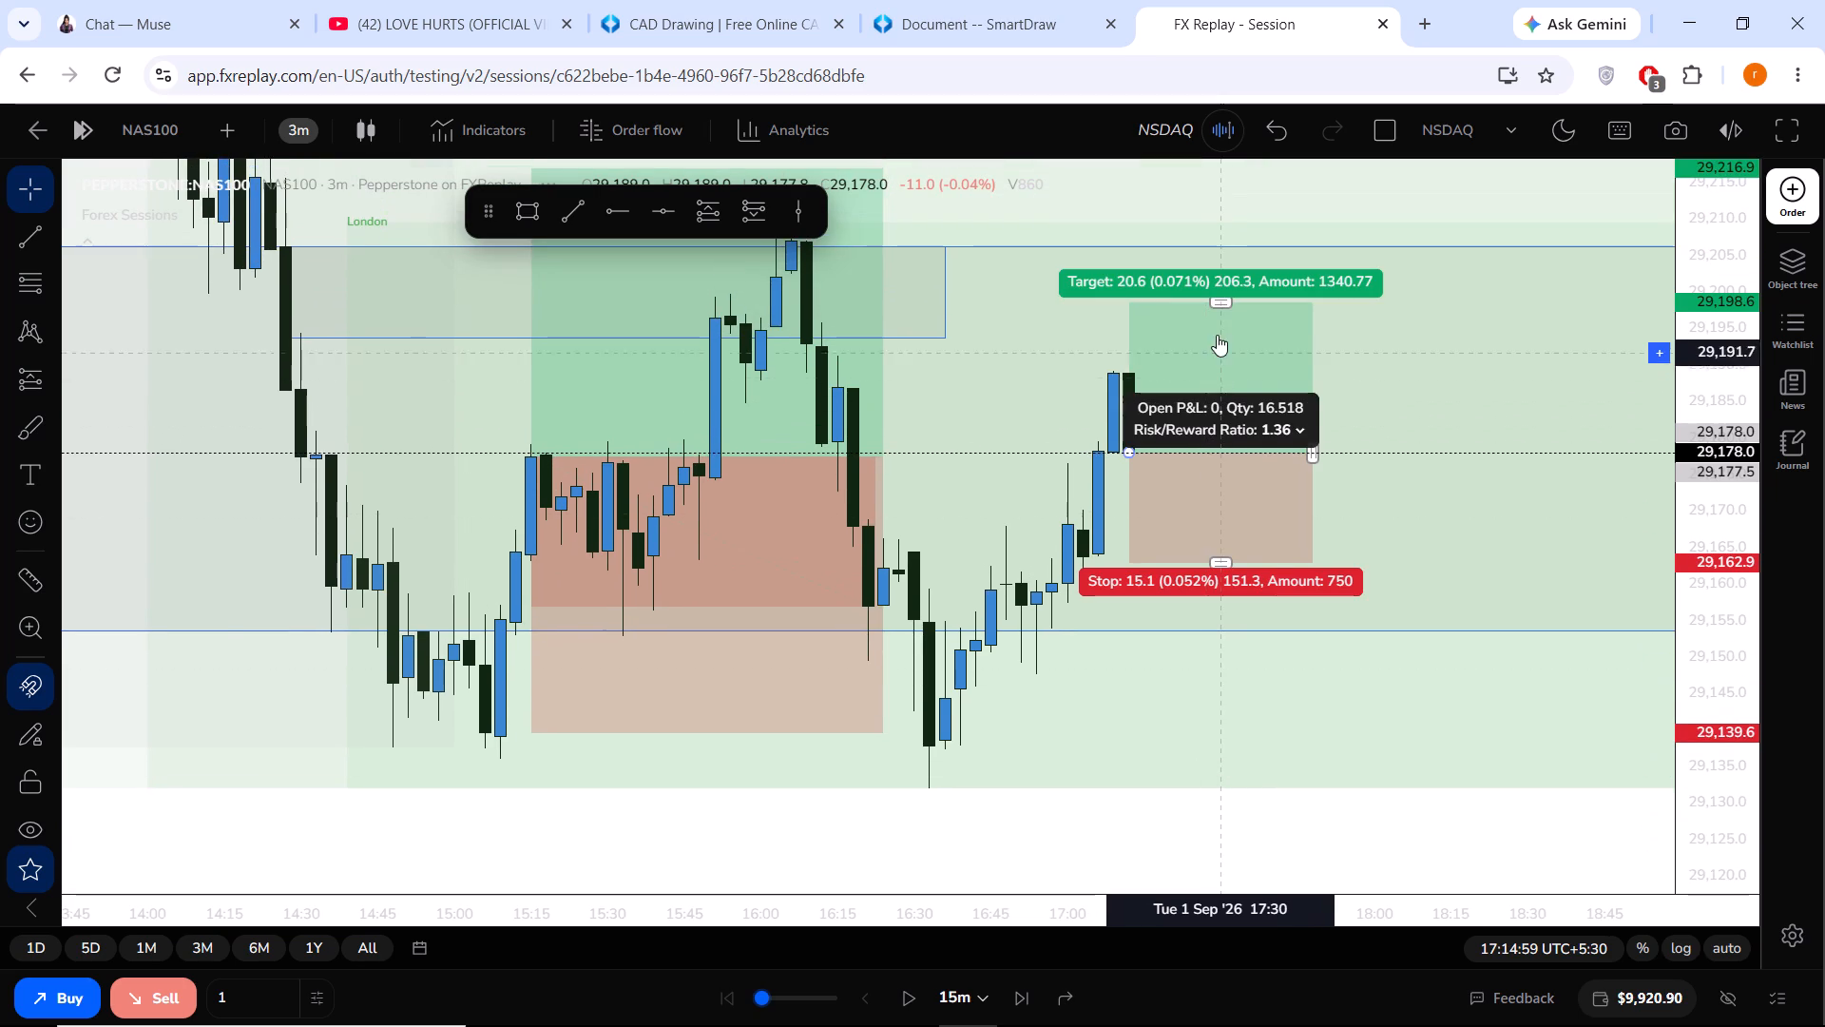
pyautogui.moveTo(1218, 305); pyautogui.dragTo(1216, 312)
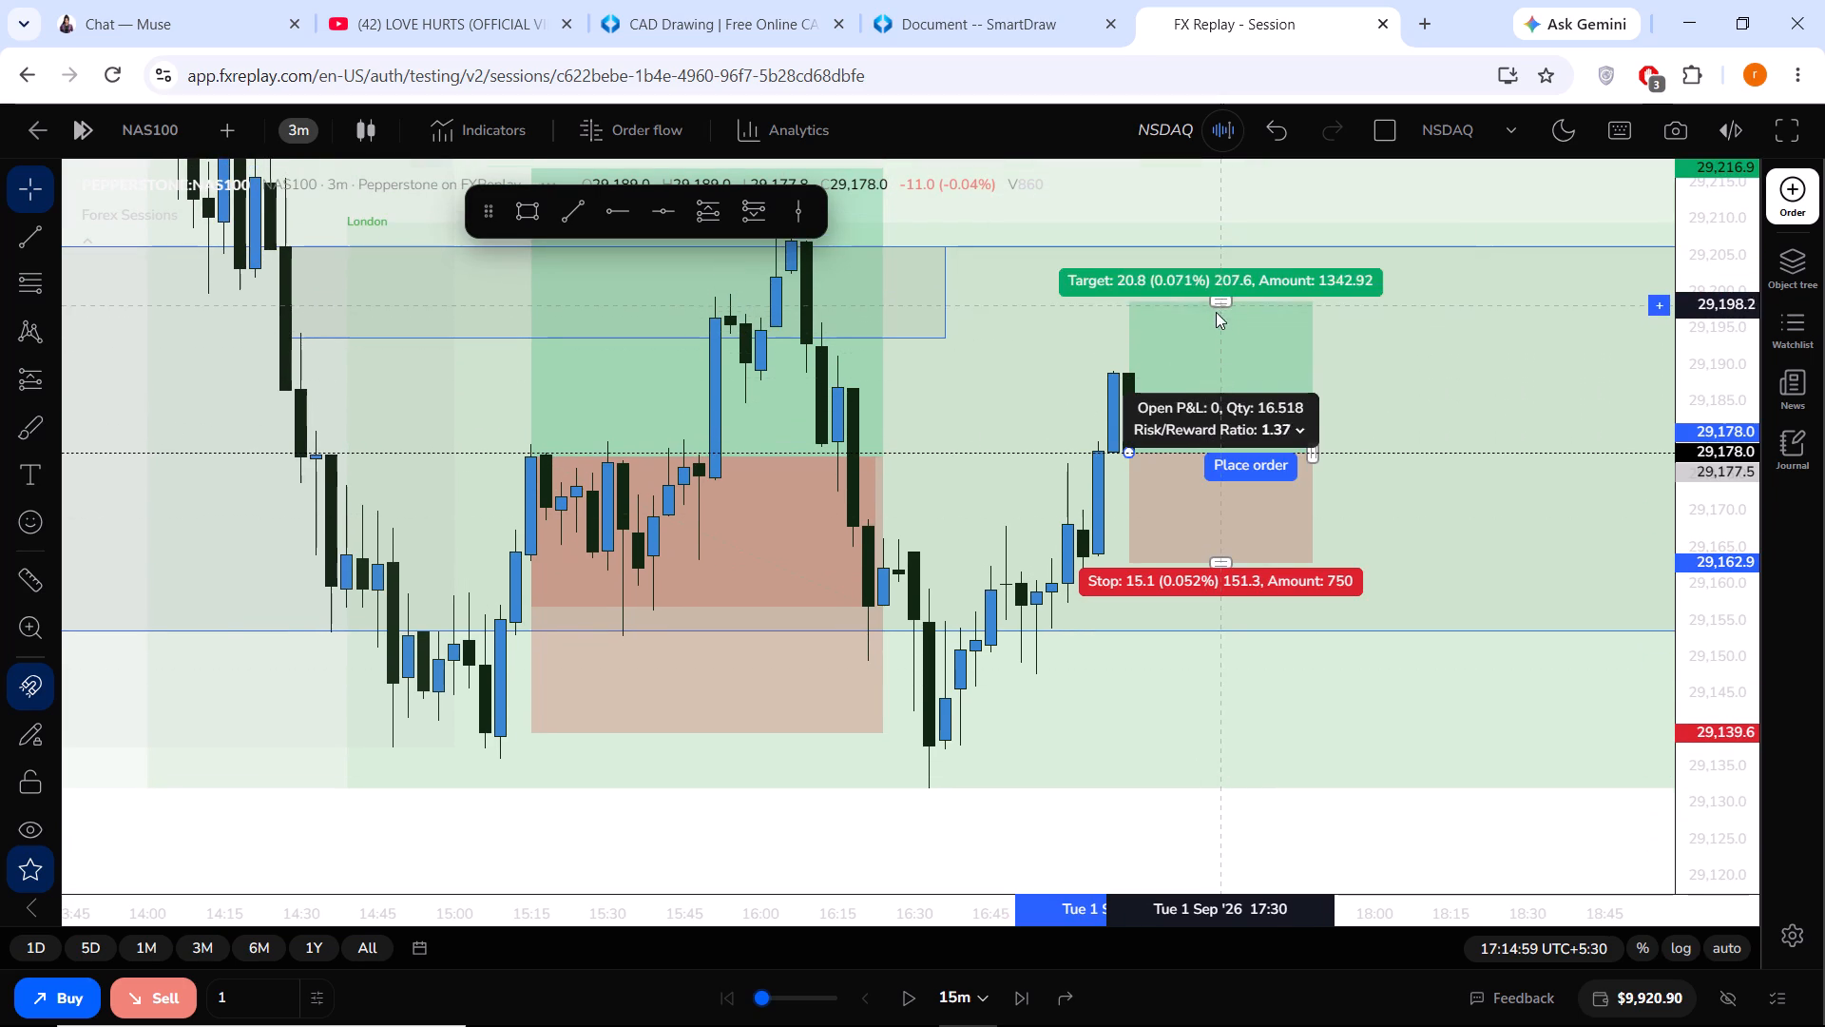
pyautogui.moveTo(1216, 312); pyautogui.dragTo(1217, 345)
# Set the replay step to 3 minutes.
pyautogui.scroll(-1, 870, 748)
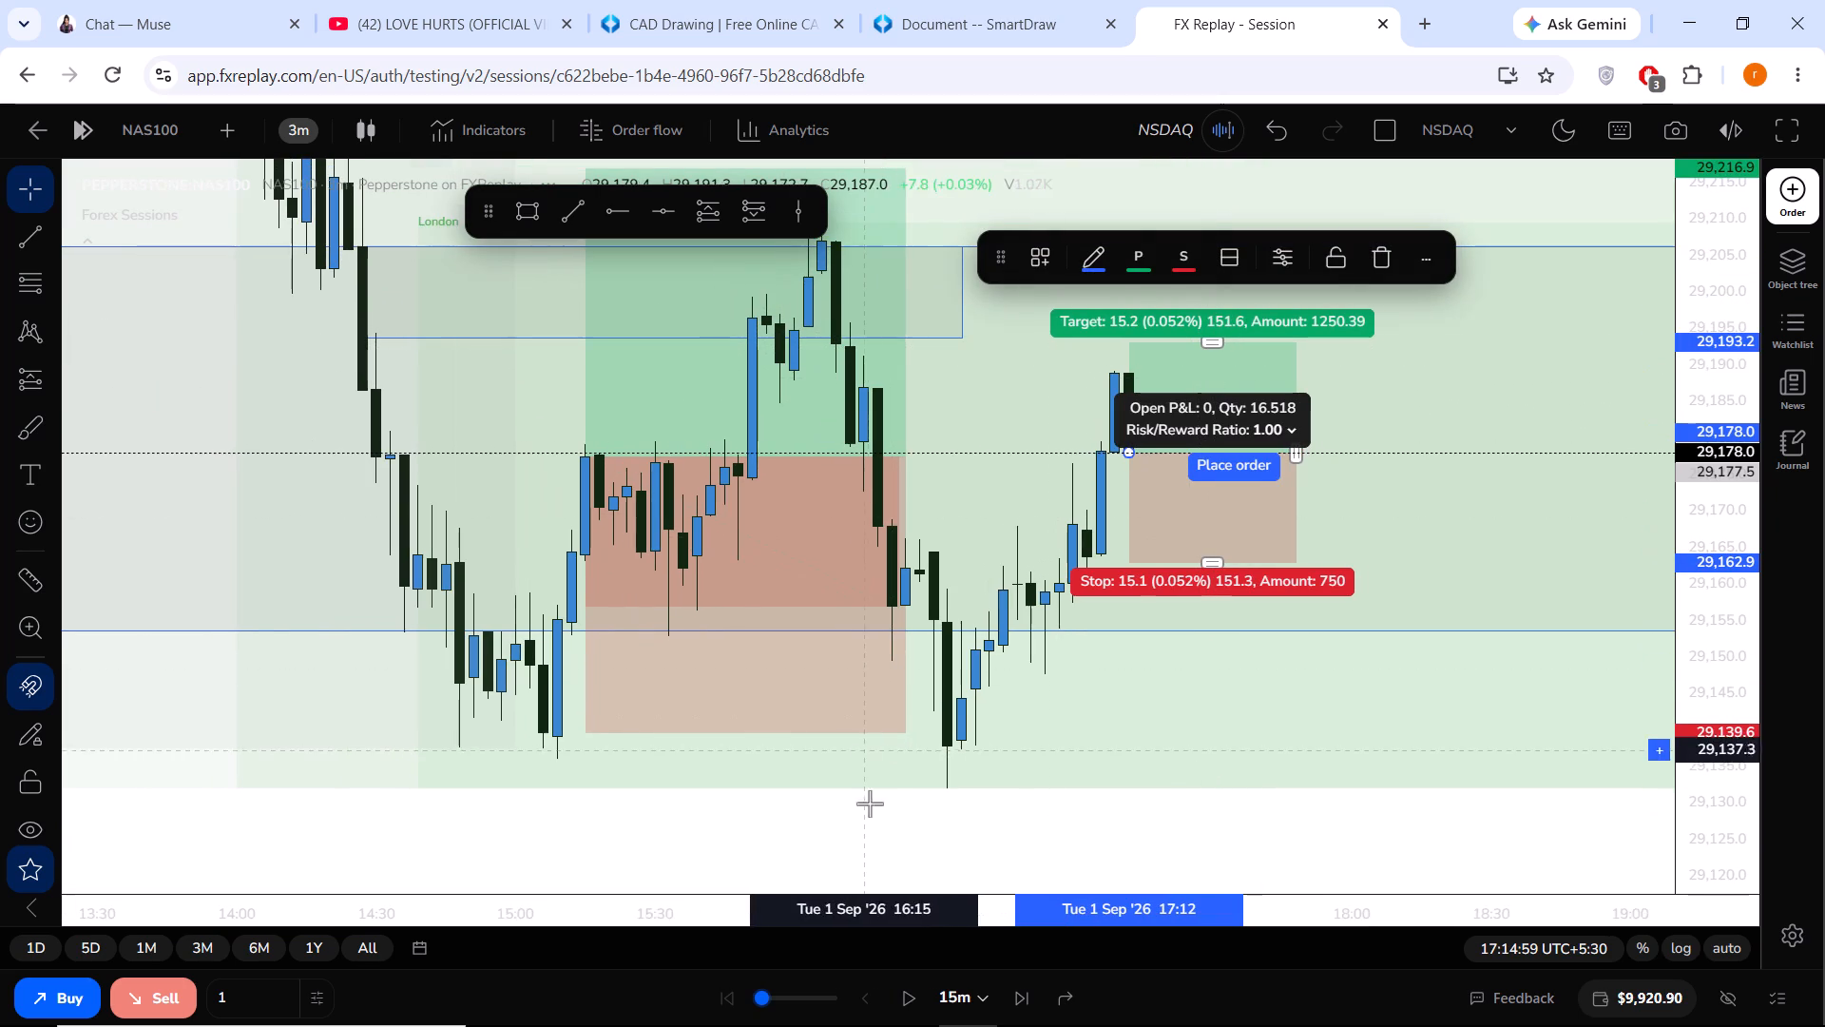
pyautogui.click(965, 995)
pyautogui.click(914, 855)
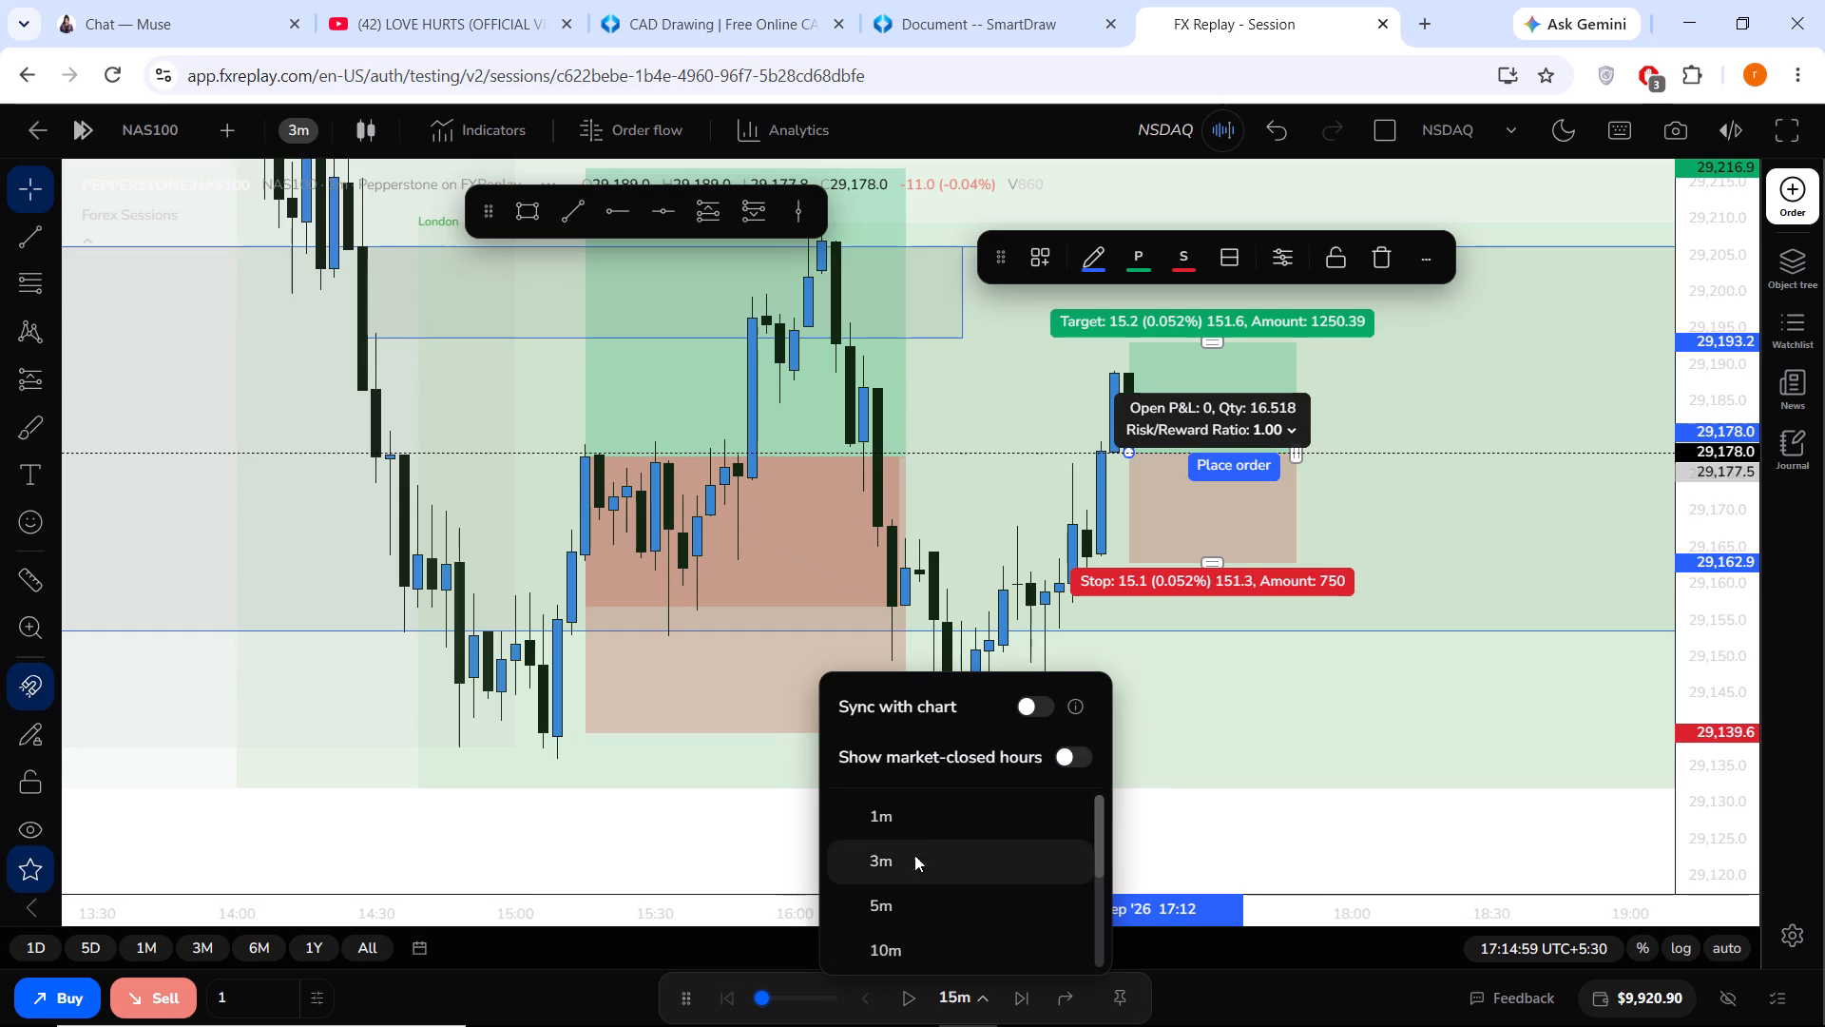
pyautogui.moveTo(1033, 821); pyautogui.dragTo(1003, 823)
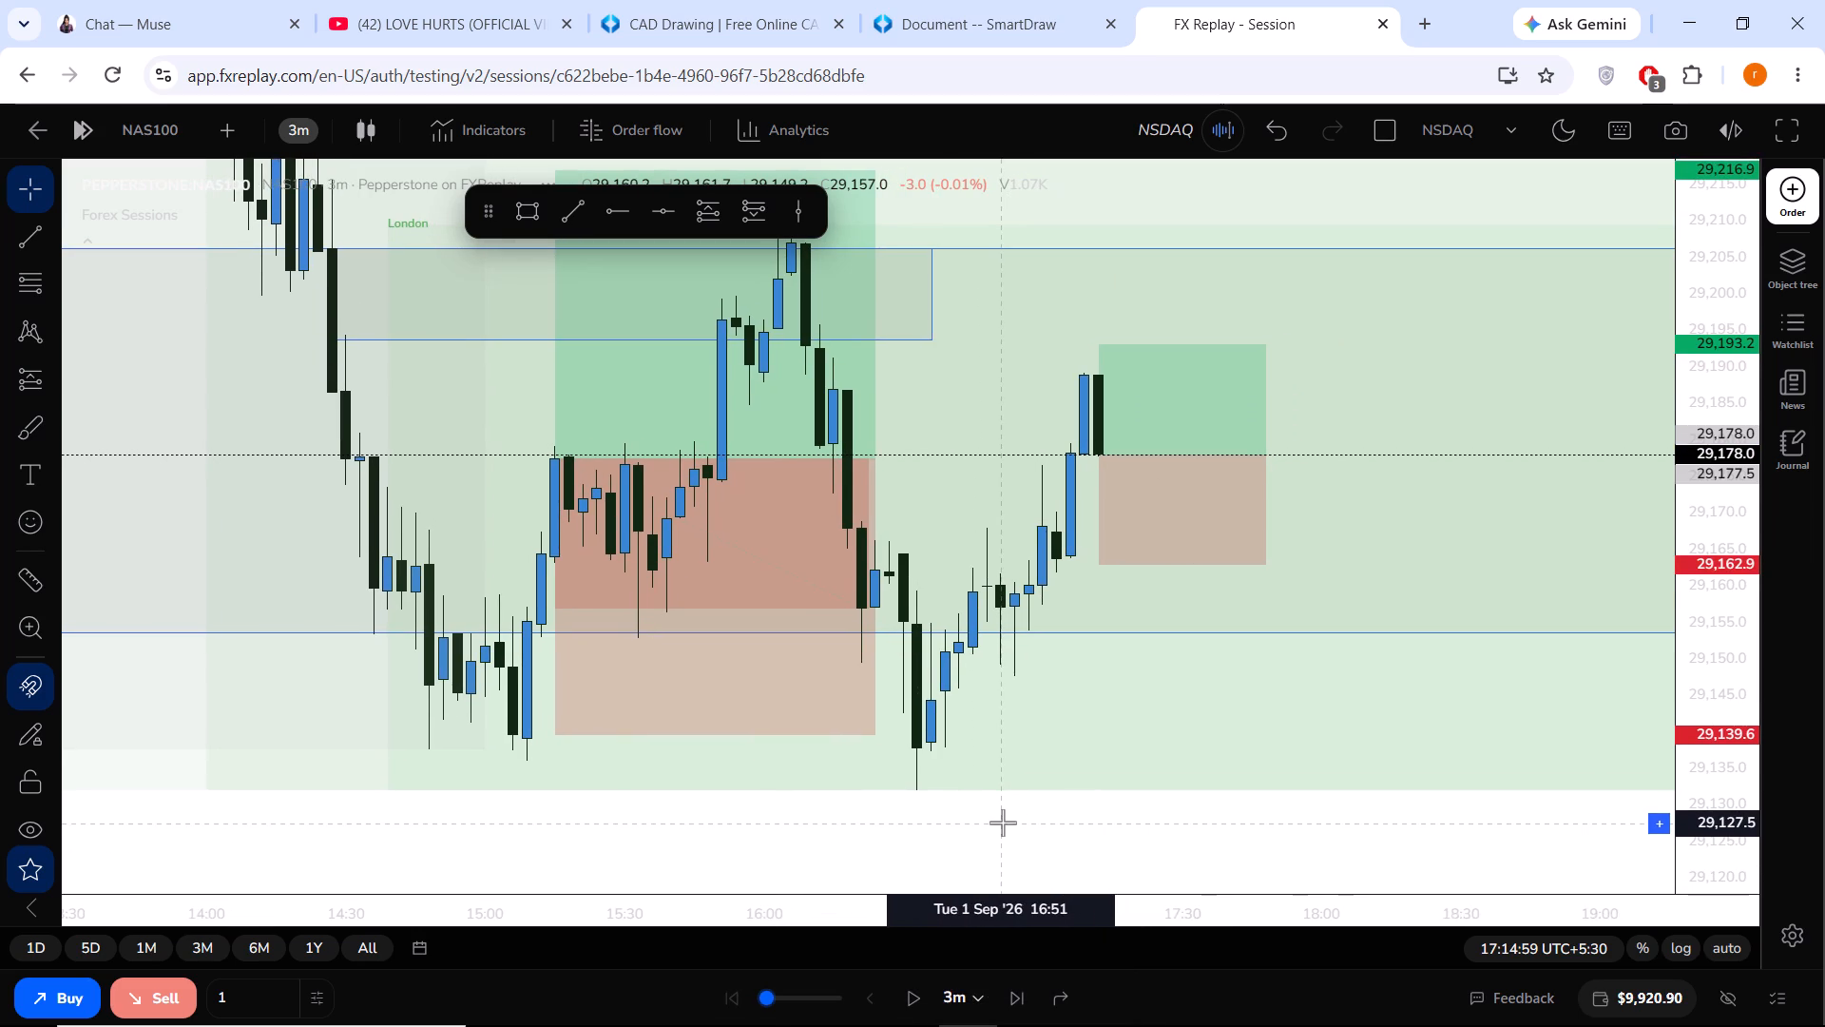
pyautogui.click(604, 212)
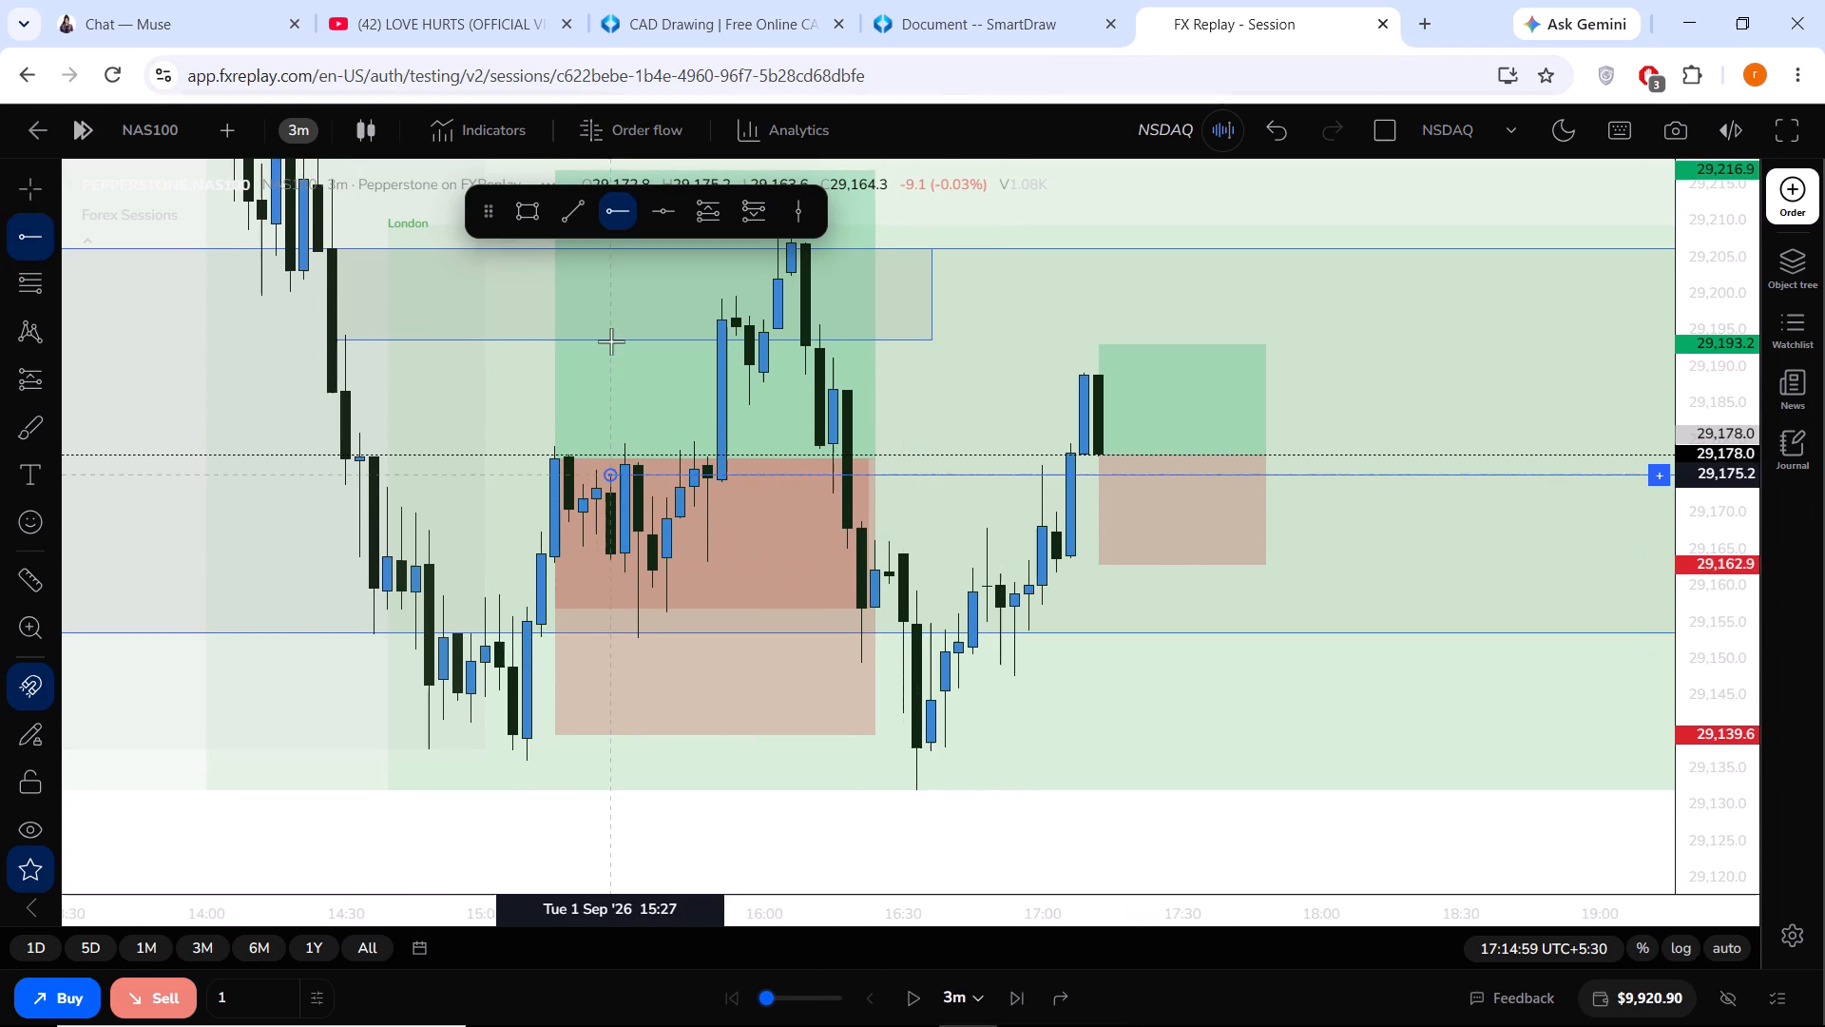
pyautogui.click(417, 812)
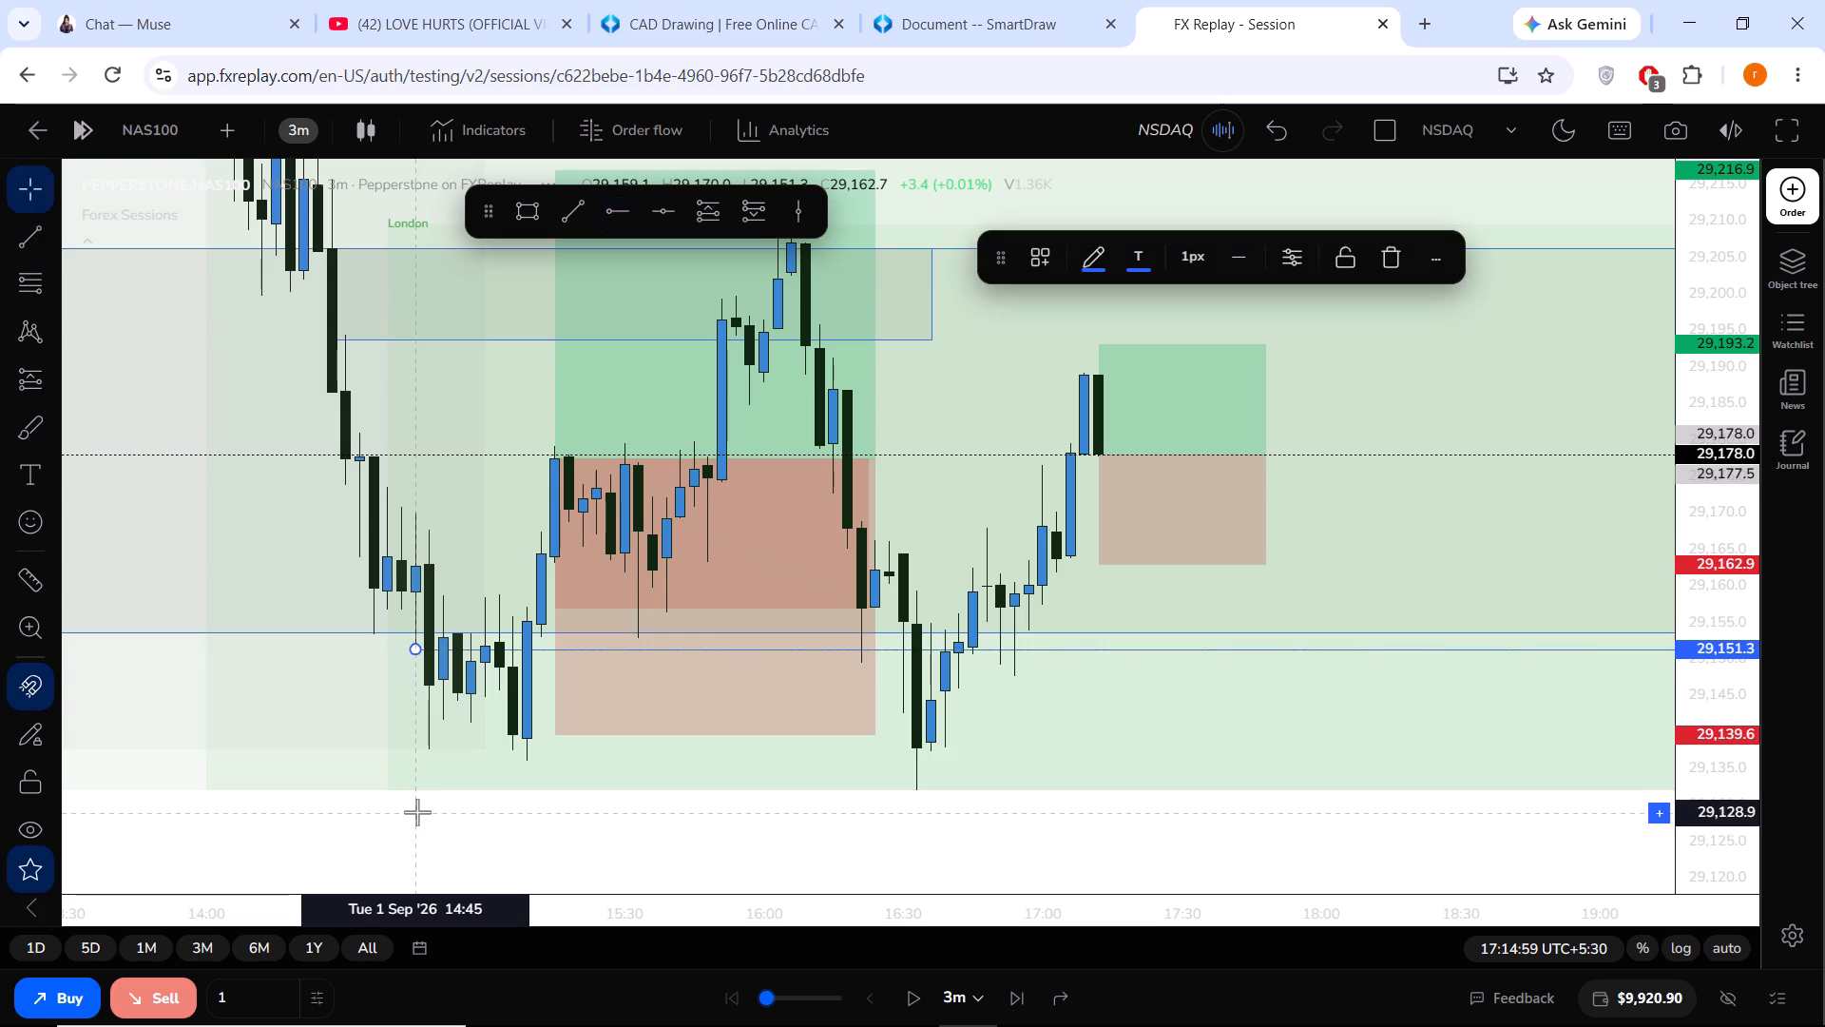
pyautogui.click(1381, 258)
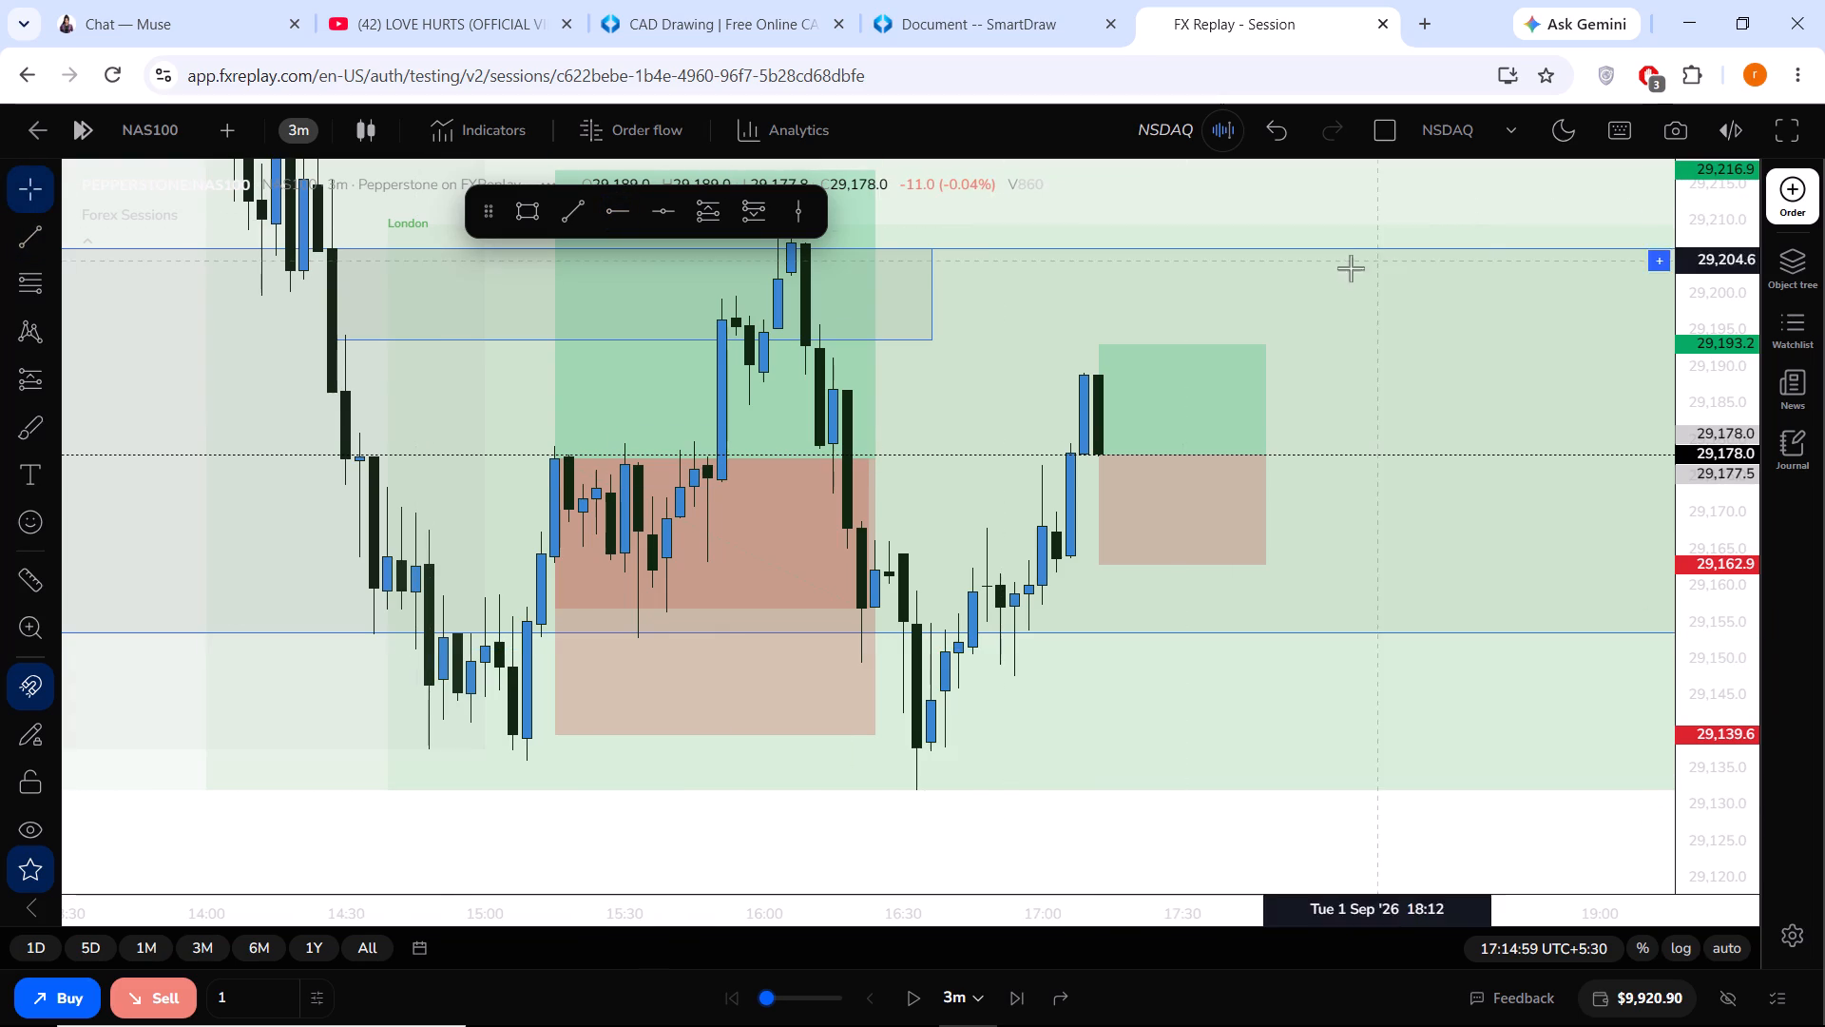
# Draw a horizontal trend line at 29,136.1 from the 15:09 candle's low across to the 16:33 candle.
pyautogui.click(572, 218)
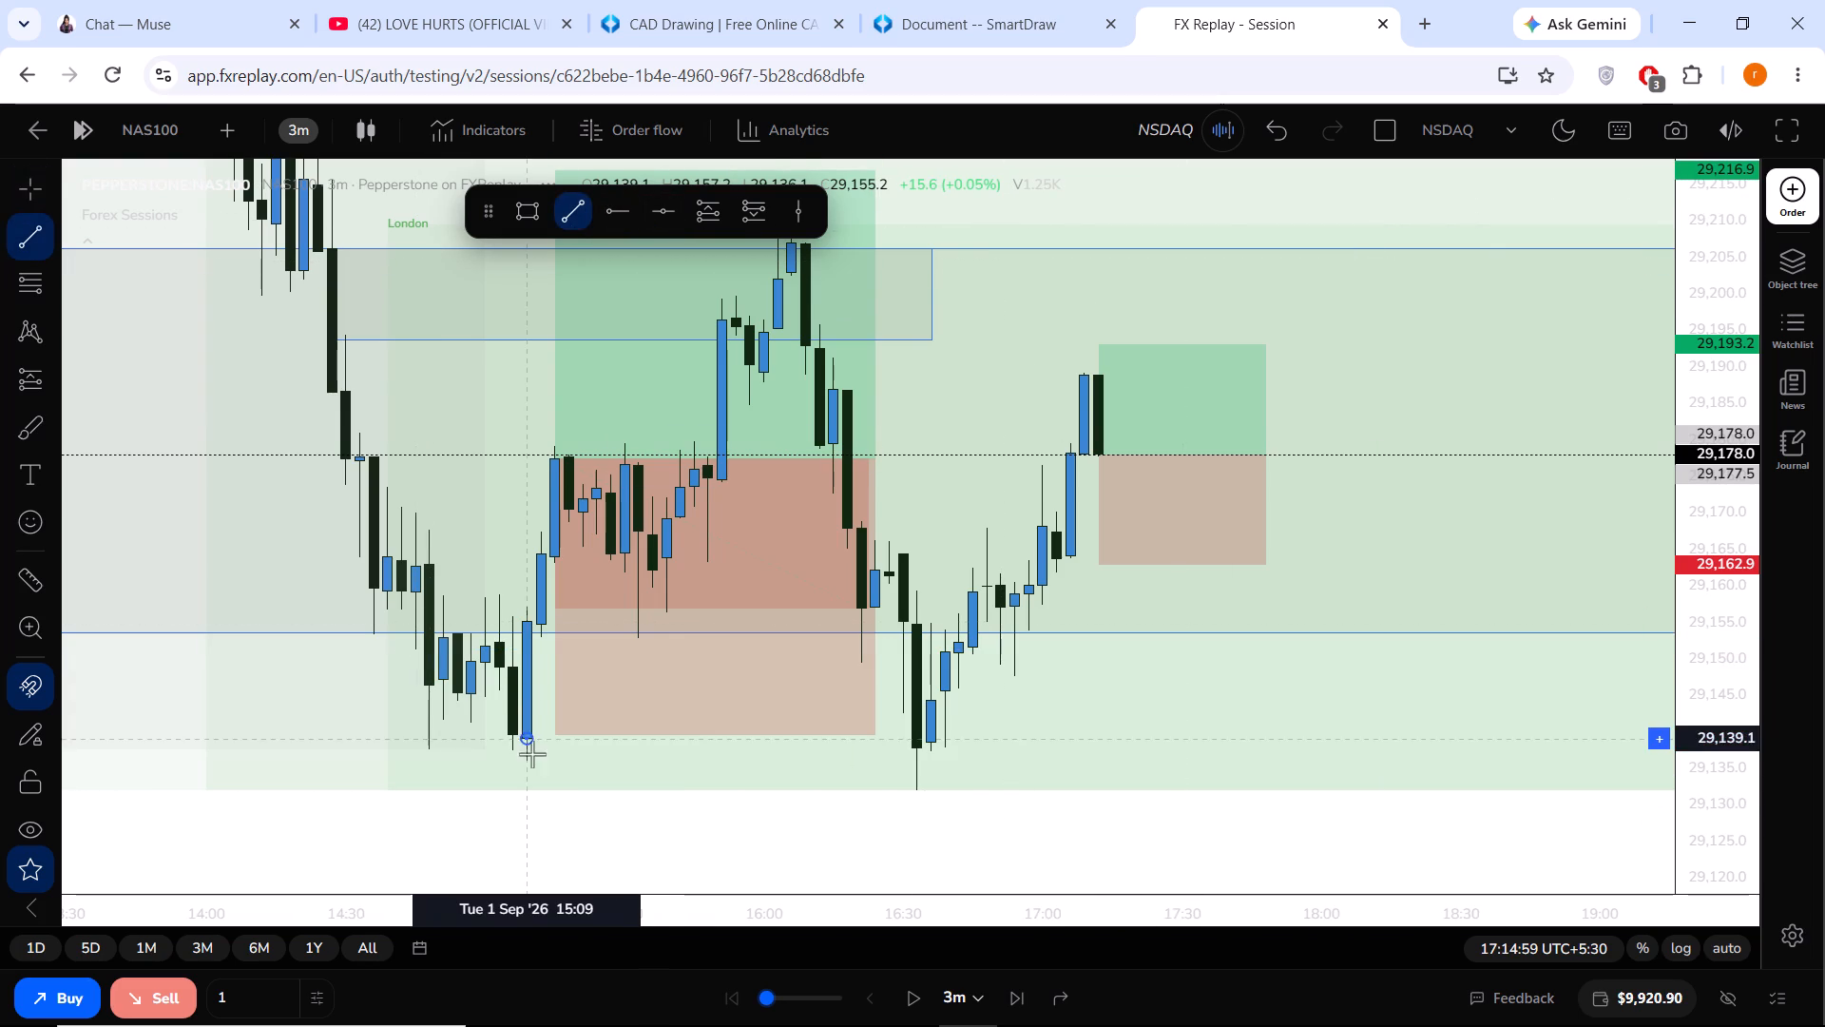
pyautogui.click(527, 765)
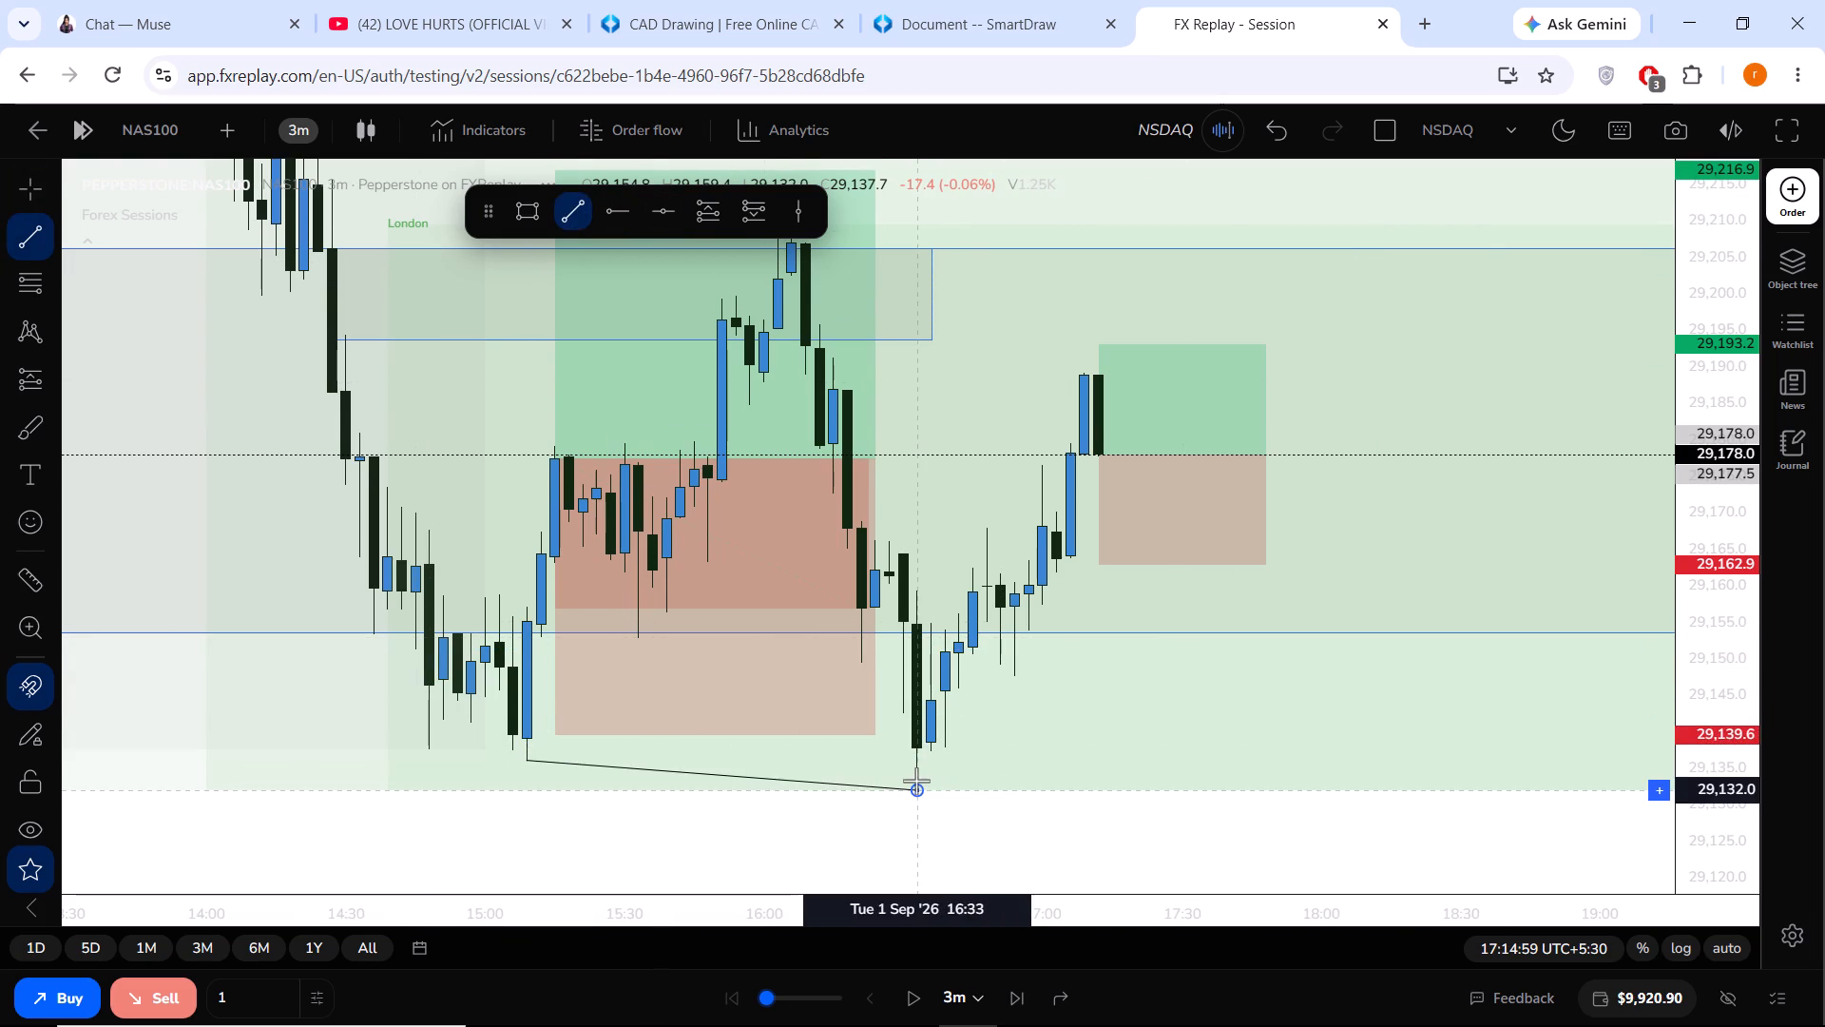
pyautogui.keyDown('shift'); pyautogui.click(917, 779); pyautogui.keyUp('shift')
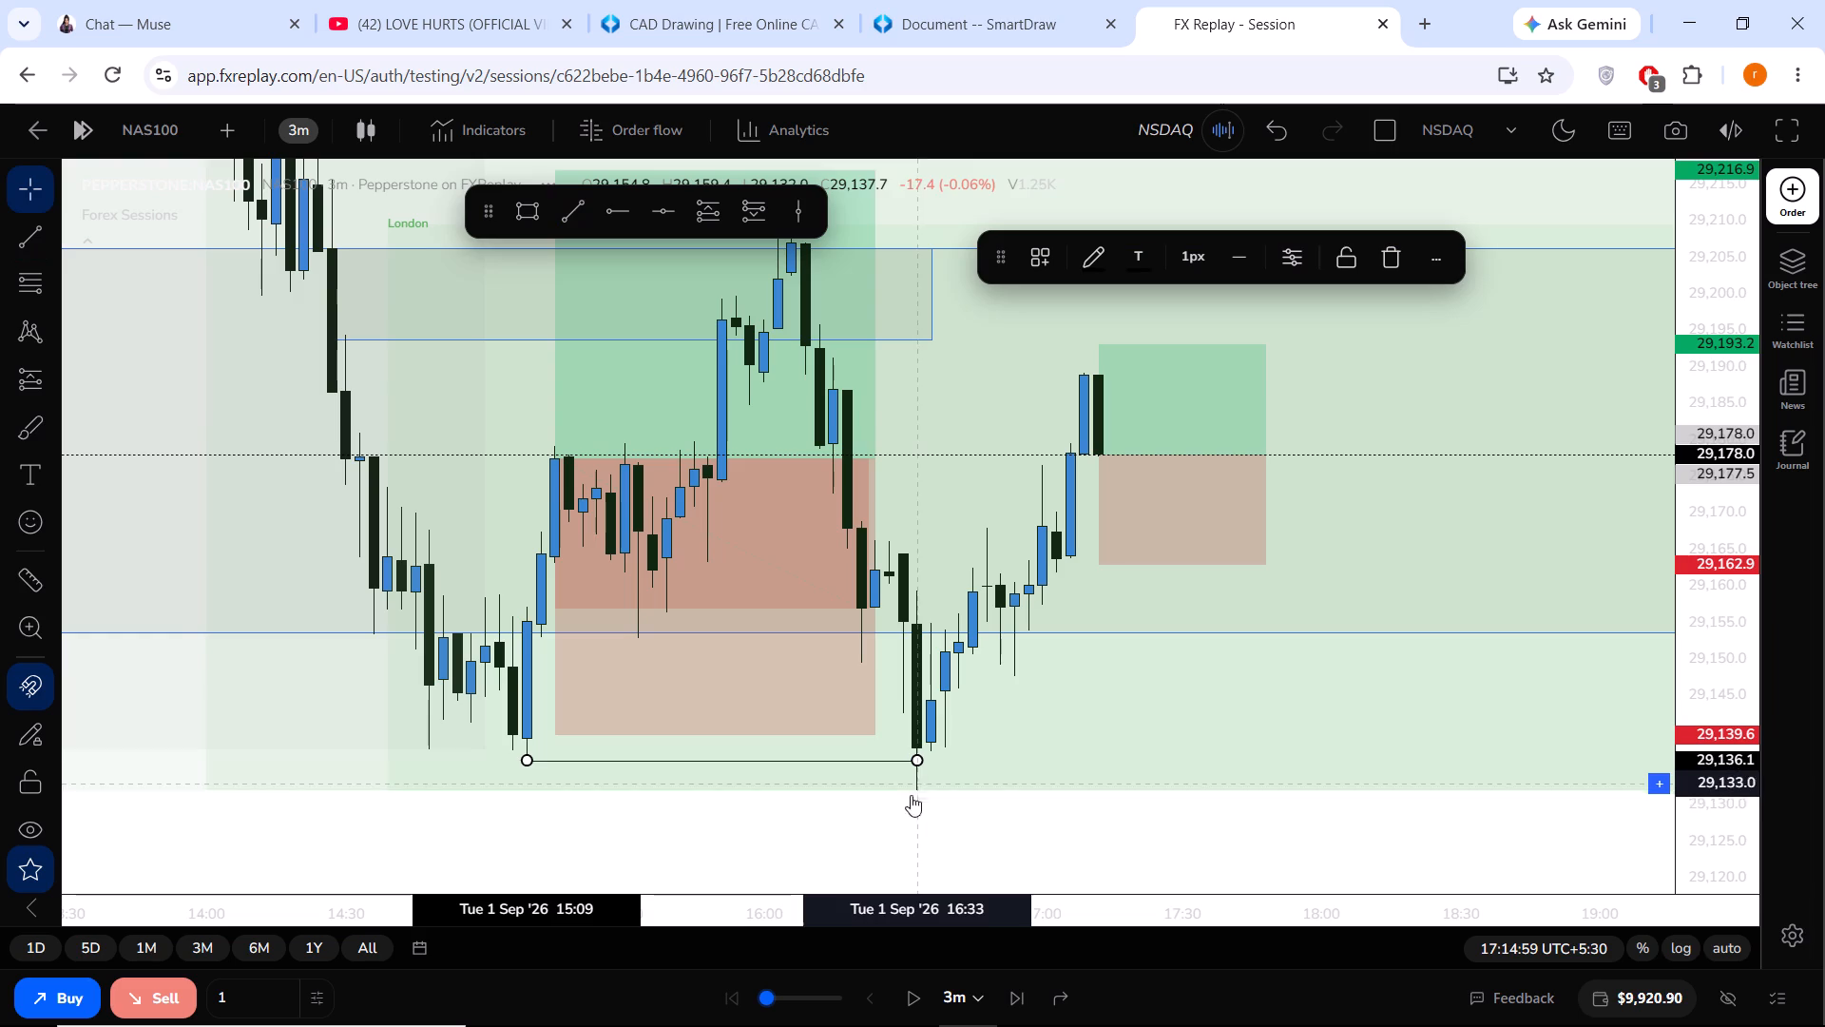
pyautogui.click(1039, 852)
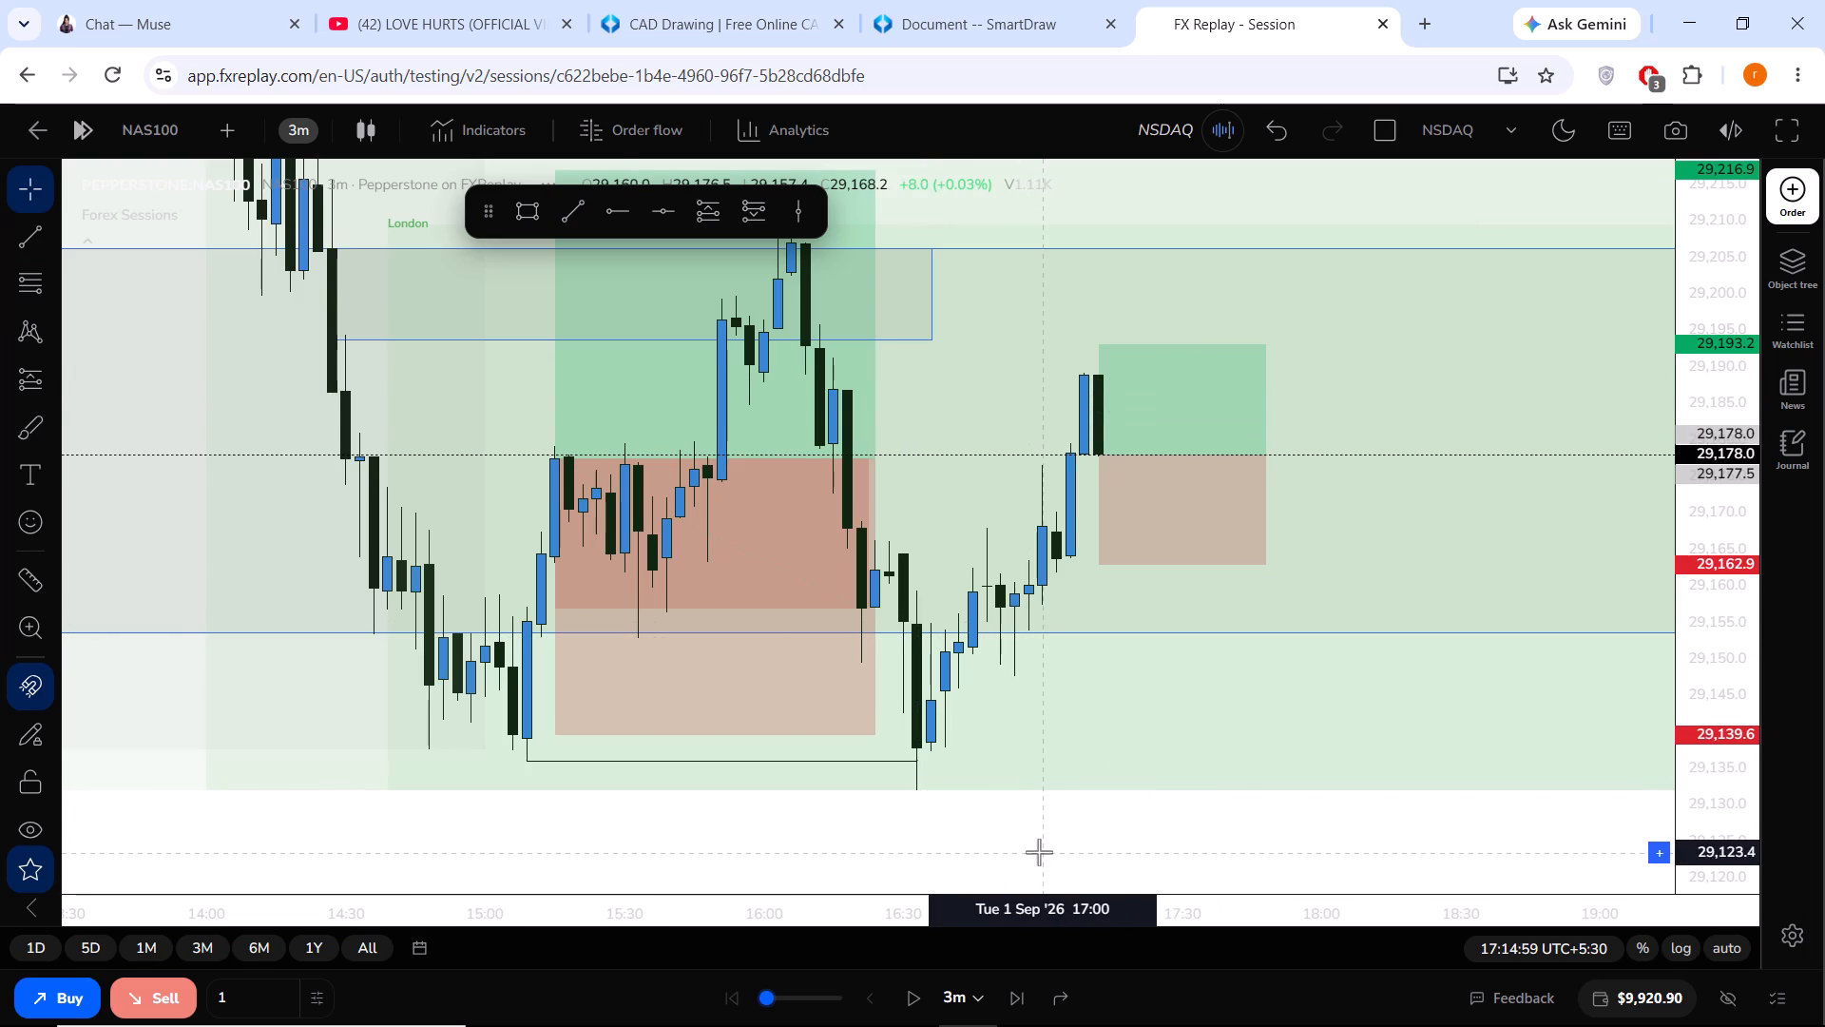
# Buy 3 NAS100 at market, with stop loss at 29,162.7 and take profit at 29,193.5.
pyautogui.moveTo(1033, 844); pyautogui.dragTo(997, 859)
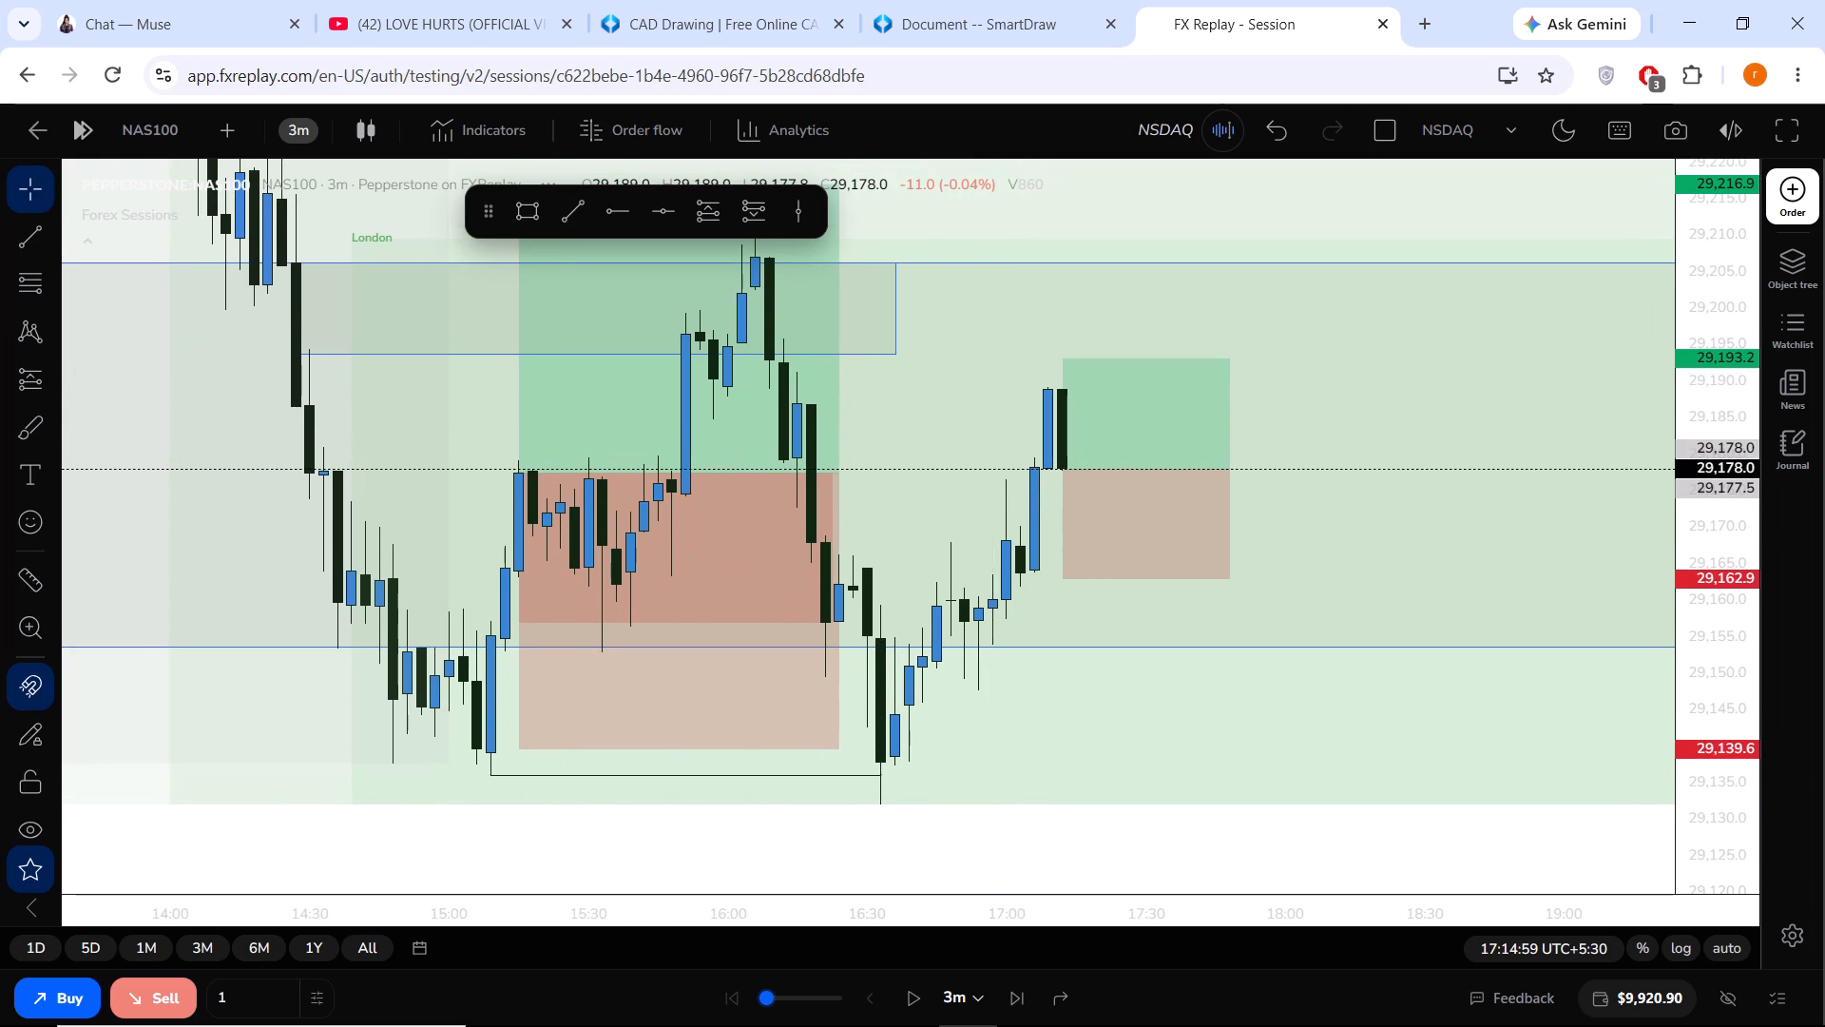
pyautogui.click(277, 996)
pyautogui.press('BackSpace')
pyautogui.press('2')
pyautogui.press('BackSpace')
pyautogui.press('3')
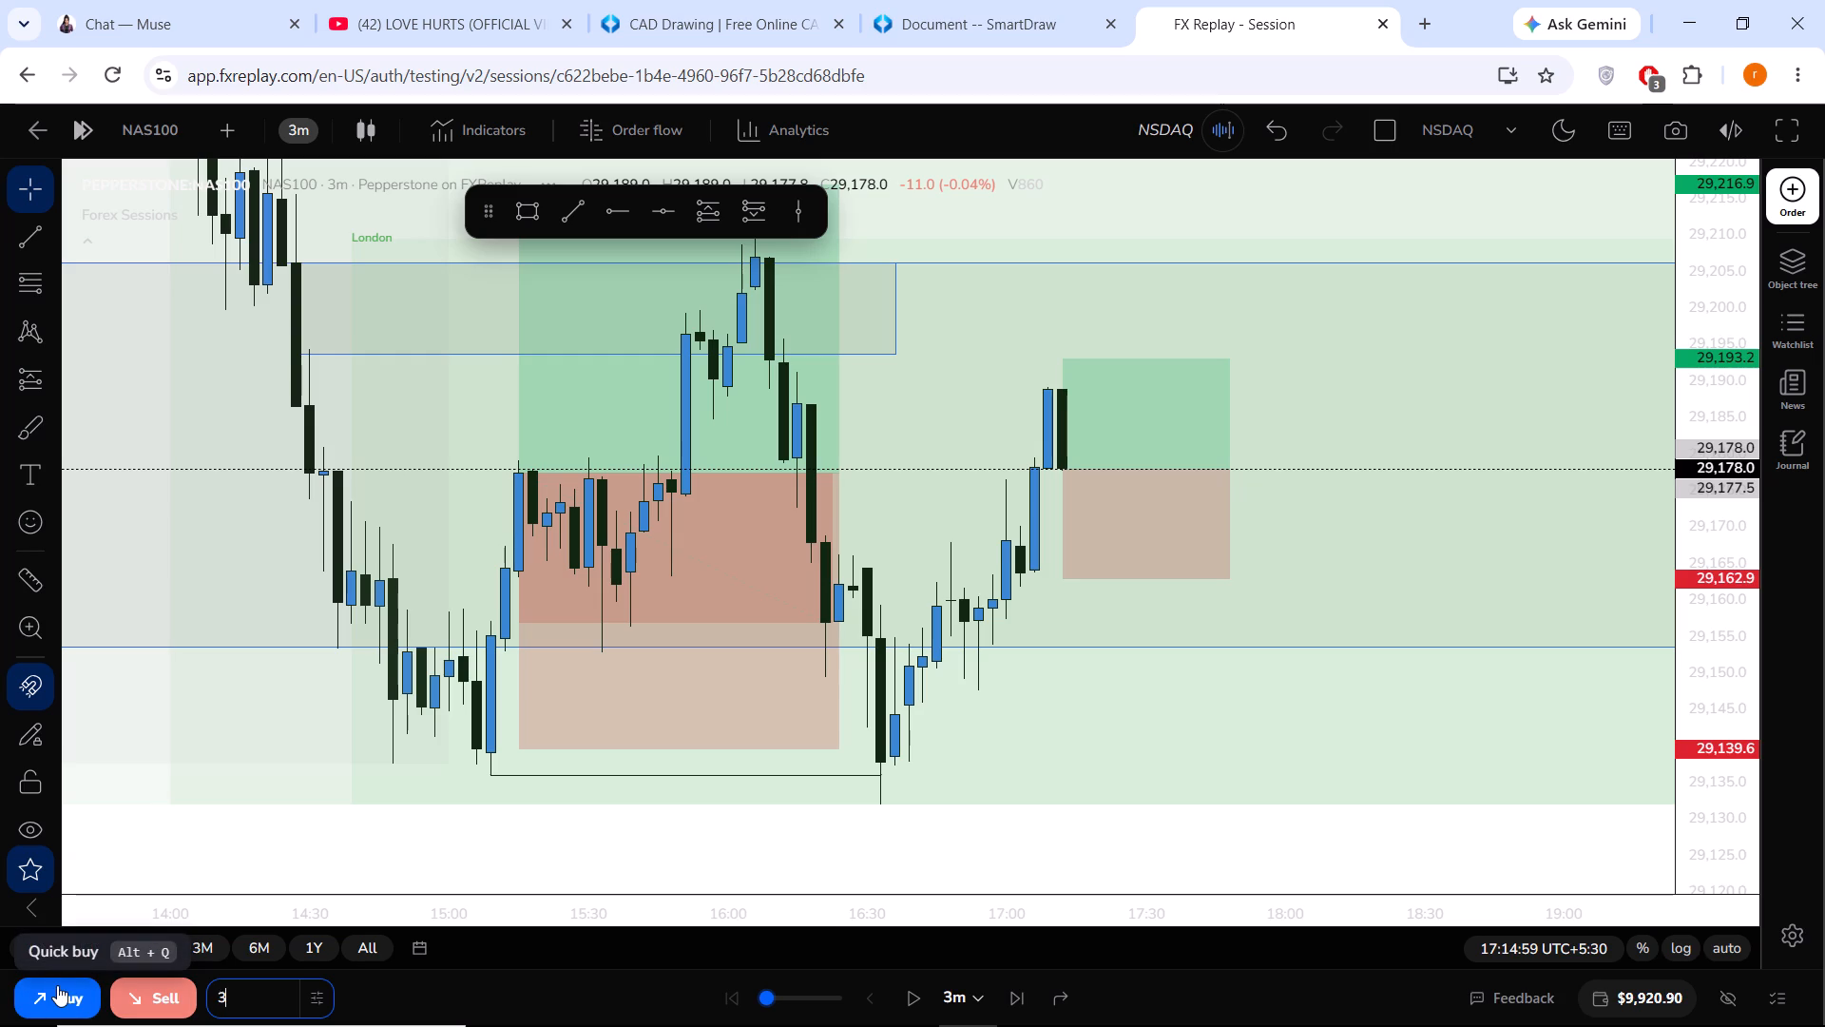
pyautogui.click(37, 993)
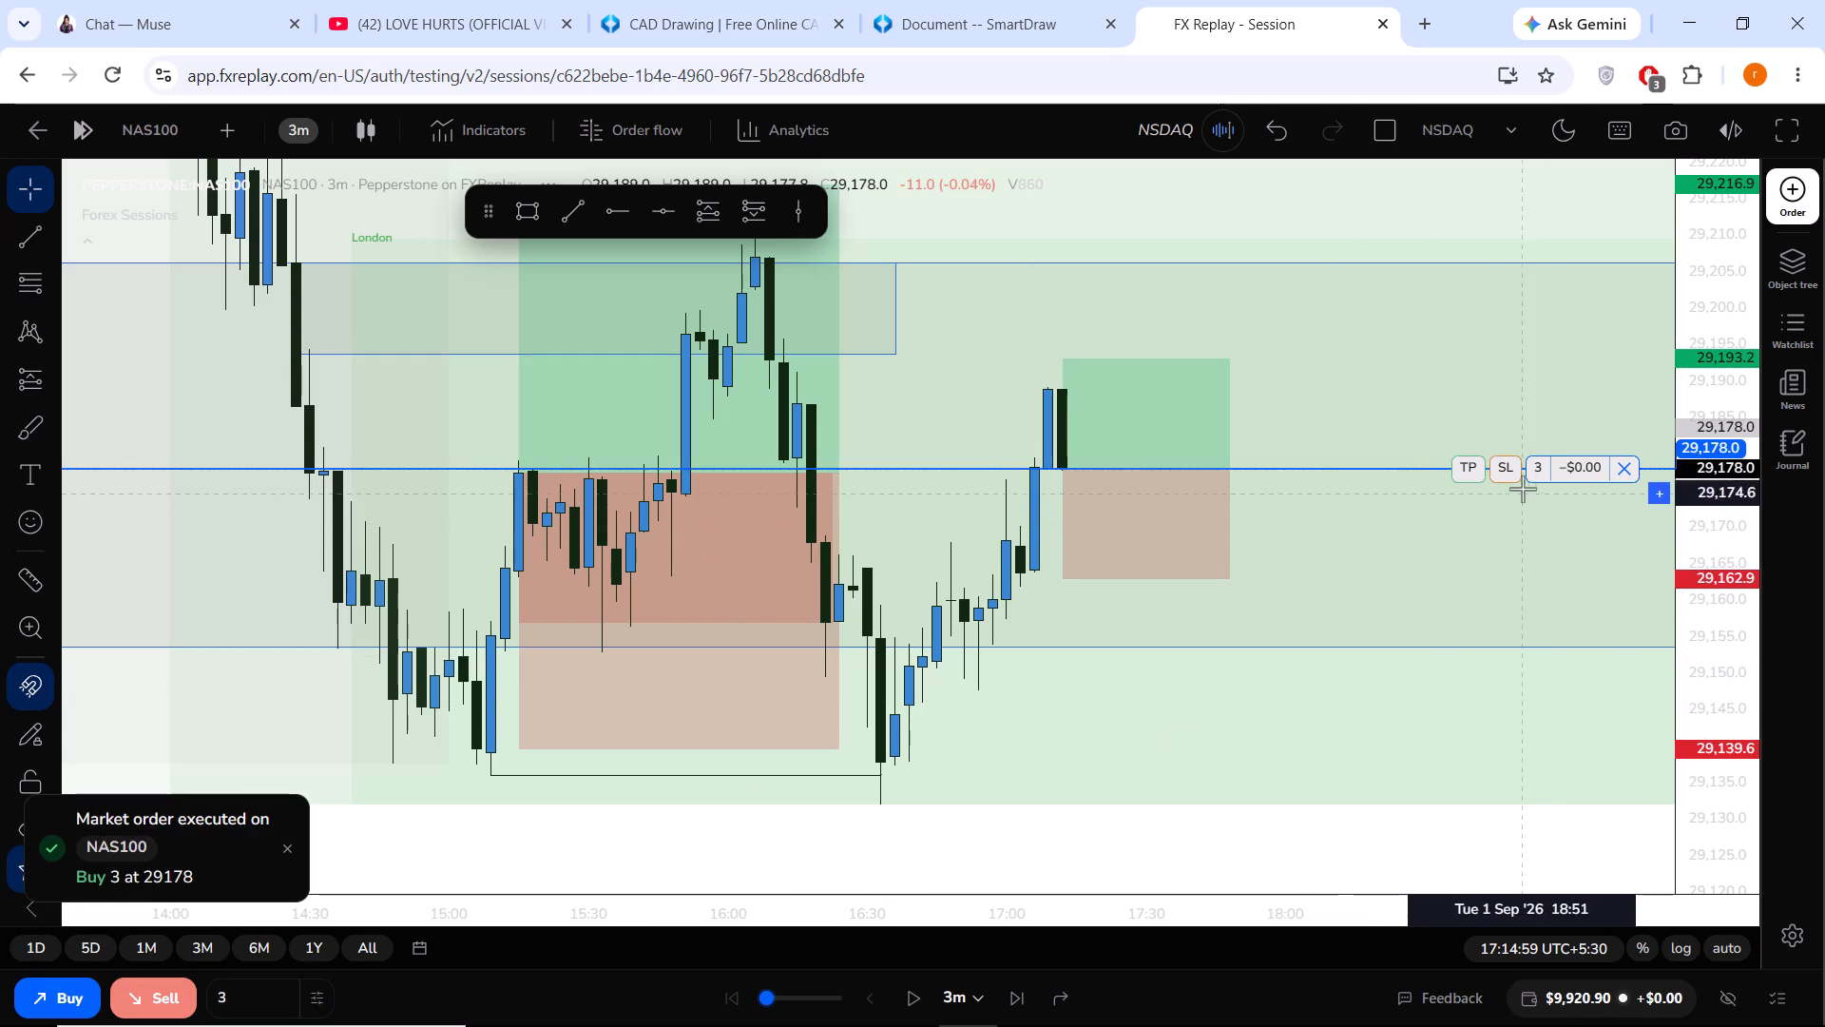
pyautogui.moveTo(1510, 474); pyautogui.dragTo(1395, 580)
pyautogui.moveTo(1503, 478); pyautogui.dragTo(1506, 393)
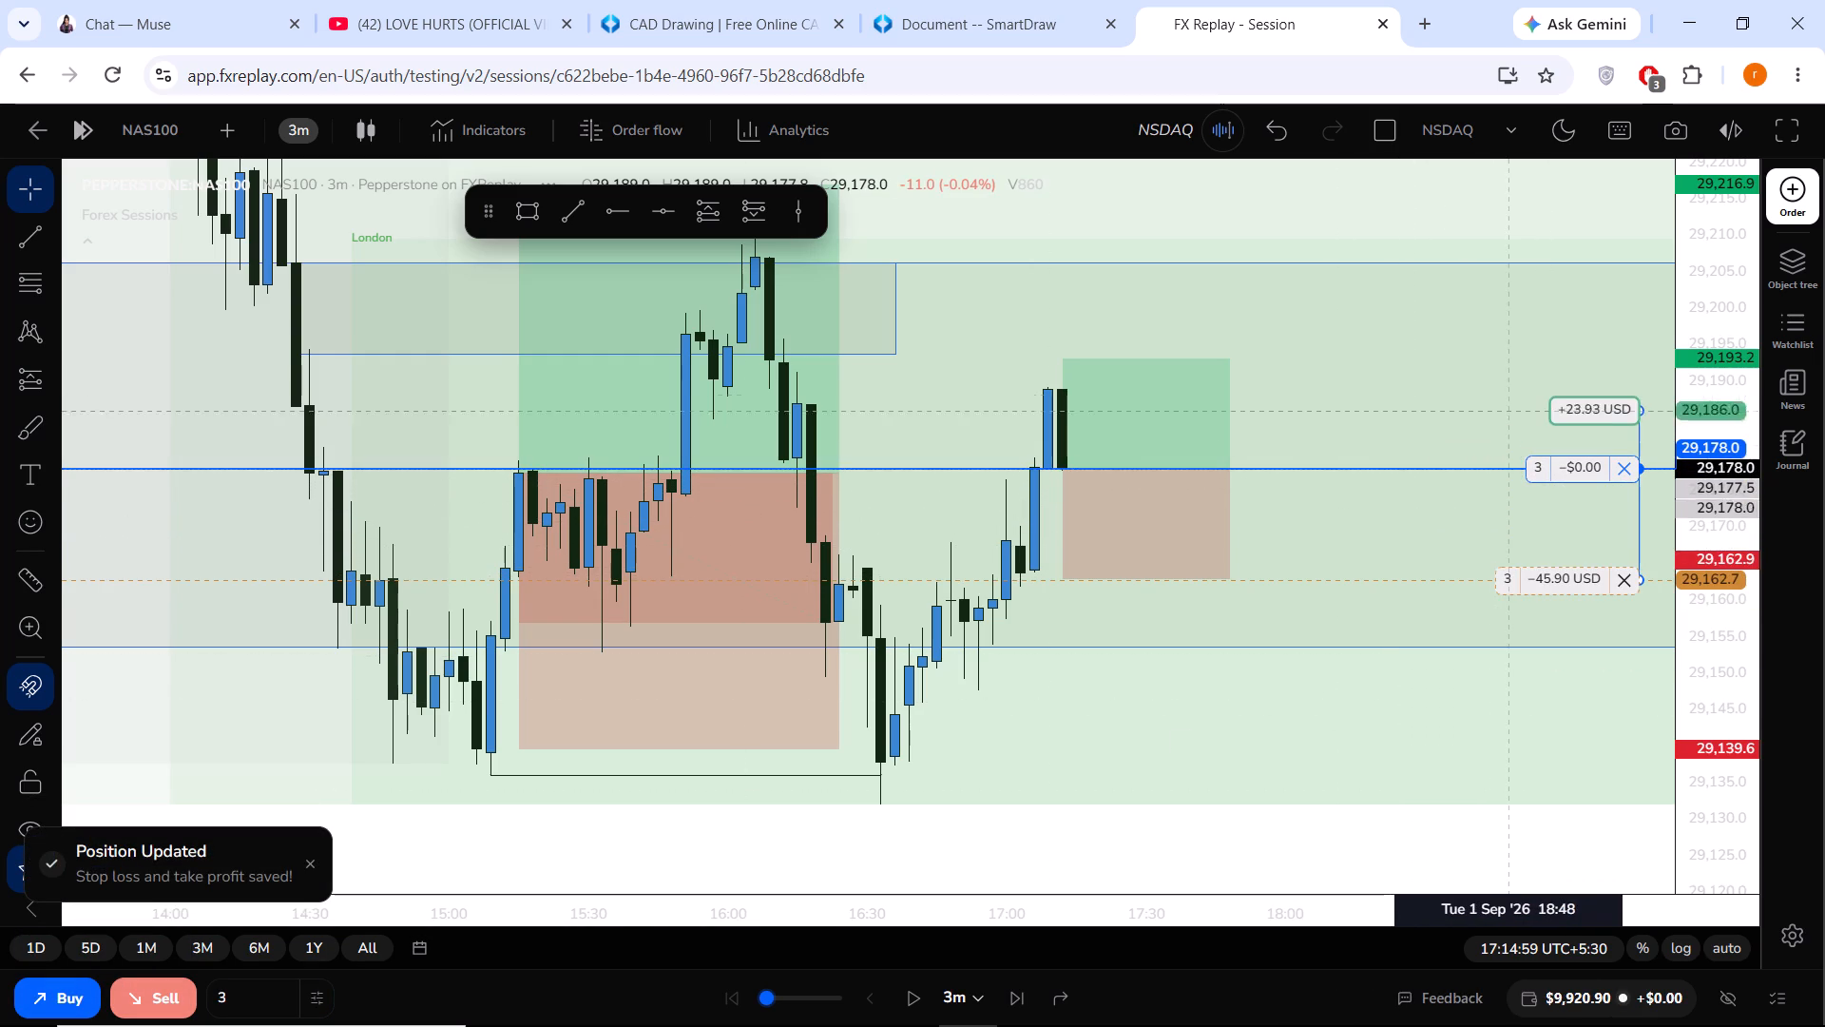
pyautogui.moveTo(1506, 393); pyautogui.dragTo(1498, 355)
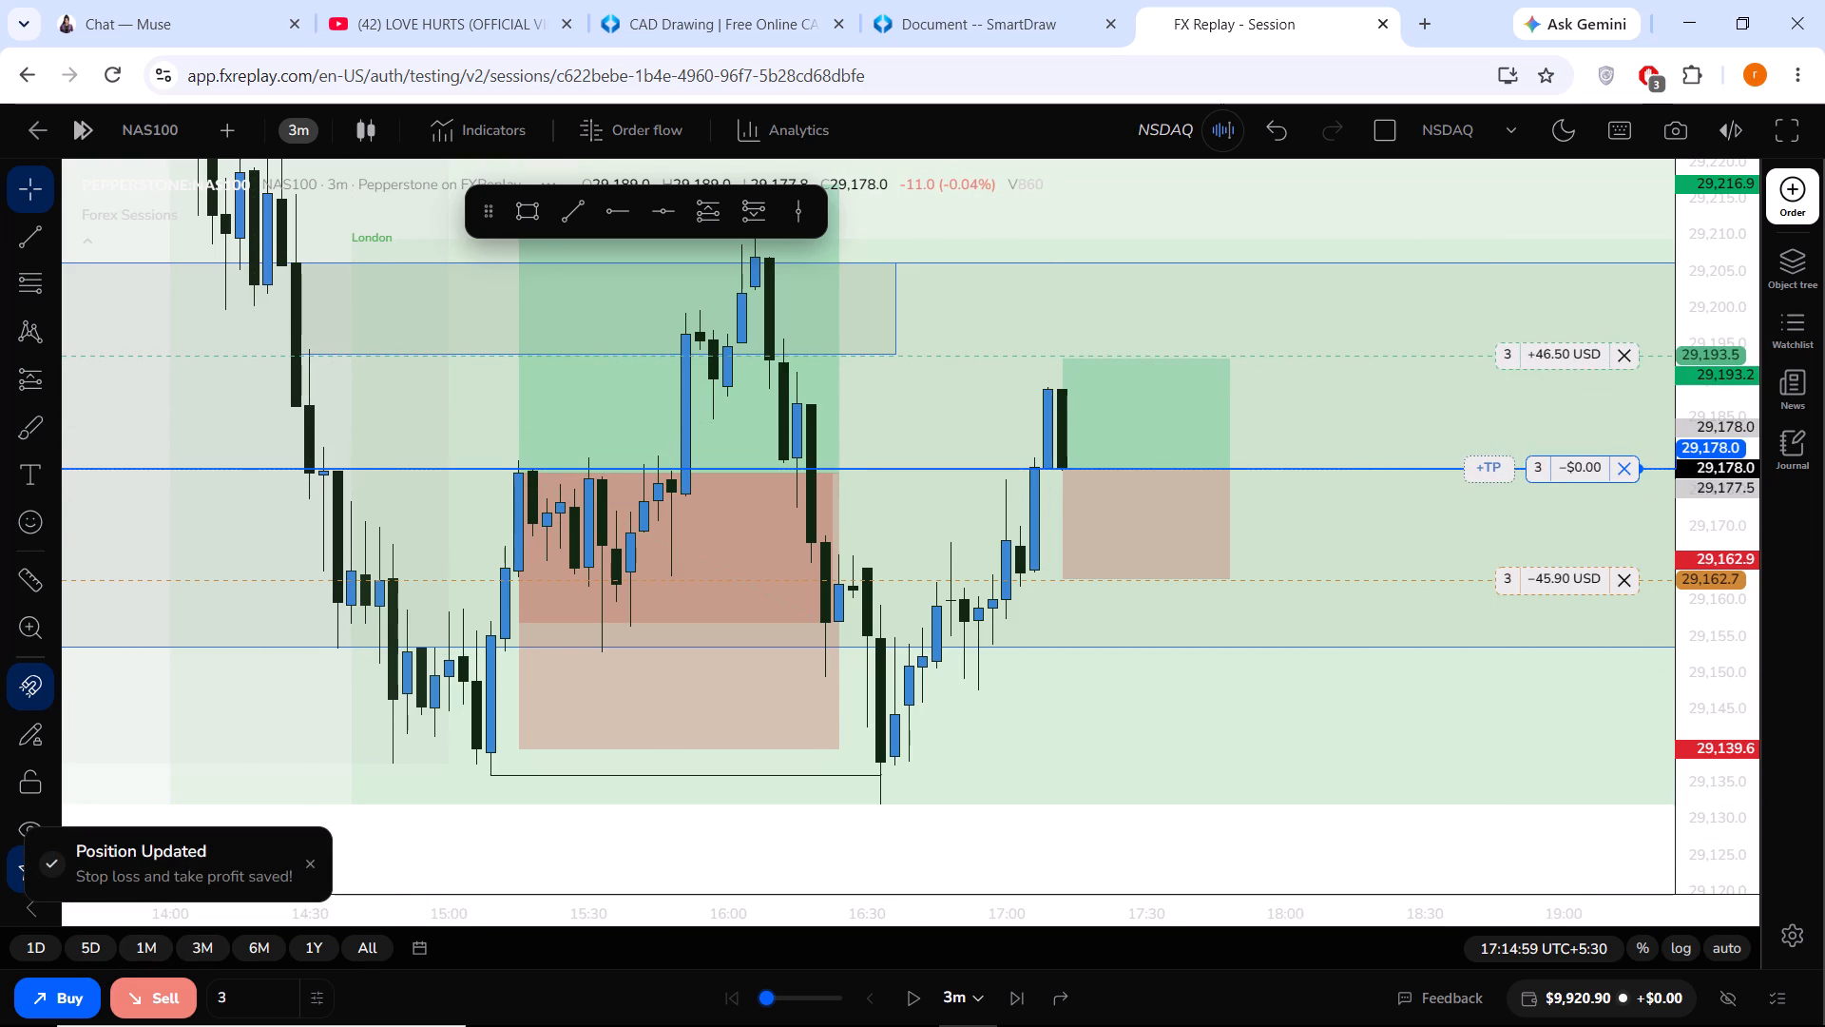
# Buy another 3 NAS100 at market, with take profit at 29,193.8 and stop loss at 29,162.8.
pyautogui.click(60, 991)
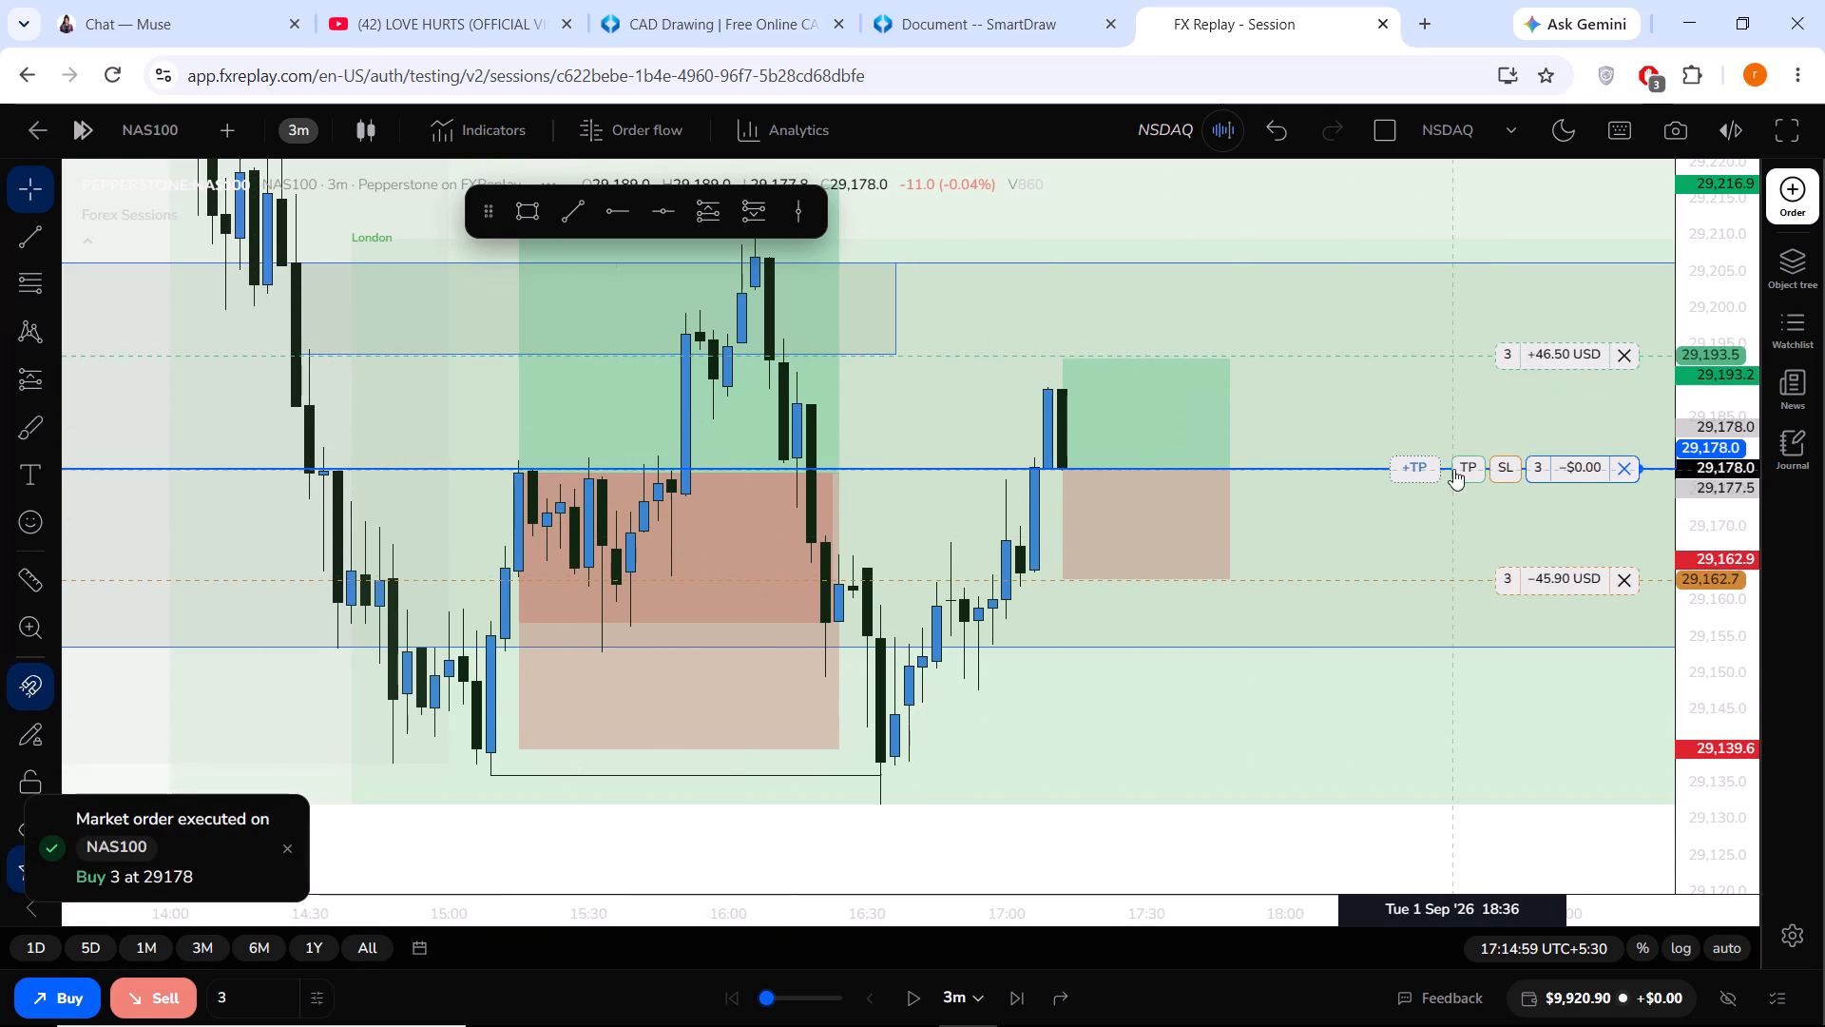
pyautogui.moveTo(1464, 469); pyautogui.dragTo(1463, 353)
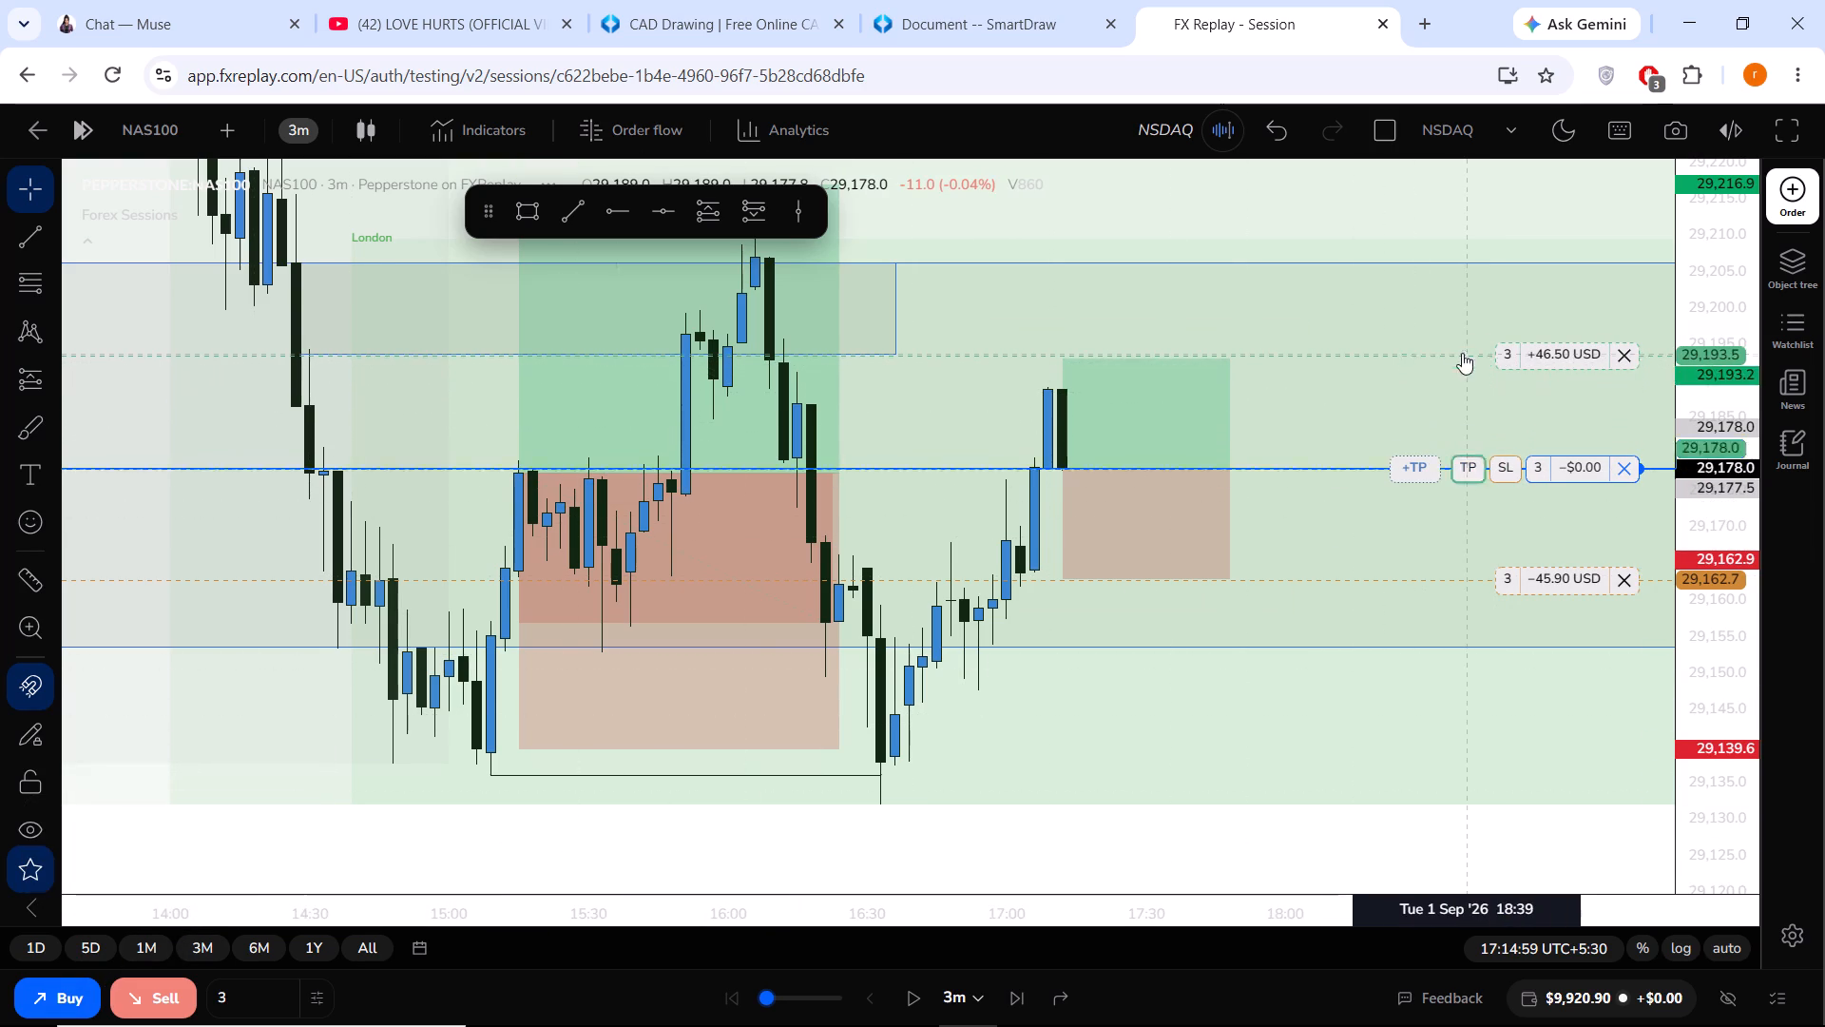
pyautogui.moveTo(1513, 470); pyautogui.dragTo(1385, 552)
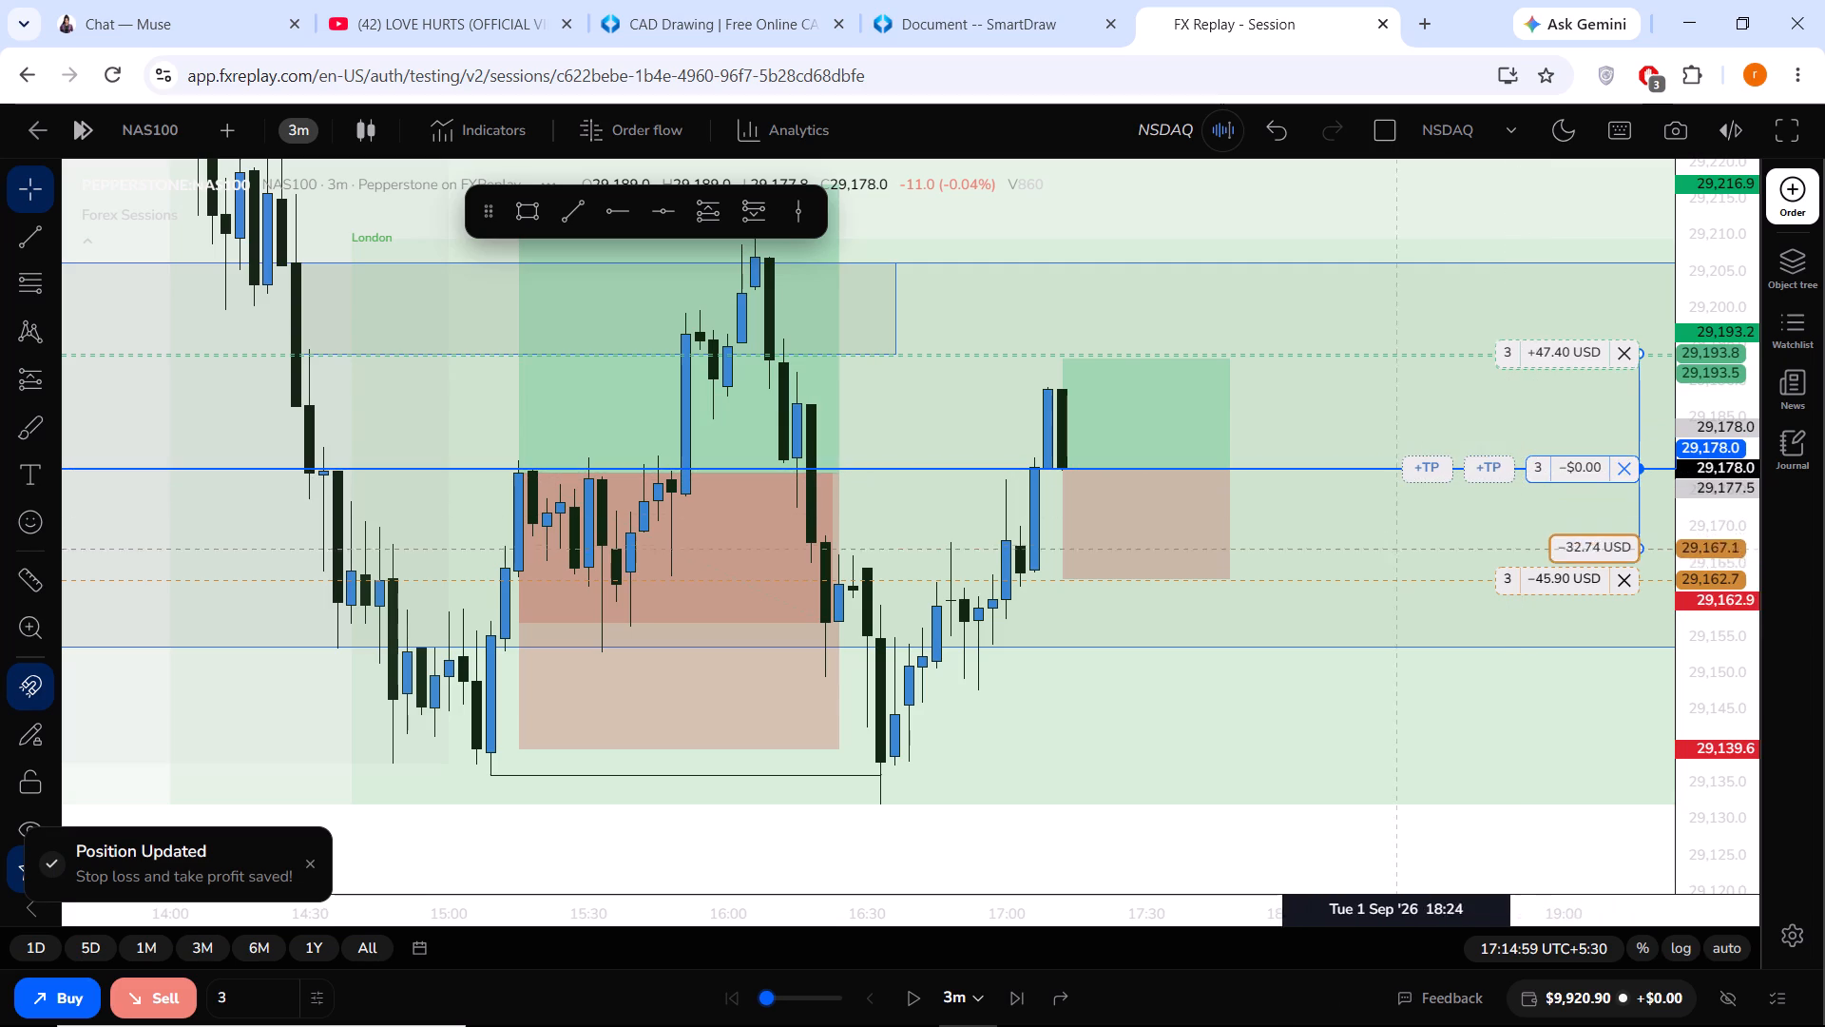
pyautogui.moveTo(1385, 552); pyautogui.dragTo(1352, 579)
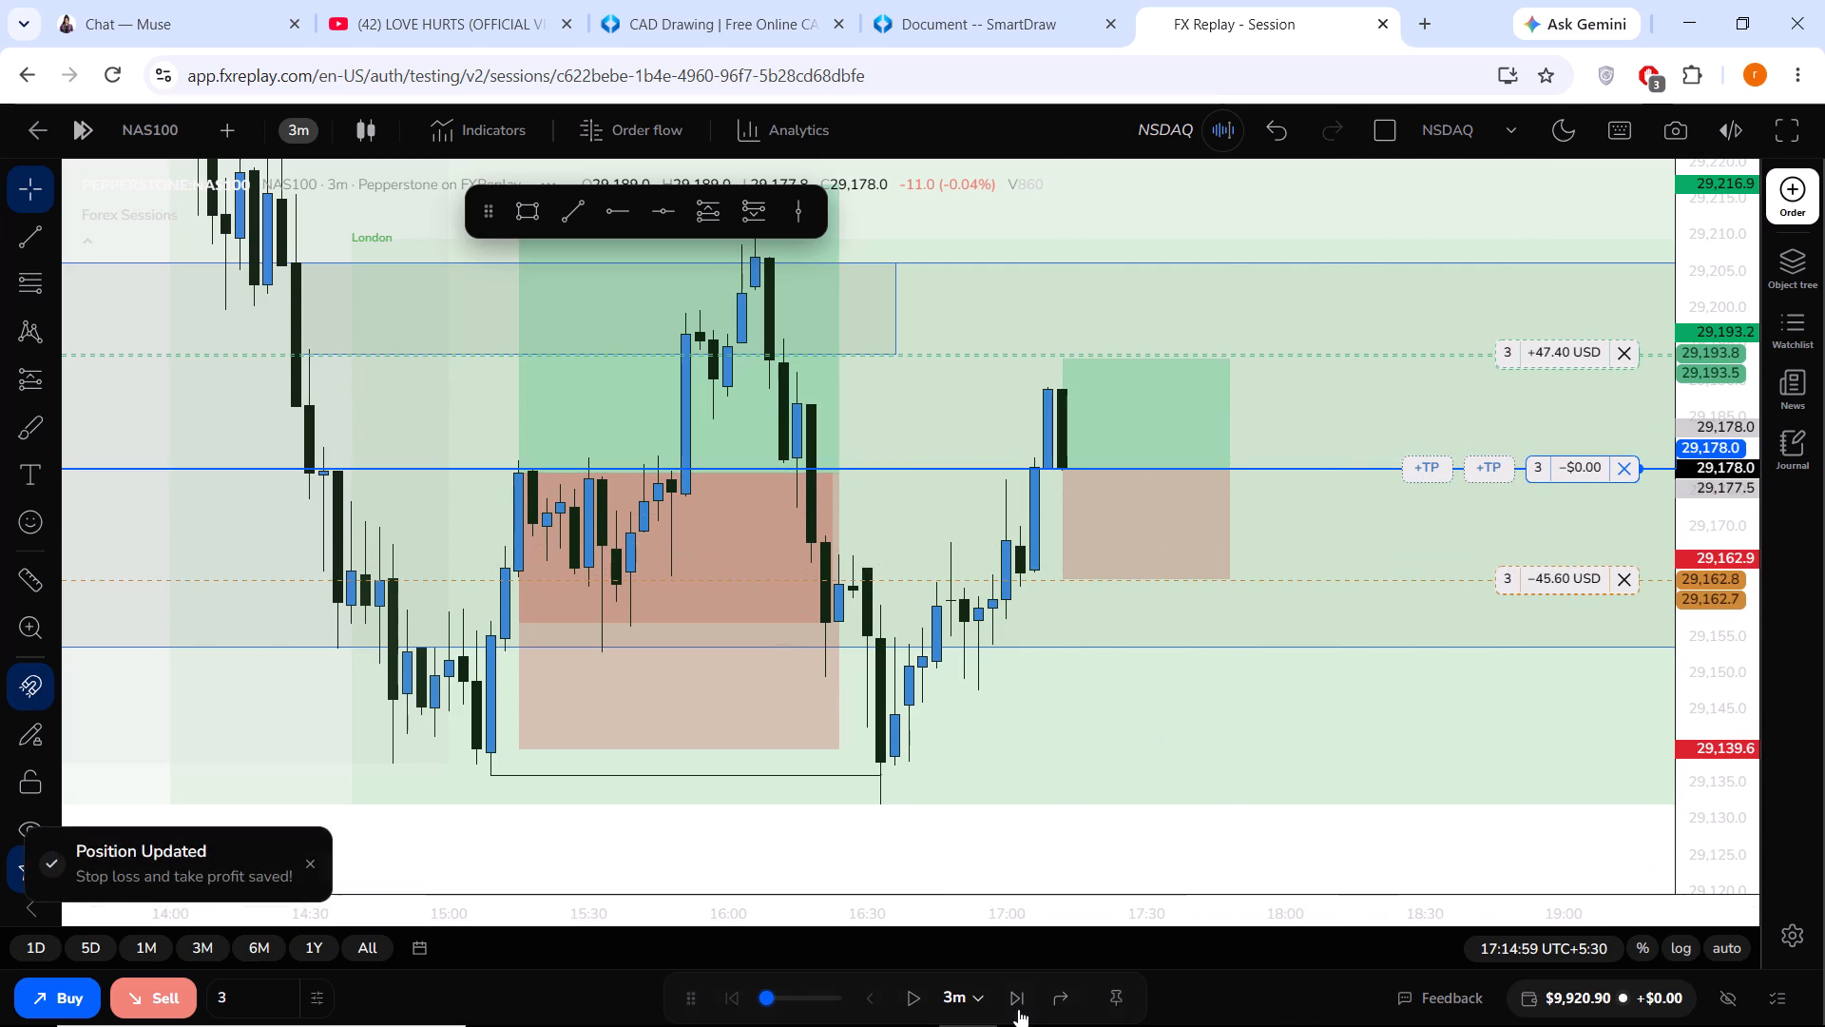
# Advance the replay one 3-minute step to 17:17:59.
pyautogui.click(1017, 1006)
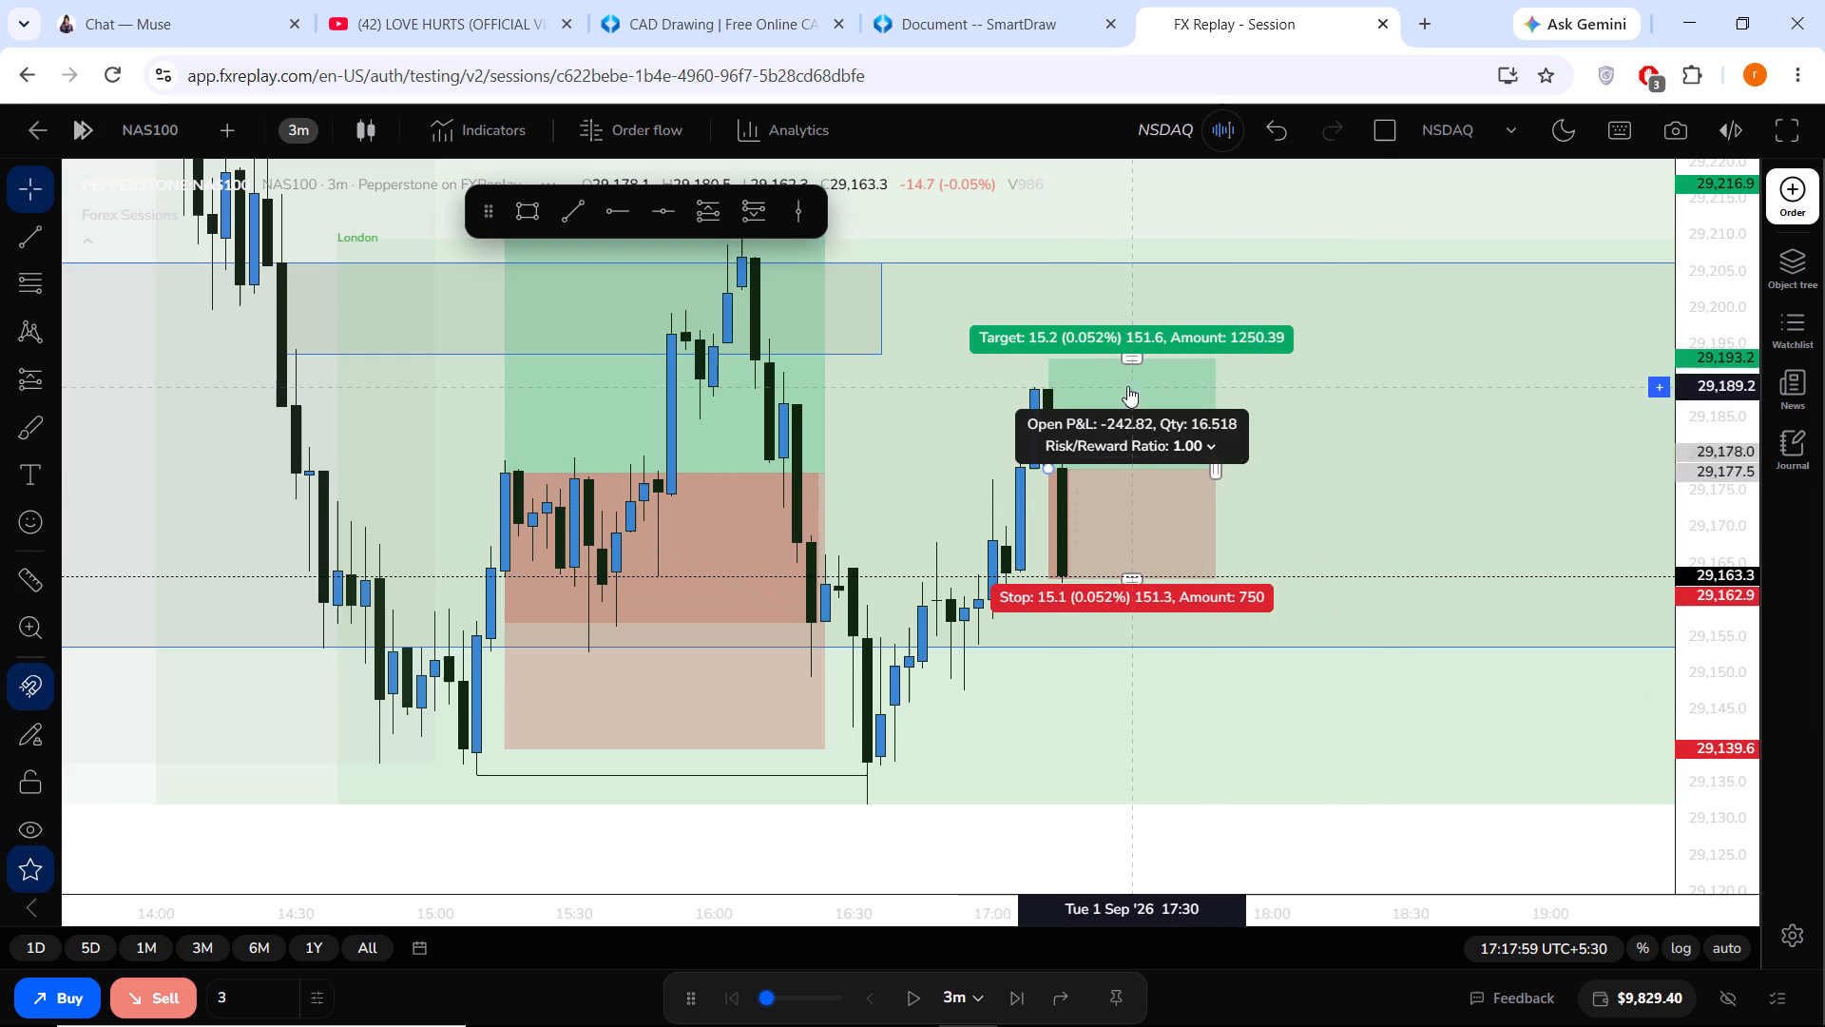
# Delete the long position drawing with entry 29,178.0 from the chart.
pyautogui.click(1124, 466)
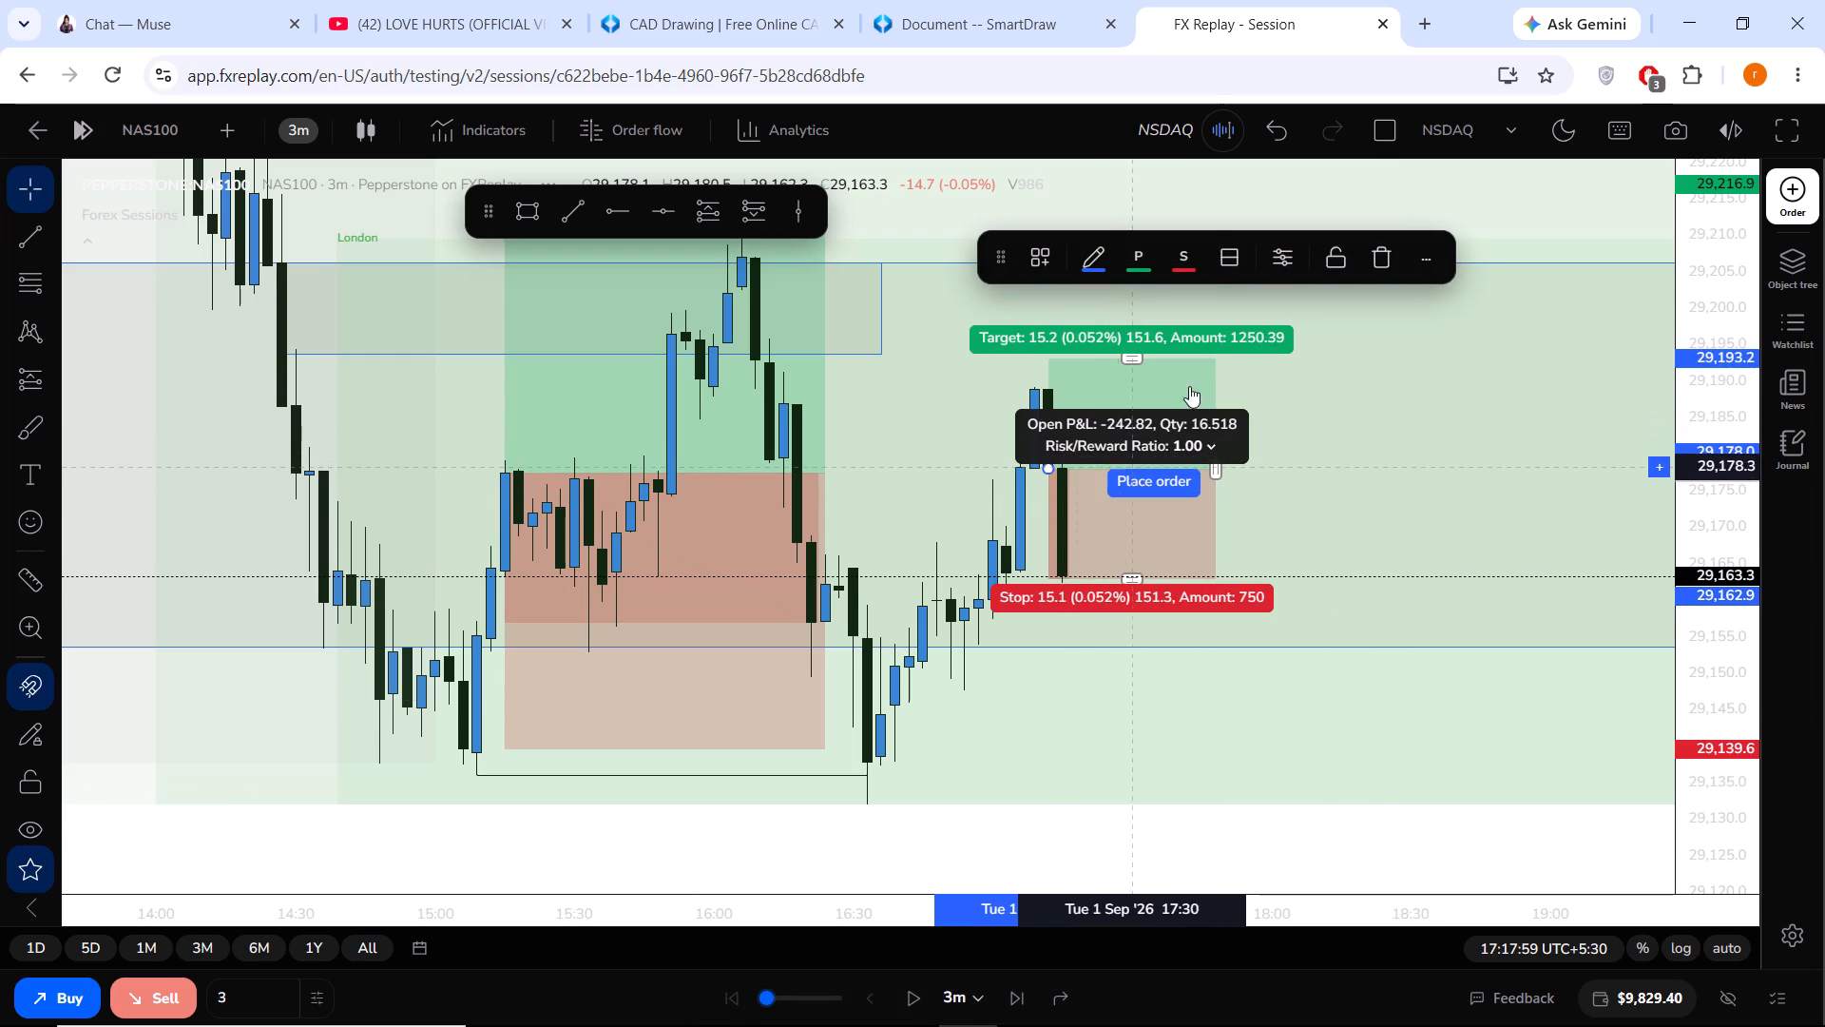
pyautogui.click(1383, 250)
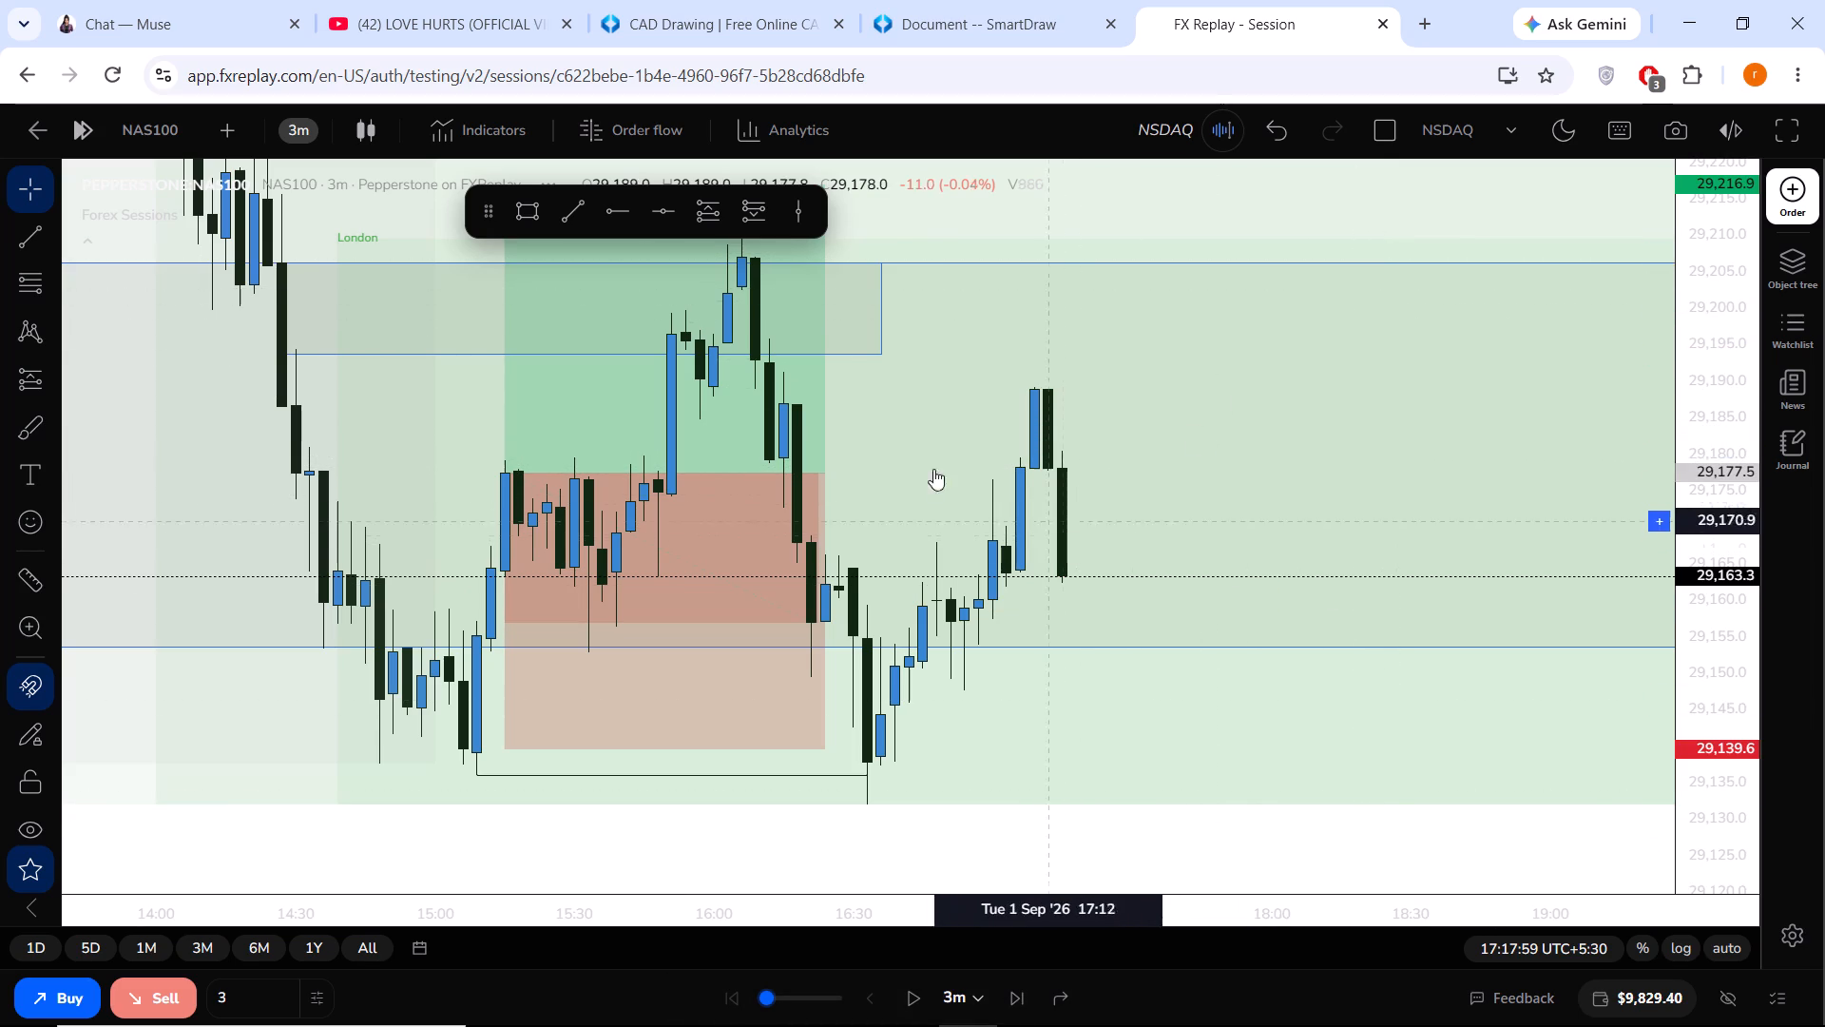
# Advance the replay in 3-minute steps to 17:53:59, following price into the lower zone.
pyautogui.doubleClick(1018, 999)
pyautogui.click(1018, 999)
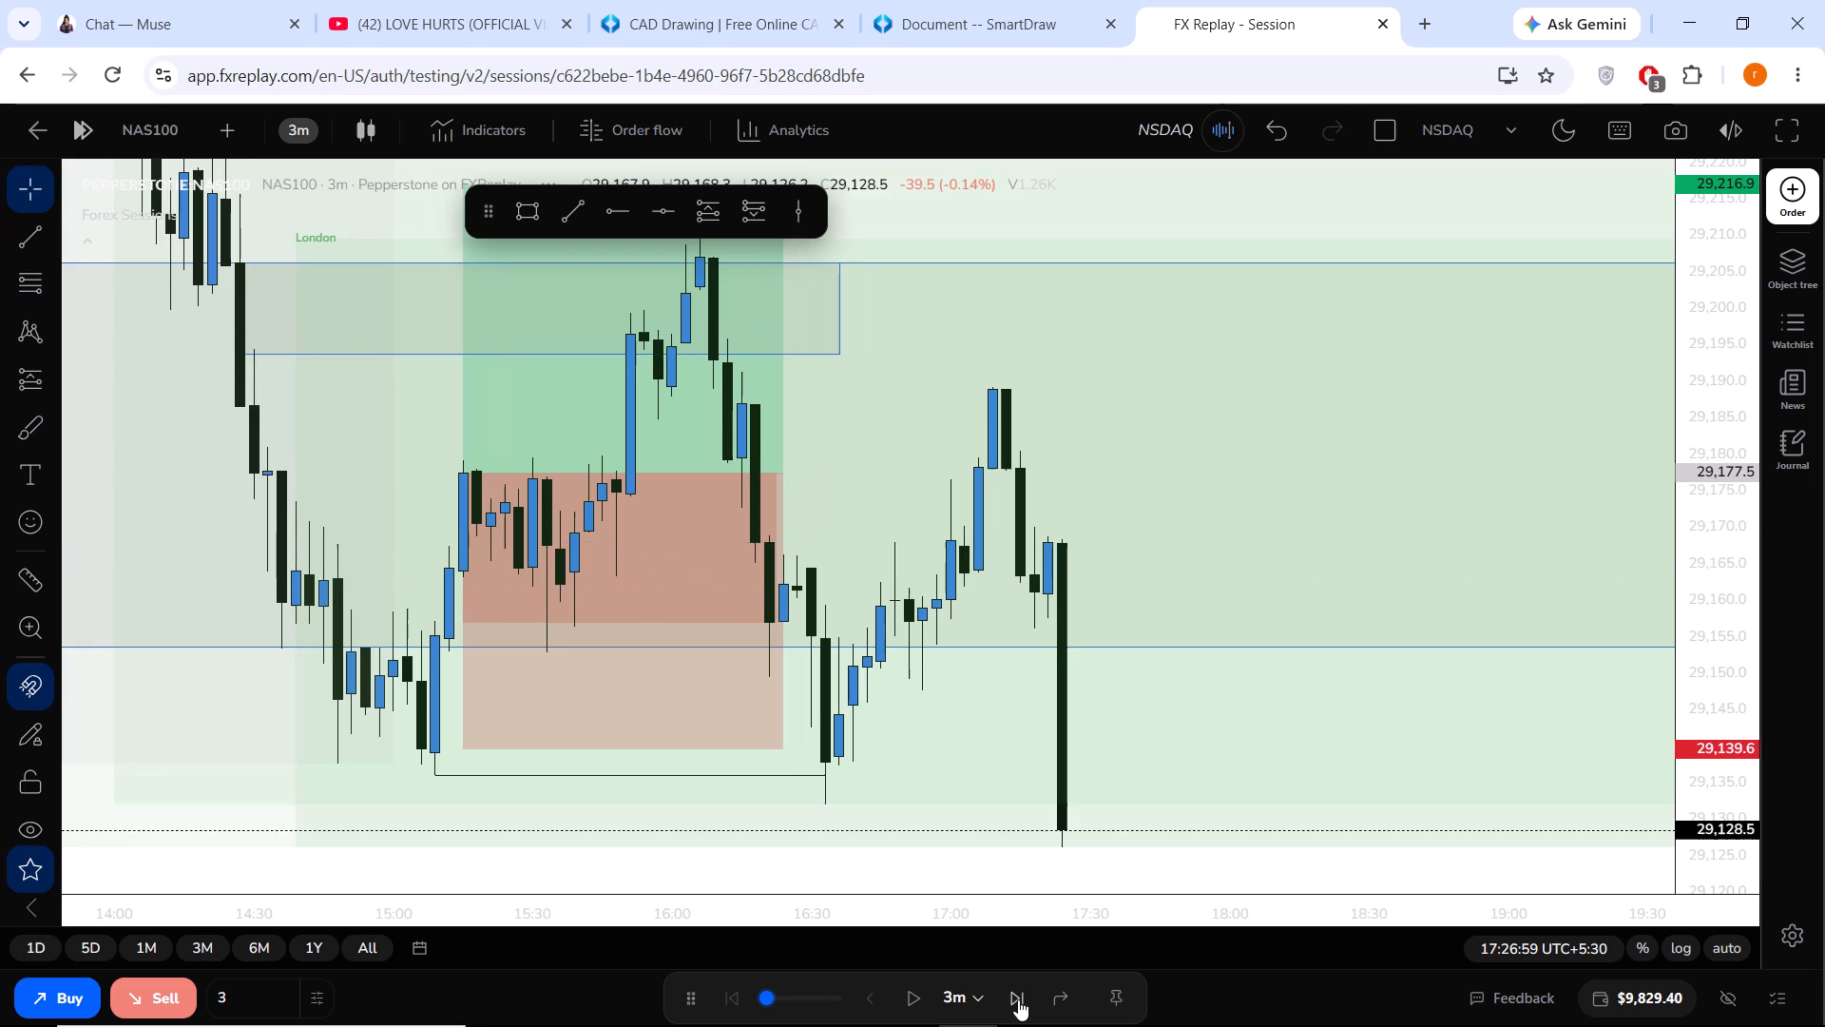
pyautogui.click(1018, 999)
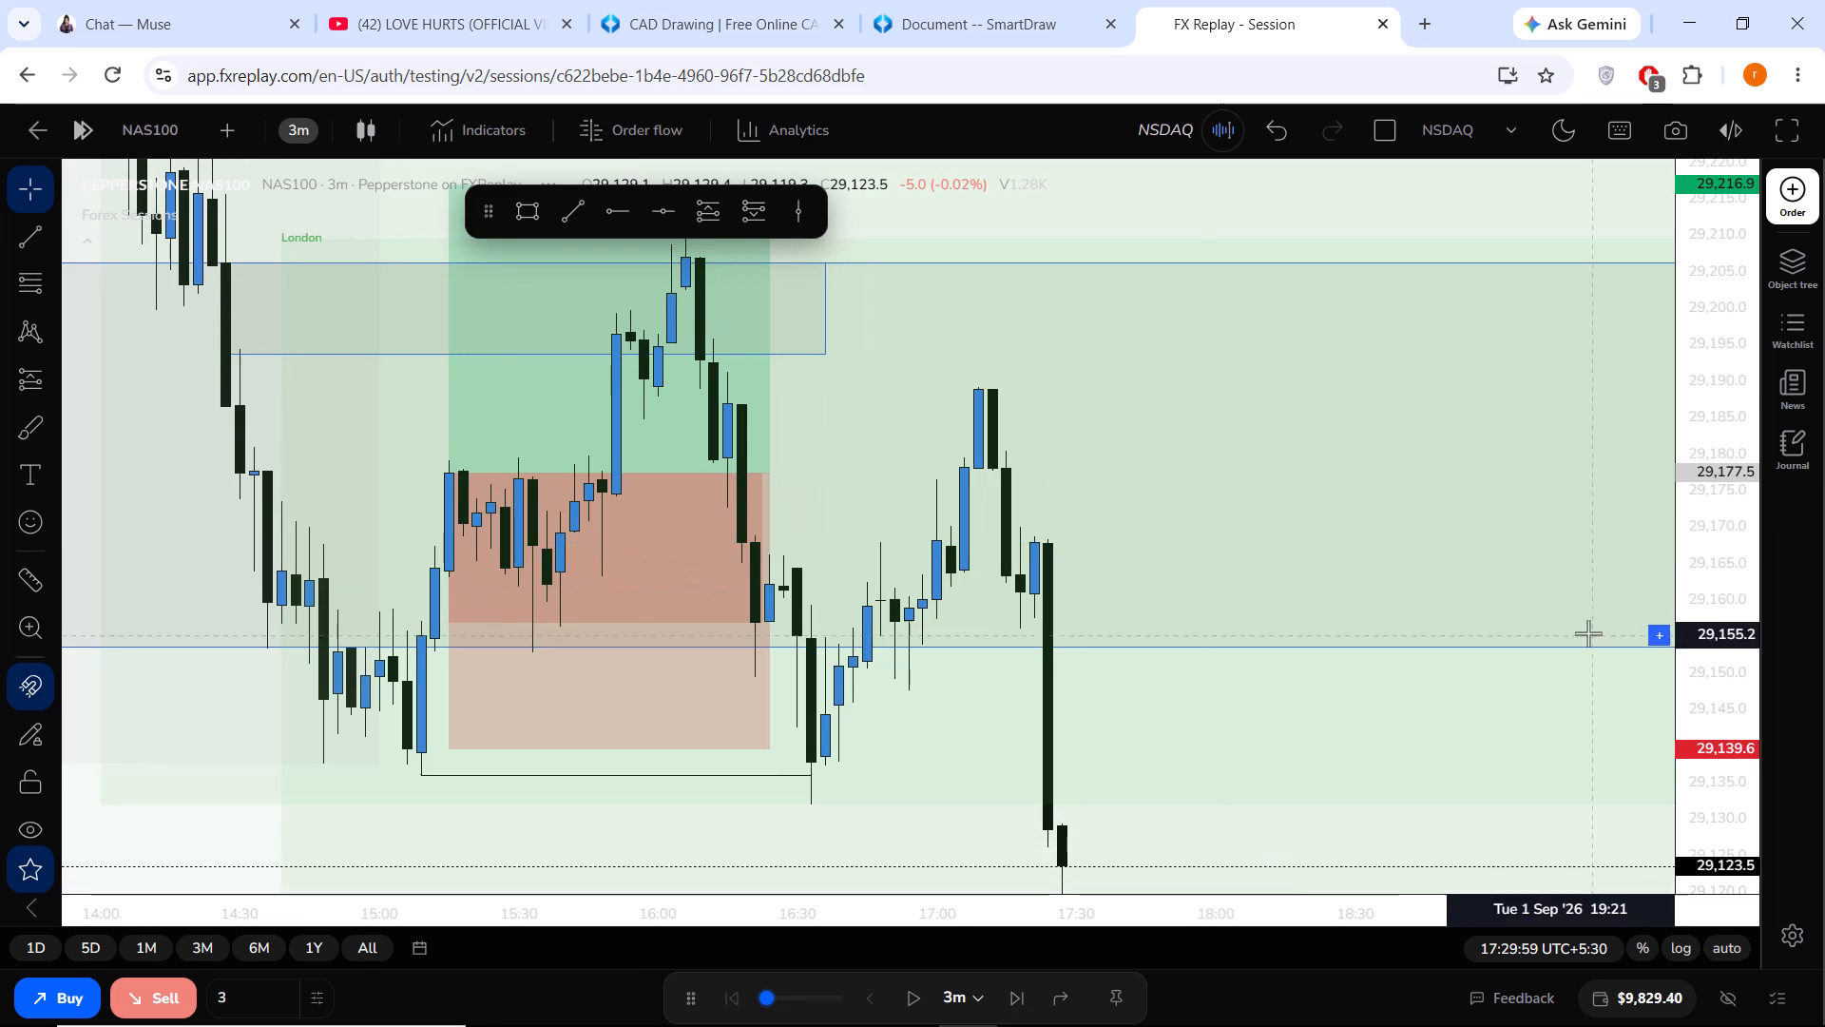
pyautogui.moveTo(1726, 535); pyautogui.dragTo(1710, 742)
pyautogui.scroll(-4, 1496, 783)
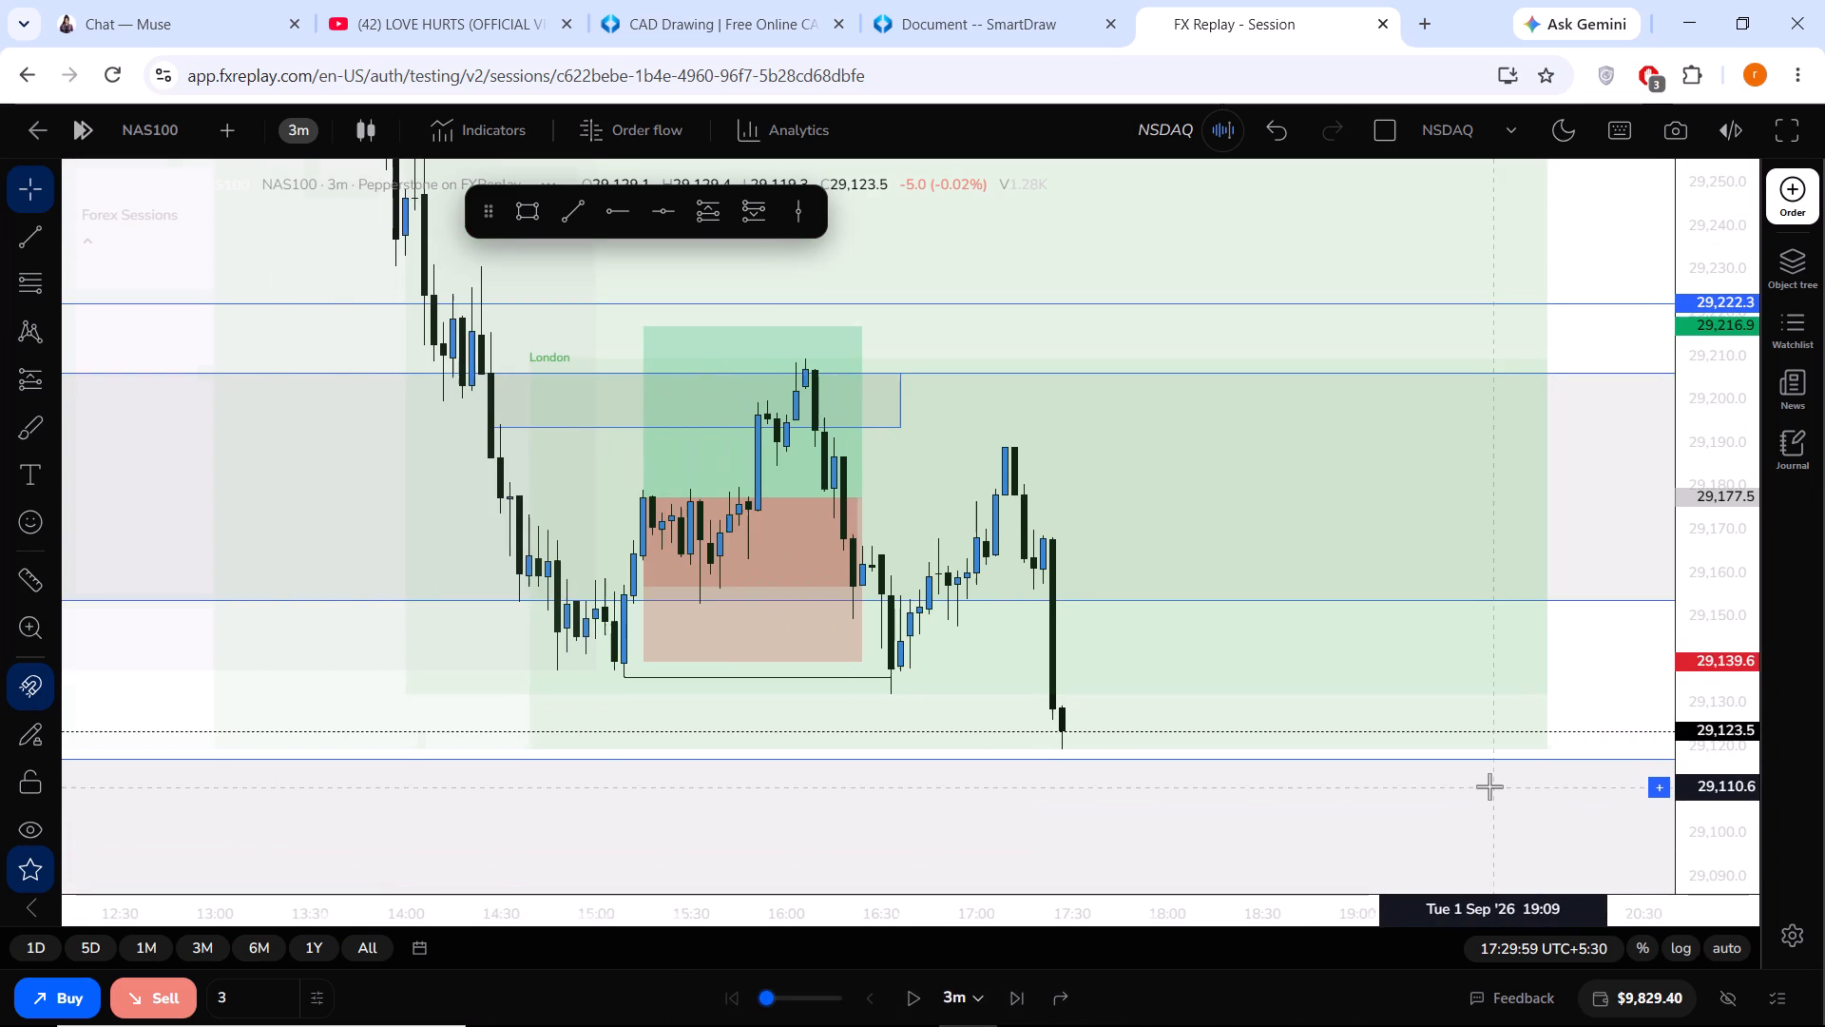
pyautogui.click(1013, 990)
pyautogui.click(1013, 990)
pyautogui.click(1013, 990)
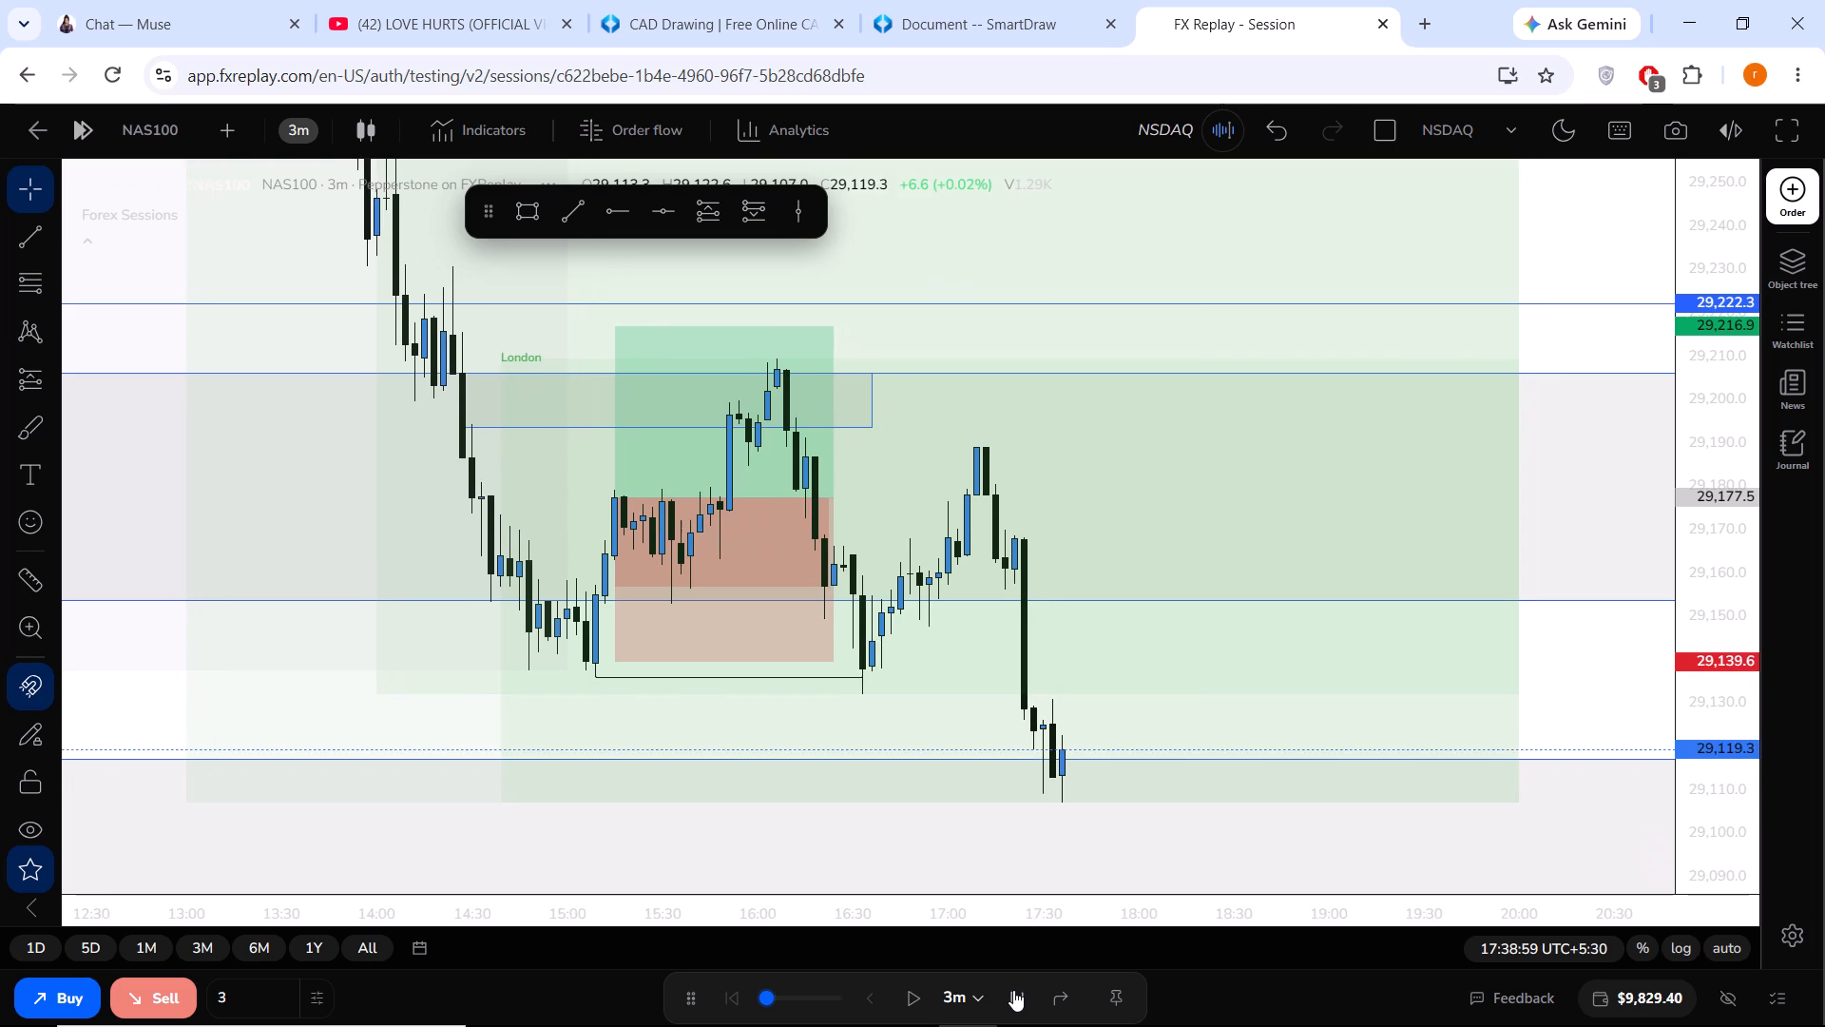
pyautogui.click(1013, 990)
pyautogui.doubleClick(1013, 990)
pyautogui.doubleClick(1013, 990)
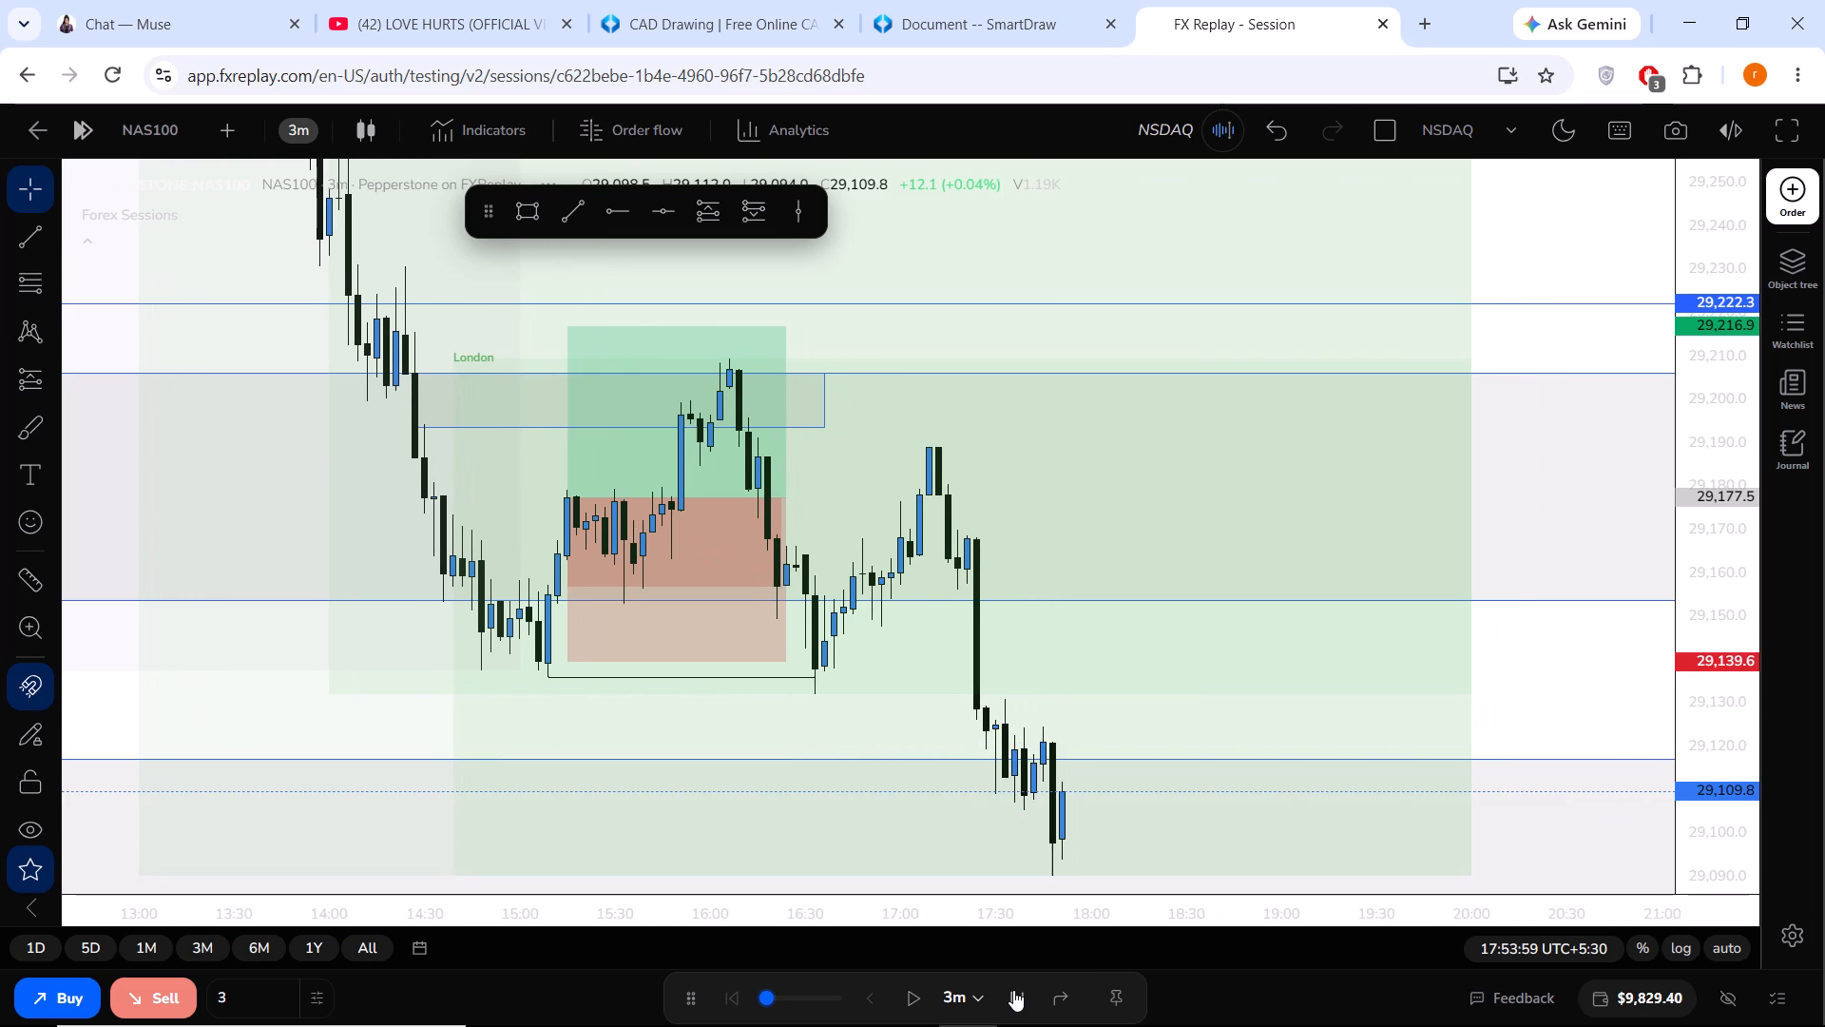
# Advance the replay in 3-minute steps to 18:02:59, into the start of the New York session.
pyautogui.moveTo(1601, 706); pyautogui.dragTo(1550, 516)
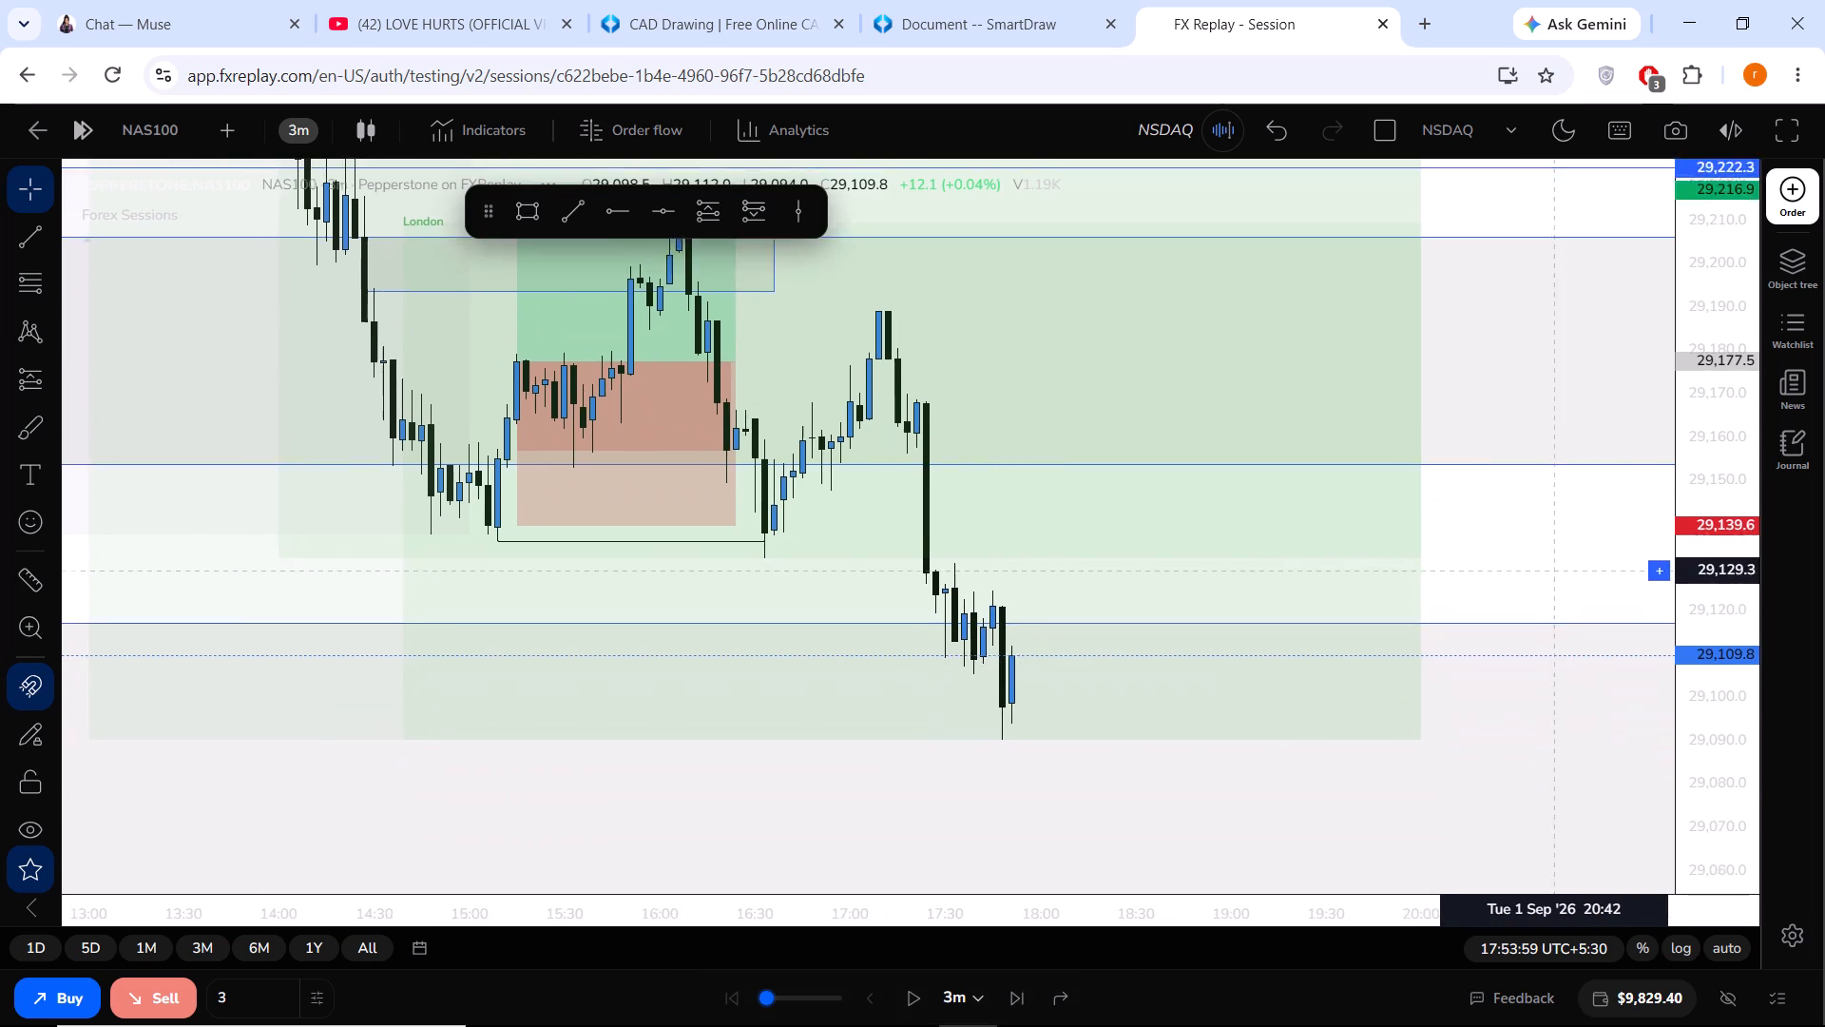
pyautogui.moveTo(1550, 516); pyautogui.dragTo(1555, 484)
pyautogui.click(1031, 986)
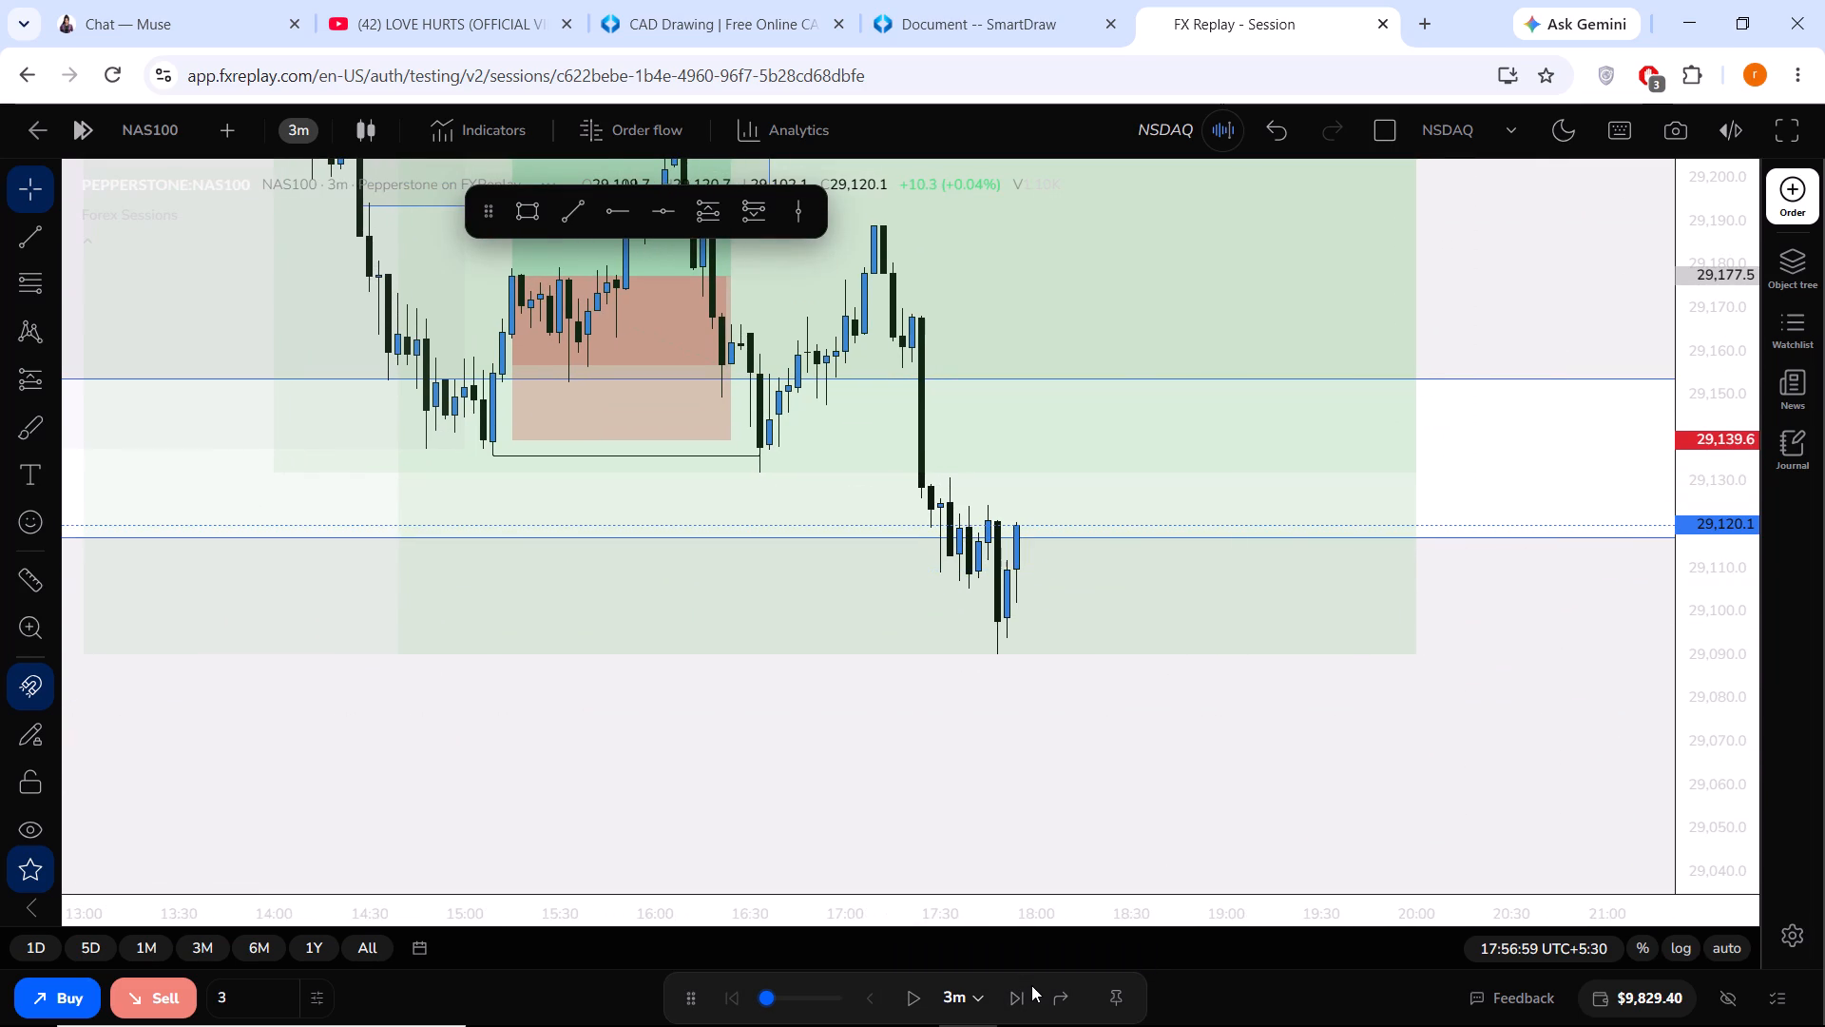
pyautogui.click(1031, 985)
pyautogui.click(1031, 983)
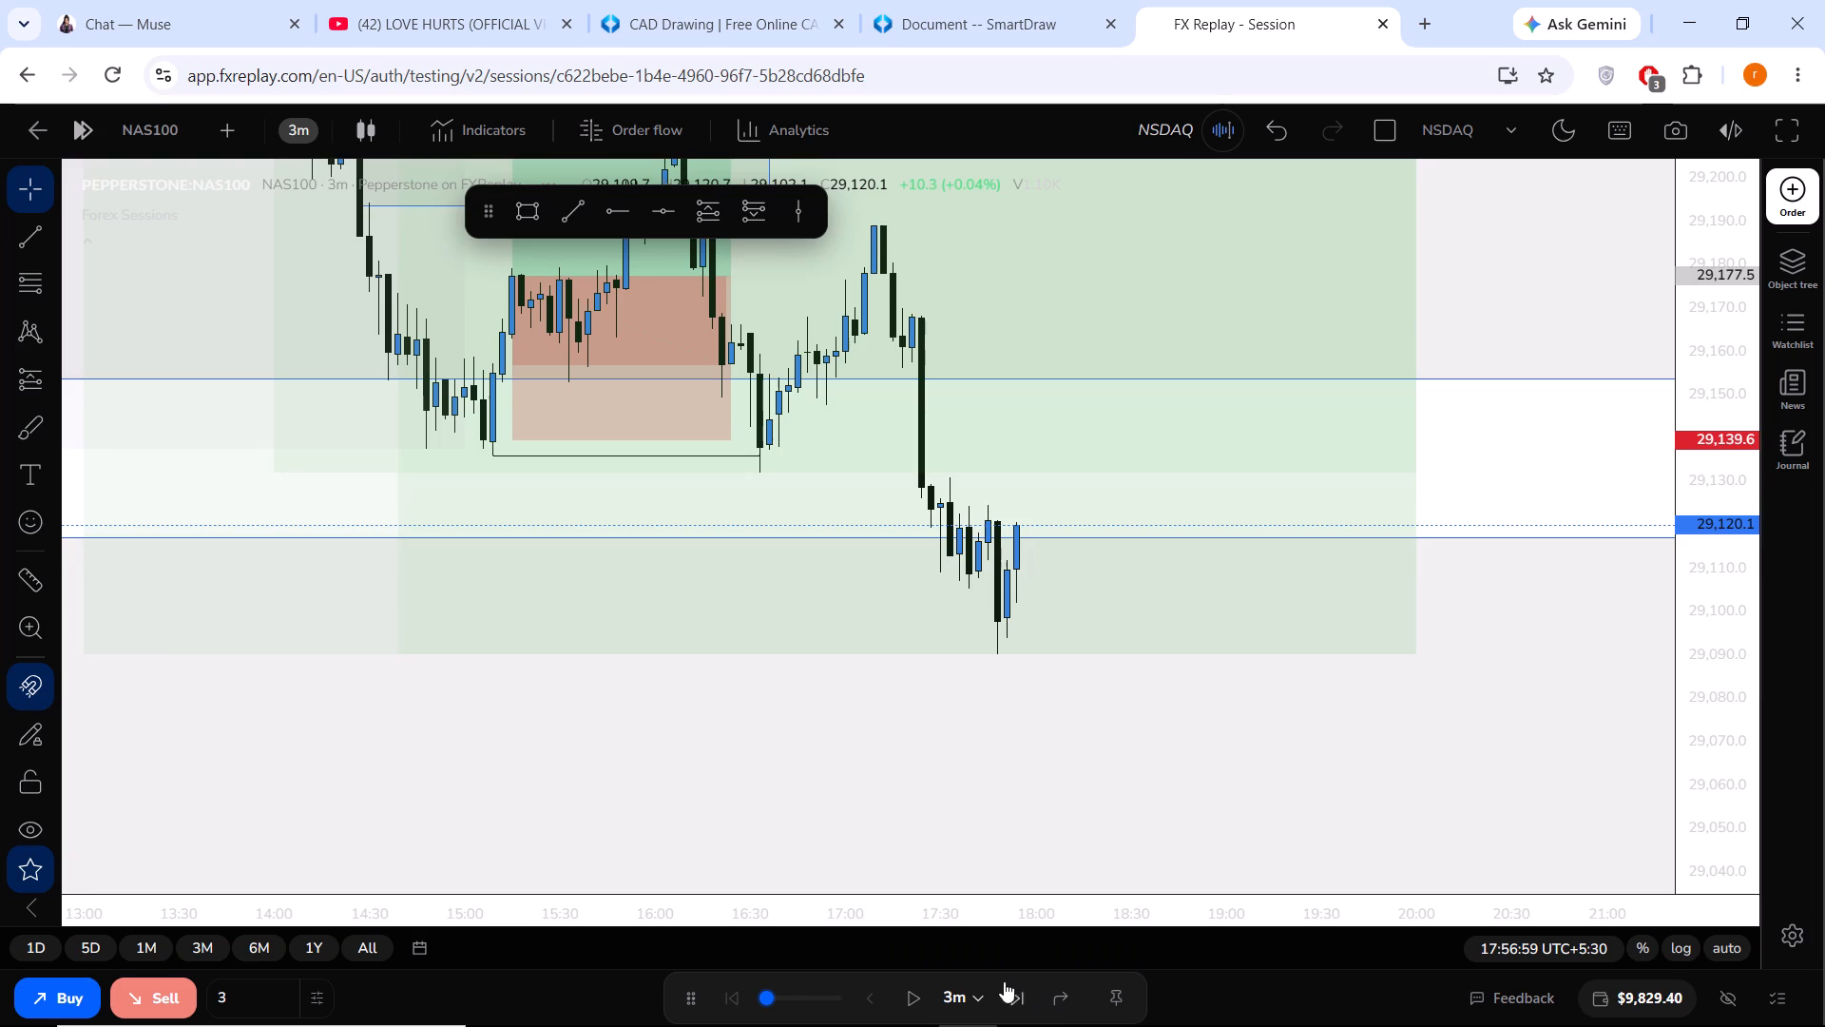
pyautogui.click(998, 980)
pyautogui.click(1009, 1008)
pyautogui.click(1012, 1008)
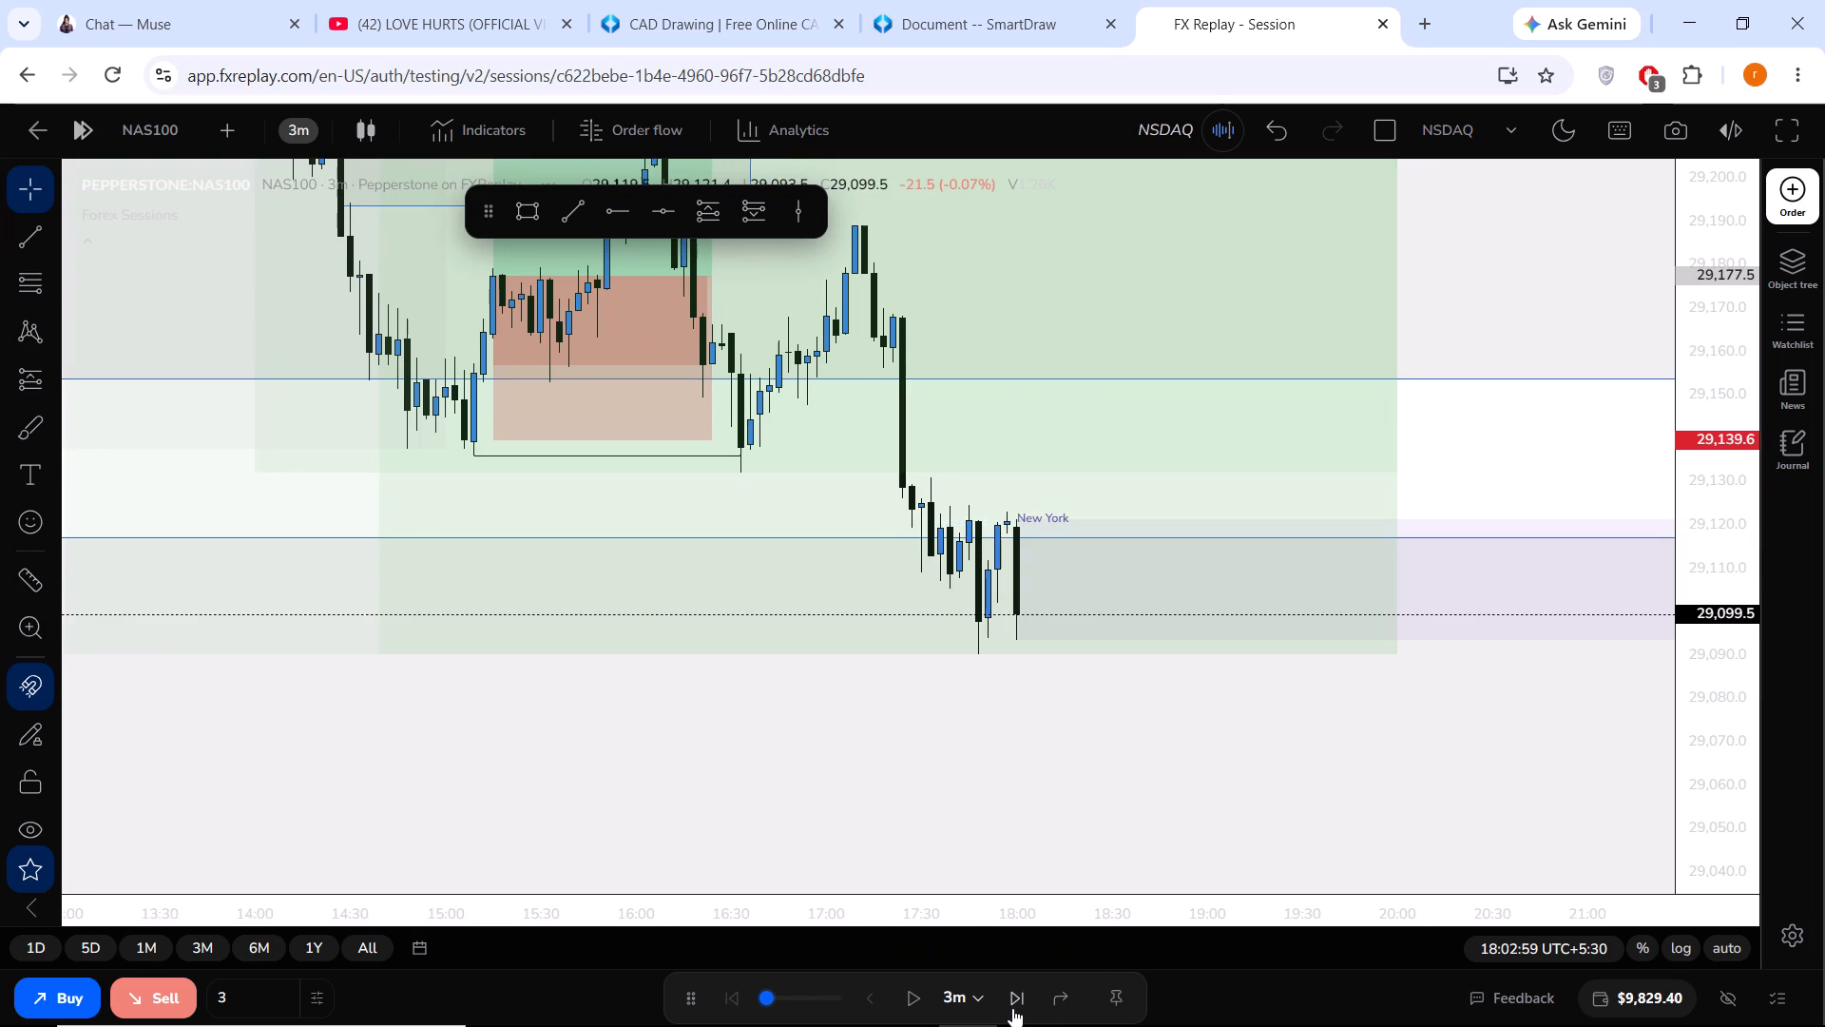
# Advance the replay in 3-minute steps through the New York session to 18:35:59.
pyautogui.click(1012, 1008)
pyautogui.click(1014, 1006)
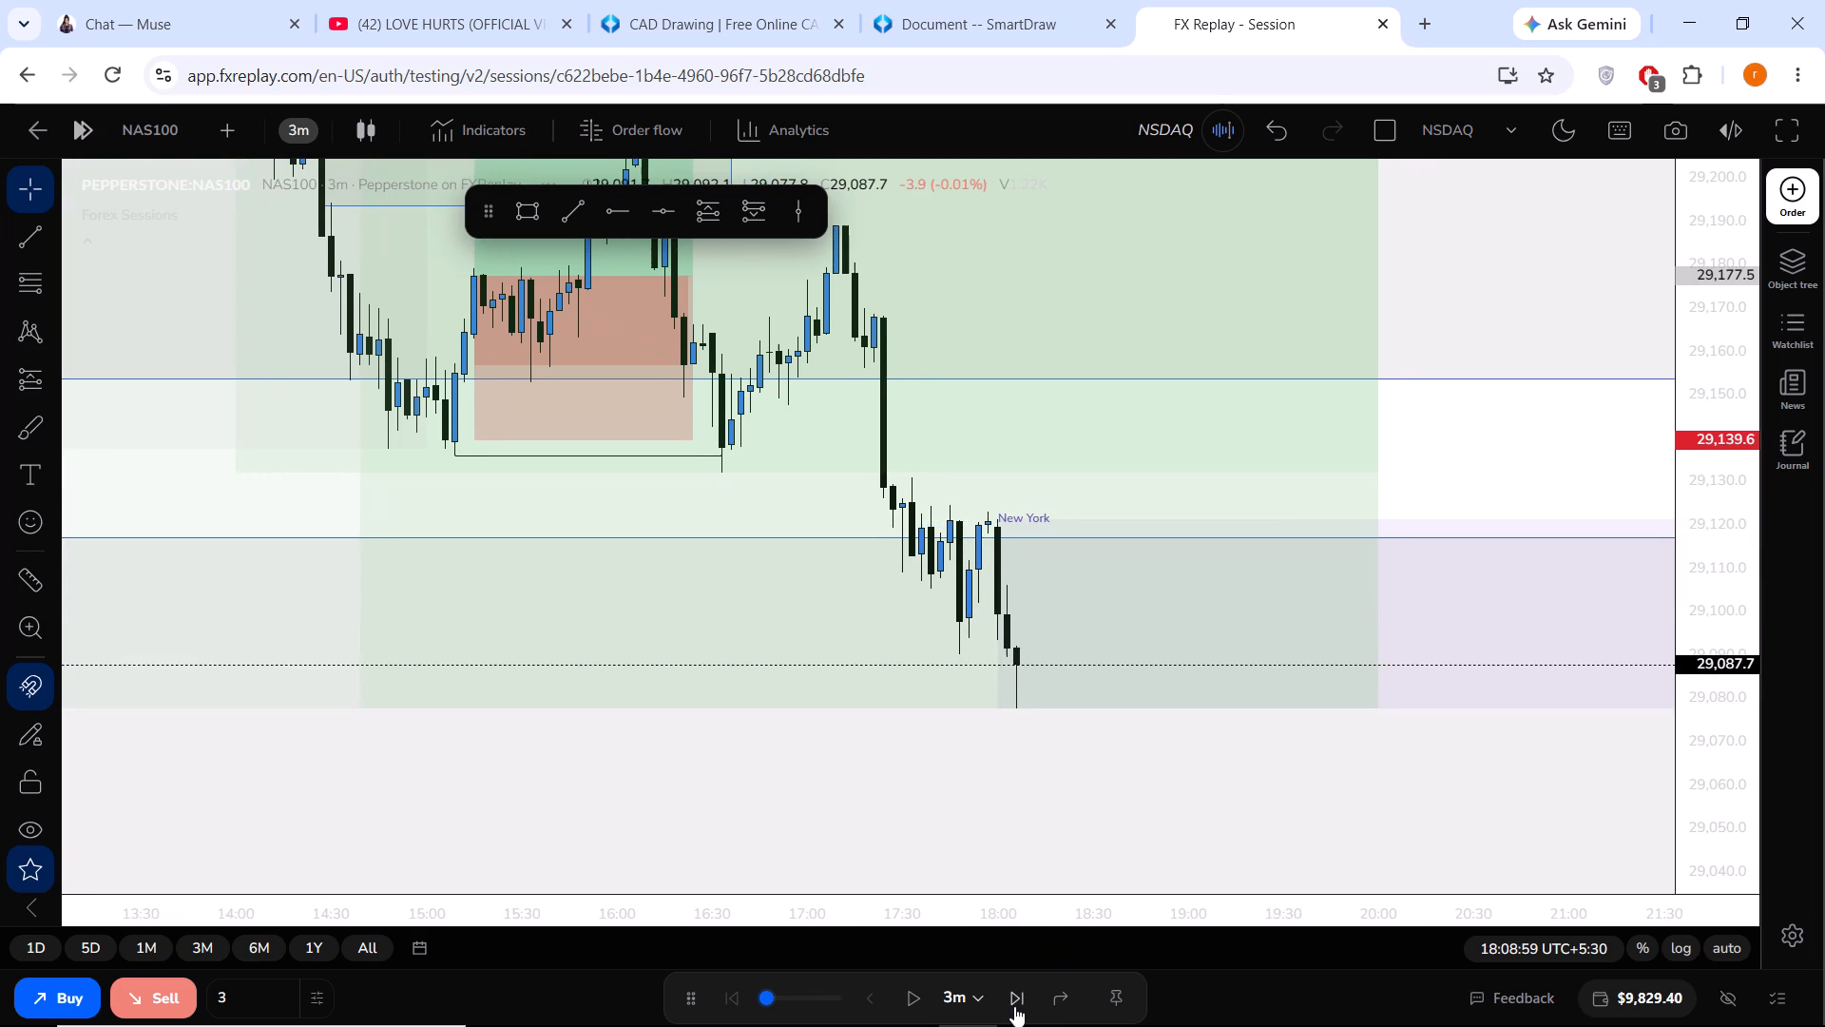
pyautogui.click(1014, 1006)
pyautogui.click(1014, 1006)
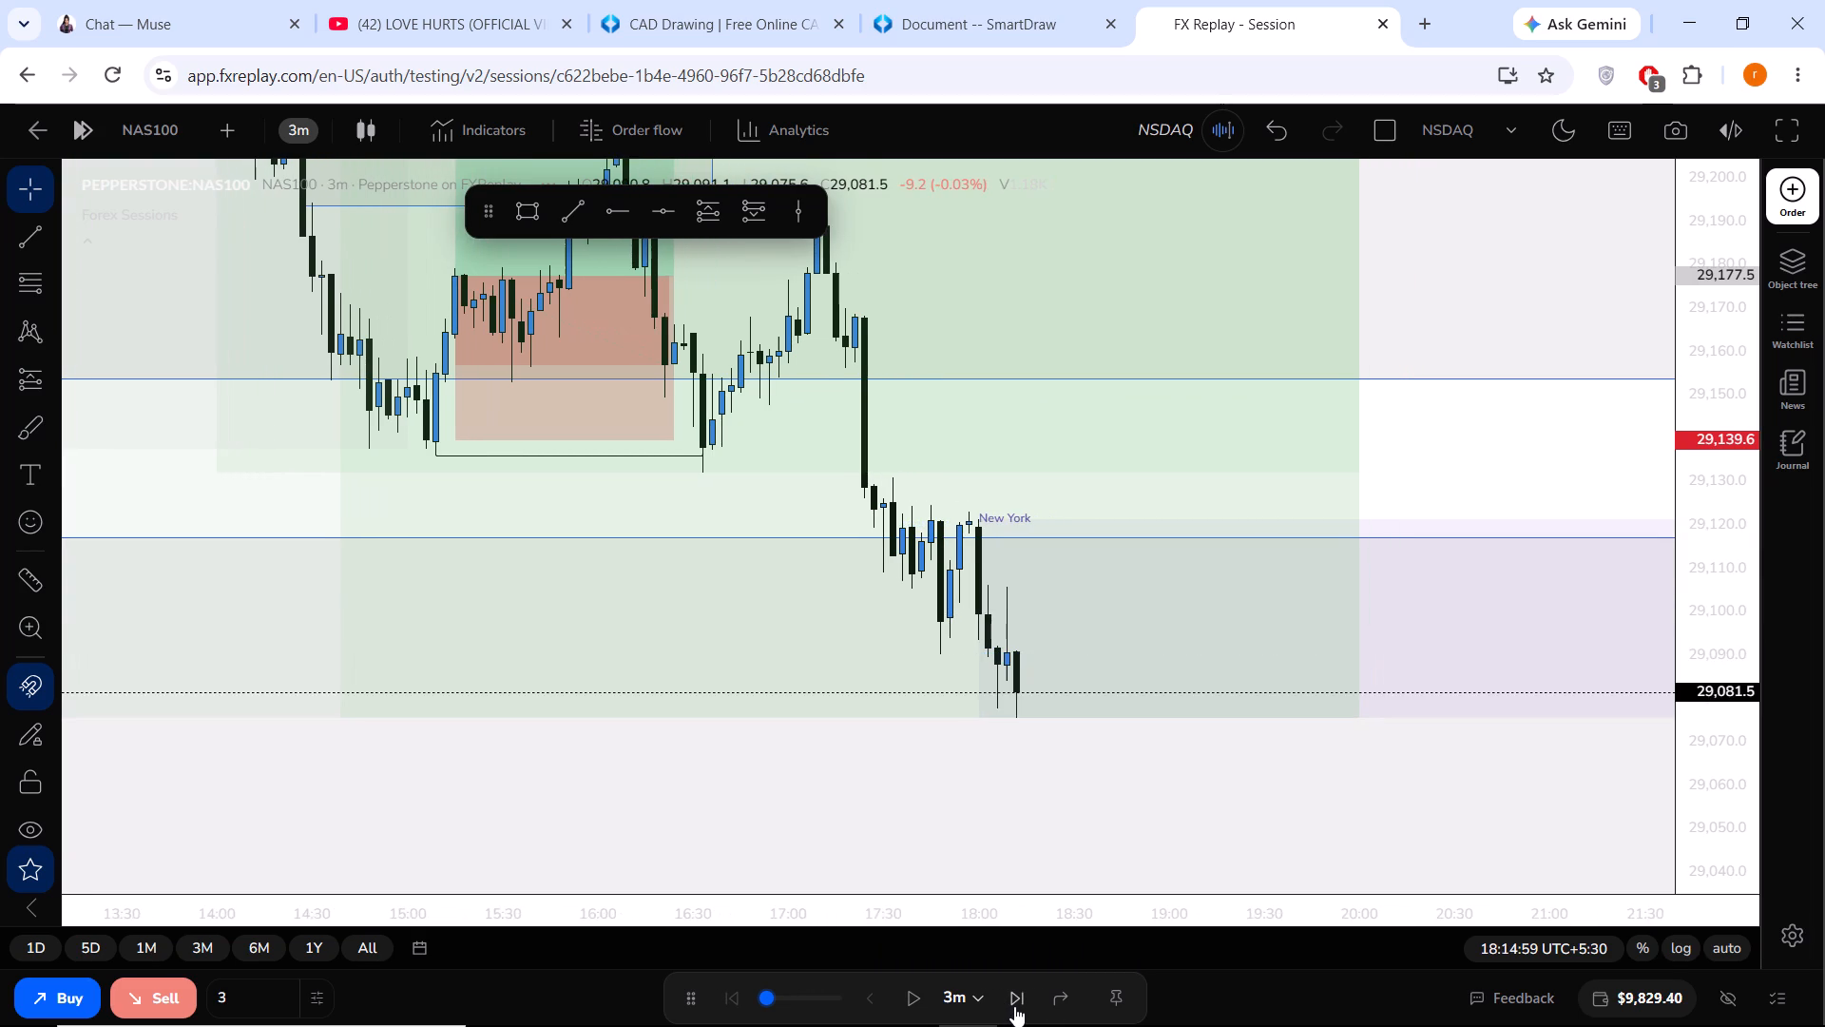
pyautogui.click(1014, 1006)
pyautogui.click(1014, 1006)
pyautogui.click(1014, 1006)
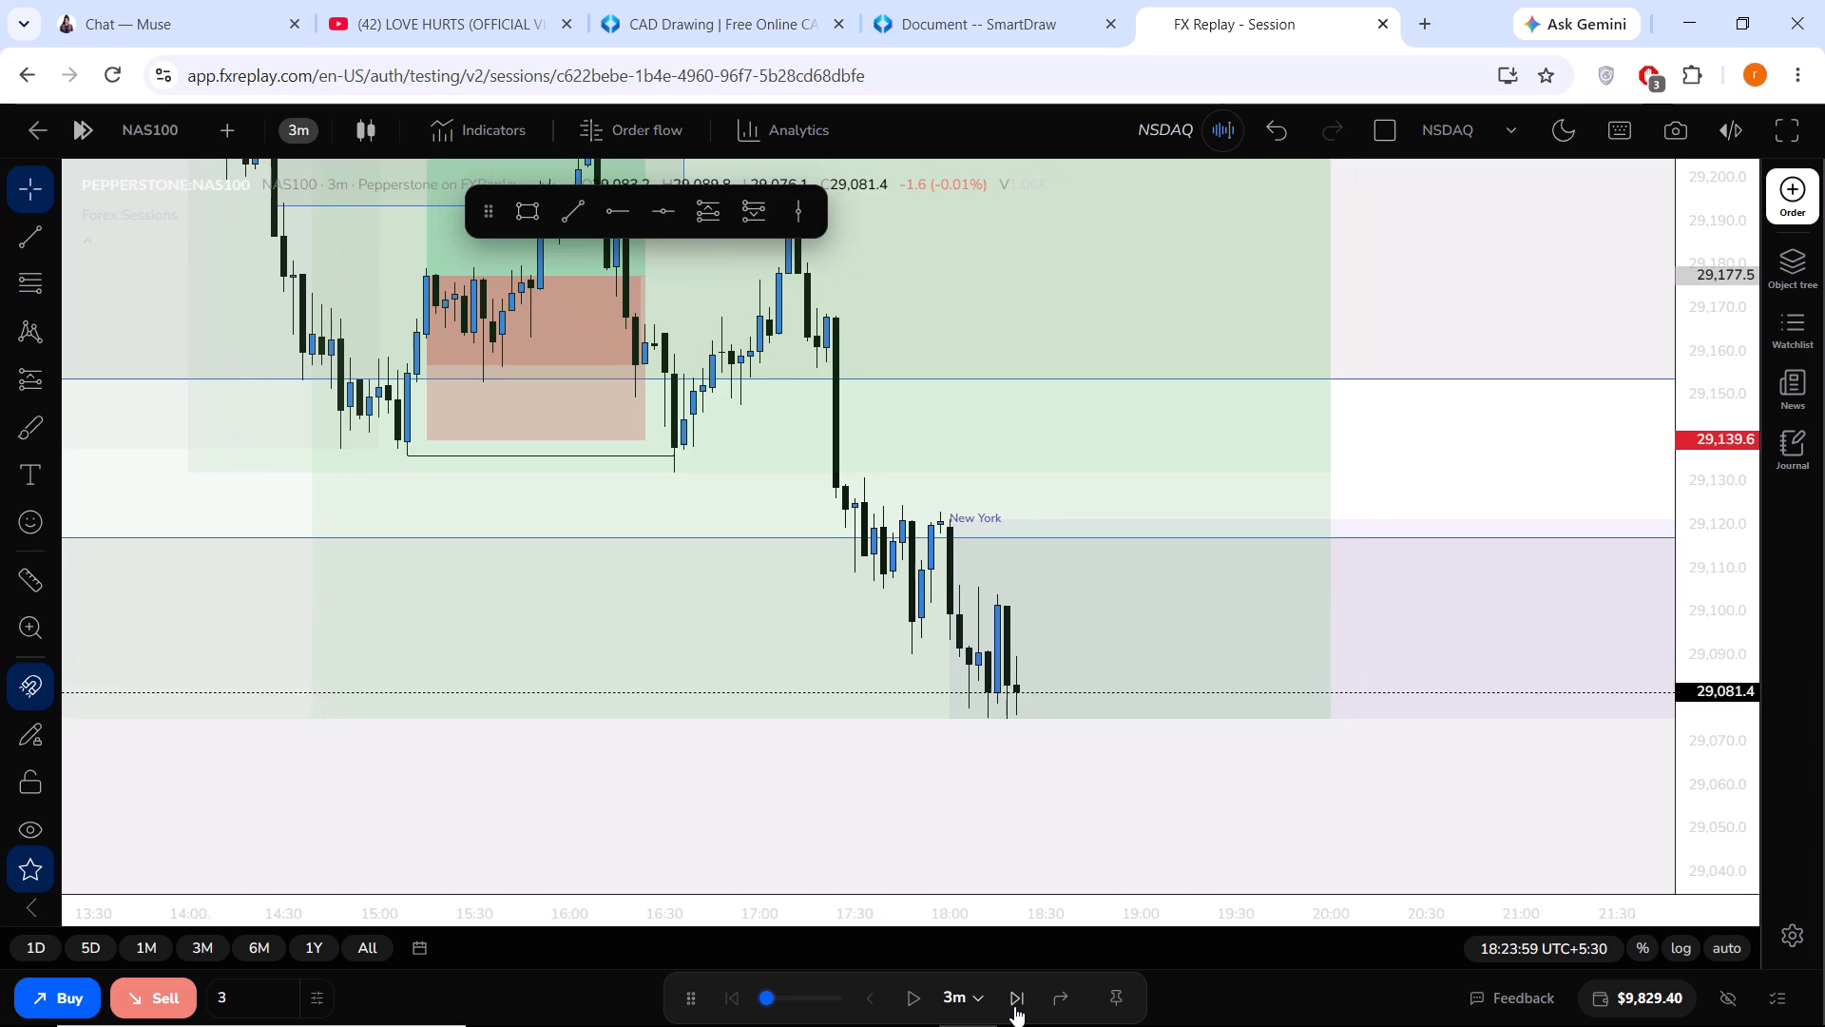
pyautogui.tripleClick(1014, 1006)
pyautogui.click(1014, 1006)
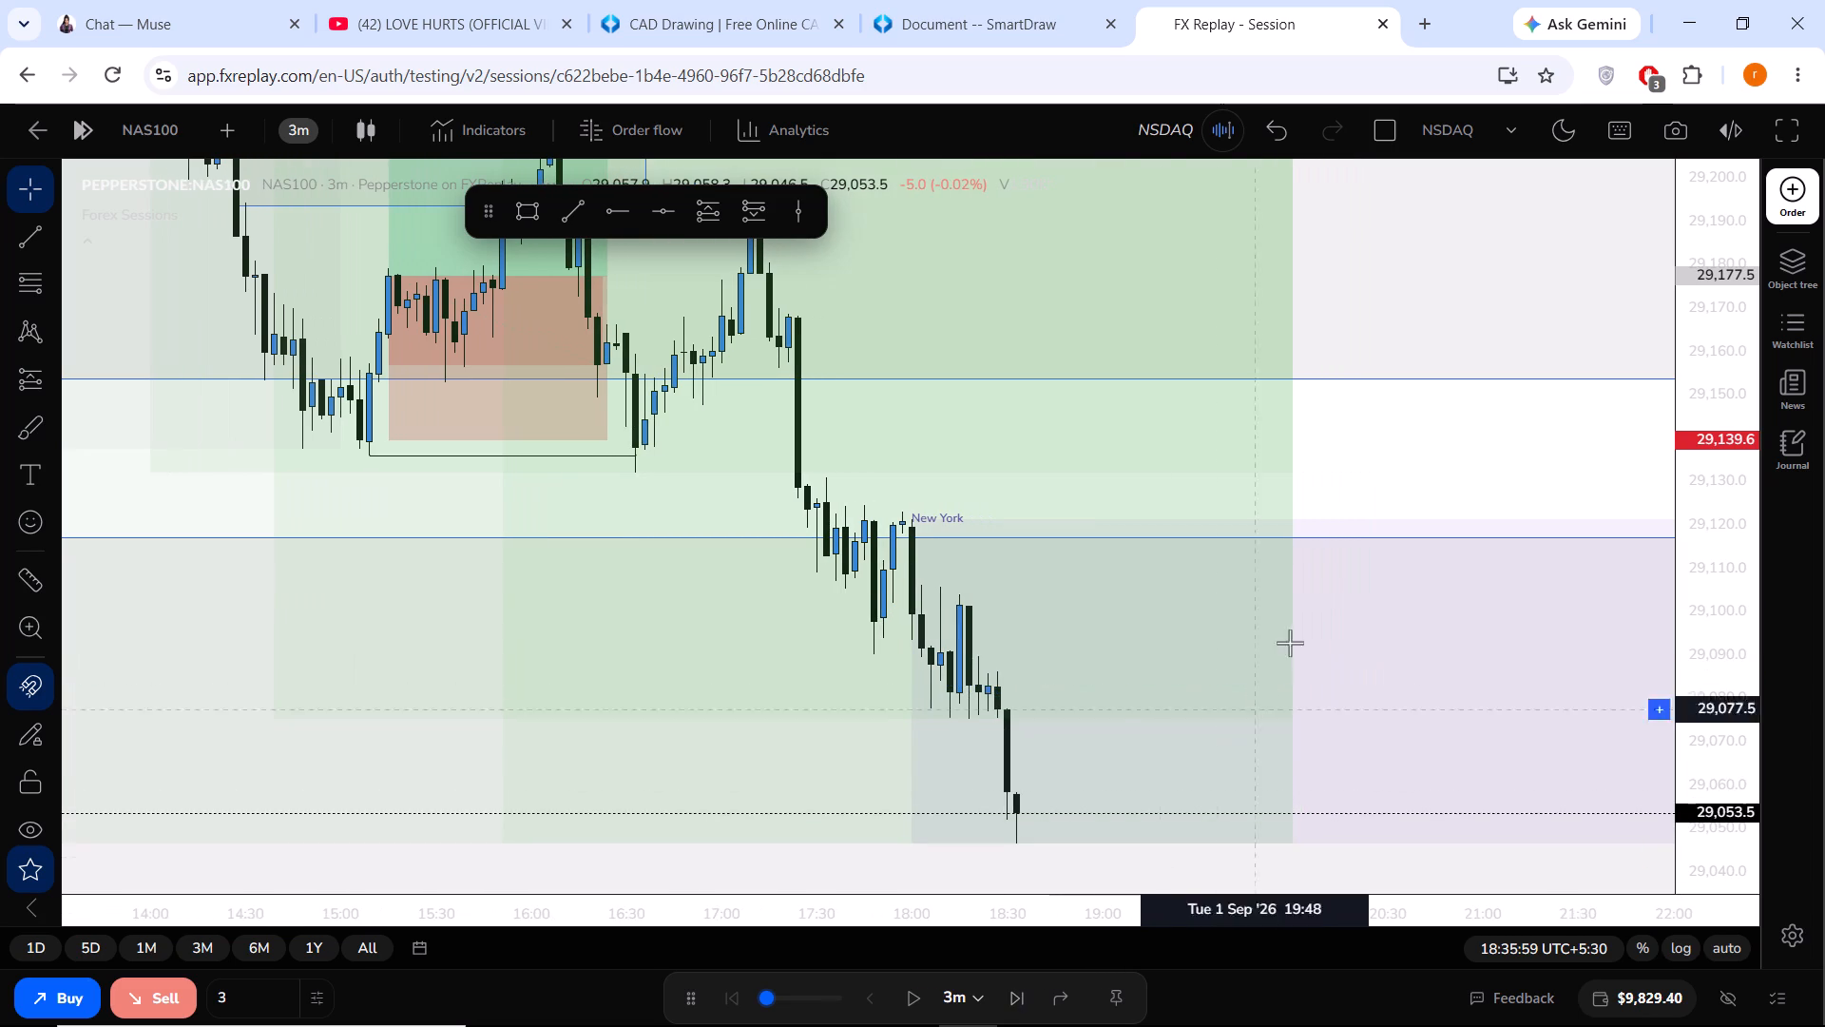
# Draw a short position from the latest candle with entry 29,053.5, stop 29,085.8 and target 29,018.8.
pyautogui.moveTo(1392, 512); pyautogui.dragTo(1427, 350)
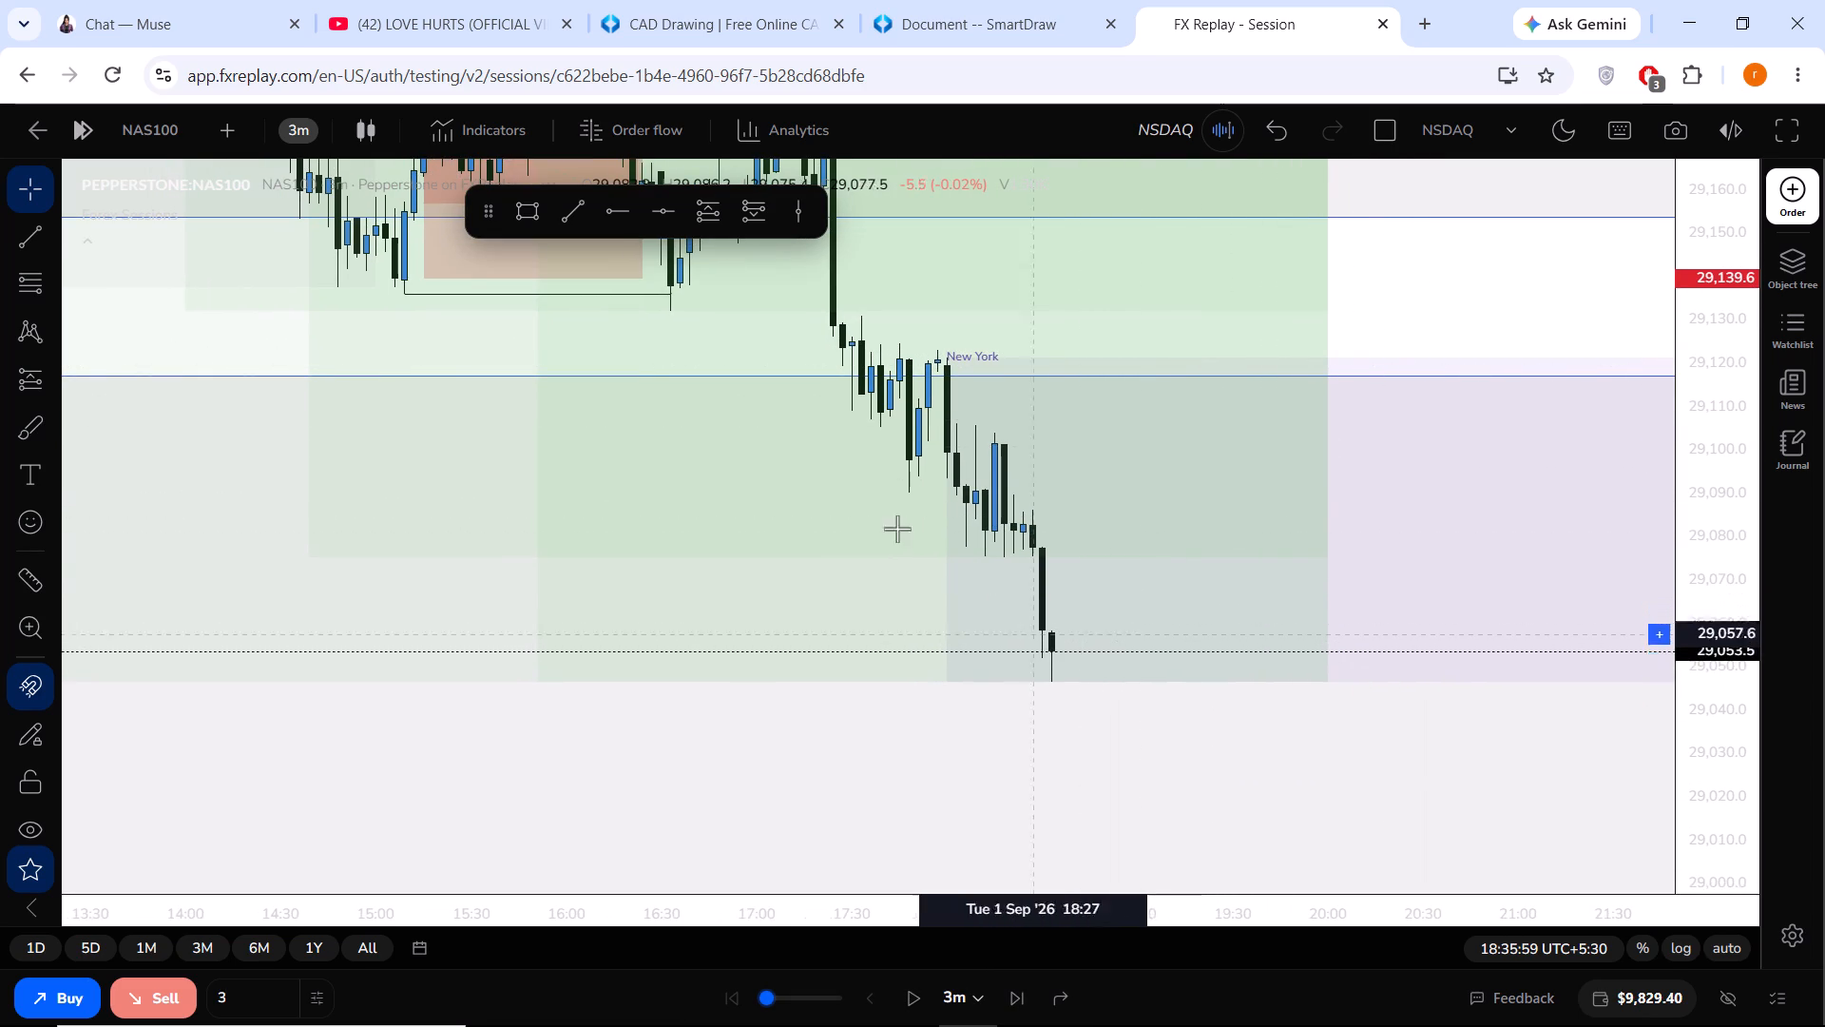
pyautogui.click(761, 203)
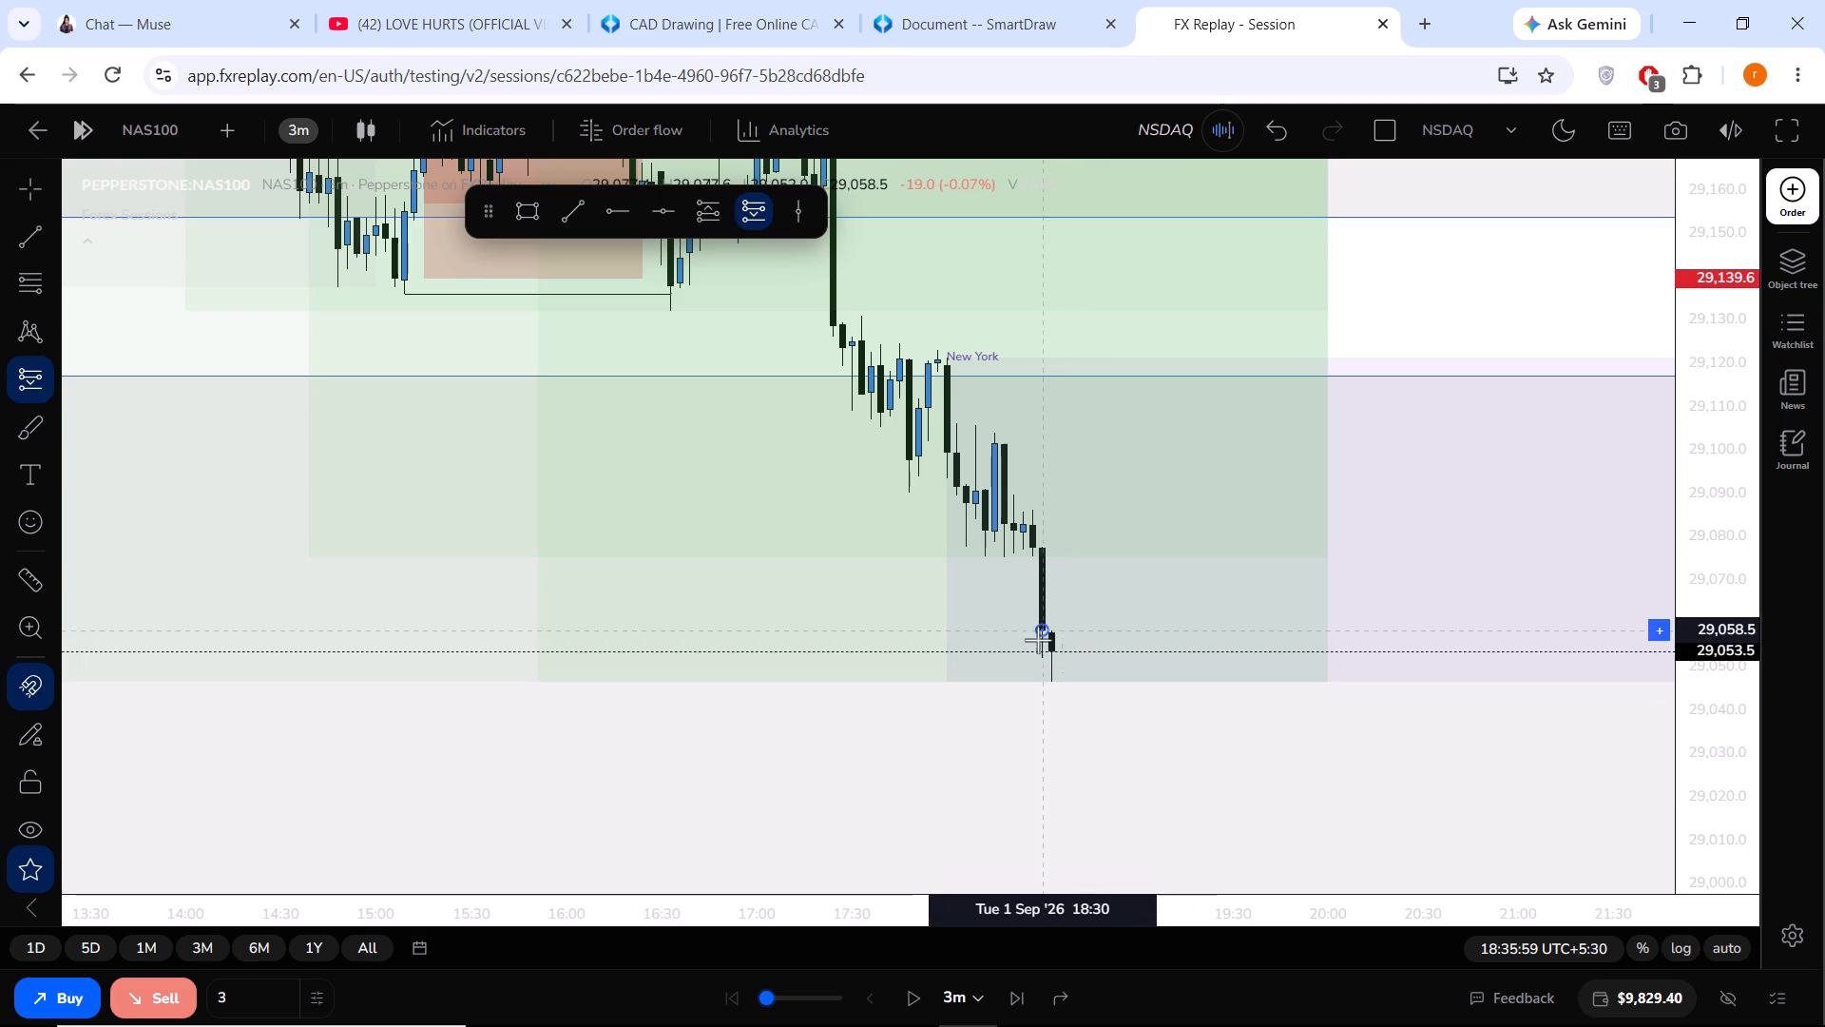
pyautogui.click(1050, 648)
pyautogui.moveTo(1126, 569); pyautogui.dragTo(1131, 513)
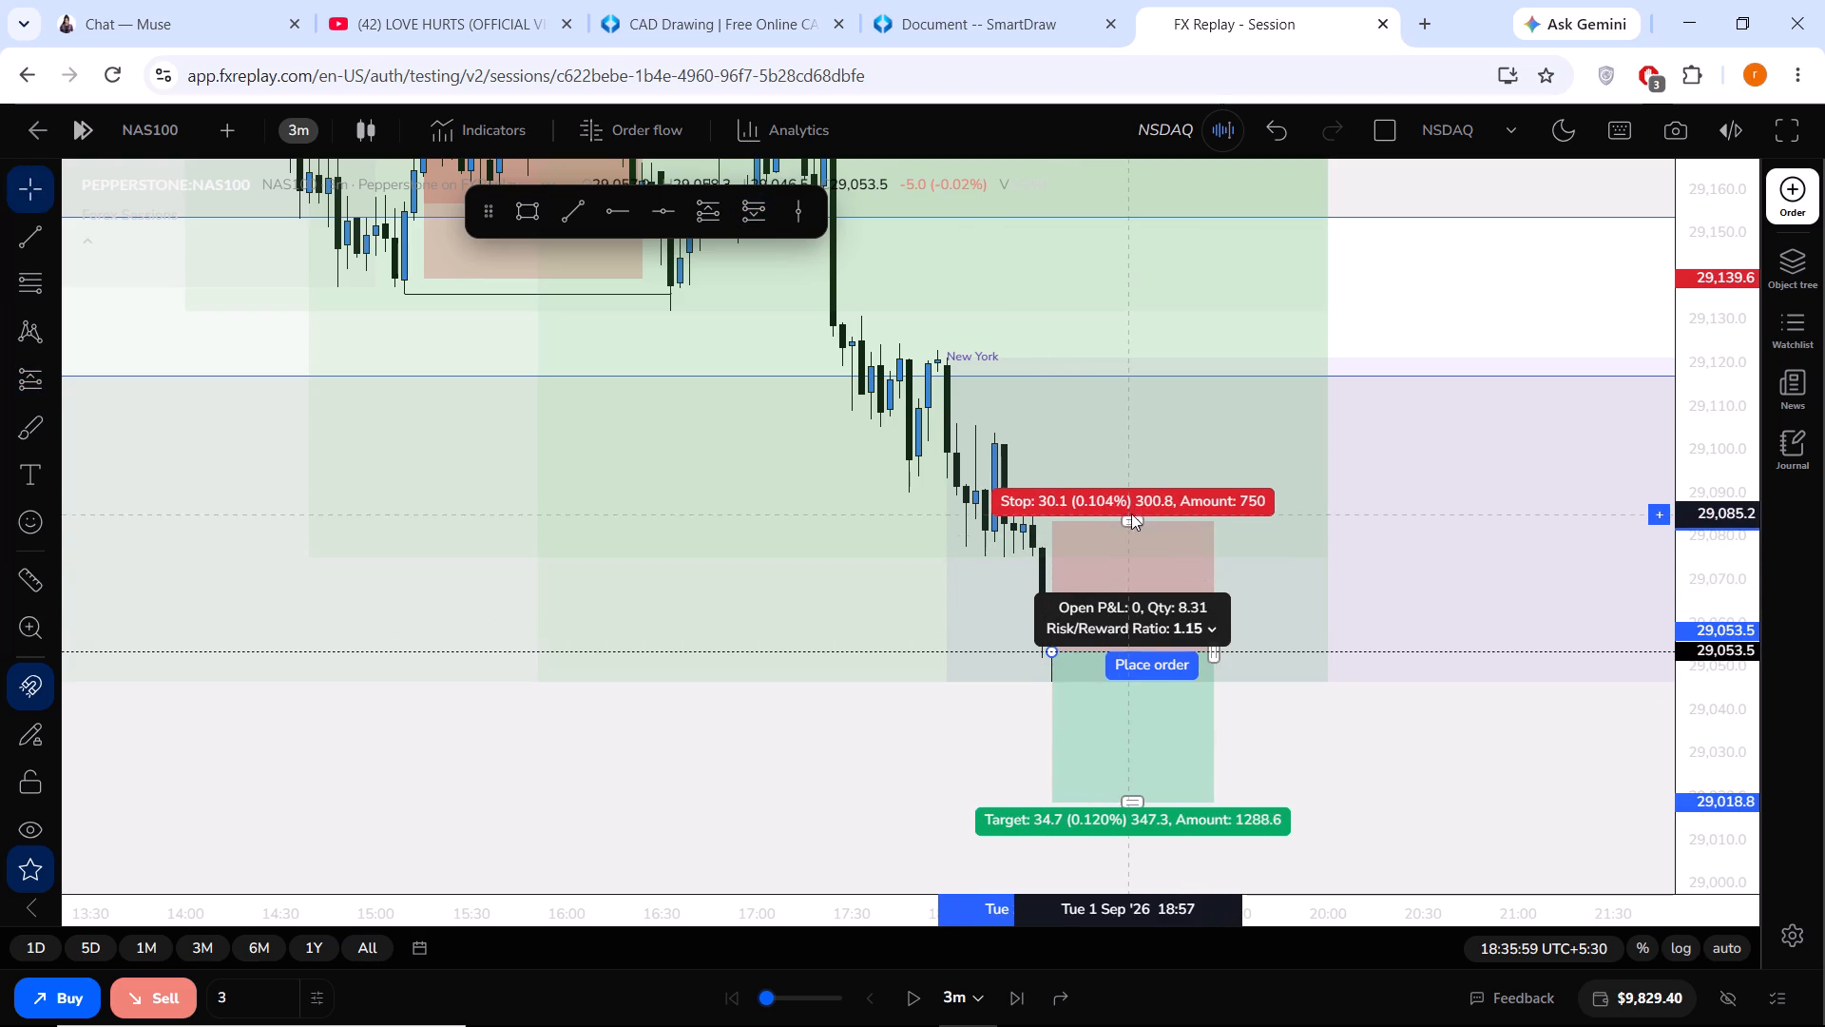
pyautogui.moveTo(1131, 513); pyautogui.dragTo(1131, 504)
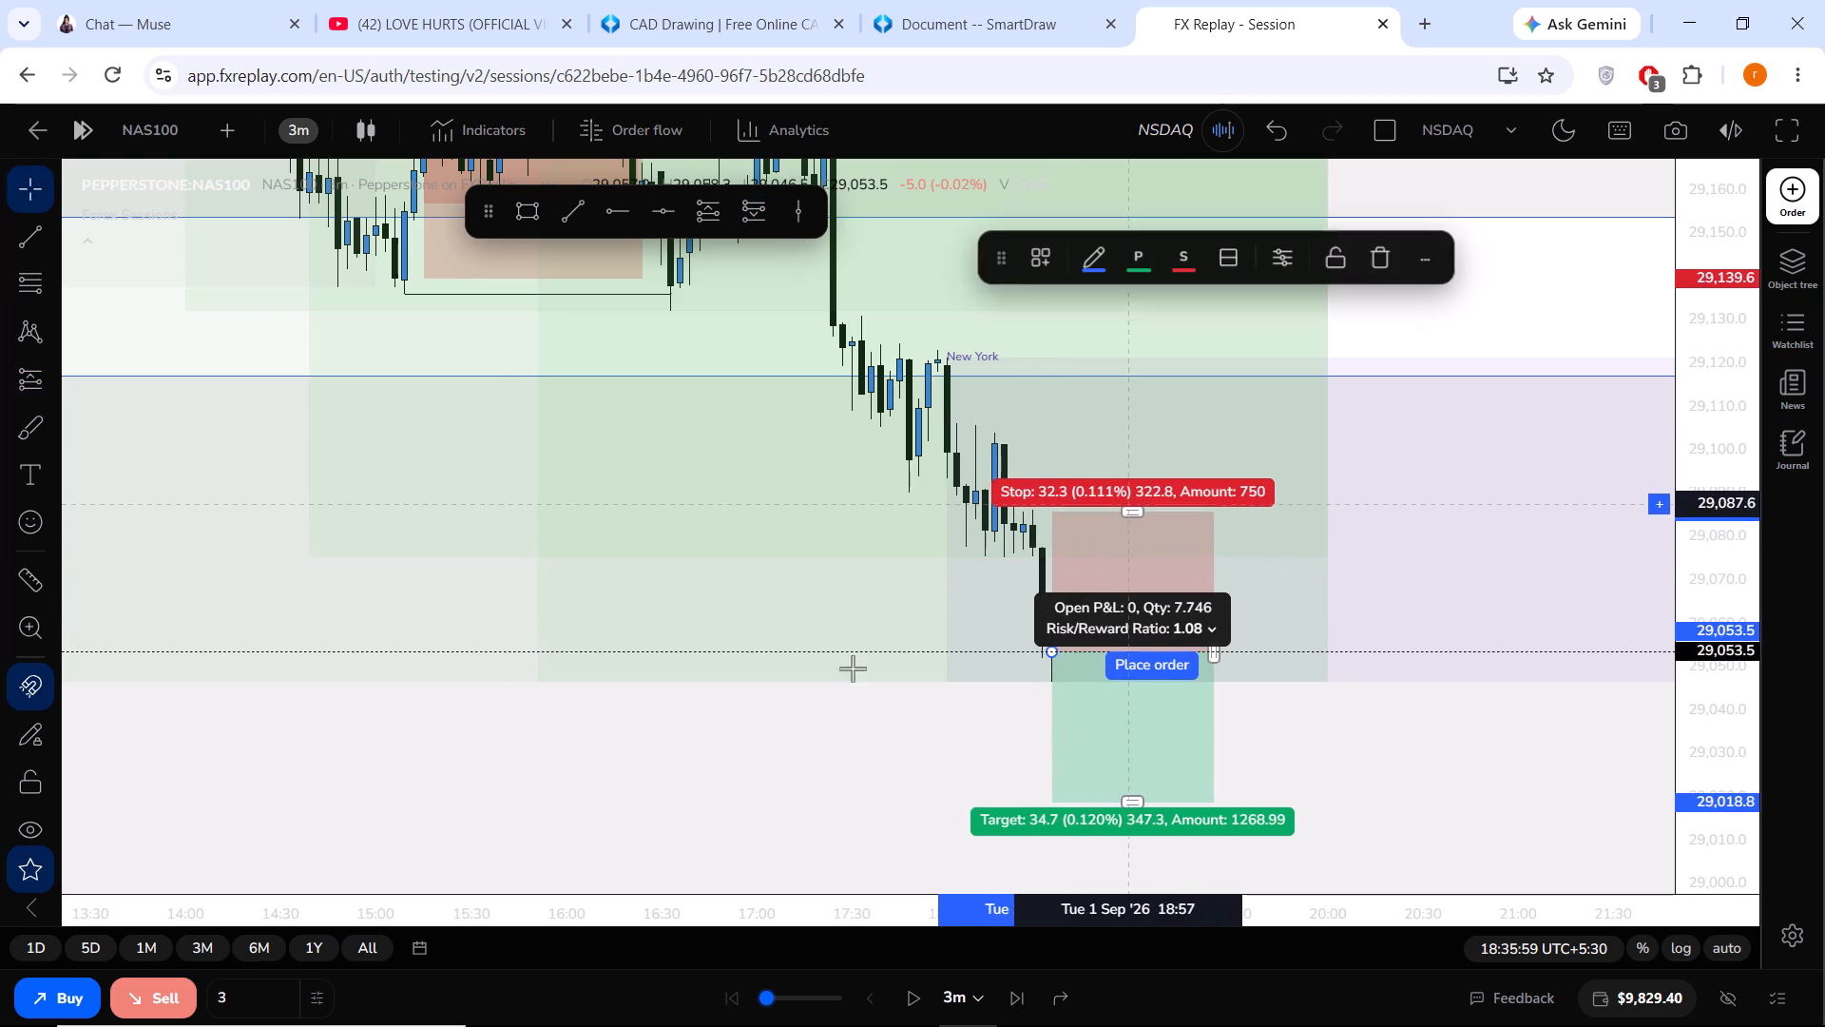
# Set the order quantity to 5 and sell NAS100 at market.
pyautogui.click(267, 993)
pyautogui.press('BackSpace')
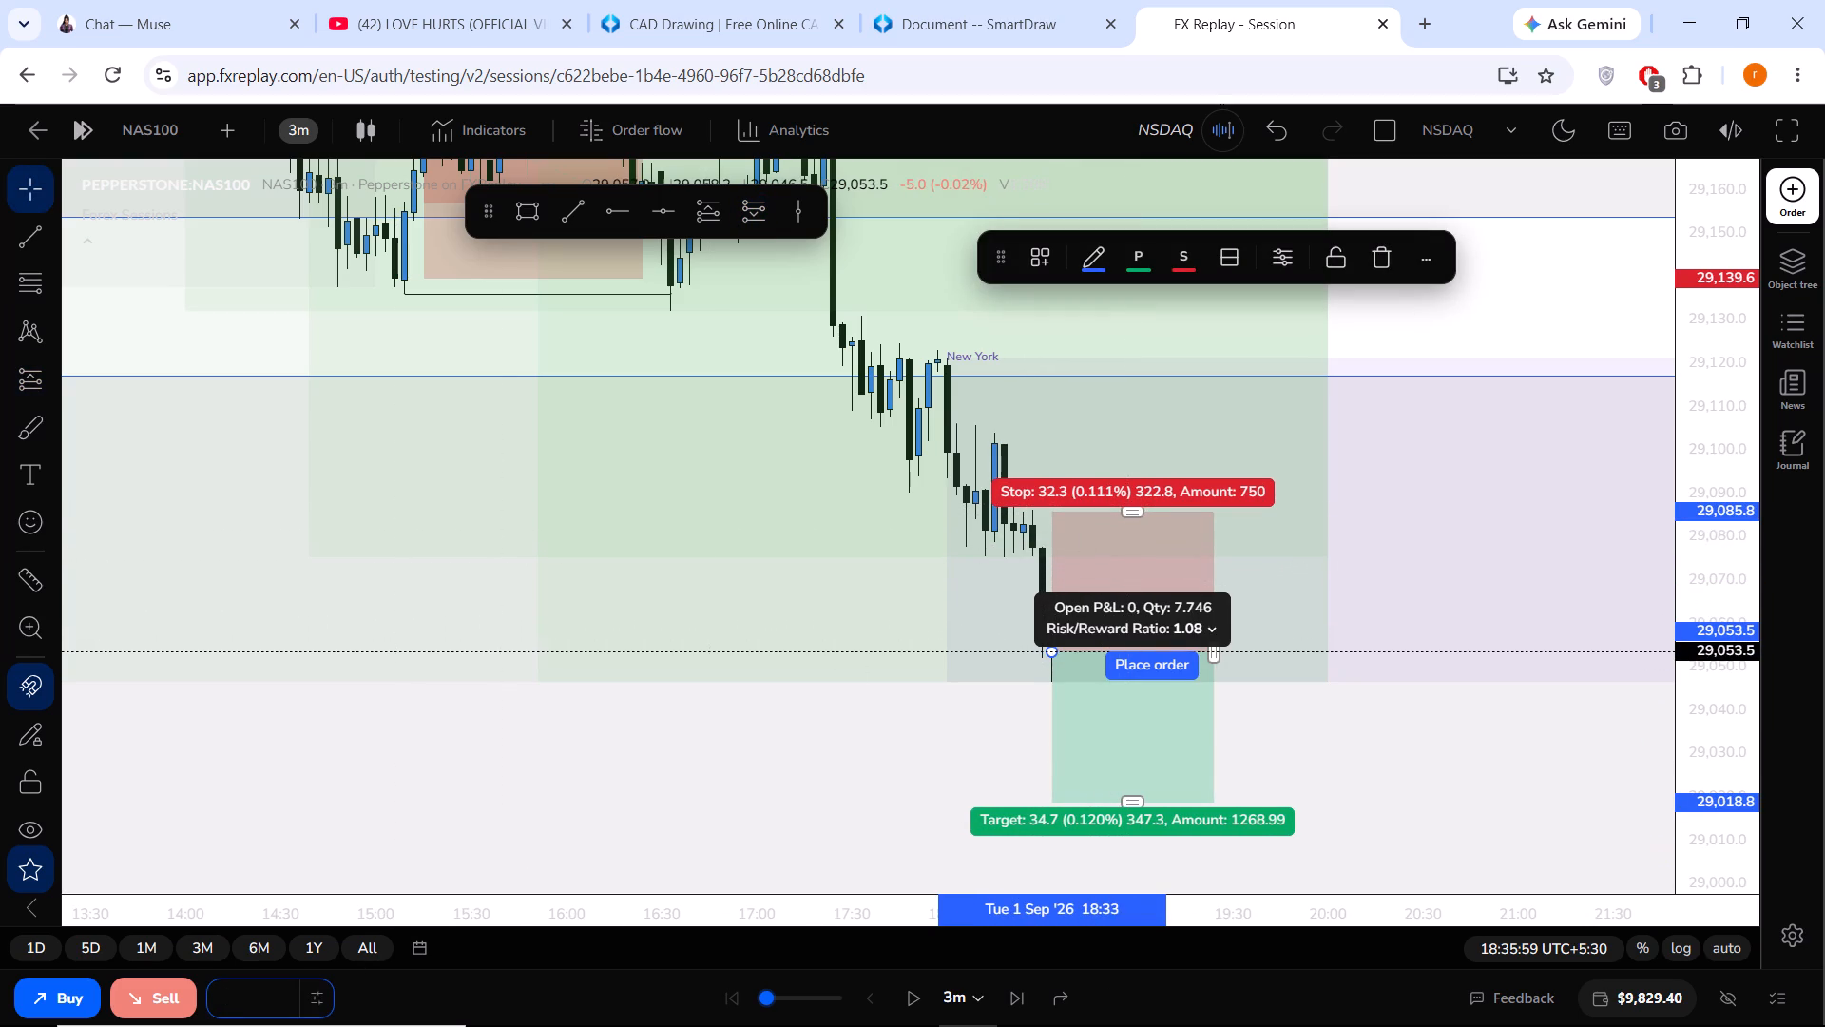
pyautogui.press('5')
pyautogui.click(151, 989)
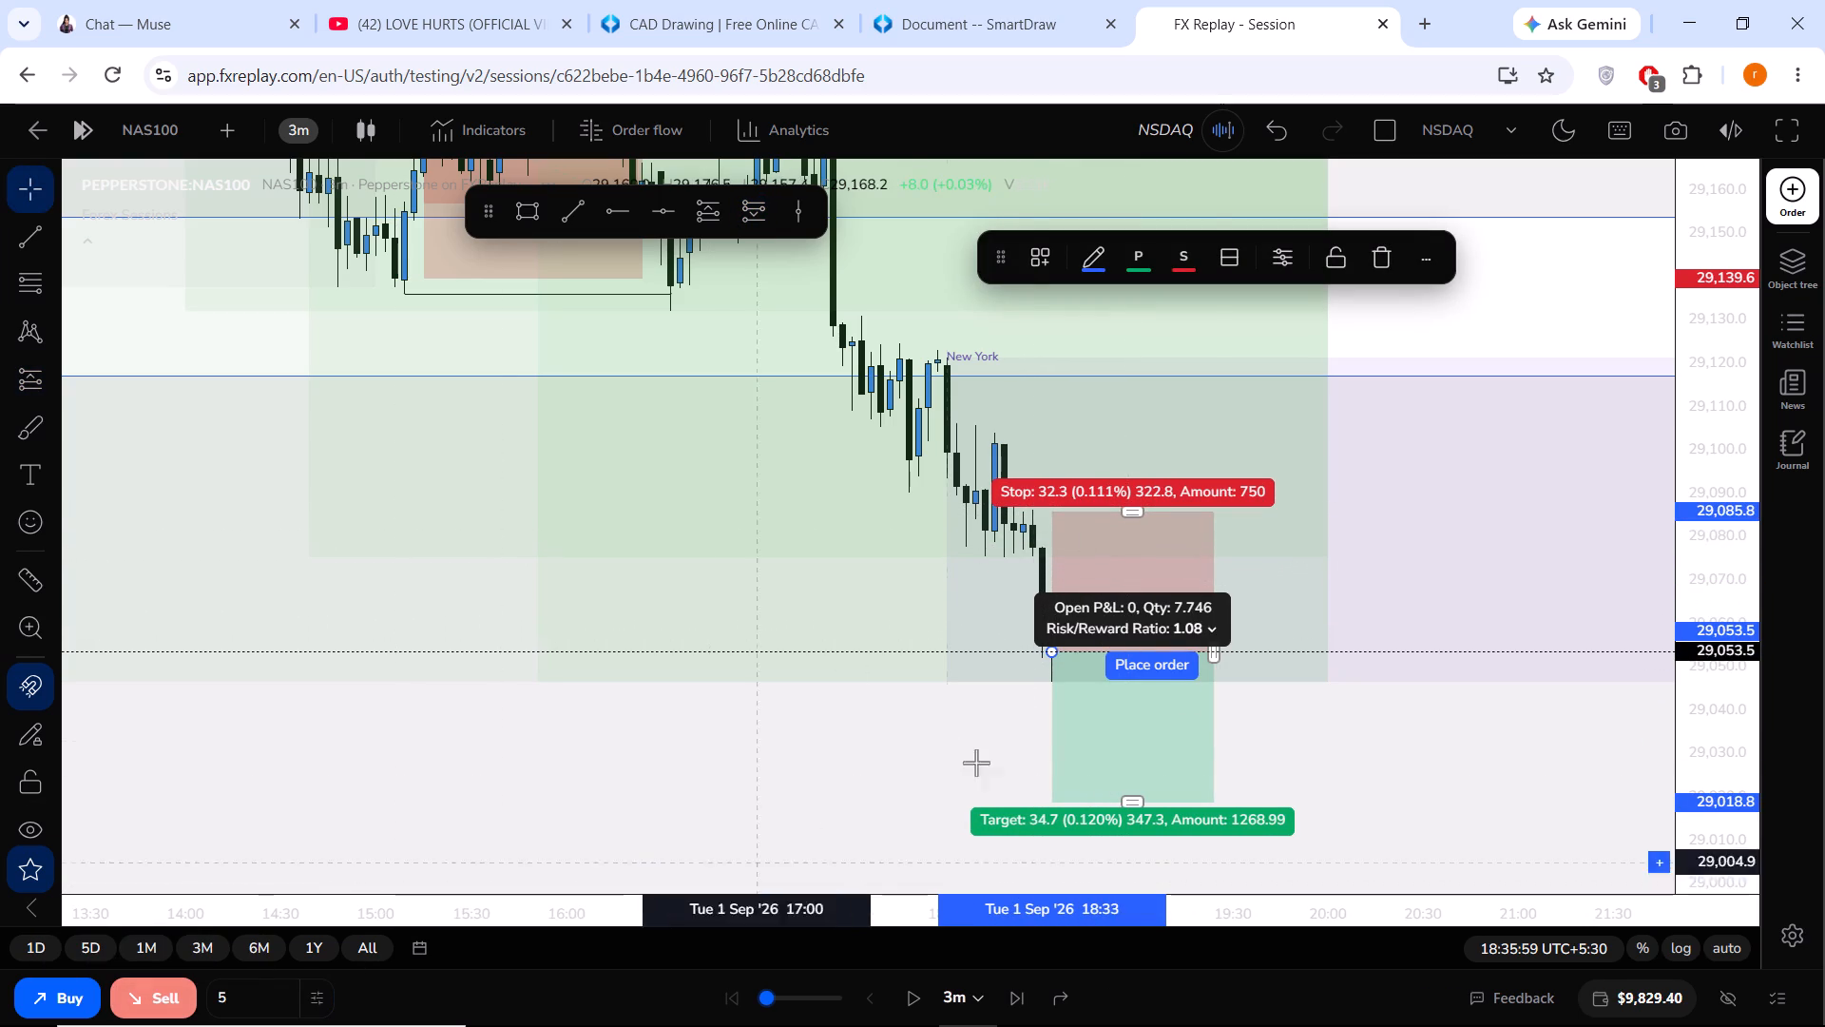
# Set the open short's stop loss to 29,085.9 and its take profit to 29,018.8, matching the drawn short position.
pyautogui.moveTo(1511, 651); pyautogui.dragTo(1508, 504)
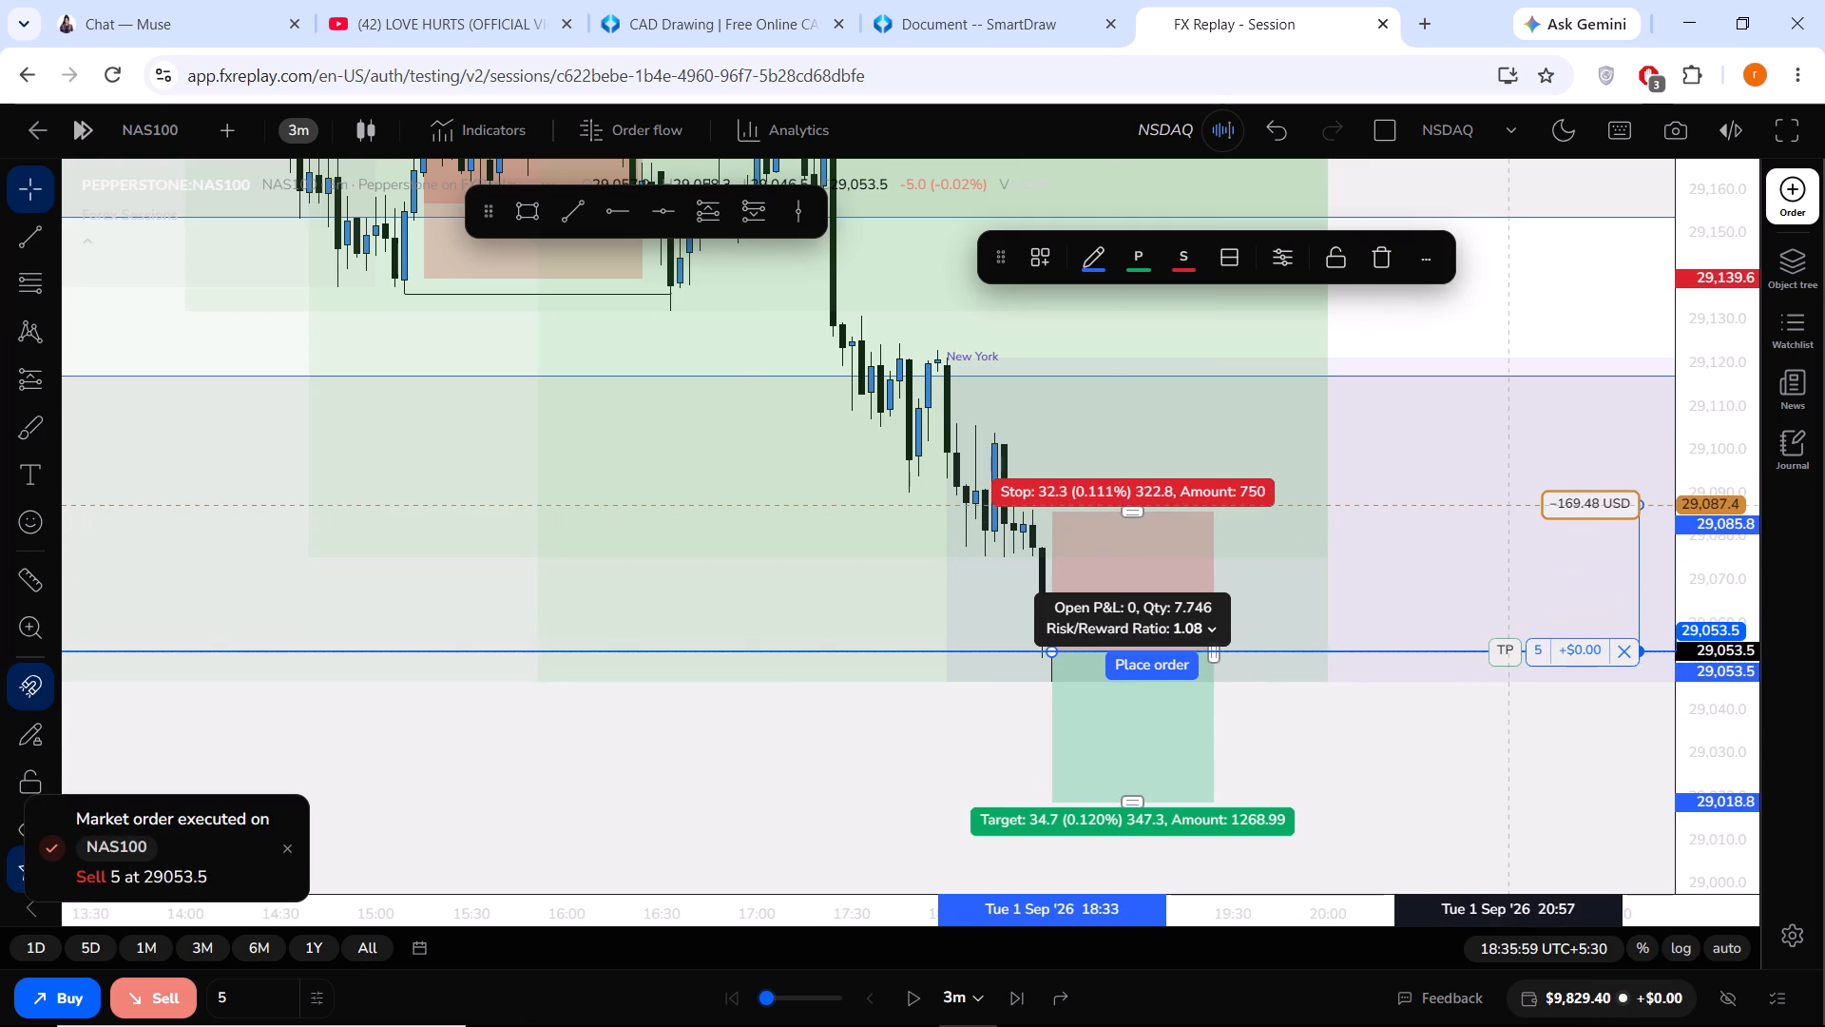
pyautogui.moveTo(1508, 504); pyautogui.dragTo(1508, 511)
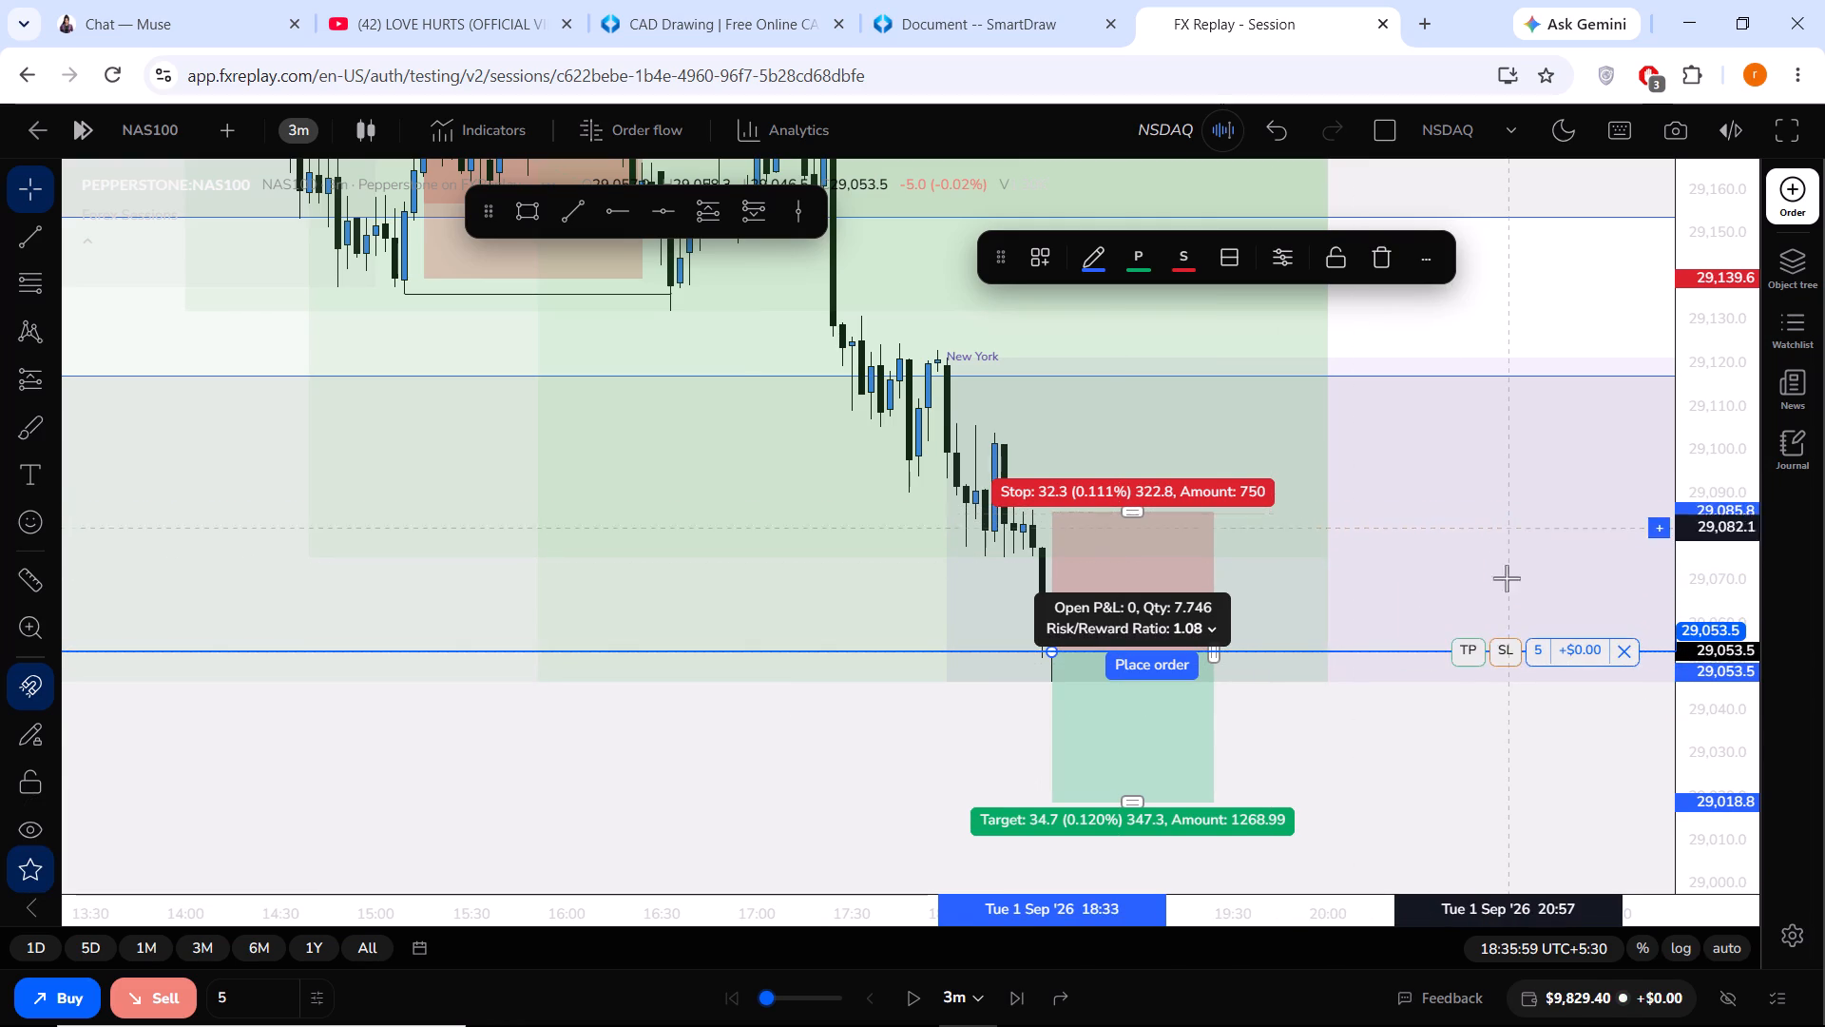
pyautogui.moveTo(1504, 652); pyautogui.dragTo(1404, 766)
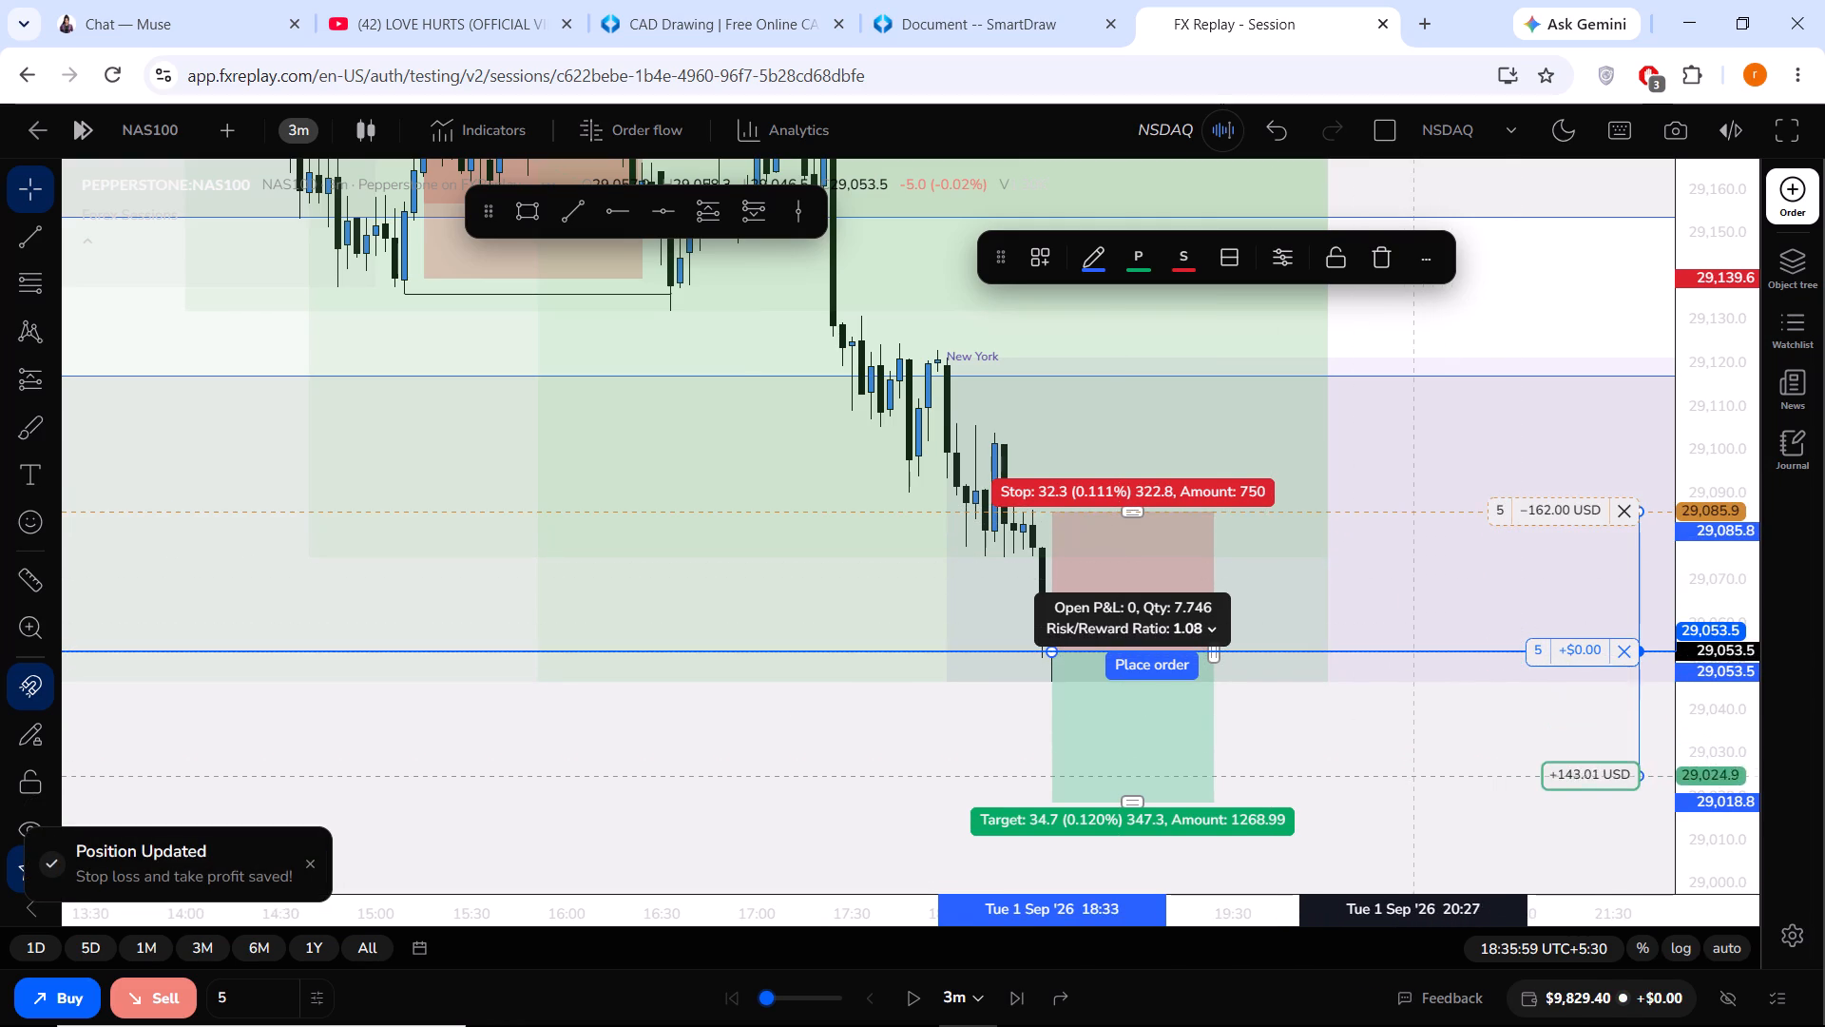
pyautogui.moveTo(1404, 766); pyautogui.dragTo(1400, 802)
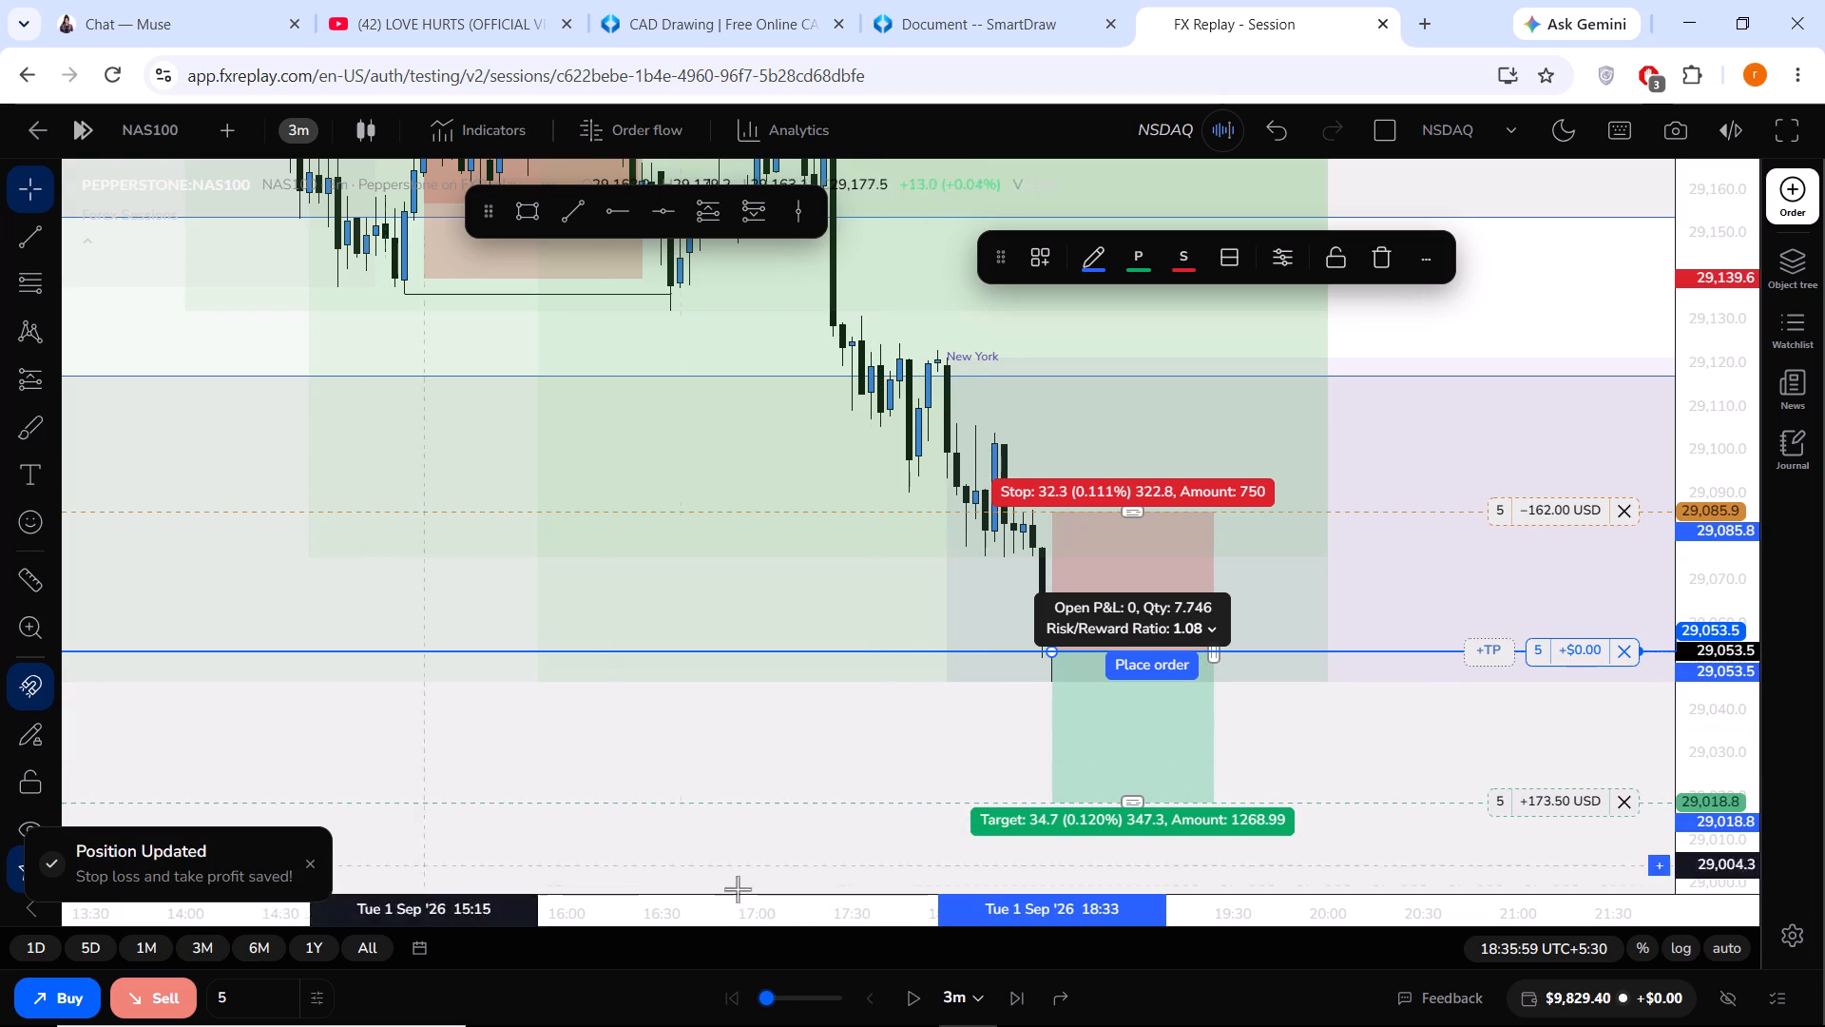
# Advance the replay in 3-minute steps to 19:05:59, following the open short.
pyautogui.click(1012, 998)
pyautogui.click(1012, 996)
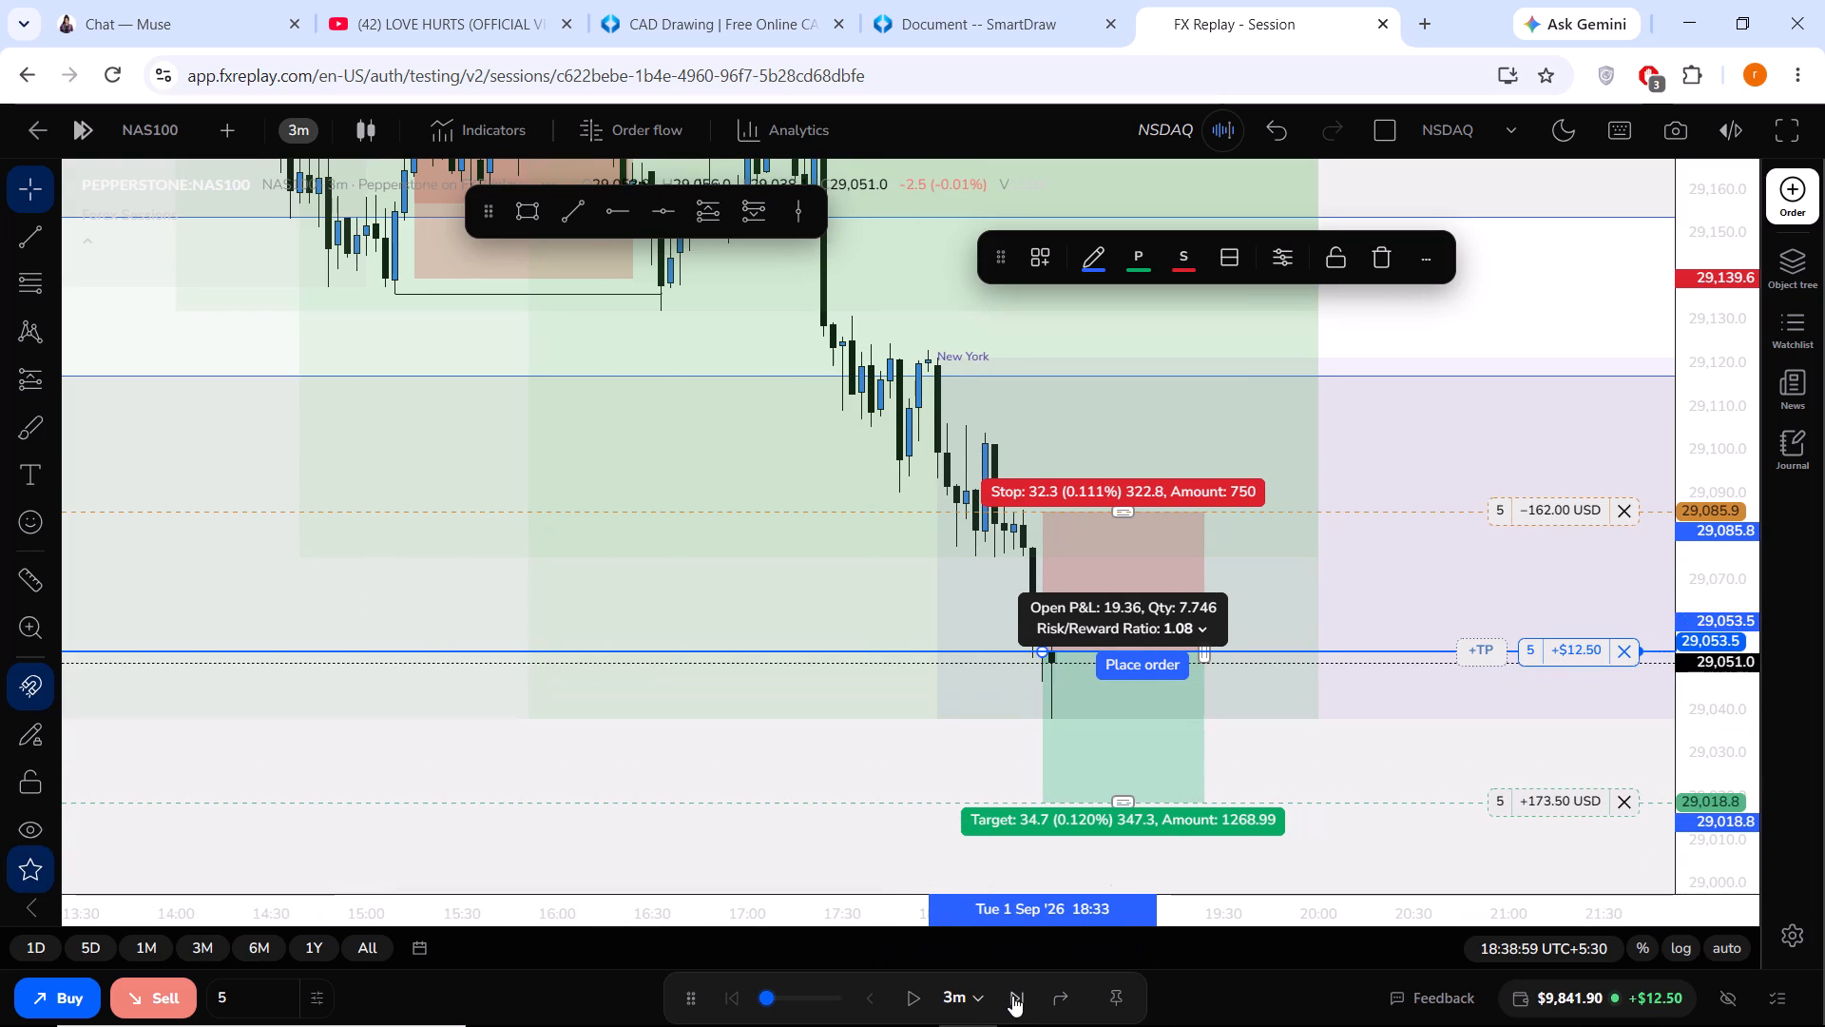
pyautogui.tripleClick(1012, 996)
pyautogui.doubleClick(1012, 996)
pyautogui.tripleClick(1012, 996)
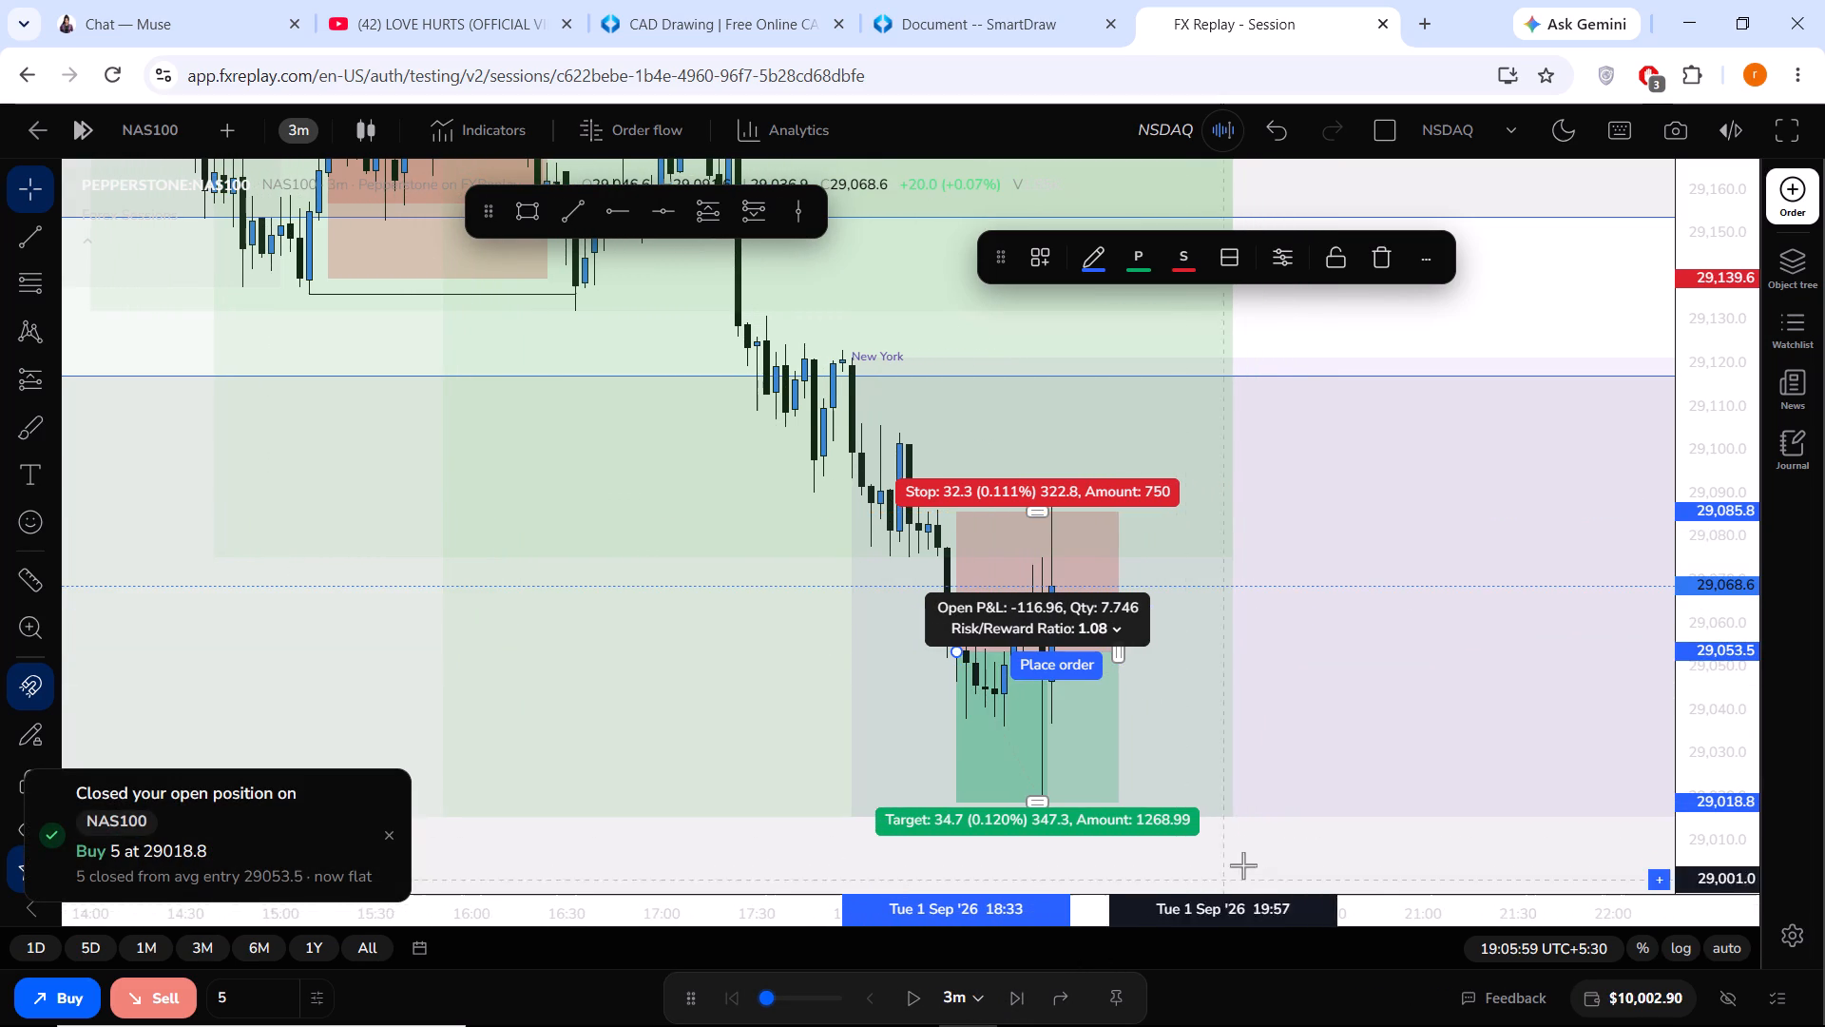
# Switch the chart to the 1-hour timeframe.
pyautogui.moveTo(1282, 843); pyautogui.dragTo(1257, 803)
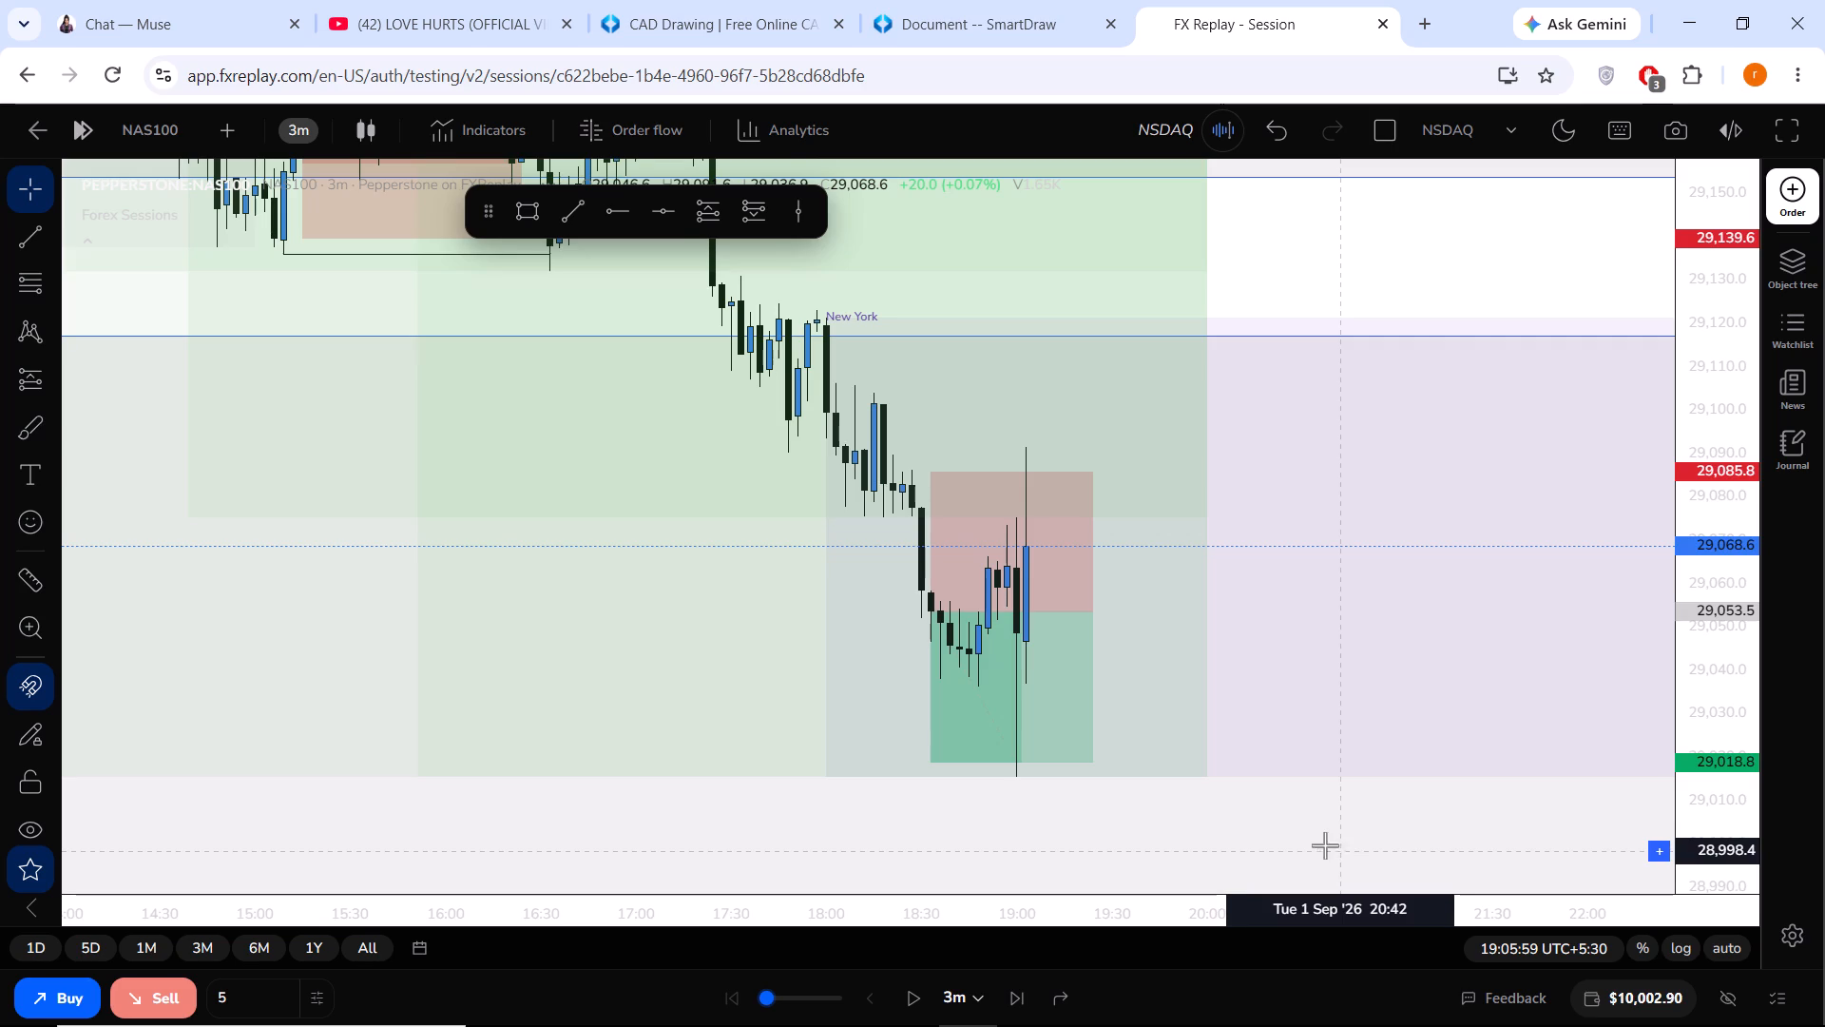
pyautogui.scroll(-6, 1220, 727)
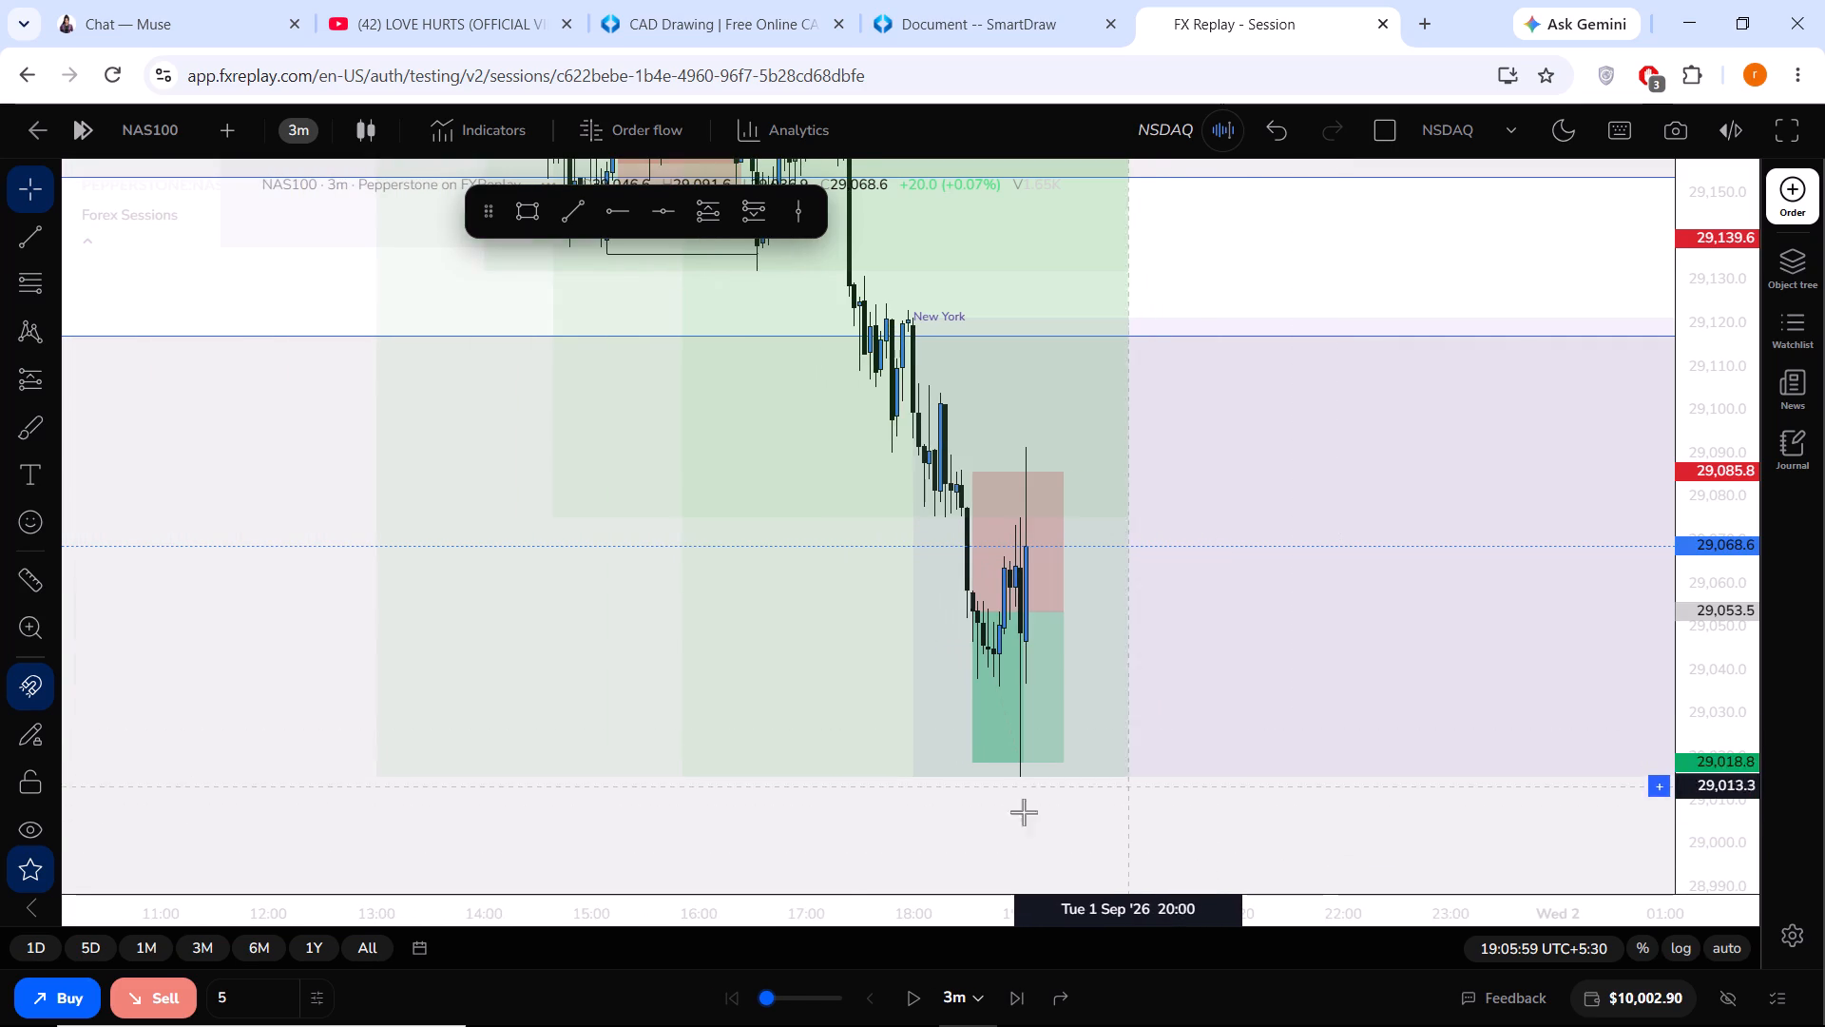
pyautogui.click(315, 130)
pyautogui.scroll(-1, 349, 631)
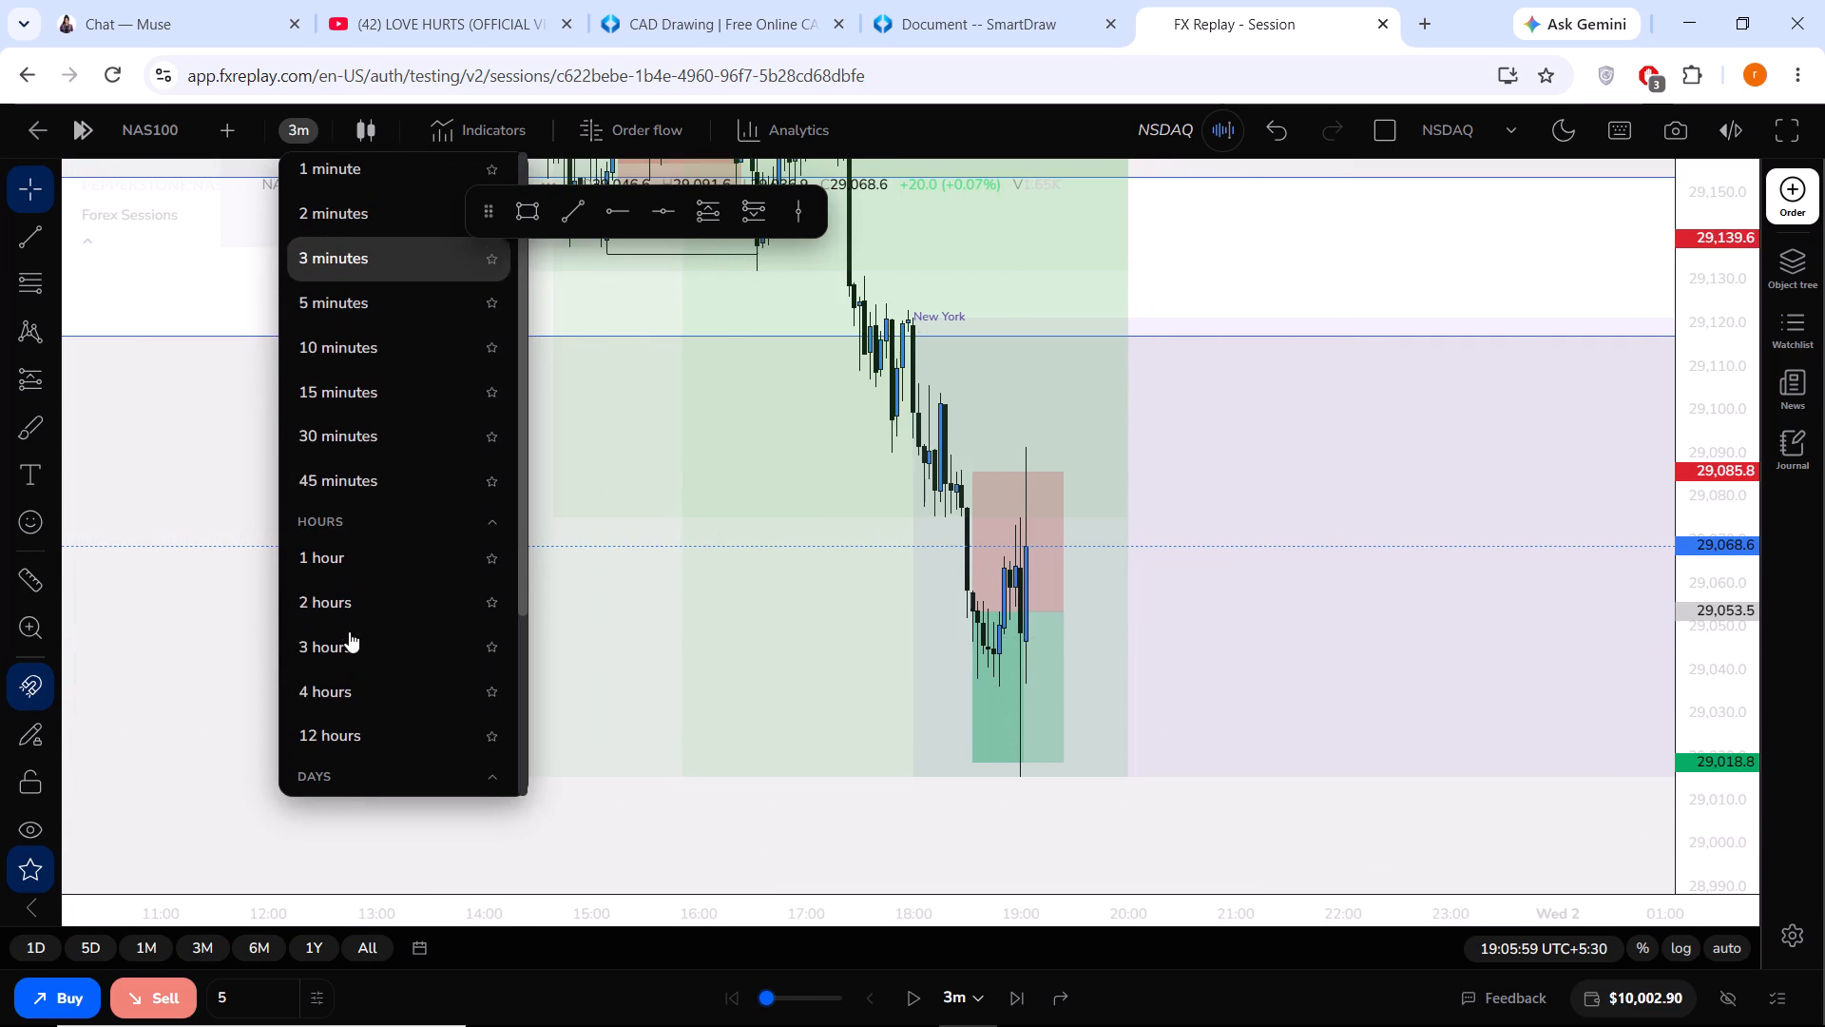
pyautogui.click(328, 535)
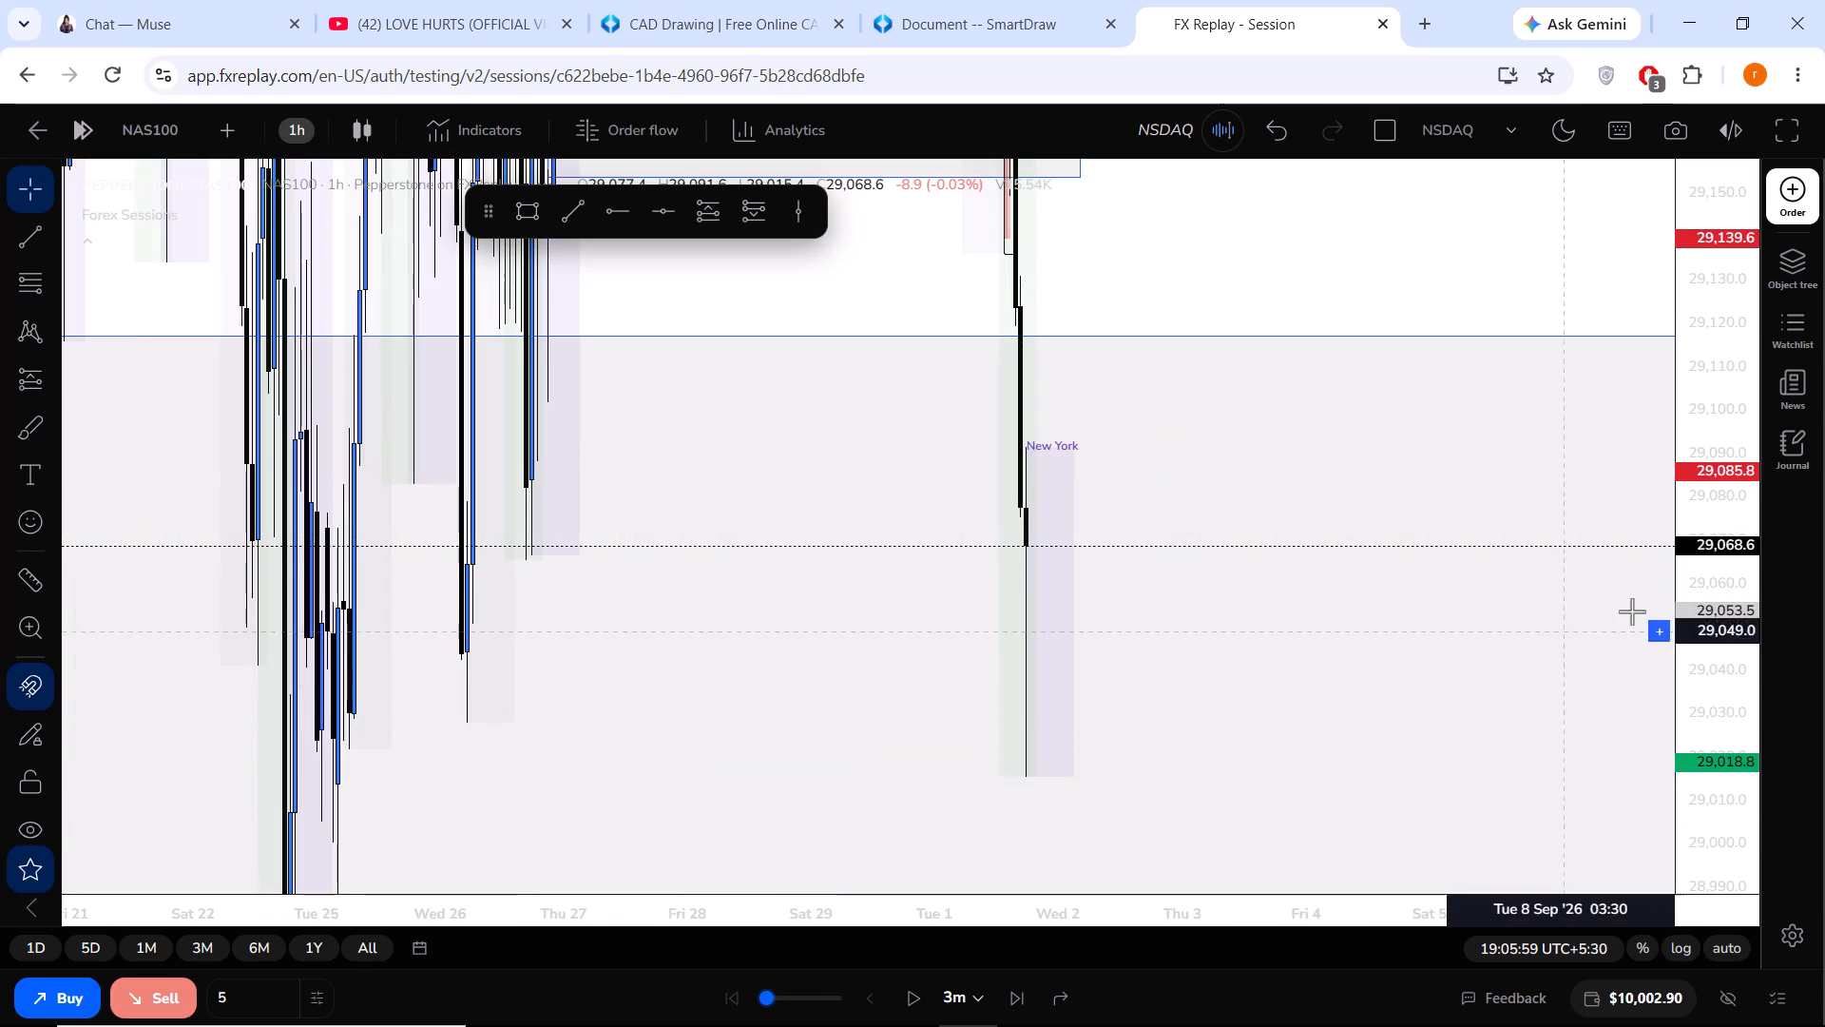
# Draw a horizontal trend line at 29,027.9 from the 26 Aug 06:30 low to 1 Sep 20:30.
pyautogui.moveTo(1732, 448); pyautogui.dragTo(1644, 676)
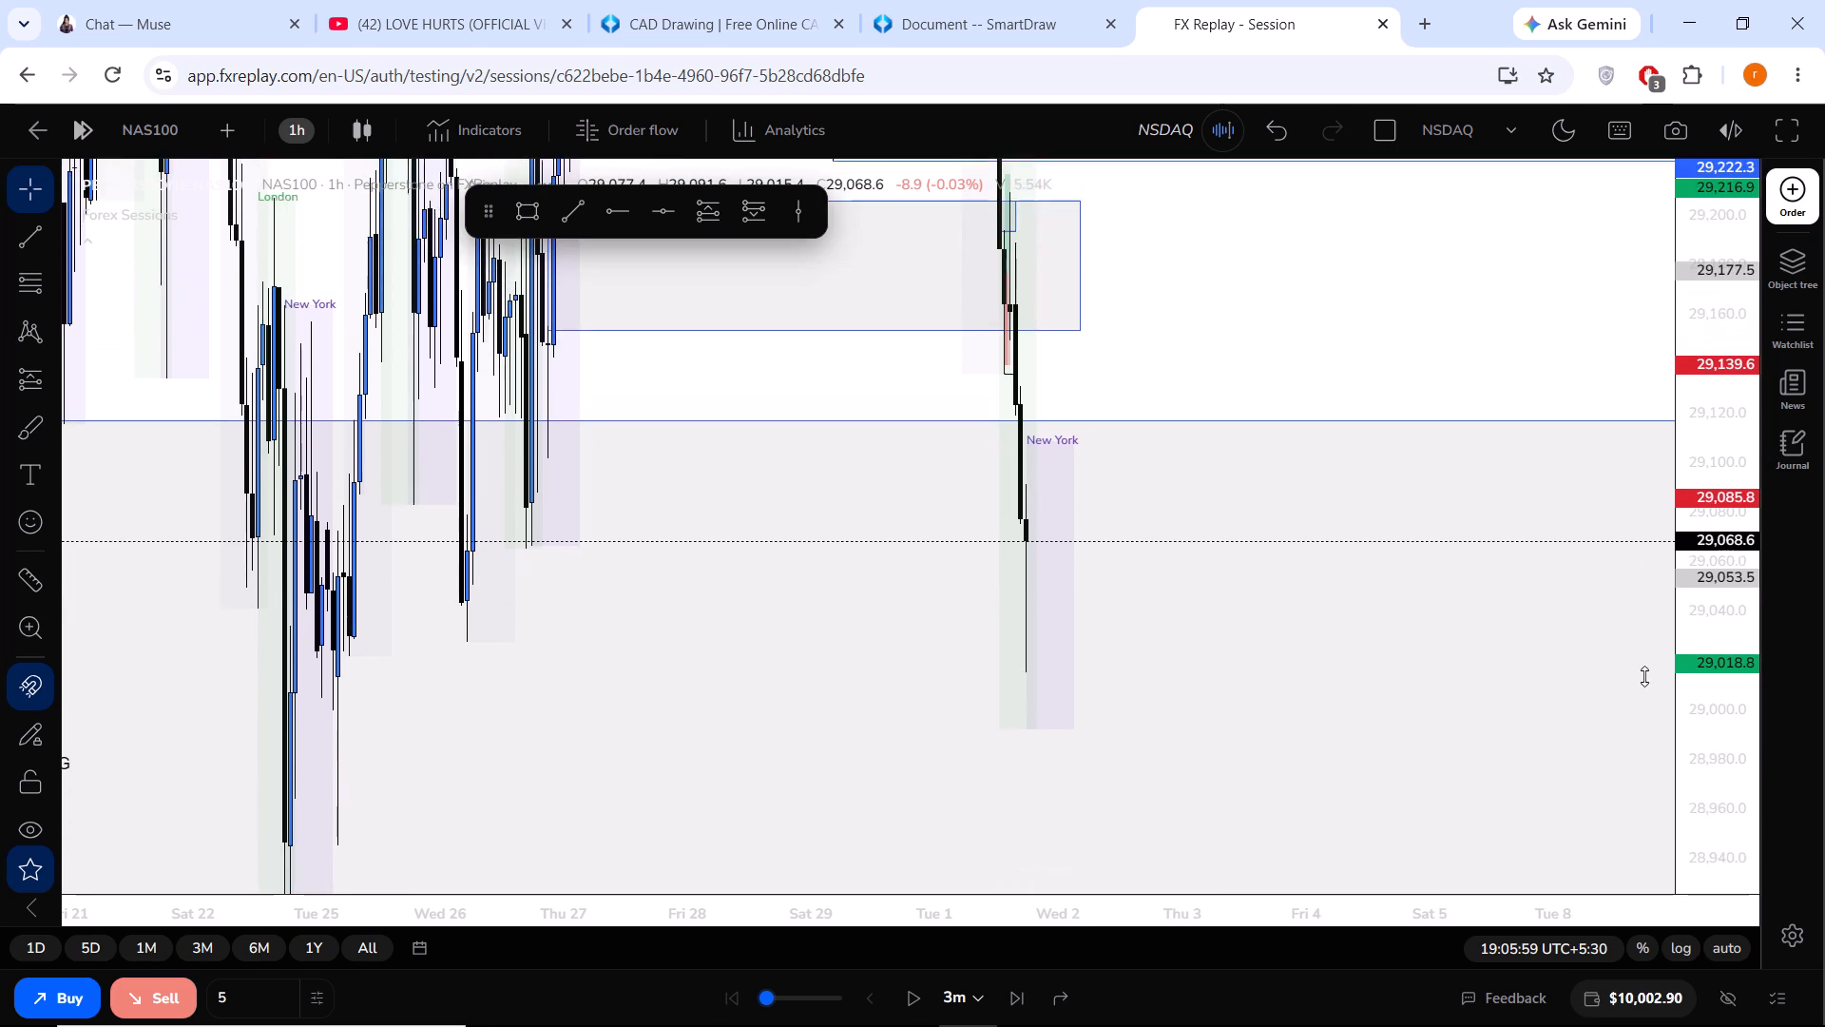
pyautogui.moveTo(1644, 676); pyautogui.dragTo(1576, 935)
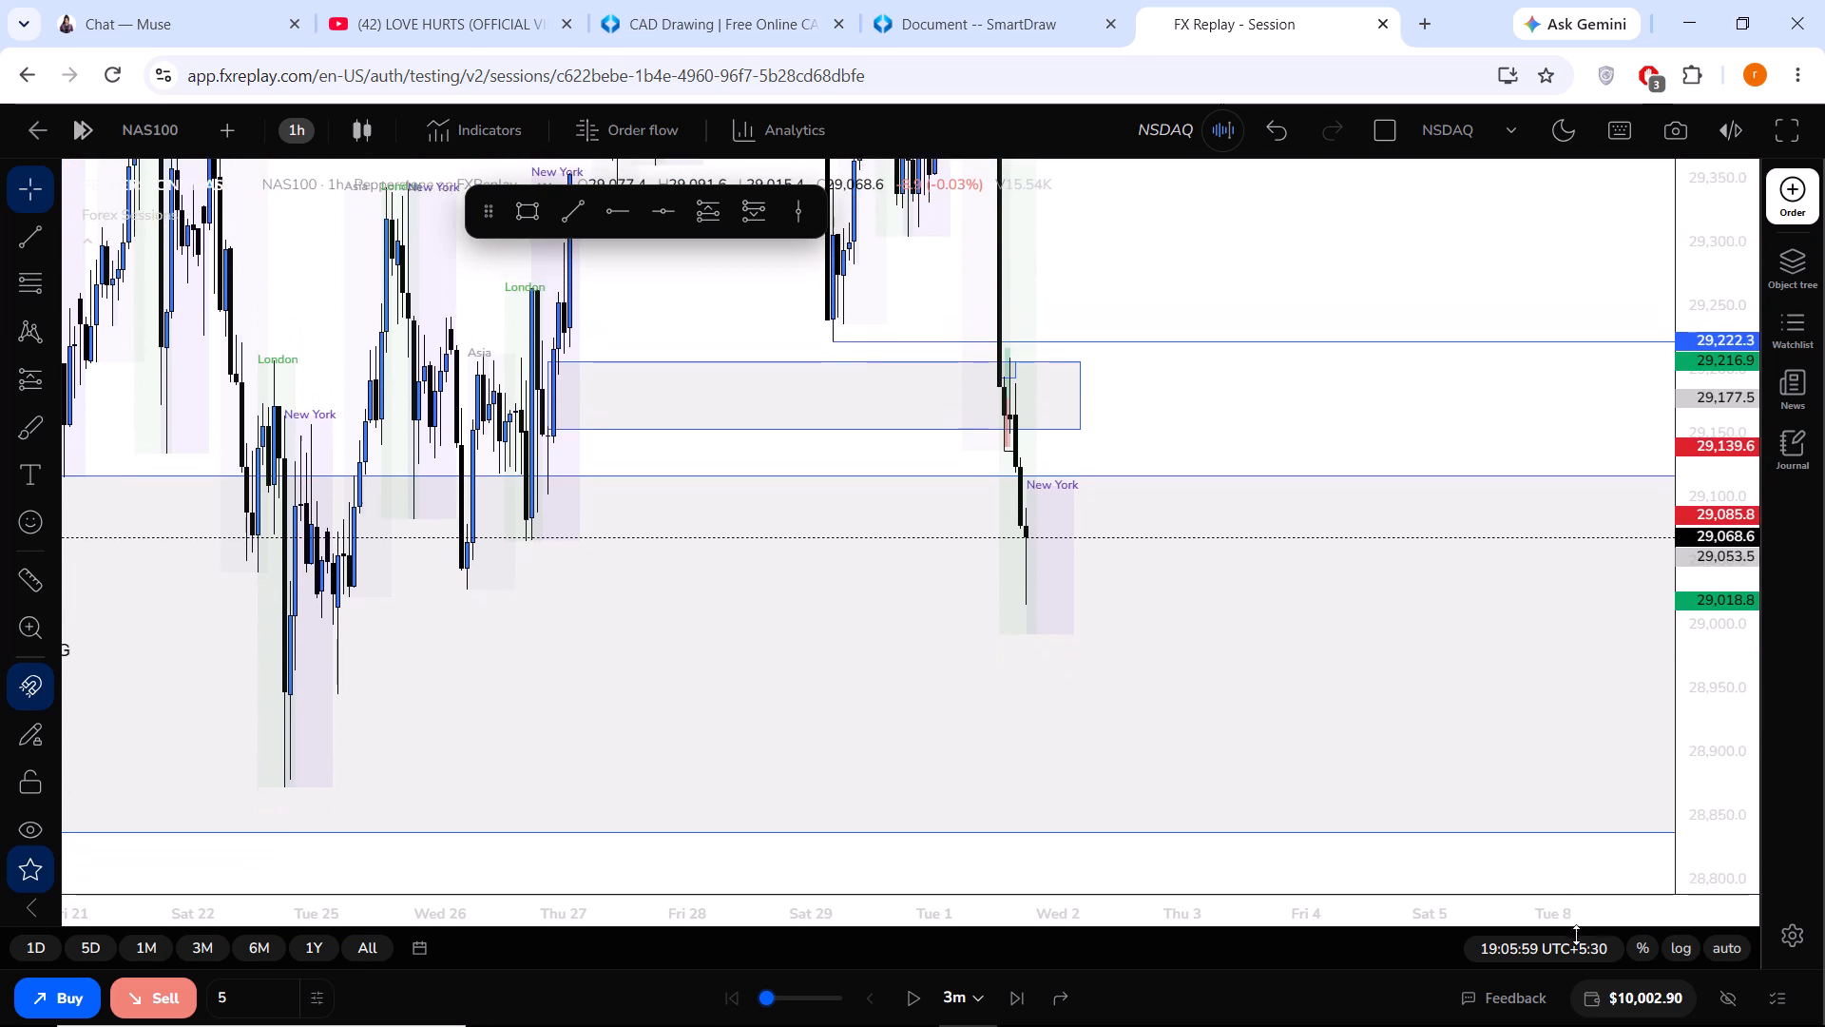
pyautogui.moveTo(1576, 935); pyautogui.dragTo(1535, 1006)
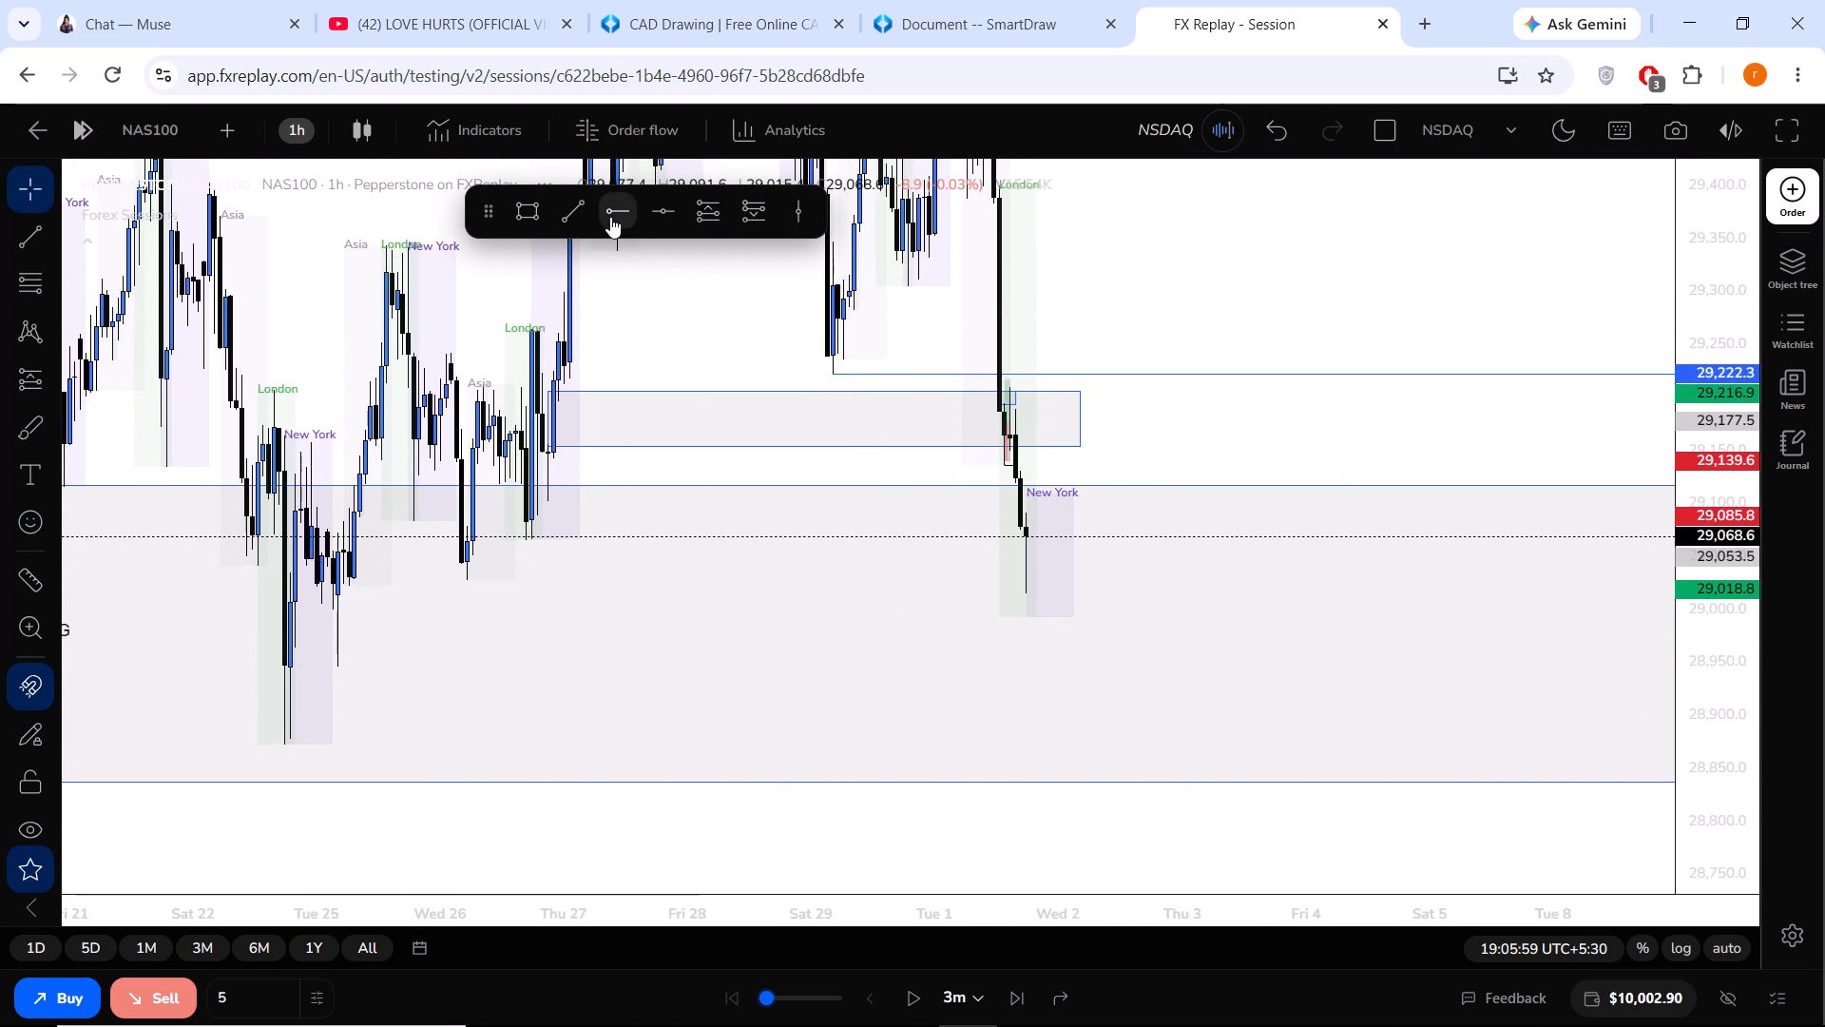
pyautogui.click(565, 212)
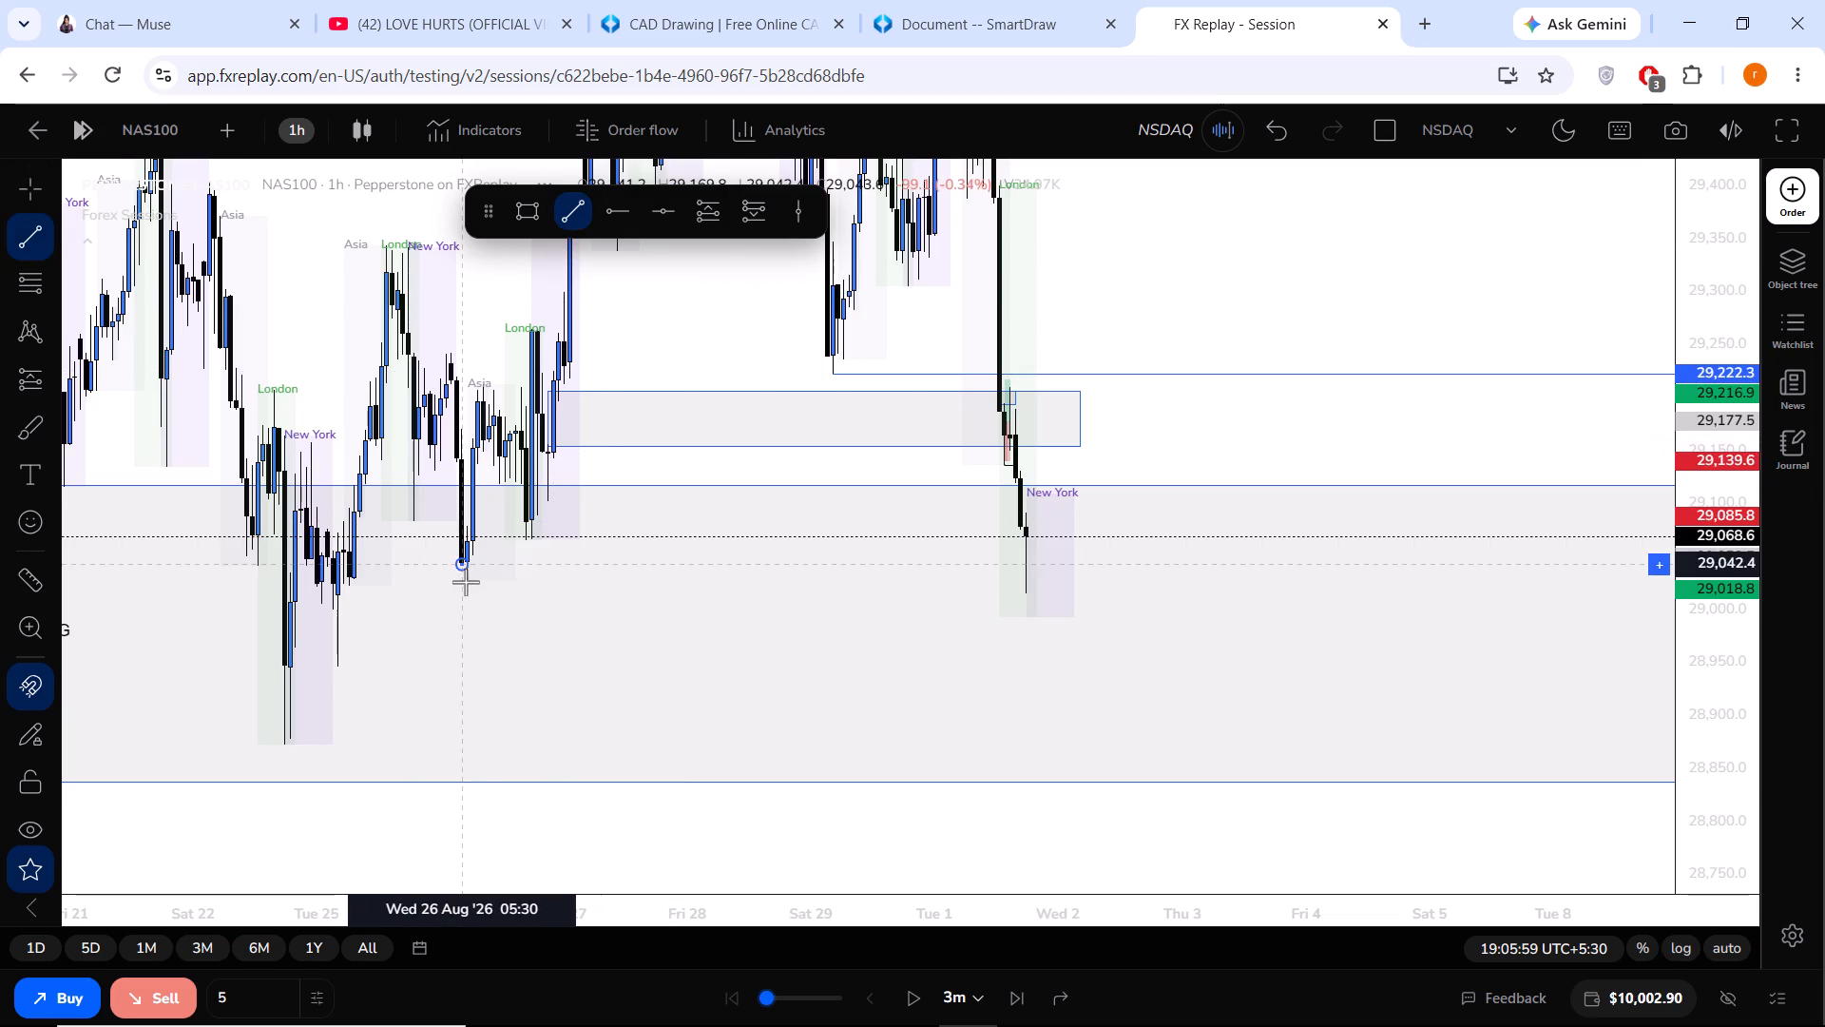
pyautogui.click(466, 582)
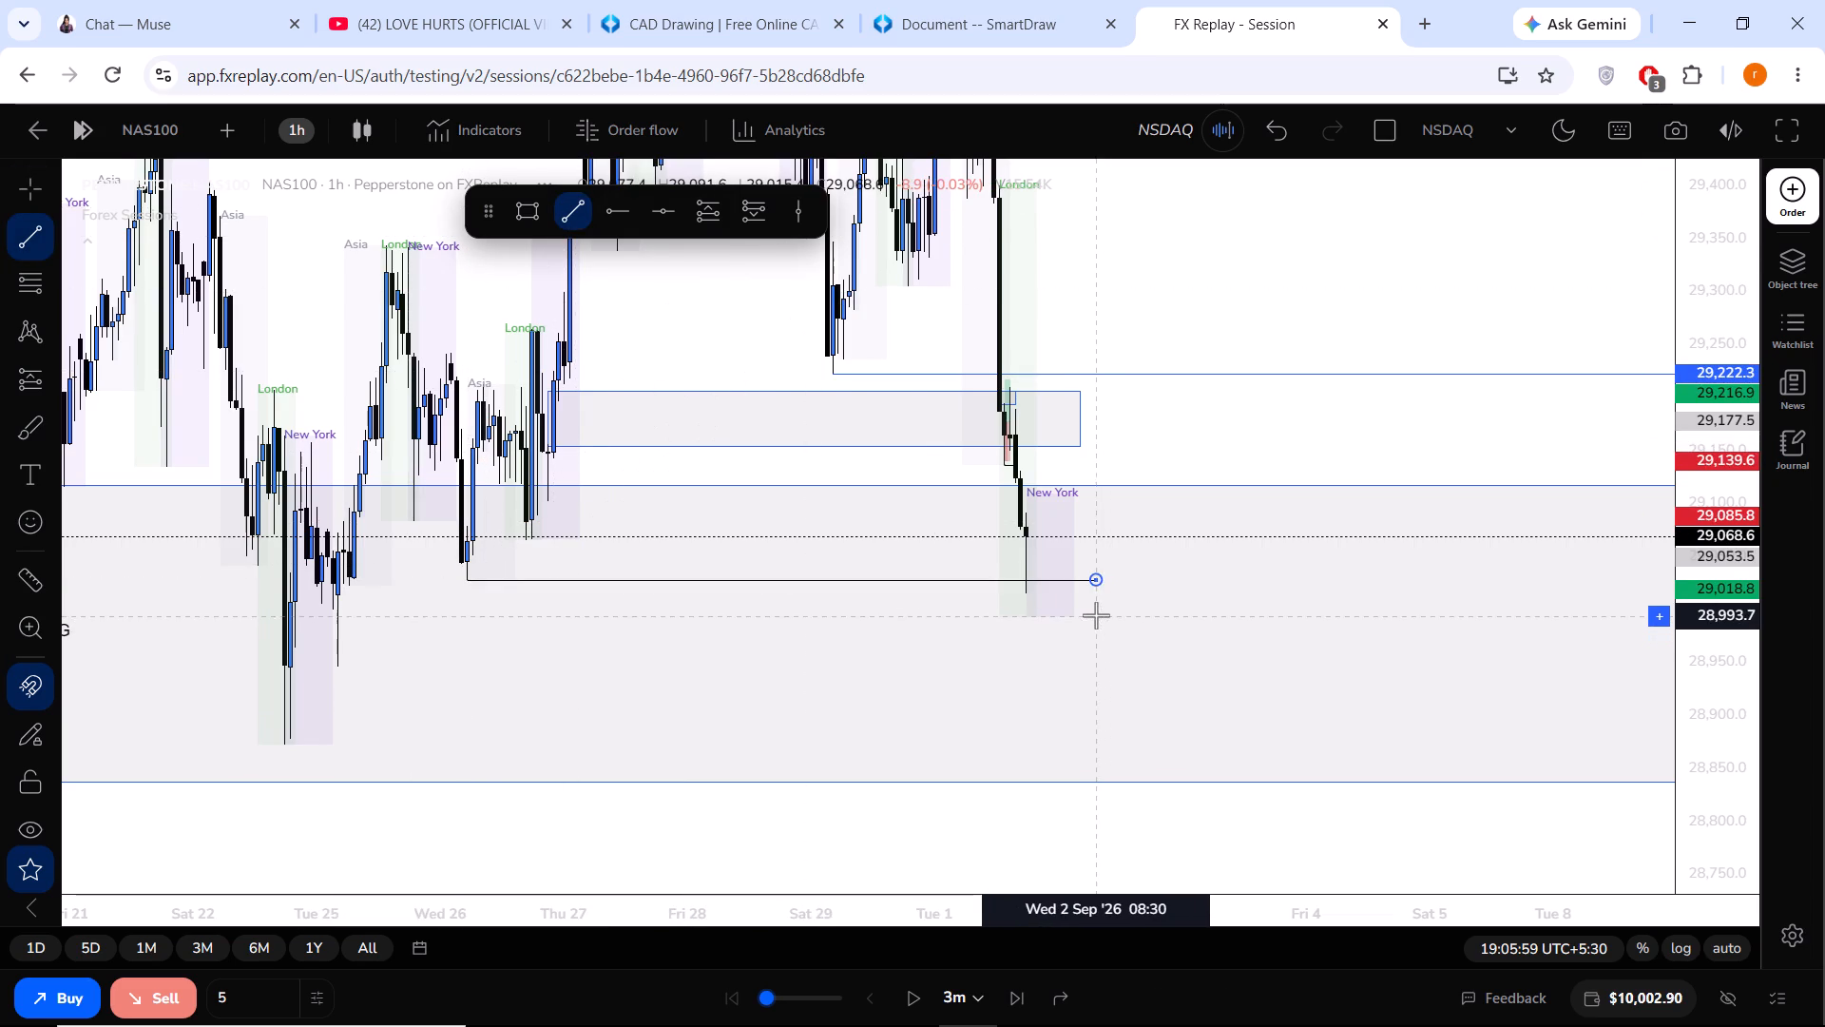
pyautogui.keyDown('shift'); pyautogui.click(1036, 599); pyautogui.keyUp('shift')
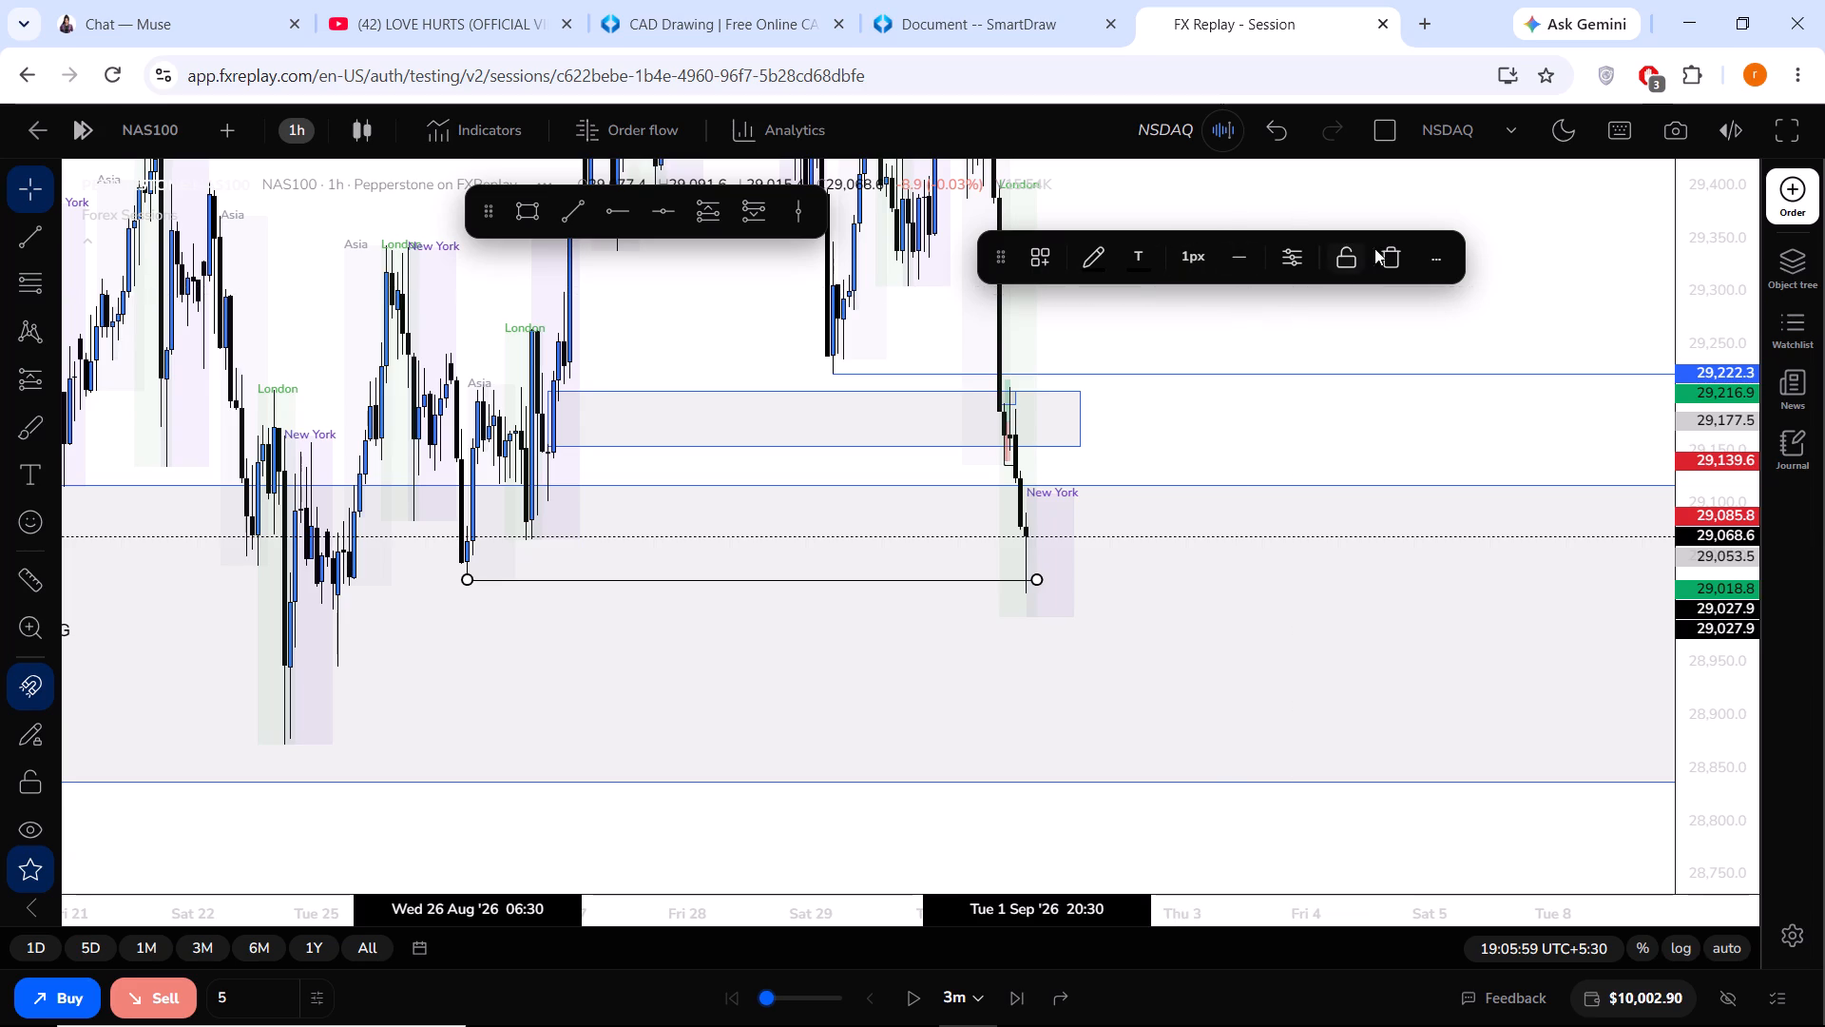
# Label the new trend line "LOWS SWEEP" and align the text below the line.
pyautogui.click(1301, 268)
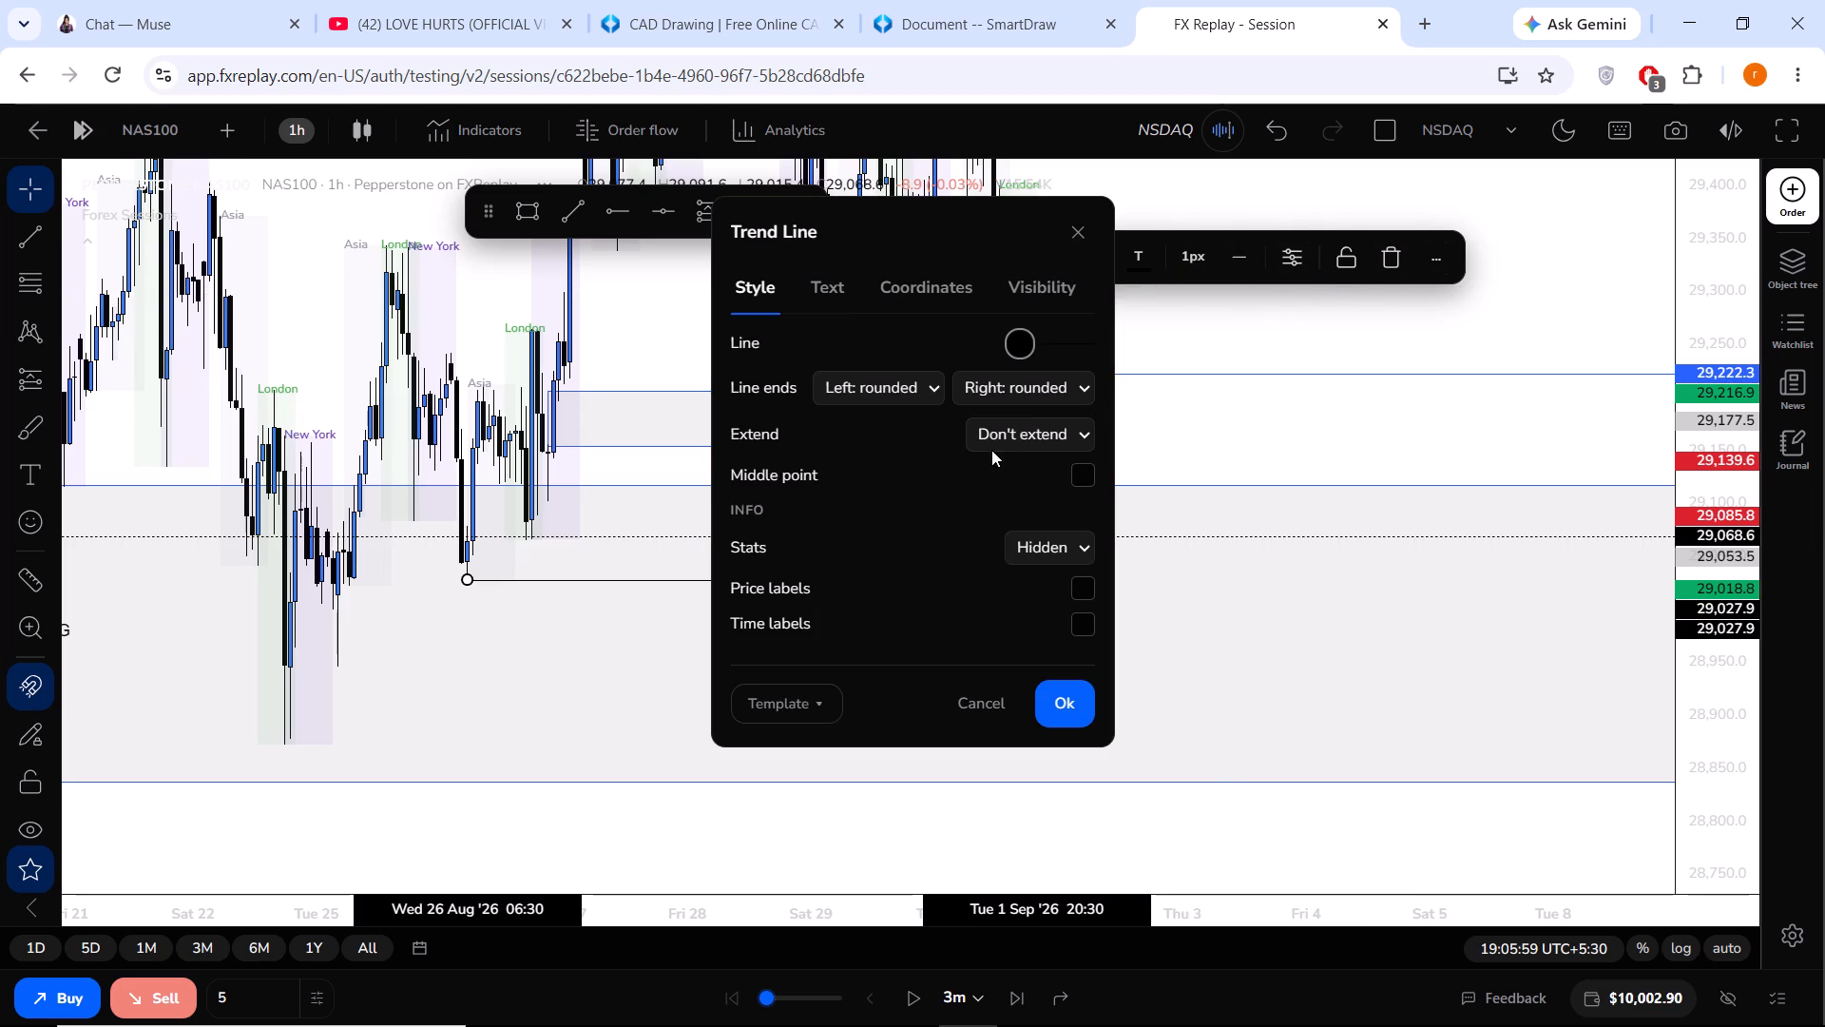
pyautogui.click(839, 294)
pyautogui.click(842, 410)
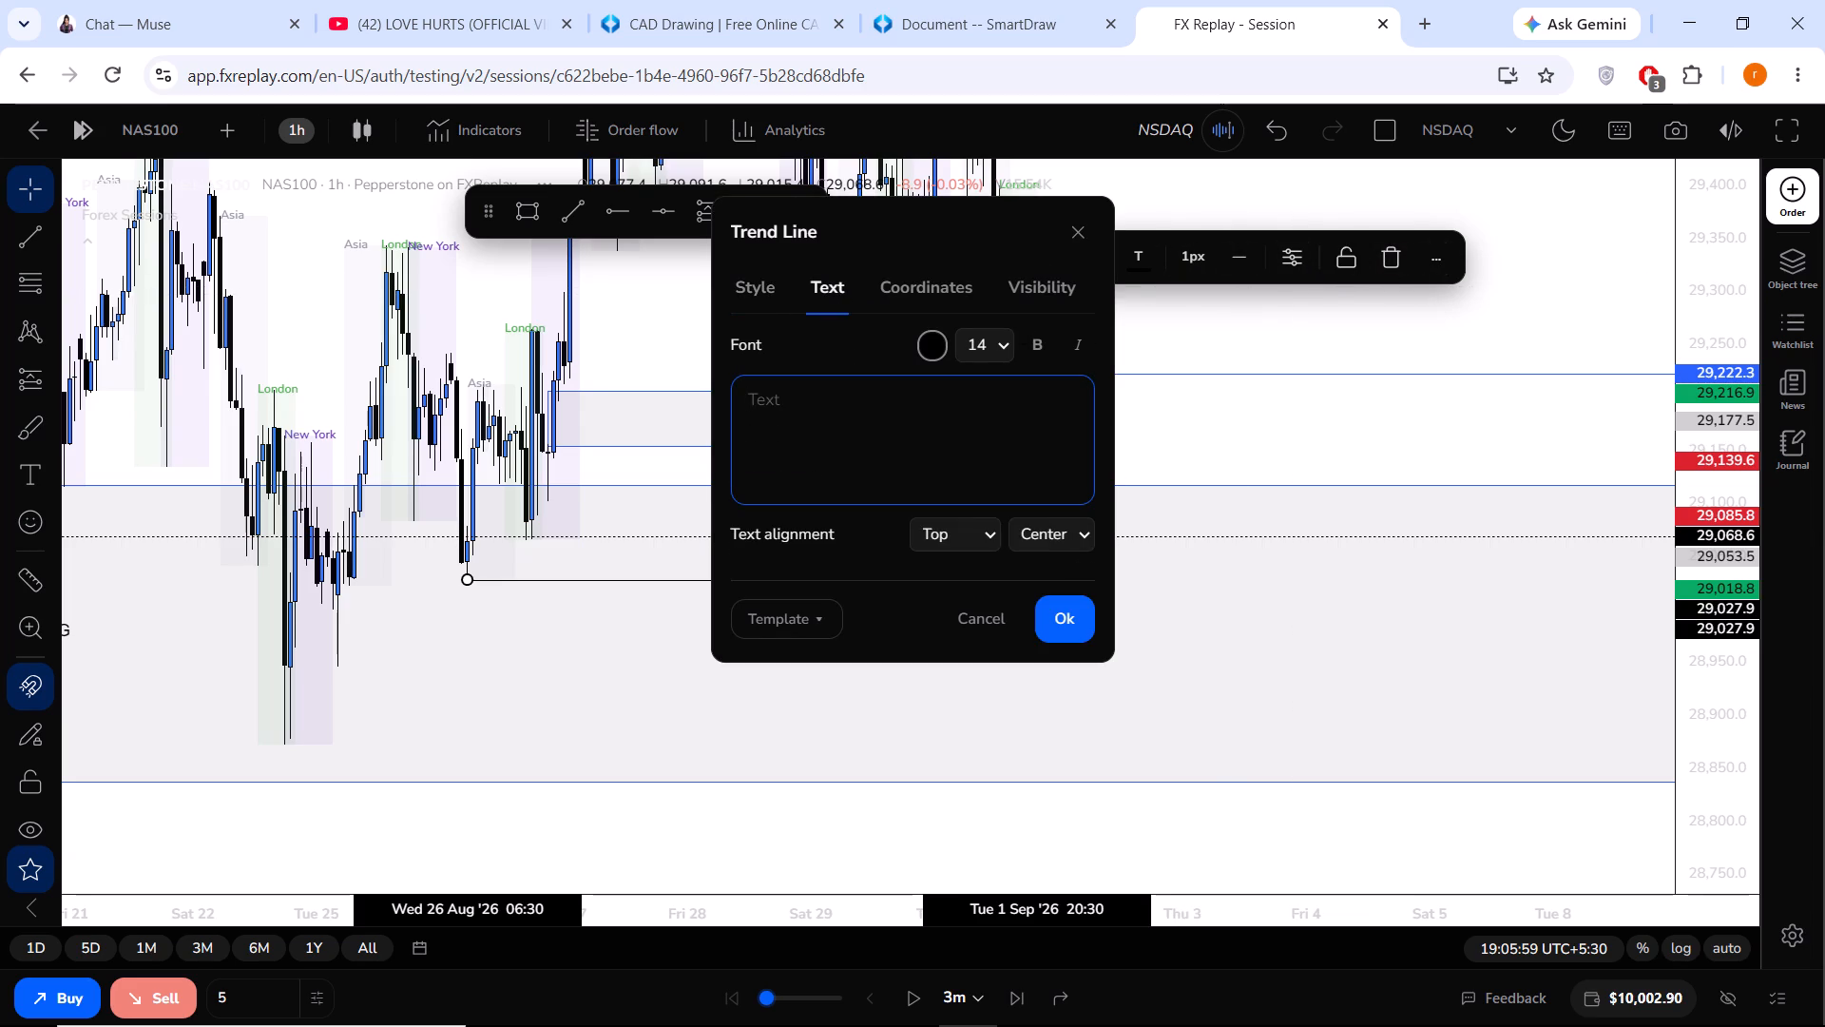
pyautogui.write('LOWS SWEEP')
pyautogui.click(971, 549)
pyautogui.click(959, 616)
pyautogui.click(1073, 626)
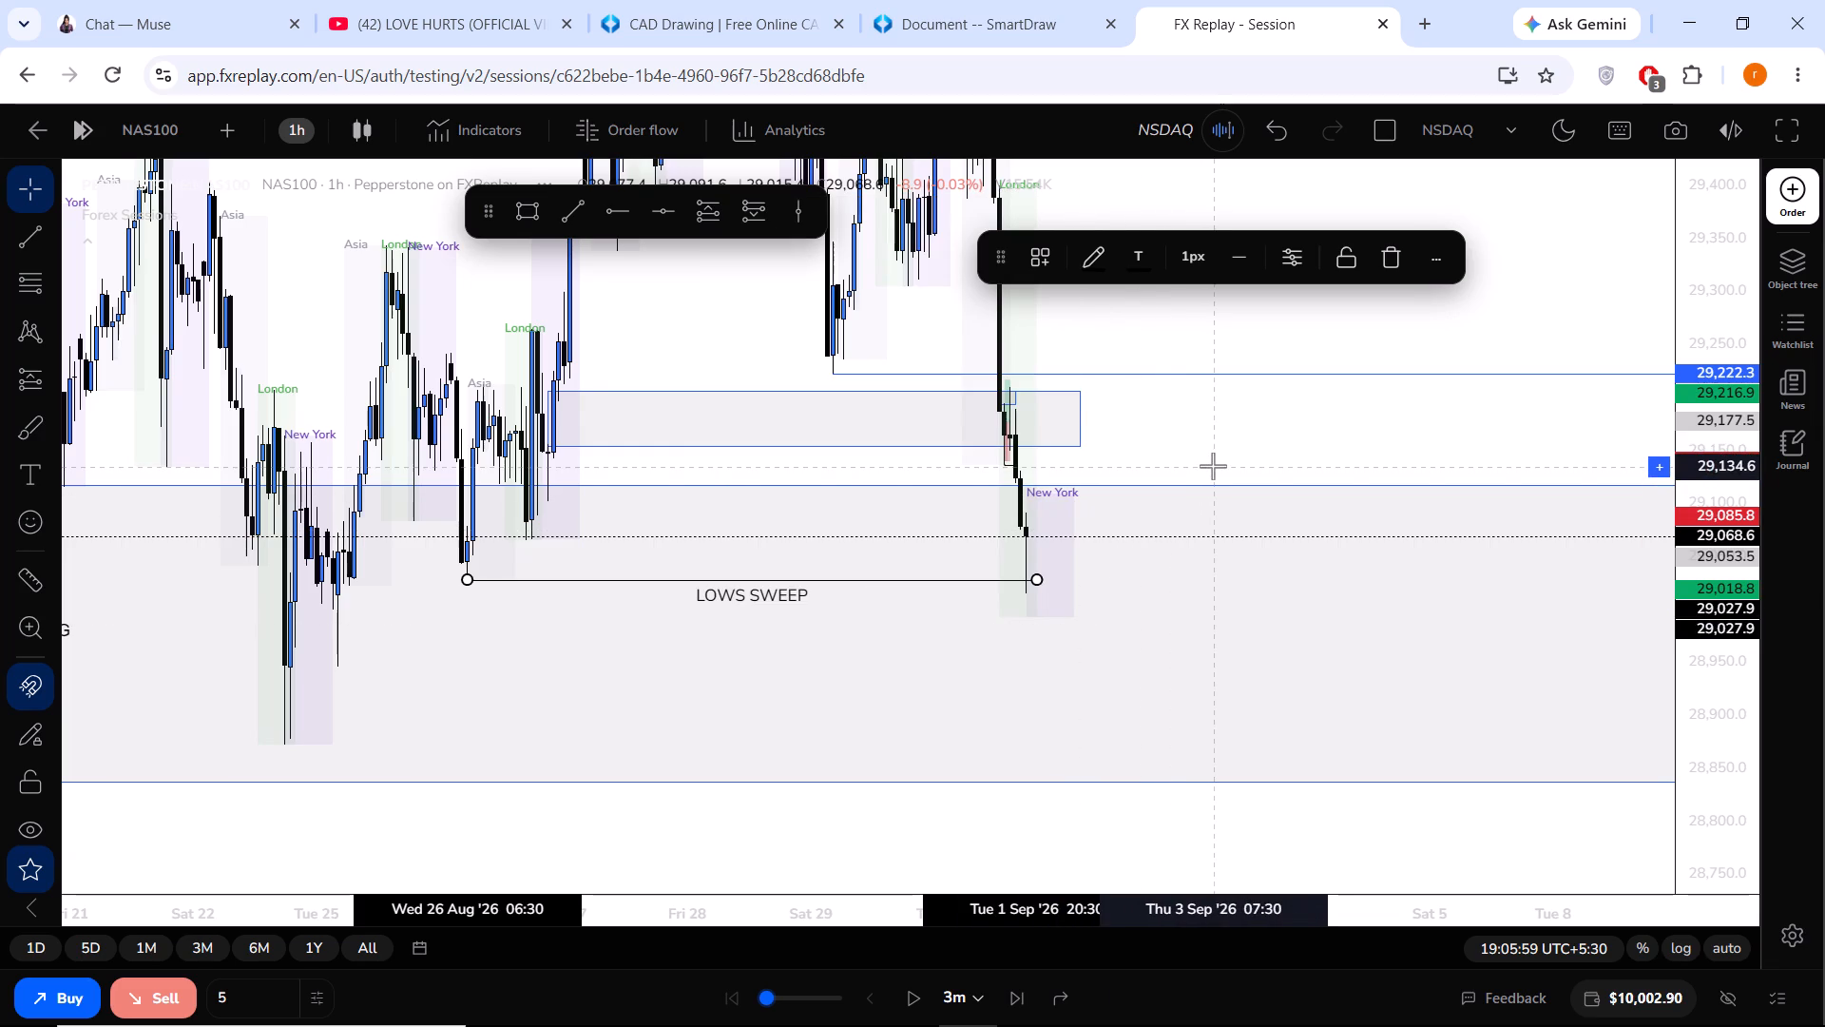
# Draw a rectangle zone just above current price, from the latest New York sell-off candles forward through 2 Sep.
pyautogui.scroll(1, 1212, 467)
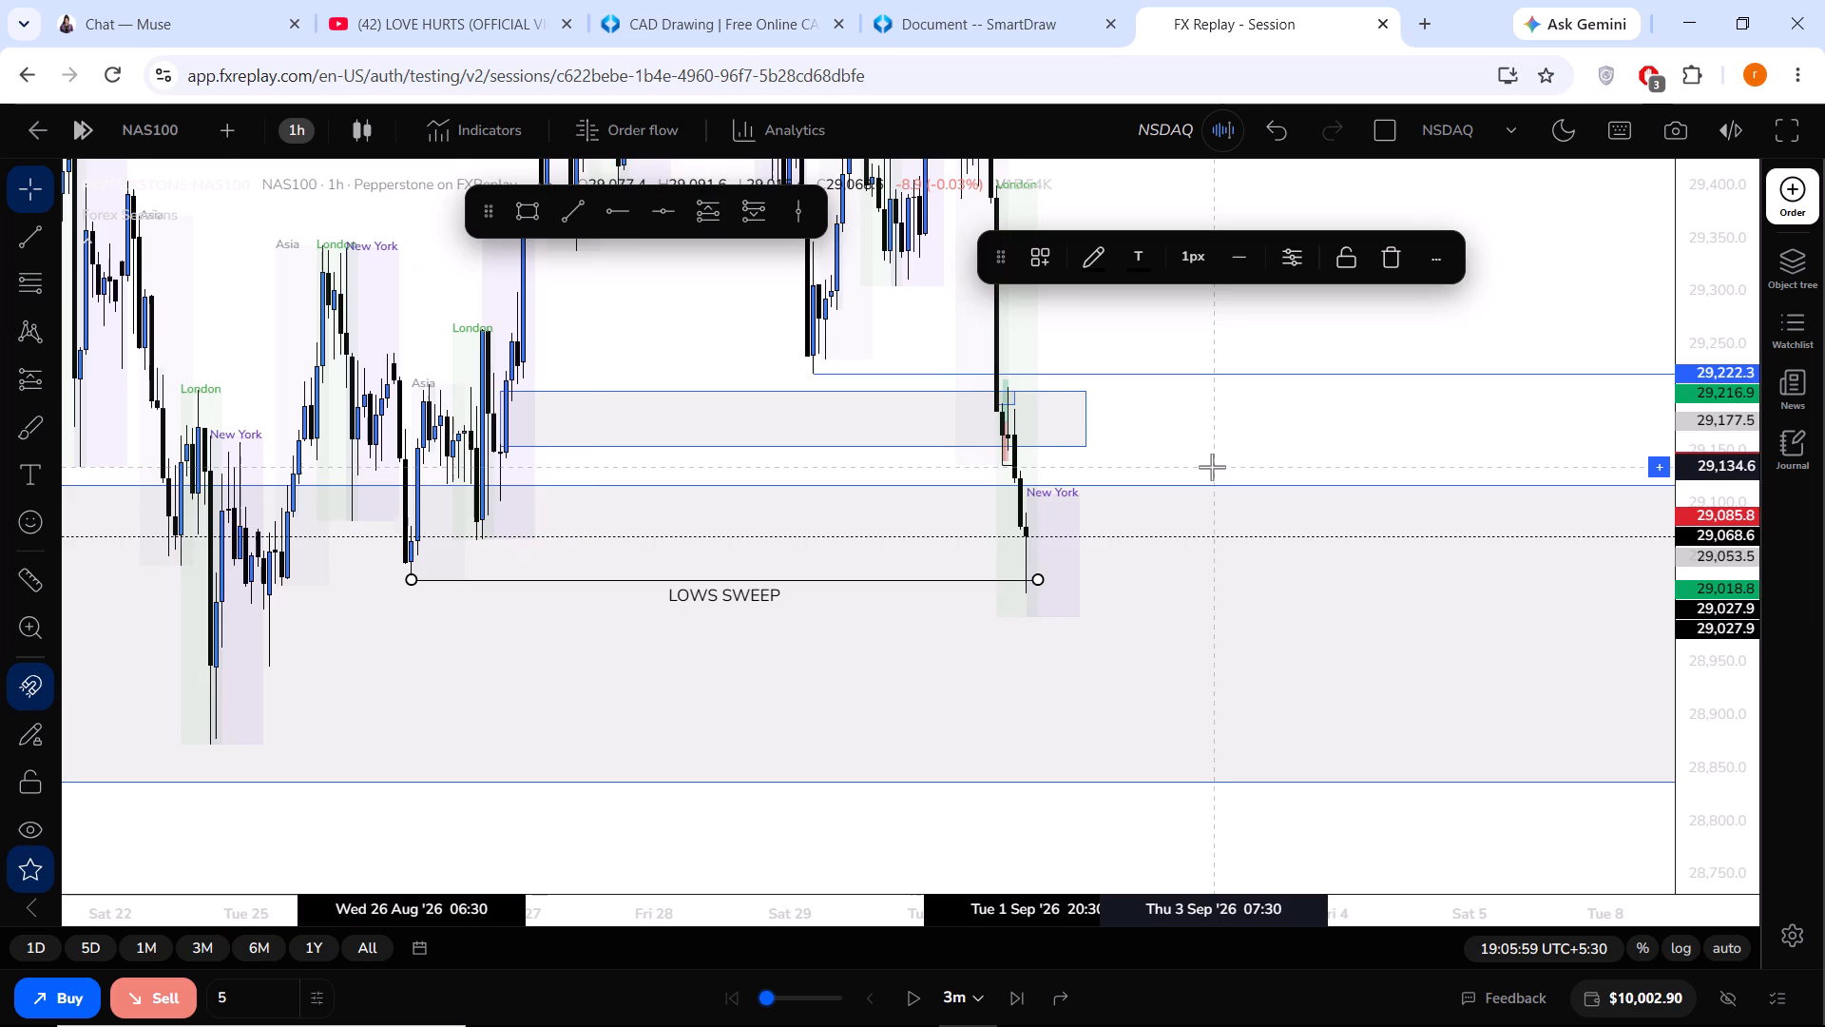
pyautogui.click(522, 202)
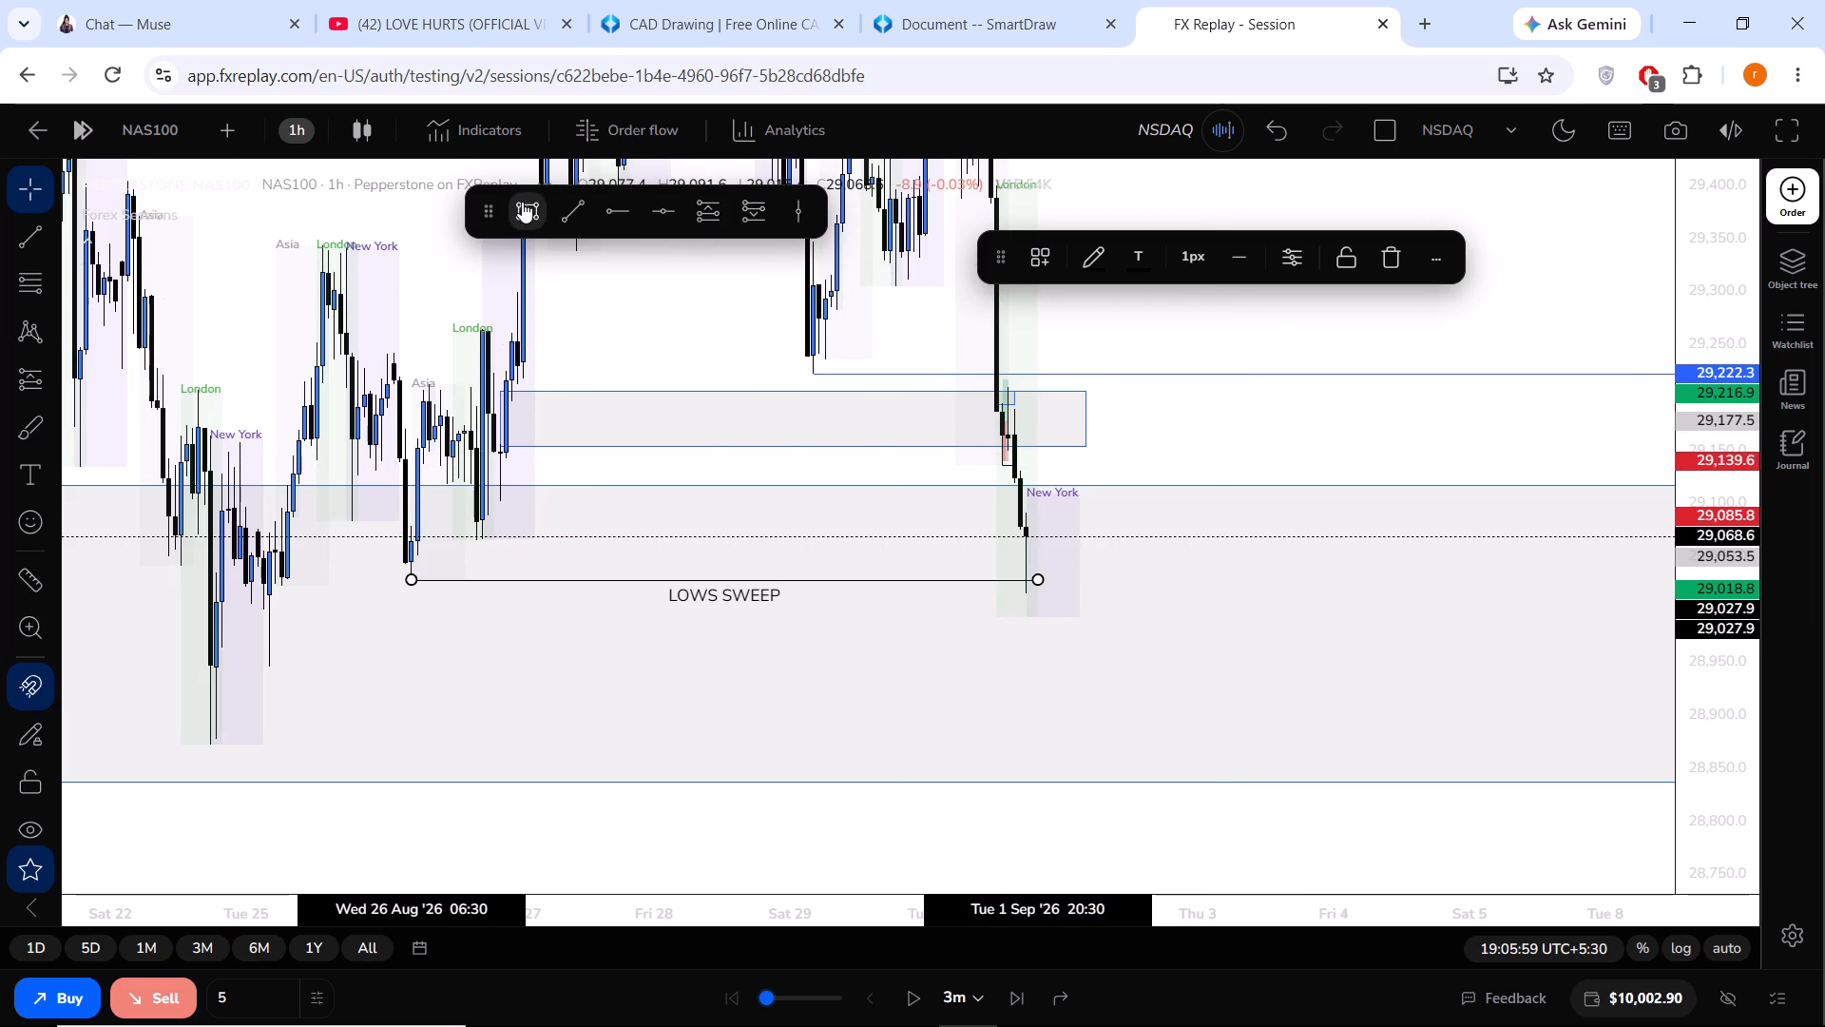
pyautogui.click(1015, 482)
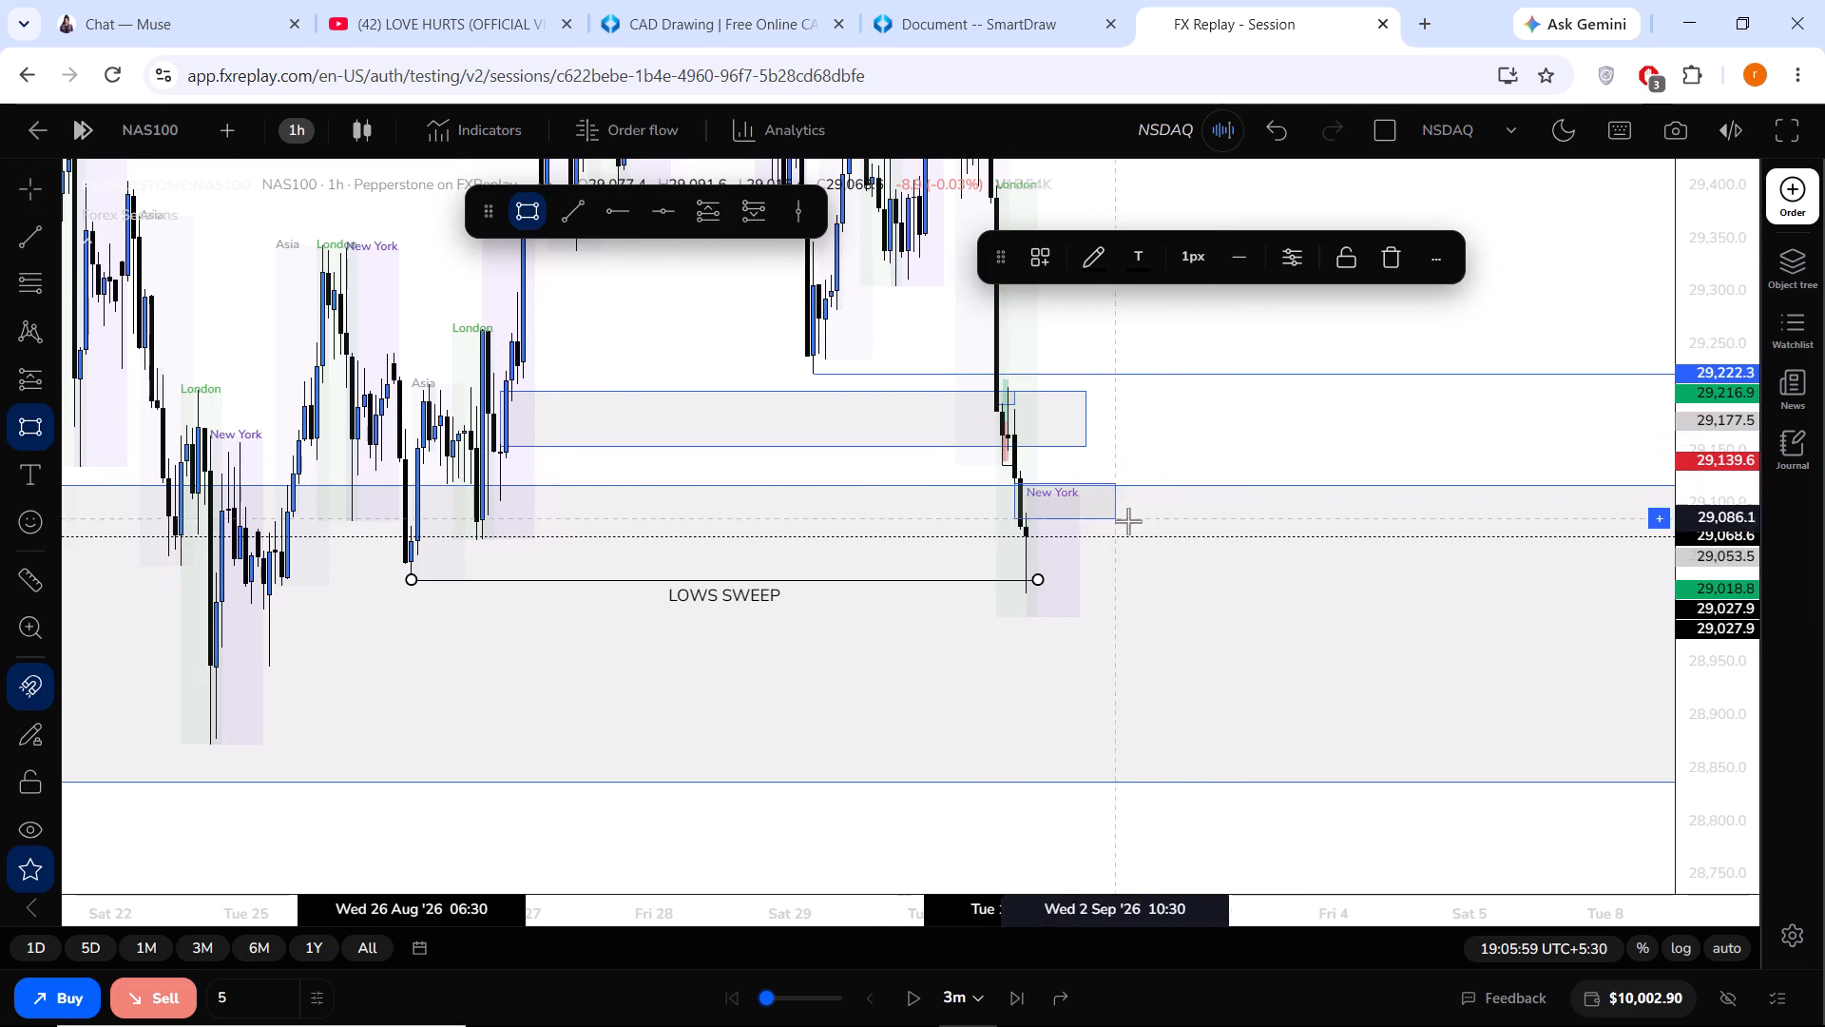
pyautogui.click(1148, 524)
pyautogui.click(1239, 442)
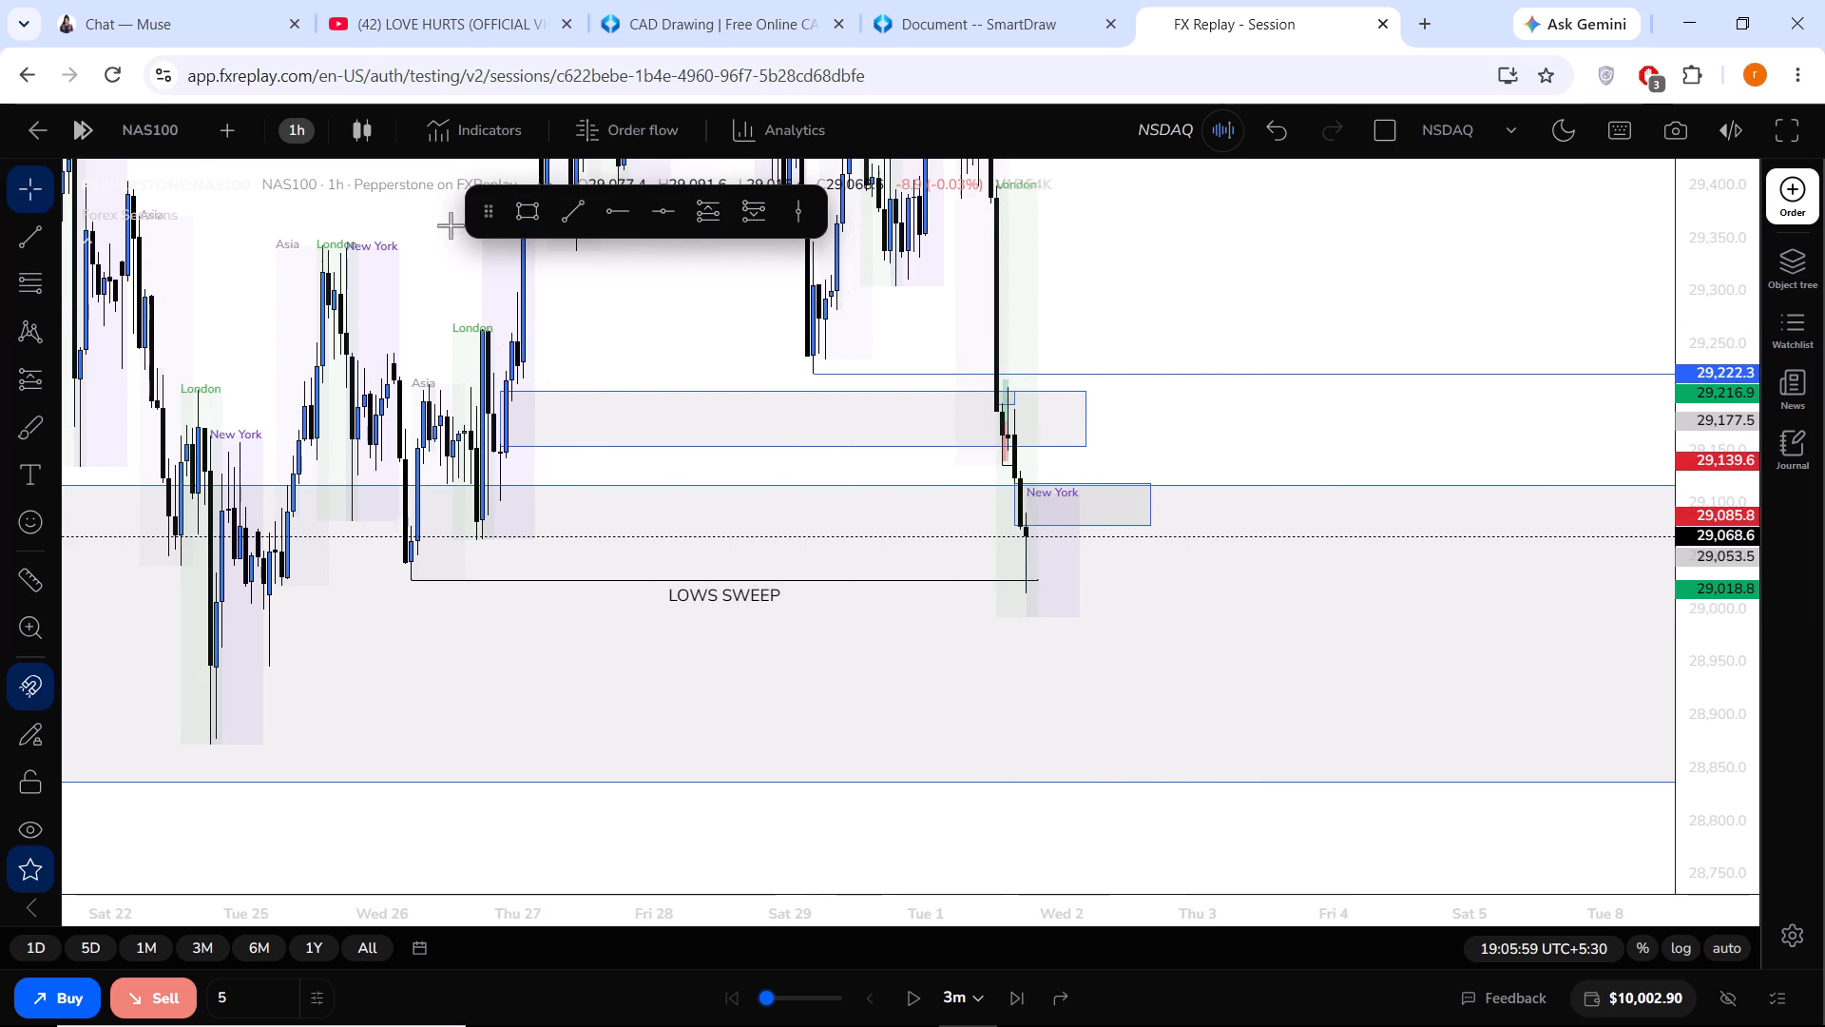
# Set the replay step to 30m and advance the replay to 19:59:59.
pyautogui.click(978, 997)
pyautogui.scroll(-1, 946, 896)
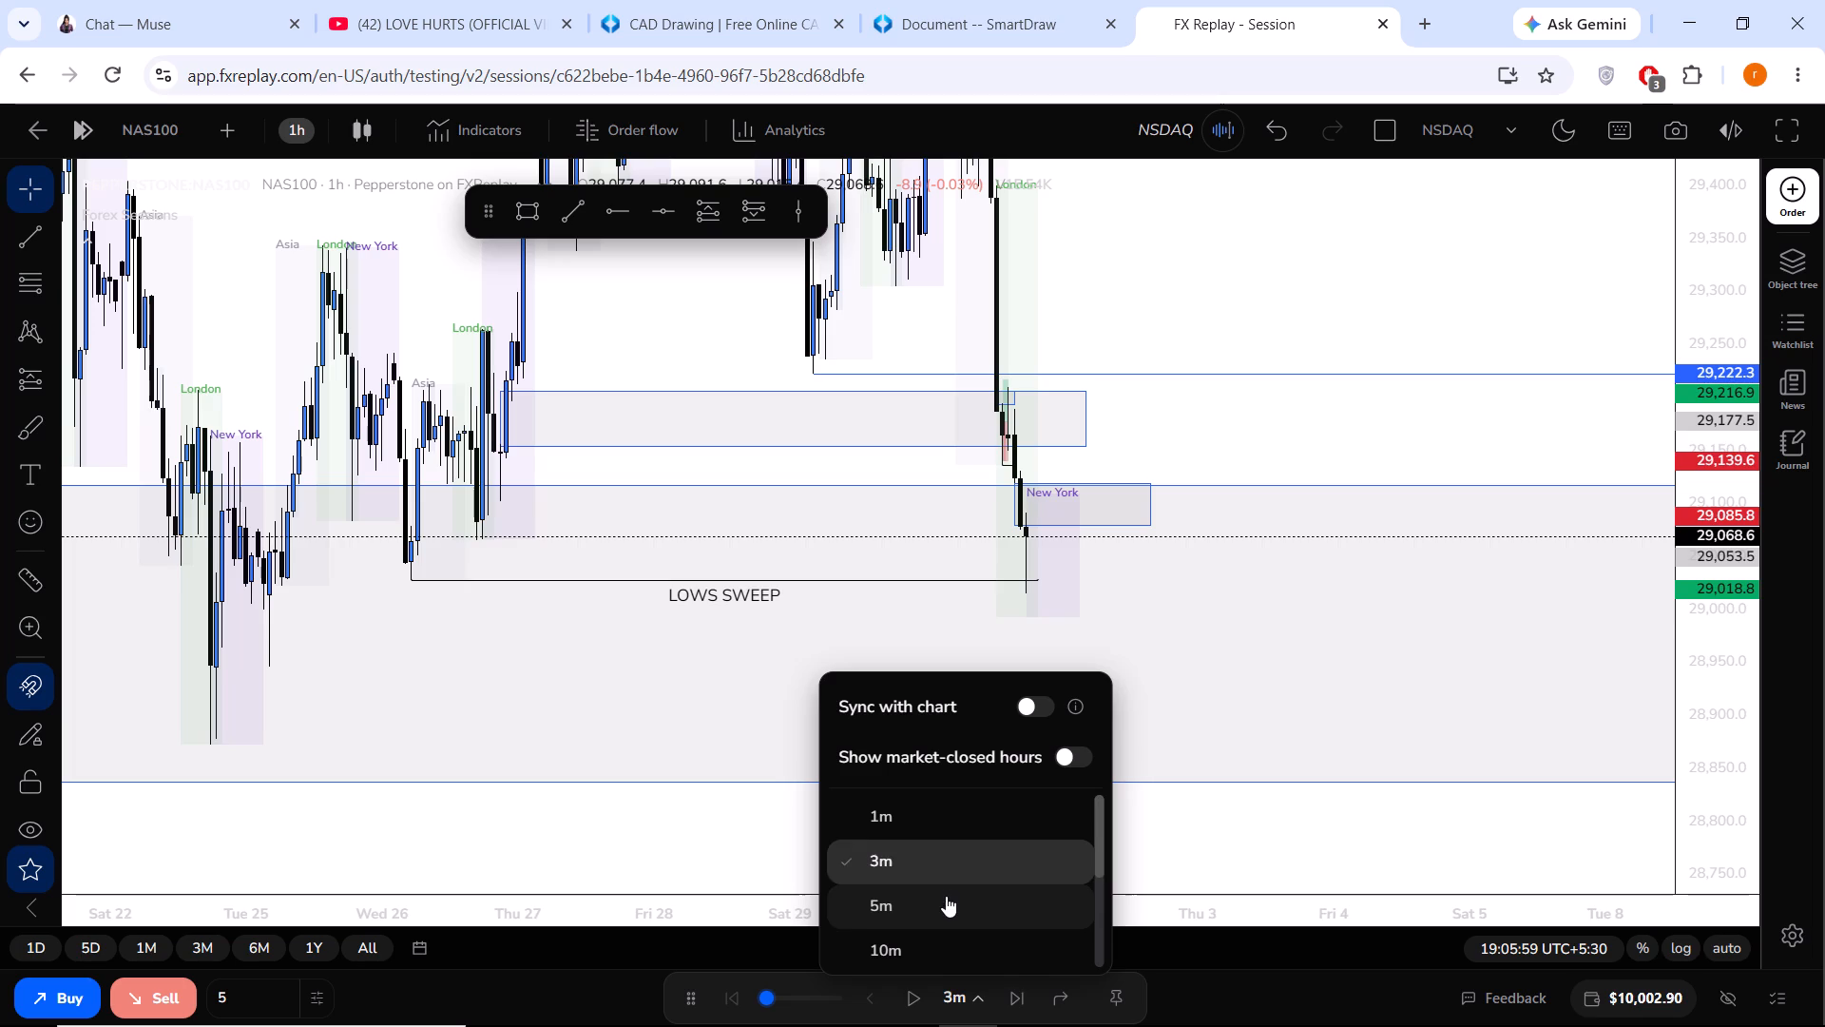
pyautogui.click(910, 909)
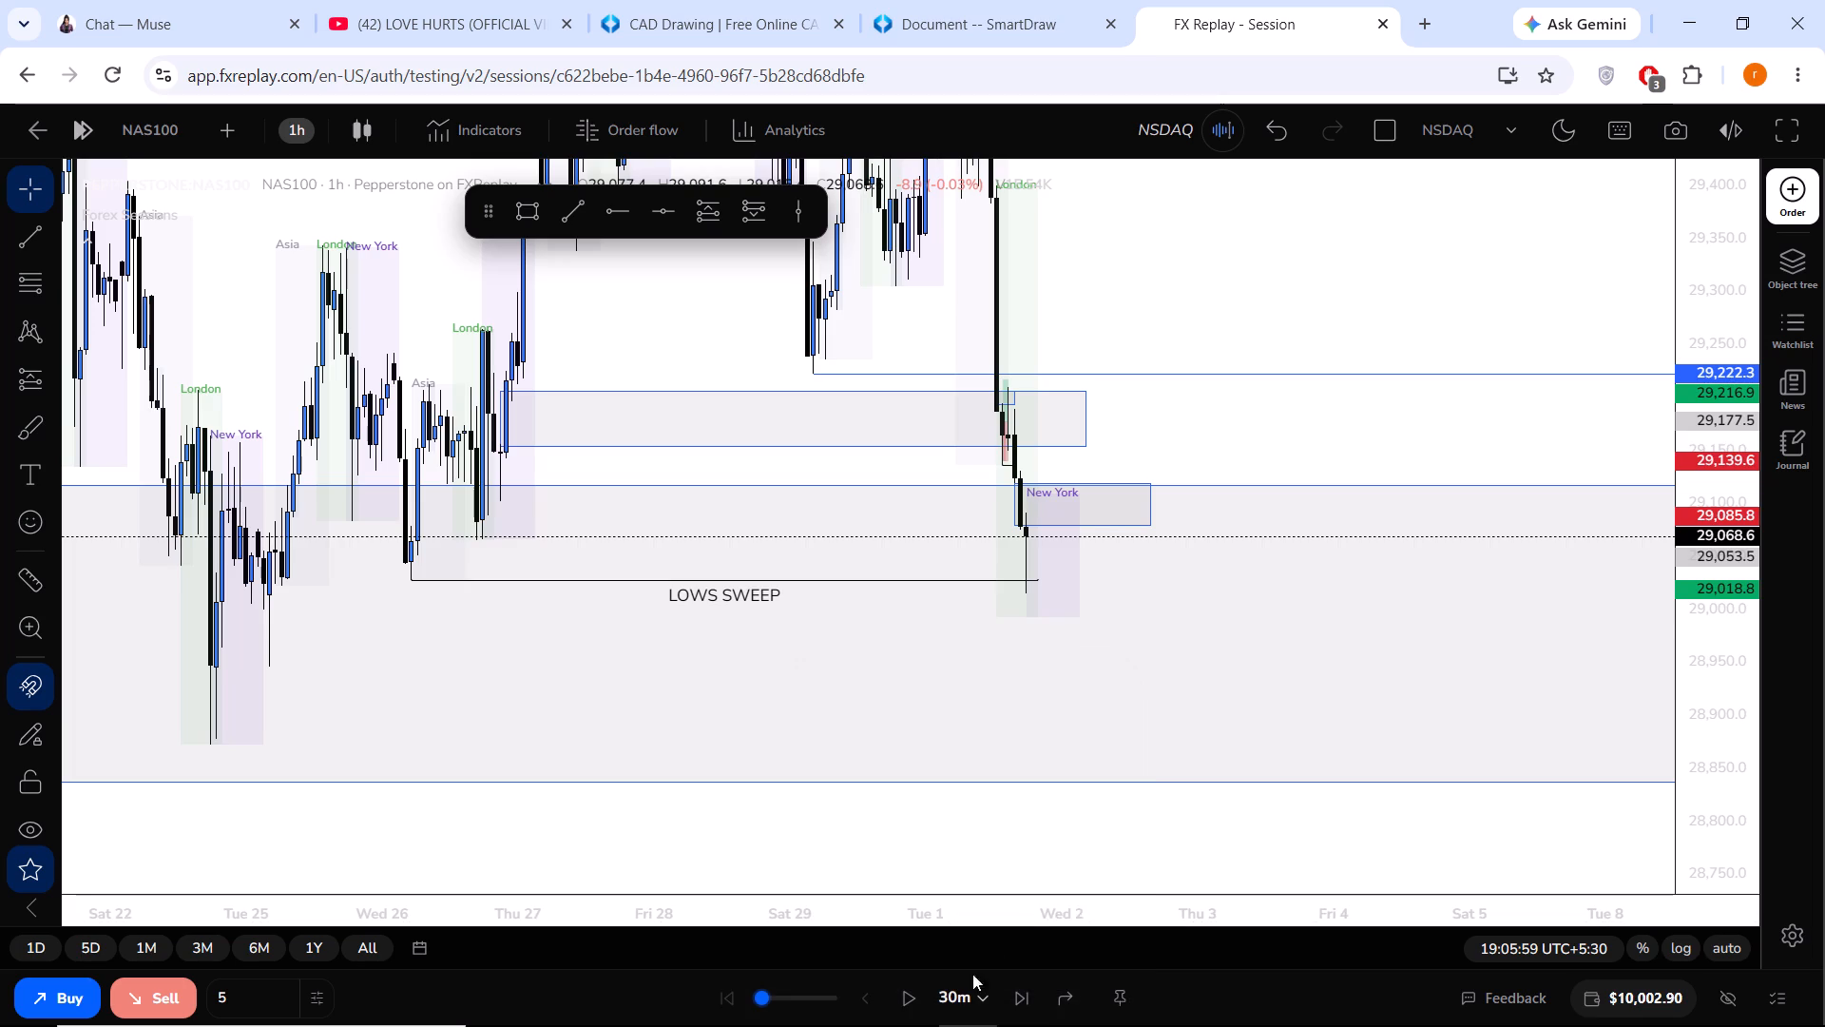
pyautogui.click(1018, 994)
pyautogui.click(1019, 994)
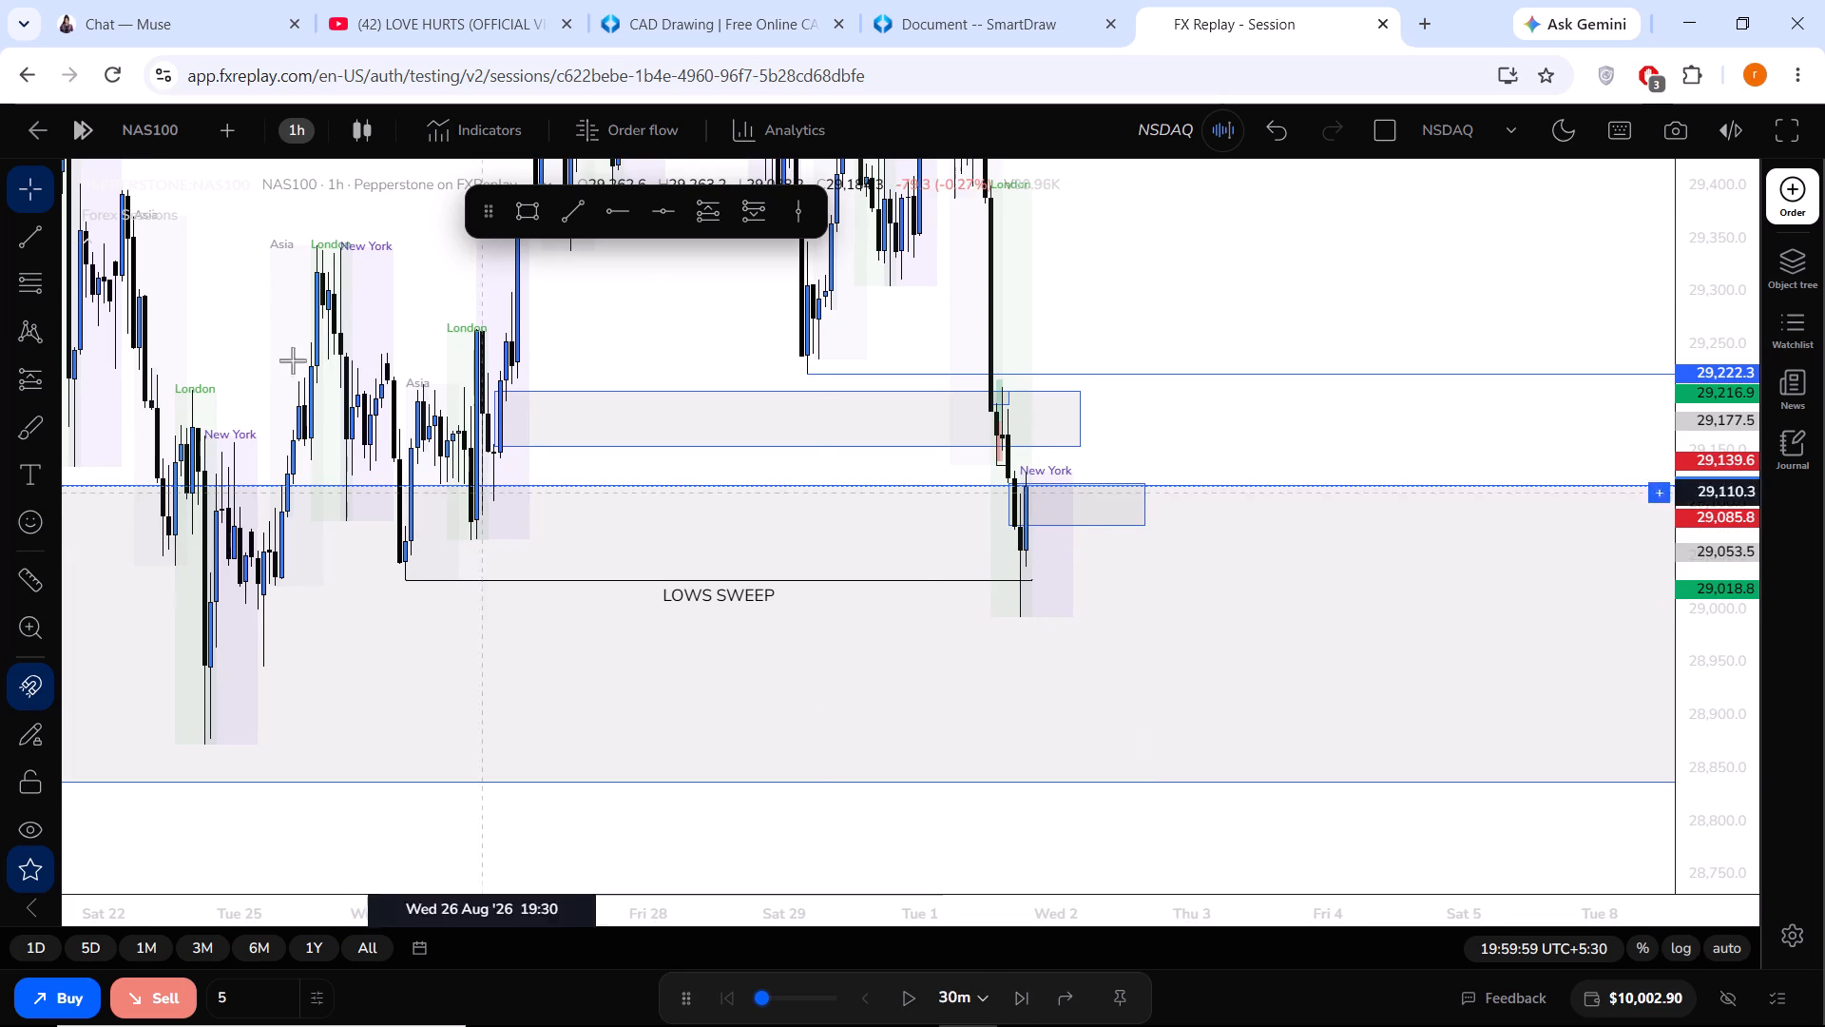
# Switch the chart to the 15-minute timeframe and bring the New York session's candles closer.
pyautogui.click(298, 131)
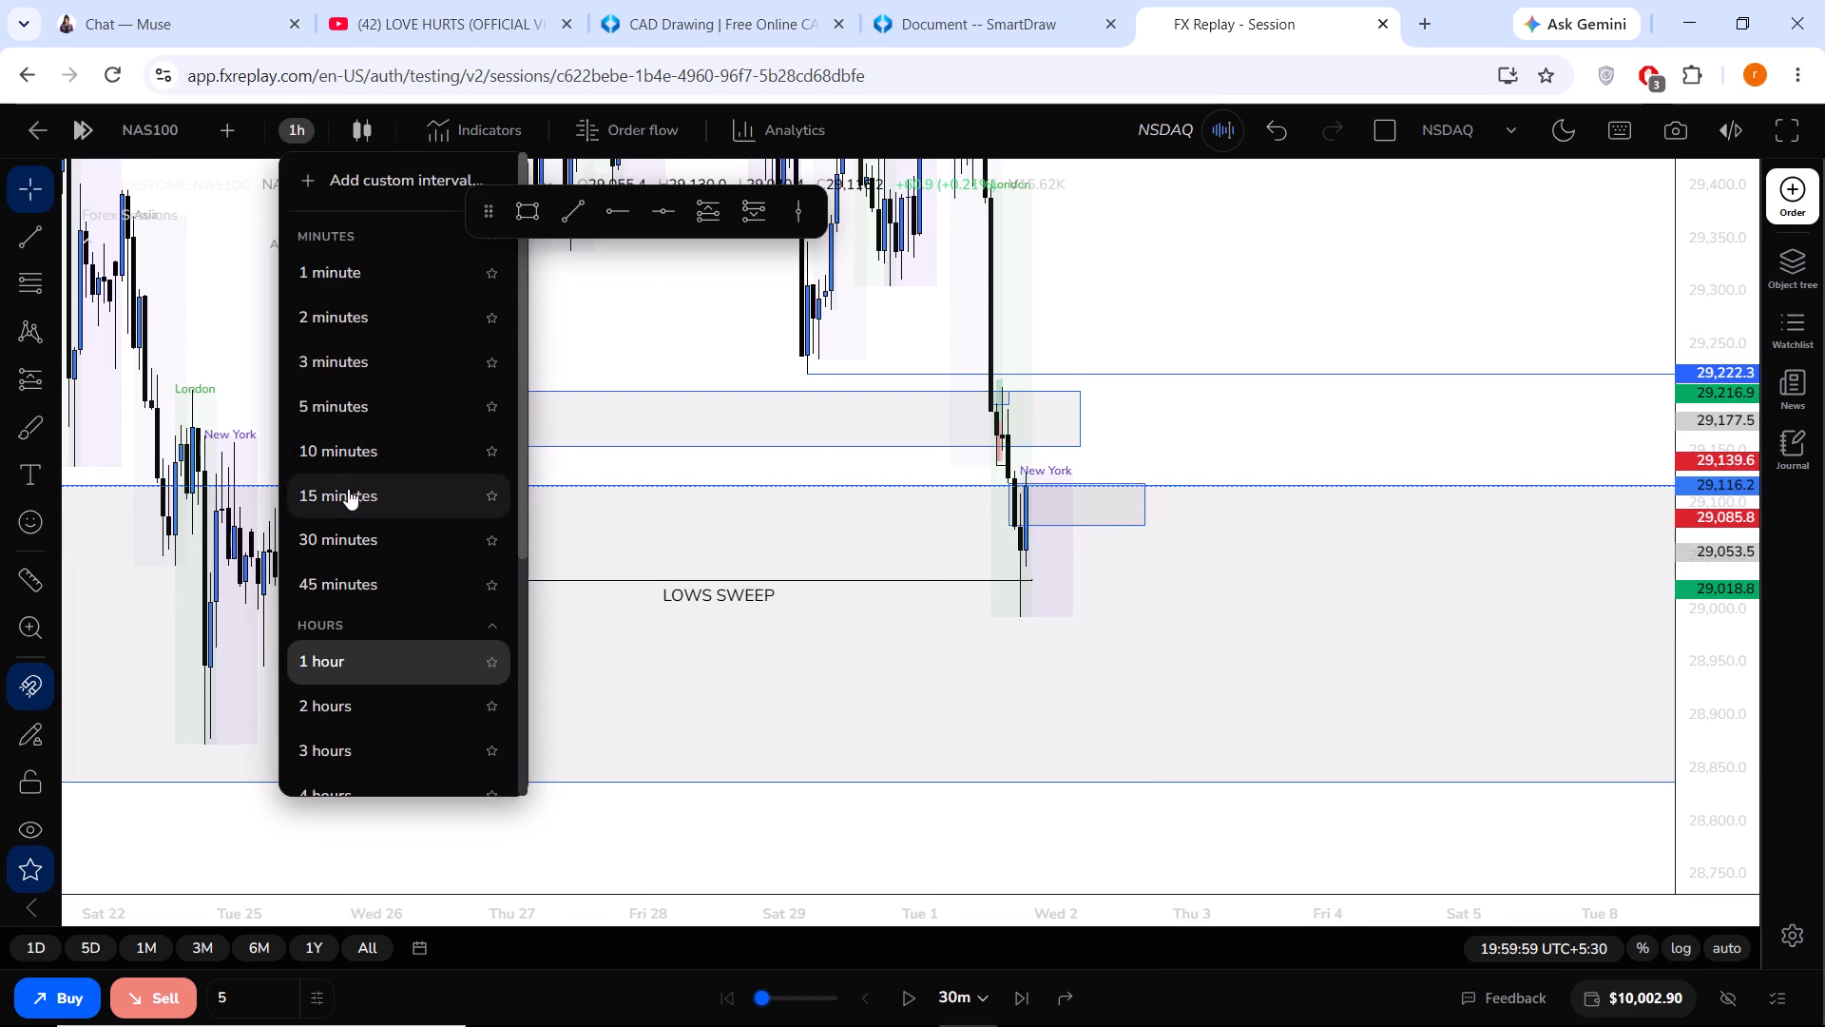
pyautogui.click(348, 489)
pyautogui.scroll(2, 1072, 667)
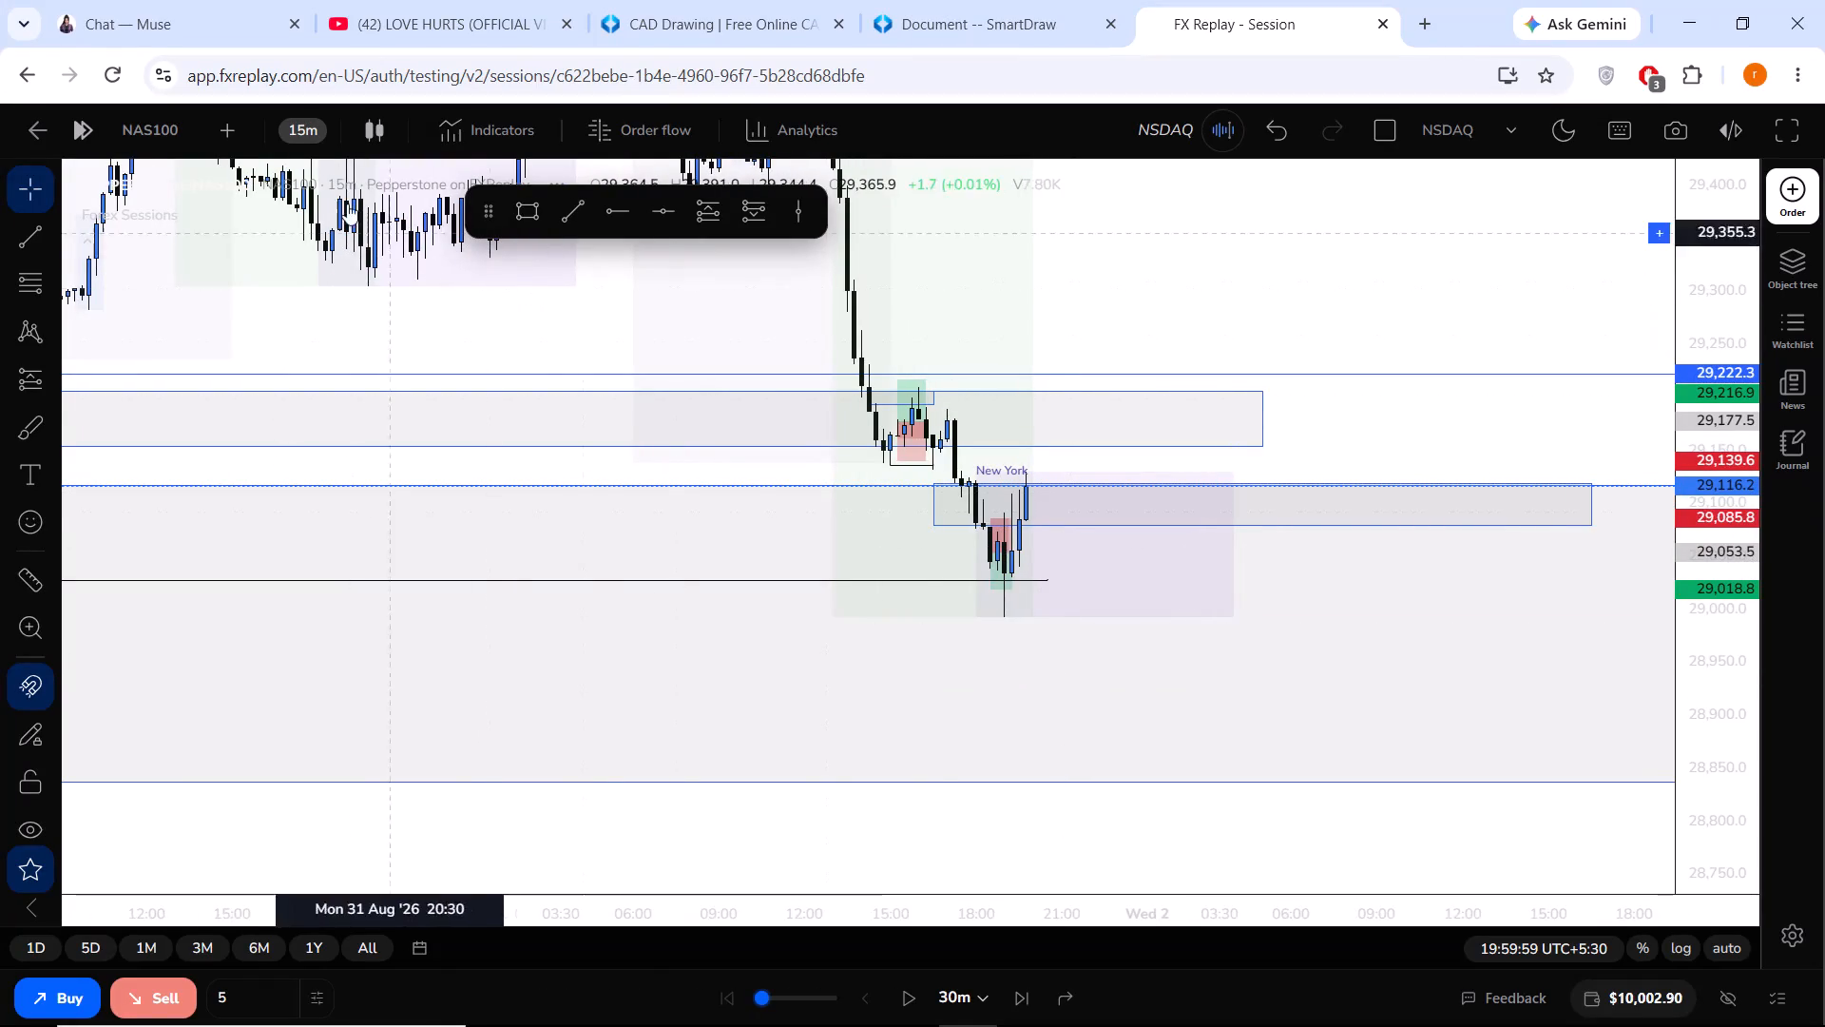
# Switch the chart to 3 minutes and draw a rectangle zone just above current price, from the sharp drop after 17:00 forward past 21:39.
pyautogui.click(295, 118)
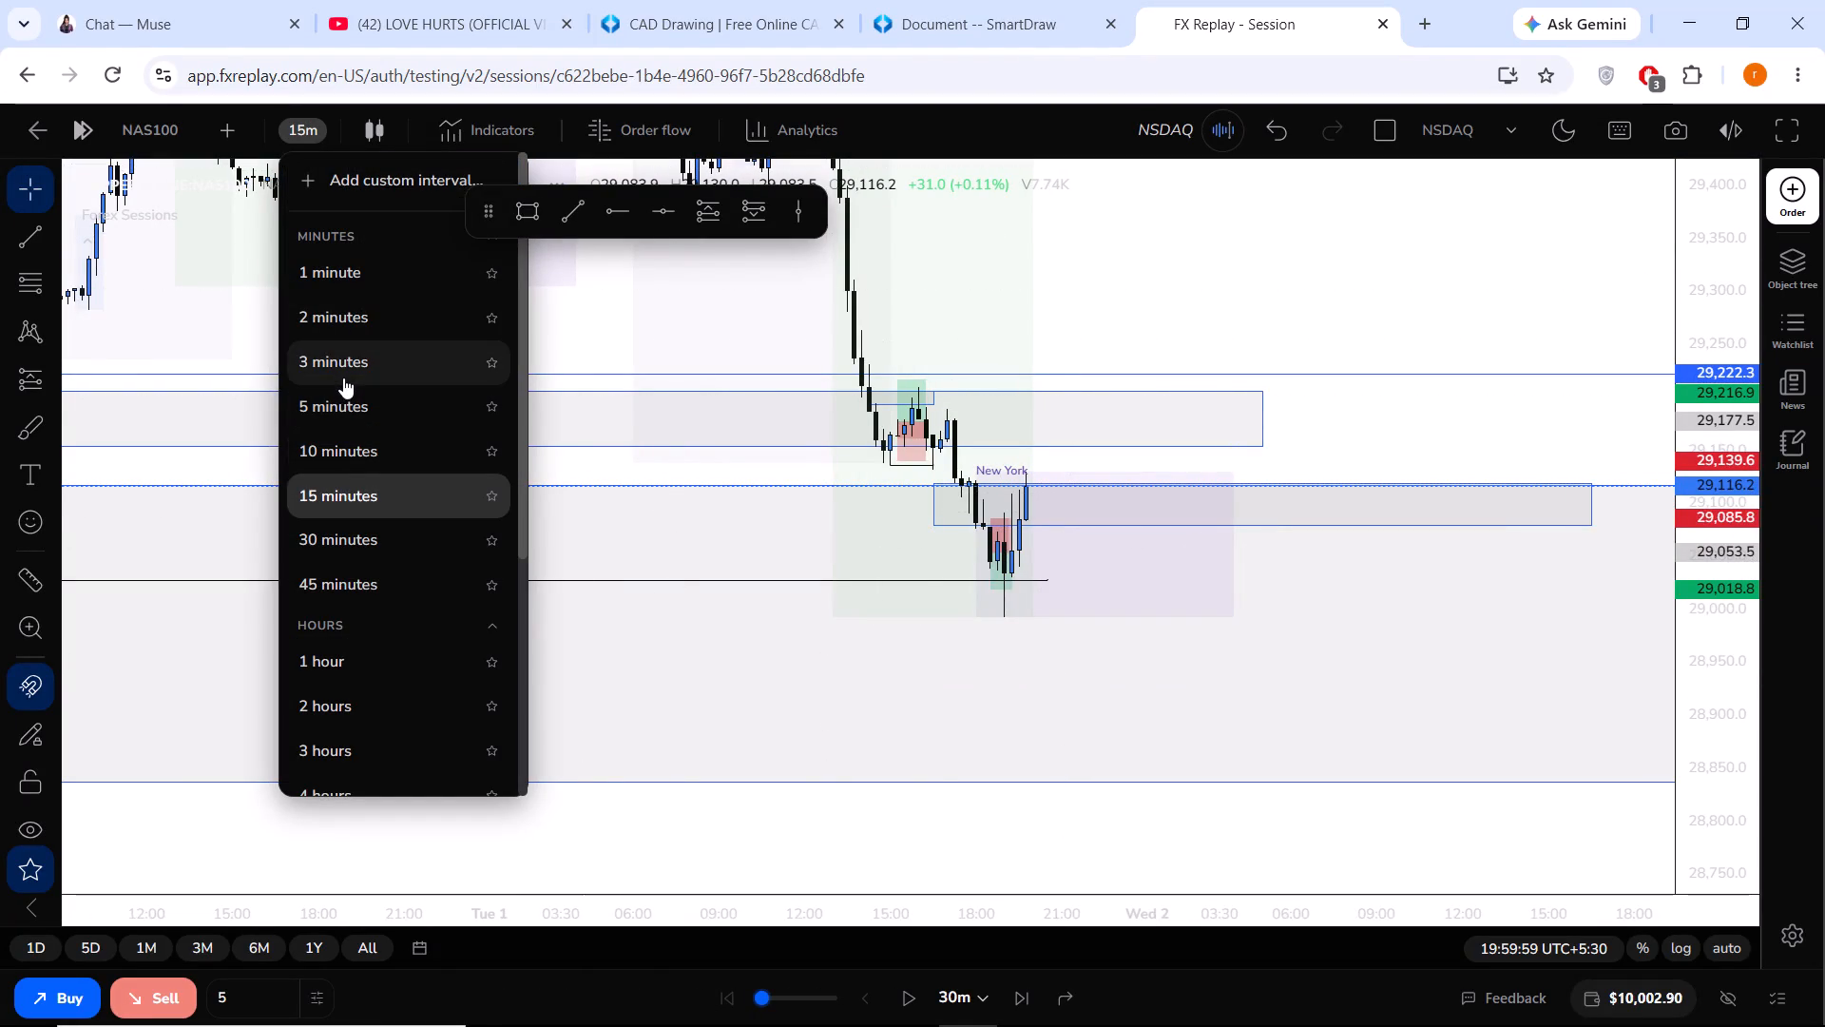
pyautogui.click(343, 378)
pyautogui.click(343, 364)
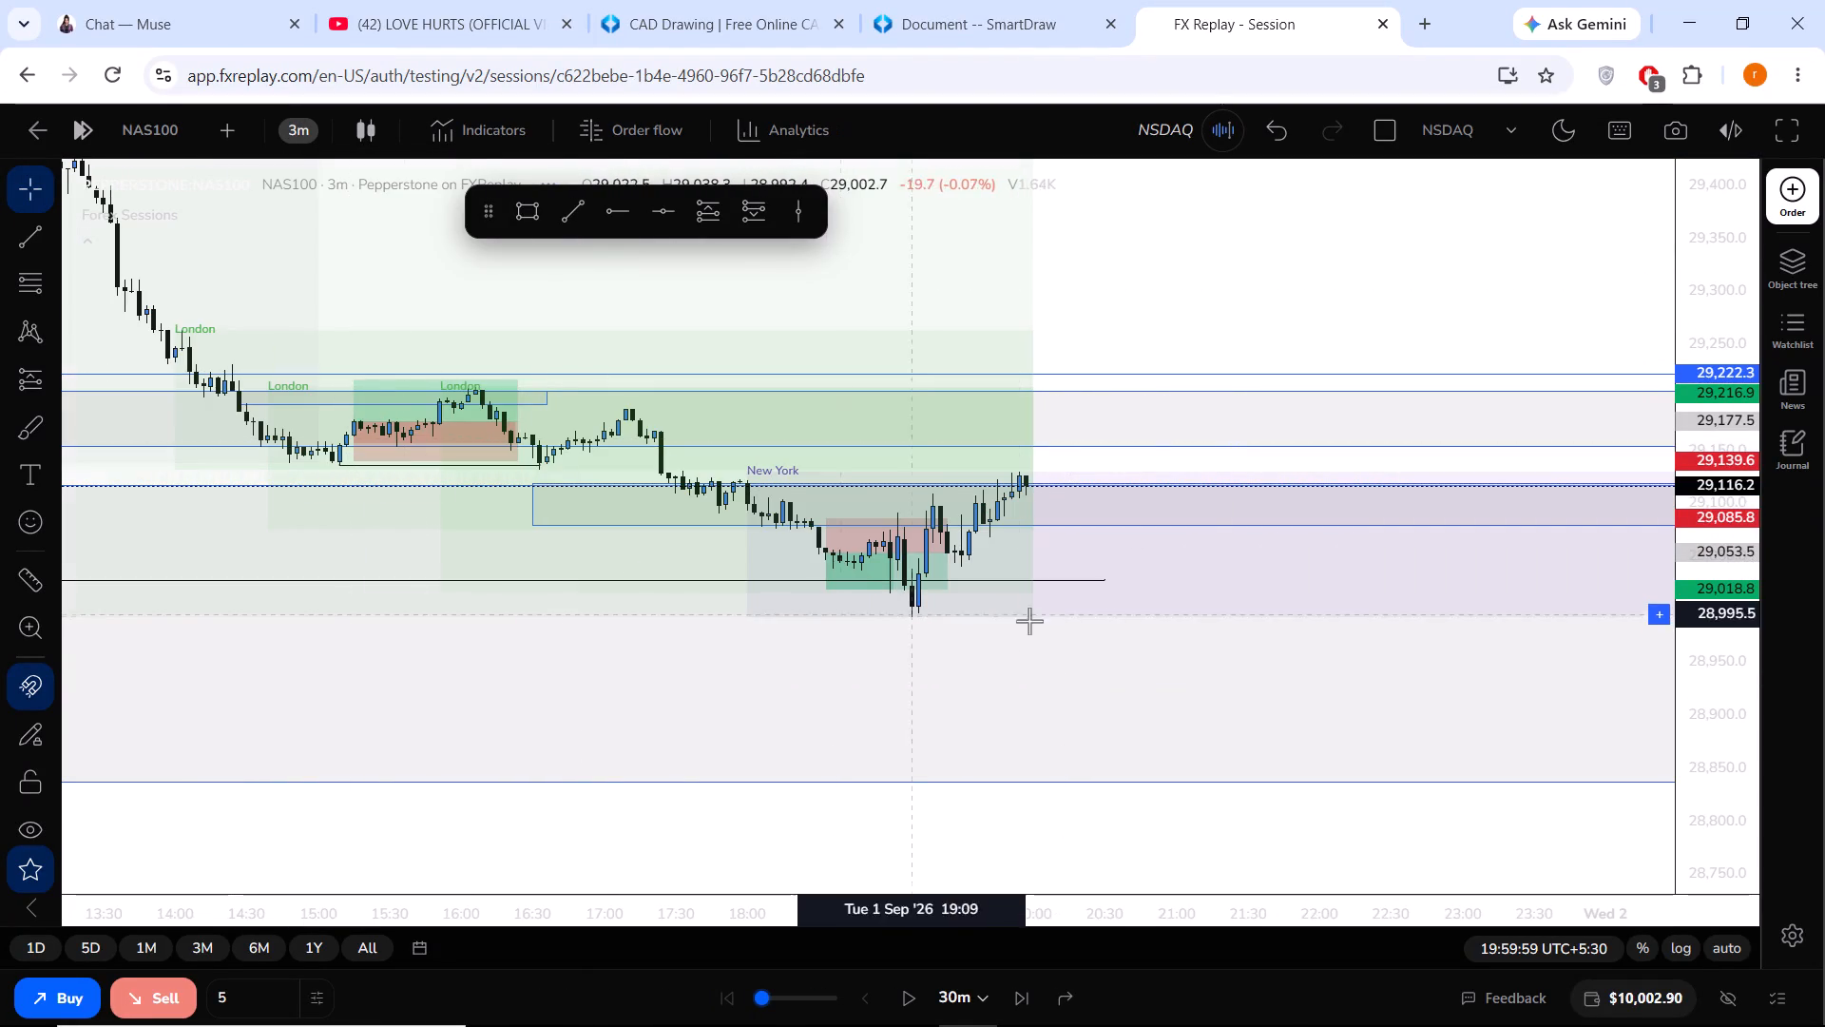
pyautogui.moveTo(1702, 763); pyautogui.dragTo(1673, 547)
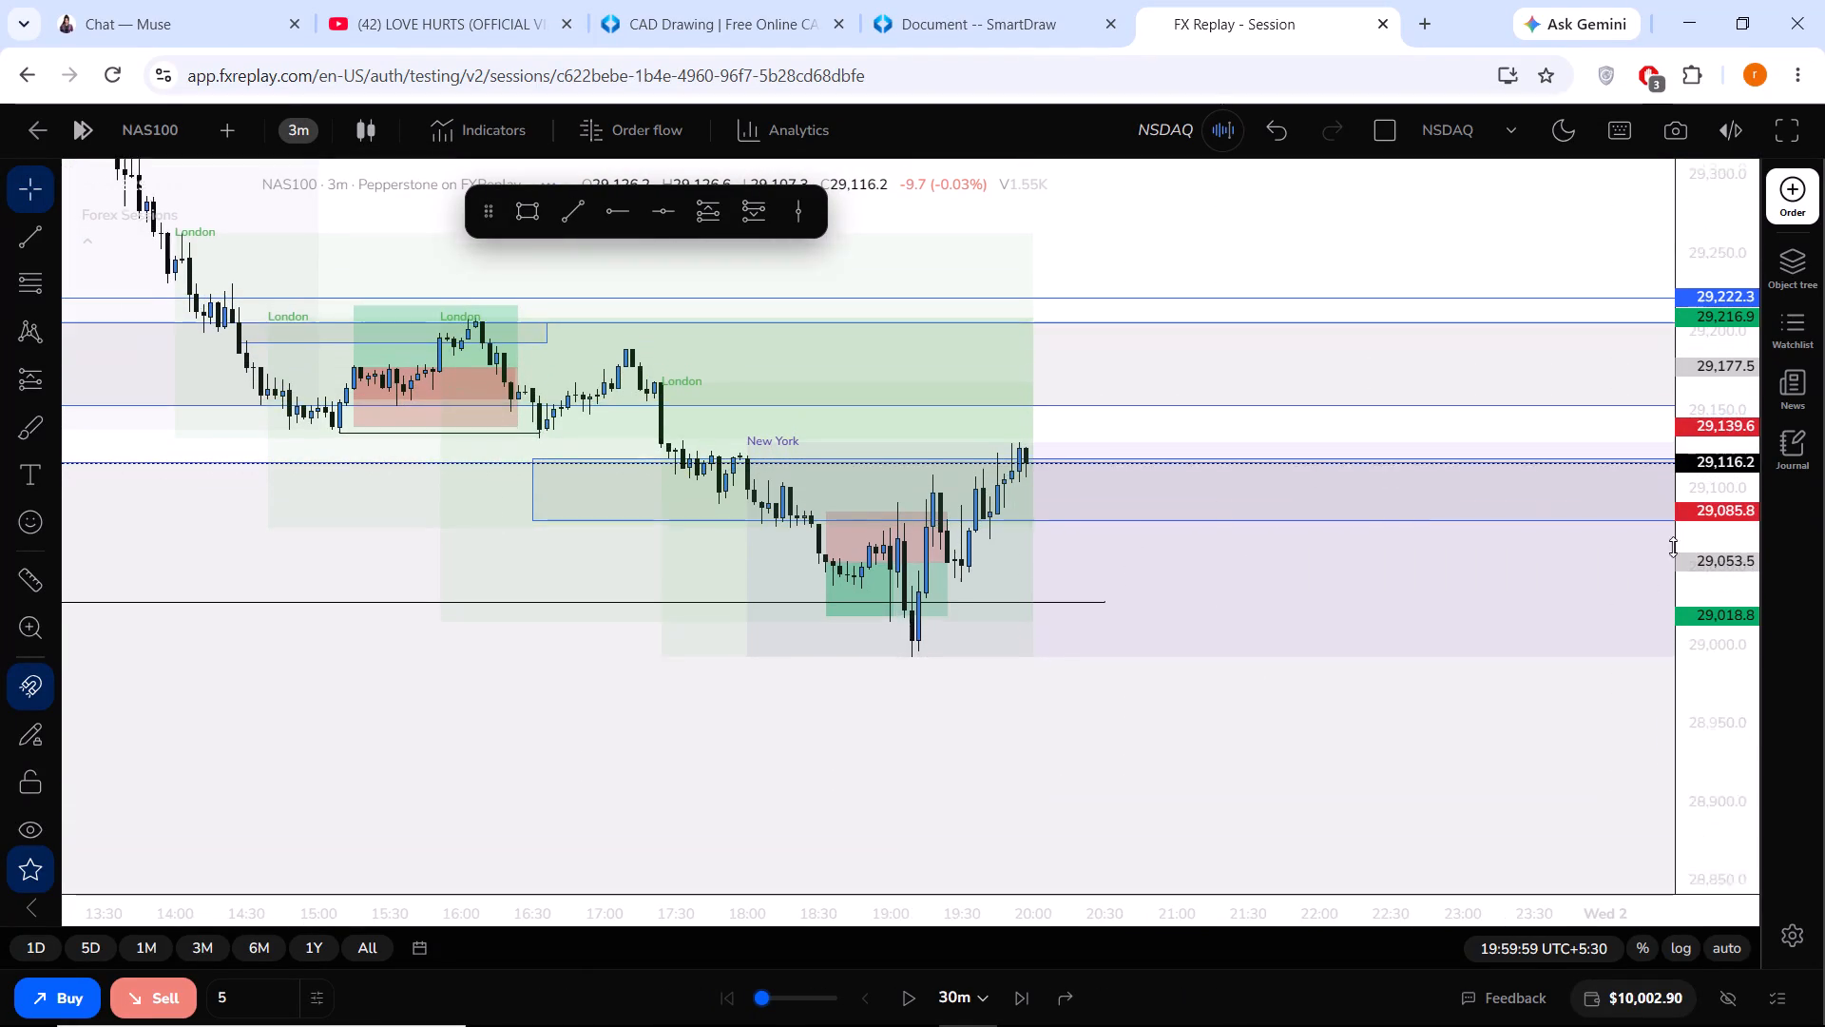
pyautogui.moveTo(1673, 547); pyautogui.dragTo(1668, 513)
pyautogui.moveTo(1195, 407); pyautogui.dragTo(1166, 464)
pyautogui.click(544, 217)
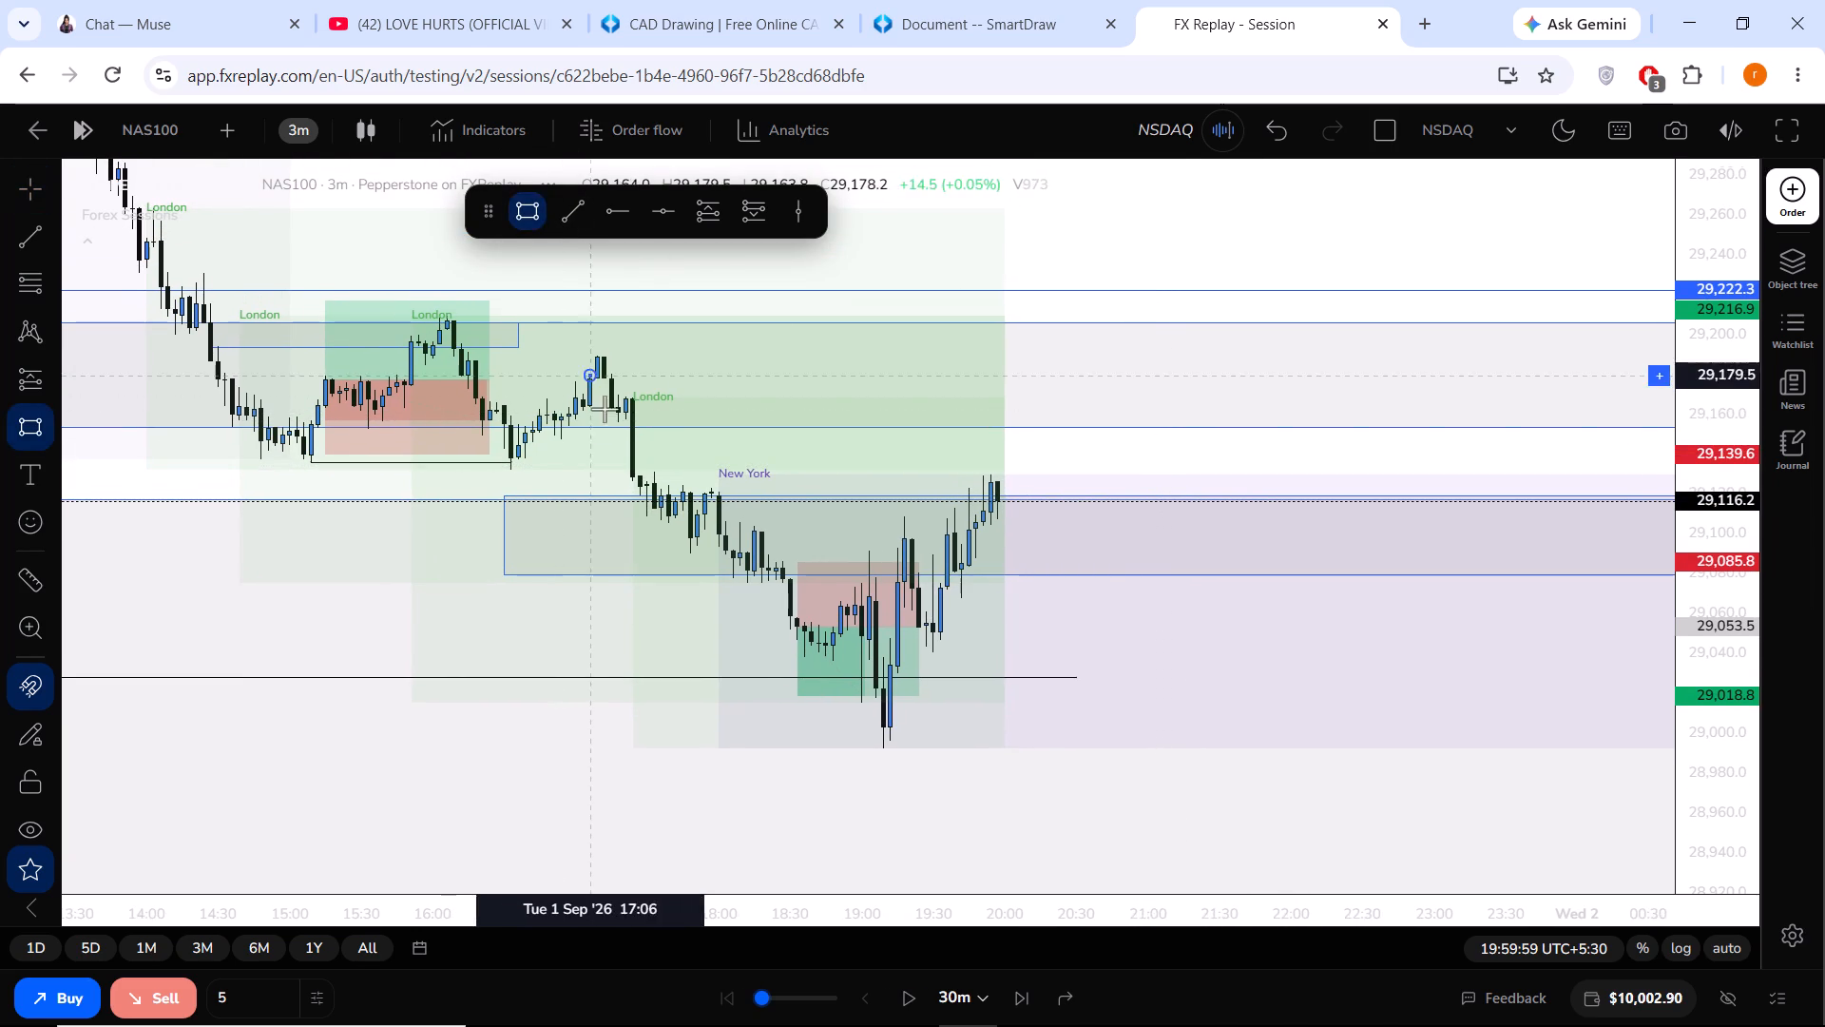
pyautogui.click(624, 429)
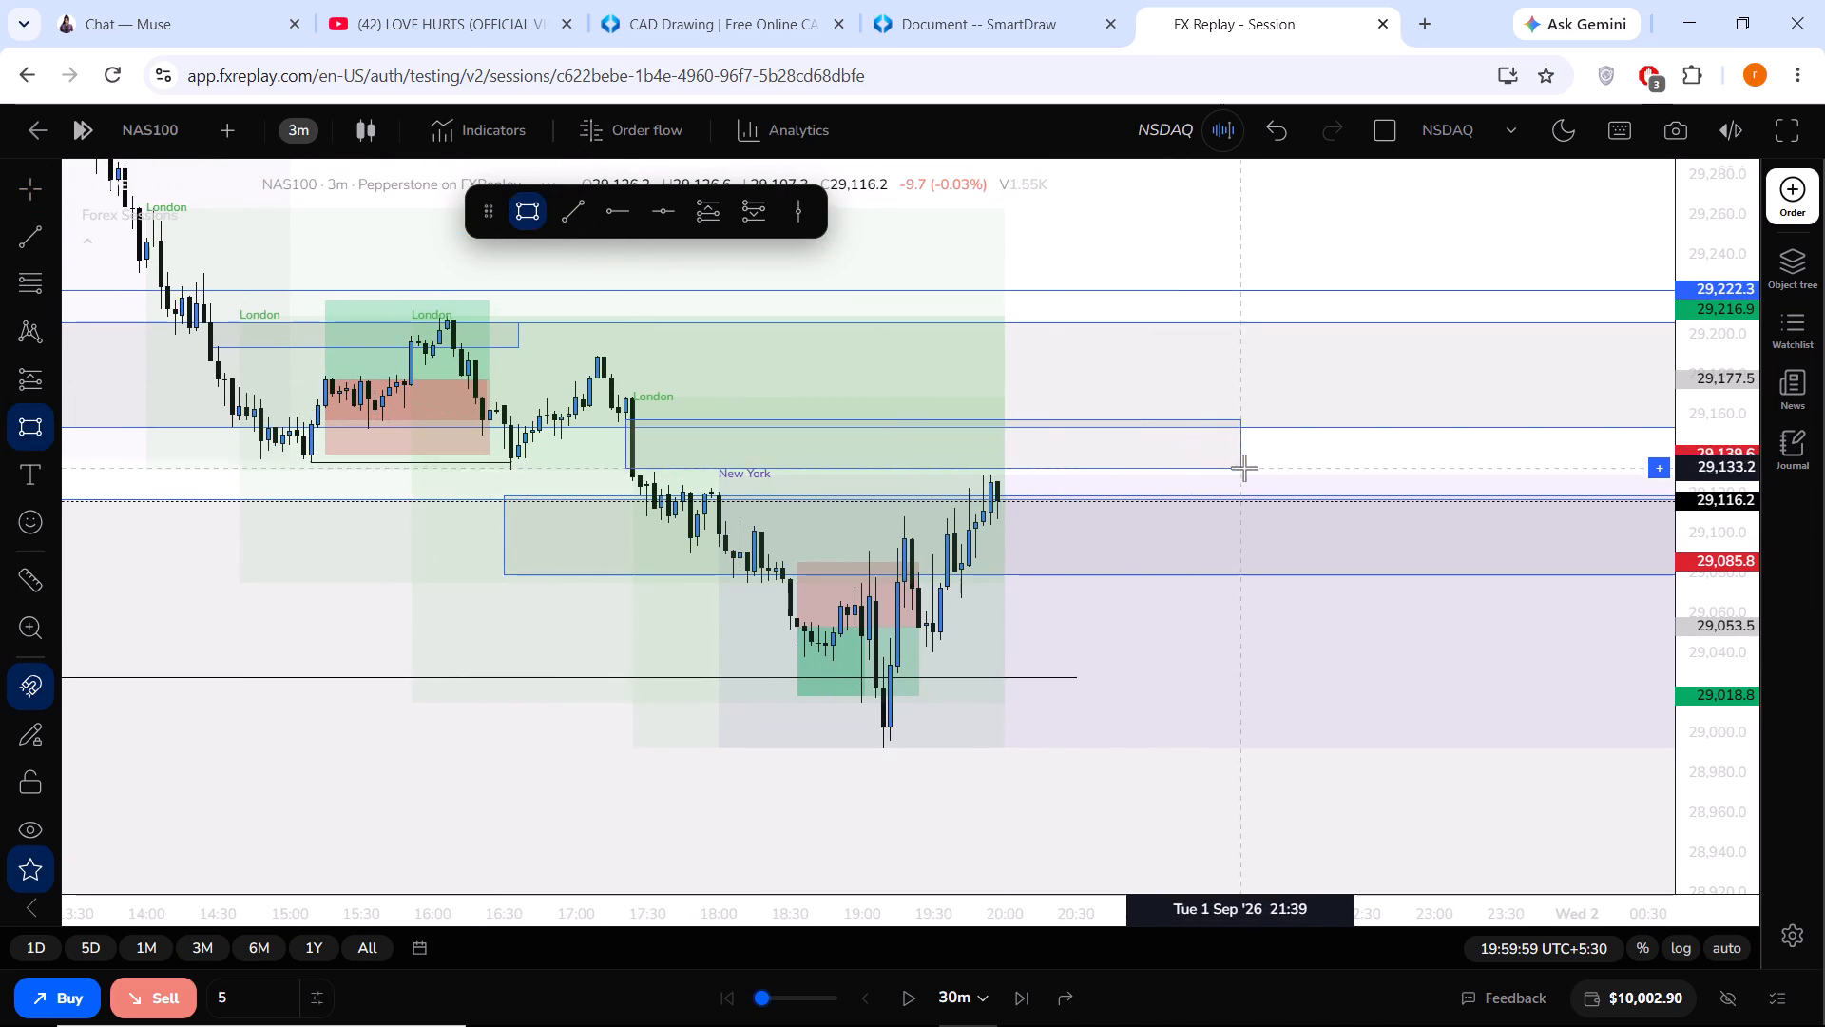
pyautogui.click(1267, 480)
pyautogui.click(1186, 580)
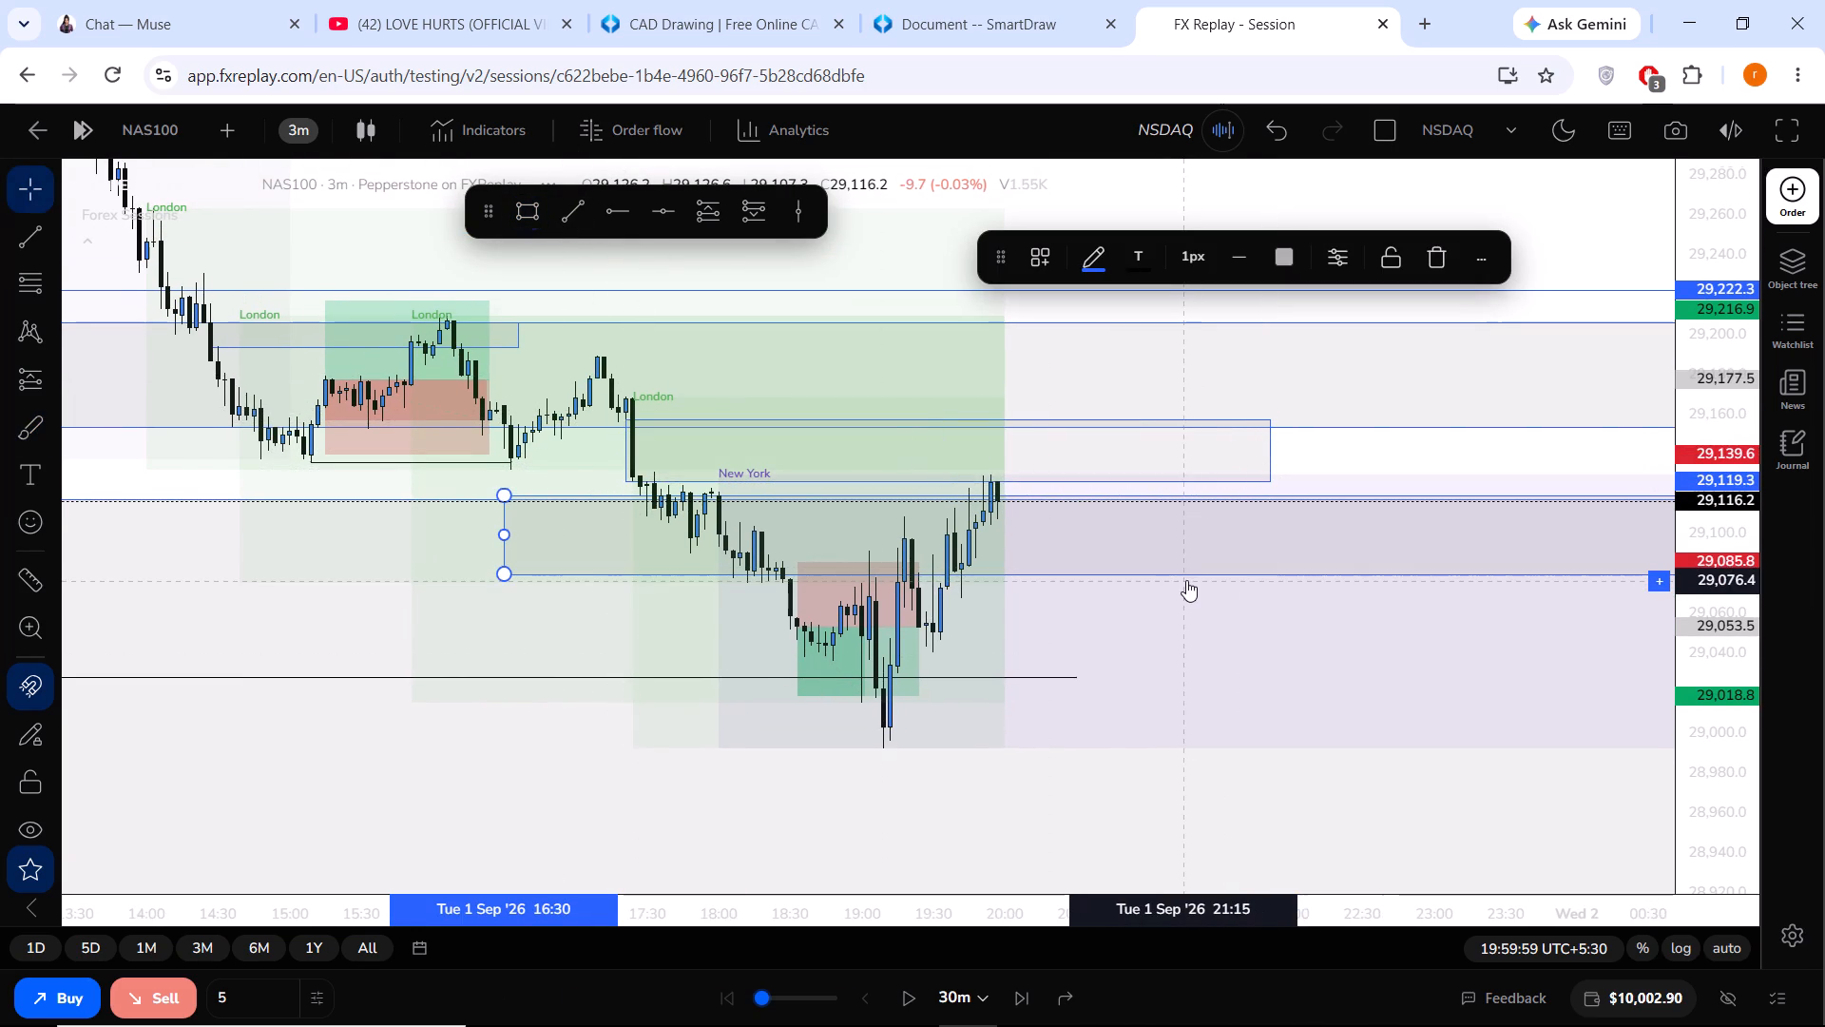
# Set the replay step to 3m and advance the replay to 20:11:59.
pyautogui.click(946, 992)
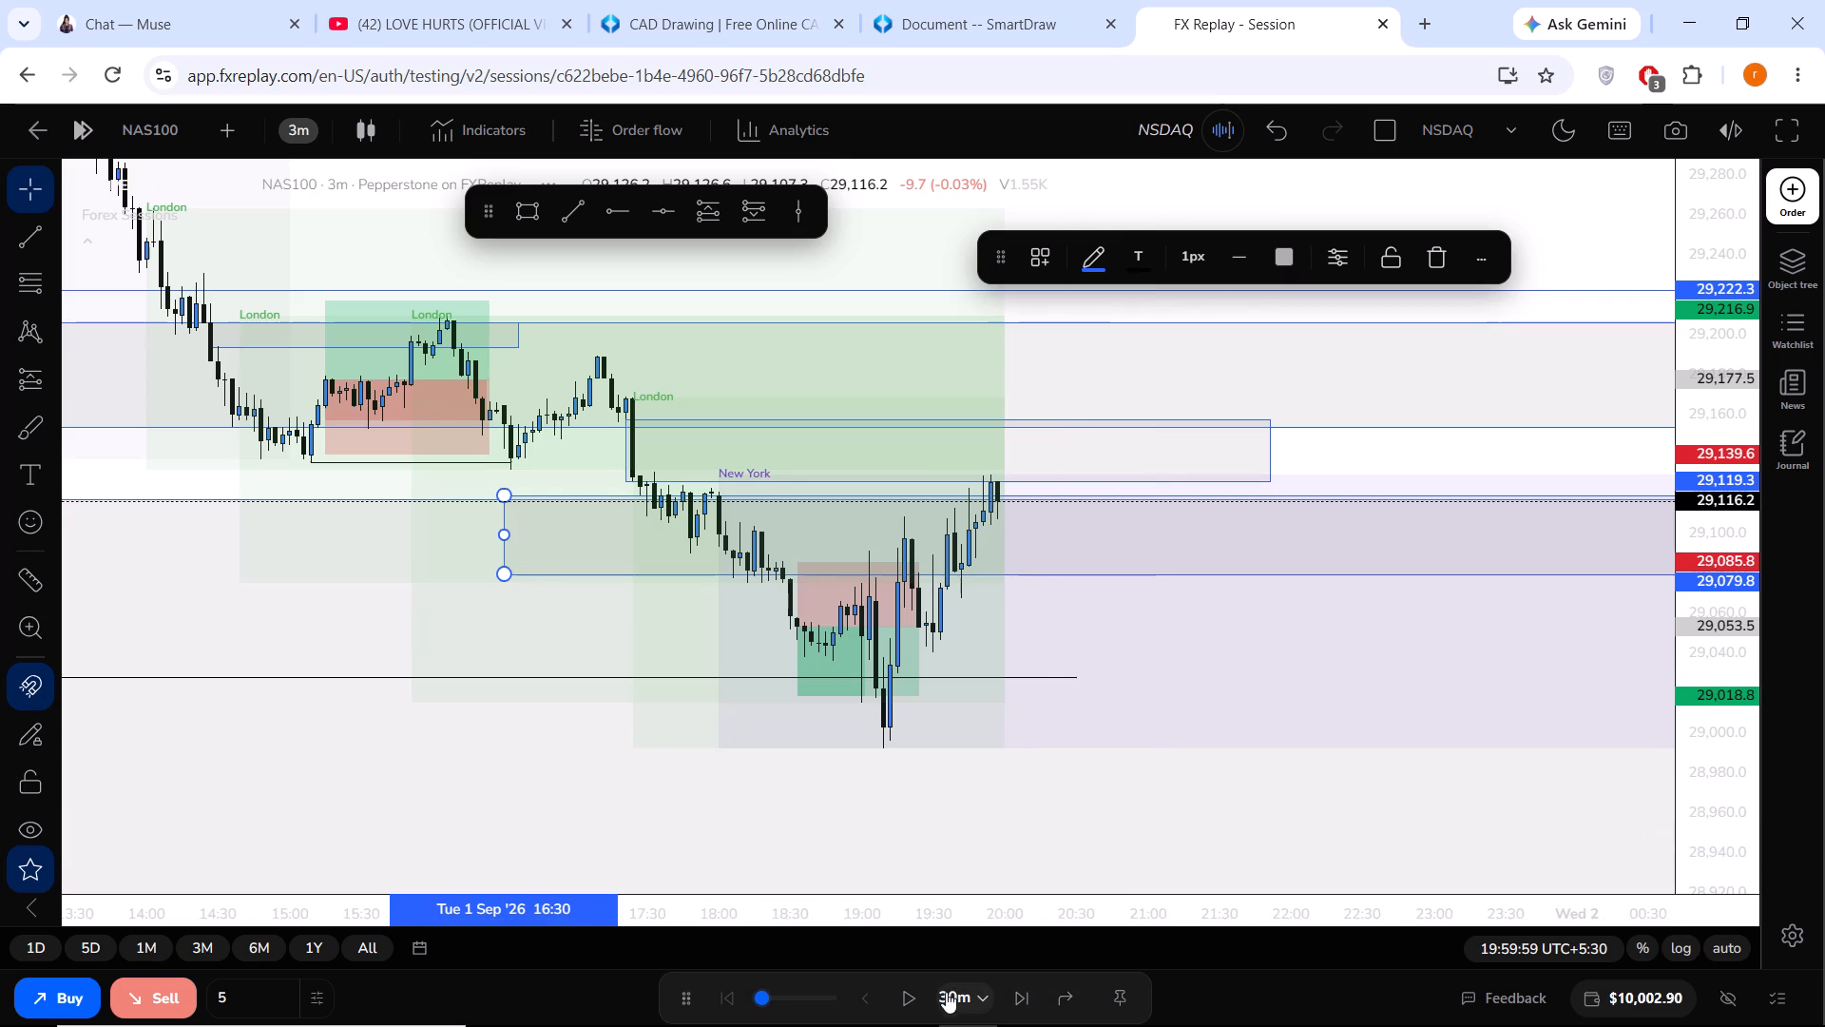
pyautogui.click(897, 869)
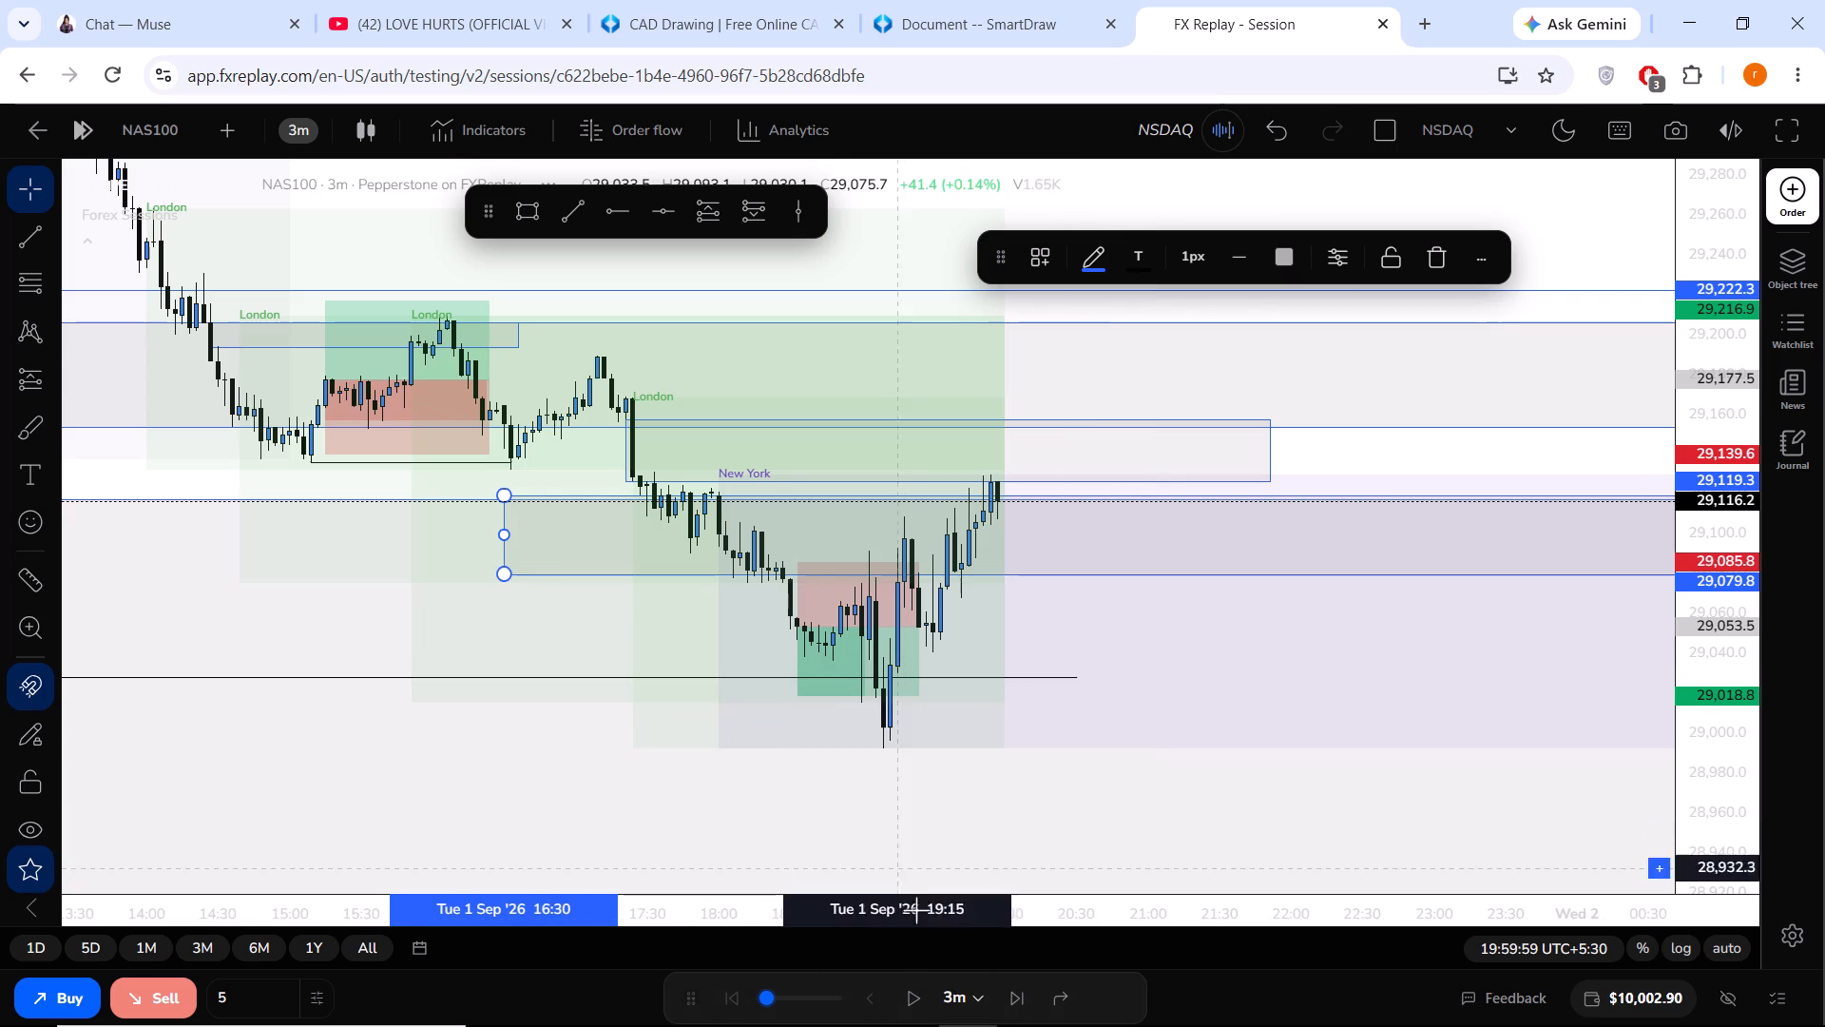
pyautogui.click(1008, 1000)
pyautogui.click(1009, 1000)
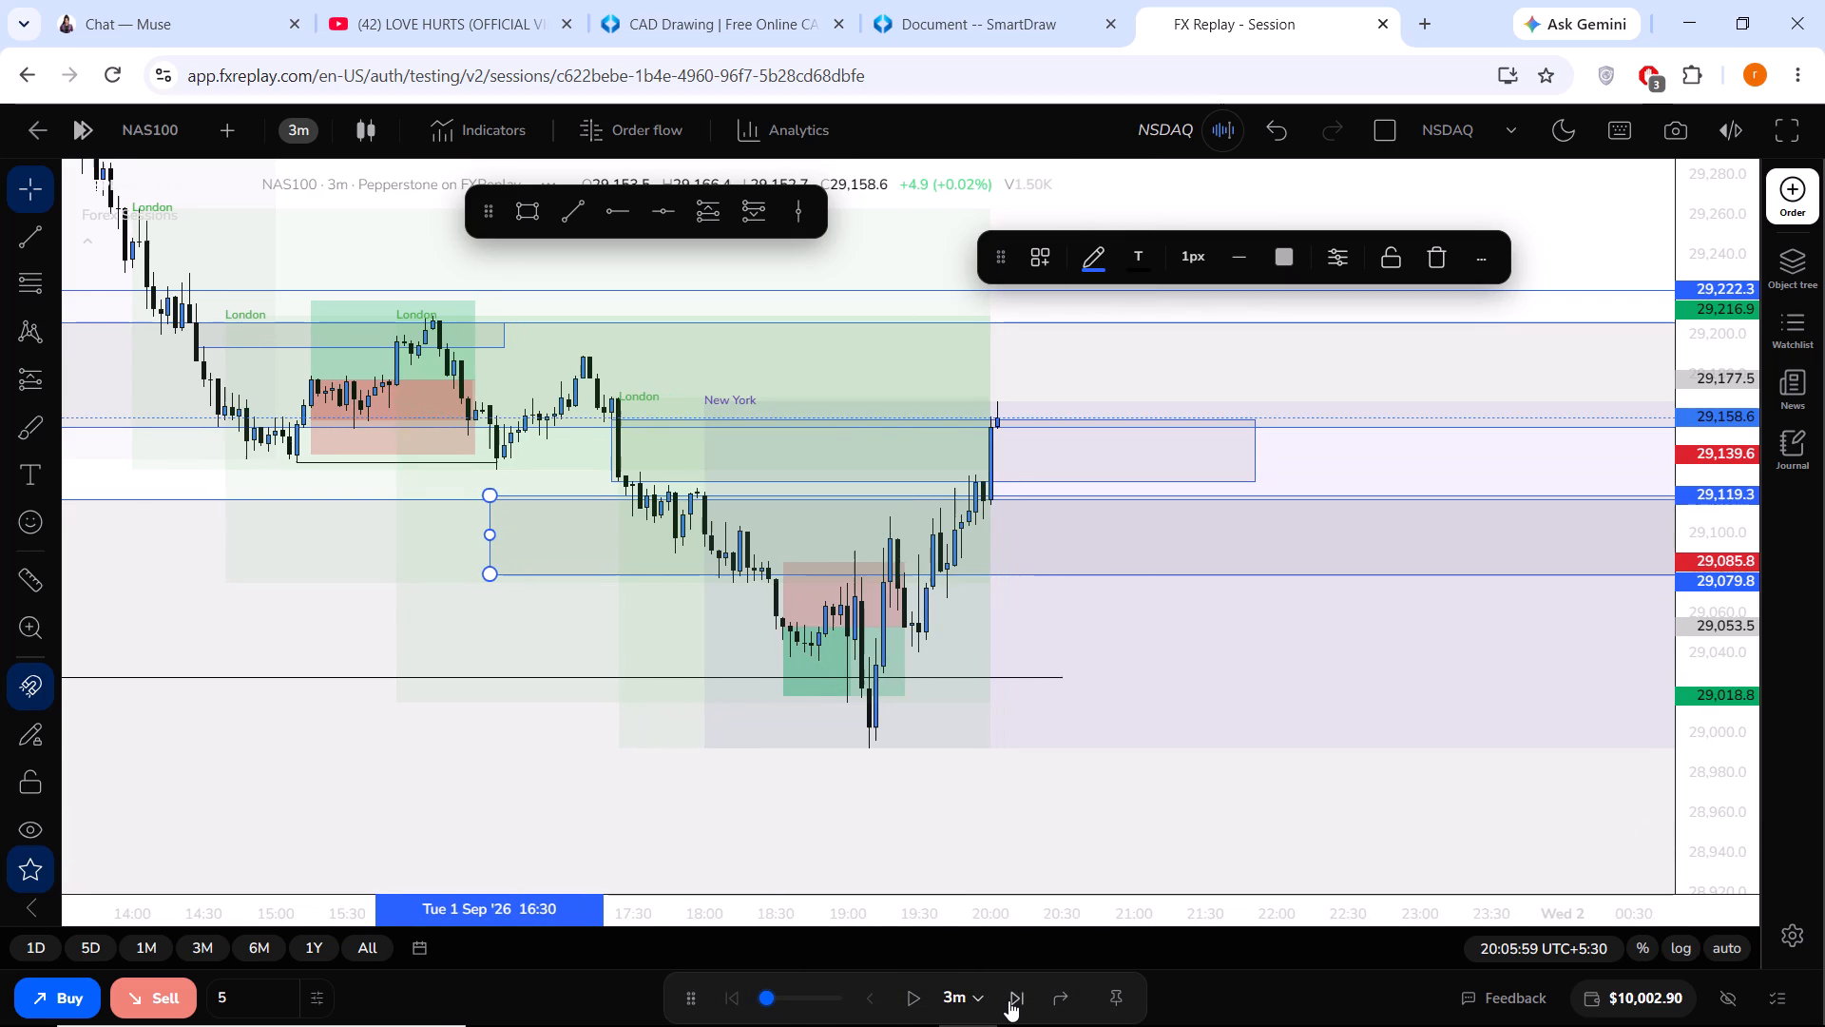
pyautogui.click(1009, 1000)
pyautogui.click(1009, 1000)
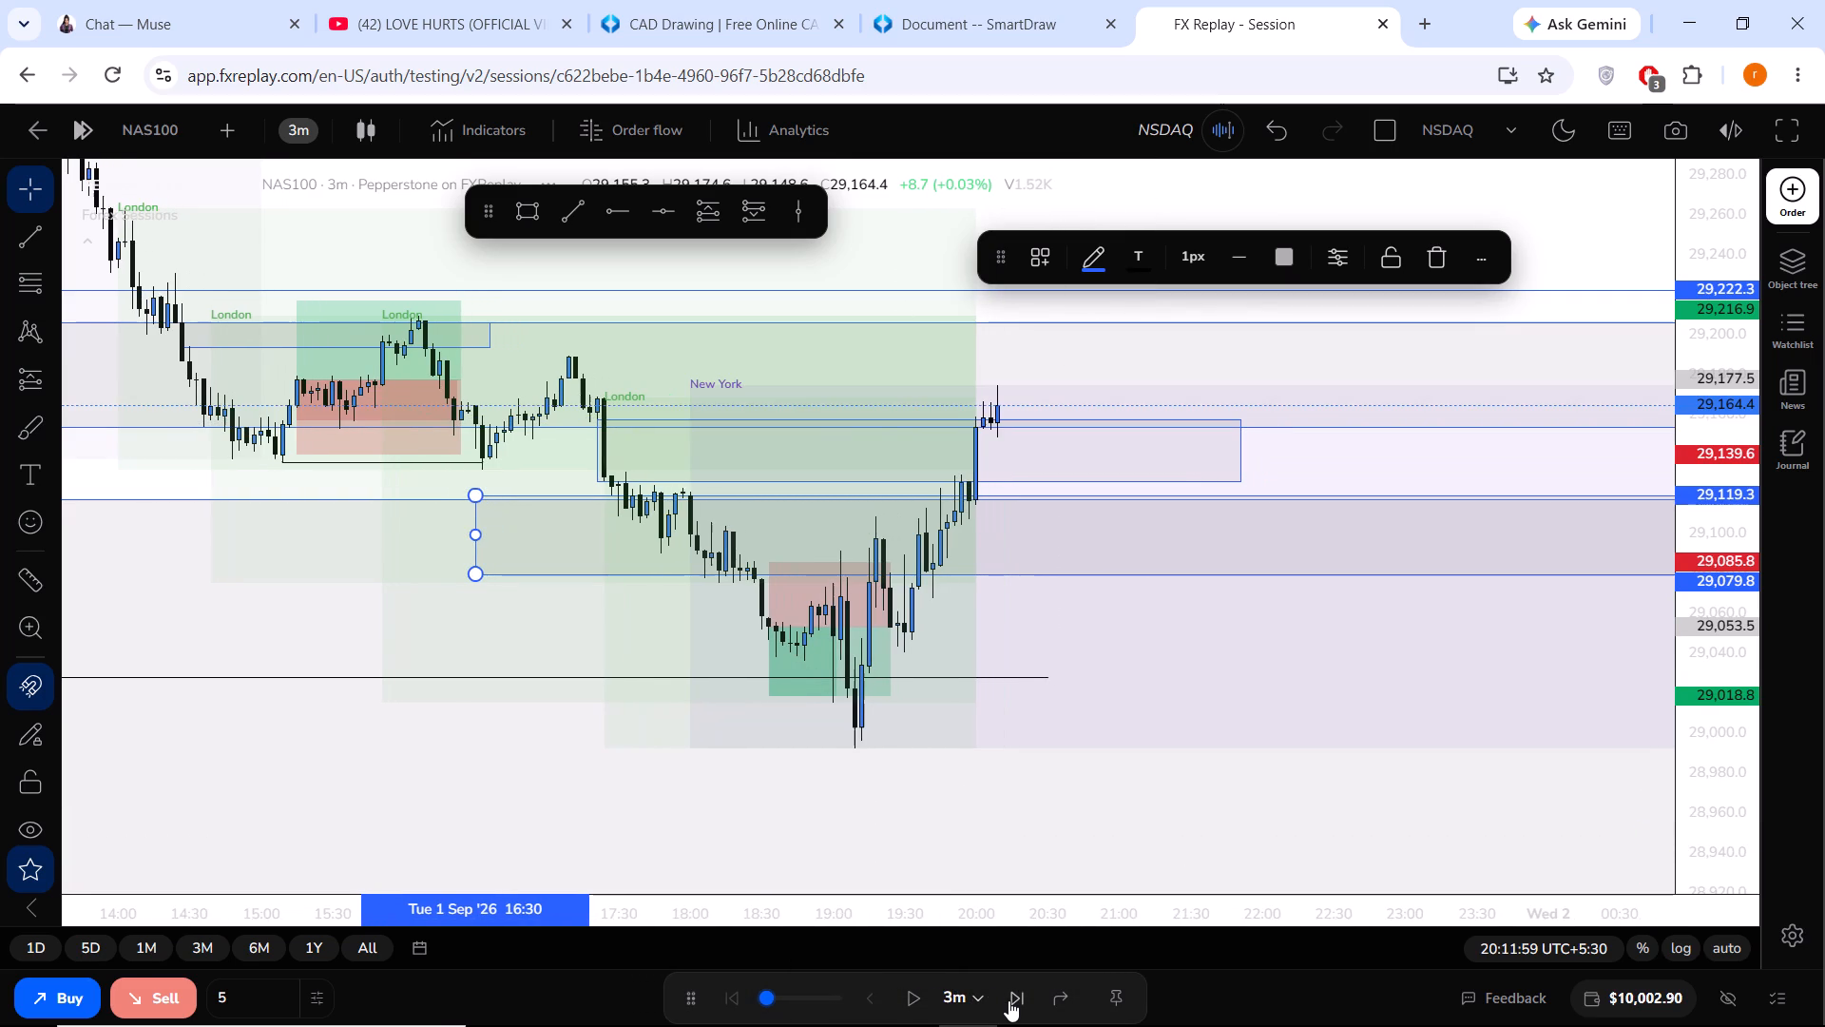
# Plan a long position at the latest candle with entry 29,164.4, stop 29,108.3 below the new zone, and target 29,220.3.
pyautogui.click(715, 216)
pyautogui.click(1009, 404)
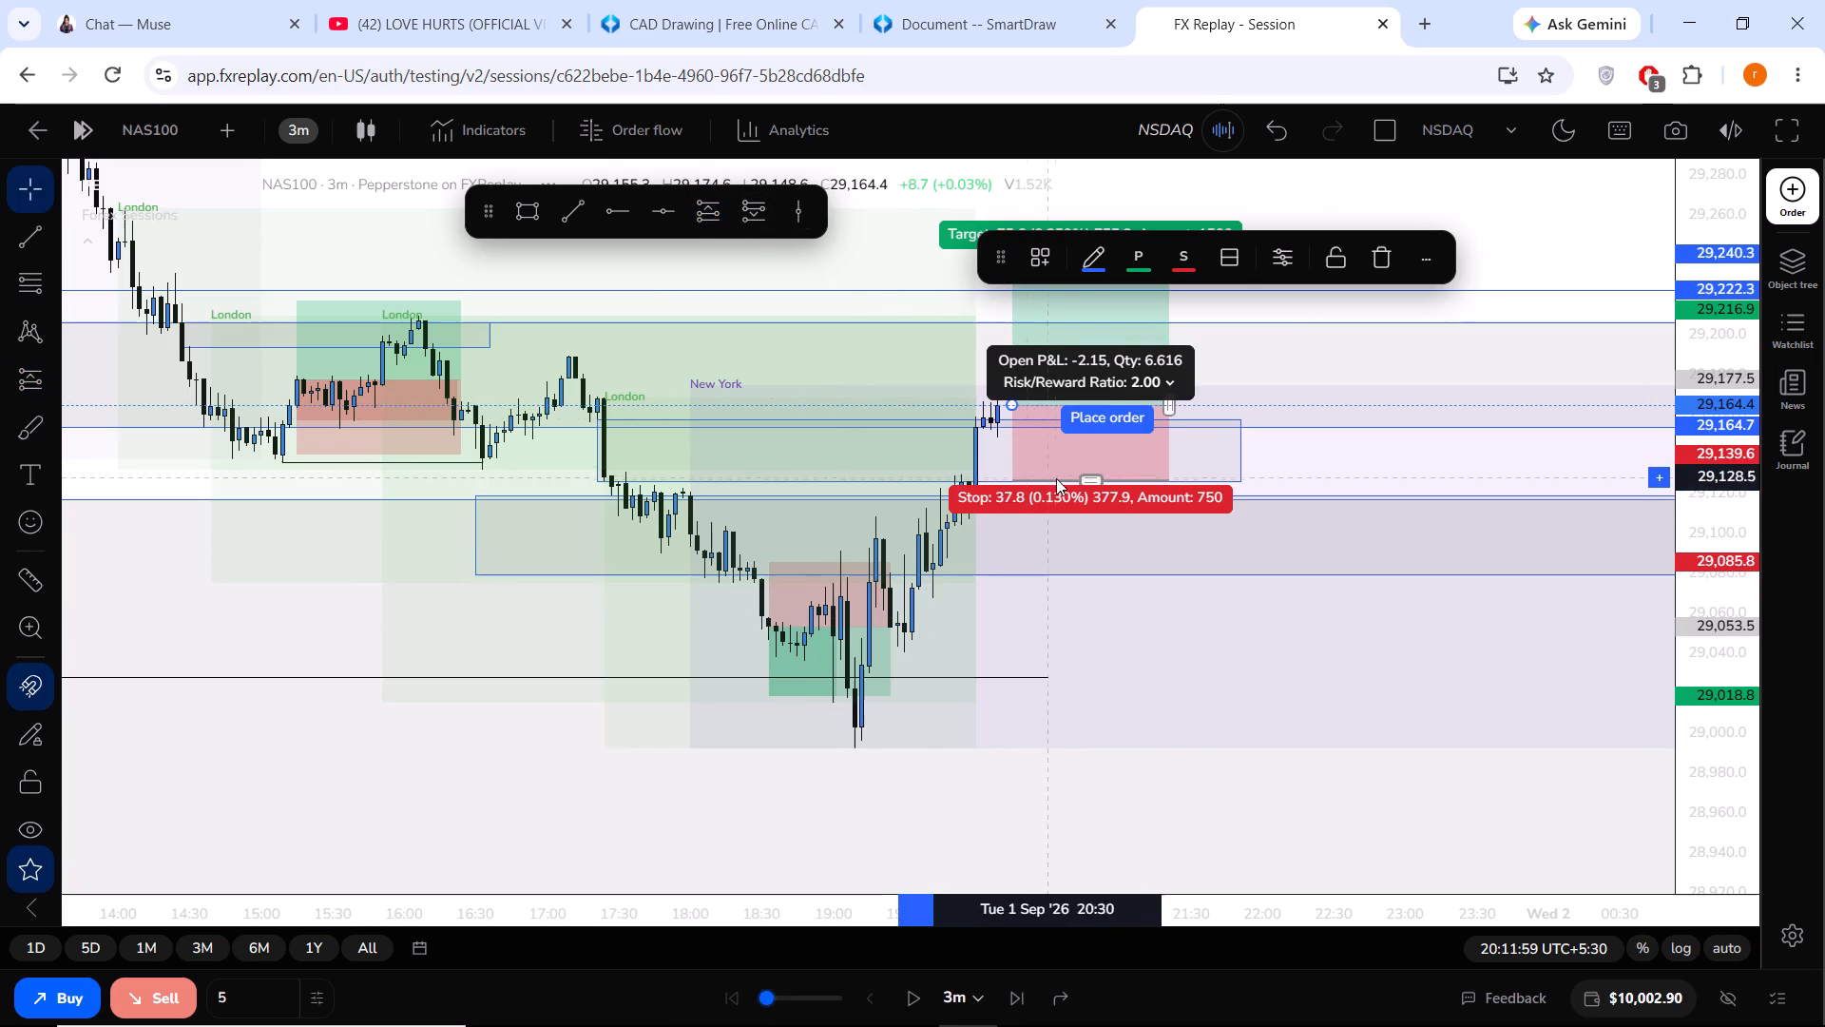
pyautogui.moveTo(1099, 480); pyautogui.dragTo(1074, 511)
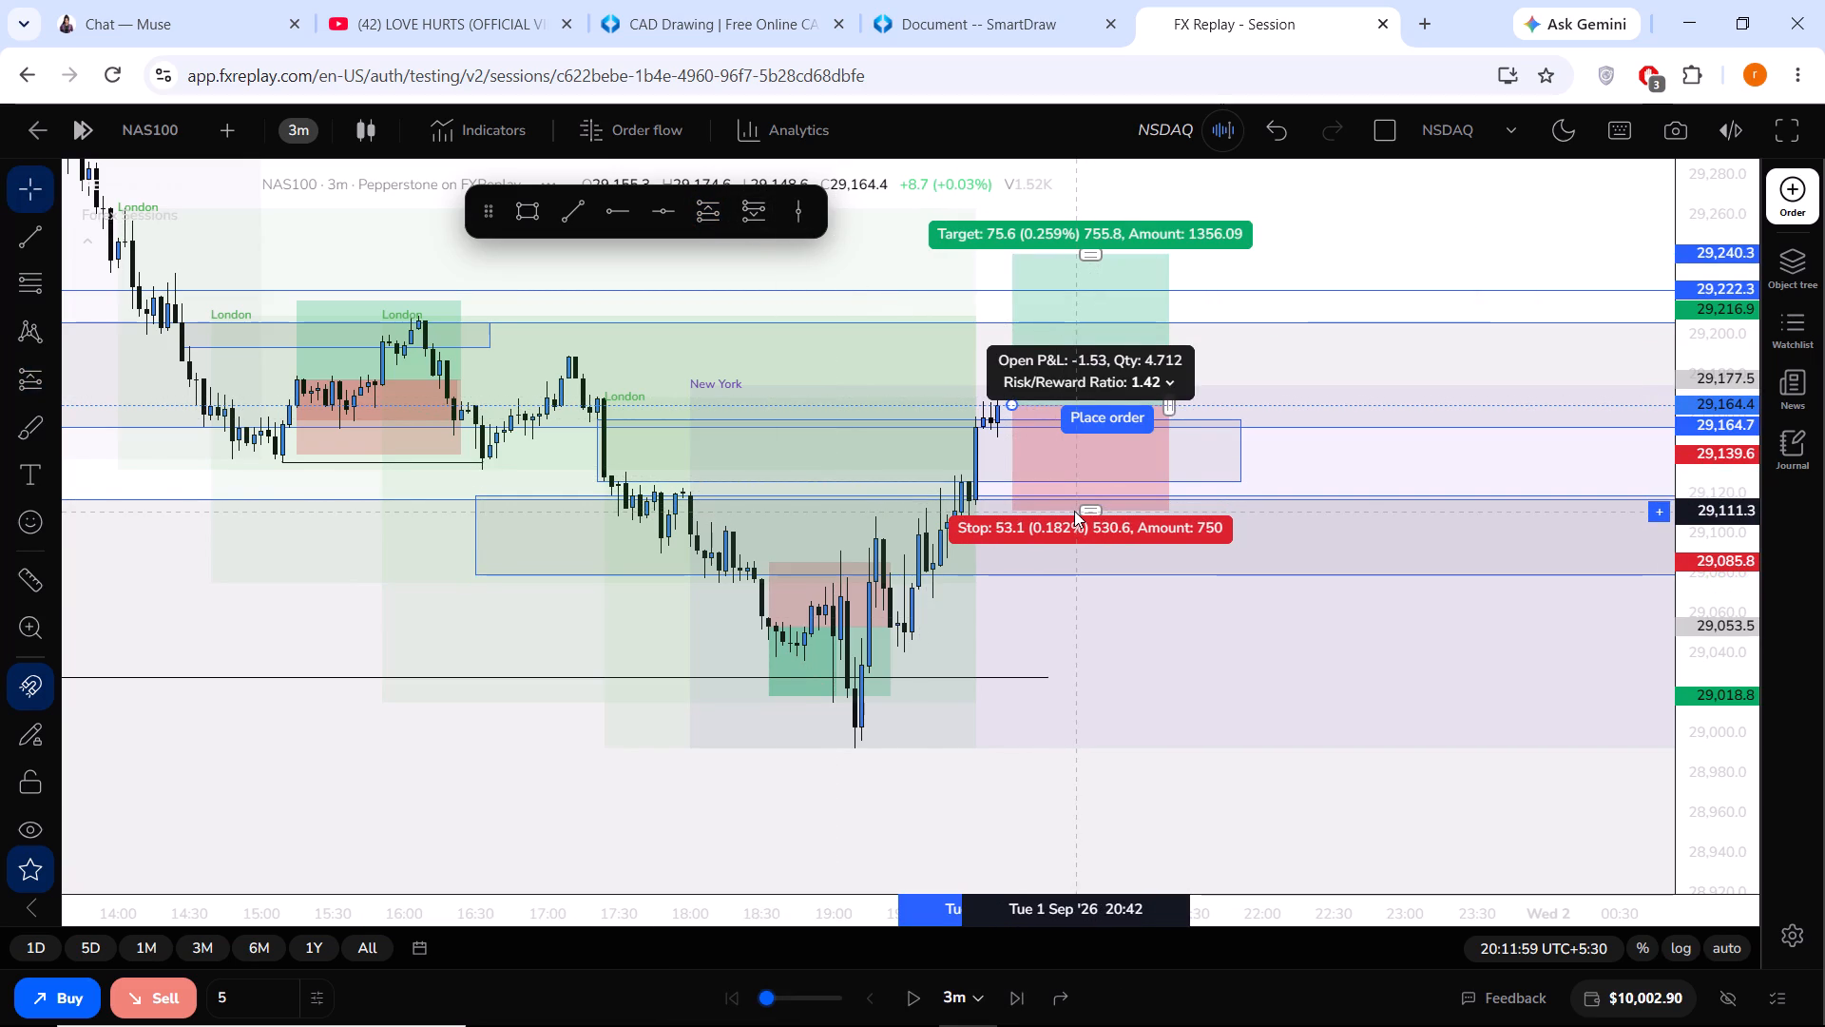
pyautogui.moveTo(1074, 511); pyautogui.dragTo(1072, 517)
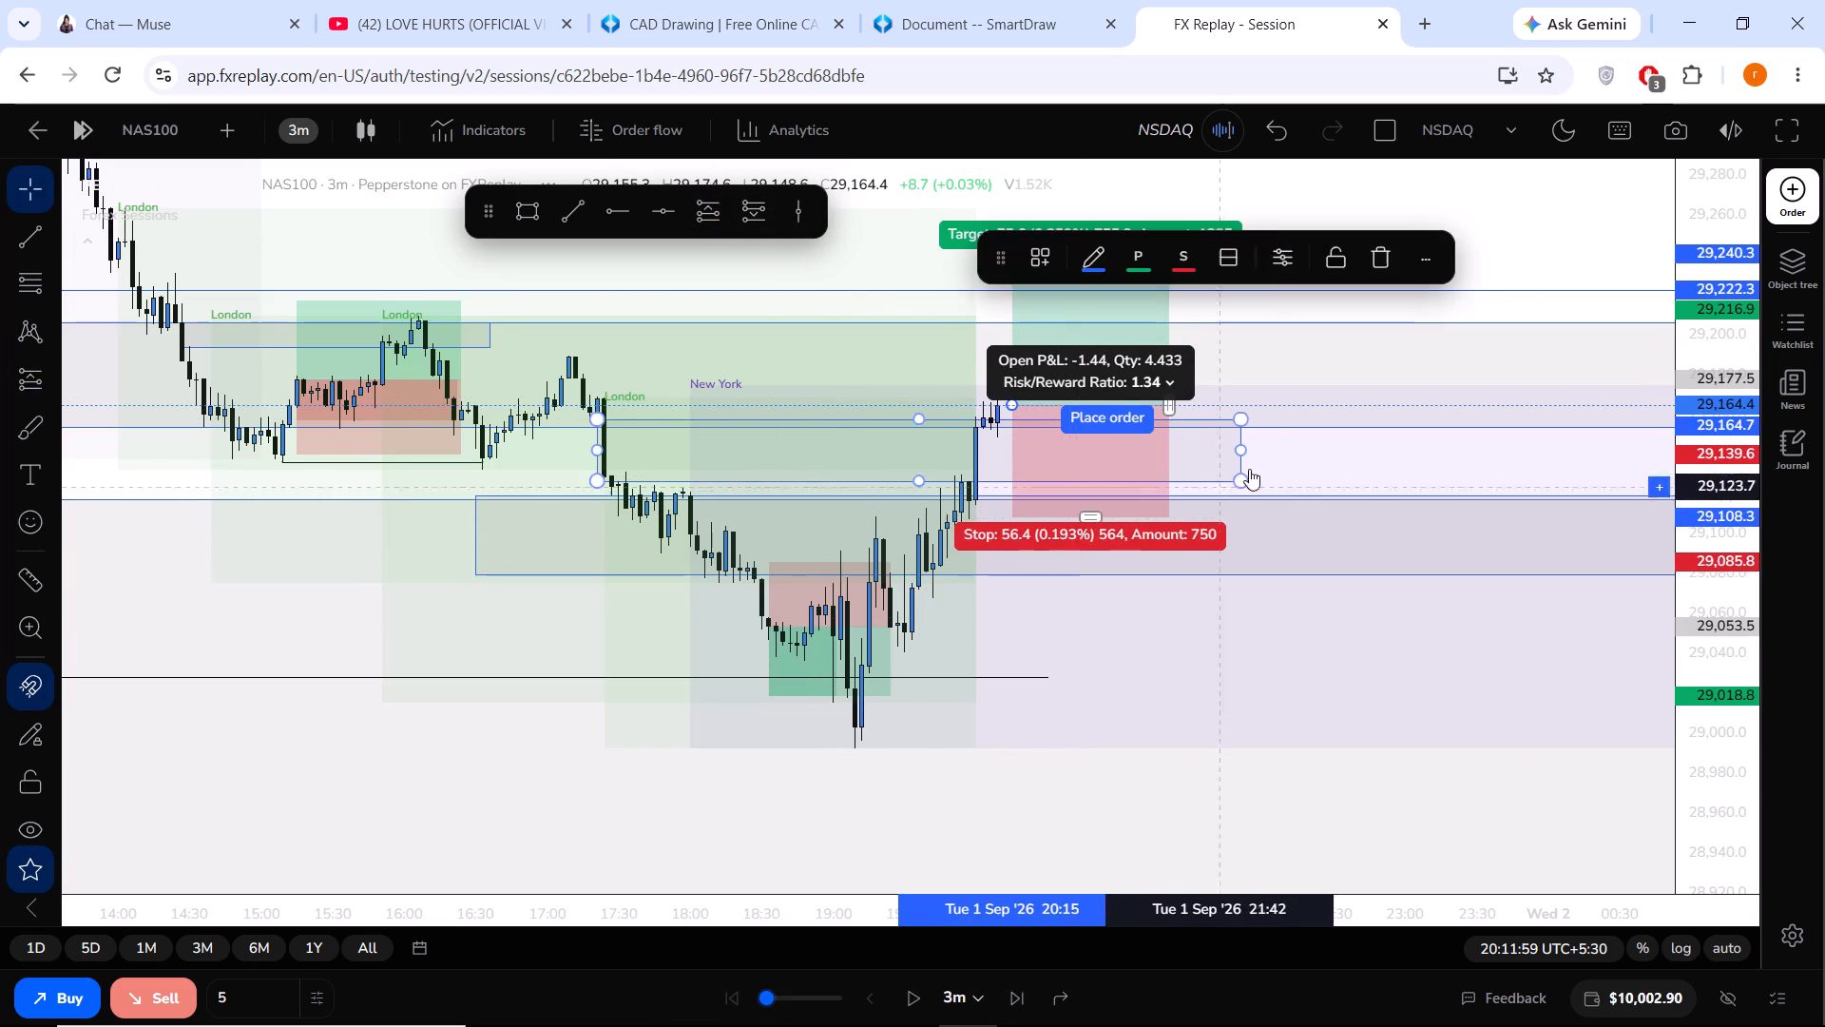
pyautogui.moveTo(1282, 459); pyautogui.dragTo(1306, 564)
pyautogui.moveTo(1033, 503); pyautogui.dragTo(1022, 508)
pyautogui.moveTo(1108, 352); pyautogui.dragTo(1105, 371)
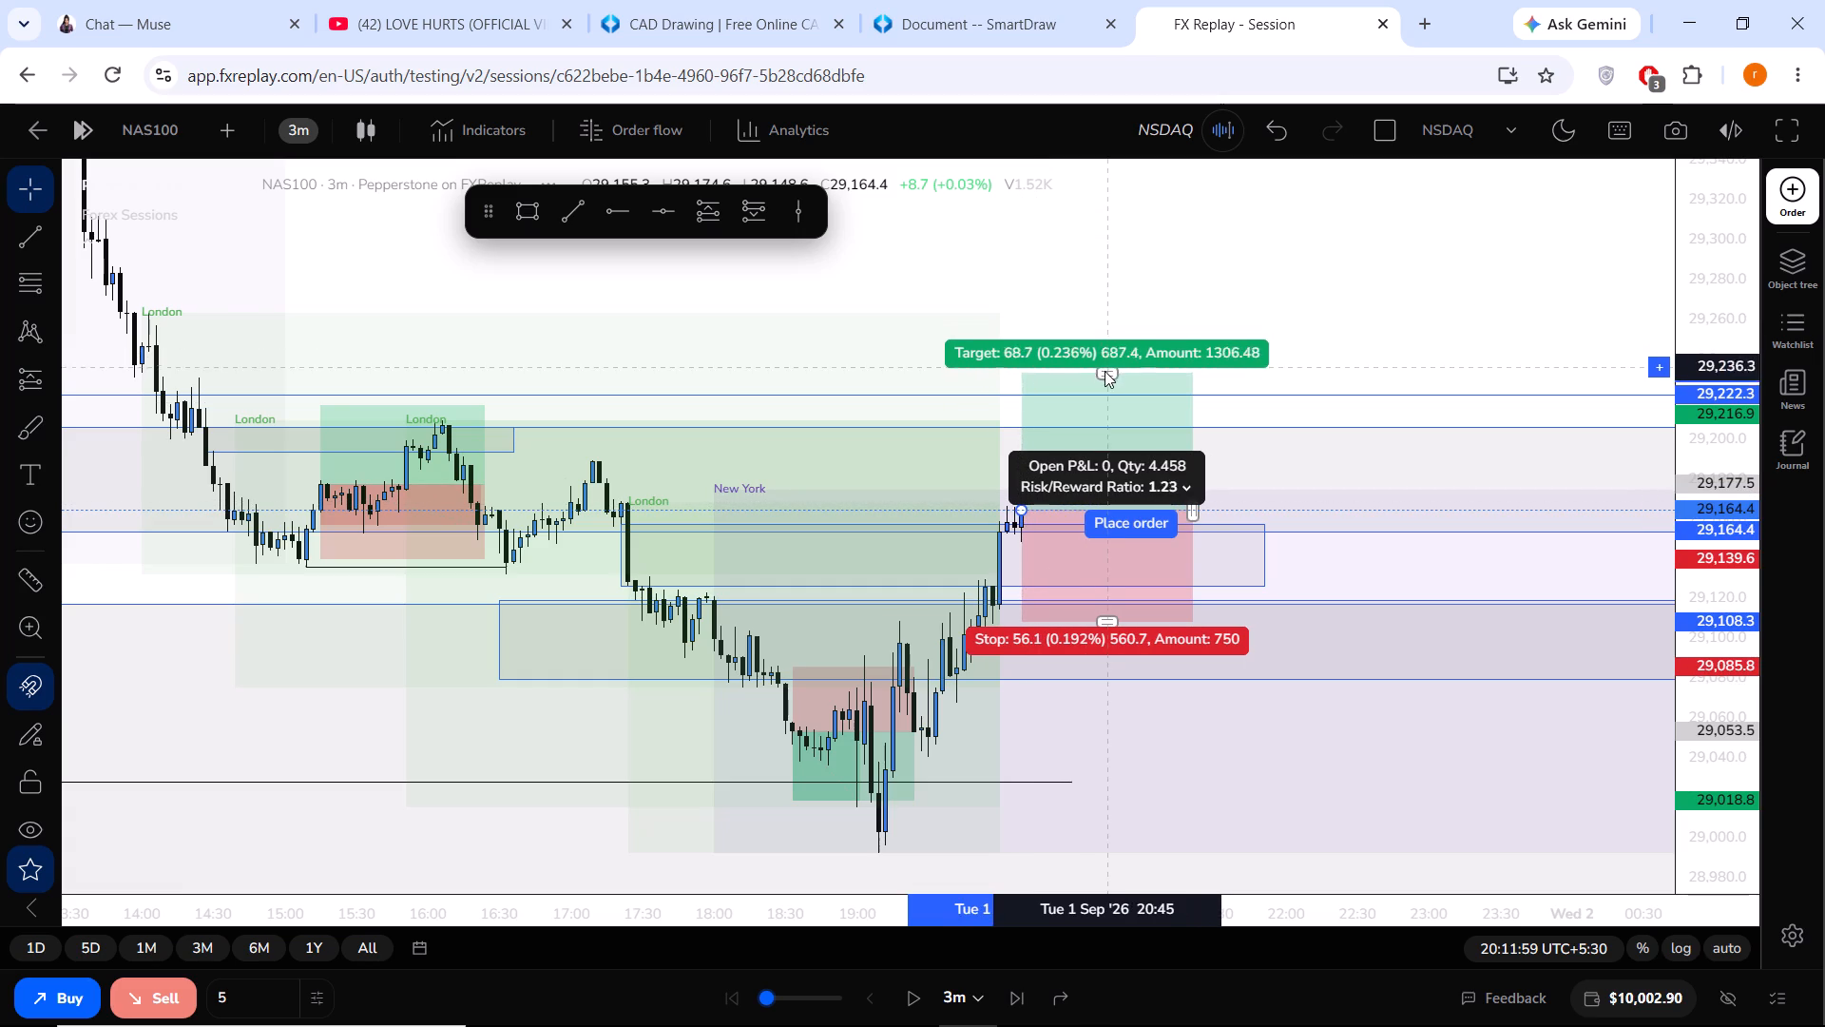
pyautogui.moveTo(1105, 371); pyautogui.dragTo(1097, 392)
pyautogui.click(1131, 358)
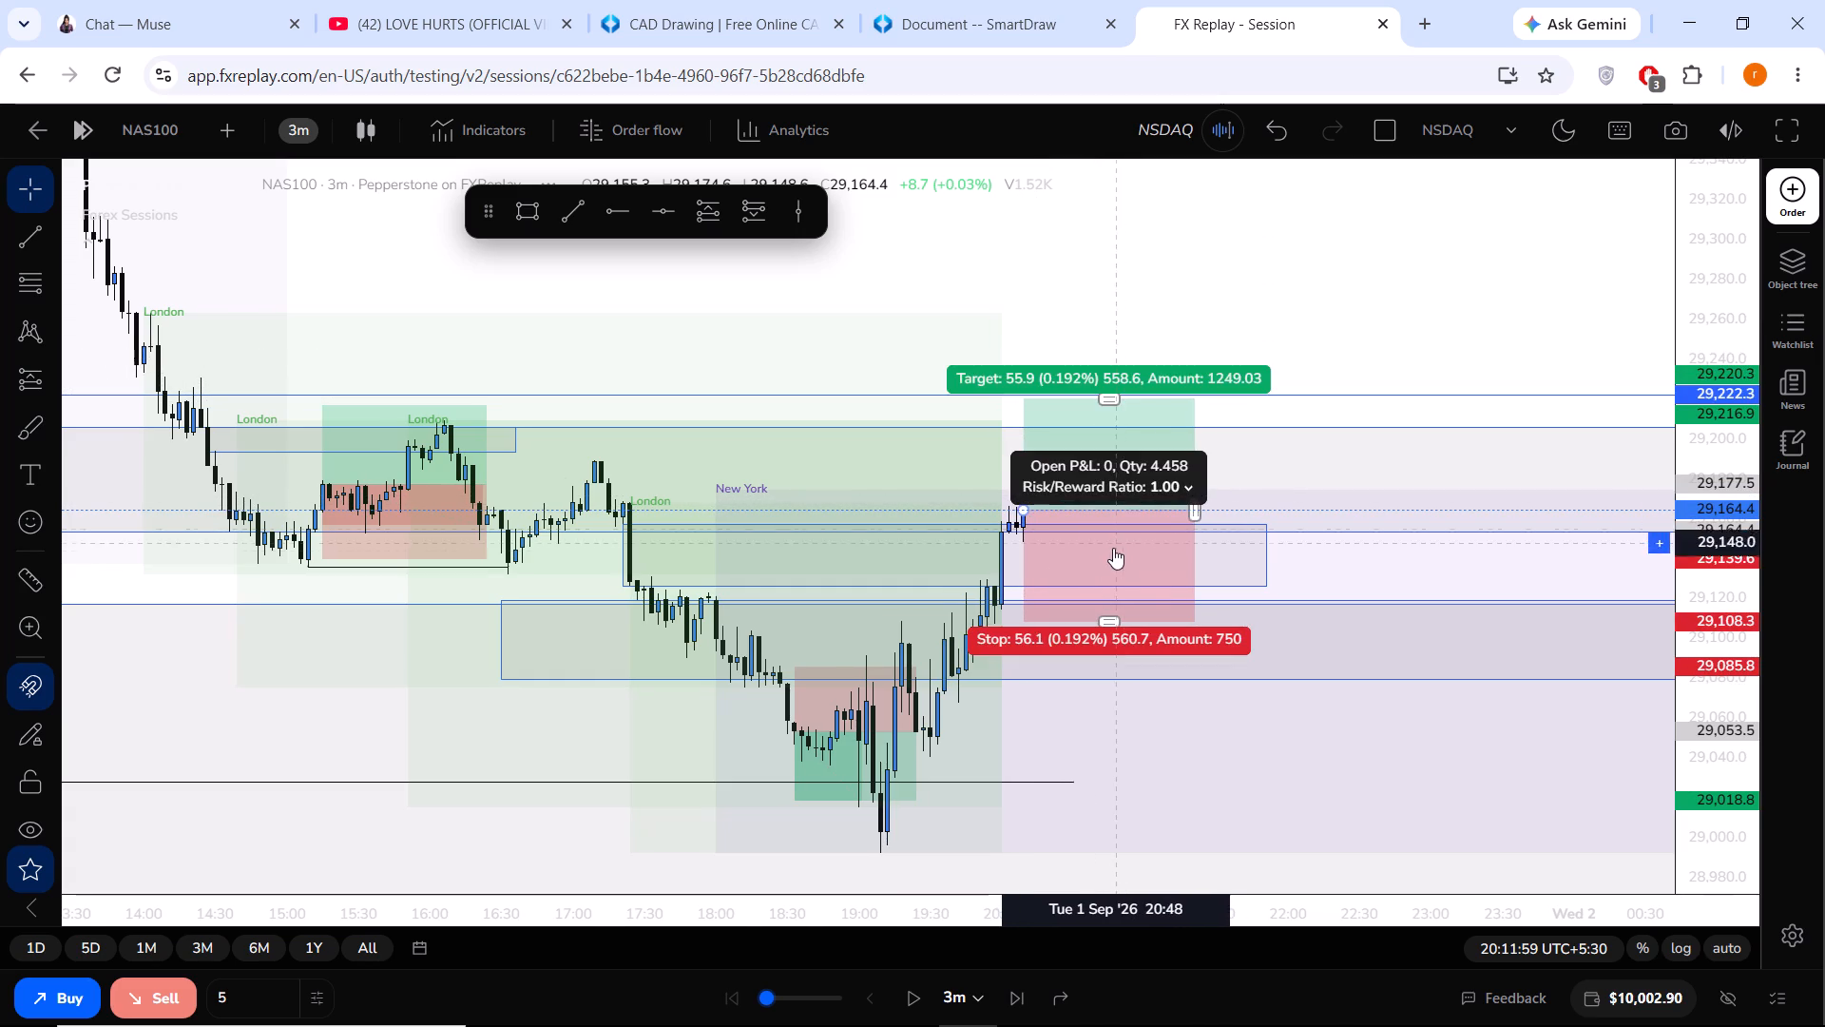
# Buy 5 NAS100 at market, with take profit at 29,220.1 and stop loss at 29,109.8.
pyautogui.click(67, 996)
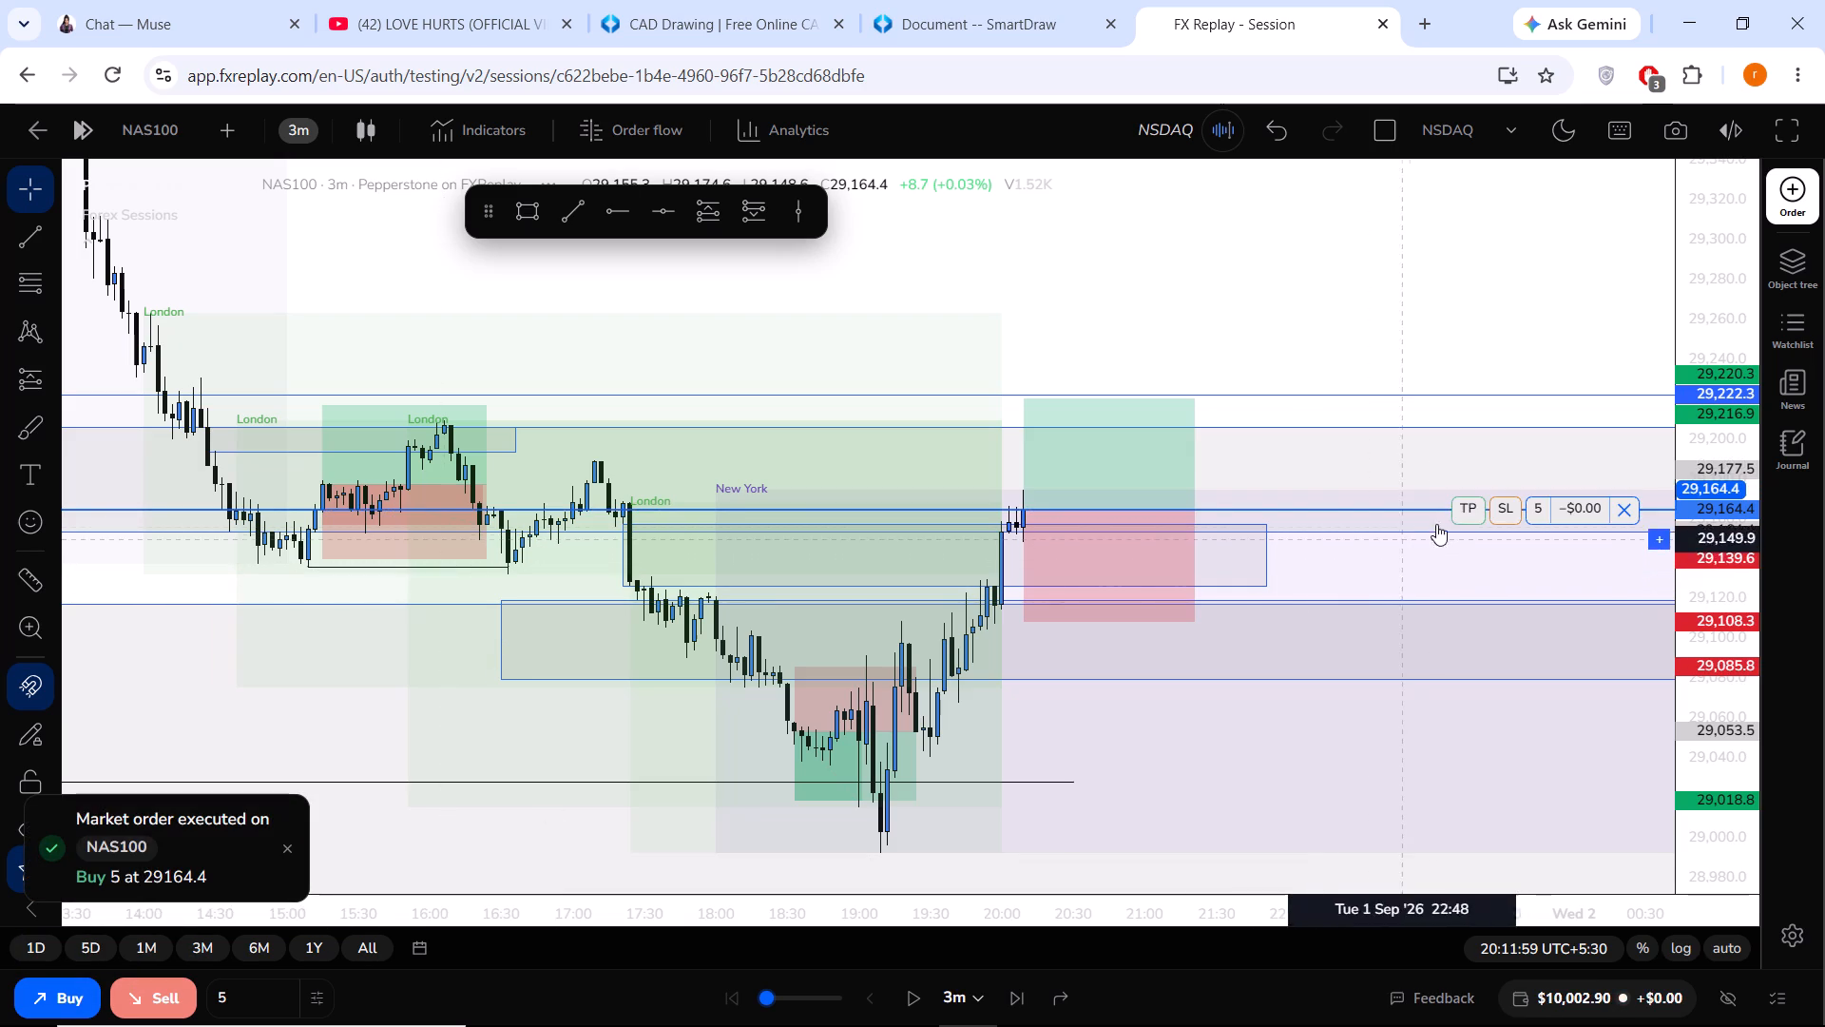
pyautogui.moveTo(1471, 513); pyautogui.dragTo(1453, 398)
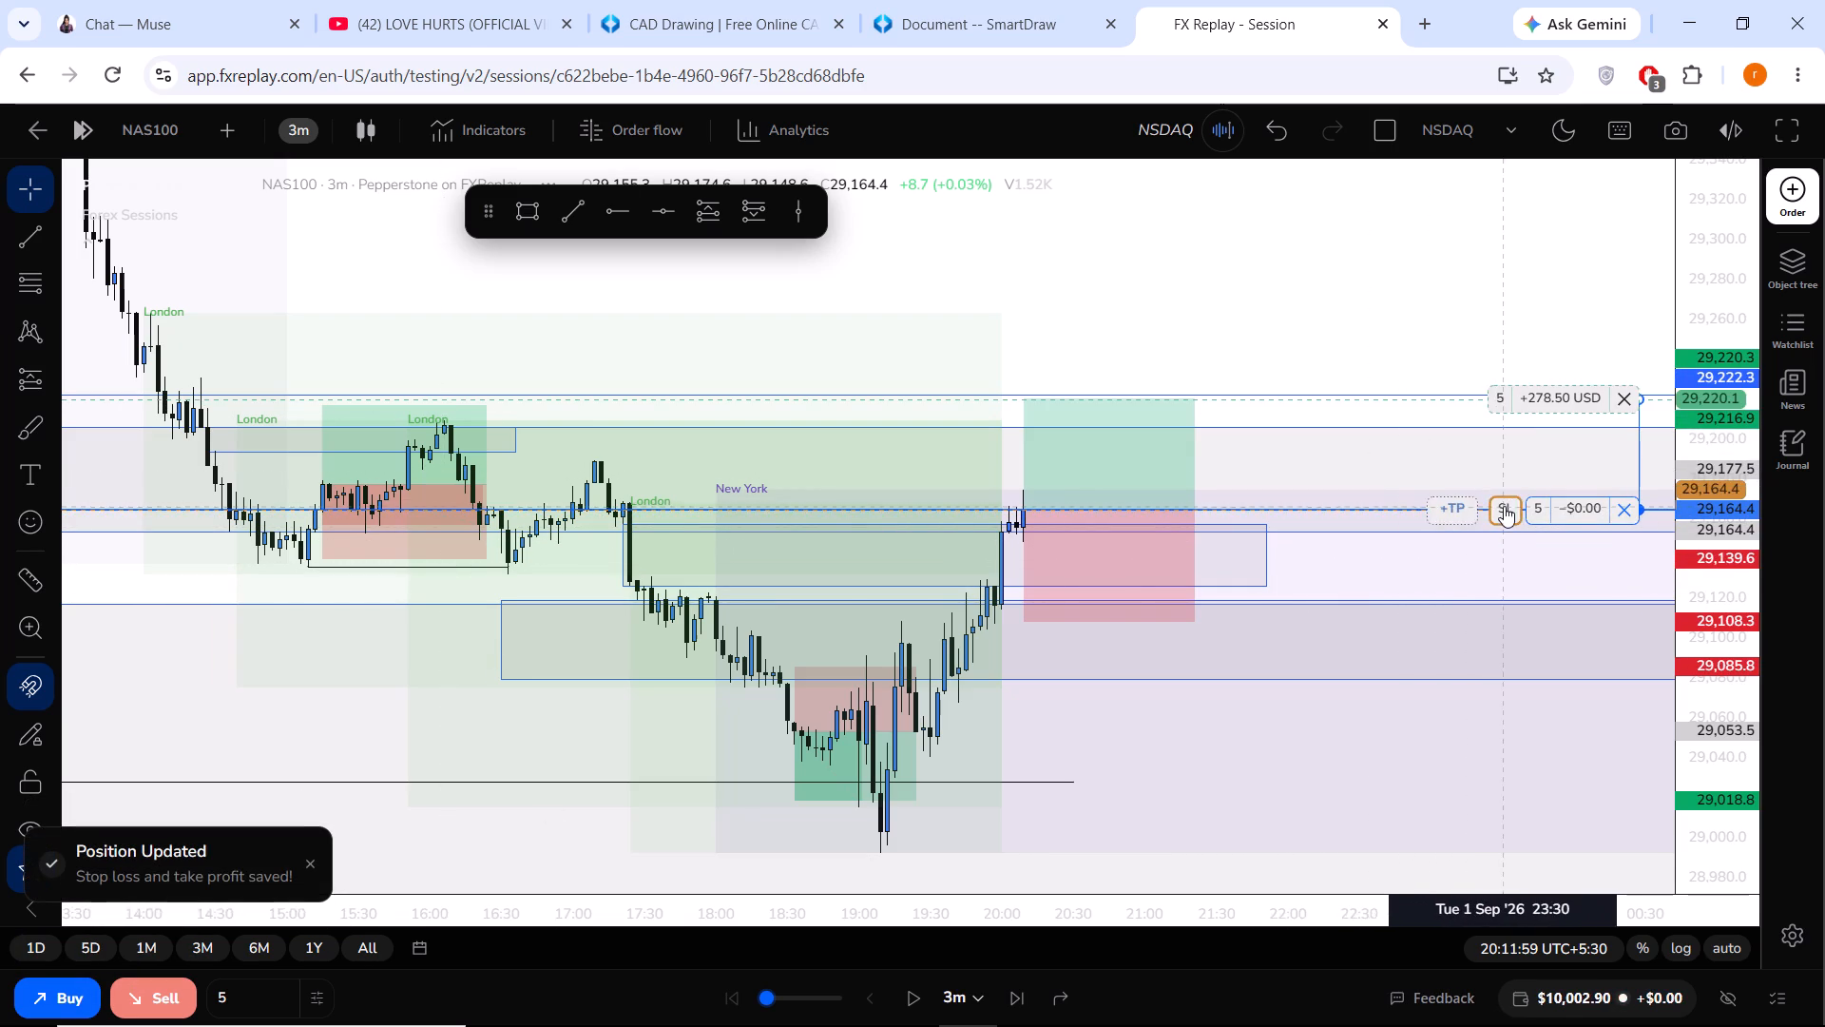
pyautogui.moveTo(1504, 506); pyautogui.dragTo(1386, 618)
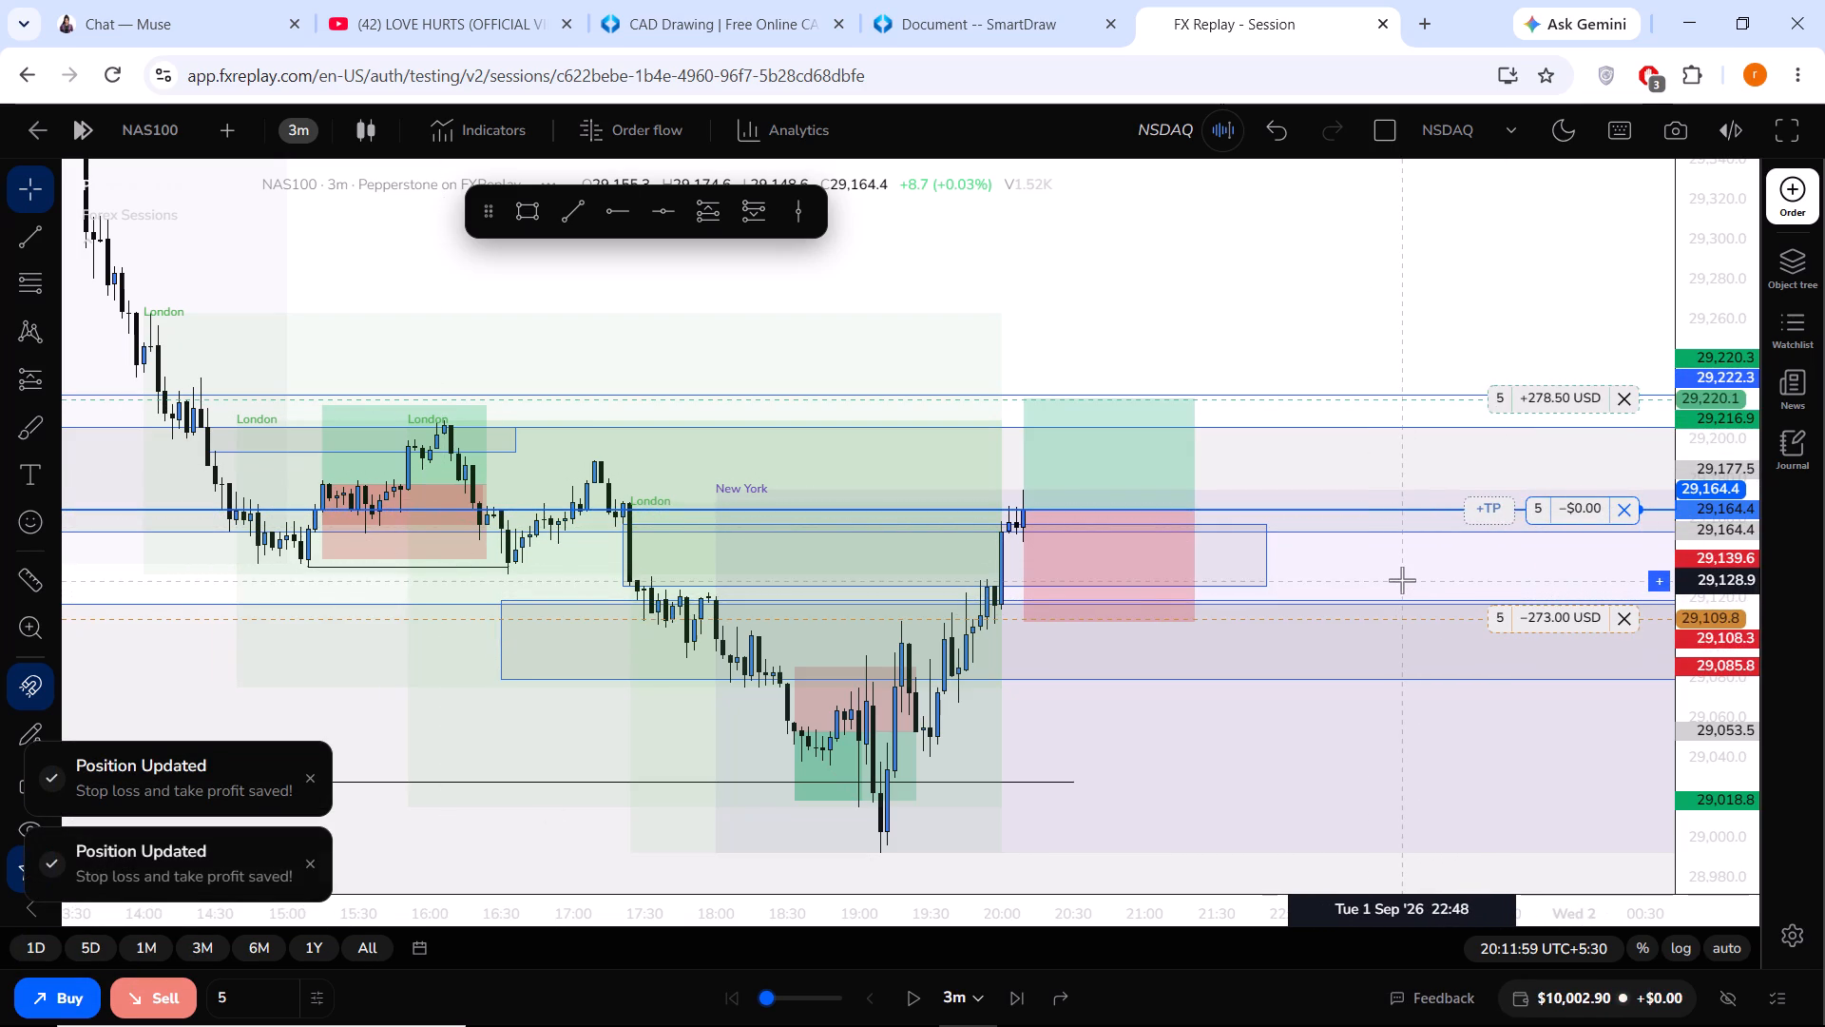
# Advance the replay in 3m steps to 21:11:59 to play out the open long trade.
pyautogui.click(1005, 997)
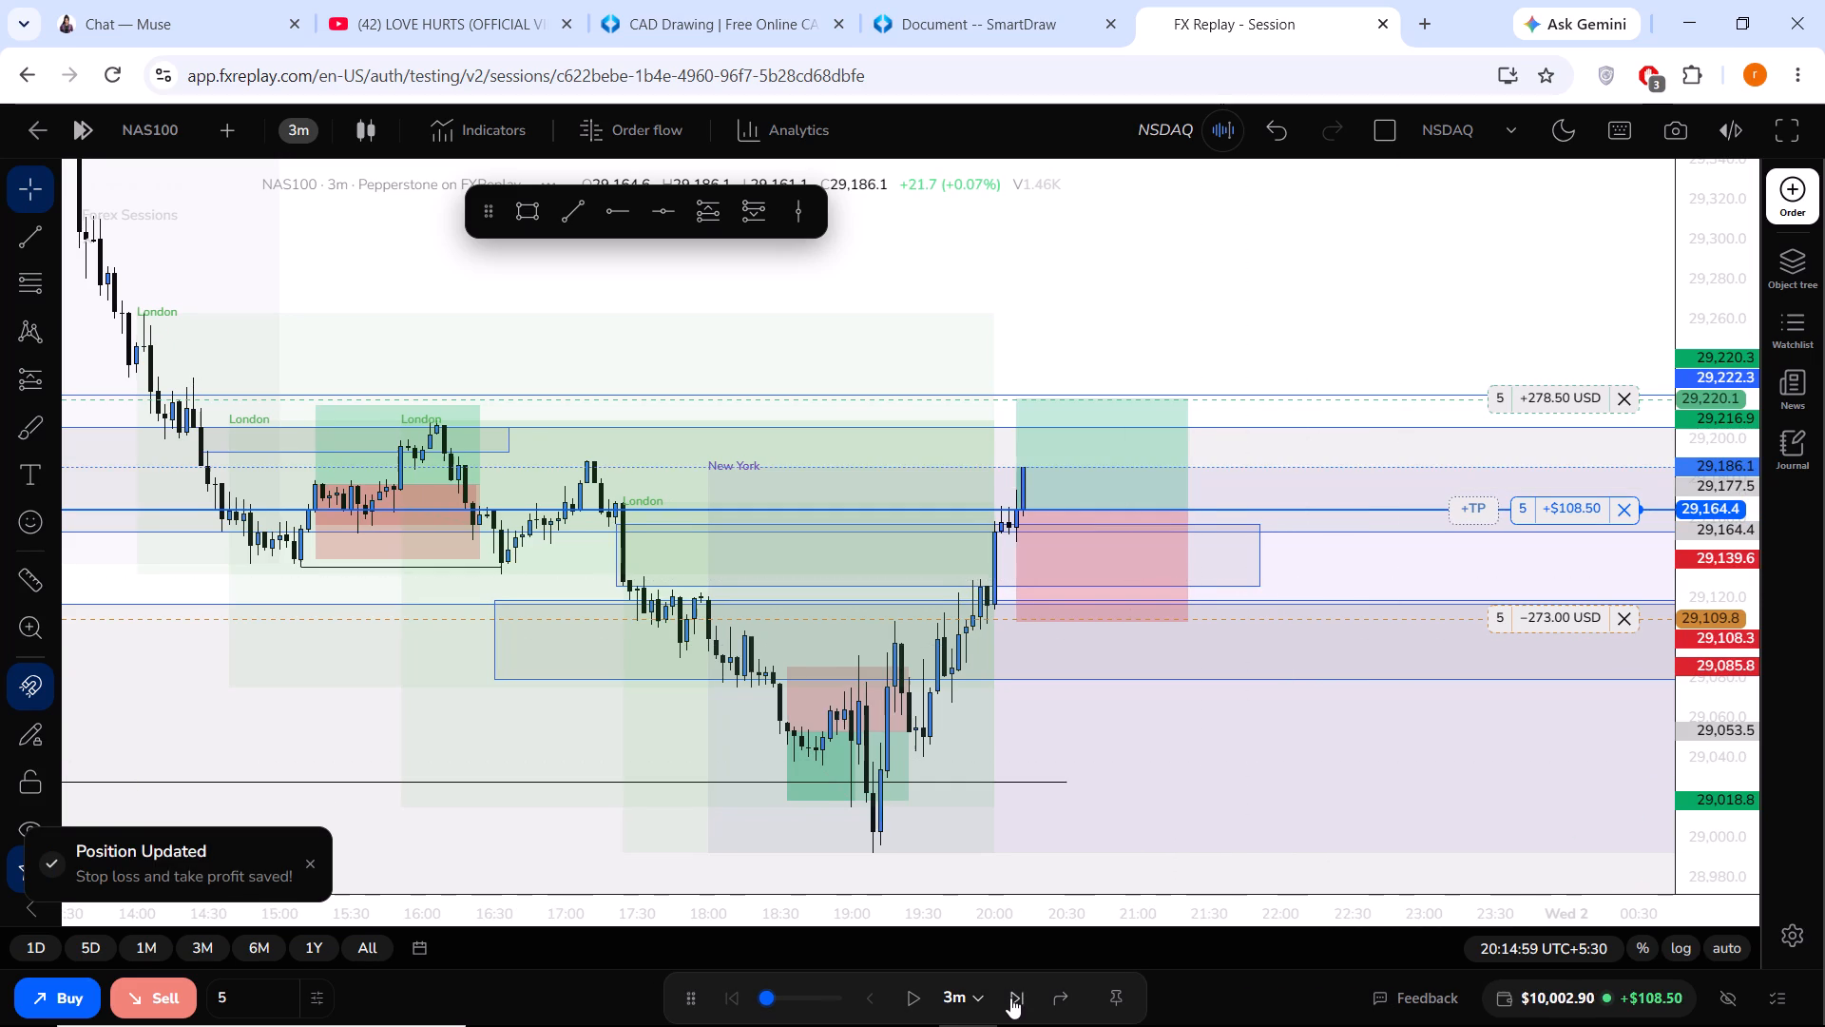
pyautogui.click(1020, 998)
pyautogui.click(1020, 998)
pyautogui.click(1021, 998)
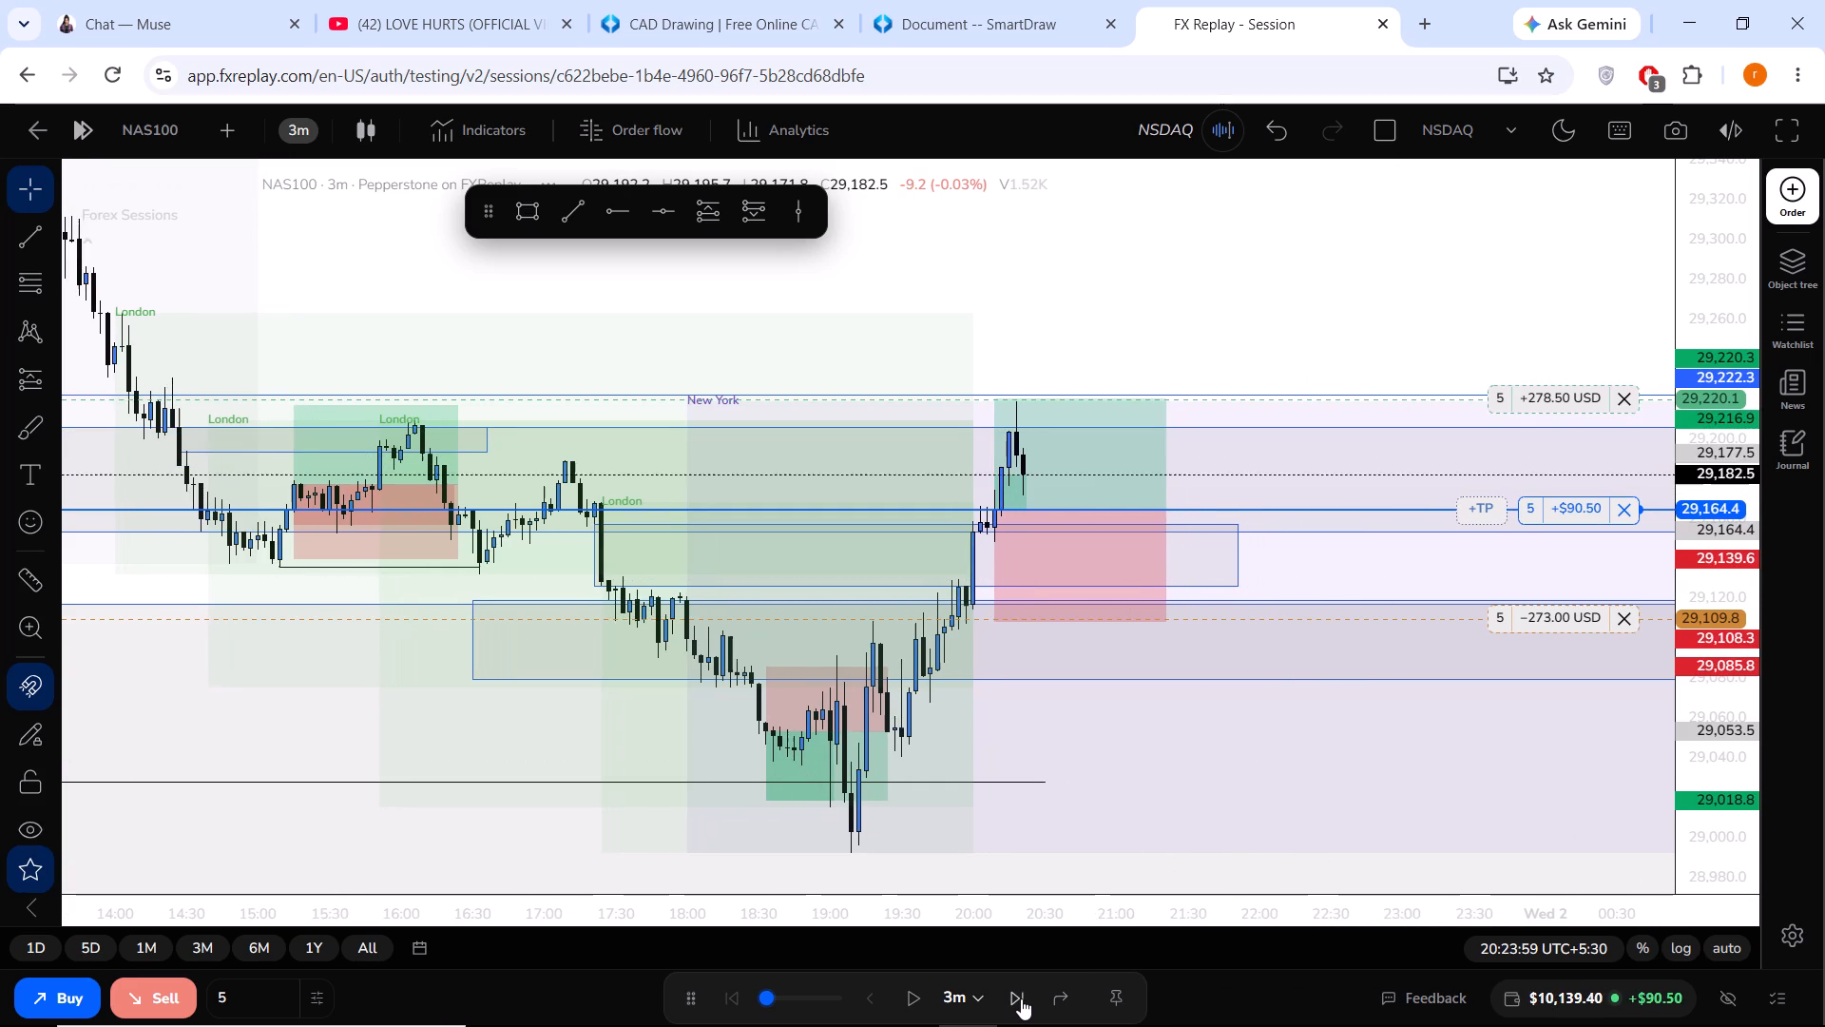
pyautogui.click(1021, 998)
pyautogui.click(1021, 998)
pyautogui.tripleClick(1021, 998)
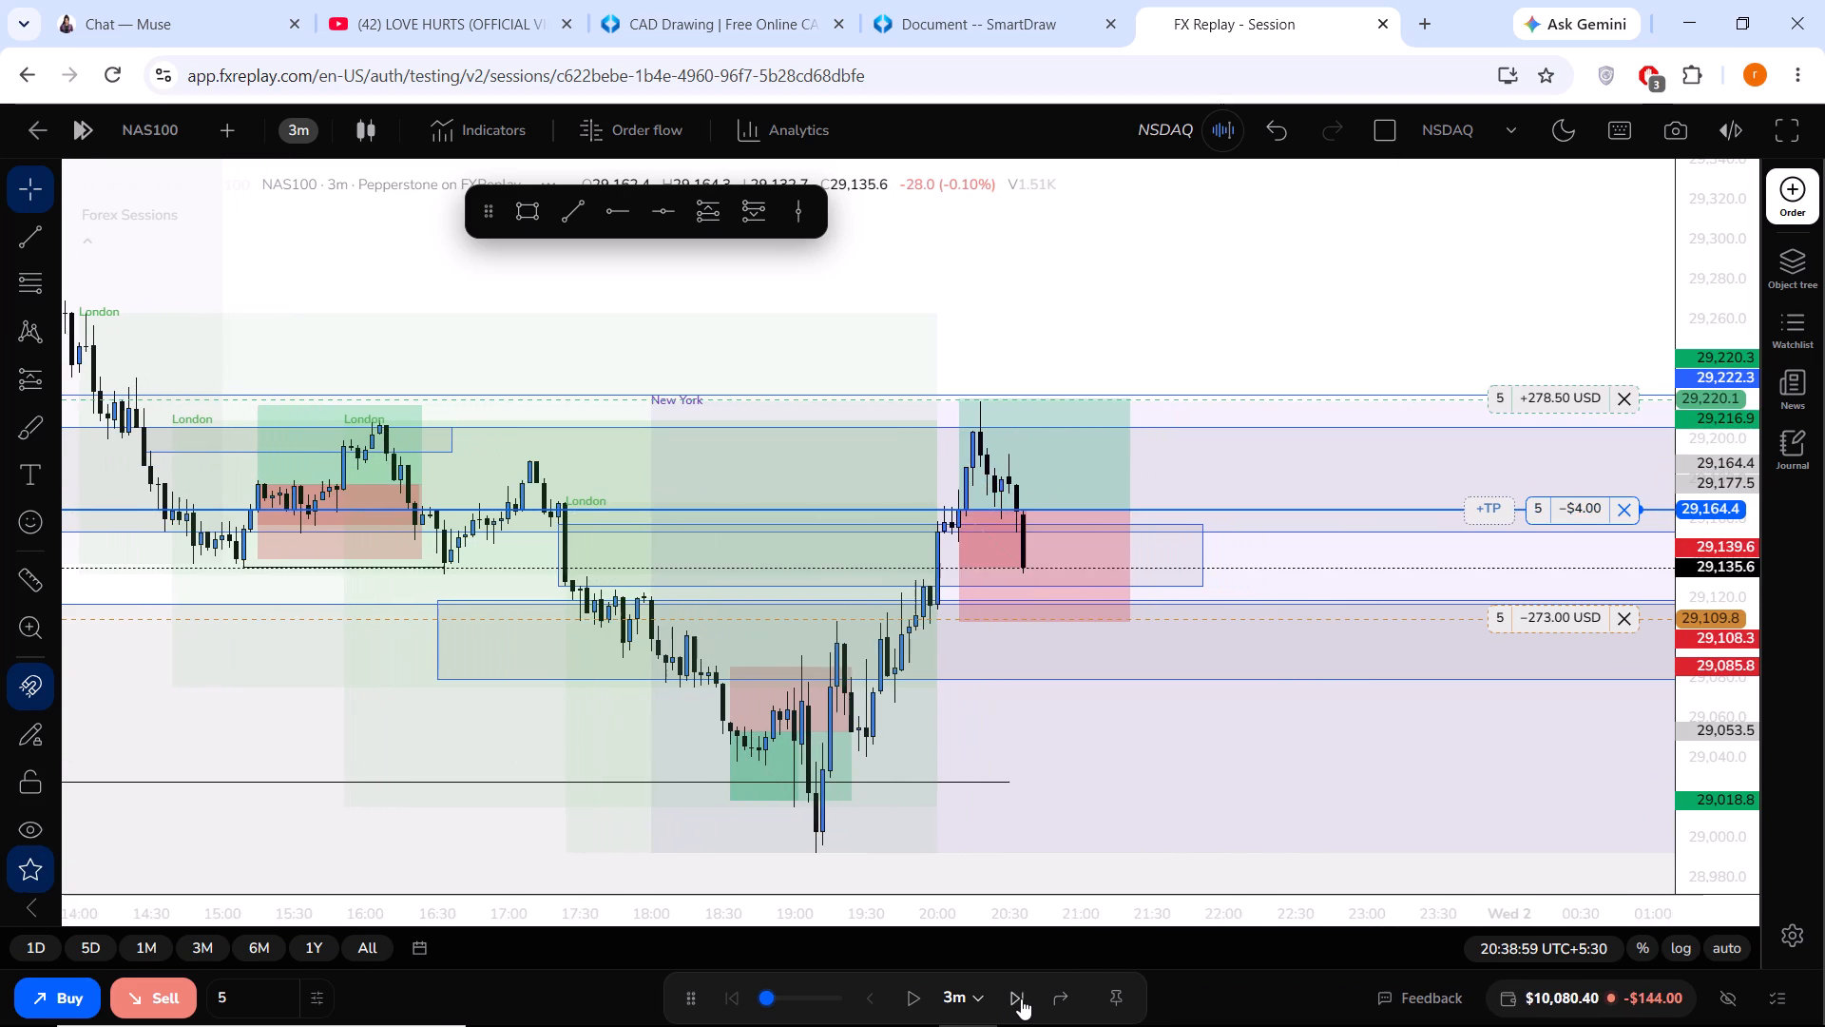
pyautogui.click(1021, 998)
pyautogui.click(1021, 998)
pyautogui.tripleClick(1021, 998)
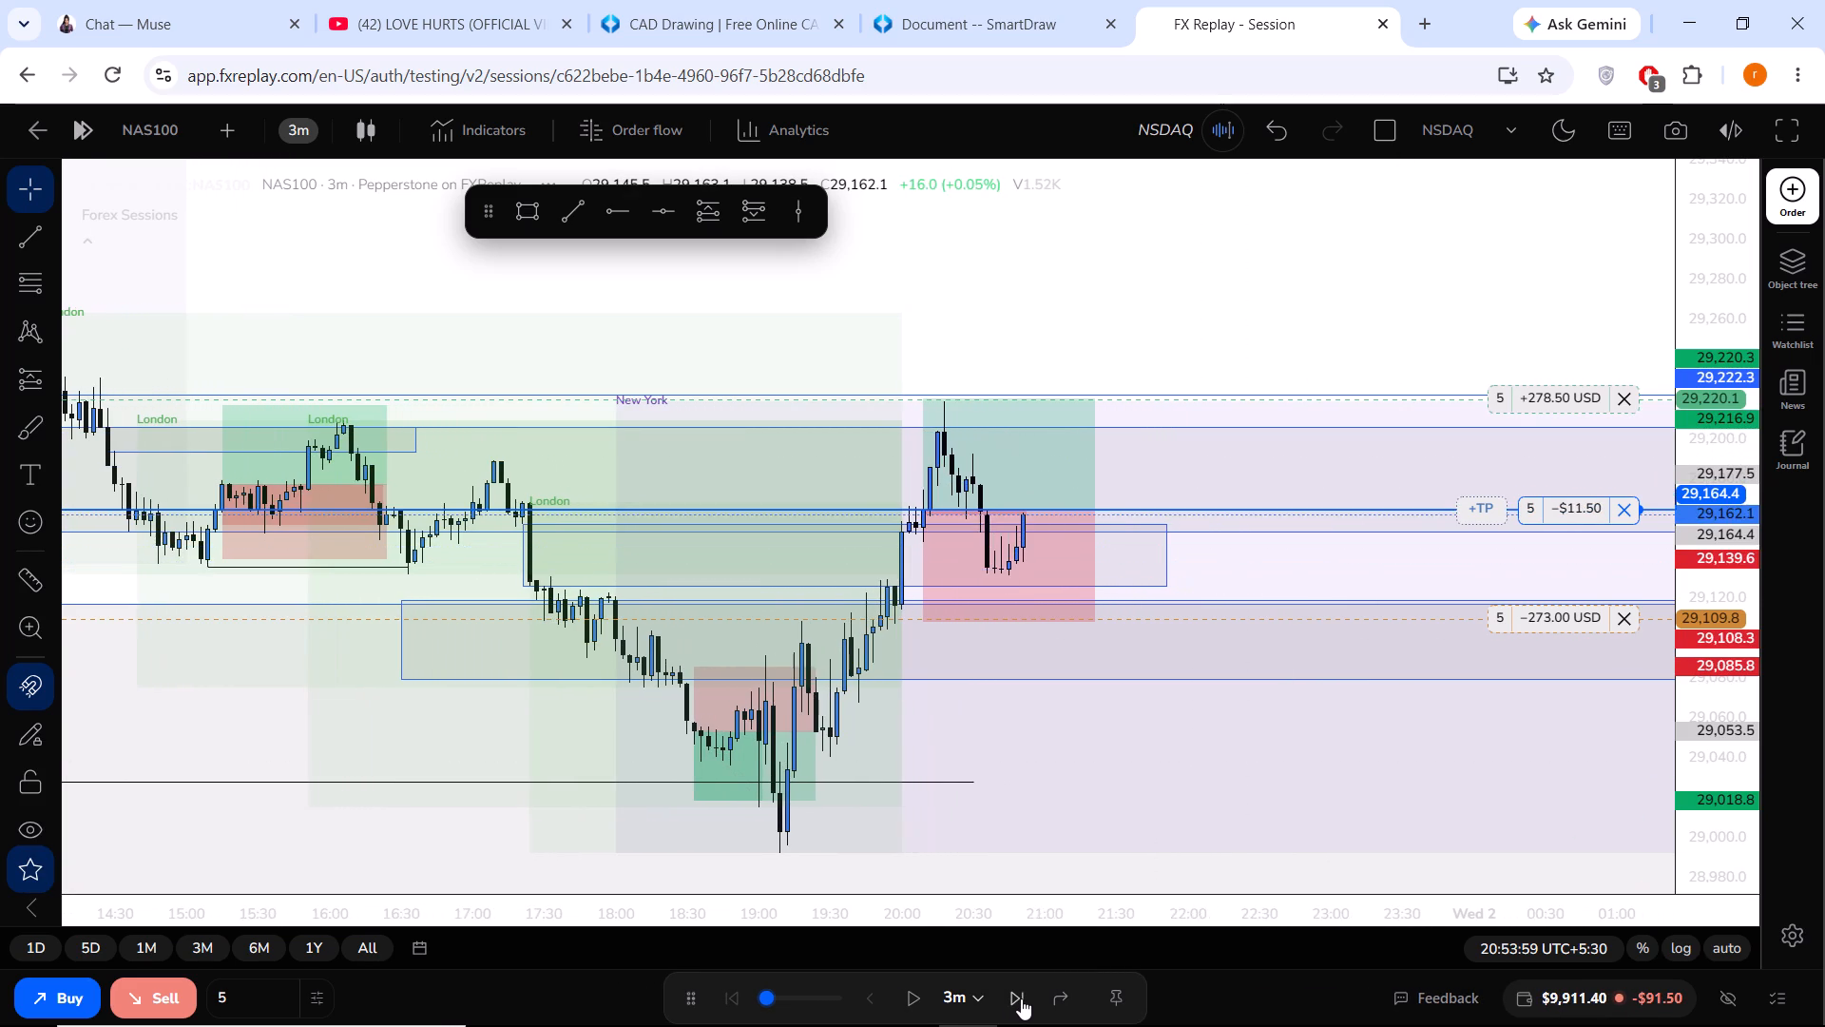
pyautogui.tripleClick(1021, 998)
pyautogui.doubleClick(1021, 998)
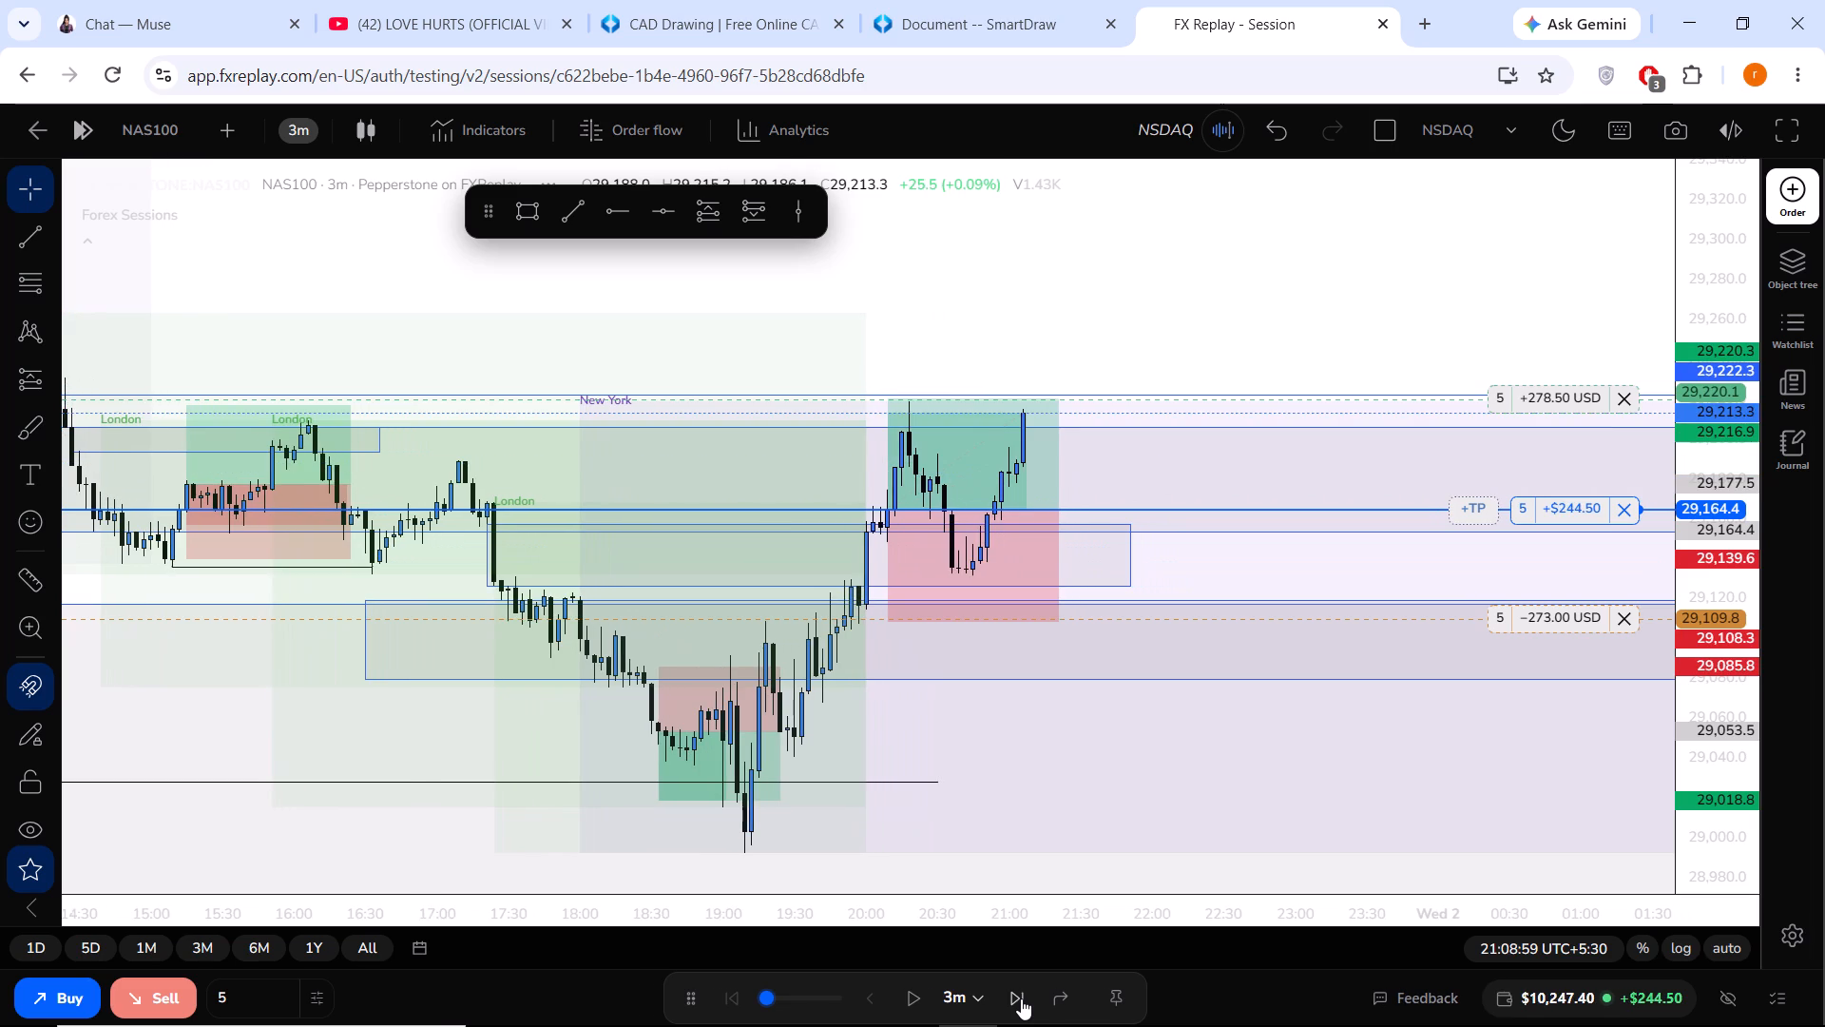
pyautogui.click(1021, 998)
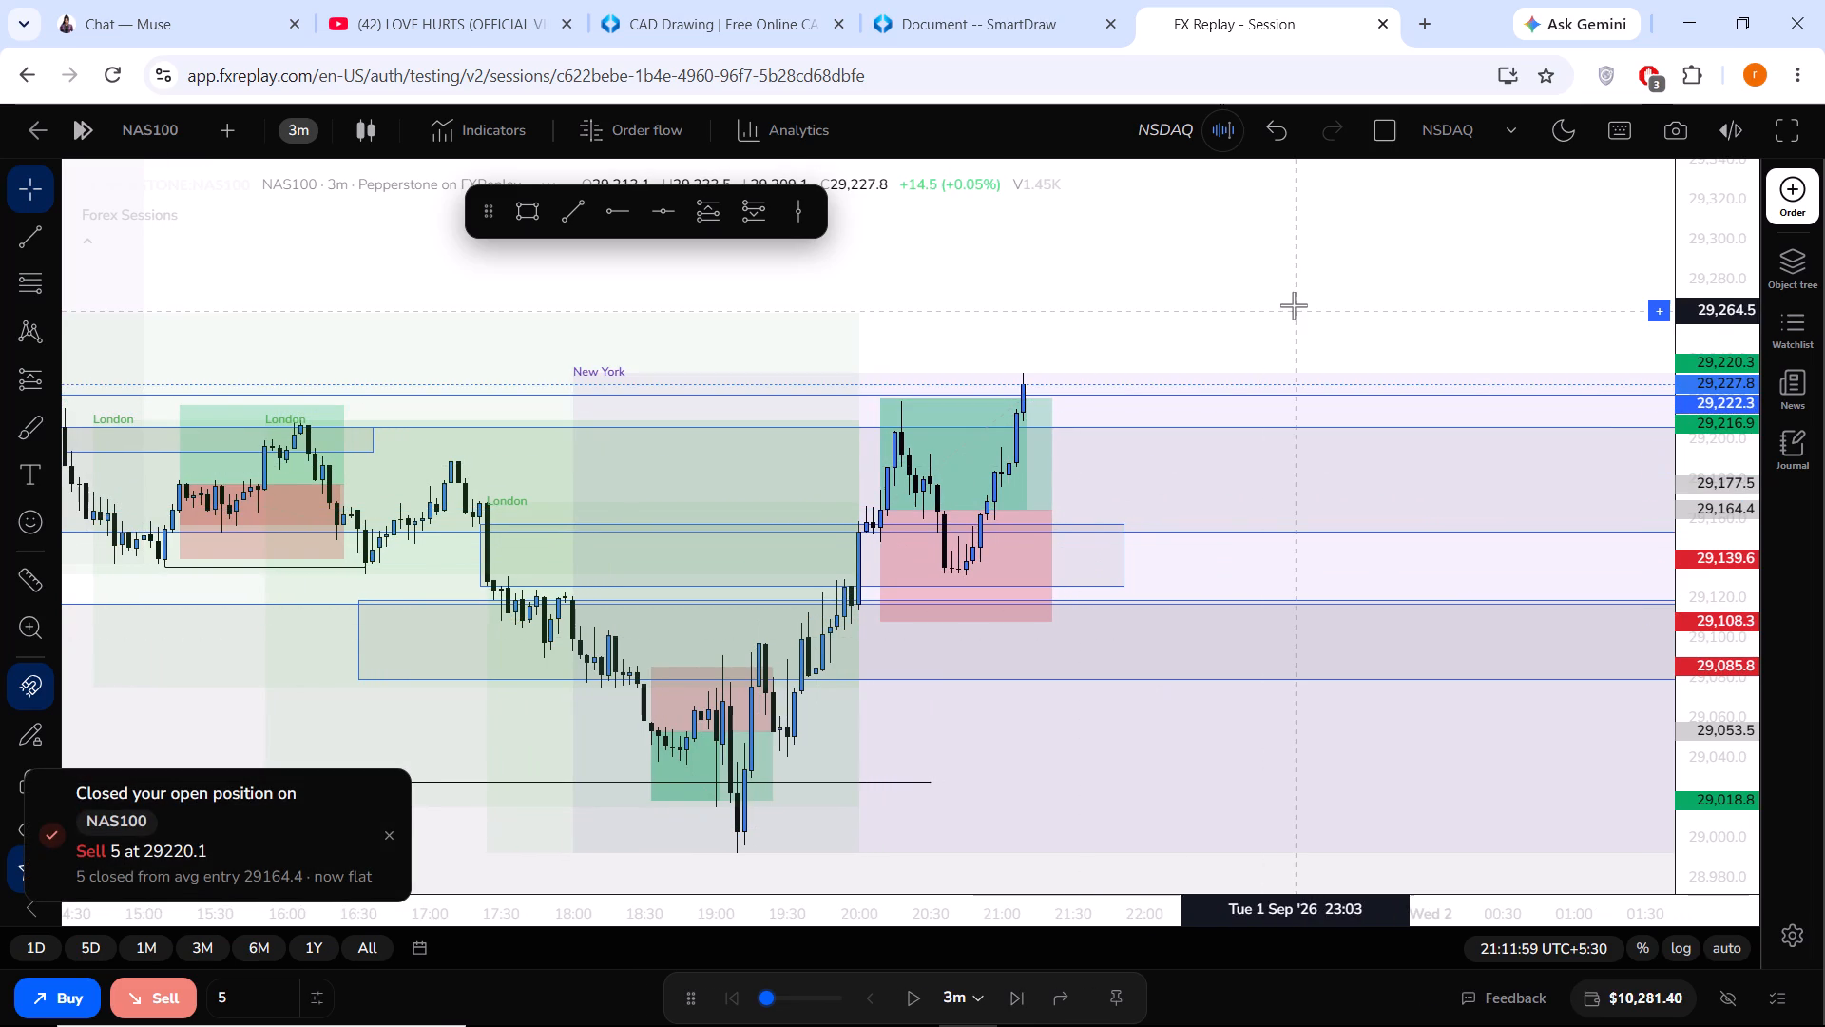
pyautogui.scroll(-1, 1294, 306)
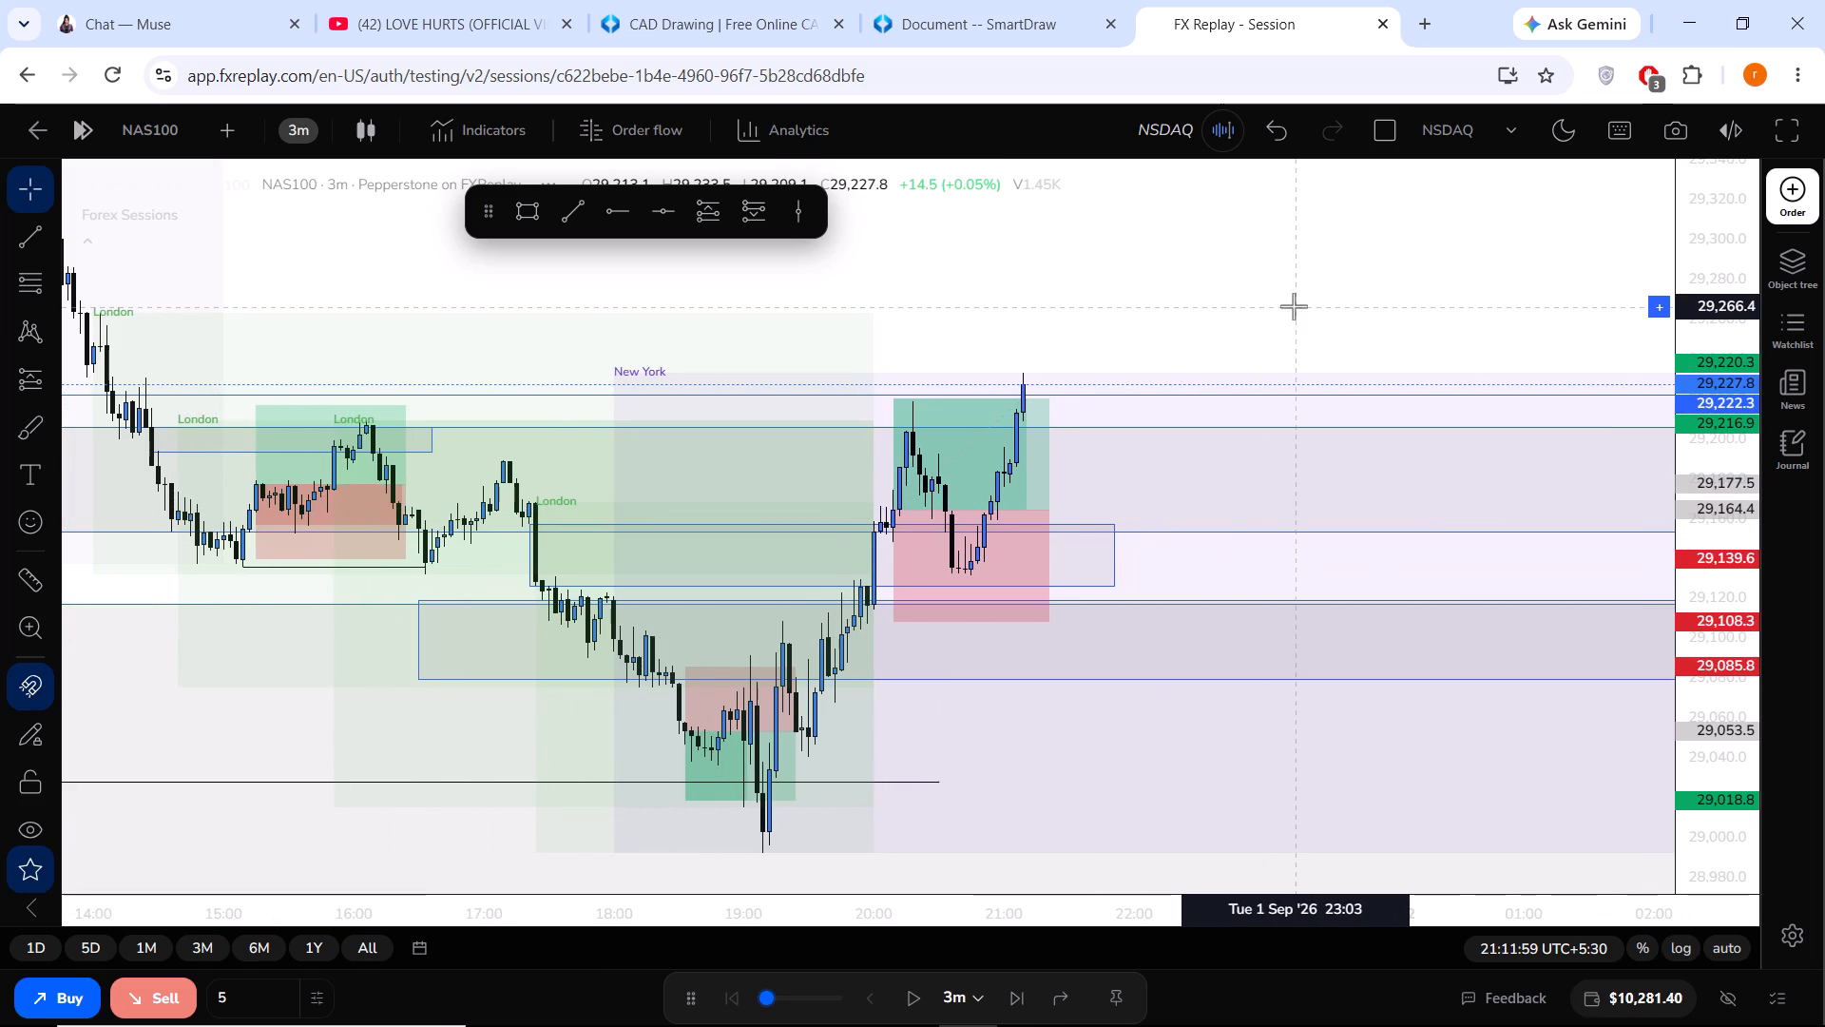
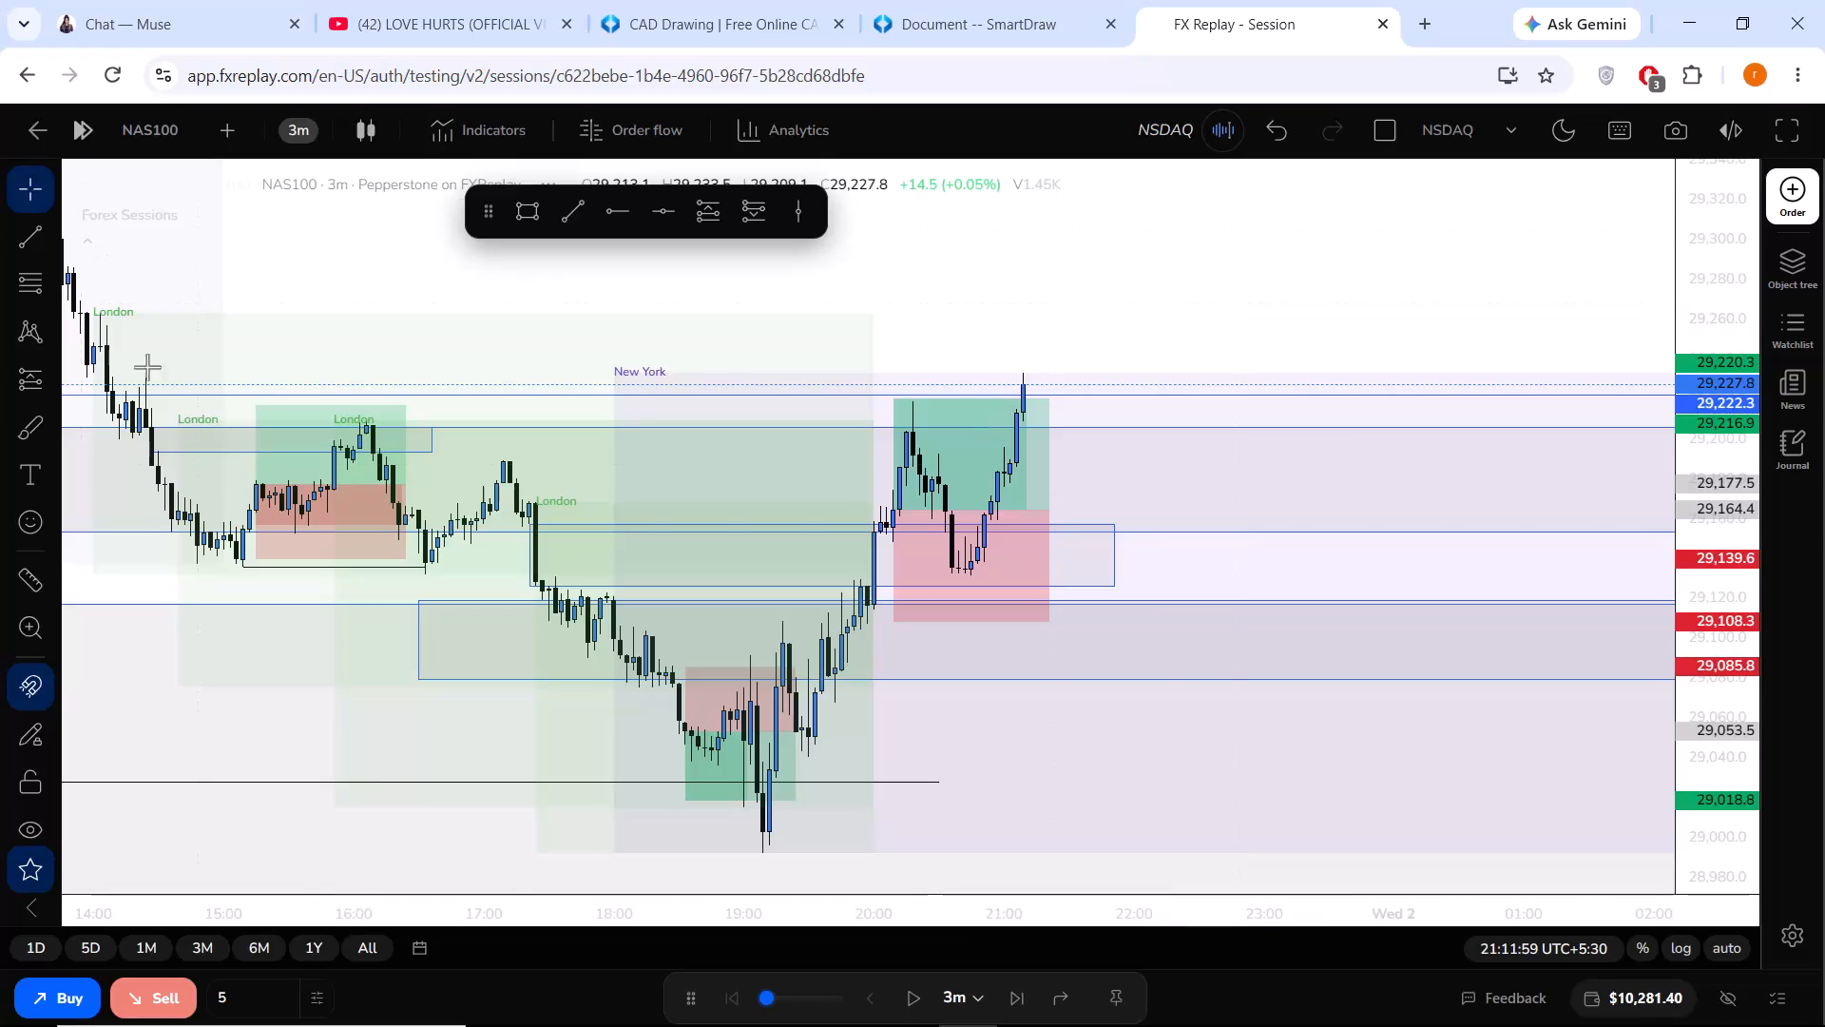
# On the 1h chart, narrow the lower zone to about 29,112–29,130 and extend it forward to 3 September.
pyautogui.scroll(-4, 1047, 323)
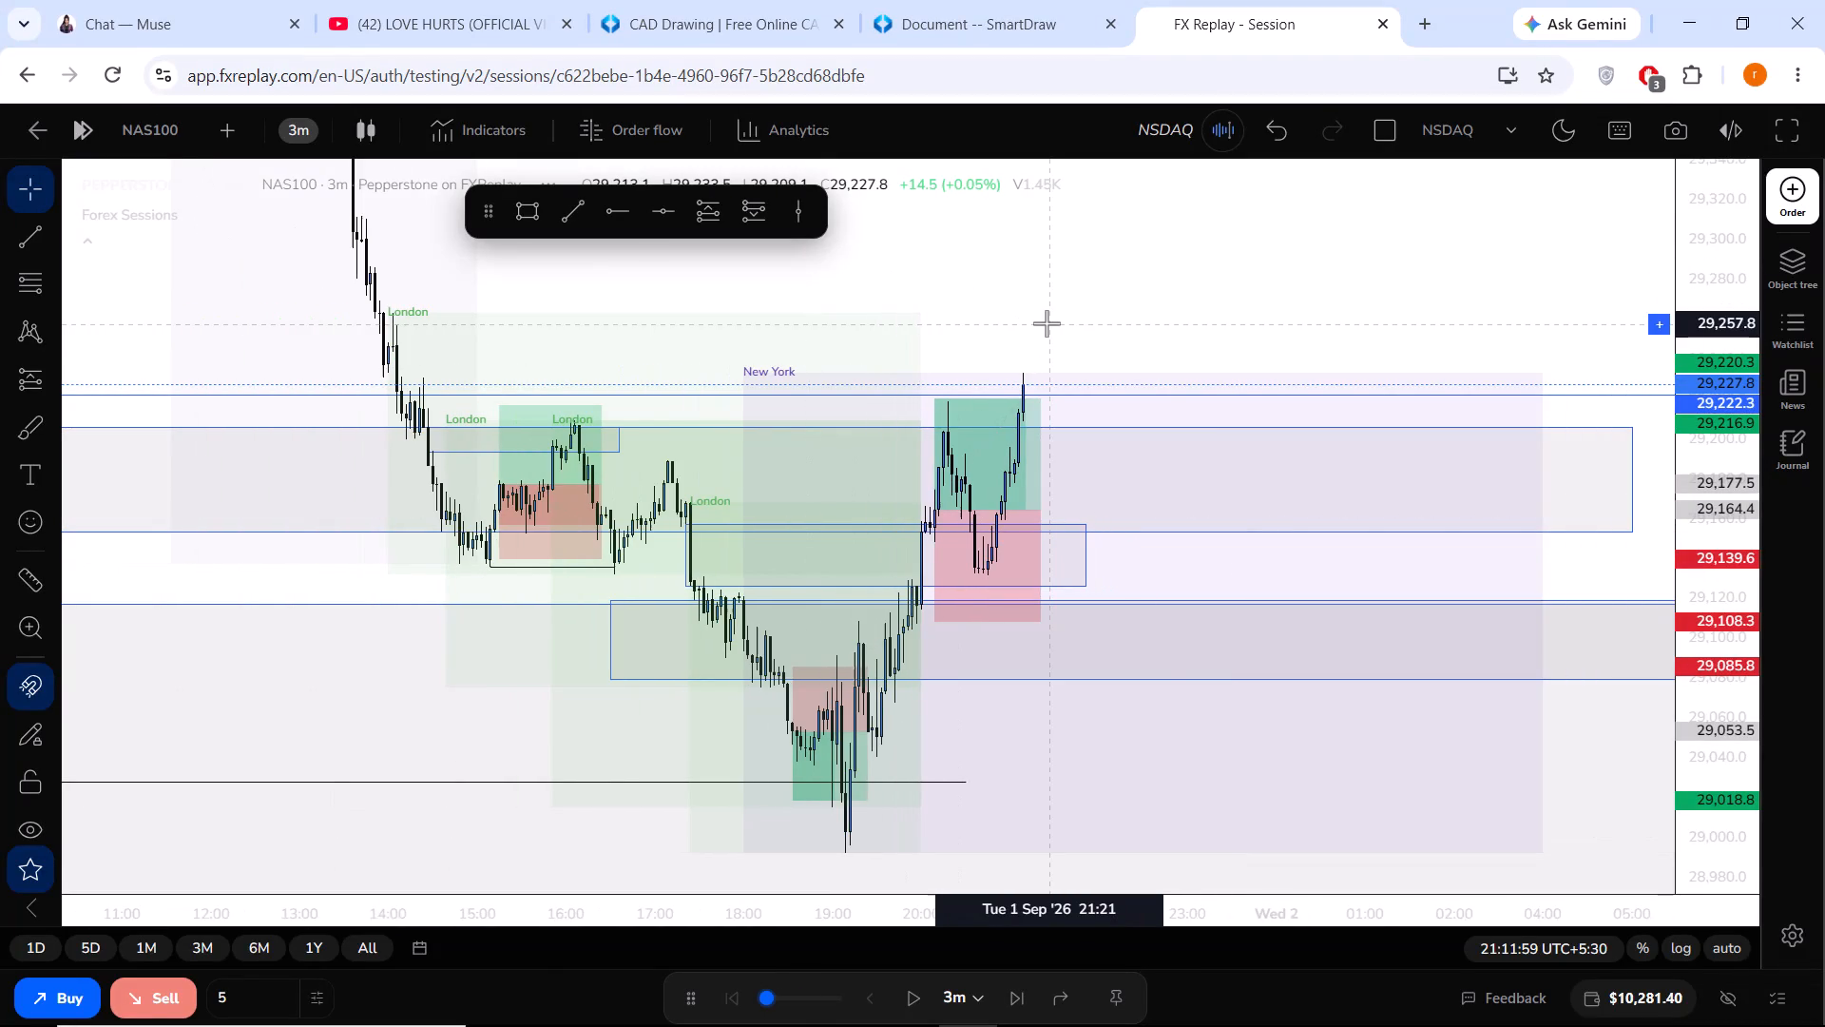
pyautogui.click(298, 129)
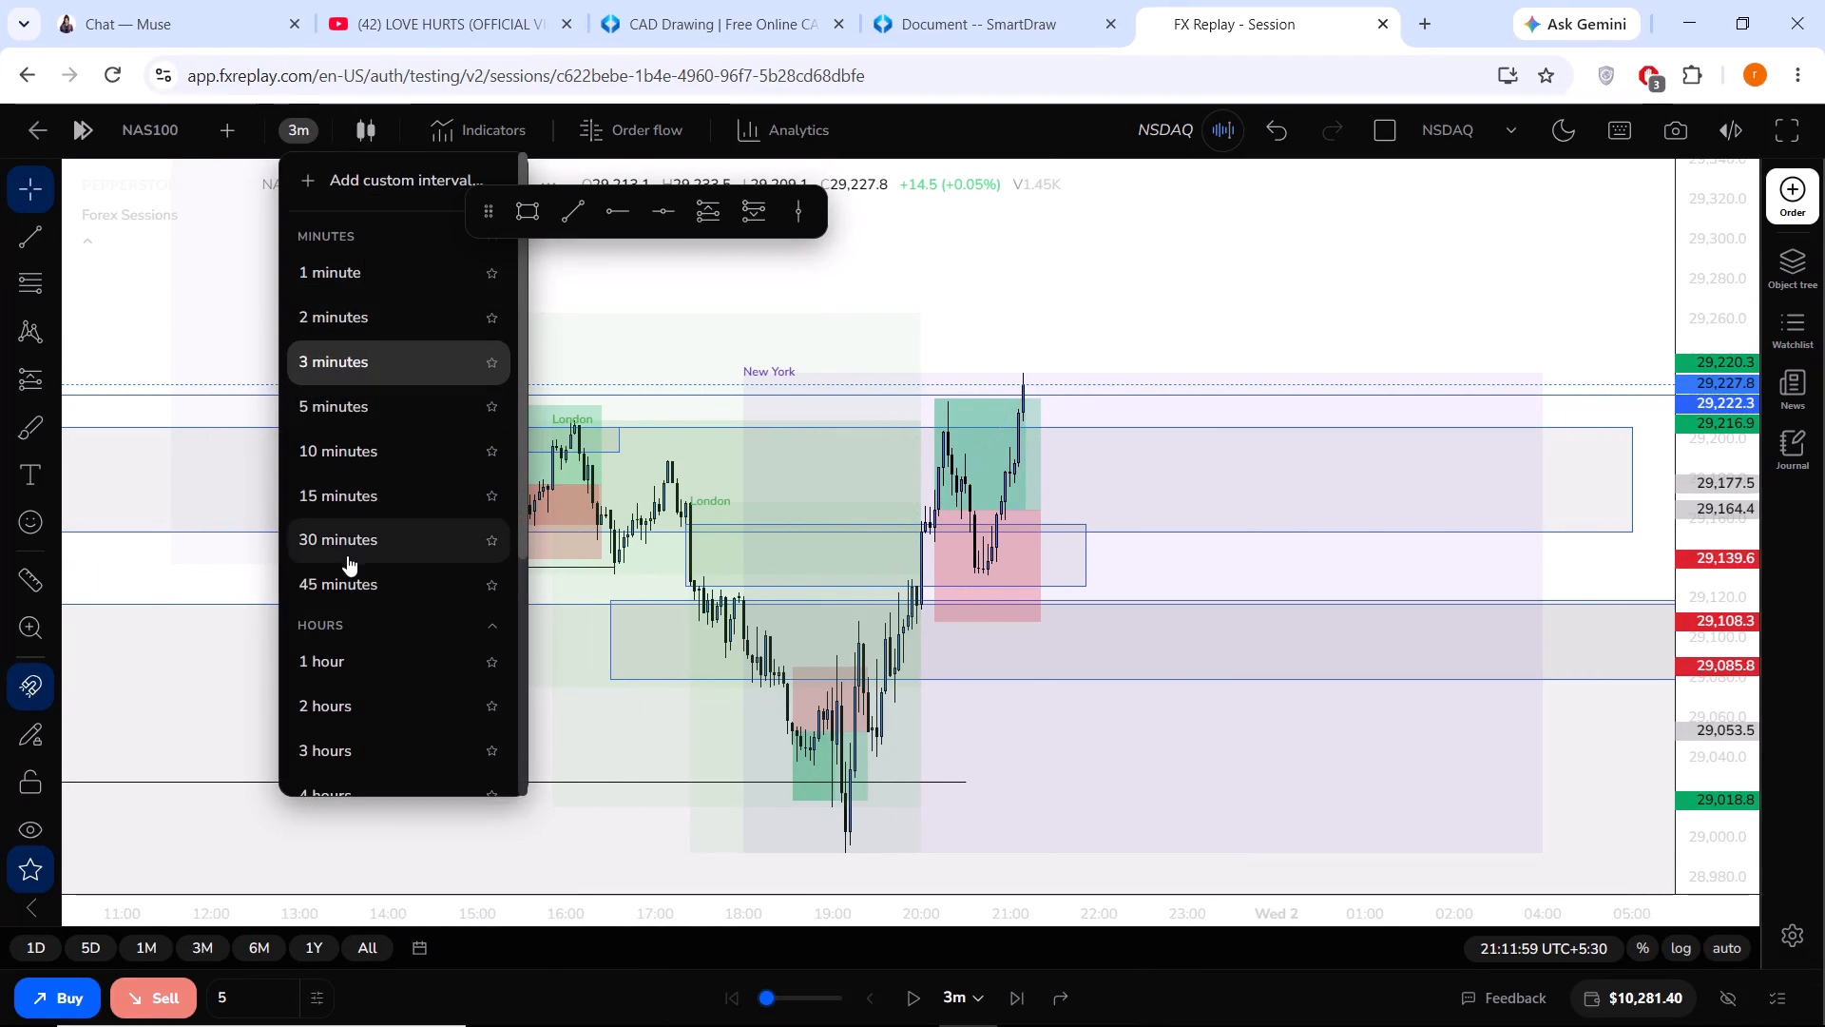
pyautogui.click(328, 649)
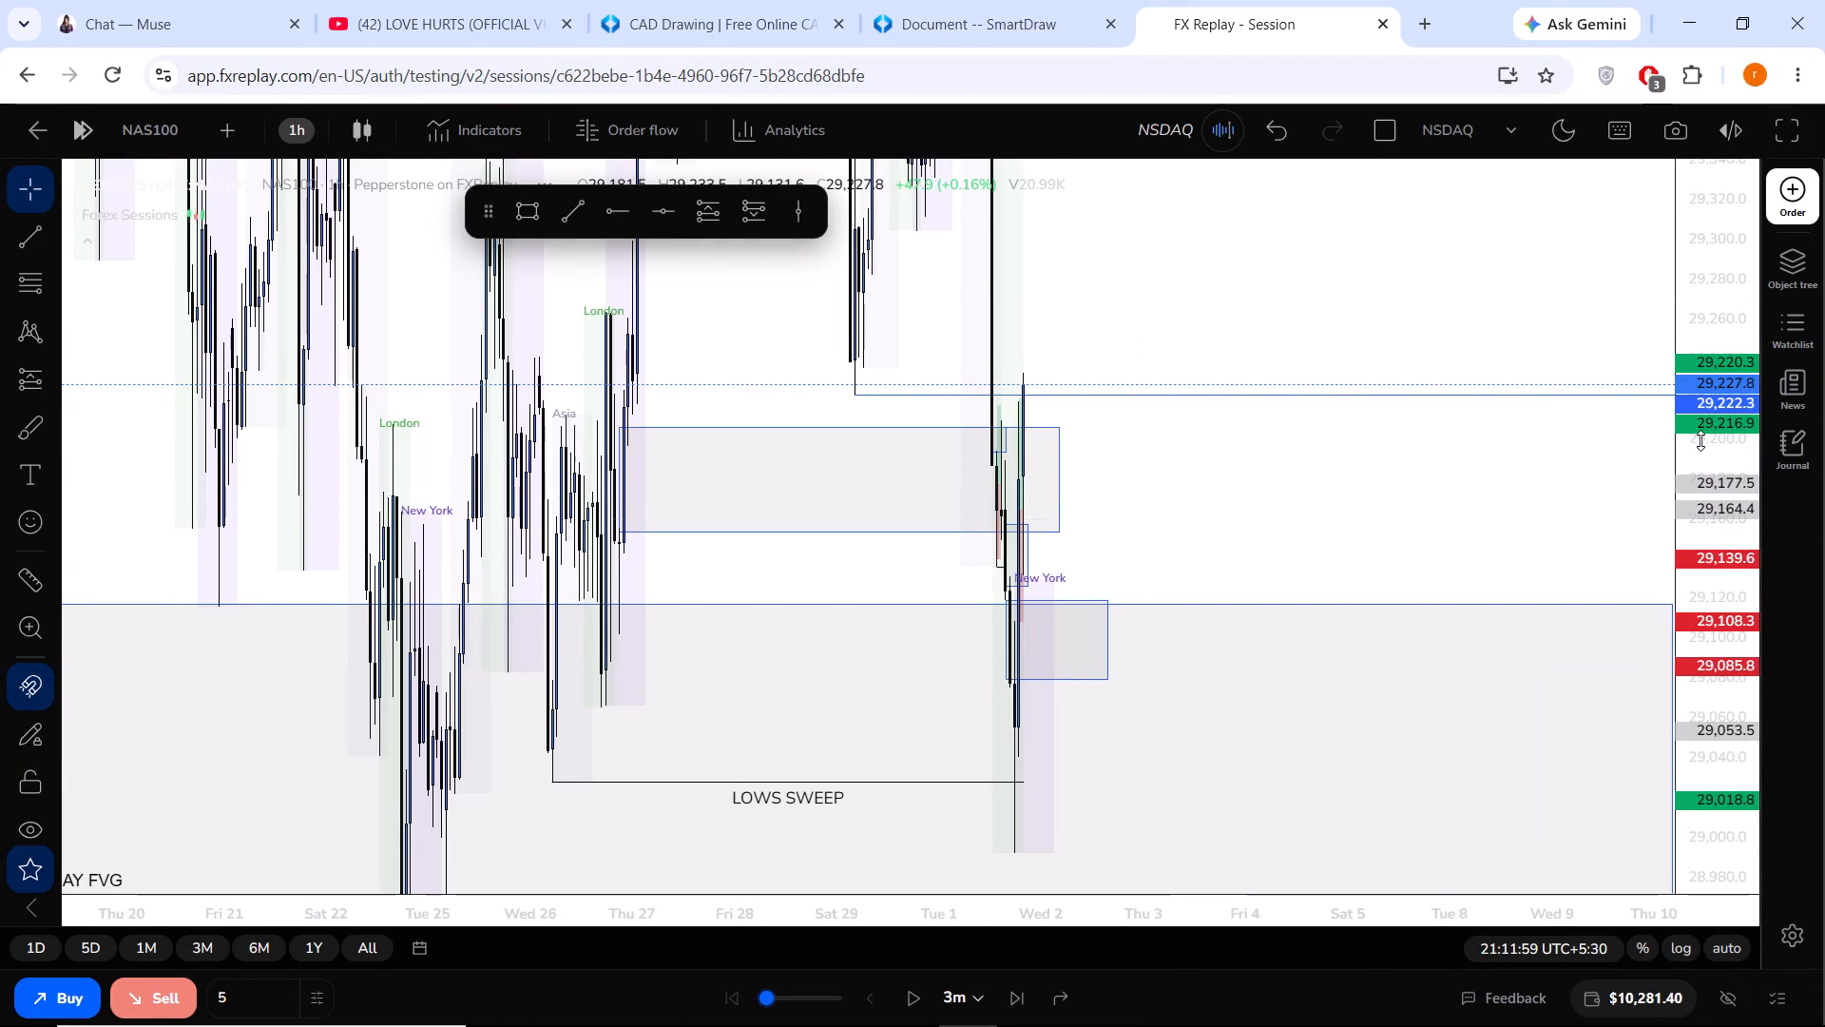
pyautogui.moveTo(1700, 440); pyautogui.dragTo(1692, 656)
pyautogui.scroll(6, 1256, 494)
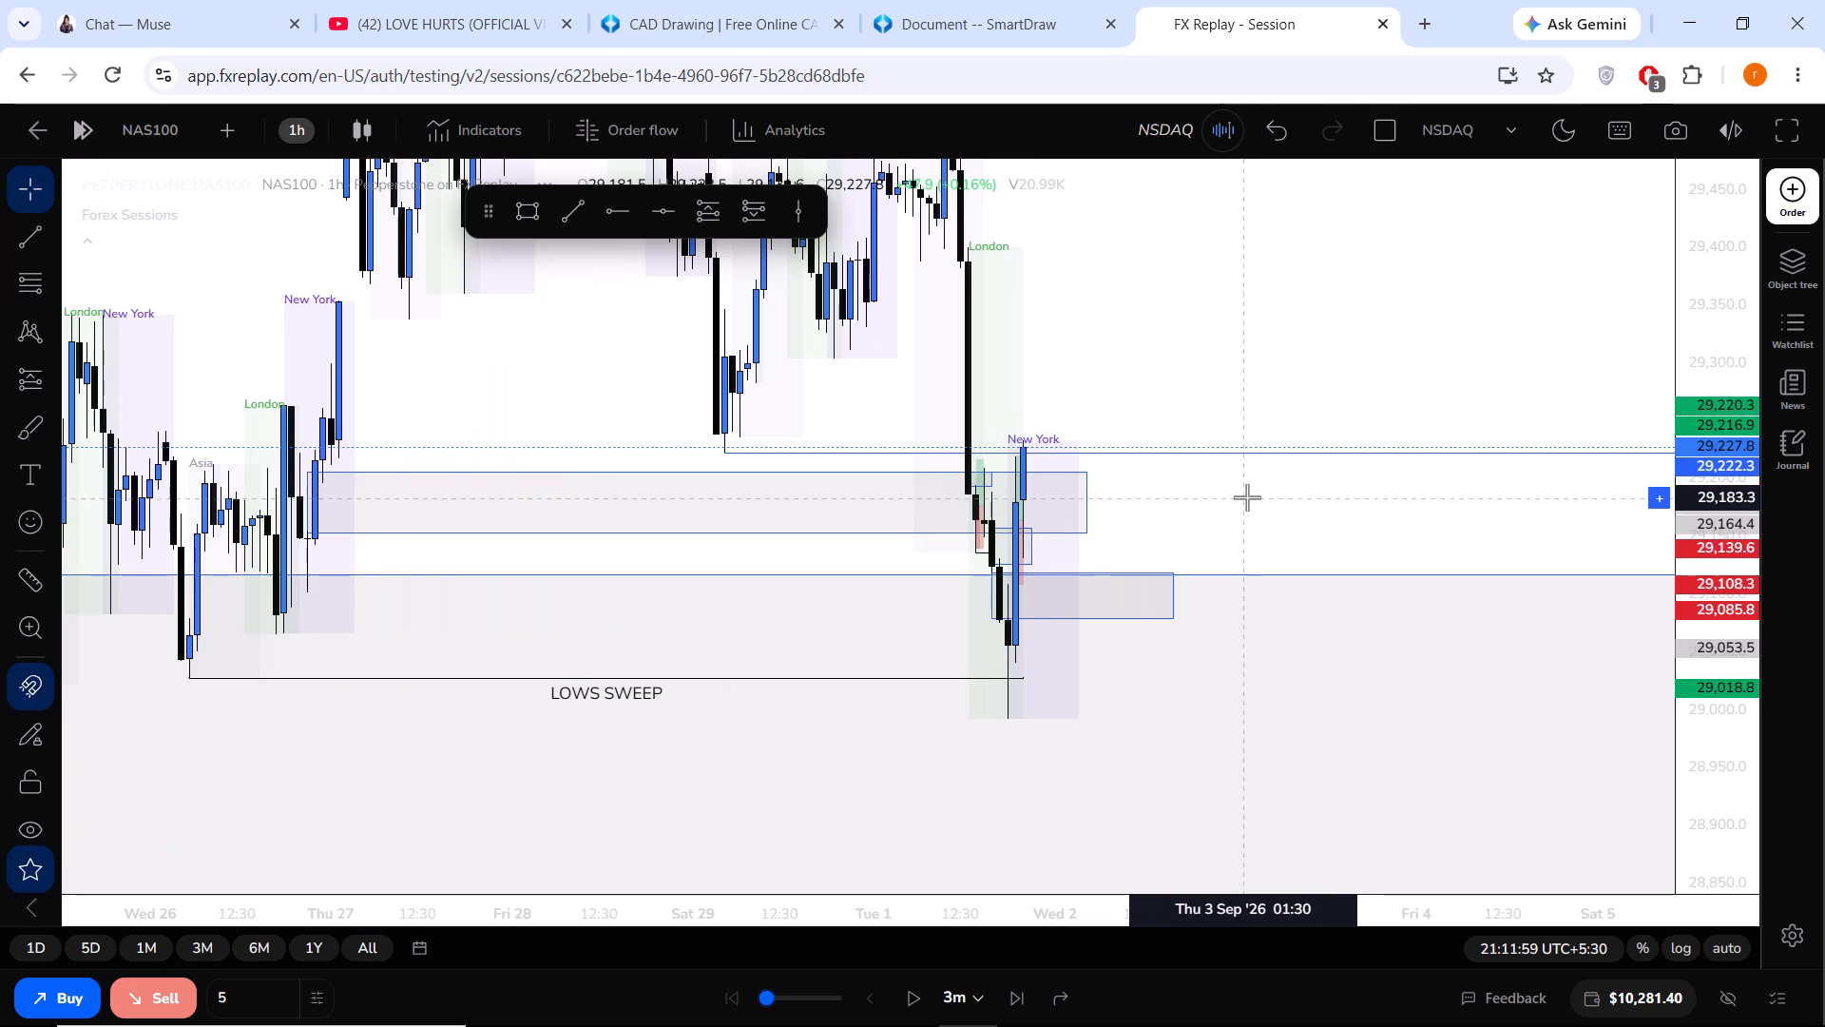
pyautogui.click(1258, 515)
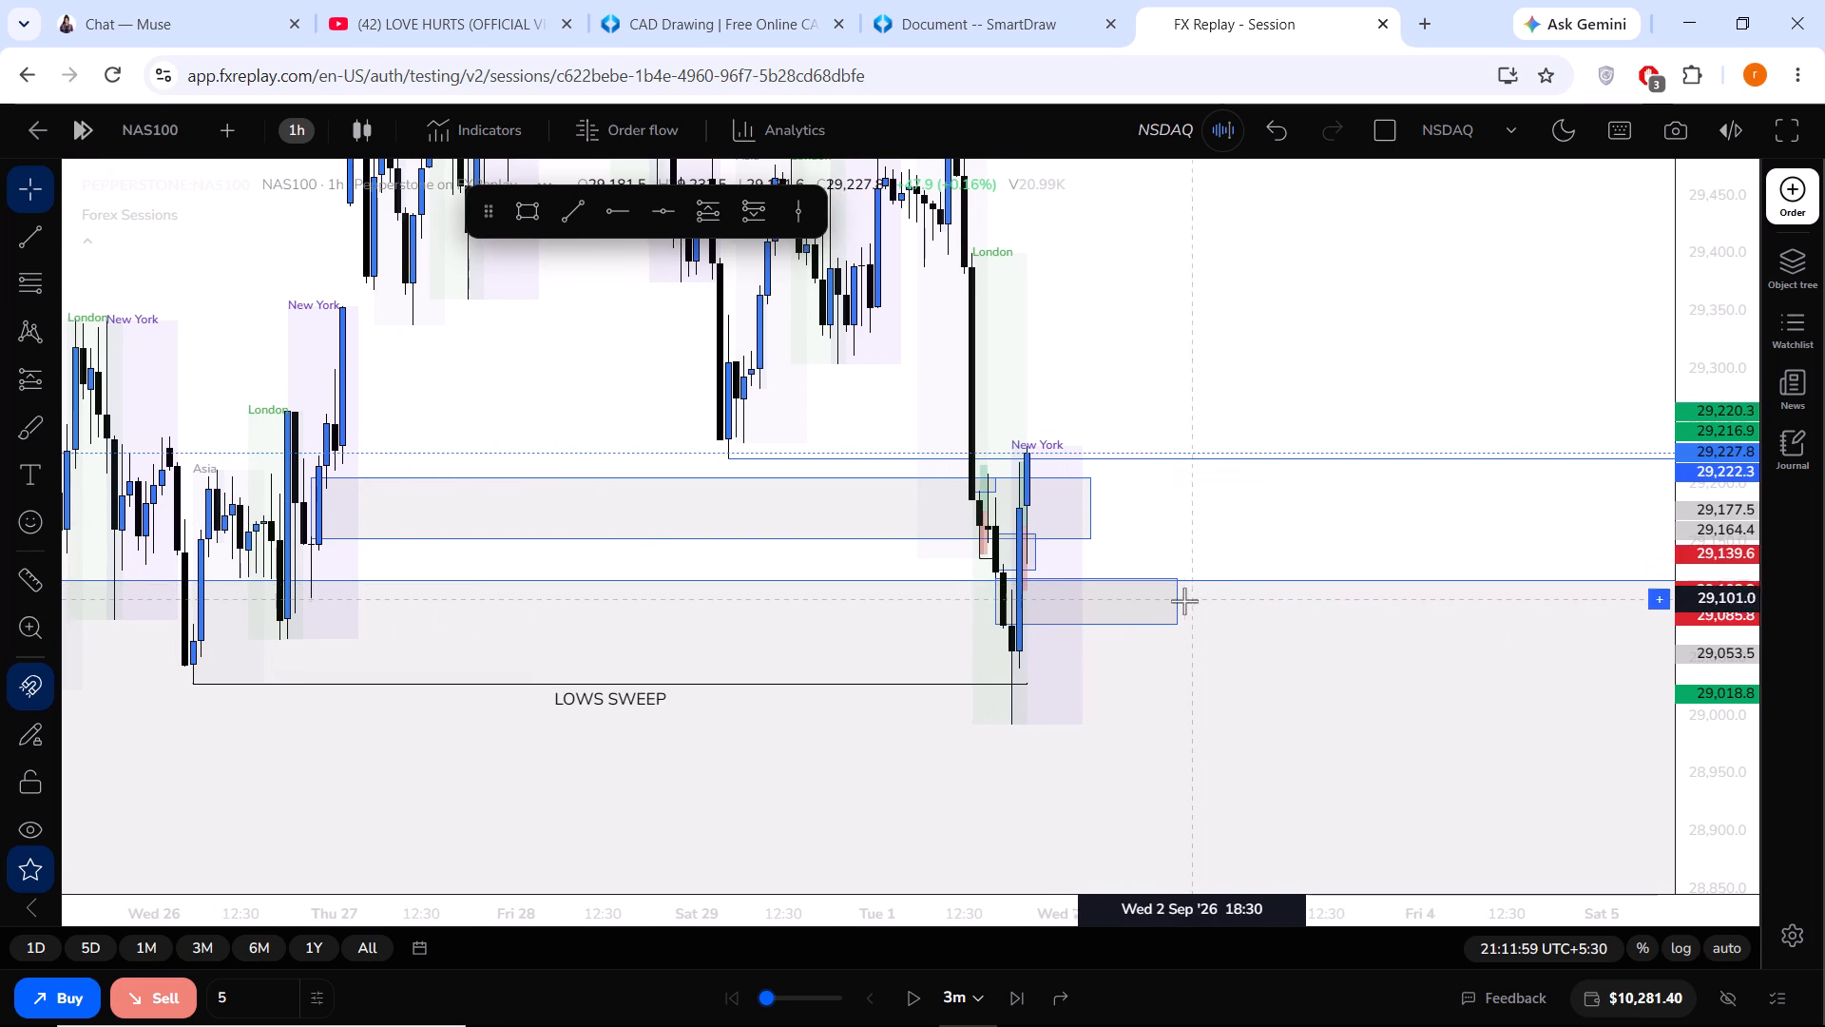
pyautogui.moveTo(1177, 600); pyautogui.dragTo(1291, 589)
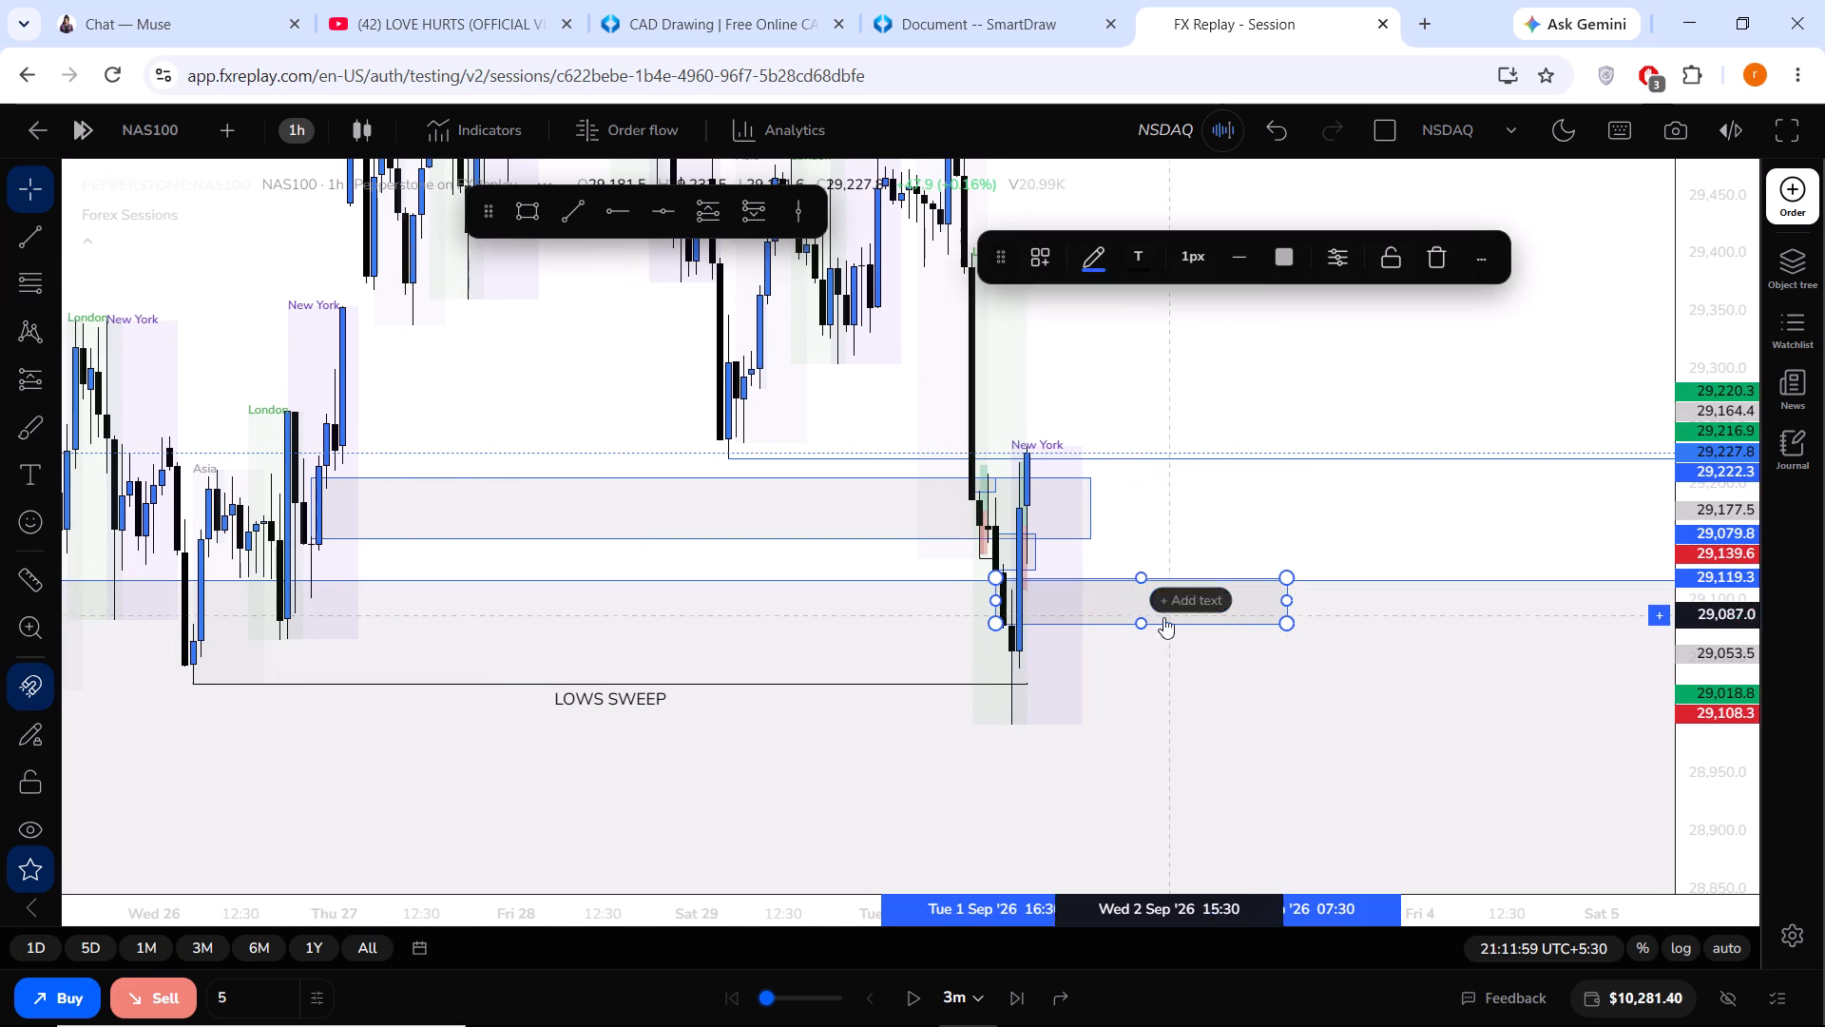
pyautogui.moveTo(1135, 626); pyautogui.dragTo(1178, 589)
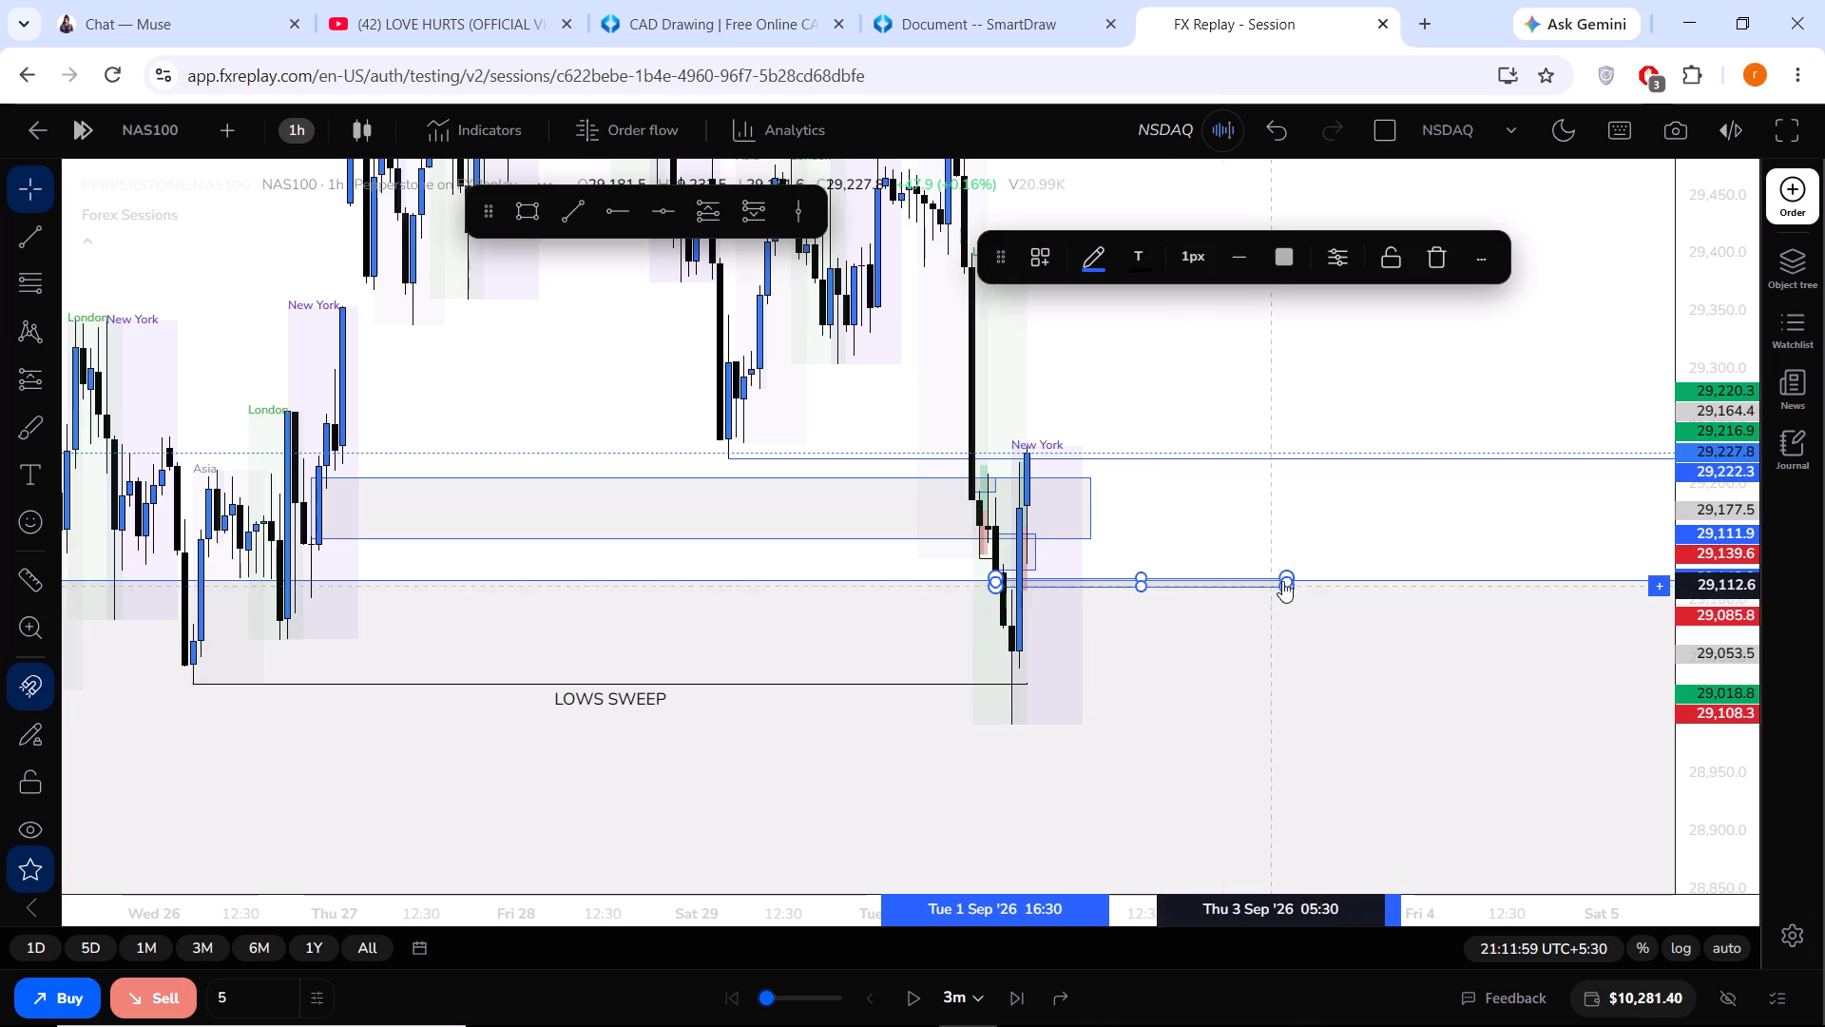
pyautogui.moveTo(1285, 572); pyautogui.dragTo(1309, 559)
pyautogui.click(1416, 533)
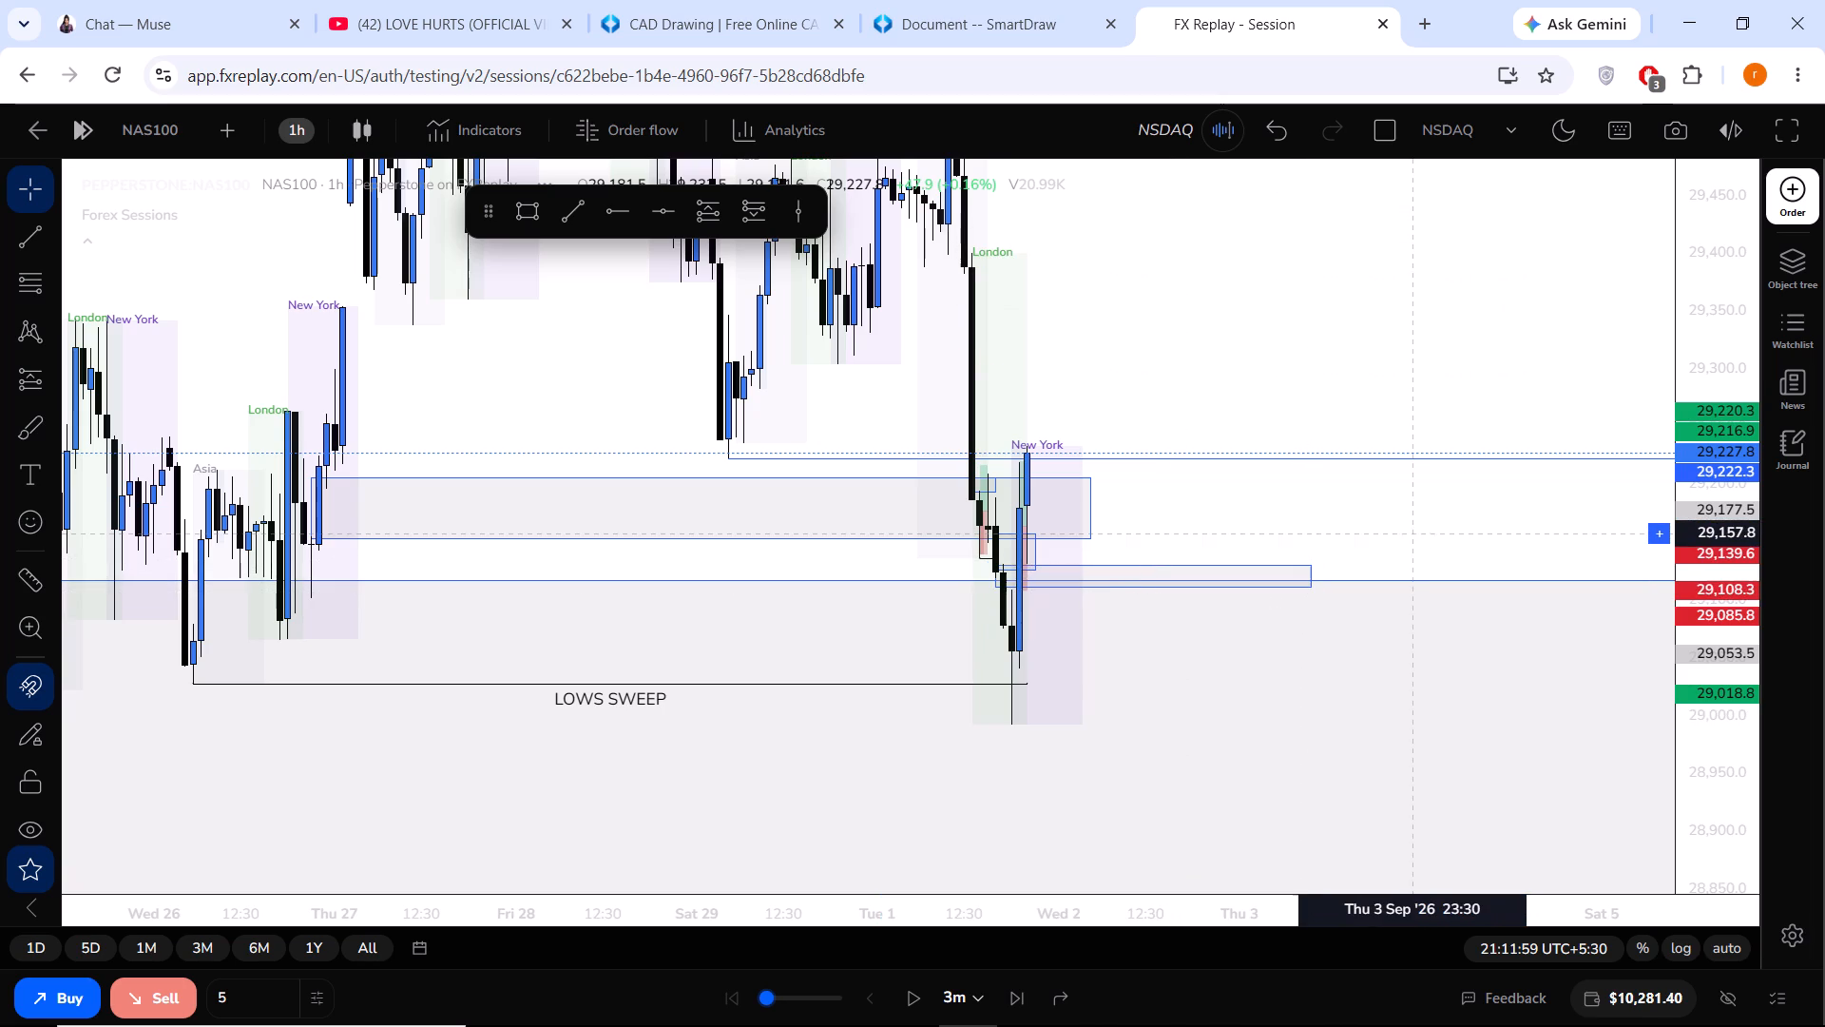
# Set the replay step to 30m and advance the replay to 21:59:59.
pyautogui.scroll(2, 1067, 603)
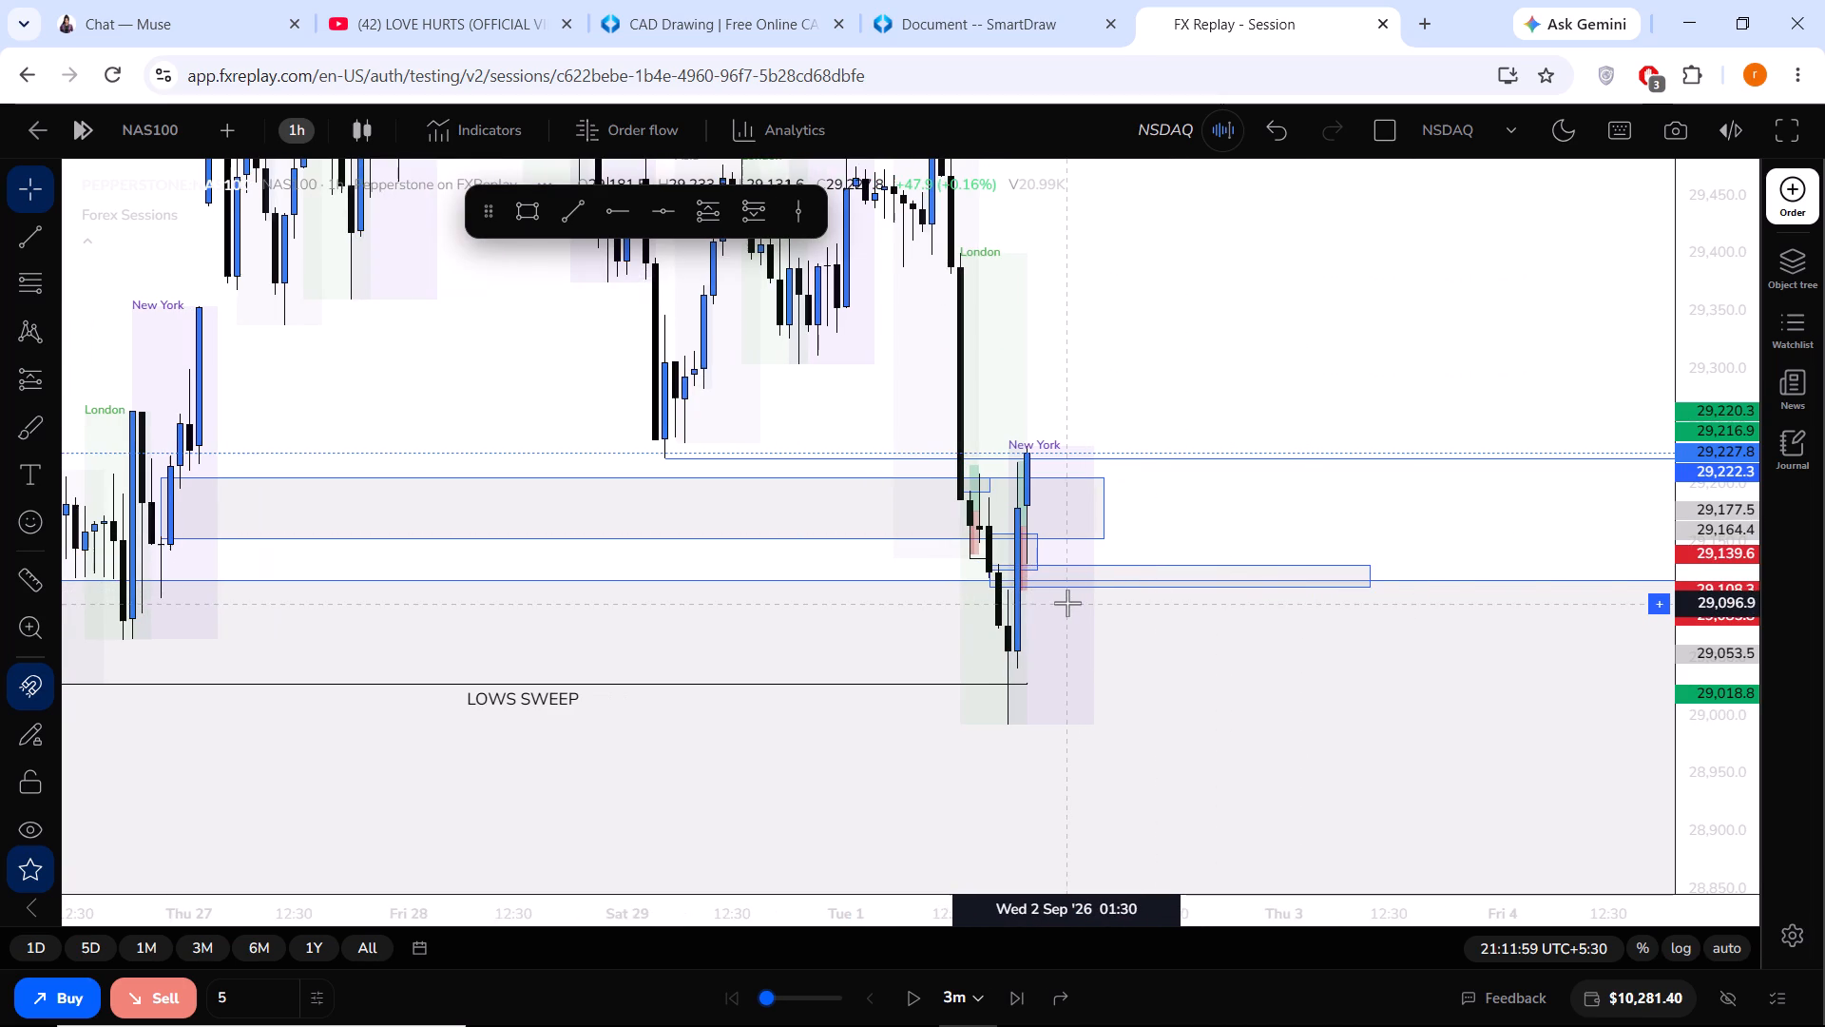
pyautogui.click(961, 1003)
pyautogui.scroll(-1, 910, 921)
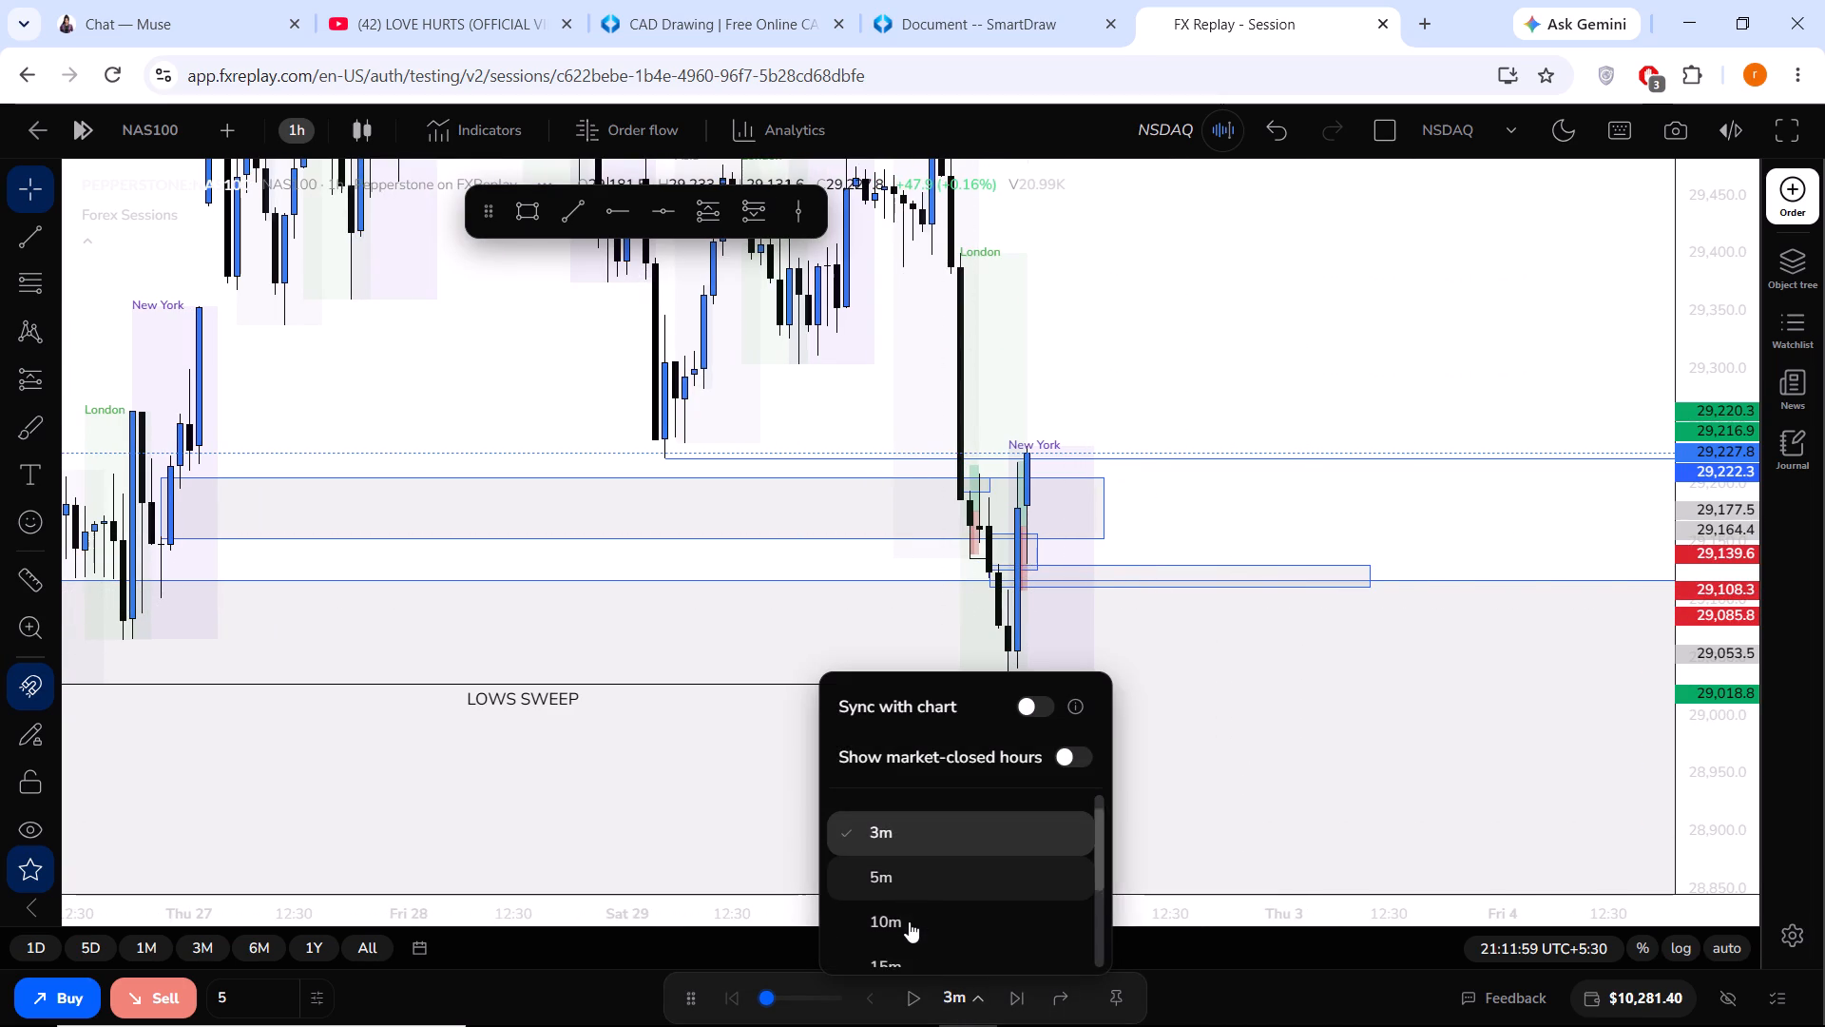
pyautogui.click(899, 913)
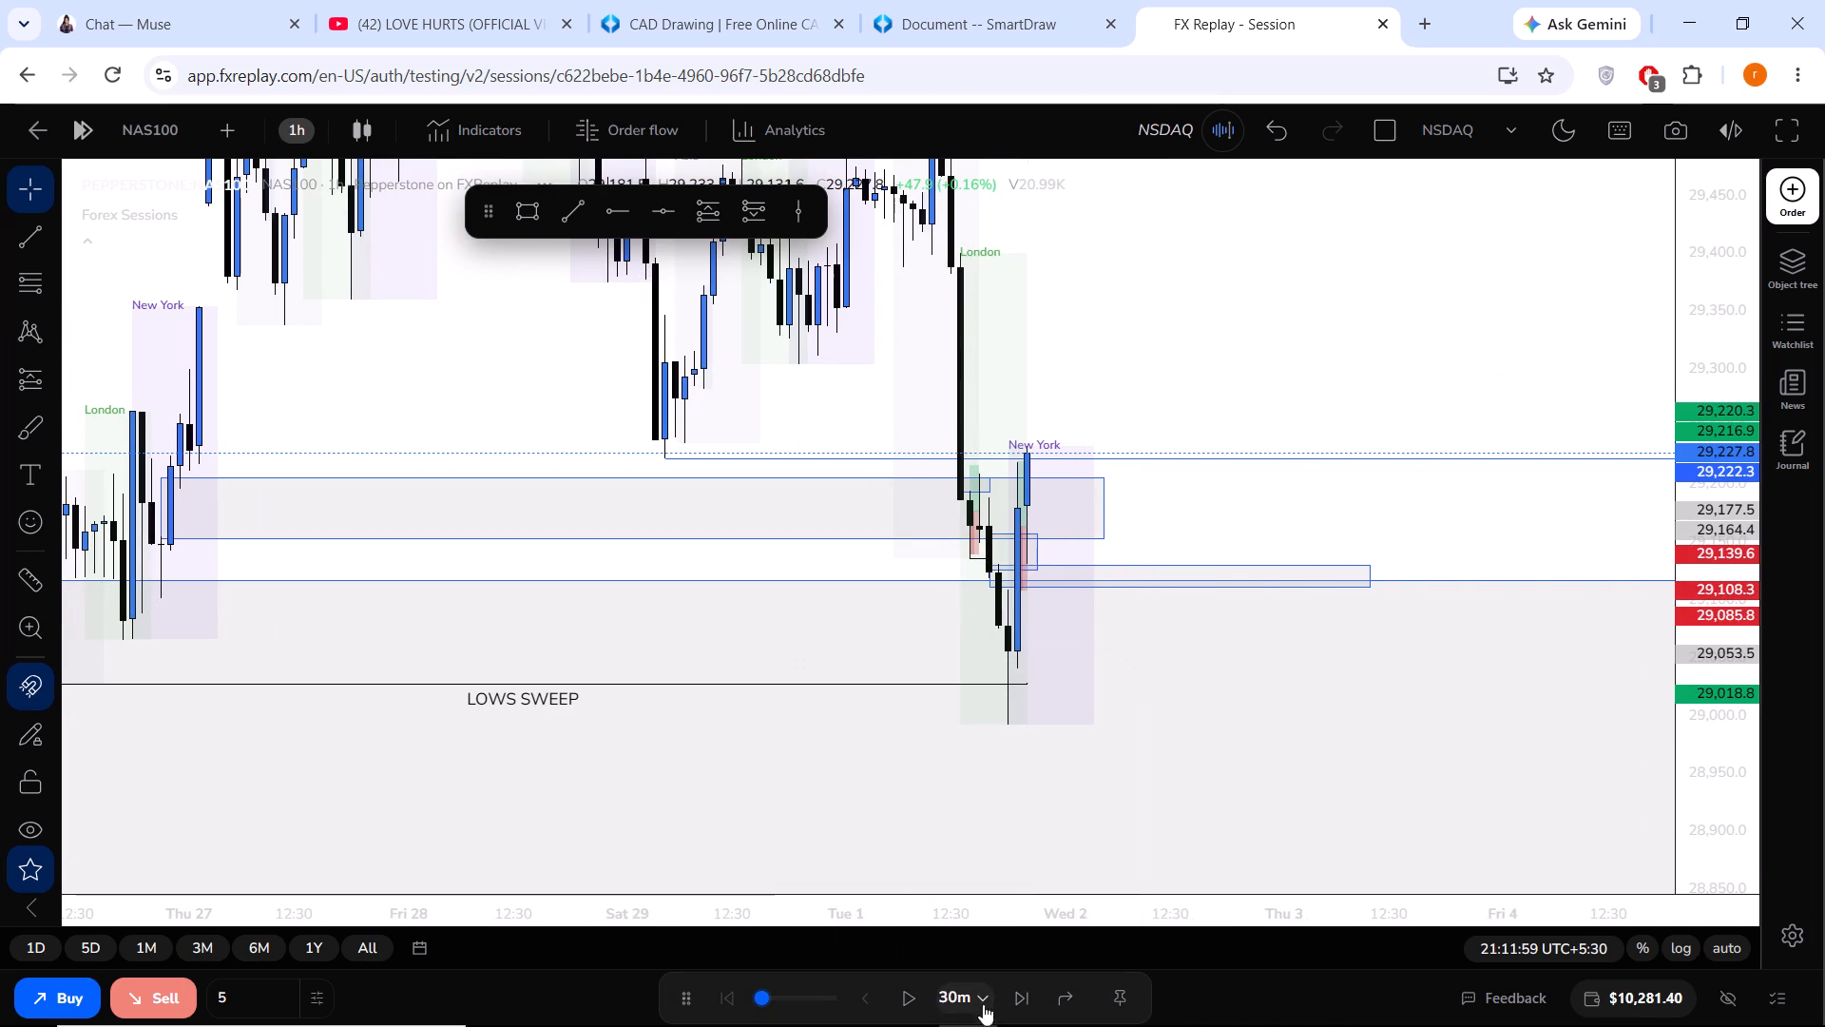
pyautogui.click(1017, 1009)
pyautogui.click(1016, 1007)
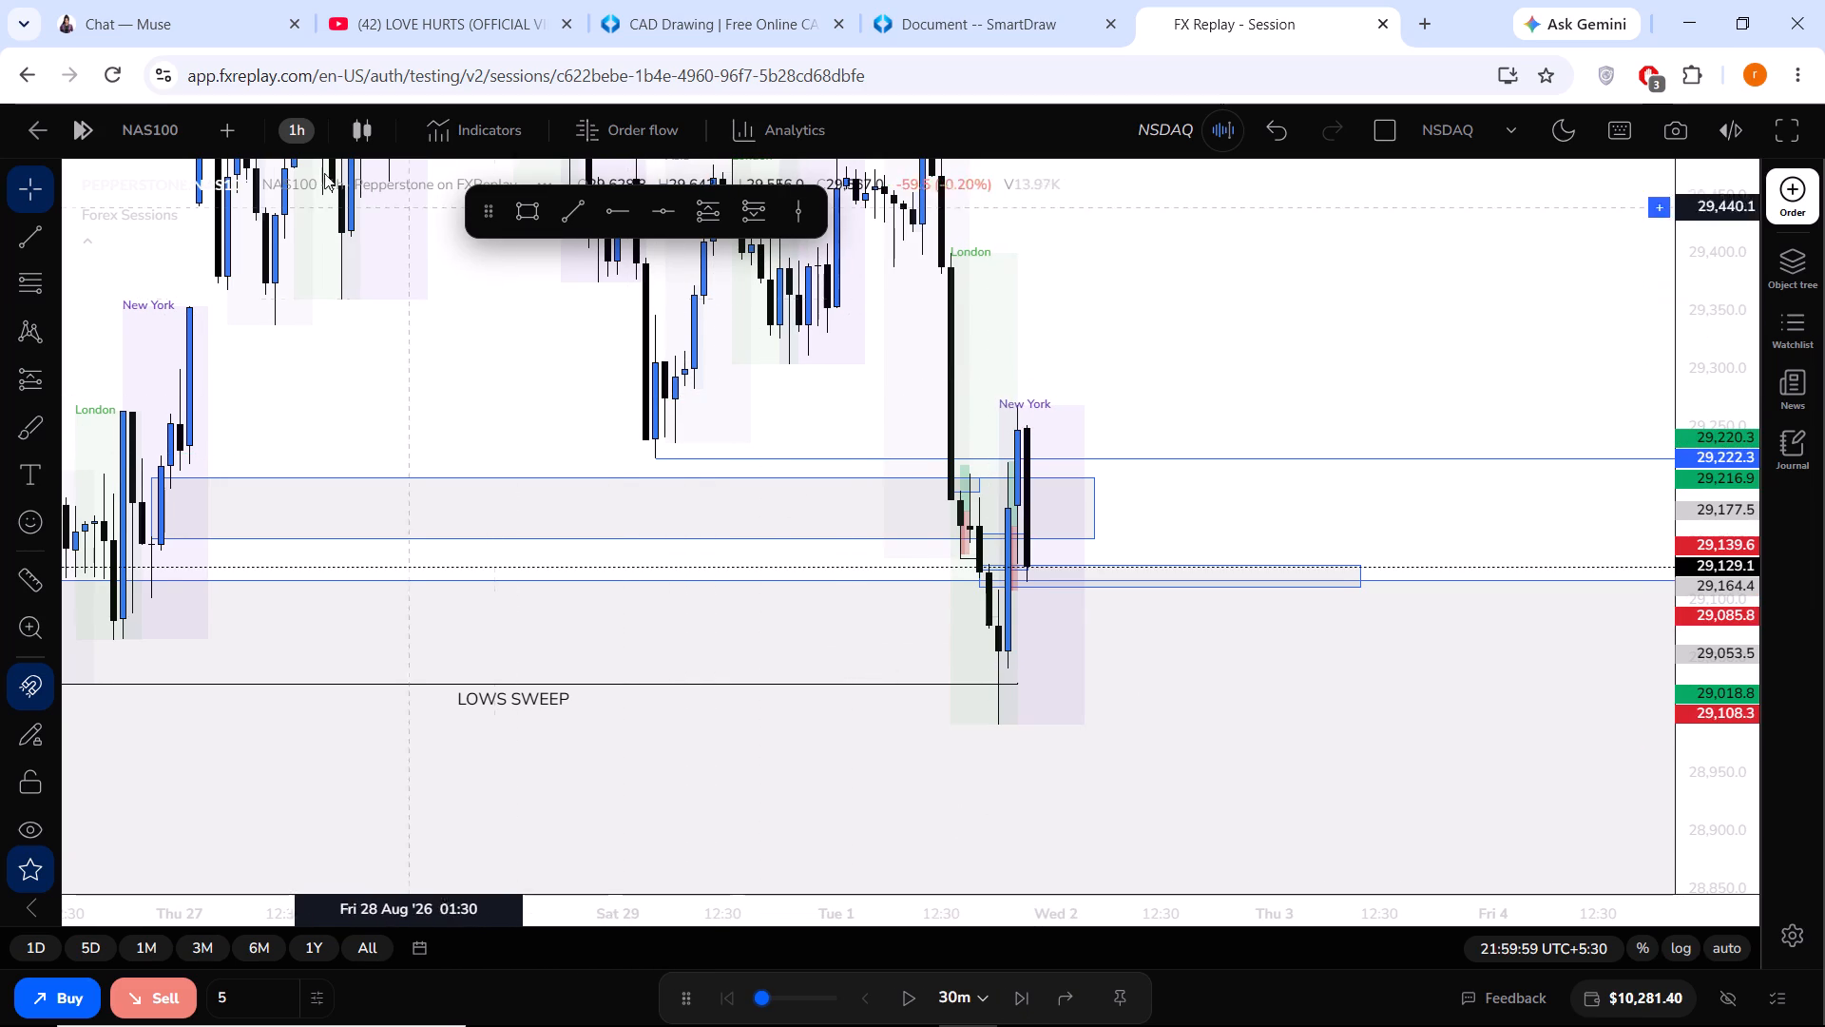
# On the 5m chart, draw a rectangle zone over the sell-off gap from 29,184.1 to 29,156.3, spanning 21:40 to 01:20.
pyautogui.click(288, 142)
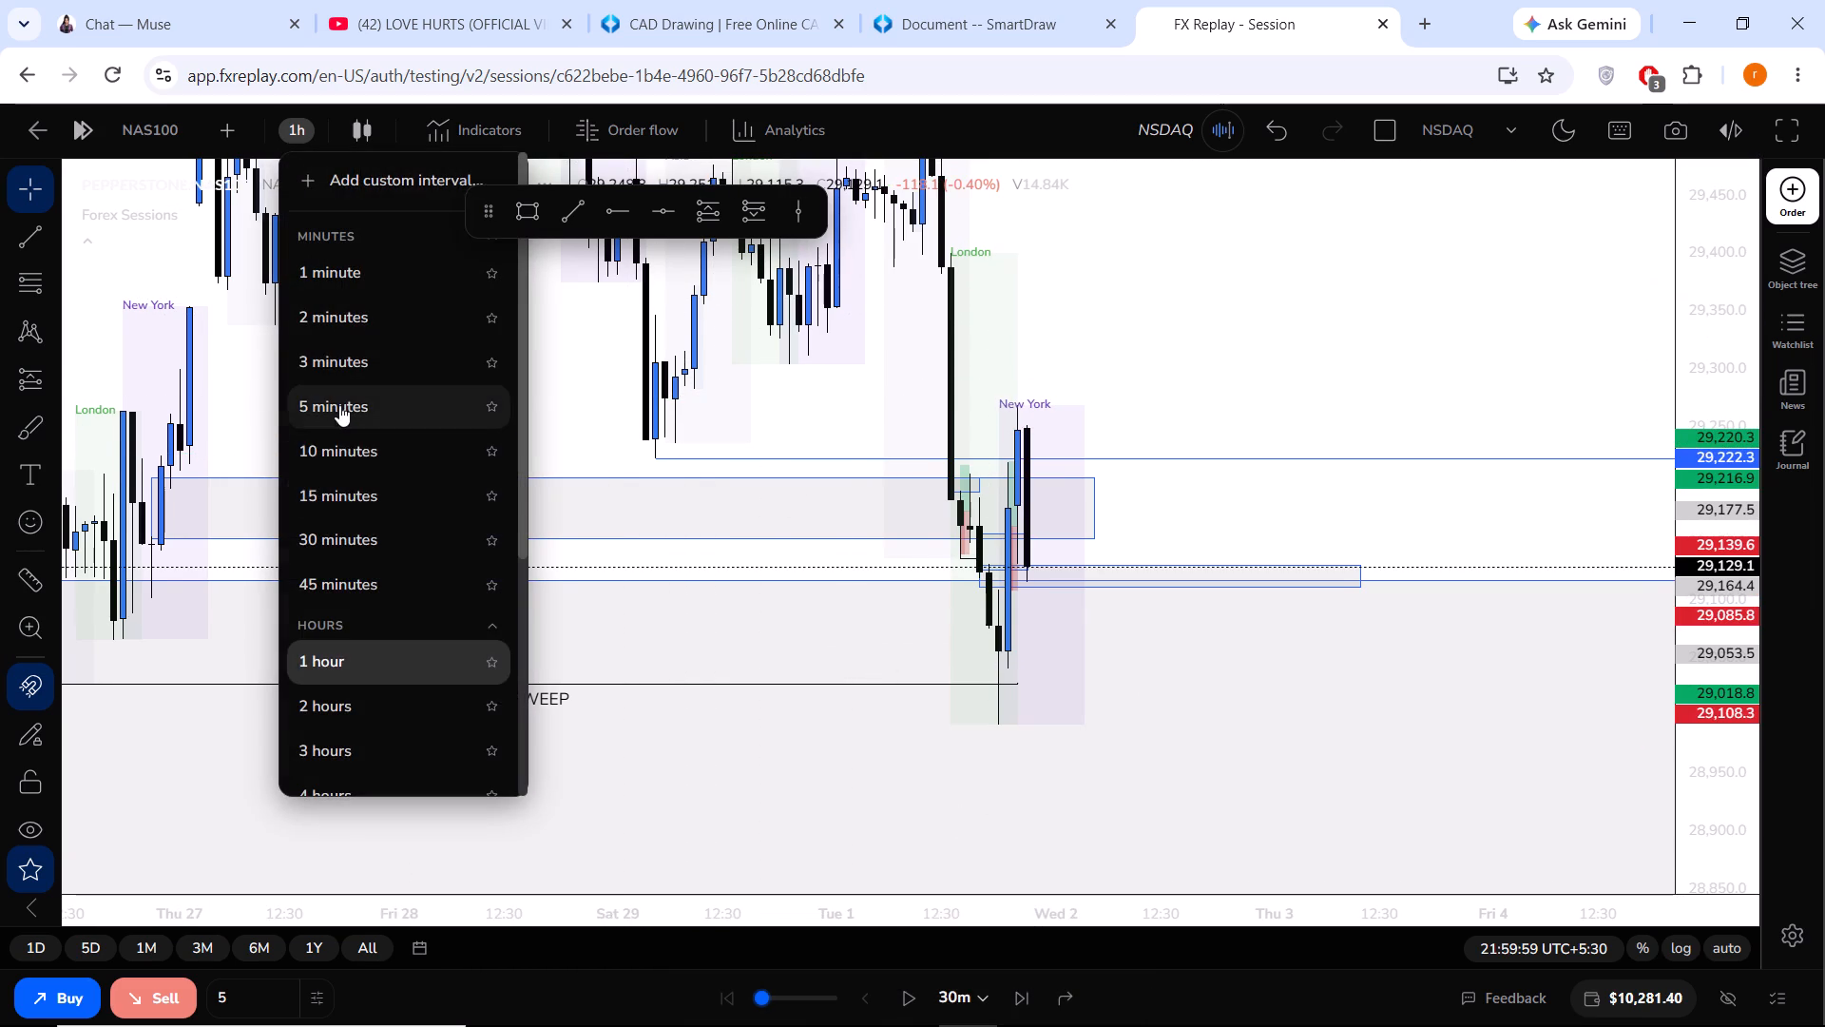
pyautogui.click(339, 405)
pyautogui.moveTo(1739, 833); pyautogui.dragTo(1697, 497)
pyautogui.scroll(2, 1464, 563)
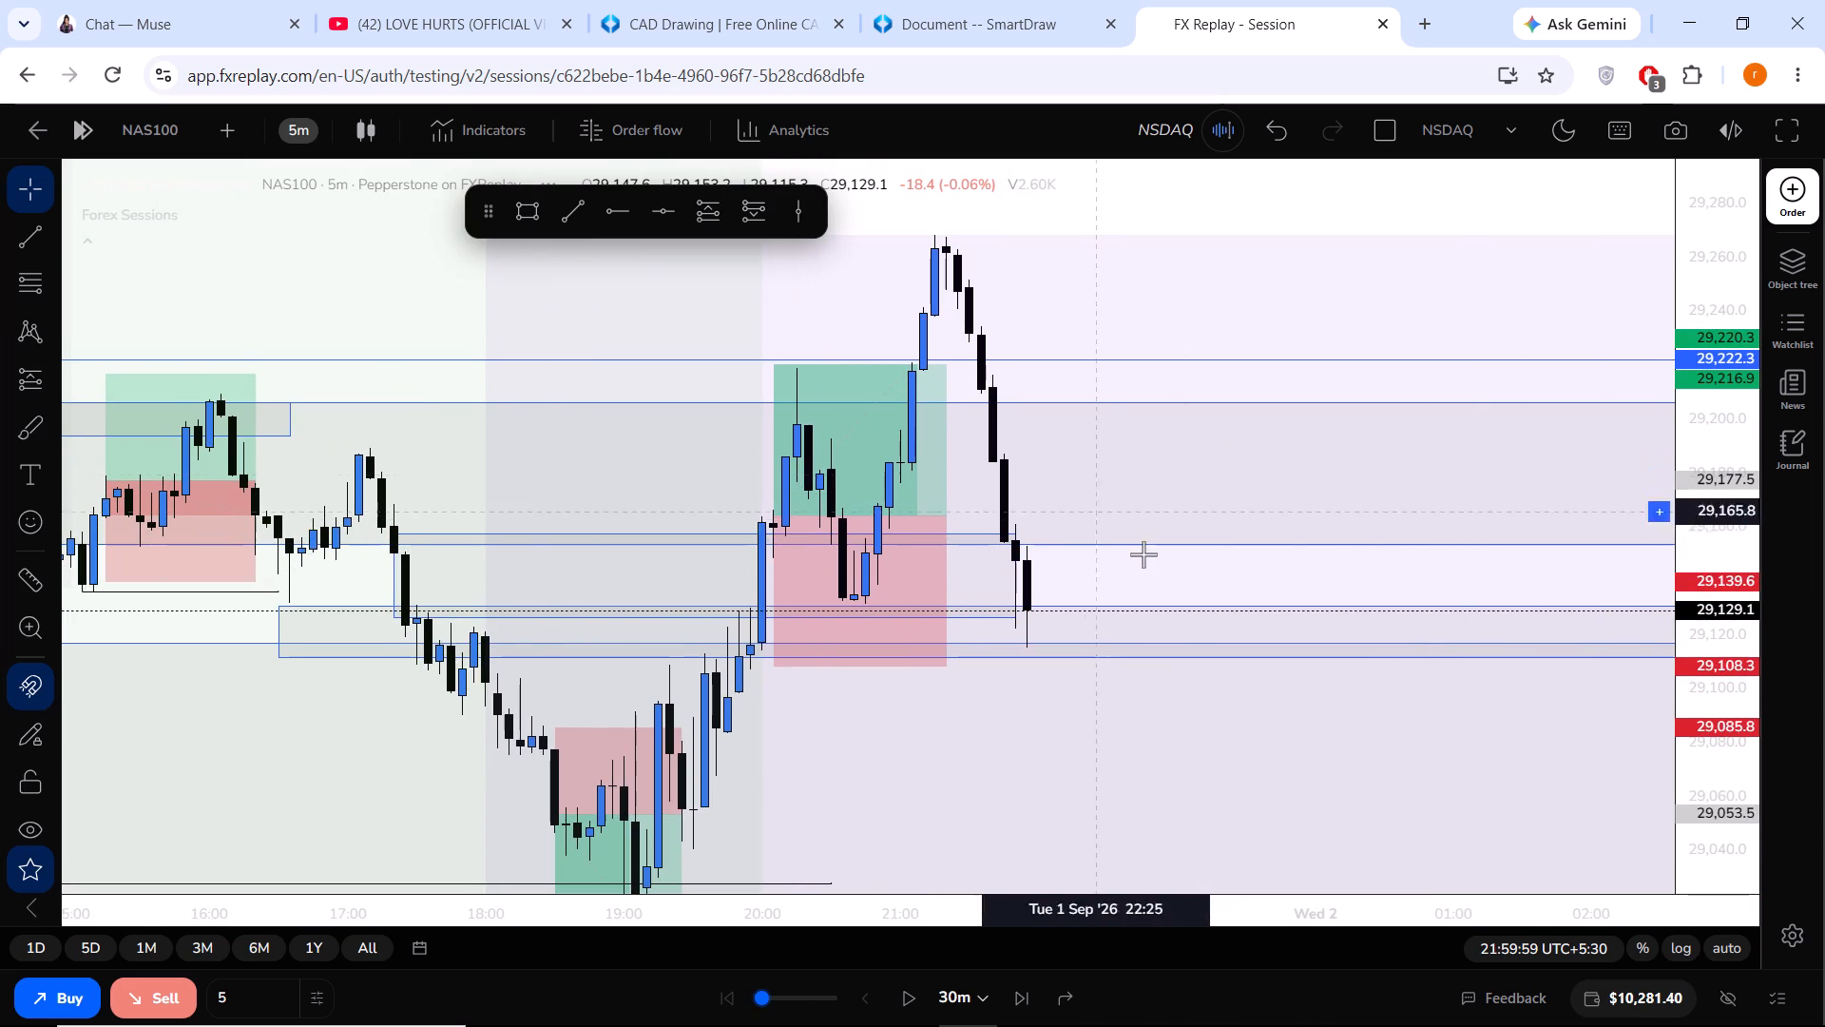
pyautogui.click(511, 216)
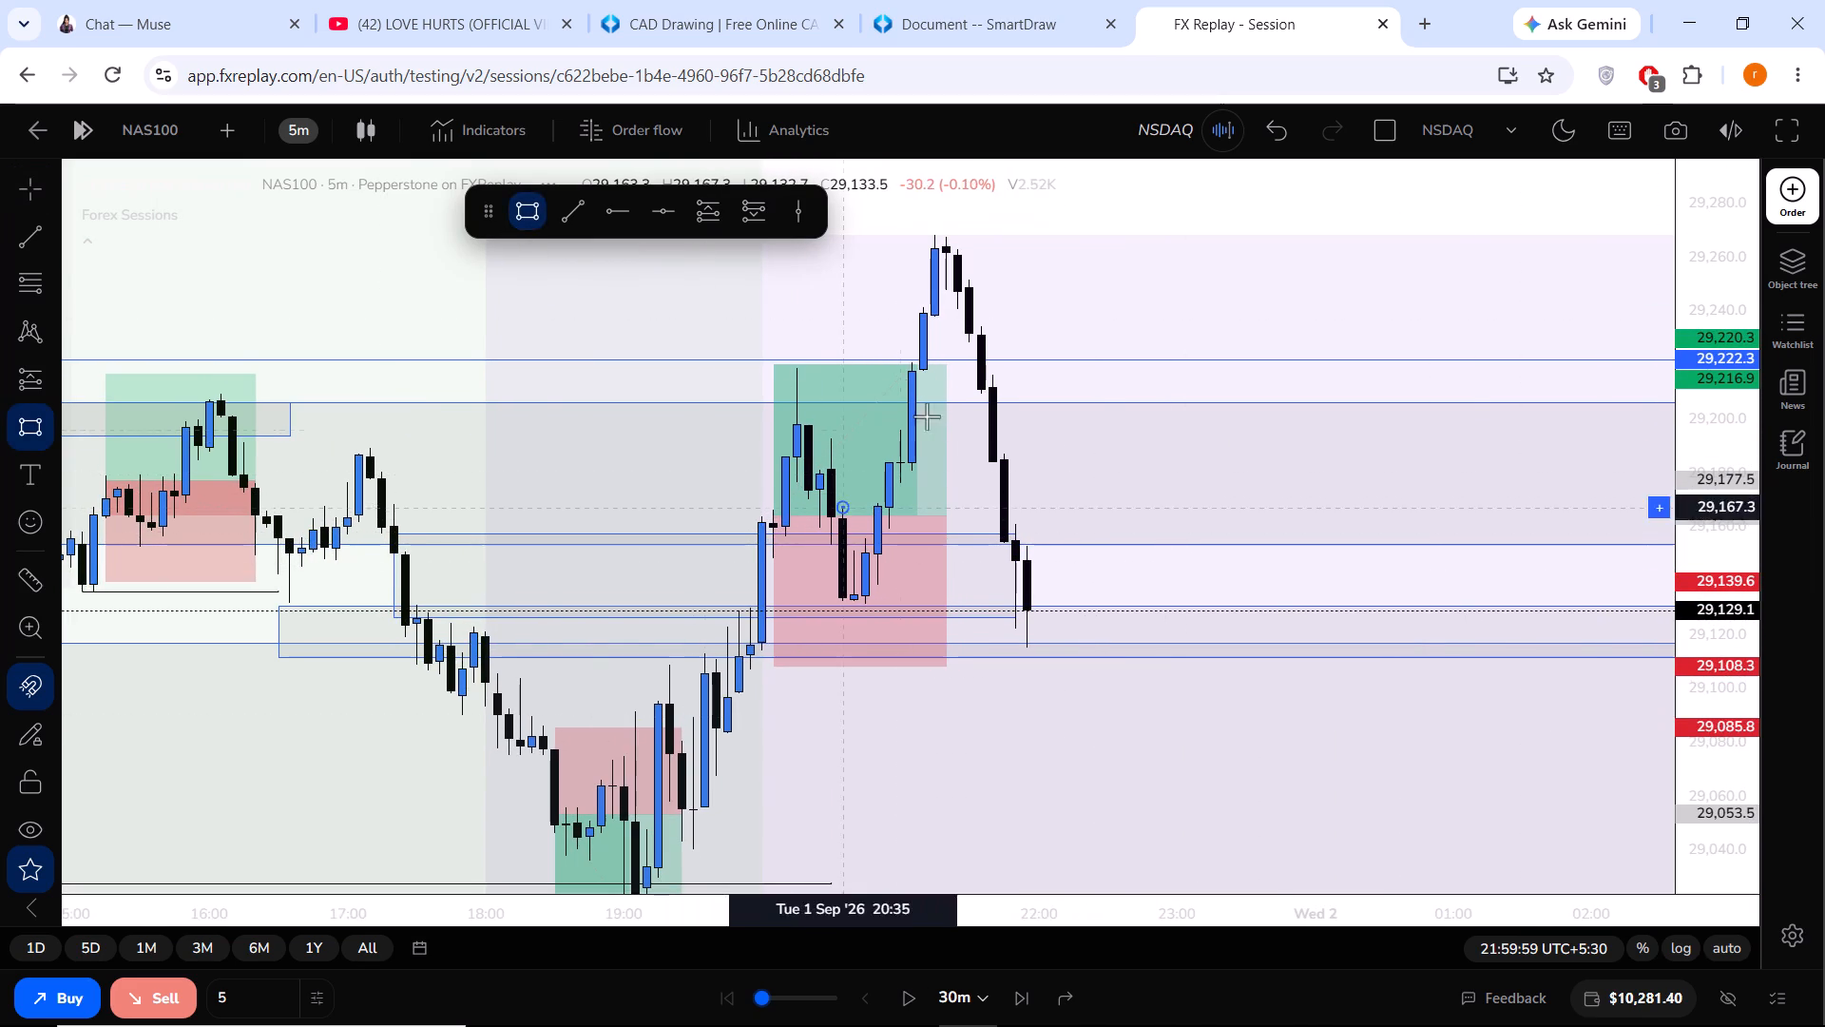
pyautogui.click(995, 466)
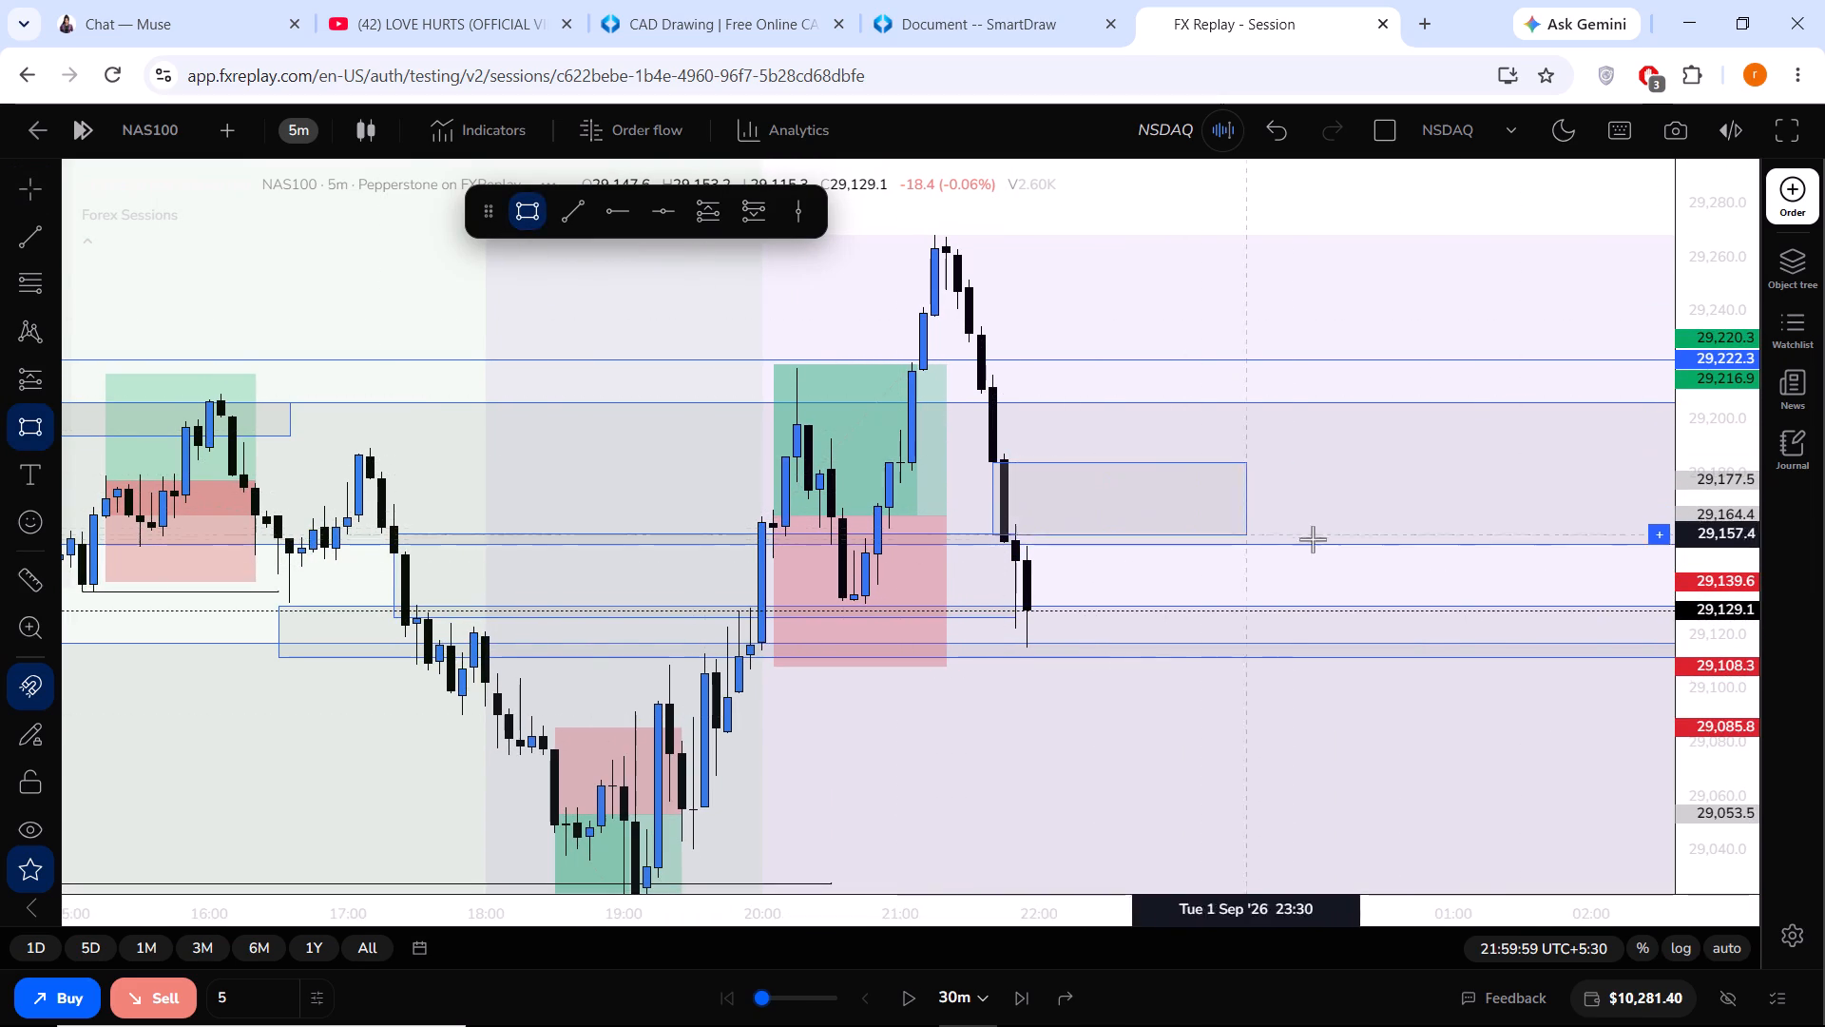
pyautogui.click(1494, 536)
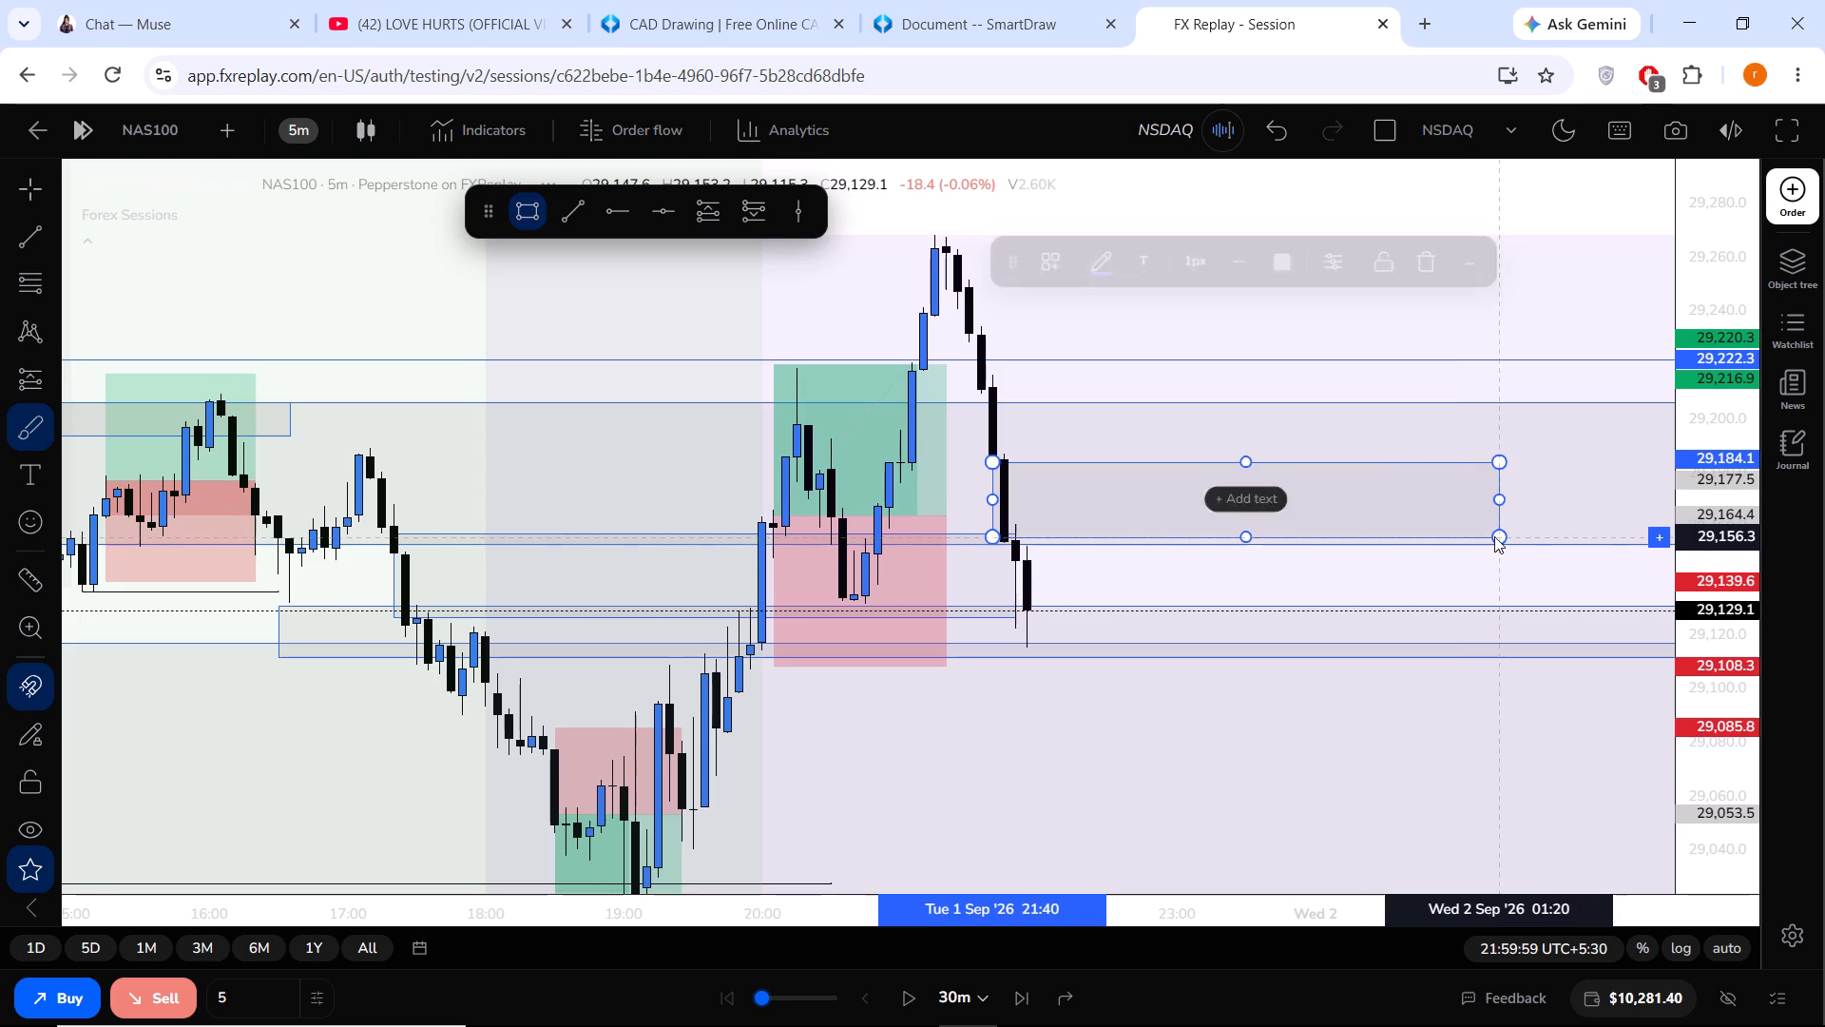
pyautogui.moveTo(1383, 578); pyautogui.dragTo(1260, 605)
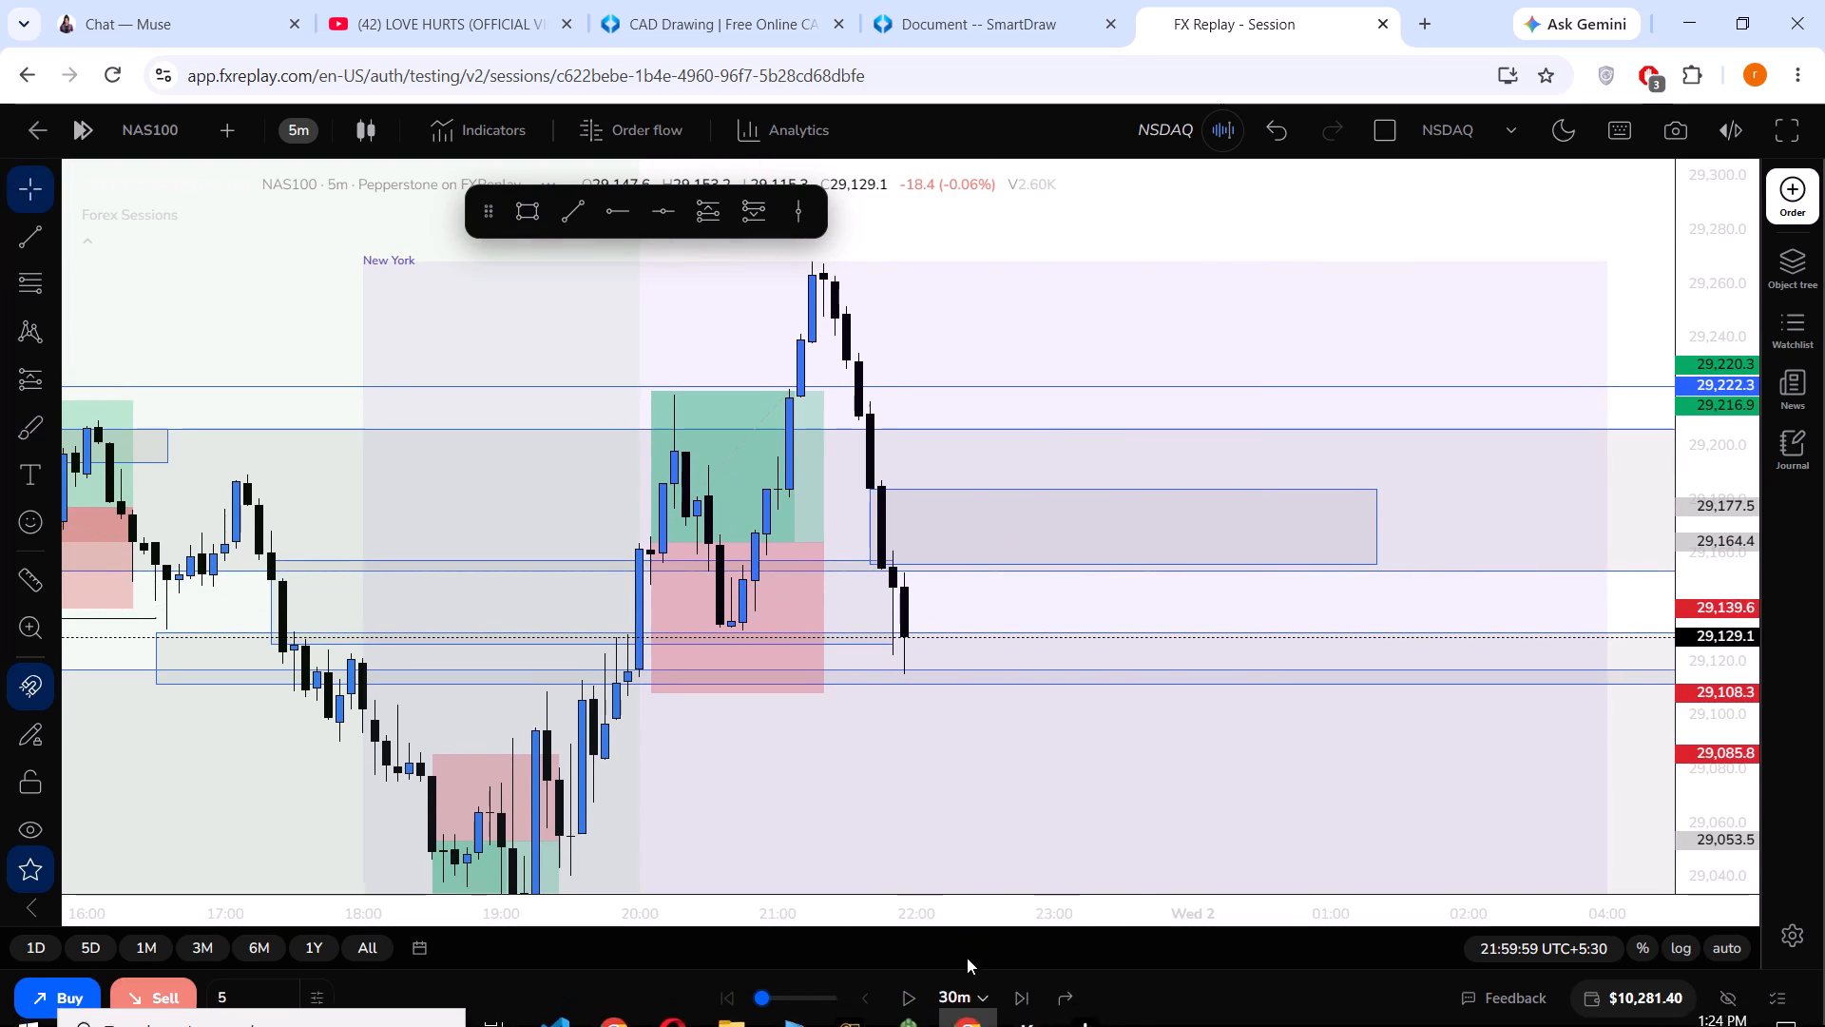
# Set the replay step to 5m and advance the replay to 00:09:59 on 2 September.
pyautogui.click(968, 994)
pyautogui.click(862, 904)
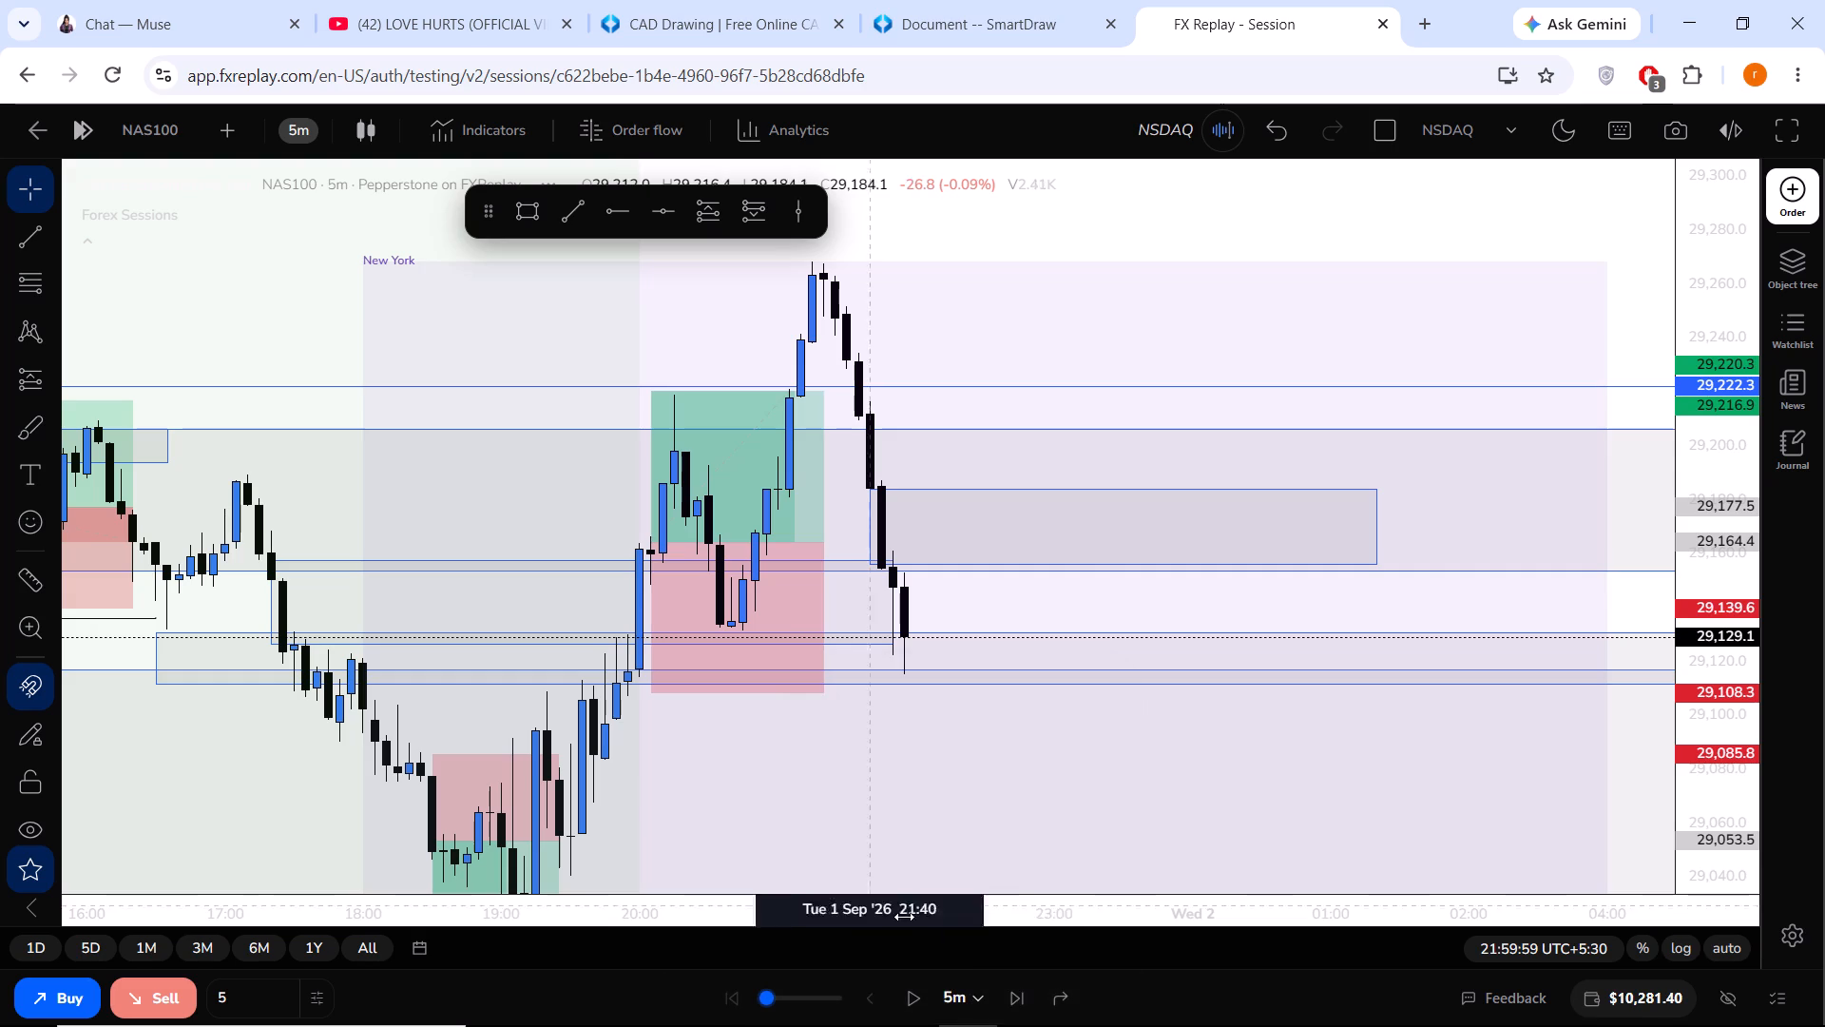
pyautogui.click(1011, 994)
pyautogui.click(1011, 994)
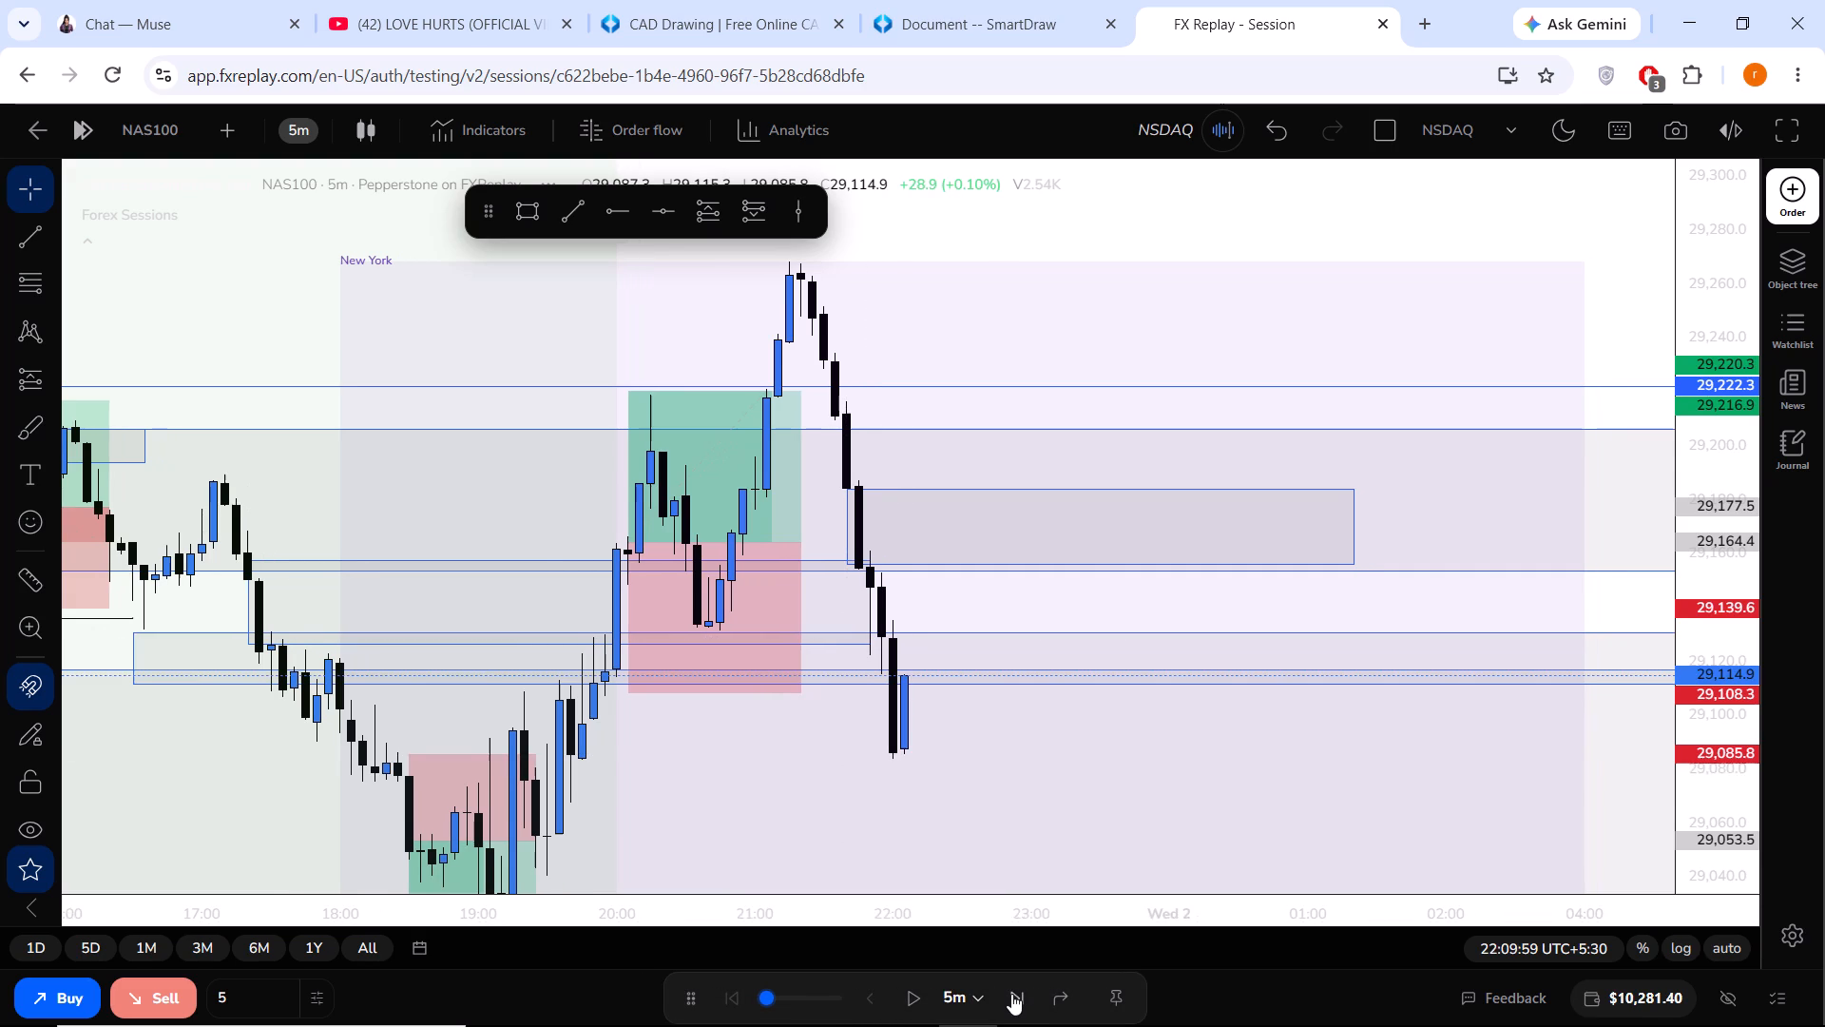
pyautogui.click(1011, 994)
pyautogui.click(1011, 994)
pyautogui.click(1011, 994)
pyautogui.click(1011, 994)
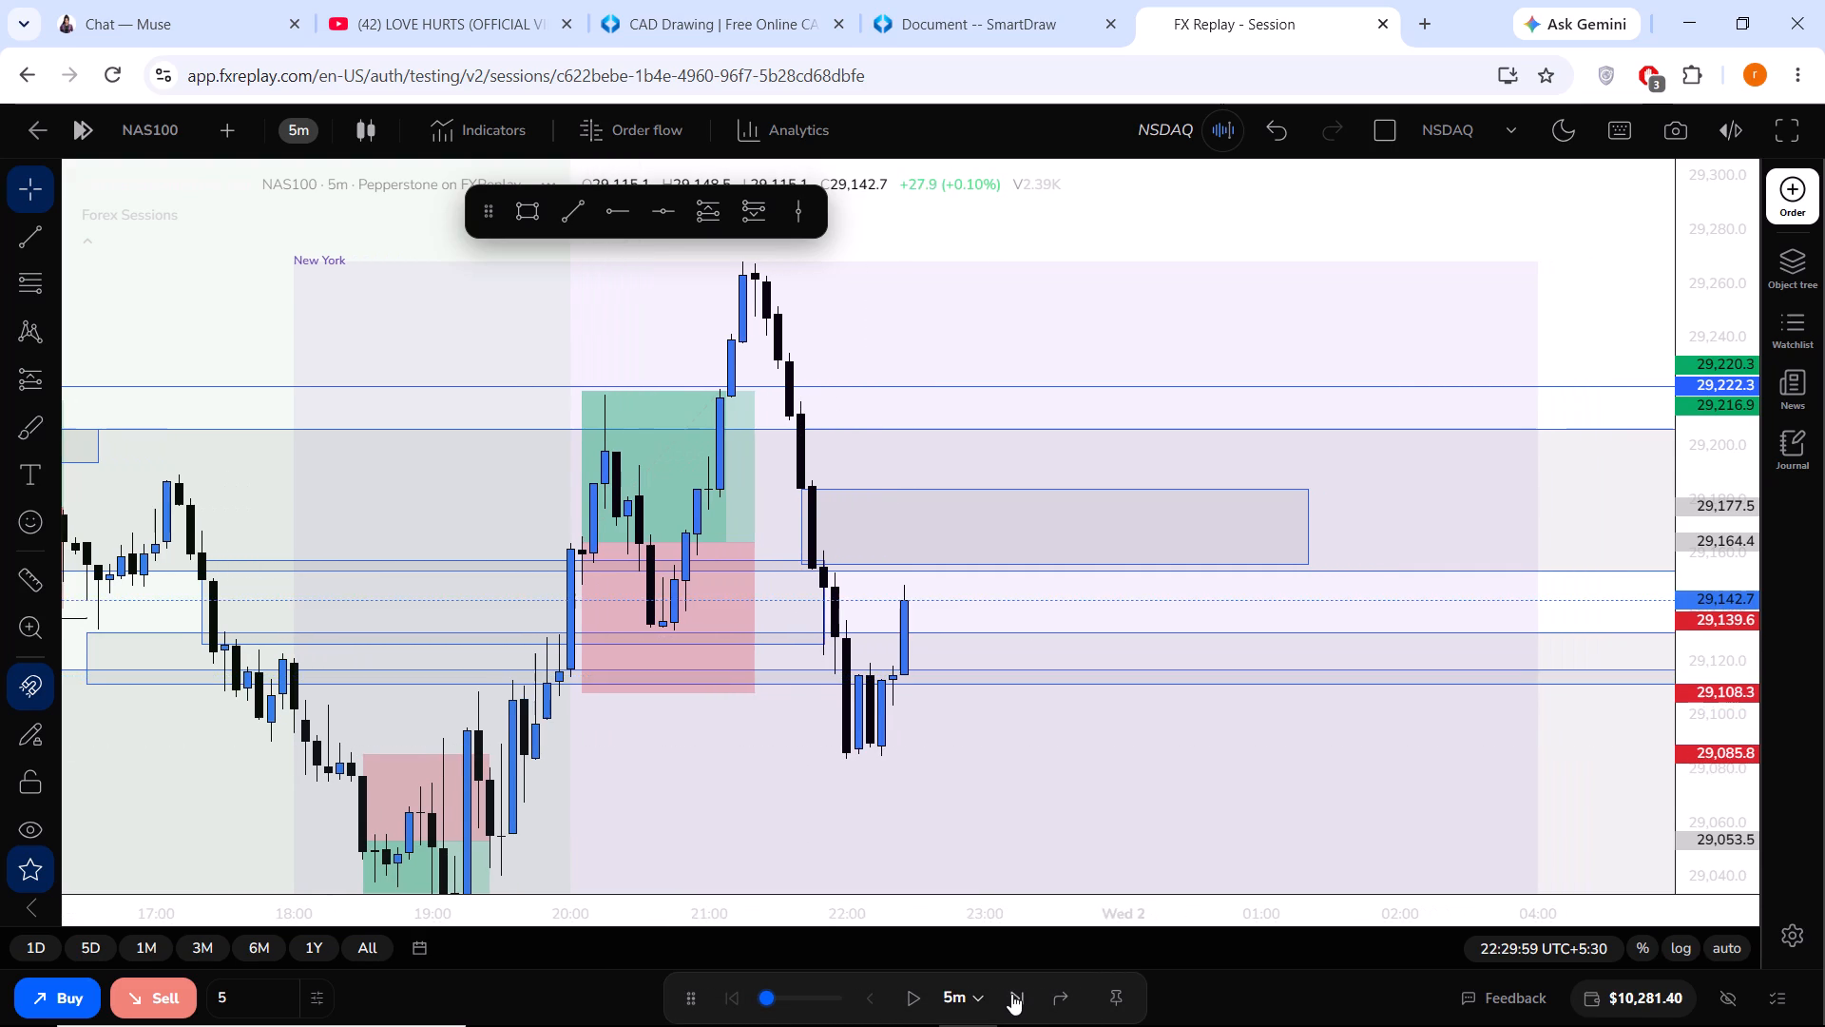
pyautogui.click(1011, 994)
pyautogui.click(1011, 994)
pyautogui.click(1011, 994)
pyautogui.click(1011, 994)
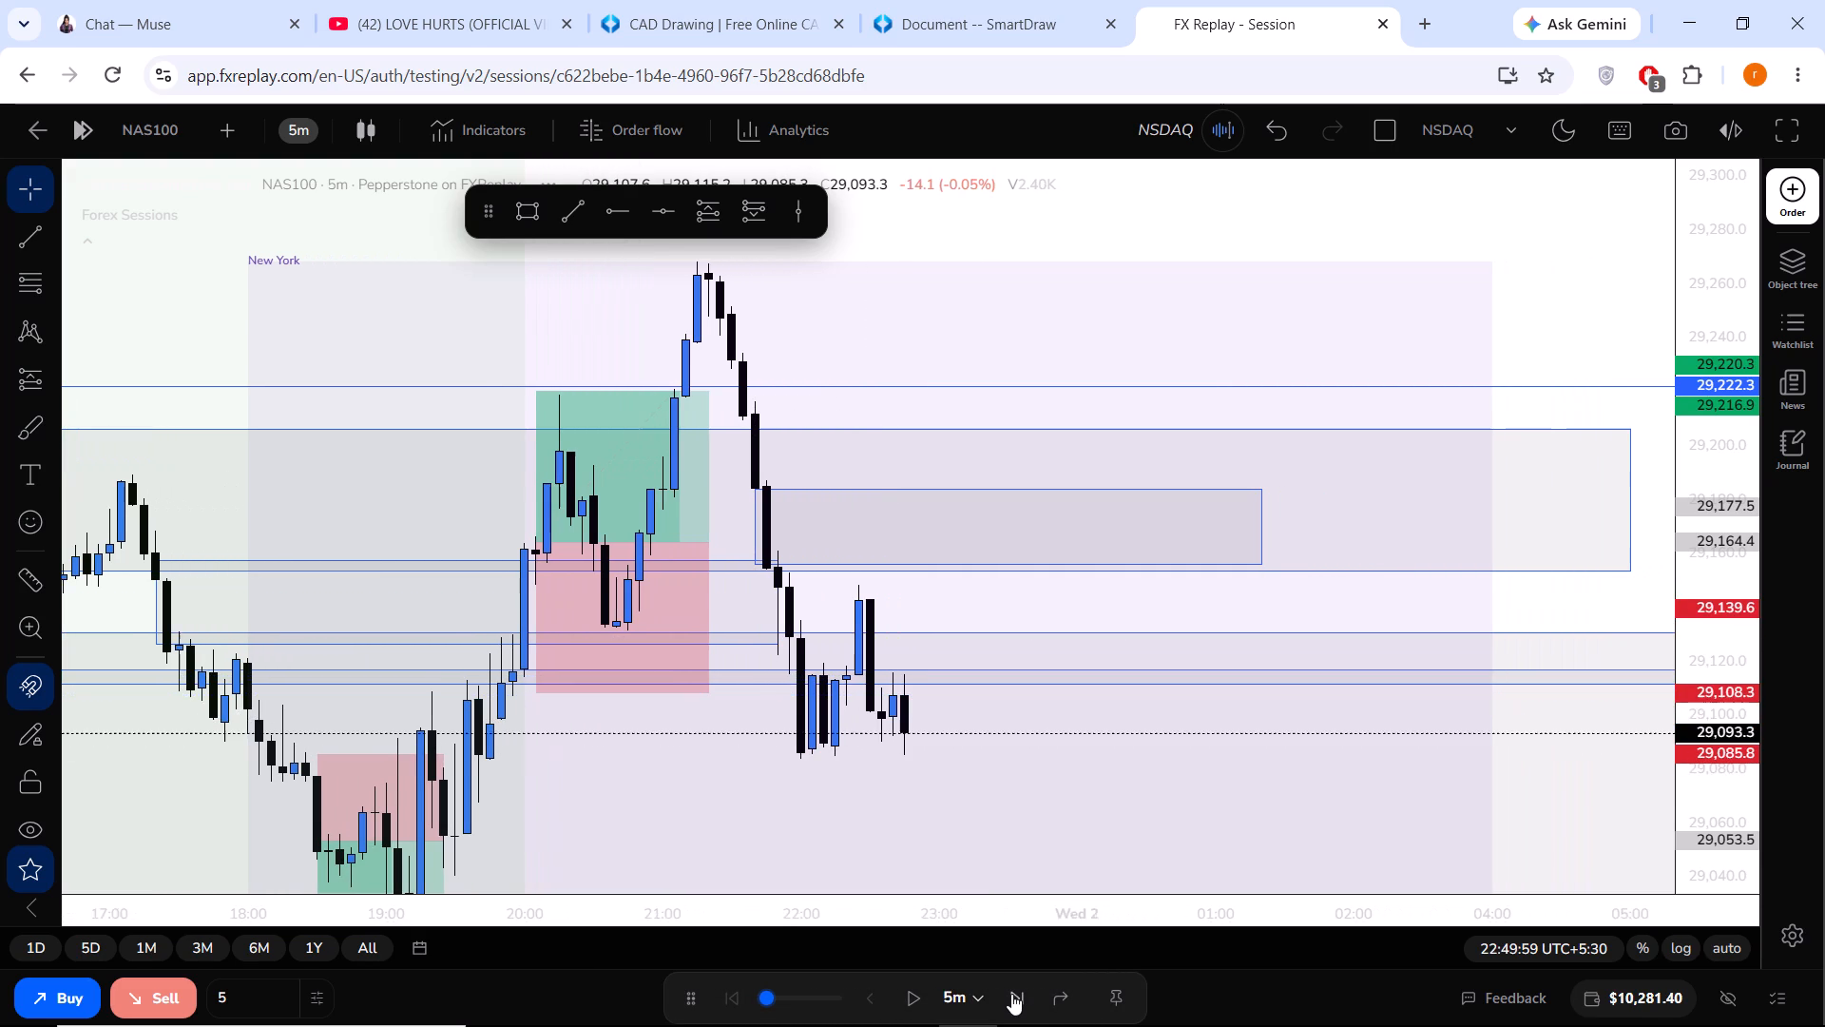
pyautogui.doubleClick(1011, 994)
pyautogui.click(1011, 994)
pyautogui.tripleClick(1011, 994)
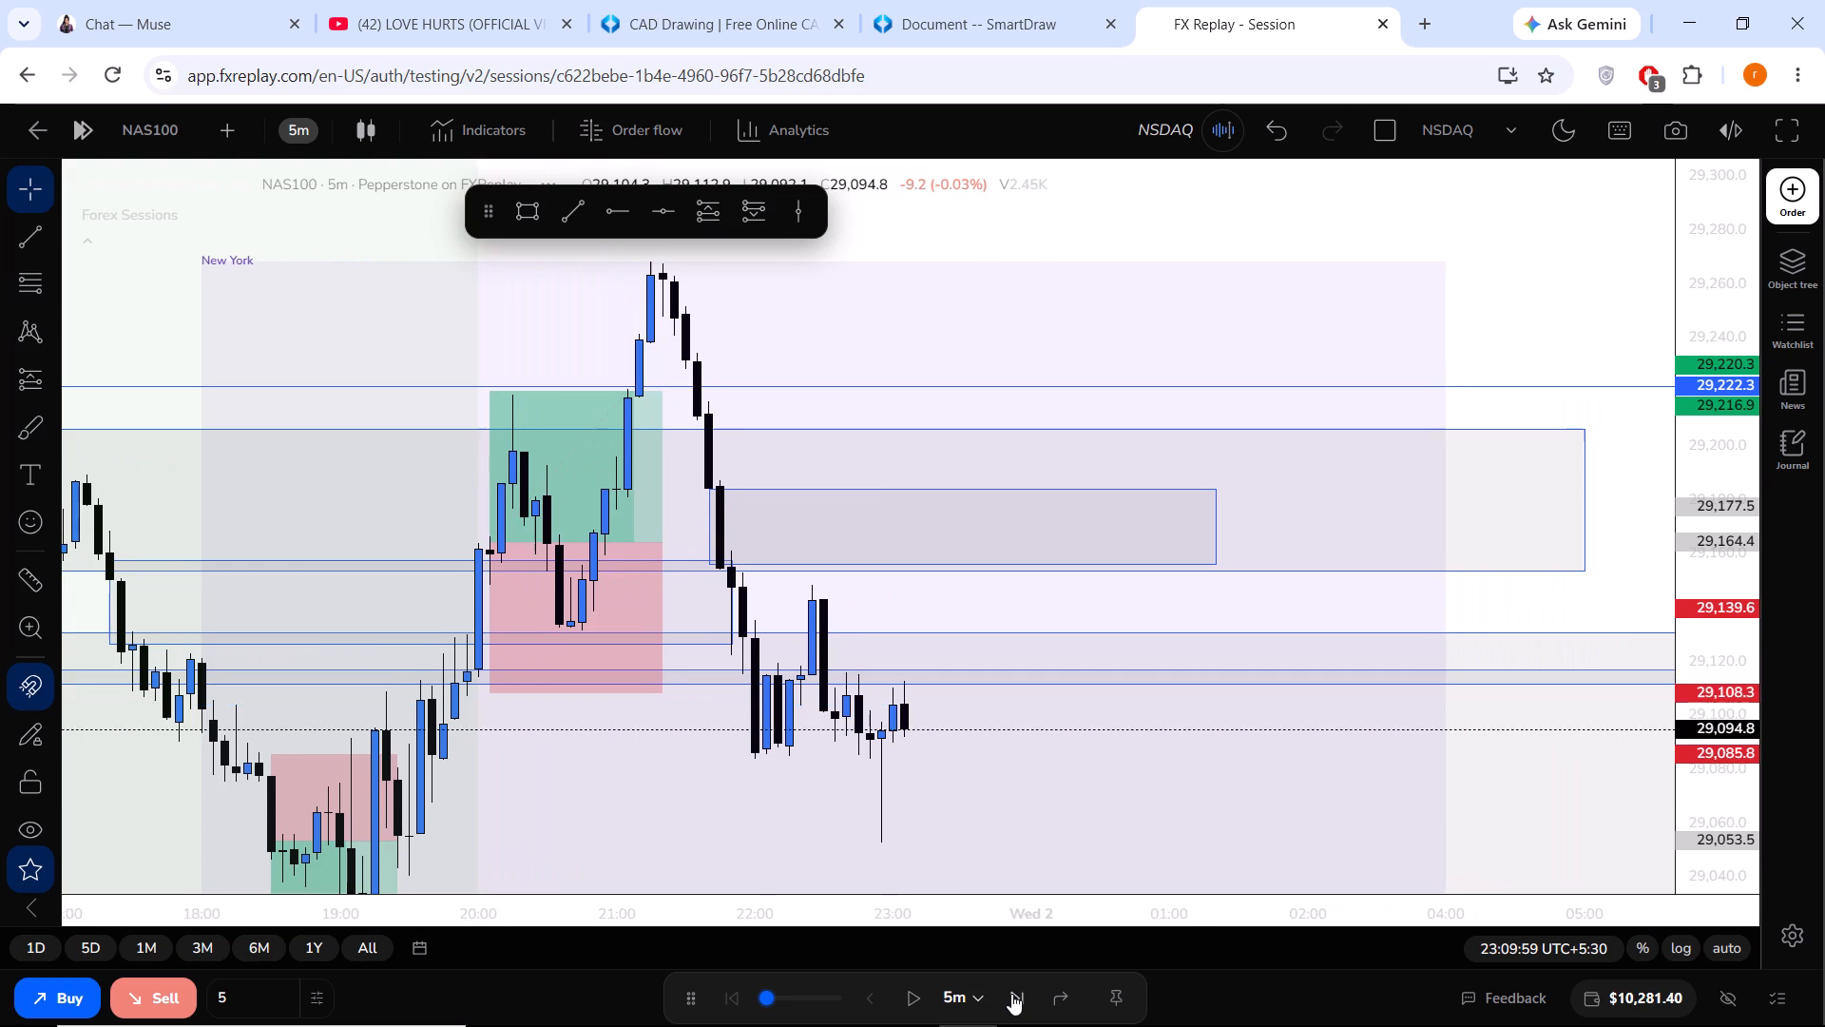
pyautogui.tripleClick(1011, 994)
pyautogui.tripleClick(1011, 994)
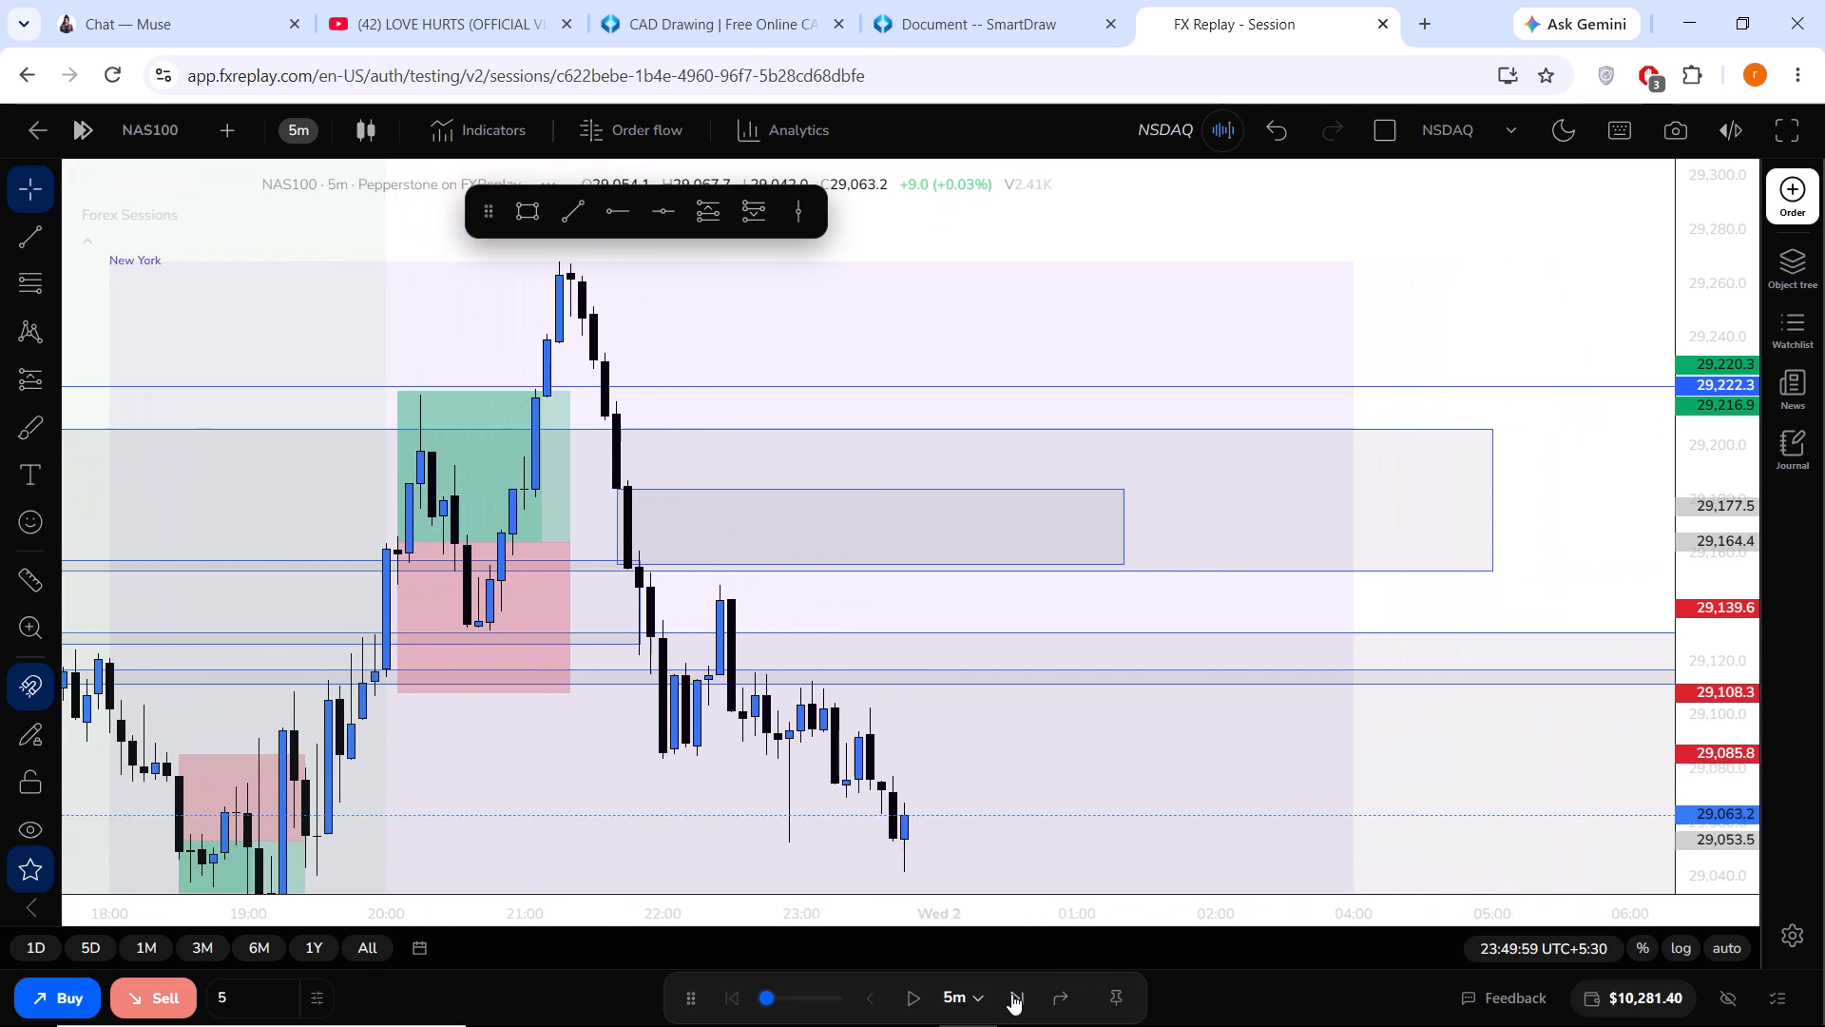
pyautogui.tripleClick(1011, 994)
pyautogui.click(1011, 994)
# Continue the replay in 5m steps to 00:34:59, keeping the new lows in view.
pyautogui.scroll(-3, 1242, 795)
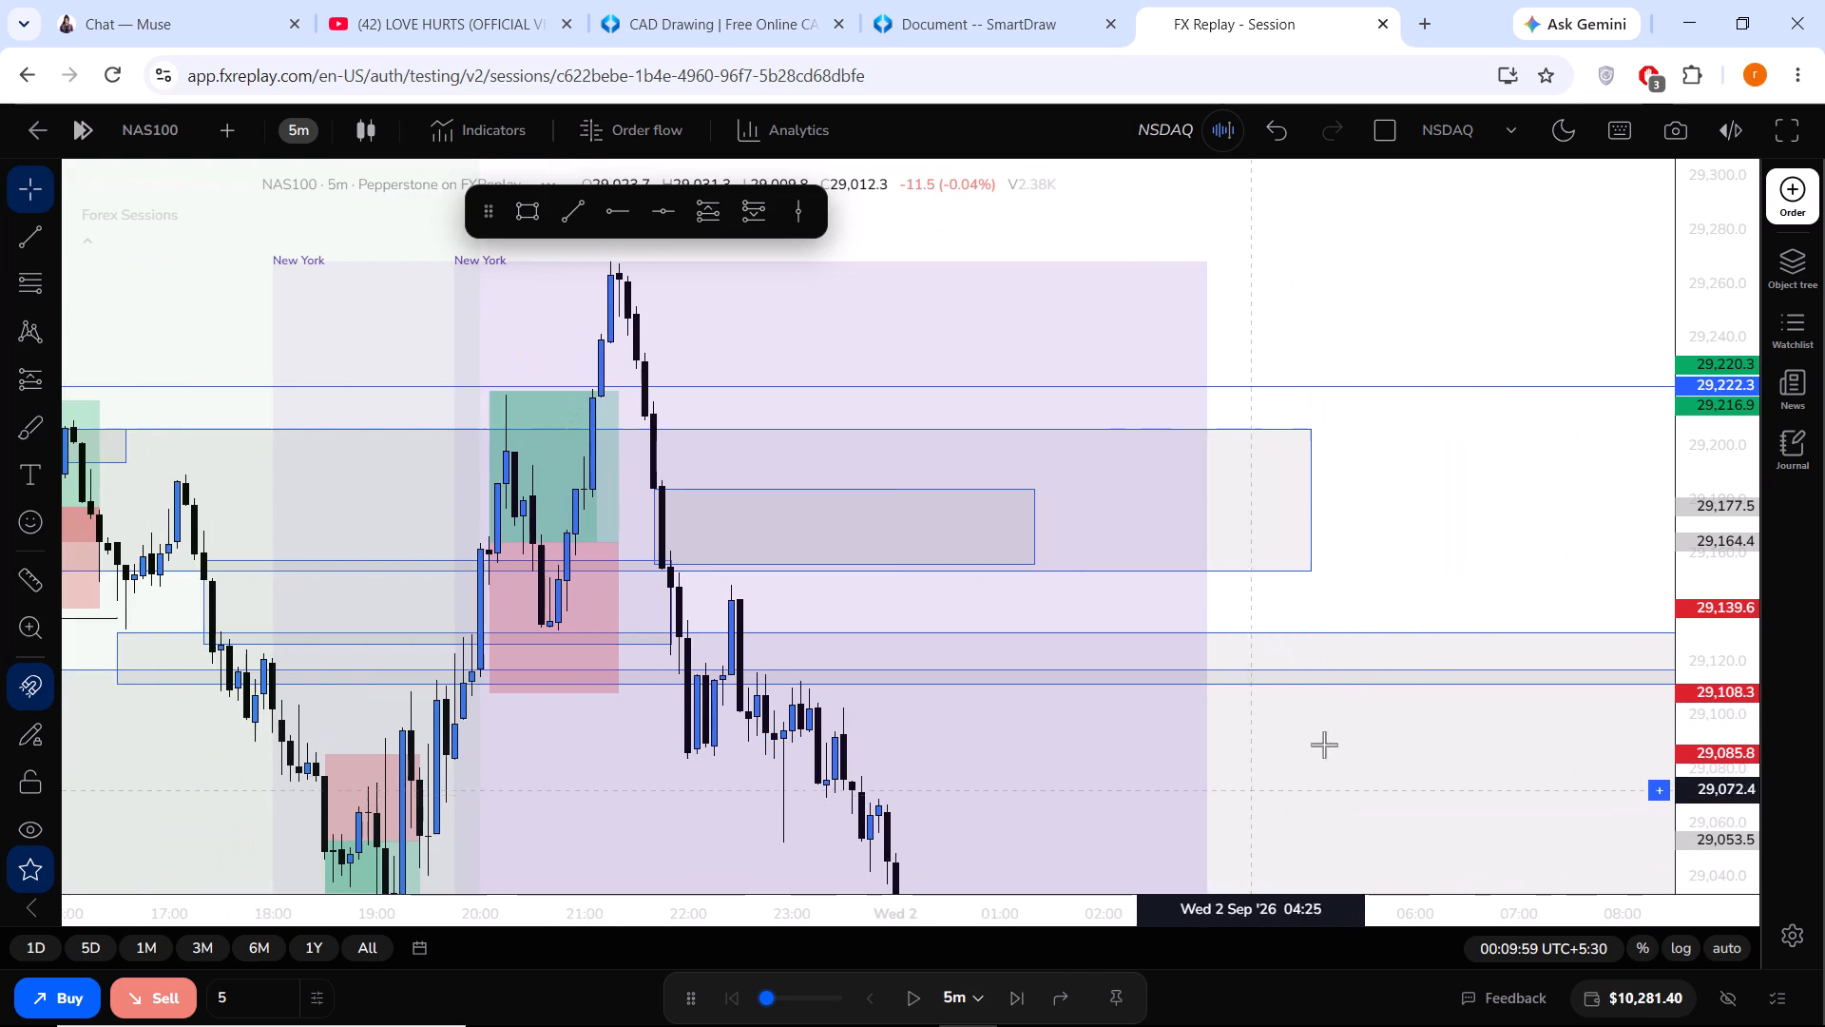
pyautogui.moveTo(1408, 605); pyautogui.dragTo(1470, 361)
pyautogui.scroll(-2, 1282, 614)
pyautogui.moveTo(1531, 283); pyautogui.dragTo(1534, 320)
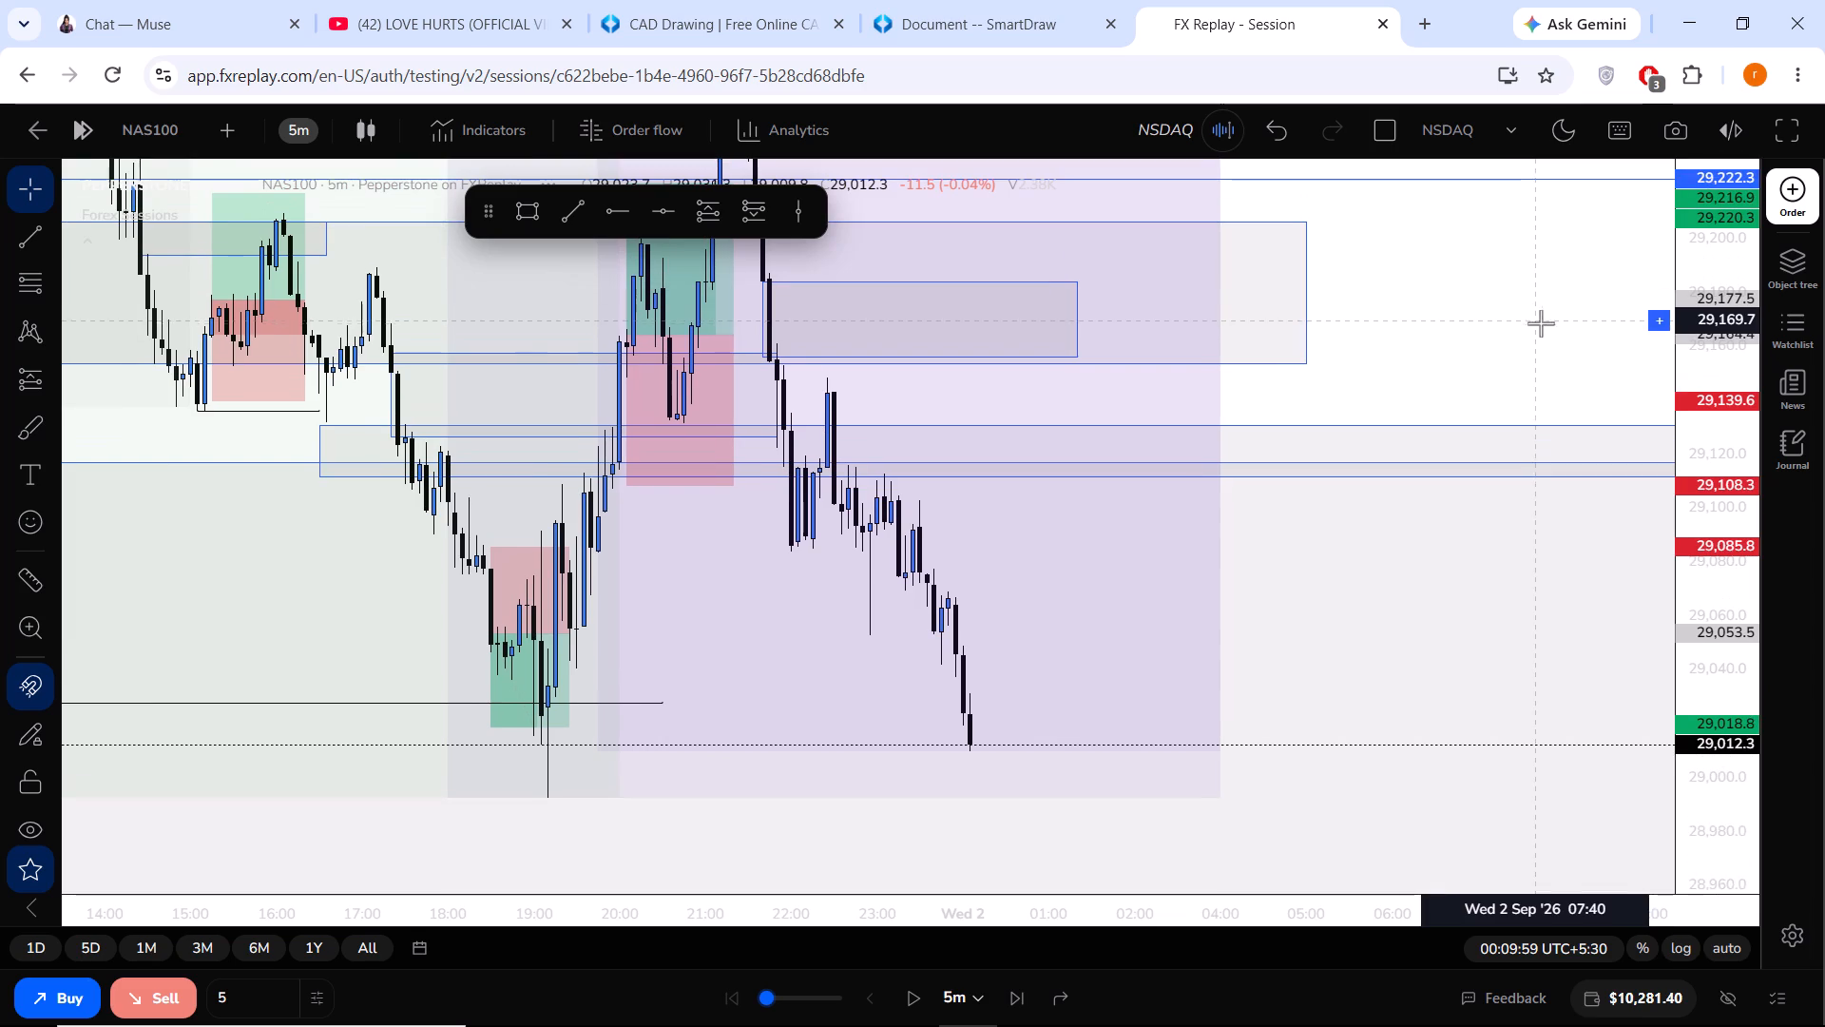
pyautogui.moveTo(1733, 341); pyautogui.dragTo(1709, 467)
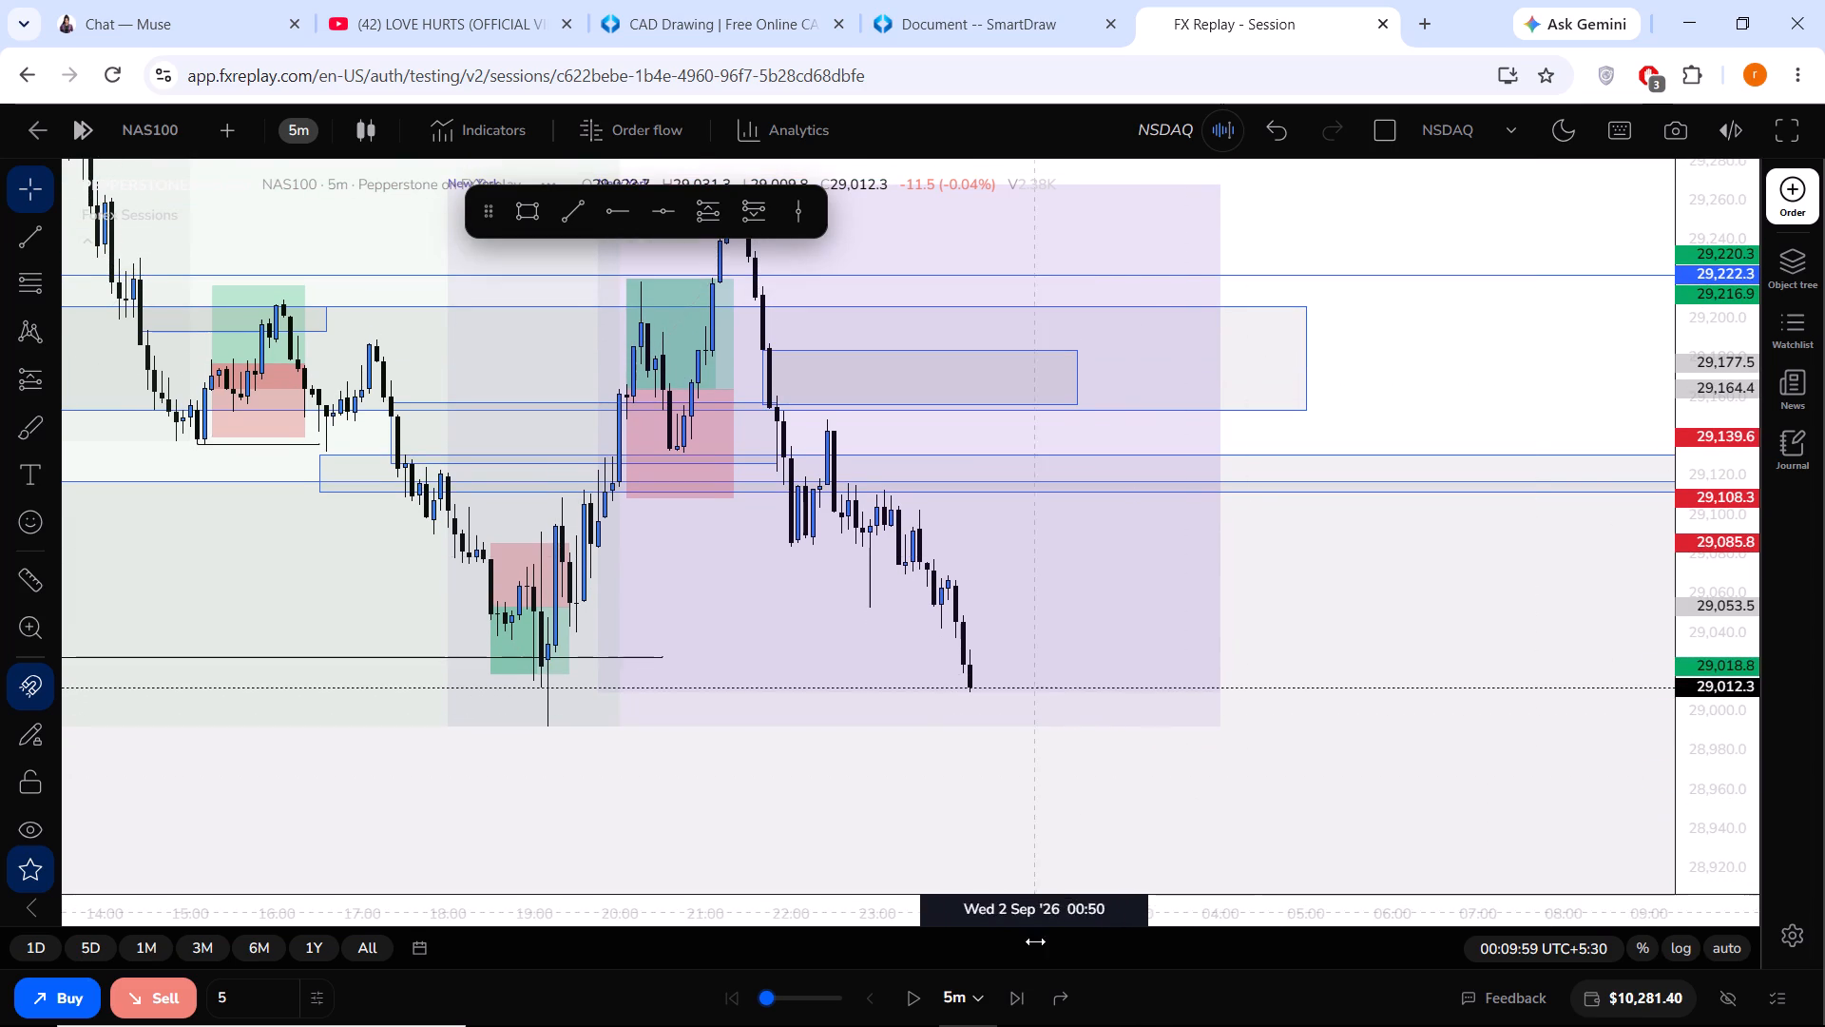
pyautogui.click(1015, 994)
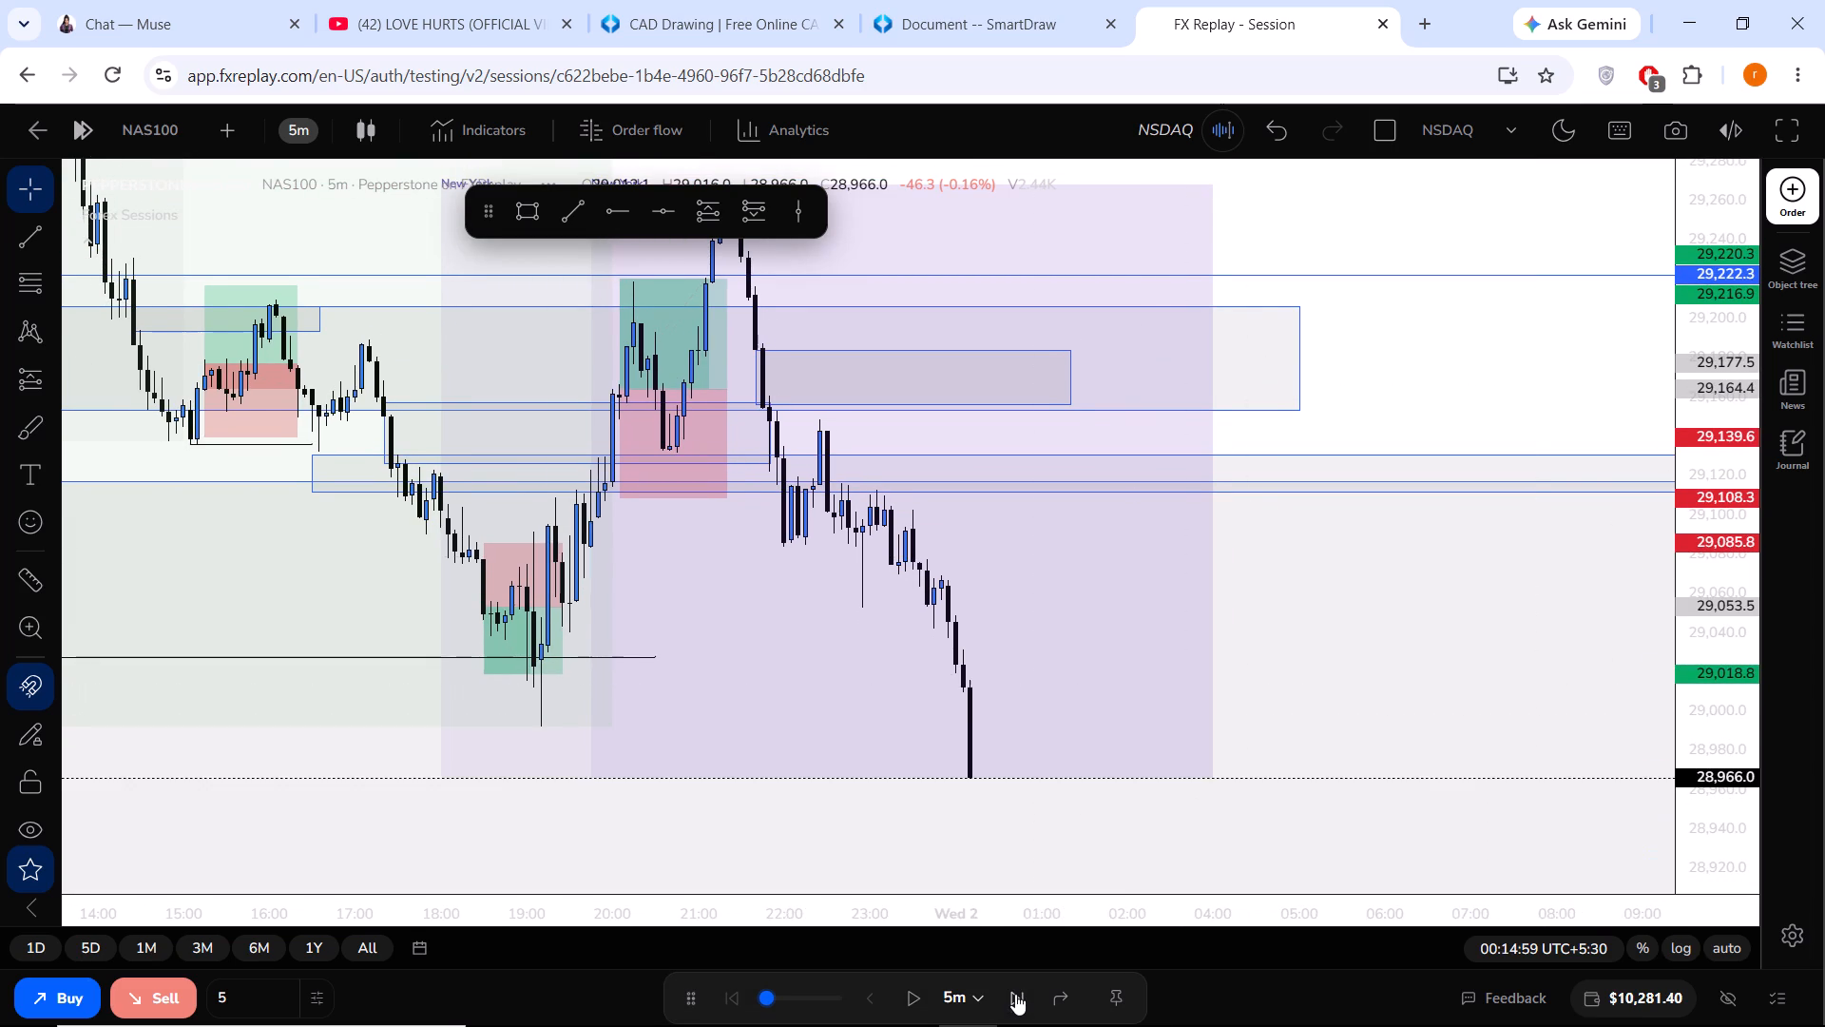
pyautogui.click(1015, 994)
pyautogui.click(1015, 994)
pyautogui.click(1015, 994)
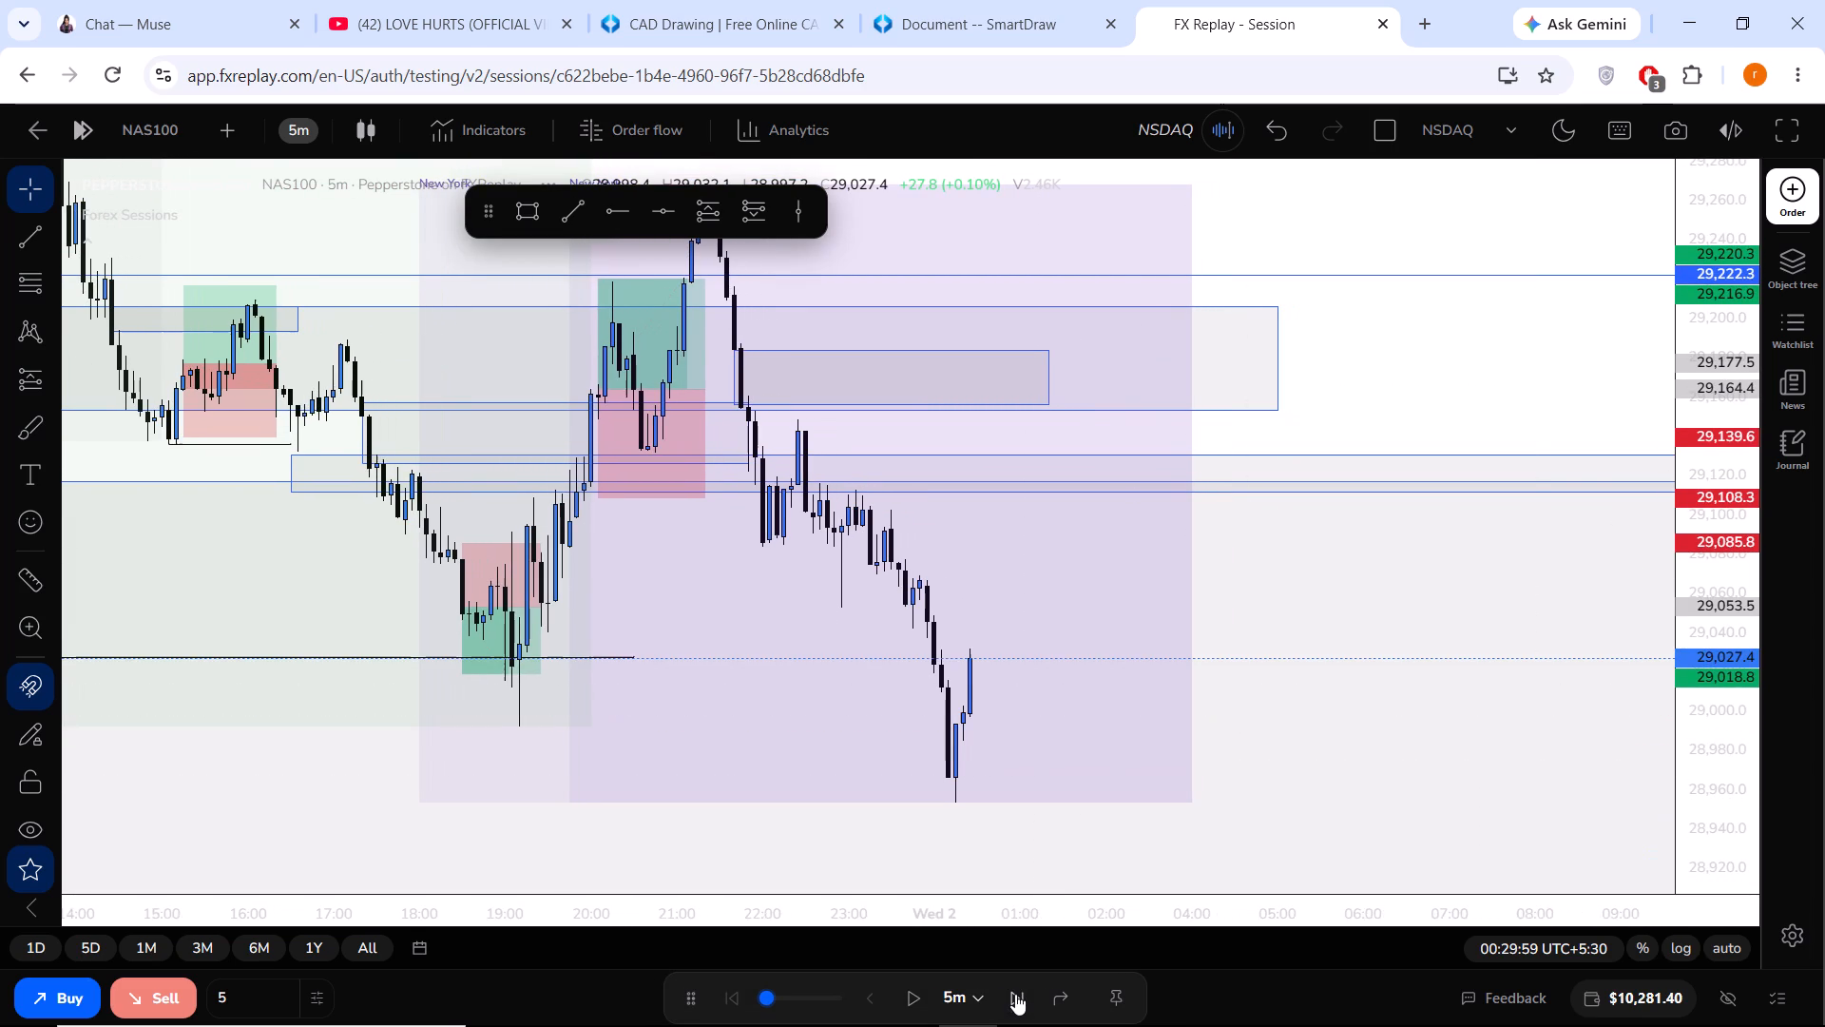
pyautogui.click(1015, 994)
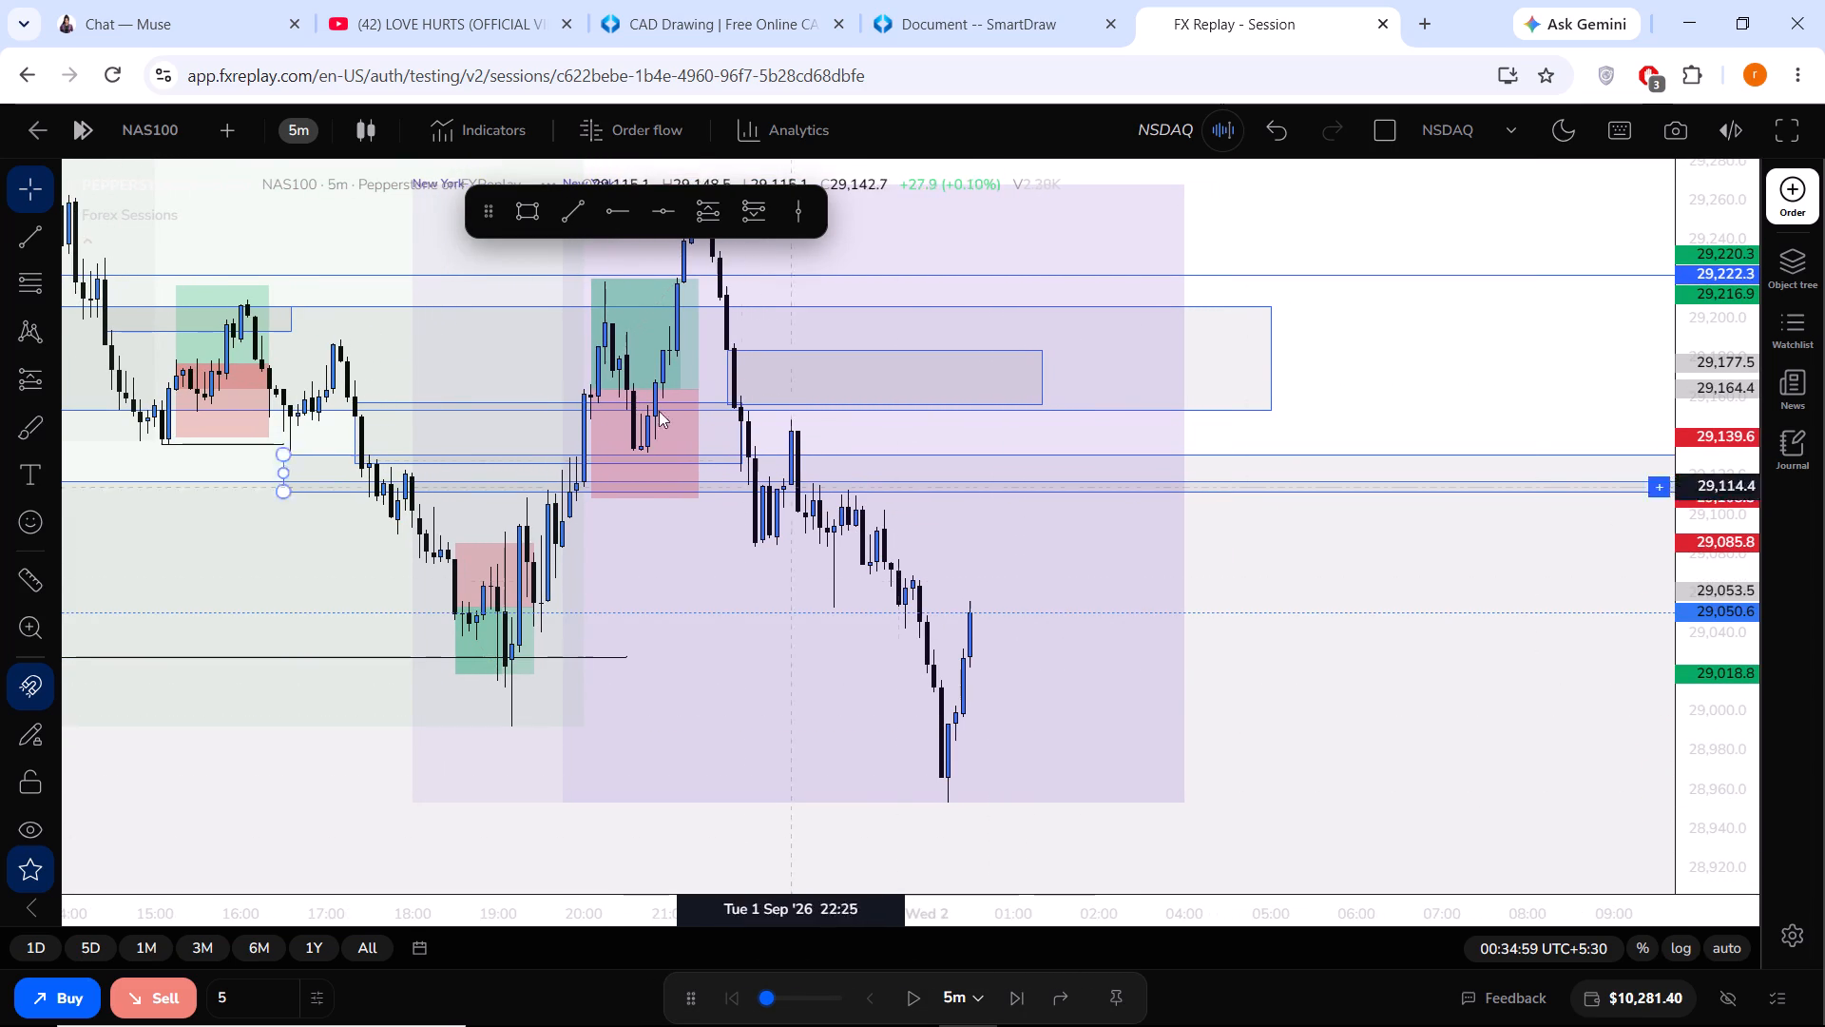
# Draw a rectangle zone over the latest drop from 29,037.2 down to about 29,016, starting at the 23:55 candle.
pyautogui.click(528, 220)
pyautogui.click(917, 633)
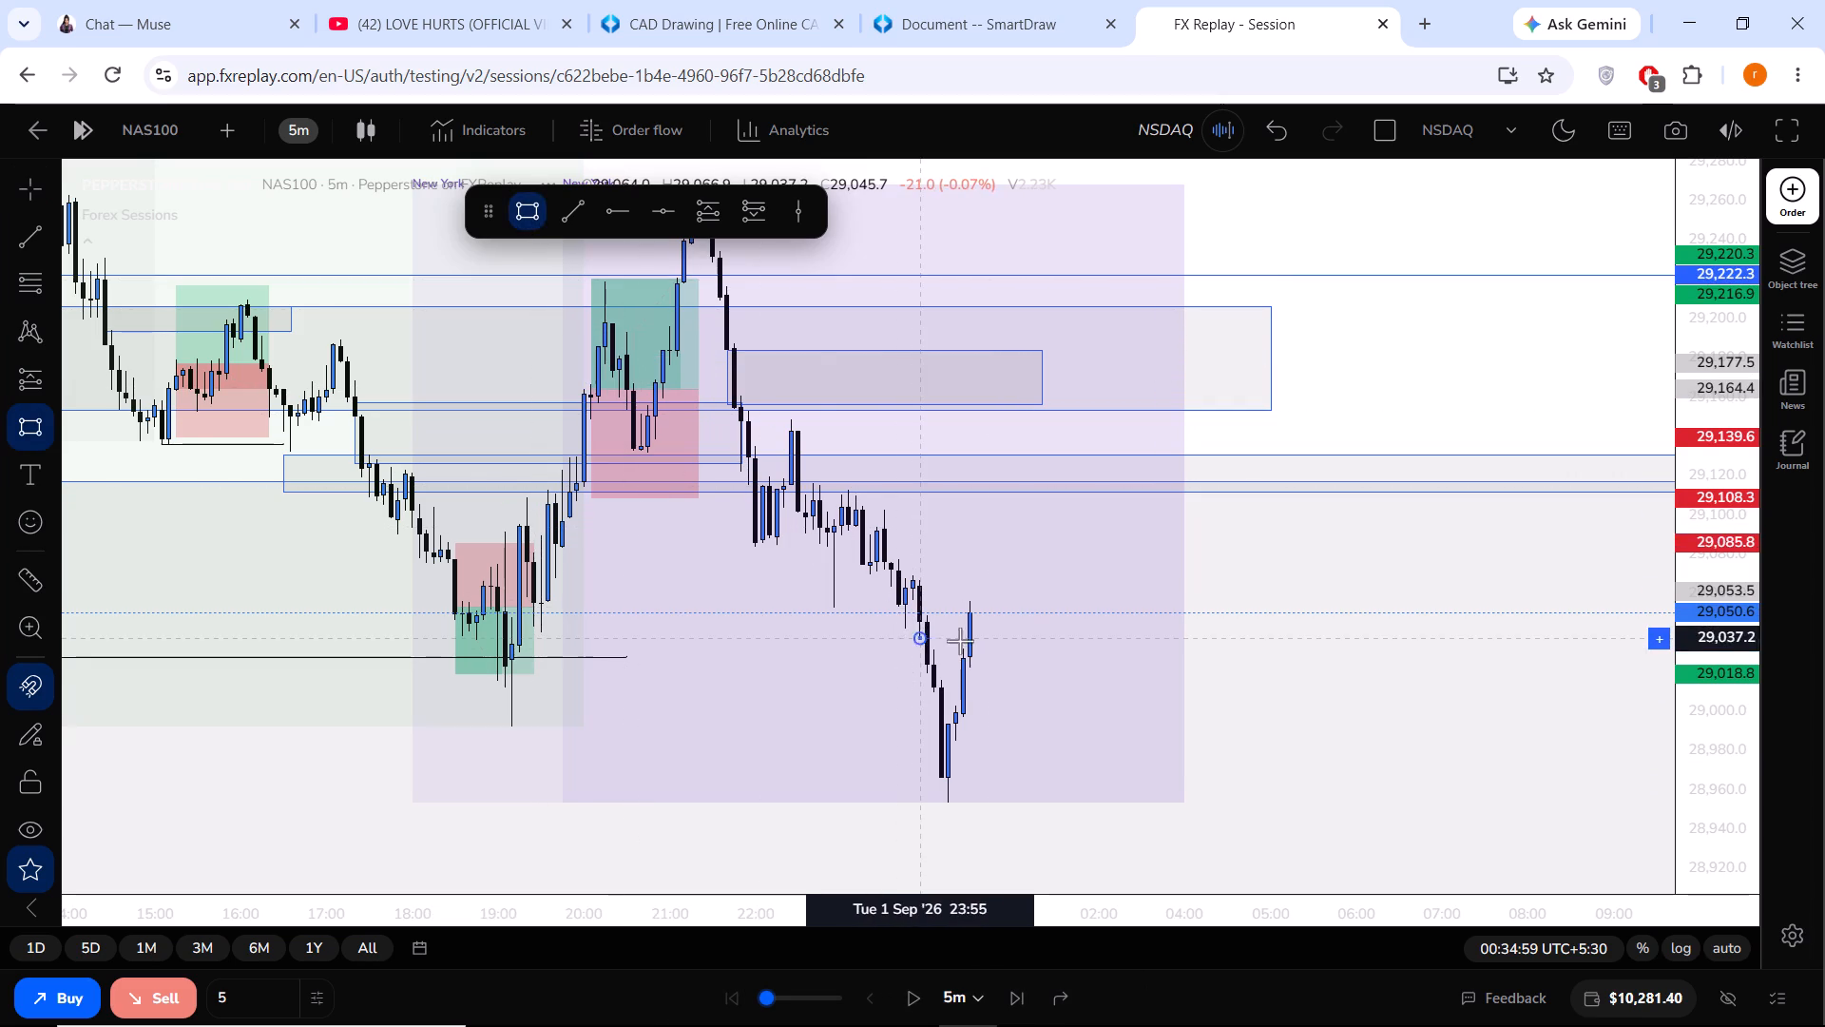
pyautogui.click(1128, 678)
pyautogui.click(1335, 700)
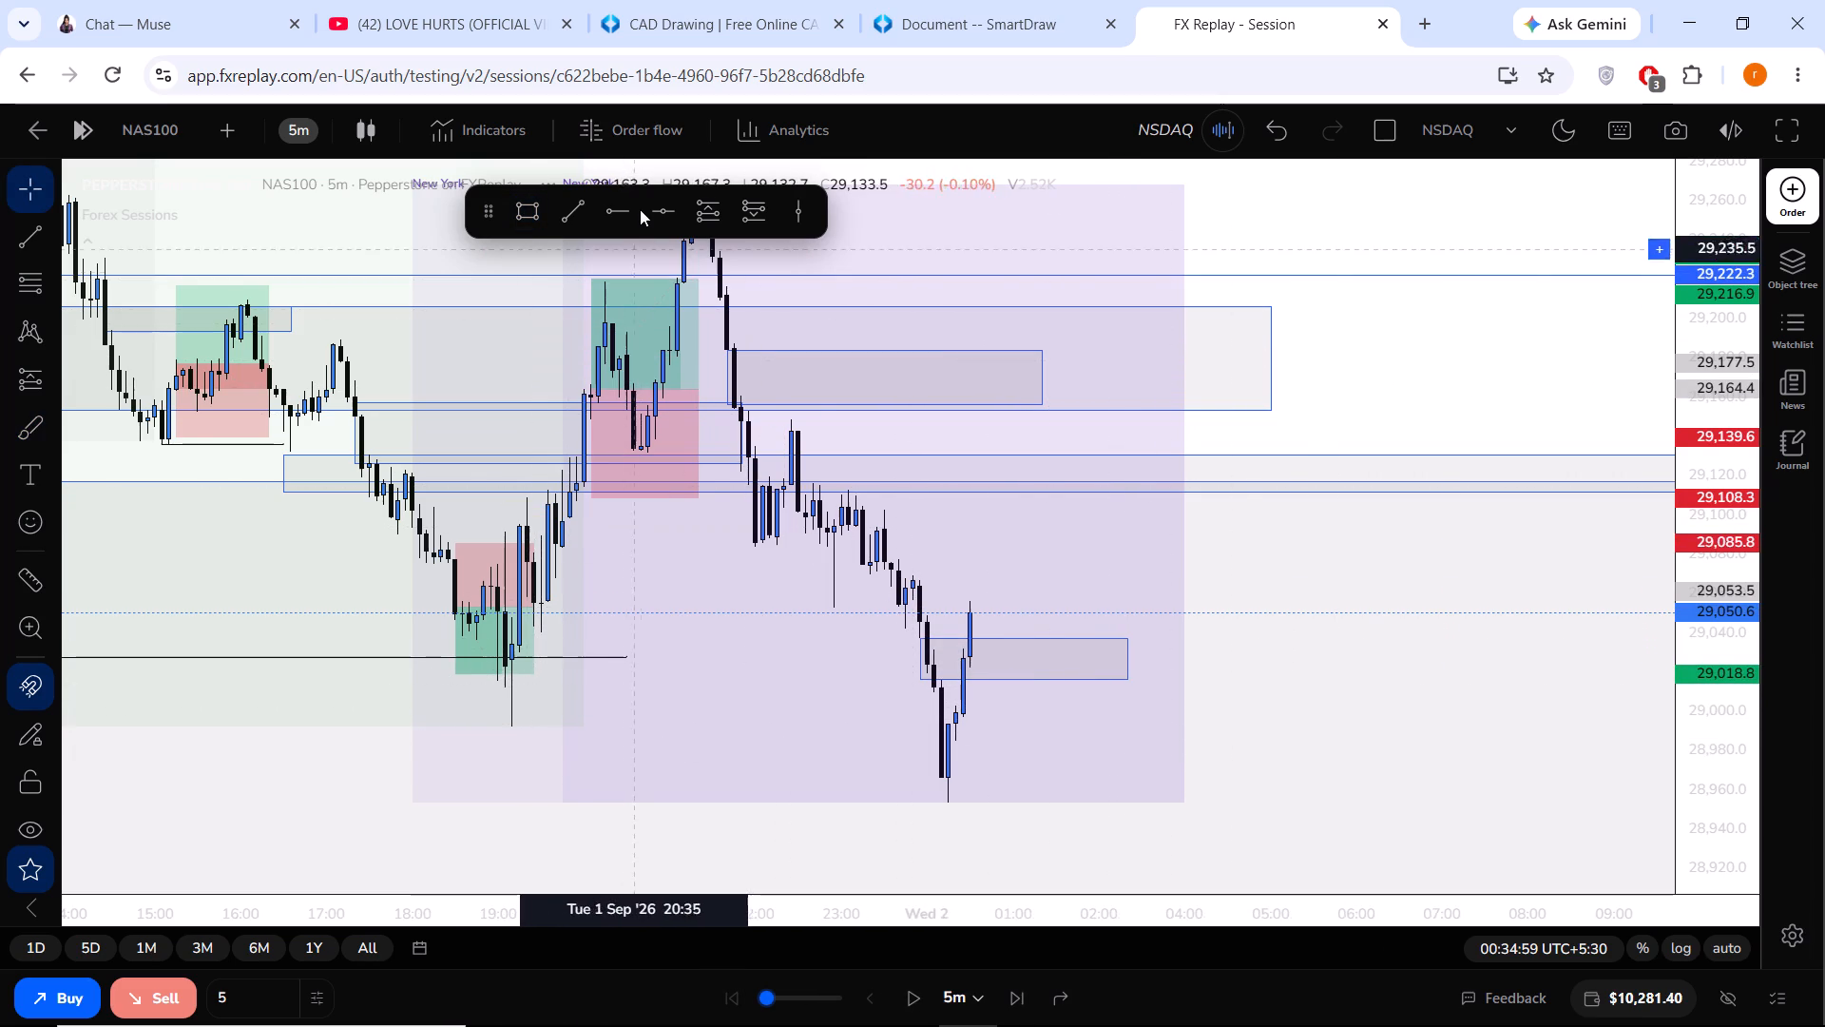
# Draw a horizontal trend line at about 28,992 from the previous session low near 19:10 to the 00:10 candle.
pyautogui.click(560, 210)
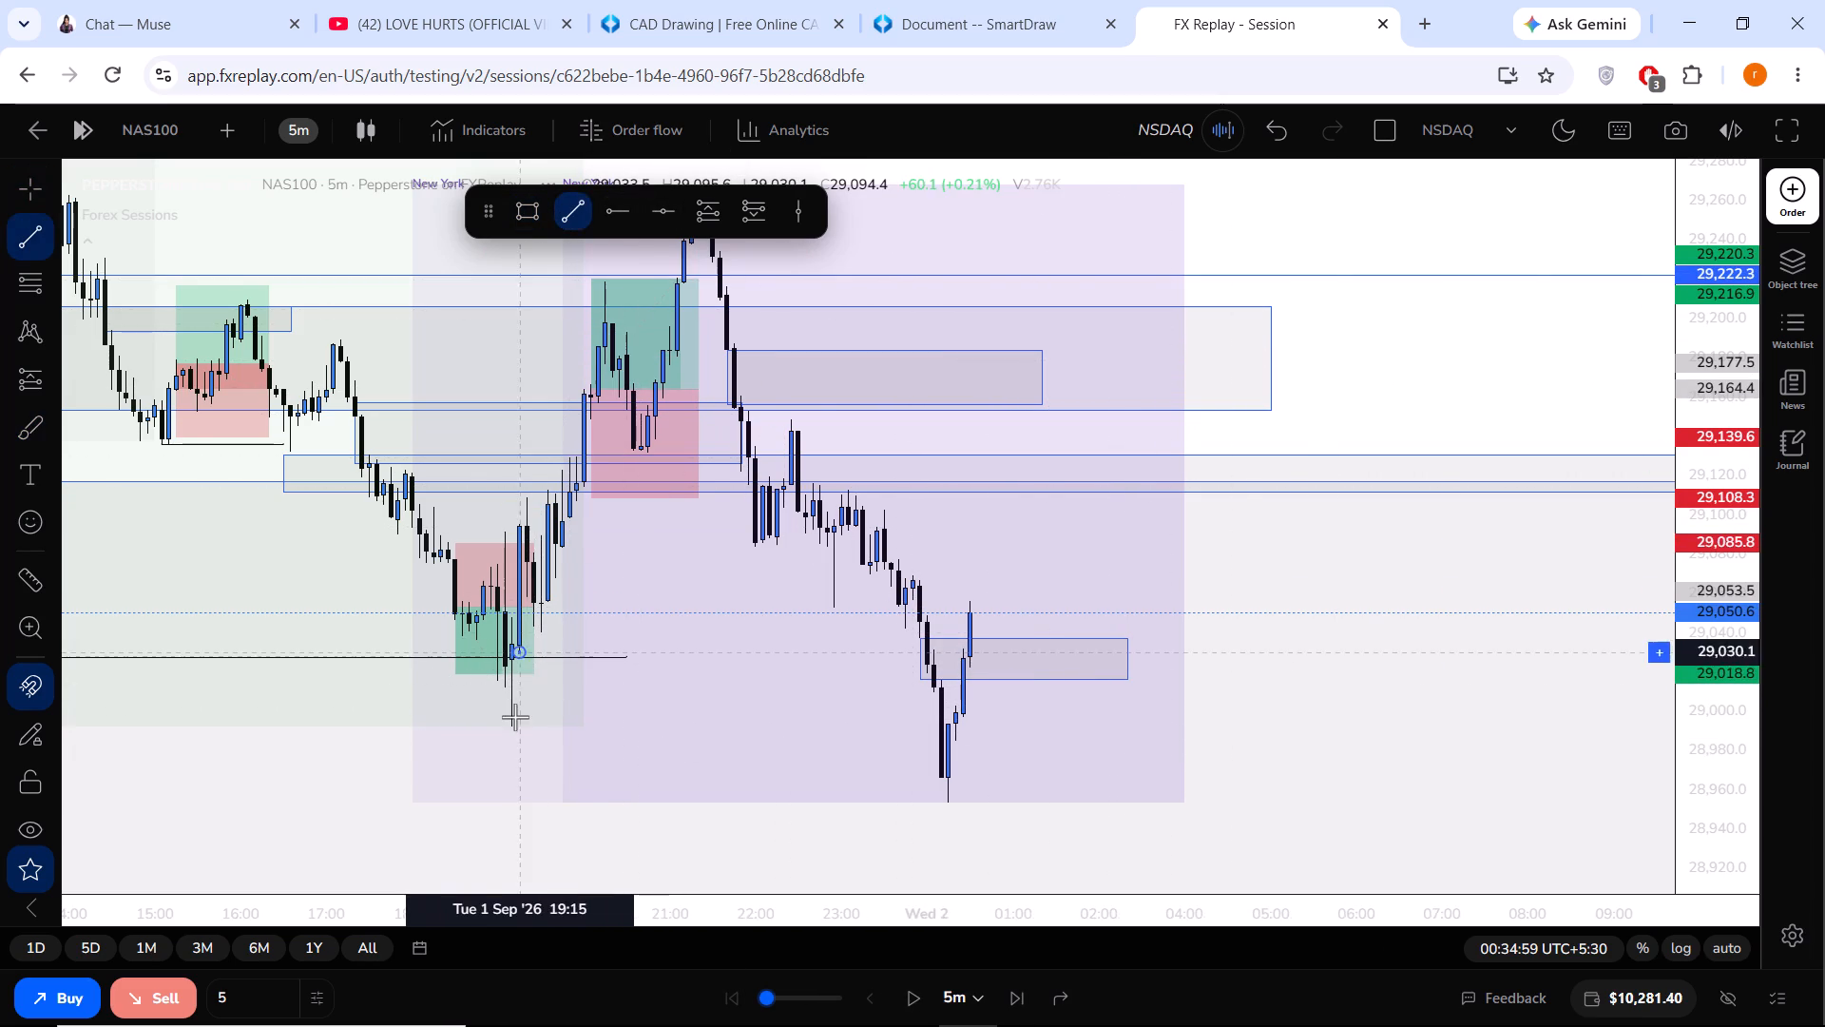
pyautogui.click(513, 724)
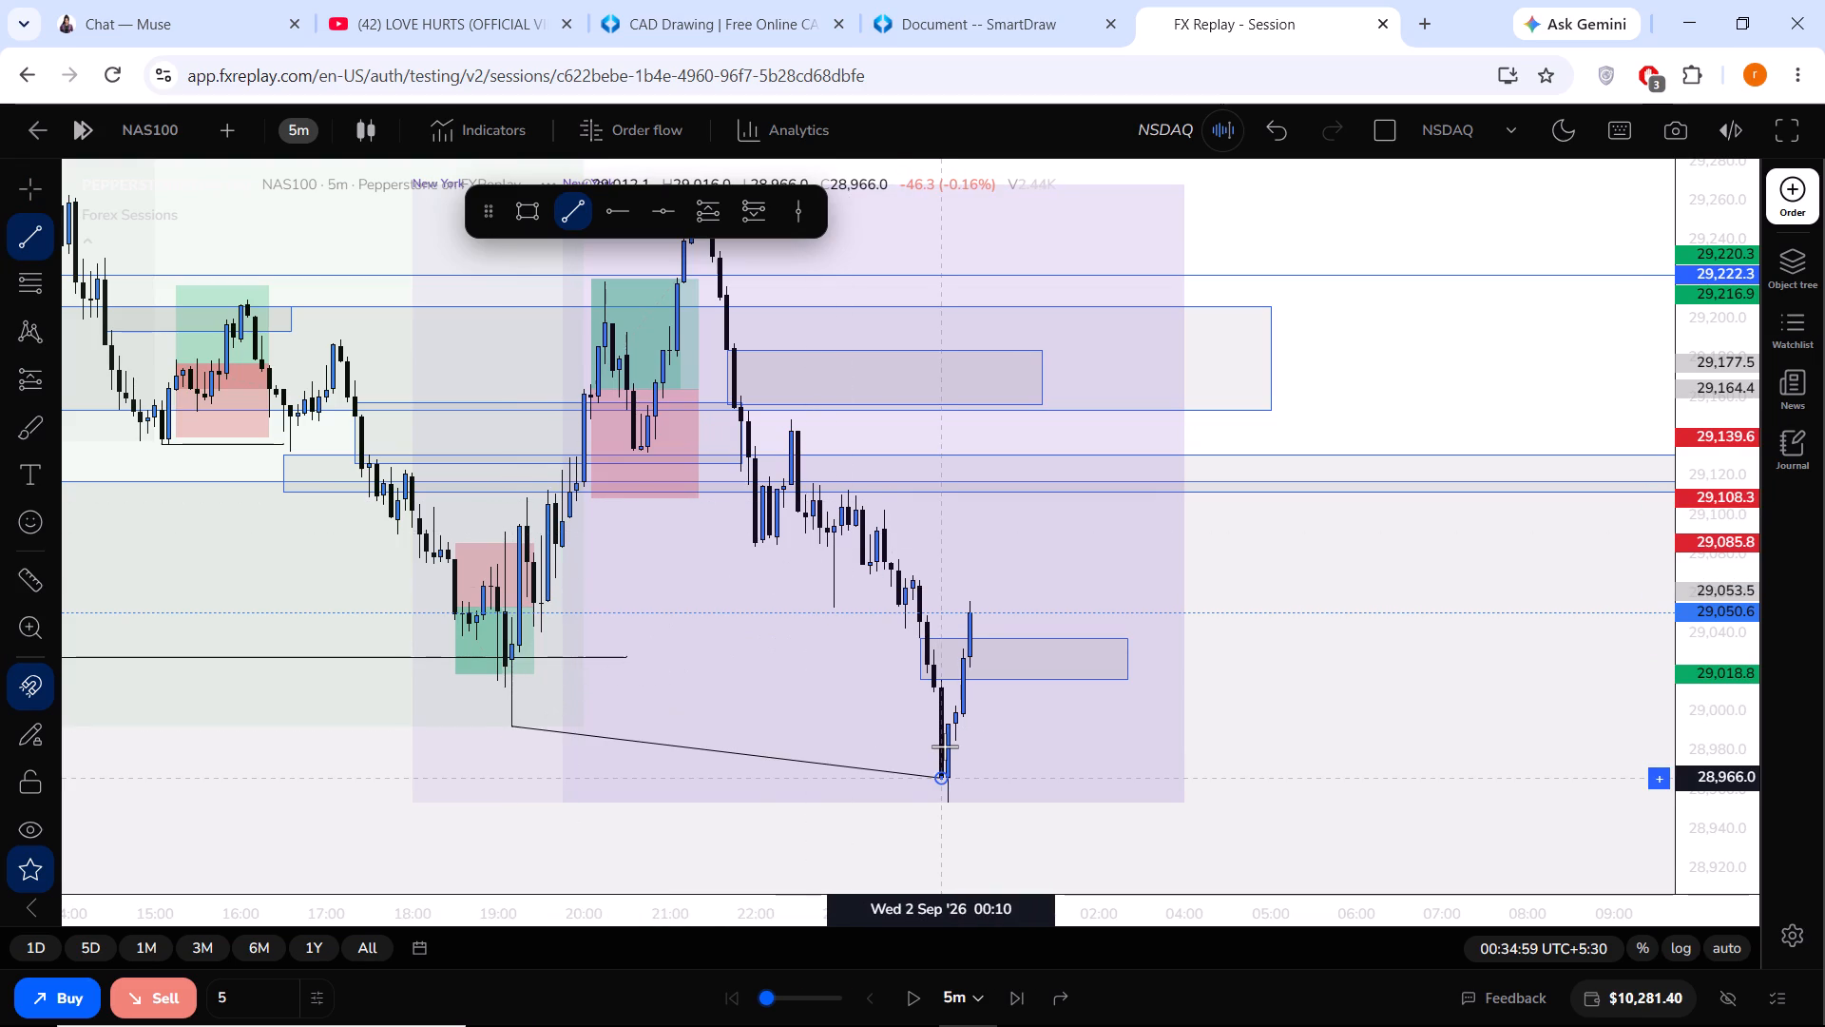
pyautogui.keyDown('shift'); pyautogui.click(943, 742); pyautogui.keyUp('shift')
pyautogui.click(1341, 754)
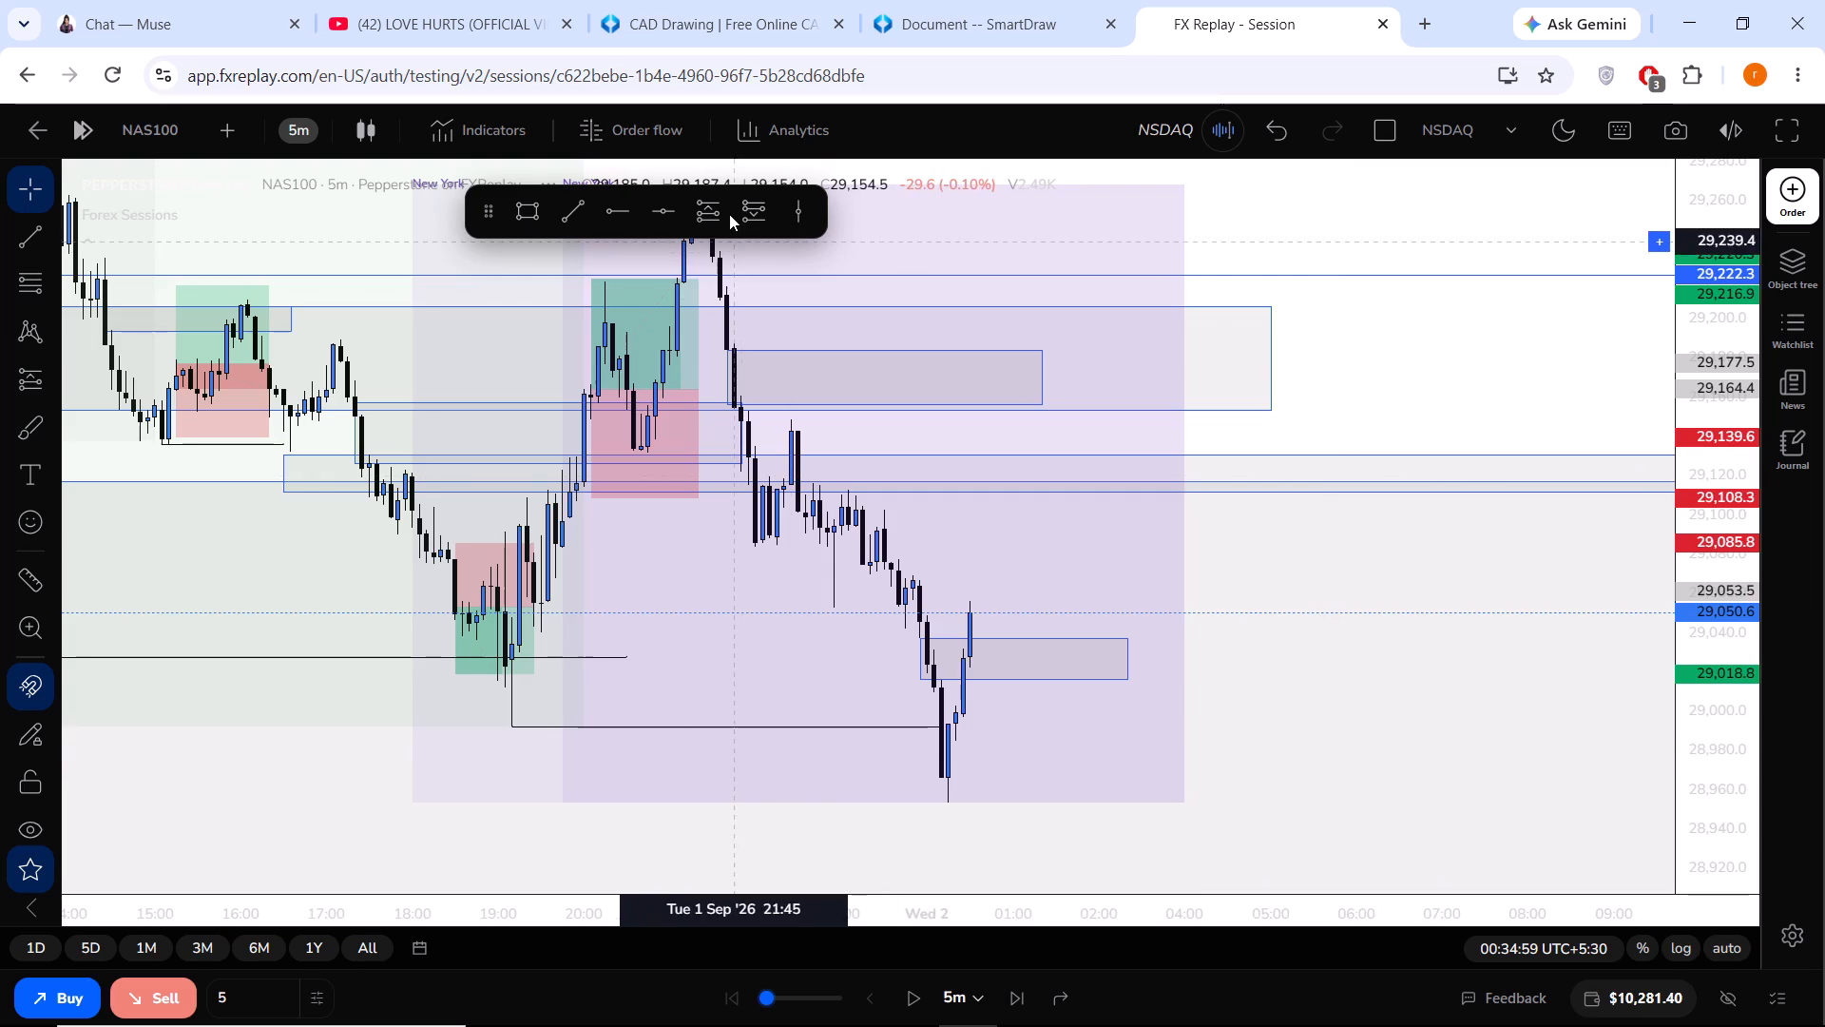
# Draw a long position plan from the 00:30 candle with entry 29,050.6, target 29,127.3 and stop 28,985.6.
pyautogui.click(698, 209)
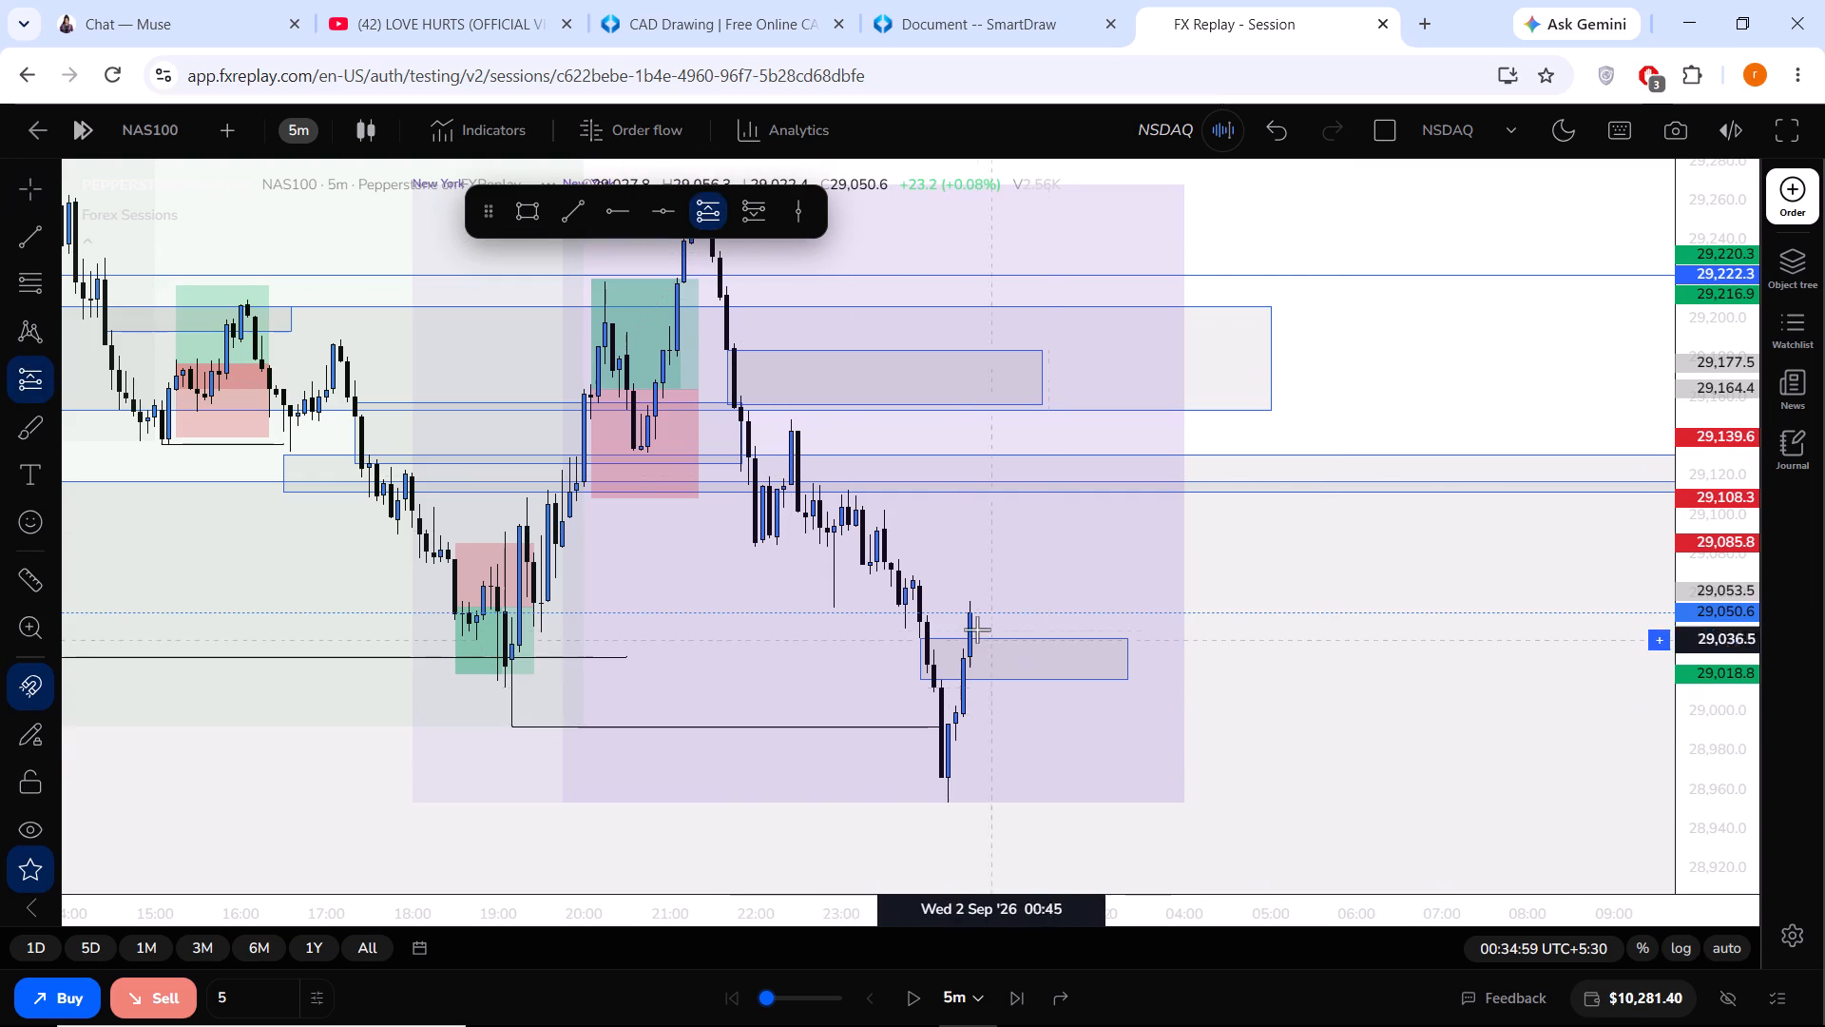
pyautogui.click(970, 617)
pyautogui.moveTo(1051, 687); pyautogui.dragTo(1034, 707)
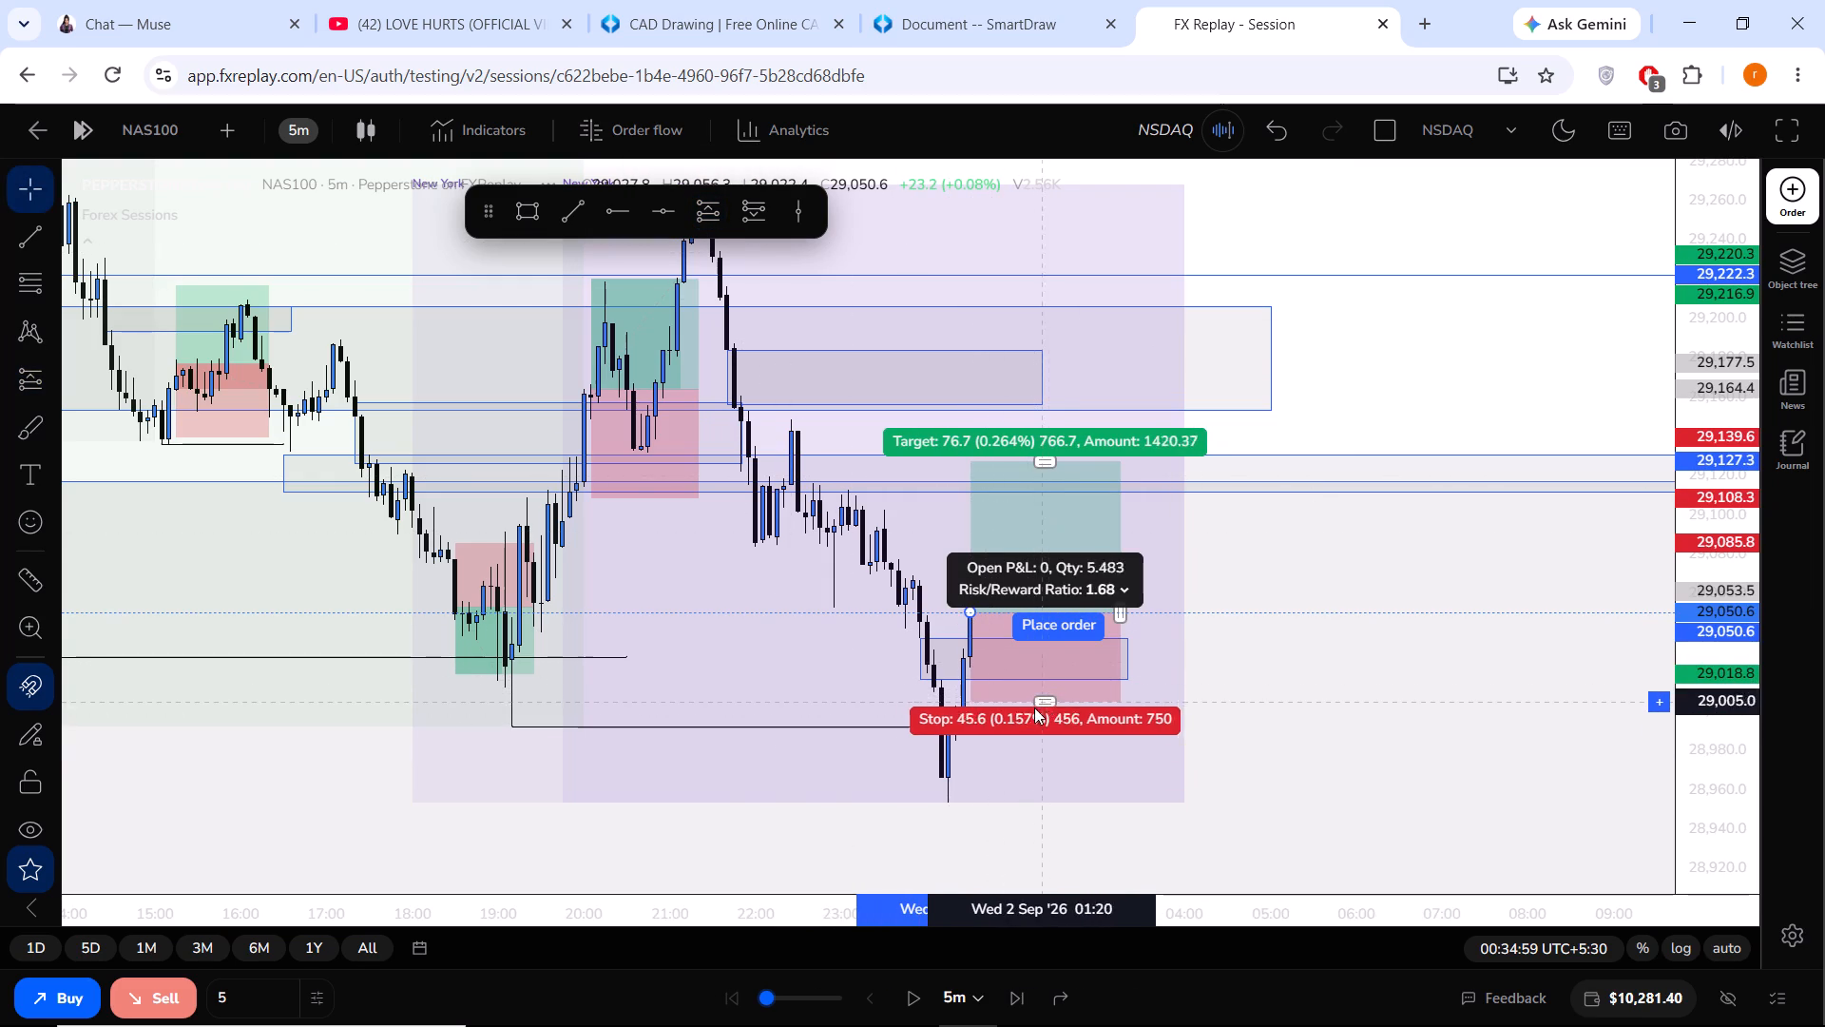
pyautogui.moveTo(1034, 707); pyautogui.dragTo(1020, 739)
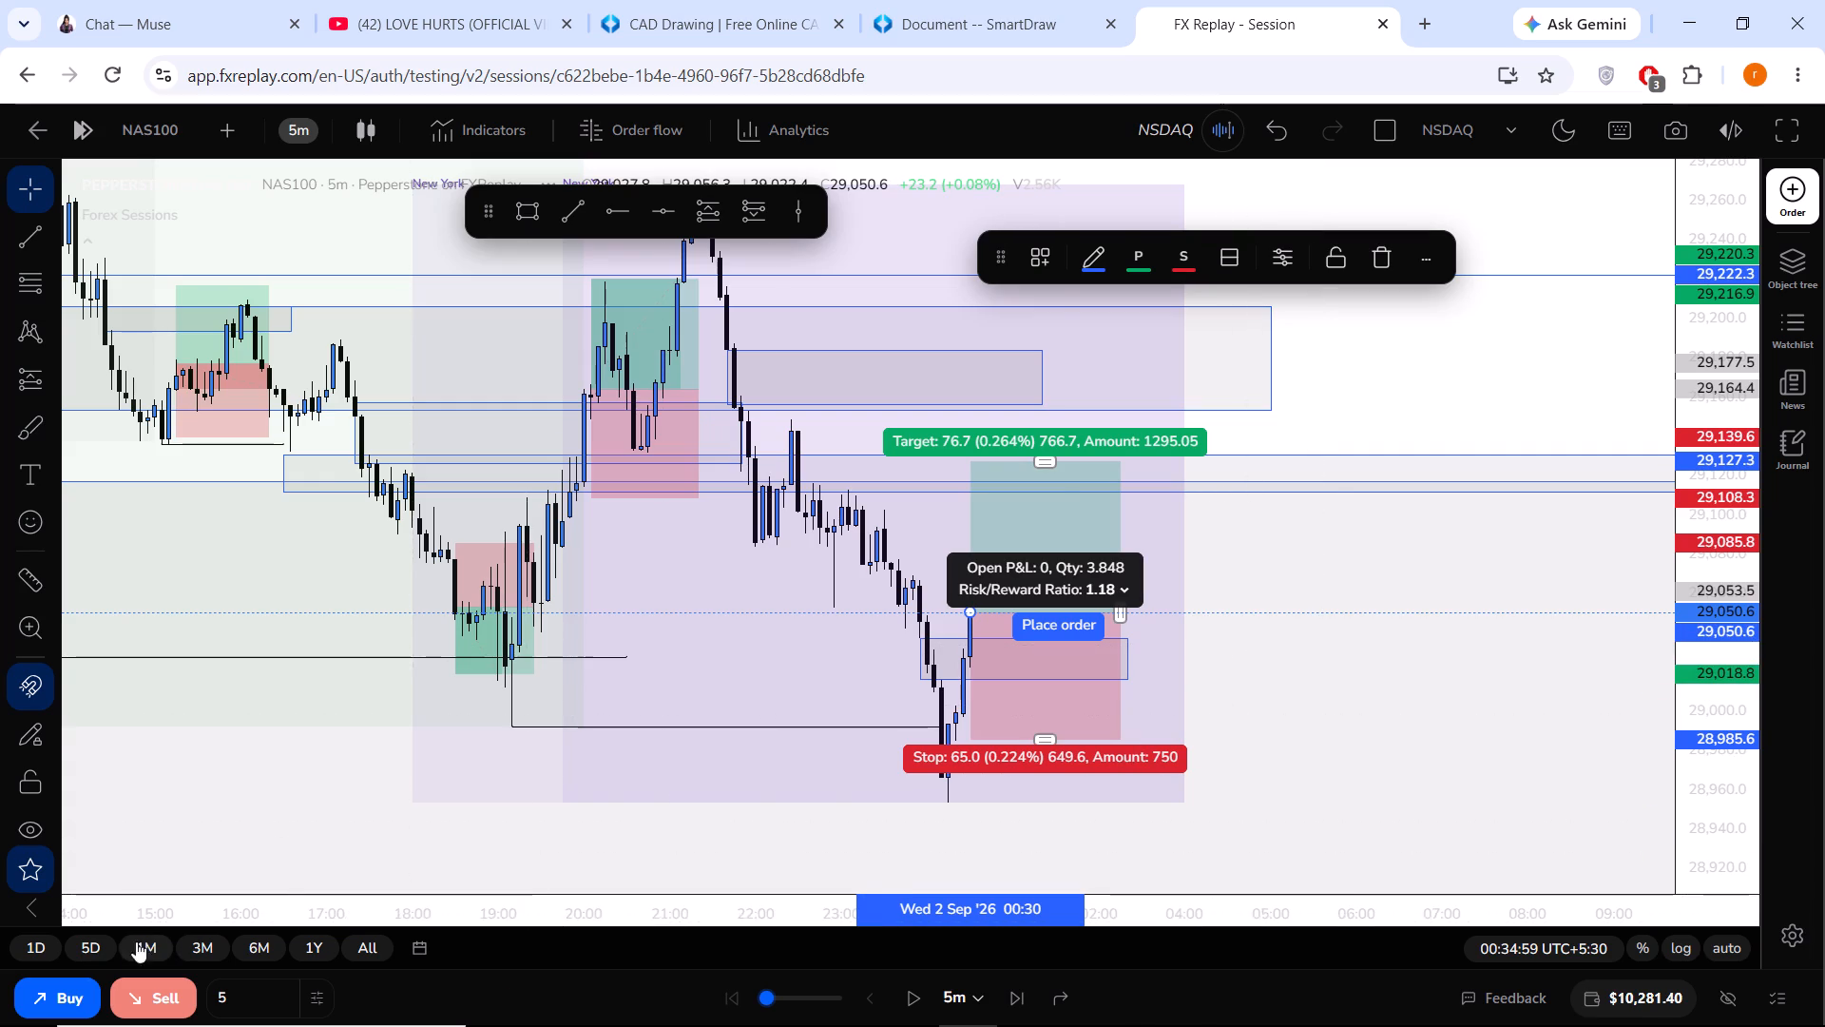
# Buy 5 NAS100 at market with the stop loss at 28,985.7 and the take profit at 29,127.5.
pyautogui.click(64, 990)
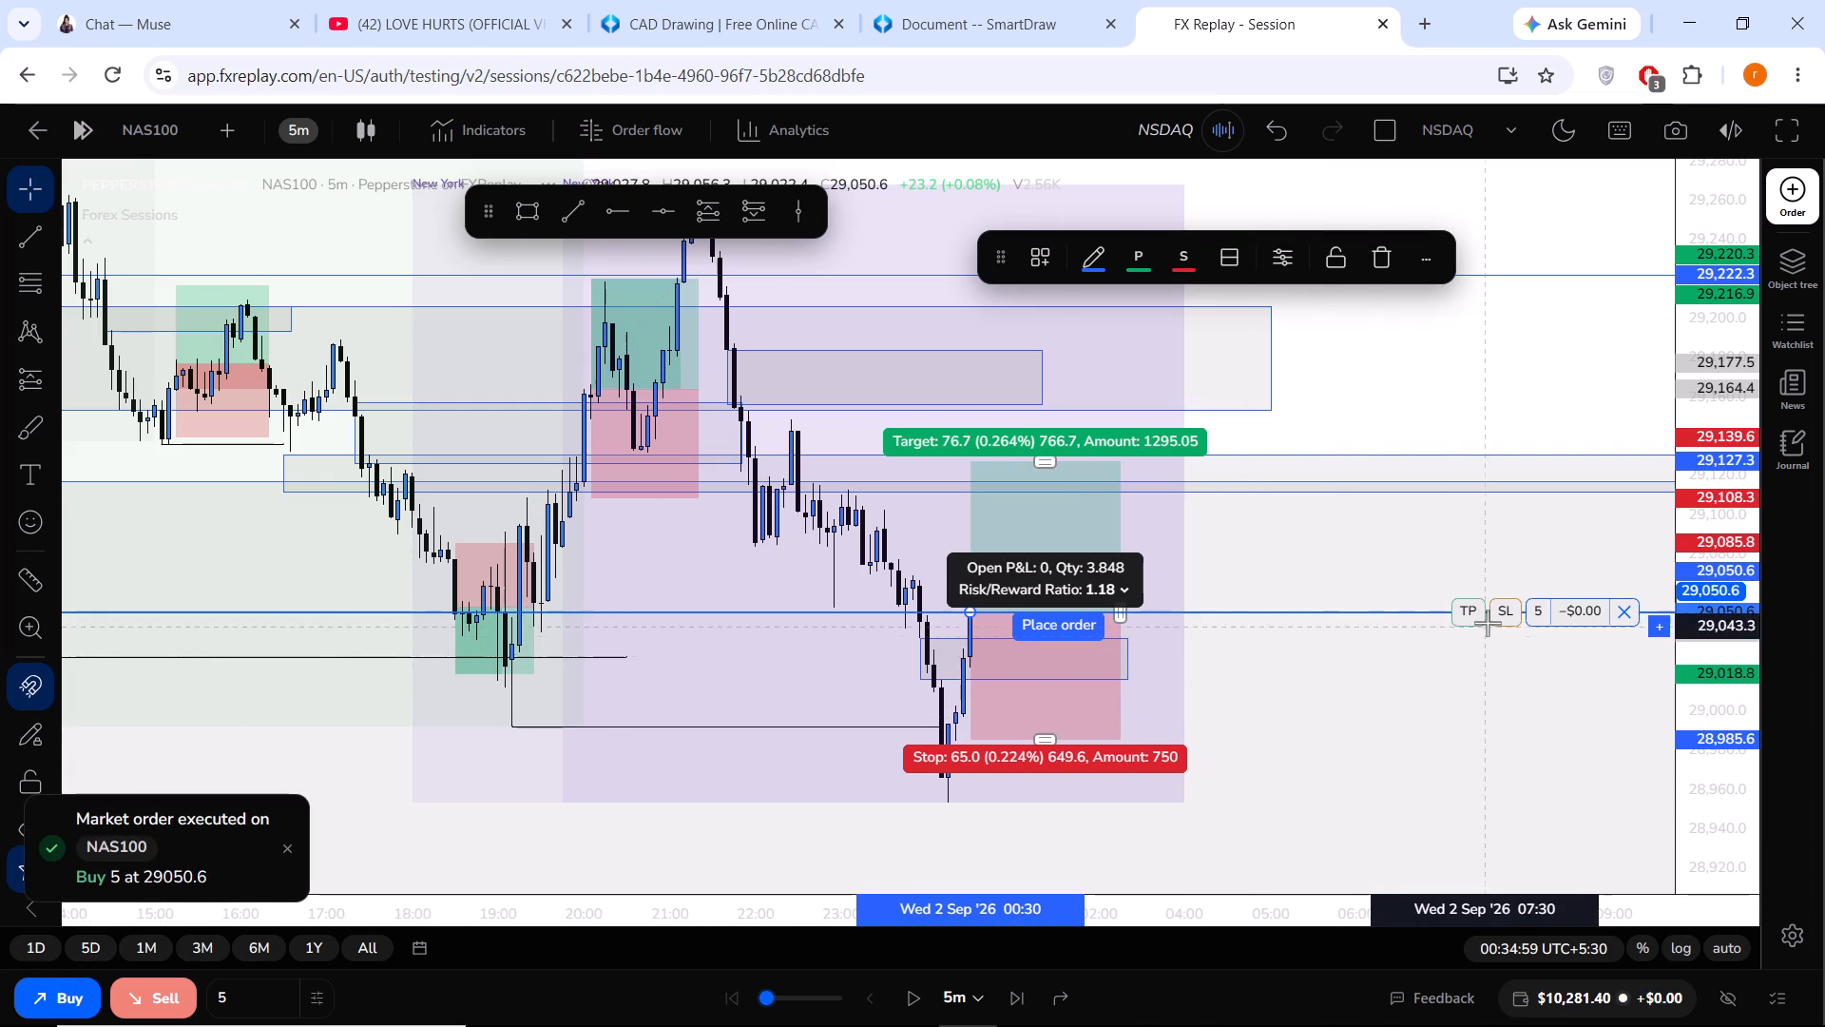
pyautogui.moveTo(1506, 612); pyautogui.dragTo(1309, 736)
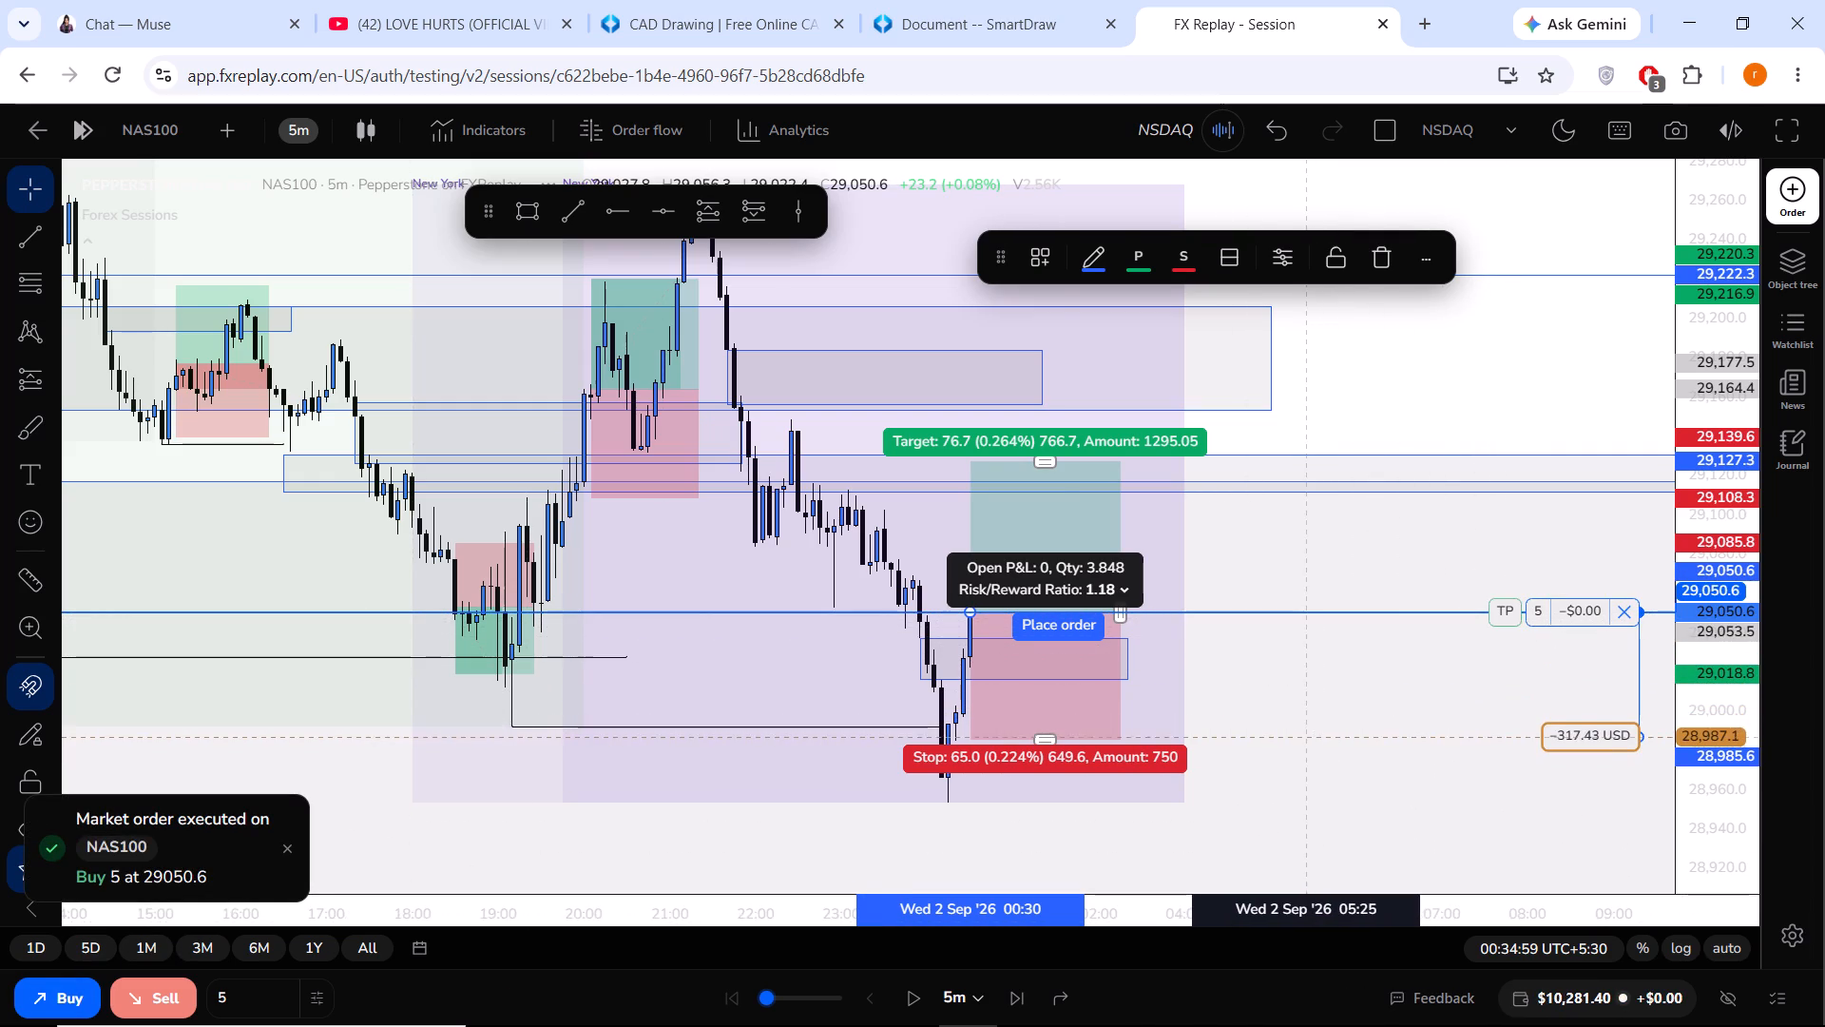
pyautogui.moveTo(1309, 736); pyautogui.dragTo(1302, 739)
pyautogui.moveTo(1498, 613); pyautogui.dragTo(1504, 539)
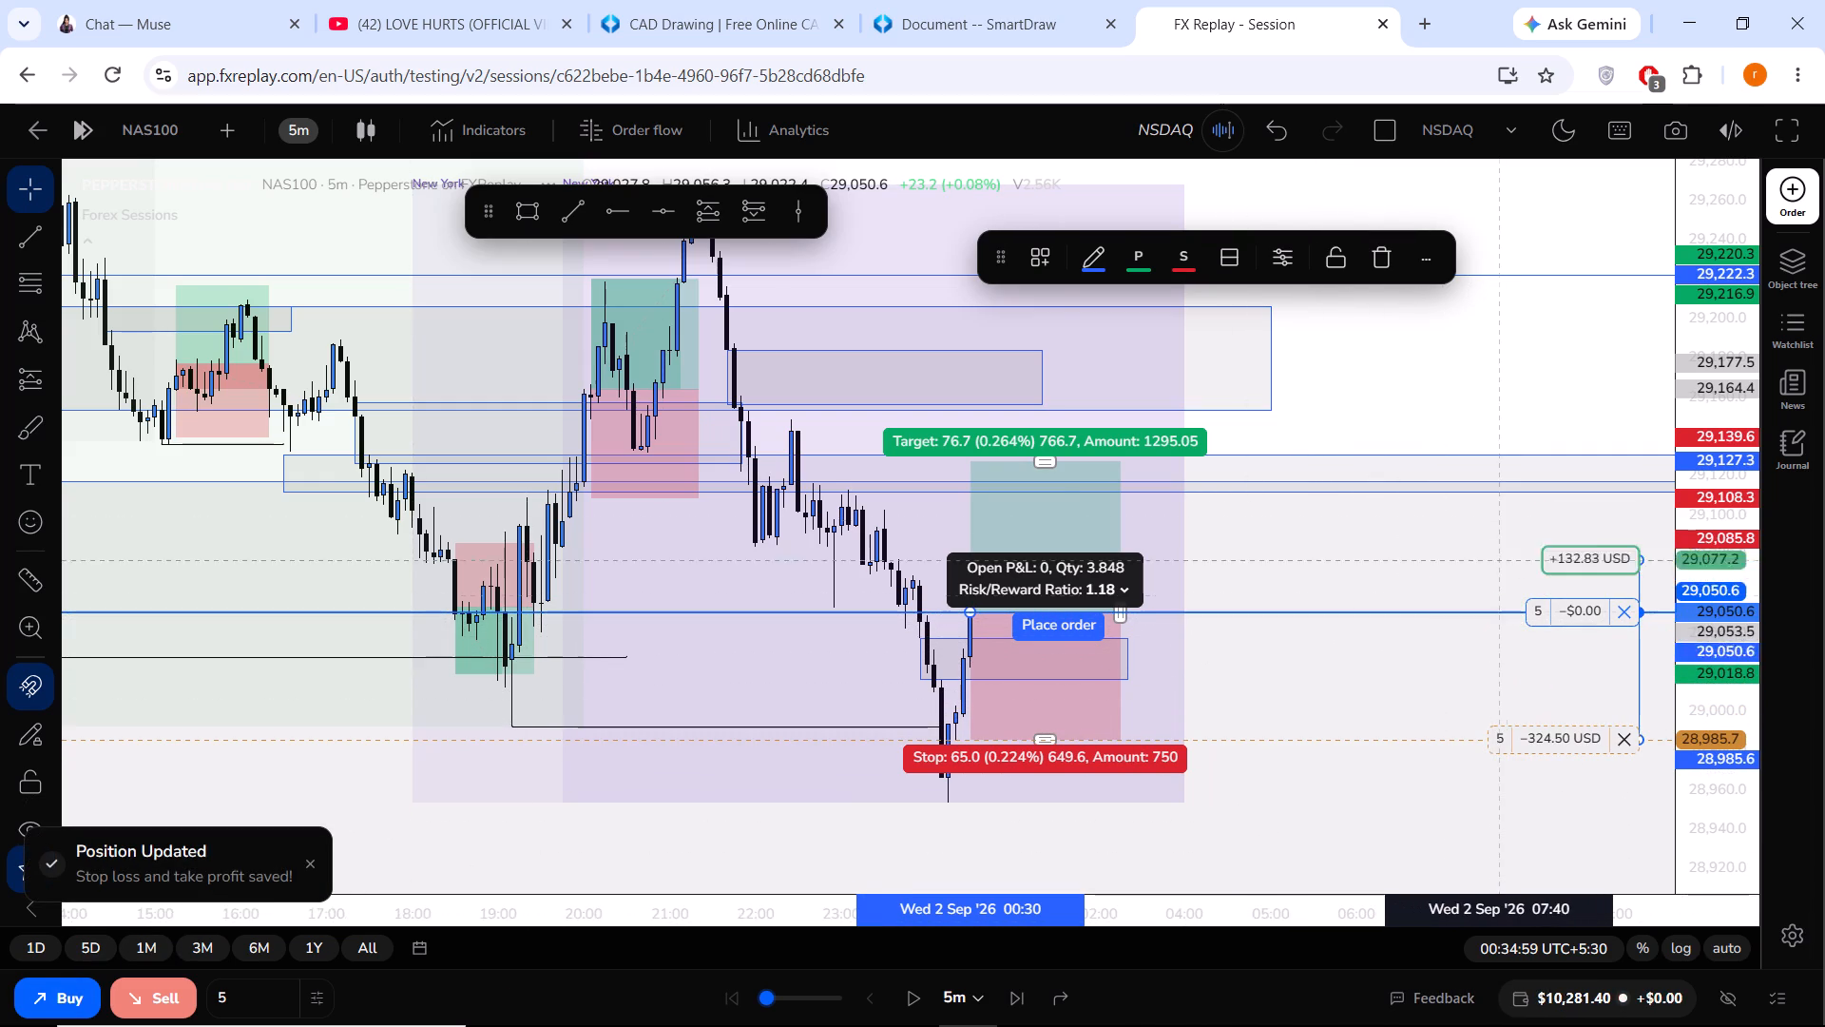
pyautogui.moveTo(1504, 539); pyautogui.dragTo(1509, 460)
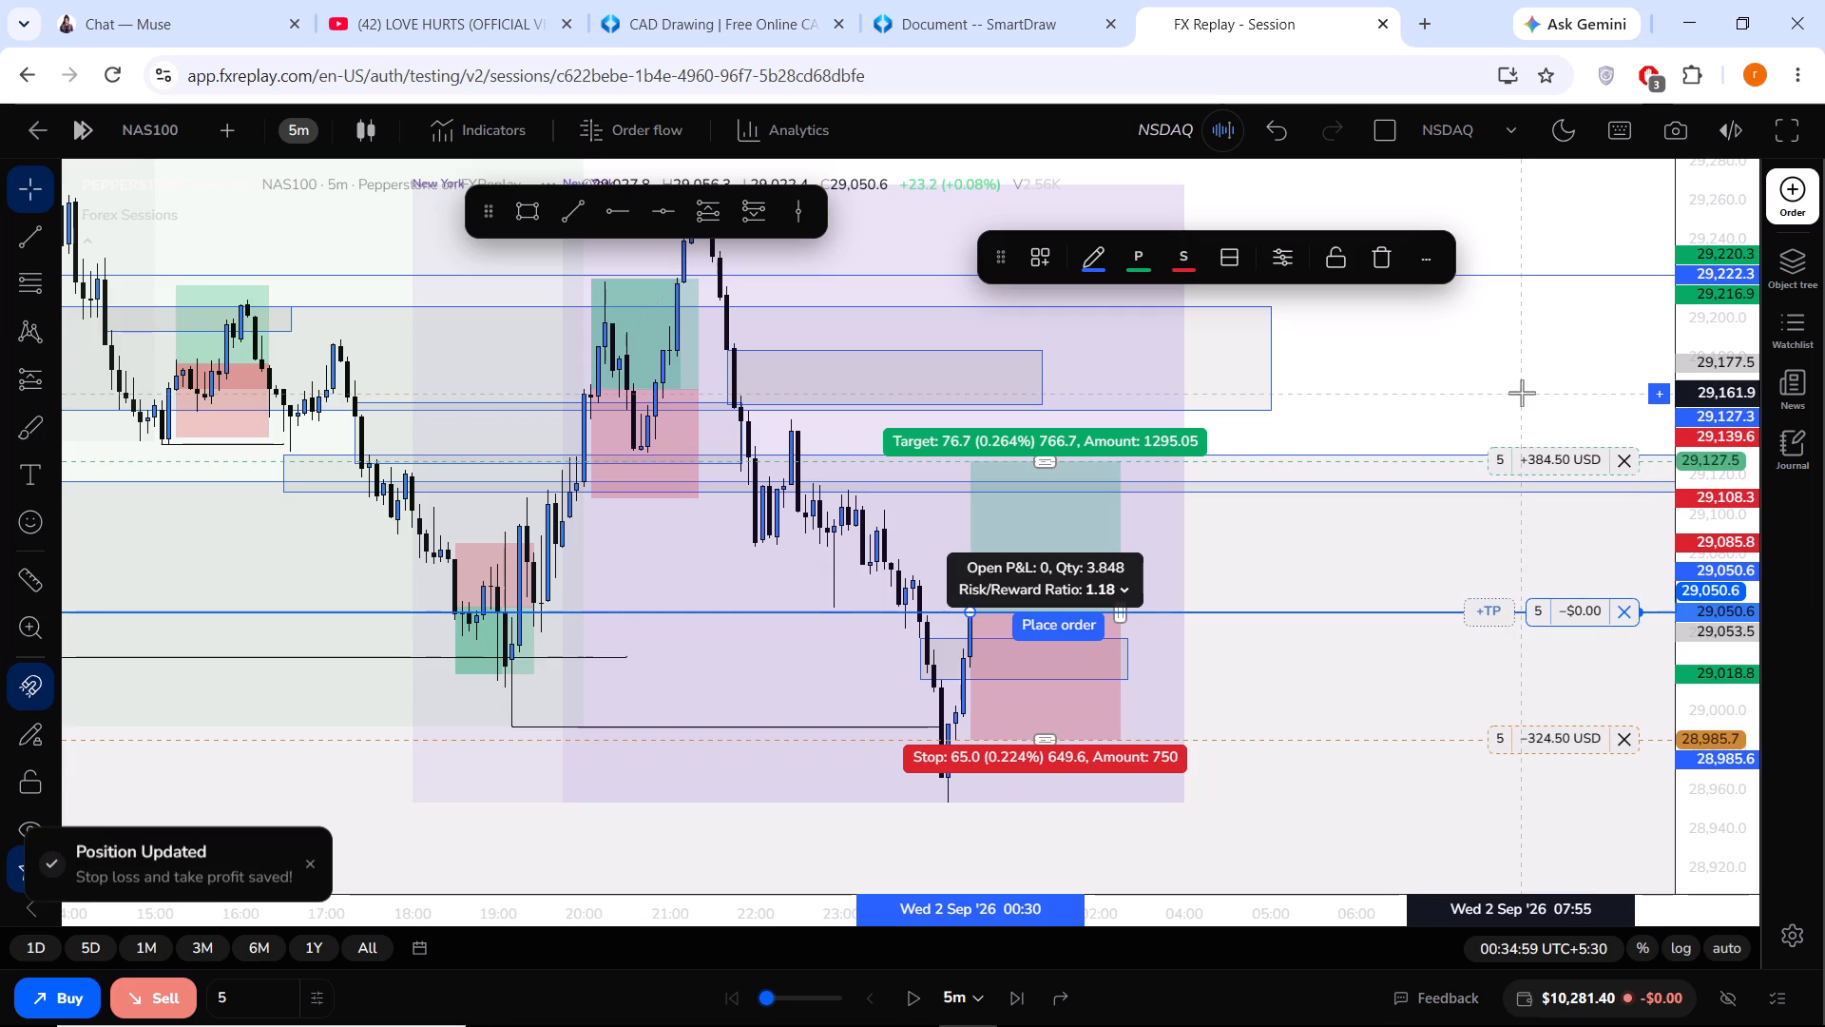
# Advance the replay in 5m steps to about 01:54:59 on 2 September with the long position open.
pyautogui.click(1018, 992)
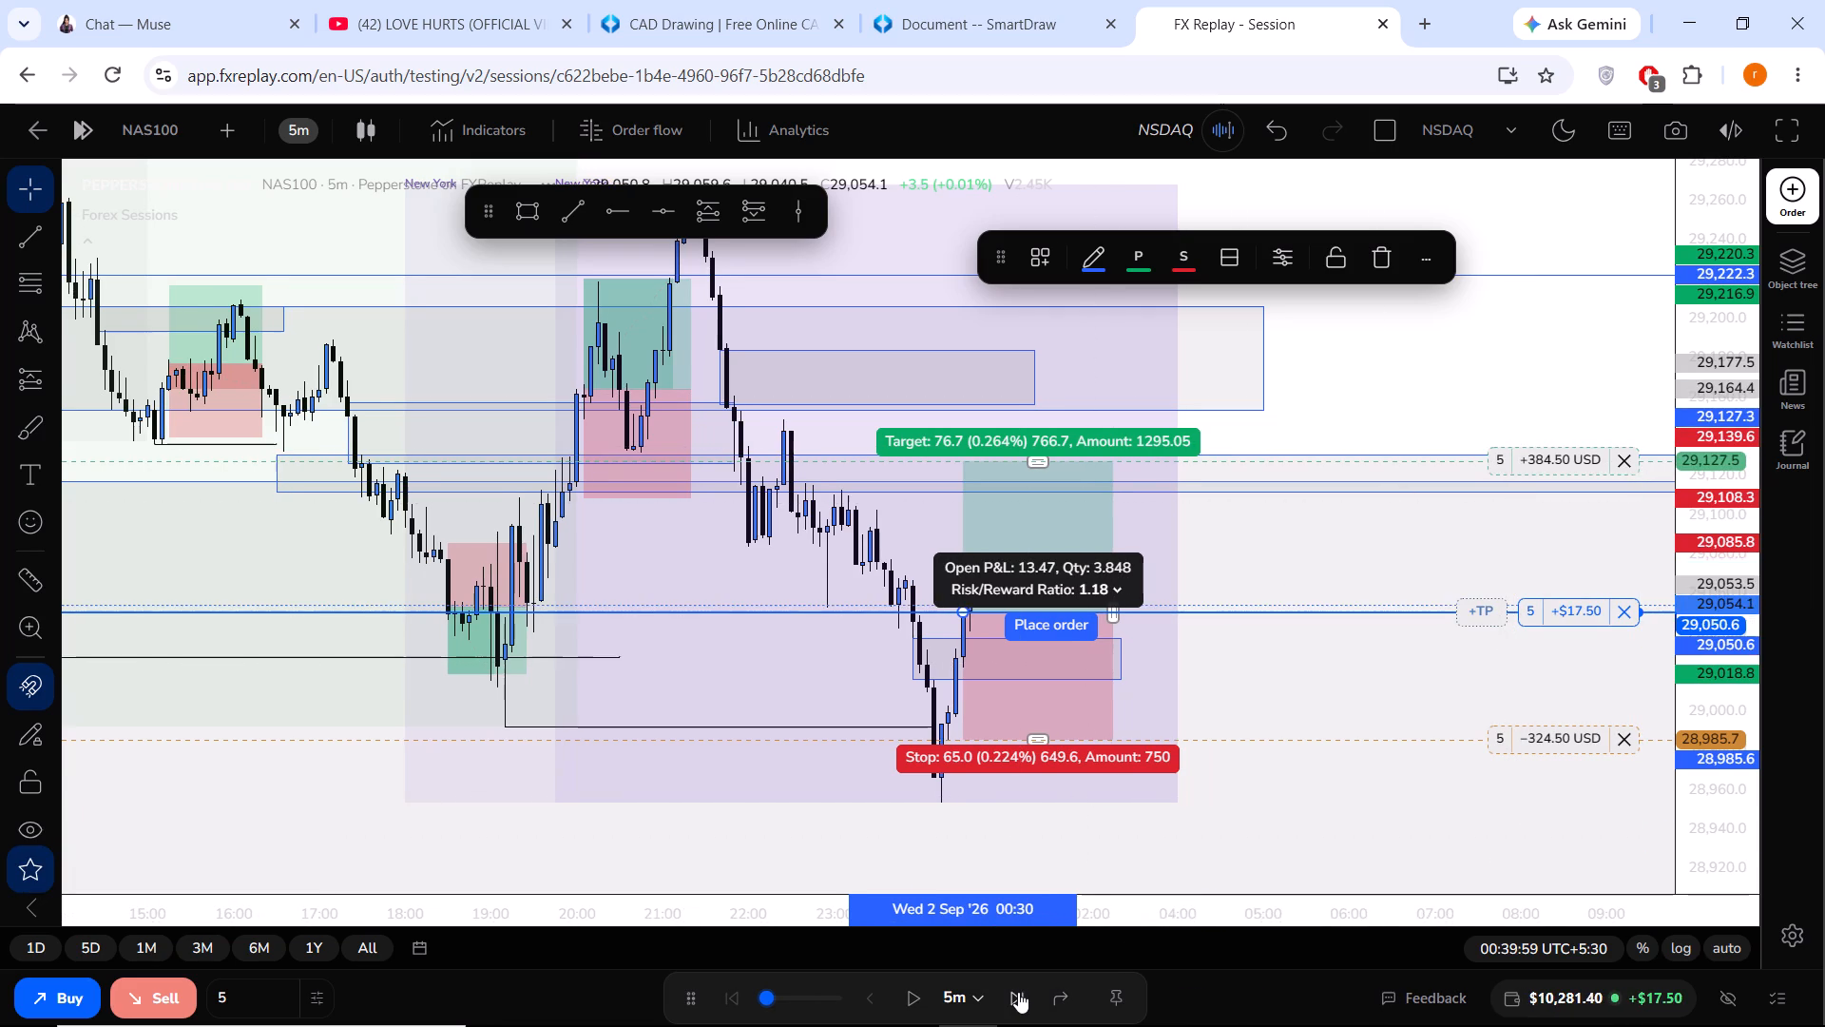
pyautogui.click(1018, 992)
pyautogui.click(1018, 992)
pyautogui.click(1018, 992)
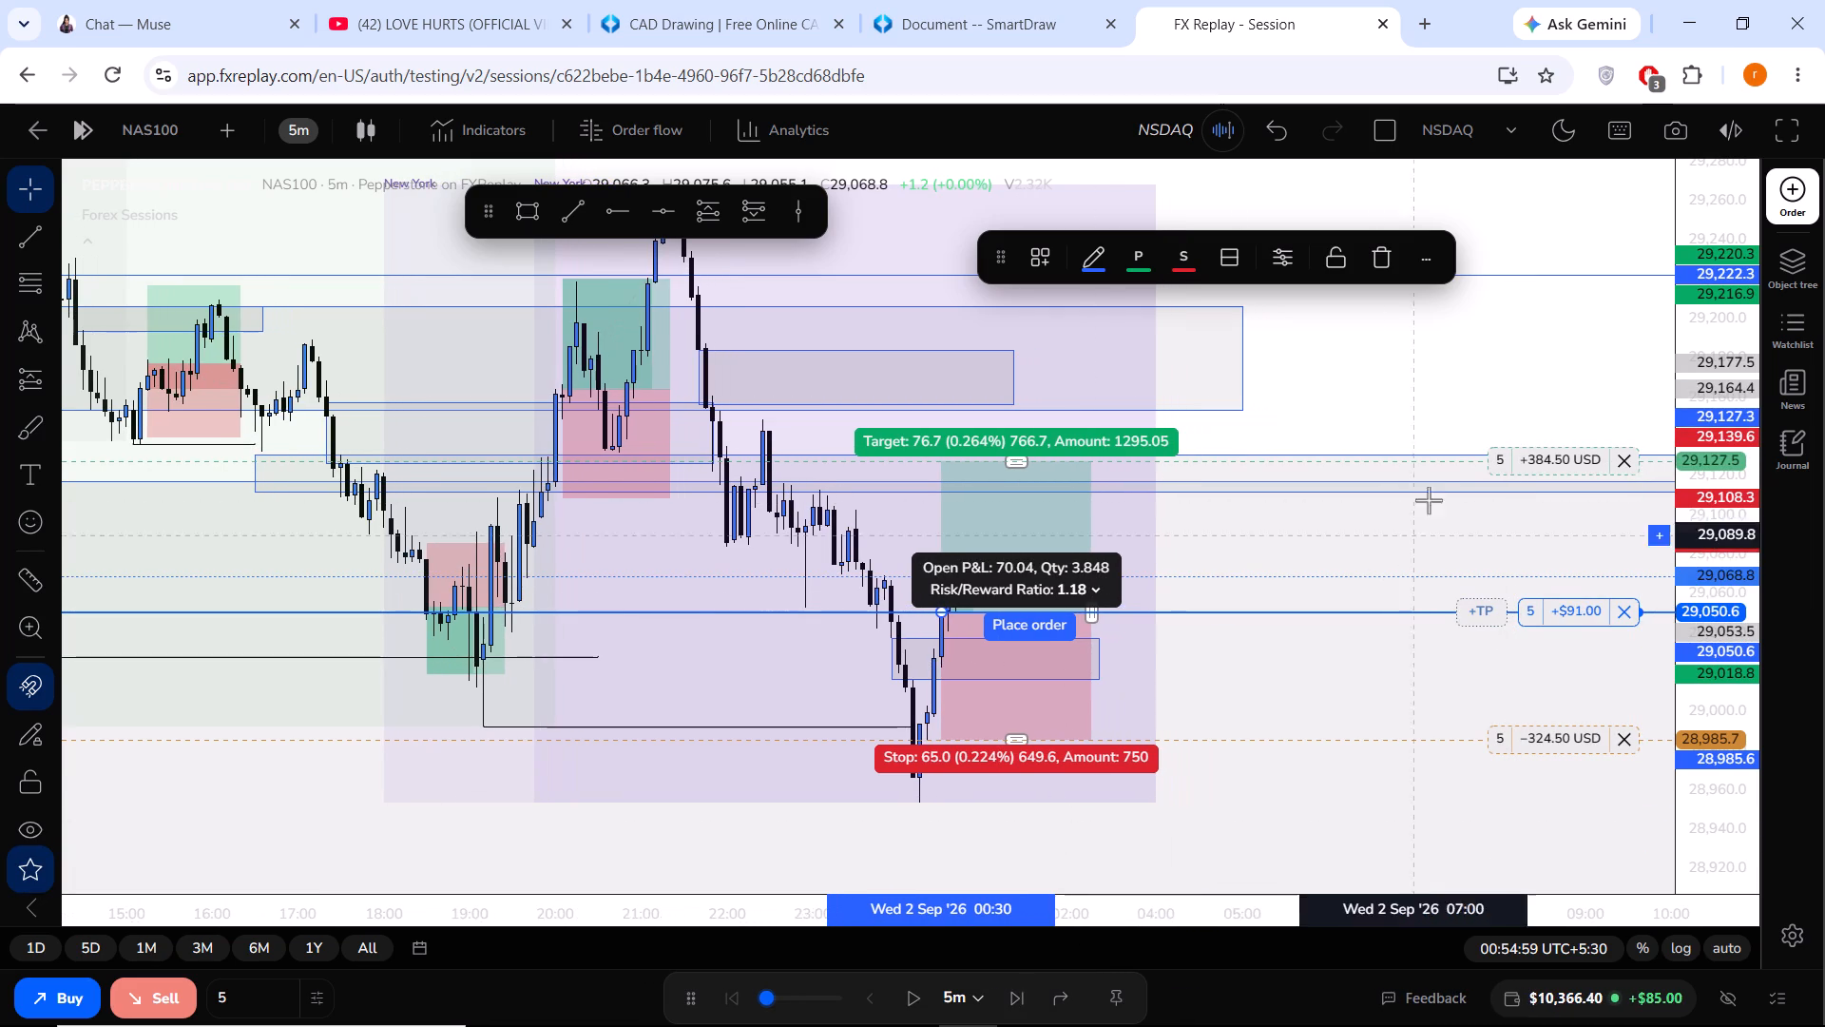
pyautogui.click(1440, 406)
pyautogui.click(1018, 989)
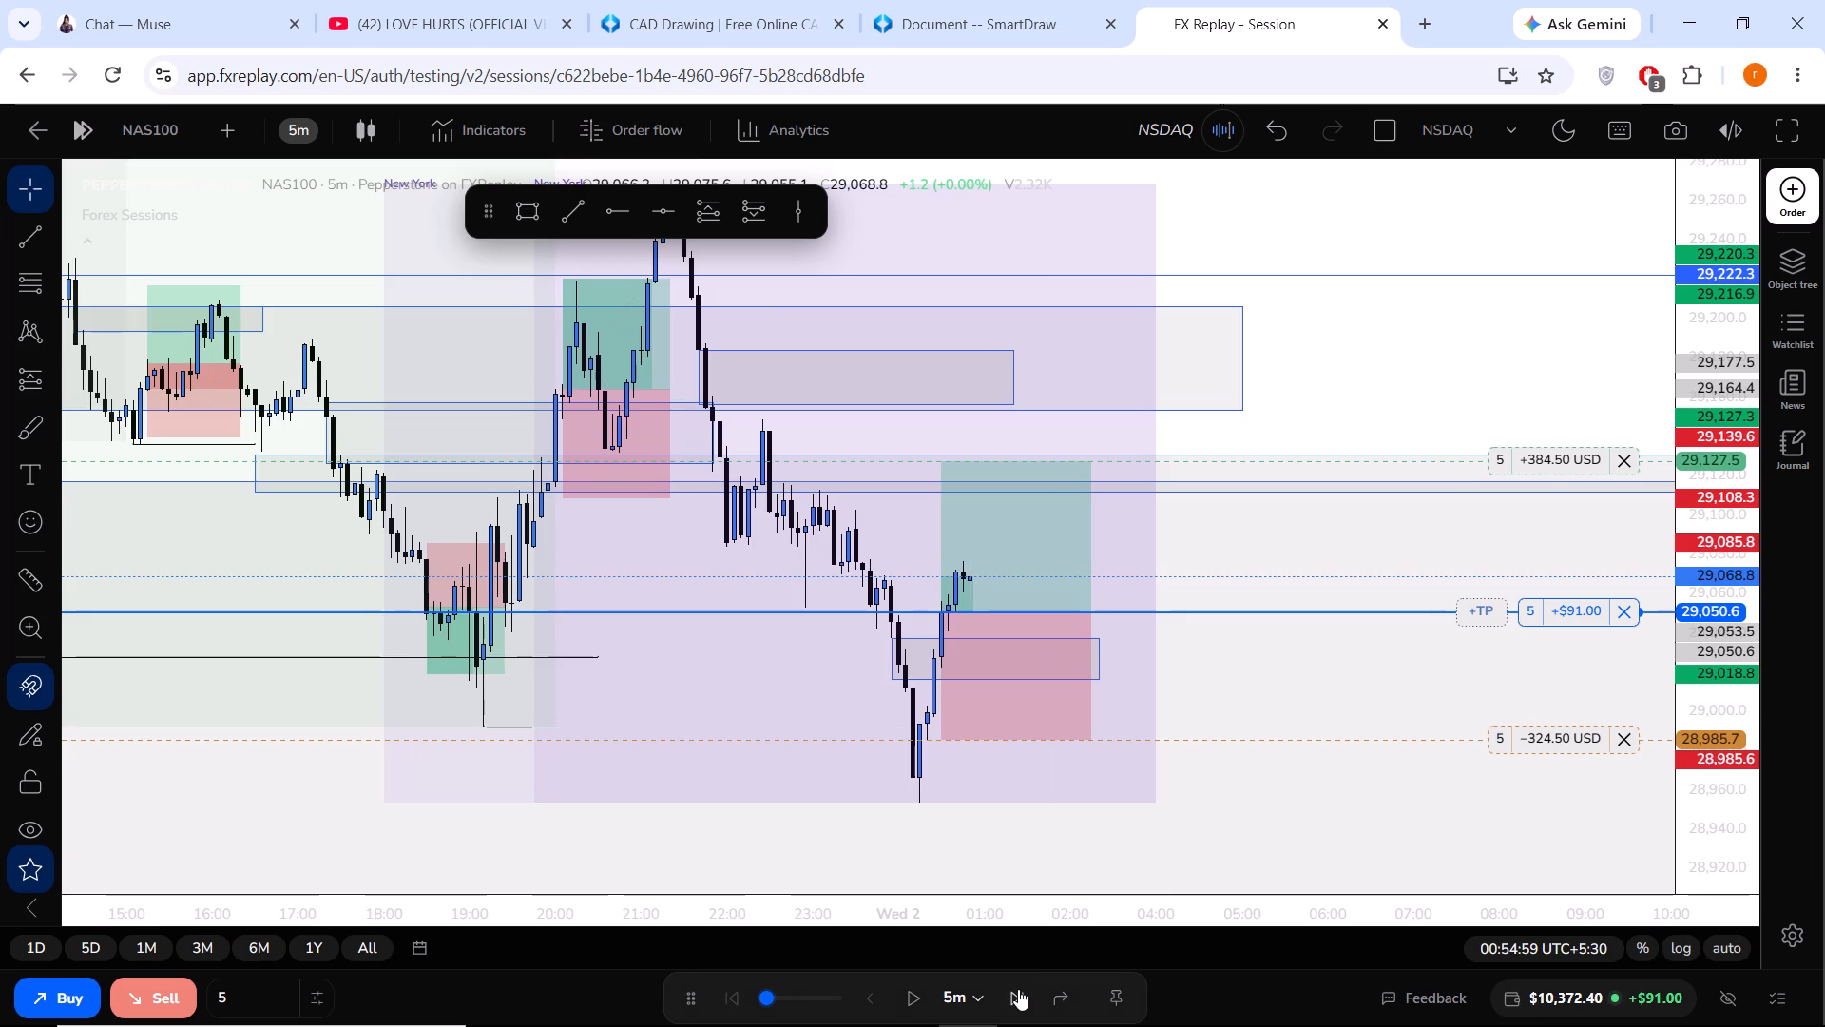
pyautogui.click(1017, 990)
pyautogui.click(1017, 990)
pyautogui.tripleClick(1017, 990)
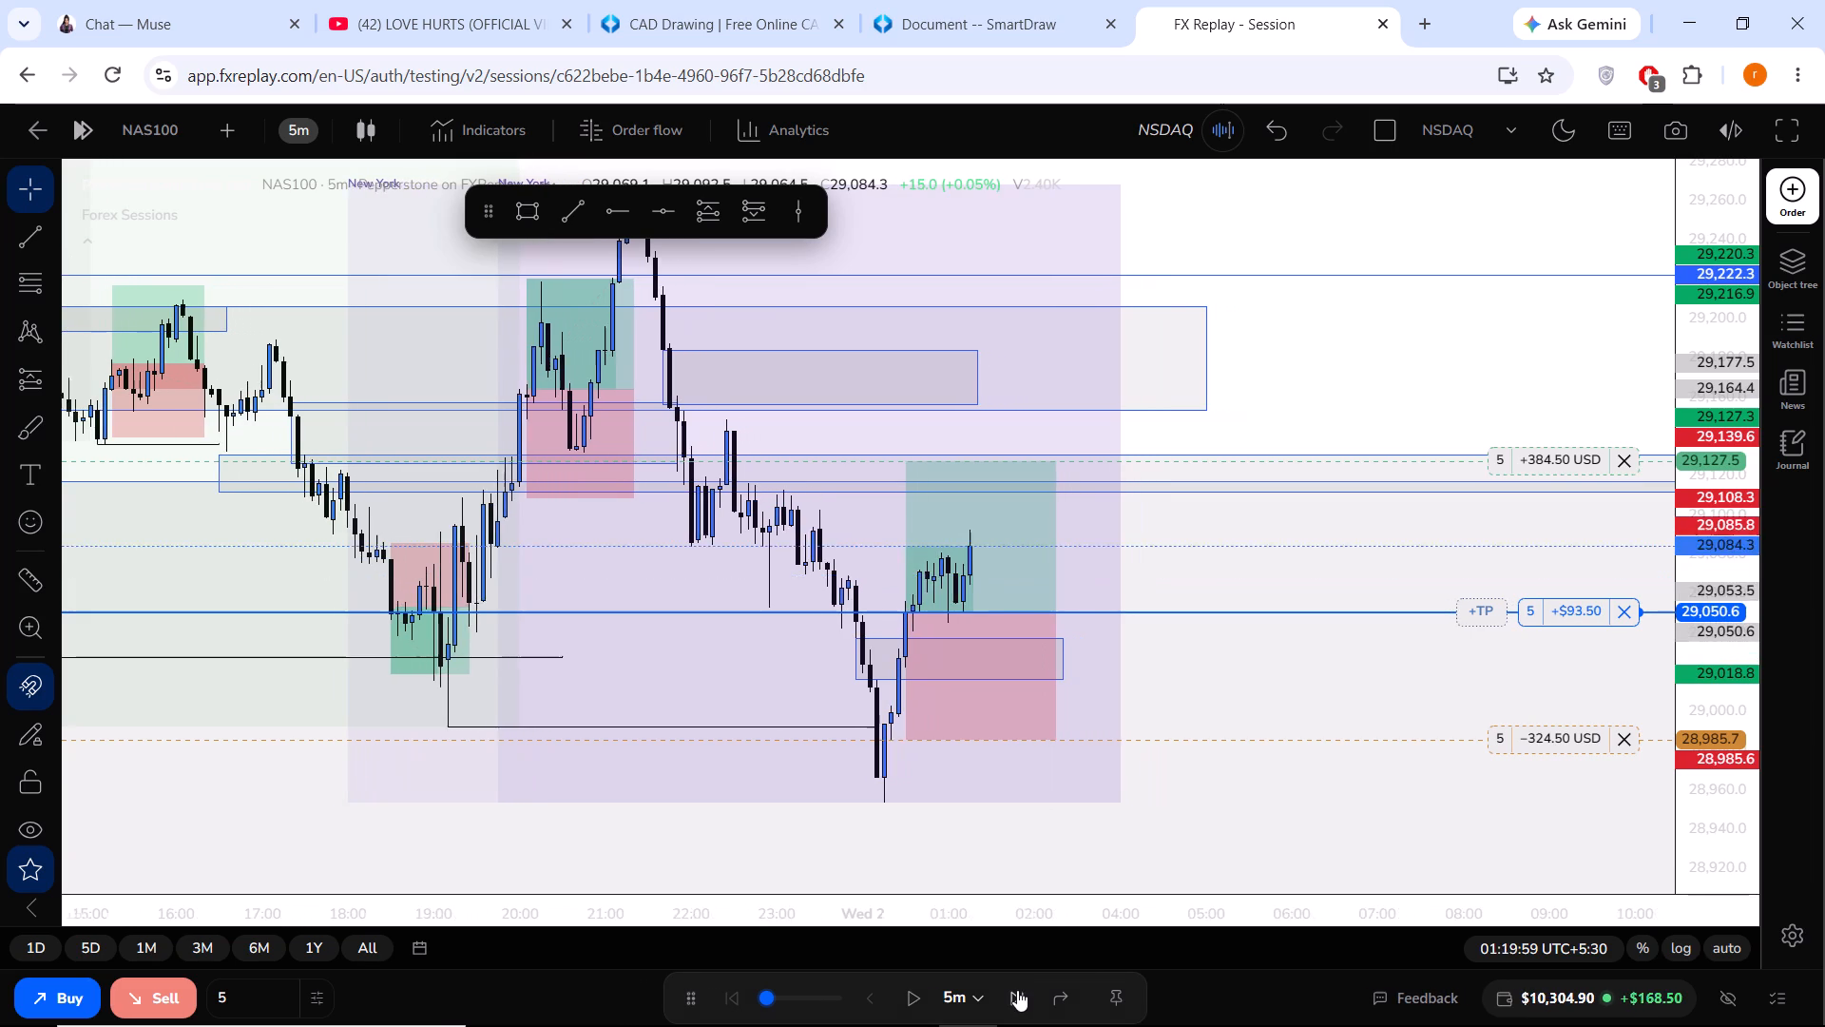
pyautogui.tripleClick(1017, 990)
pyautogui.click(1017, 990)
pyautogui.tripleClick(1017, 990)
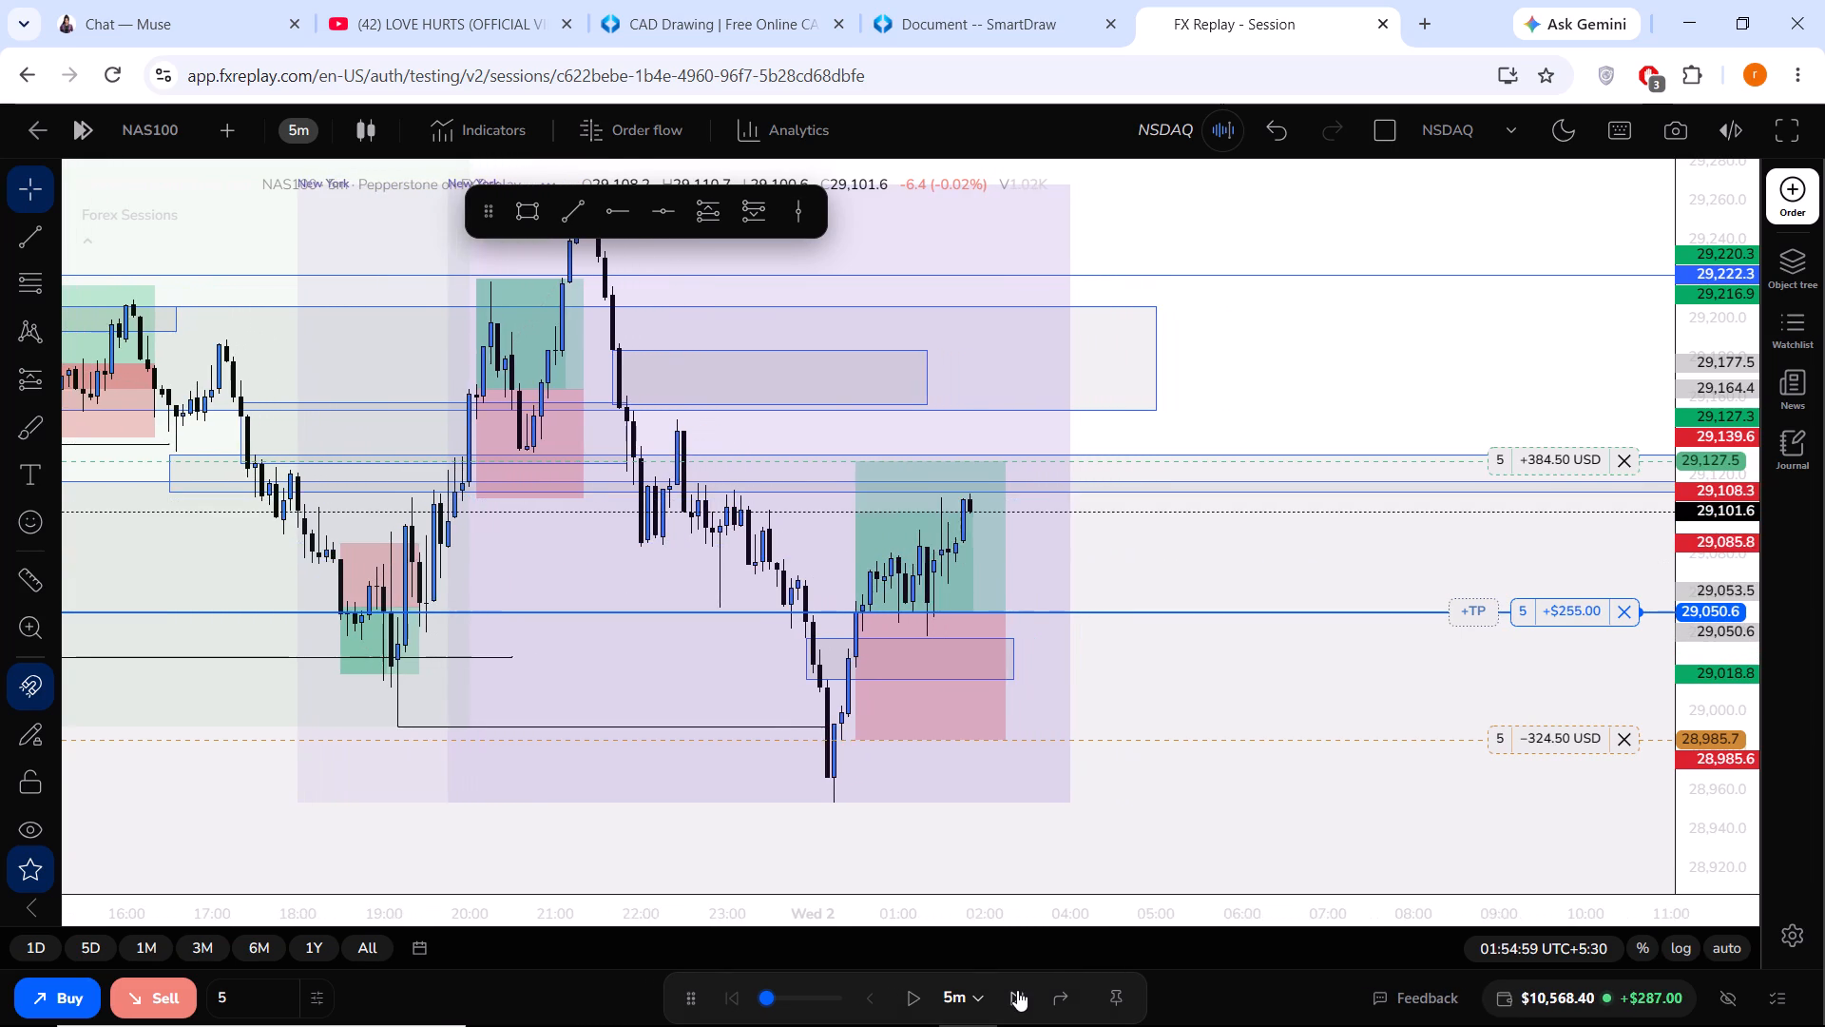
# Continue the replay in 5m steps to about 06:24:59, as price moves towards the take profit level.
pyautogui.tripleClick(1017, 990)
pyautogui.tripleClick(1017, 990)
pyautogui.tripleClick(1017, 990)
pyautogui.tripleClick(1017, 990)
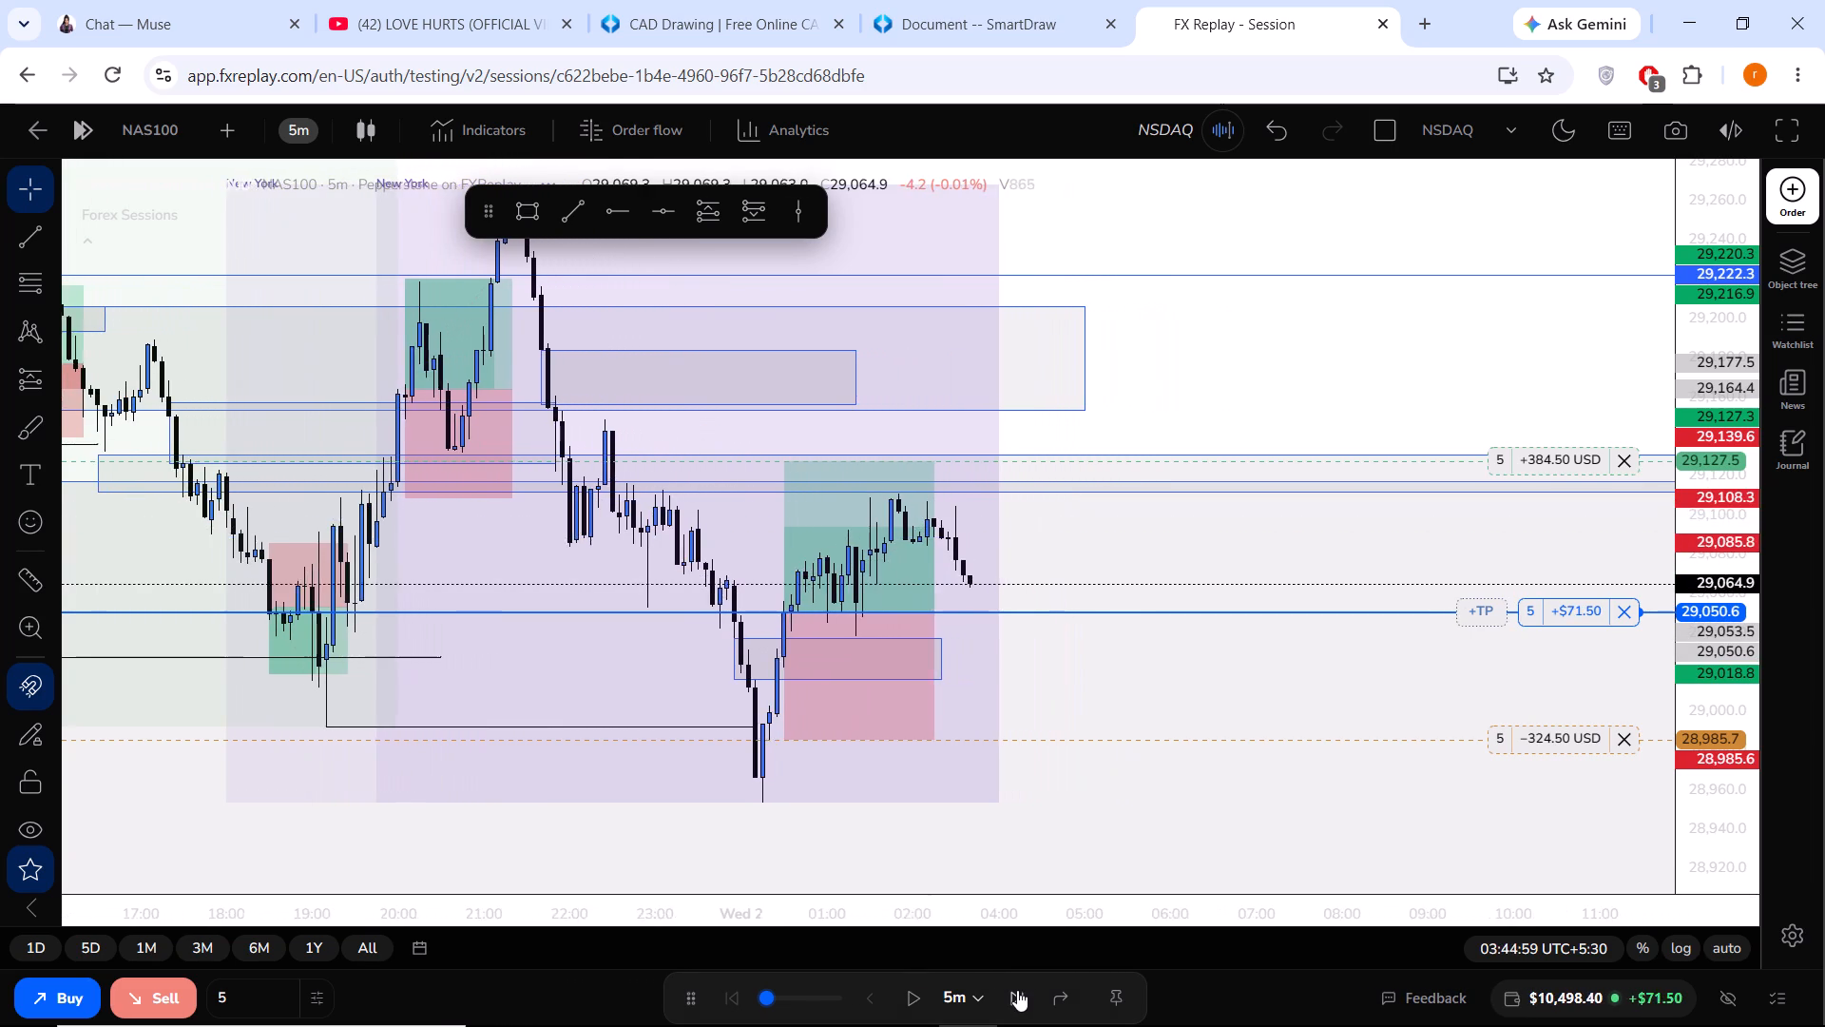
pyautogui.tripleClick(1017, 990)
pyautogui.tripleClick(1017, 990)
pyautogui.tripleClick(1017, 990)
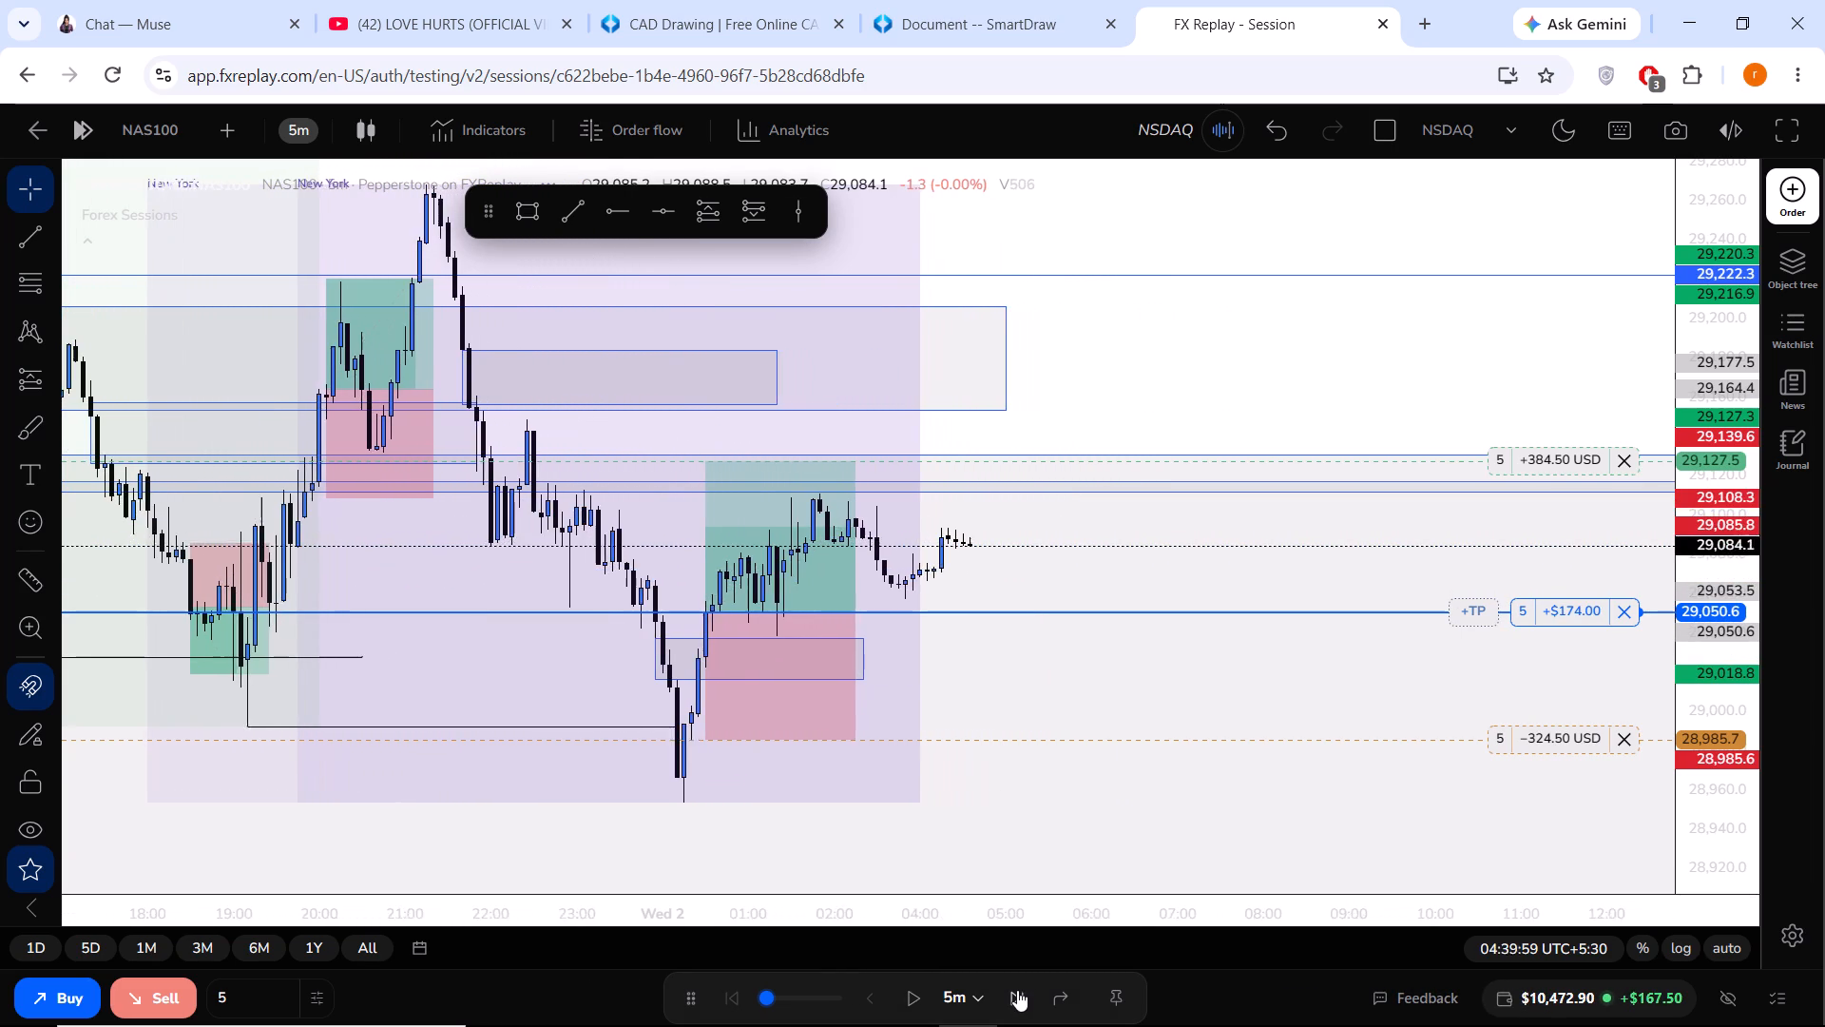
pyautogui.tripleClick(1017, 990)
pyautogui.tripleClick(1017, 990)
pyautogui.tripleClick(1017, 990)
pyautogui.tripleClick(1017, 990)
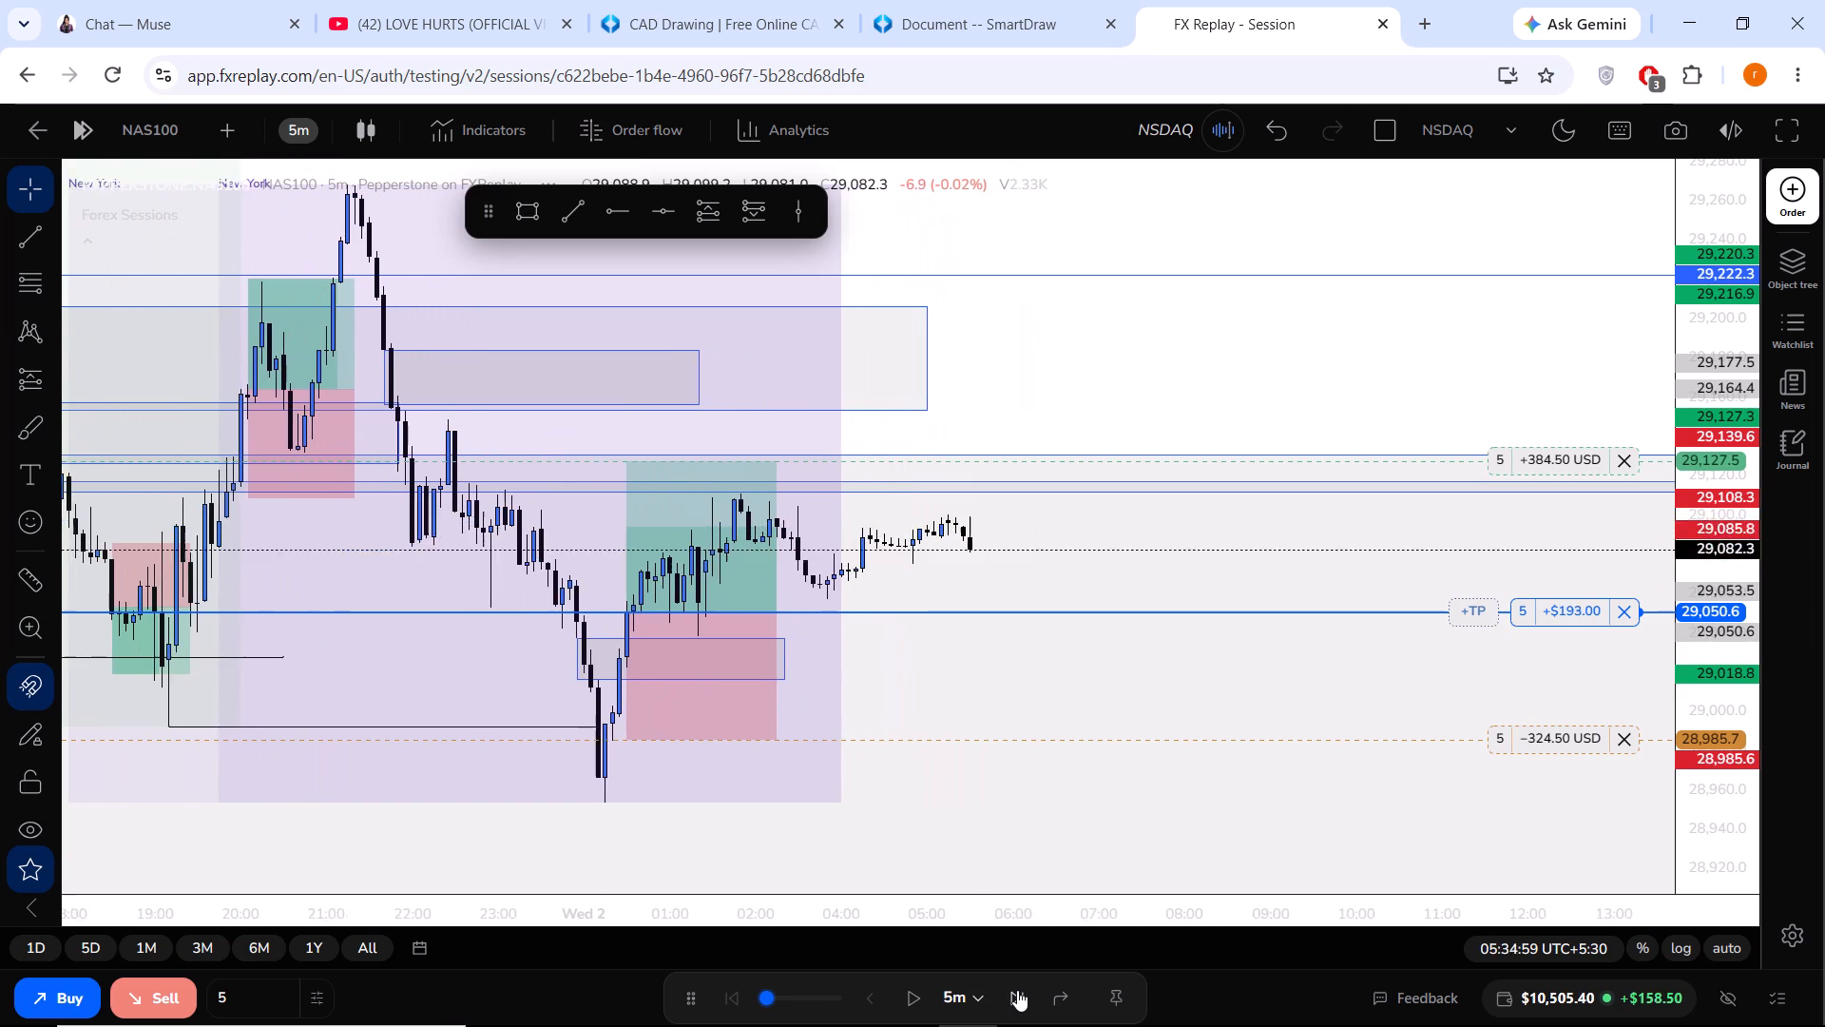
pyautogui.tripleClick(1017, 990)
pyautogui.tripleClick(1017, 990)
pyautogui.tripleClick(1017, 990)
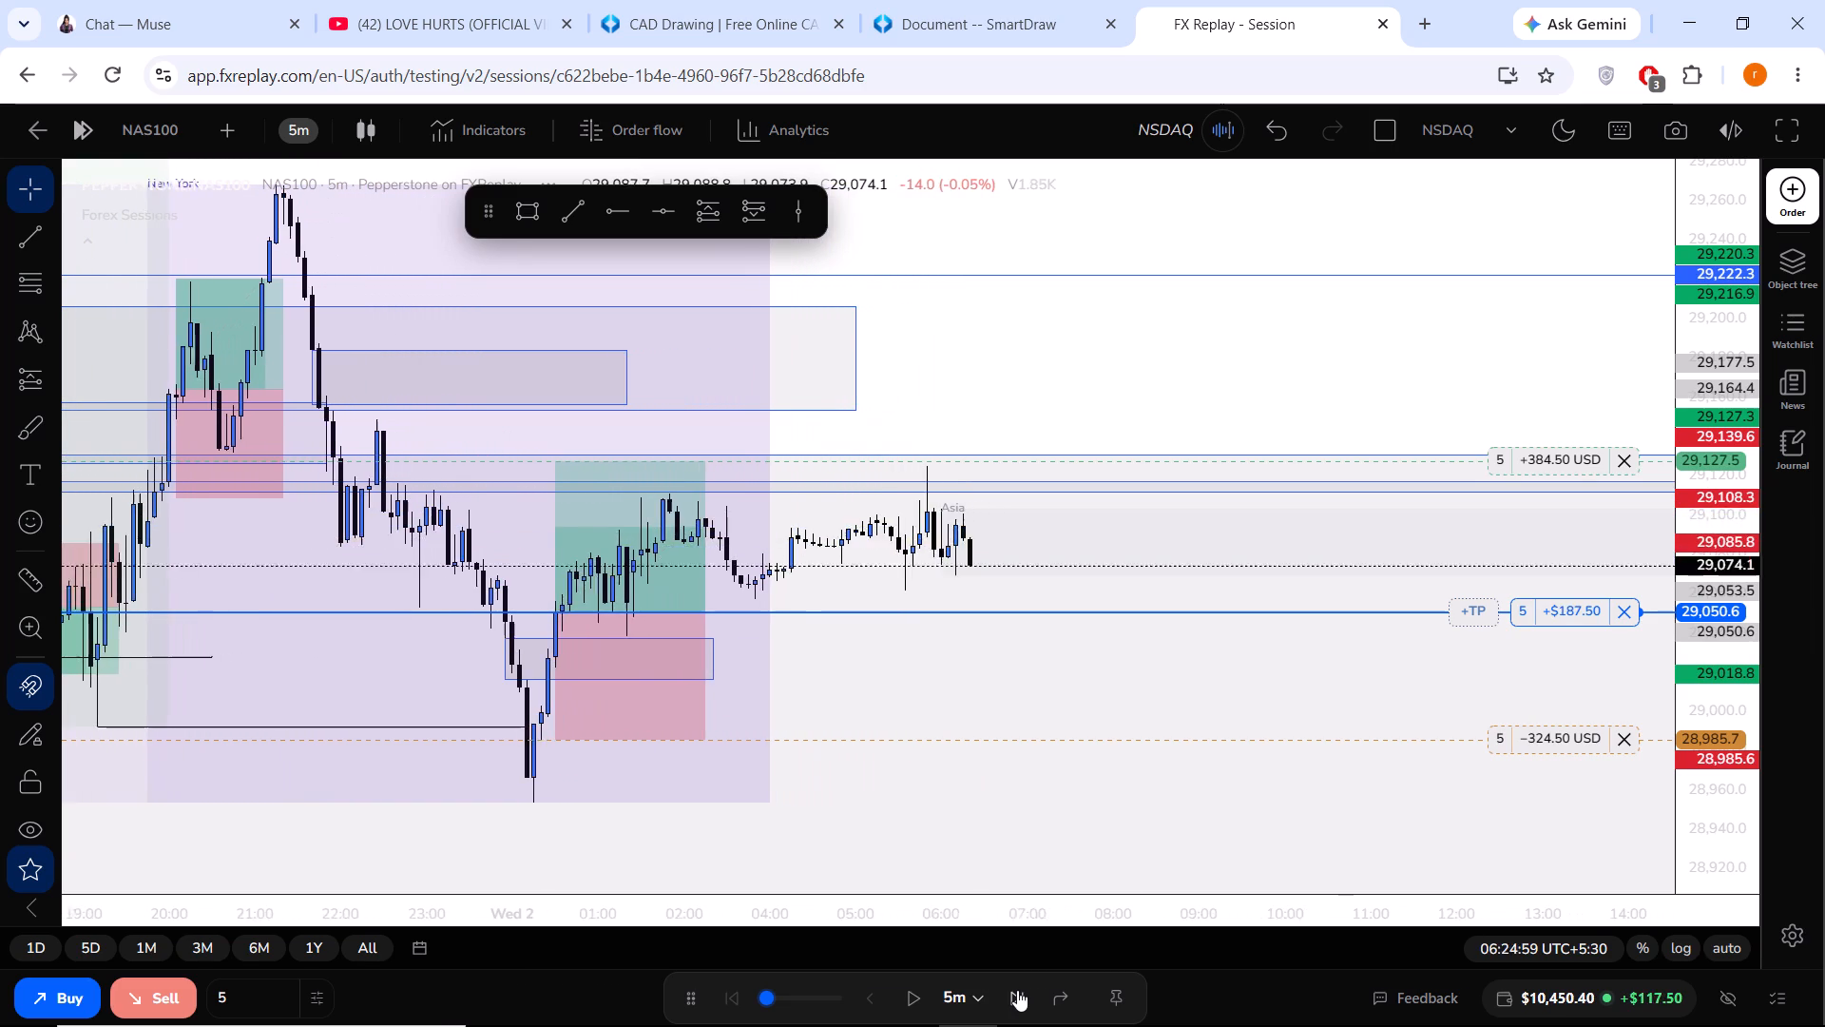
# Continue the replay in 5m steps through the Asia session to 09:39:59.
pyautogui.tripleClick(1017, 990)
pyautogui.tripleClick(1017, 990)
pyautogui.tripleClick(1017, 990)
pyautogui.tripleClick(1017, 990)
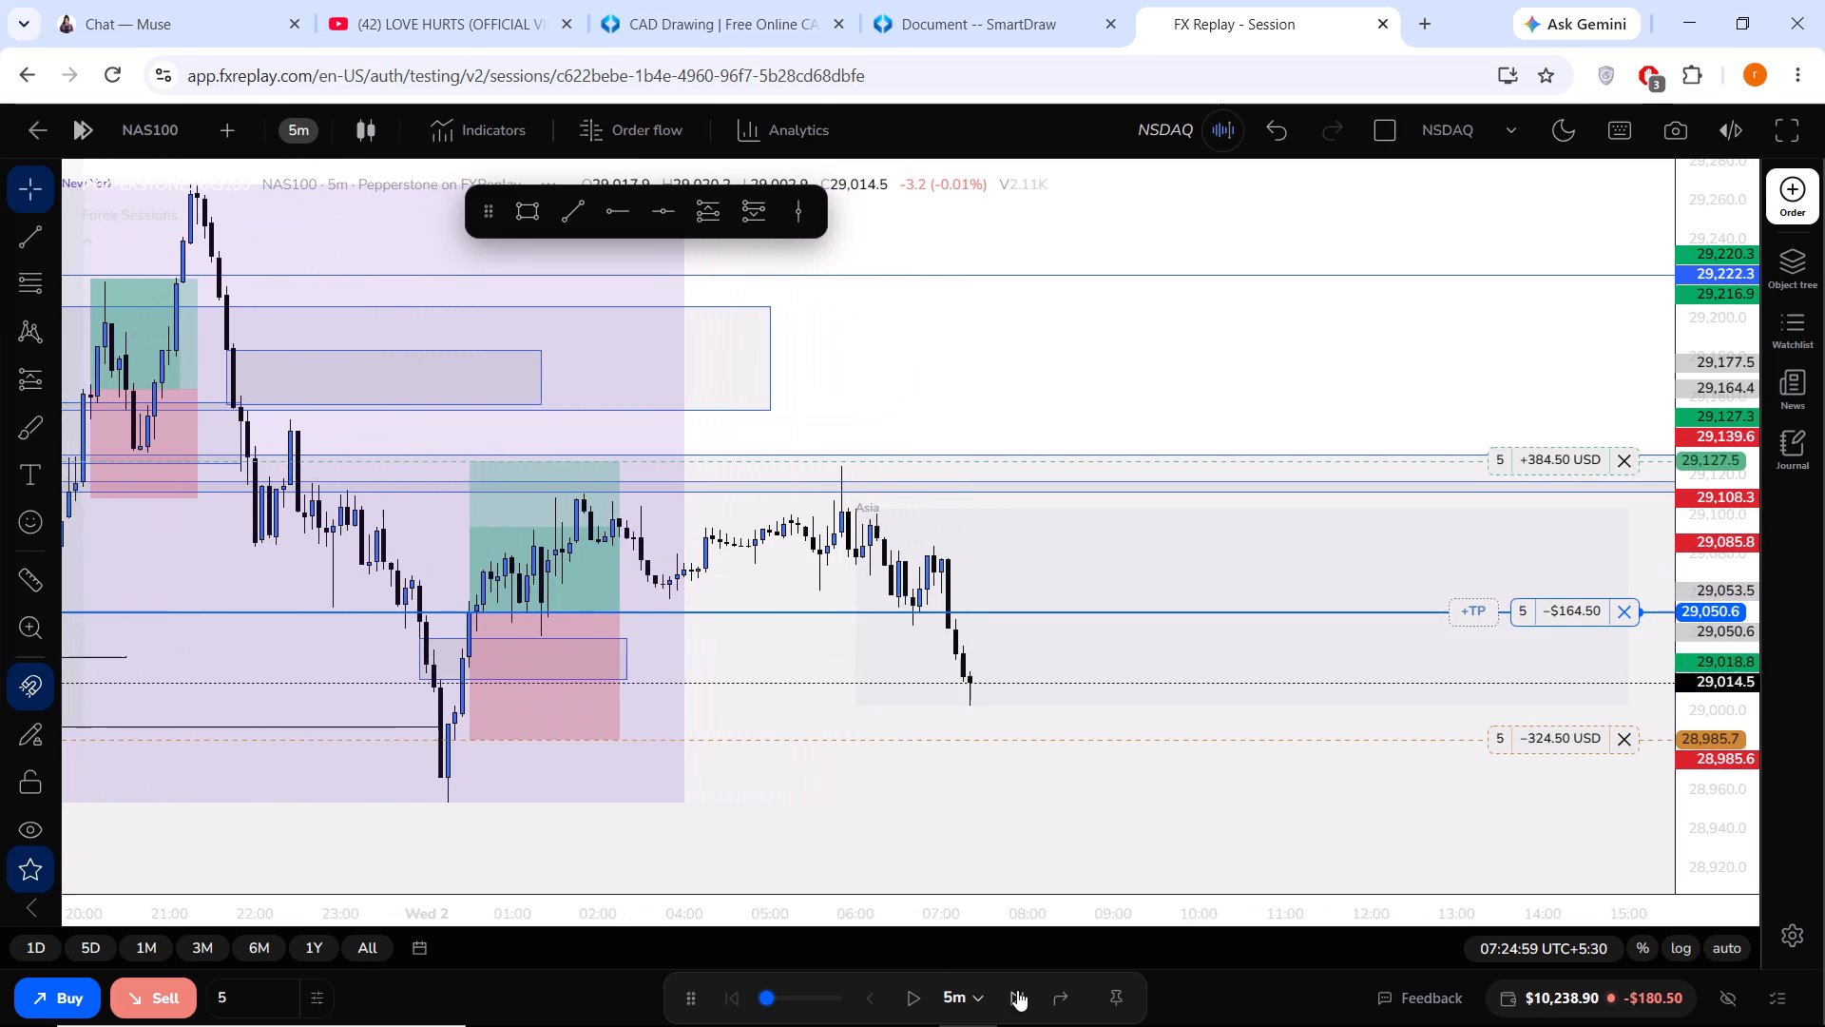
pyautogui.tripleClick(1017, 990)
pyautogui.tripleClick(1017, 990)
pyautogui.tripleClick(1017, 990)
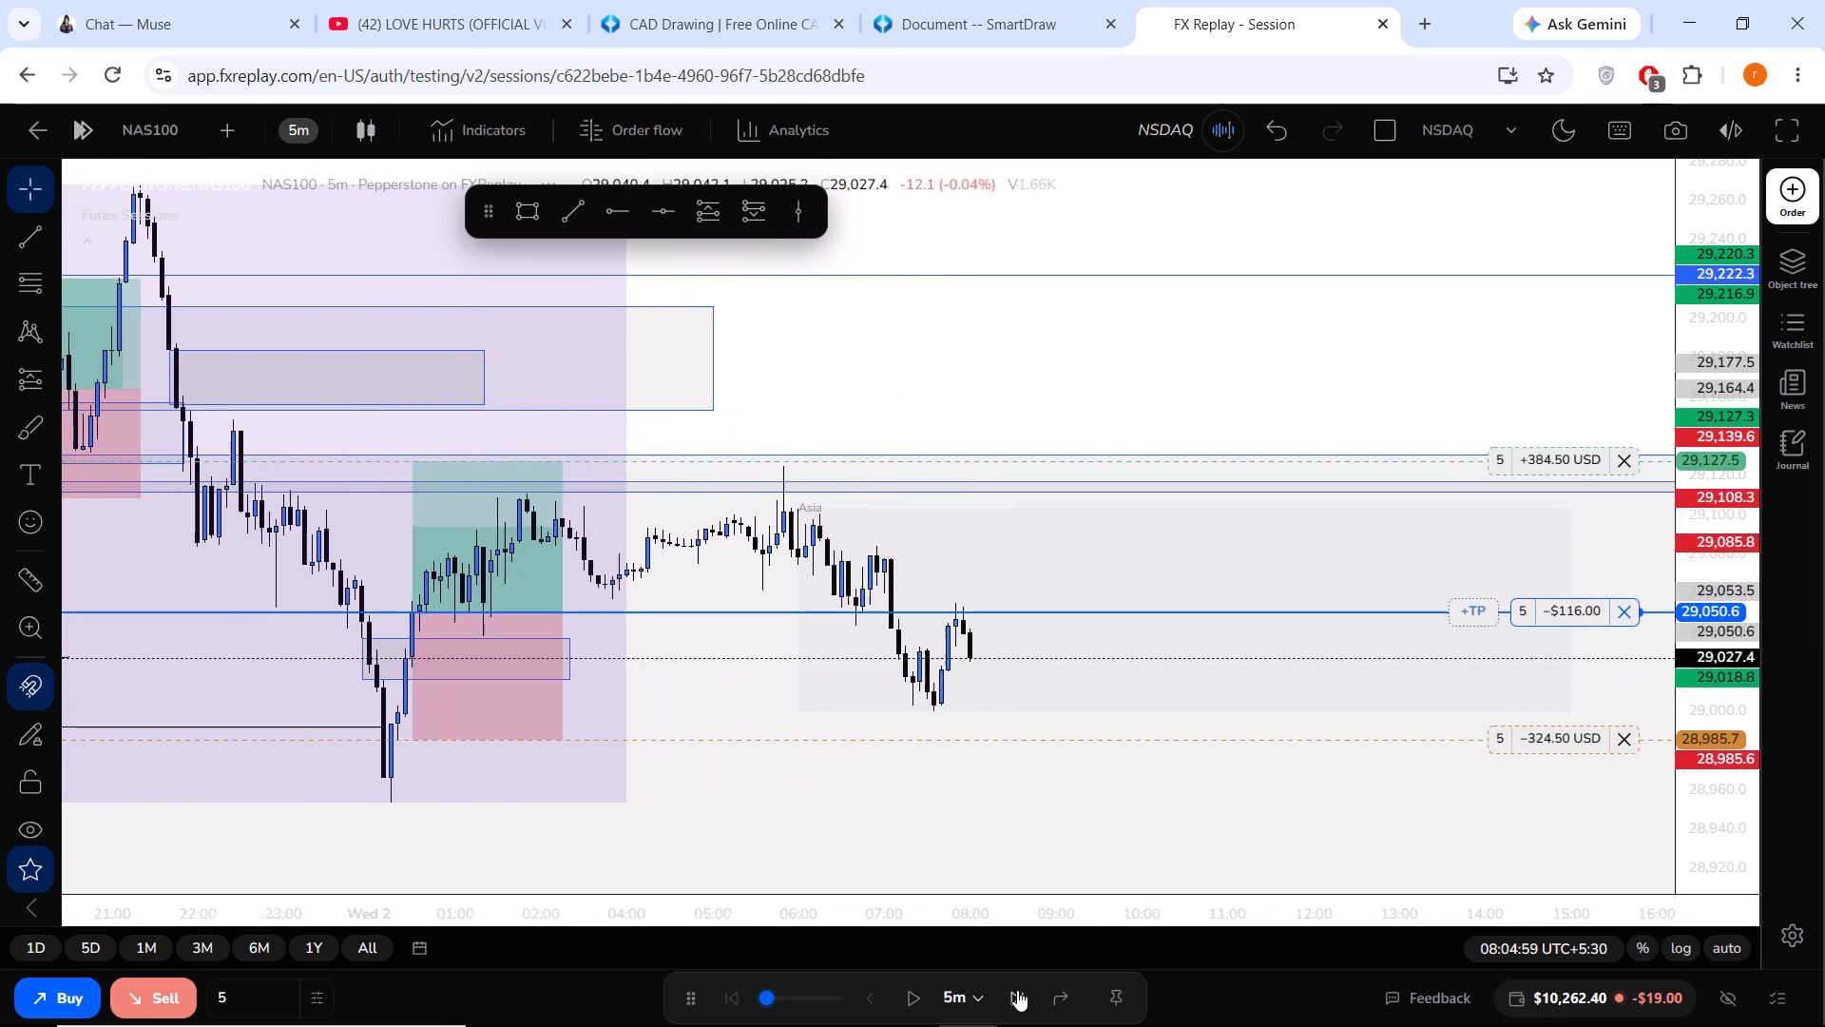
pyautogui.tripleClick(1017, 990)
pyautogui.tripleClick(1017, 990)
pyautogui.tripleClick(1017, 990)
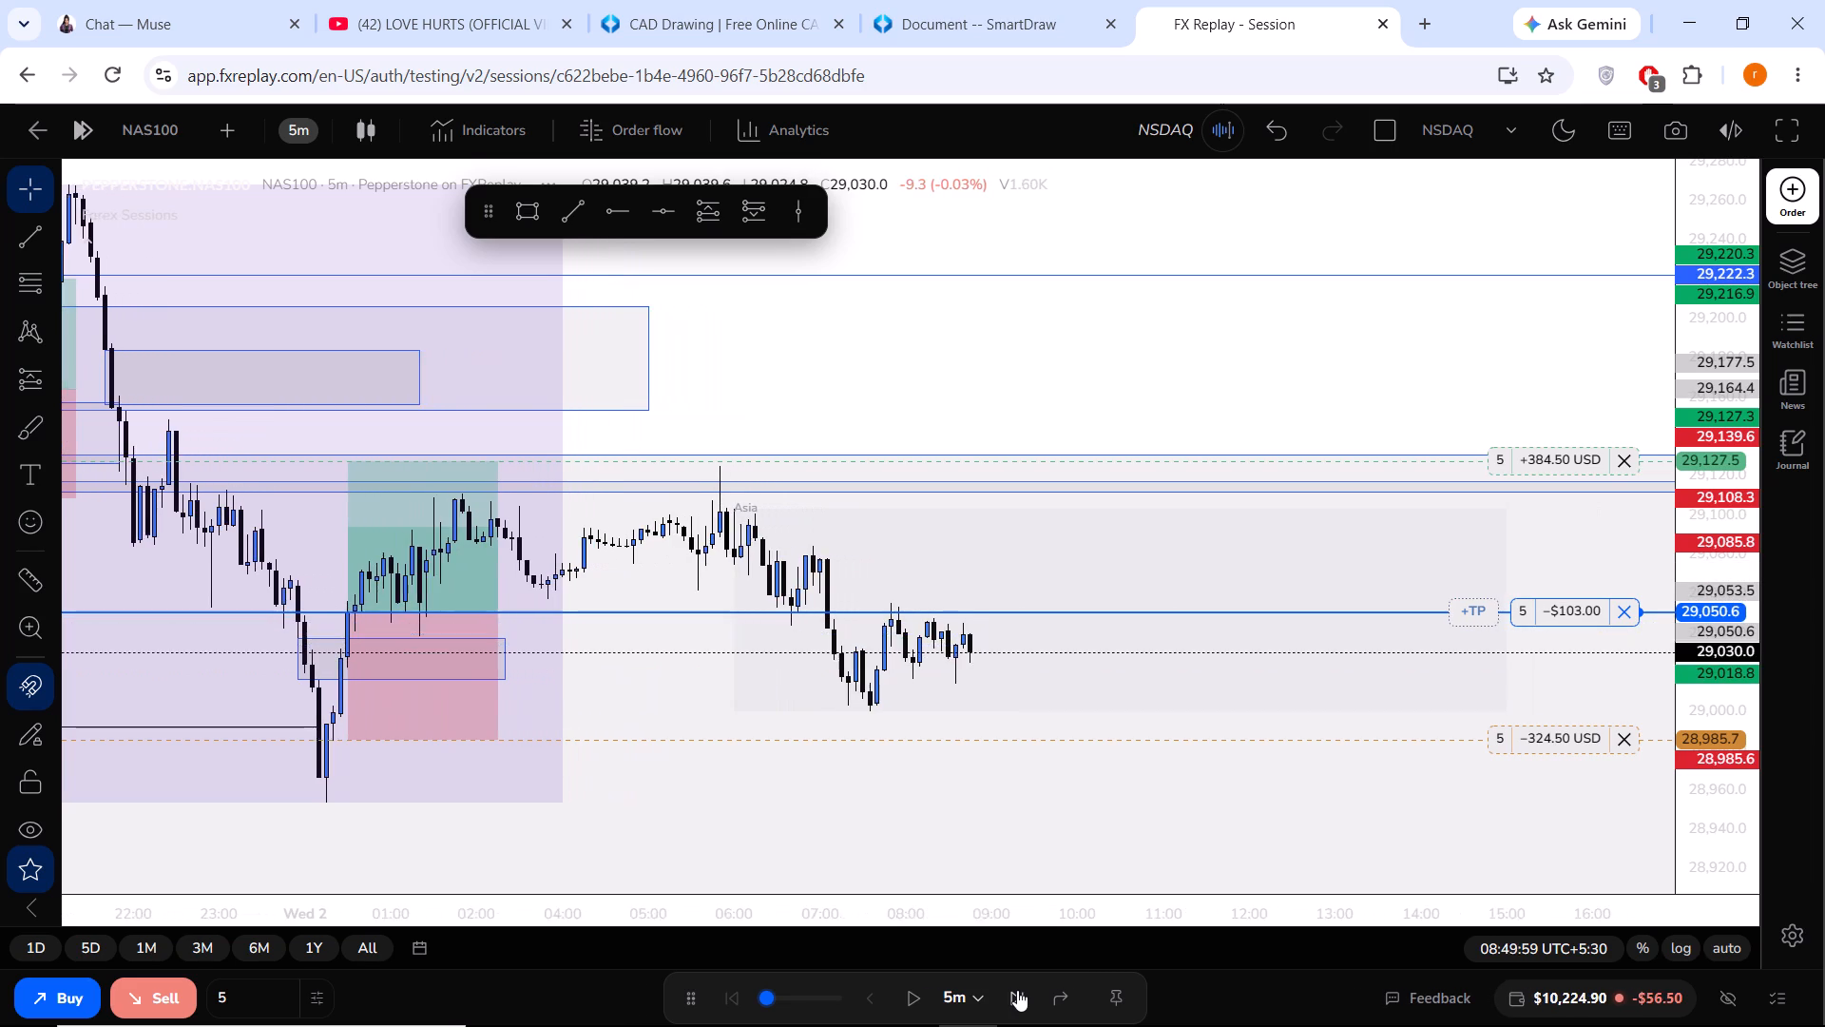
pyautogui.doubleClick(1017, 990)
pyautogui.tripleClick(1017, 990)
pyautogui.tripleClick(1017, 990)
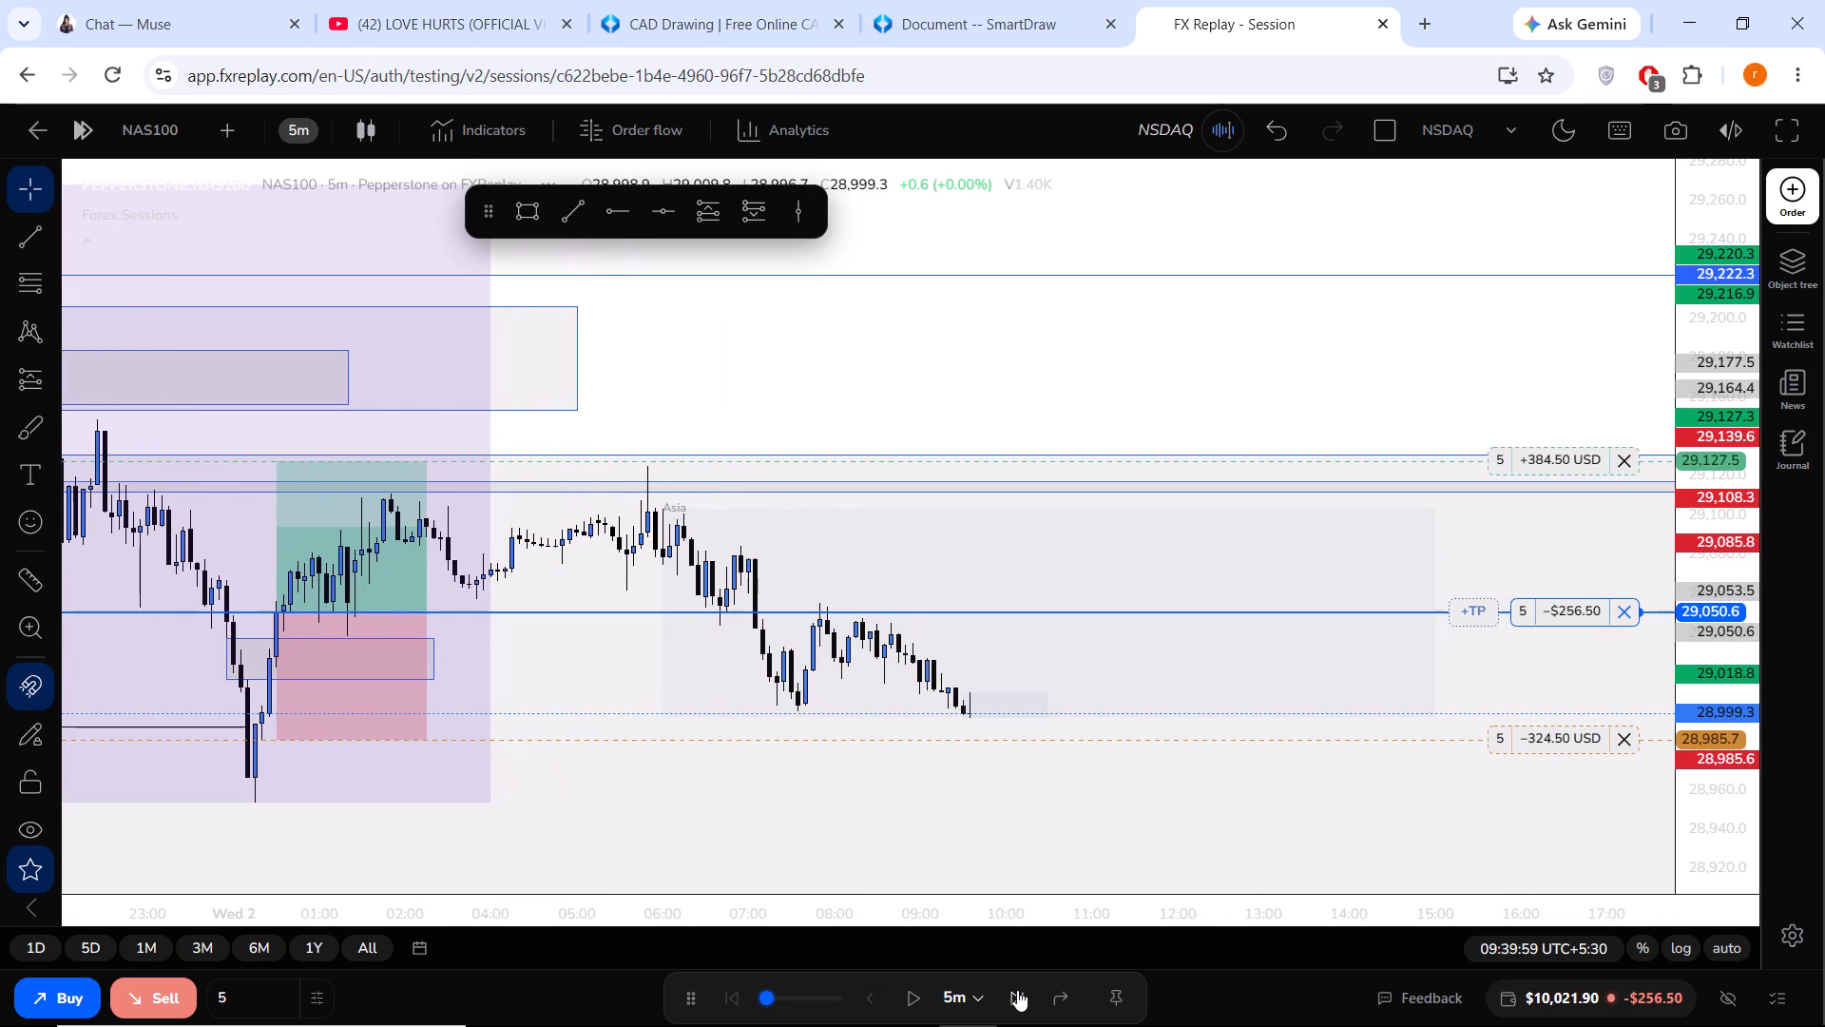
# Extend the long position drawing in time to about 06:25 on 2 September.
pyautogui.scroll(-2, 994, 954)
pyautogui.moveTo(428, 610); pyautogui.dragTo(447, 610)
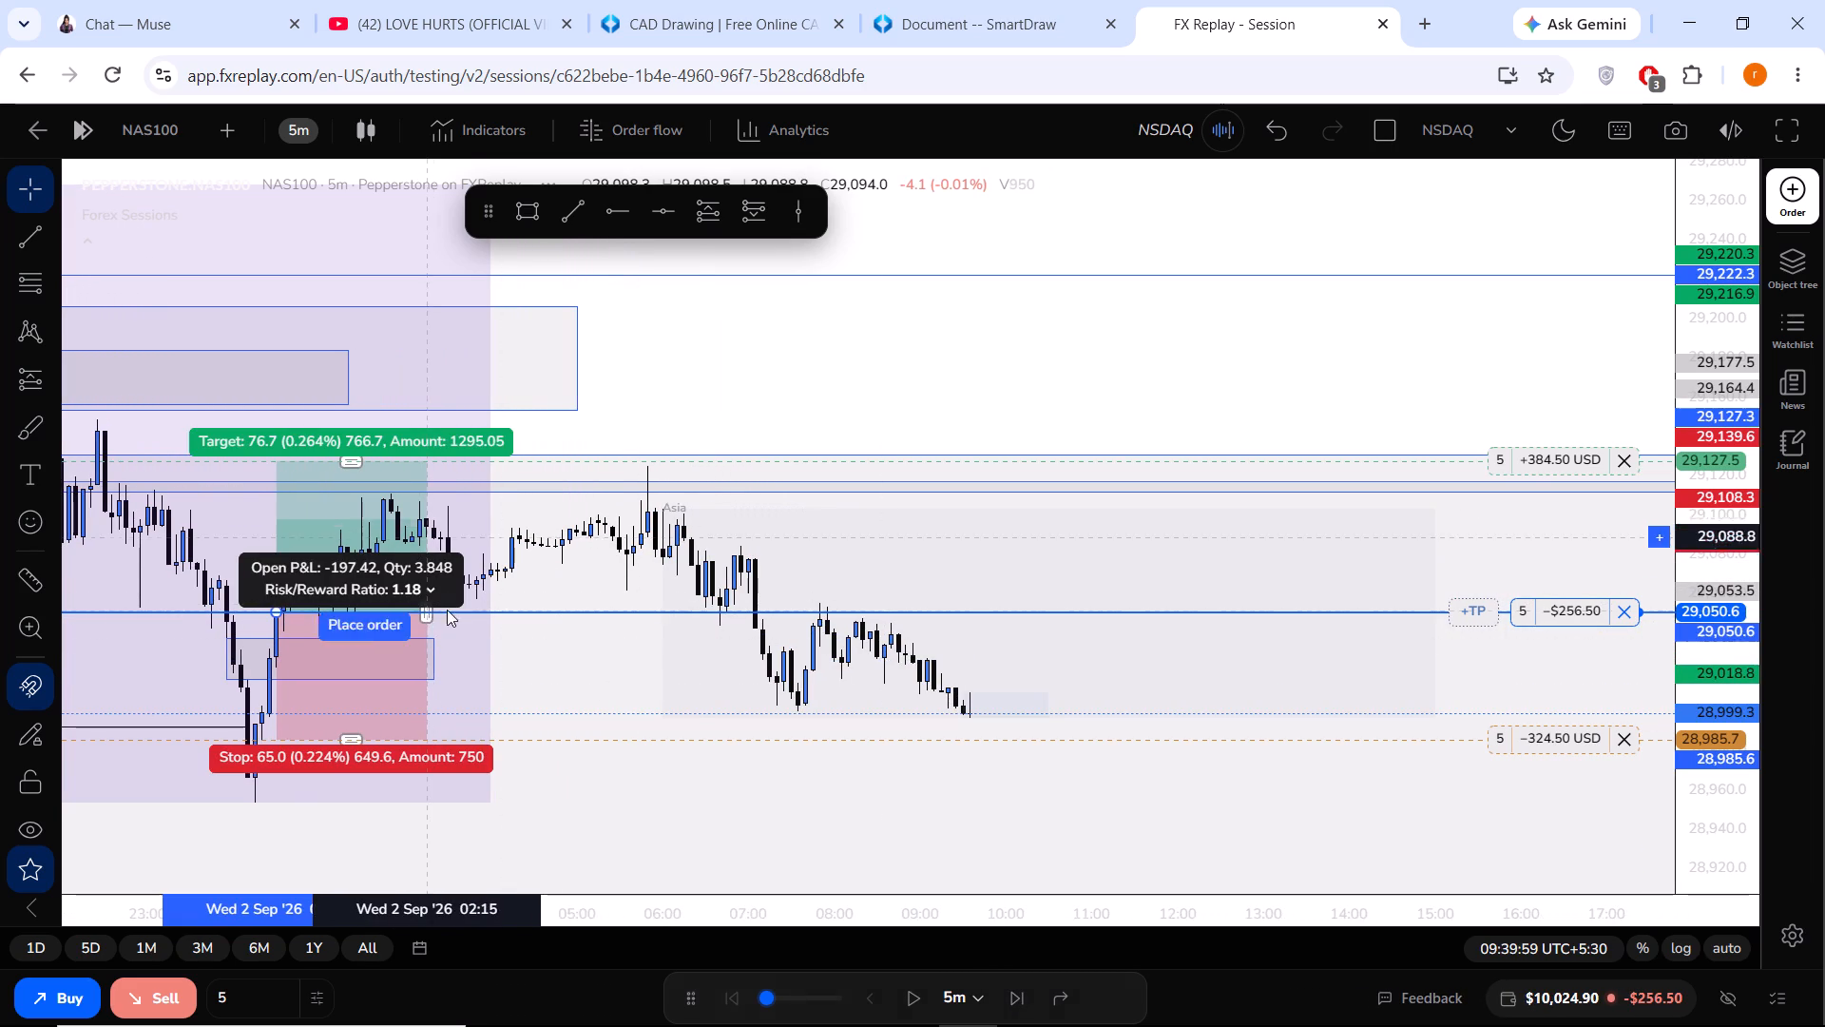
pyautogui.moveTo(447, 610); pyautogui.dragTo(699, 588)
pyautogui.click(875, 417)
# Advance the replay in 5m steps to 11:49:59, until the long trade closes at its 28,985.7 stop loss.
pyautogui.scroll(-2, 875, 417)
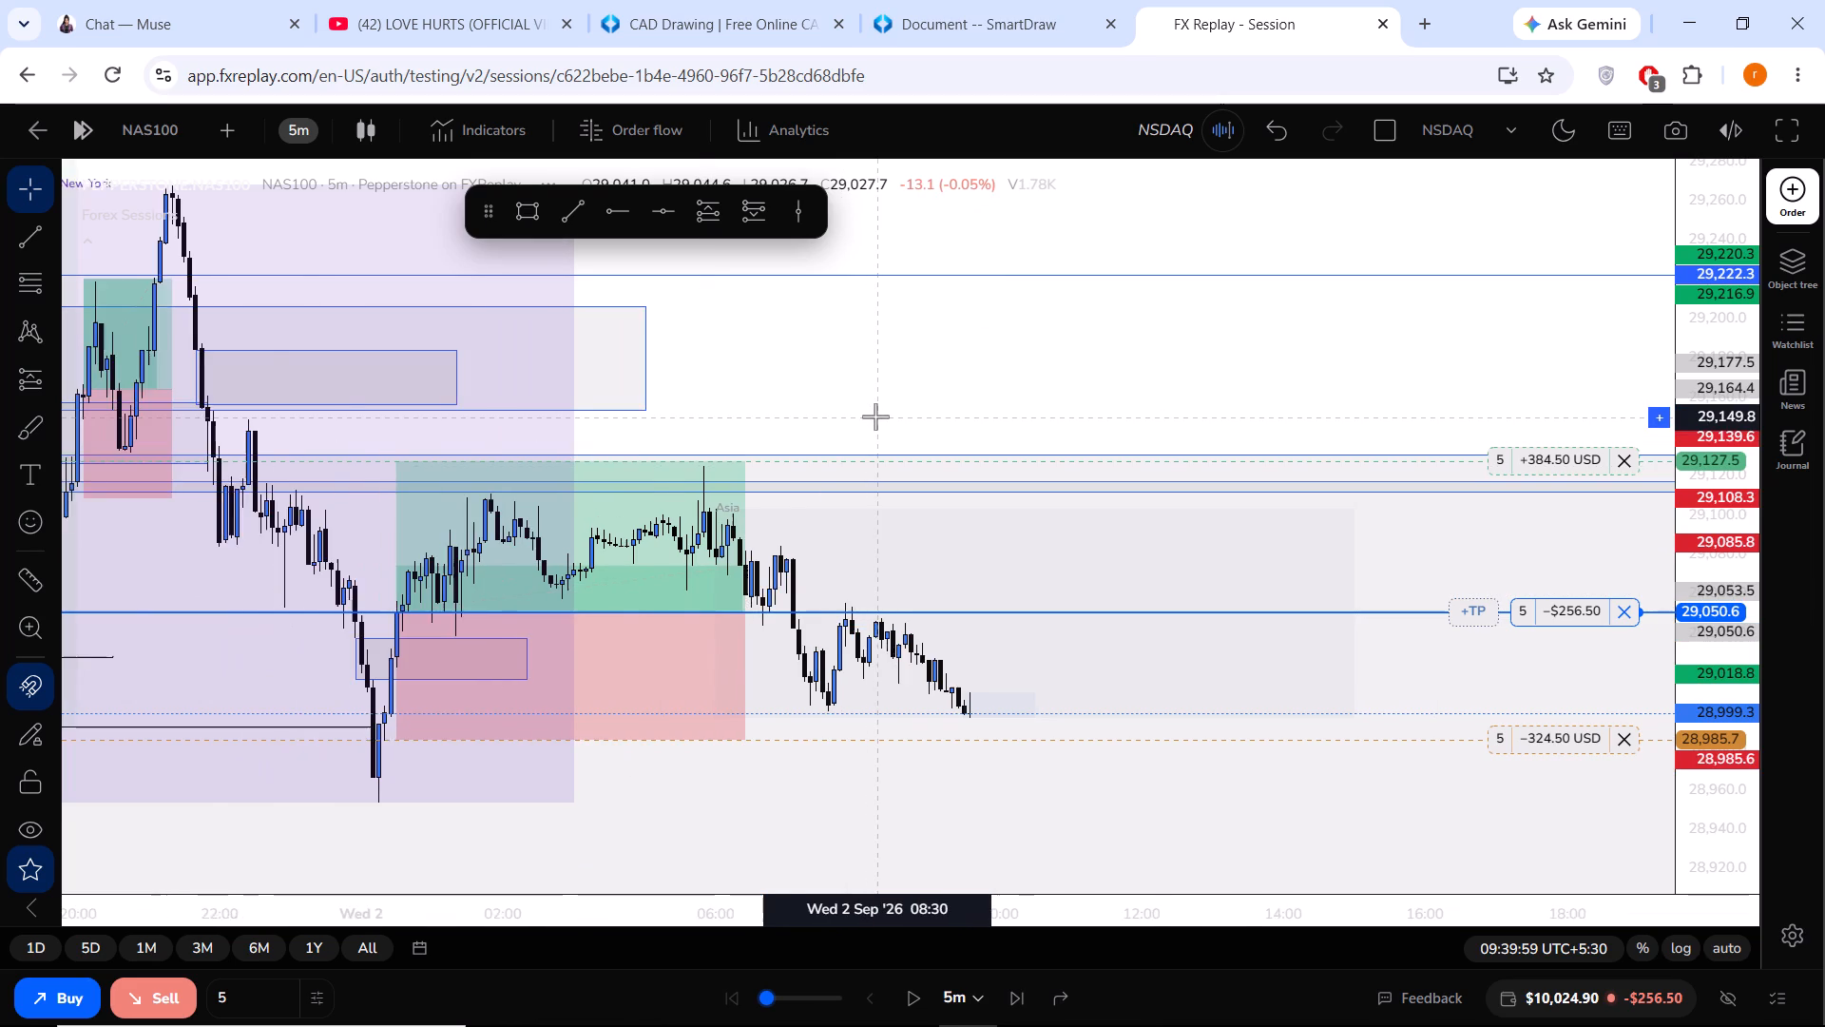
pyautogui.scroll(-2, 875, 417)
pyautogui.tripleClick(1011, 1005)
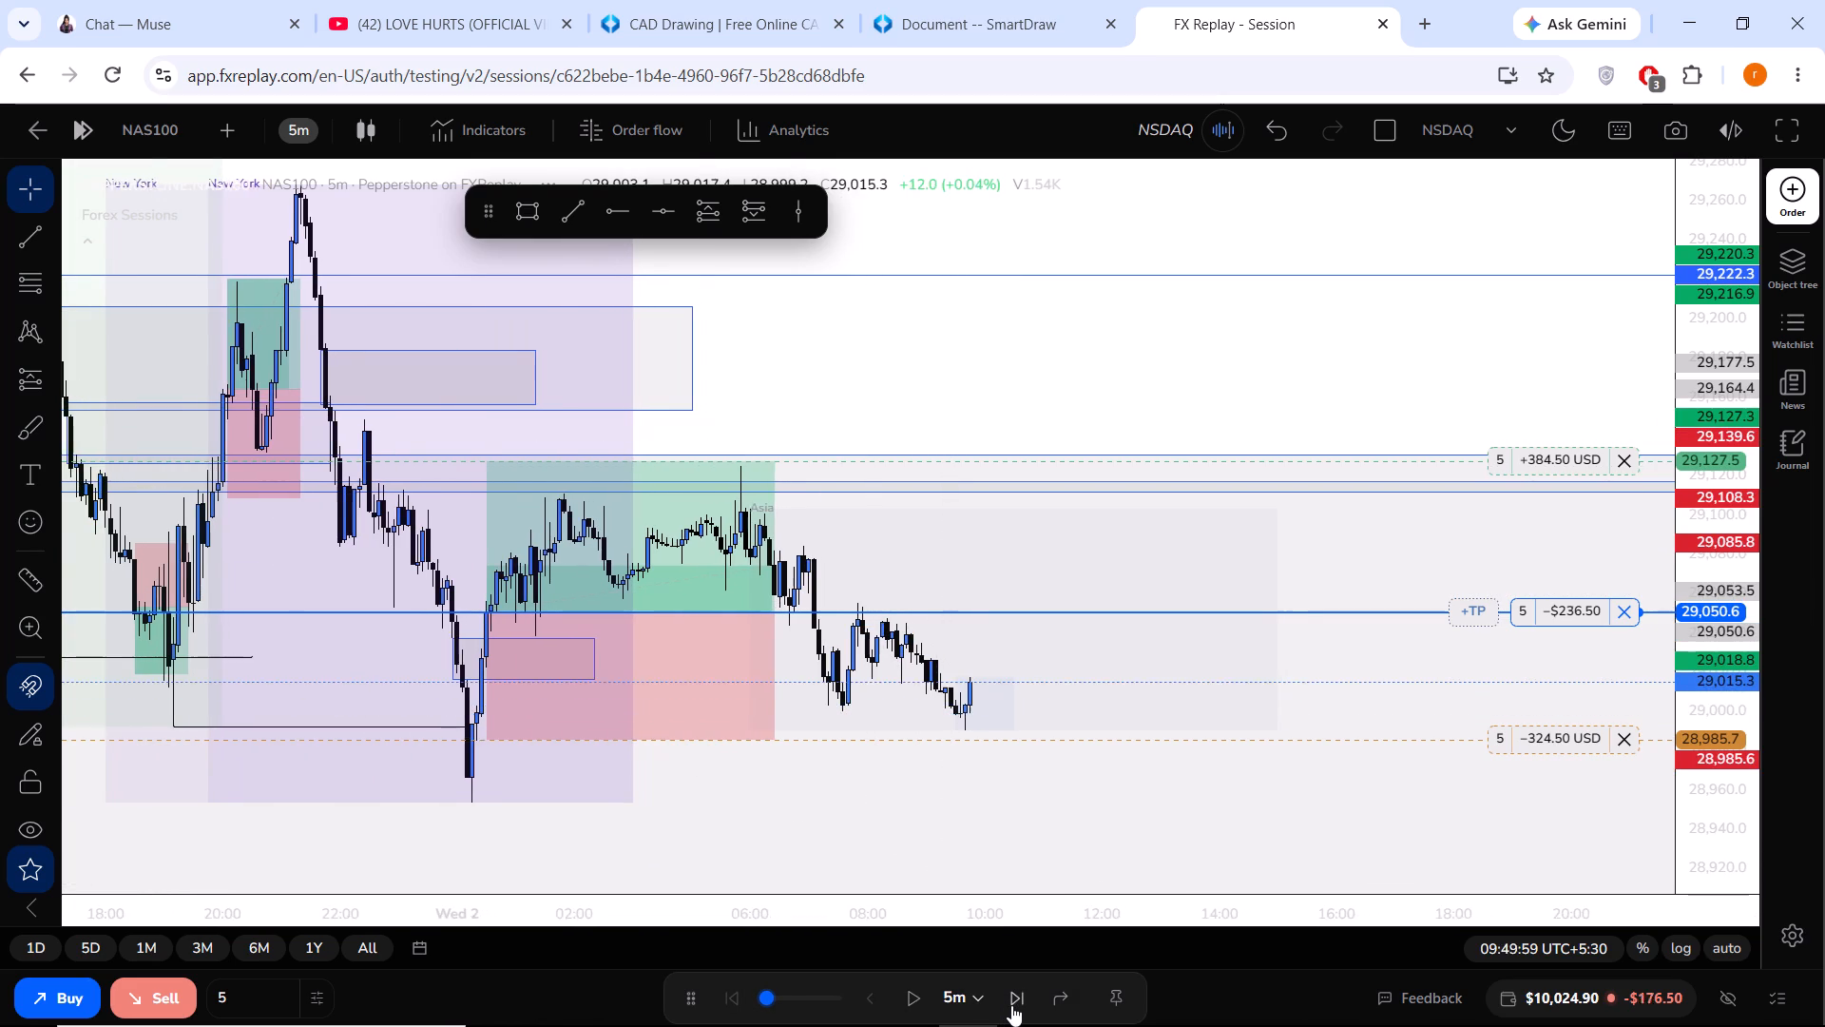
pyautogui.tripleClick(1011, 1005)
pyautogui.tripleClick(1012, 1004)
pyautogui.tripleClick(1012, 1004)
pyautogui.tripleClick(1012, 1003)
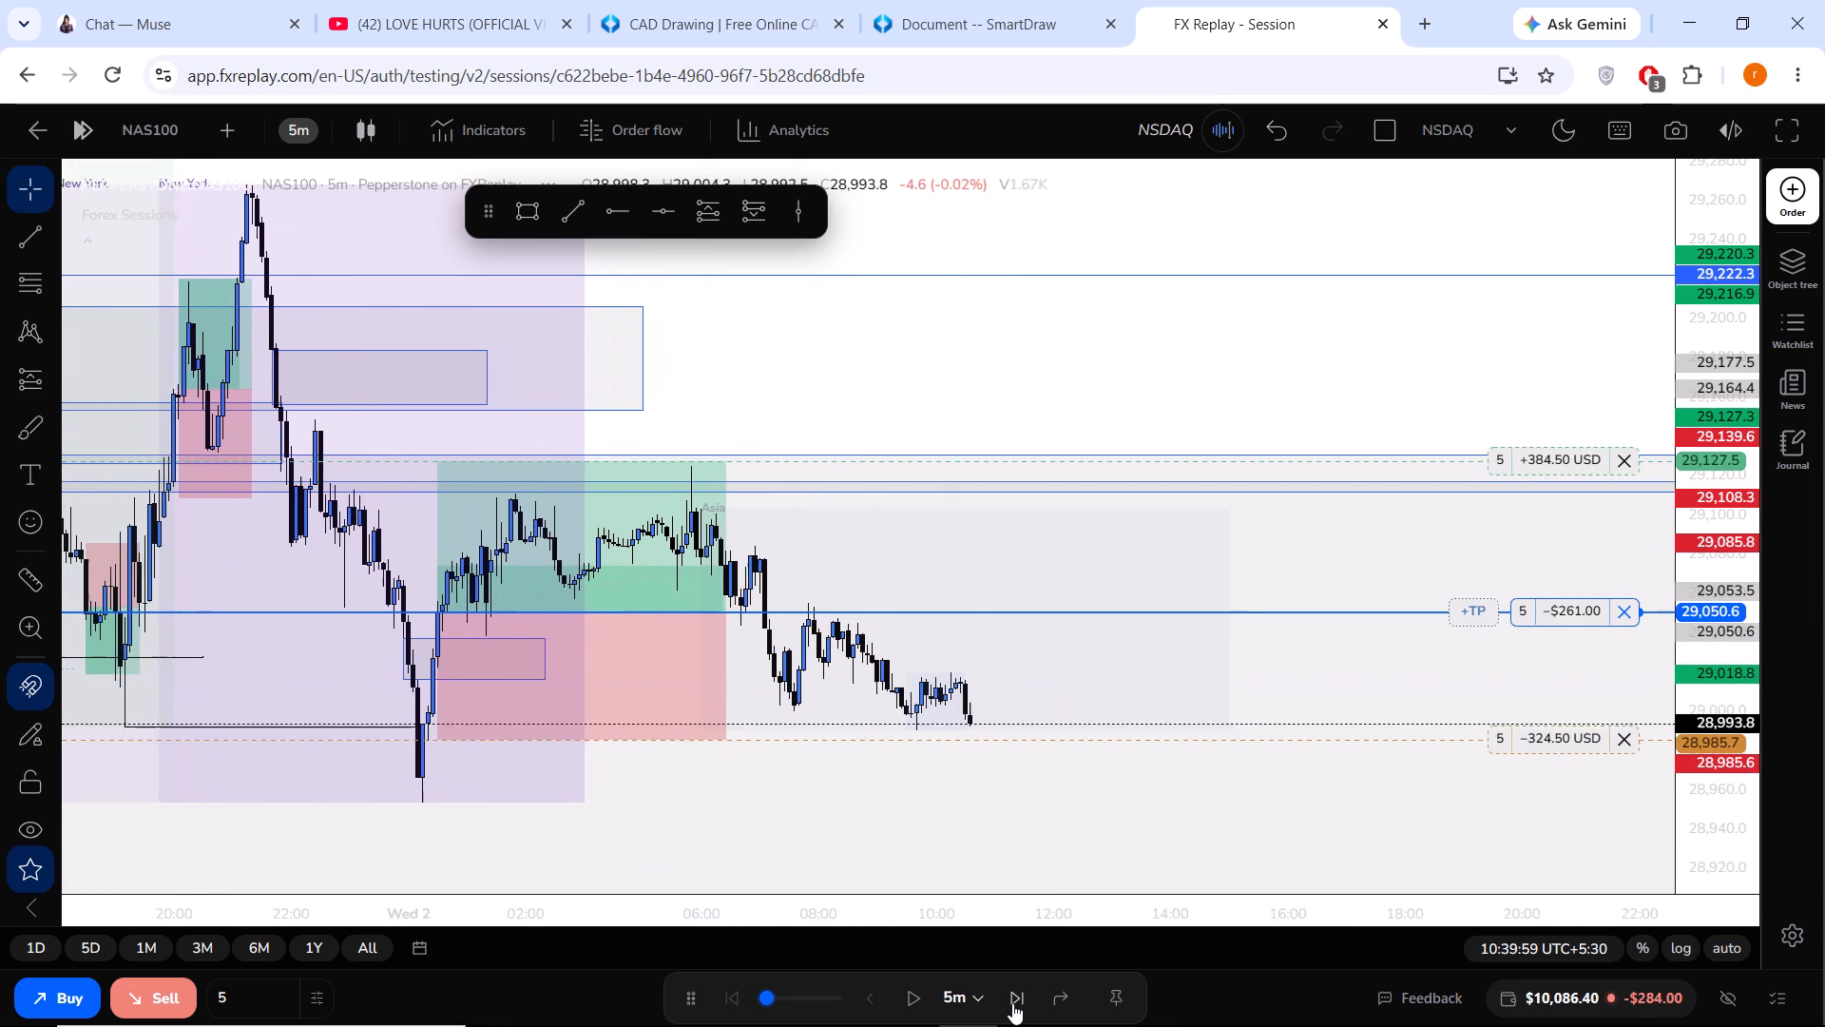
pyautogui.tripleClick(1012, 1003)
pyautogui.tripleClick(1012, 1003)
pyautogui.tripleClick(1012, 1003)
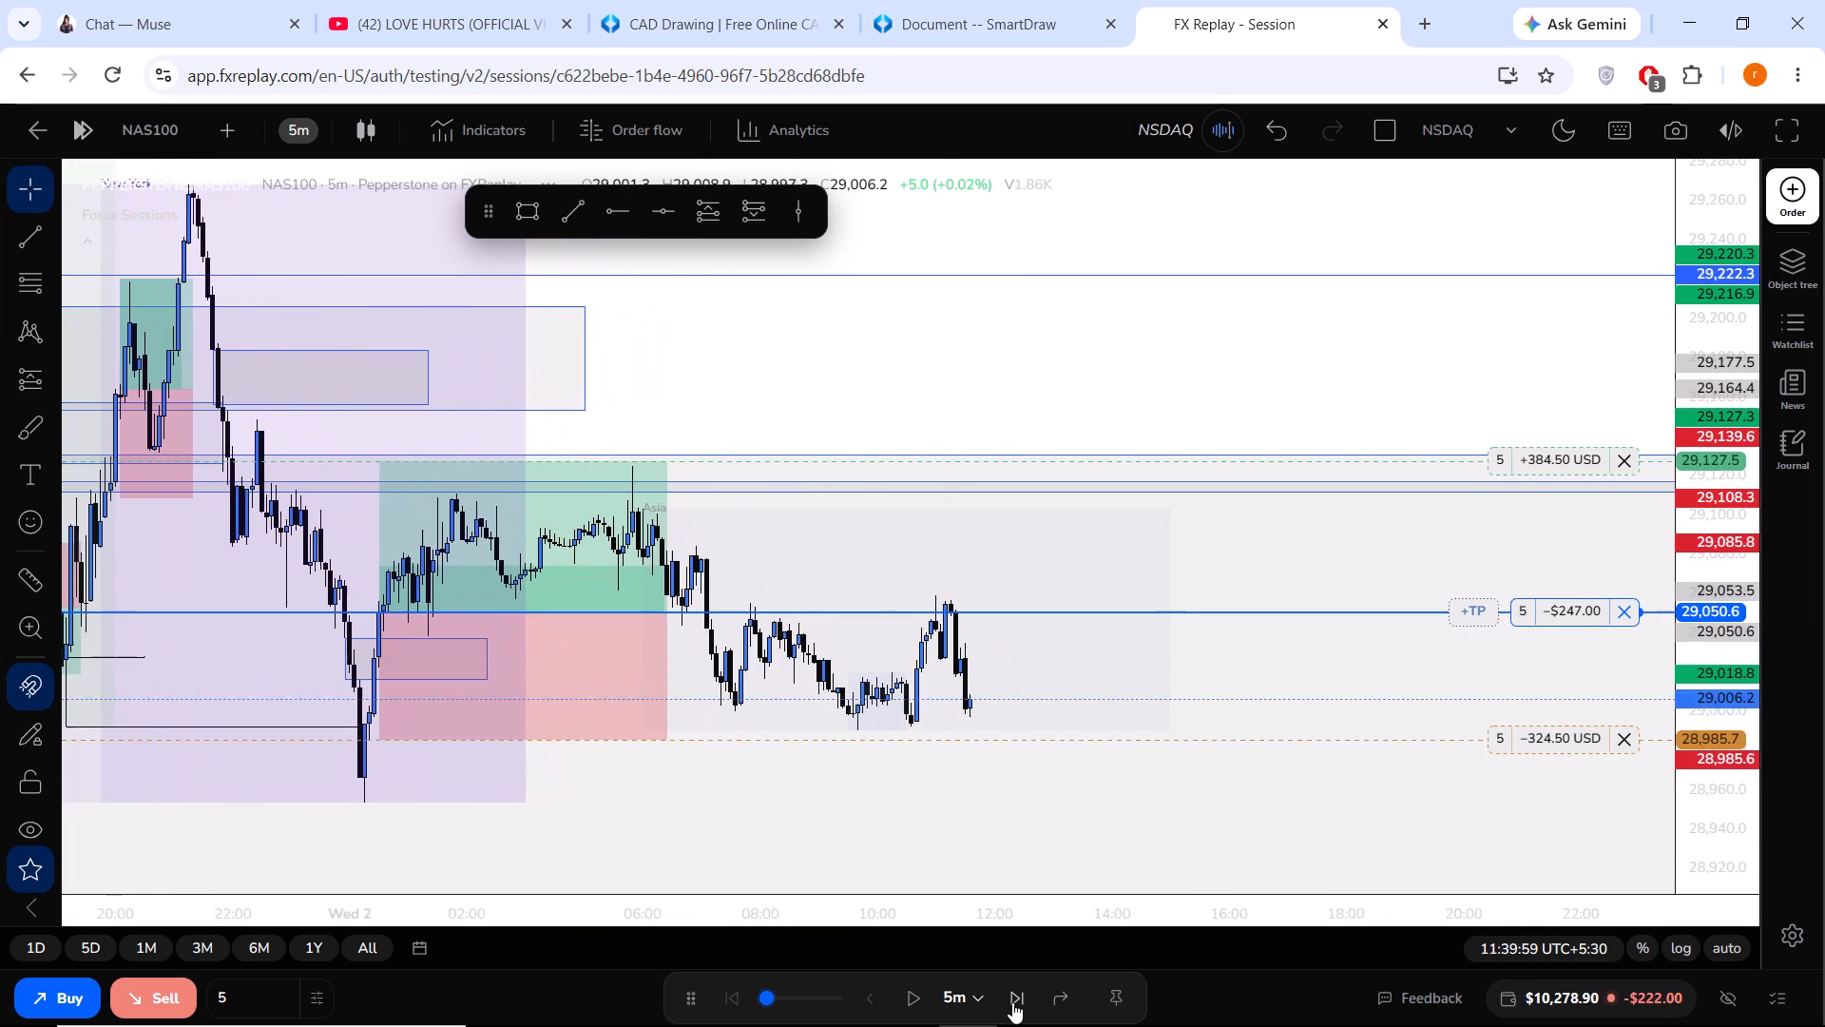
pyautogui.click(1012, 1003)
pyautogui.click(1012, 1002)
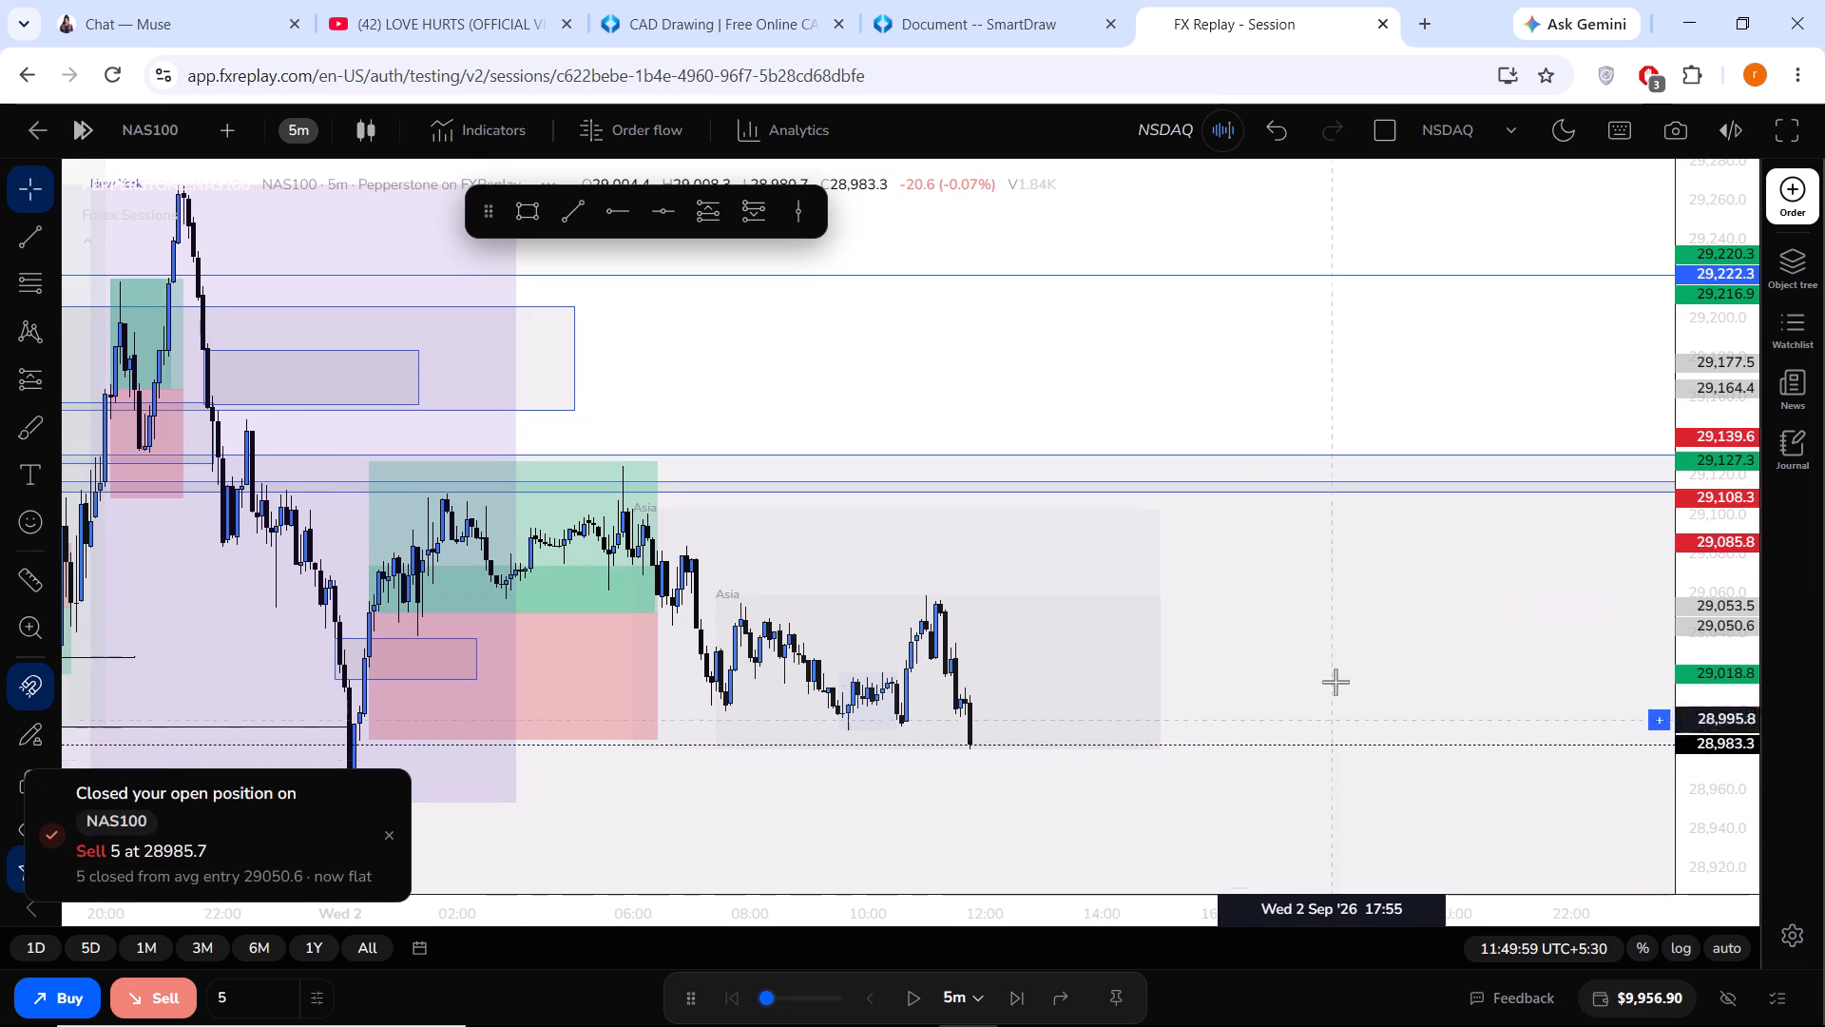
# Switch the chart to the 1h timeframe to check price against the whole 1 Day FVG zone.
pyautogui.scroll(-1, 1335, 682)
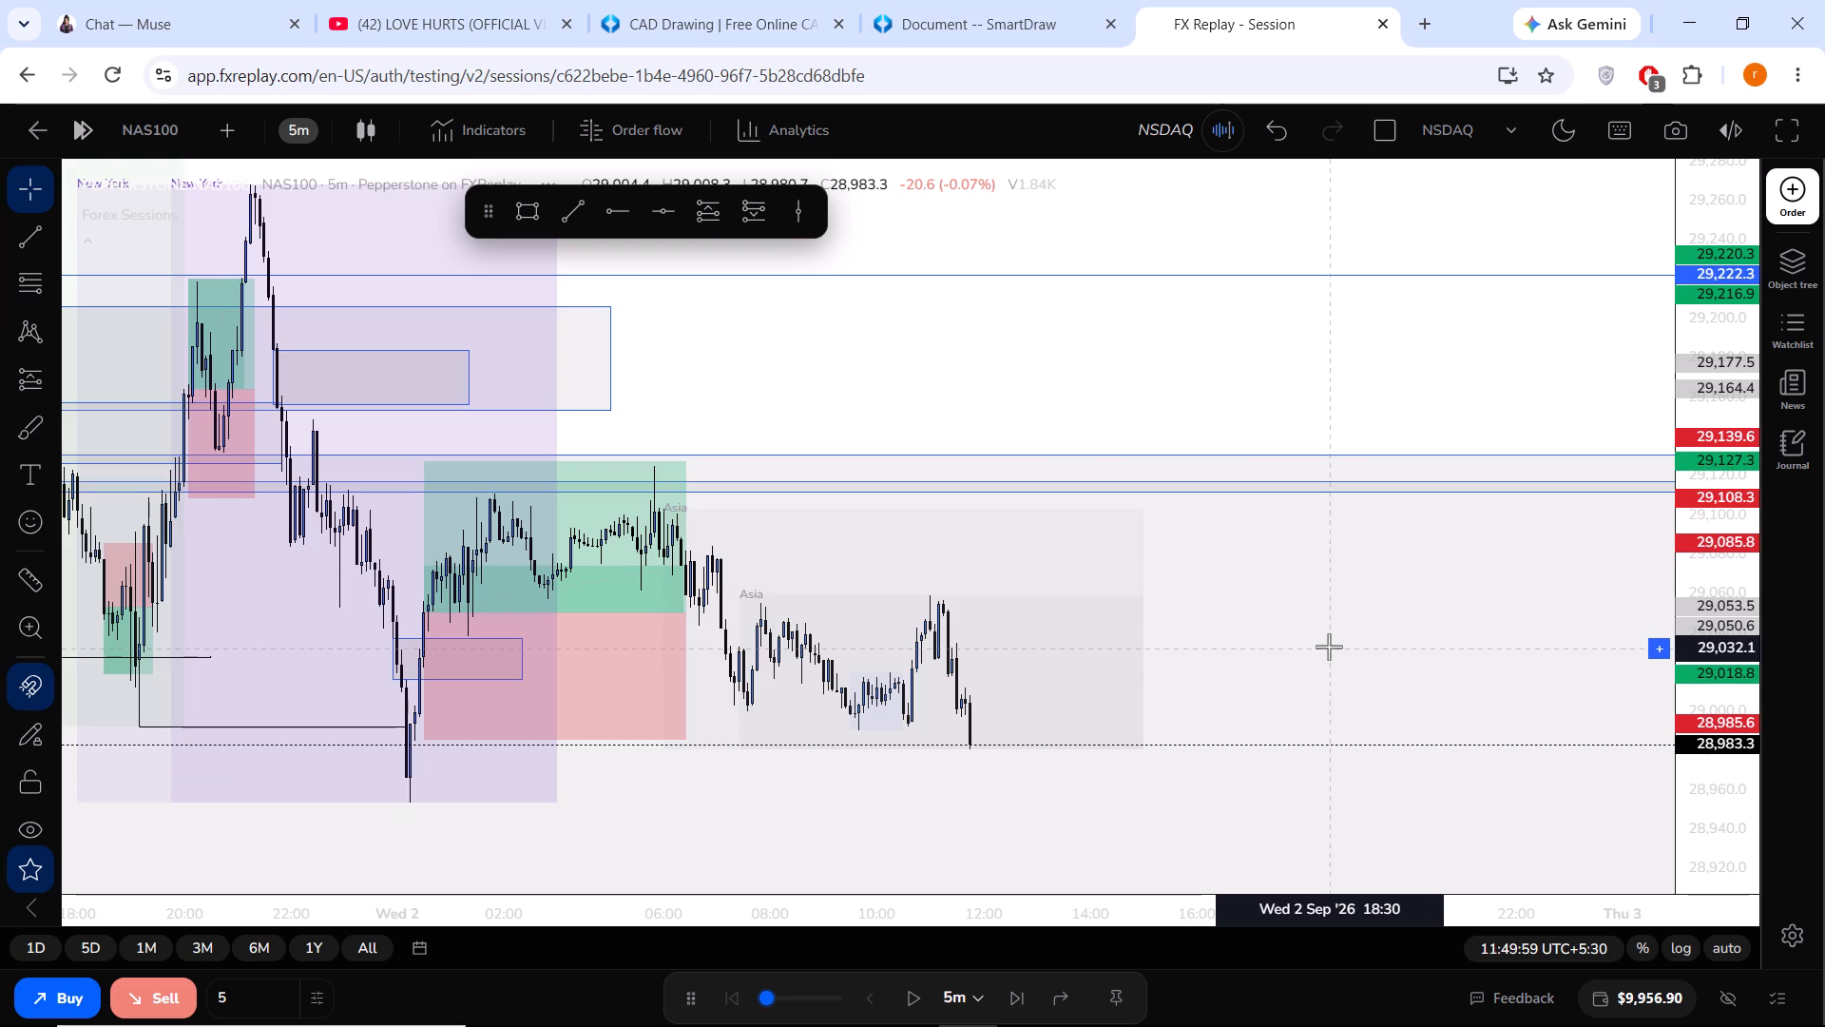
pyautogui.scroll(-2, 966, 359)
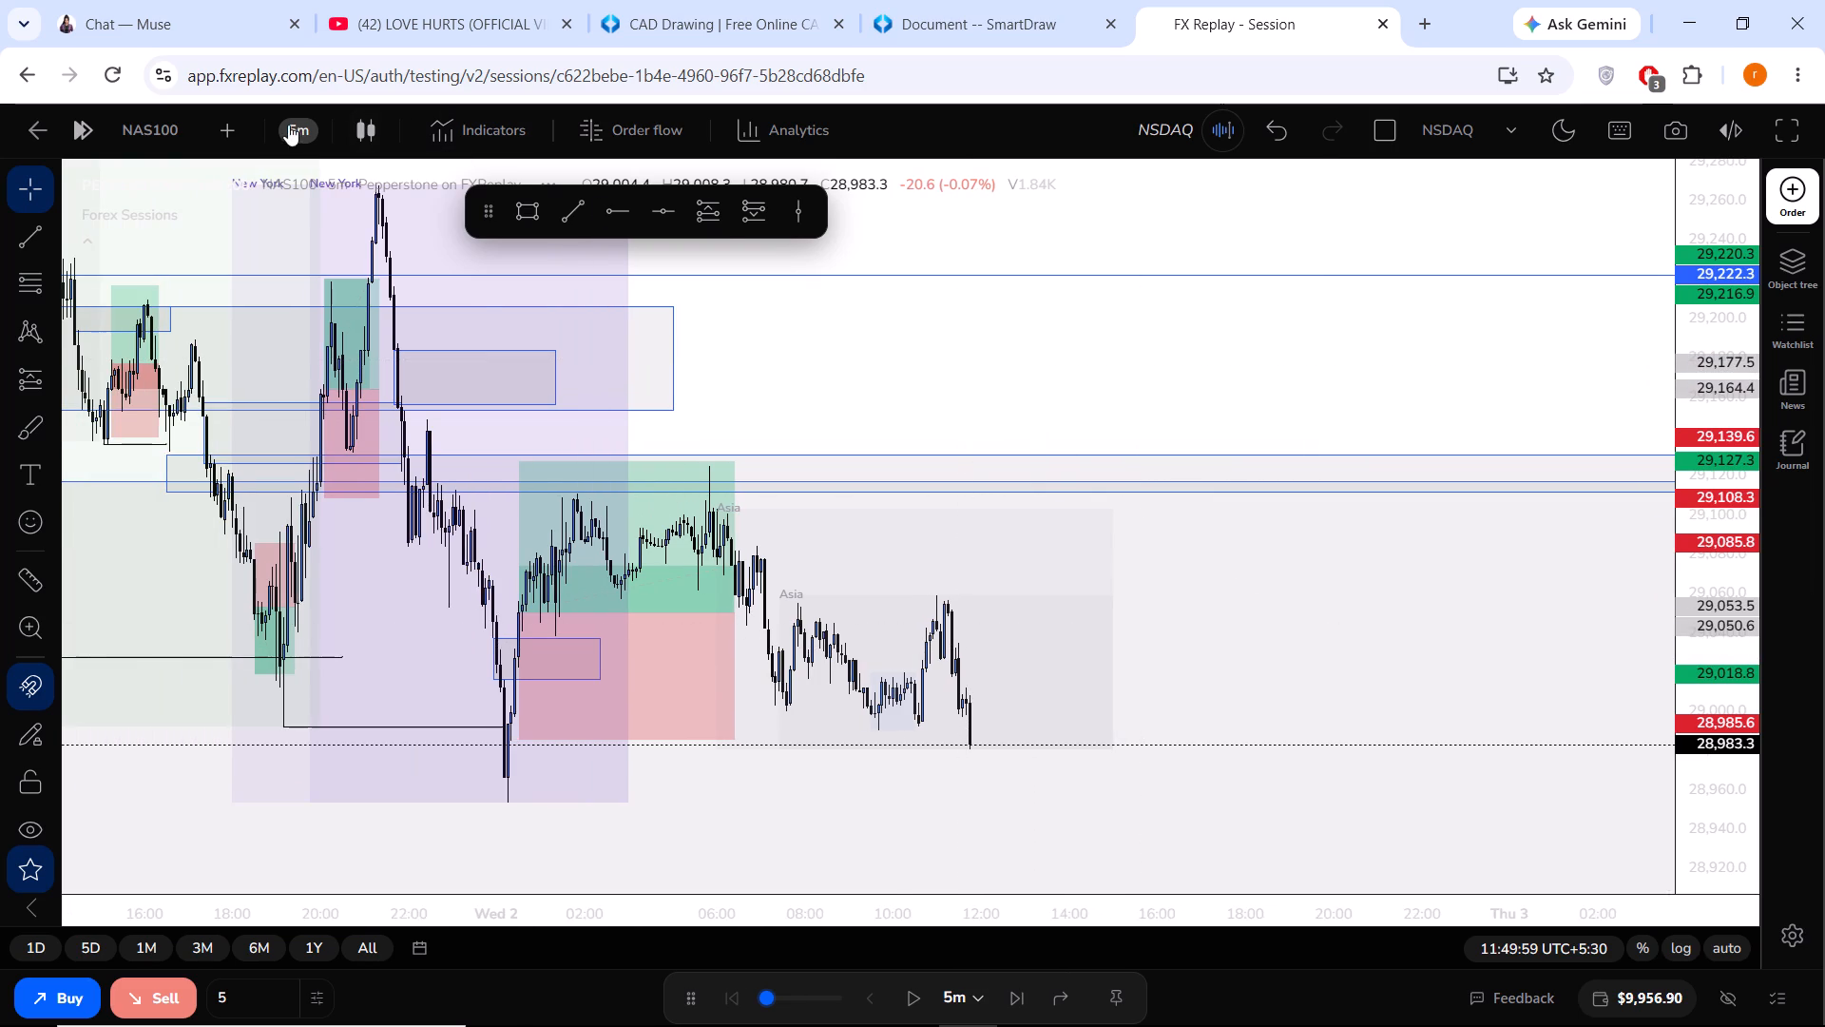
pyautogui.click(288, 123)
pyautogui.click(347, 655)
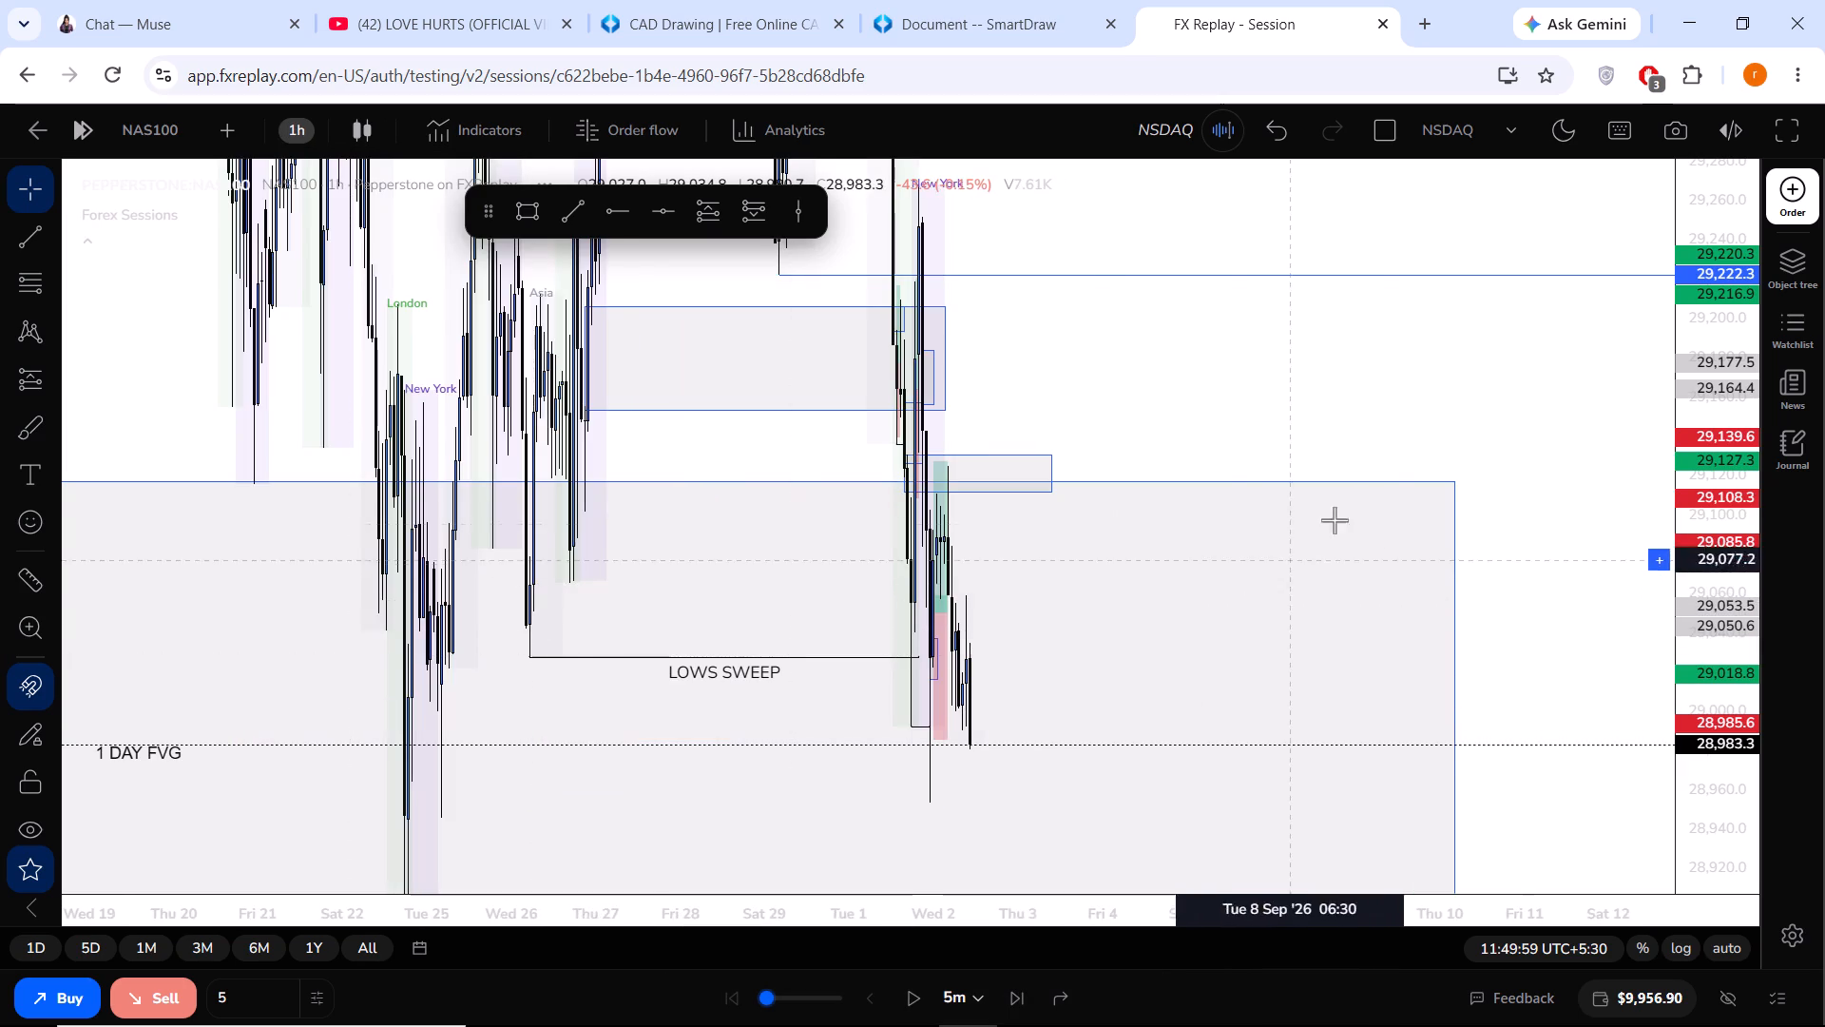
pyautogui.moveTo(1412, 445); pyautogui.dragTo(1437, 323)
pyautogui.moveTo(1735, 378); pyautogui.dragTo(1712, 642)
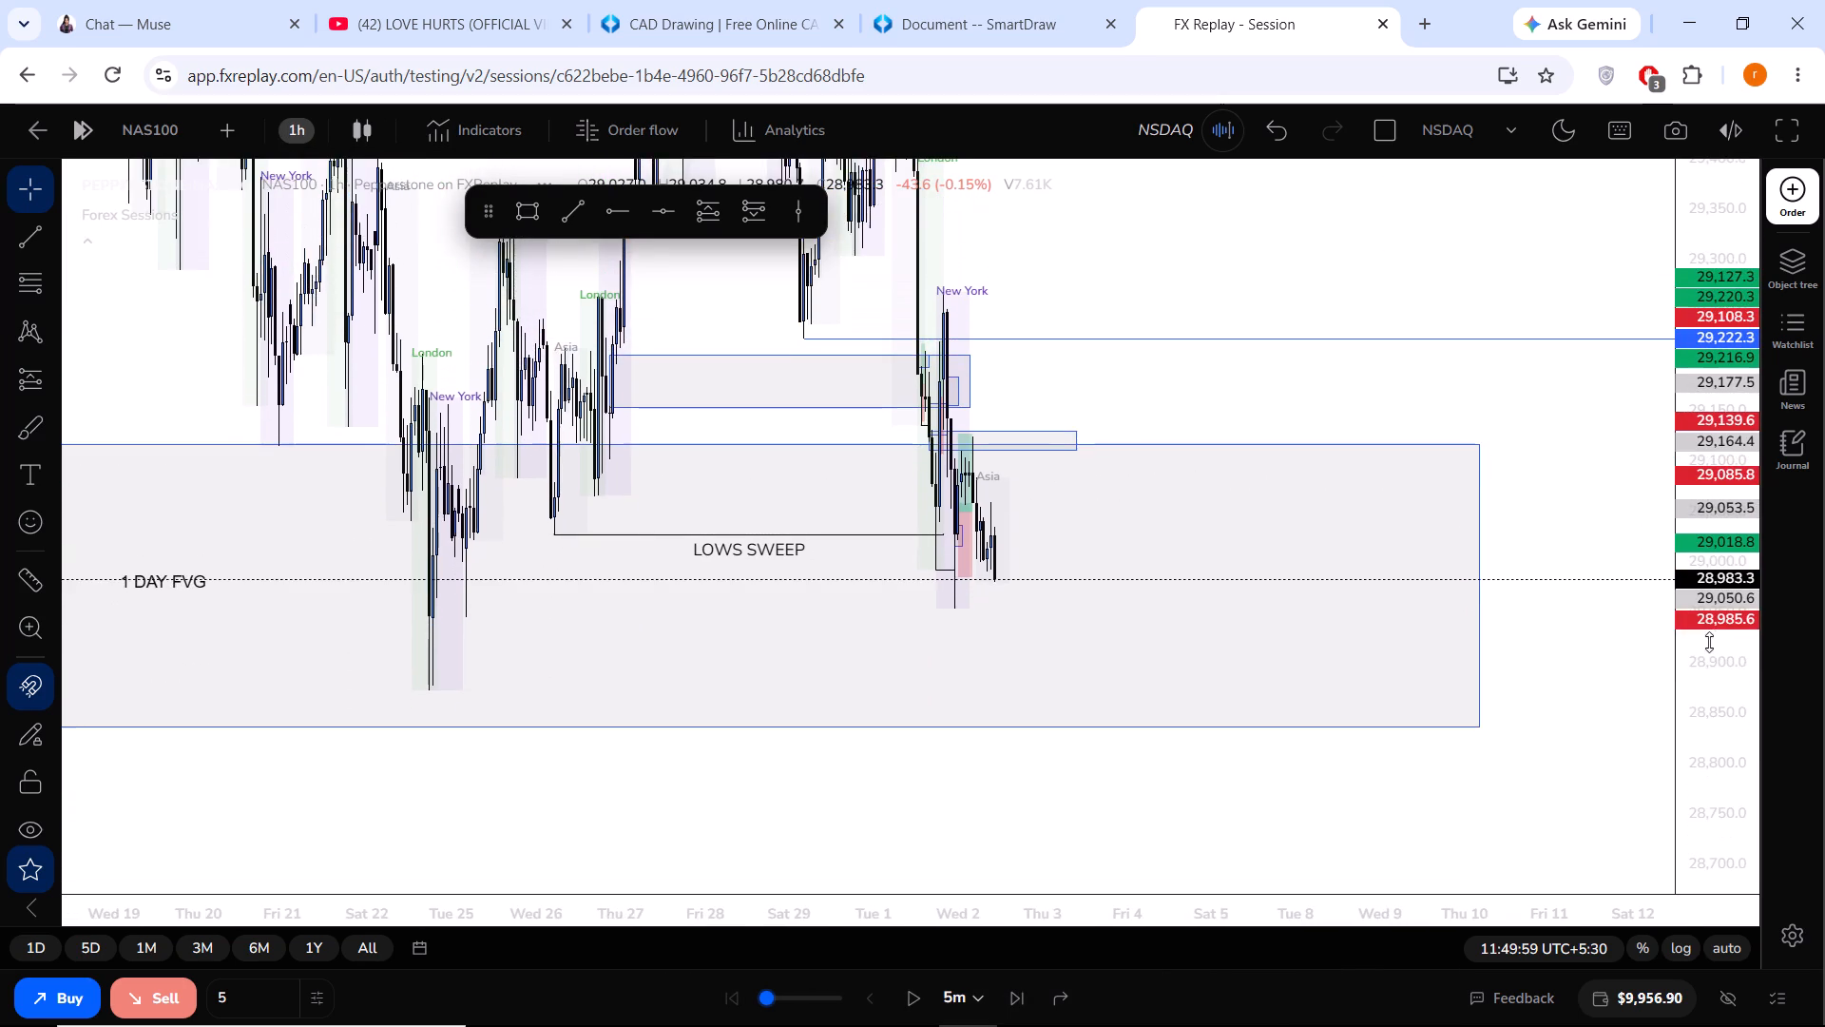
pyautogui.scroll(2, 1558, 644)
pyautogui.moveTo(648, 801); pyautogui.dragTo(688, 799)
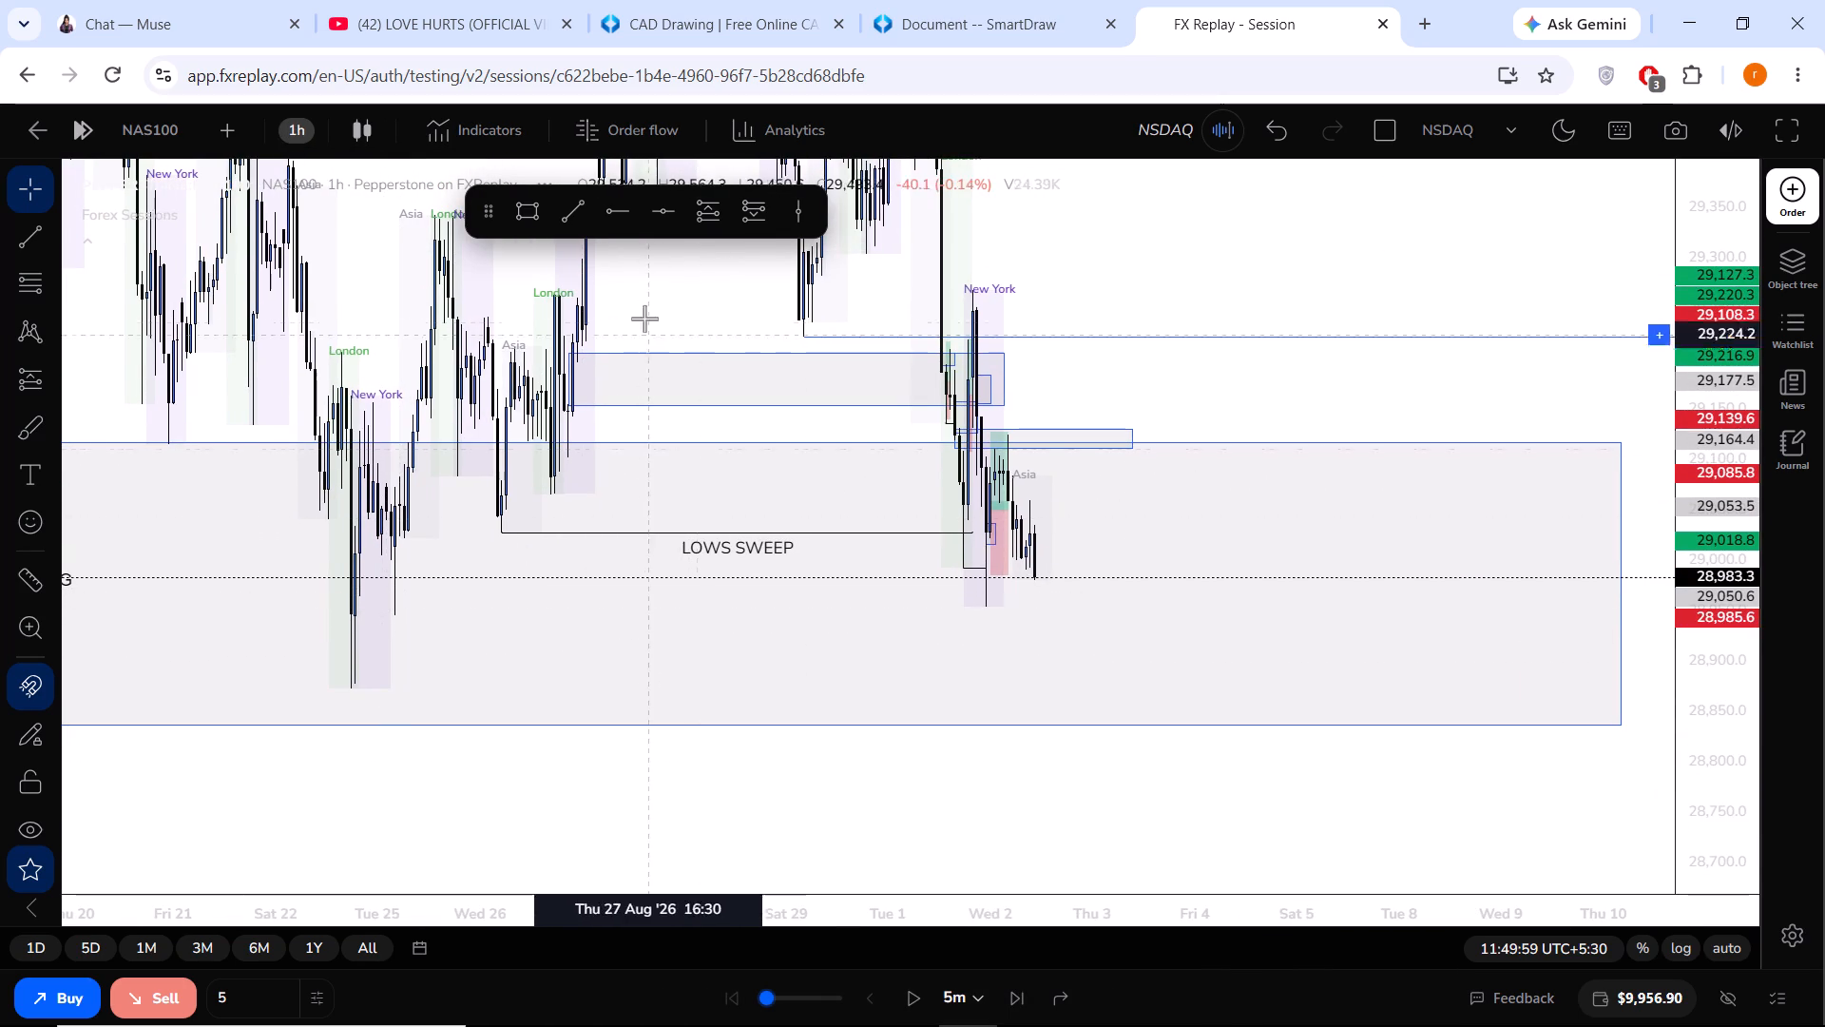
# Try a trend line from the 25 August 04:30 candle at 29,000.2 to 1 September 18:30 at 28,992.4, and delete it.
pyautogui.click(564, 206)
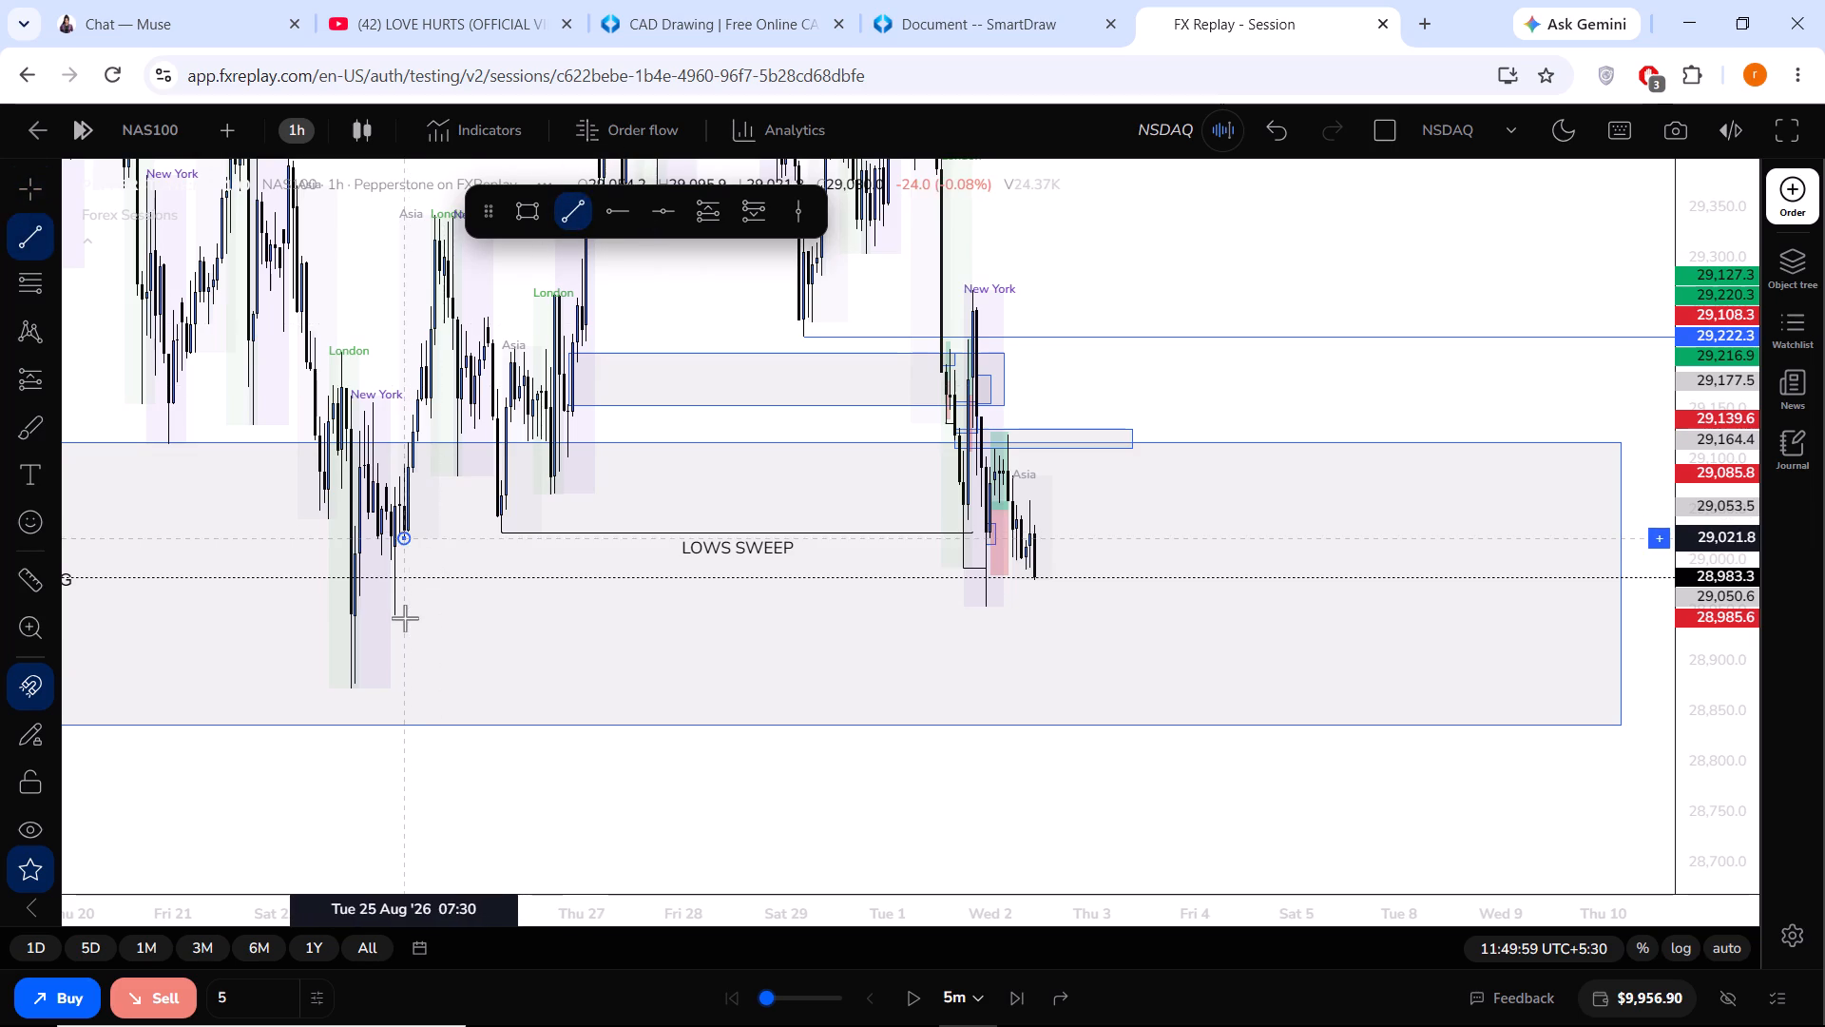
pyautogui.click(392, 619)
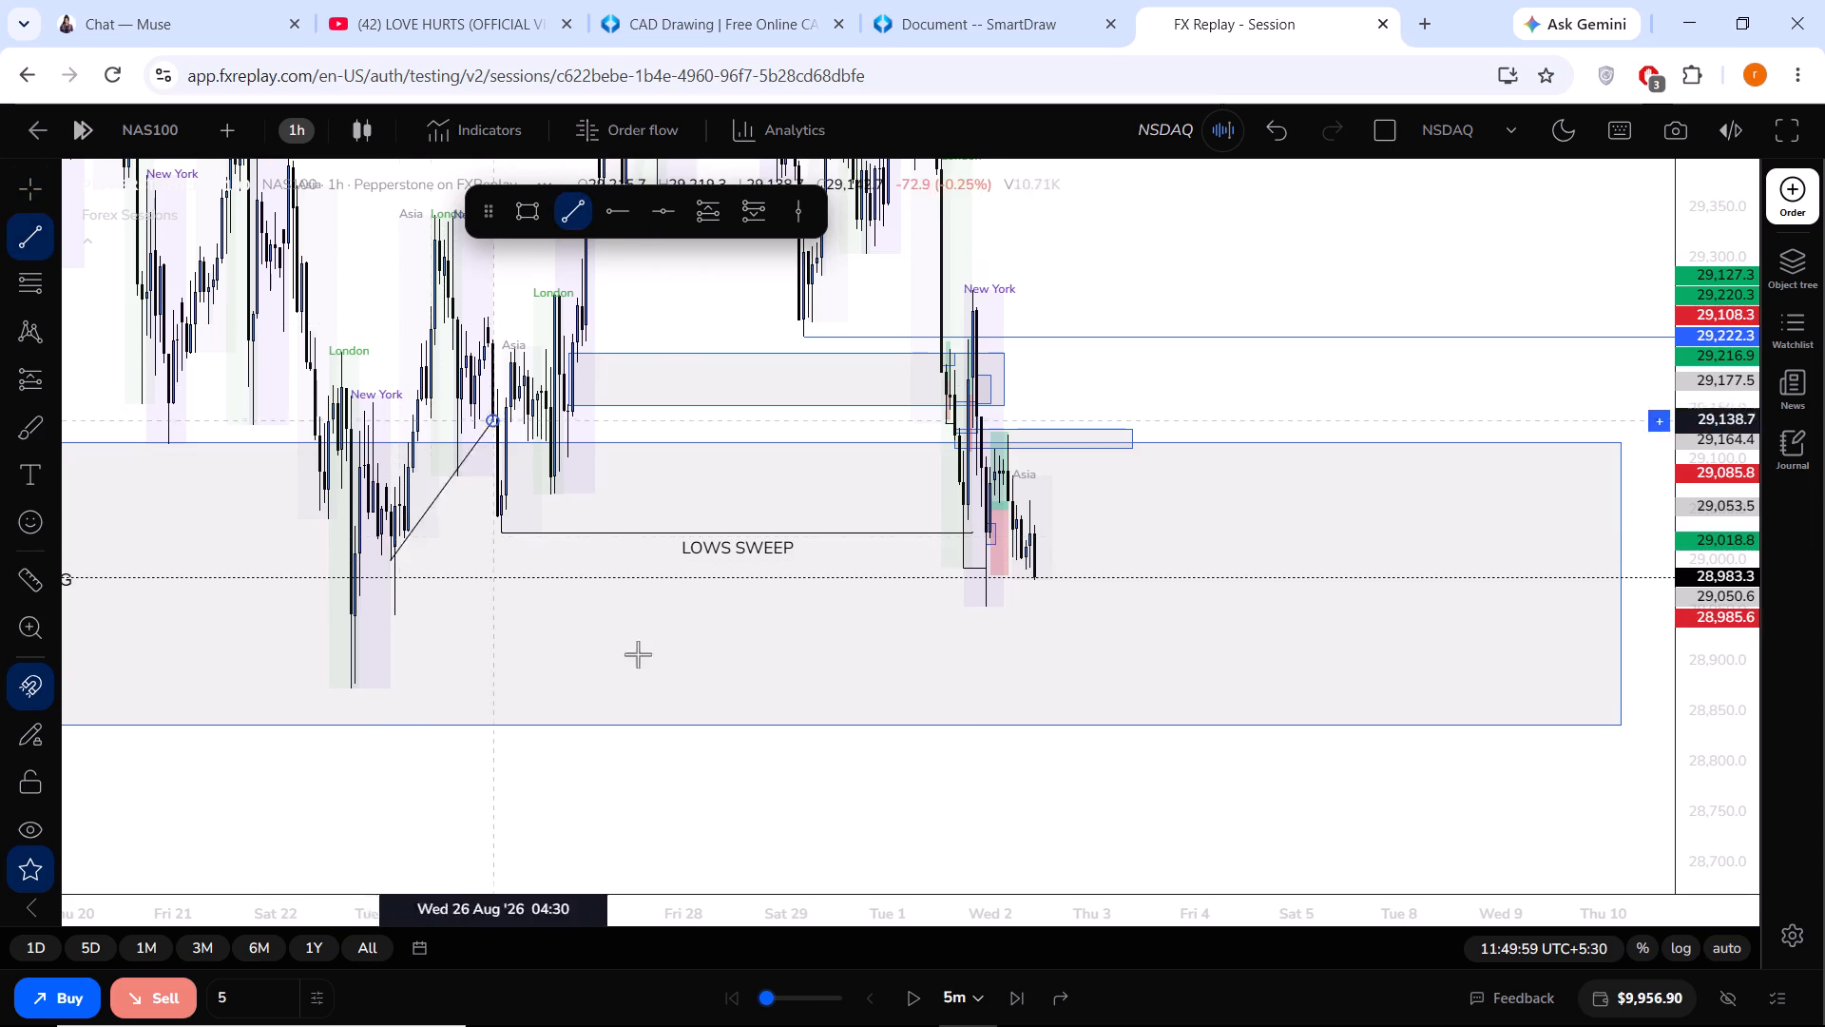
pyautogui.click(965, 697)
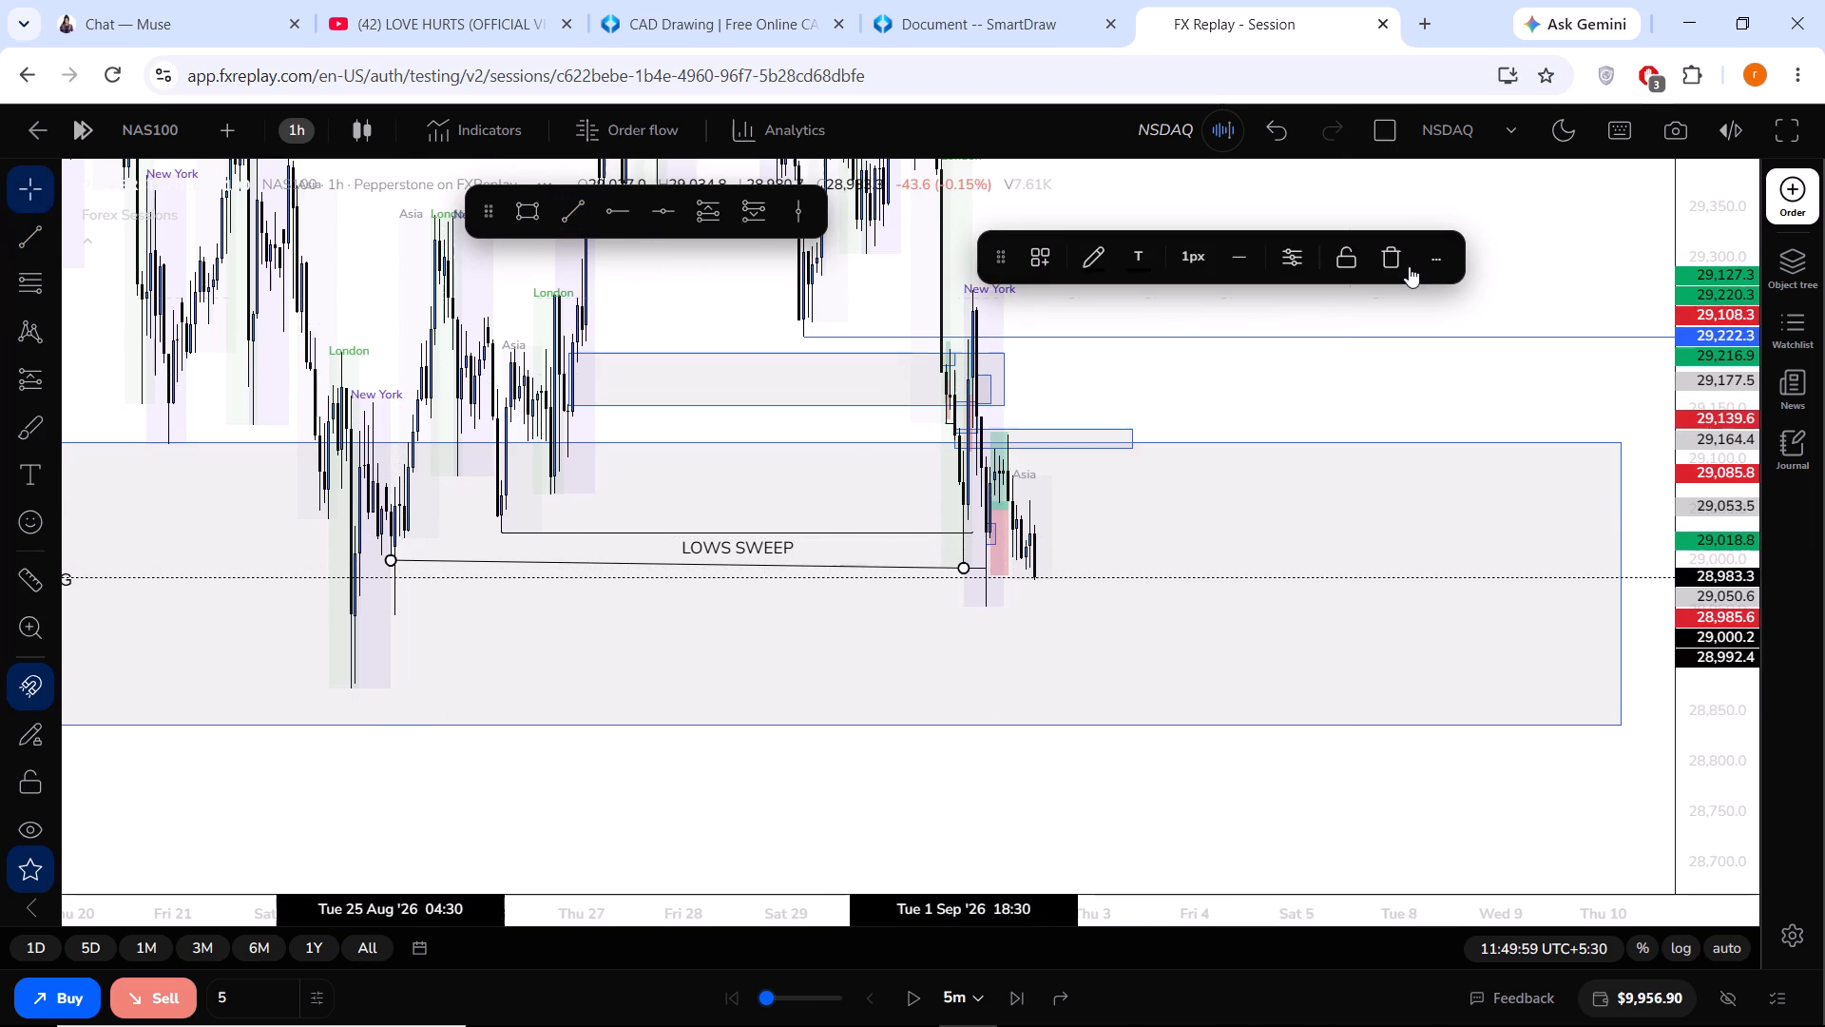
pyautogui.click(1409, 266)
# Draw a horizontal trend line at 28,945.6 from the 25 August 05:30 low to about 11:30 on 3 September.
pyautogui.click(567, 221)
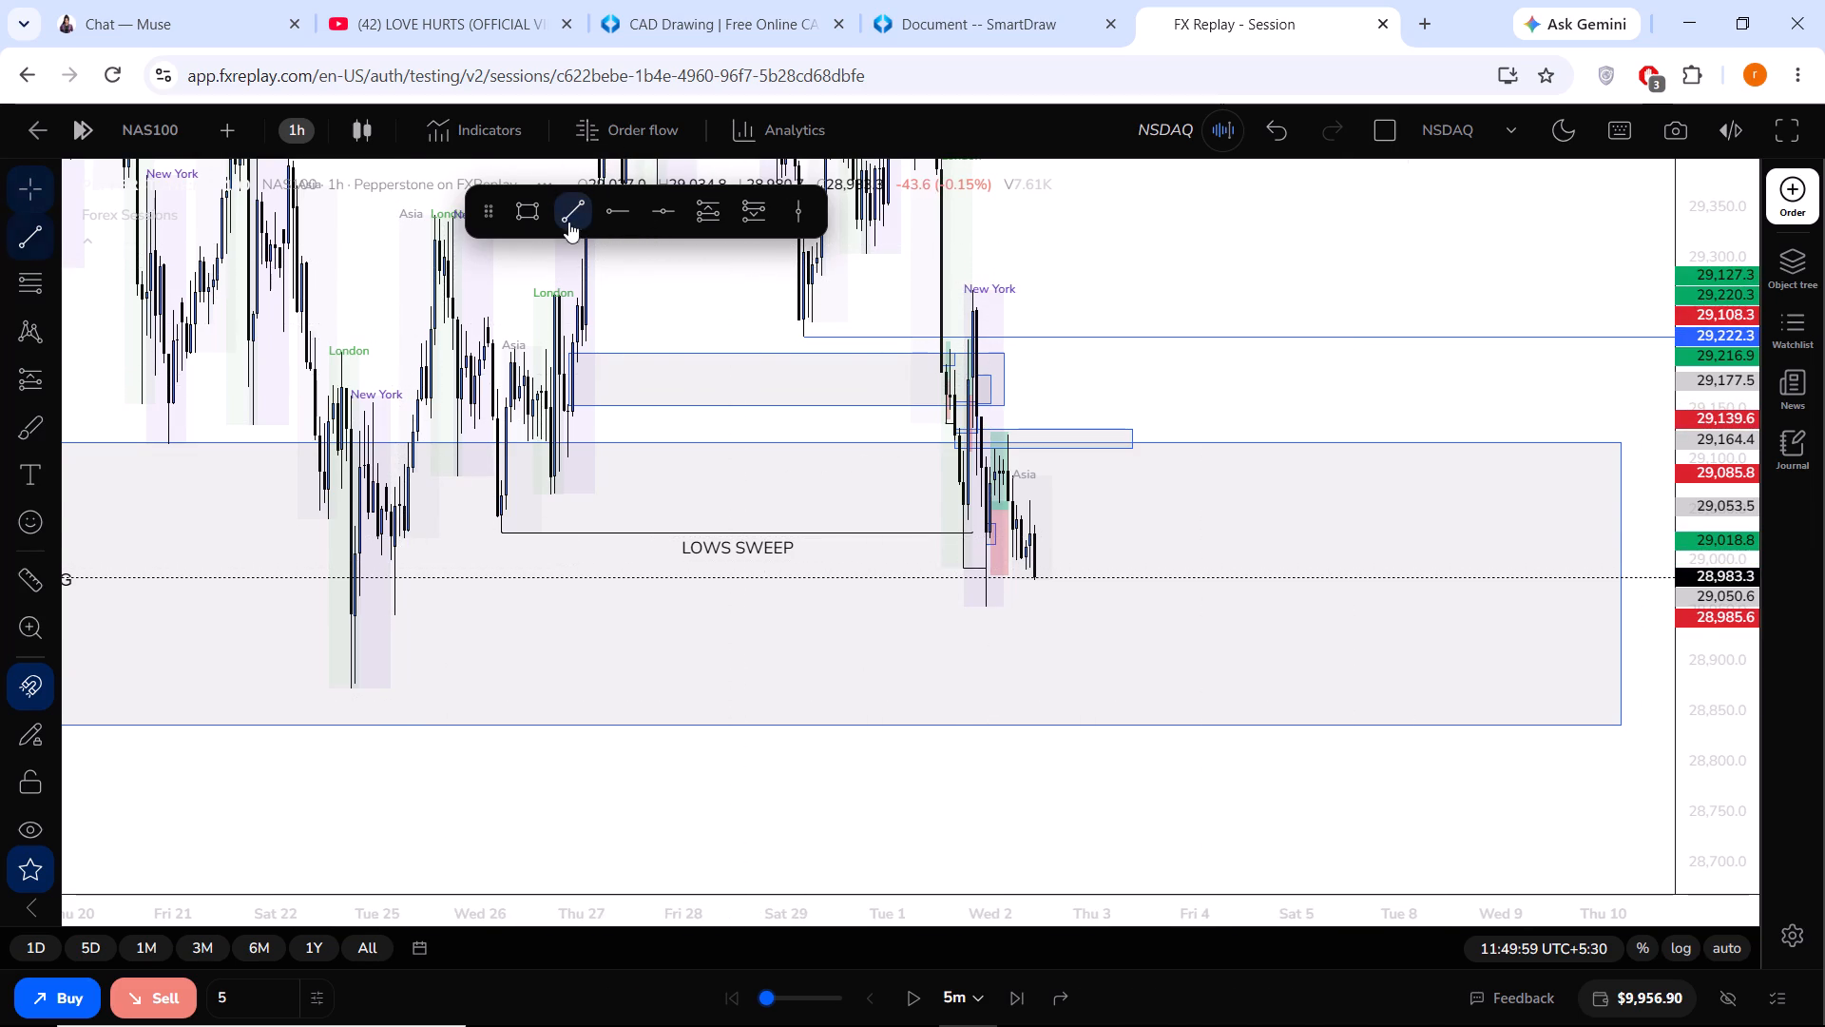
pyautogui.click(394, 613)
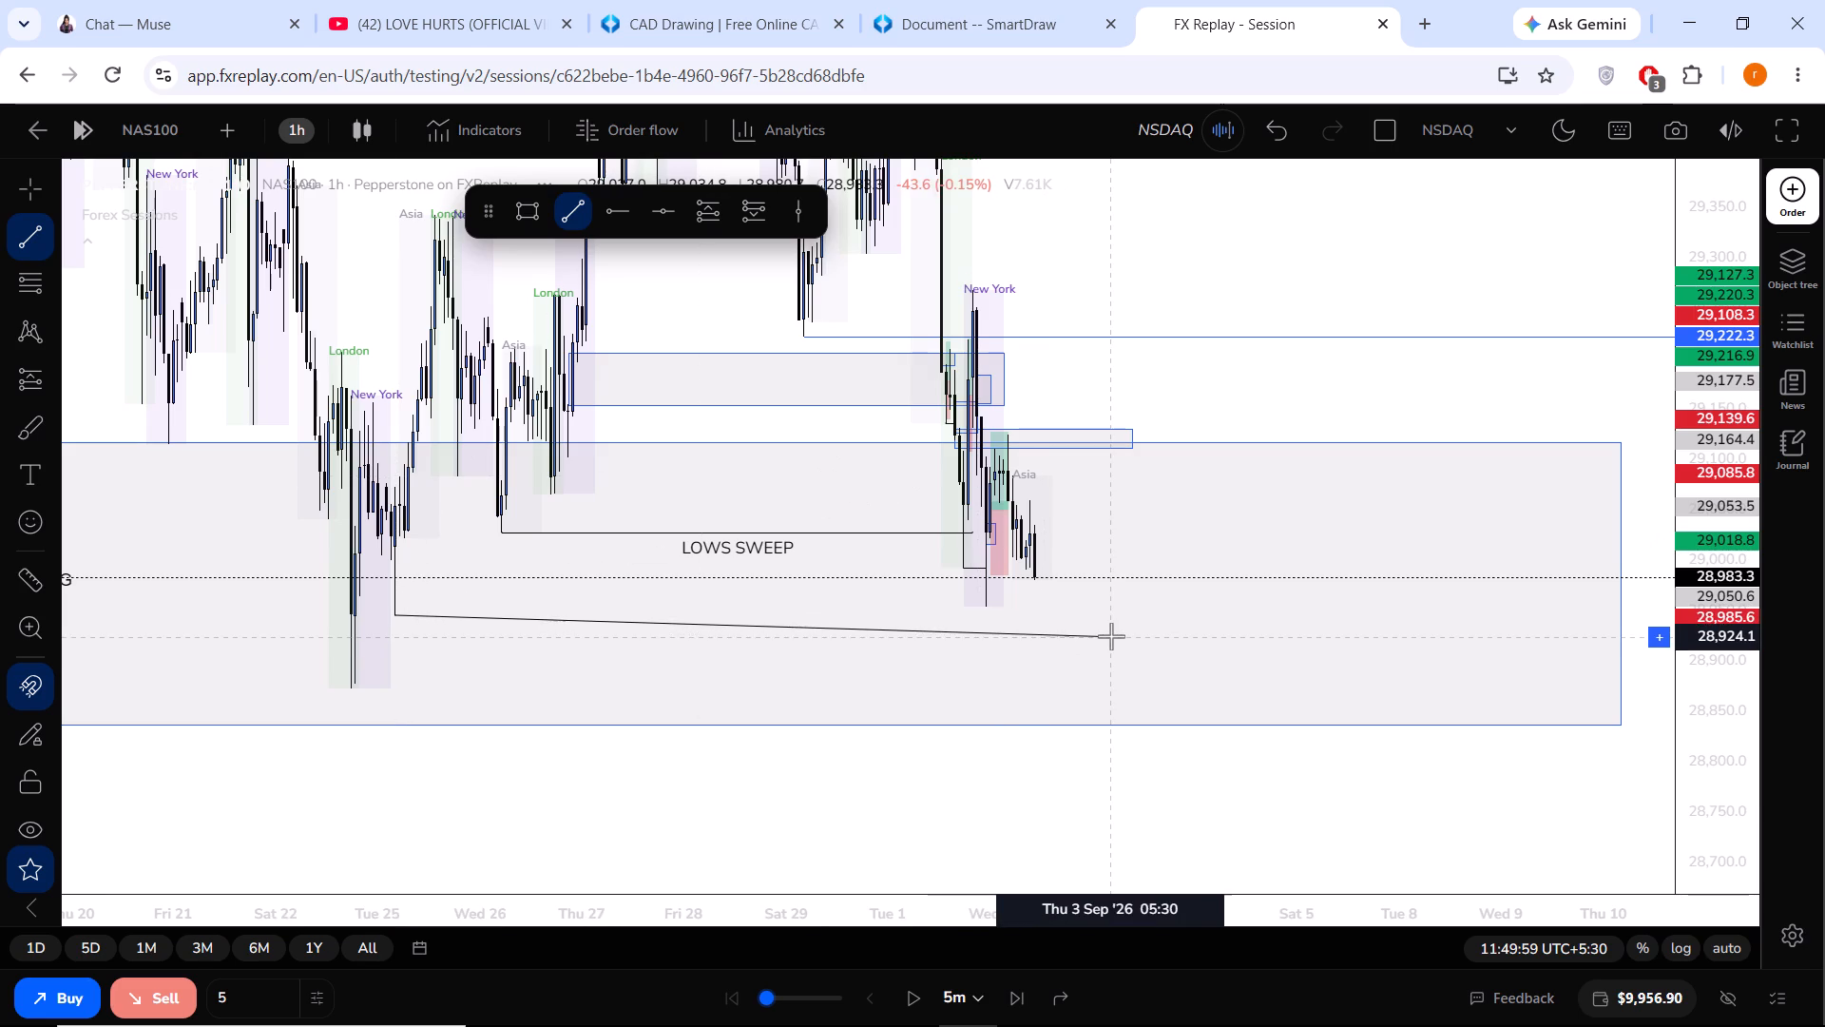
pyautogui.keyDown('shift'); pyautogui.click(1136, 627); pyautogui.keyUp('shift')
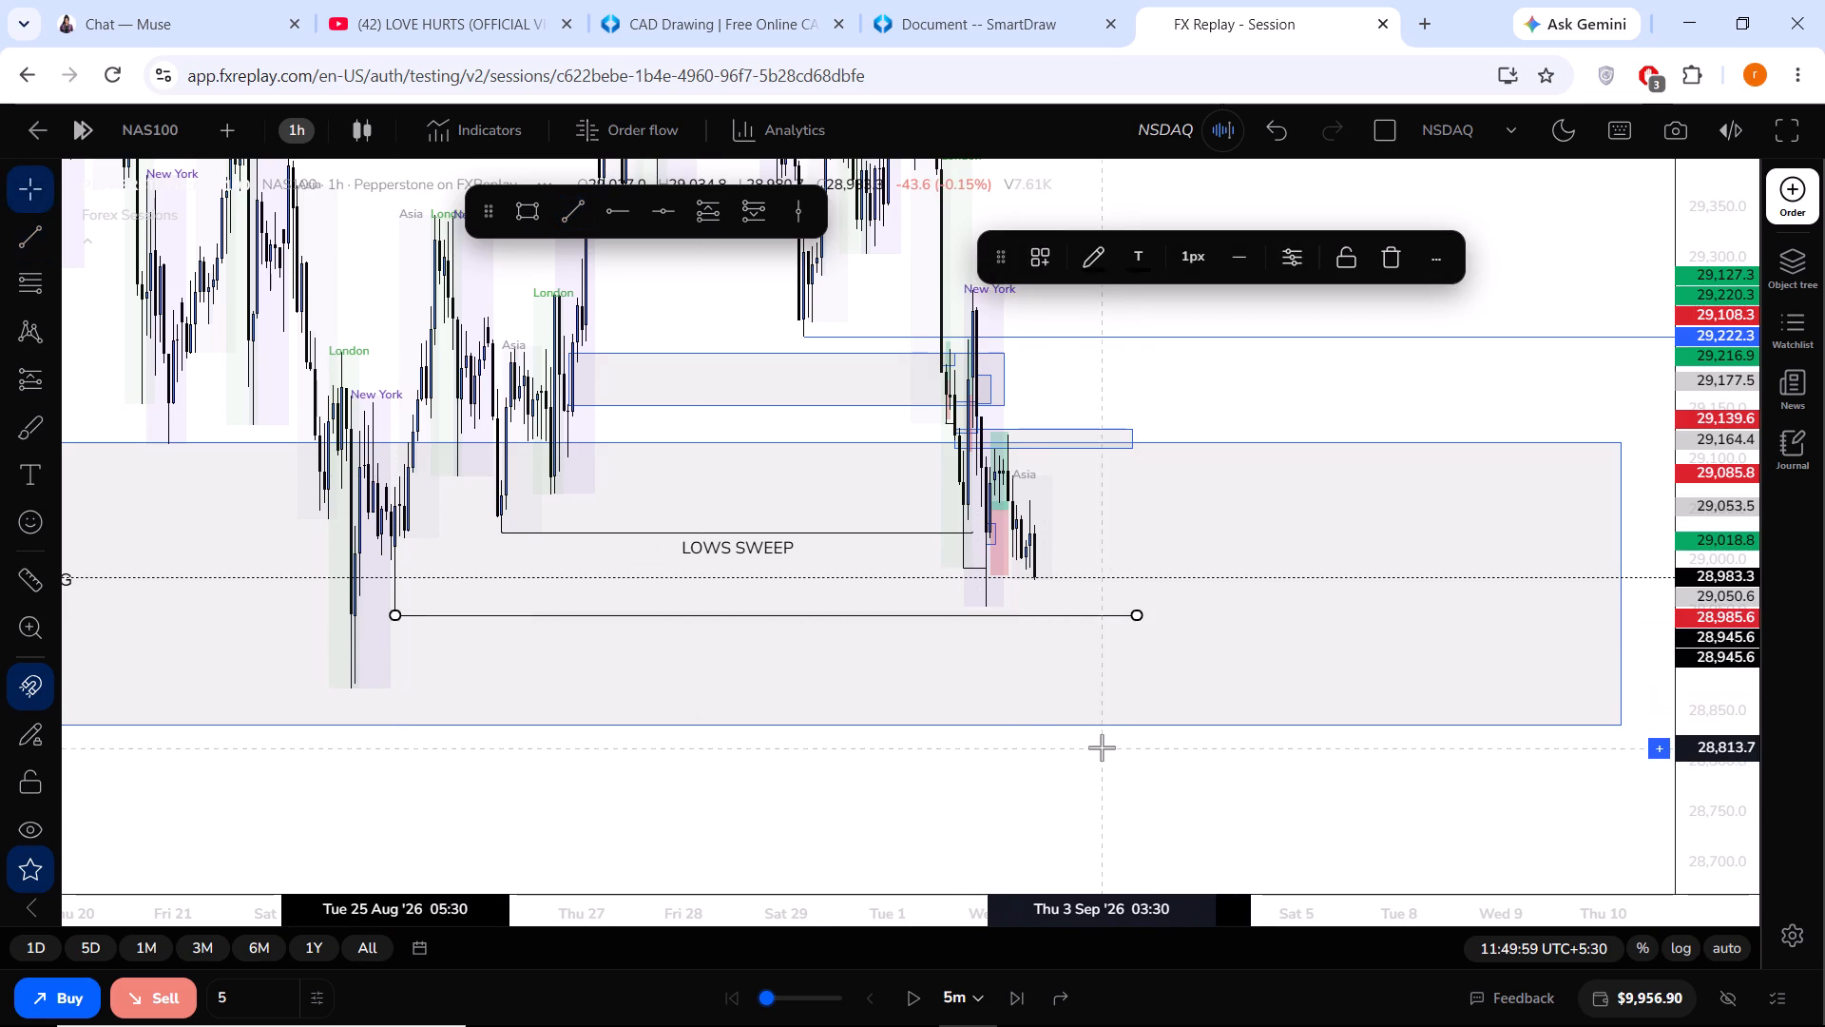
pyautogui.click(1091, 759)
# Set the replay step to 15m and advance the replay to 15:59:59, through the sweep of the 28,945.6 line.
pyautogui.click(973, 995)
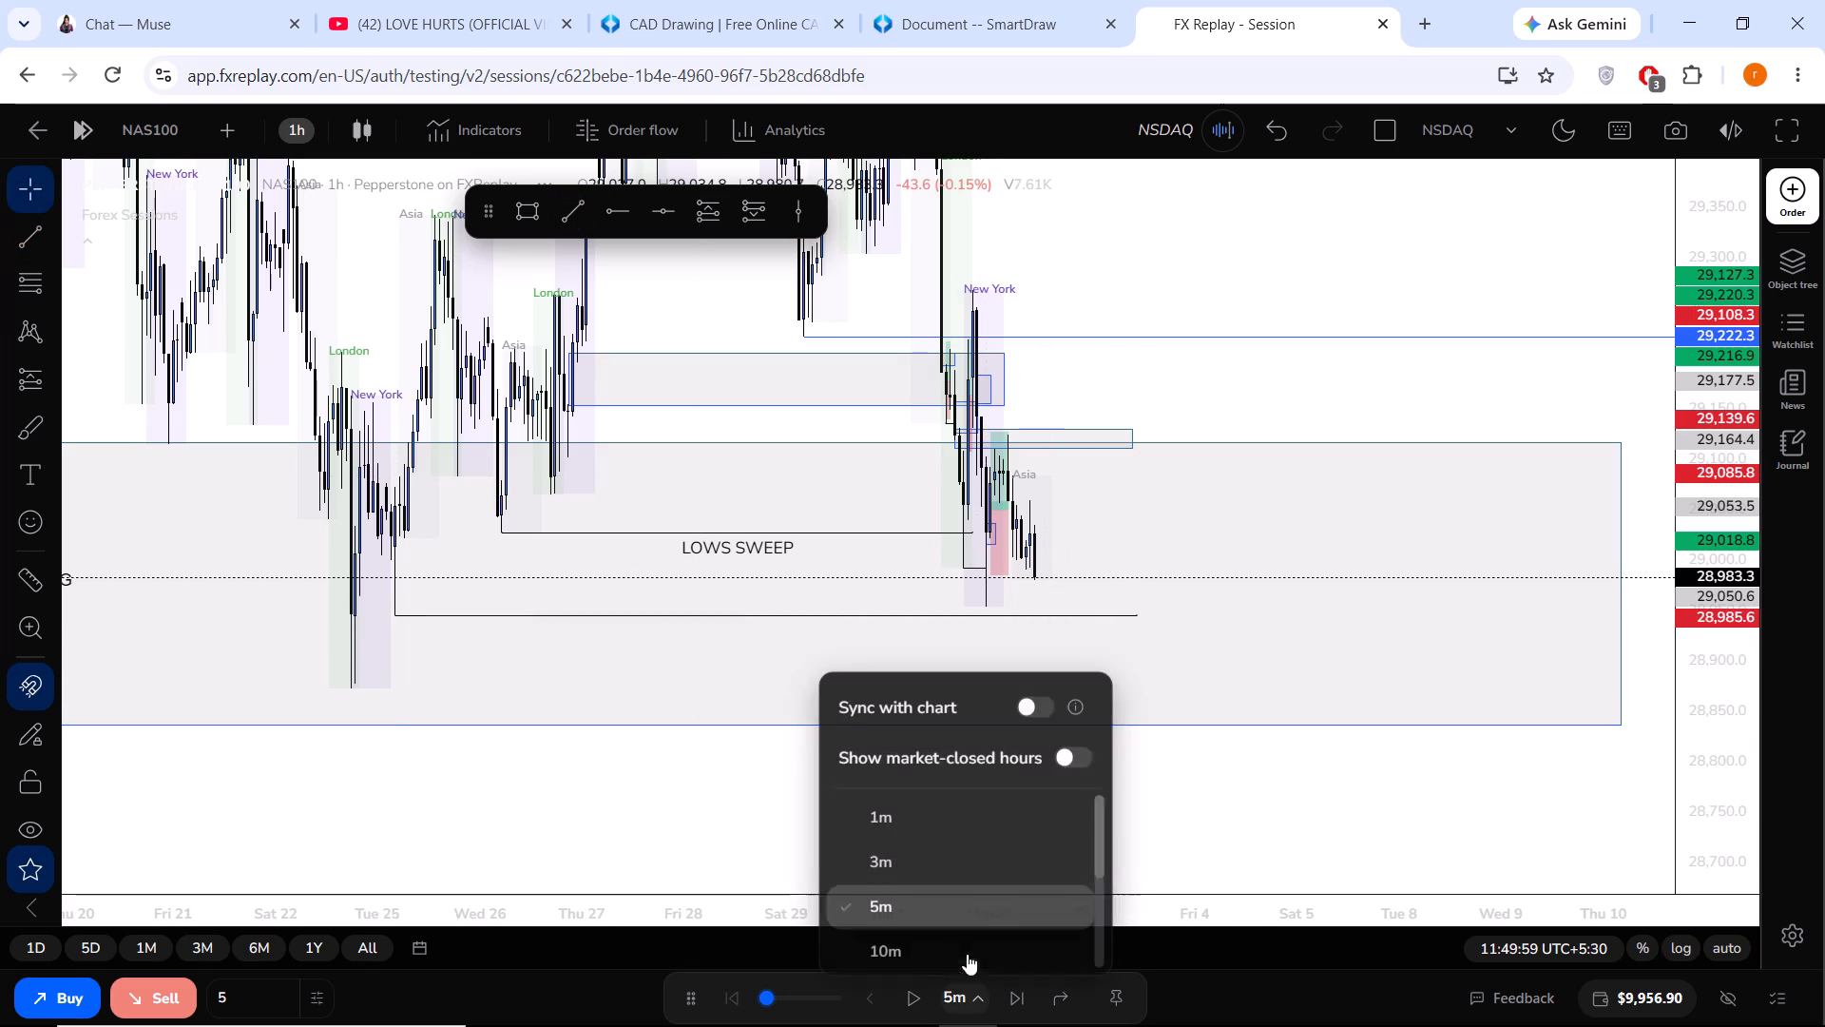
pyautogui.scroll(-1, 945, 885)
pyautogui.click(925, 882)
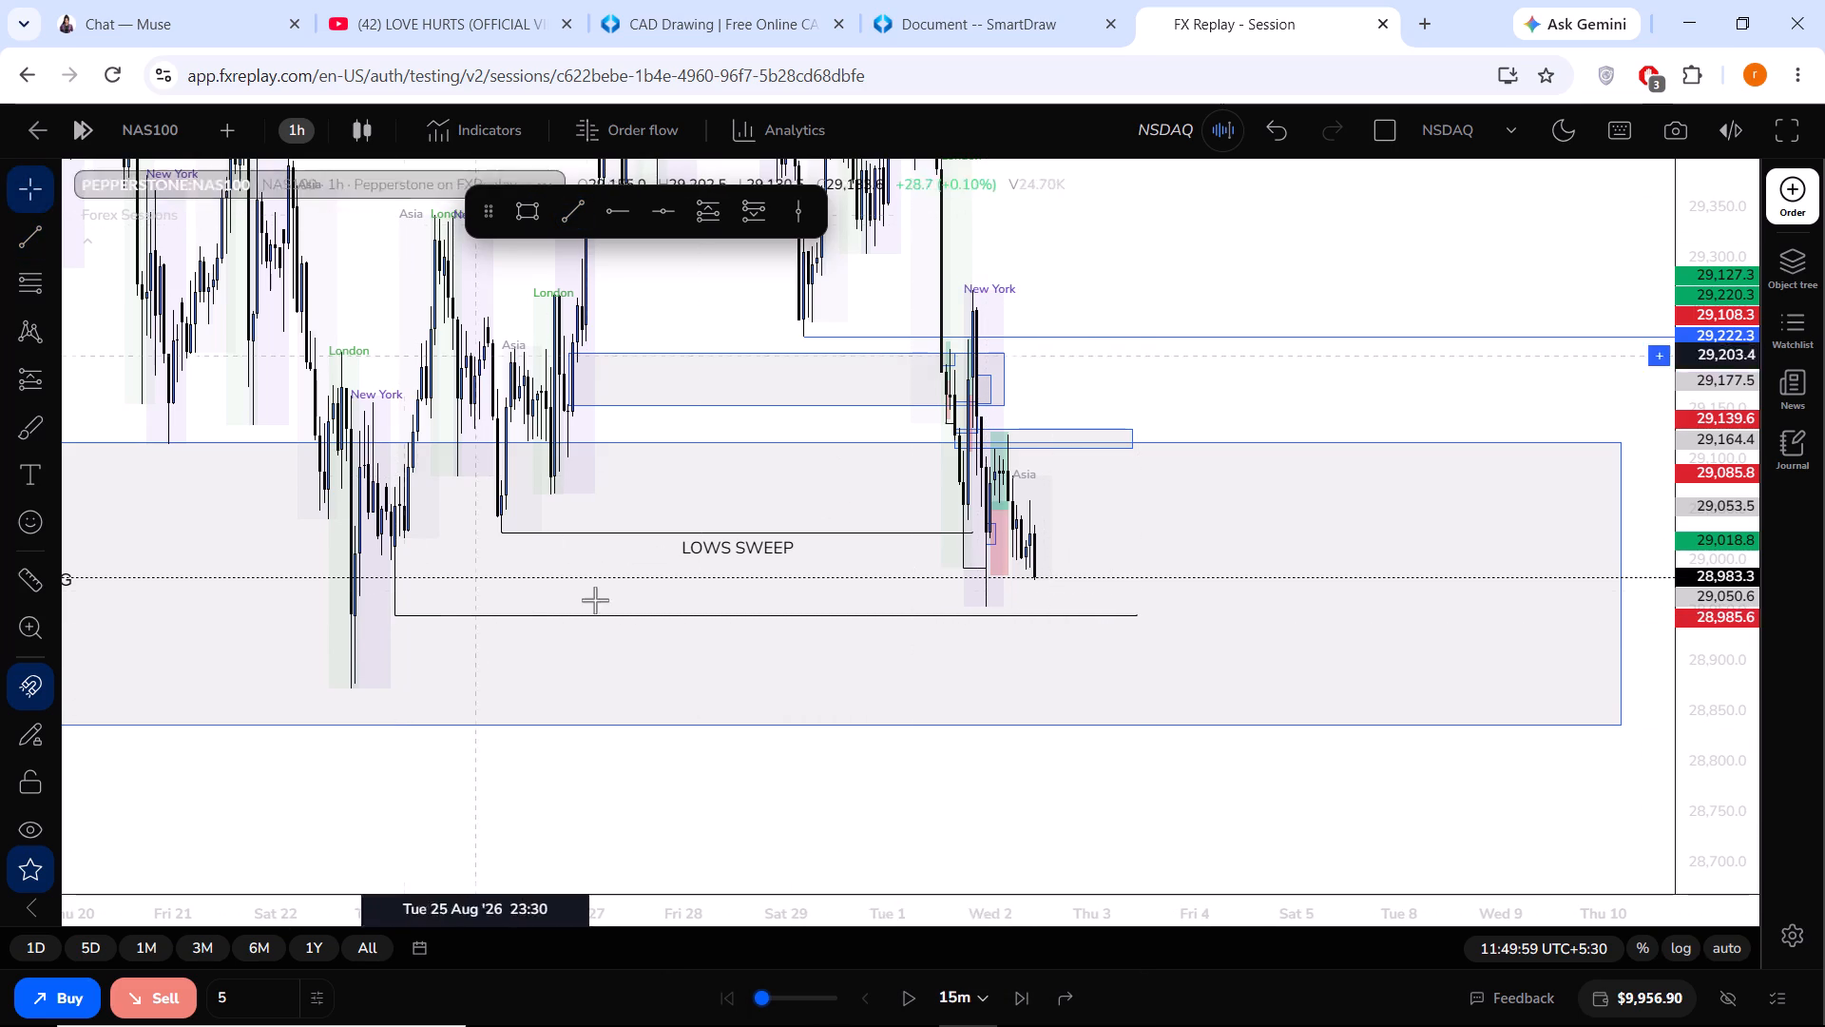
pyautogui.click(1019, 996)
pyautogui.click(1019, 996)
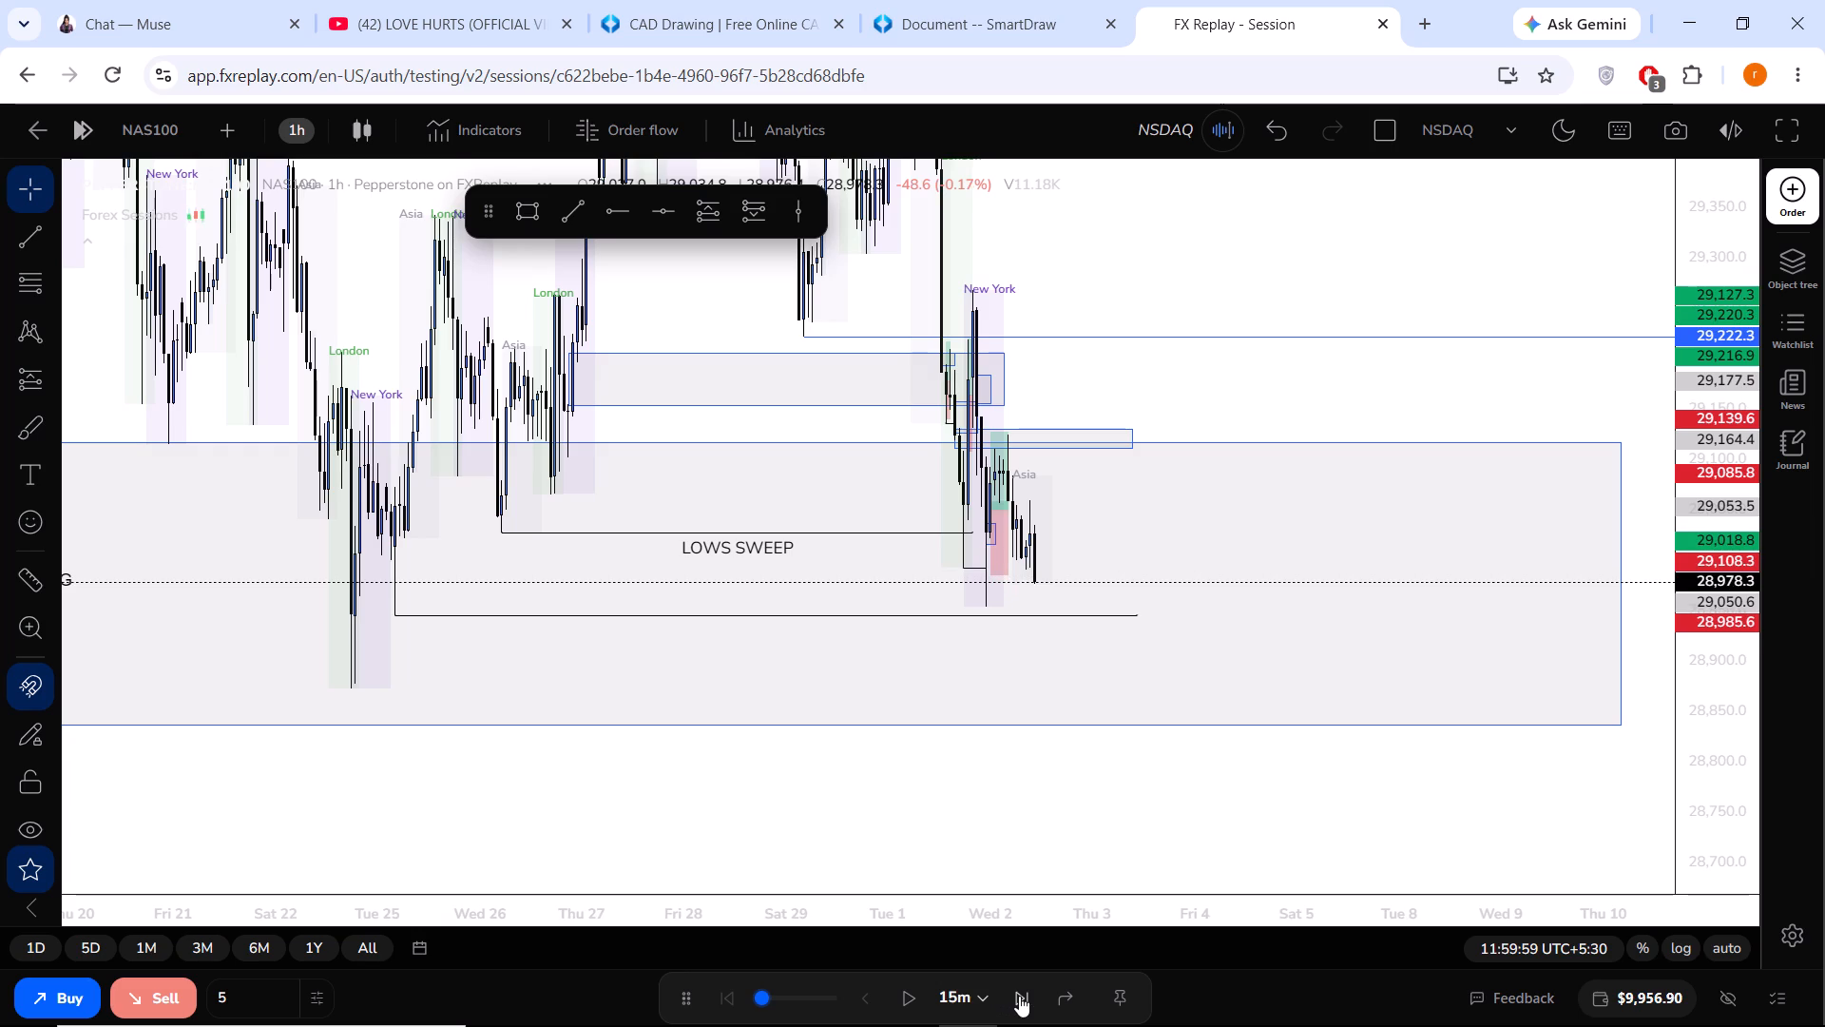
pyautogui.click(1019, 996)
pyautogui.click(1020, 996)
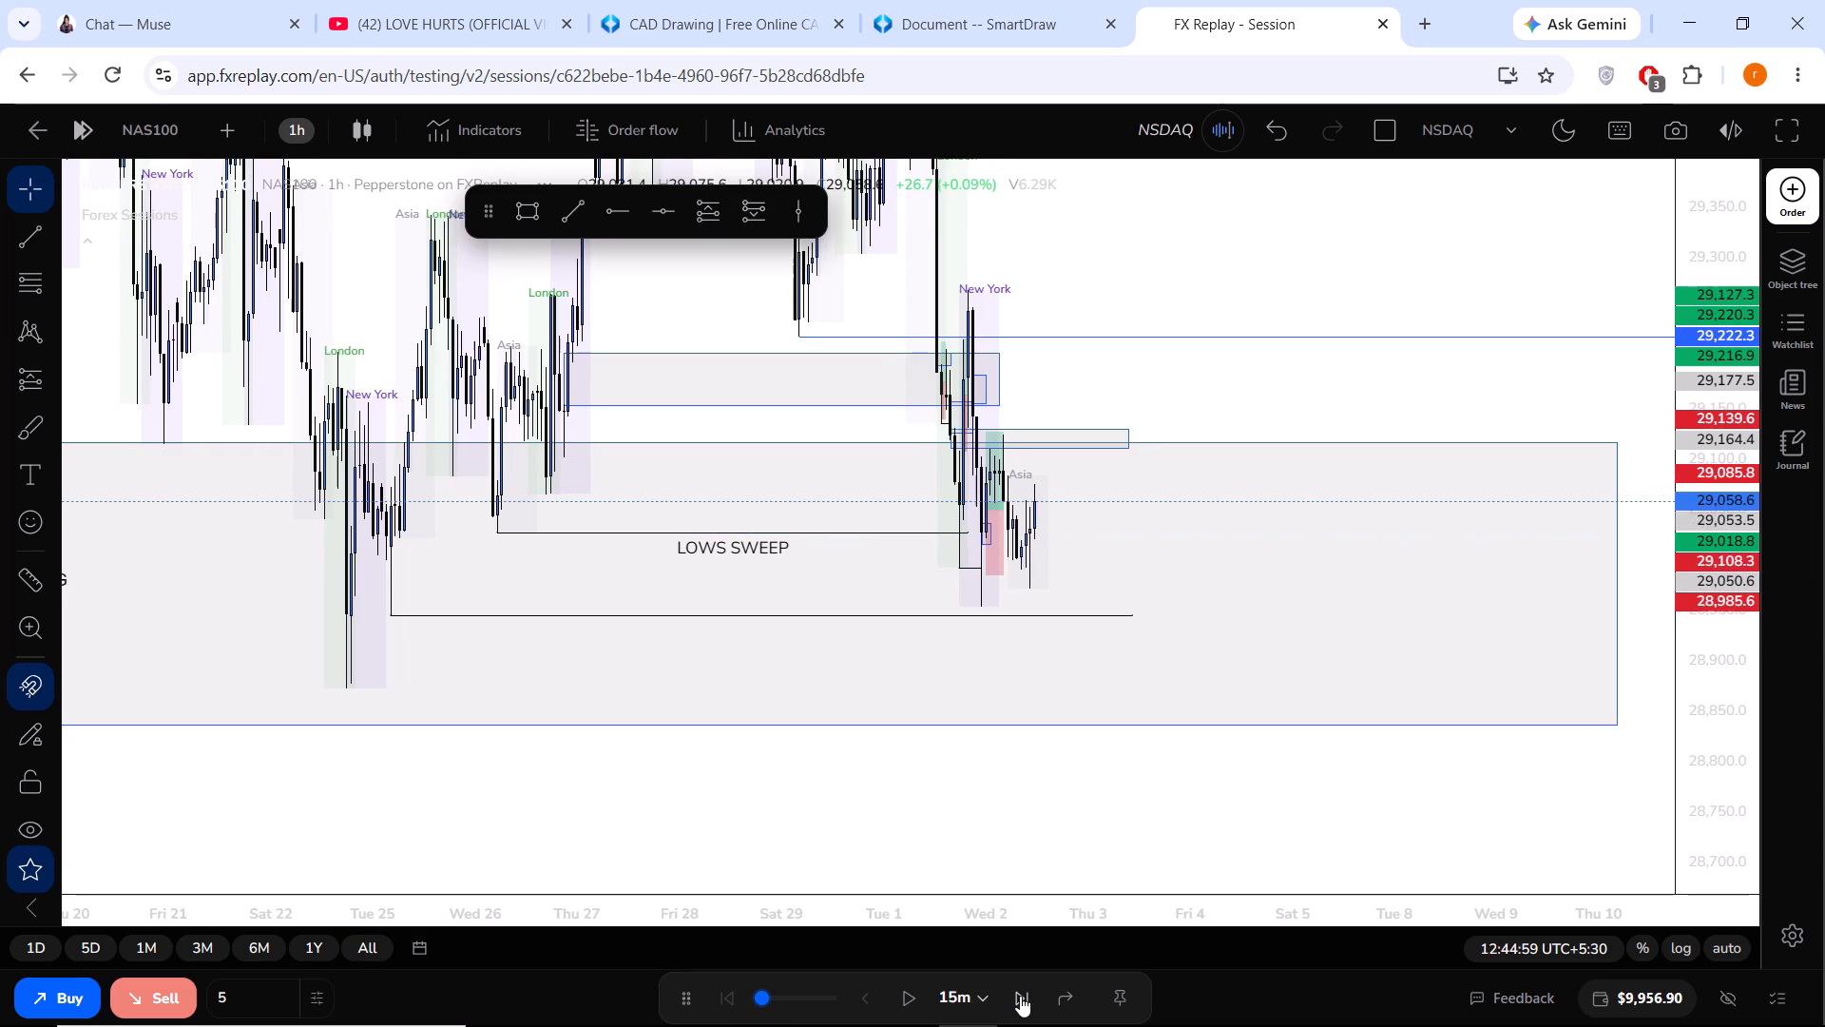
pyautogui.click(1020, 996)
pyautogui.click(1020, 996)
pyautogui.click(1020, 996)
pyautogui.tripleClick(1019, 995)
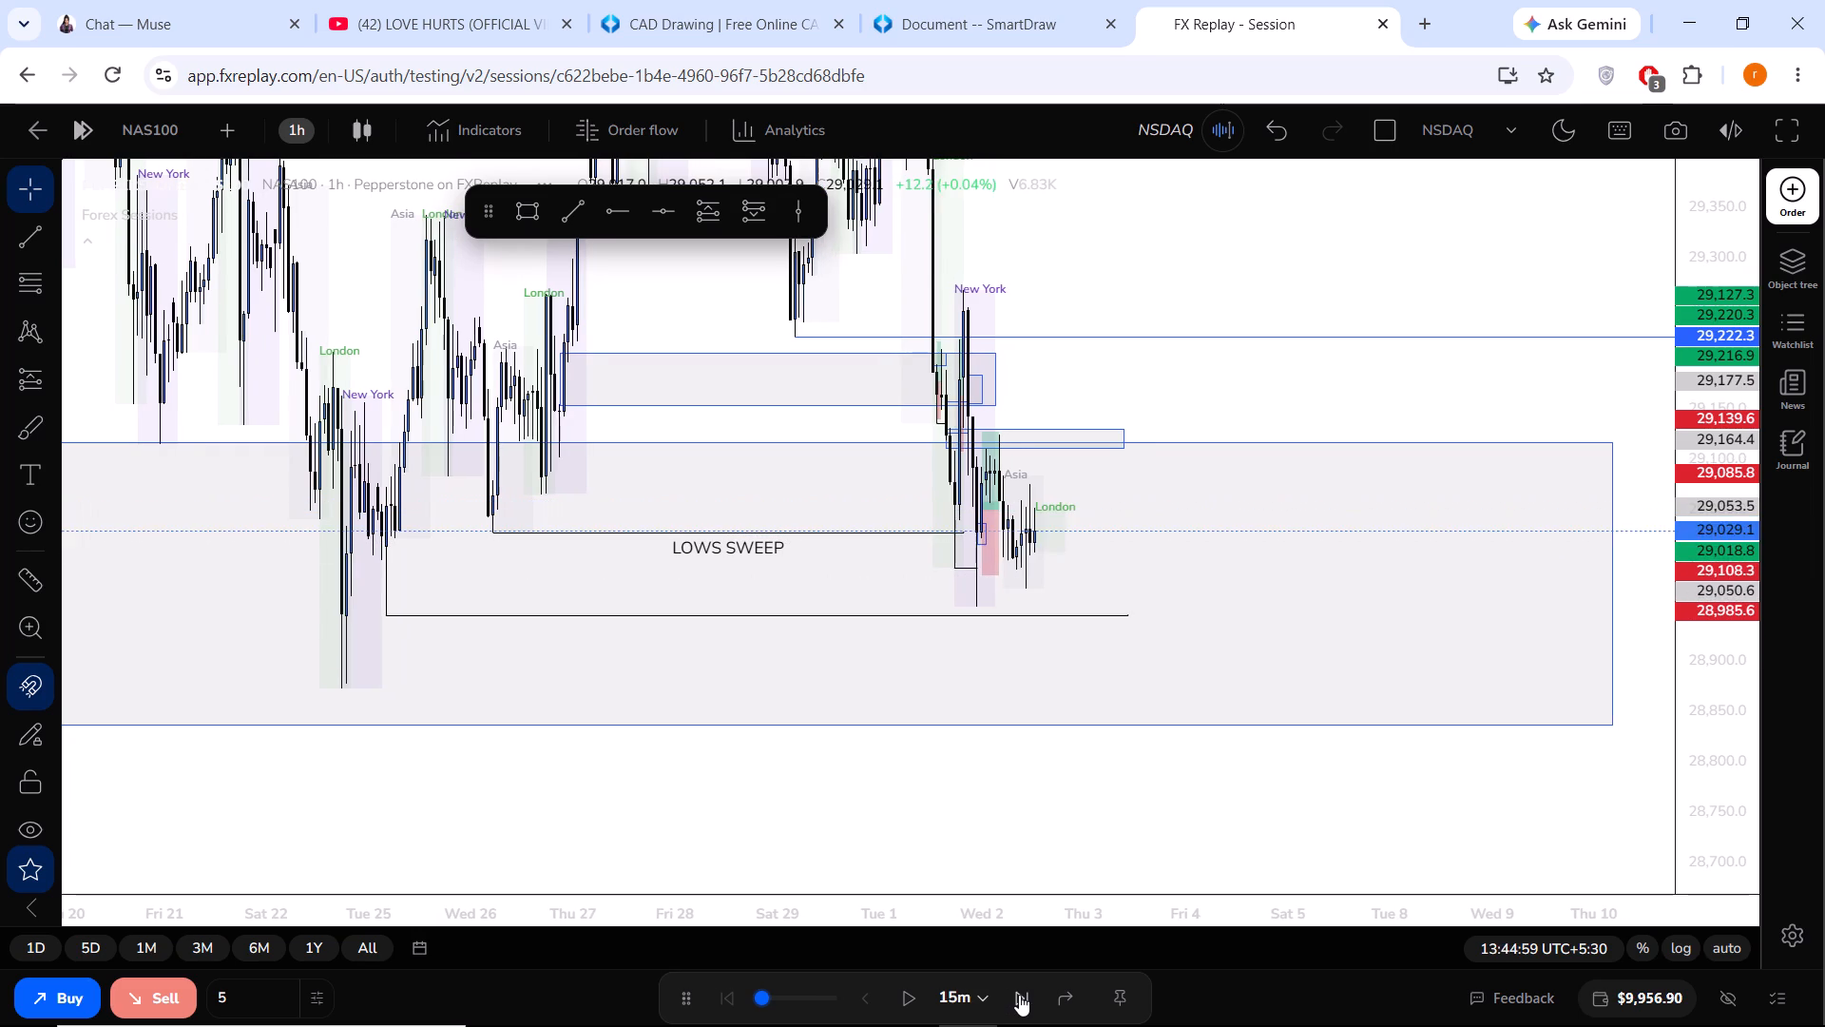
pyautogui.click(1019, 995)
pyautogui.click(1019, 995)
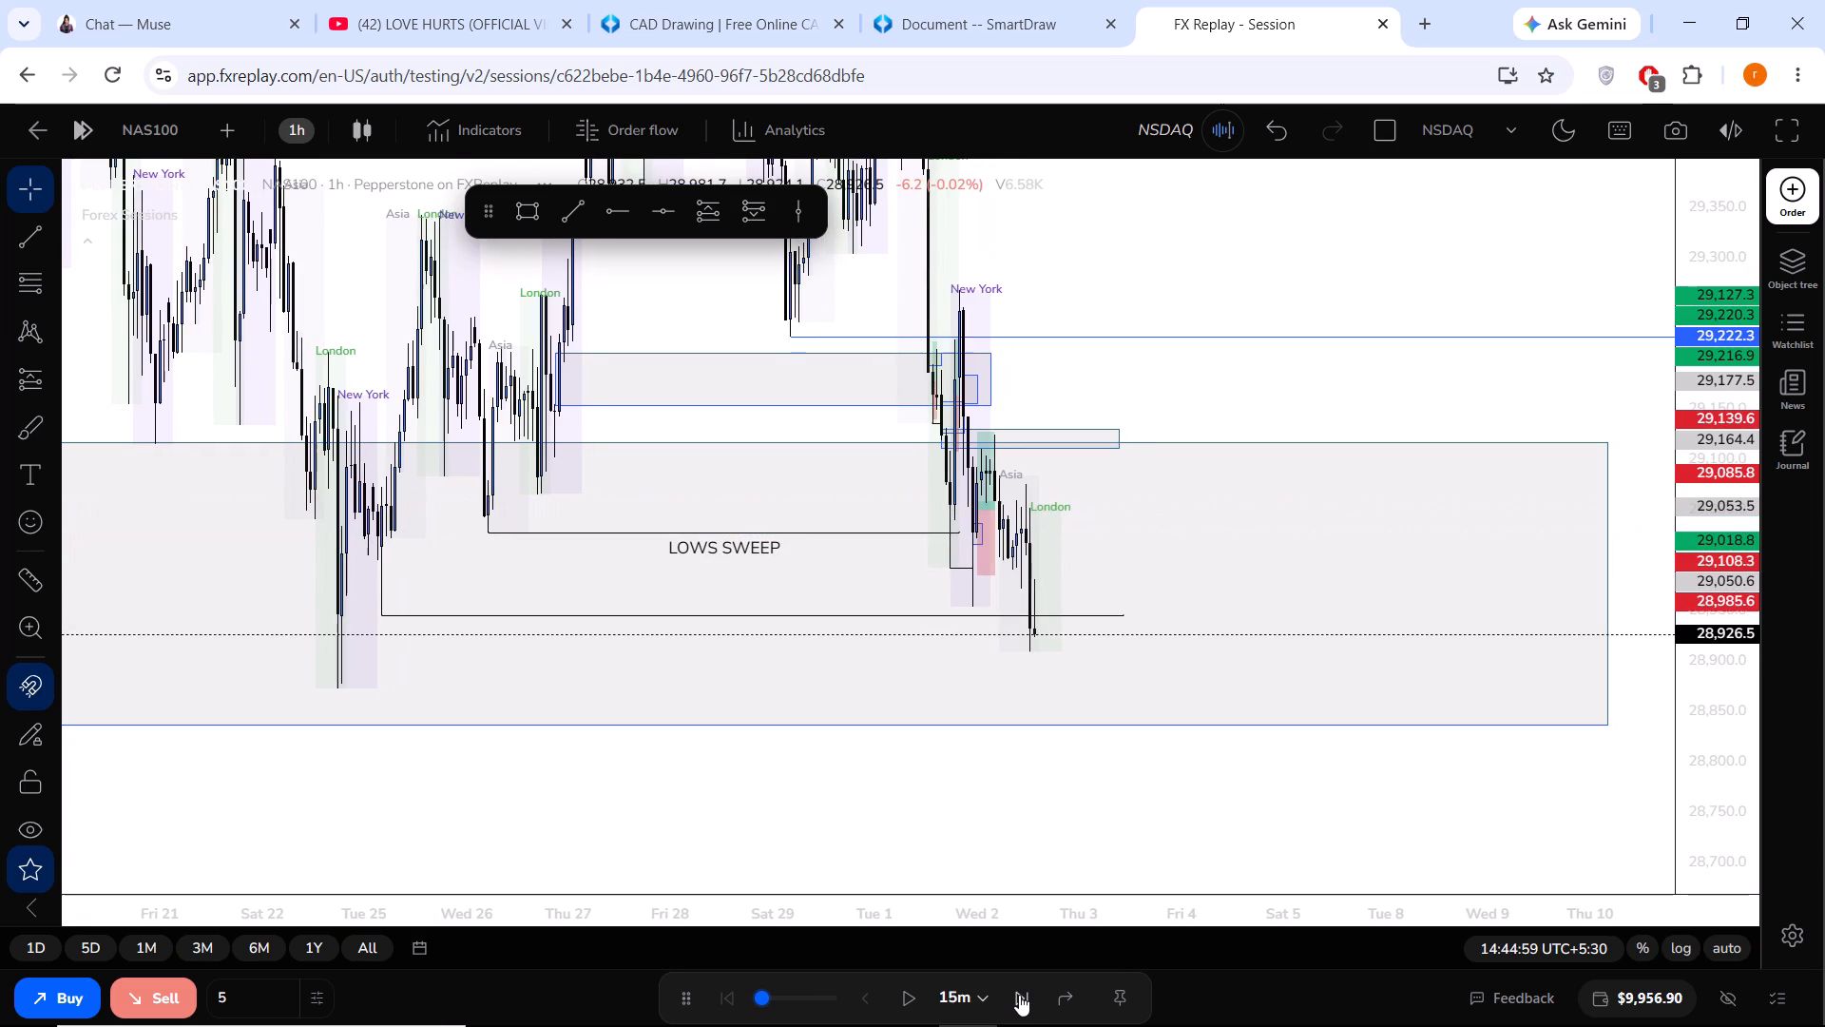
pyautogui.click(1019, 995)
pyautogui.click(1019, 995)
pyautogui.click(1019, 995)
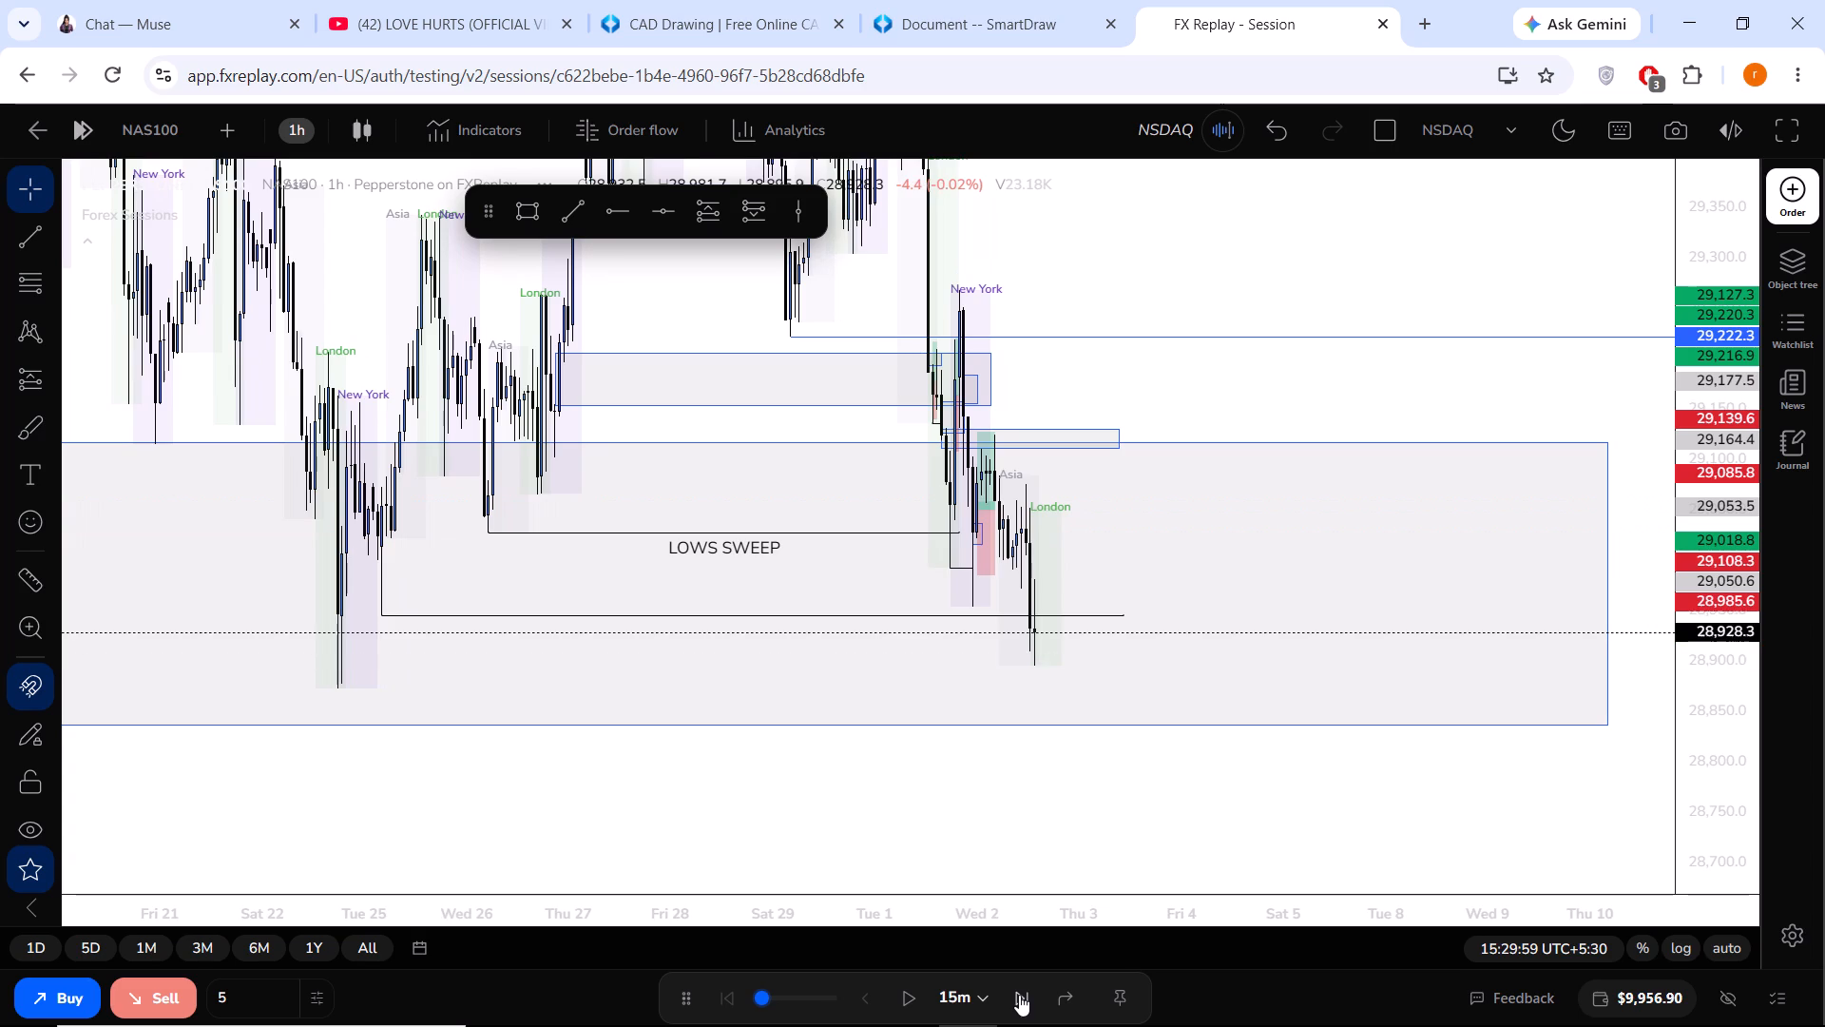
pyautogui.click(1019, 995)
pyautogui.click(1019, 995)
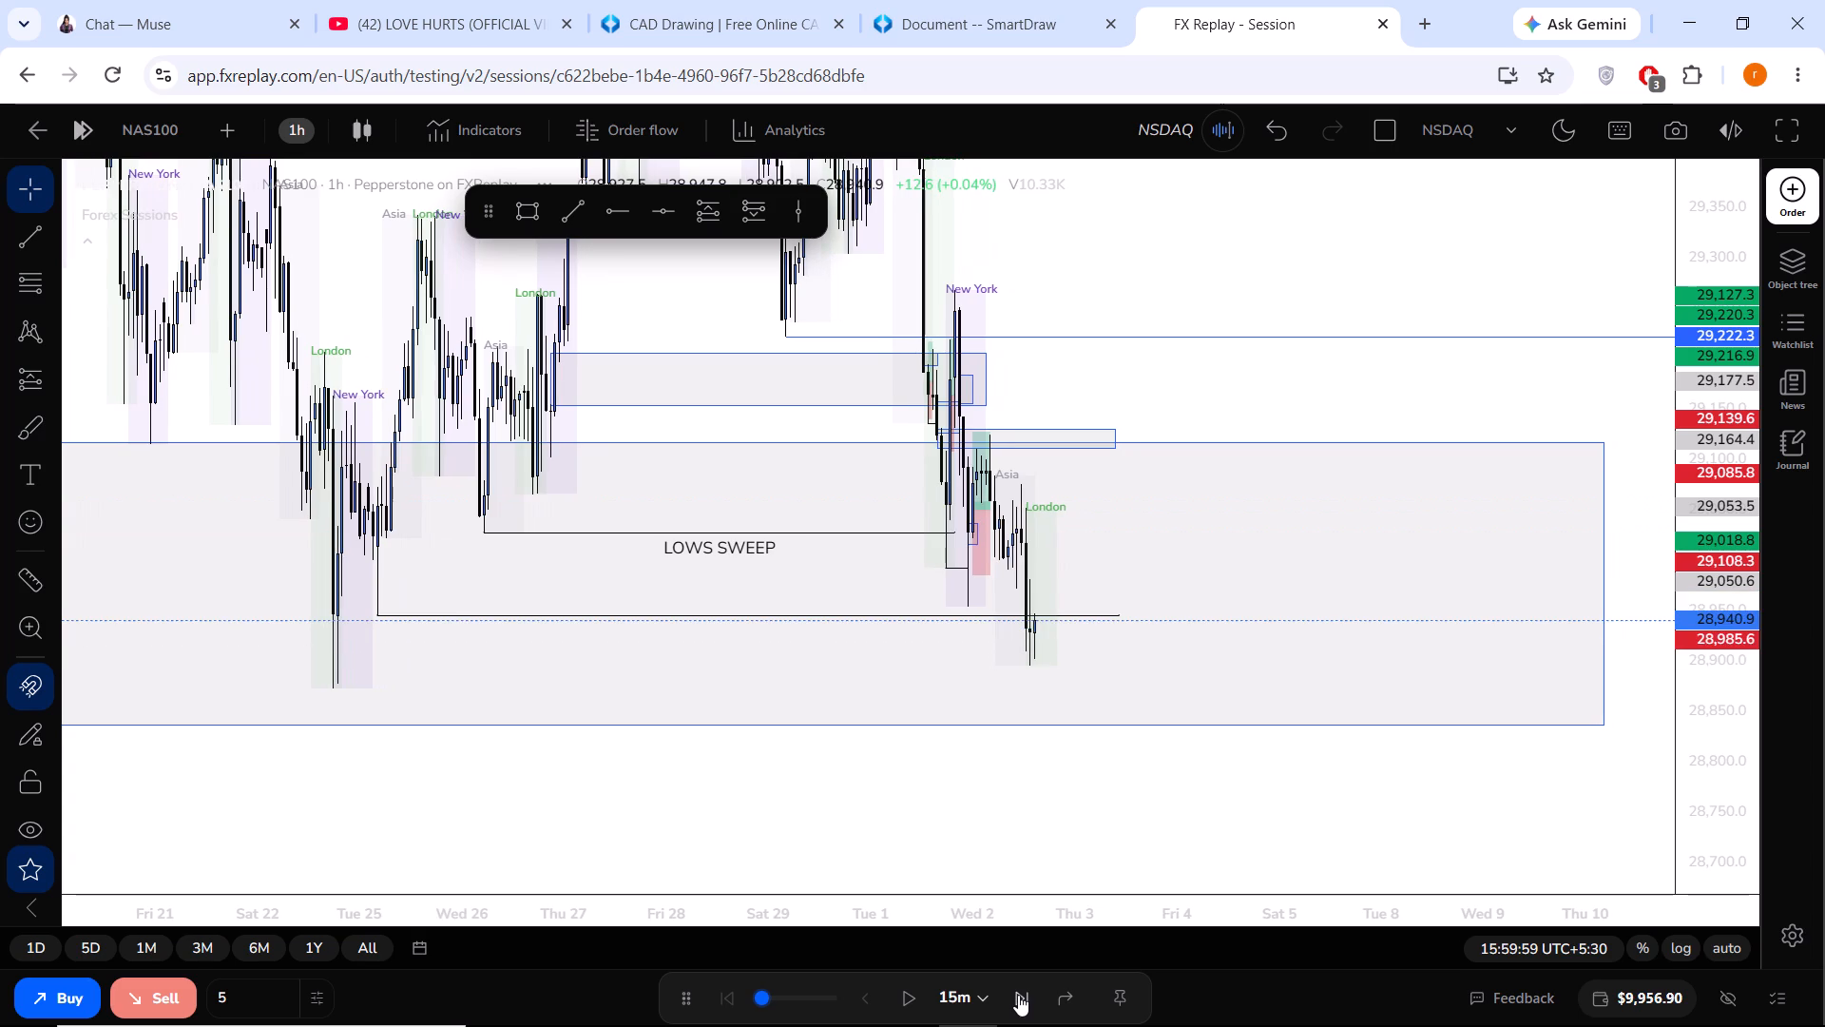
# Switch the chart to the 15m timeframe and examine London session price action around the 28,945.6 line.
pyautogui.click(301, 131)
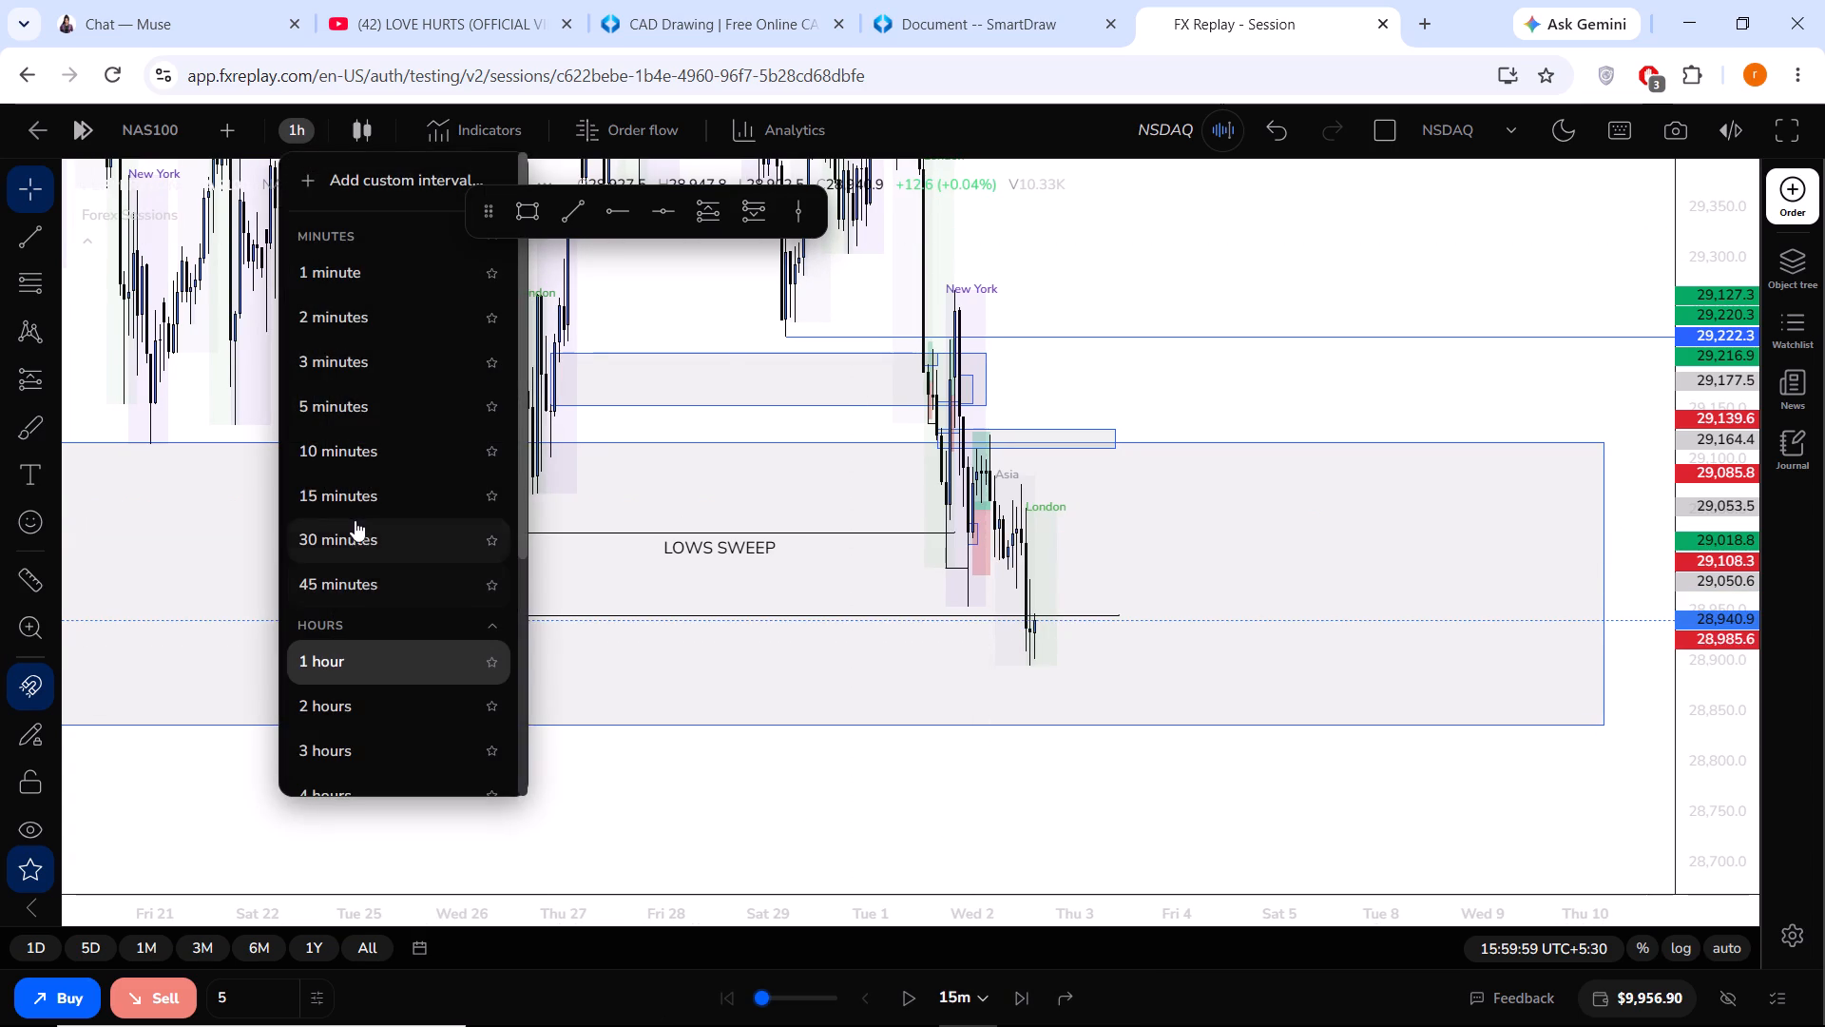
pyautogui.click(353, 501)
pyautogui.scroll(2, 1050, 744)
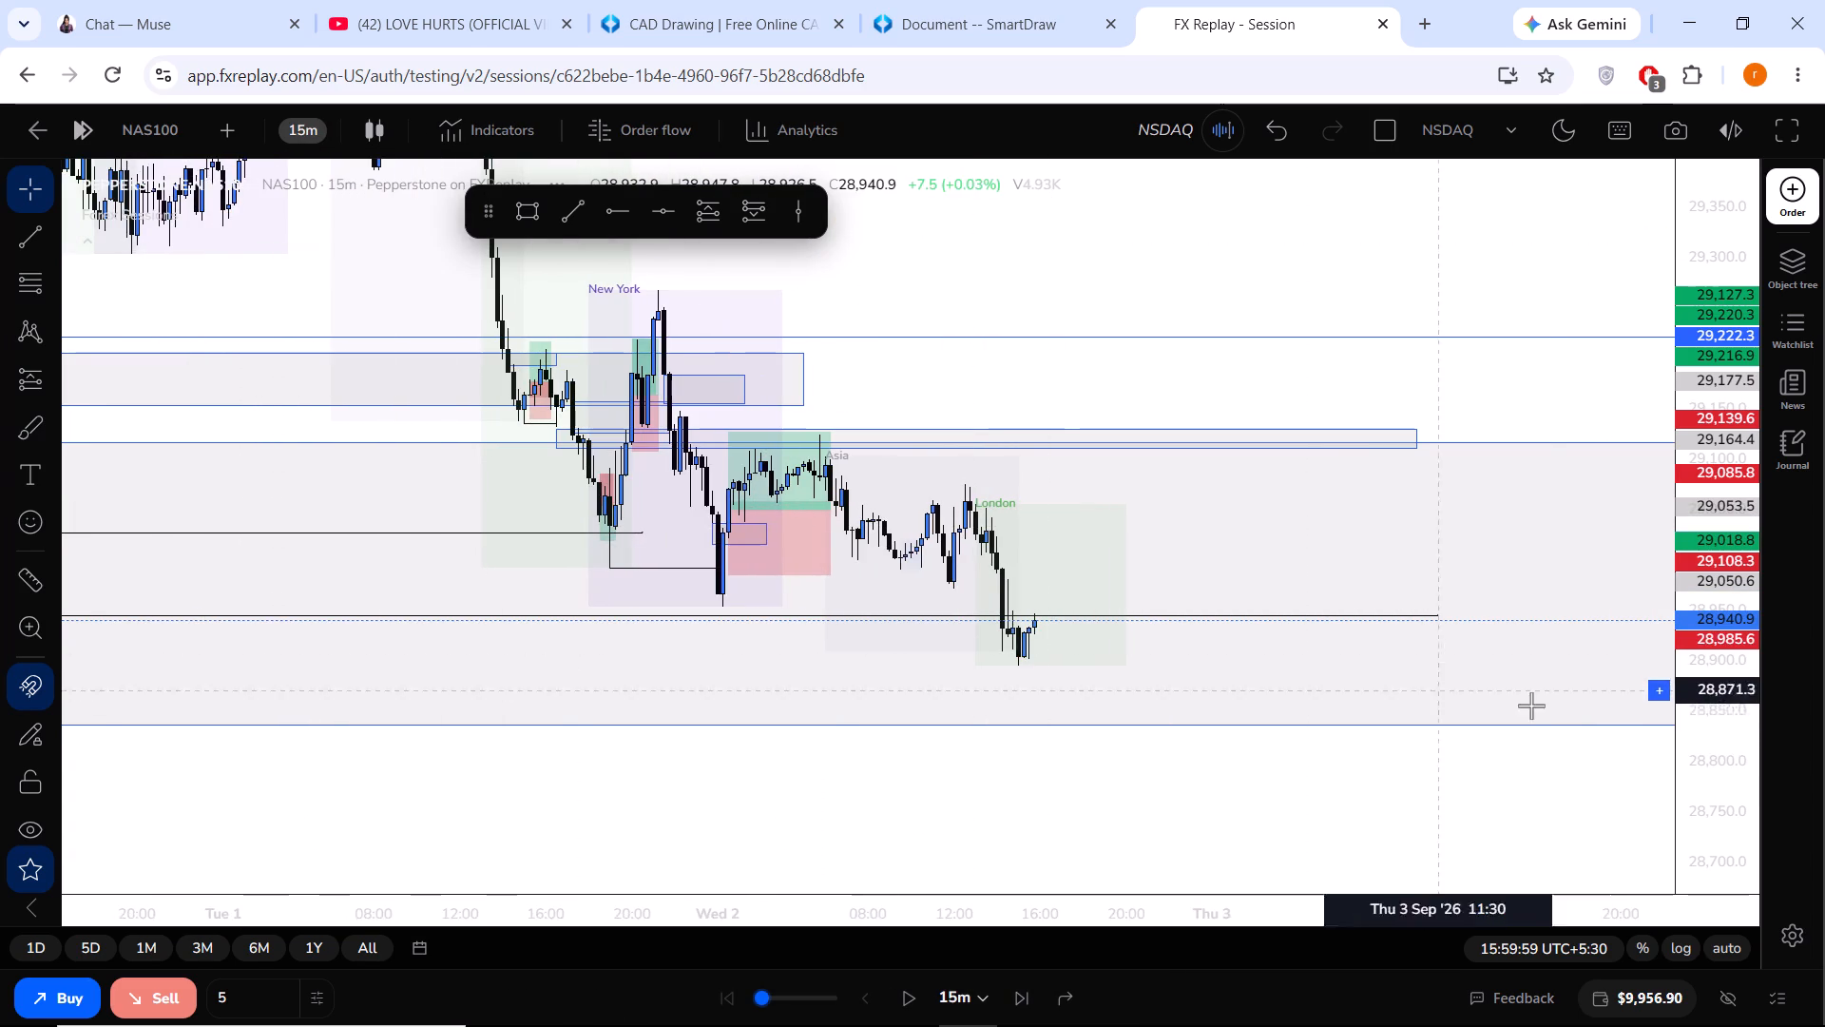
pyautogui.moveTo(1708, 798); pyautogui.dragTo(1718, 536)
pyautogui.scroll(3, 1626, 549)
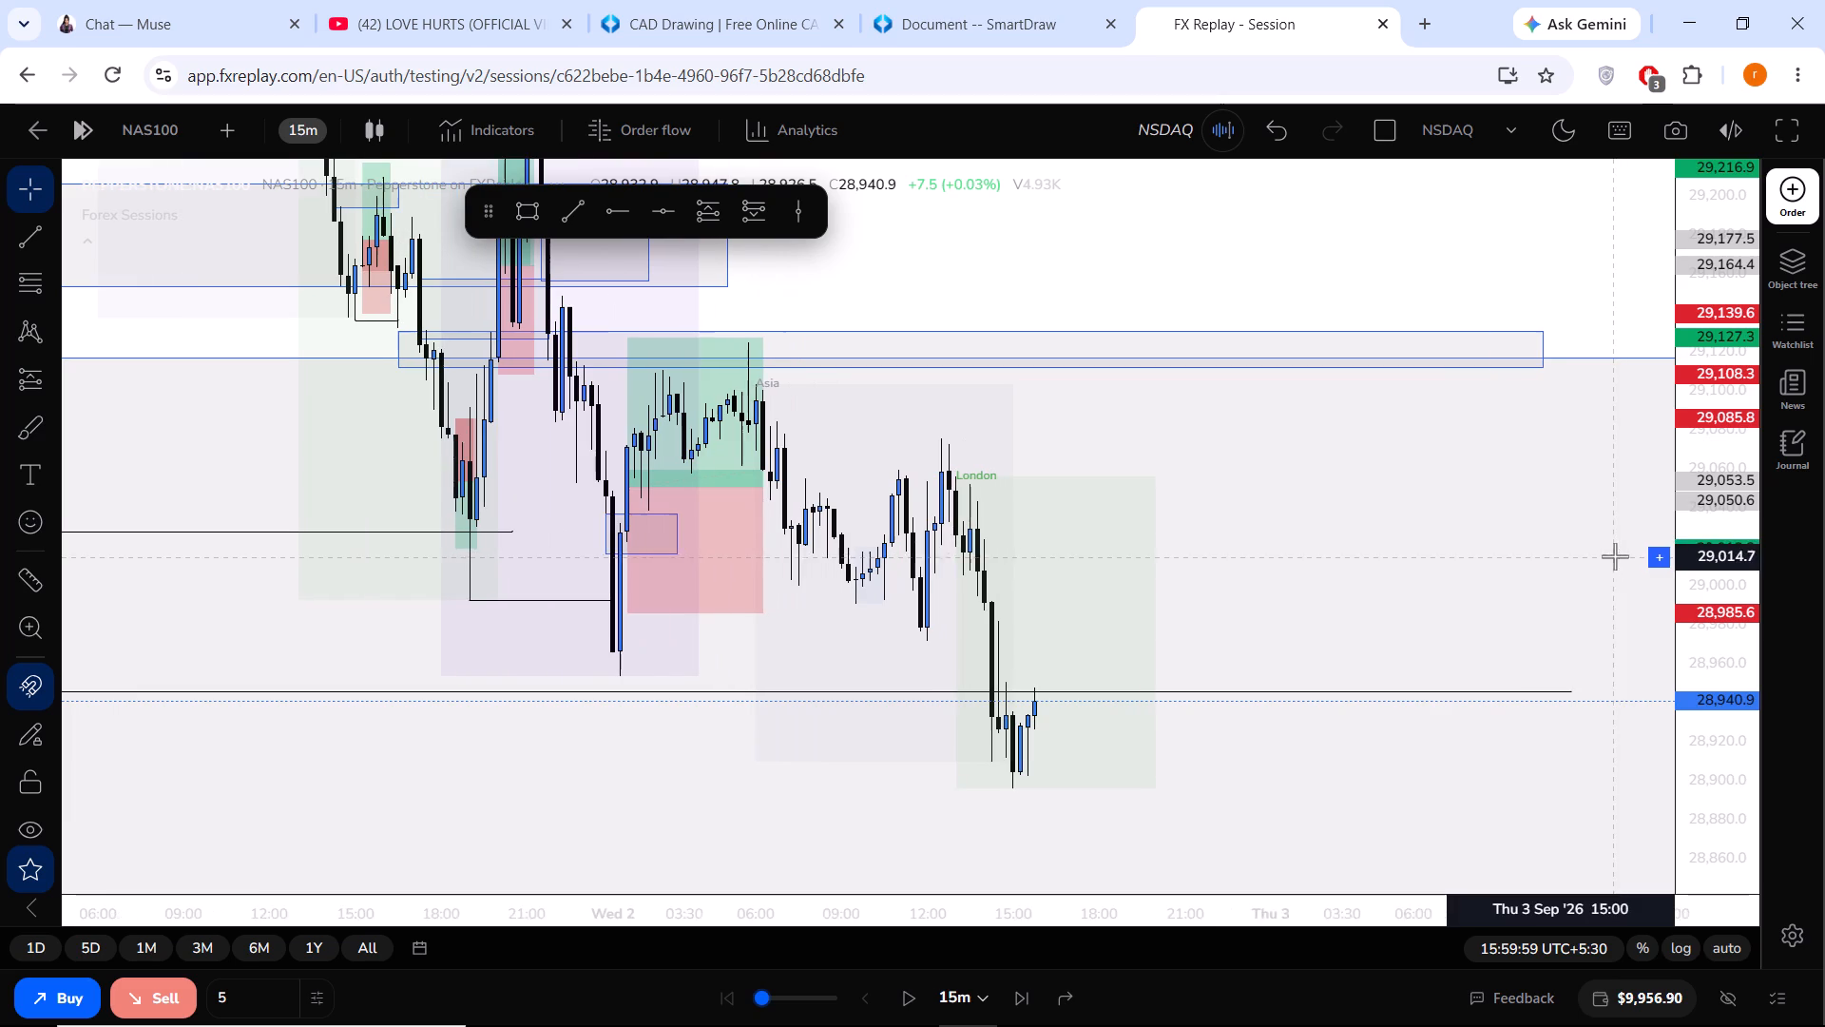
# Set both the replay step and the chart timeframe to 3 minutes.
pyautogui.click(969, 996)
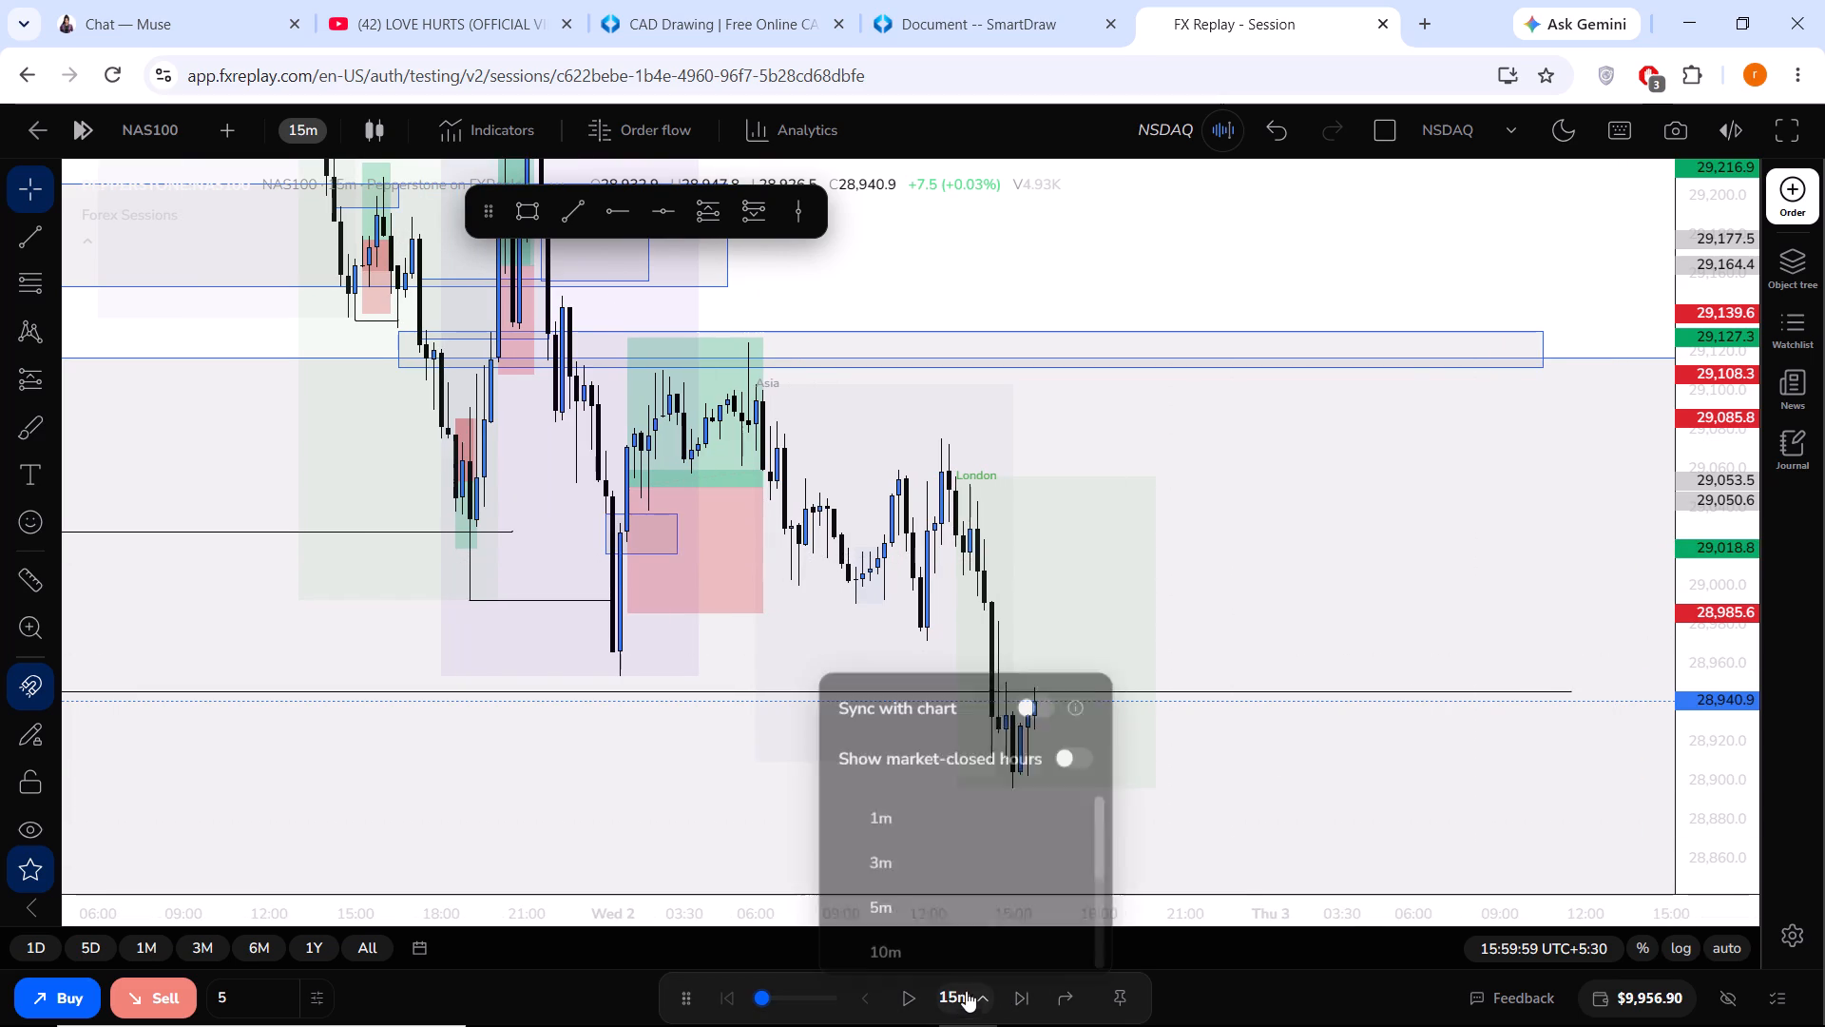
pyautogui.click(896, 880)
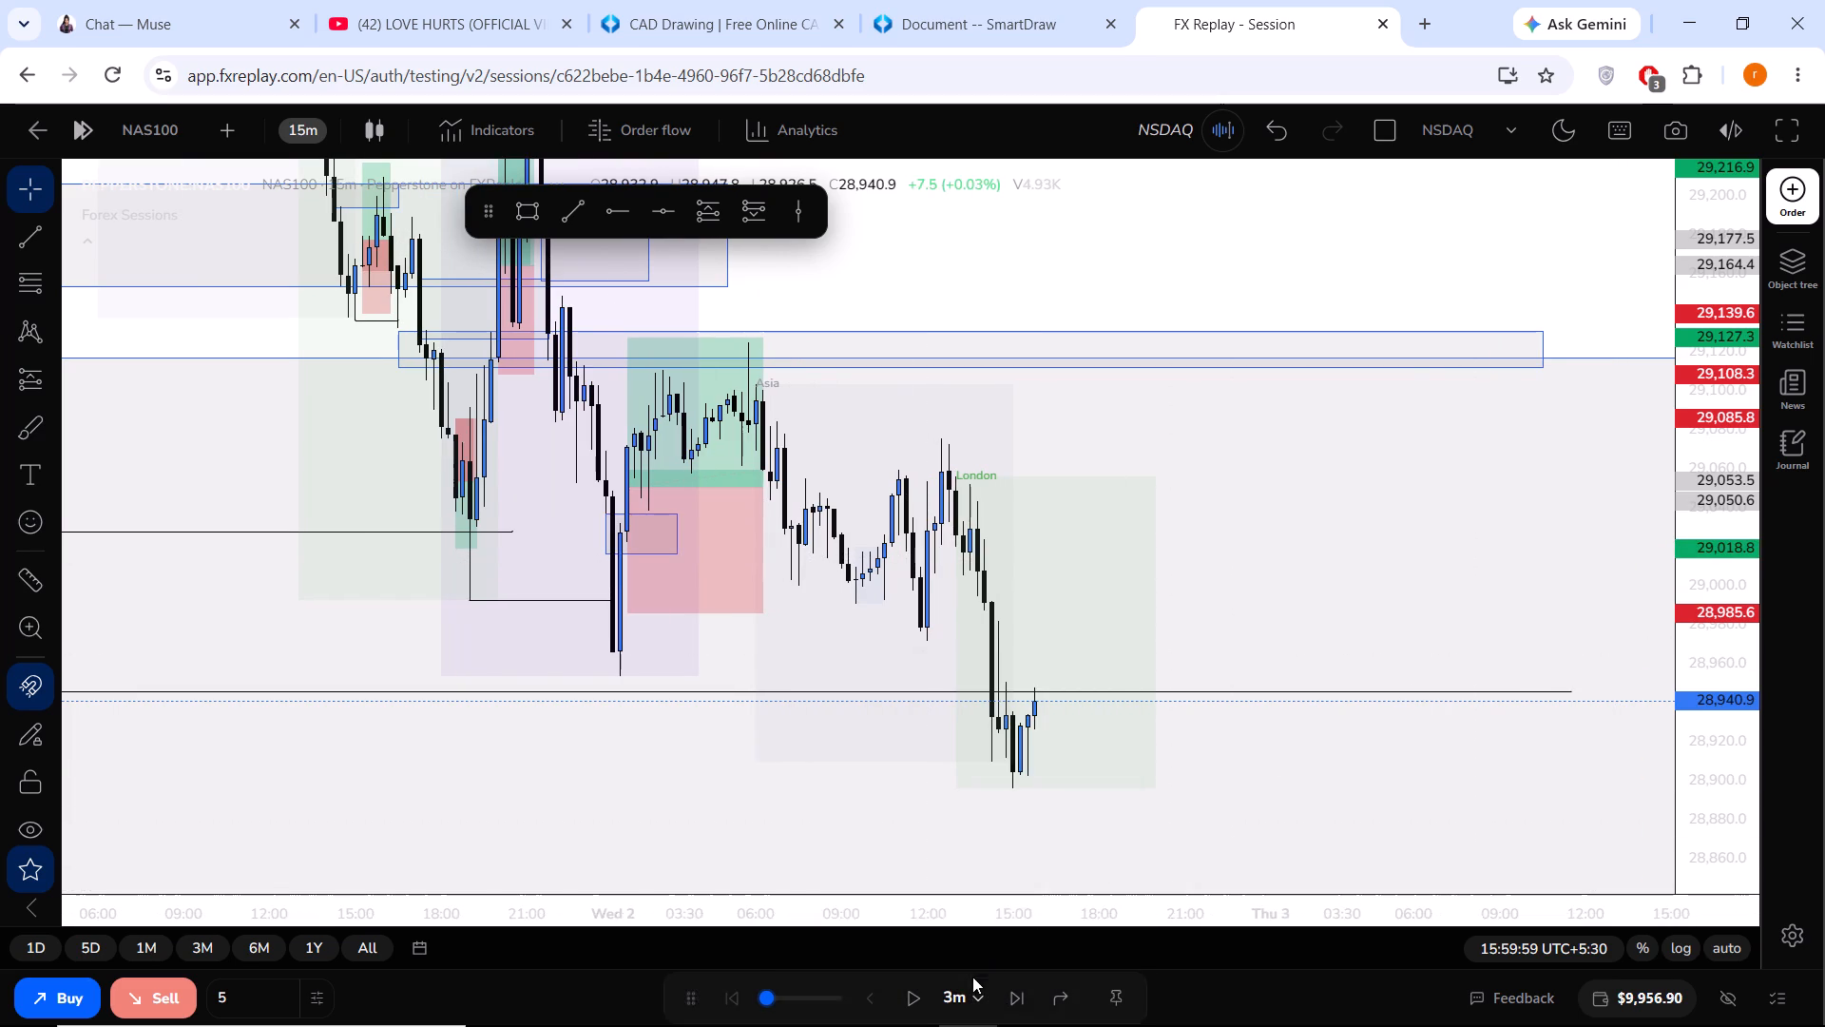
pyautogui.click(293, 122)
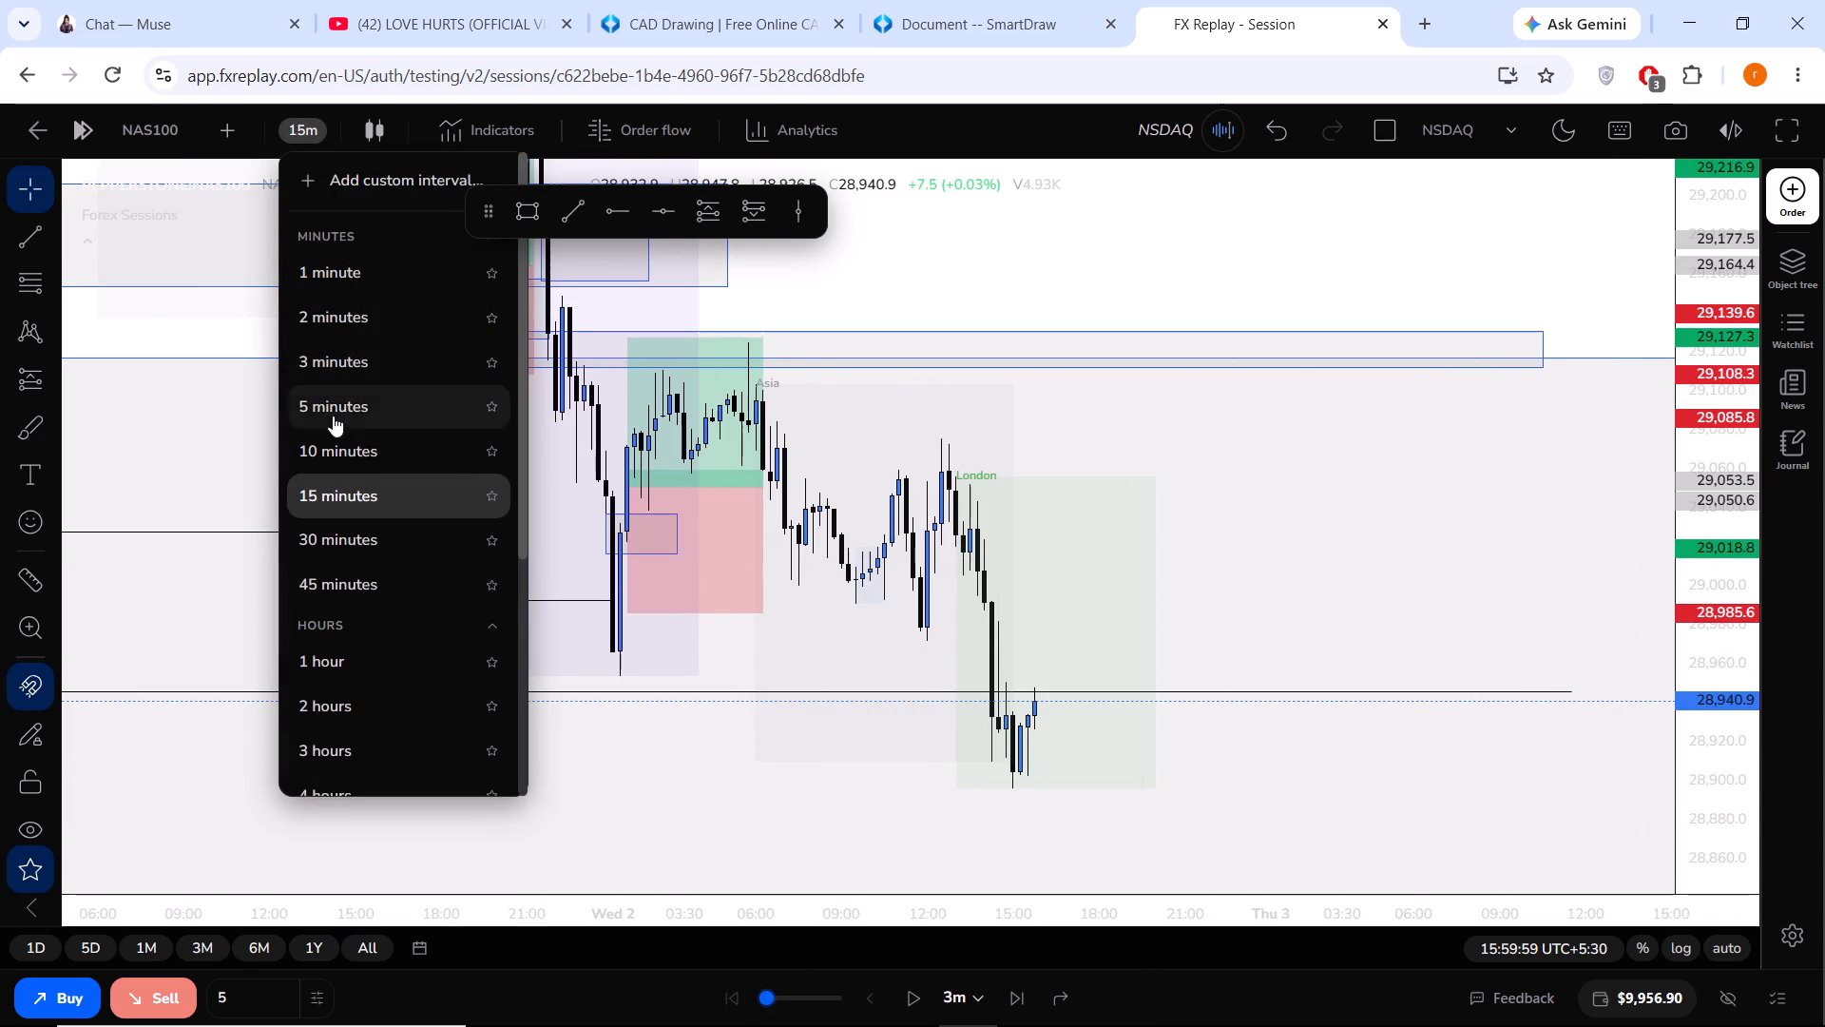
pyautogui.click(329, 375)
pyautogui.click(350, 358)
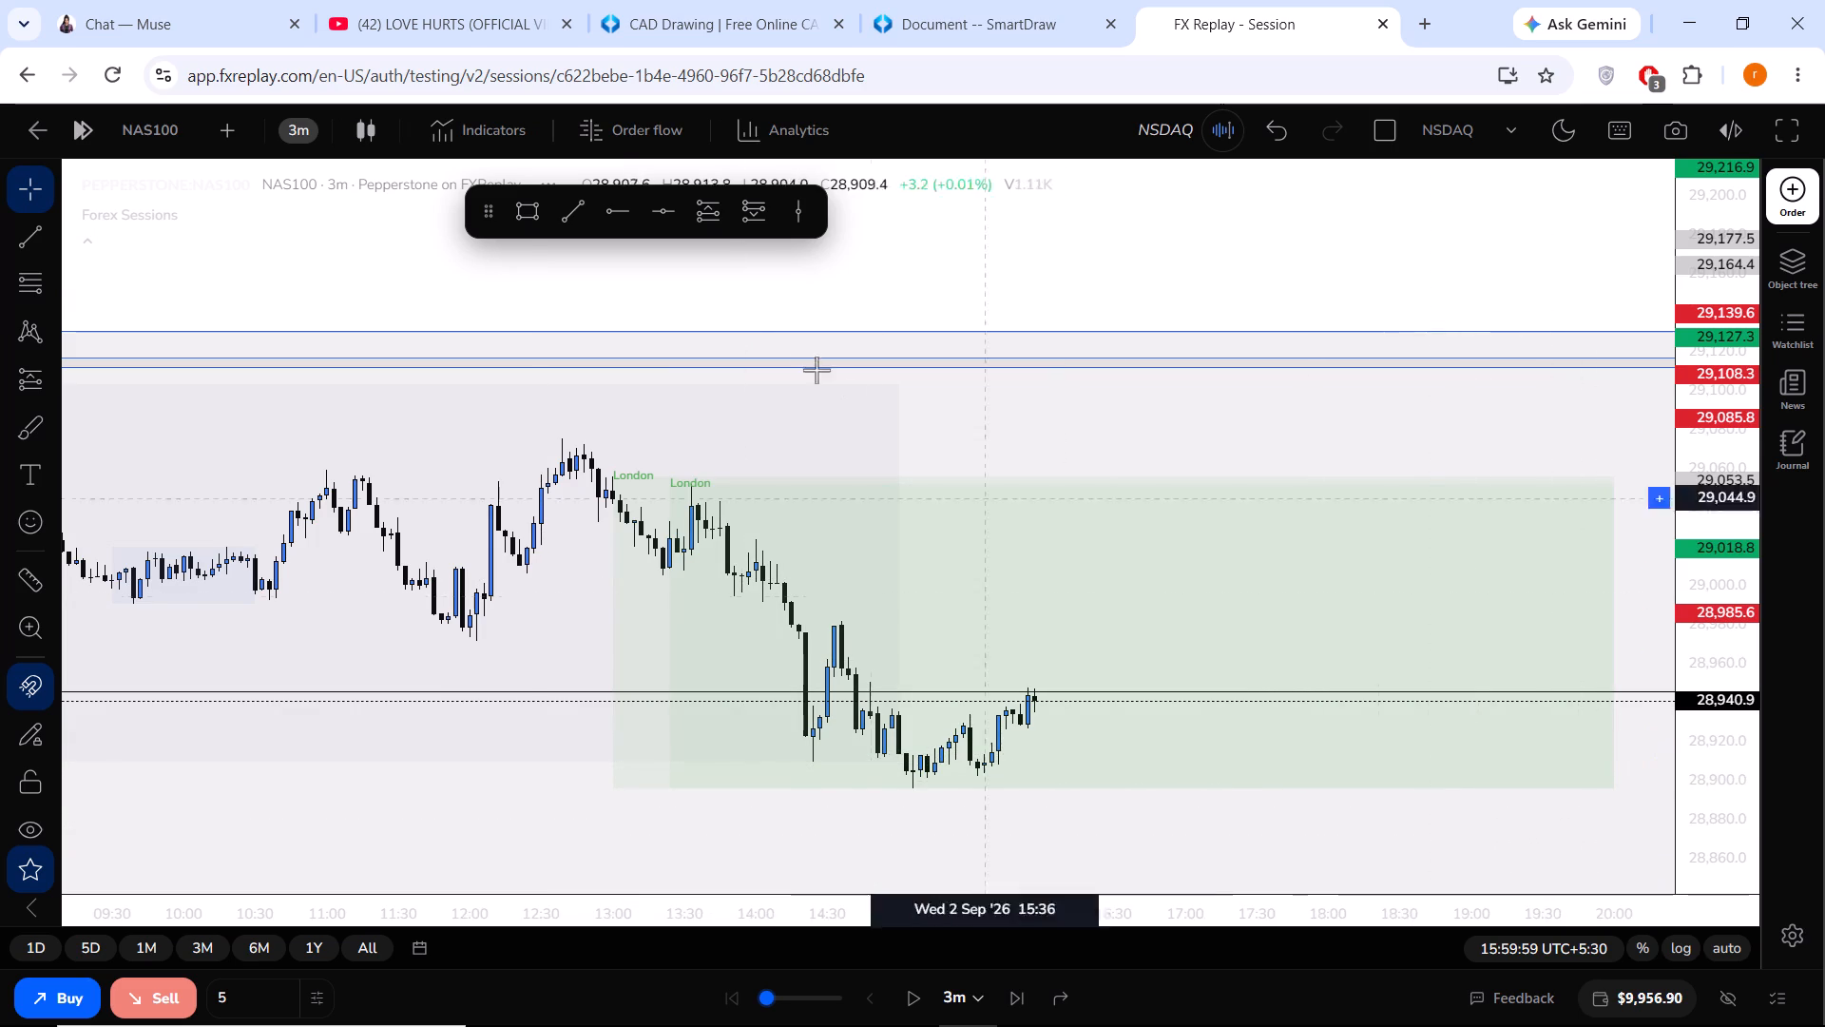
# Plan a long position at 28,940.9 with the stop at 28,895.9 and the target at 28,985.9, for a 1.00 risk/reward ratio.
pyautogui.click(701, 208)
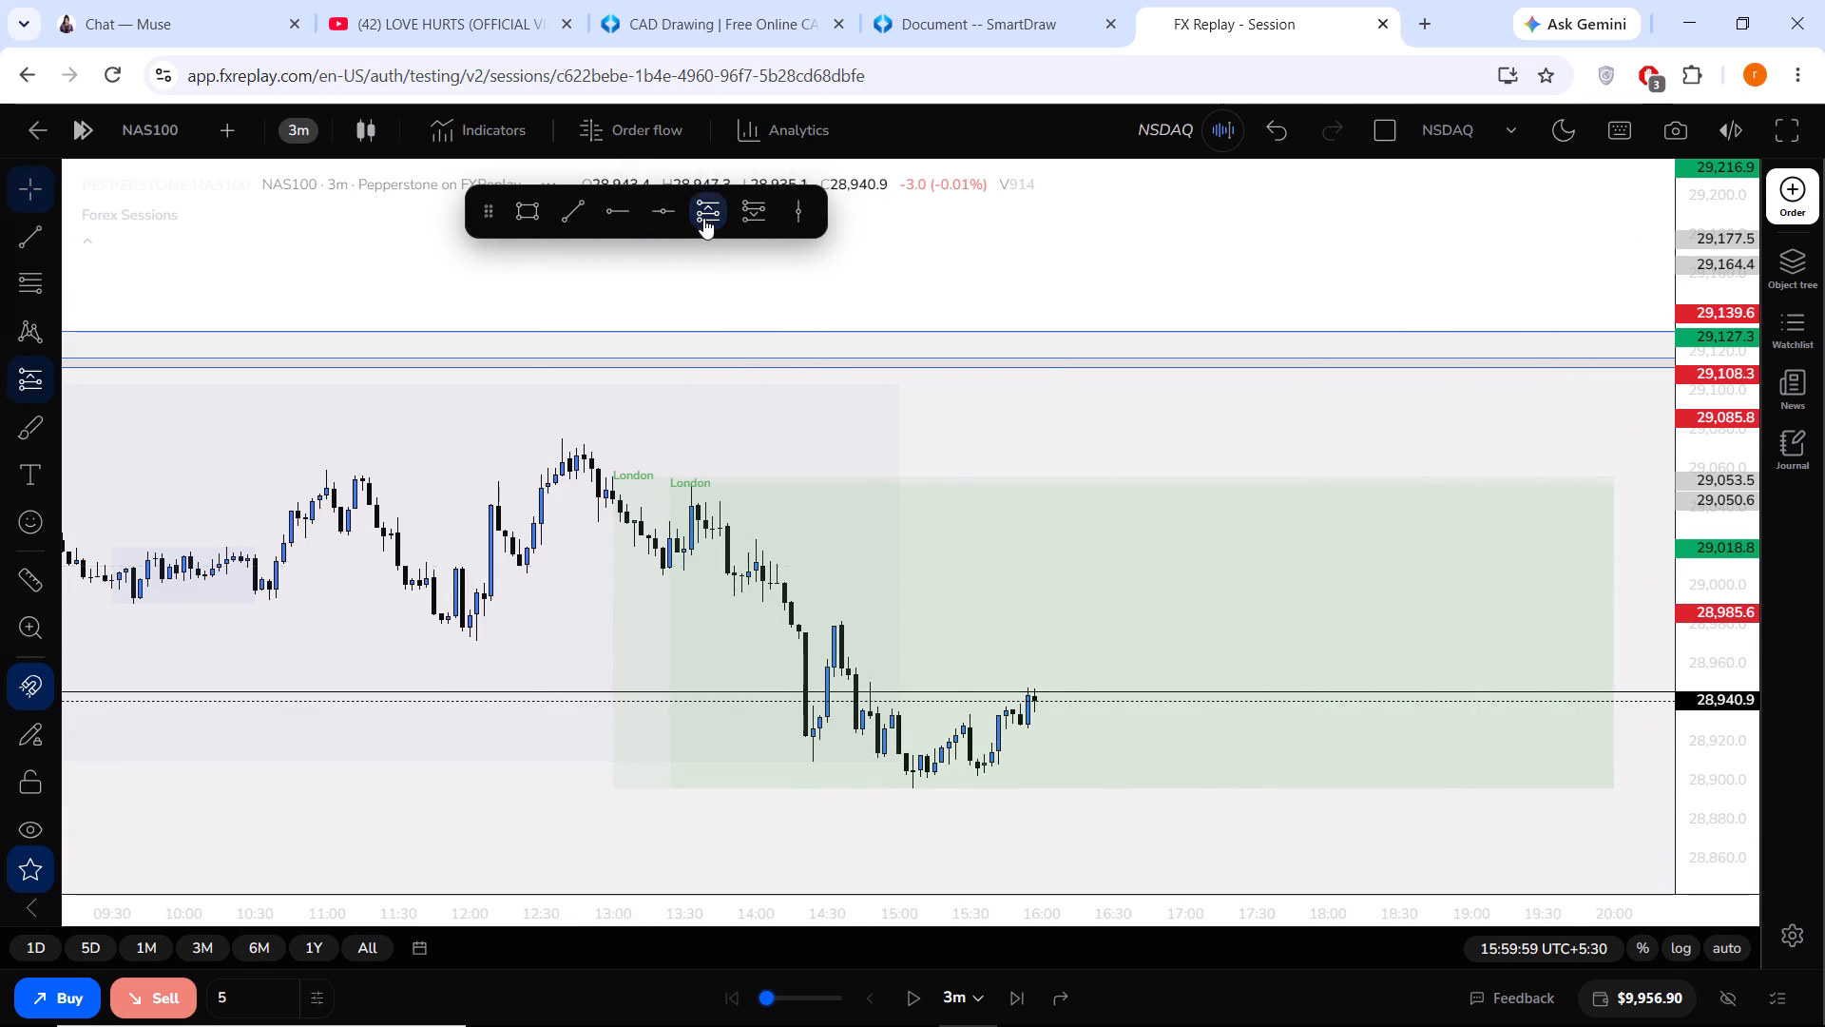
pyautogui.click(1031, 699)
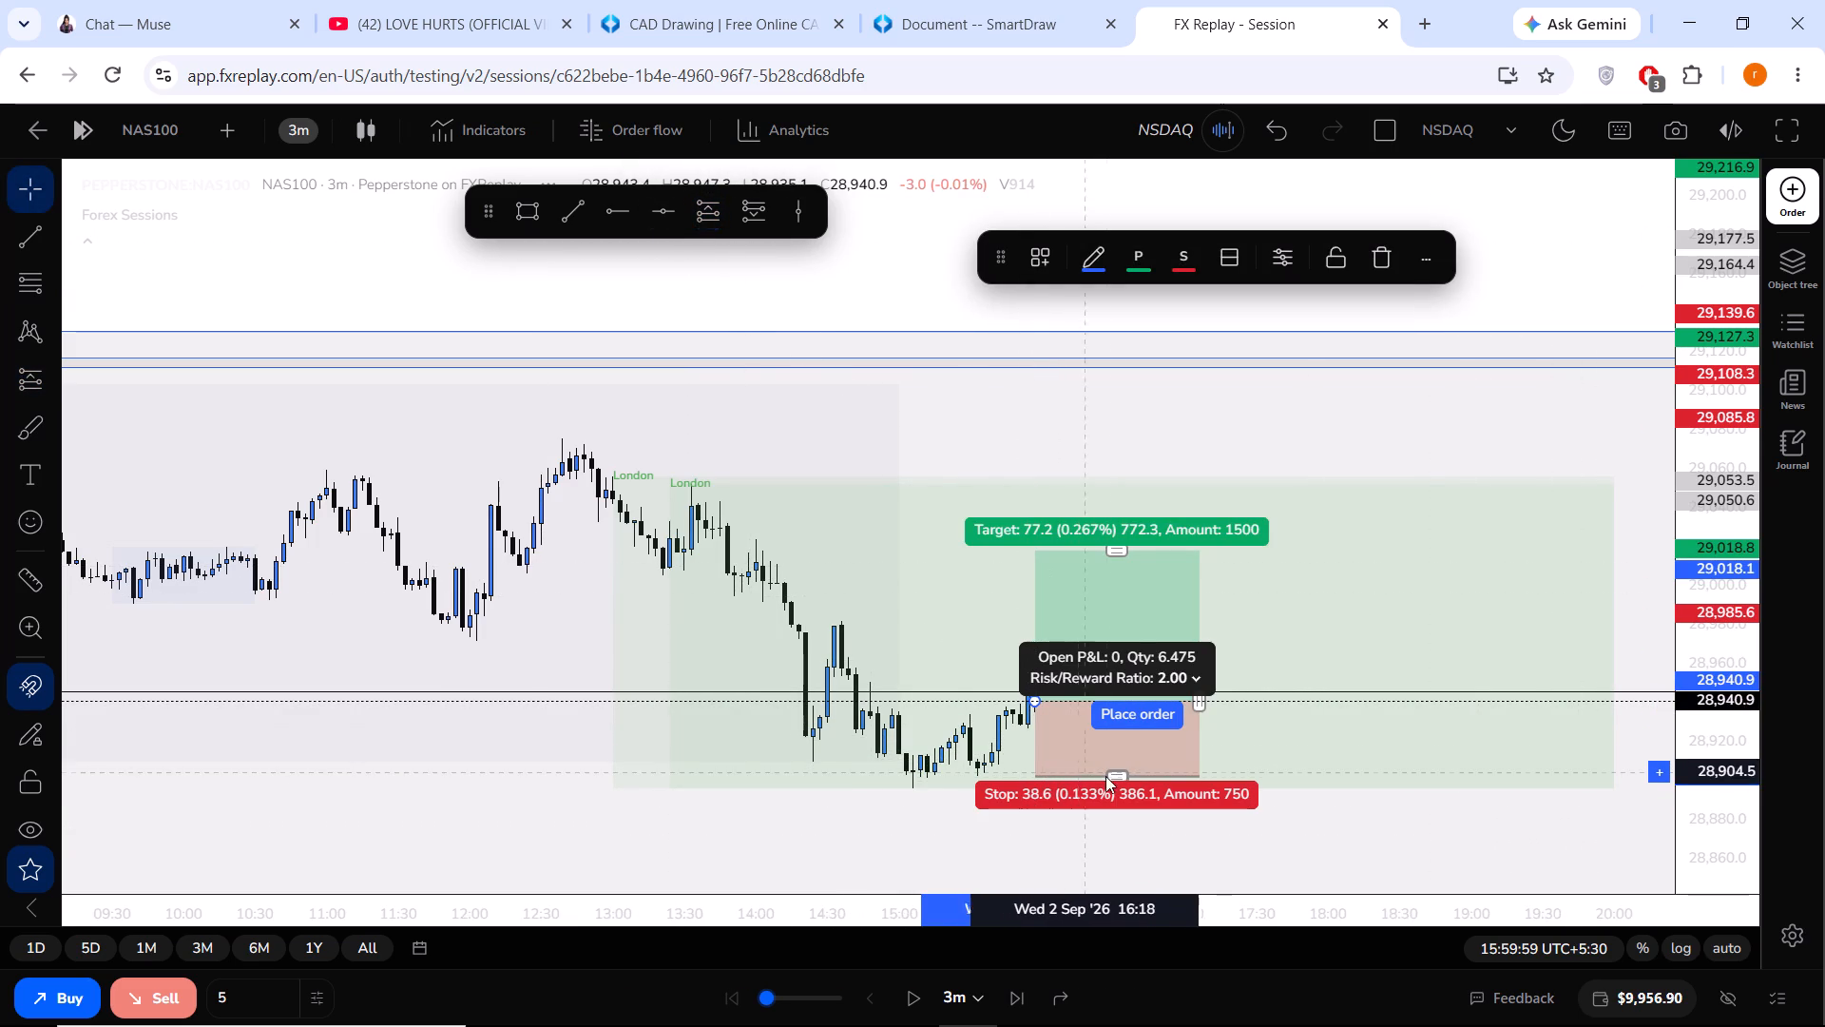
pyautogui.moveTo(1113, 776); pyautogui.dragTo(1111, 780)
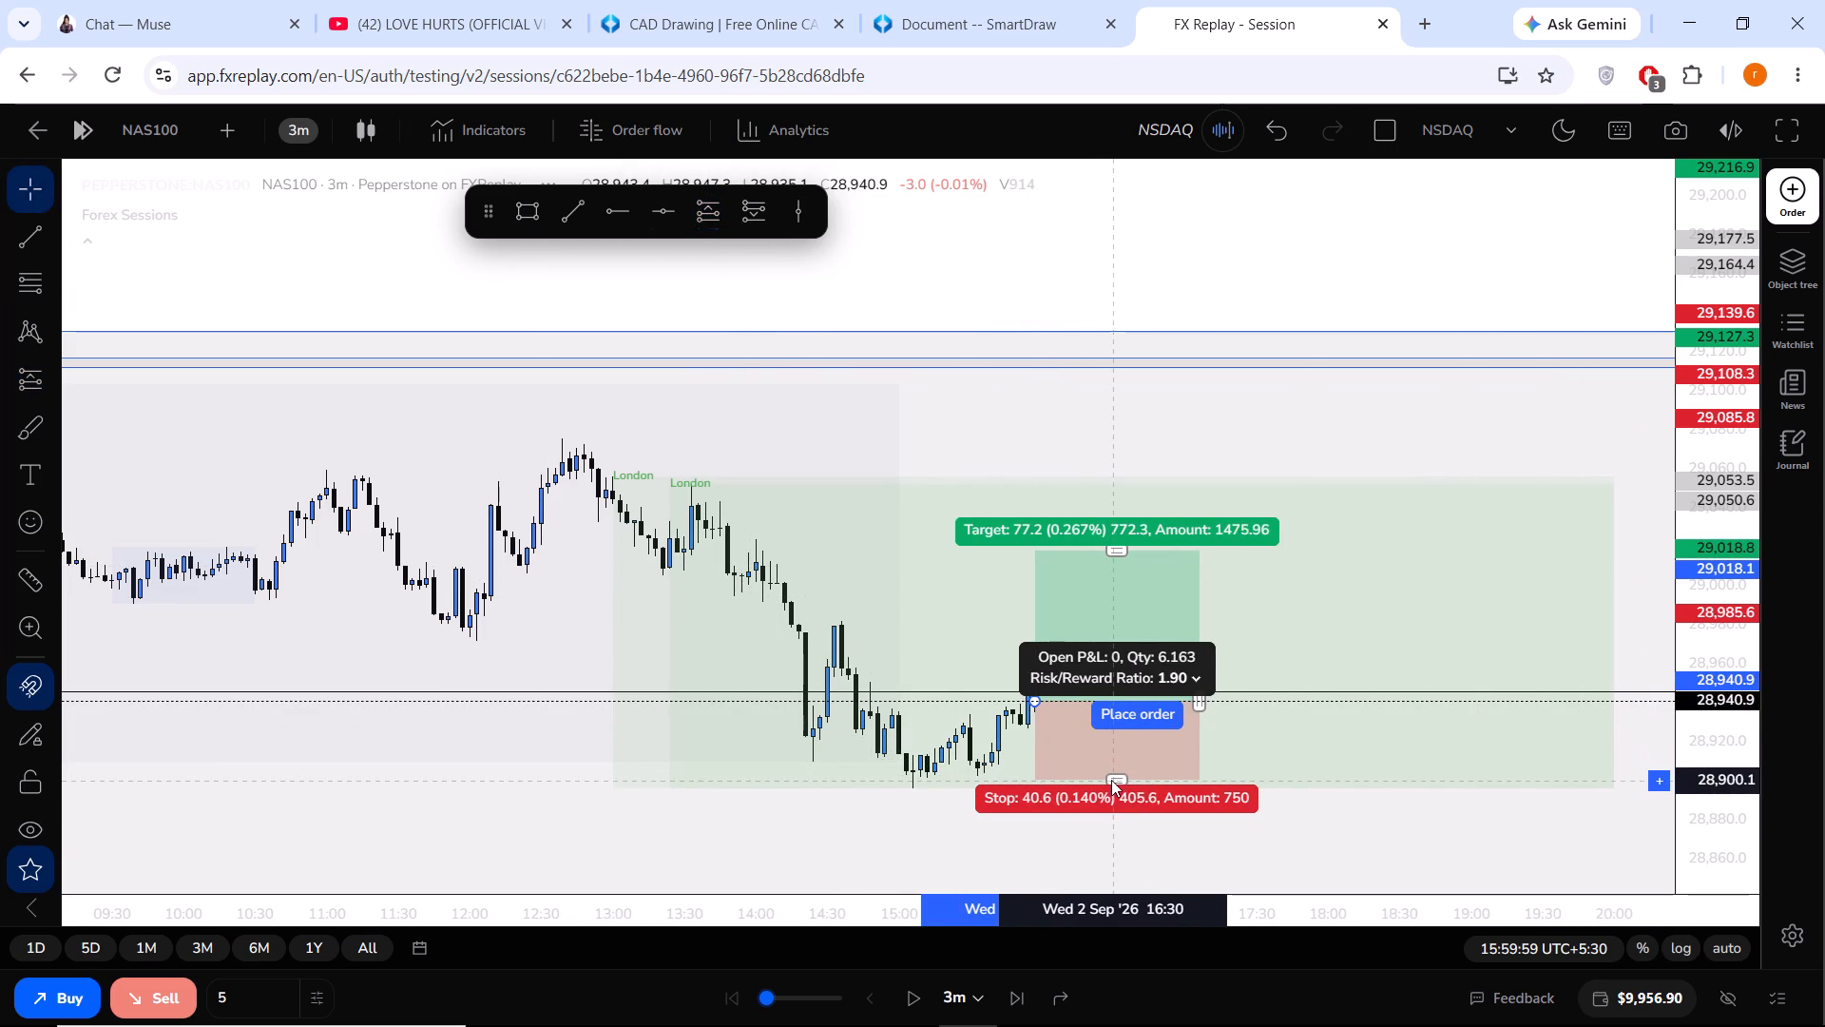
pyautogui.moveTo(1111, 780); pyautogui.dragTo(1109, 788)
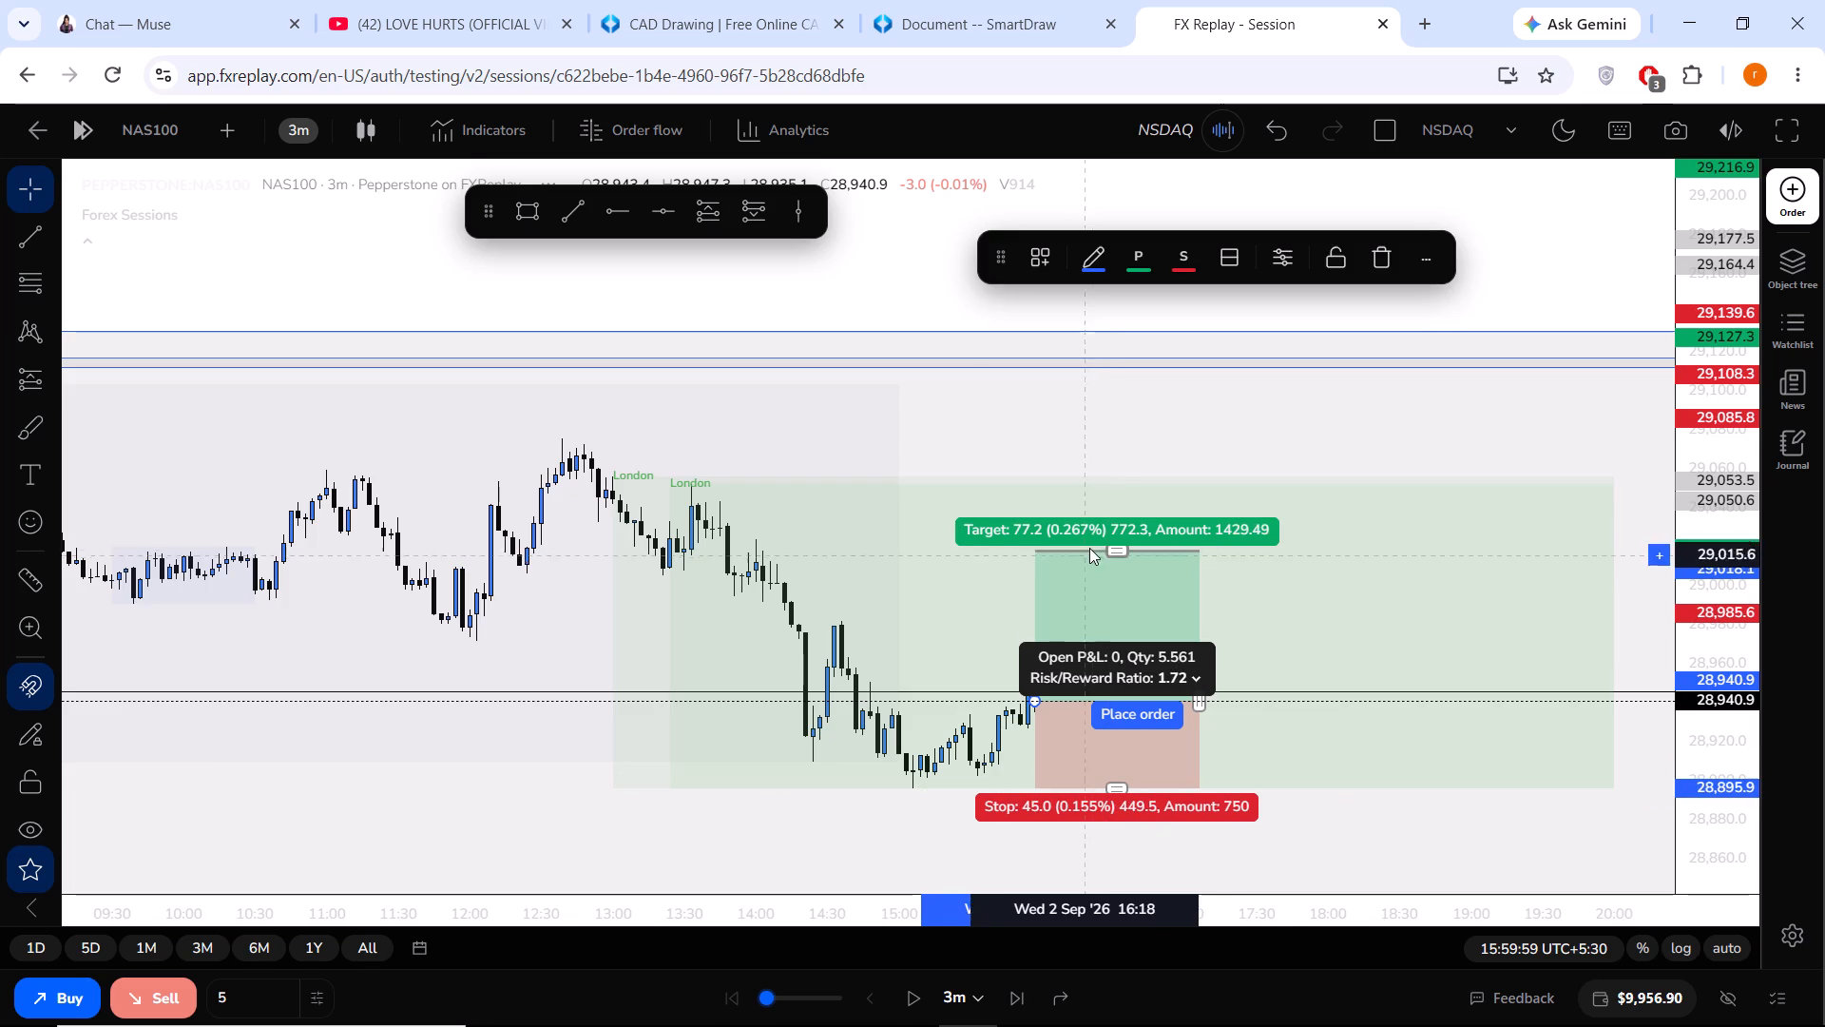
pyautogui.moveTo(1115, 545); pyautogui.dragTo(1115, 605)
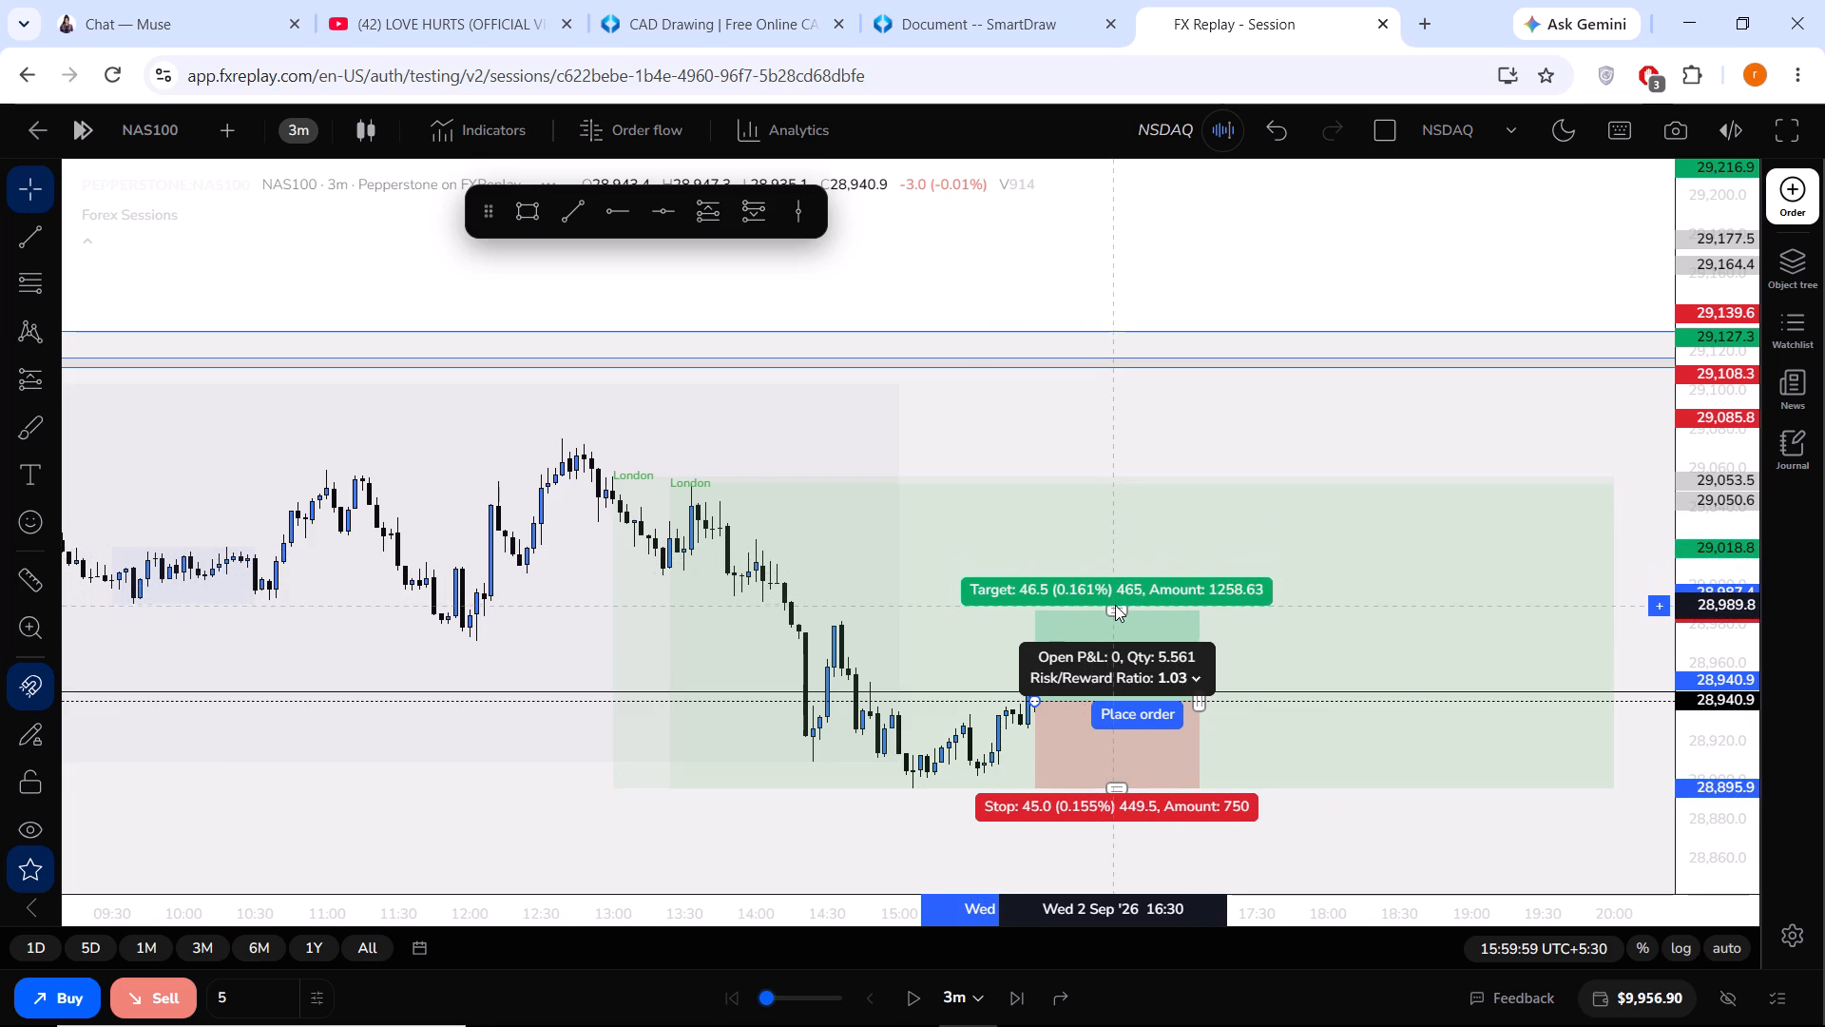
pyautogui.moveTo(1115, 605); pyautogui.dragTo(1115, 608)
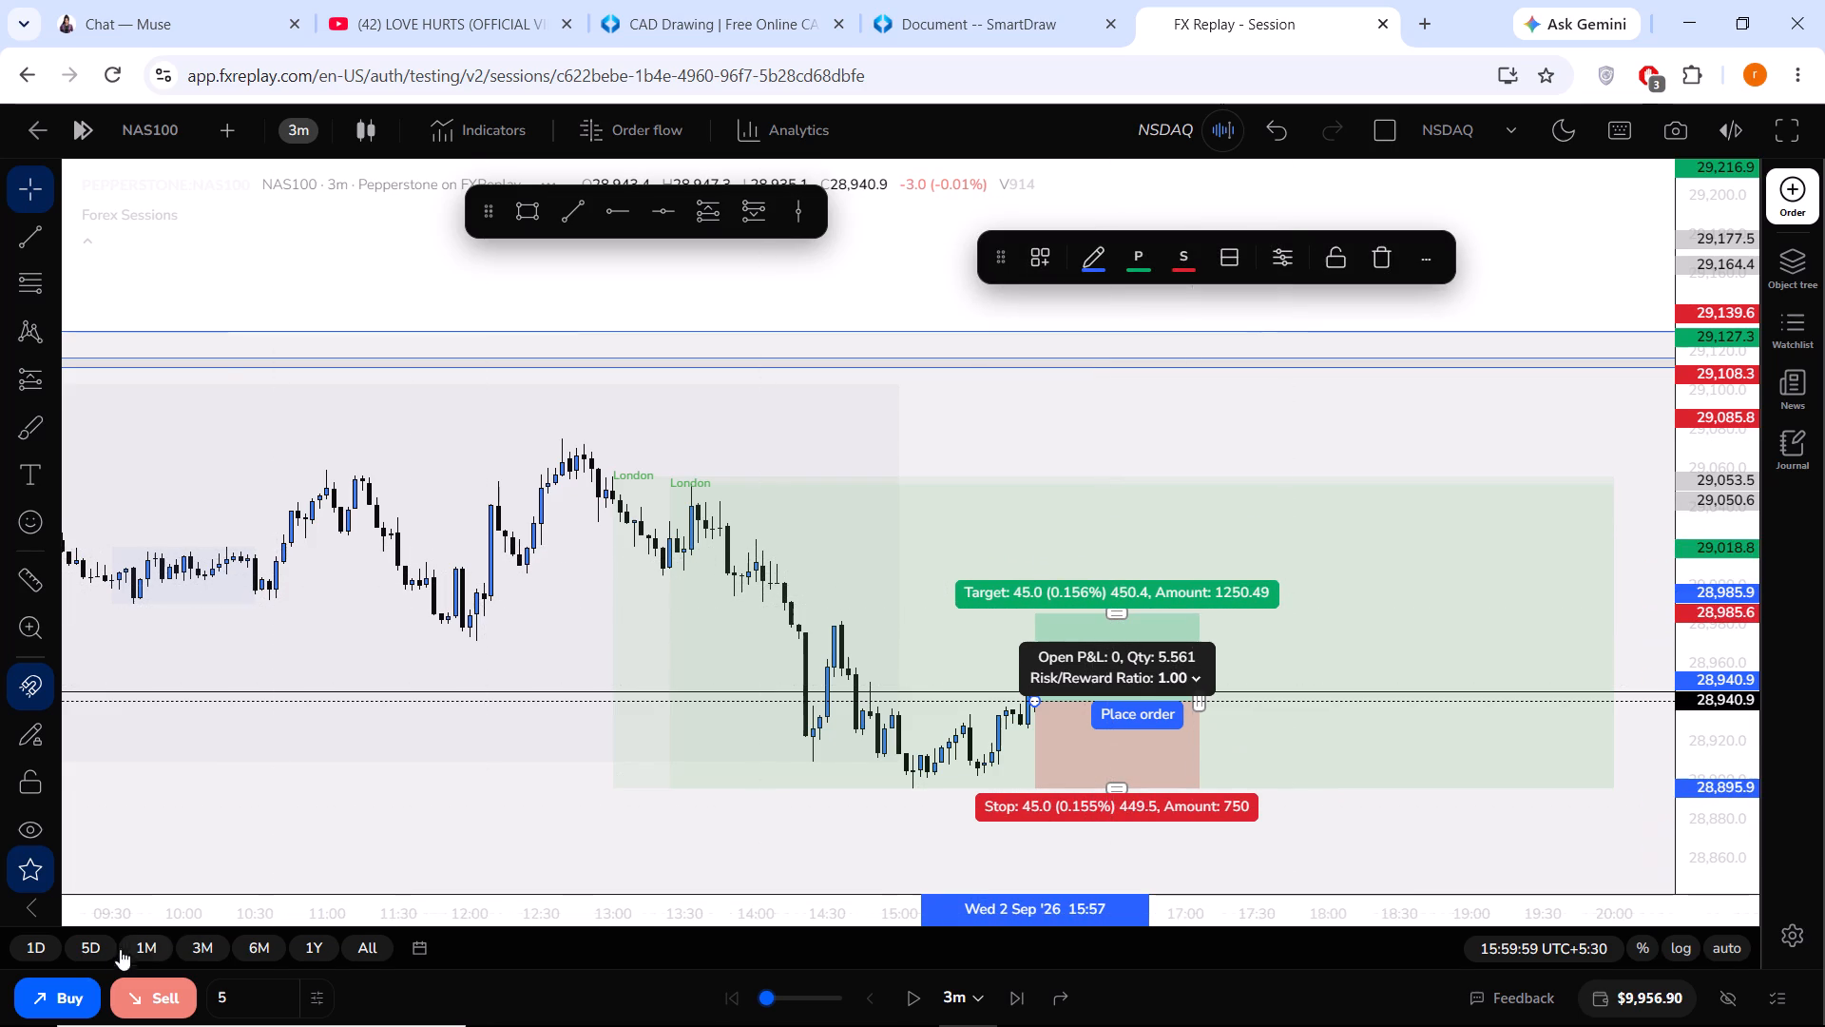
# Buy 5 NAS100 at market and set the take profit at 28,986.4 and the stop loss at 28,895.2.
pyautogui.click(61, 989)
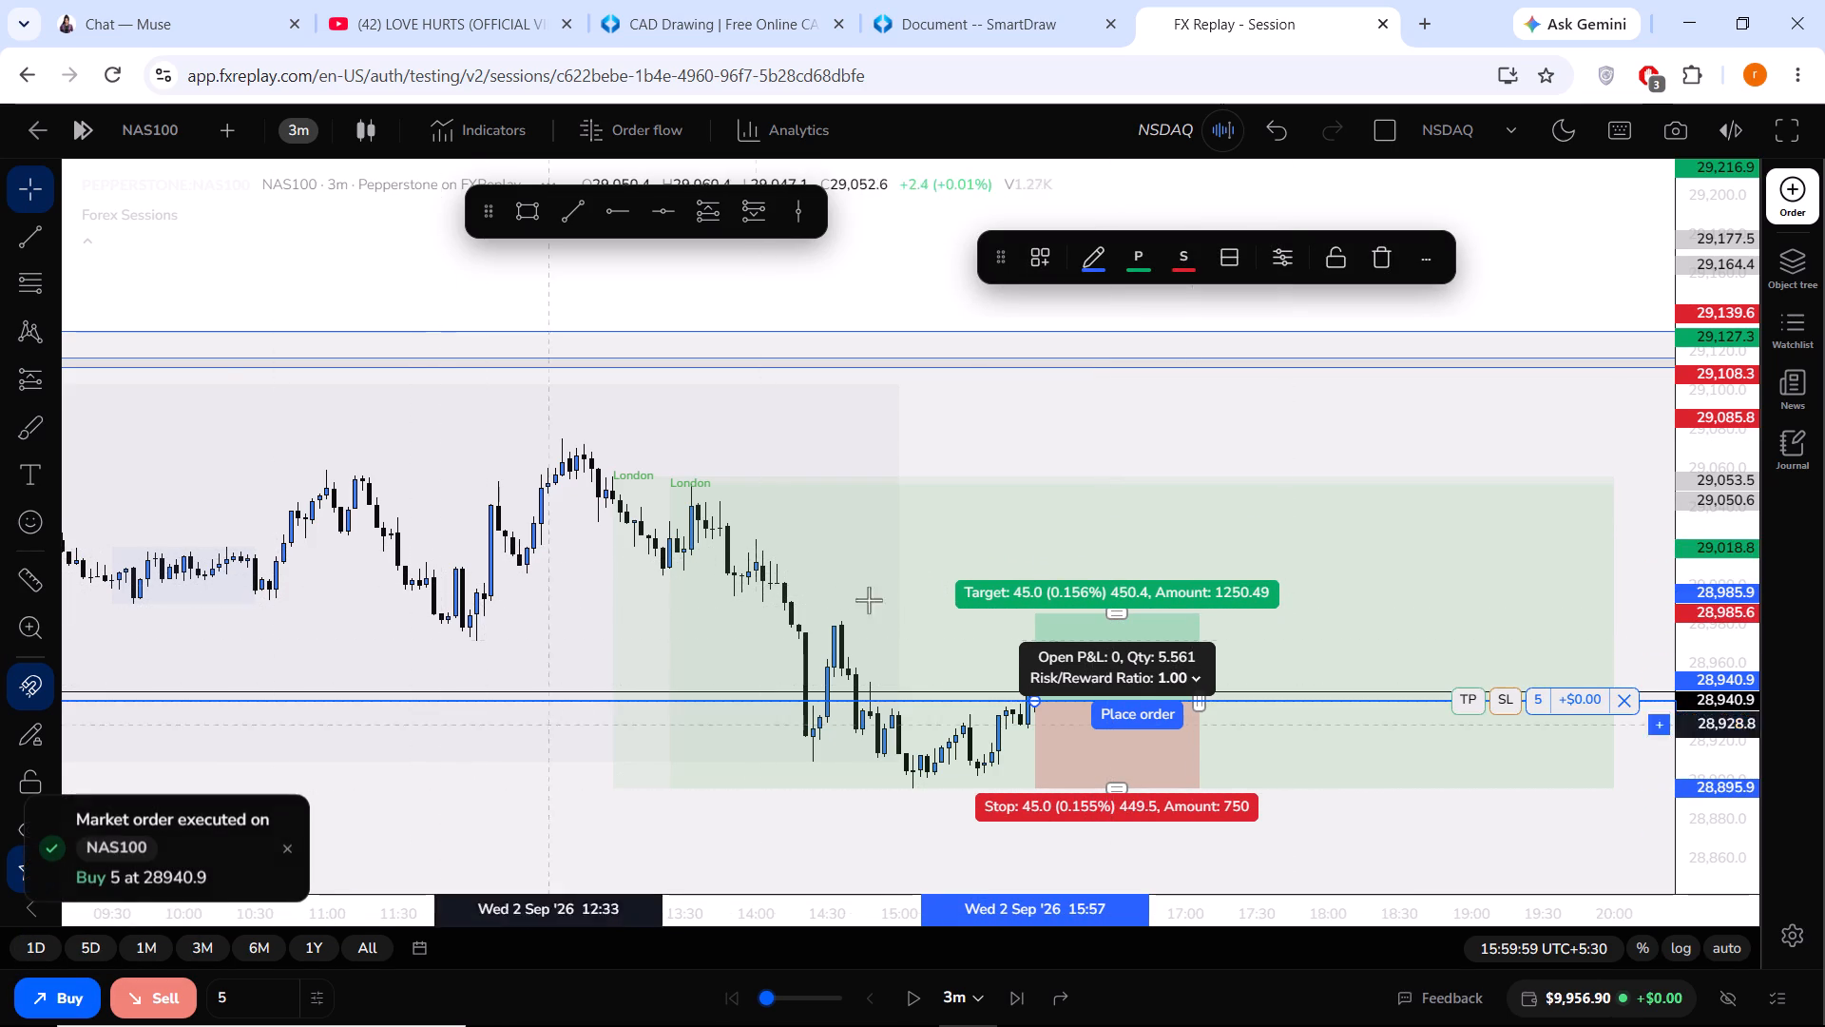
pyautogui.moveTo(1466, 704); pyautogui.dragTo(1462, 619)
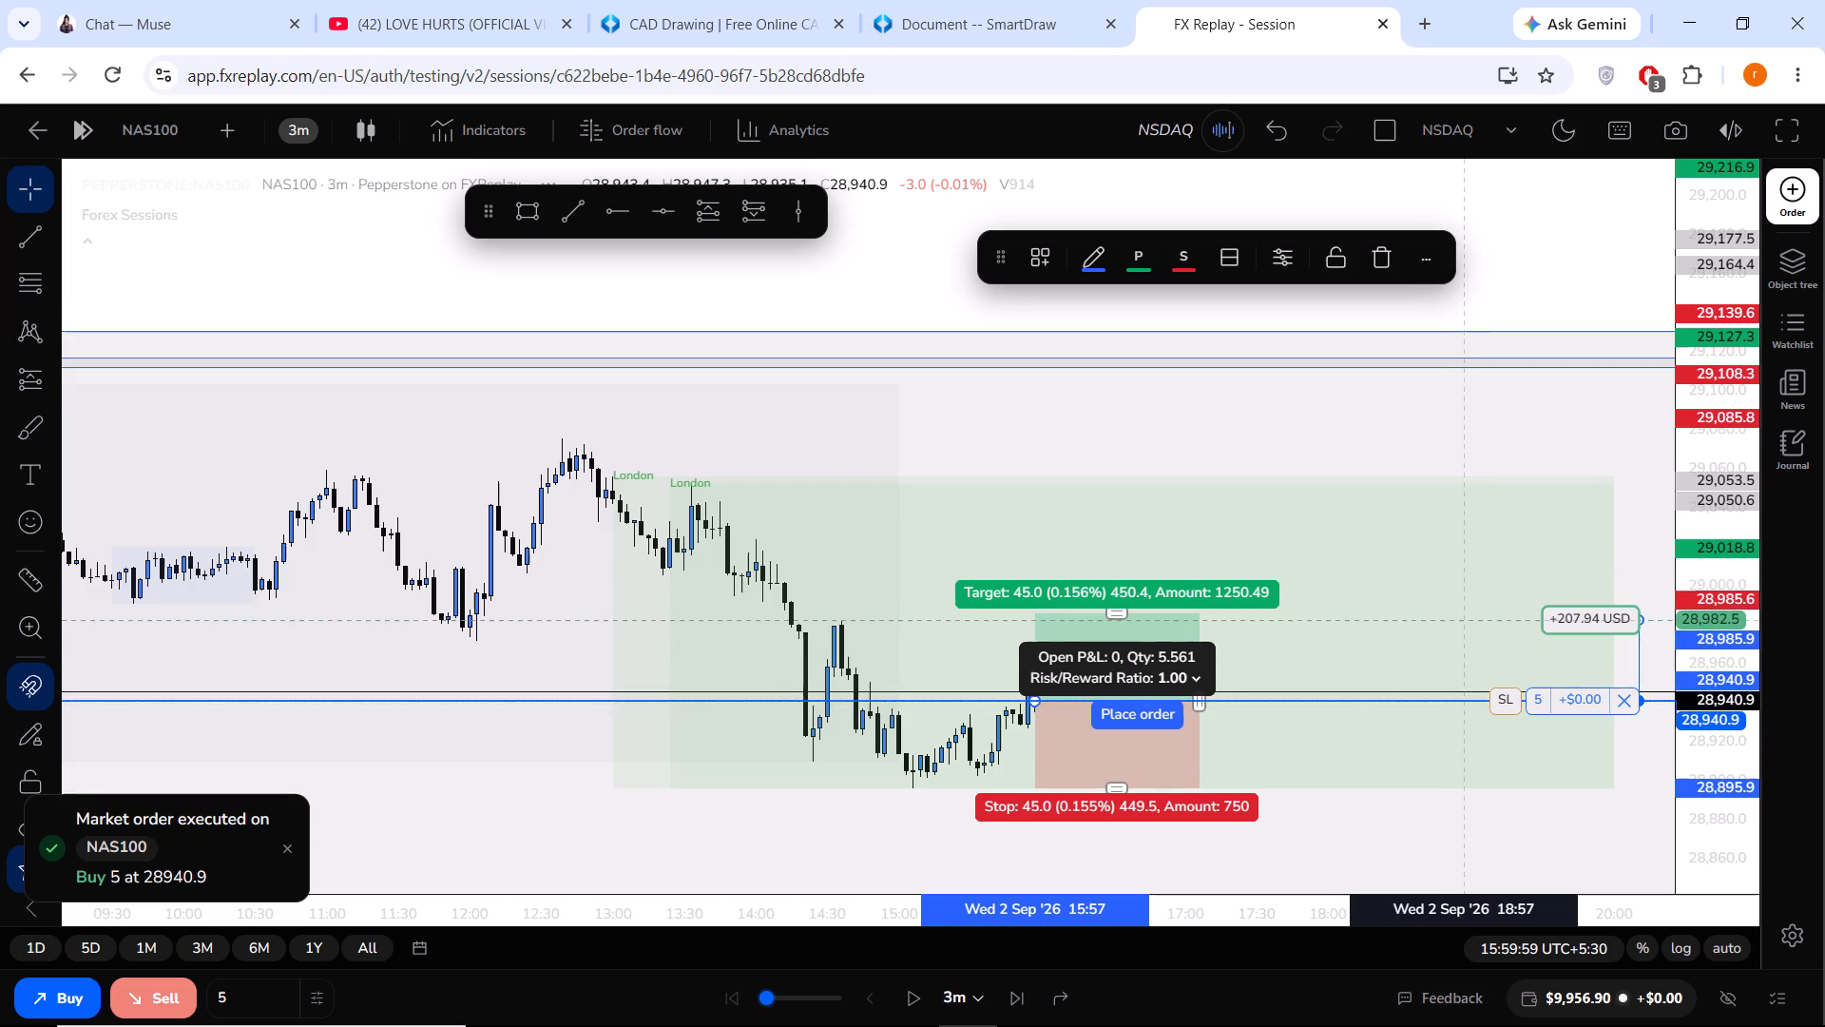
pyautogui.moveTo(1462, 619); pyautogui.dragTo(1464, 611)
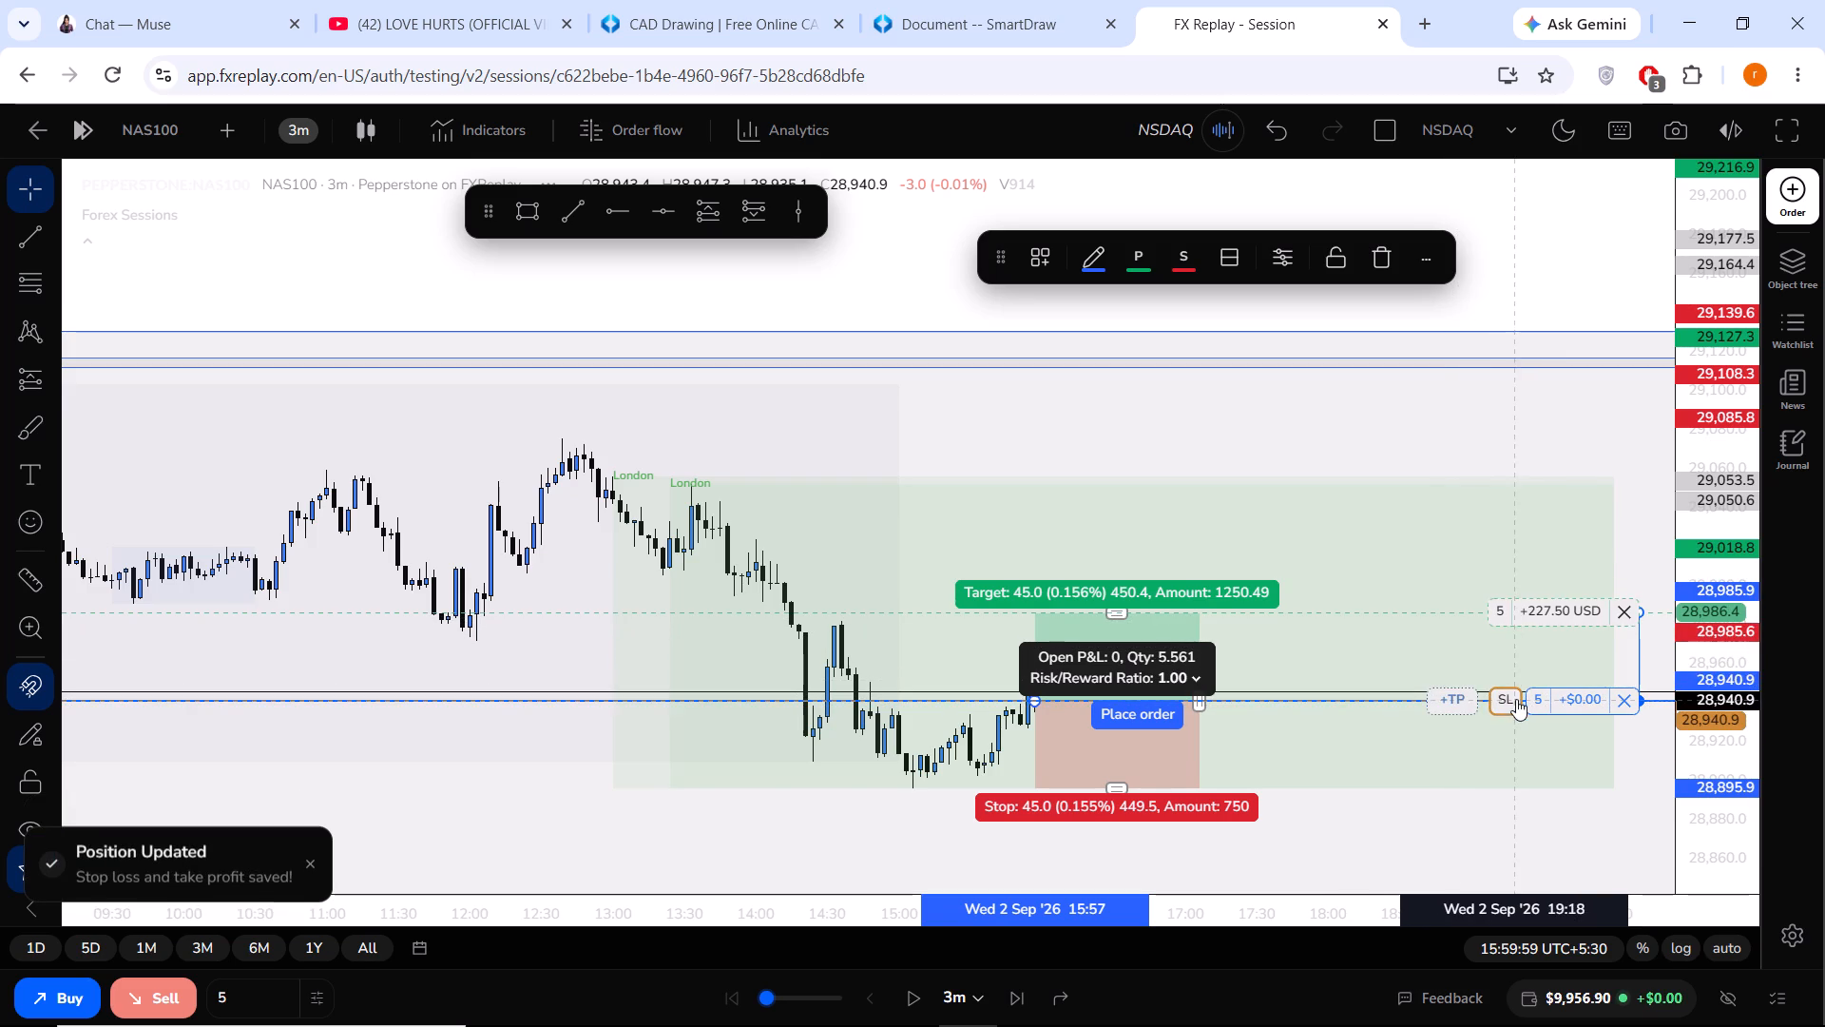
pyautogui.moveTo(1515, 699); pyautogui.dragTo(1398, 789)
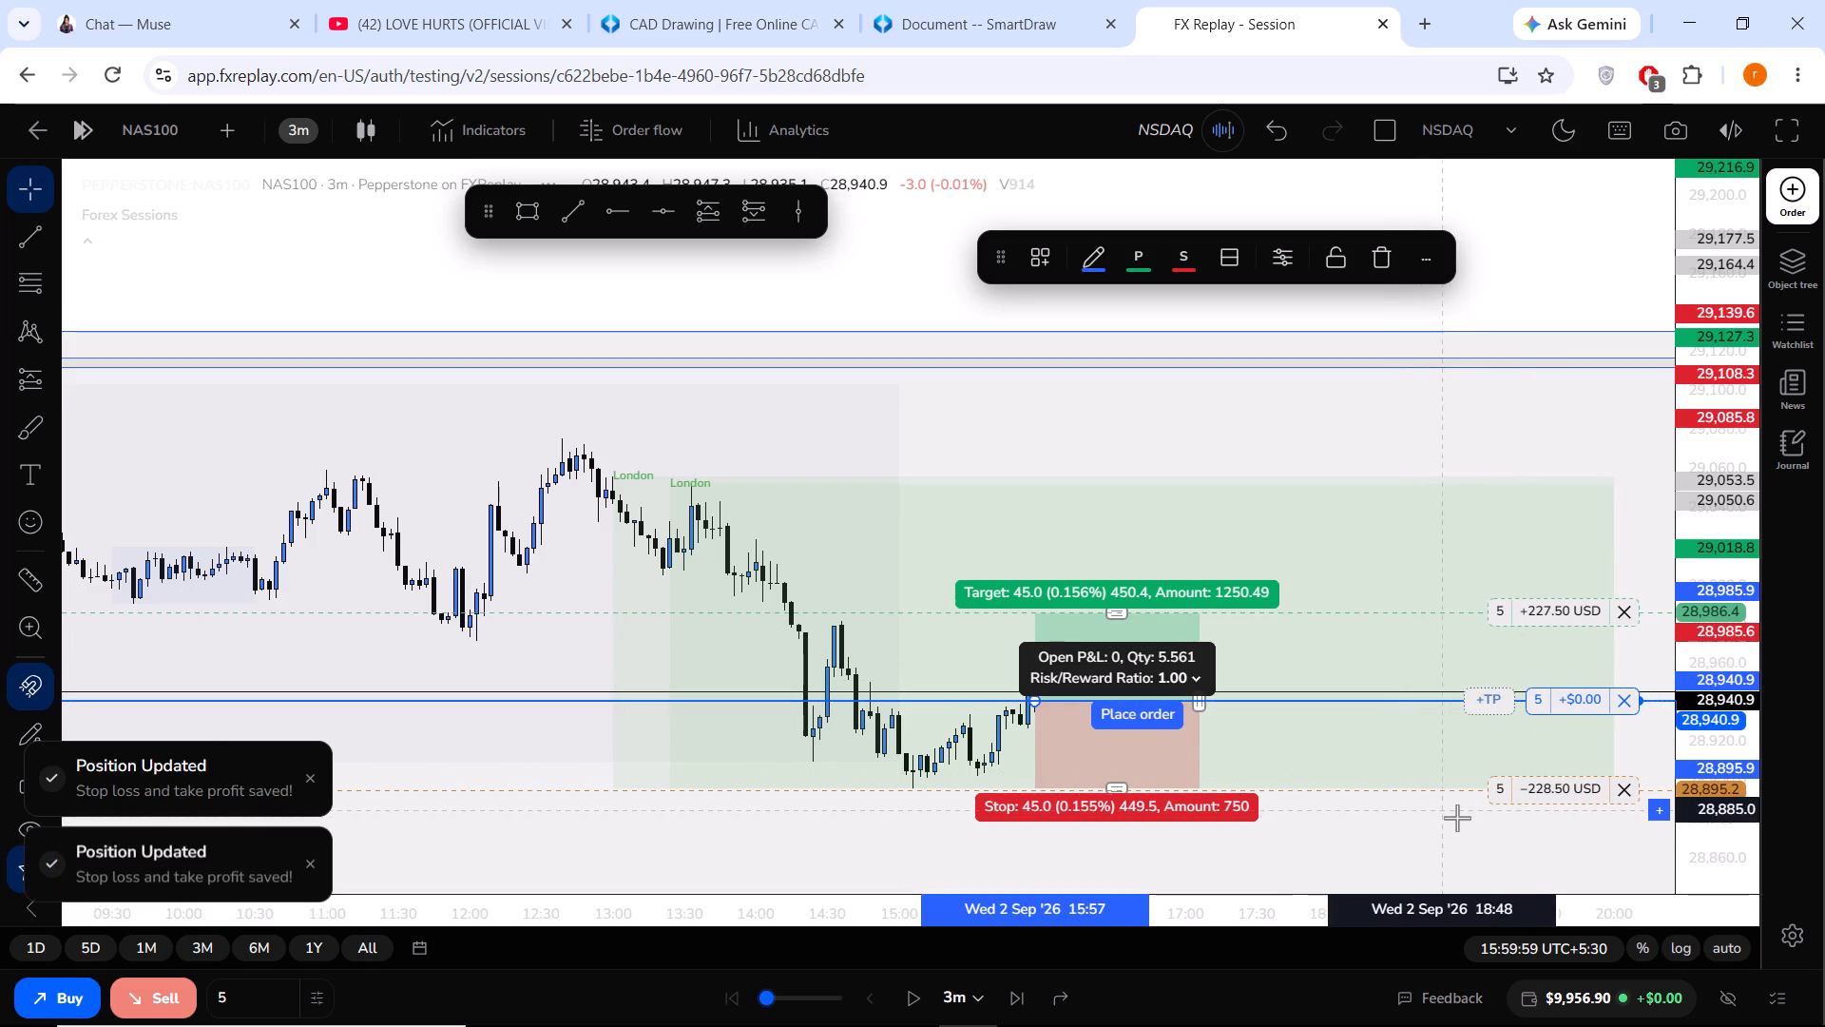
pyautogui.click(1470, 823)
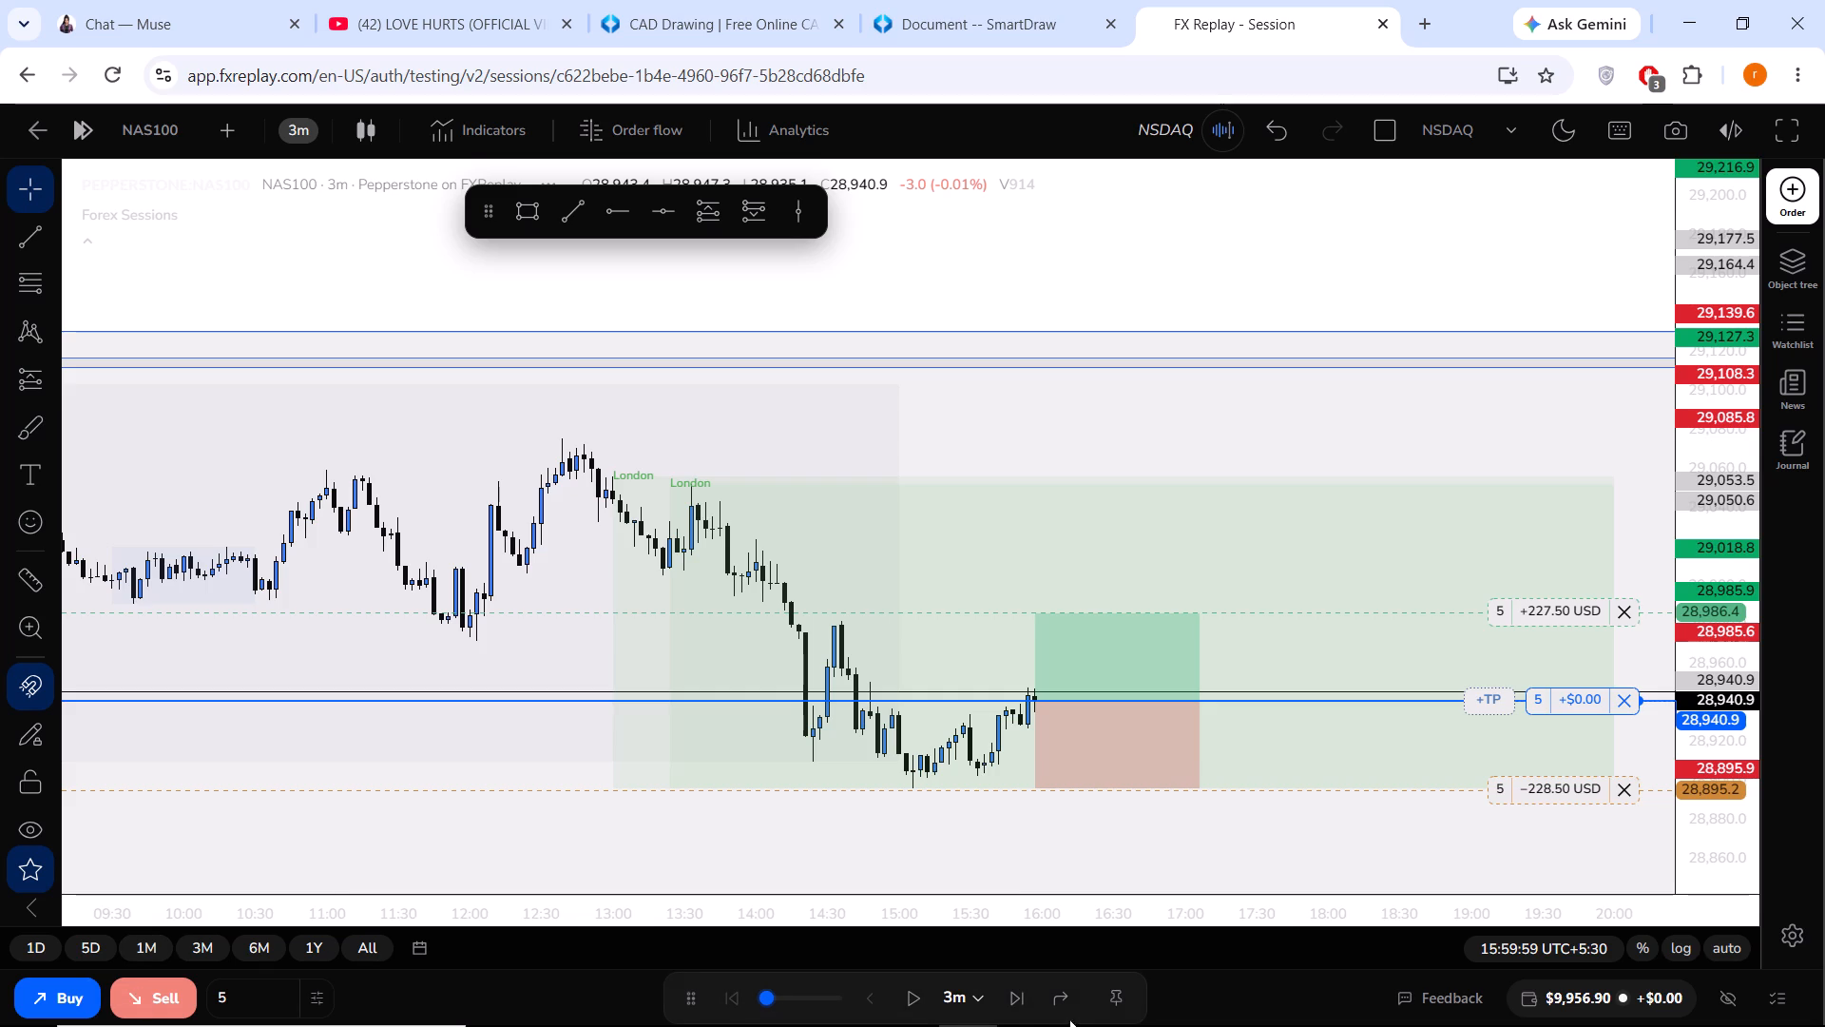
# Advance the replay in 3m steps to 16:38:59, until the long trade closes at its 28,895.2 stop loss.
pyautogui.click(1014, 1006)
pyautogui.click(1014, 1005)
pyautogui.tripleClick(1014, 1005)
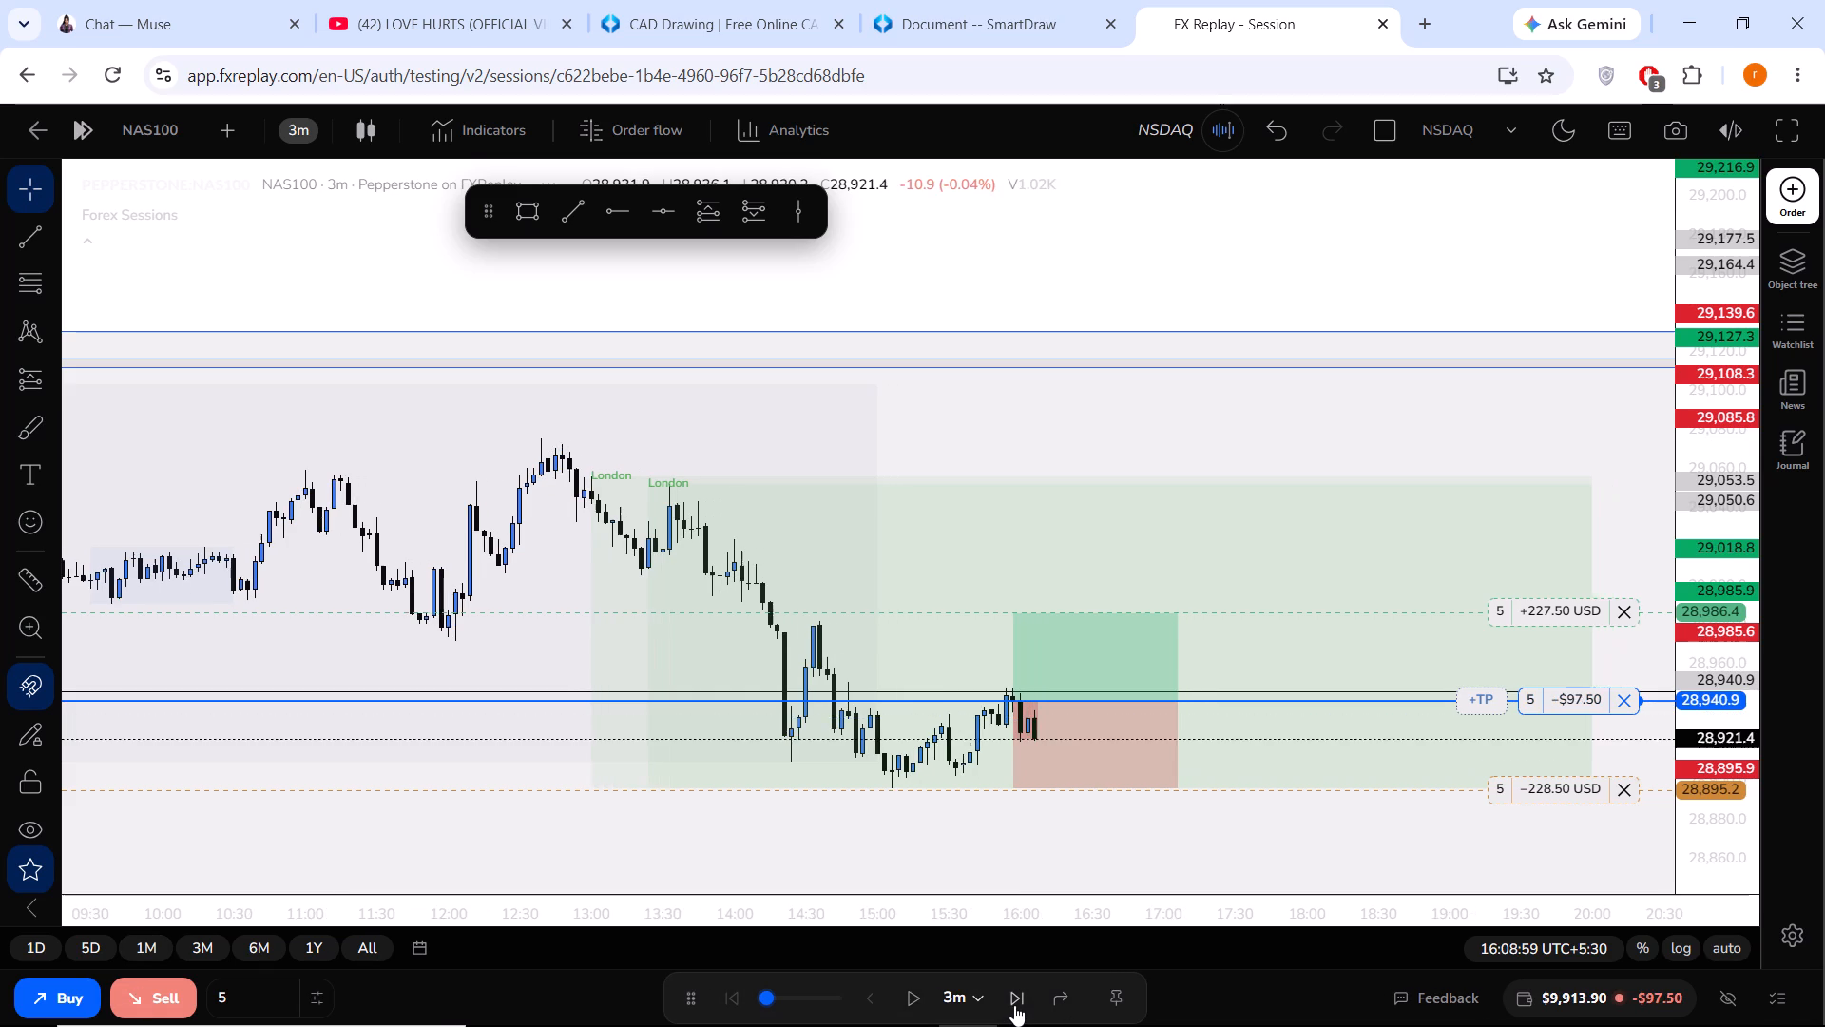
pyautogui.tripleClick(1014, 1005)
pyautogui.tripleClick(1014, 1005)
pyautogui.doubleClick(1014, 1005)
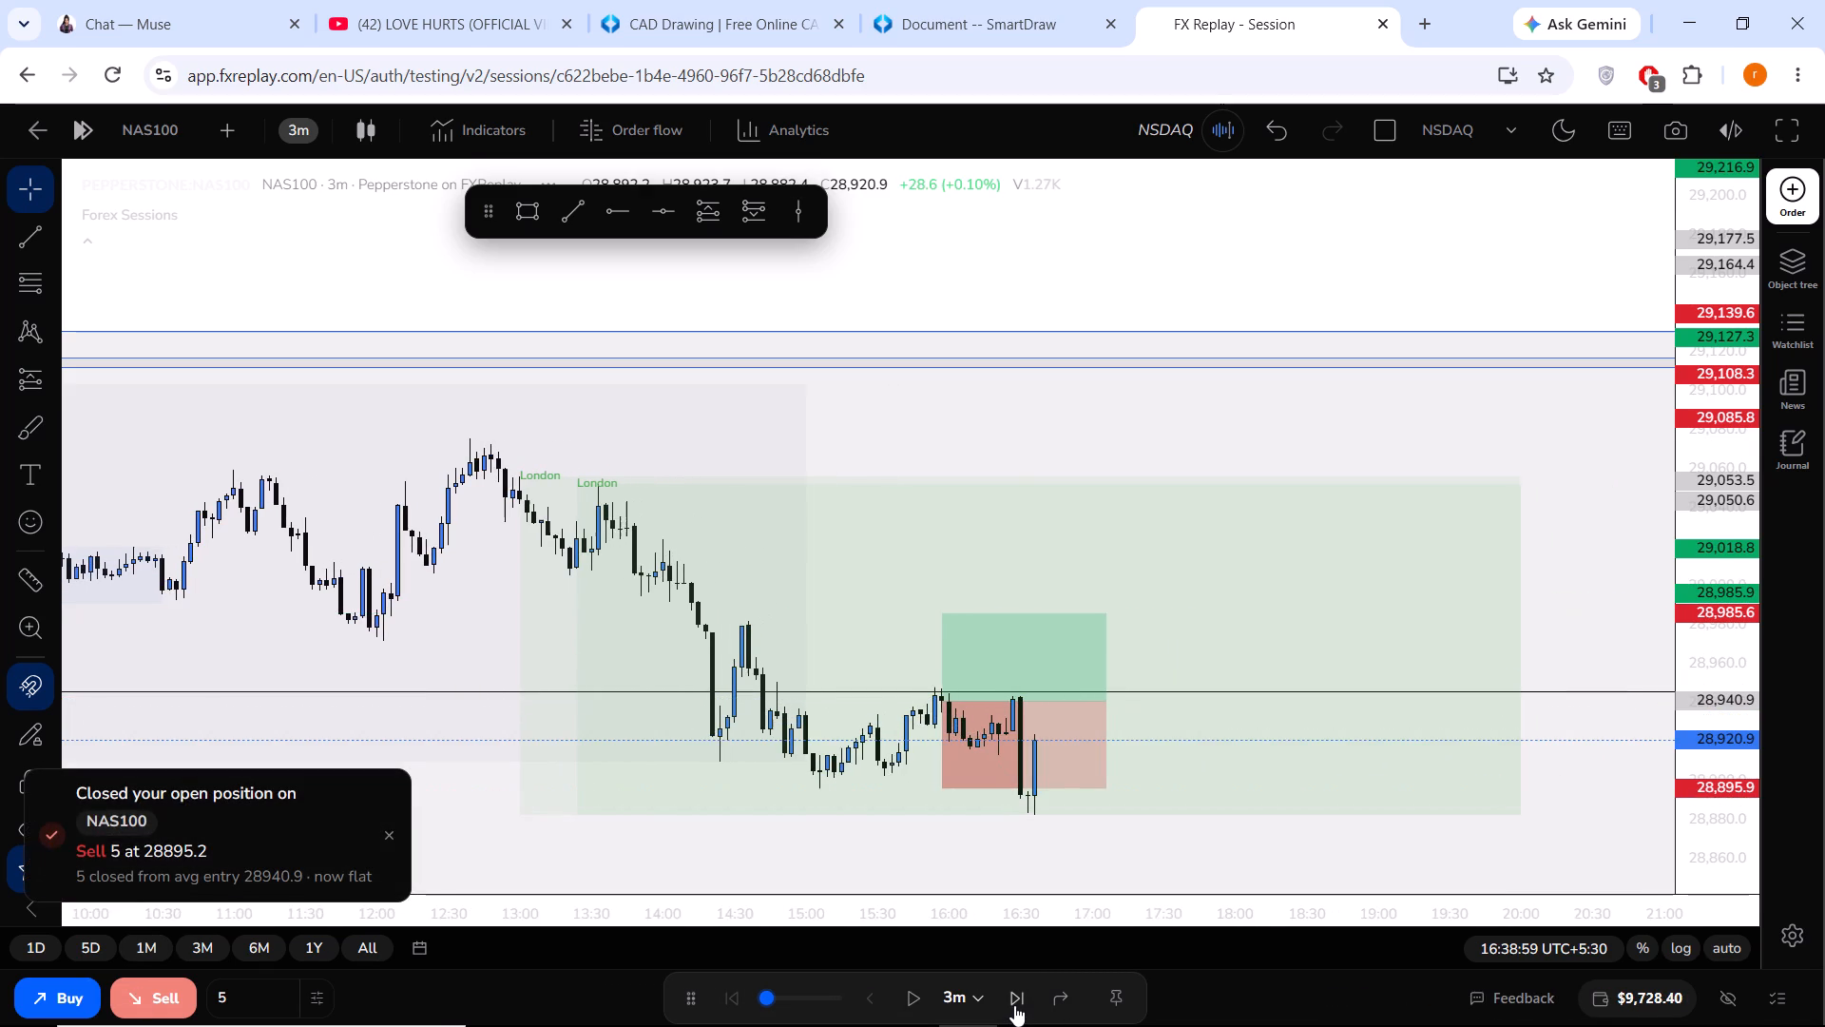
# Review the closed long against the lower edge of the large daily zone, switching the chart to the 15m timeframe.
pyautogui.scroll(-2, 1166, 859)
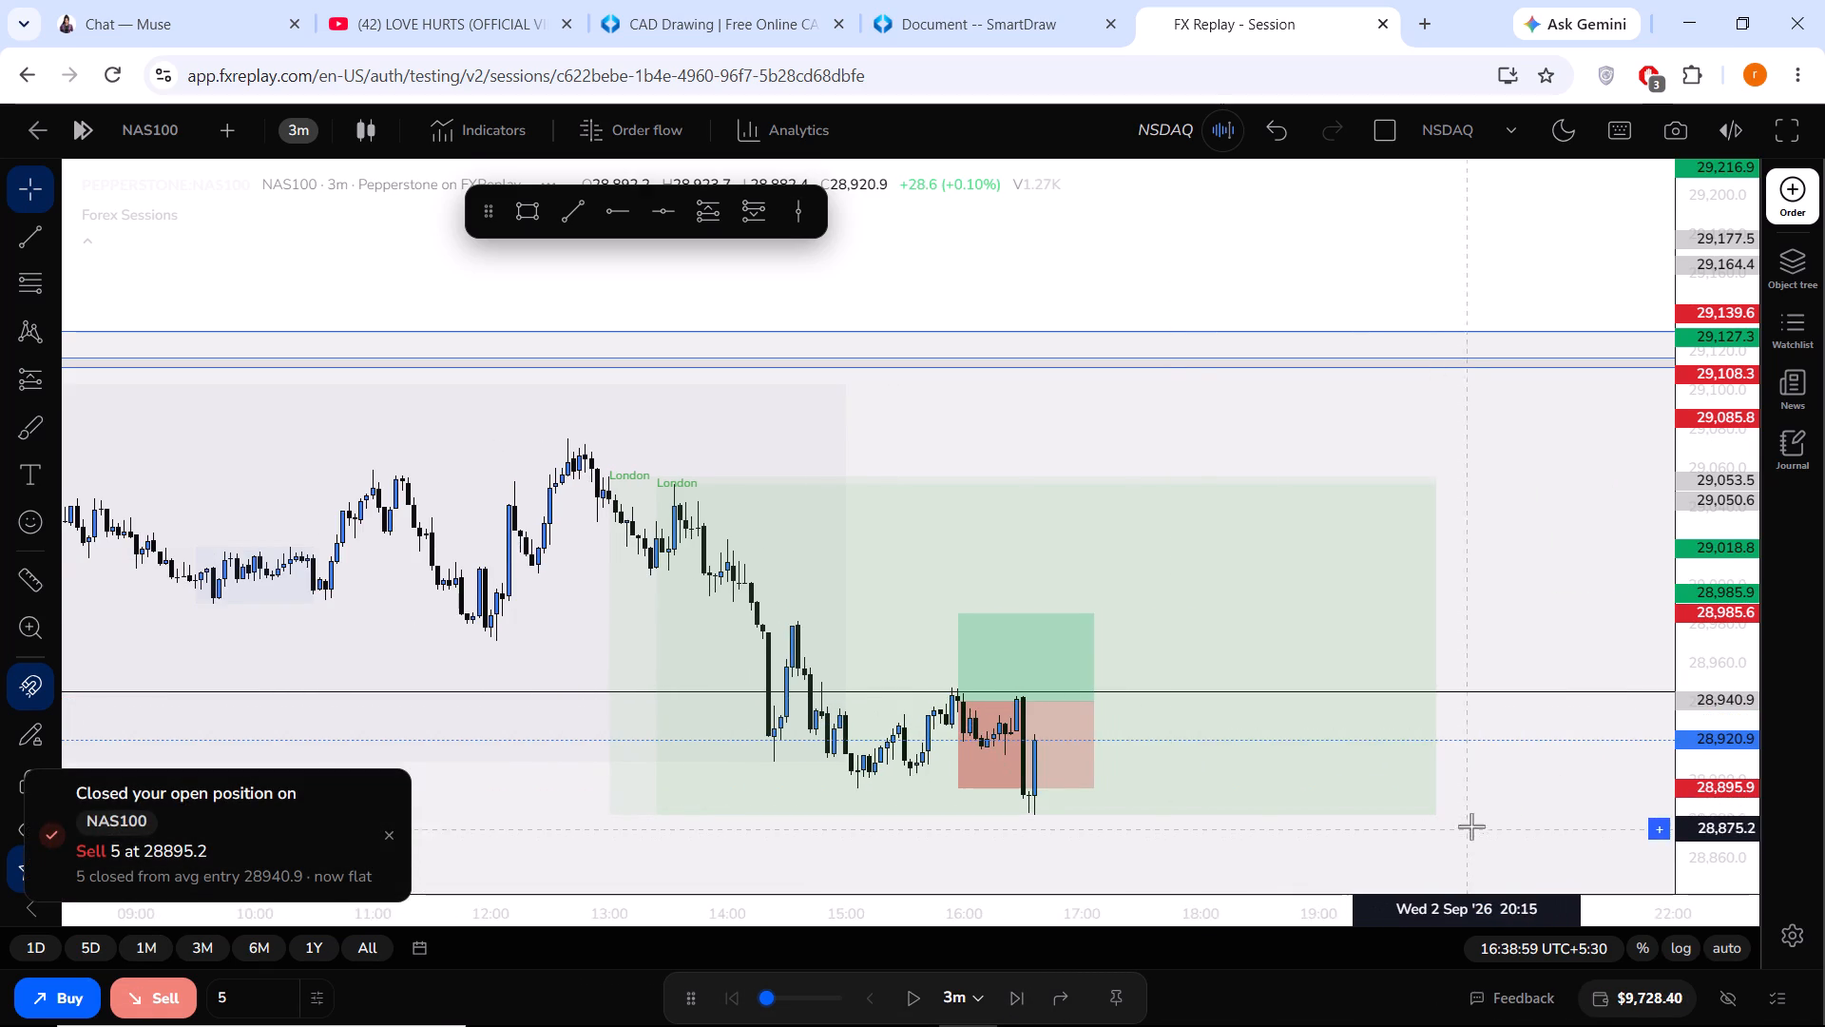
pyautogui.moveTo(1471, 824); pyautogui.dragTo(1504, 644)
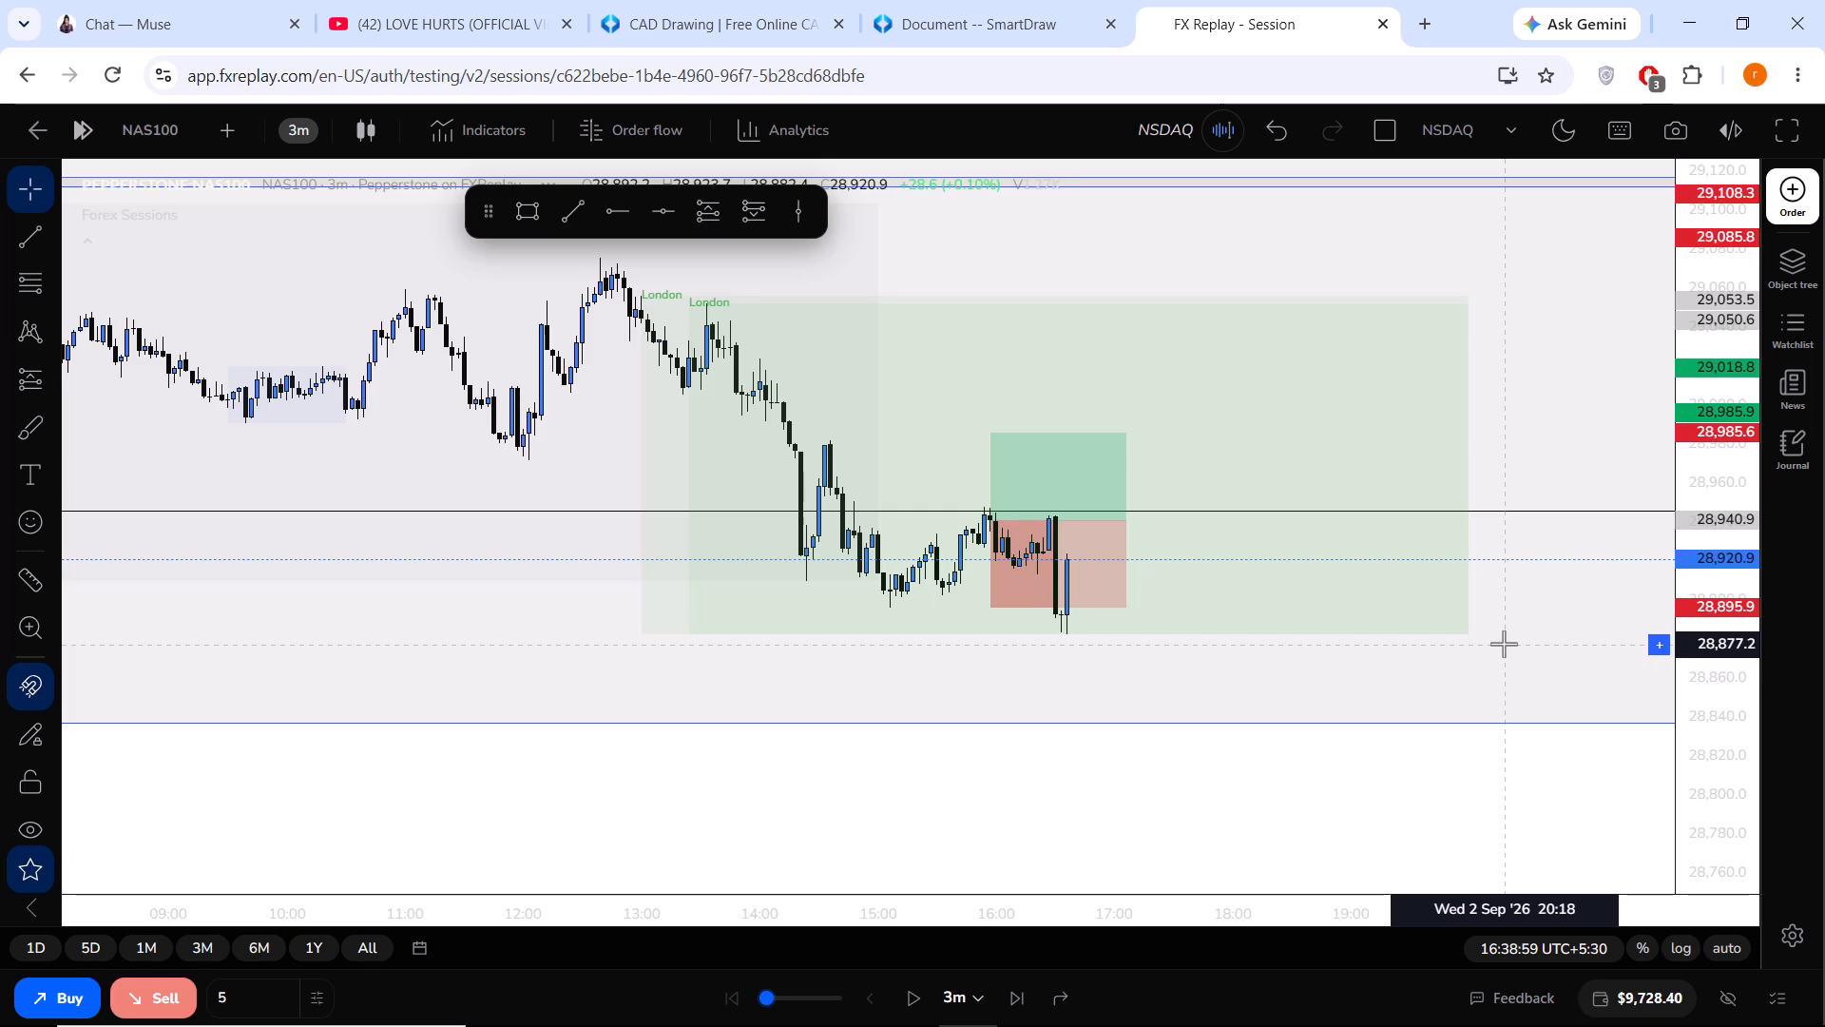
pyautogui.click(303, 138)
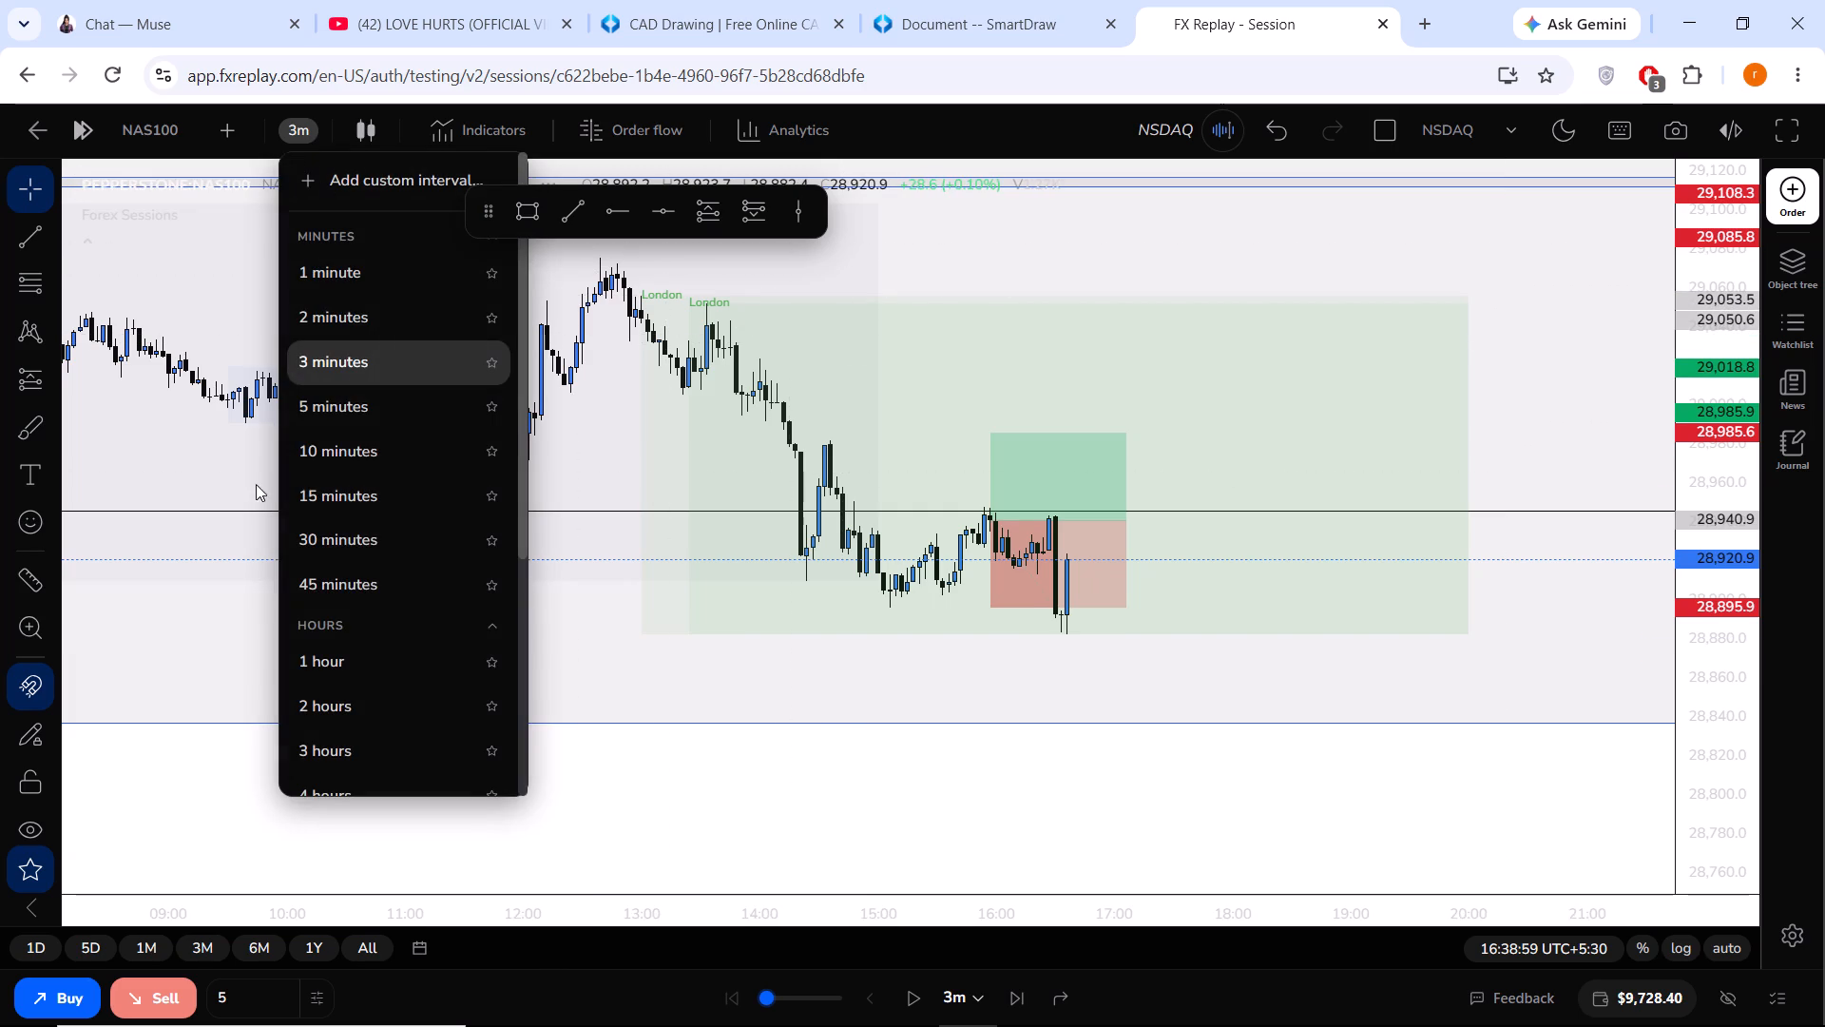
pyautogui.click(332, 499)
pyautogui.scroll(-3, 814, 731)
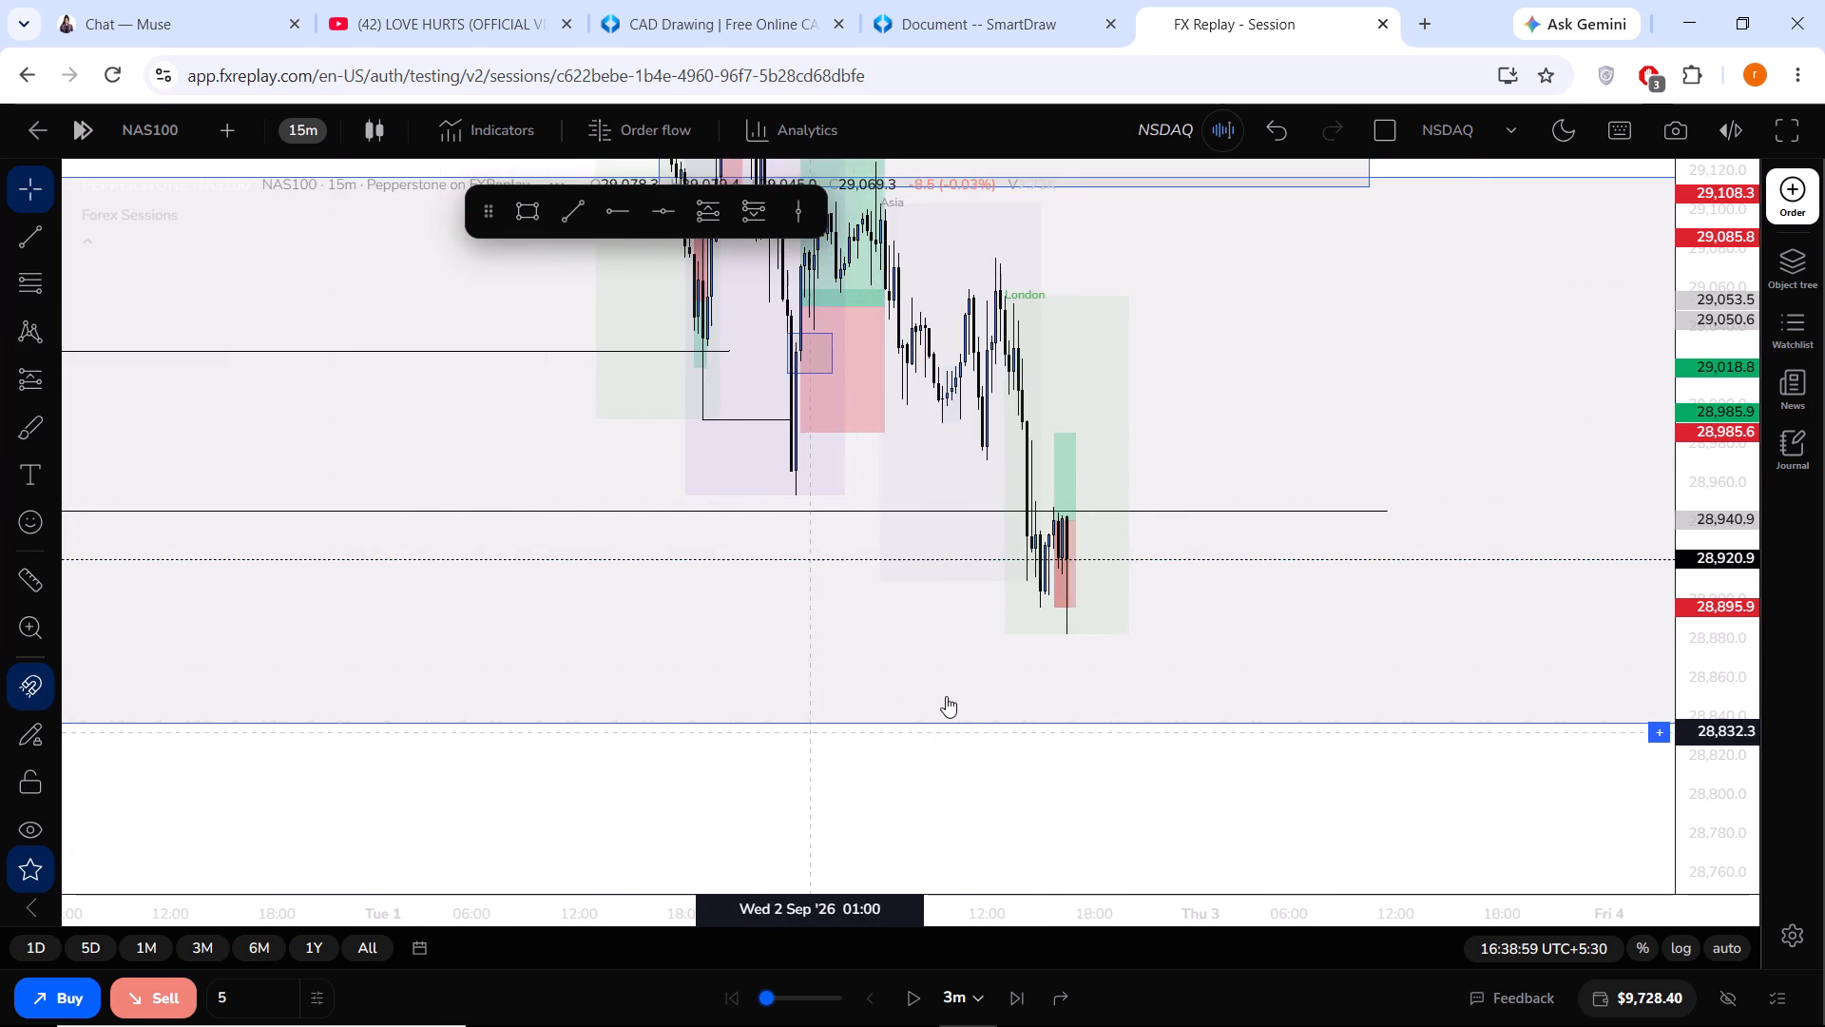
# Examine the 15m price action across the whole 1 DAY FVG zone and around the LOWS SWEEP line.
pyautogui.moveTo(1720, 481); pyautogui.dragTo(1701, 719)
pyautogui.scroll(-5, 887, 736)
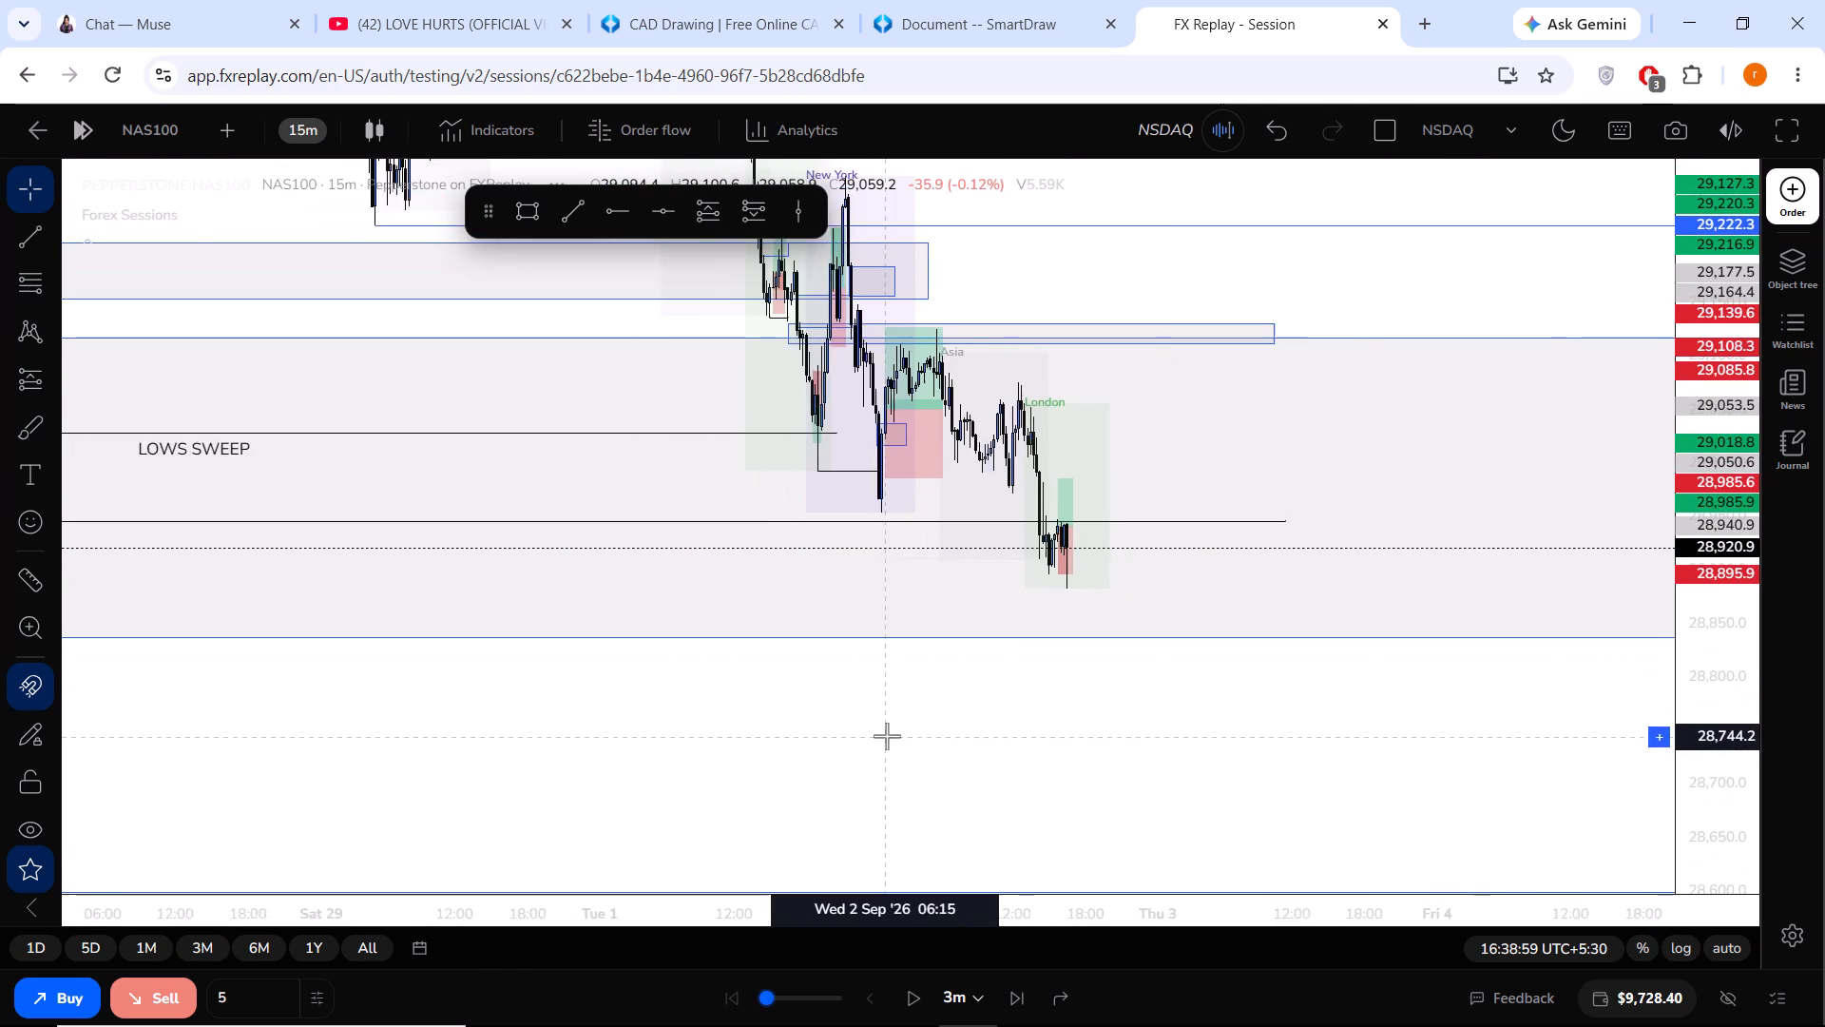
pyautogui.scroll(-18, 887, 736)
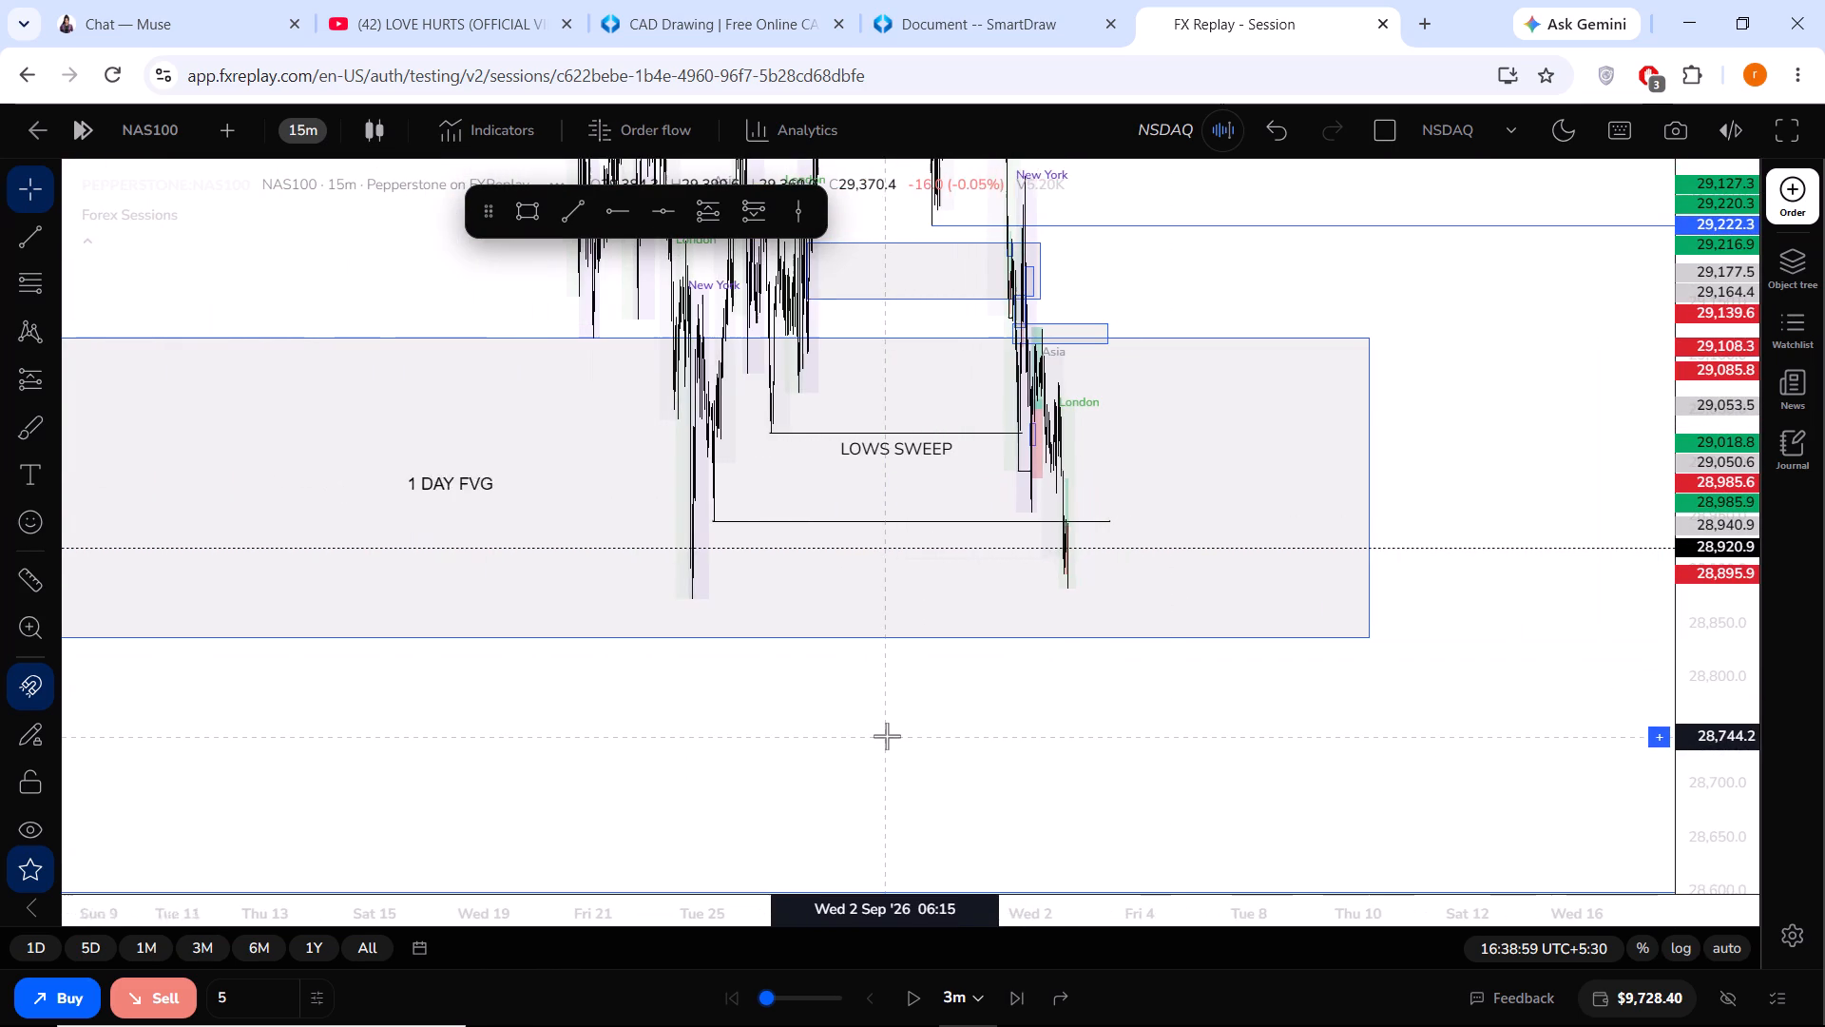
pyautogui.scroll(-5, 887, 736)
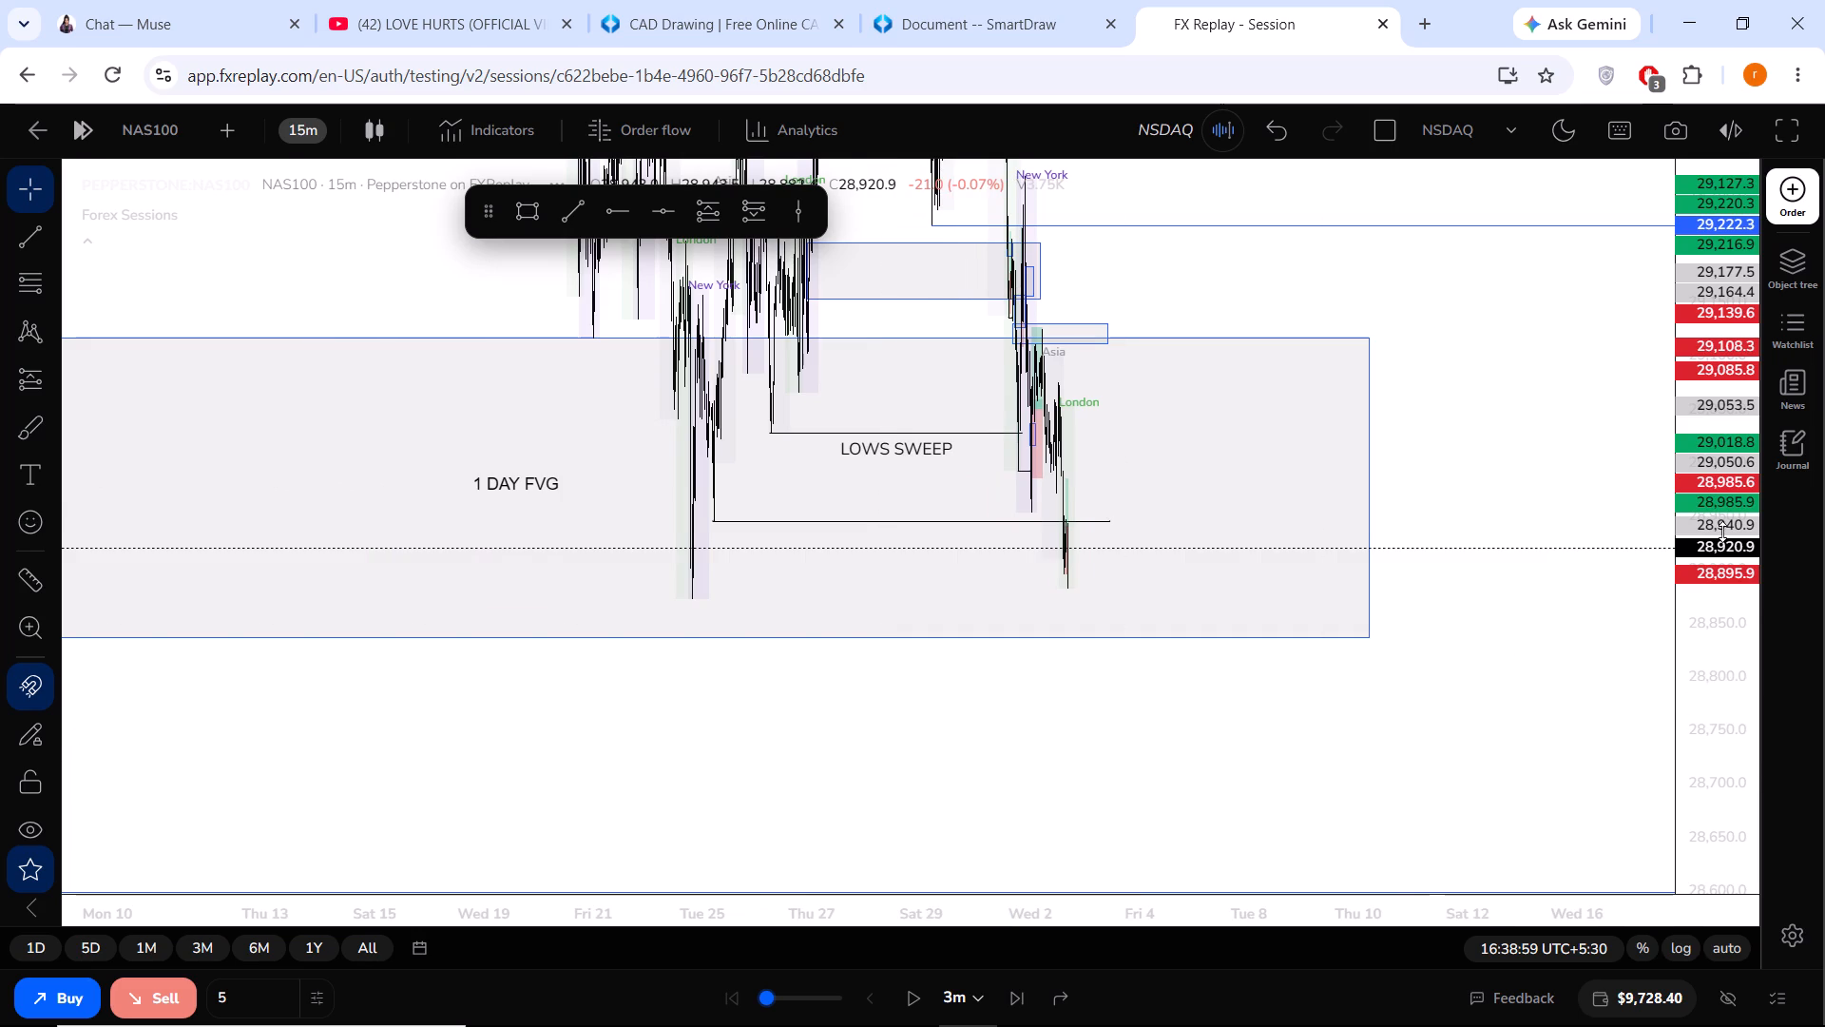
pyautogui.moveTo(1722, 533); pyautogui.dragTo(1707, 751)
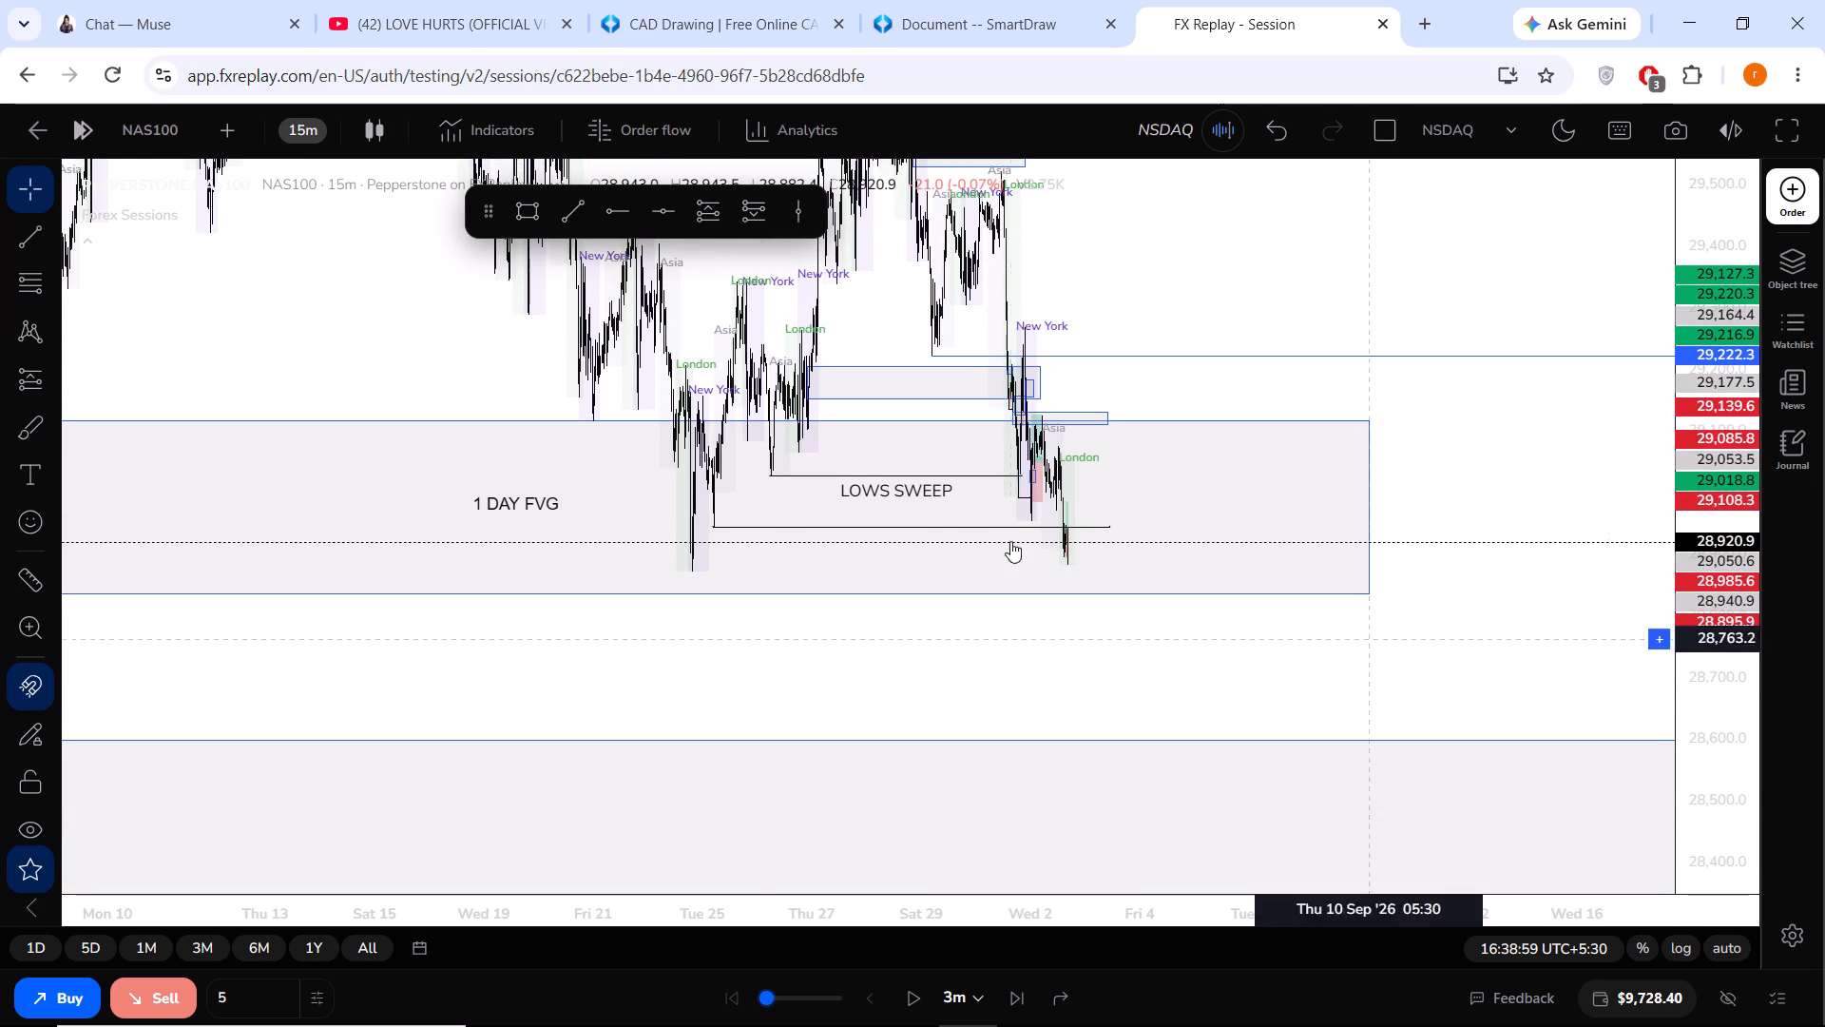
pyautogui.moveTo(643, 653); pyautogui.dragTo(996, 662)
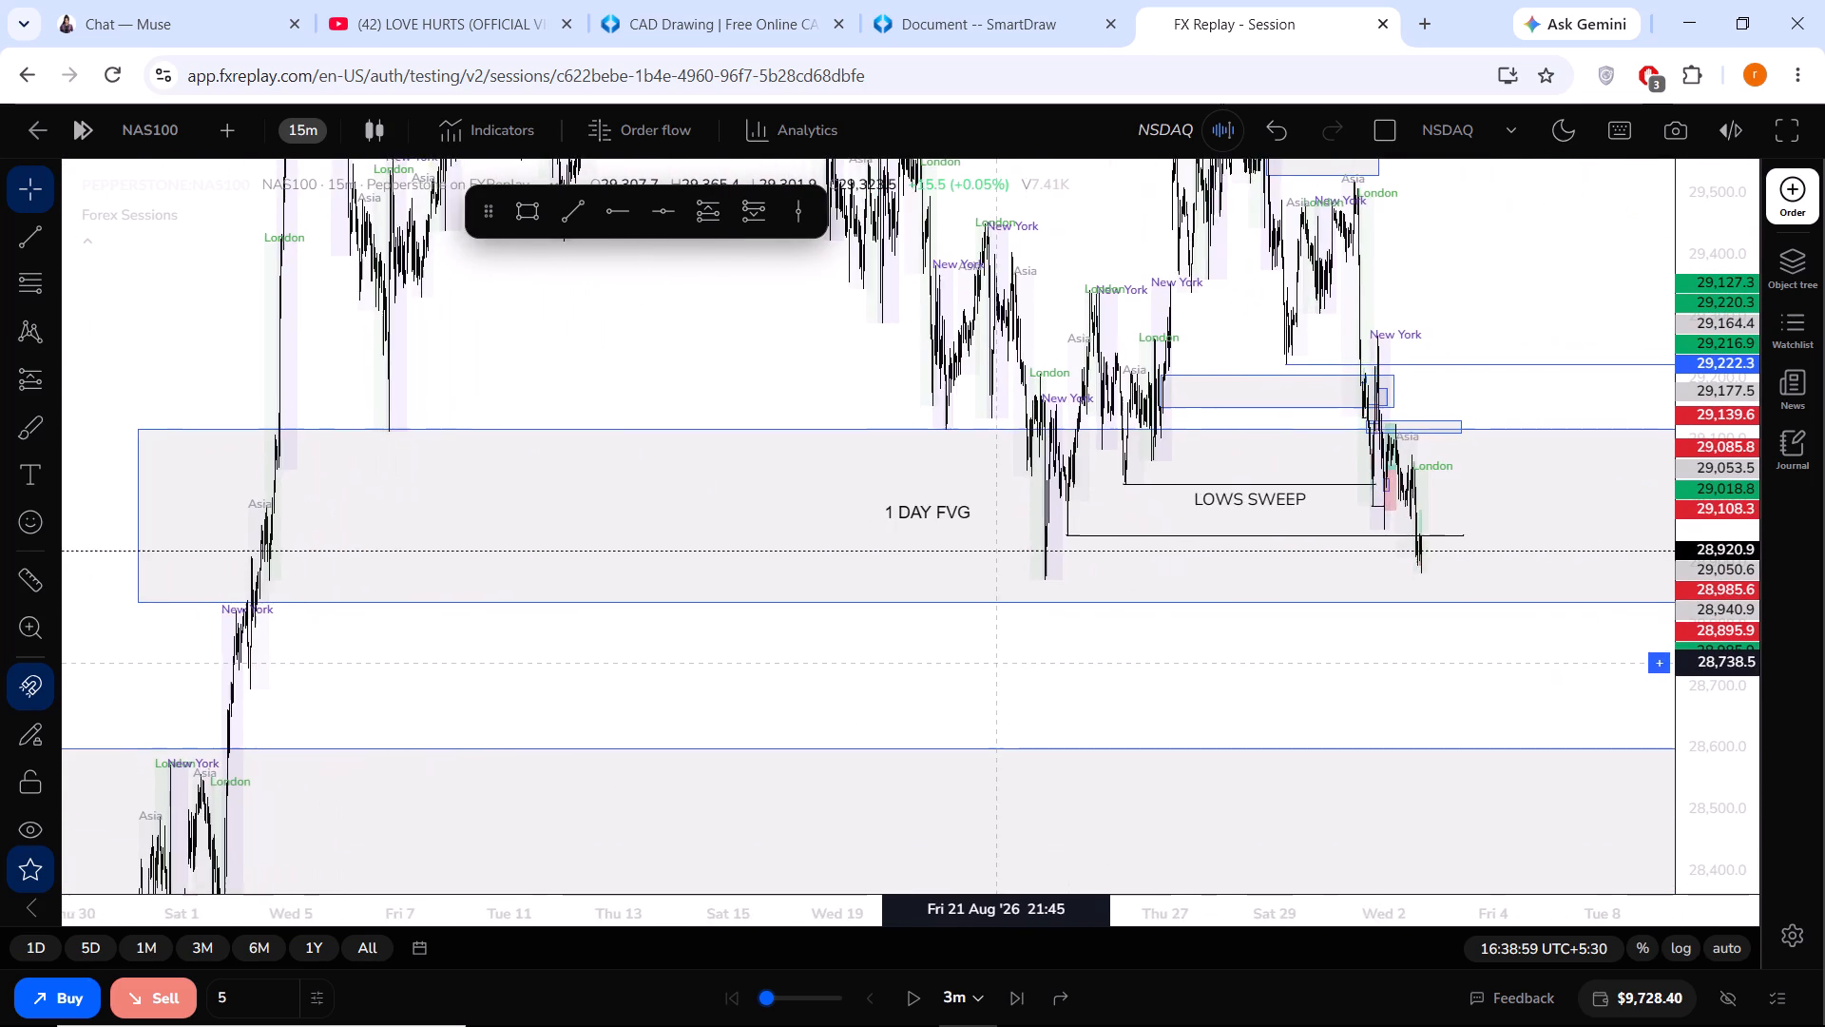
pyautogui.moveTo(996, 662); pyautogui.dragTo(699, 617)
# Switch the chart to the 1h timeframe and examine price between the 1 DAY FVG and the lower zone.
pyautogui.click(308, 120)
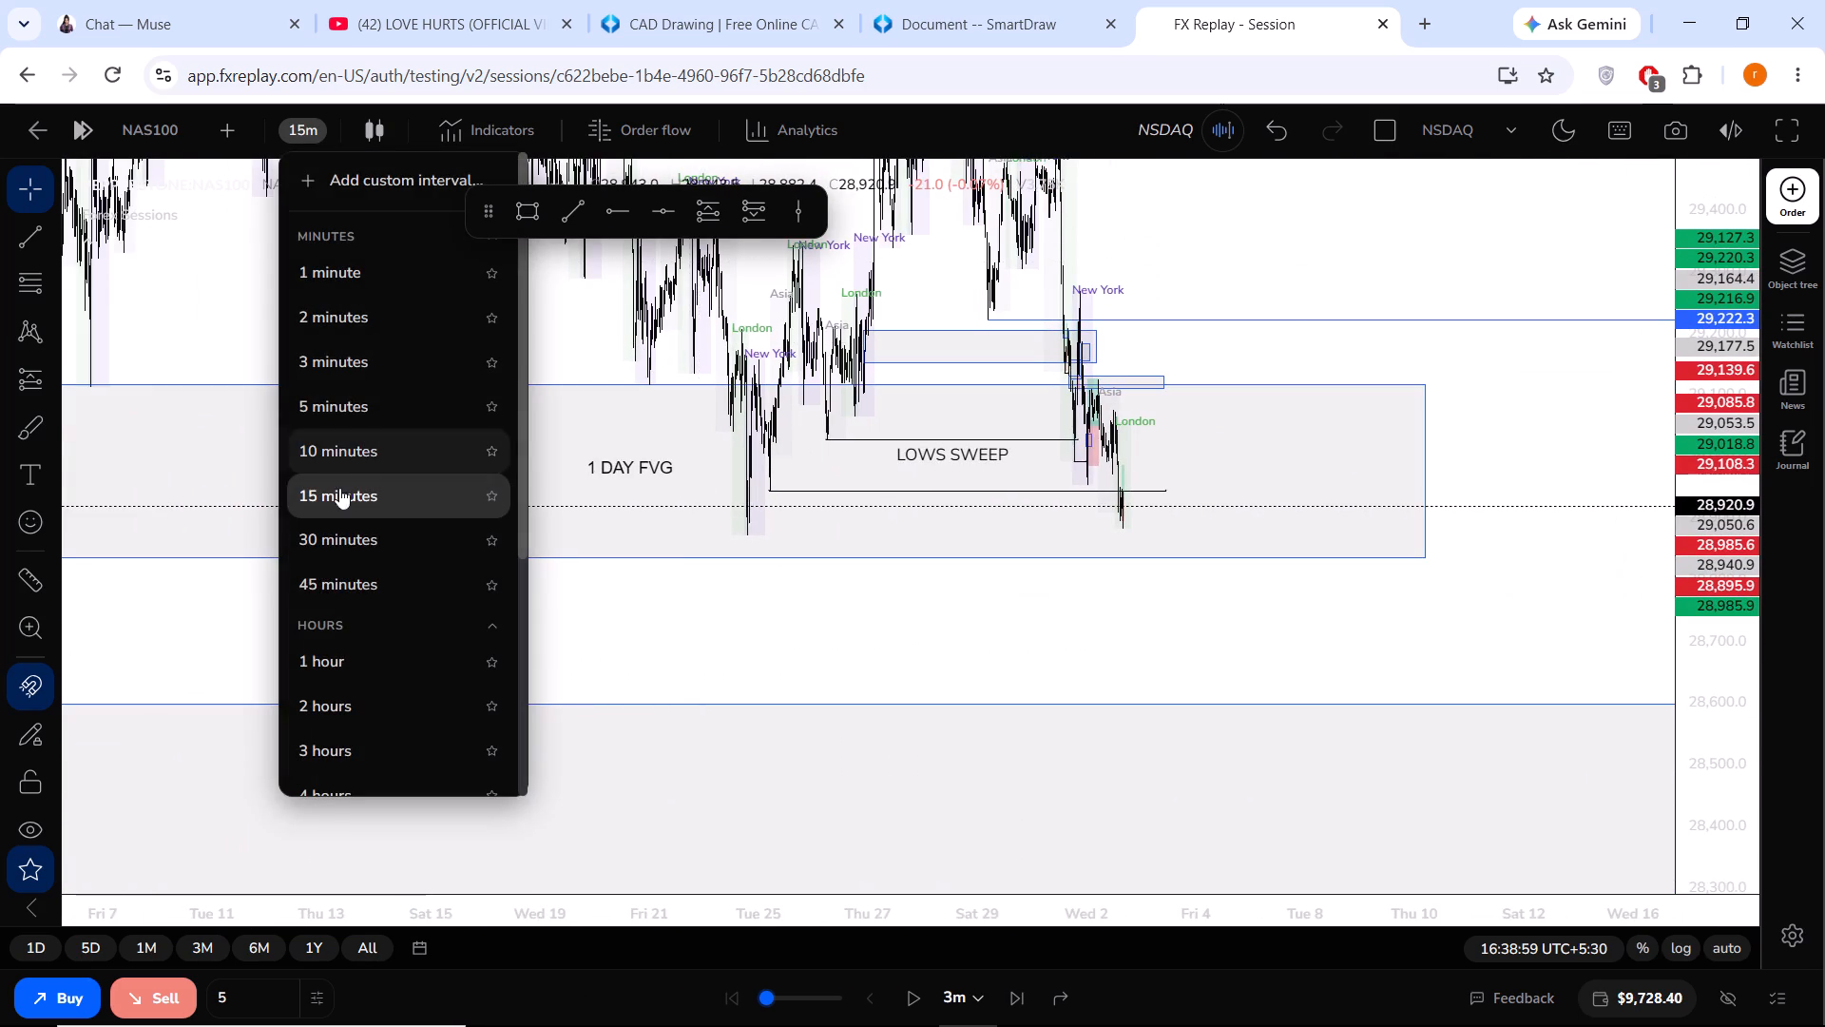
pyautogui.click(327, 658)
pyautogui.scroll(16, 1012, 667)
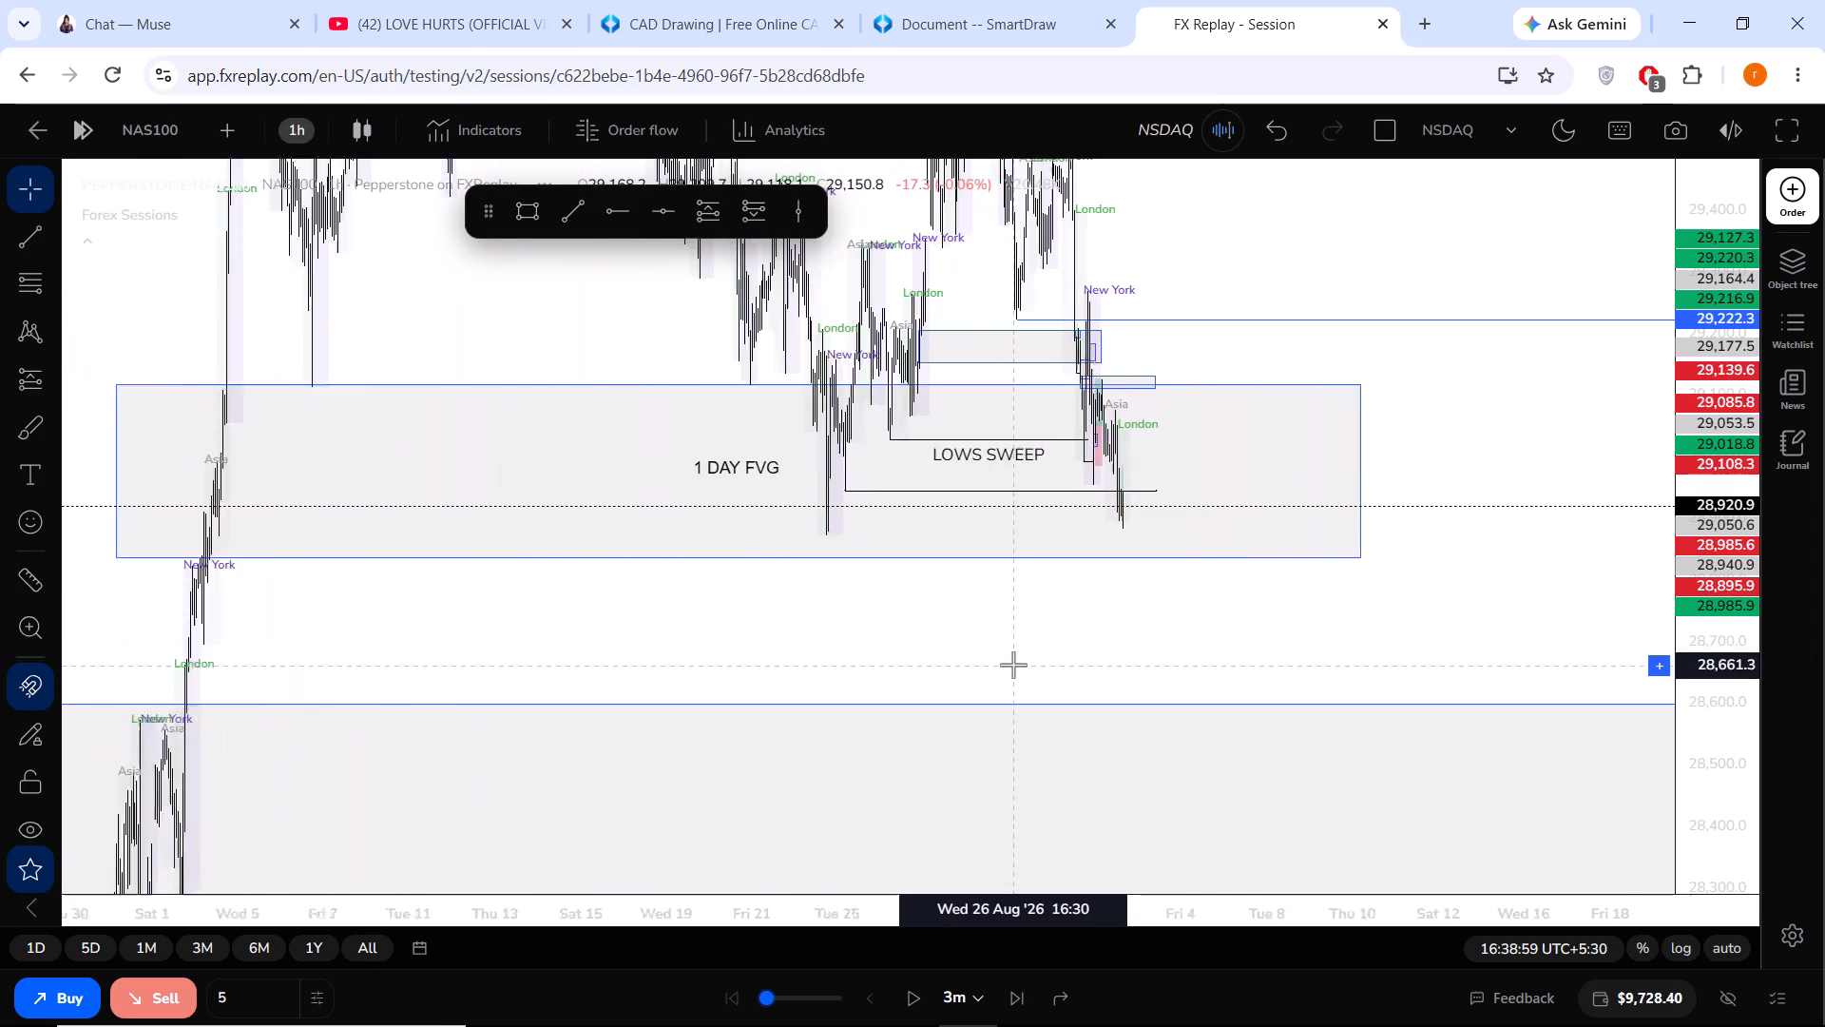
pyautogui.moveTo(872, 636); pyautogui.dragTo(1201, 621)
pyautogui.scroll(3, 1200, 621)
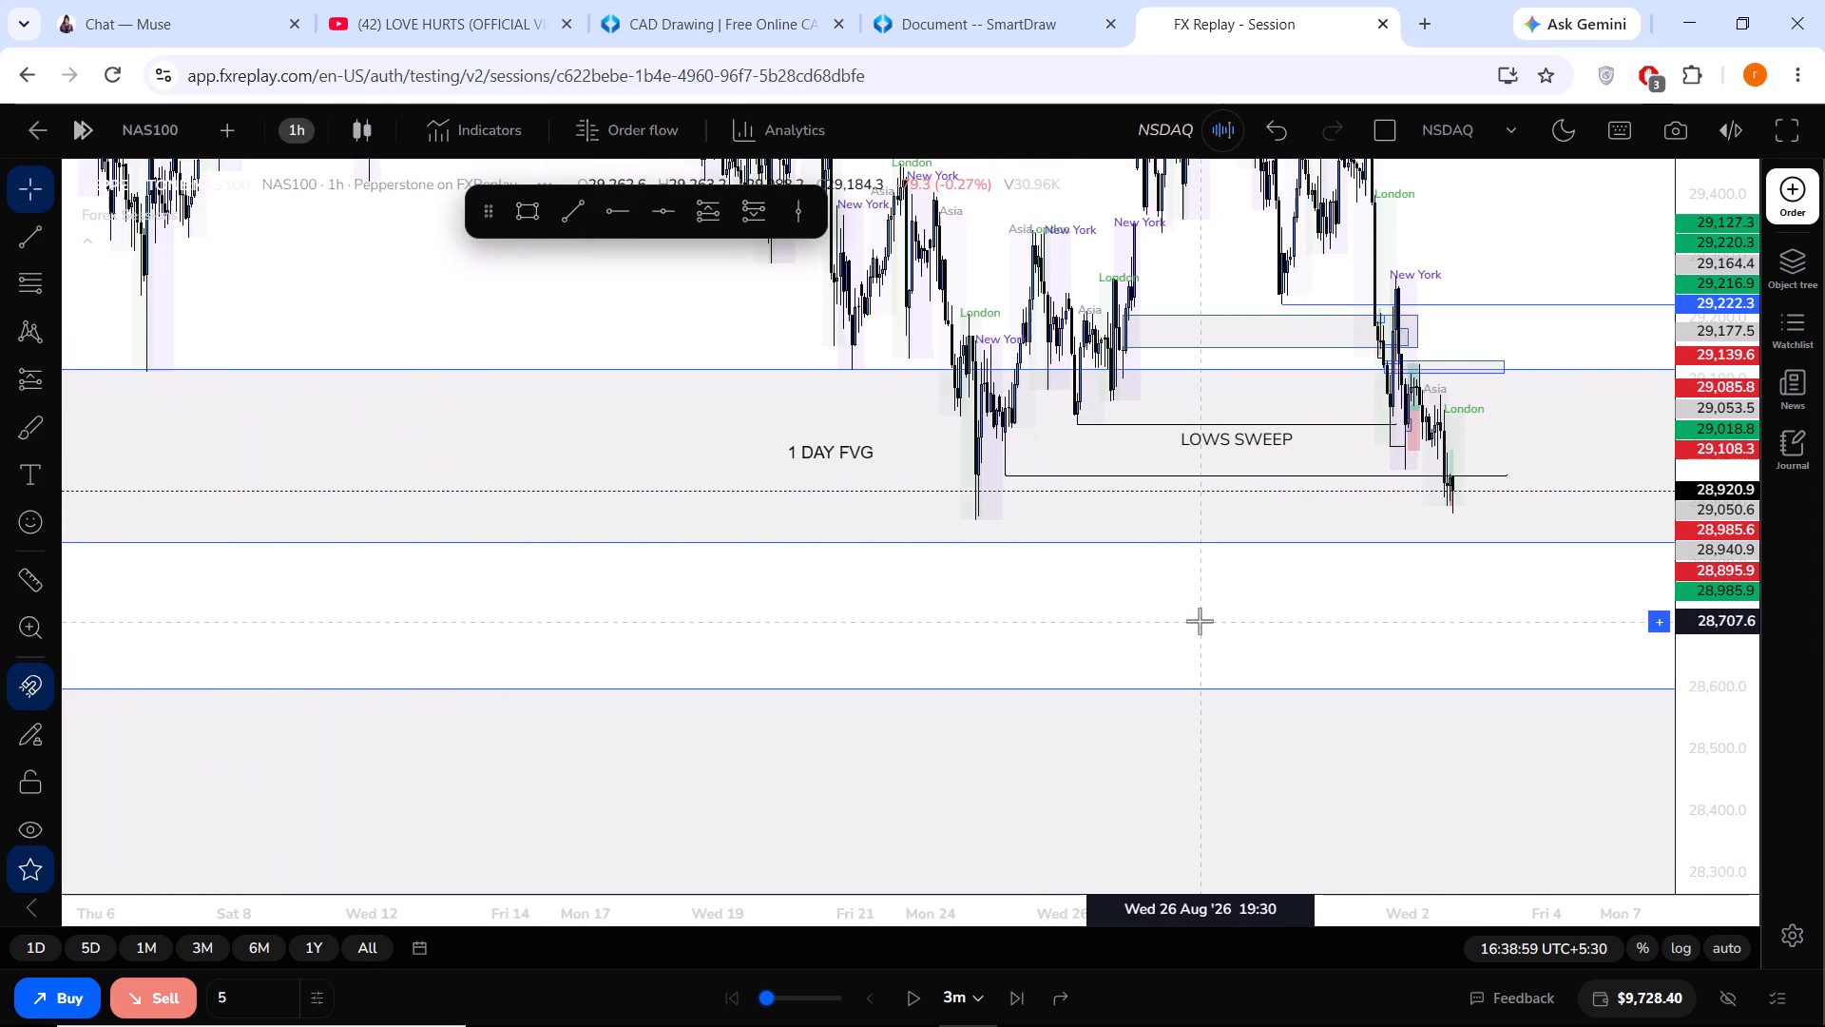
pyautogui.scroll(7, 1200, 621)
pyautogui.moveTo(1376, 608); pyautogui.dragTo(1095, 531)
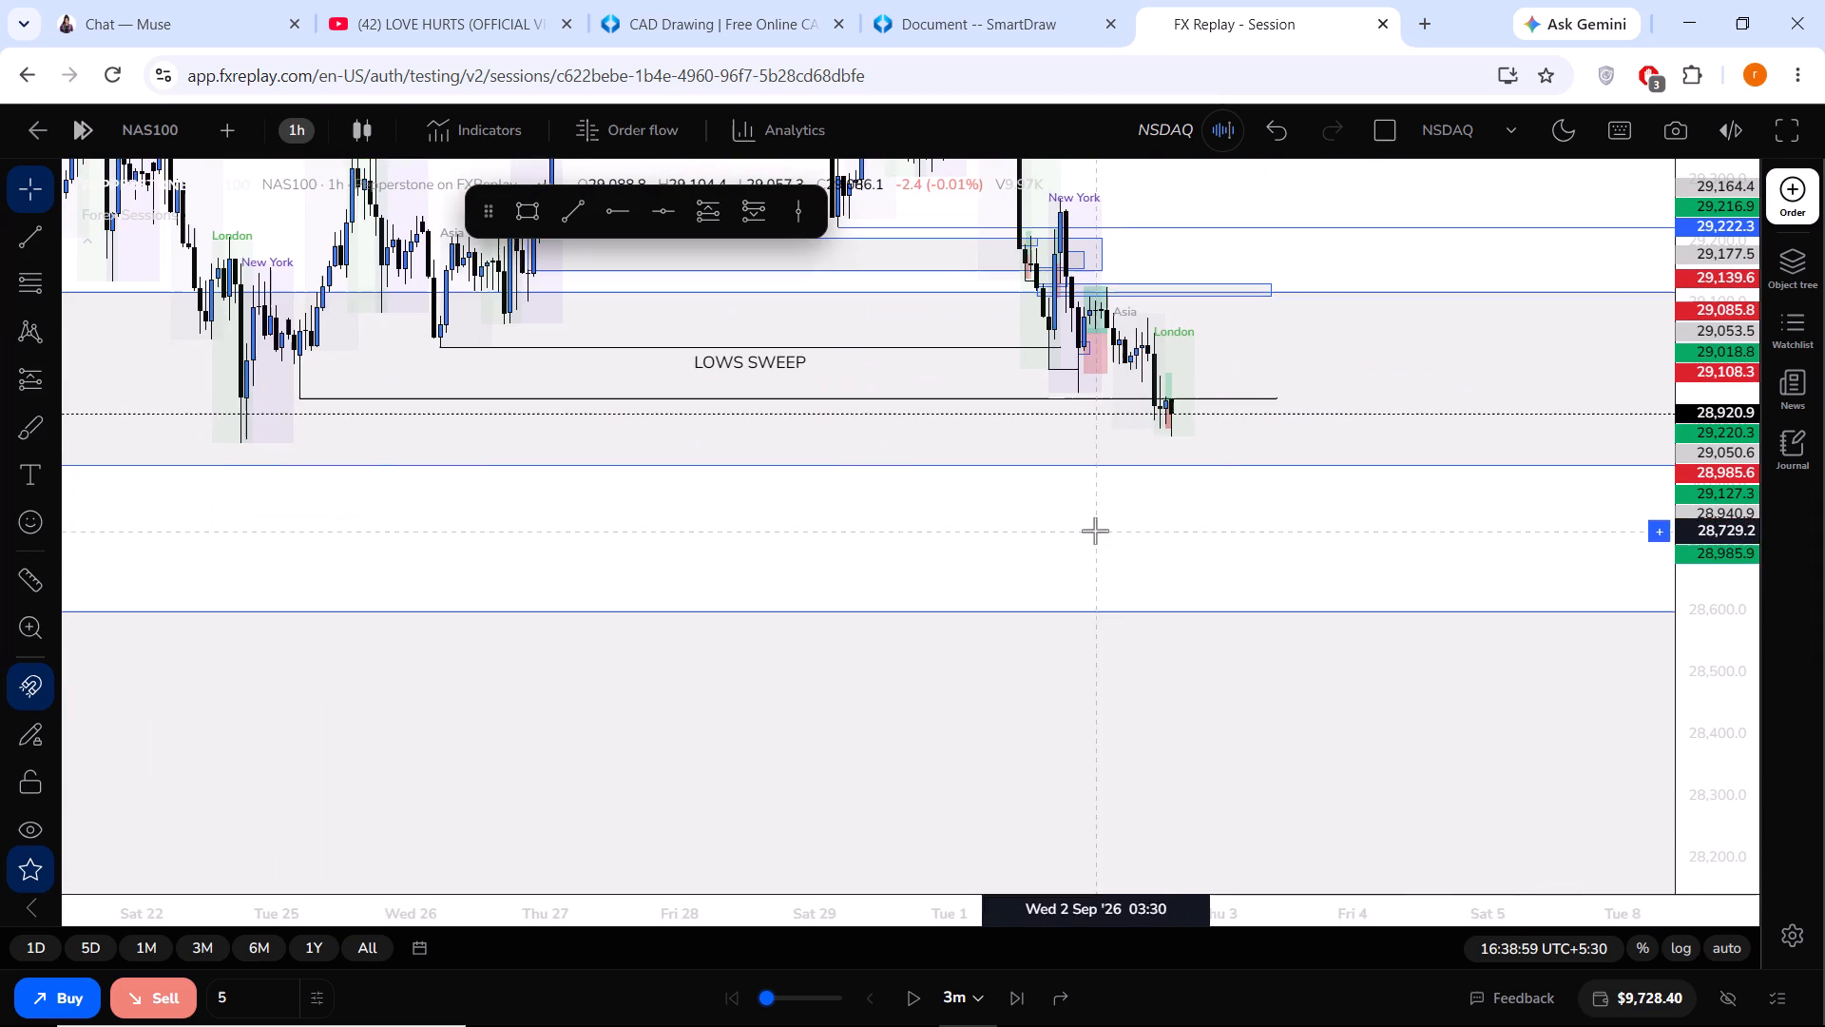
pyautogui.moveTo(1727, 701); pyautogui.dragTo(1714, 390)
pyautogui.scroll(6, 1363, 489)
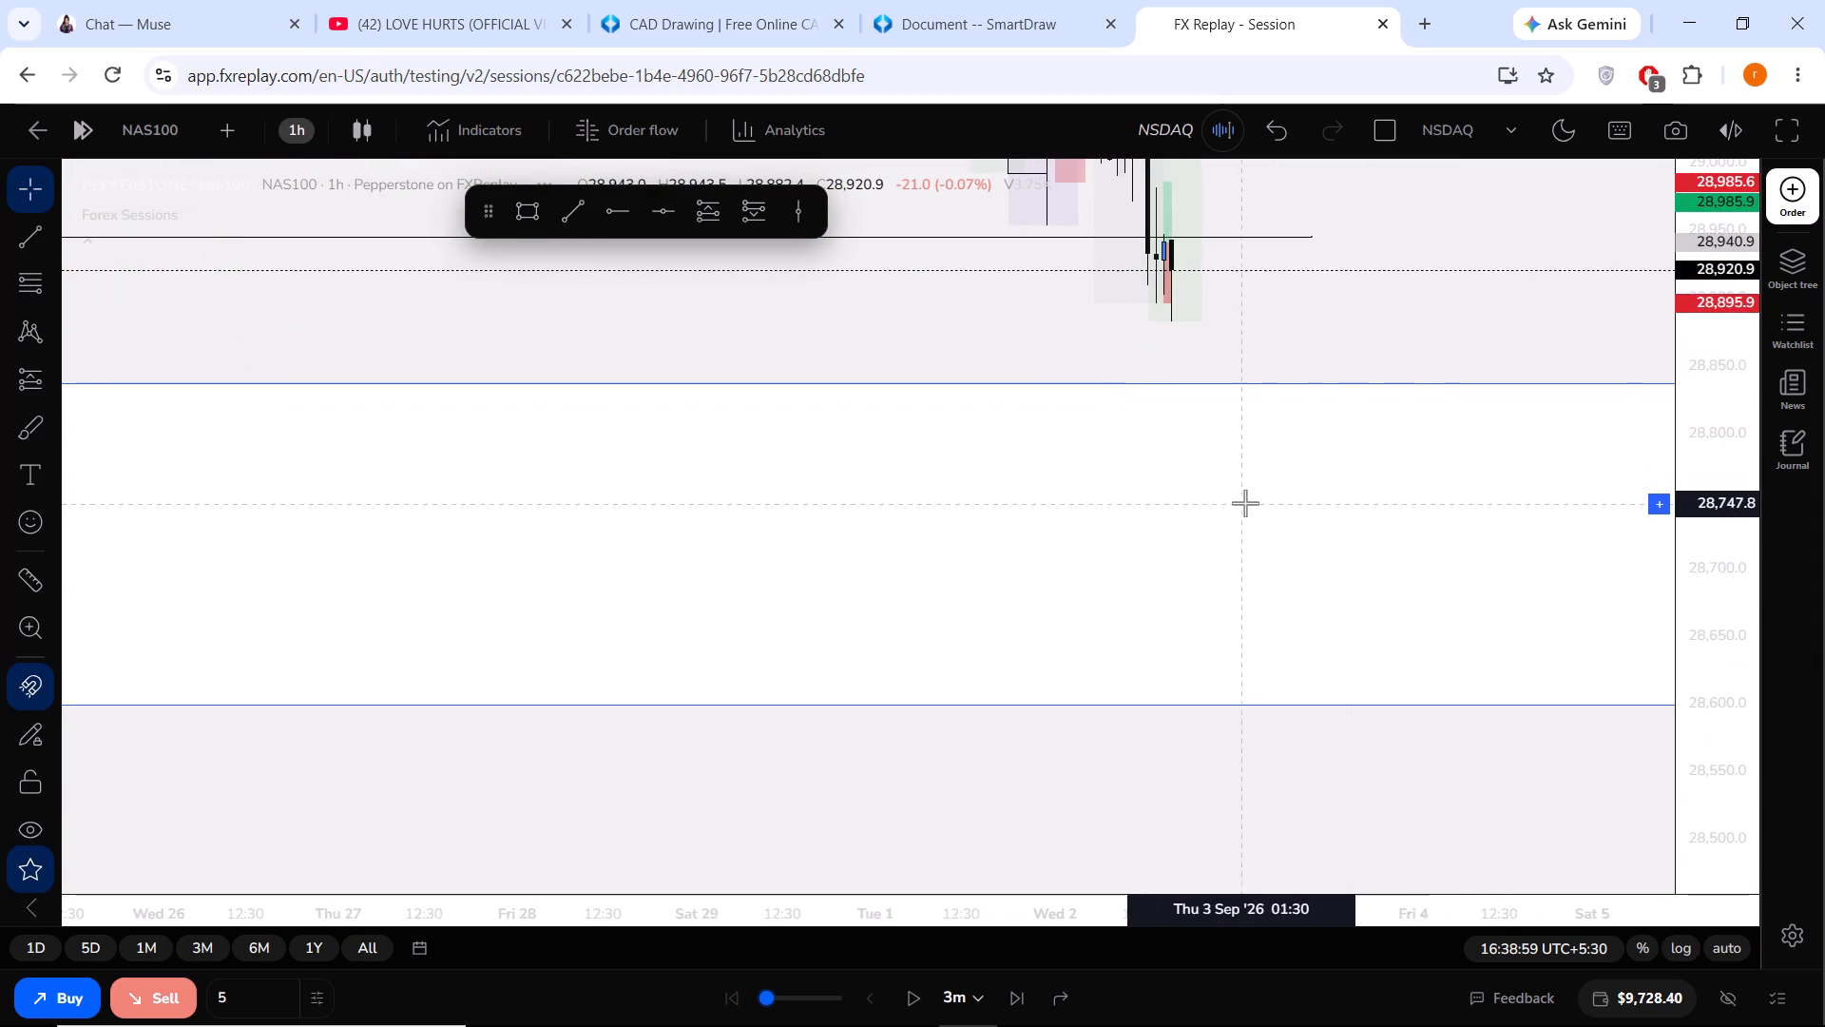
pyautogui.moveTo(1243, 497); pyautogui.dragTo(1107, 601)
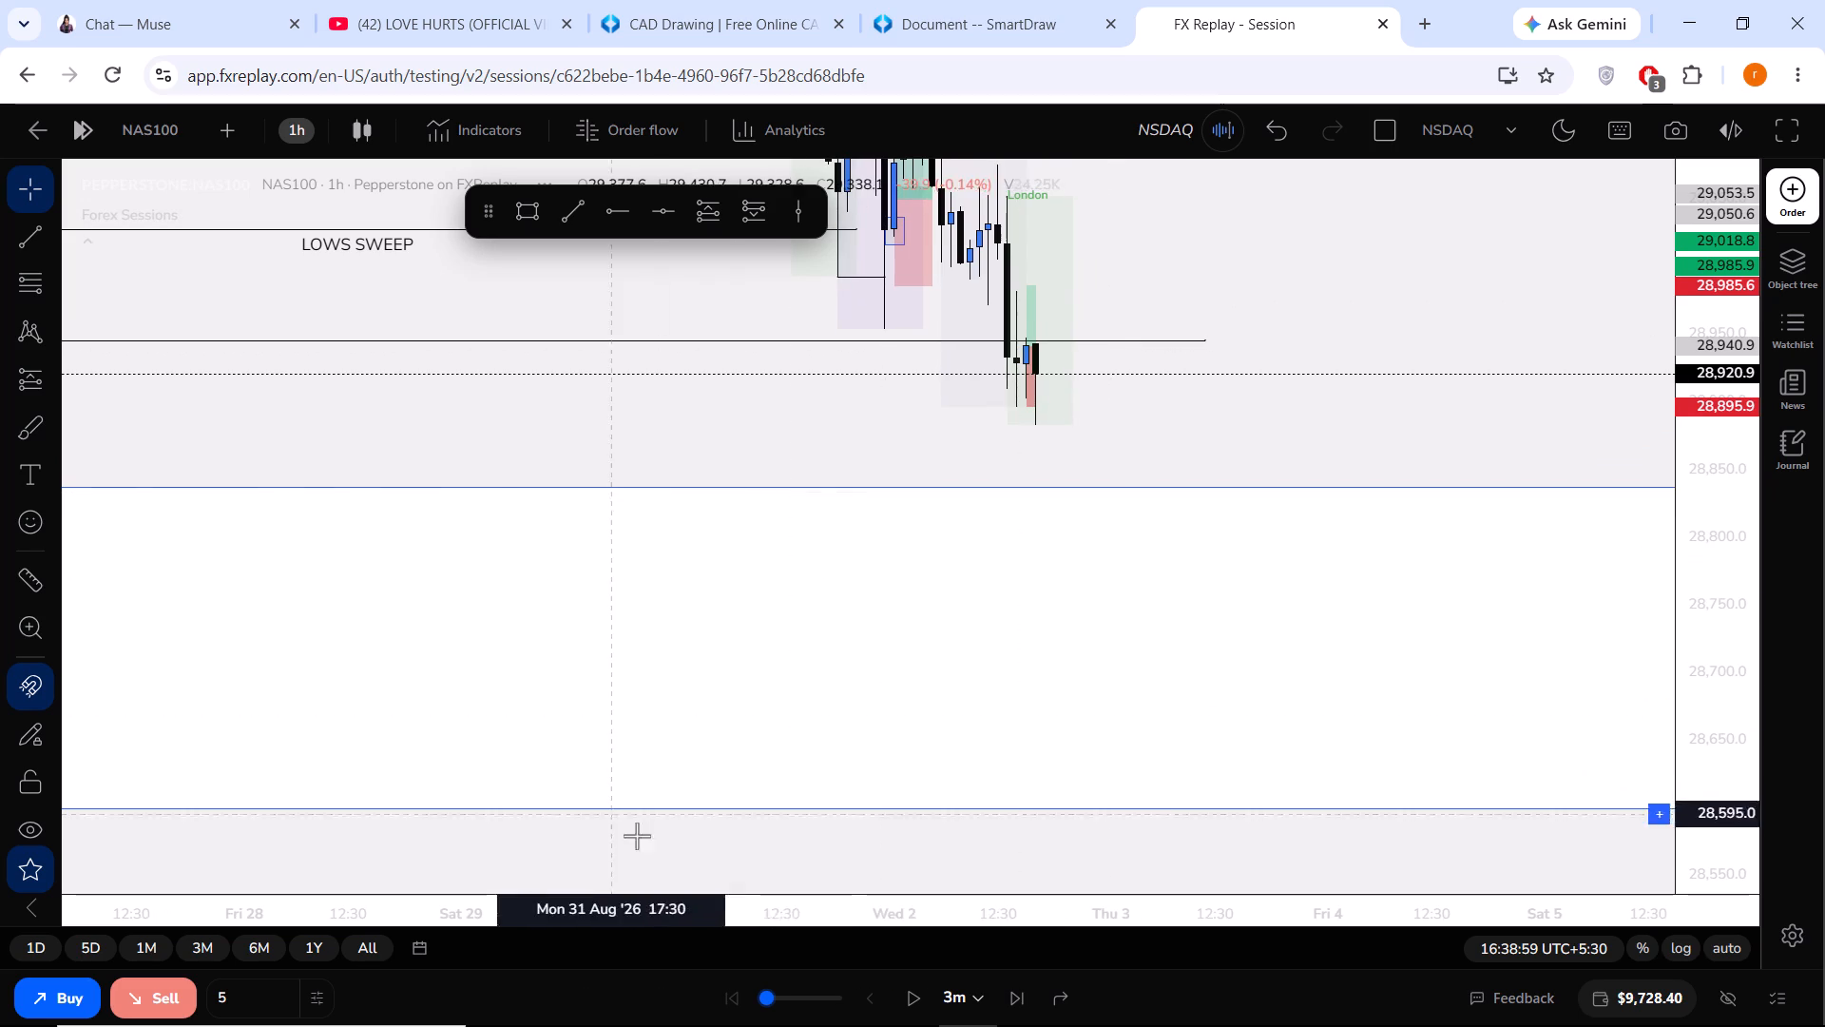
# Set the replay step to 30m and advance the replay to 16:59:59.
pyautogui.click(953, 987)
pyautogui.scroll(-2, 917, 888)
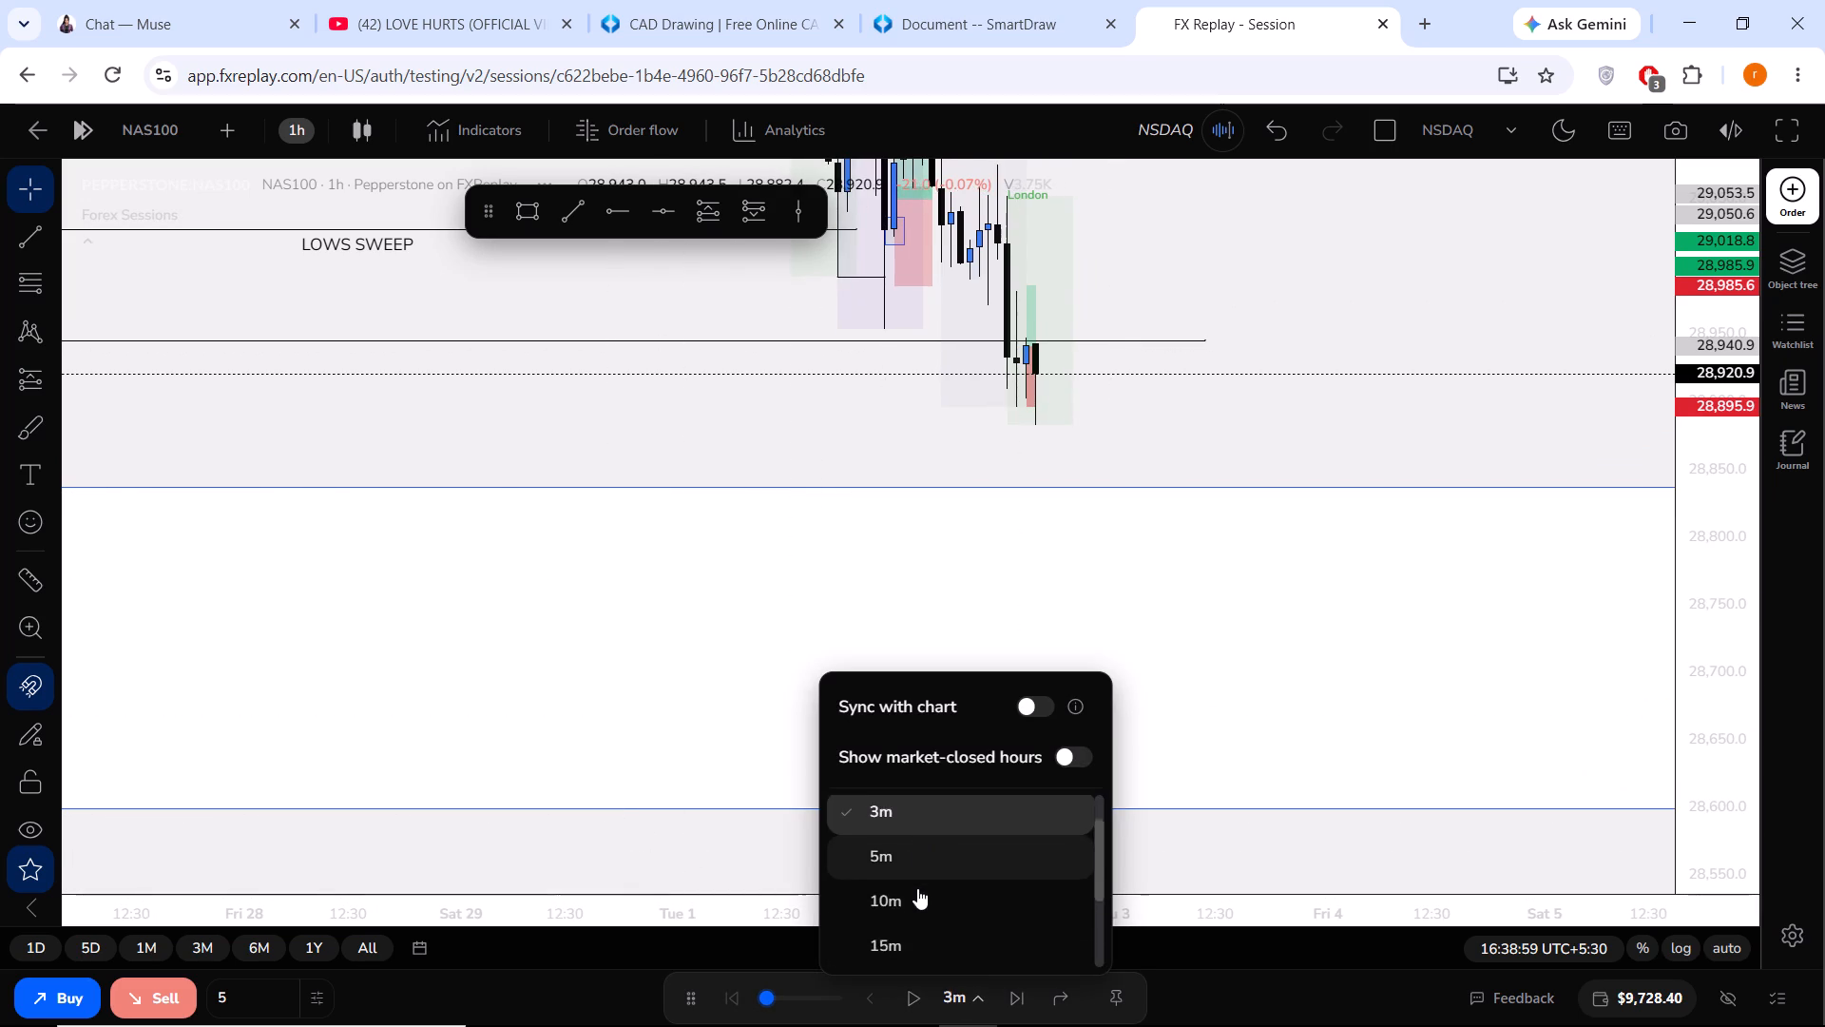
pyautogui.click(904, 857)
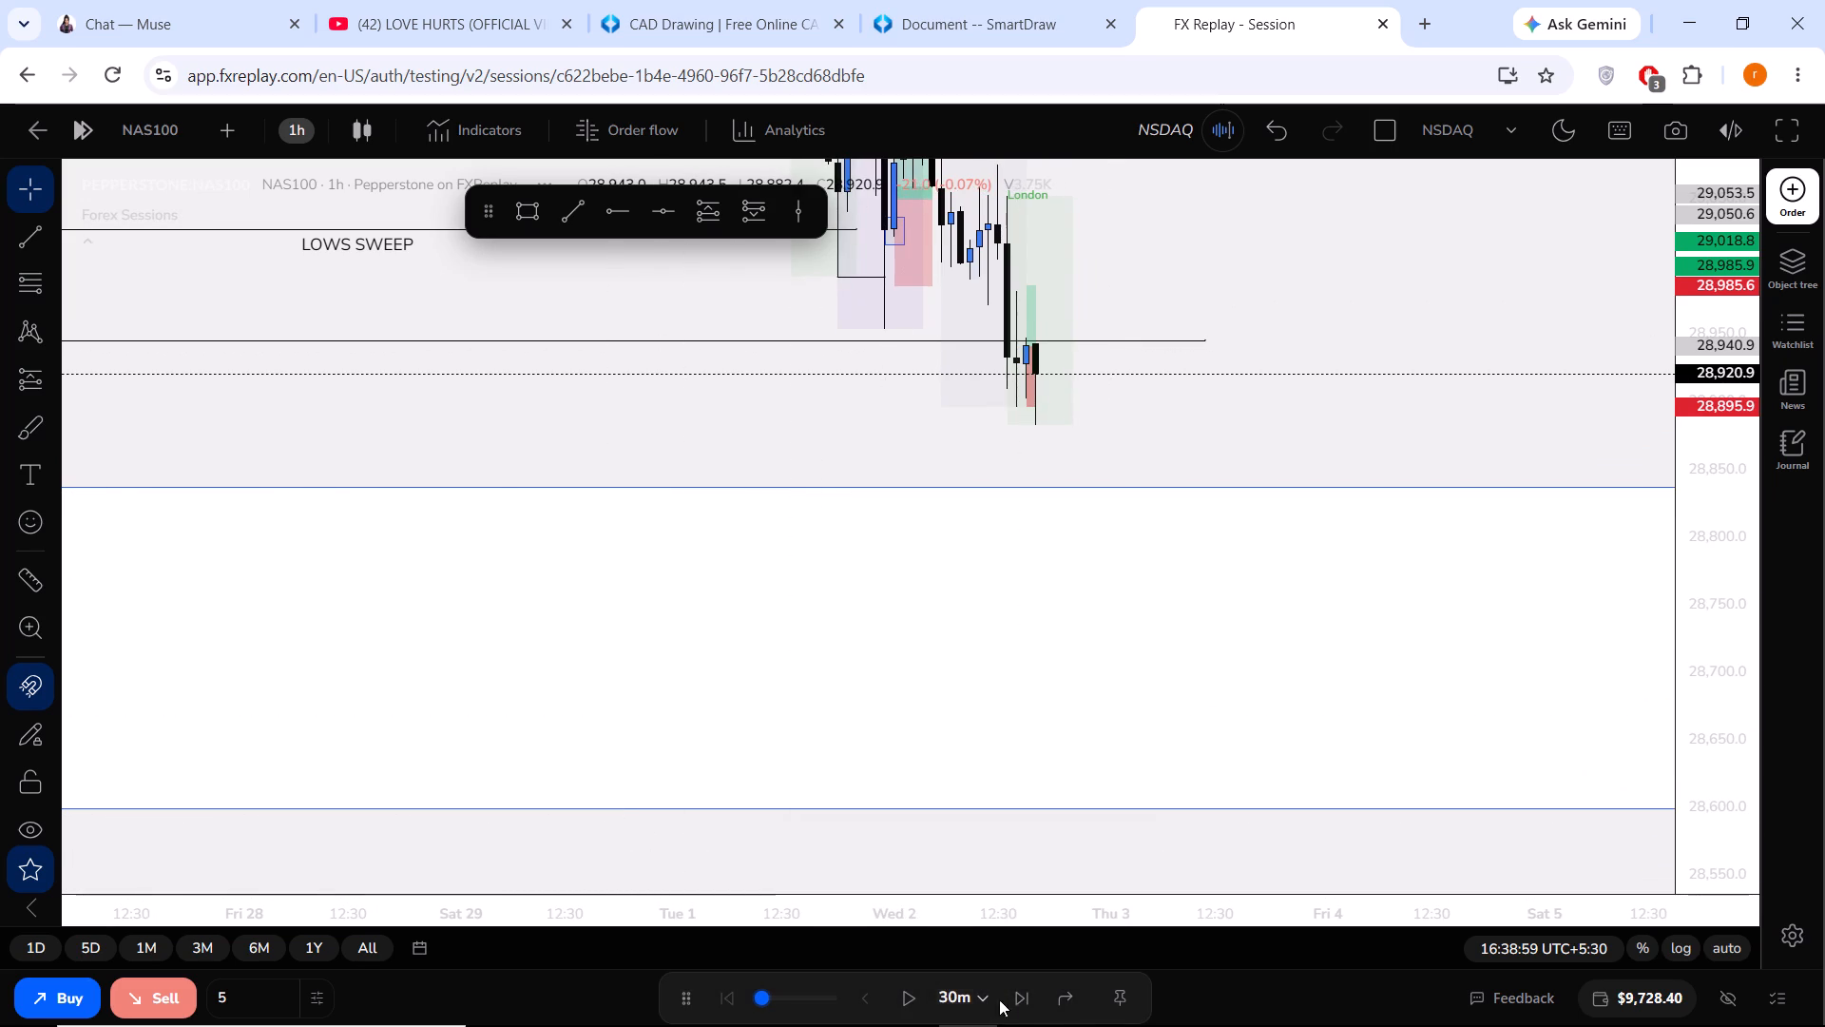
pyautogui.click(1019, 998)
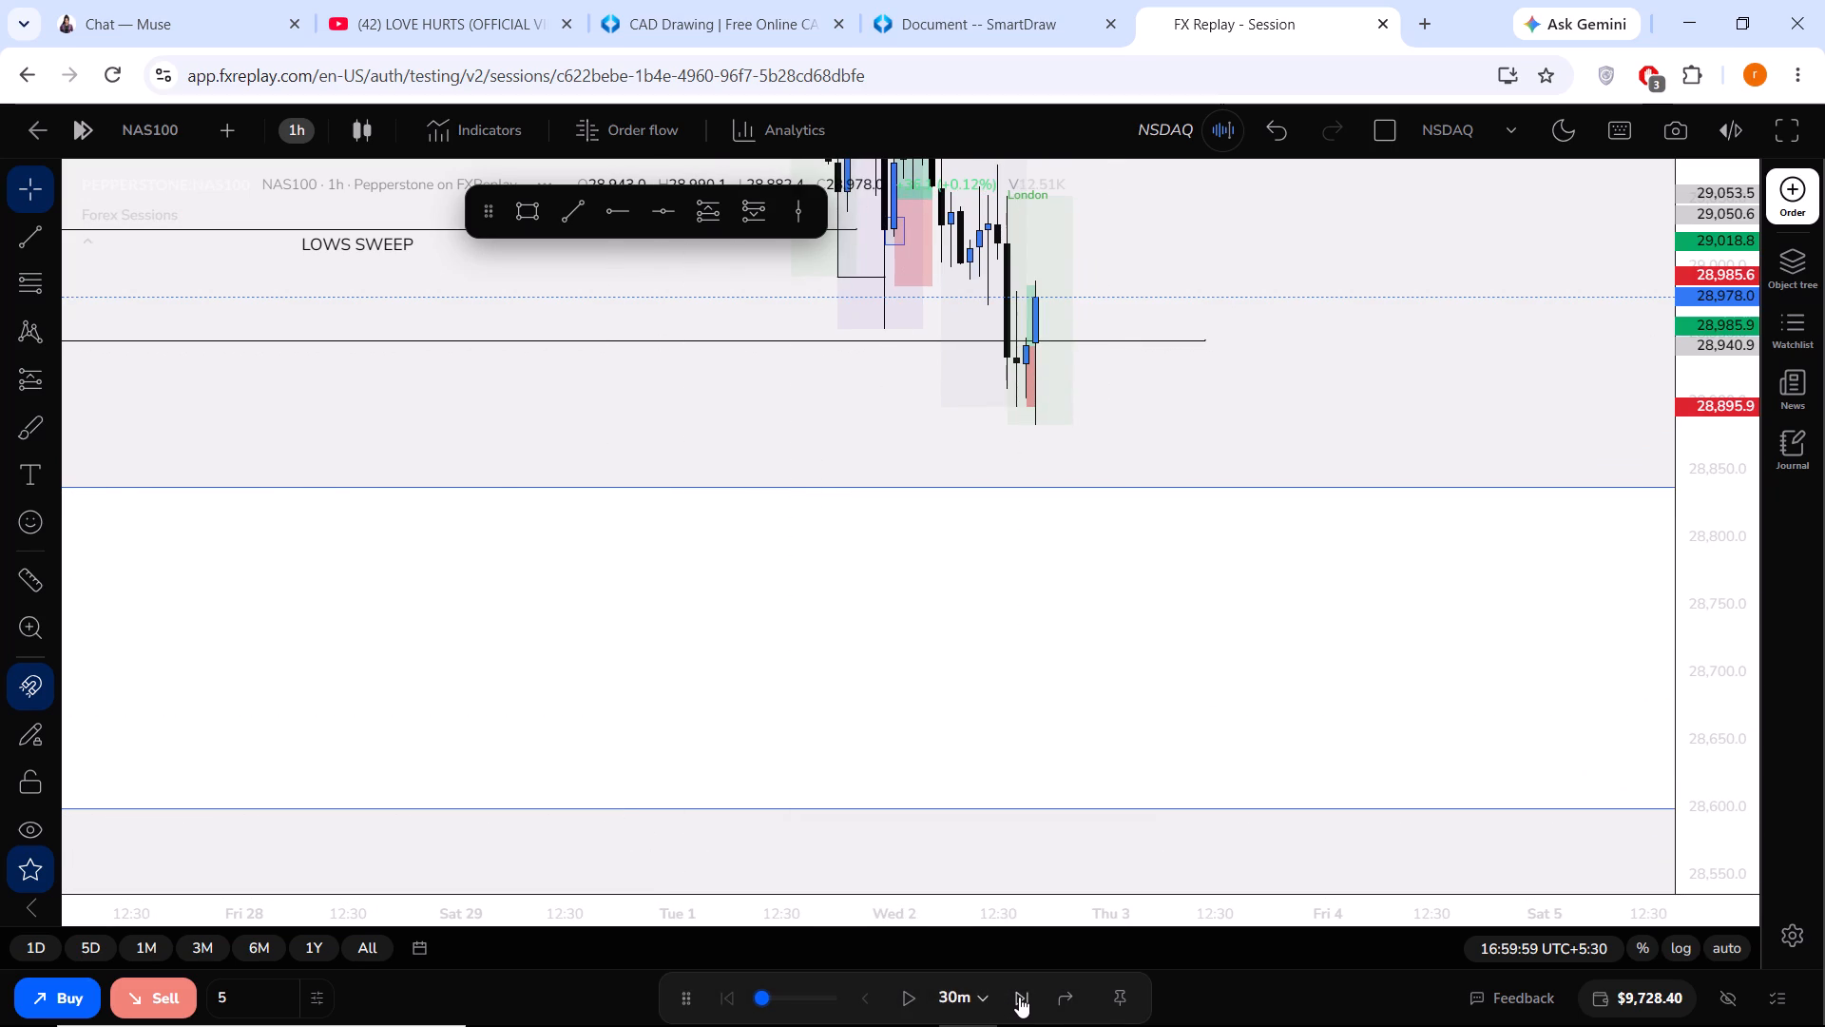
# Mark the 1h gap with a rectangle from 29,017.0 to 28,982.2, spanning Wed 2 Sep 13:30 to Thu 3 Sep 14:30.
pyautogui.click(528, 221)
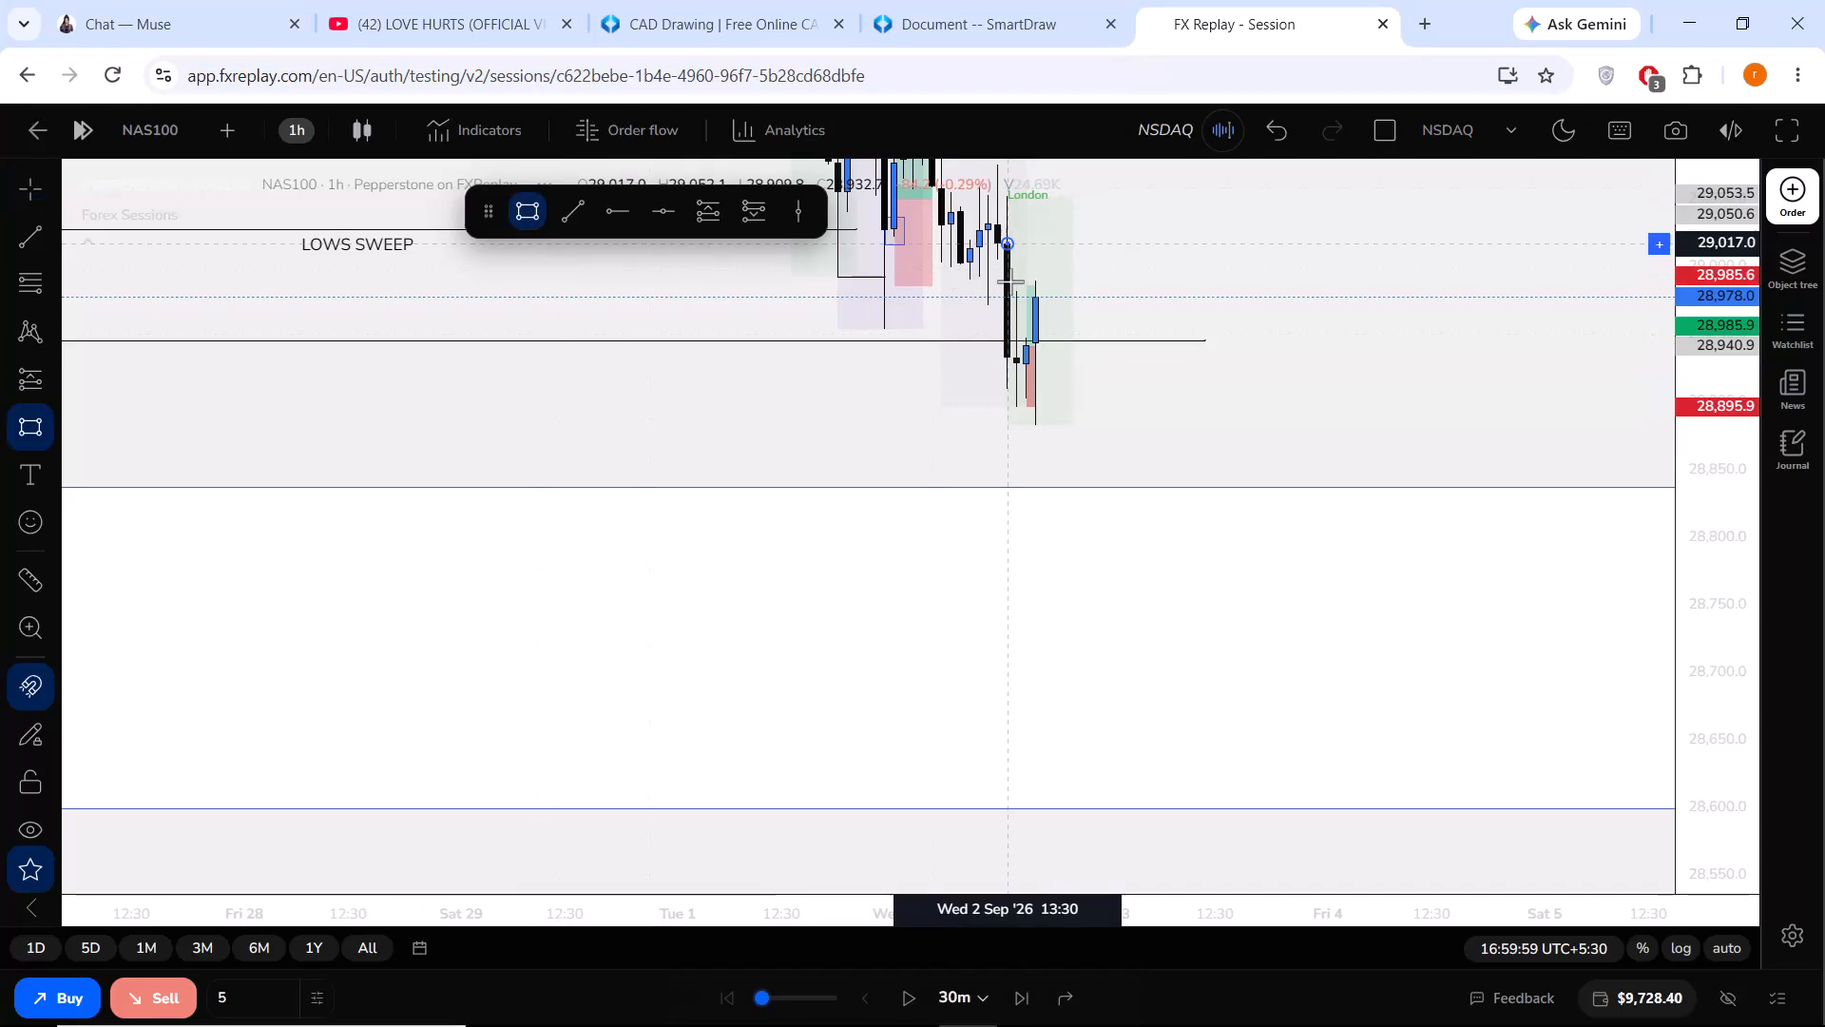
pyautogui.click(1004, 271)
pyautogui.click(1235, 290)
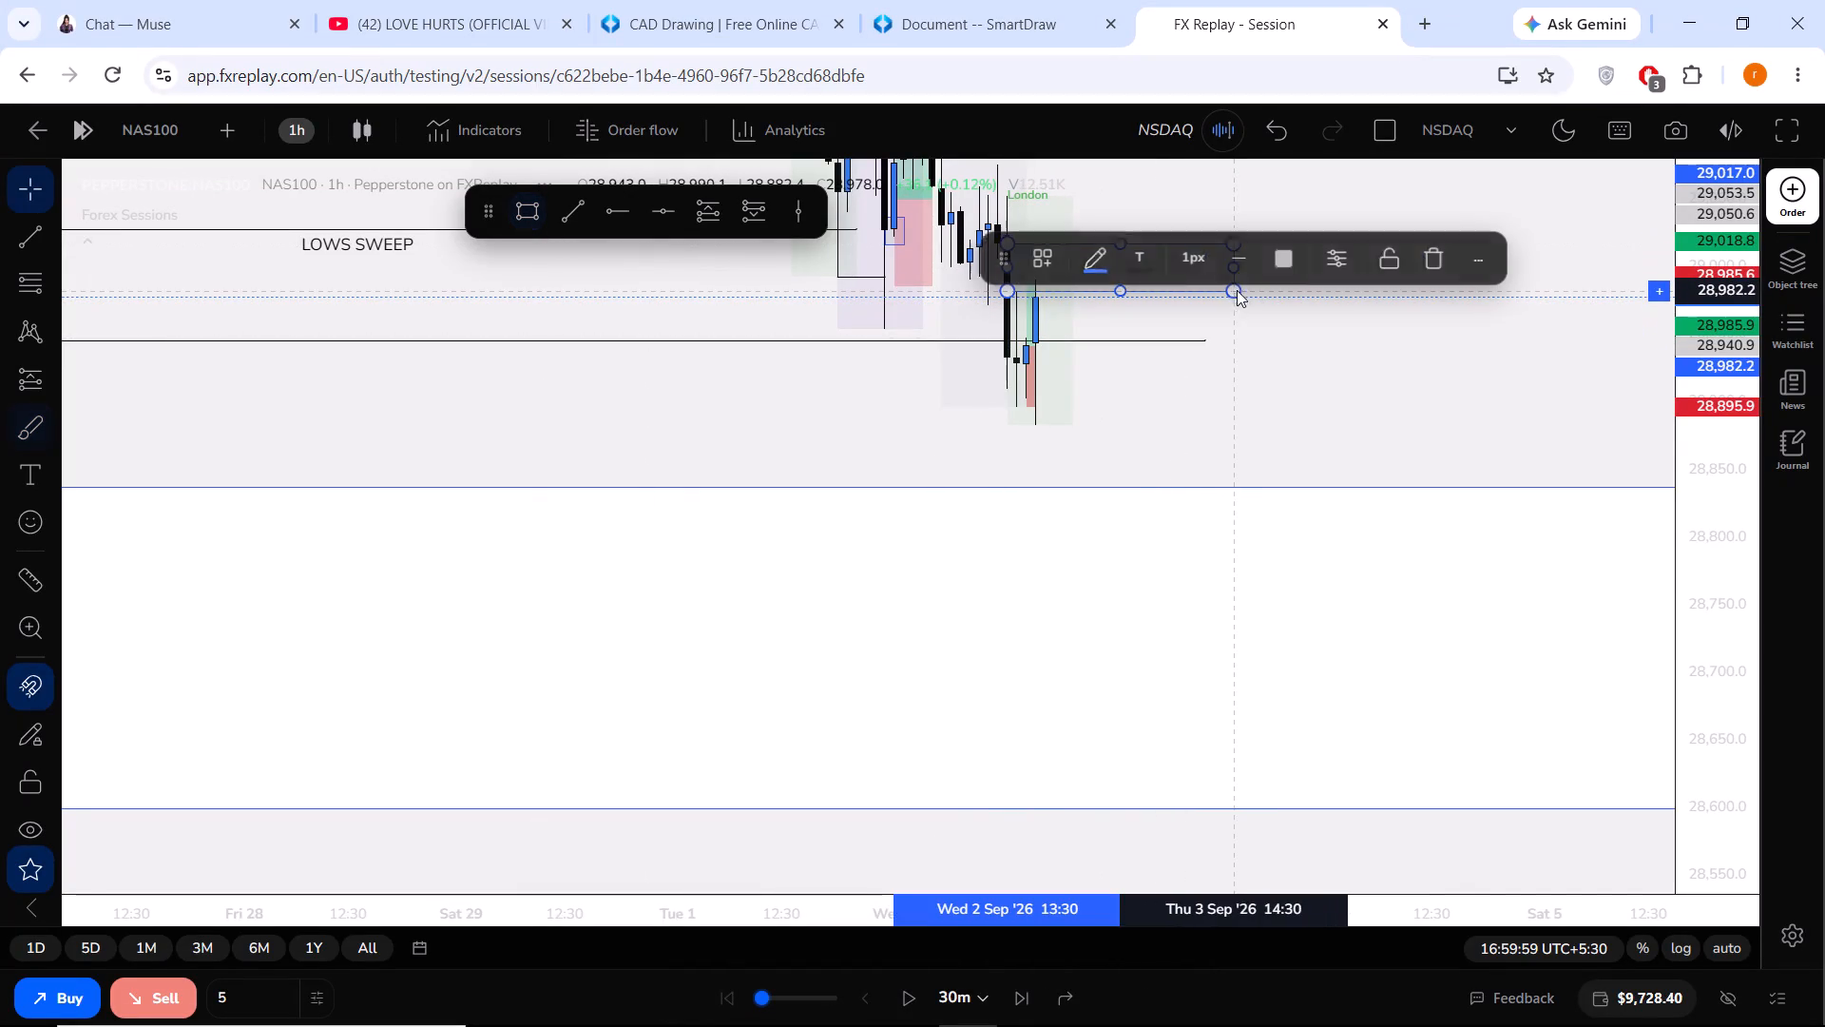
pyautogui.click(1182, 570)
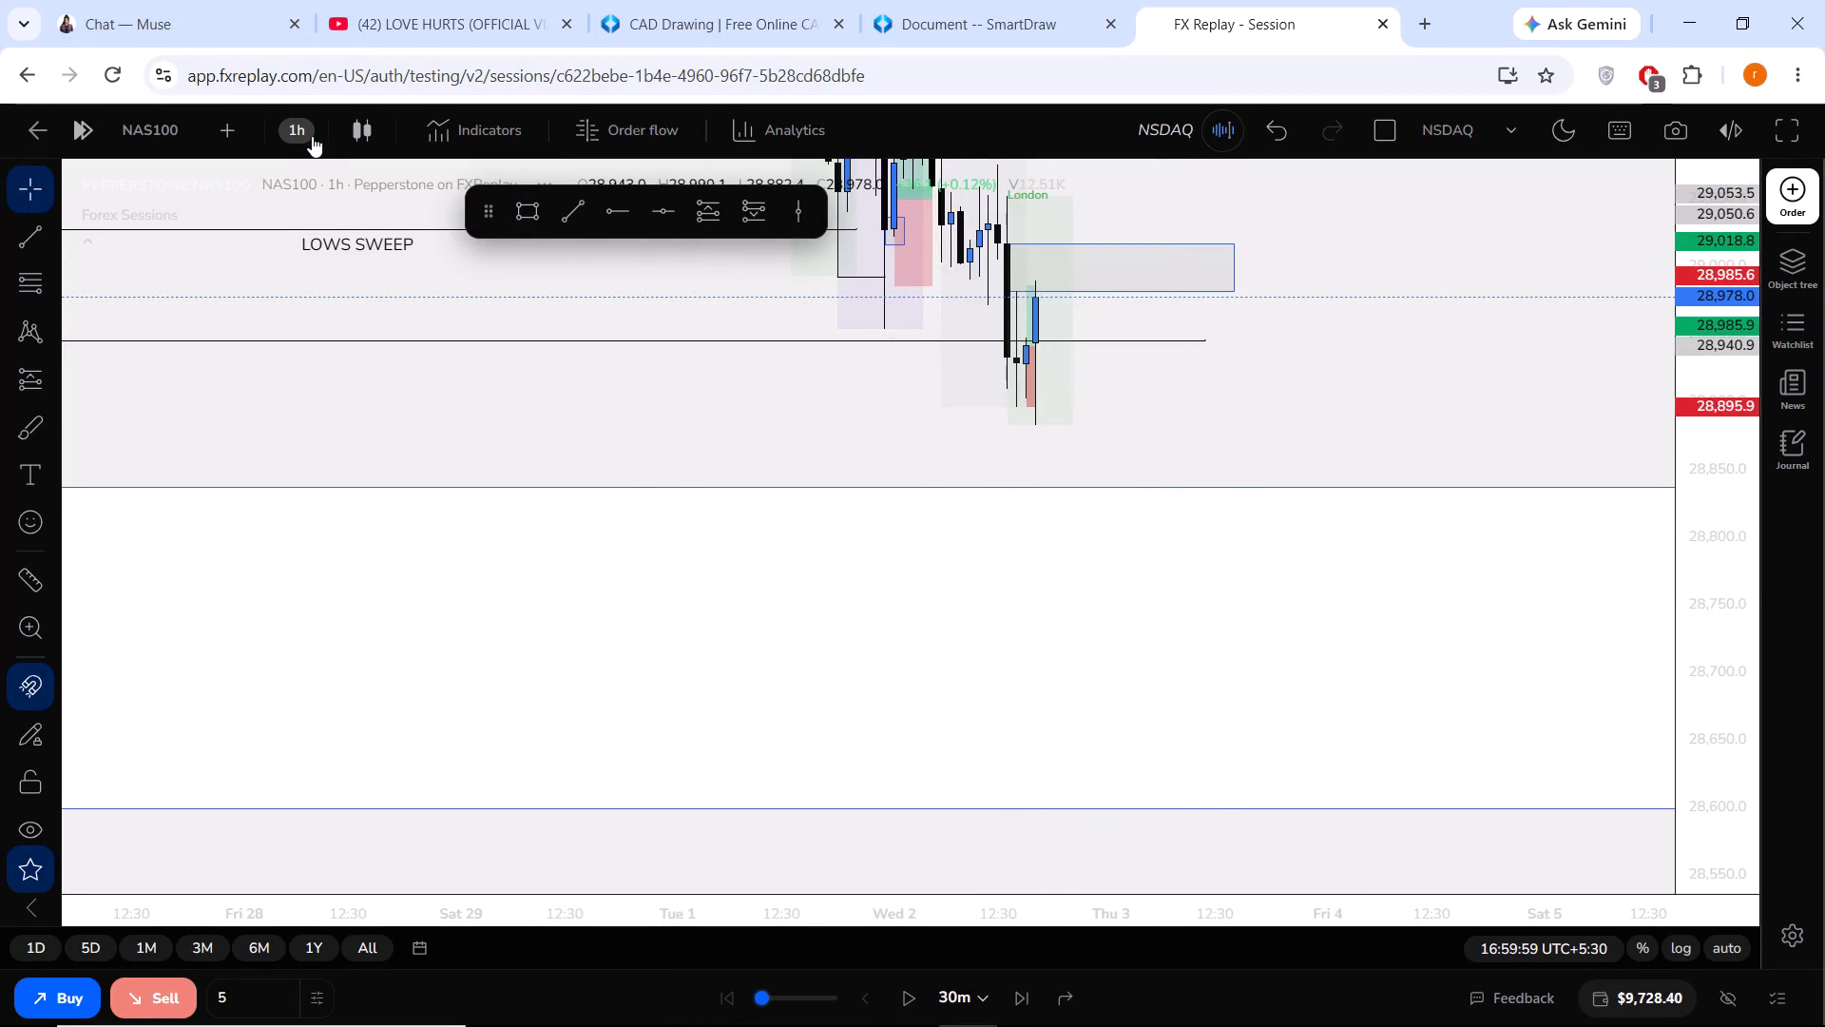
# Switch the chart to the 5m timeframe and bring the new gap rectangle and recent candles into view.
pyautogui.click(303, 134)
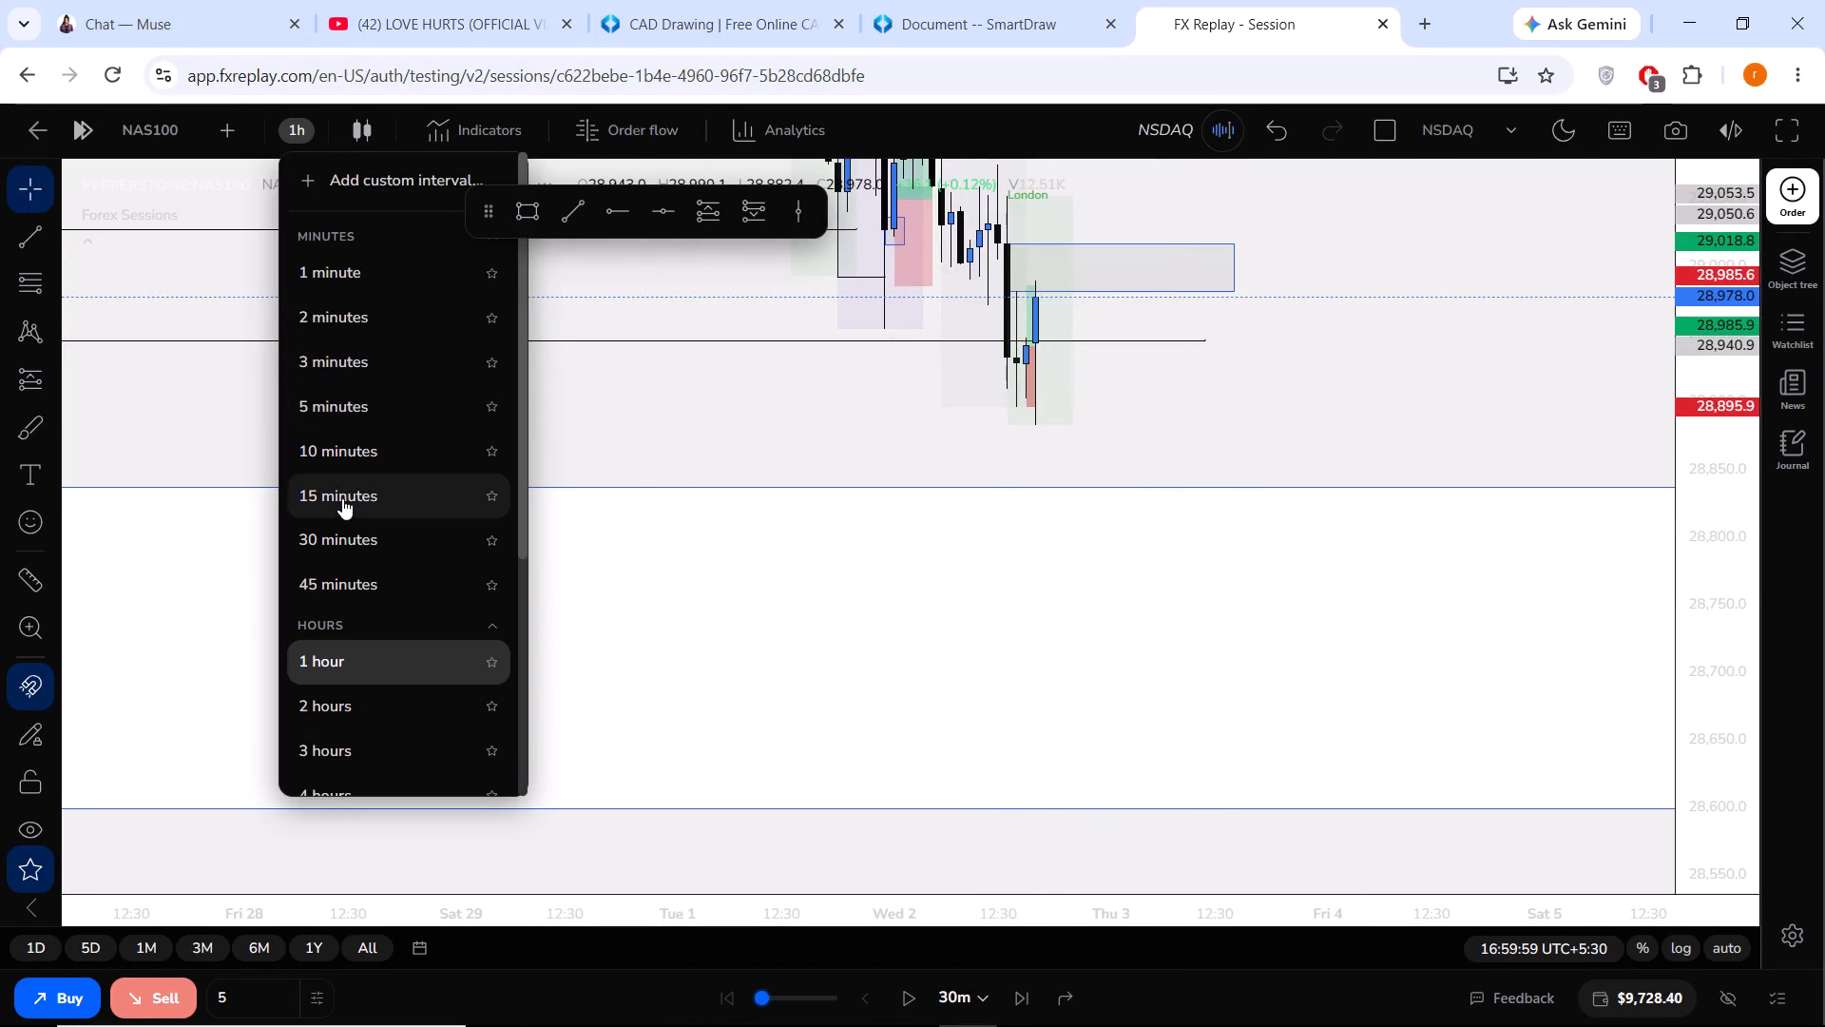
pyautogui.click(326, 412)
pyautogui.moveTo(923, 536); pyautogui.dragTo(847, 605)
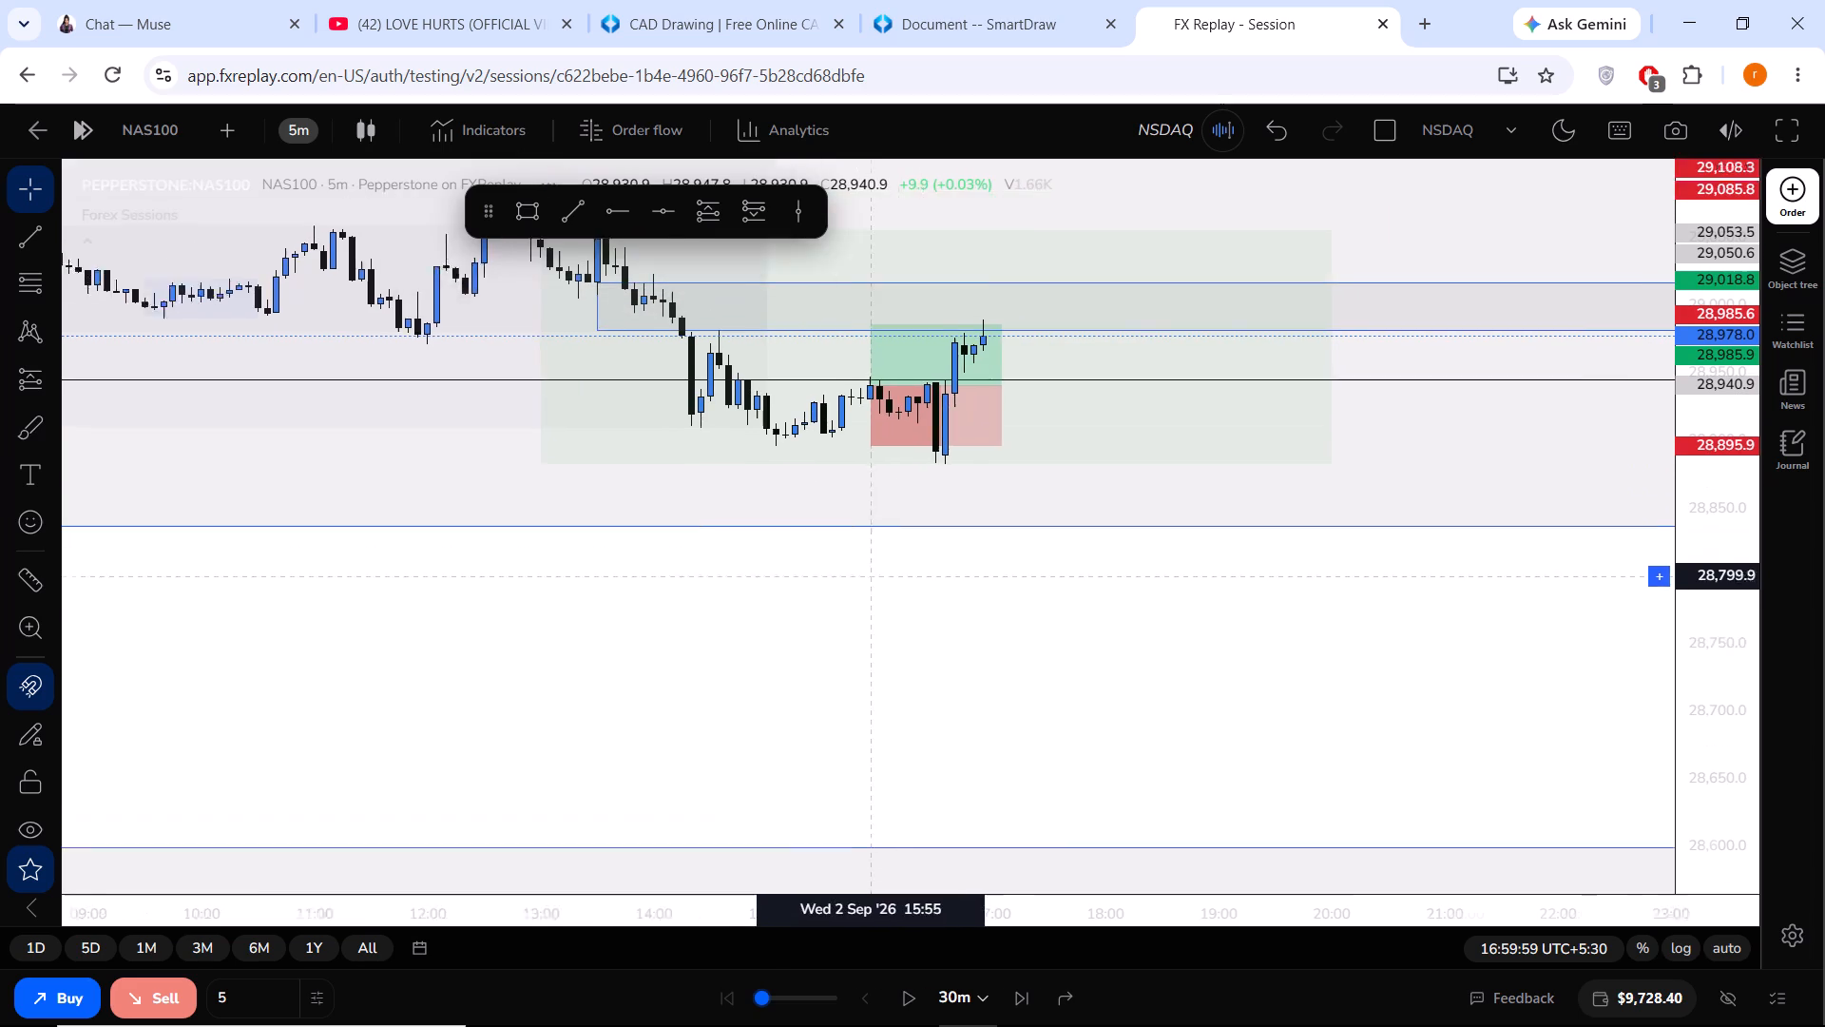
pyautogui.moveTo(847, 605); pyautogui.dragTo(823, 635)
# Set the replay step to 5m and advance the replay to 18:34:59, into the New York session.
pyautogui.click(963, 1004)
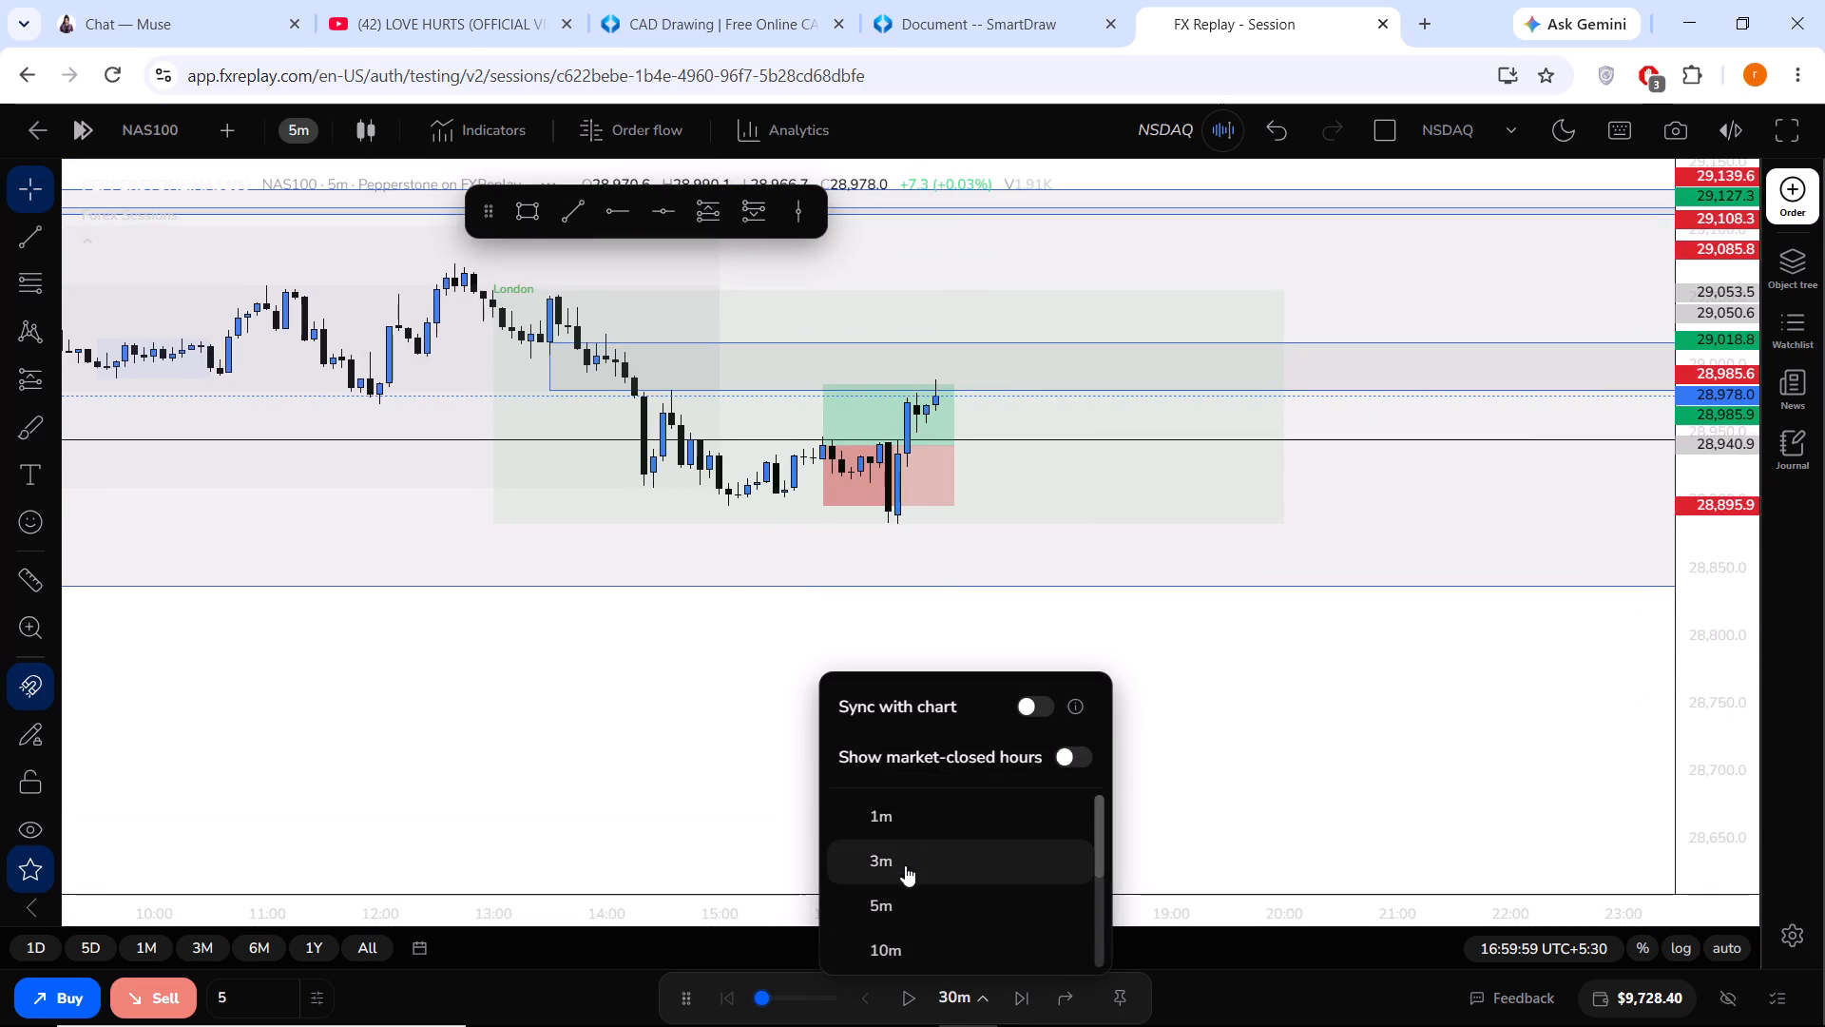
pyautogui.click(898, 900)
pyautogui.click(1016, 992)
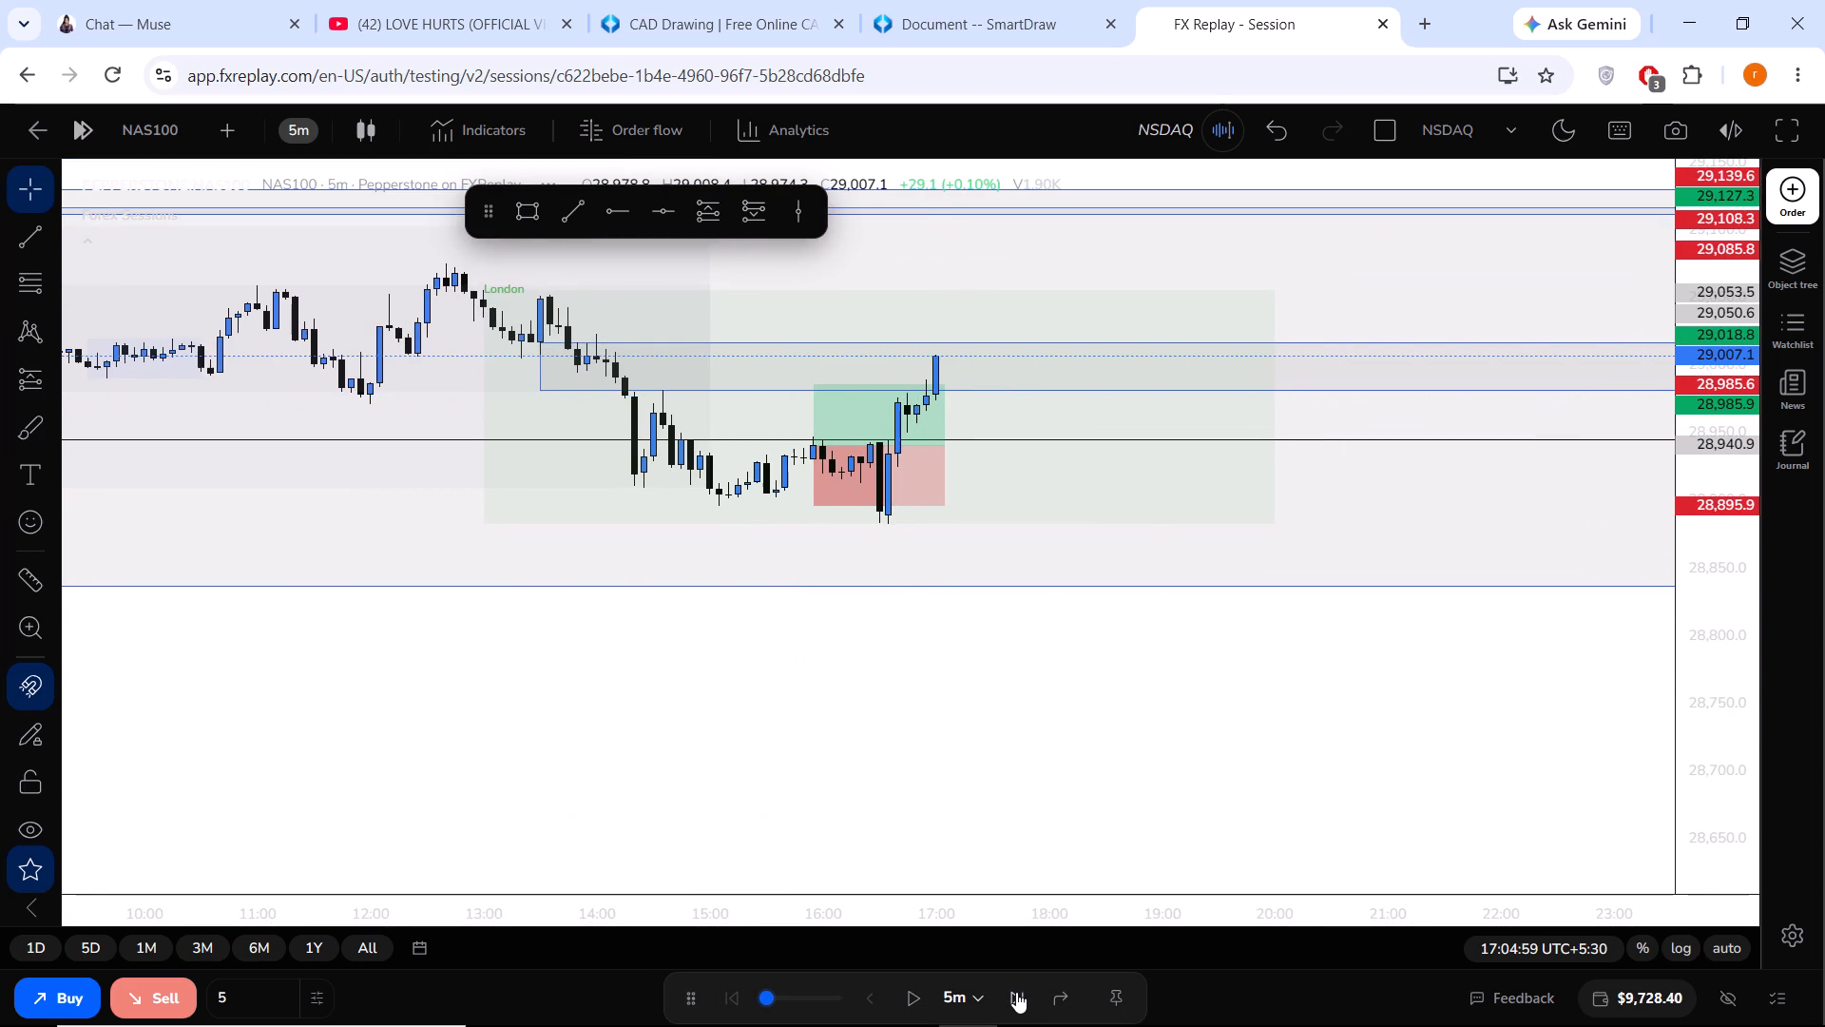
pyautogui.click(1016, 992)
pyautogui.click(1016, 992)
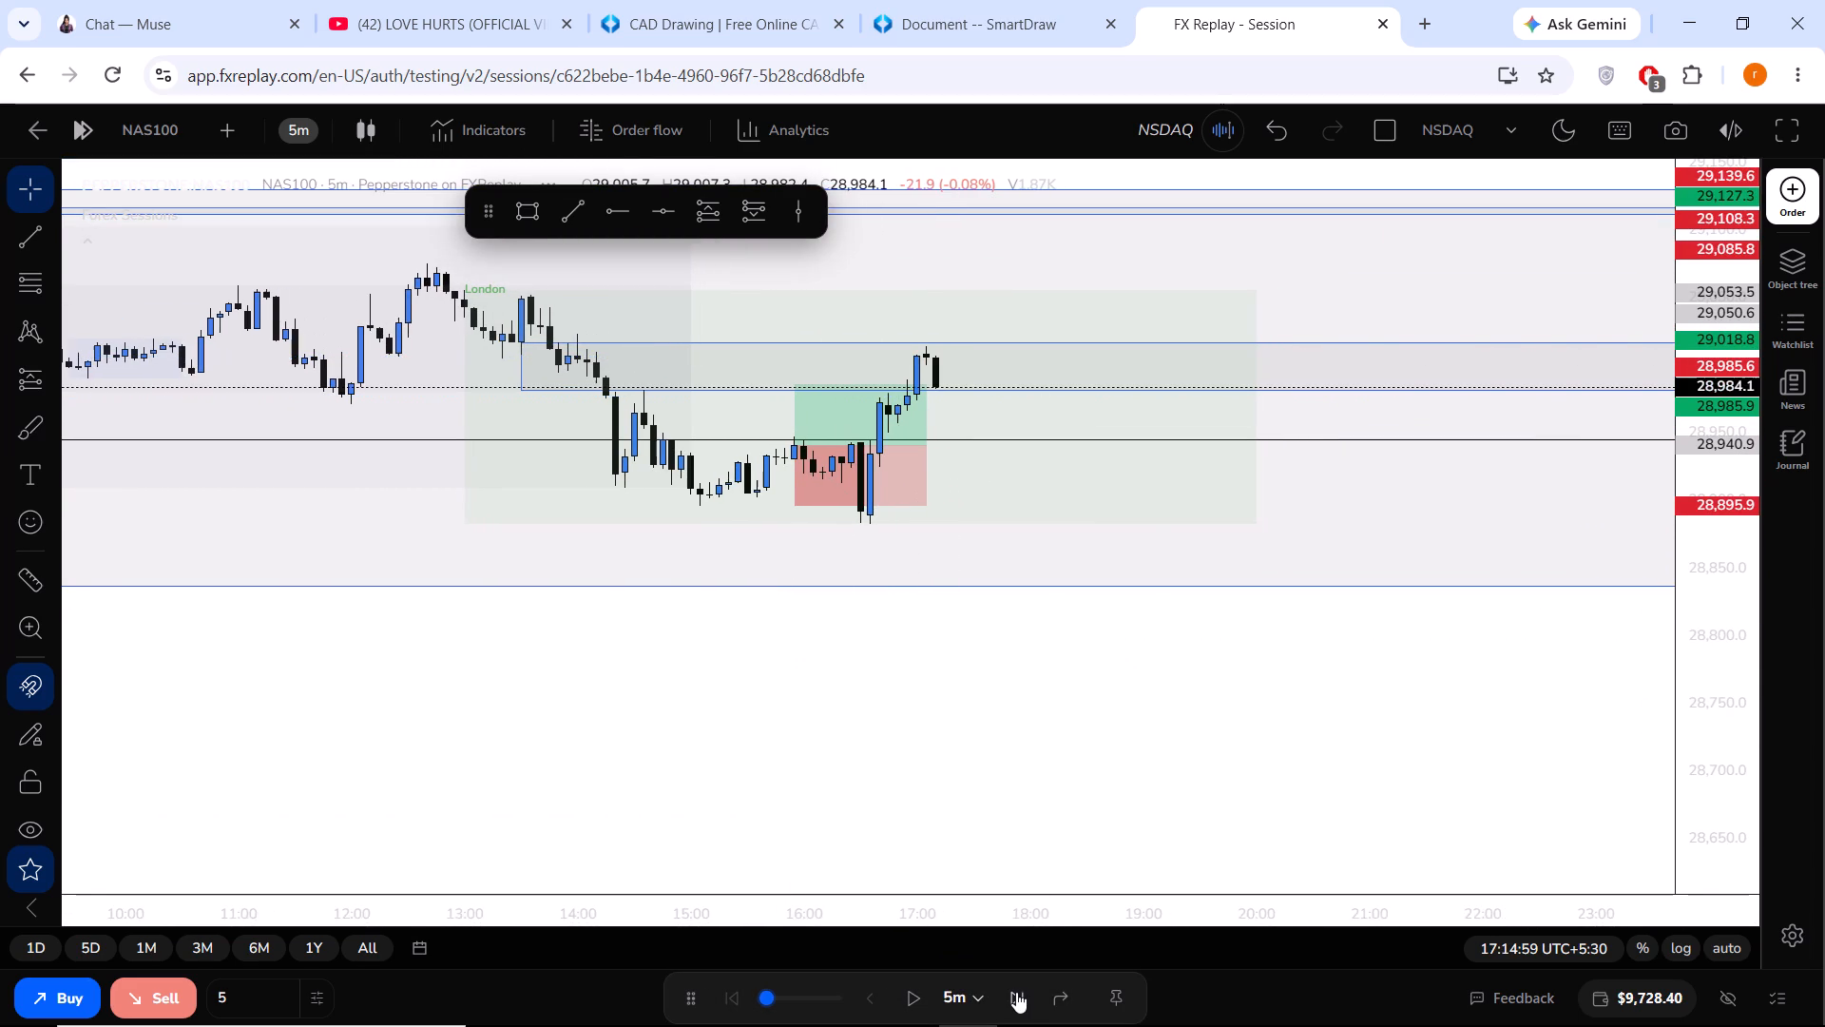
pyautogui.click(1016, 992)
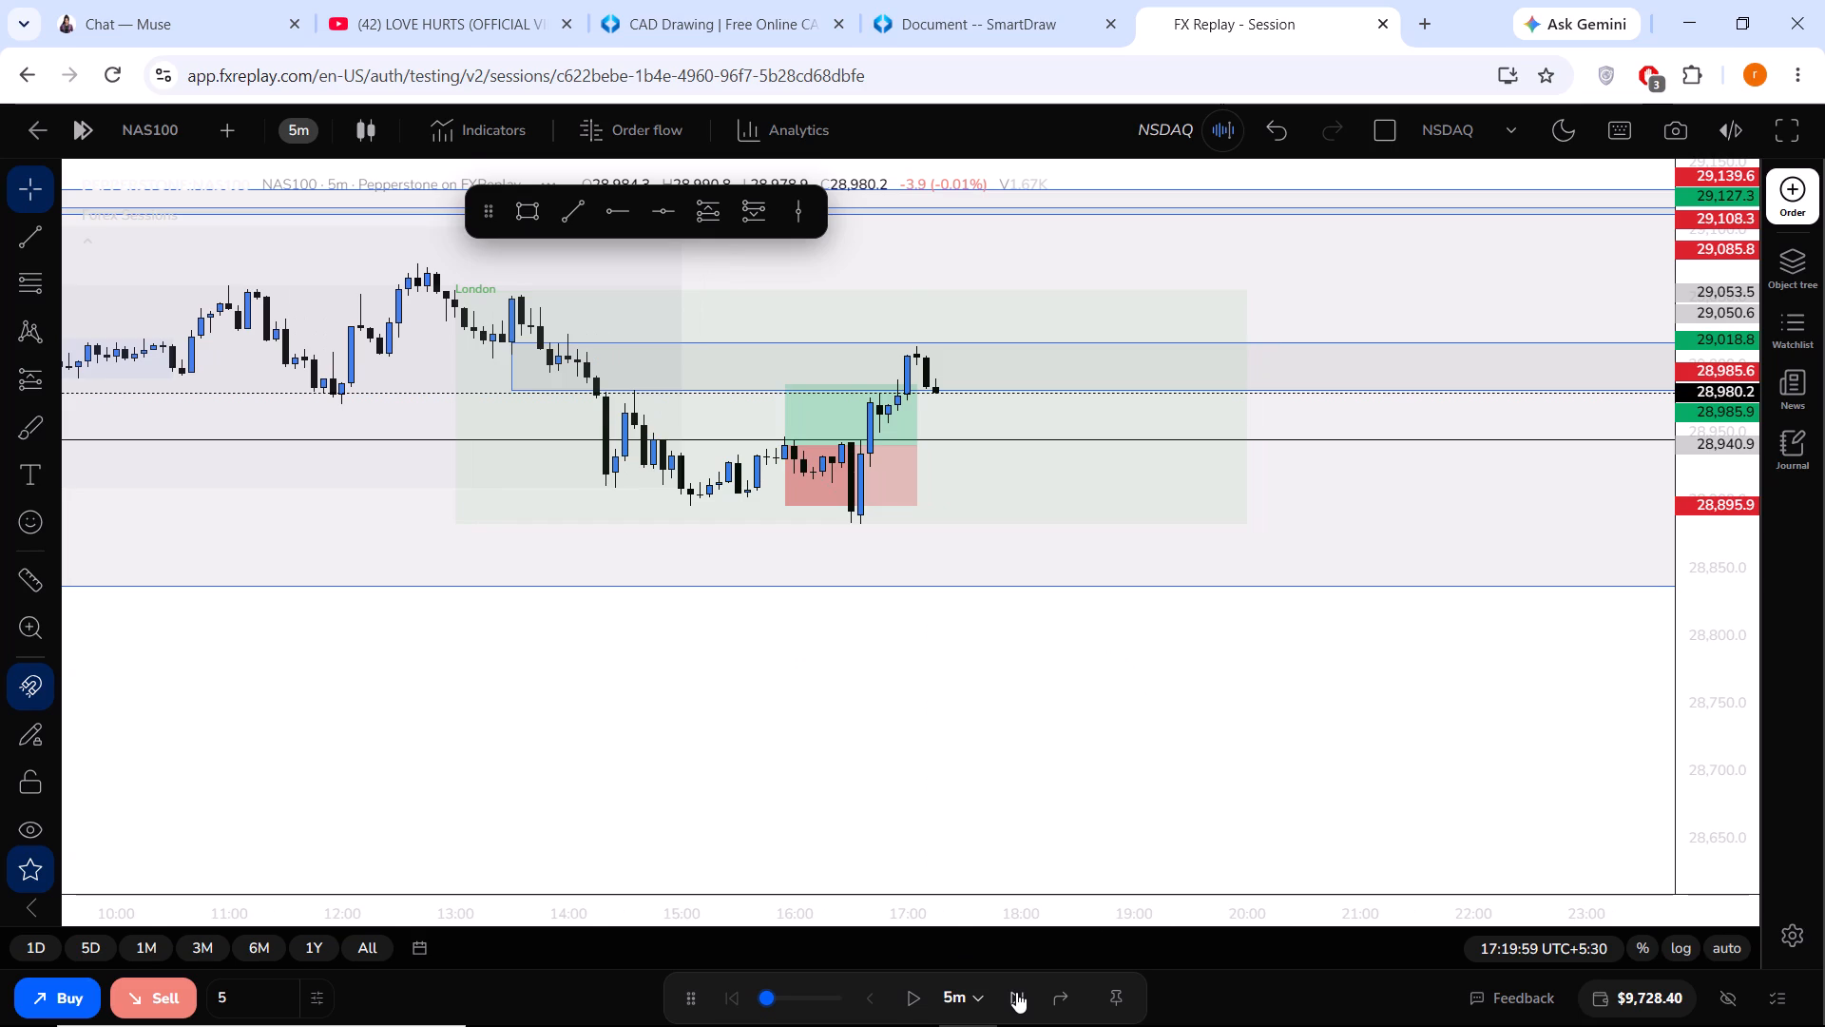
pyautogui.click(1016, 992)
pyautogui.click(1016, 992)
pyautogui.click(1016, 992)
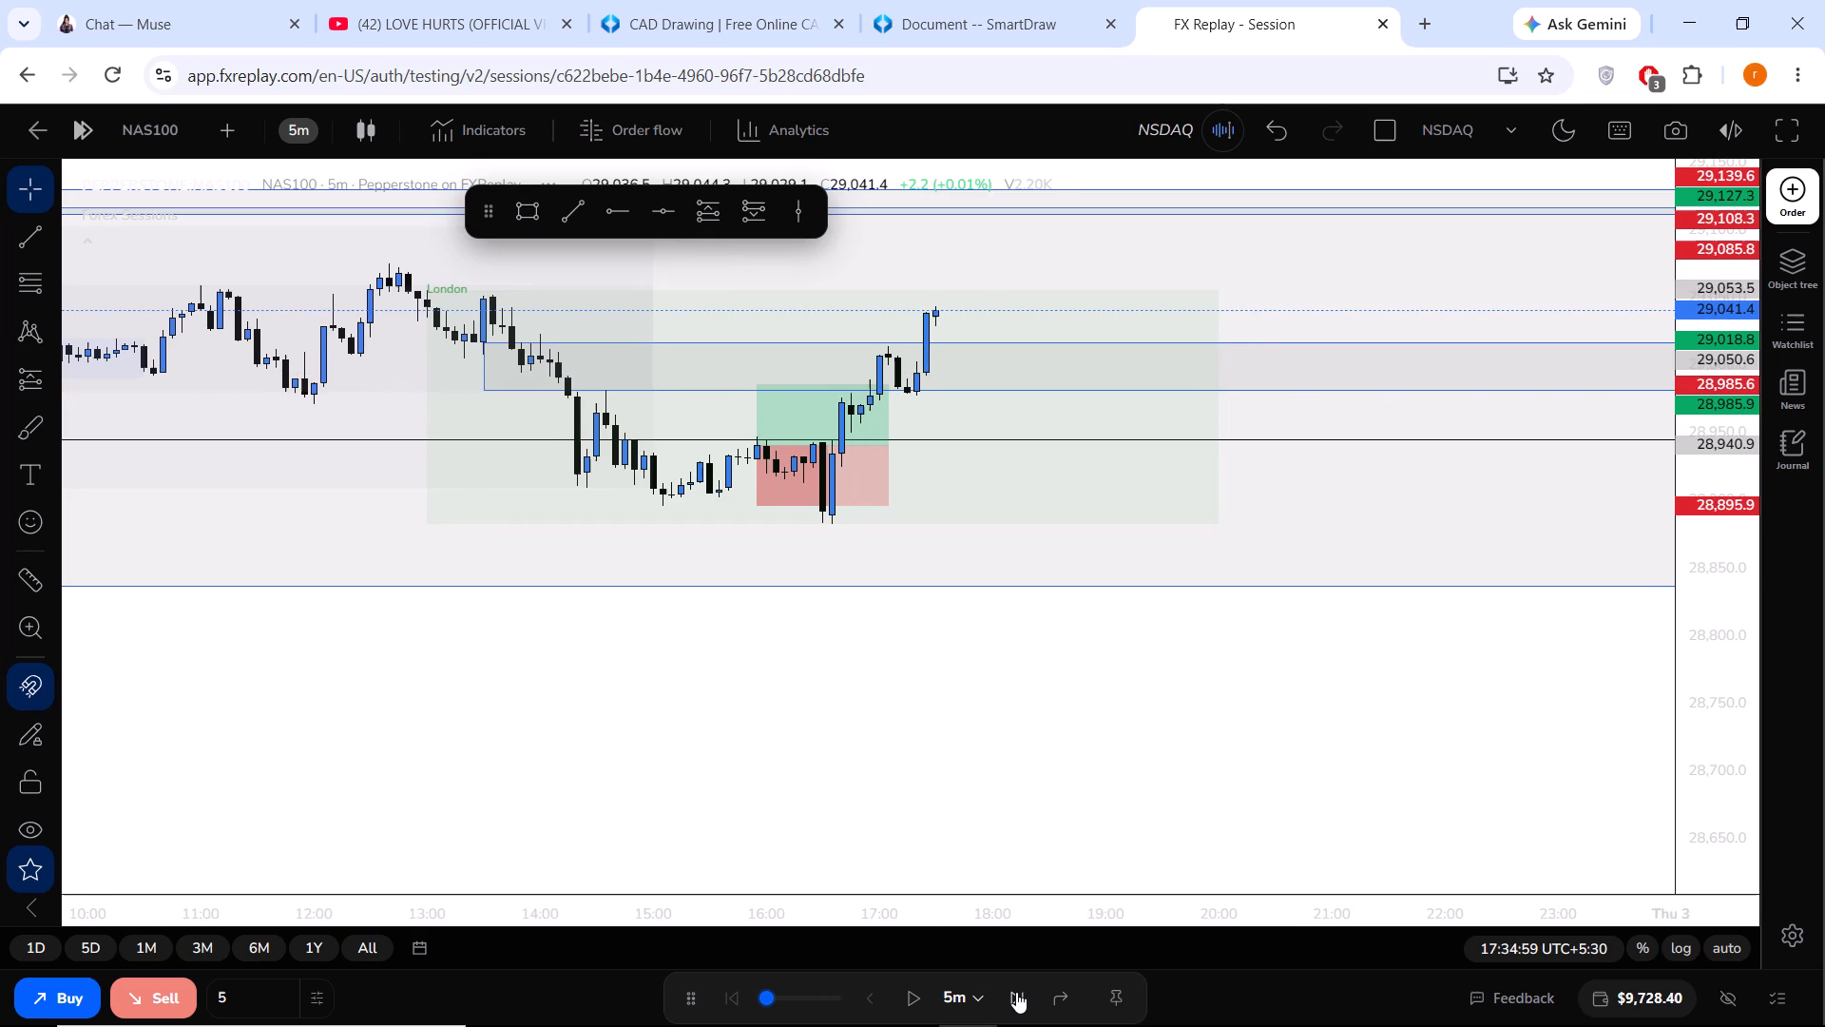
pyautogui.tripleClick(1016, 992)
pyautogui.tripleClick(1016, 992)
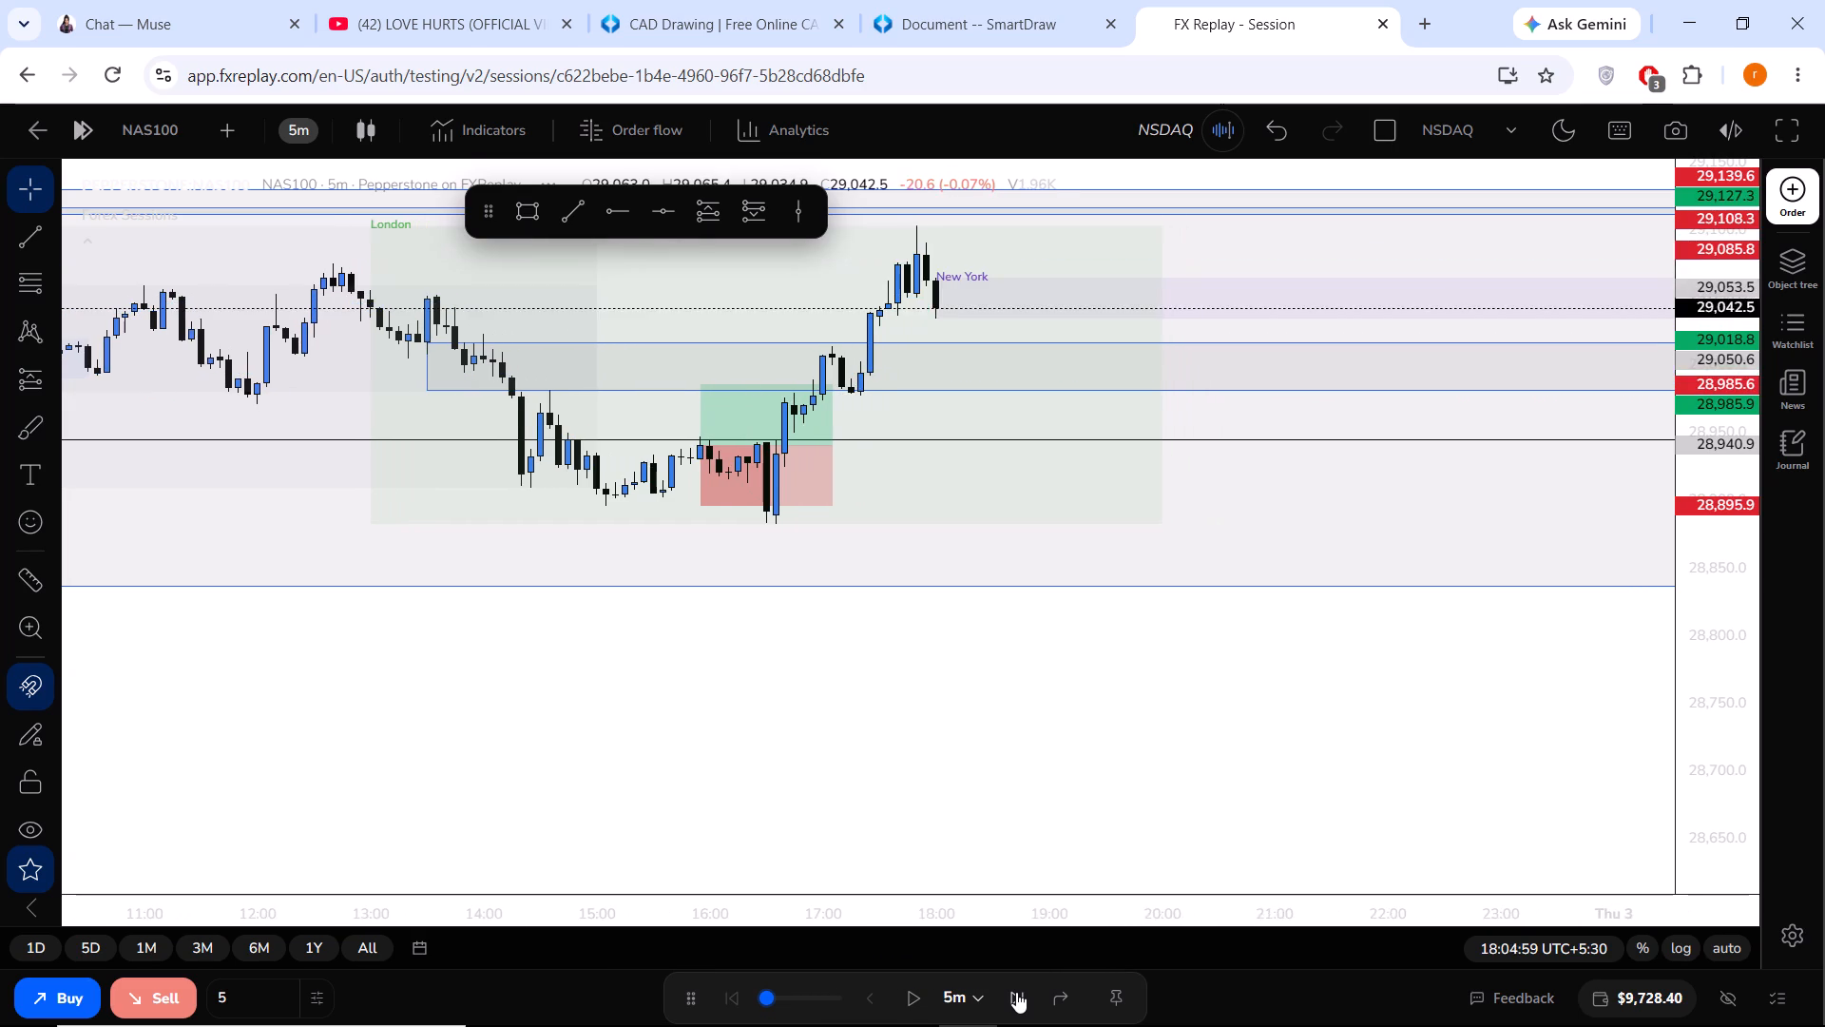
pyautogui.tripleClick(1016, 992)
pyautogui.tripleClick(1016, 992)
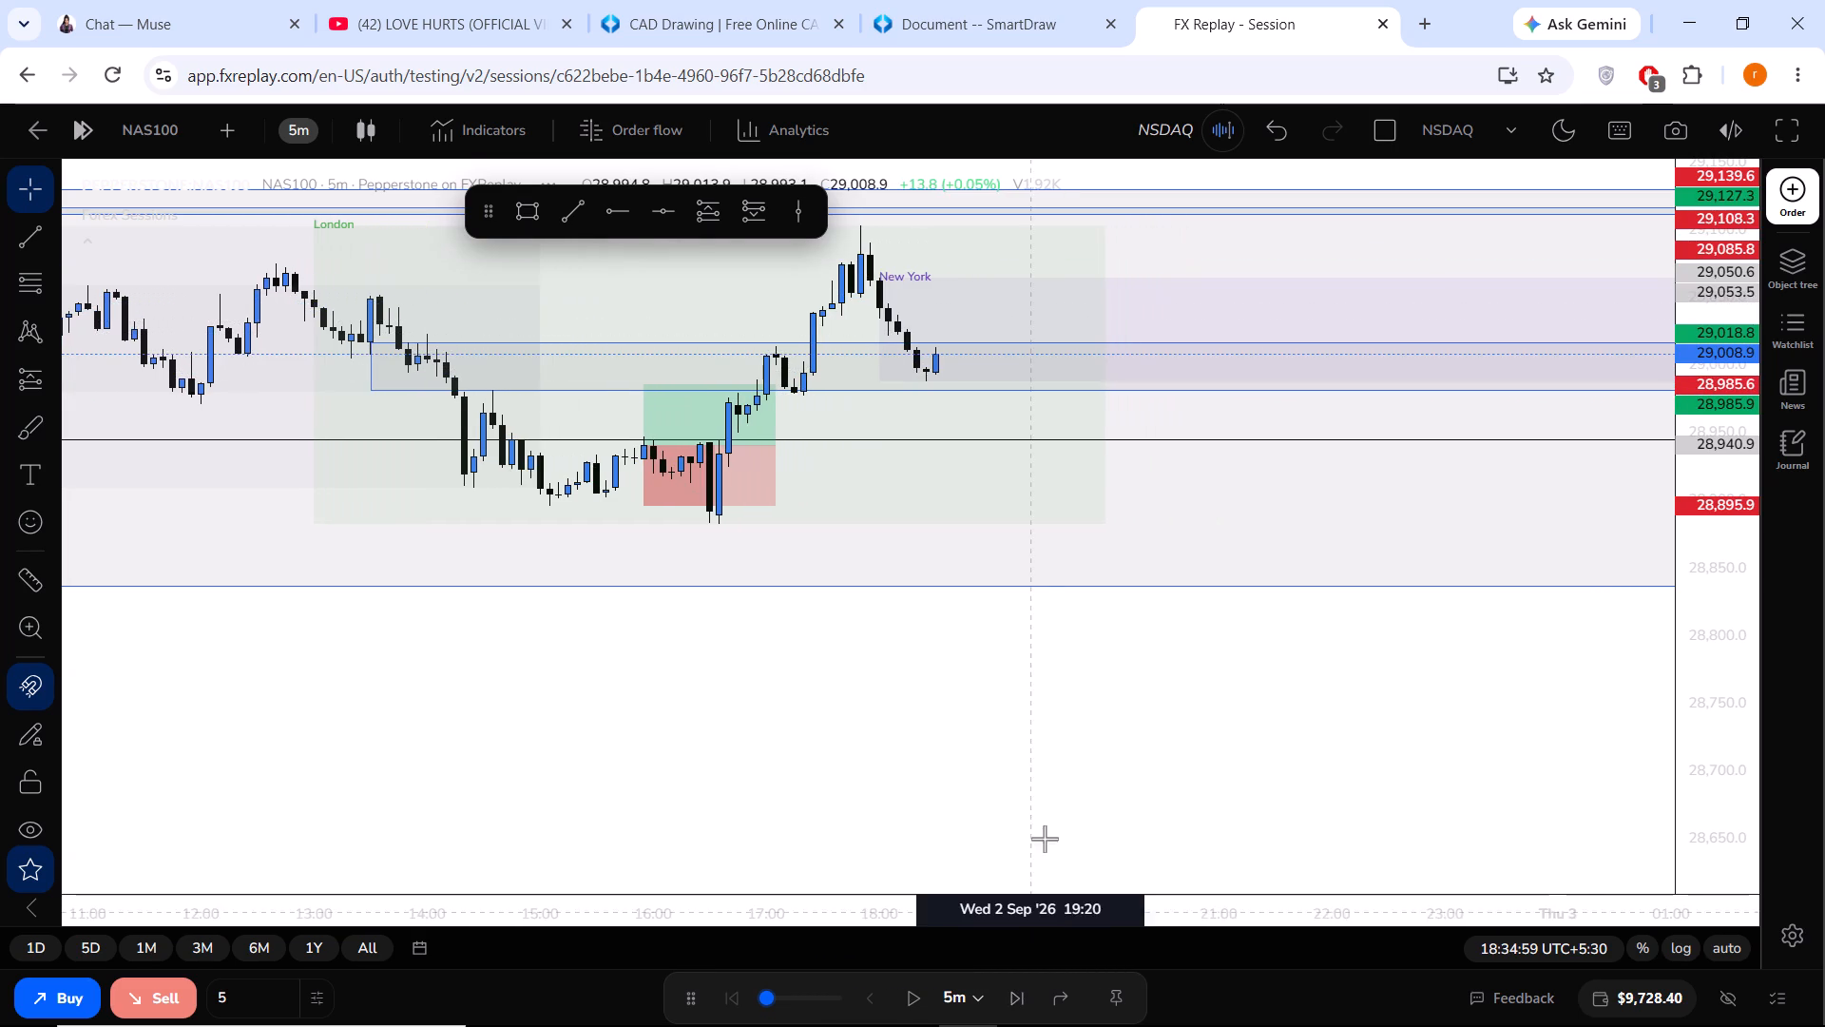
# Advance the replay in 5m steps to 18:54:59 with the London and New York sessions in view.
pyautogui.moveTo(1047, 723); pyautogui.dragTo(942, 825)
pyautogui.scroll(-5, 943, 805)
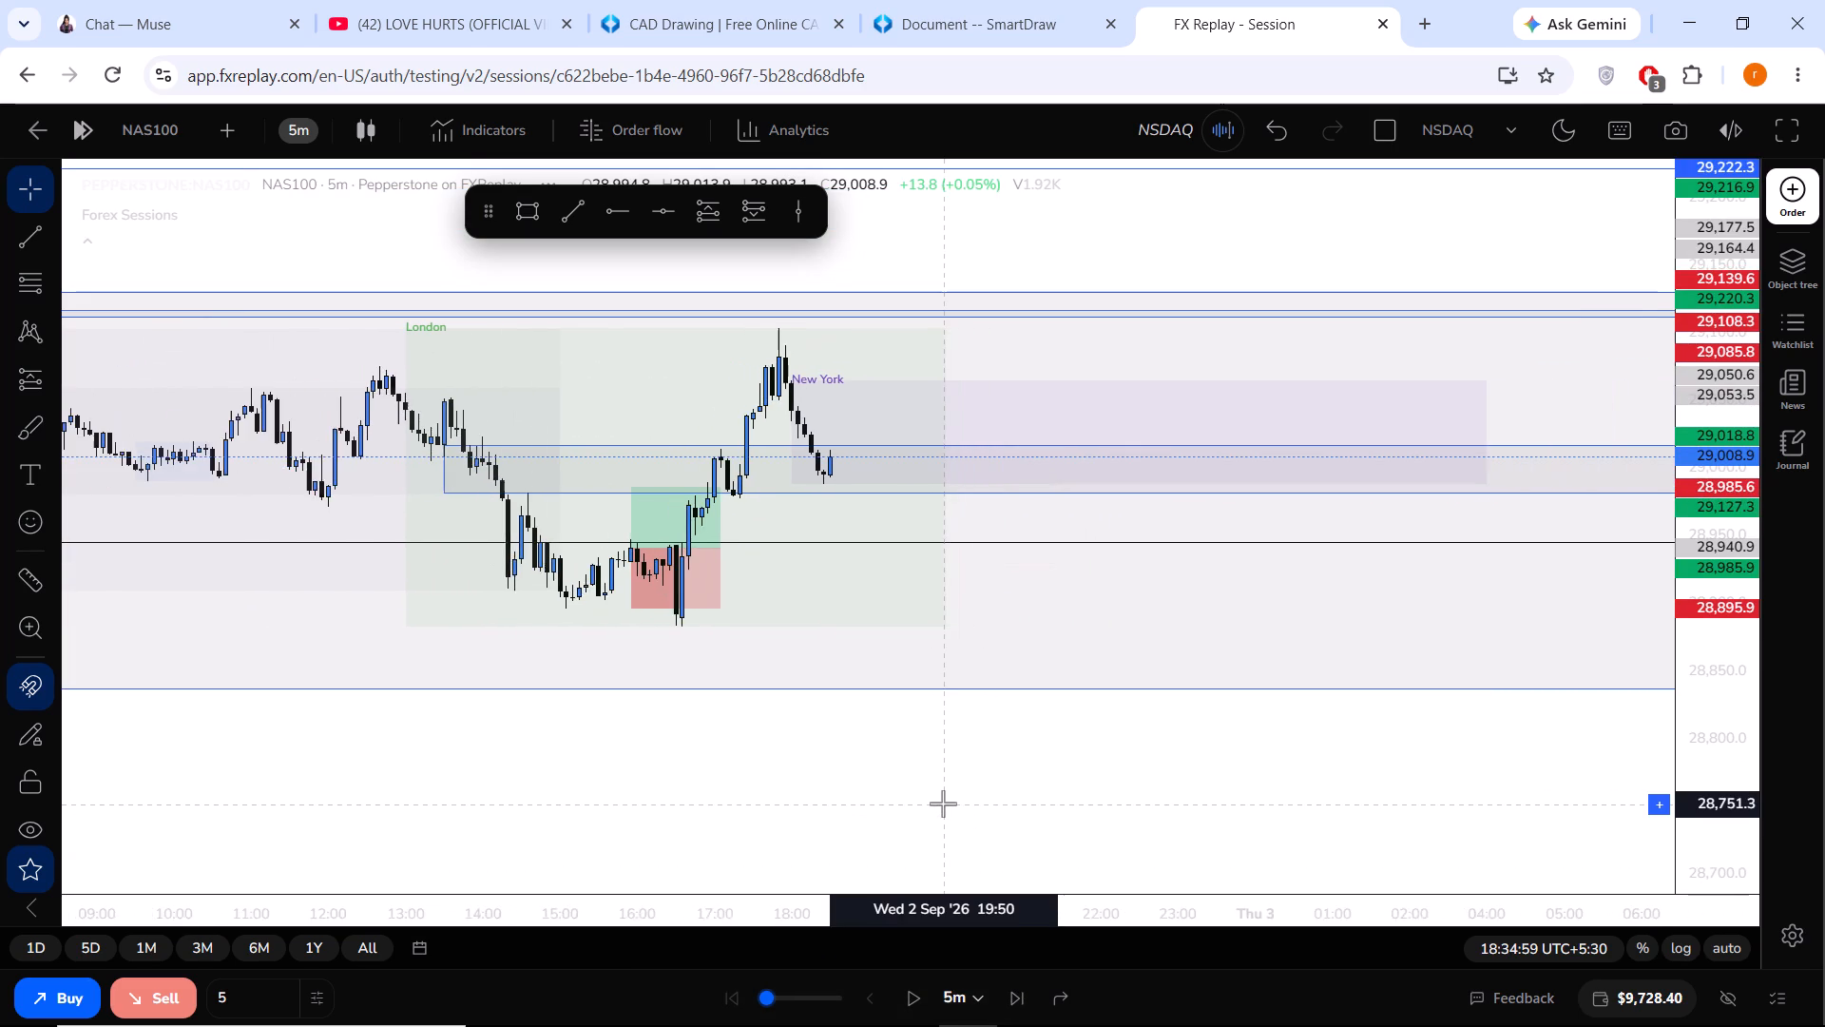
pyautogui.scroll(-2, 943, 804)
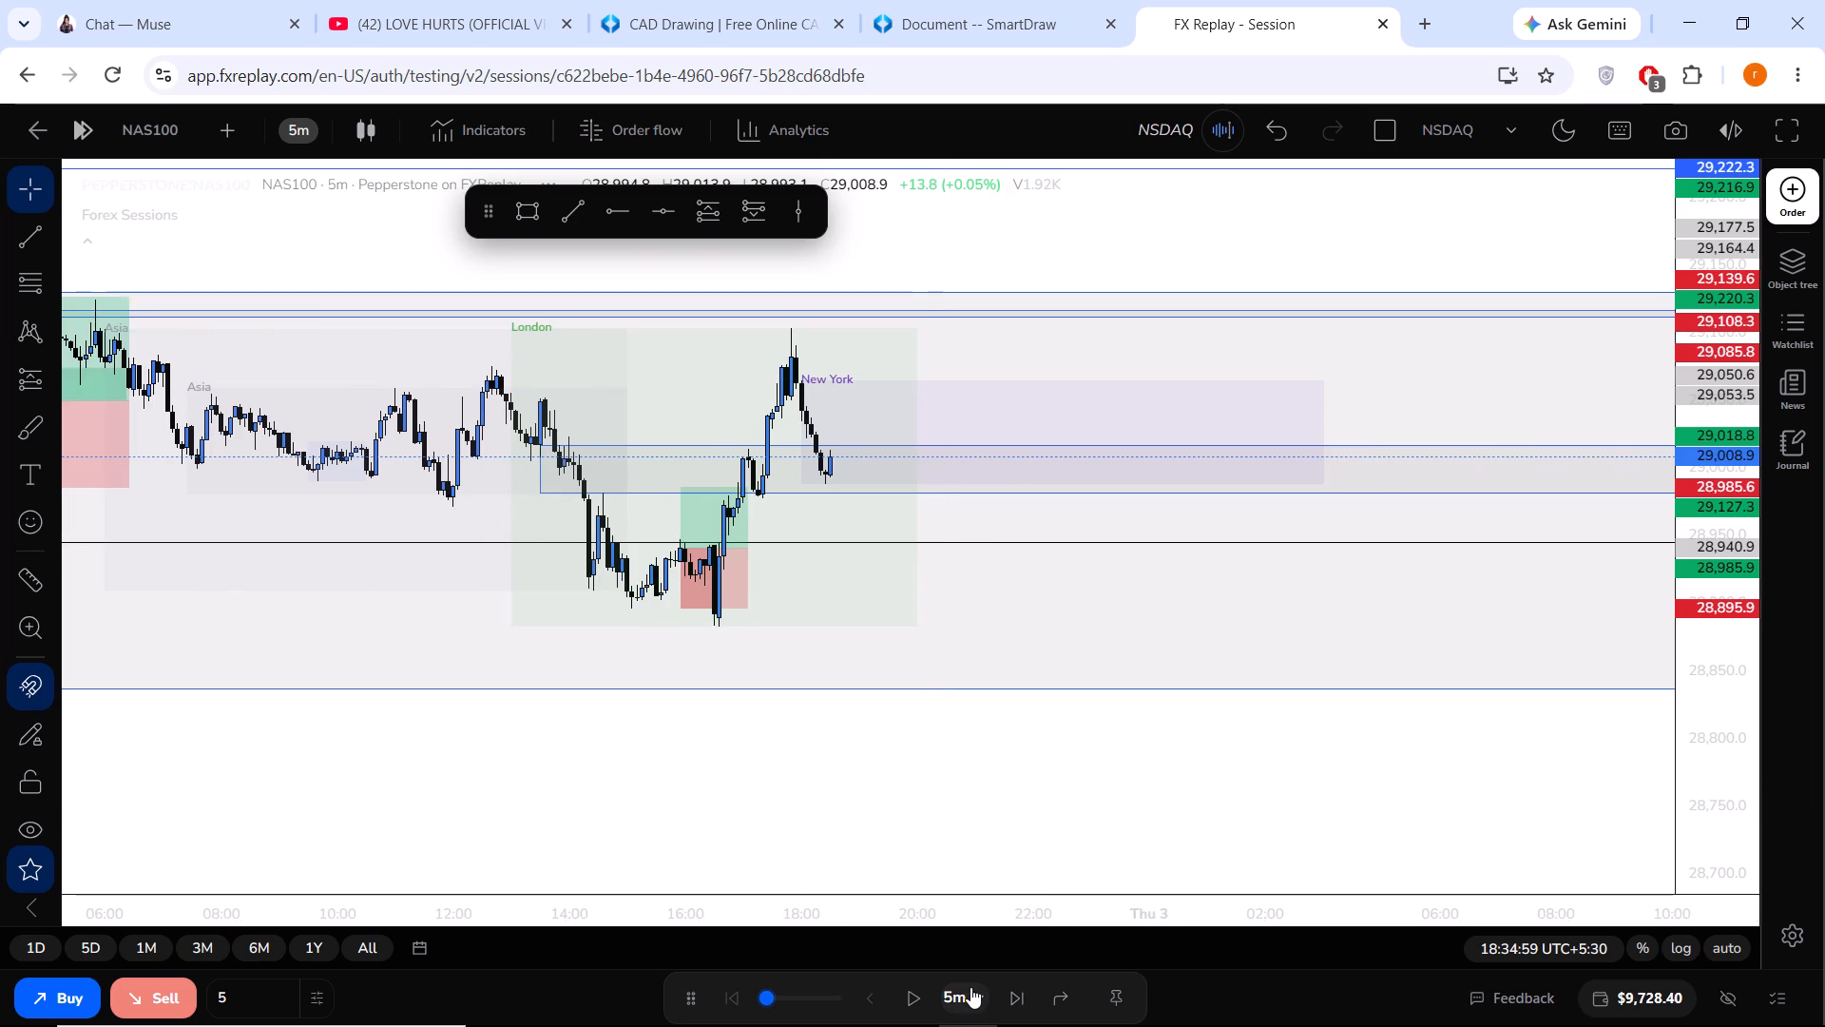
pyautogui.click(1015, 995)
pyautogui.click(1015, 995)
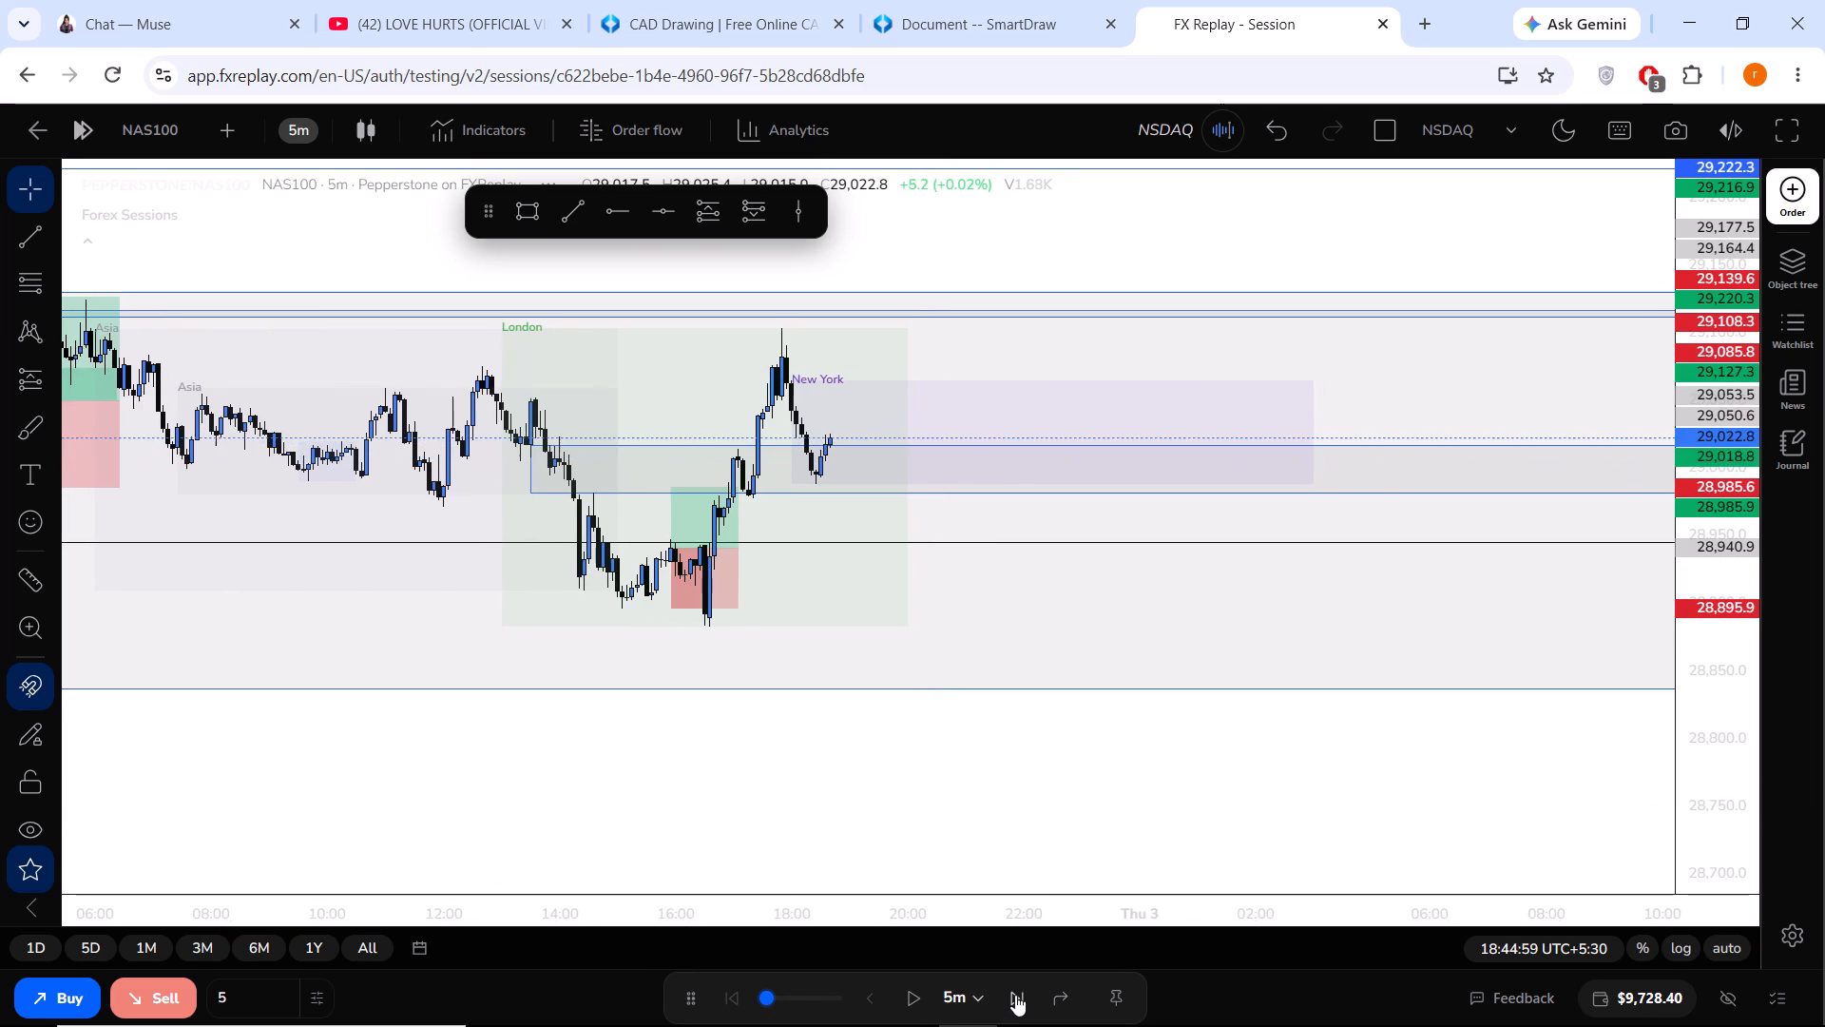
pyautogui.click(1015, 995)
pyautogui.click(1015, 995)
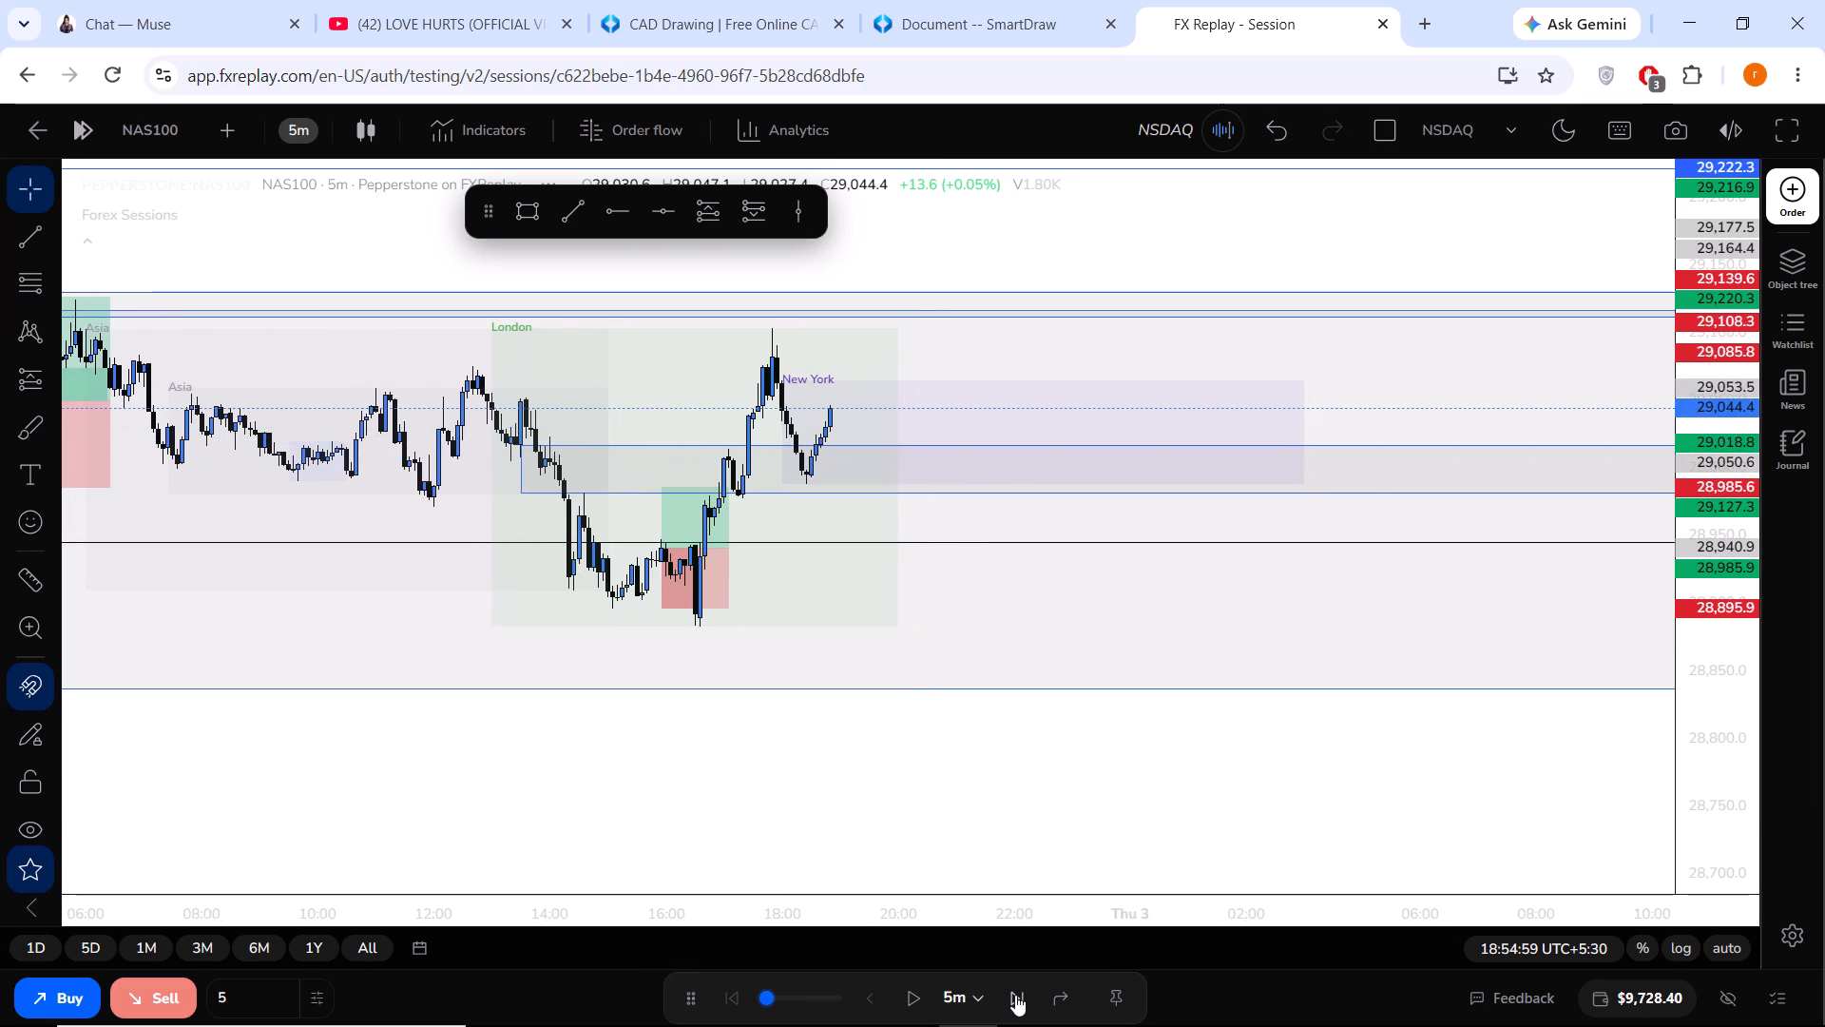
# Plan a short position at 29,047.1 with the stop at 29,104.3 and the target at 28,987.7, for a 1.04 risk/reward ratio.
pyautogui.click(750, 211)
pyautogui.click(831, 405)
pyautogui.click(896, 326)
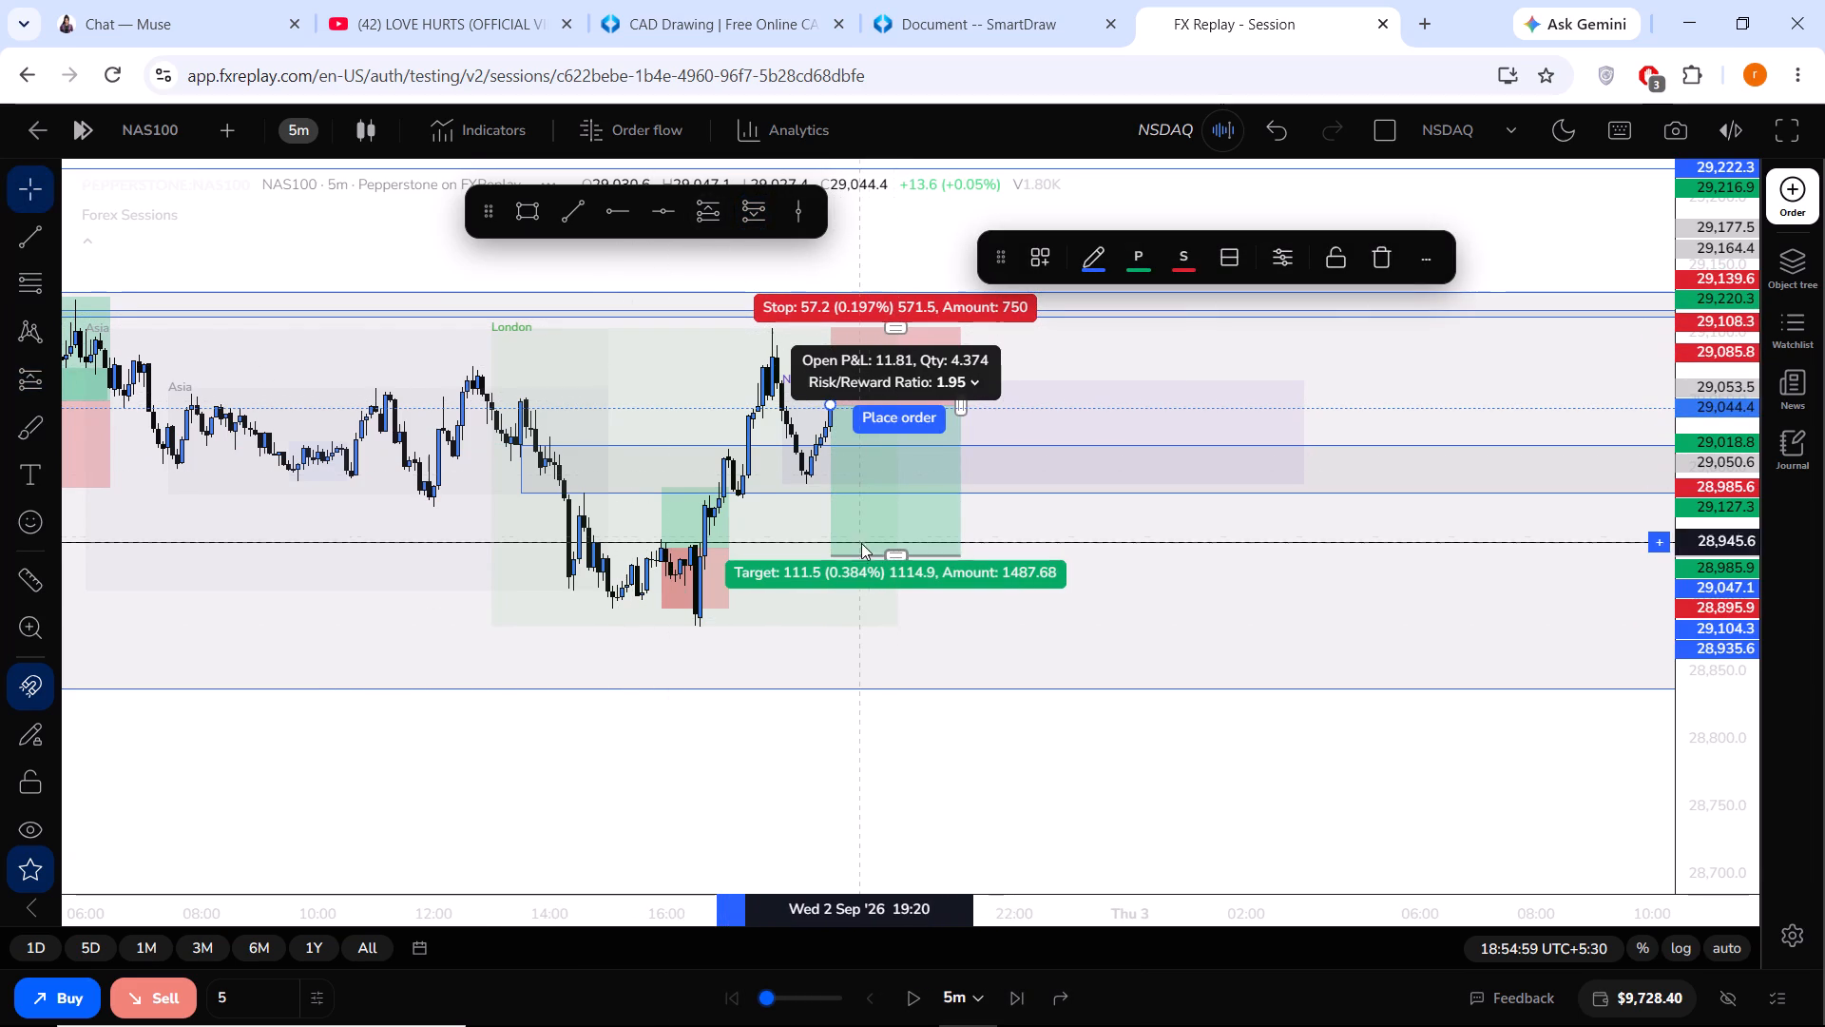
pyautogui.moveTo(894, 555); pyautogui.dragTo(902, 485)
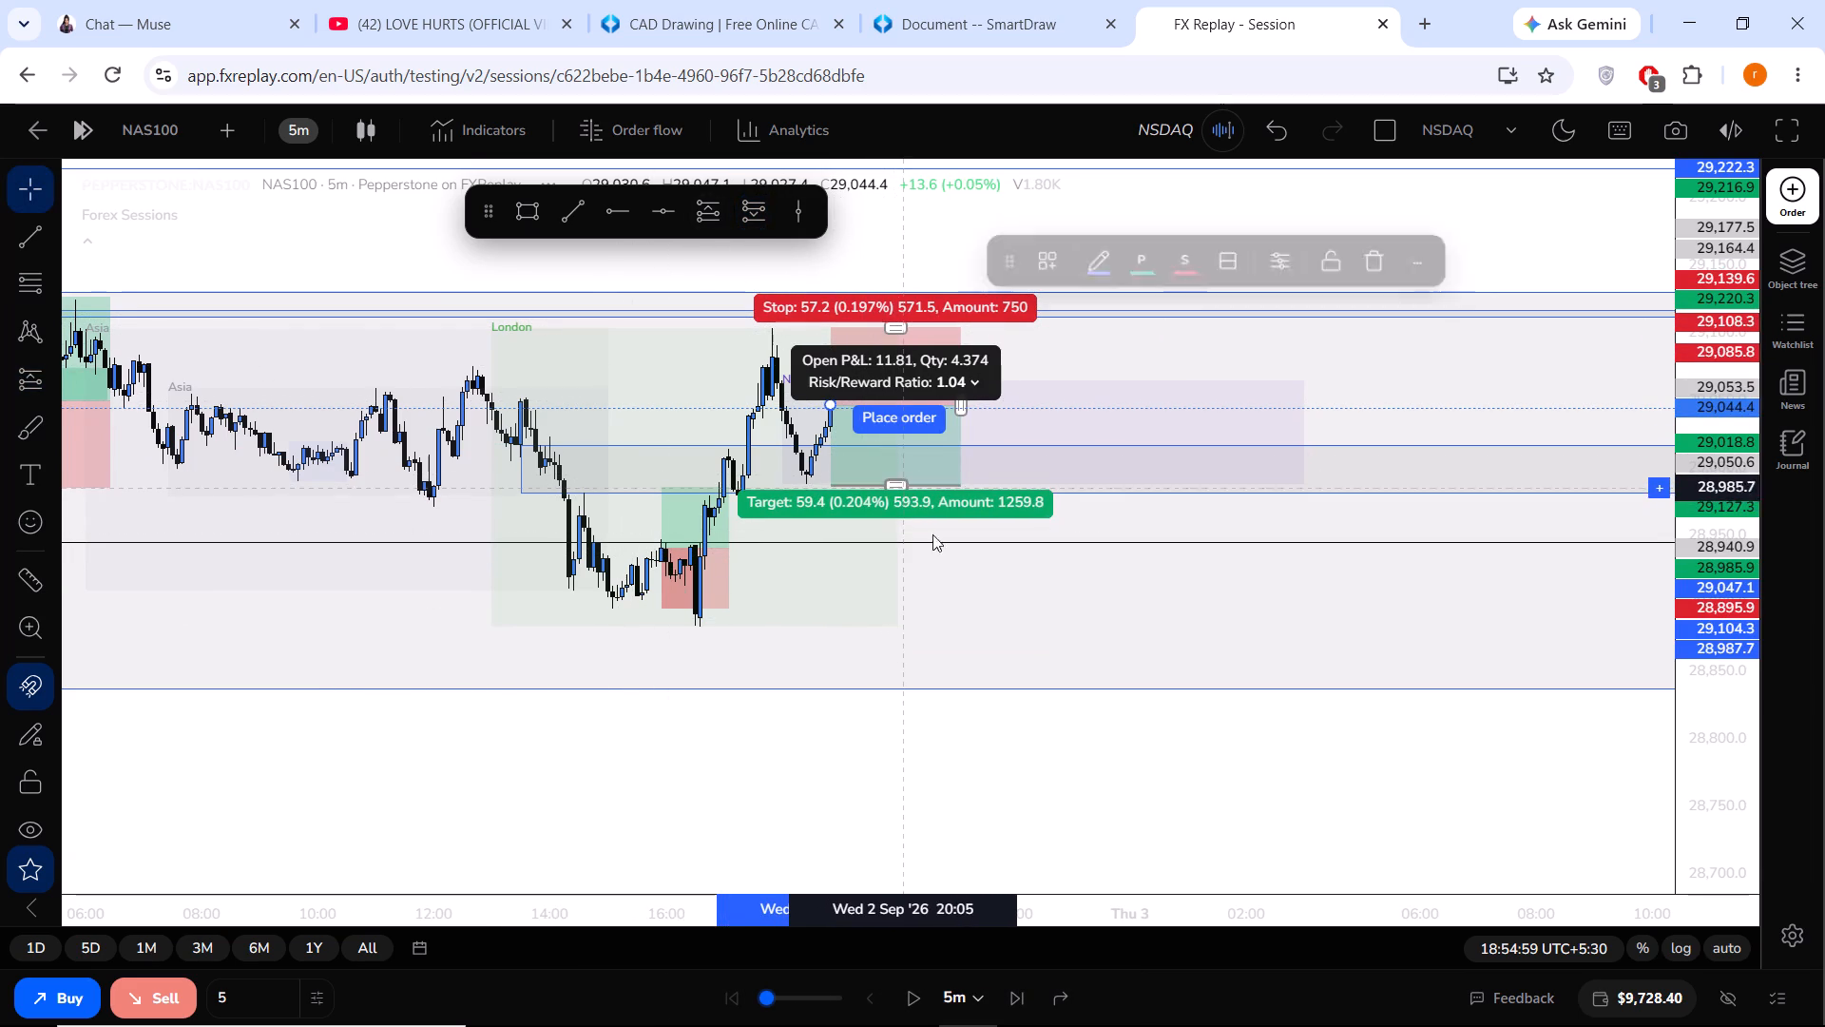
# Set the order quantity to 10 and sell NAS100 at market.
pyautogui.click(239, 996)
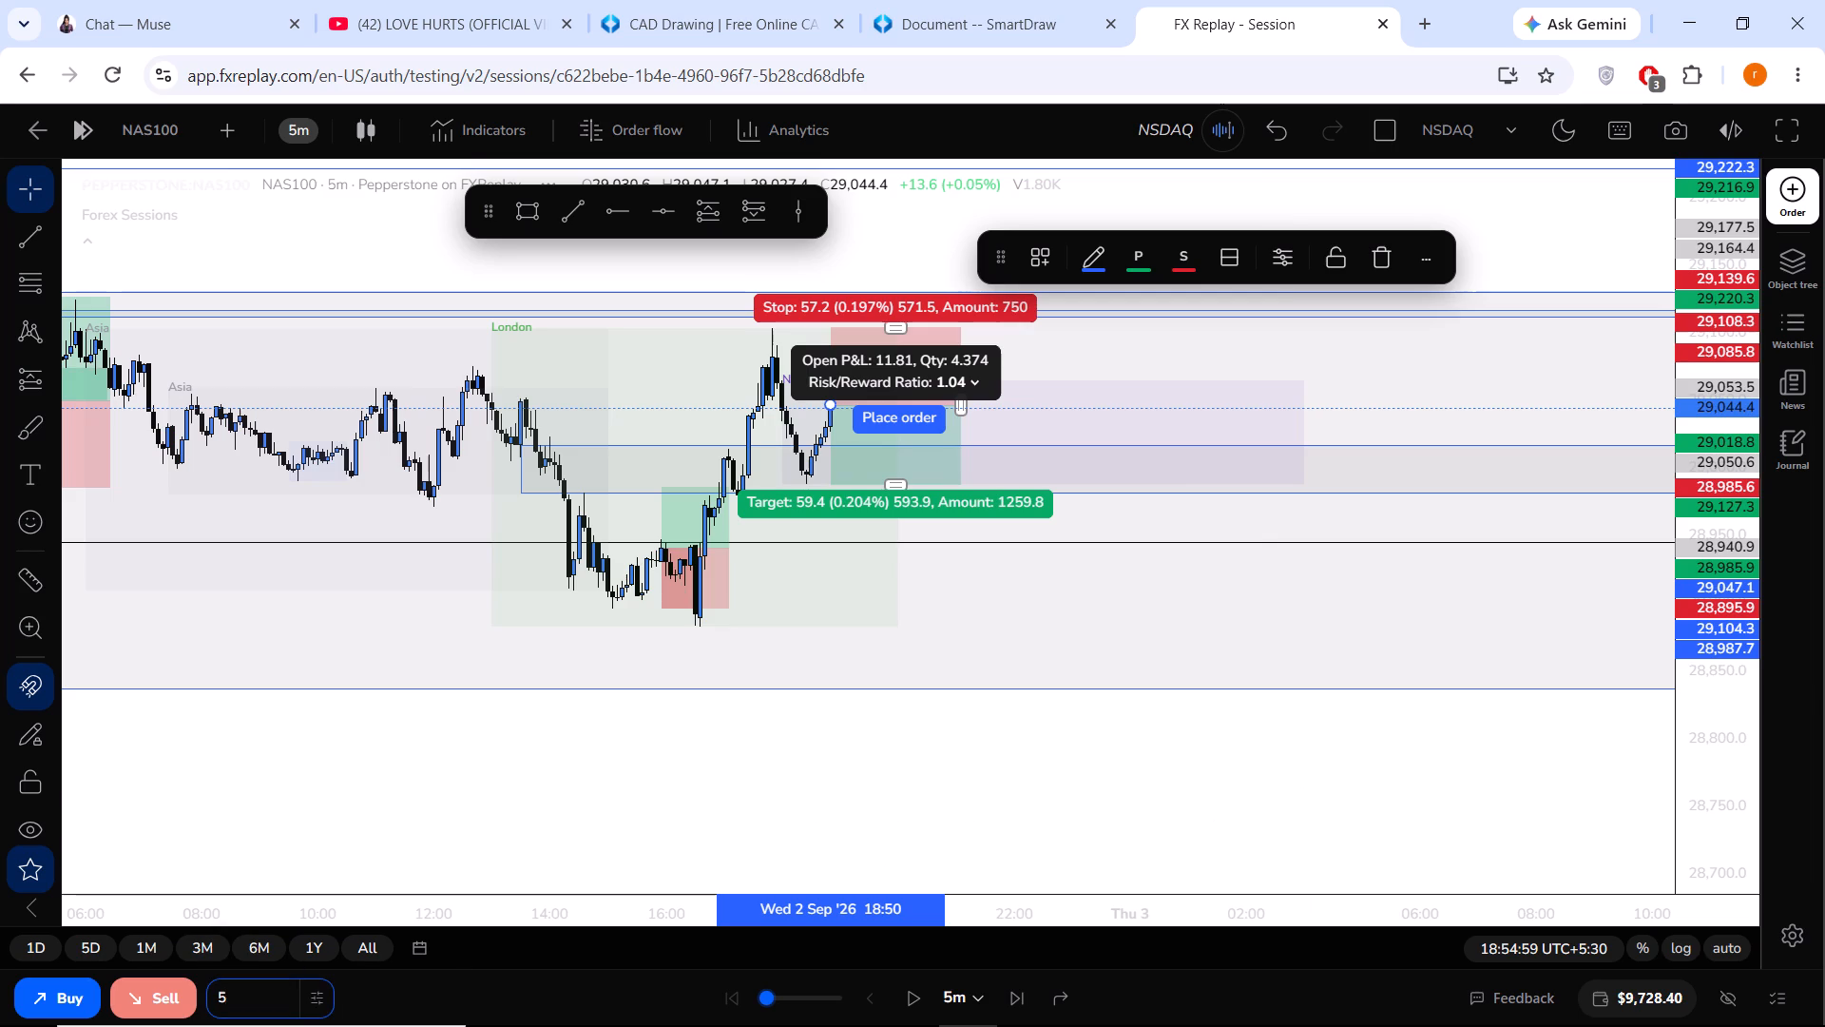
pyautogui.press('BackSpace')
pyautogui.write('10')
pyautogui.click(182, 995)
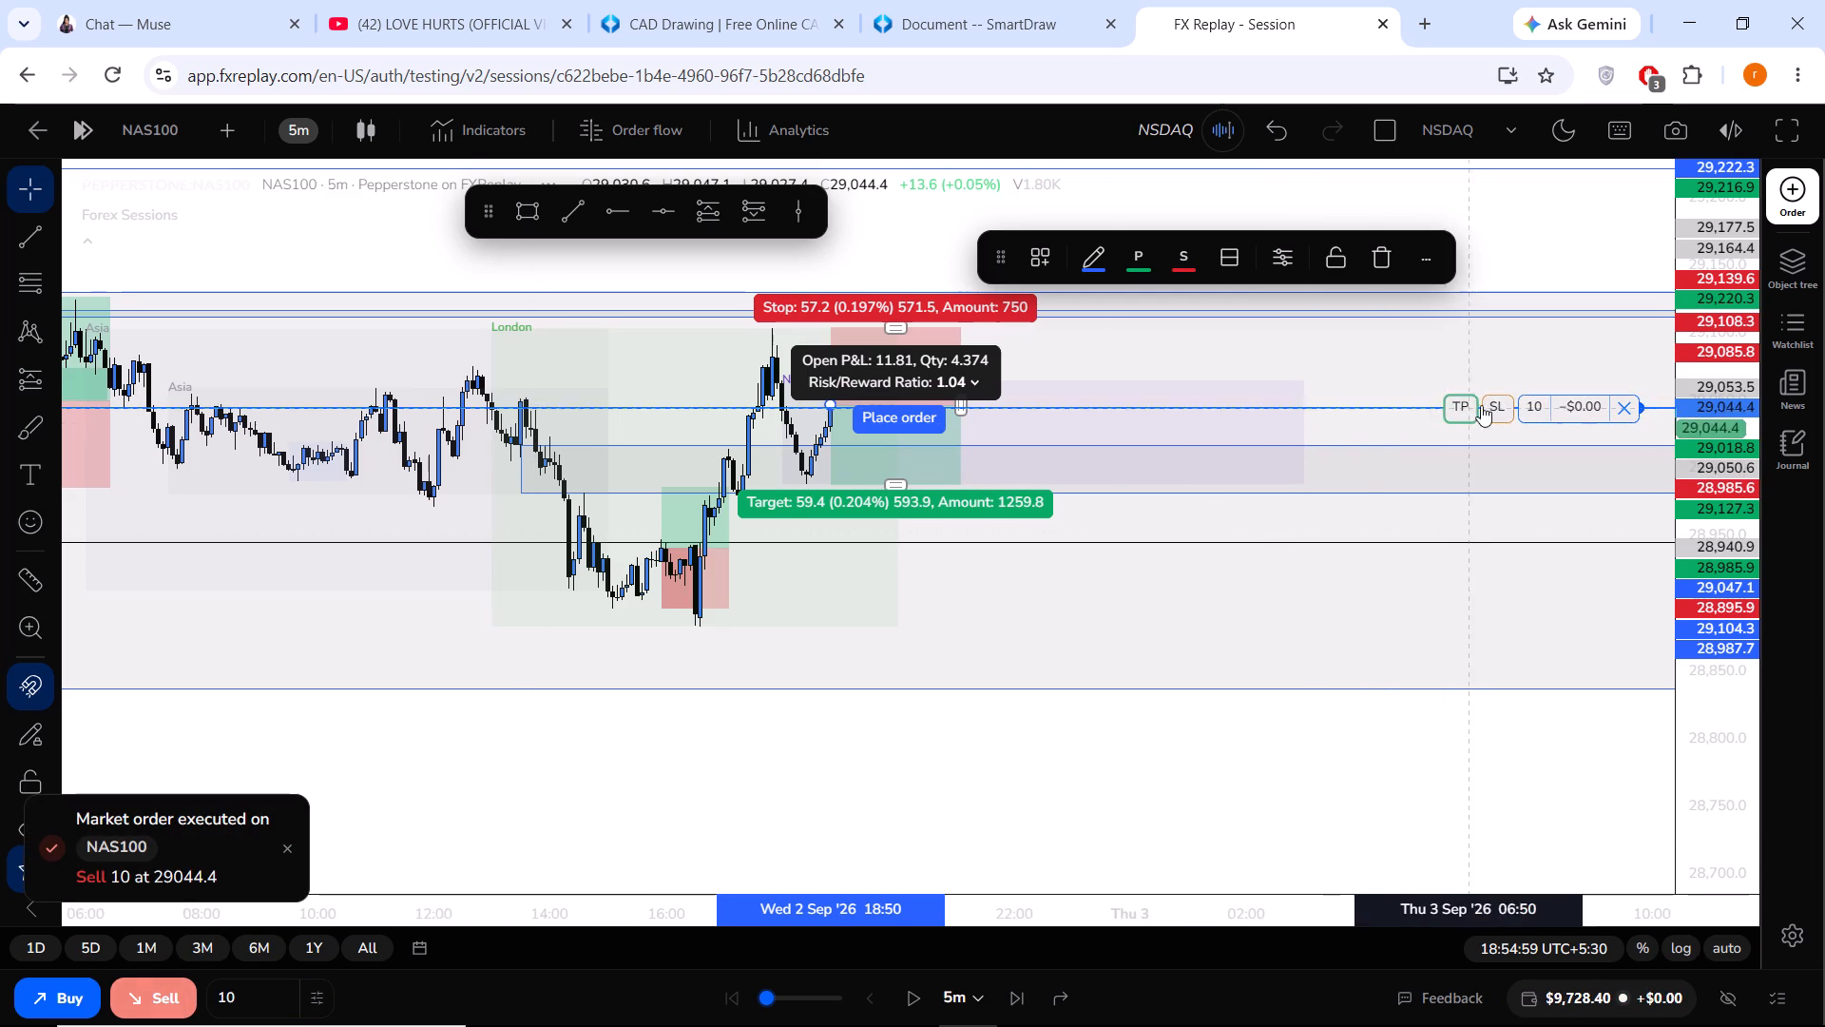
# Set the short position's stop loss at 29,104.7 and its take profit at 28,987.8.
pyautogui.moveTo(1491, 405); pyautogui.dragTo(1483, 326)
pyautogui.moveTo(1489, 407); pyautogui.dragTo(1432, 475)
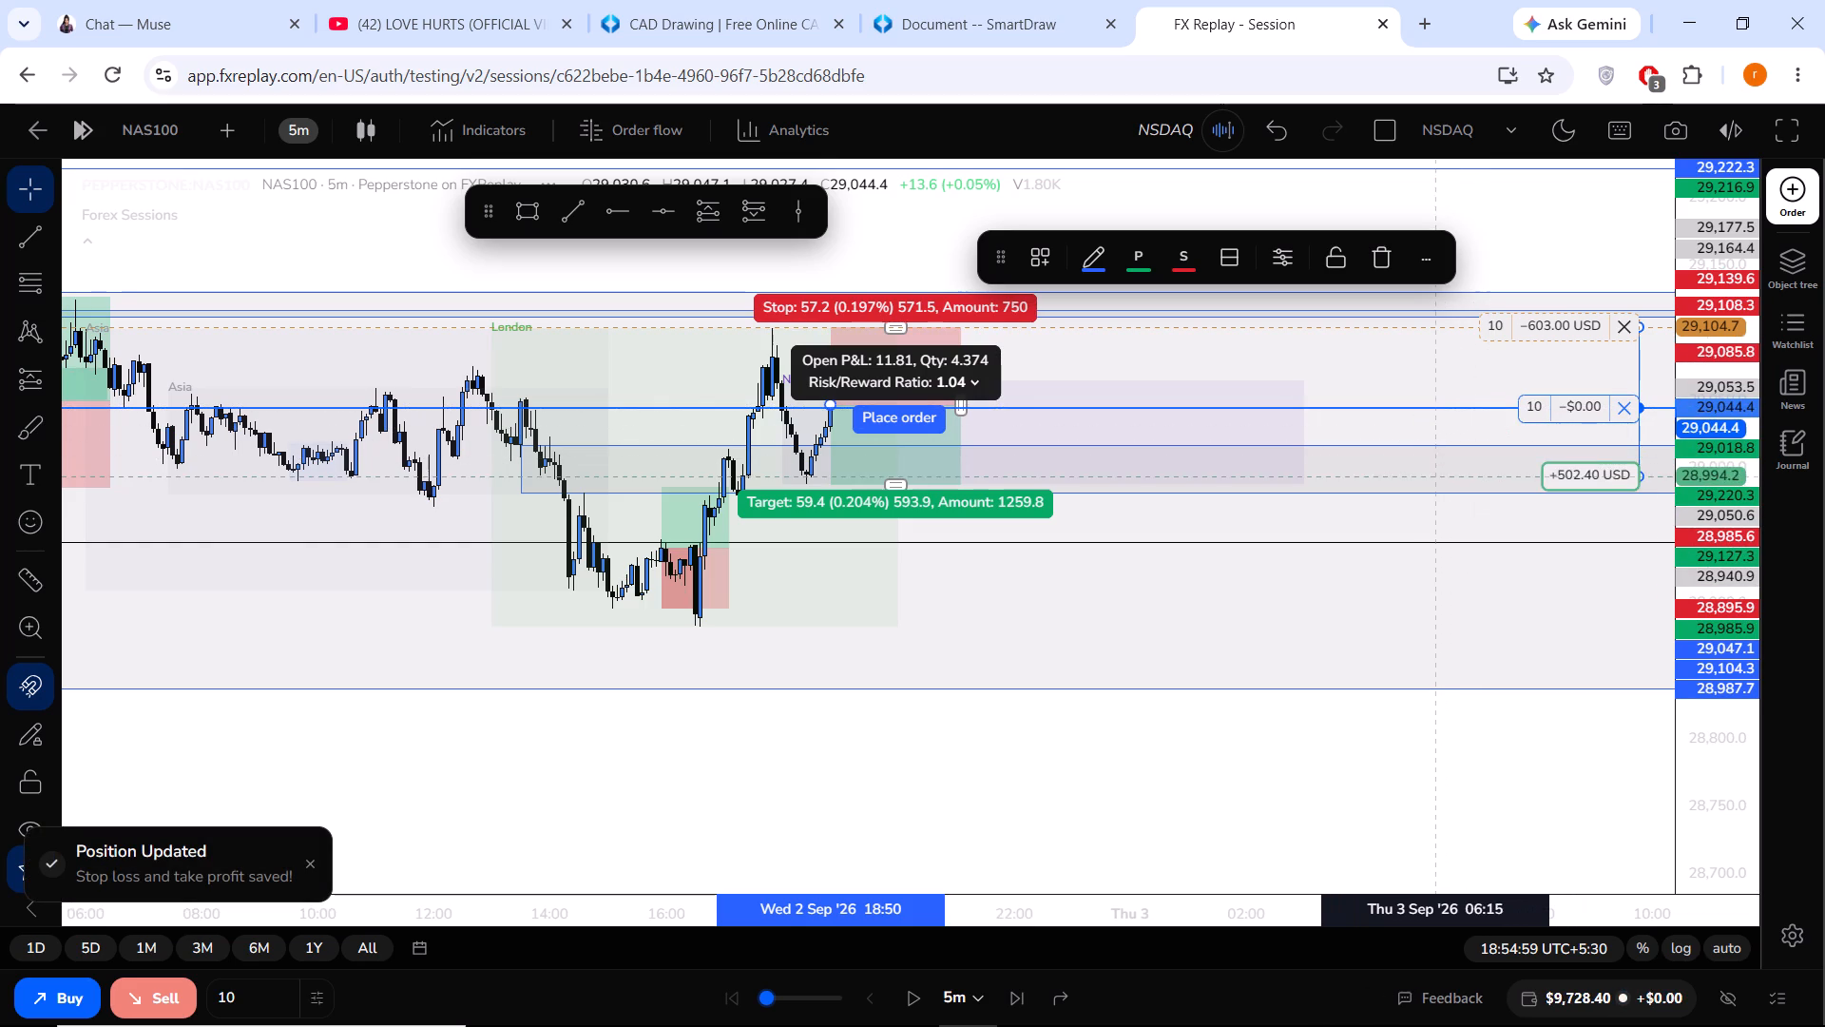
pyautogui.moveTo(1432, 475); pyautogui.dragTo(1429, 484)
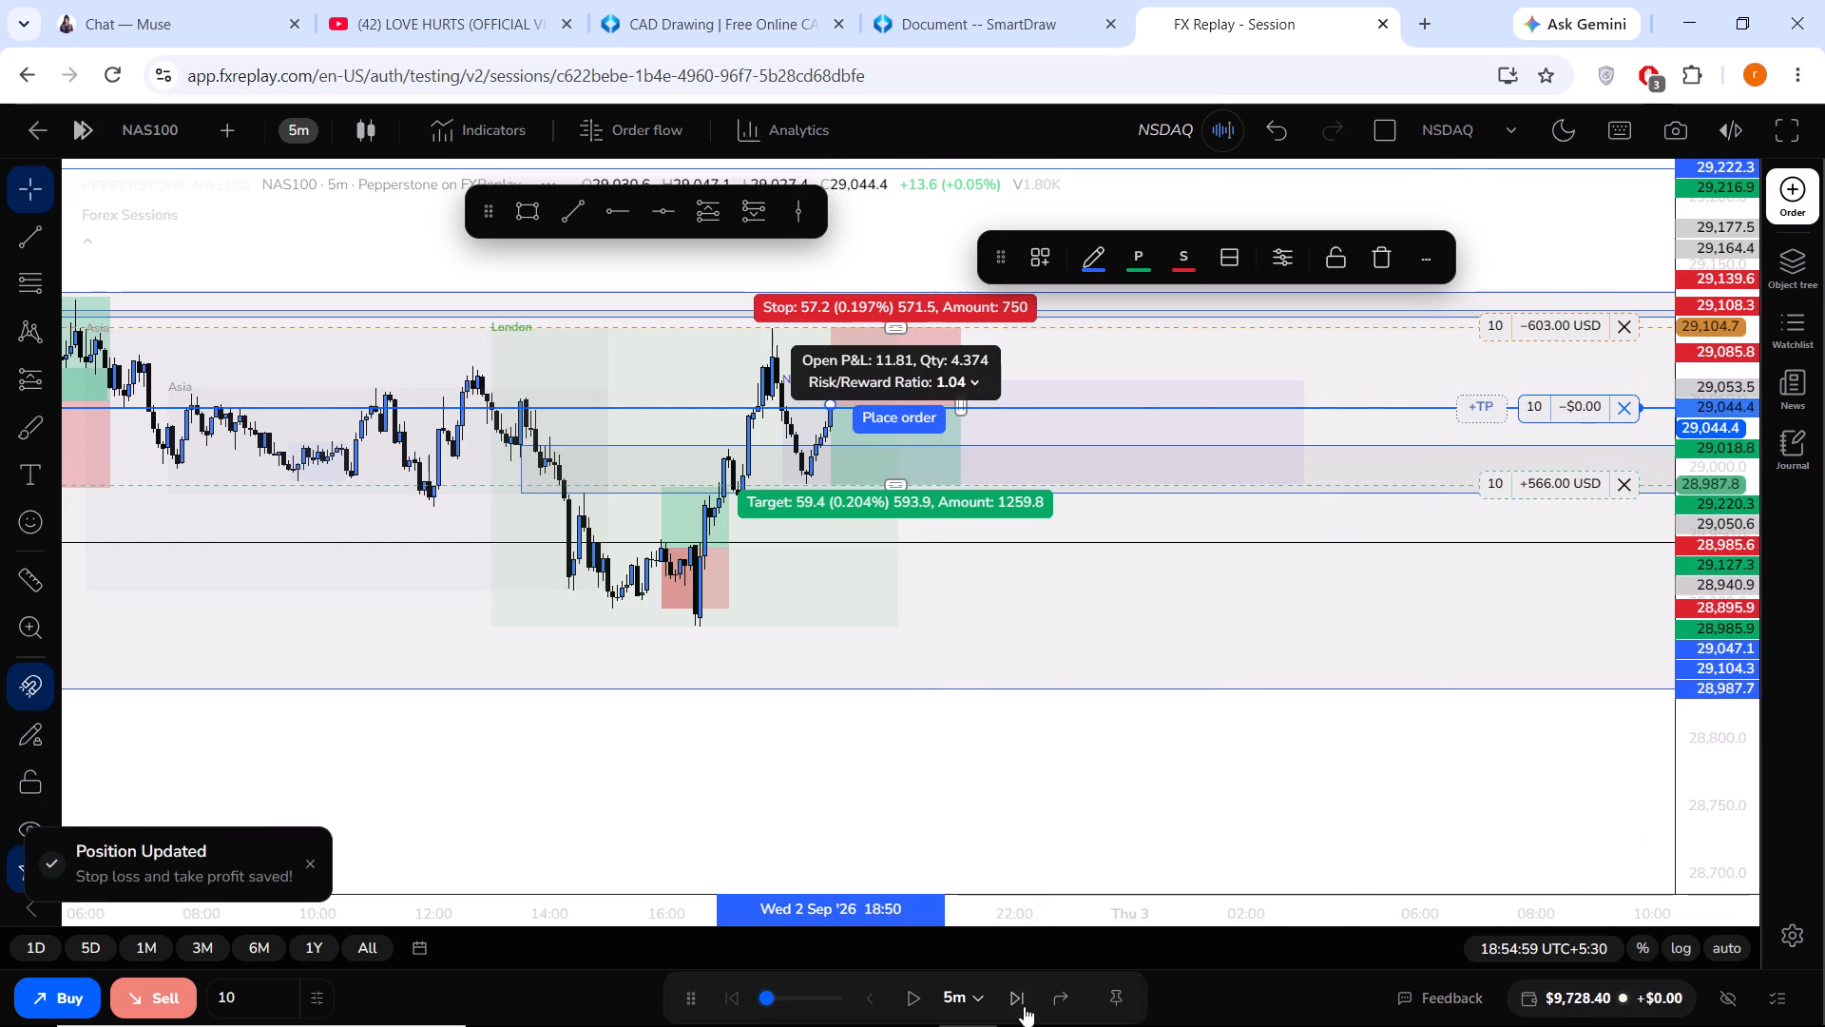
# Advance the replay in 5m steps to 19:24:59, following the open short position.
pyautogui.click(1016, 1001)
pyautogui.click(1030, 857)
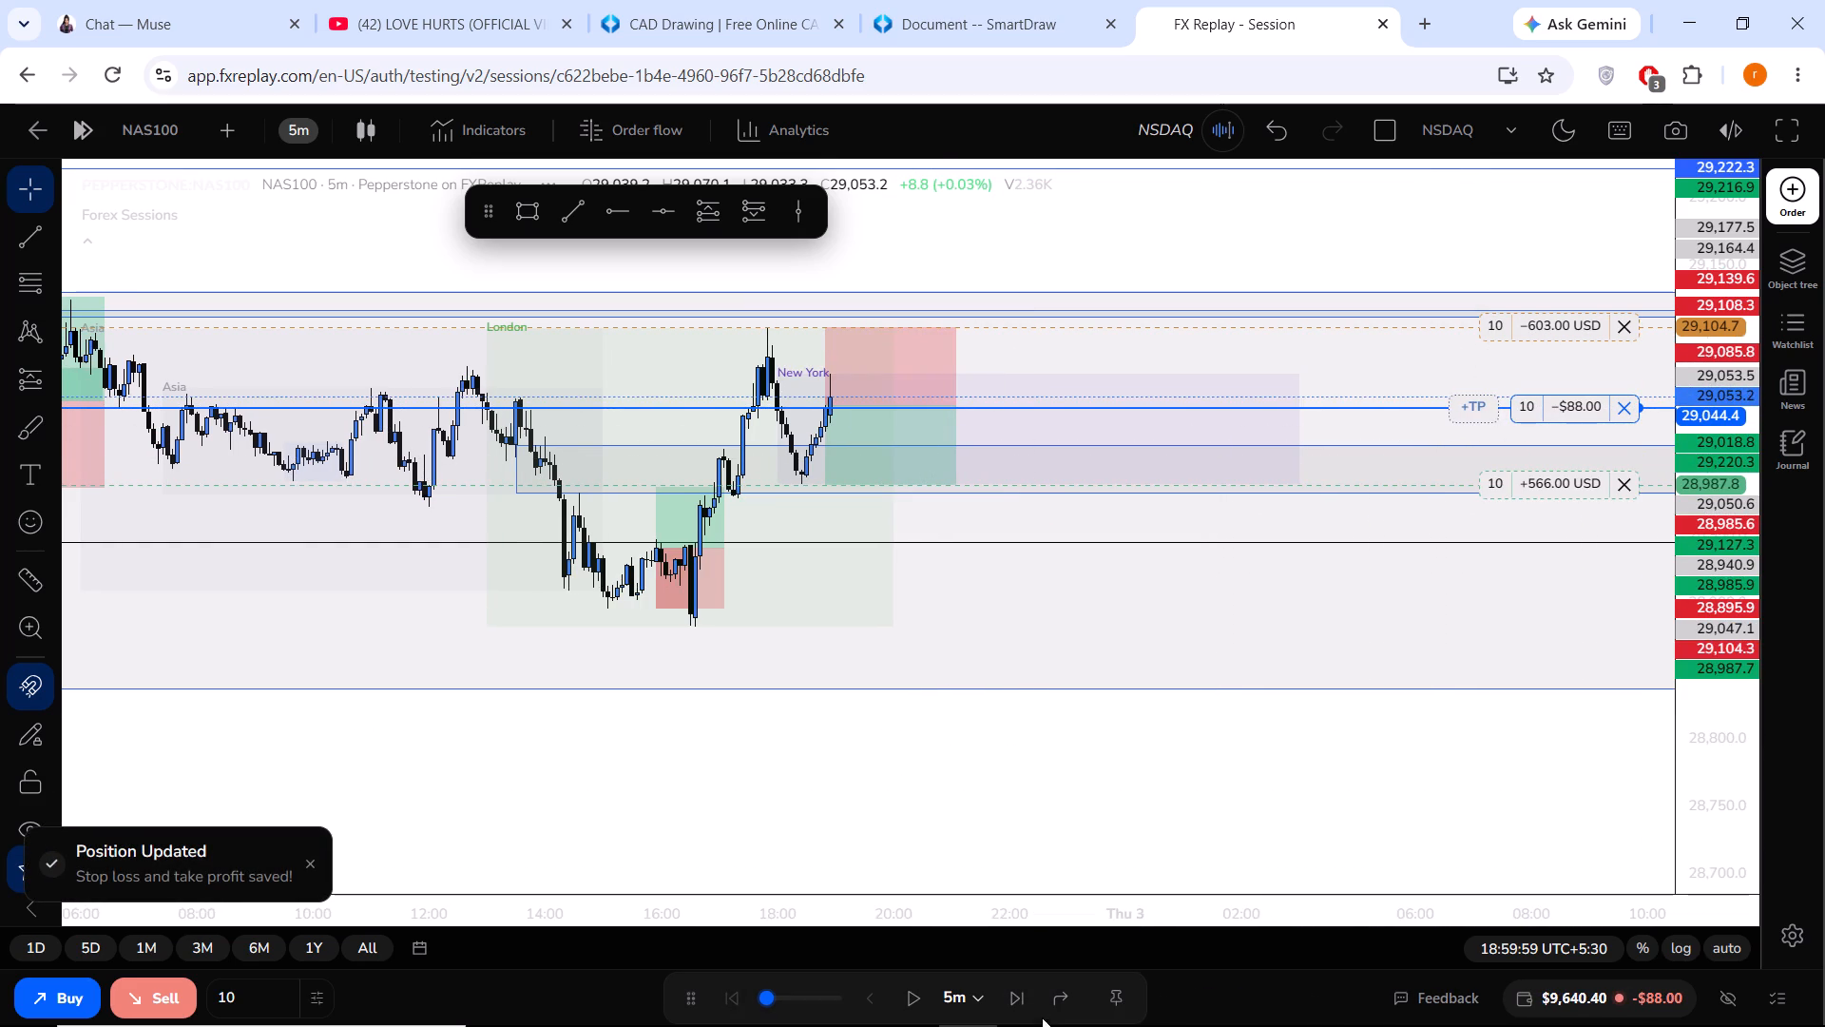
pyautogui.click(1023, 1002)
pyautogui.click(1020, 1002)
pyautogui.click(1018, 1001)
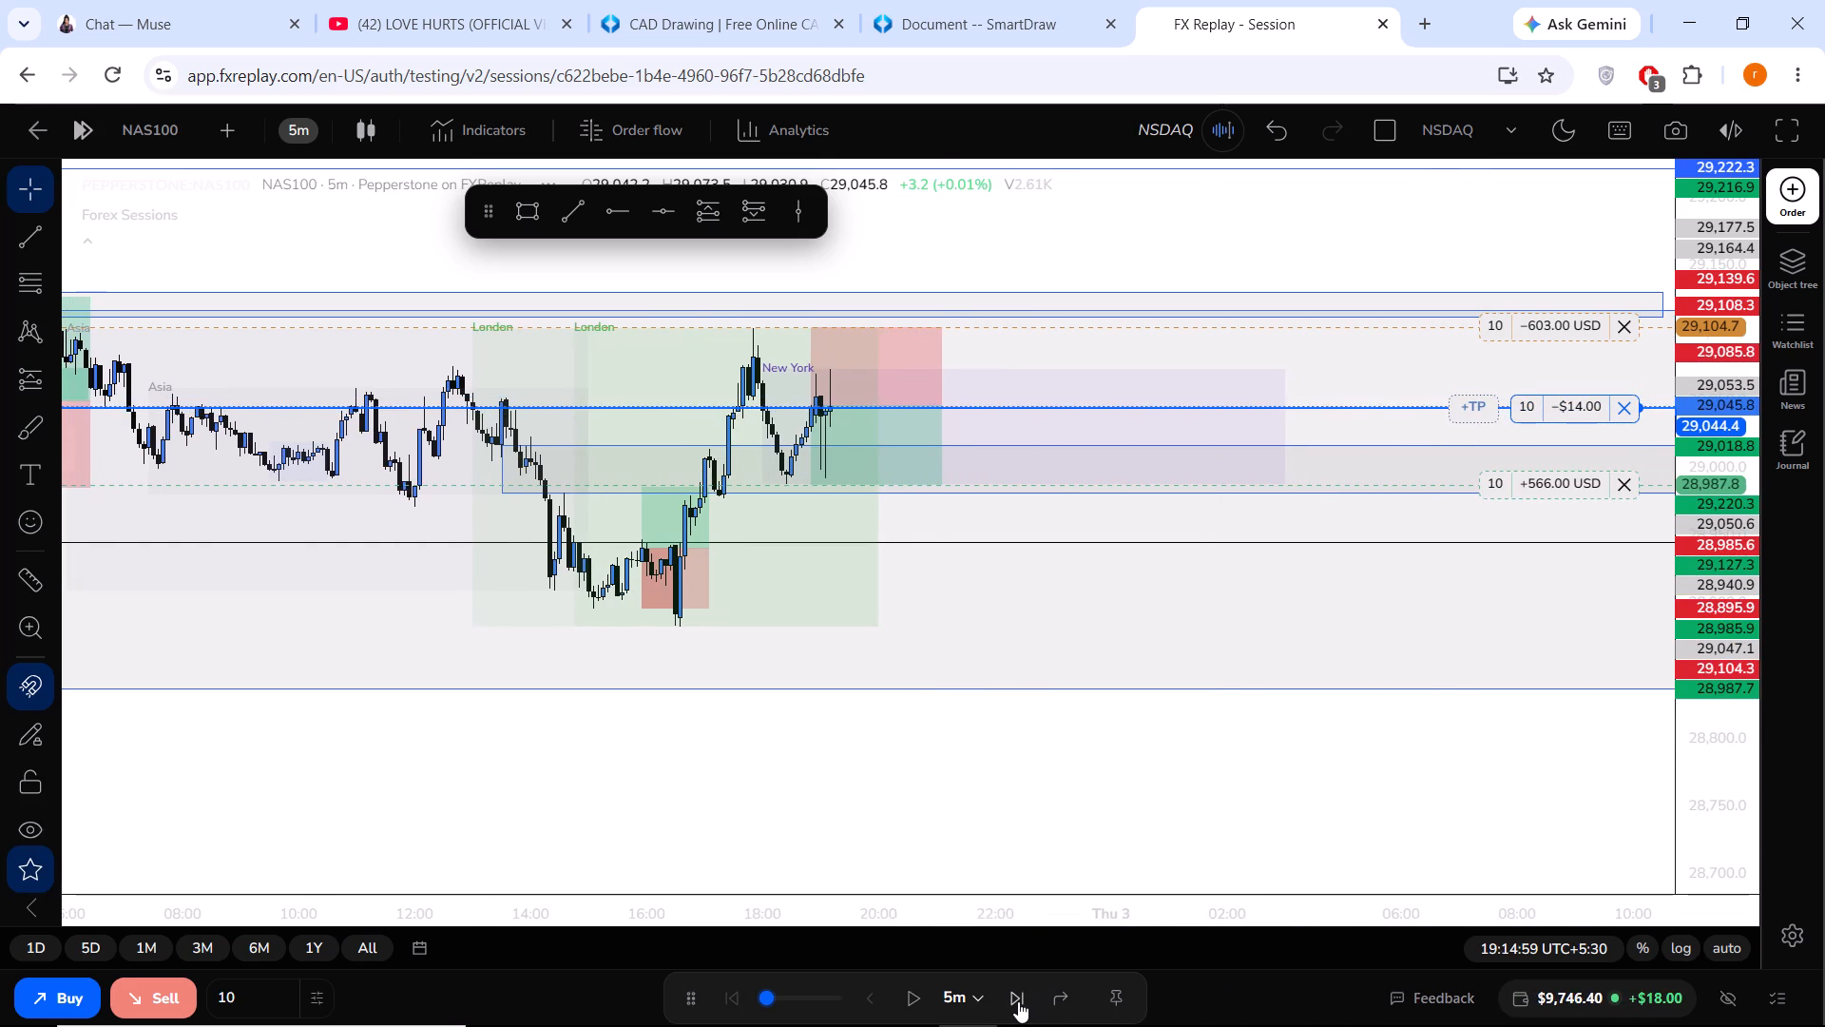
pyautogui.click(1018, 1001)
pyautogui.click(1016, 1001)
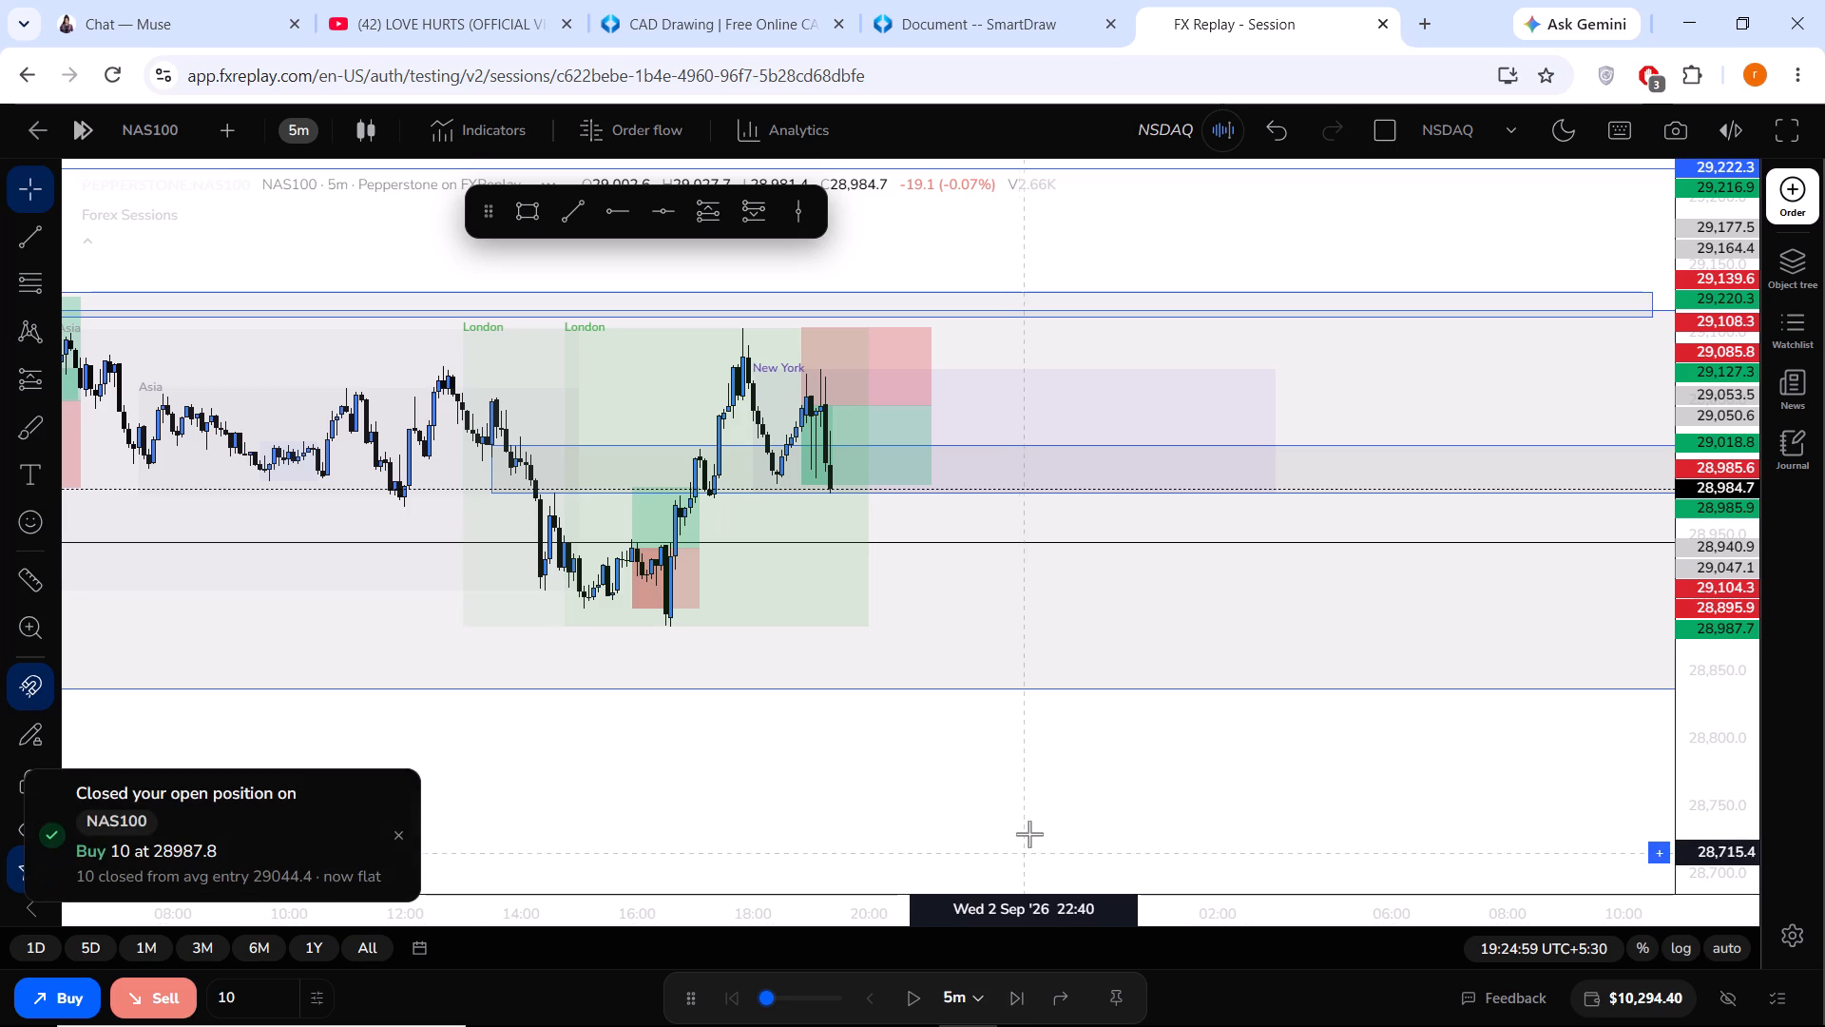
# On the 30-minute chart, draw a rectangle zone from 28,974.3 to 28,939.2, spanning Wed 2 Sep 17:00 to Thu 3 Sep 14:30.
pyautogui.scroll(-1, 1038, 797)
pyautogui.moveTo(918, 795); pyautogui.dragTo(1071, 781)
pyautogui.scroll(2, 1068, 783)
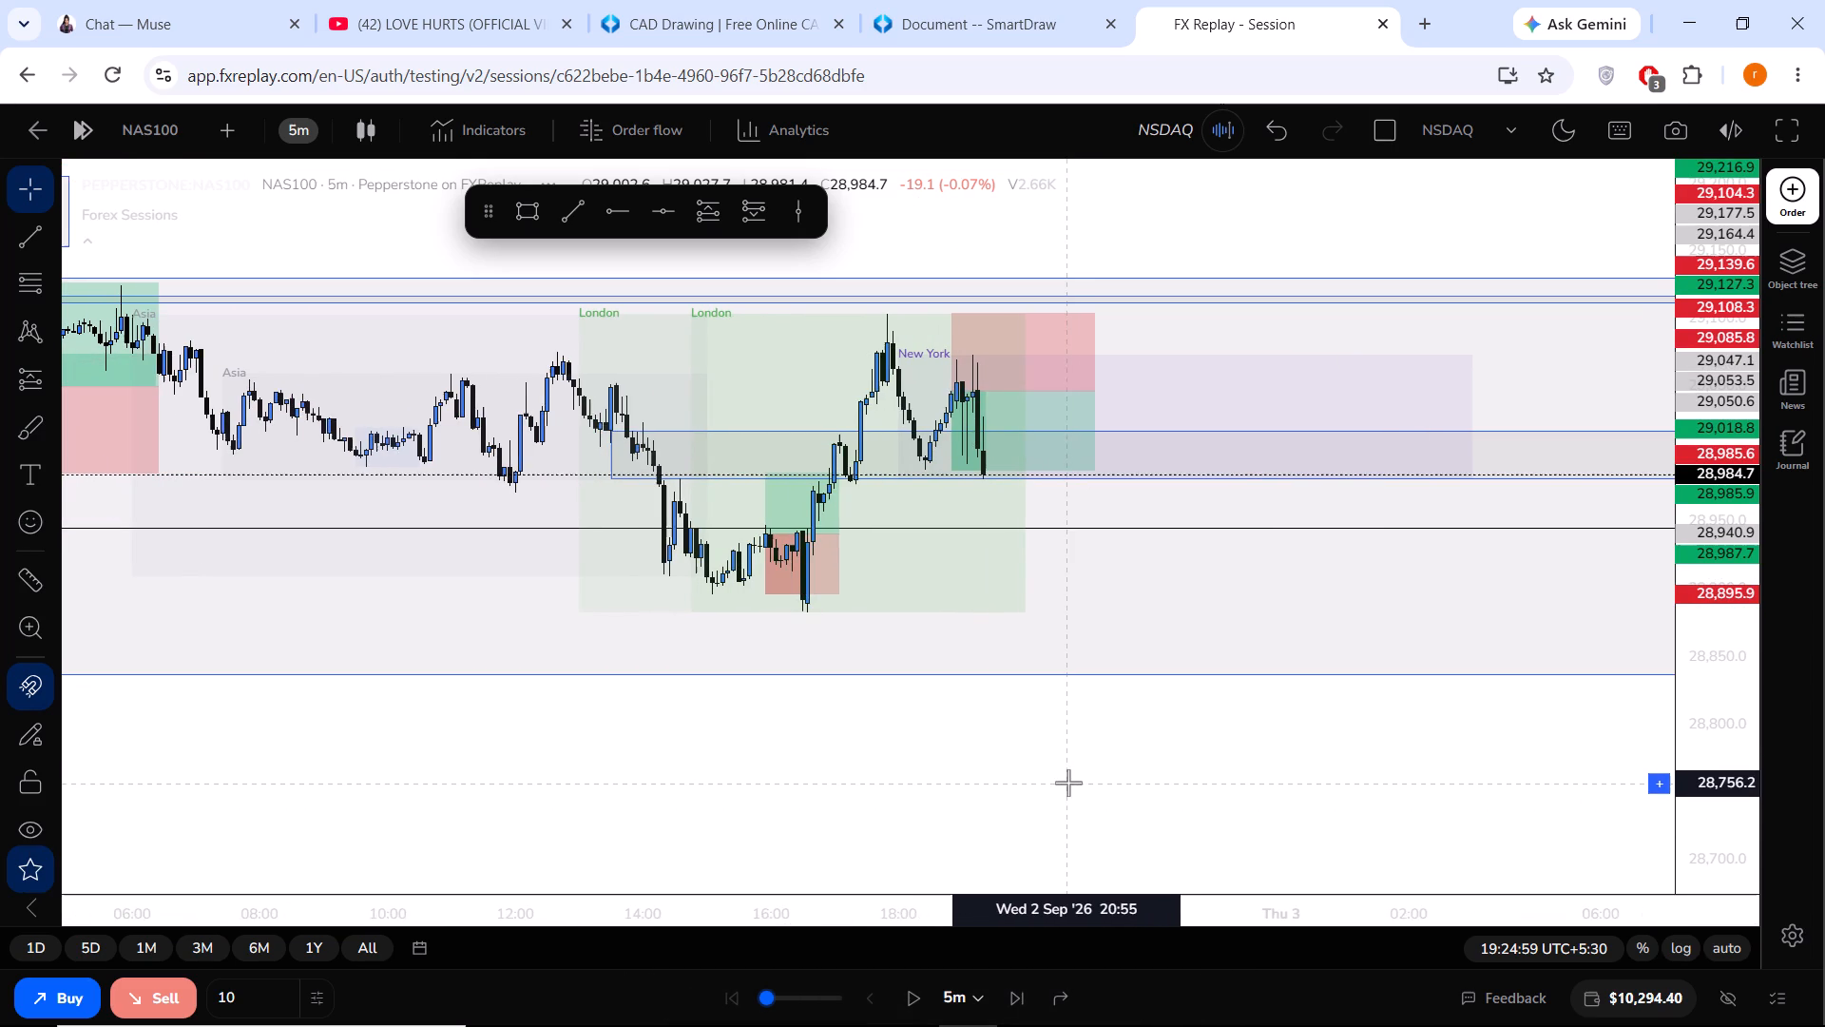
pyautogui.click(306, 131)
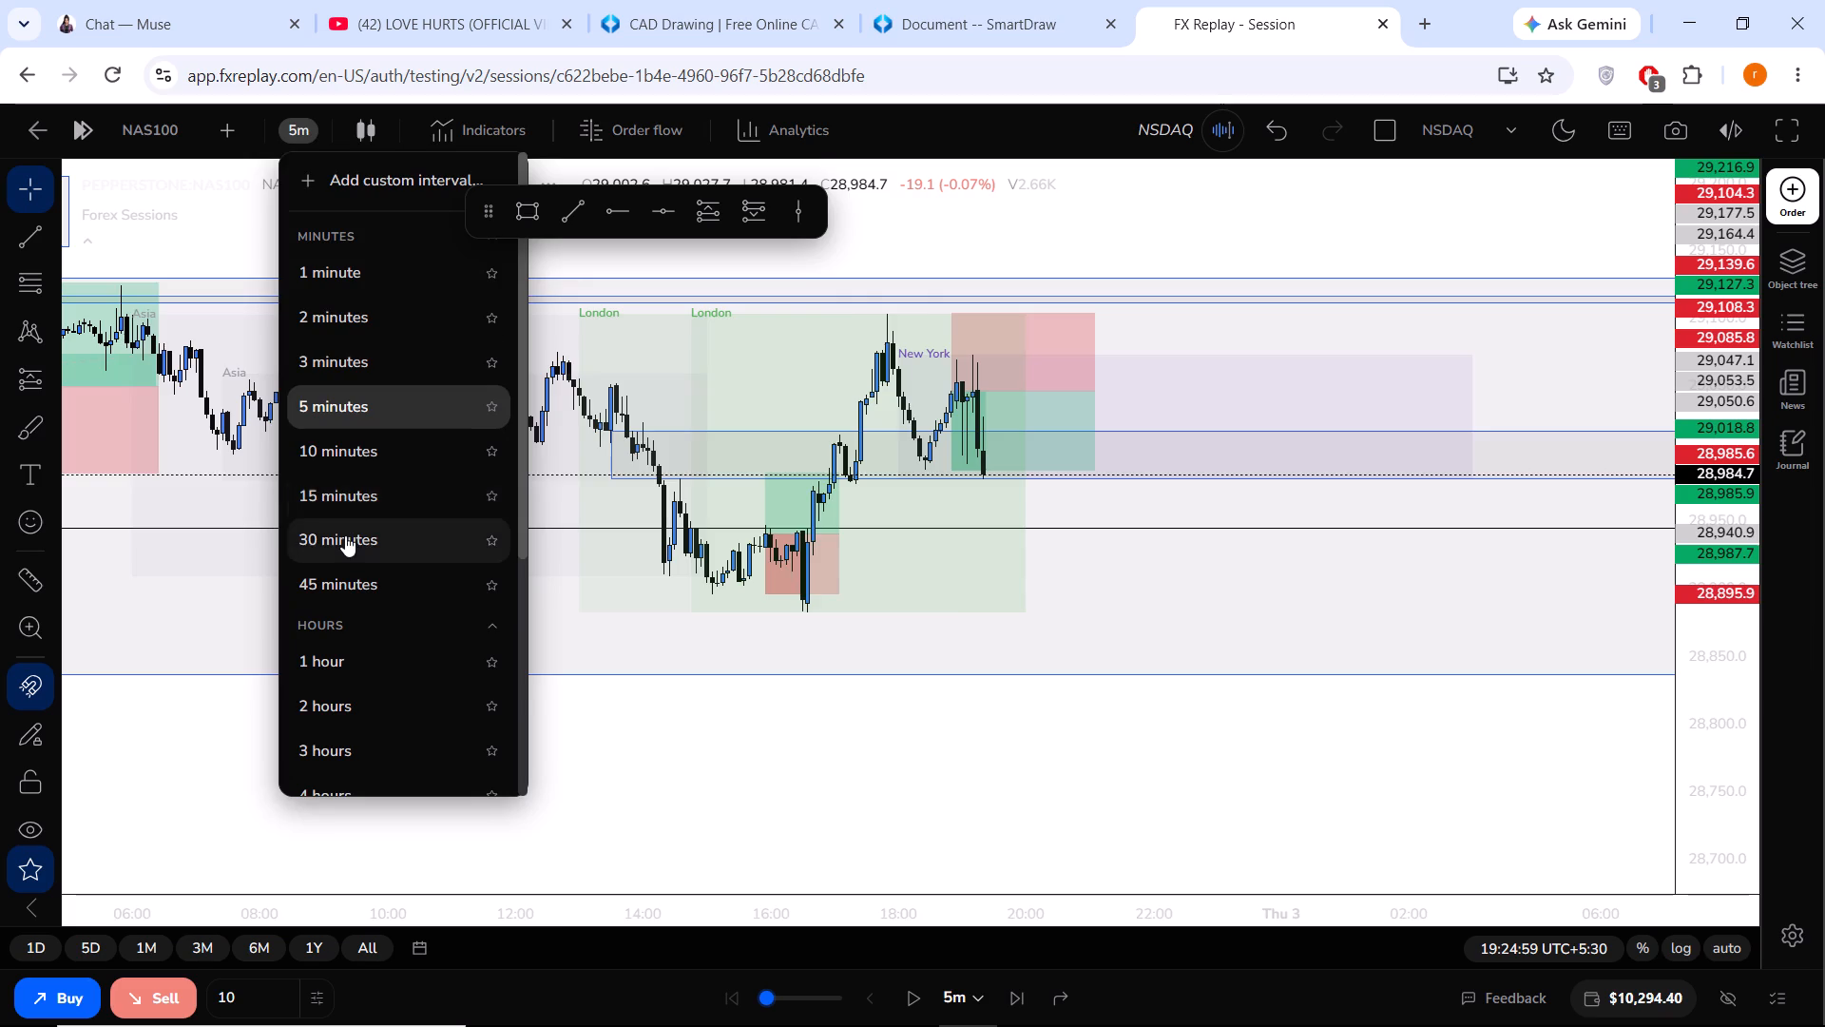
pyautogui.click(345, 535)
pyautogui.scroll(6, 677, 647)
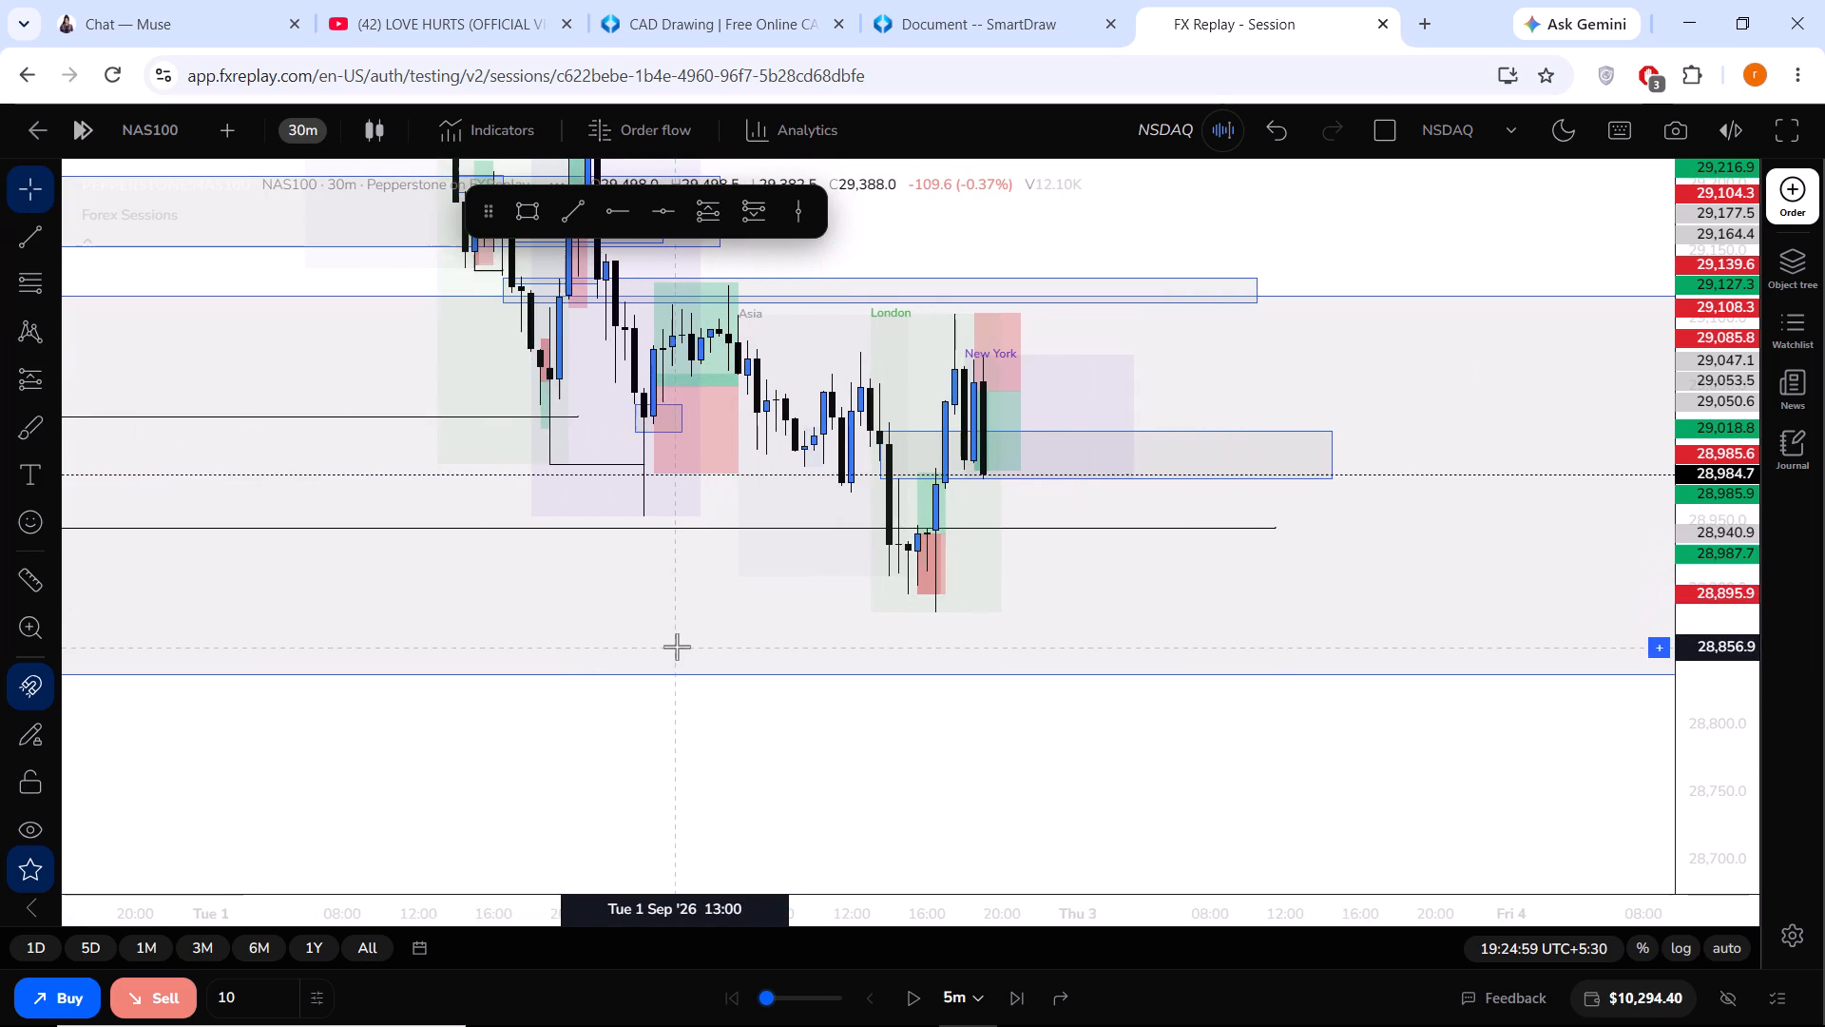
pyautogui.click(515, 207)
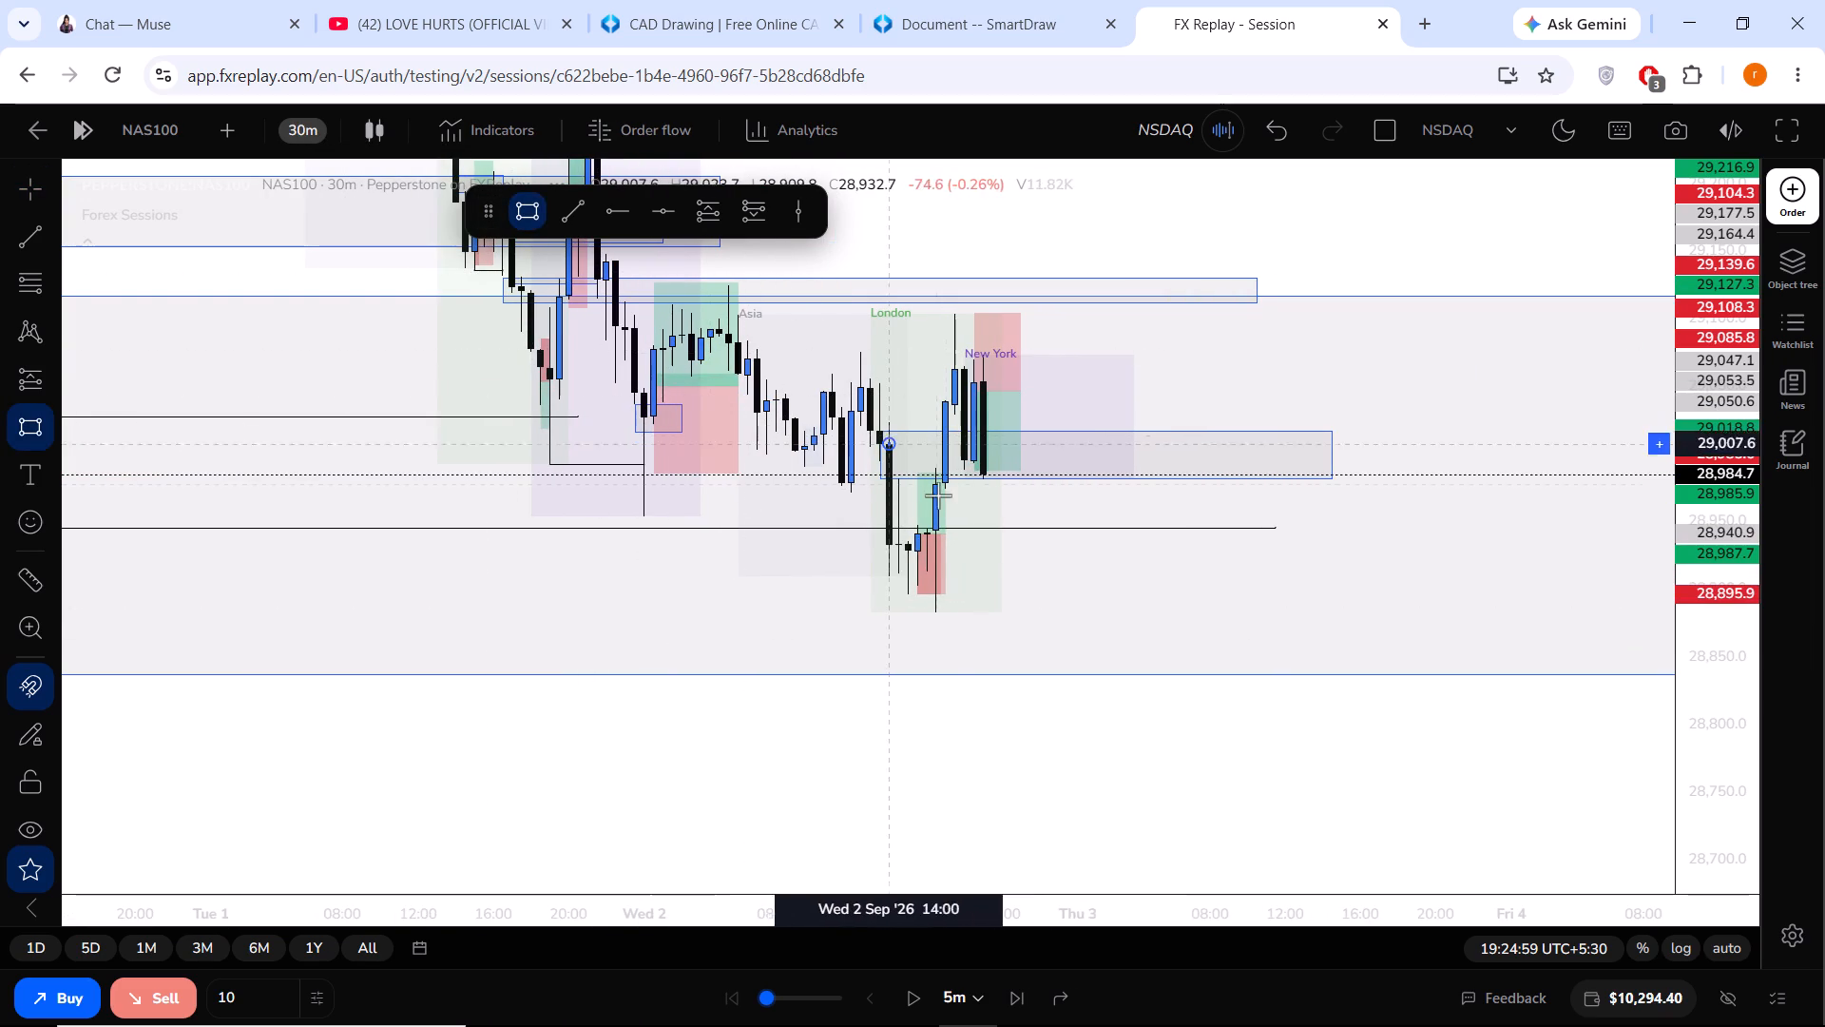
pyautogui.click(950, 493)
pyautogui.click(1333, 535)
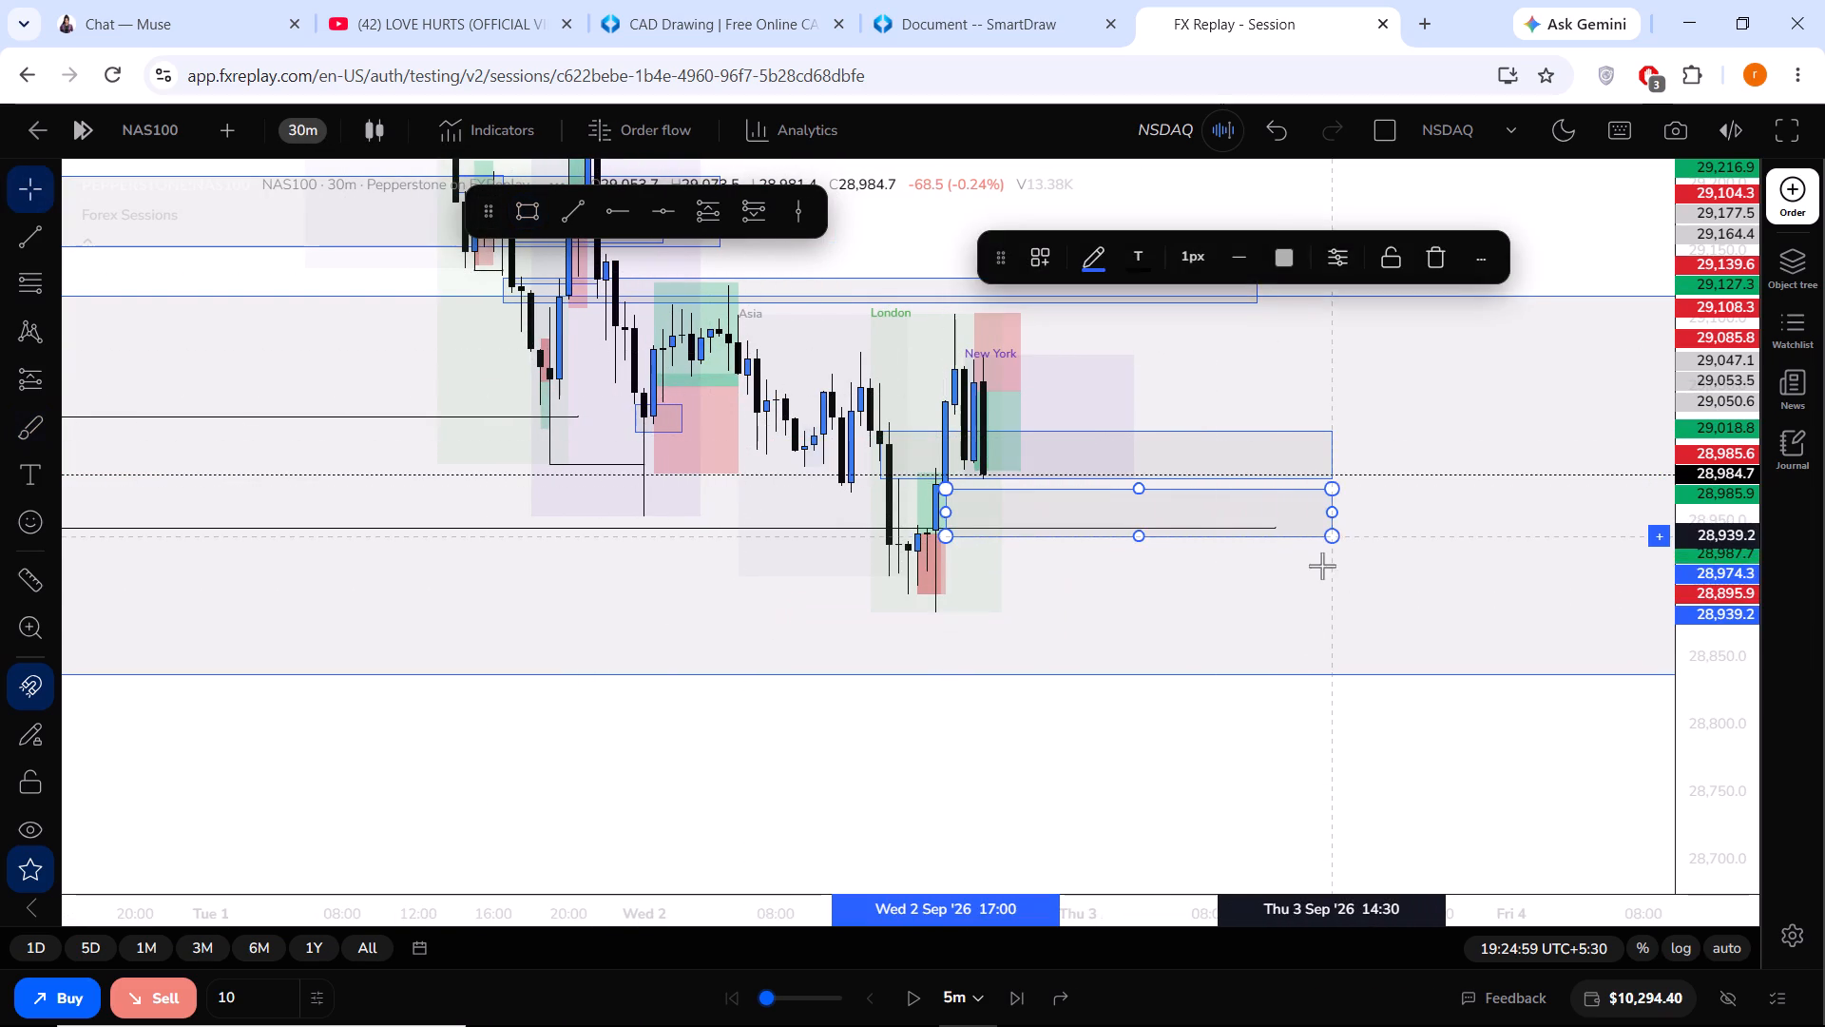
pyautogui.click(1240, 745)
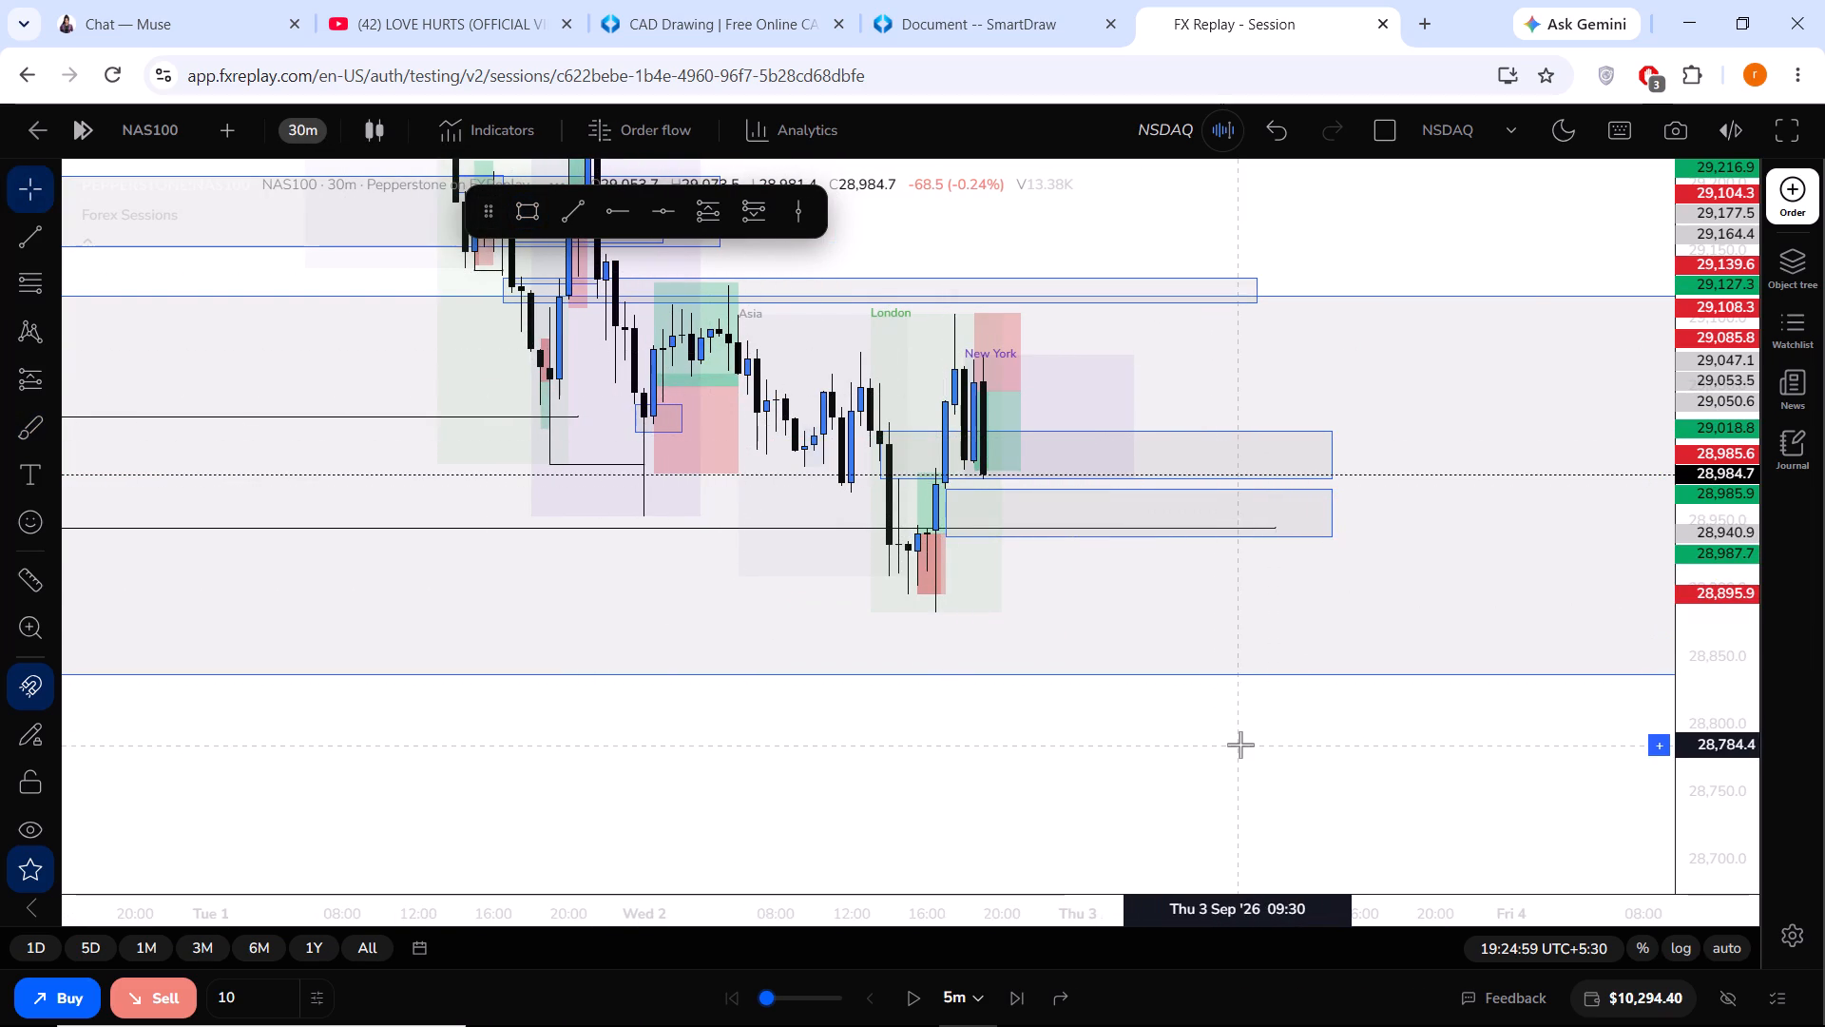
# Set the replay step to 15m and advance the replay to 19:44:59.
pyautogui.click(949, 999)
pyautogui.scroll(-1, 931, 845)
pyautogui.click(903, 870)
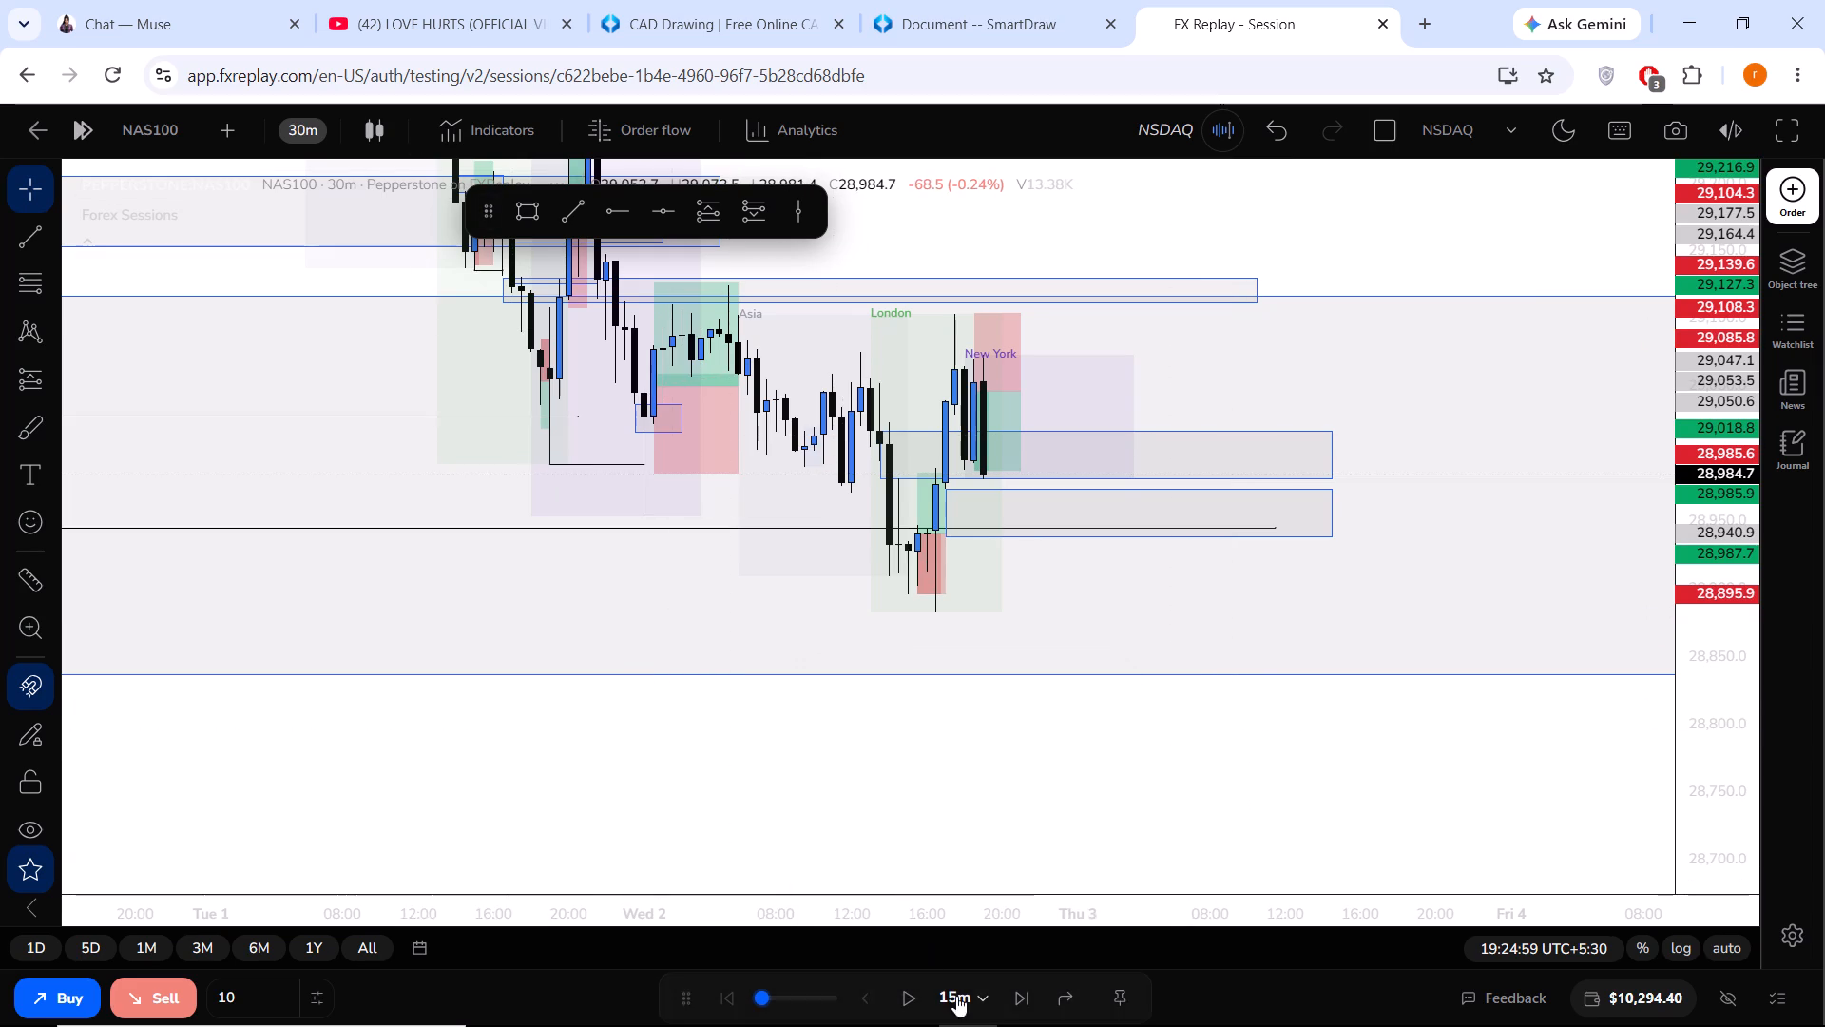
pyautogui.click(1013, 1000)
pyautogui.click(1013, 1000)
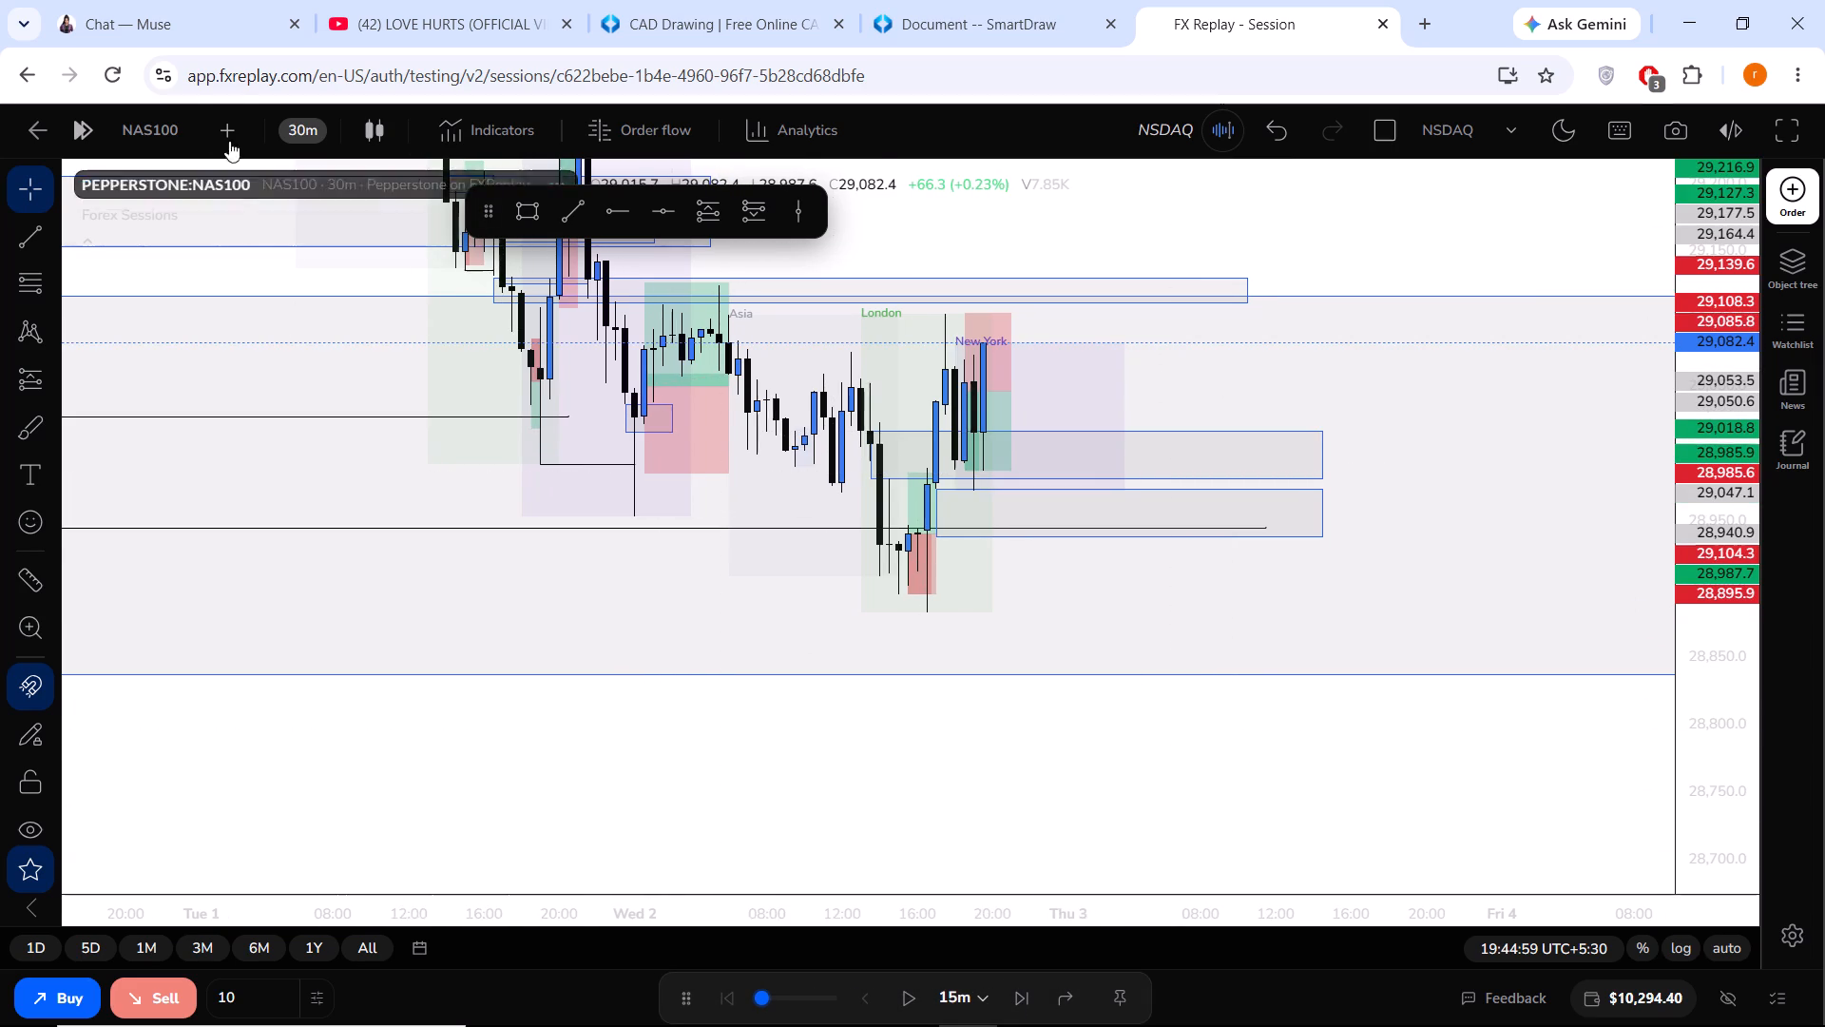
# On the 5-minute chart, plan a long position at 29,082.4 with the stop at 28,991.5 and target at 29,174.2, for a 1.01 risk/reward ratio.
pyautogui.click(291, 125)
pyautogui.click(336, 482)
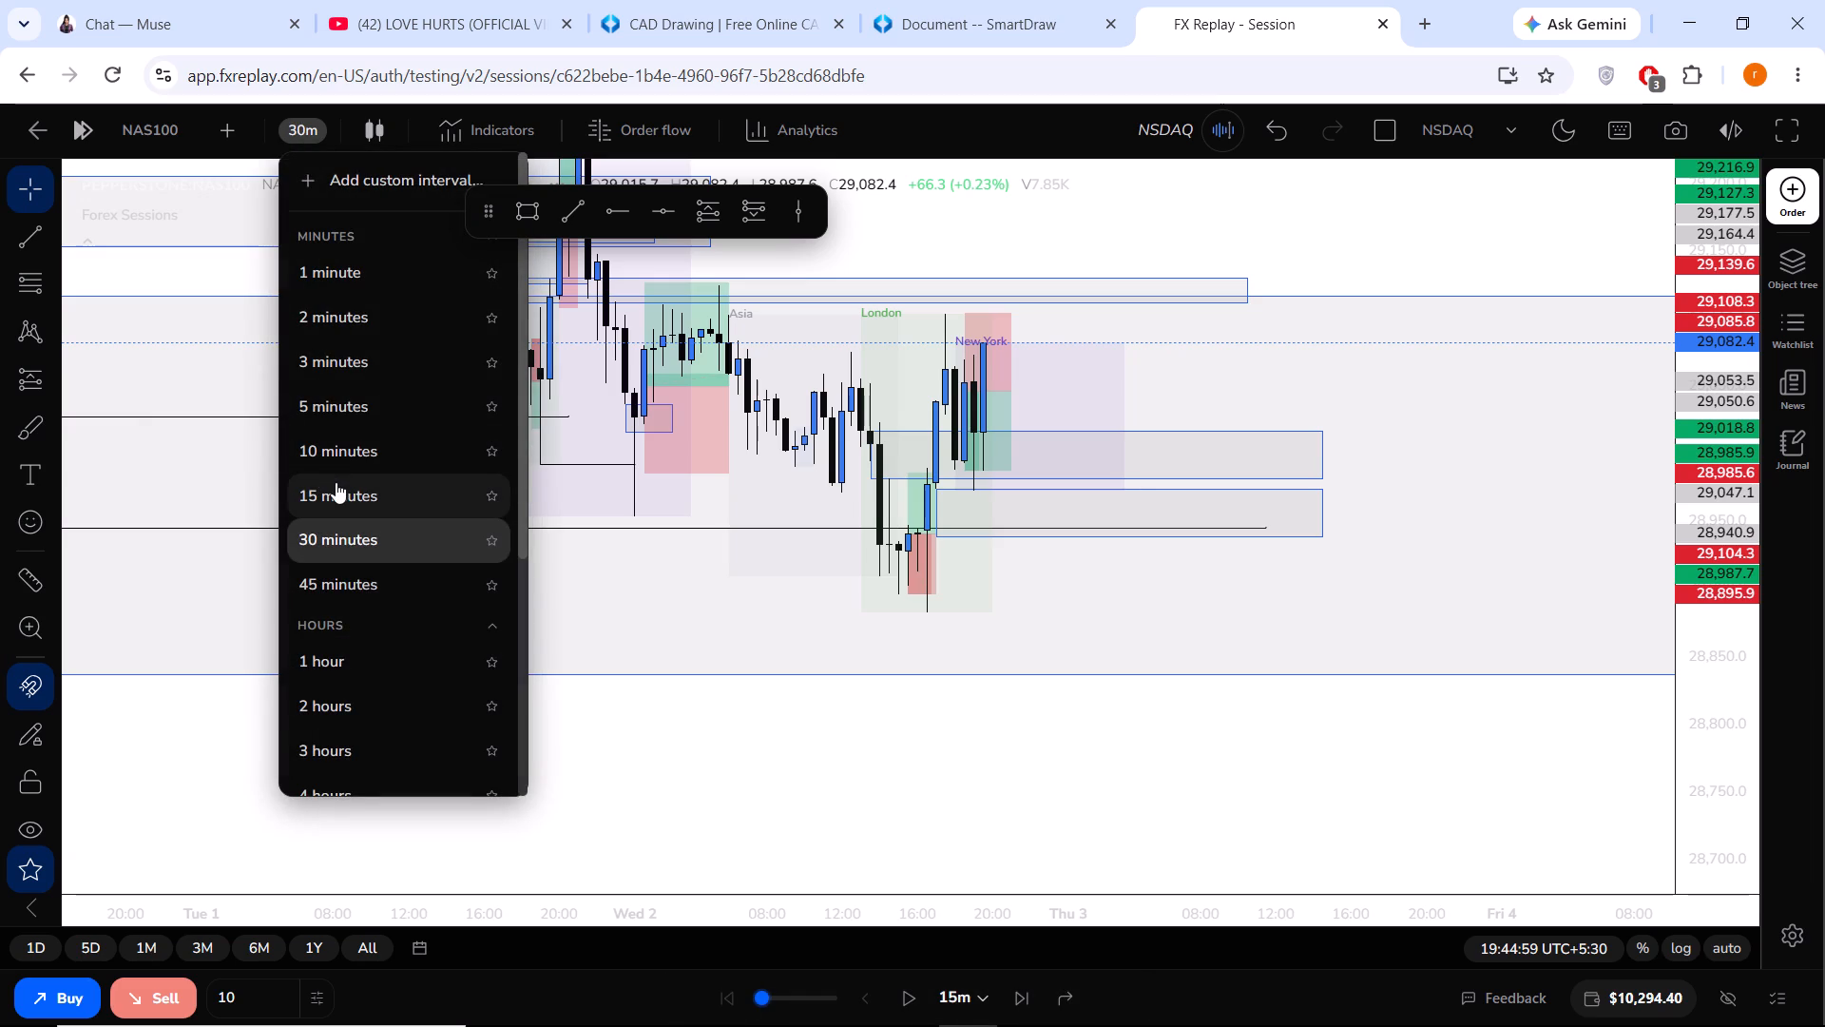
pyautogui.click(337, 483)
pyautogui.click(331, 414)
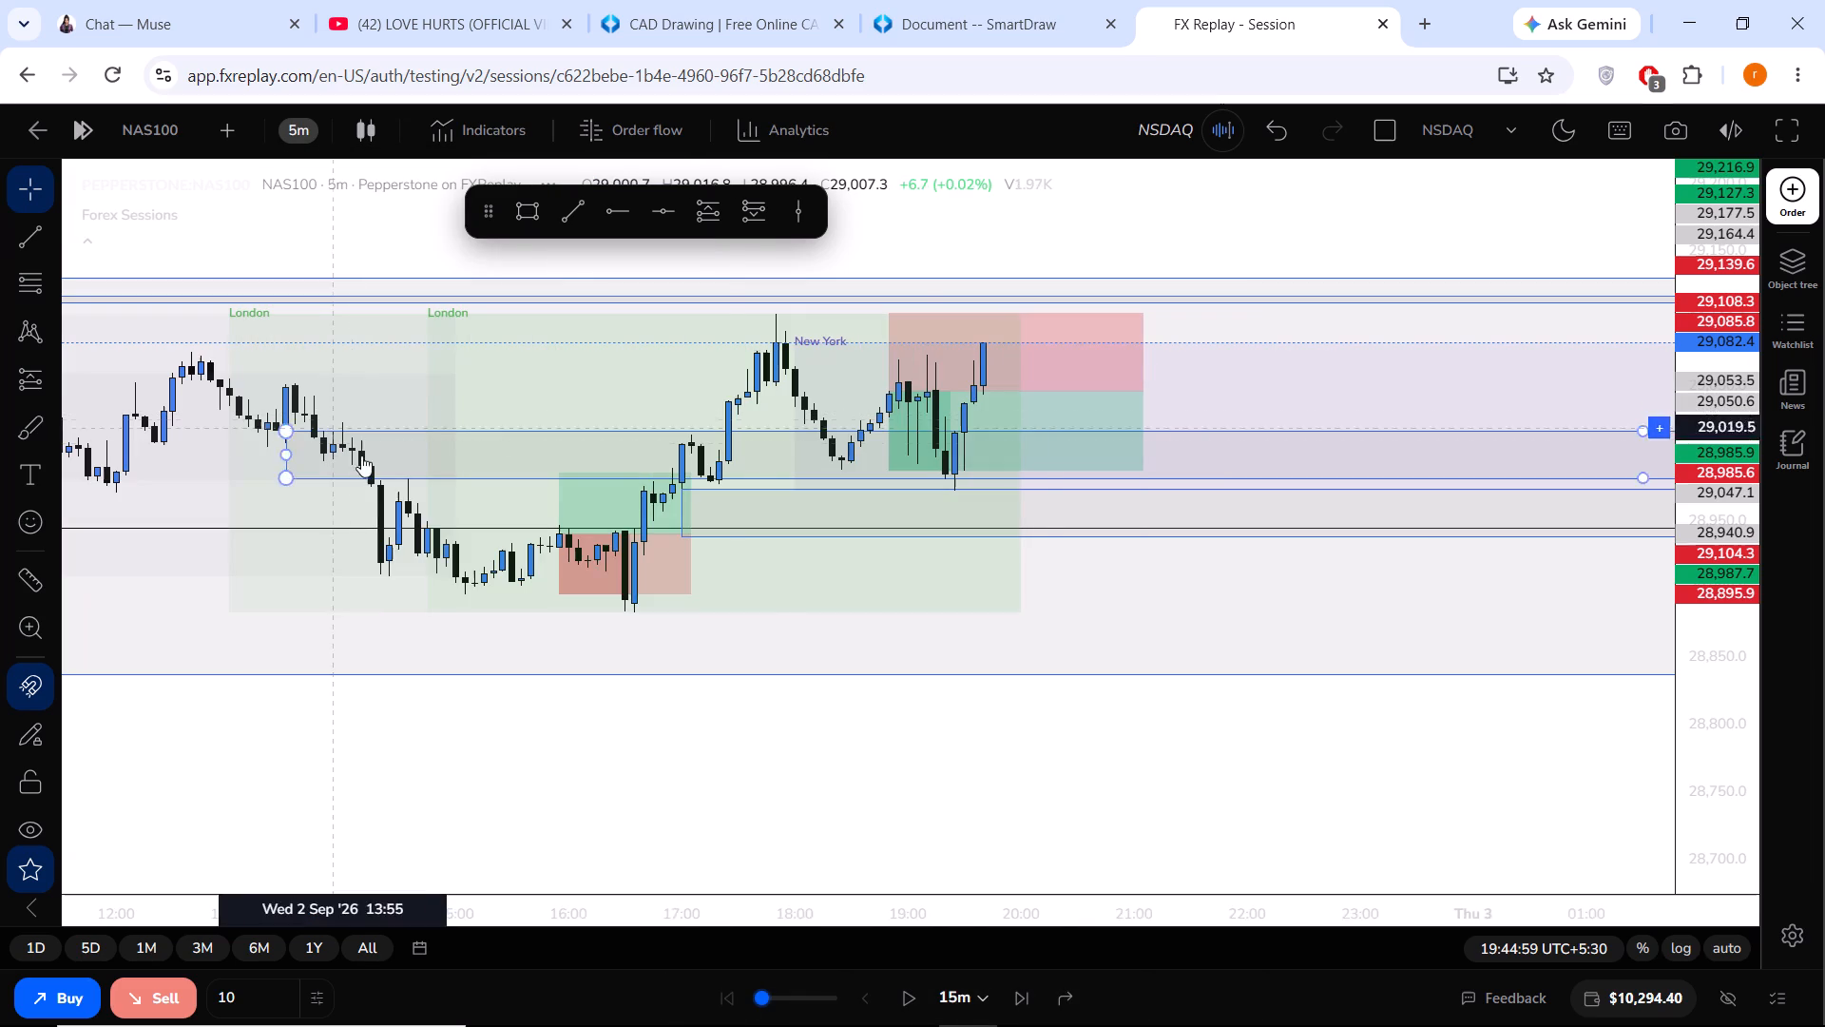
pyautogui.moveTo(1137, 762); pyautogui.dragTo(1085, 837)
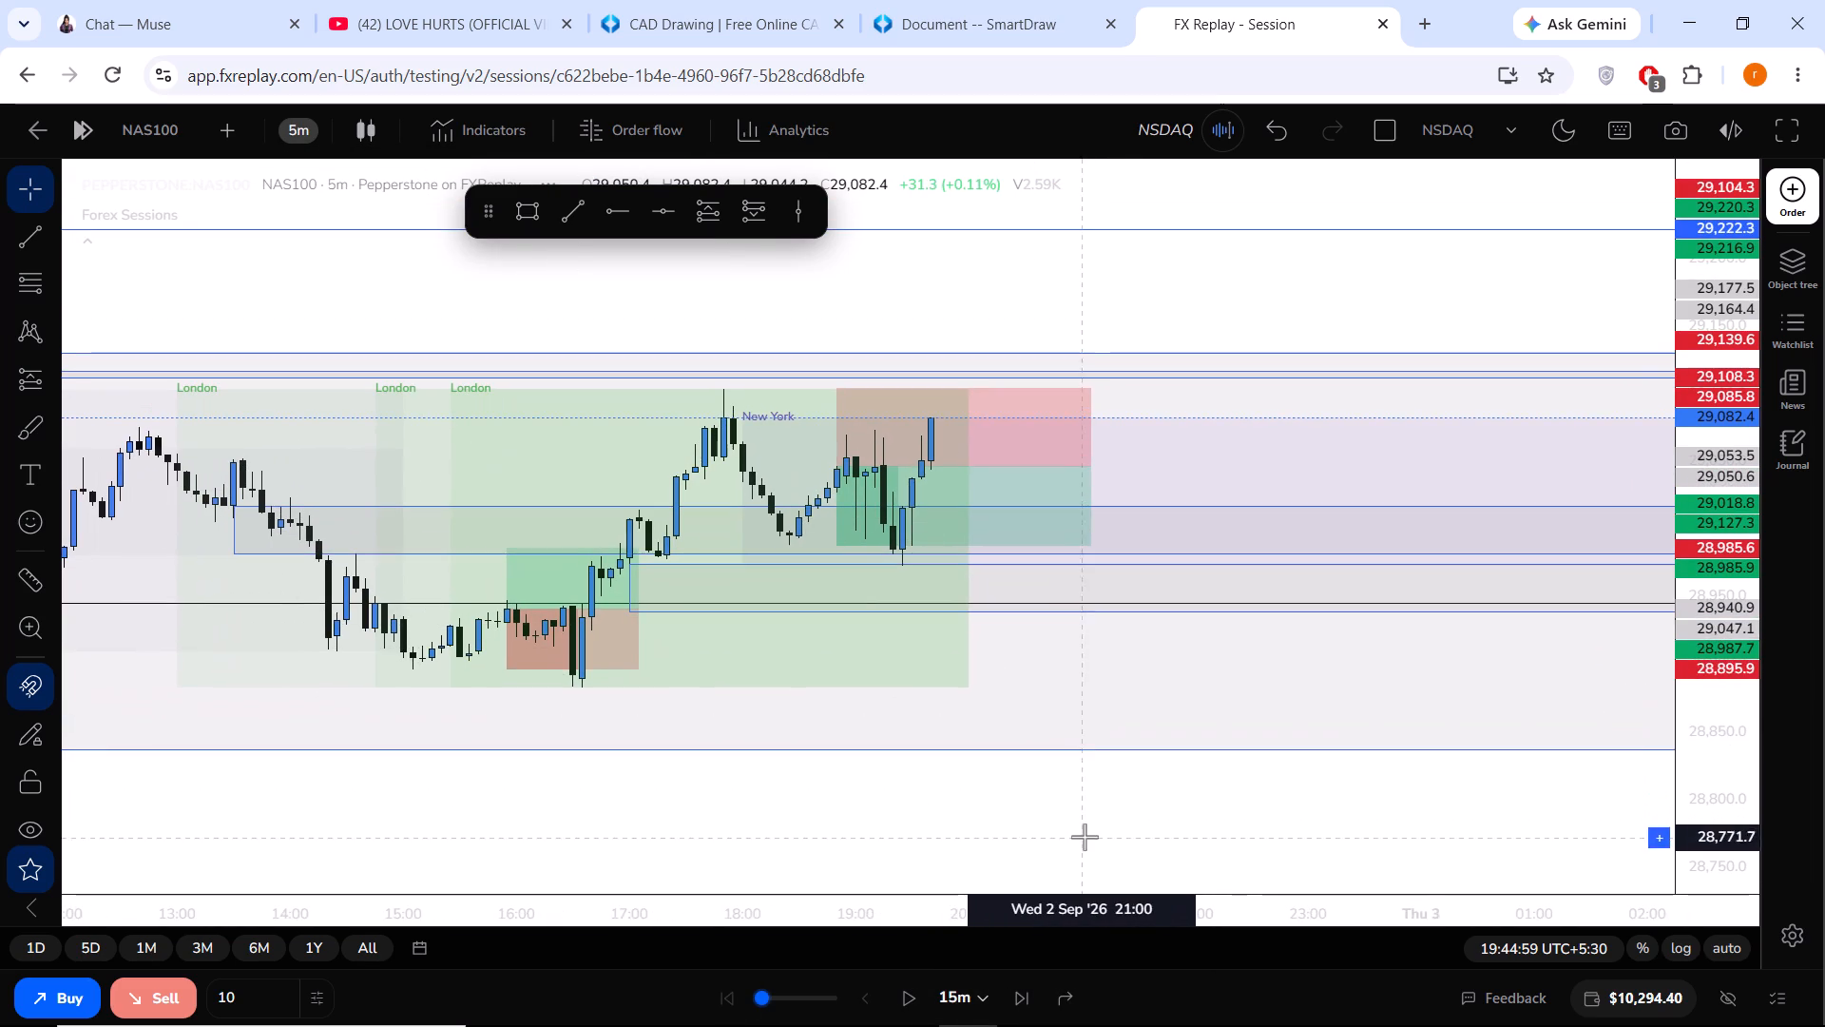
pyautogui.click(697, 214)
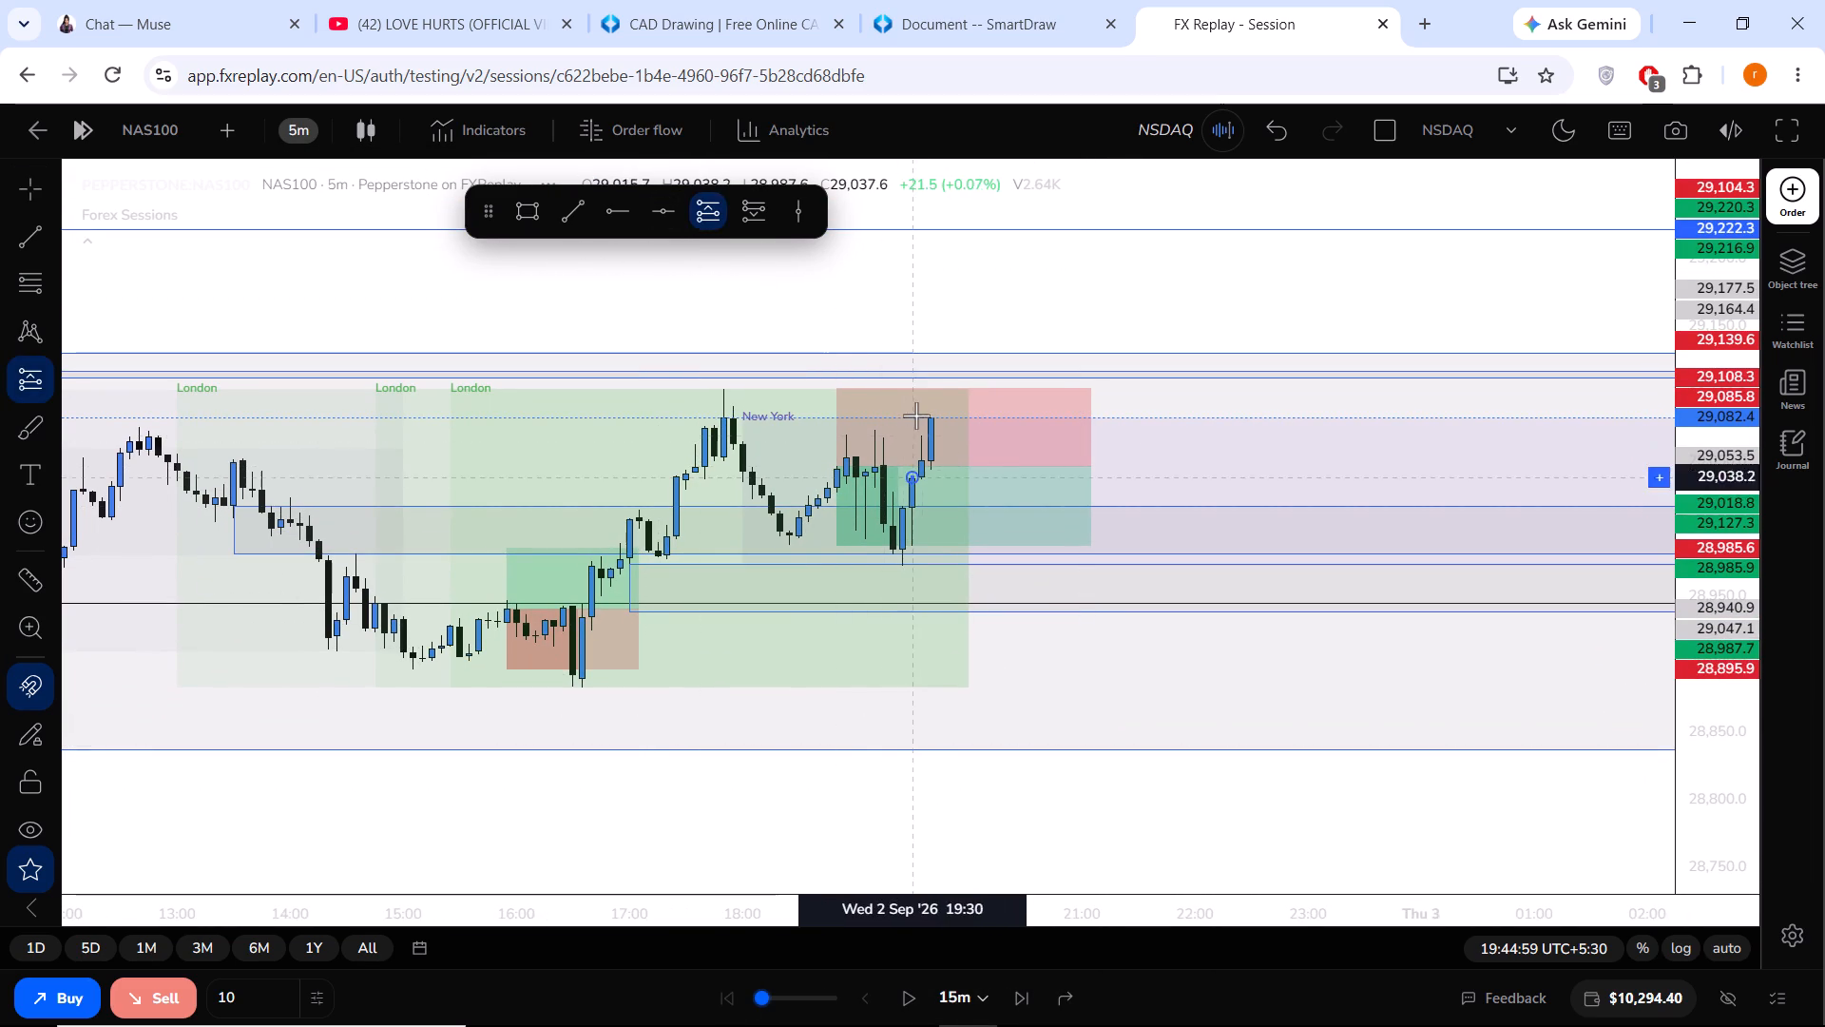
pyautogui.click(928, 419)
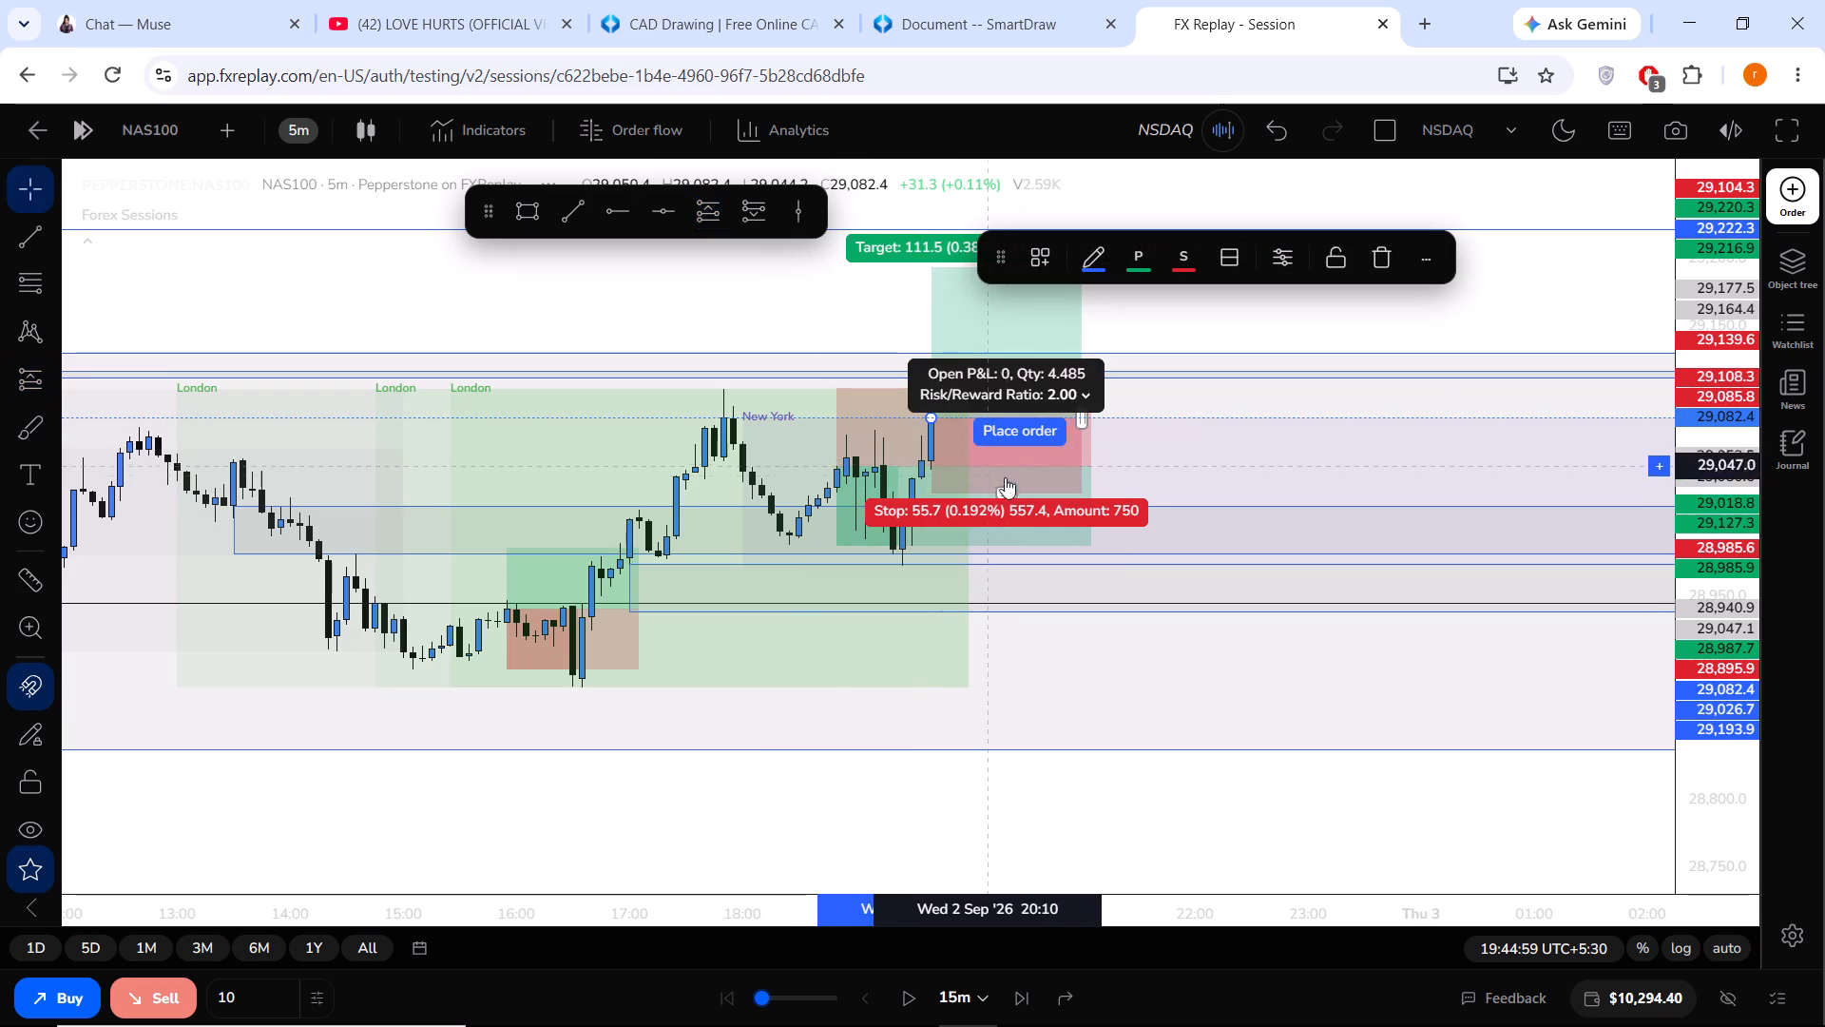
pyautogui.moveTo(1009, 493); pyautogui.dragTo(988, 535)
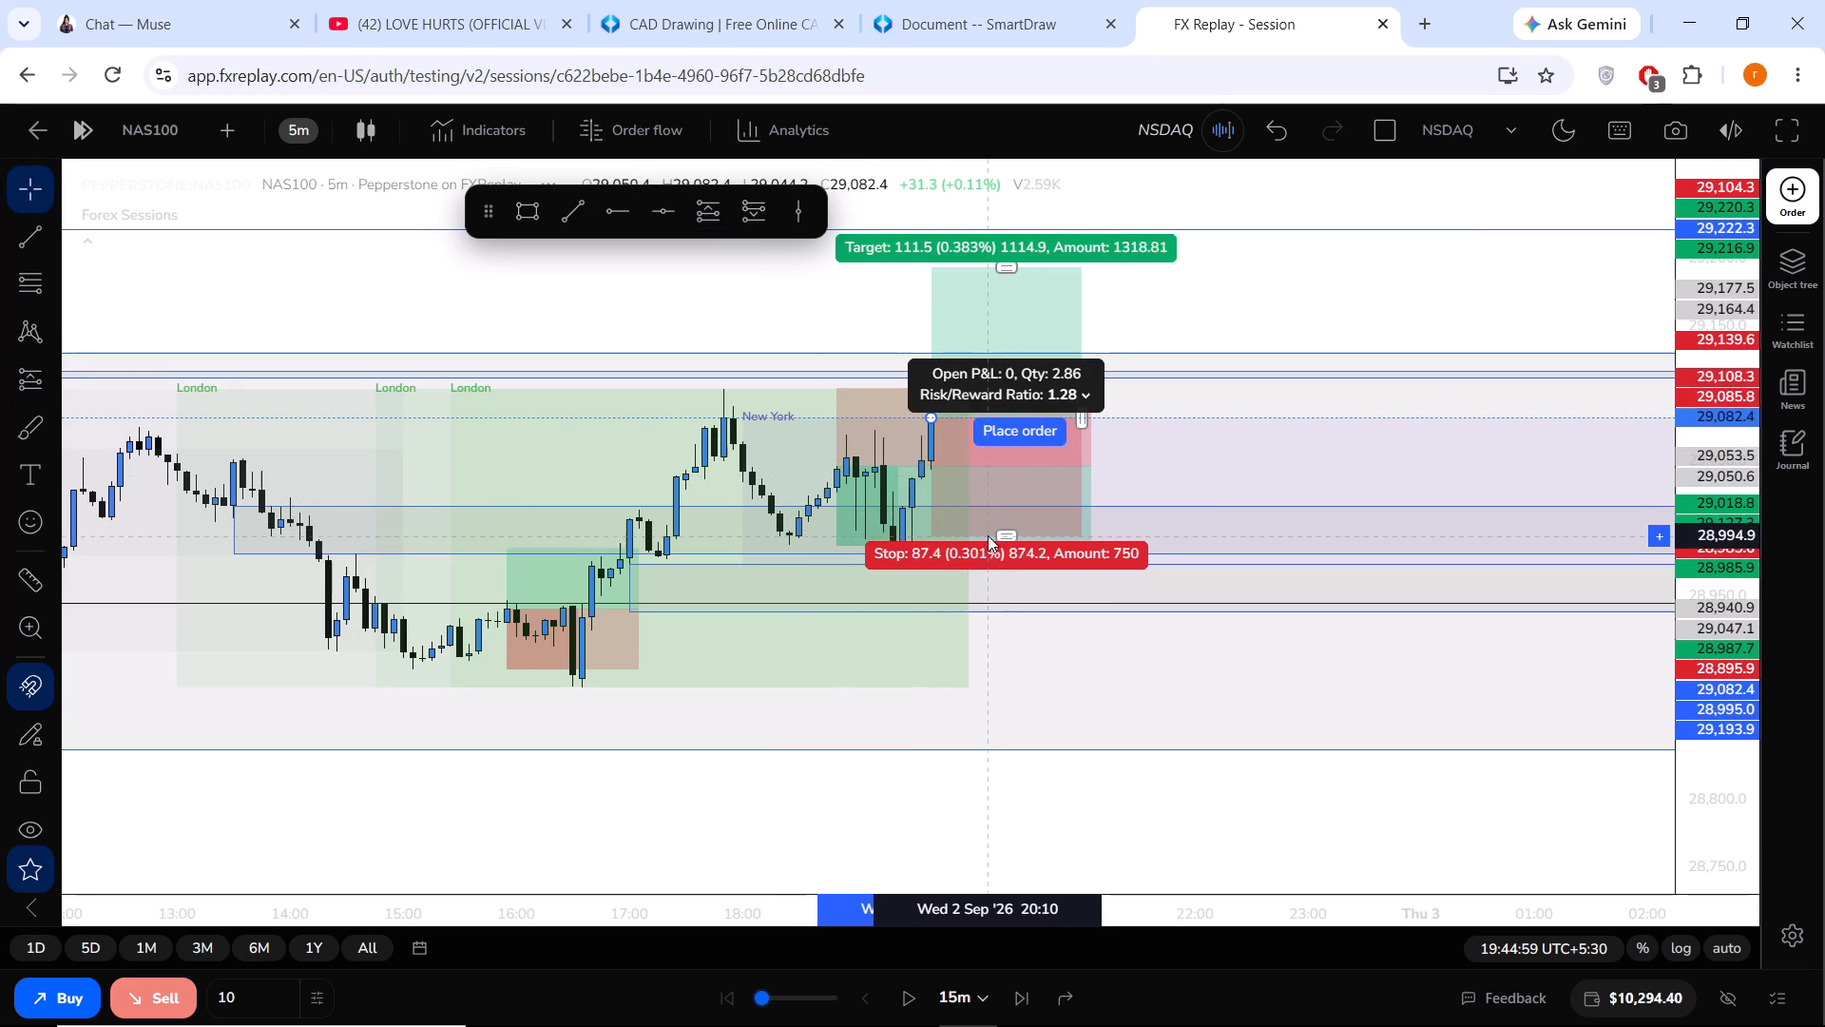
pyautogui.moveTo(988, 535); pyautogui.dragTo(988, 540)
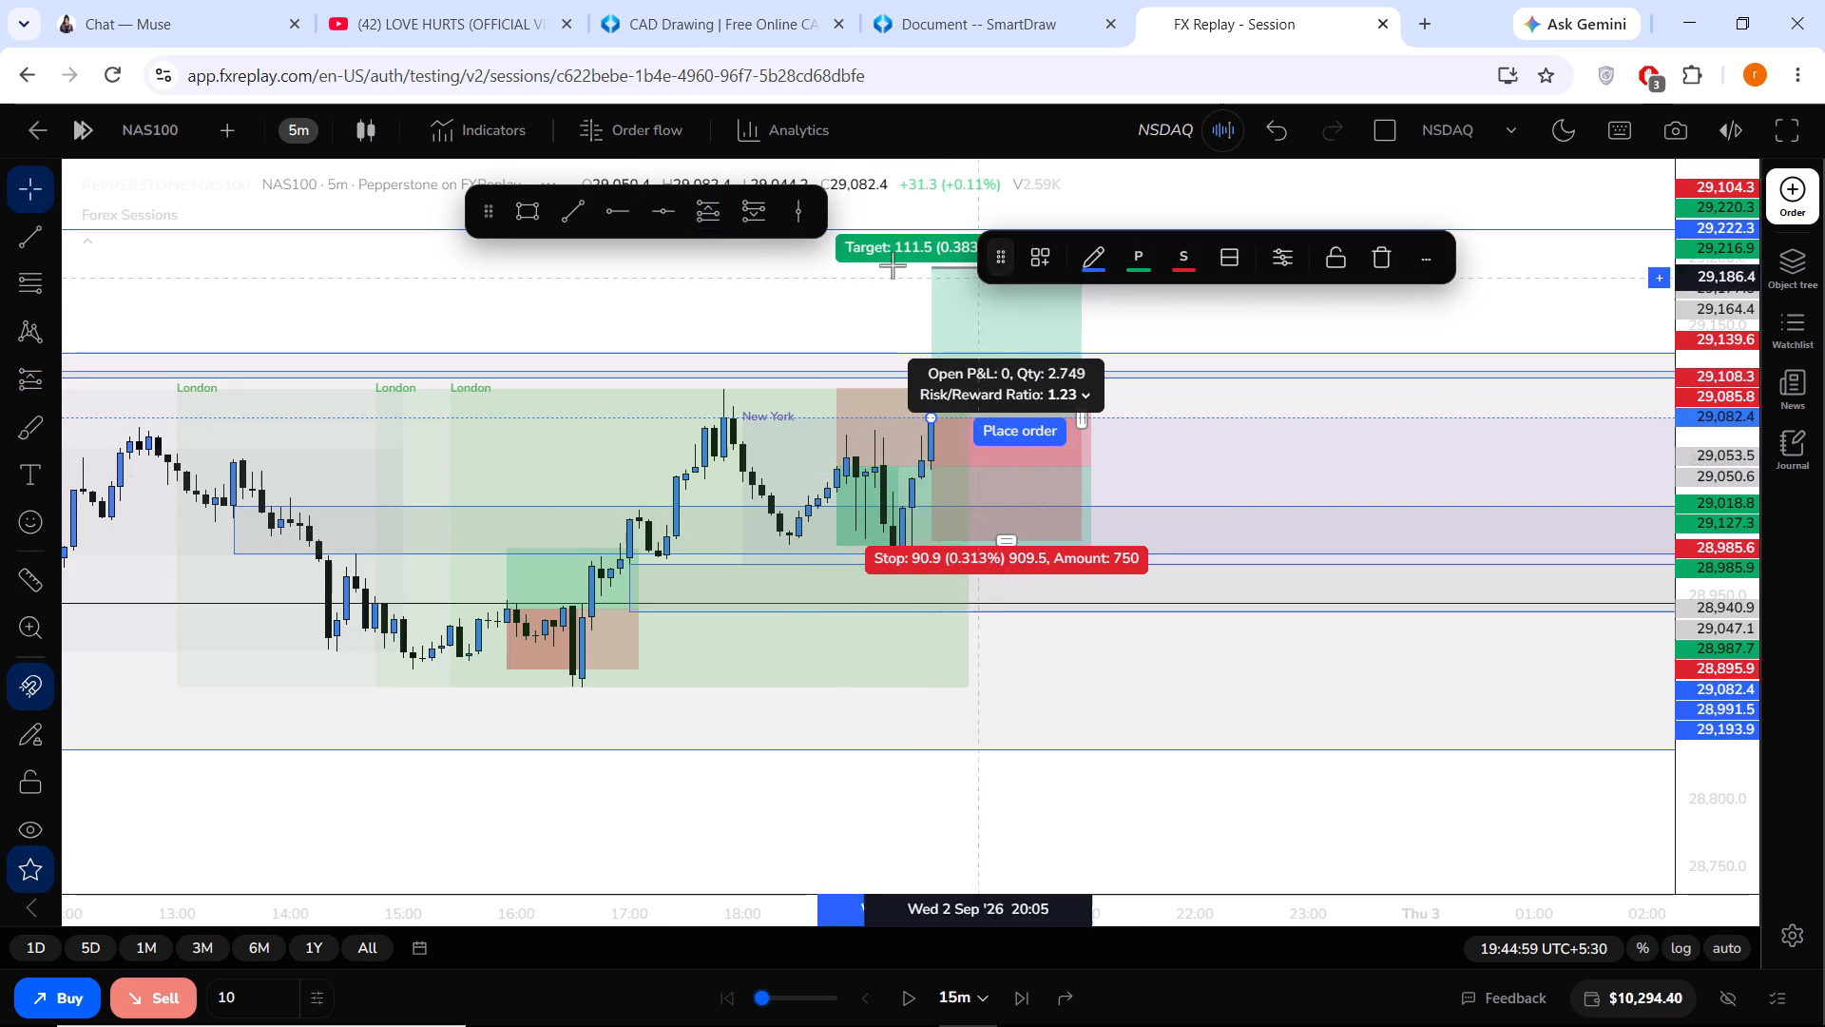
pyautogui.click(893, 265)
pyautogui.moveTo(1003, 264); pyautogui.dragTo(1002, 286)
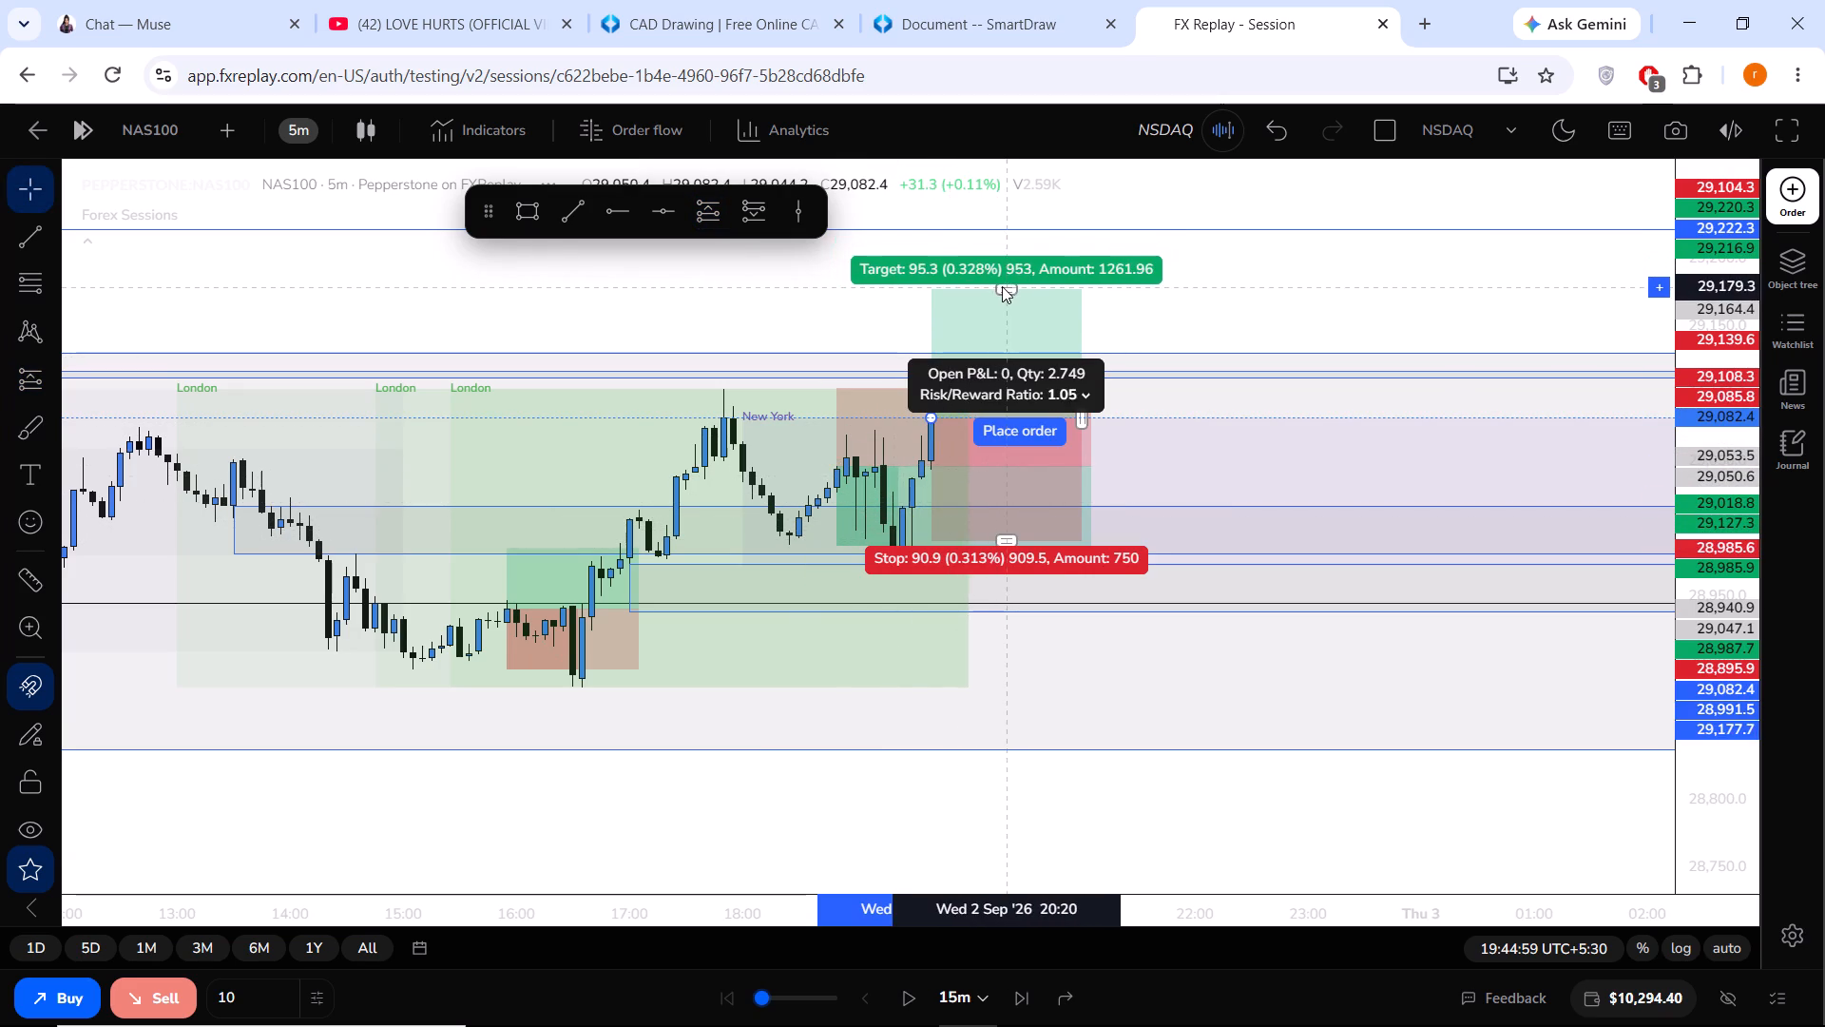
pyautogui.moveTo(1002, 286); pyautogui.dragTo(1000, 293)
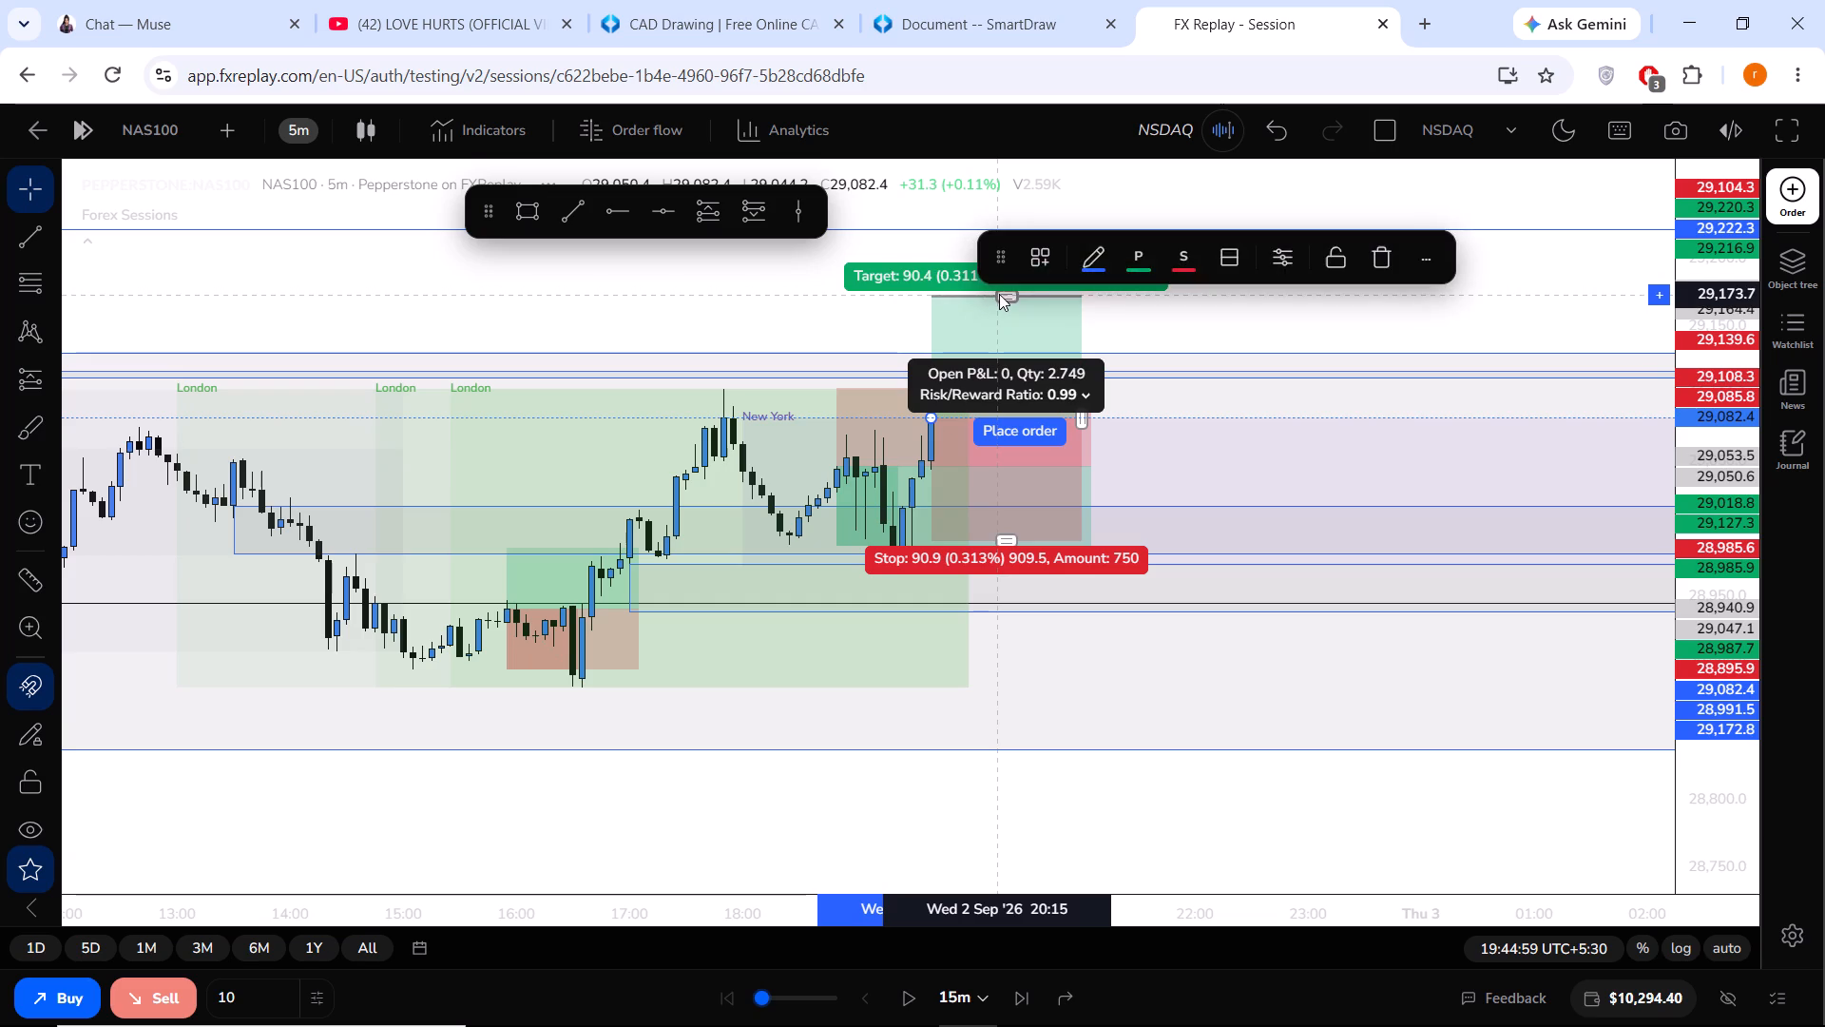
pyautogui.click(999, 294)
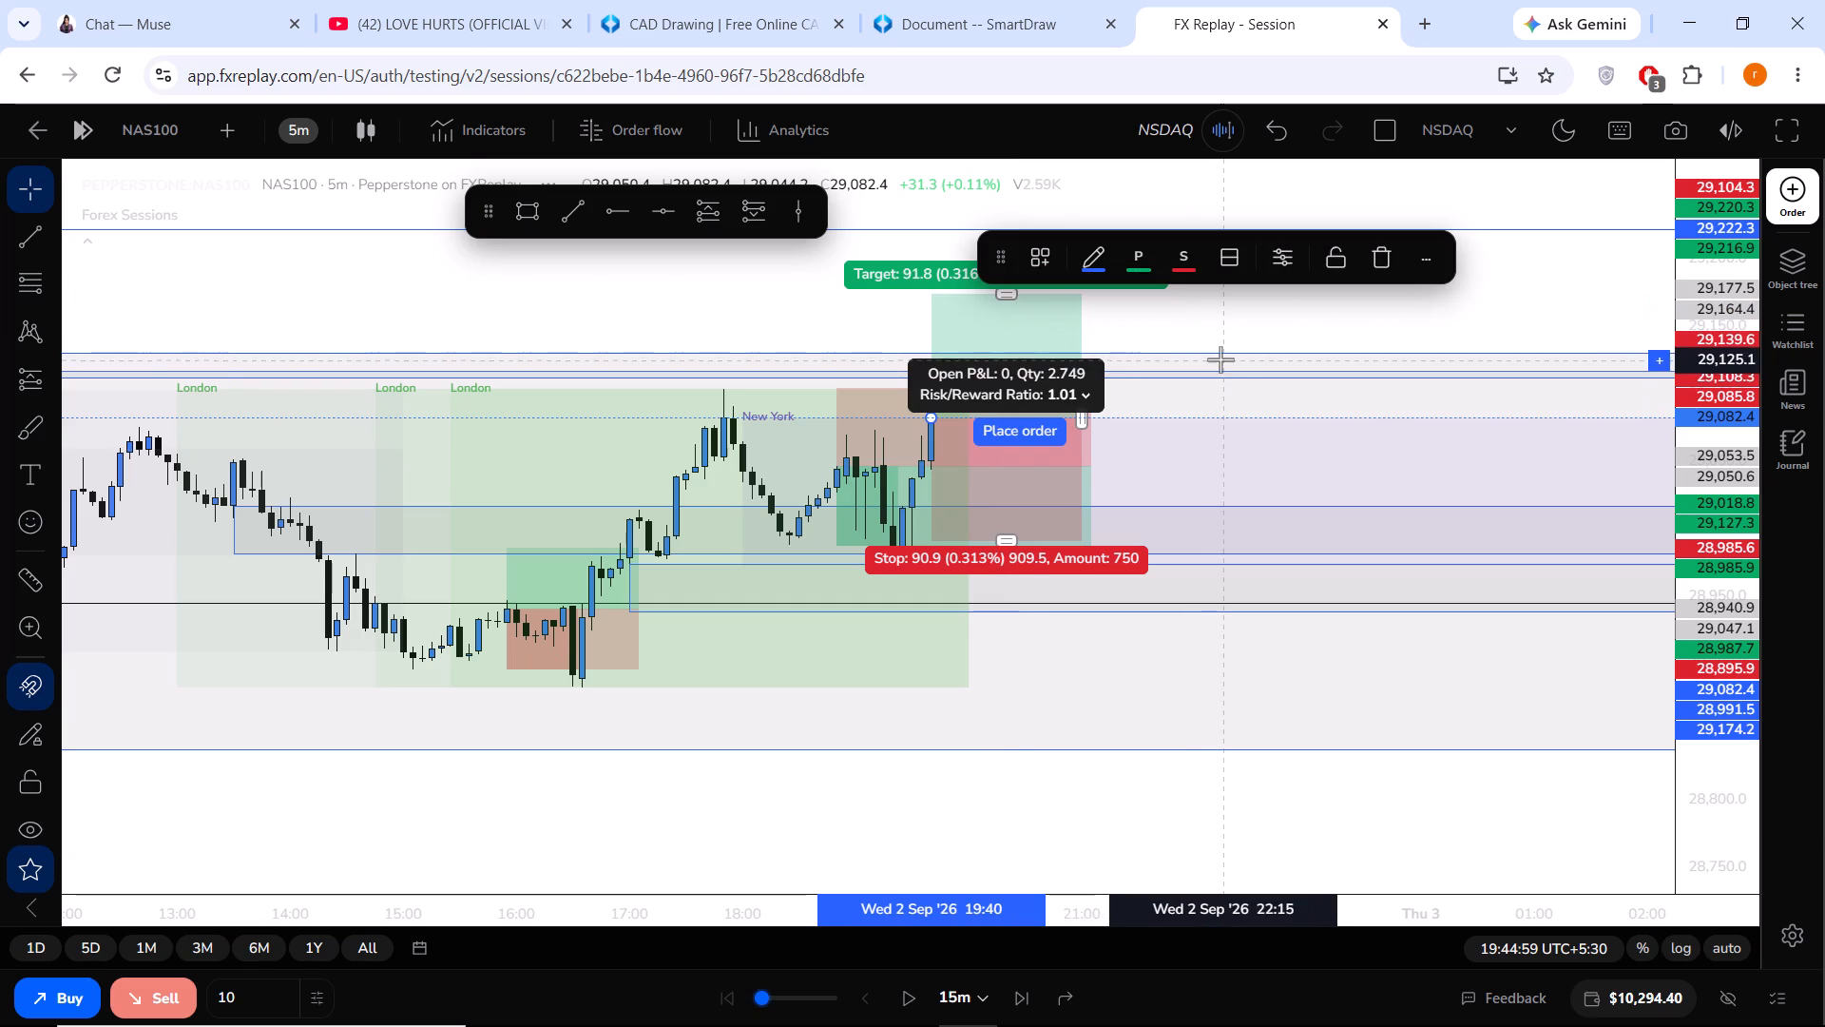
pyautogui.click(1220, 358)
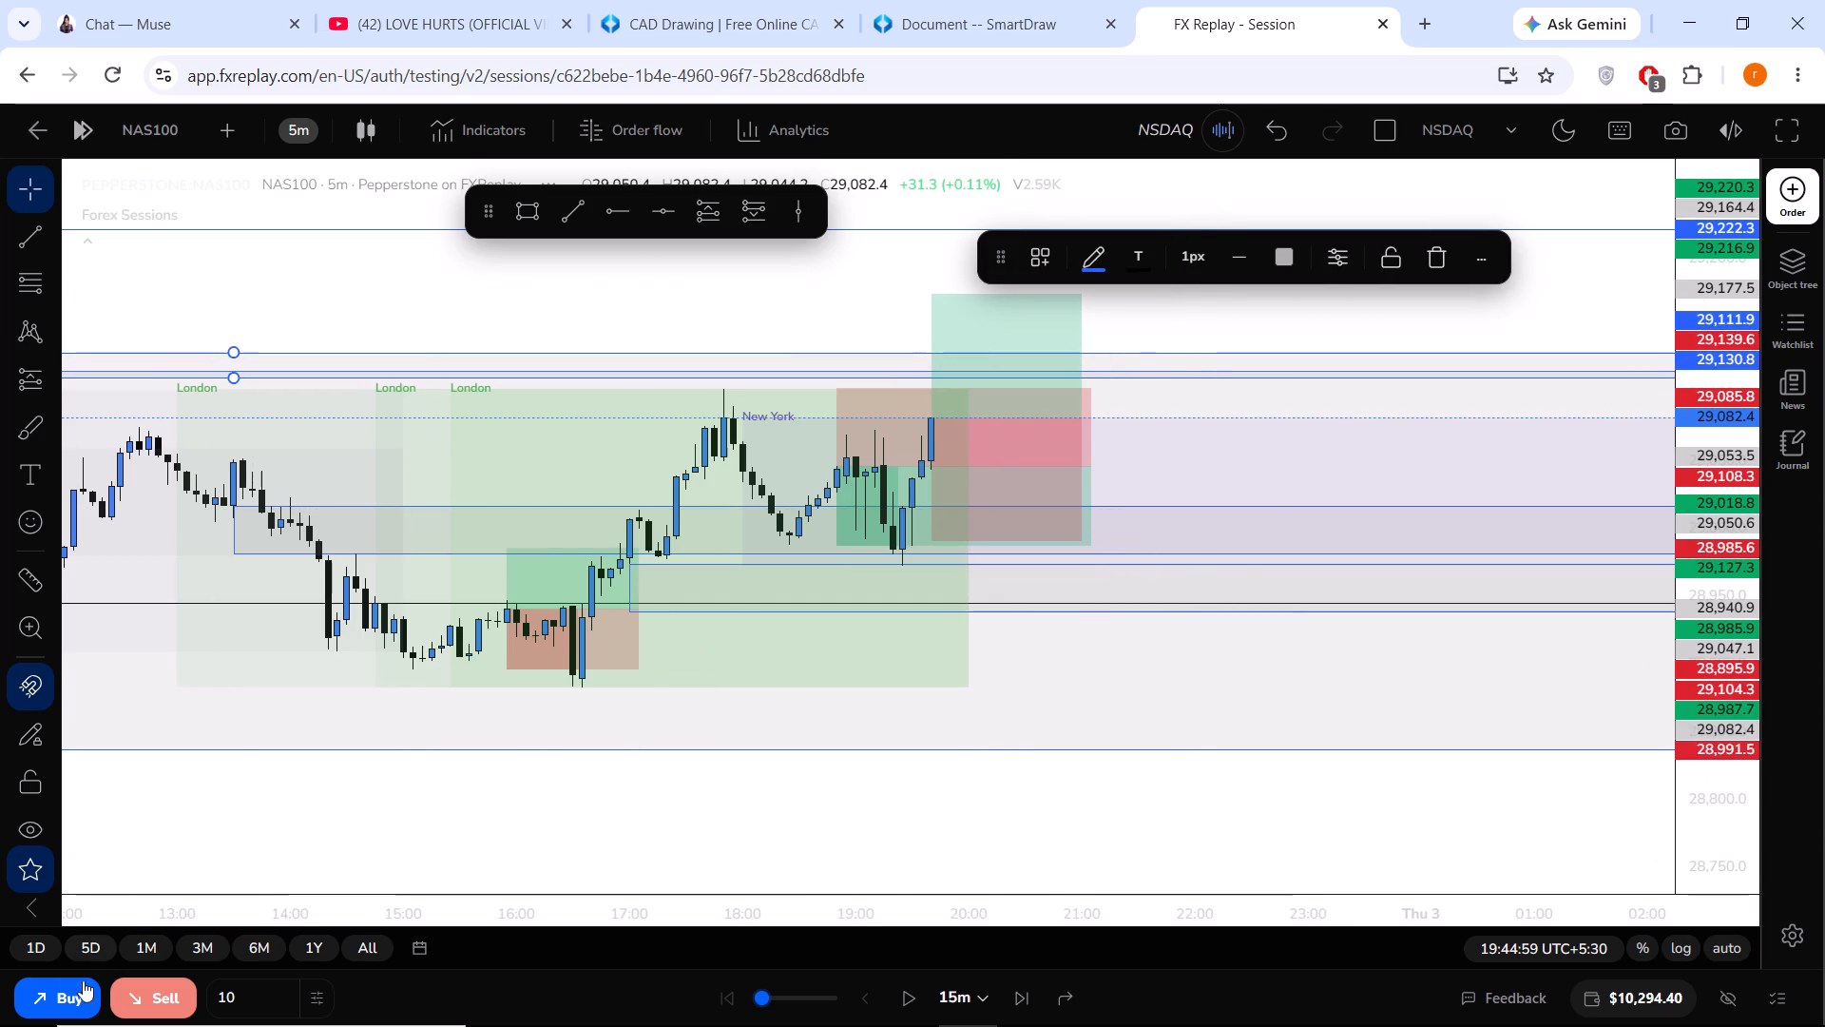
# Buy 10 NAS100 at market with the stop loss at 28,992.0 and the take profit at 29,173.7.
pyautogui.click(85, 992)
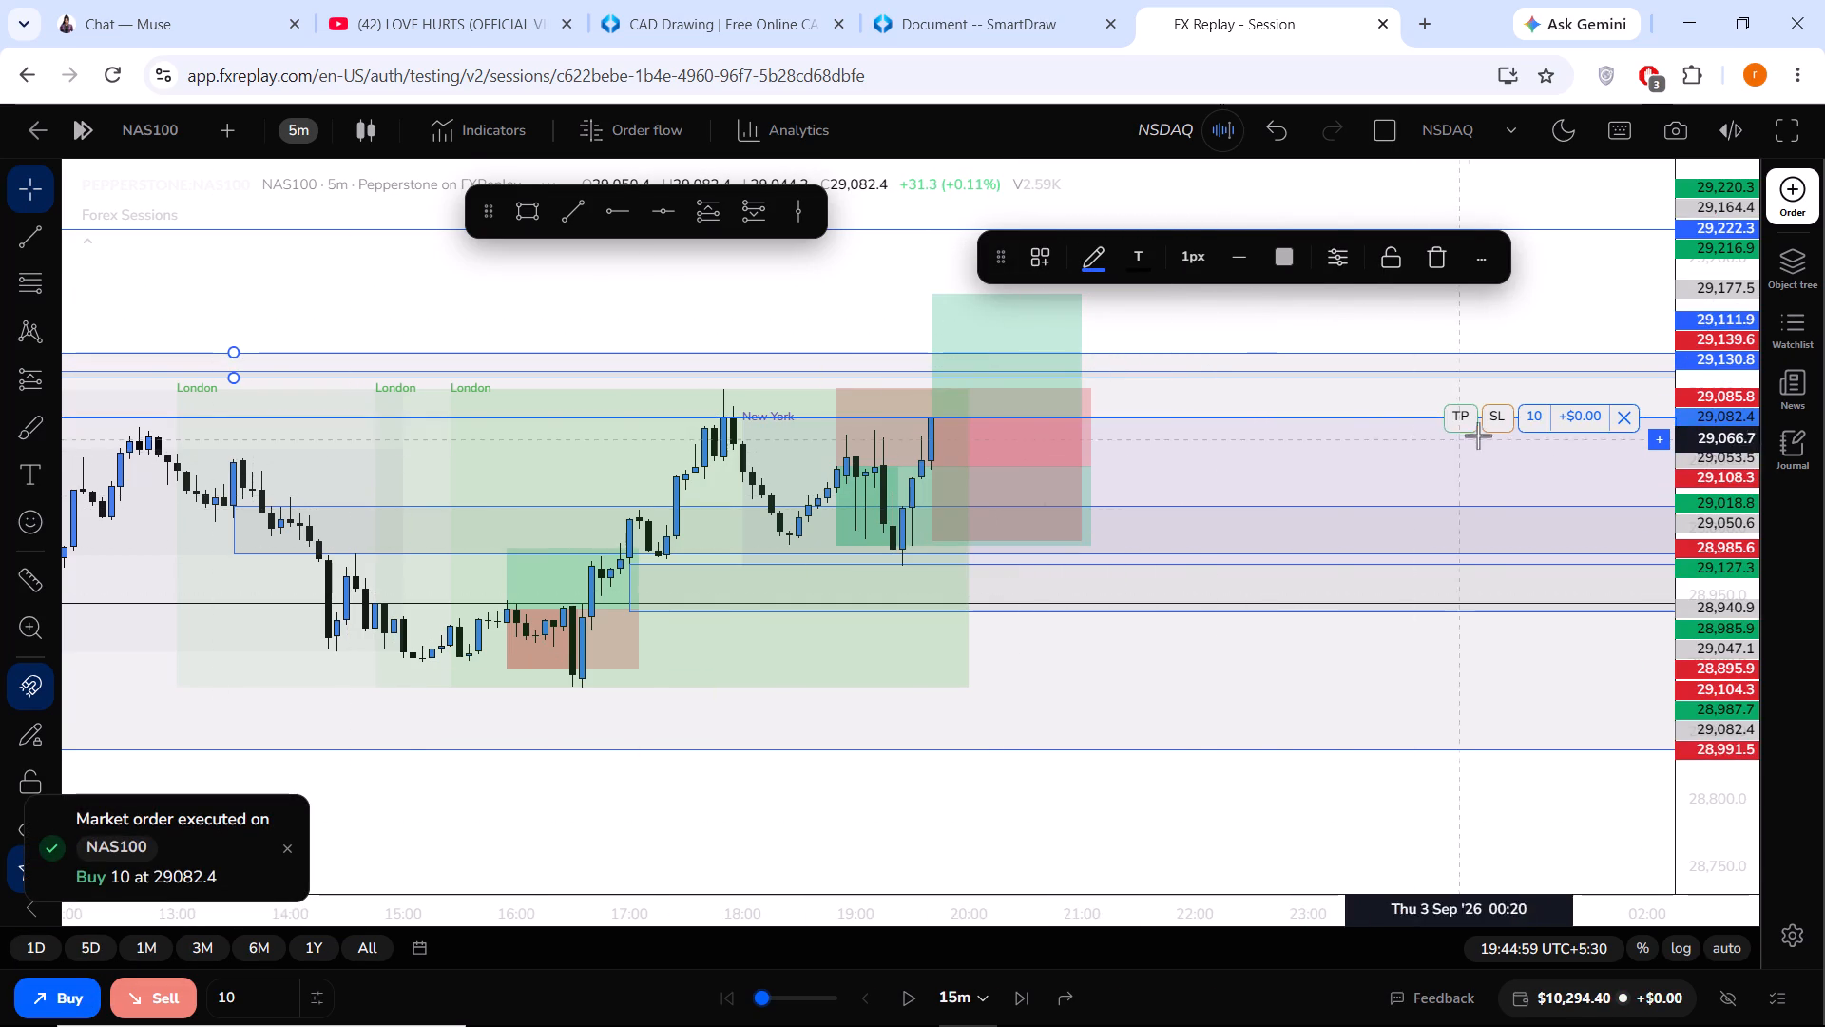
pyautogui.moveTo(1504, 420); pyautogui.dragTo(1361, 539)
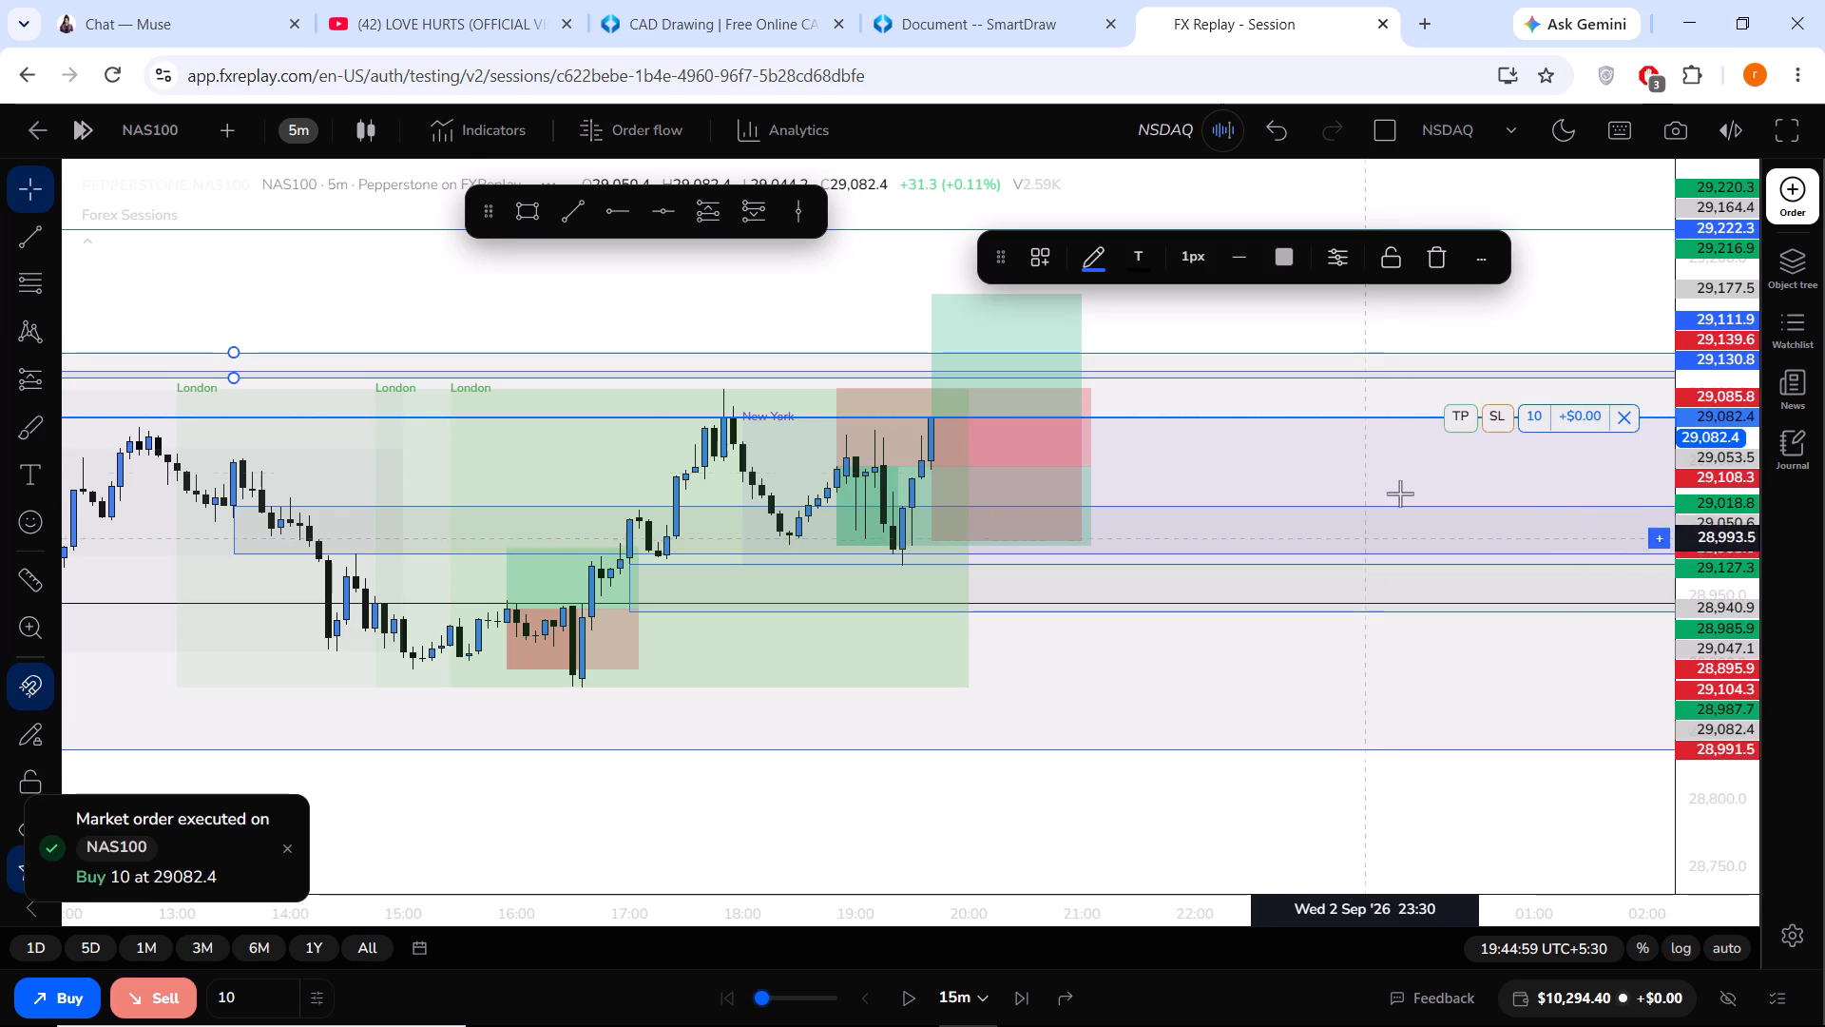
pyautogui.moveTo(1492, 417); pyautogui.dragTo(1492, 300)
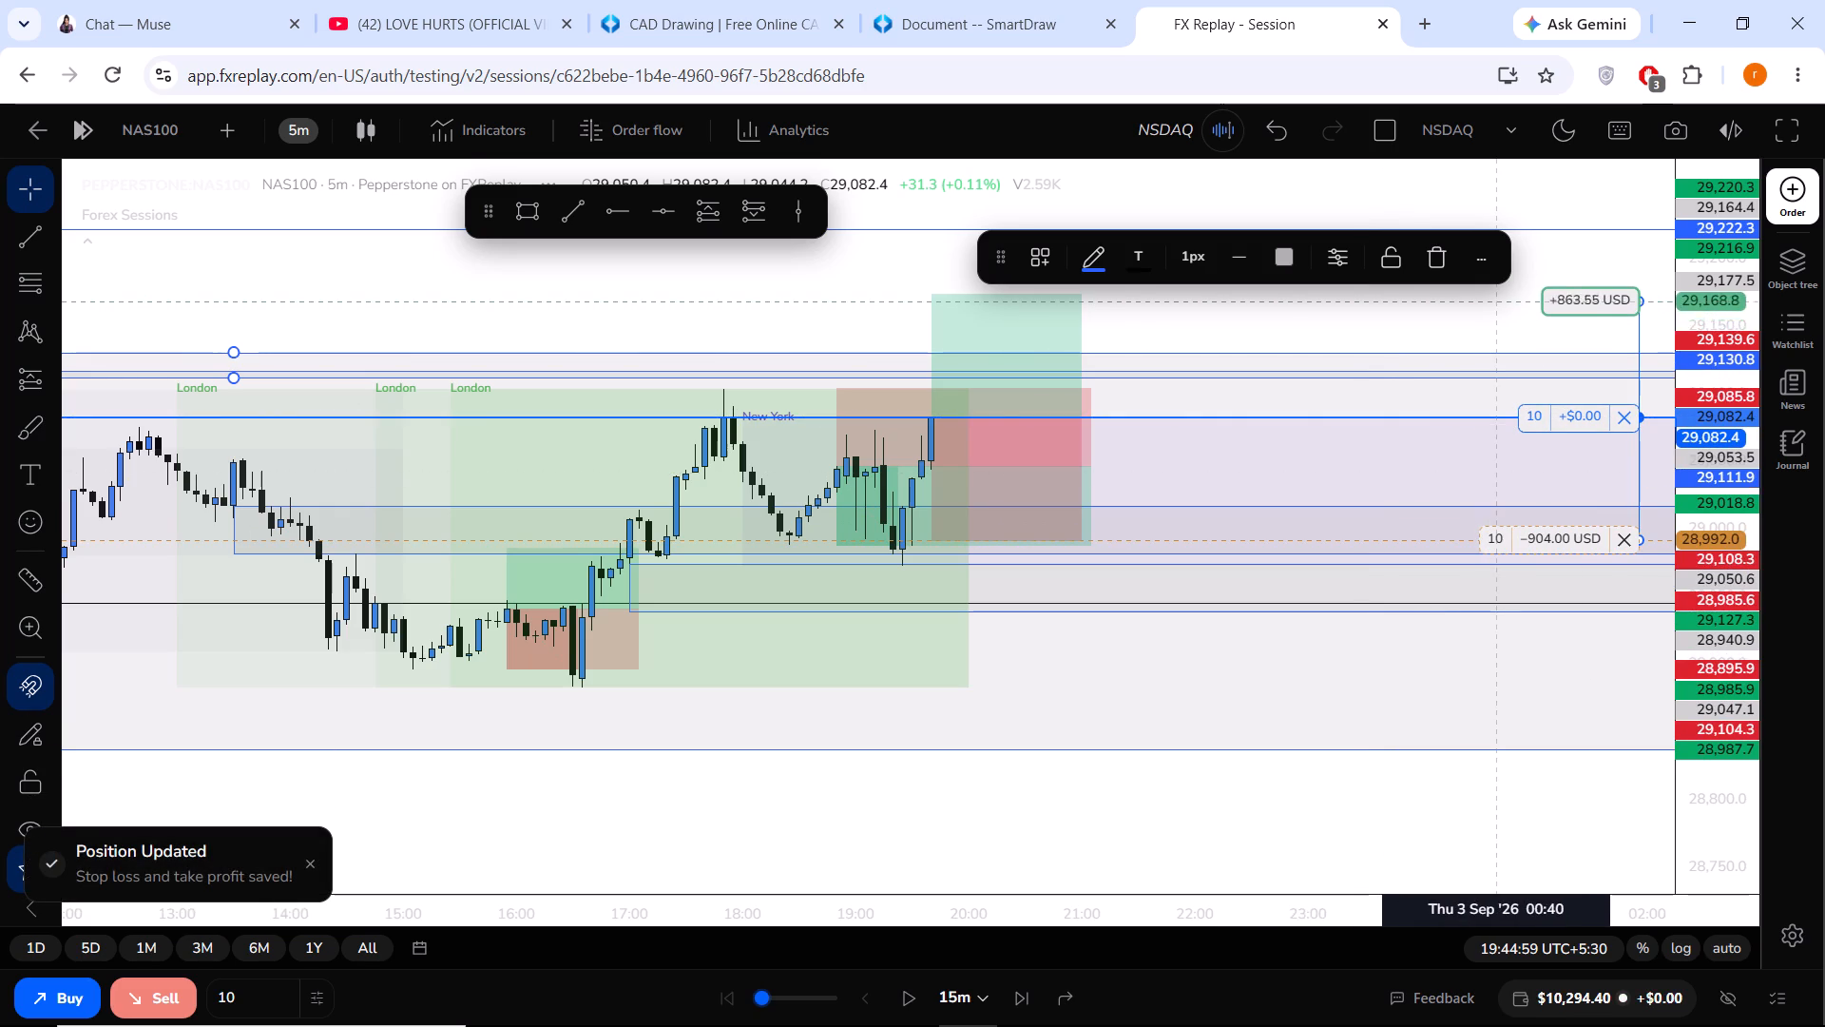
pyautogui.moveTo(1492, 300); pyautogui.dragTo(1492, 294)
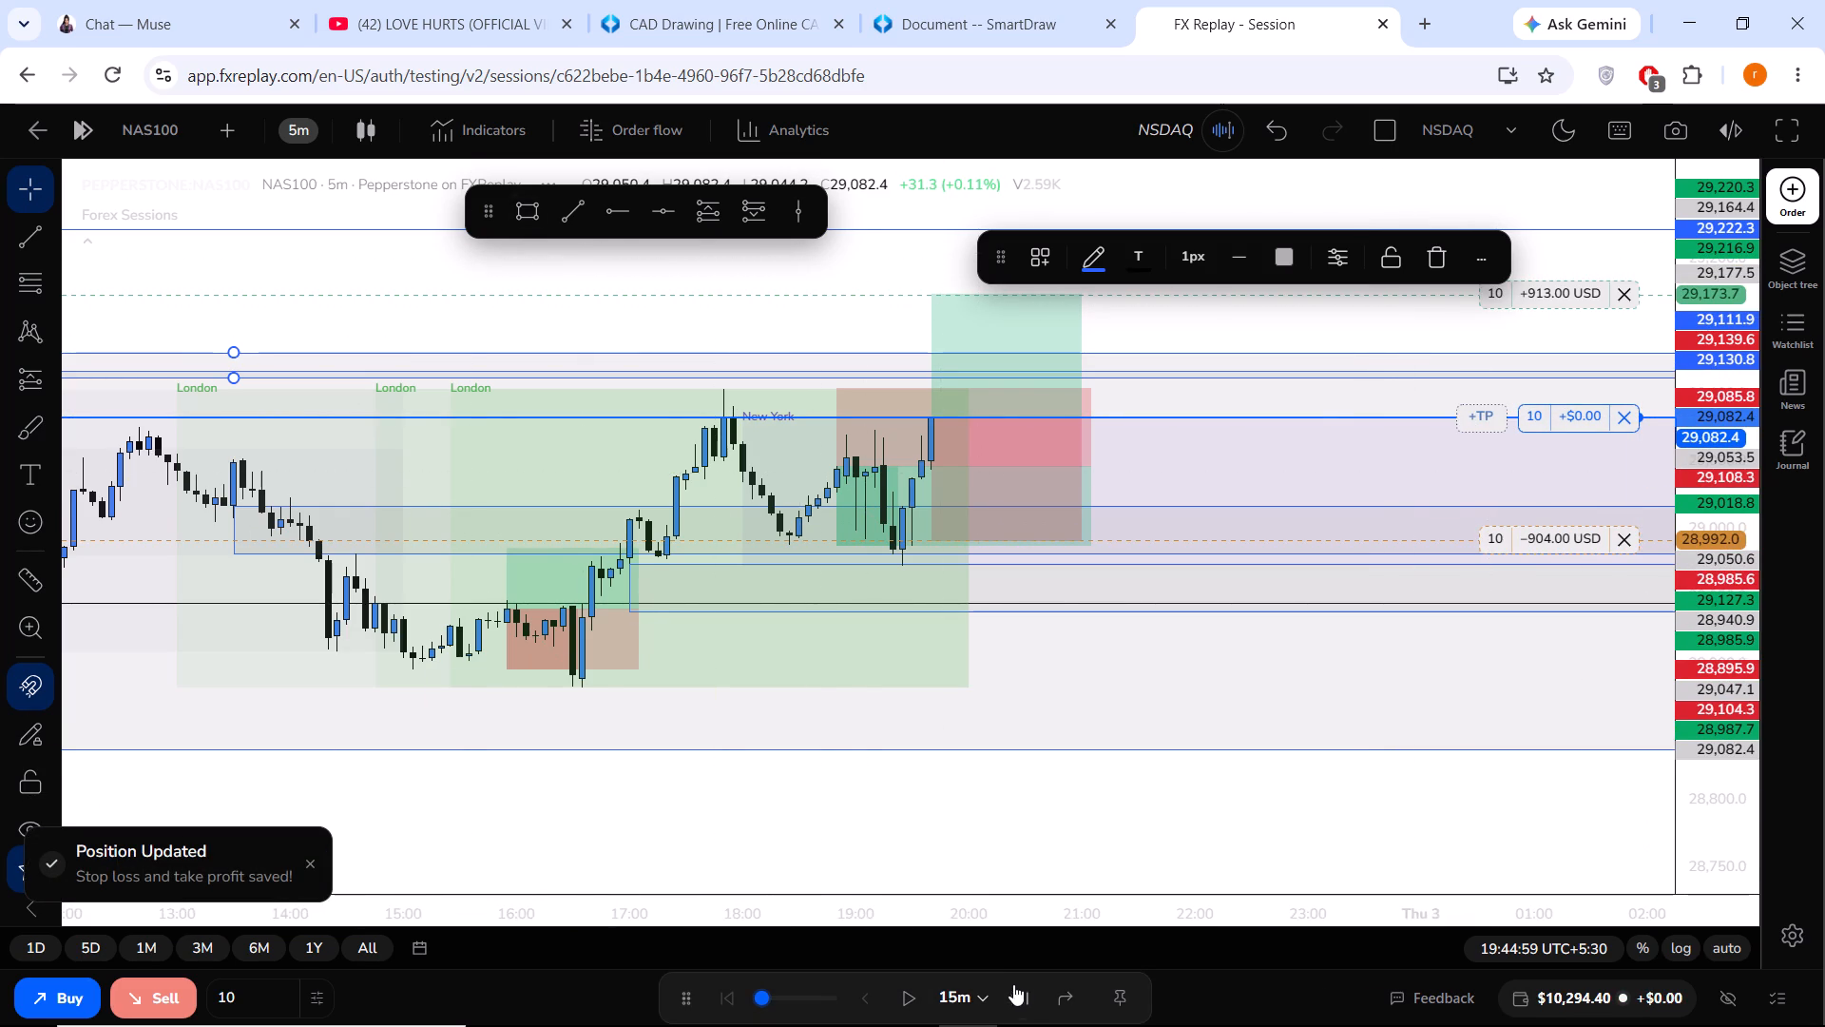
# Set the replay step to 5m and advance the replay to 21:29:59 with the long position open.
pyautogui.click(989, 997)
pyautogui.click(921, 892)
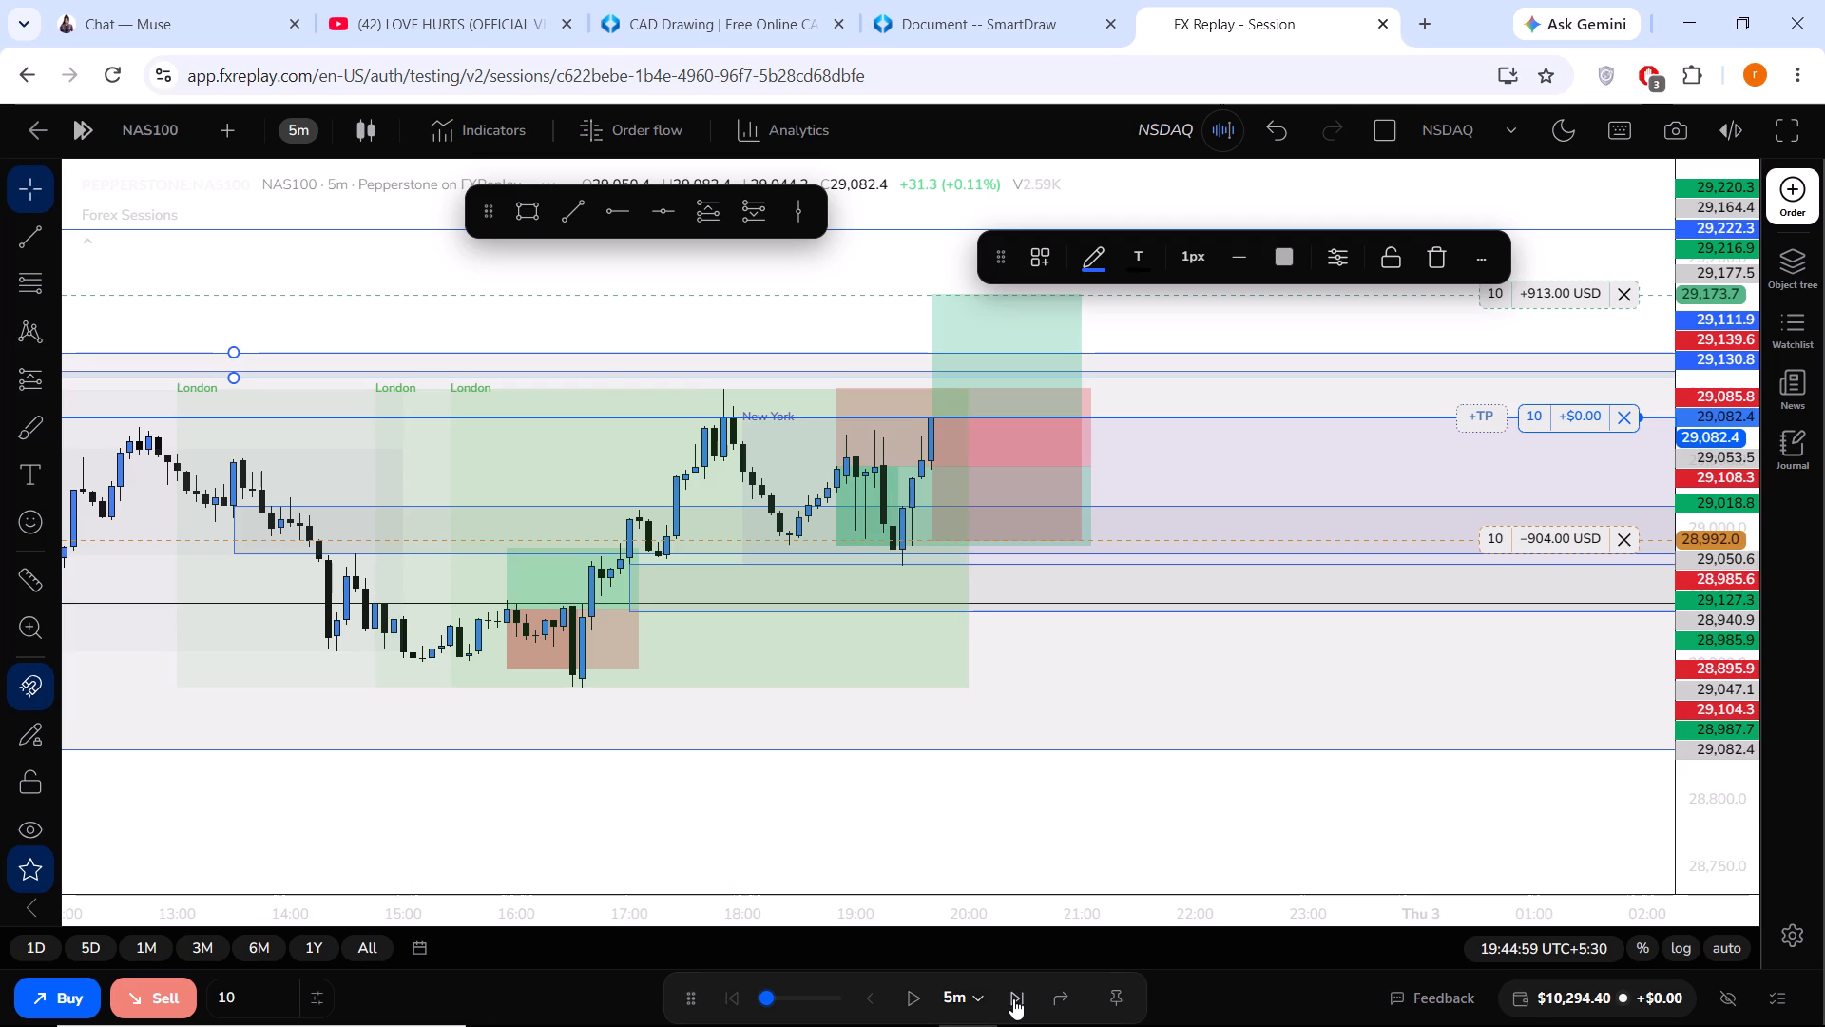
pyautogui.click(1013, 998)
pyautogui.click(1013, 998)
pyautogui.click(1013, 998)
pyautogui.click(1013, 998)
pyautogui.click(1013, 998)
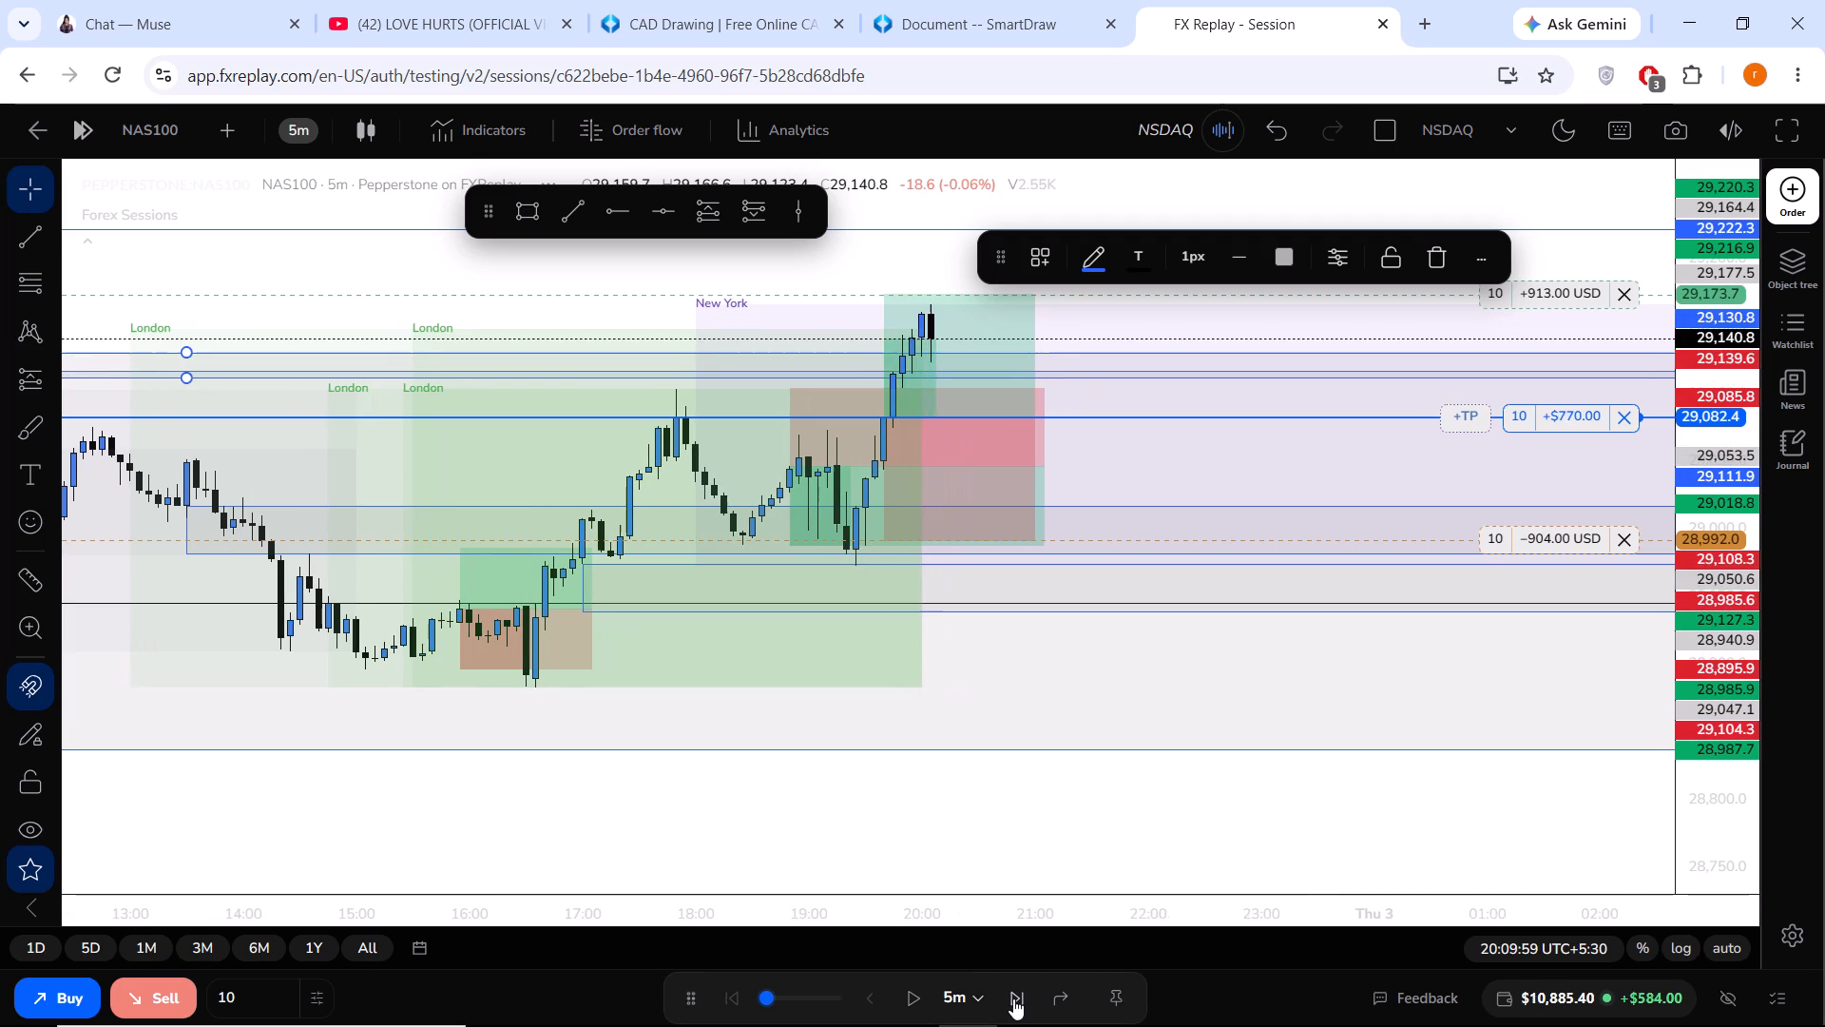
pyautogui.click(1013, 998)
pyautogui.tripleClick(1013, 998)
pyautogui.tripleClick(1013, 998)
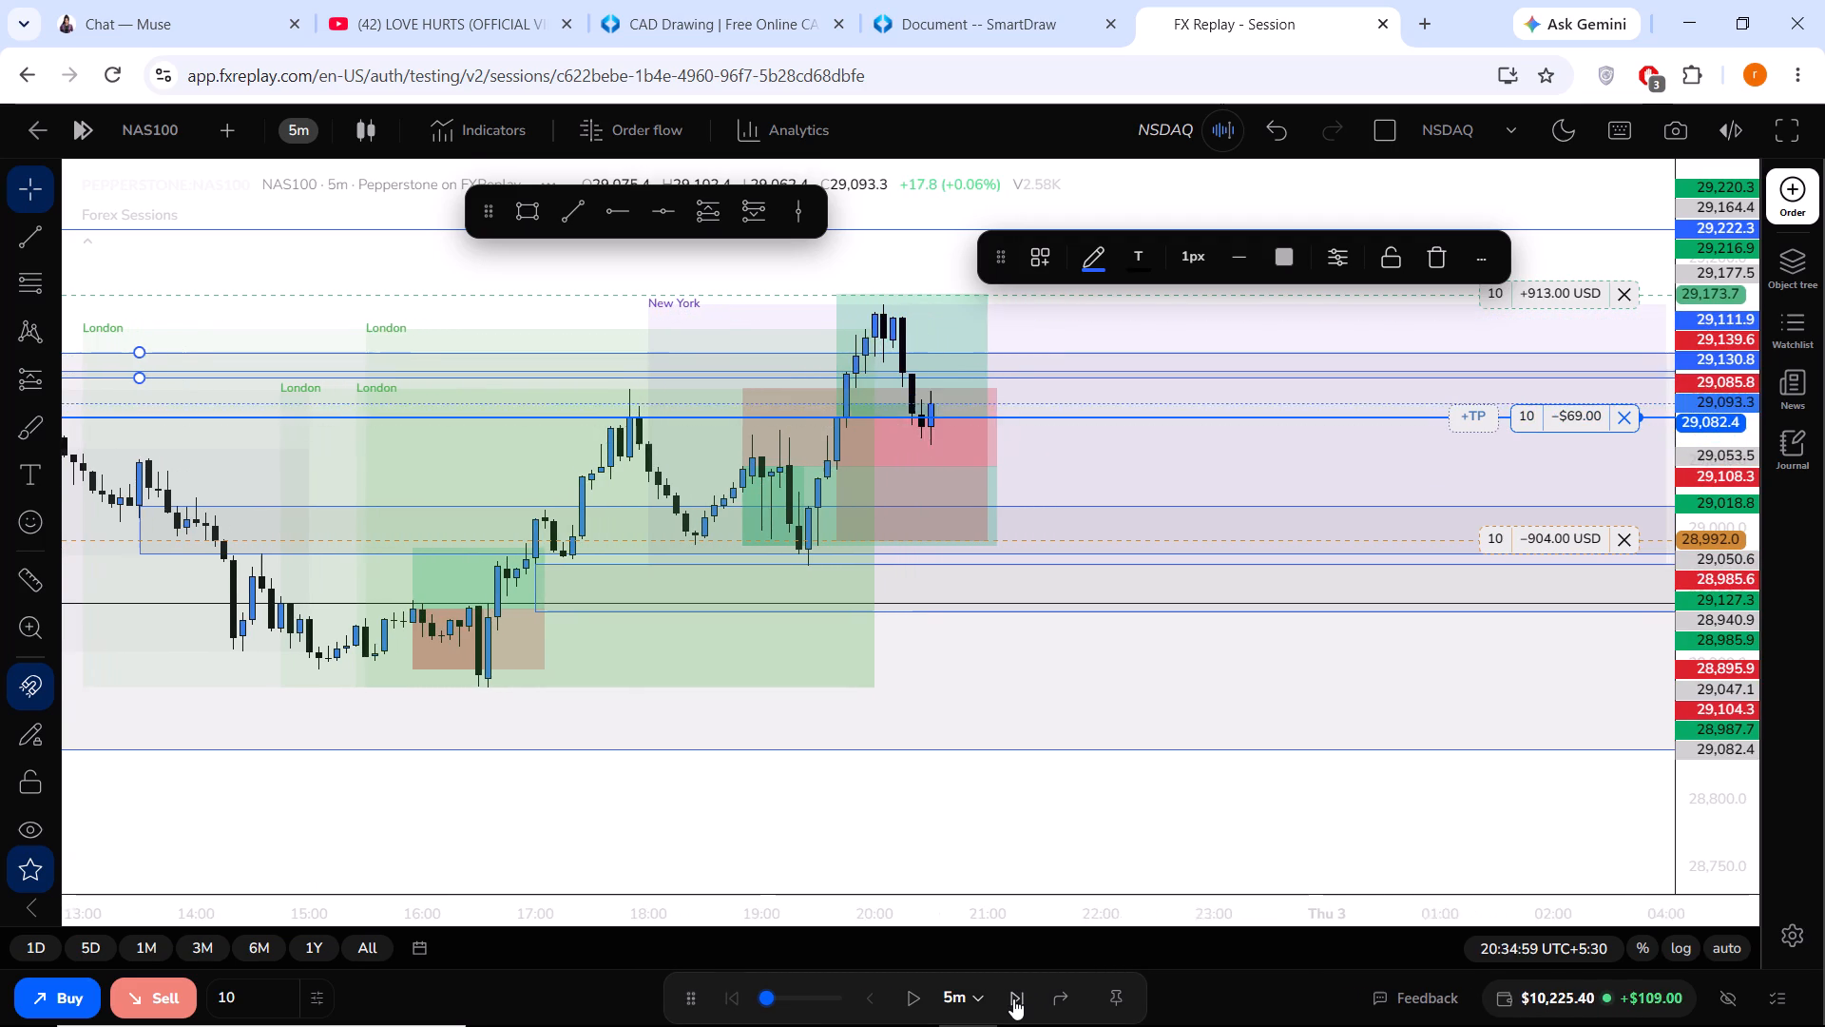
pyautogui.tripleClick(1013, 998)
pyautogui.tripleClick(1013, 998)
pyautogui.tripleClick(1013, 998)
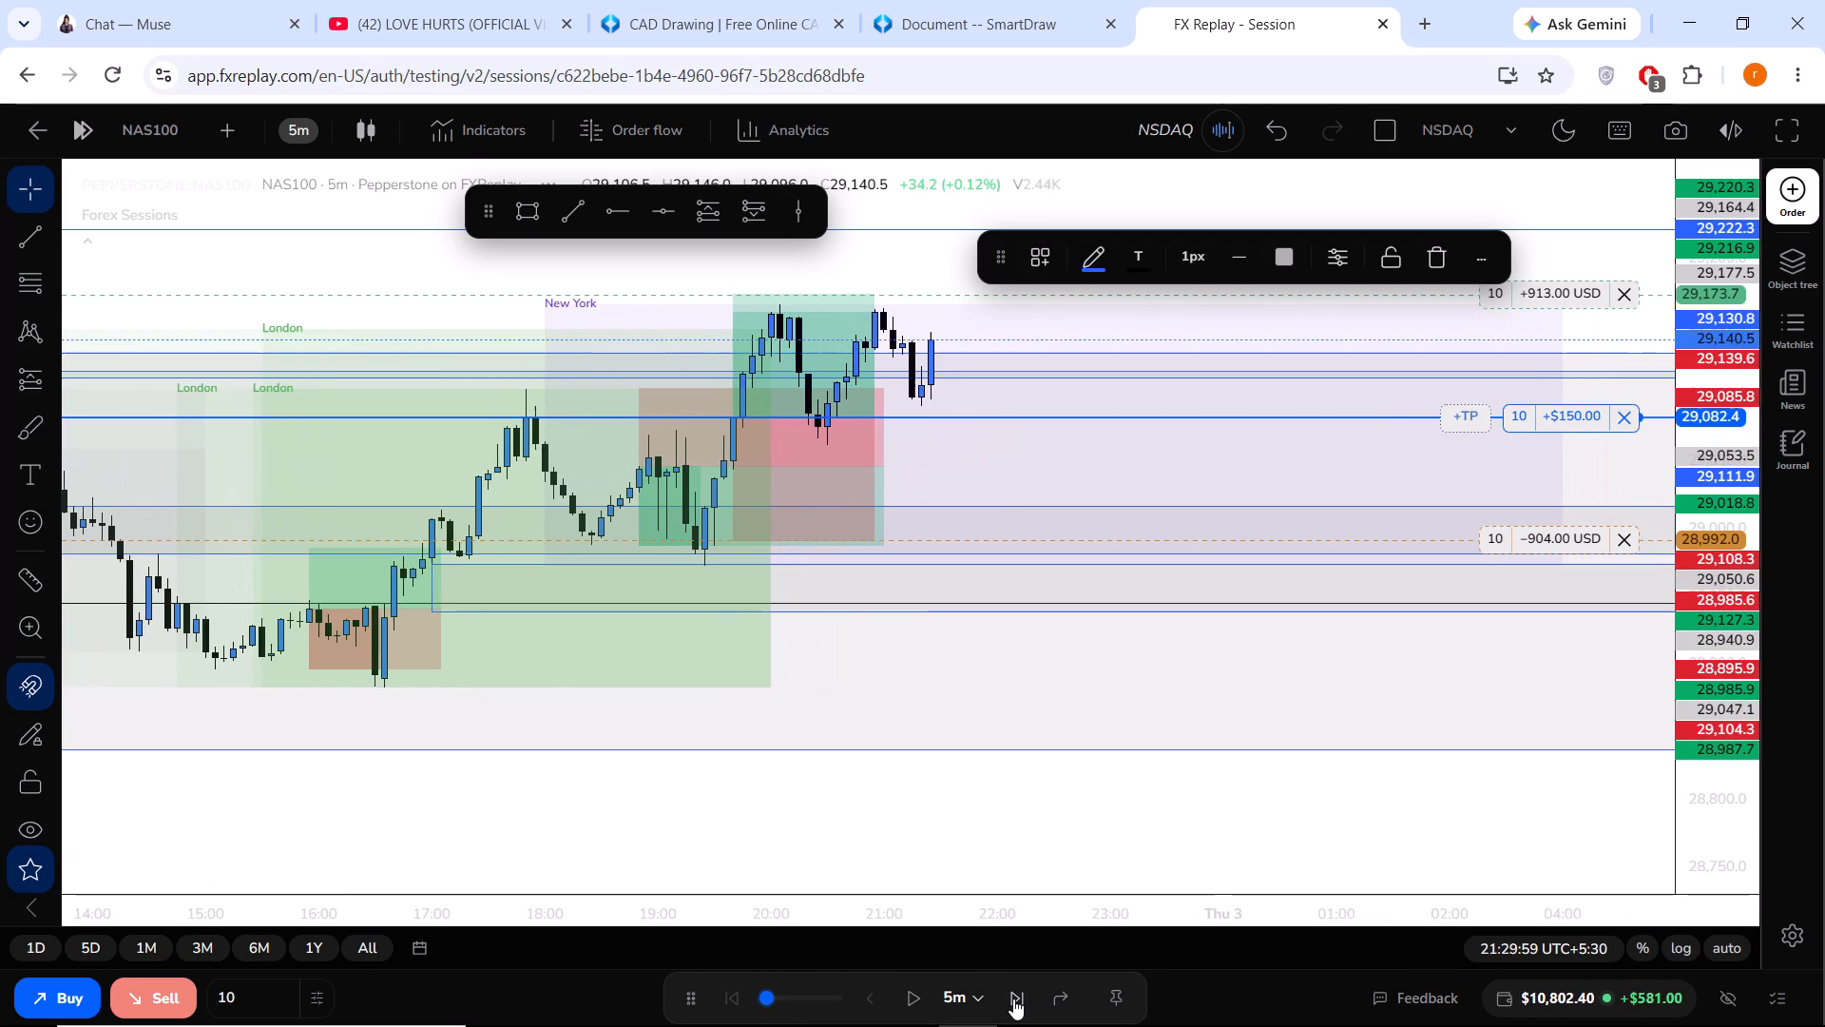
# Advance the replay in 5m steps to 08:59:59 on 3 Sep, until the long position closes at its take profit.
pyautogui.tripleClick(1013, 998)
pyautogui.tripleClick(1013, 998)
pyautogui.tripleClick(1013, 998)
pyautogui.tripleClick(1013, 998)
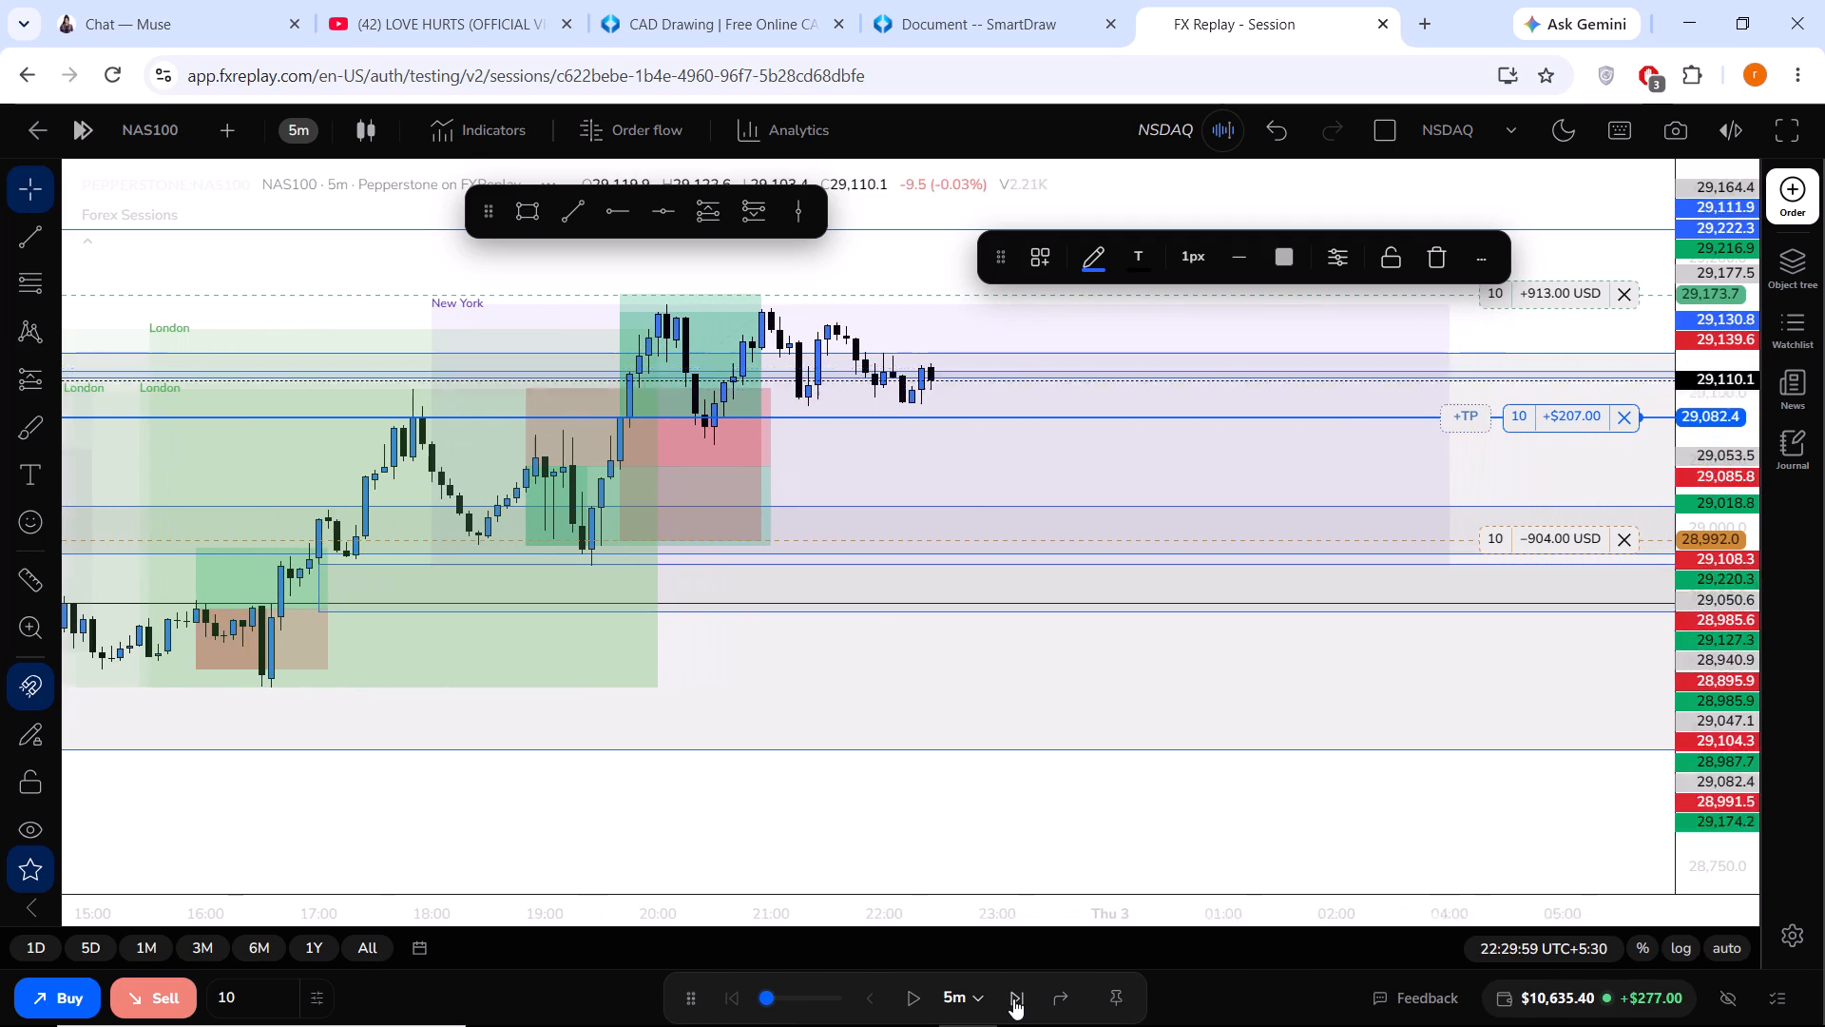
pyautogui.tripleClick(1013, 998)
pyautogui.tripleClick(1013, 998)
pyautogui.tripleClick(1013, 998)
pyautogui.tripleClick(1013, 998)
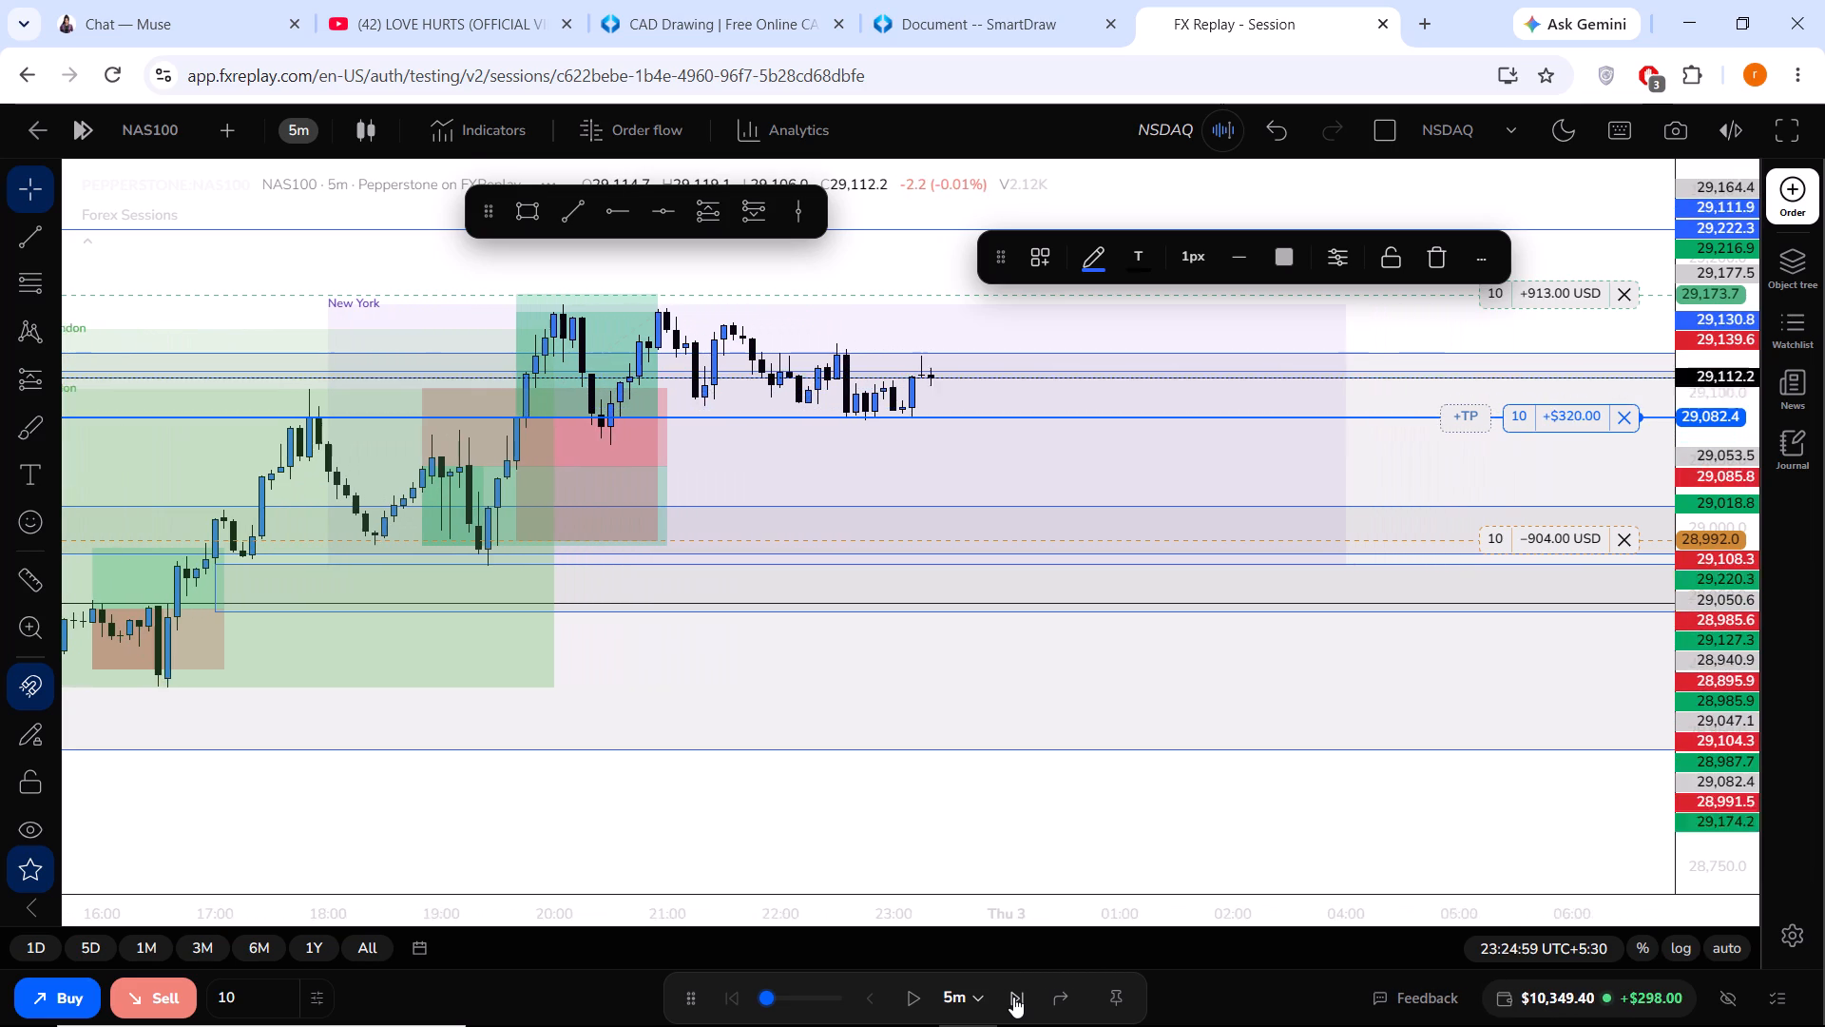
pyautogui.tripleClick(1013, 997)
pyautogui.tripleClick(1012, 994)
pyautogui.tripleClick(1012, 994)
pyautogui.tripleClick(1012, 994)
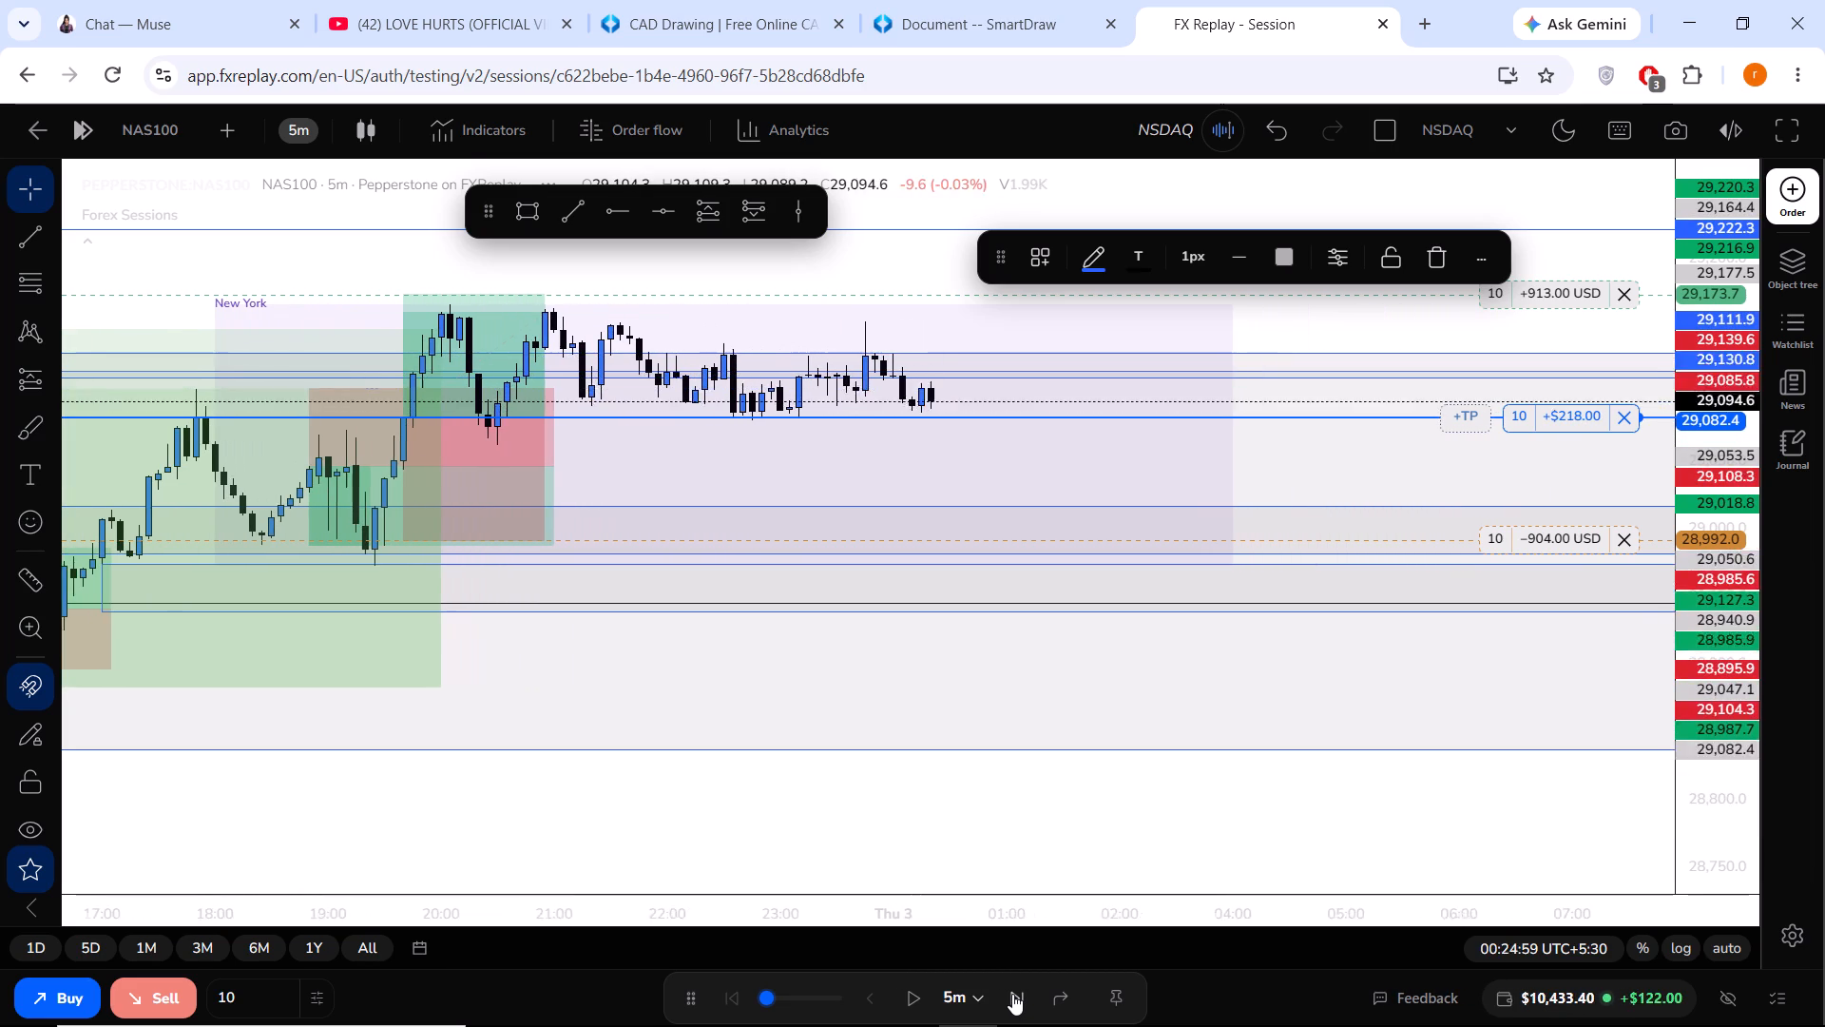
pyautogui.tripleClick(1012, 994)
pyautogui.tripleClick(1012, 994)
pyautogui.tripleClick(1012, 994)
pyautogui.tripleClick(1012, 994)
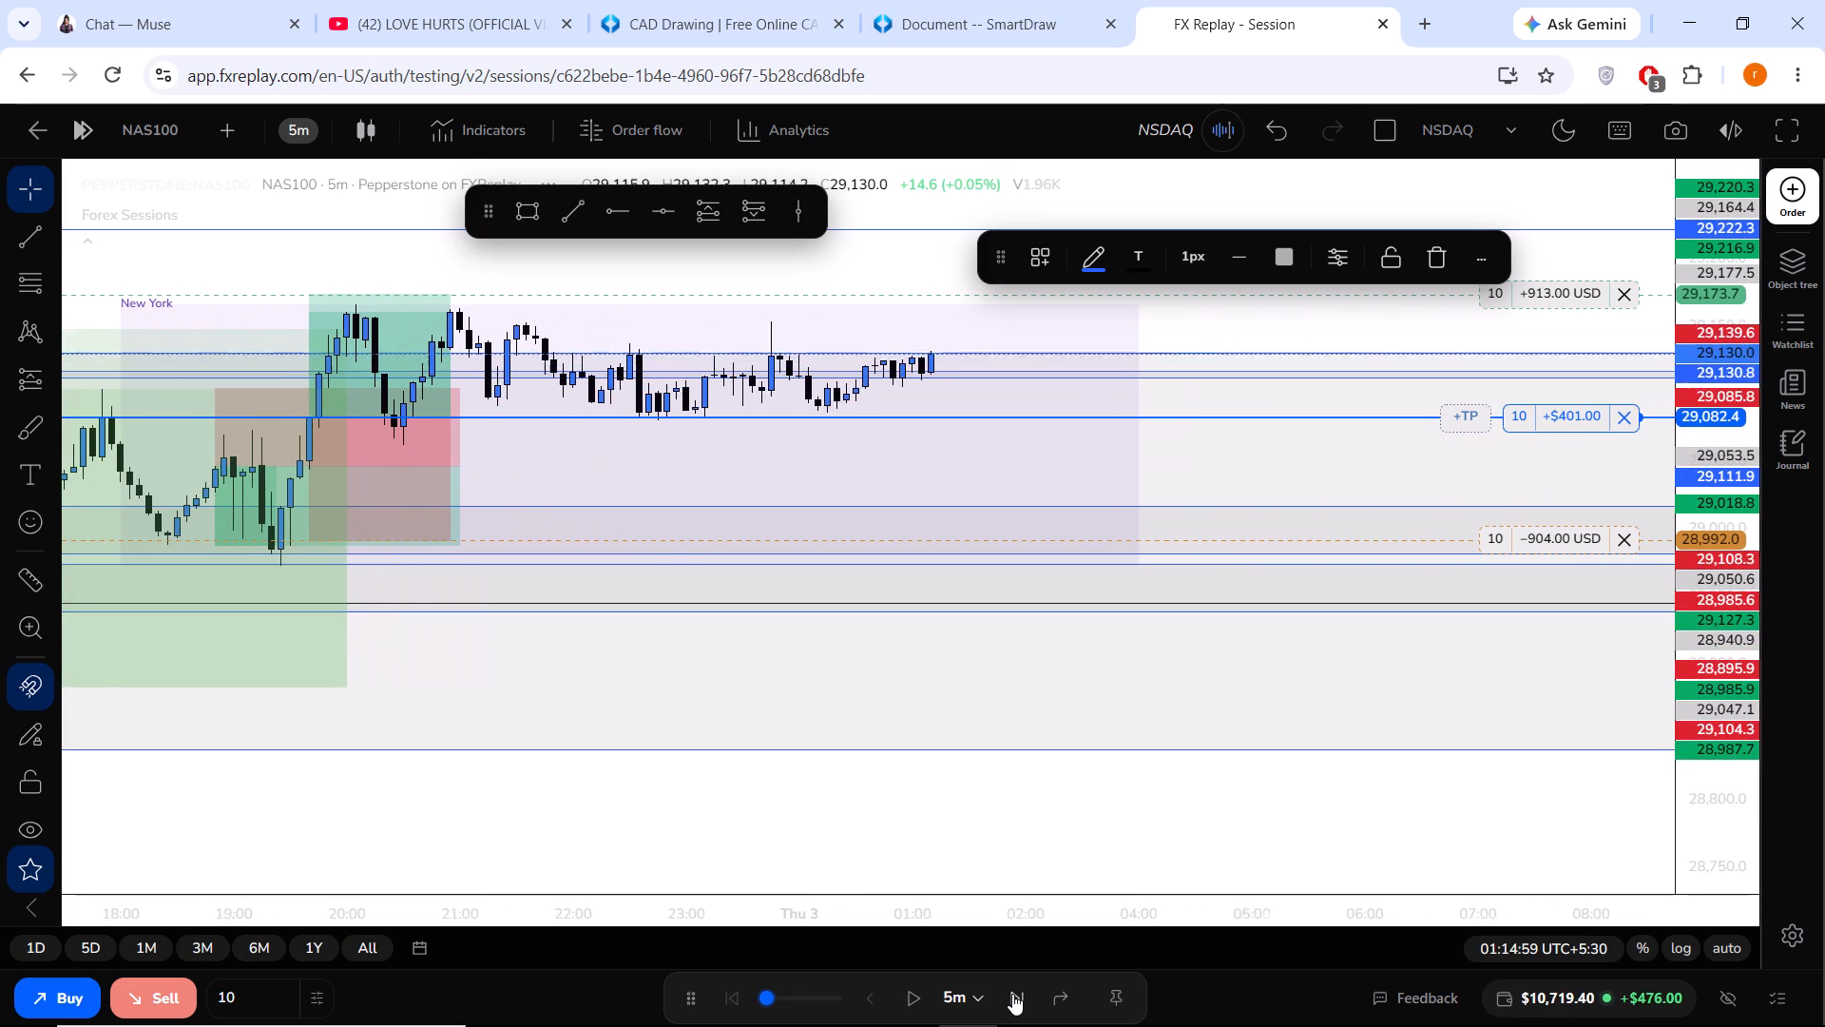
pyautogui.tripleClick(1012, 994)
pyautogui.tripleClick(1012, 994)
pyautogui.tripleClick(1012, 994)
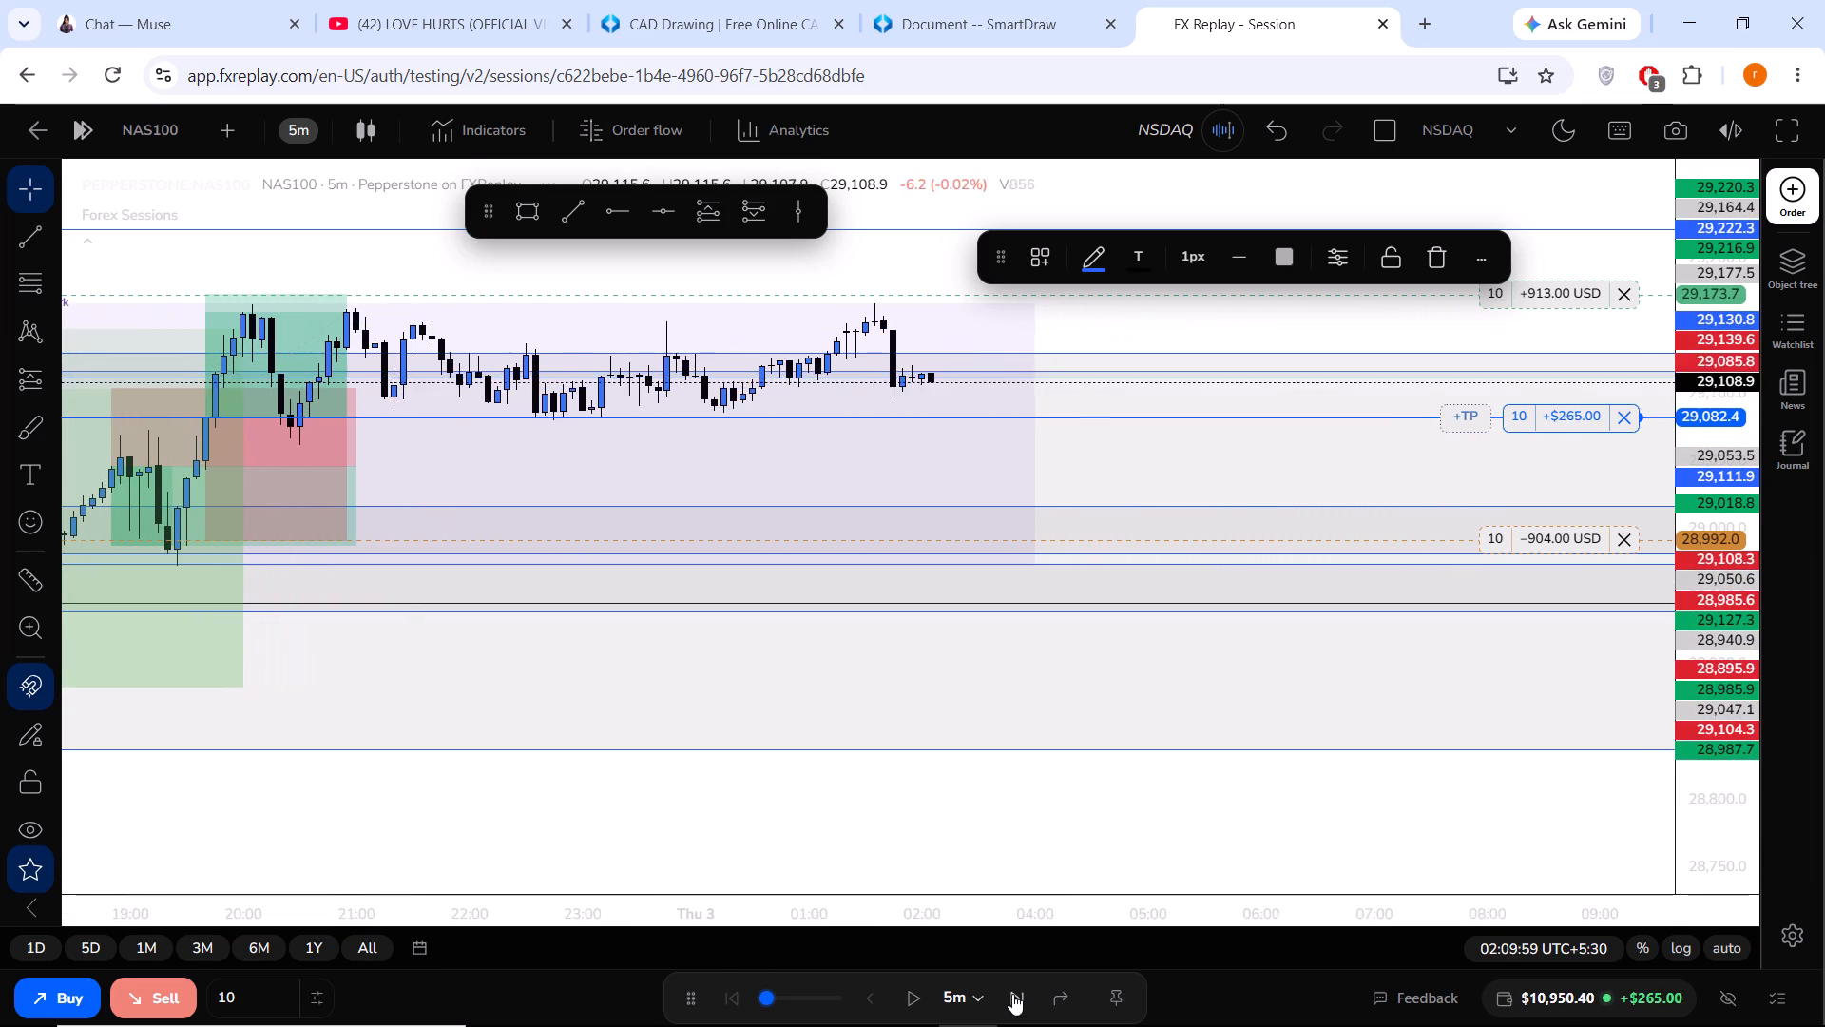
pyautogui.tripleClick(1012, 994)
pyautogui.tripleClick(1012, 994)
pyautogui.tripleClick(1012, 994)
pyautogui.tripleClick(1012, 994)
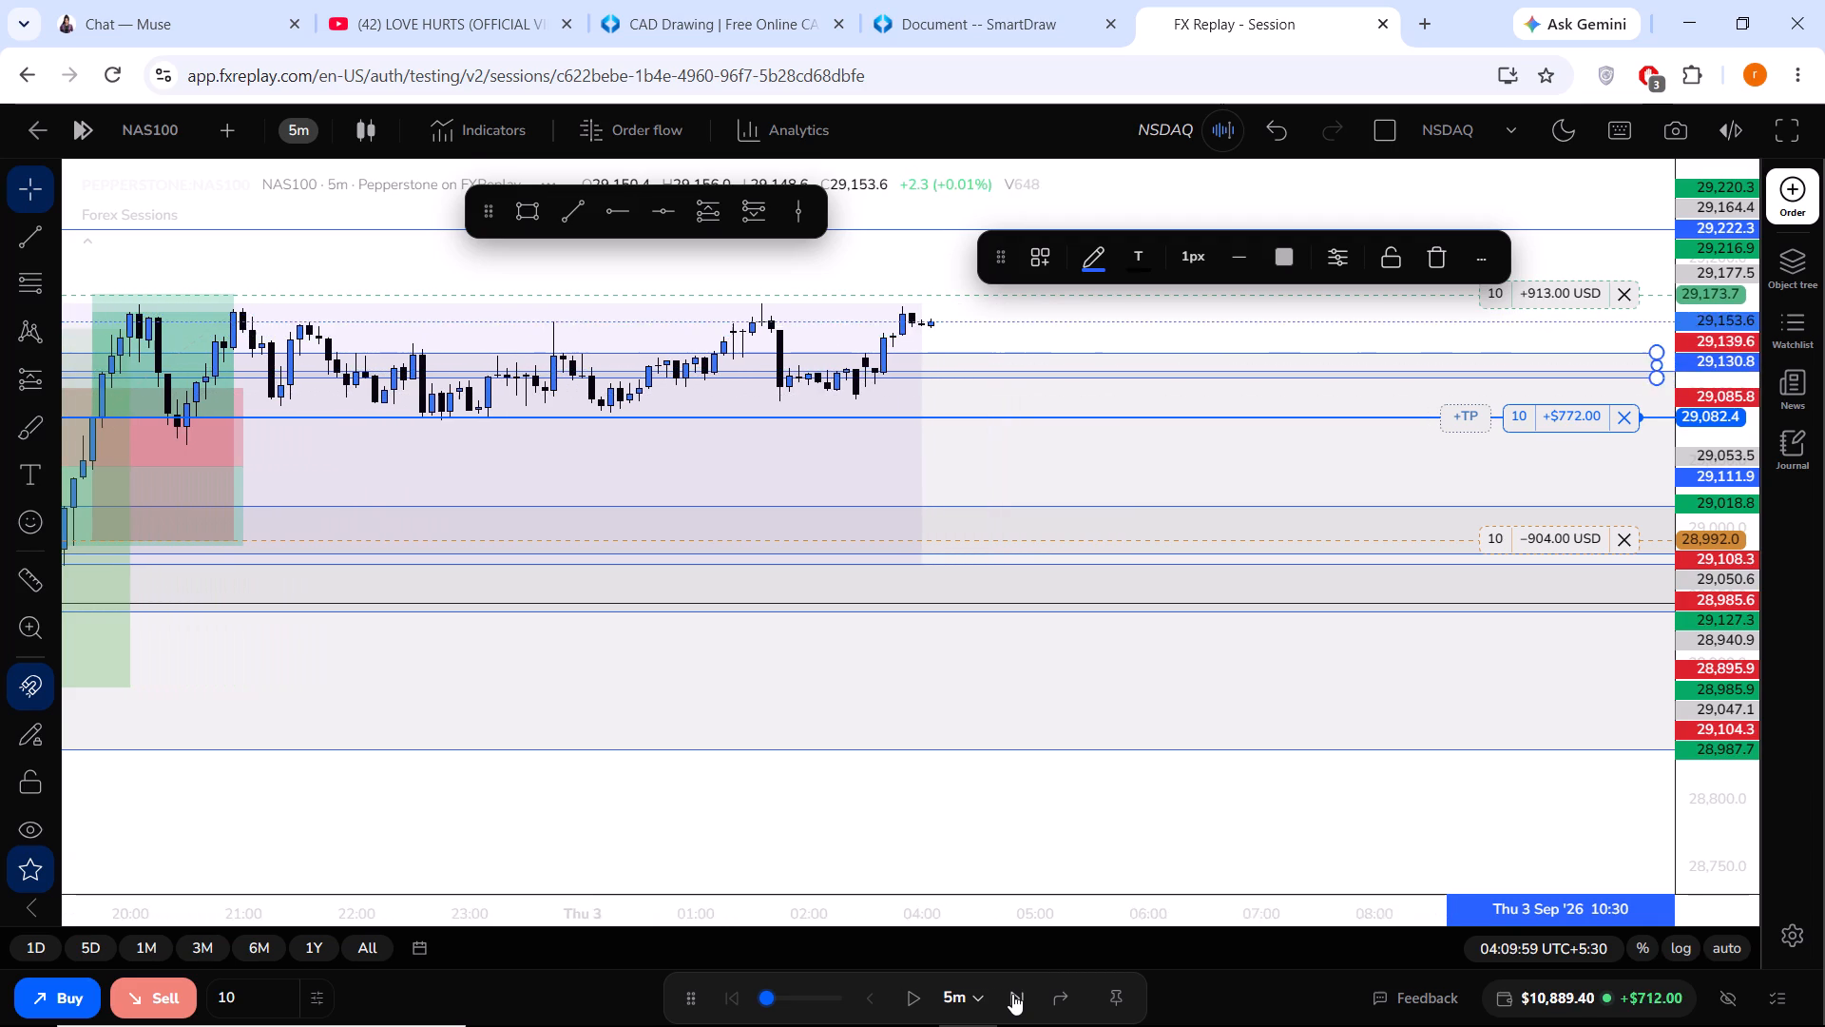
pyautogui.tripleClick(1012, 994)
pyautogui.tripleClick(1012, 994)
pyautogui.tripleClick(1012, 994)
pyautogui.tripleClick(1012, 994)
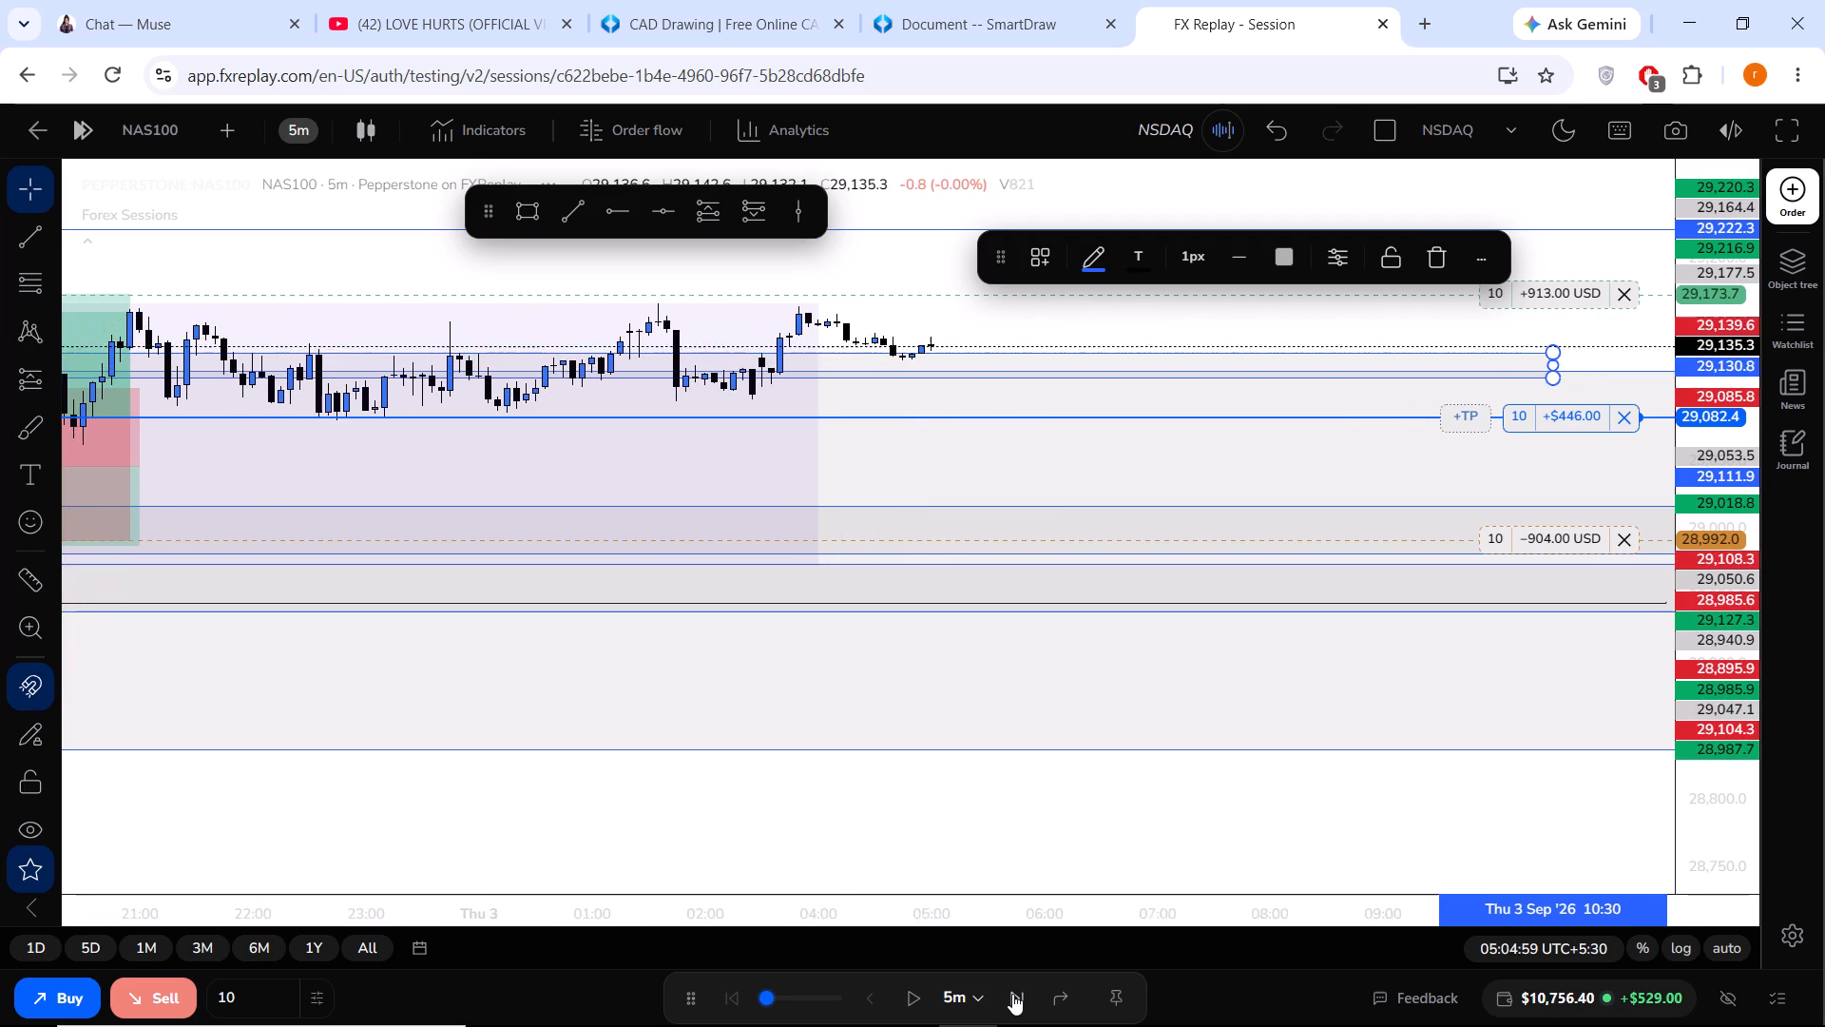
pyautogui.tripleClick(1012, 994)
pyautogui.tripleClick(1012, 994)
pyautogui.tripleClick(1012, 994)
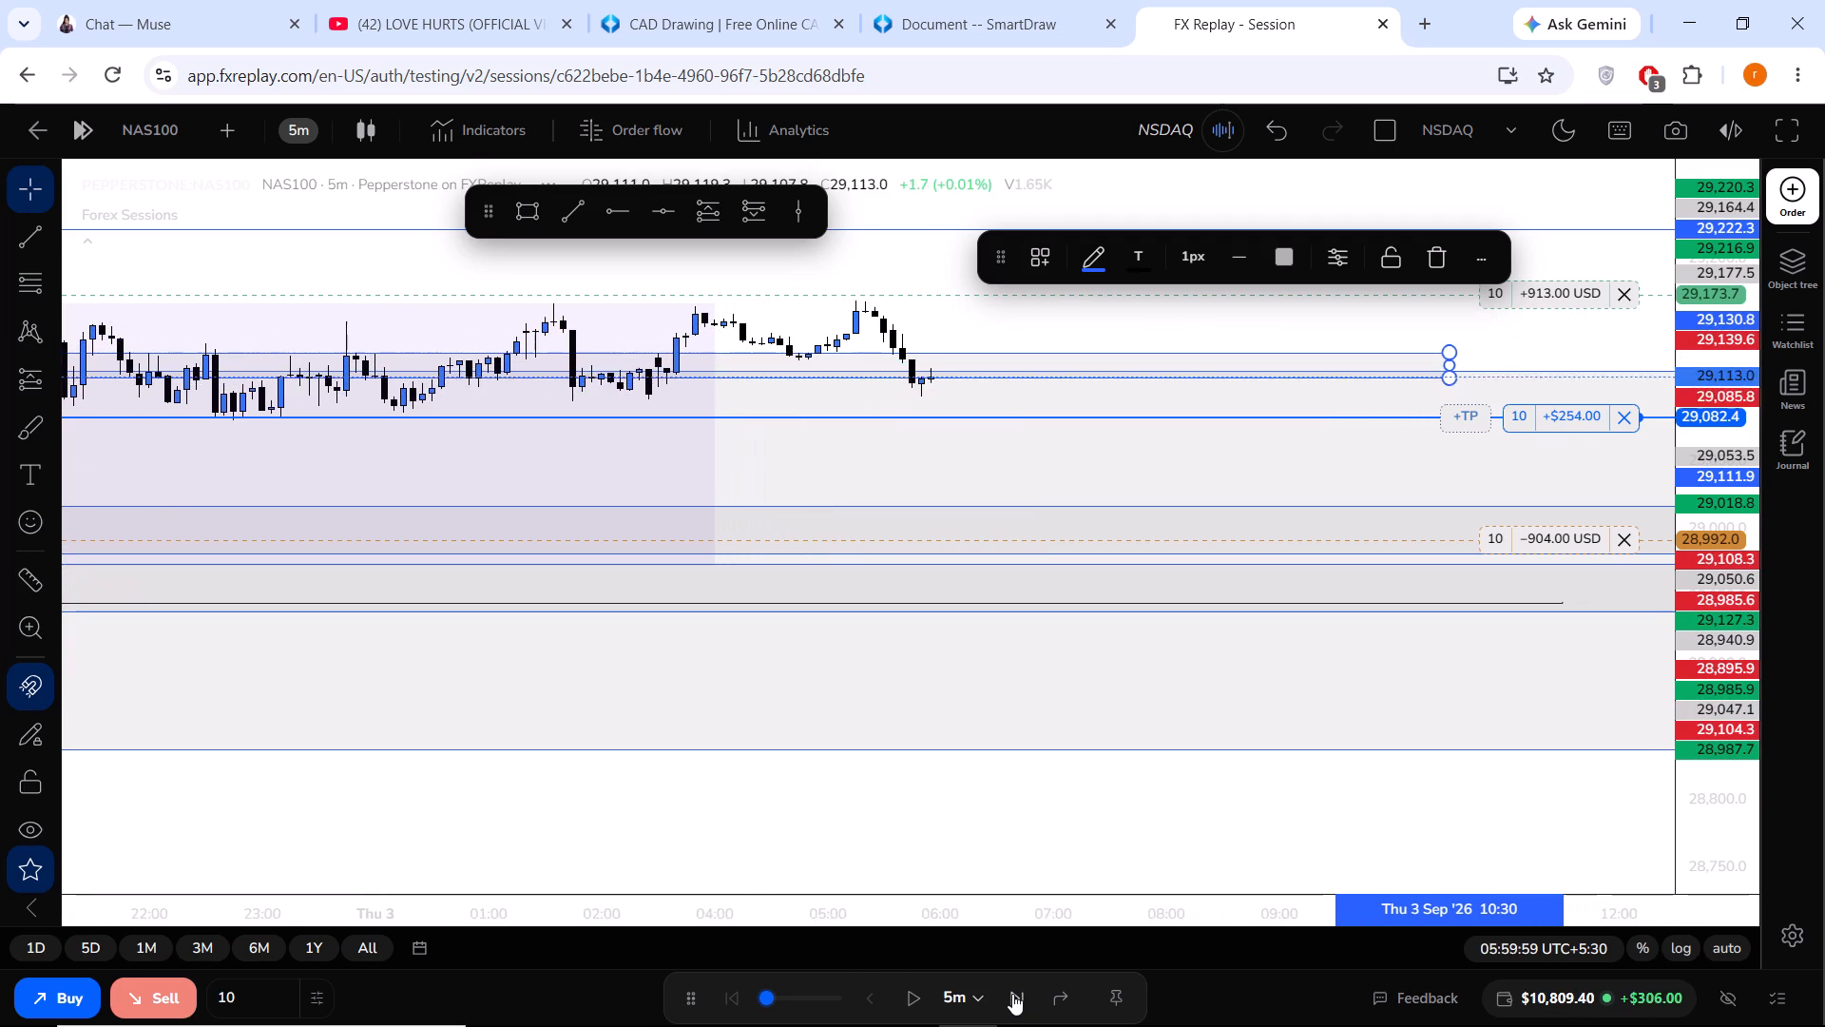
pyautogui.tripleClick(1012, 994)
pyautogui.tripleClick(1012, 994)
pyautogui.tripleClick(1011, 992)
pyautogui.tripleClick(1011, 992)
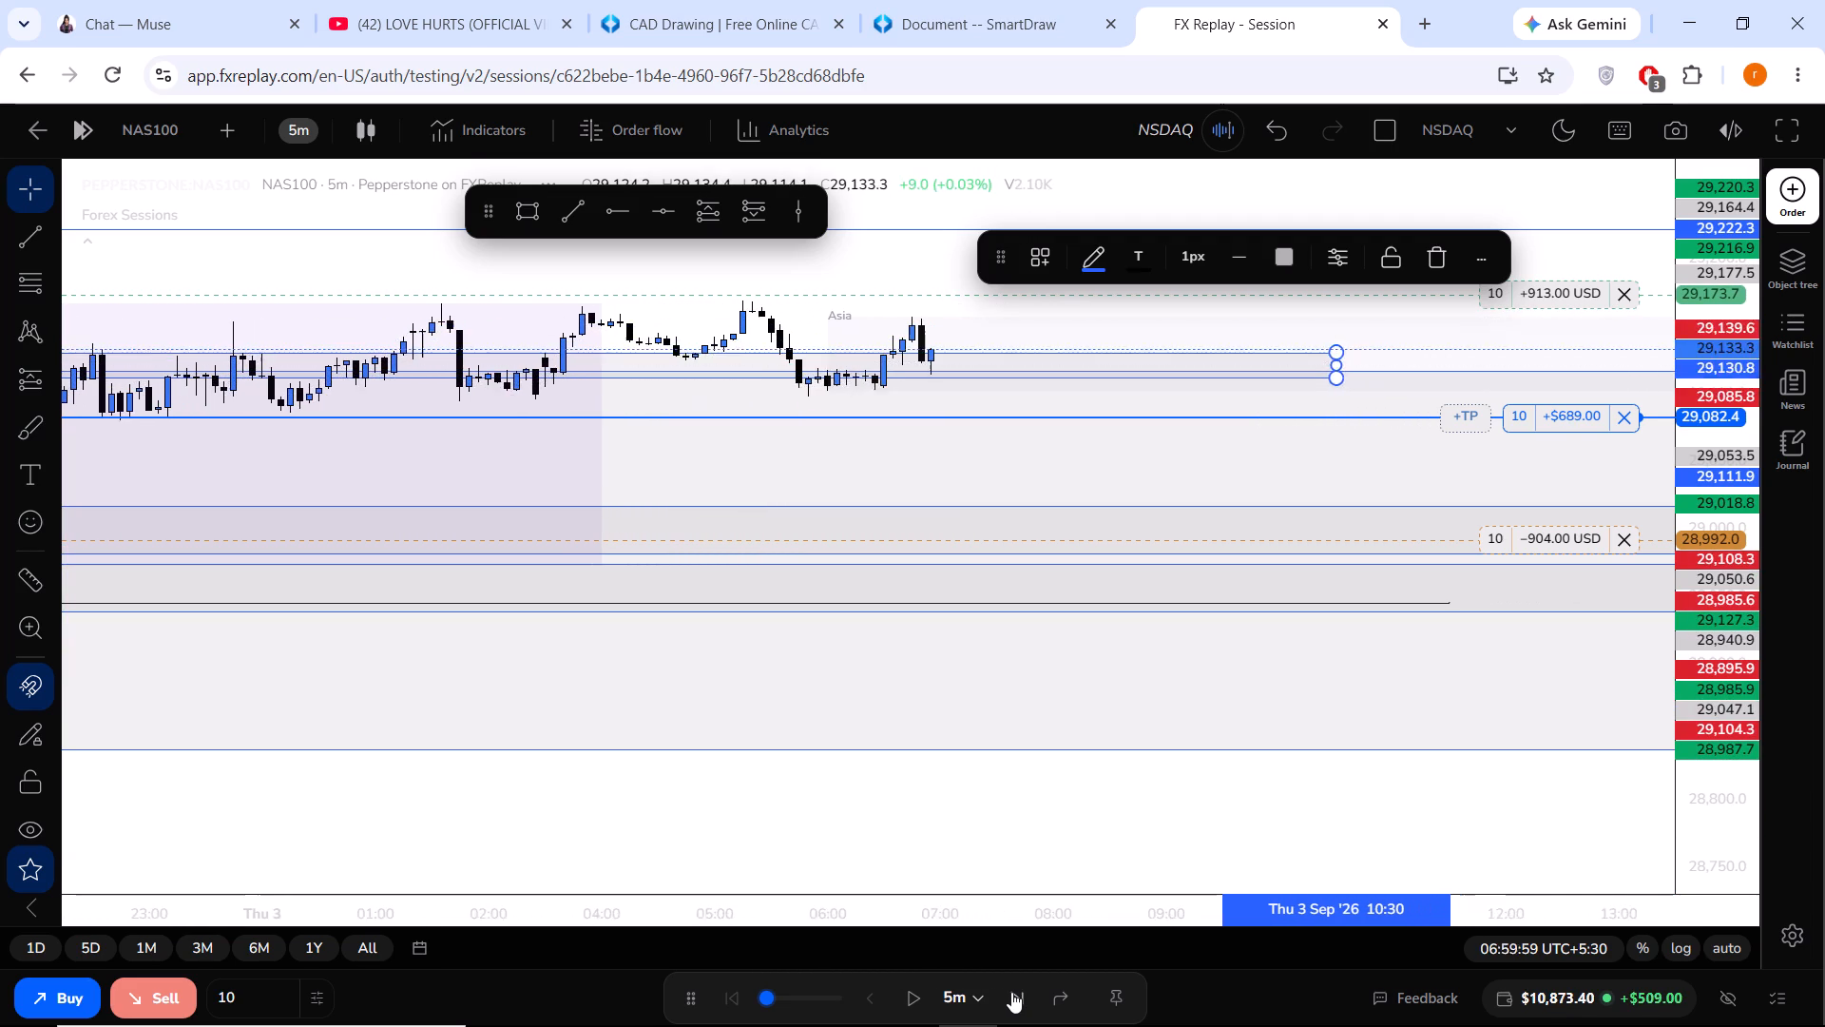
pyautogui.tripleClick(1011, 992)
pyautogui.tripleClick(1010, 991)
pyautogui.tripleClick(1010, 991)
pyautogui.tripleClick(1010, 991)
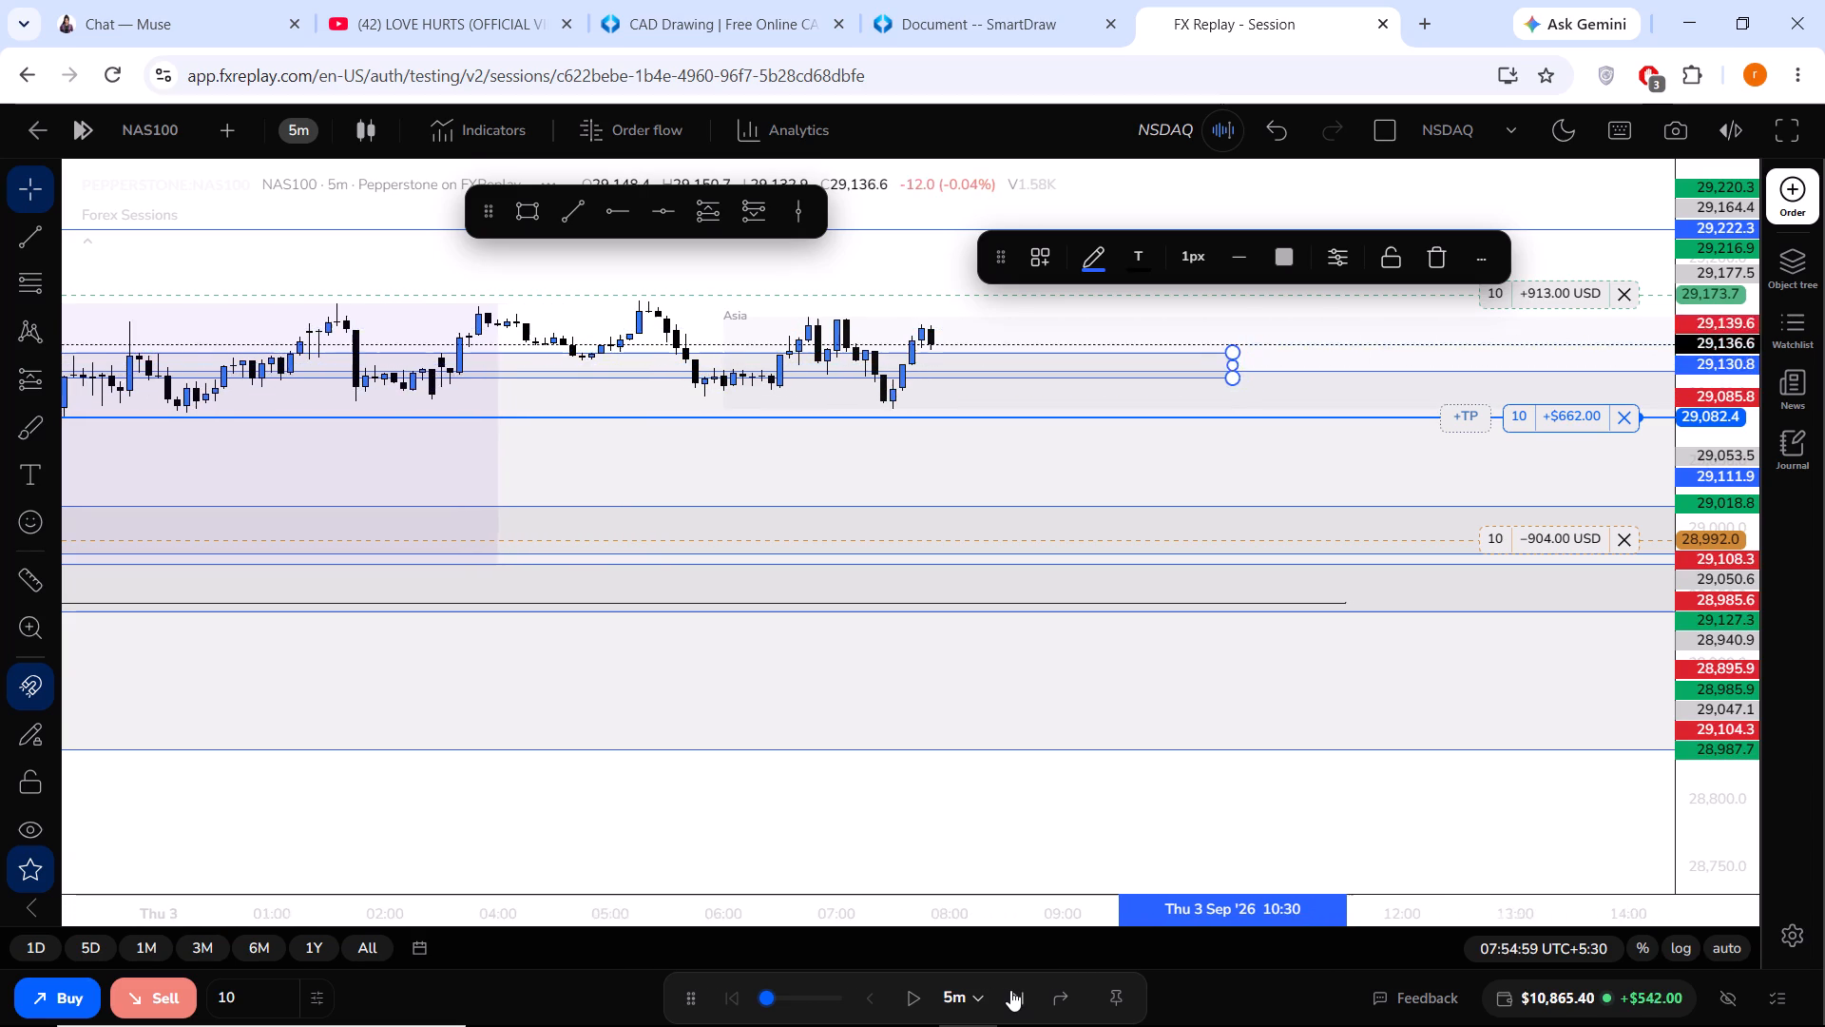
pyautogui.tripleClick(1010, 990)
pyautogui.tripleClick(1010, 988)
pyautogui.tripleClick(1010, 988)
pyautogui.tripleClick(1009, 985)
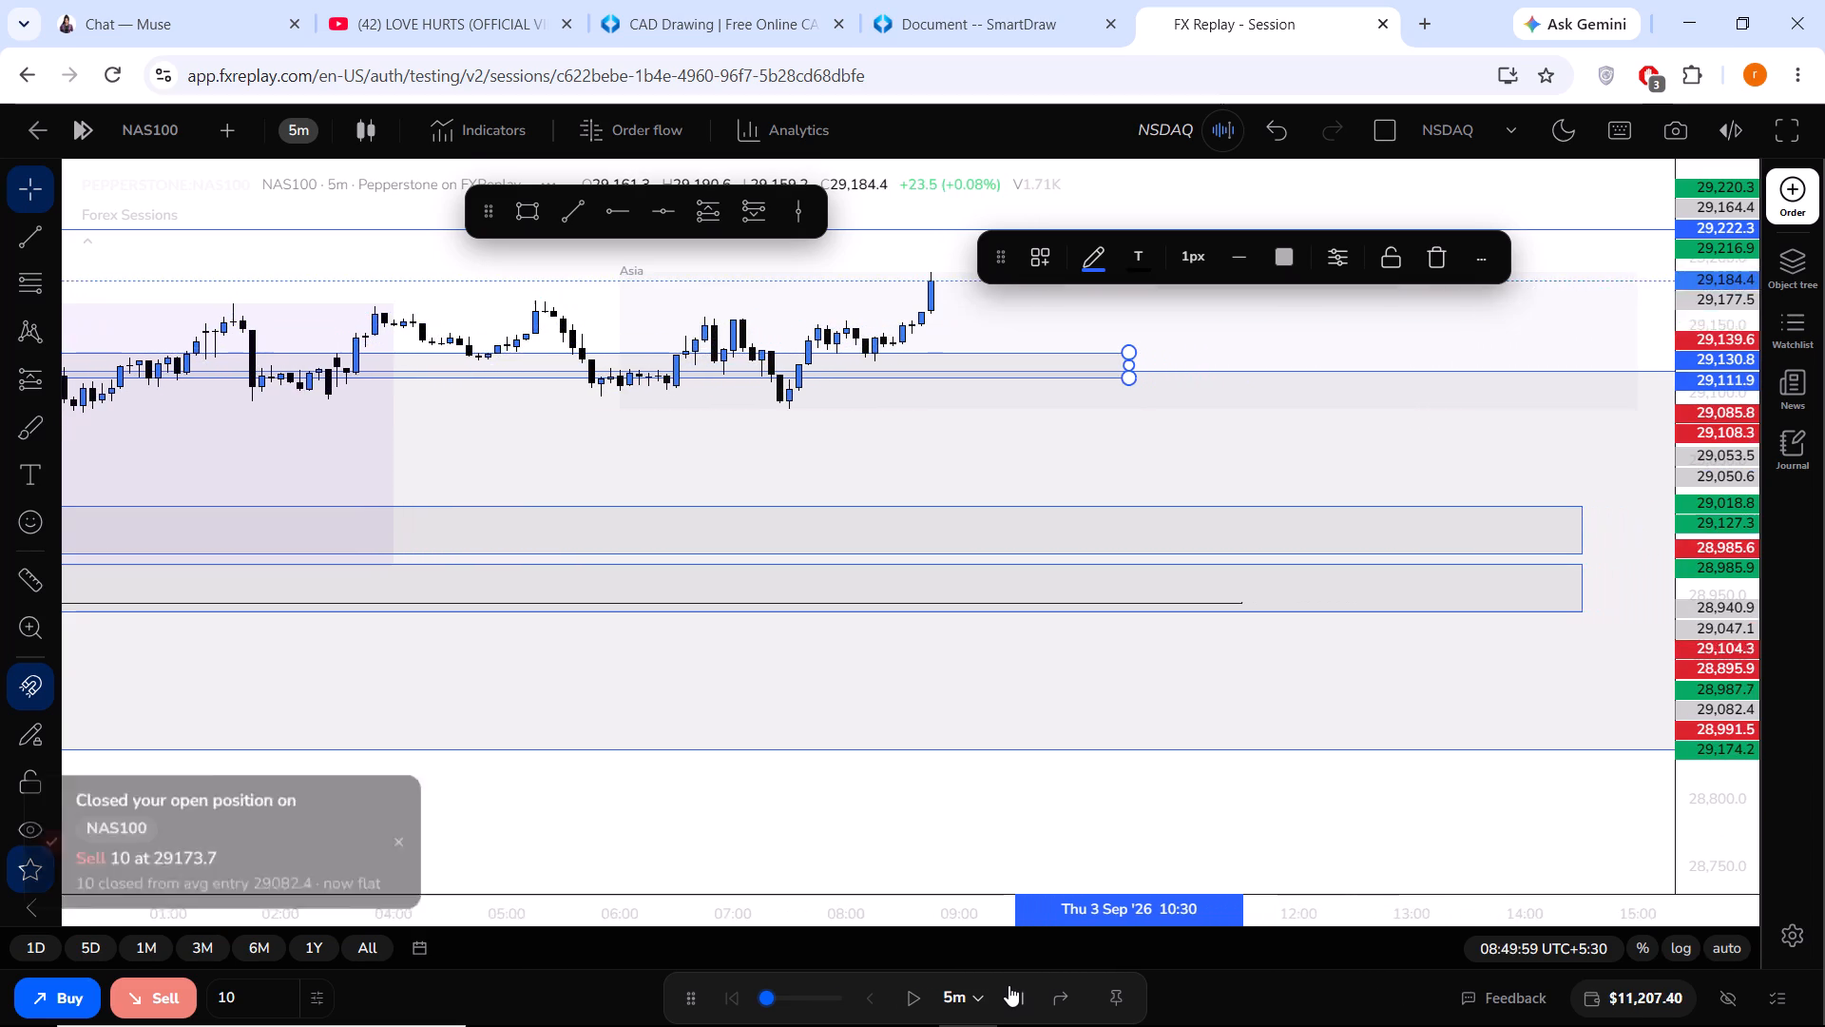
# Extend the 1.01 risk/reward long position drawing forward in time to about 10:00 on 3 Sep, then deselect it.
pyautogui.scroll(-9, 732, 749)
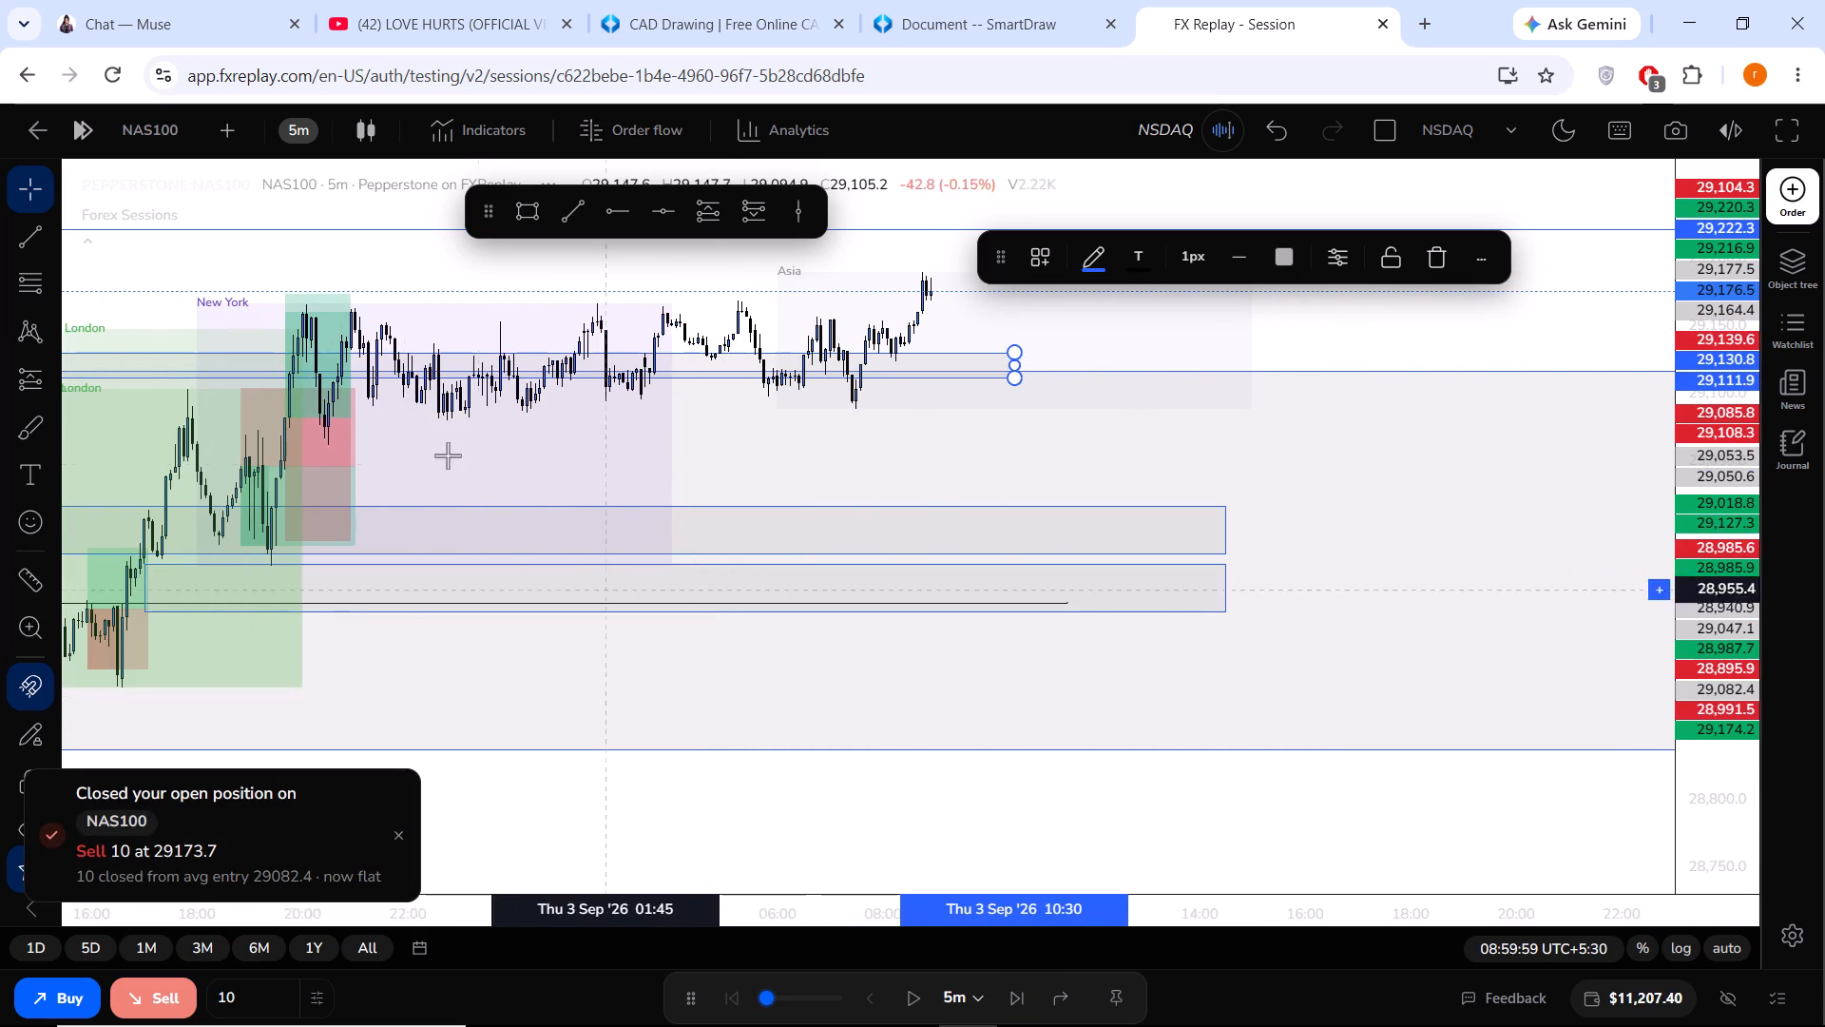
pyautogui.moveTo(350, 420); pyautogui.dragTo(515, 434)
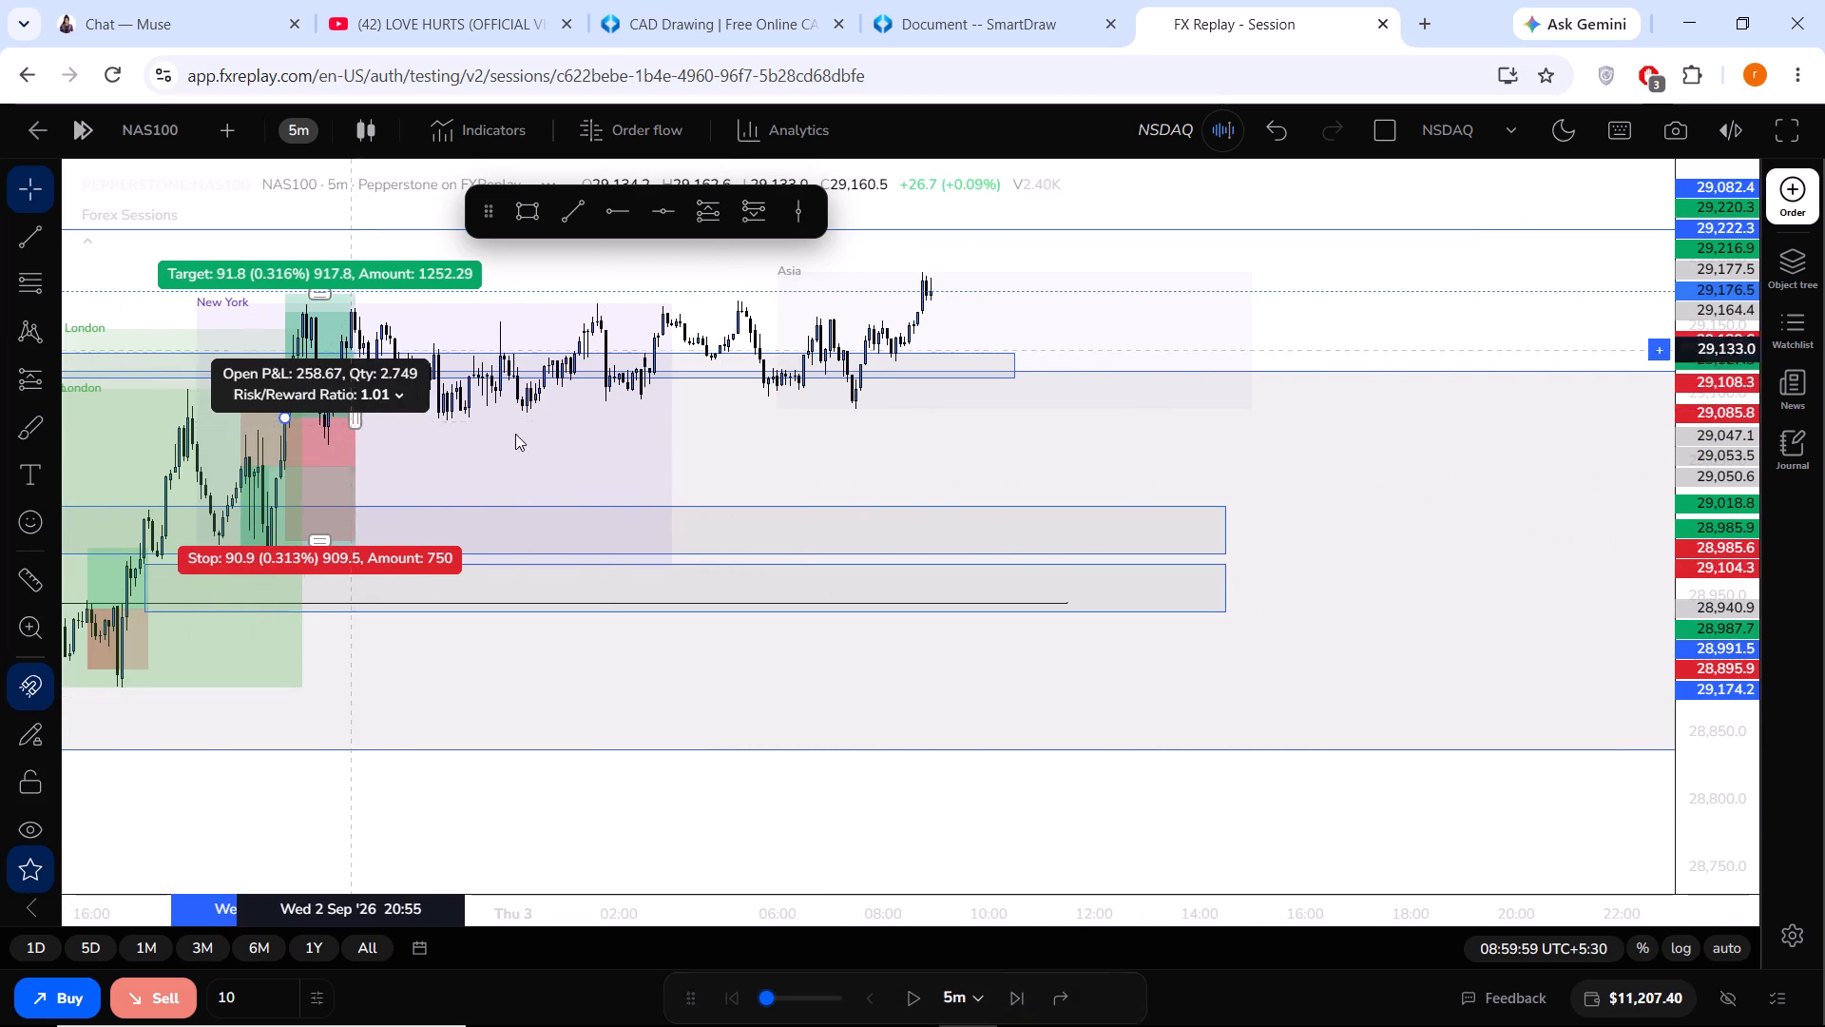
pyautogui.moveTo(515, 434); pyautogui.dragTo(981, 419)
pyautogui.scroll(-5, 982, 428)
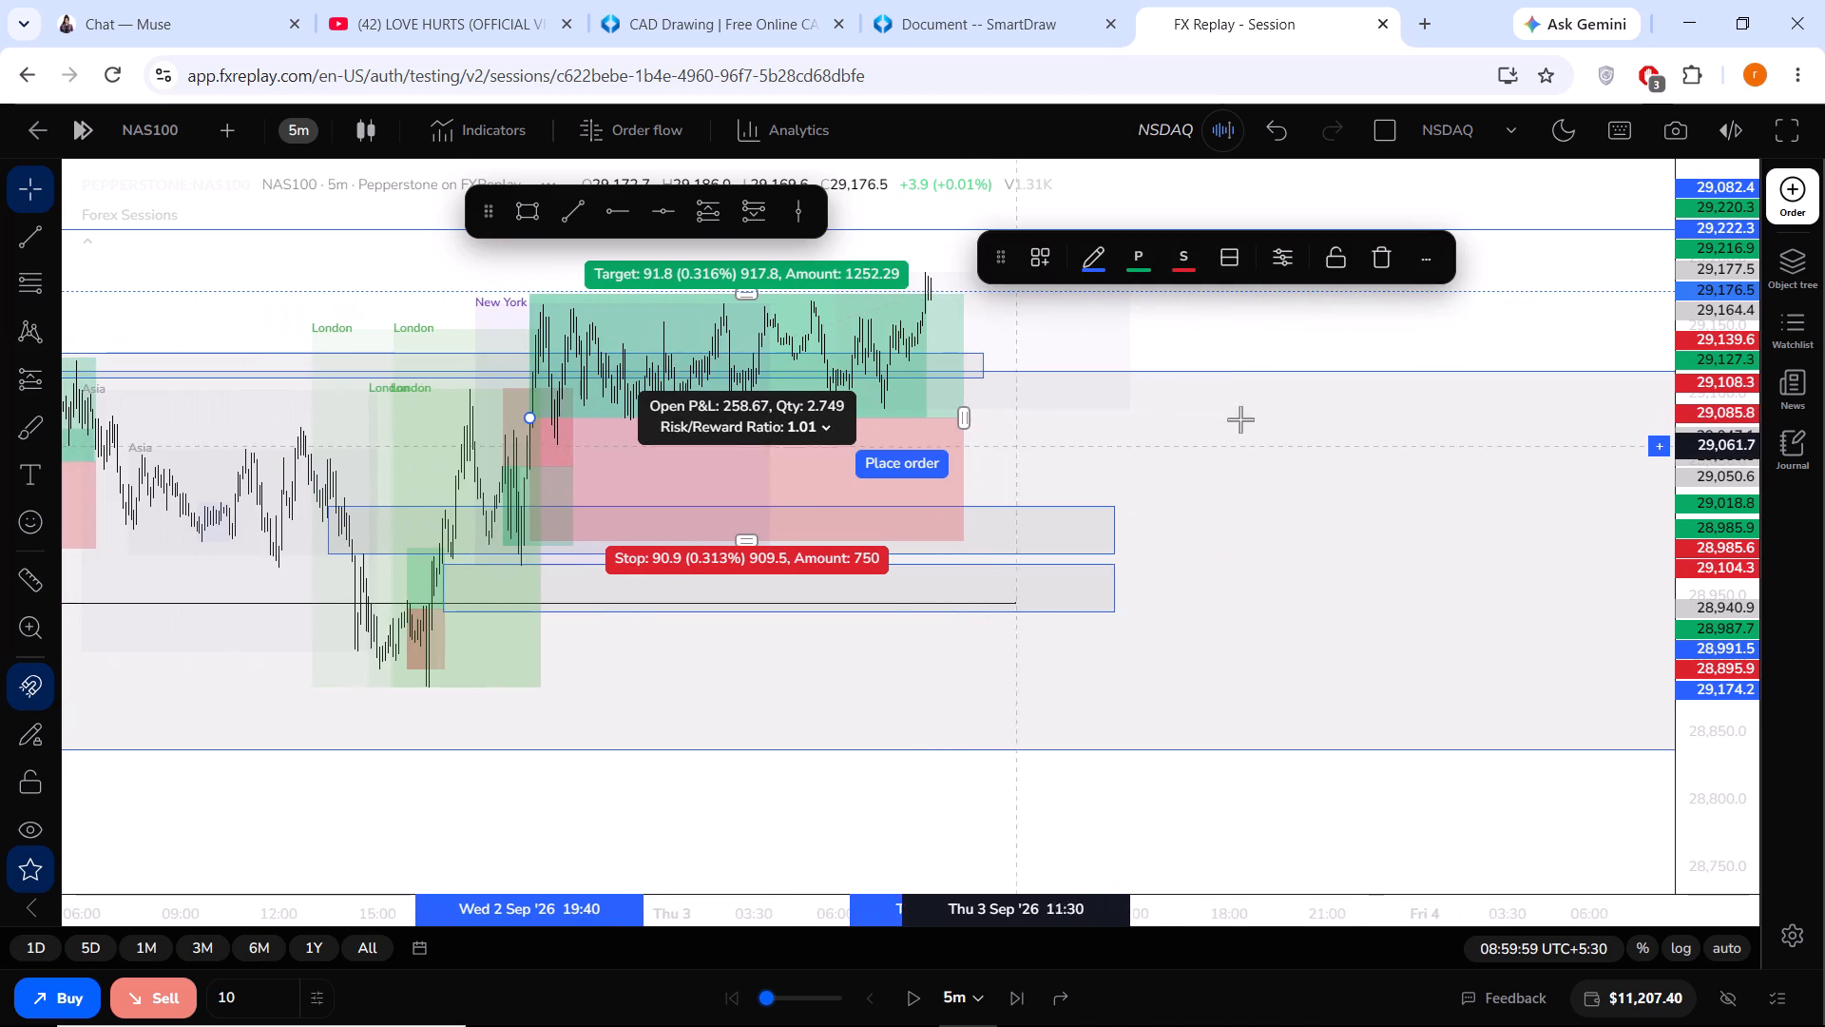
pyautogui.click(1288, 355)
# On the 15-minute chart, draw a rectangle zone from about 29,238 down to 29,187, from the earlier New York sell-off to about 4 Sep 00:45.
pyautogui.scroll(-1, 1173, 397)
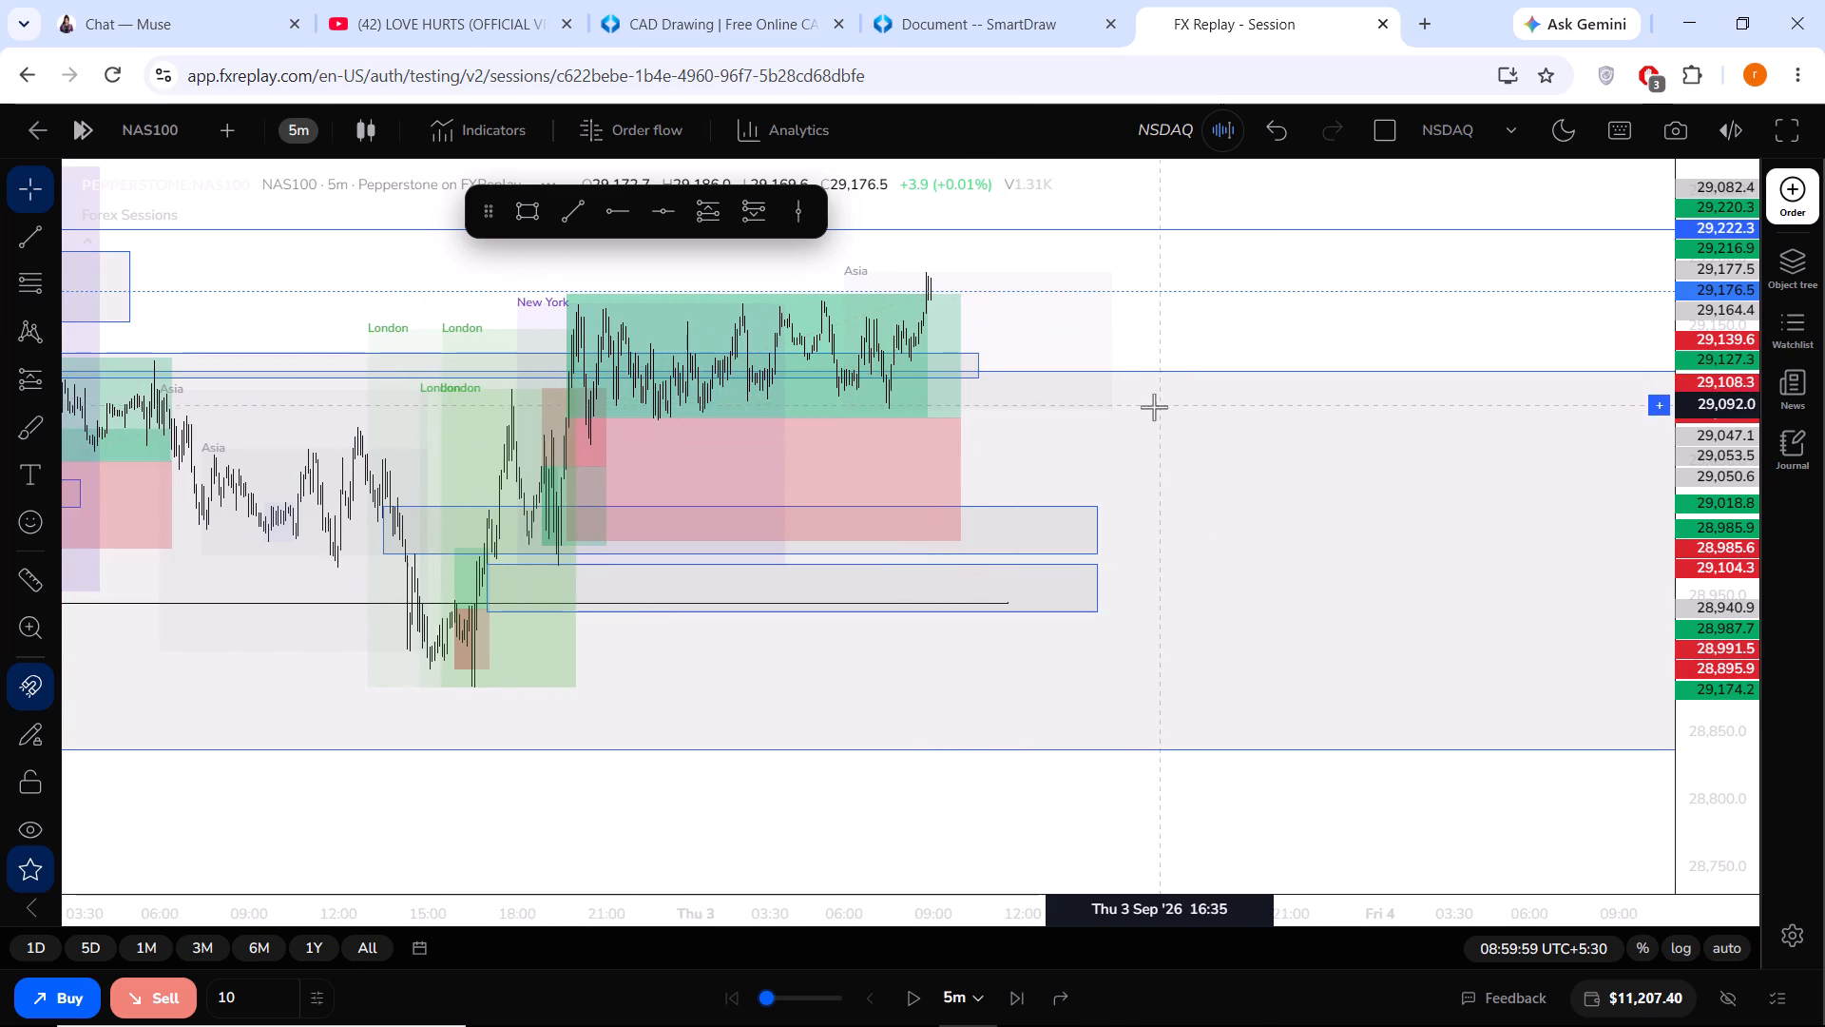
pyautogui.click(303, 138)
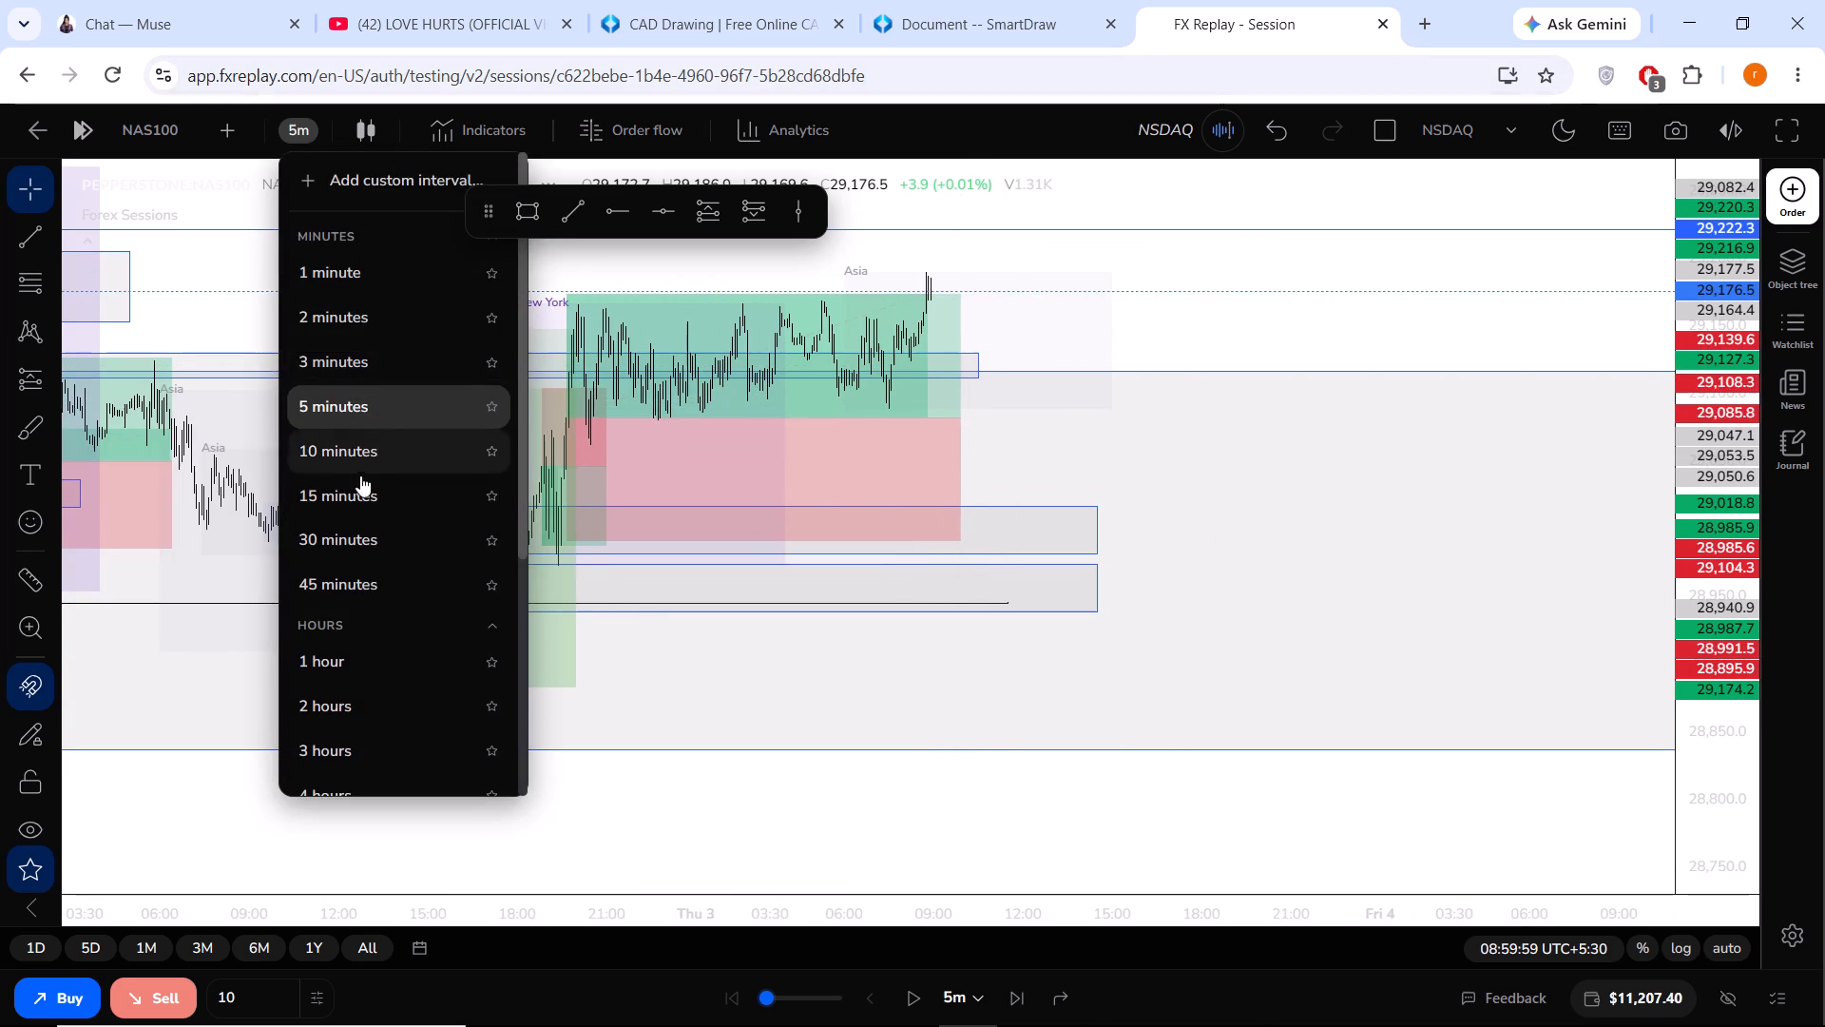
pyautogui.click(364, 496)
pyautogui.scroll(4, 880, 795)
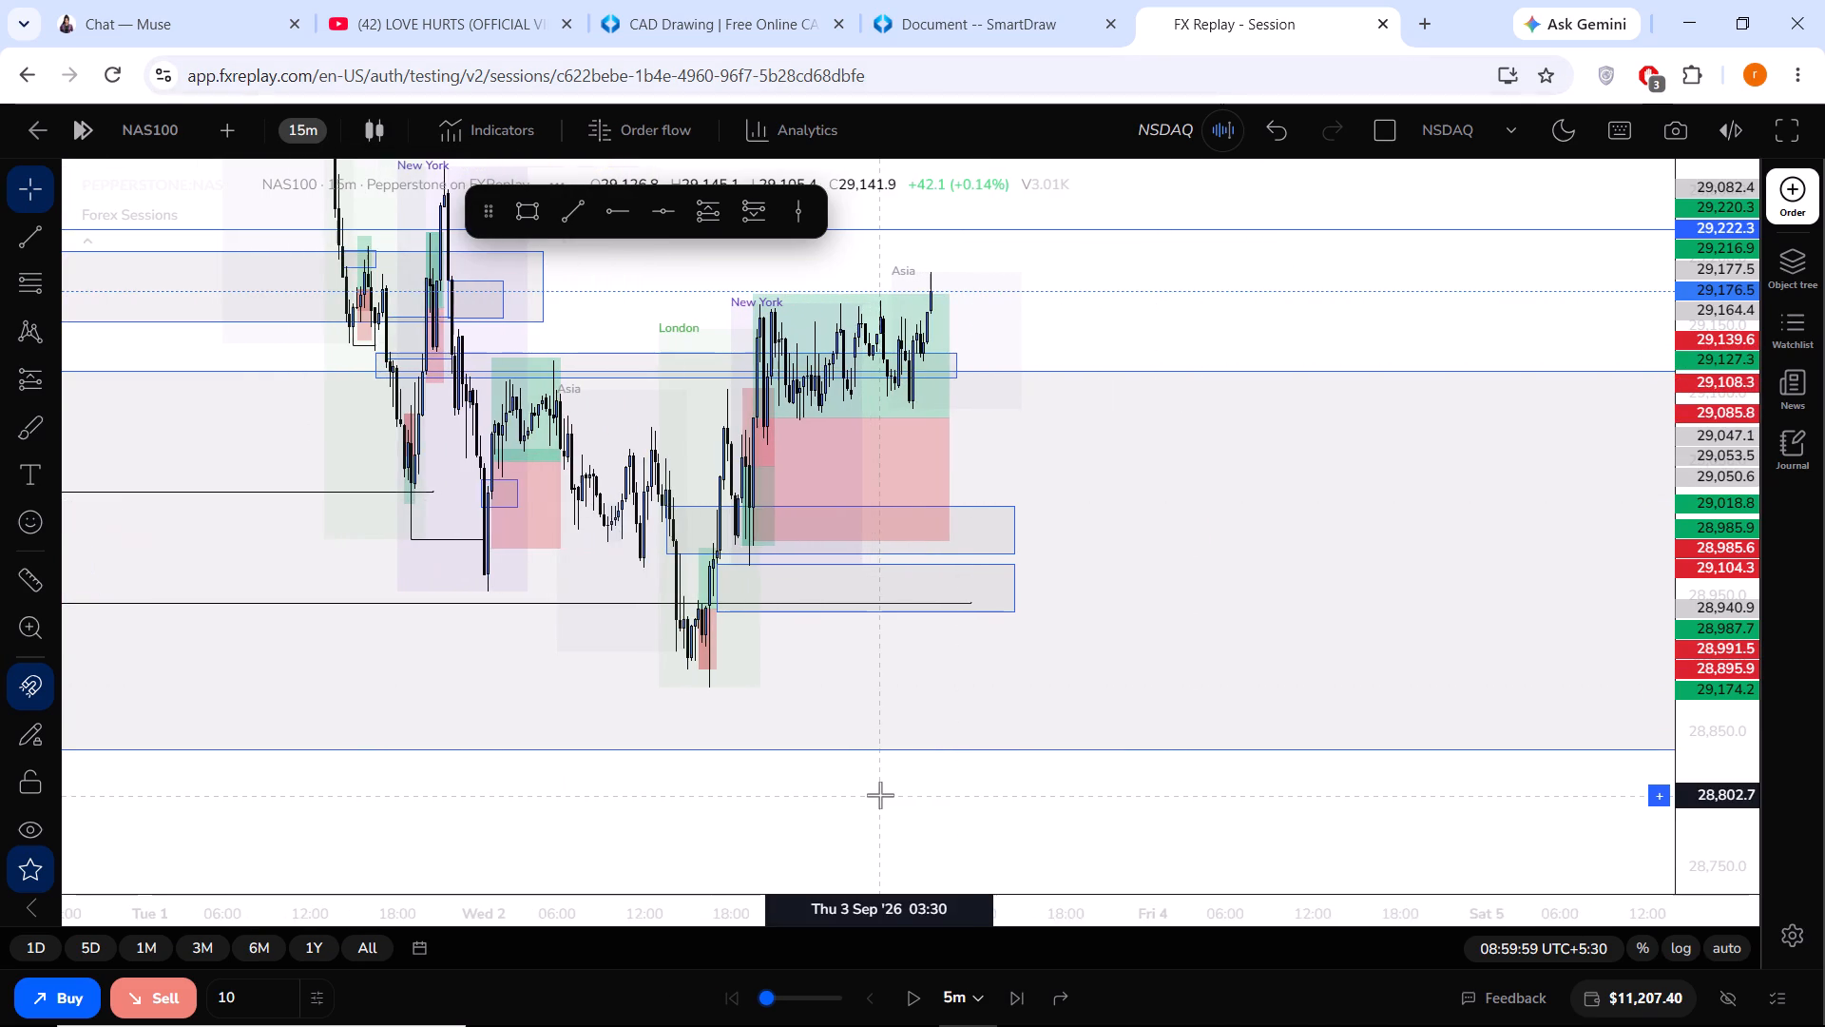
pyautogui.moveTo(762, 783); pyautogui.dragTo(912, 875)
pyautogui.scroll(3, 894, 838)
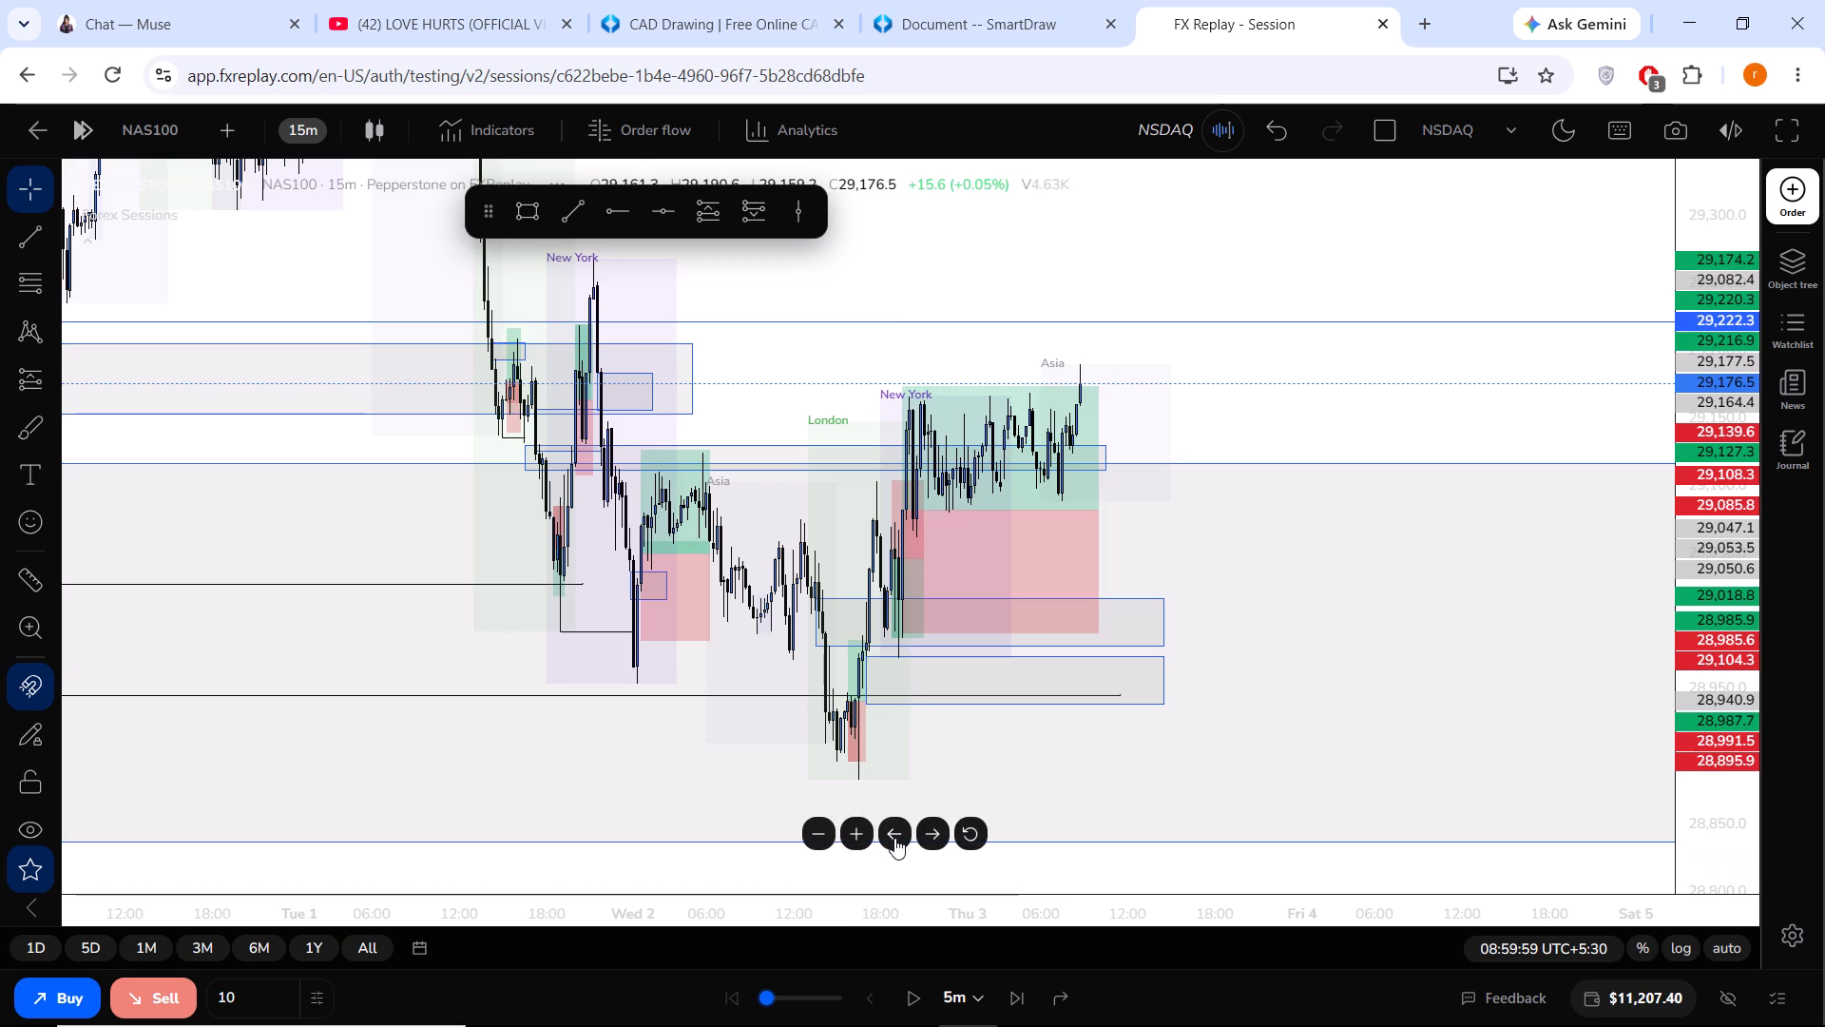
pyautogui.scroll(3, 1215, 453)
pyautogui.moveTo(1296, 390); pyautogui.dragTo(1303, 430)
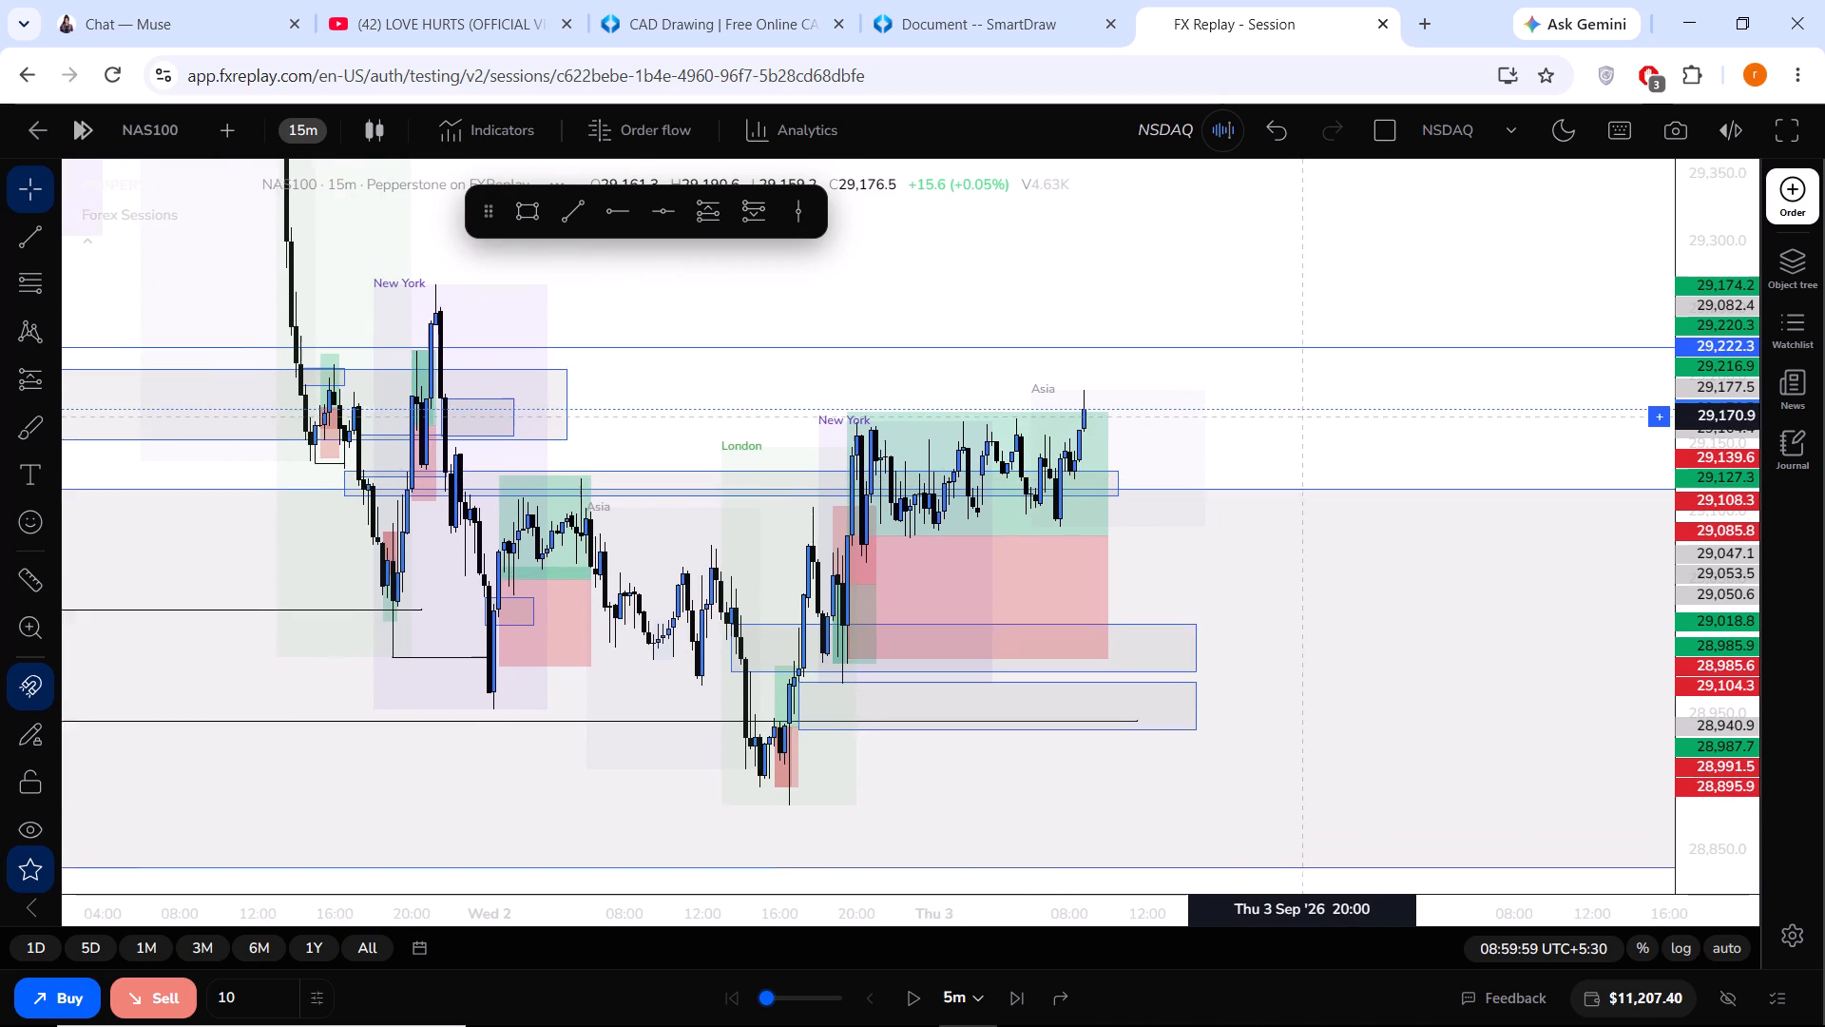
pyautogui.moveTo(1303, 430); pyautogui.dragTo(1306, 454)
pyautogui.scroll(2, 1306, 455)
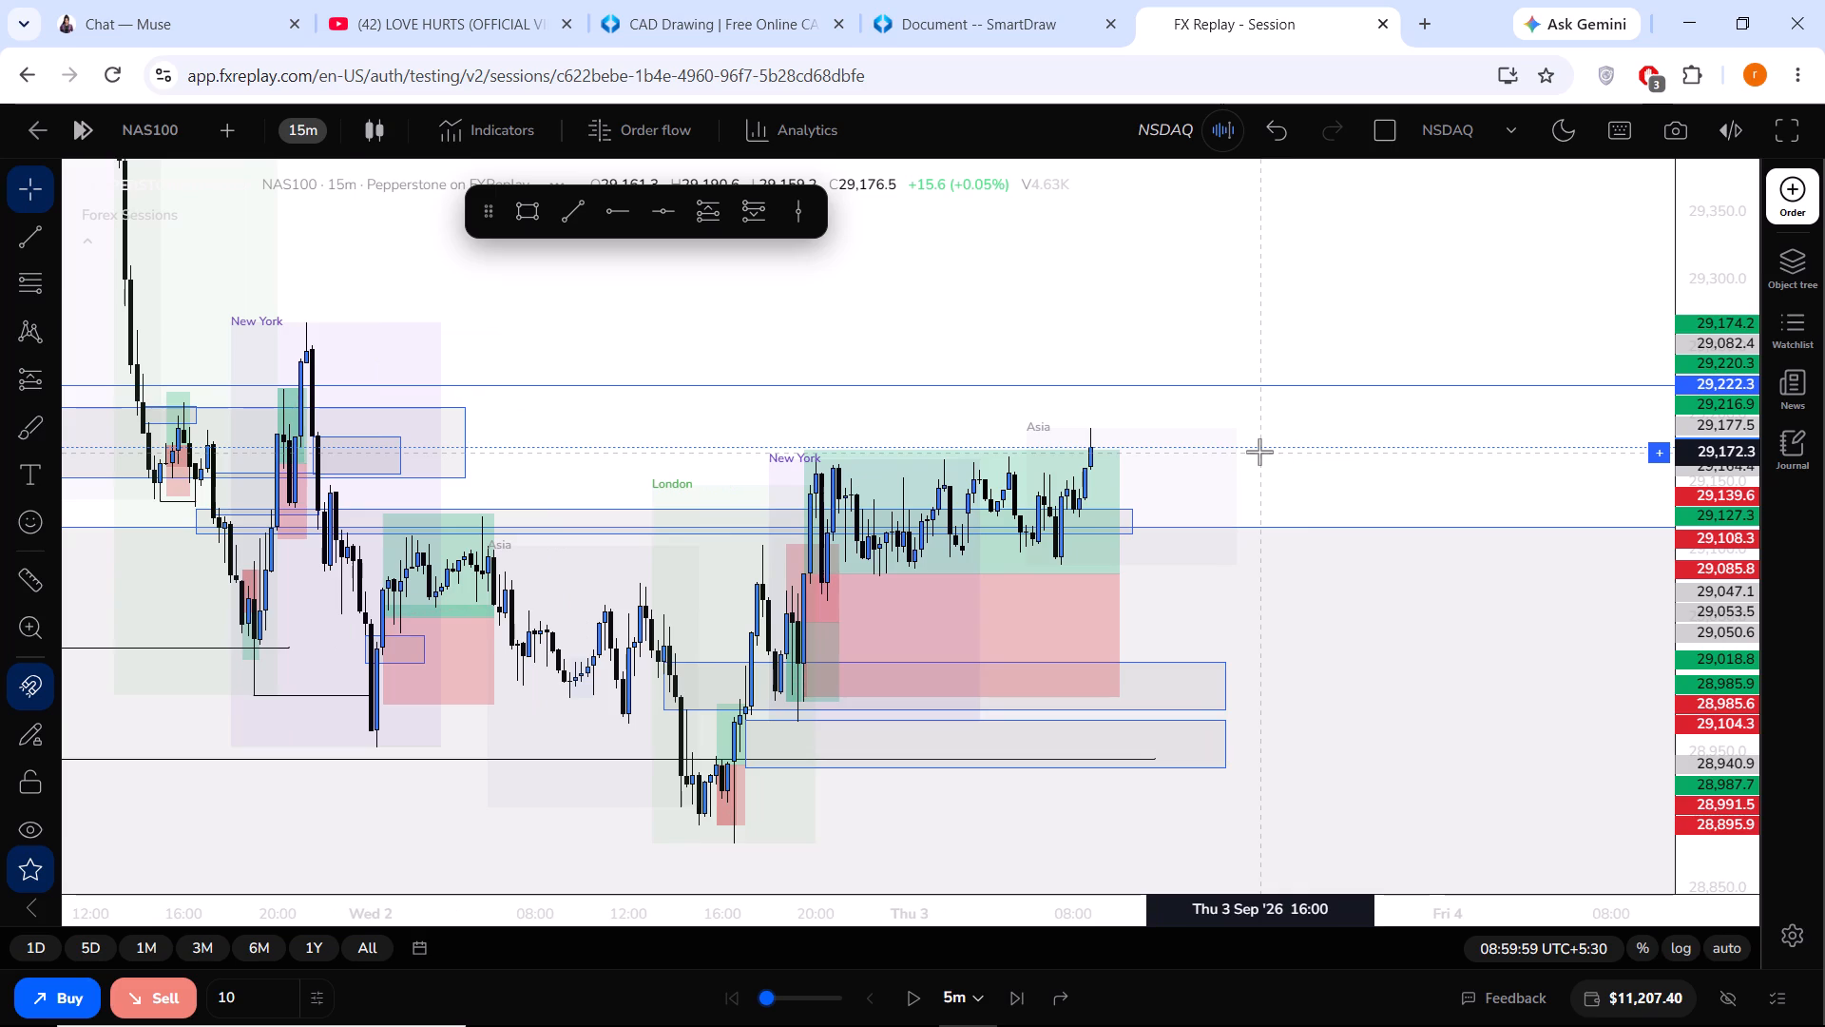
pyautogui.scroll(3, 1258, 452)
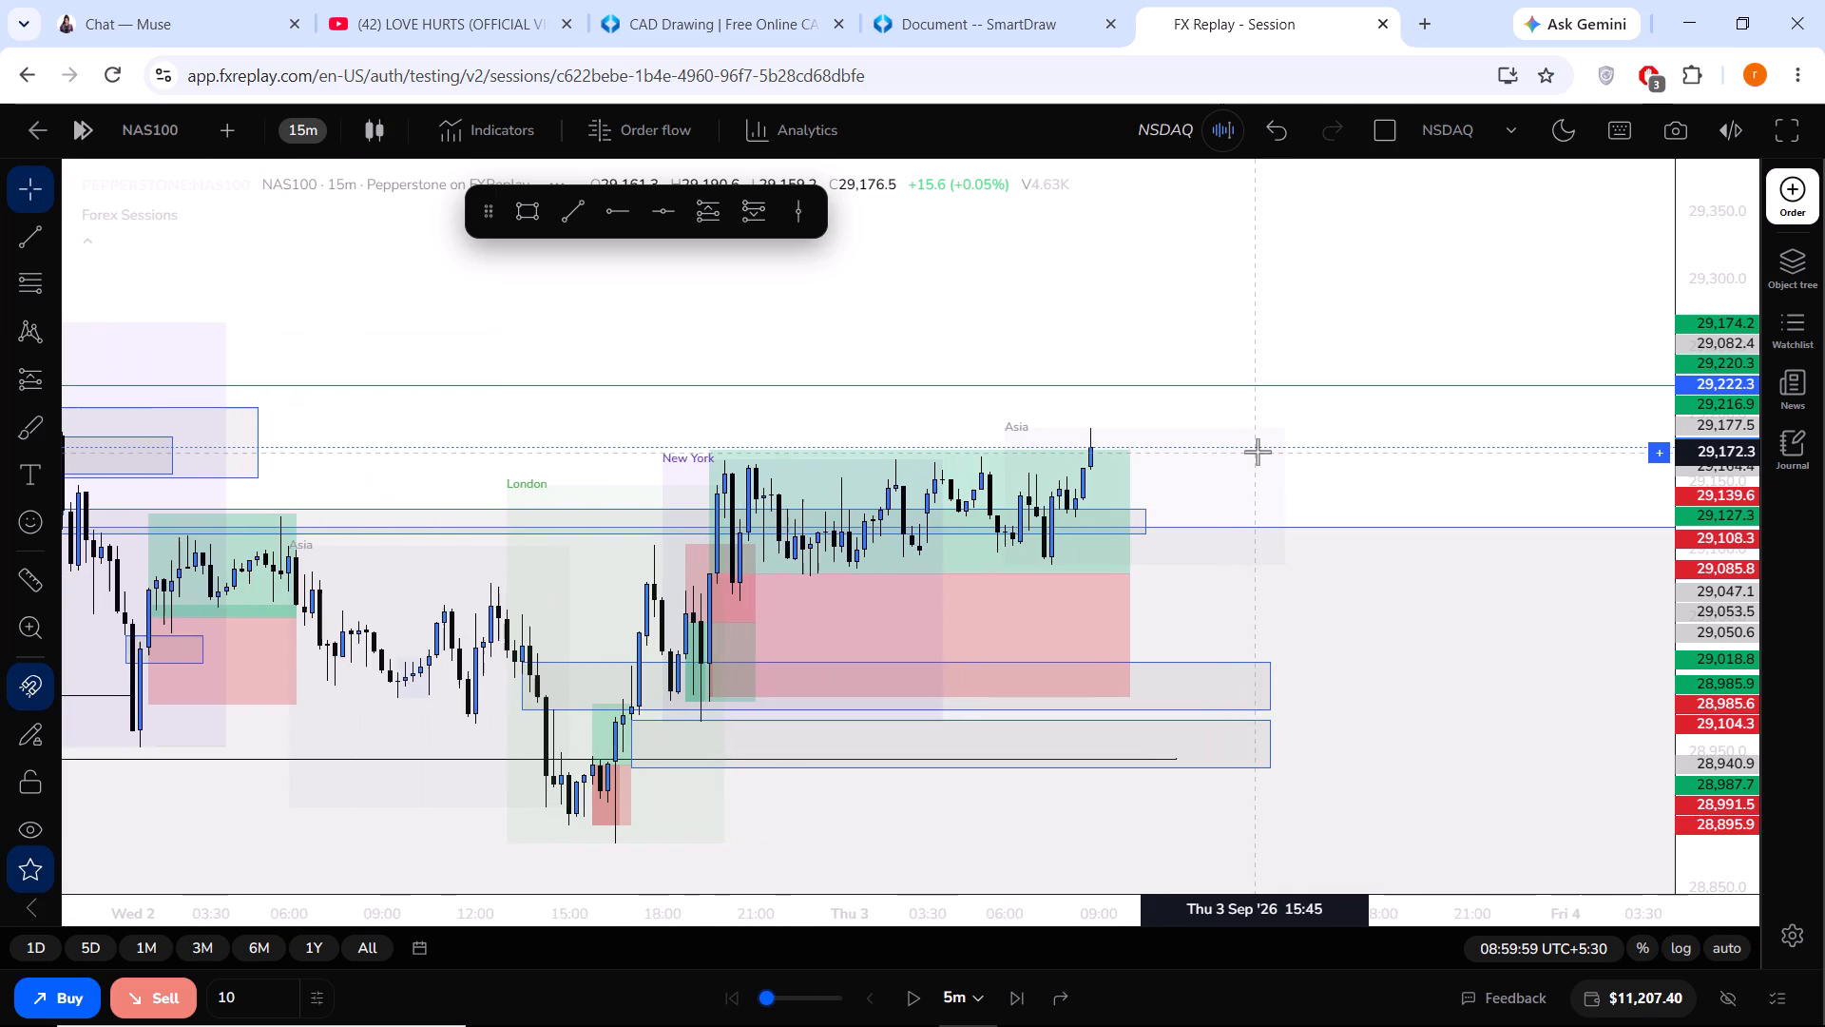
pyautogui.moveTo(1699, 719); pyautogui.dragTo(1710, 438)
pyautogui.scroll(-3, 1234, 444)
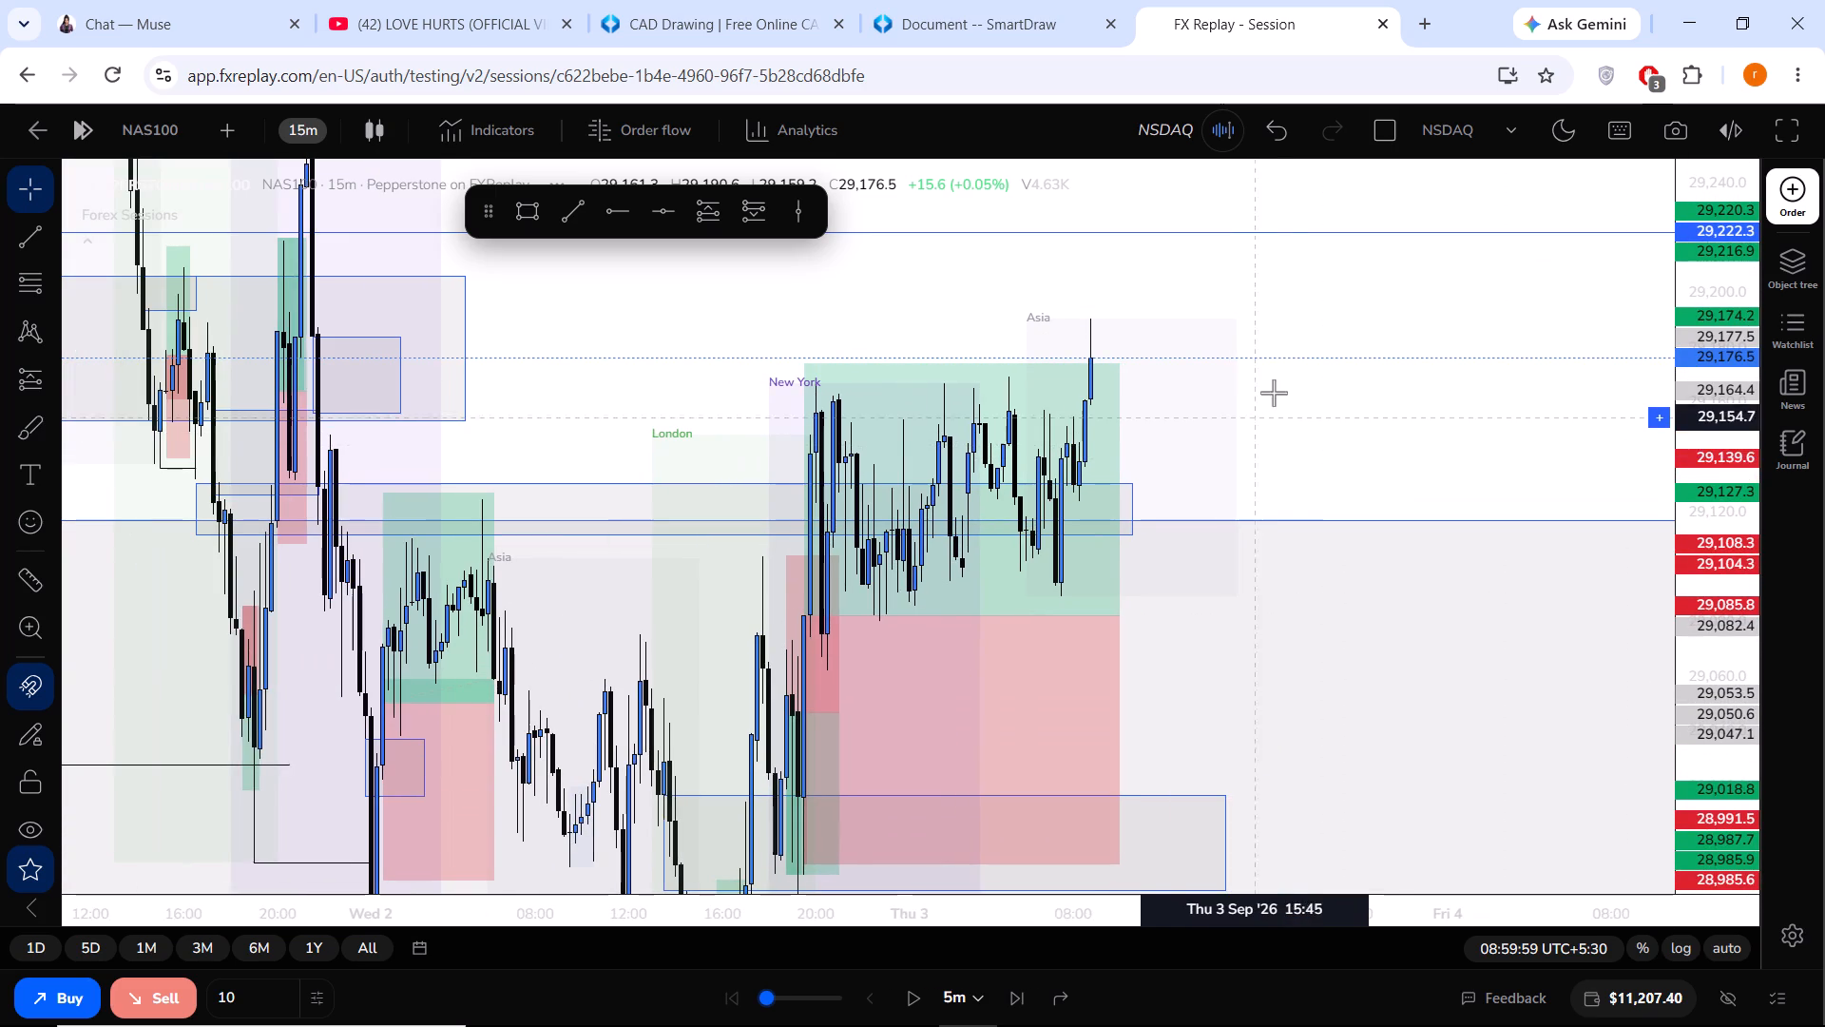
pyautogui.moveTo(1295, 367); pyautogui.dragTo(1285, 444)
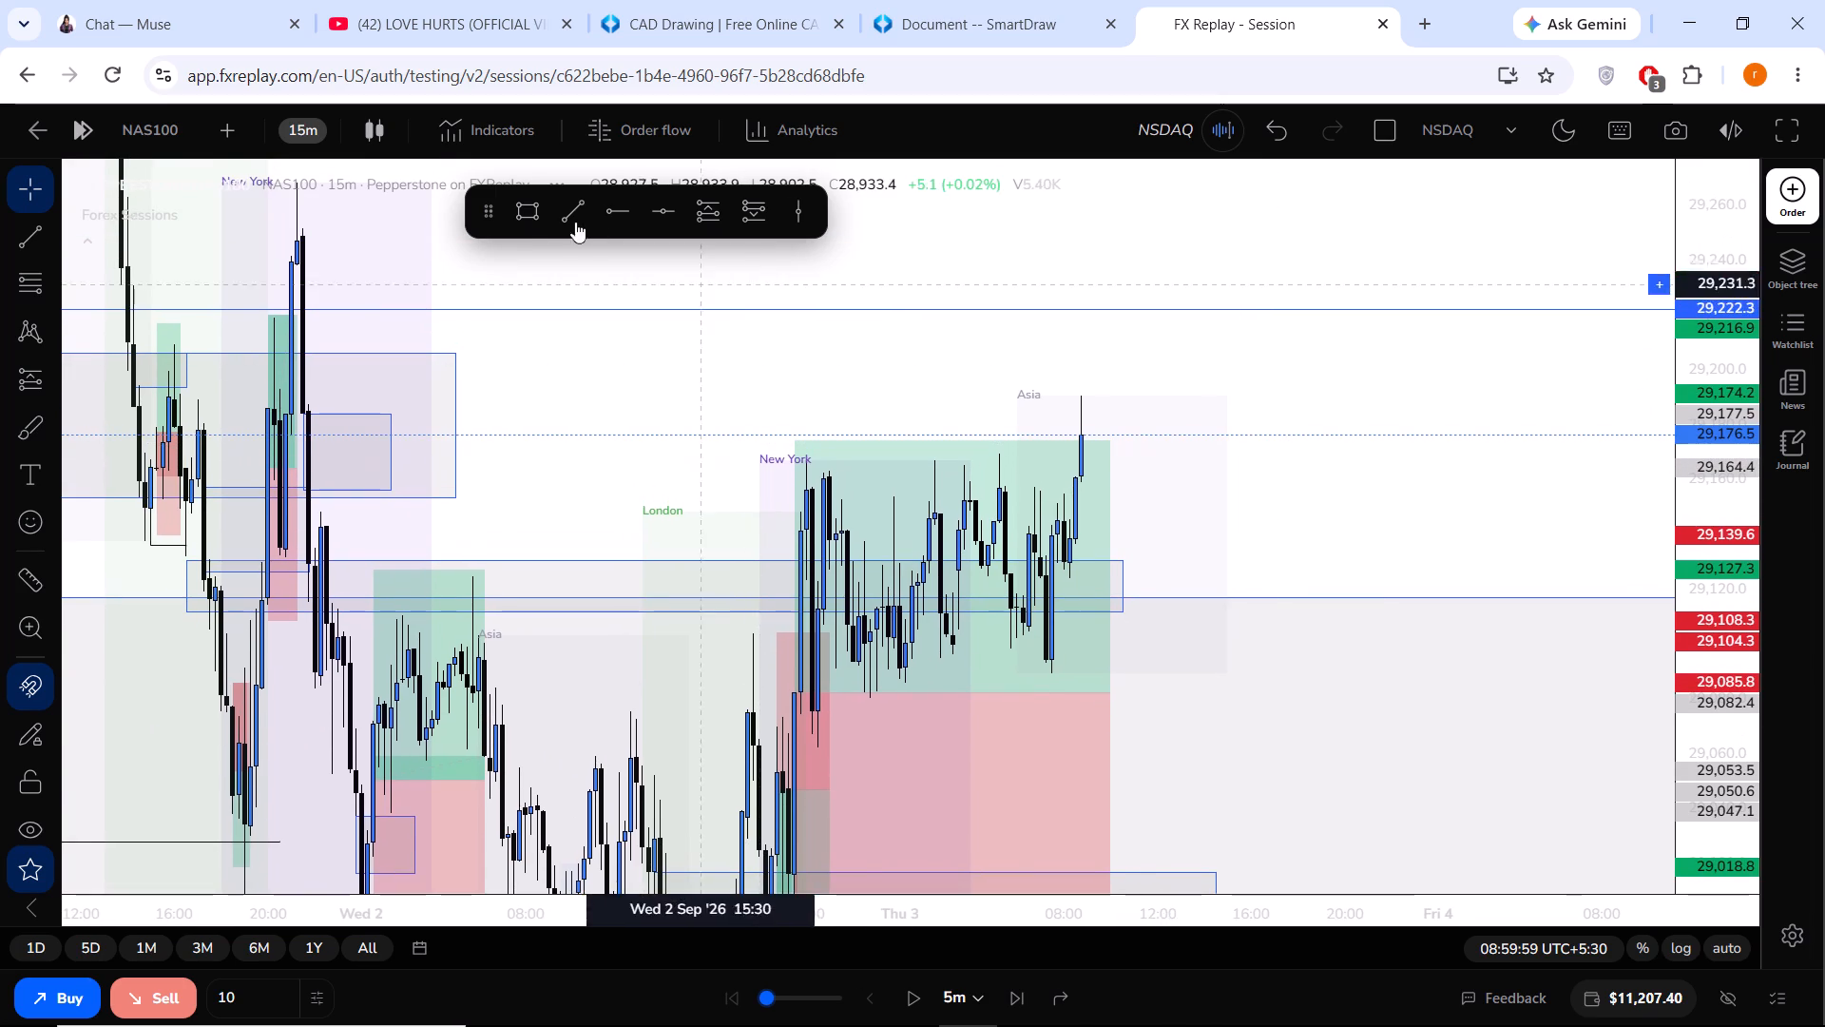
pyautogui.click(520, 207)
pyautogui.click(297, 399)
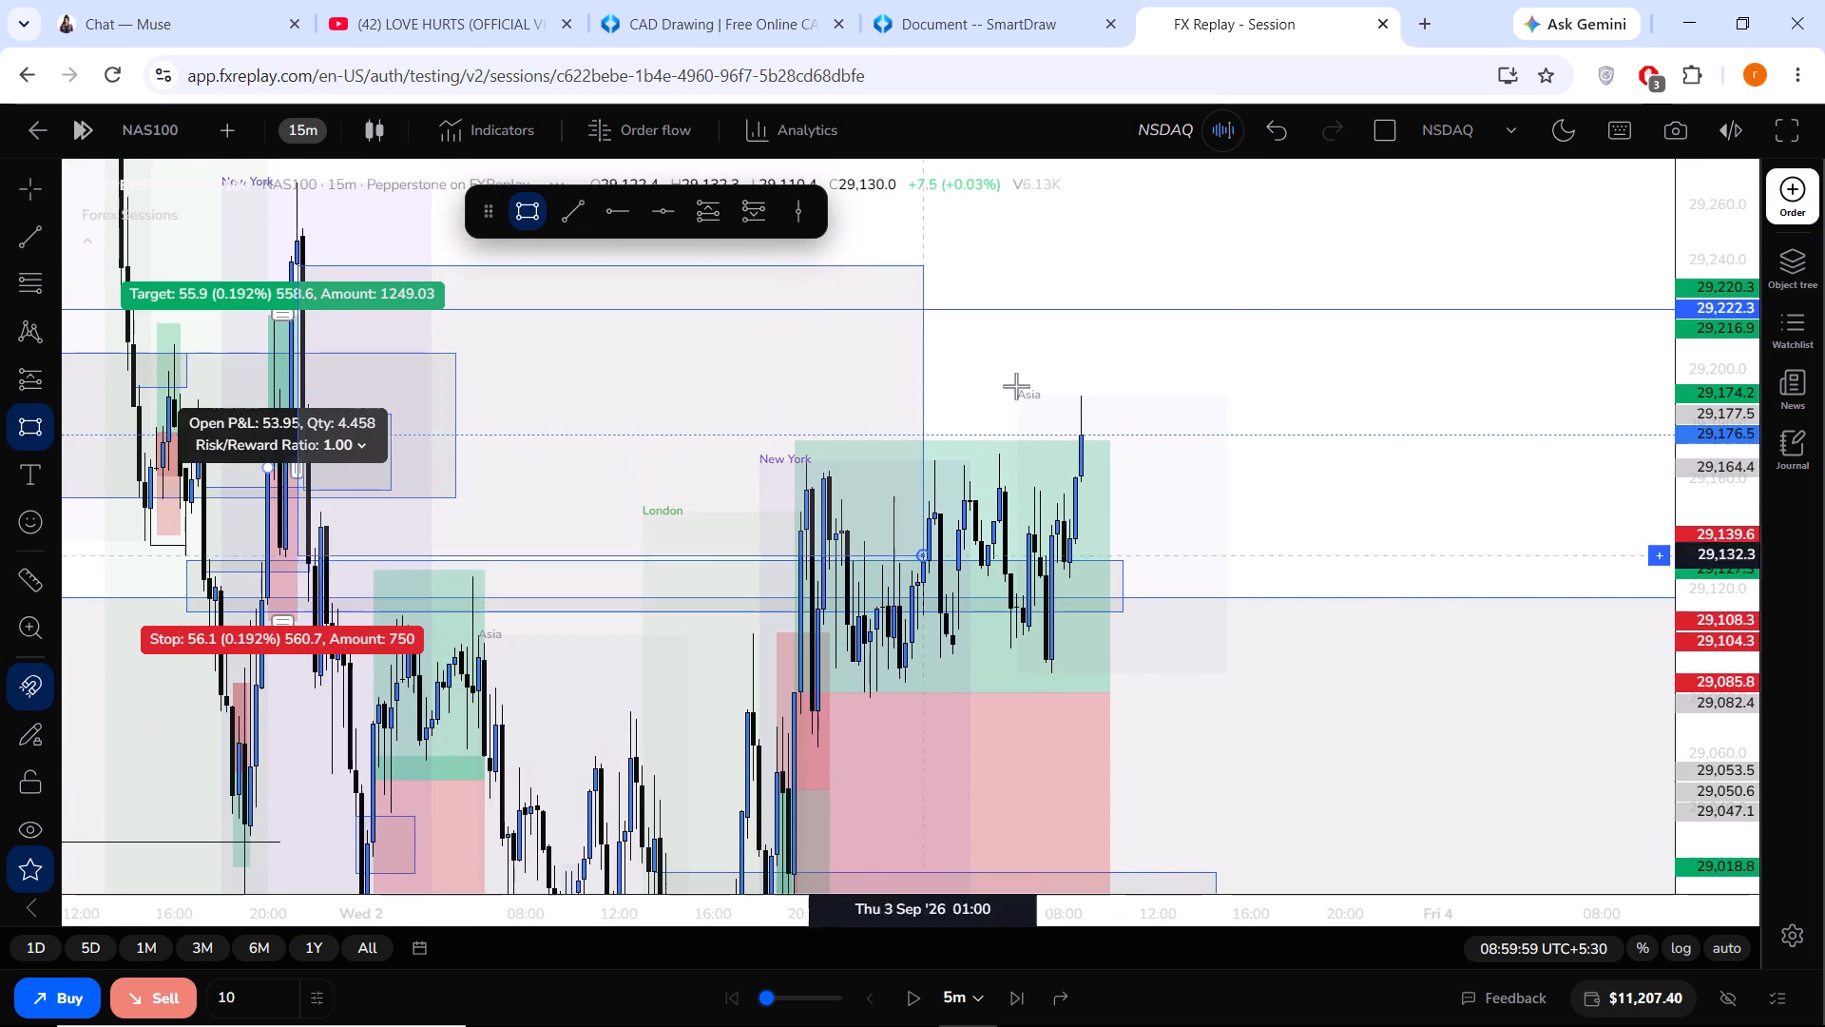
pyautogui.click(1459, 406)
pyautogui.click(1440, 465)
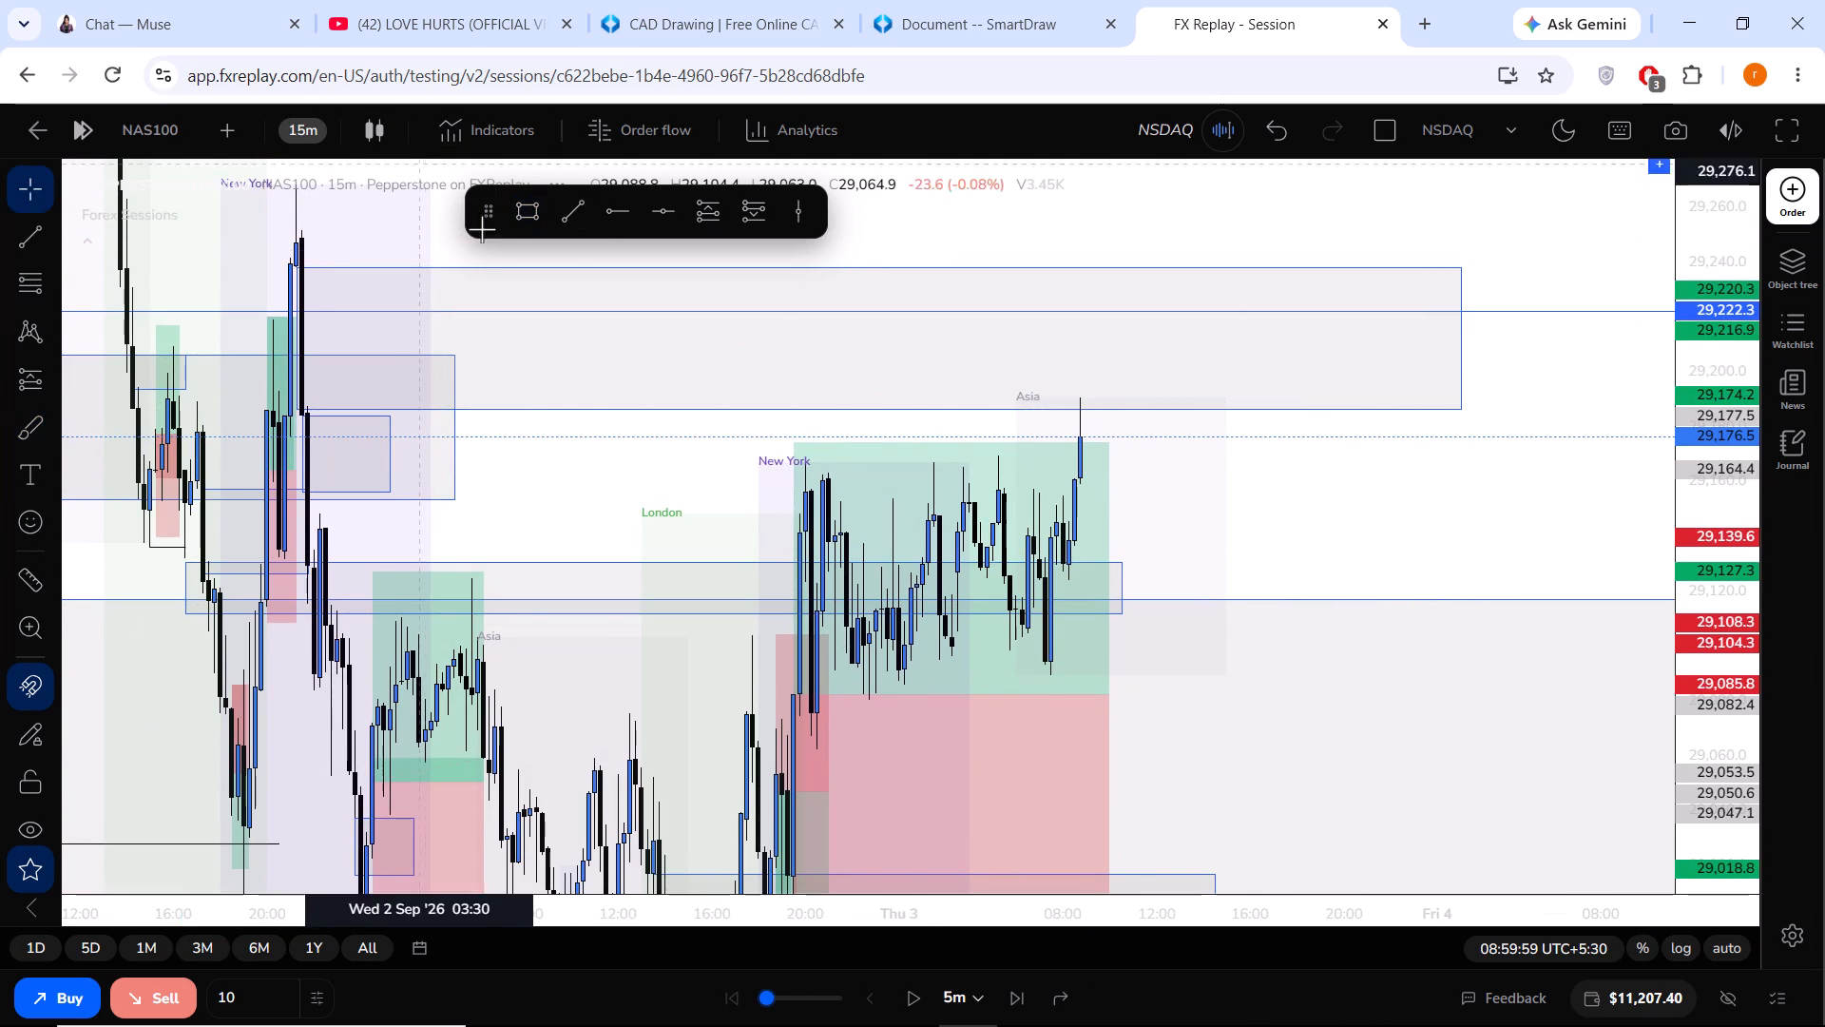
# Advance the replay in 5m steps to 09:39:59, following price into the new upper rectangle zone.
pyautogui.click(1015, 994)
pyautogui.click(1015, 994)
pyautogui.click(1015, 994)
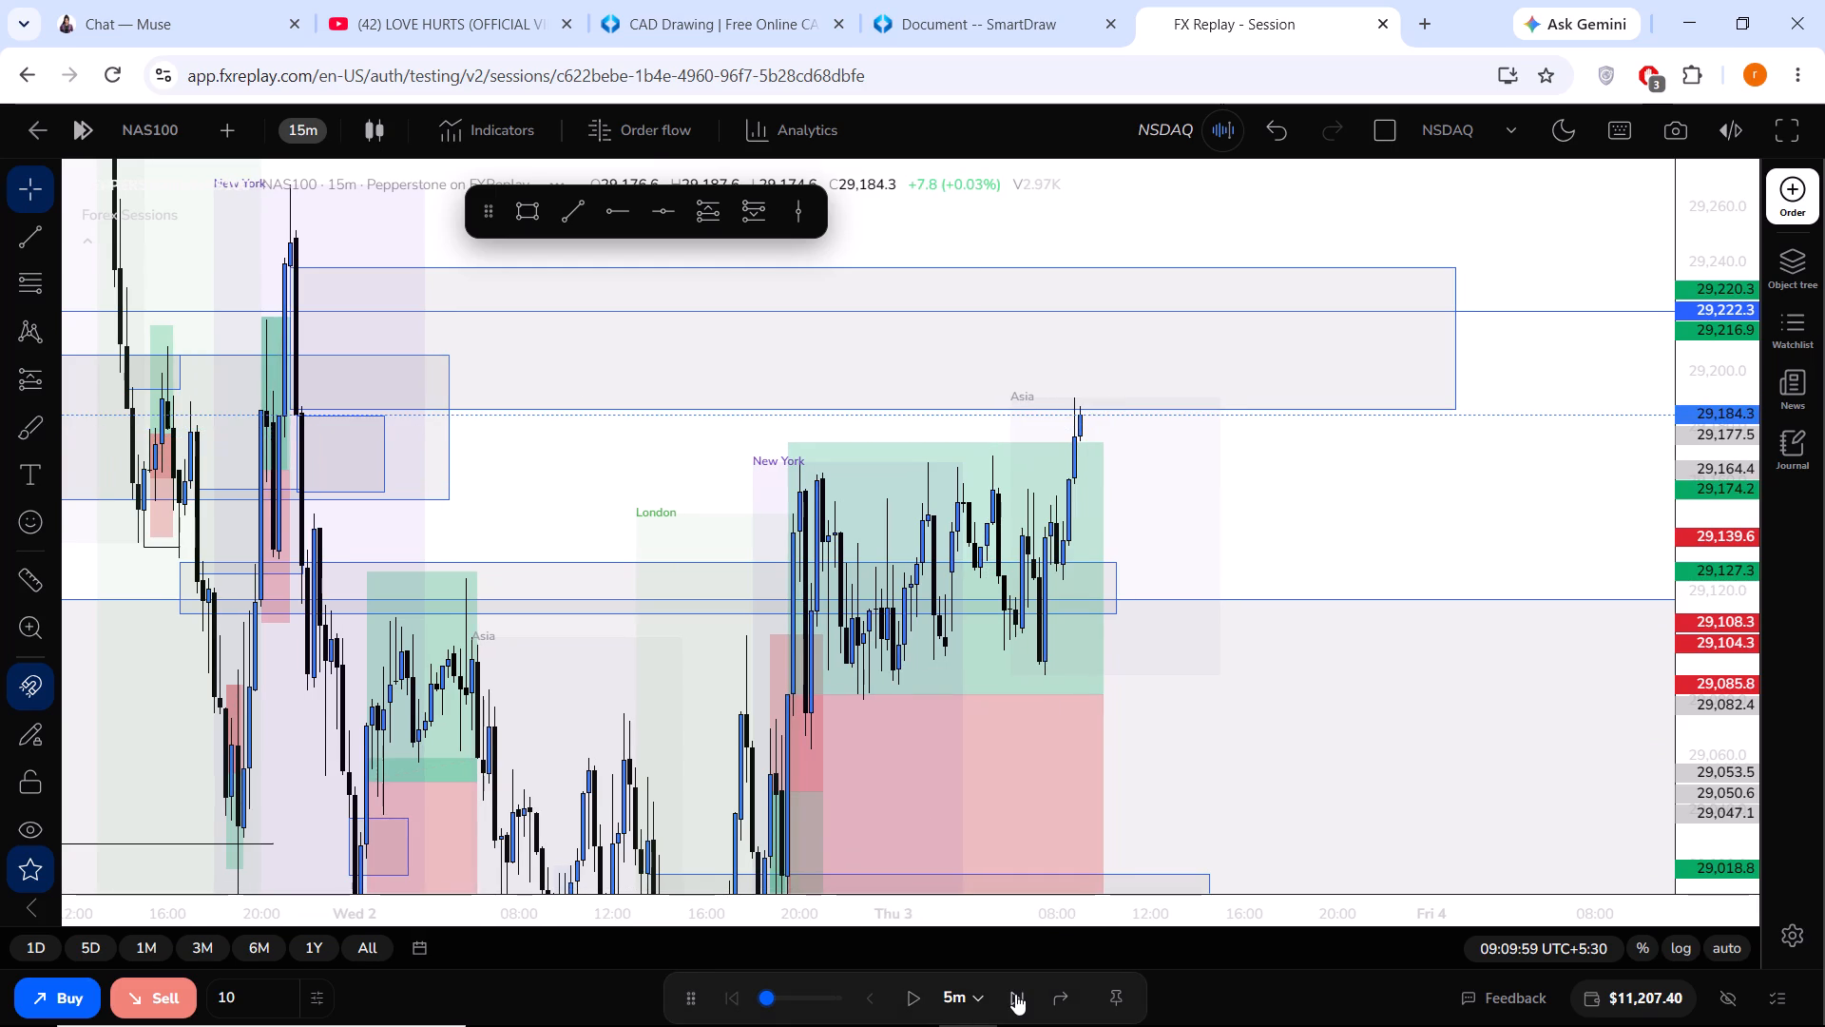
pyautogui.click(1015, 994)
pyautogui.click(1015, 994)
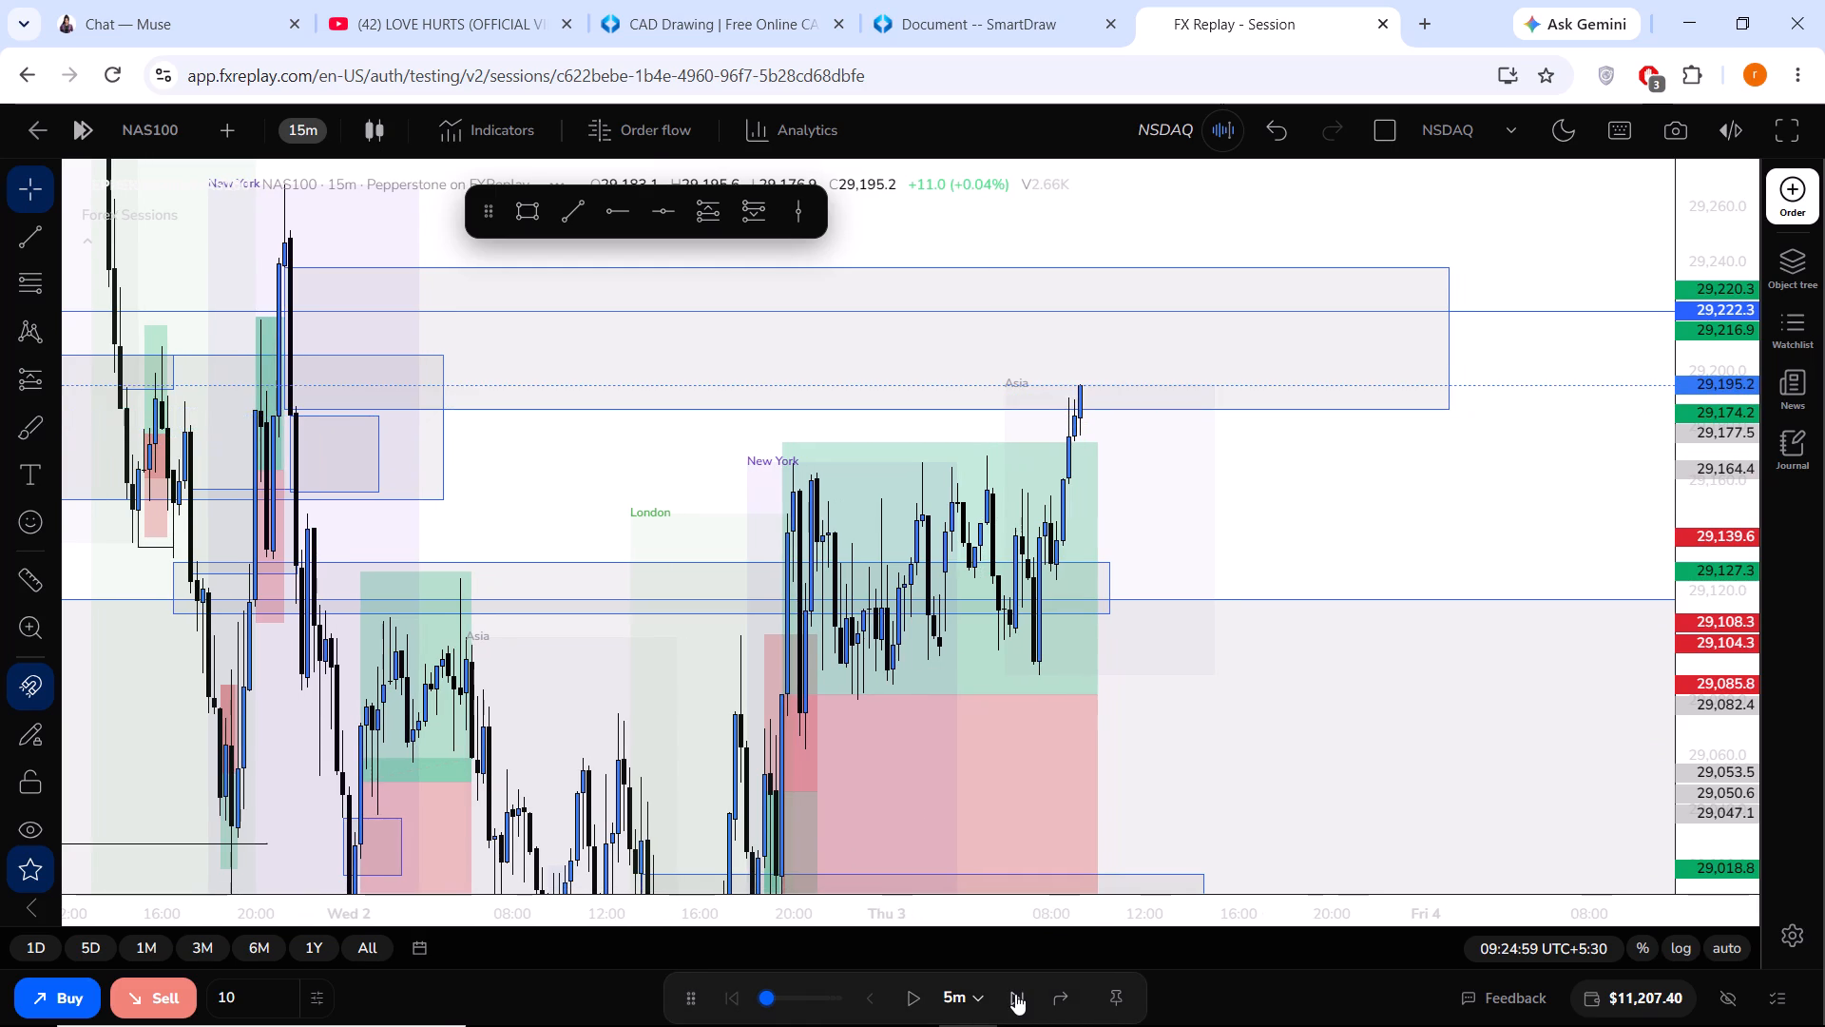
pyautogui.click(1015, 994)
pyautogui.click(1015, 994)
pyautogui.click(1015, 994)
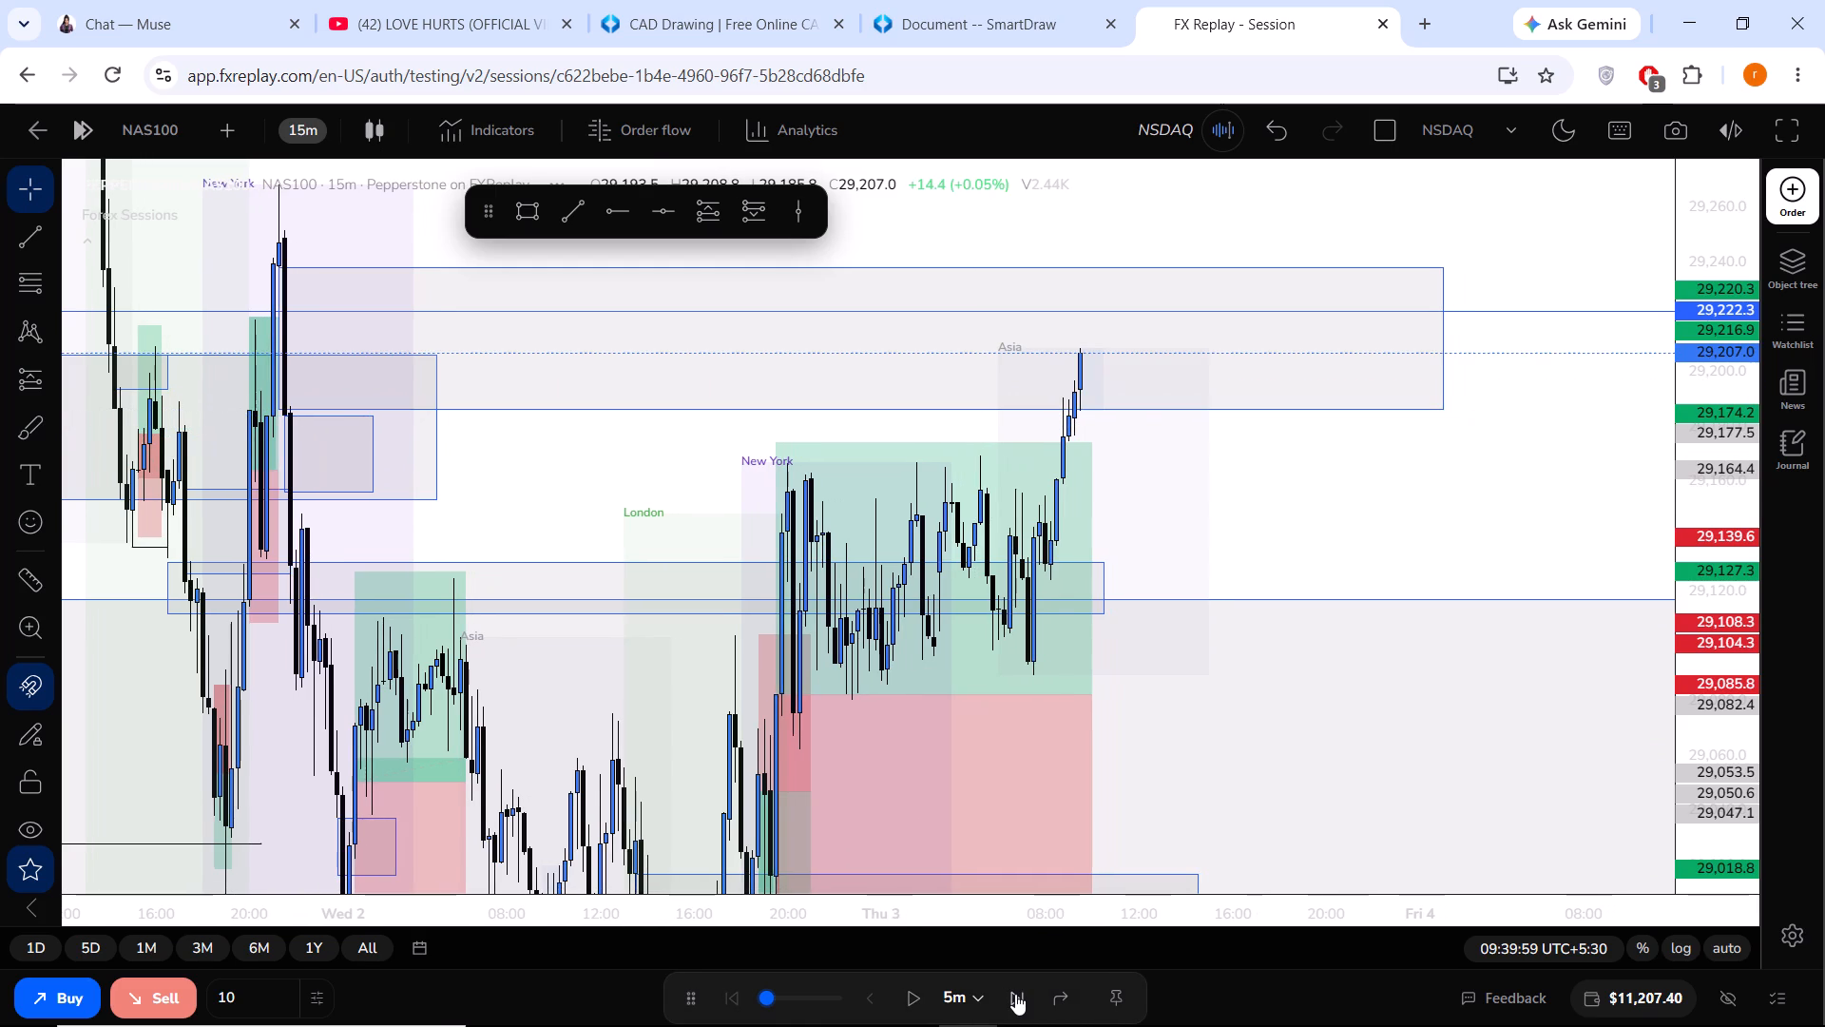
# Switch the chart to 5 minutes and advance the replay to 10:59:59 to follow price from the upper zone.
pyautogui.click(309, 124)
pyautogui.click(336, 402)
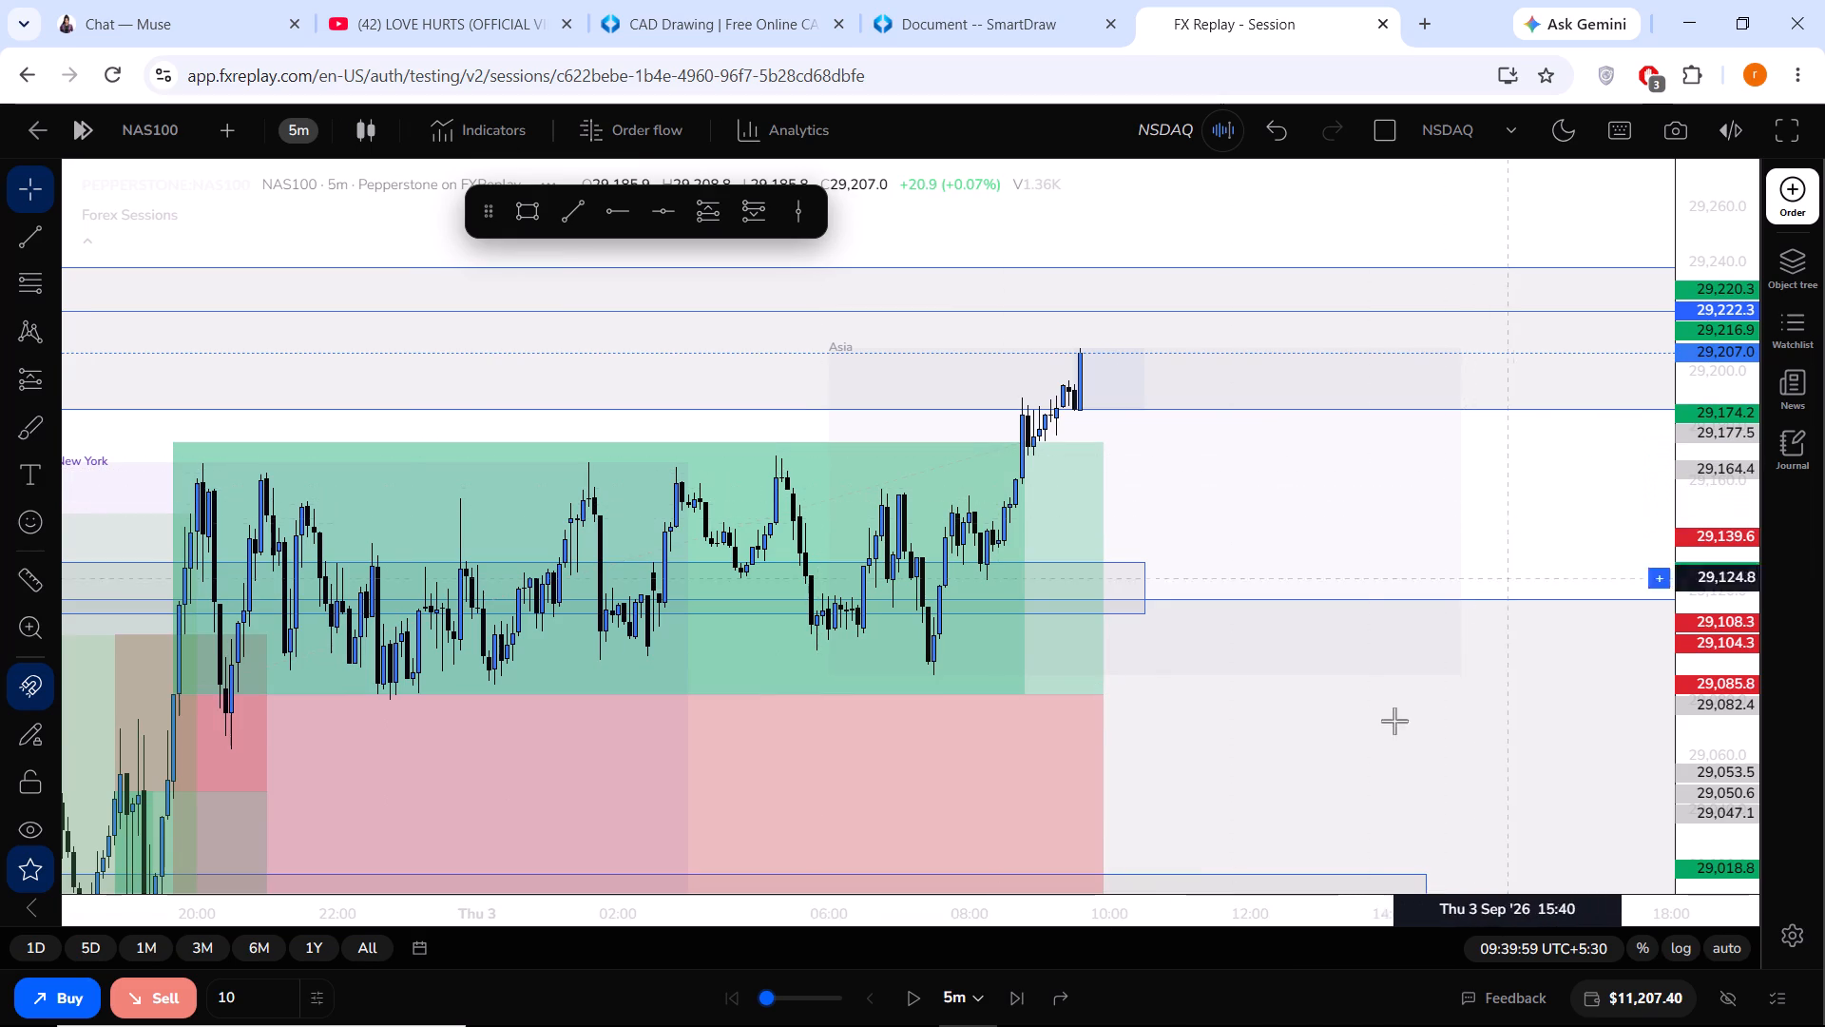
pyautogui.click(1012, 991)
pyautogui.click(1013, 991)
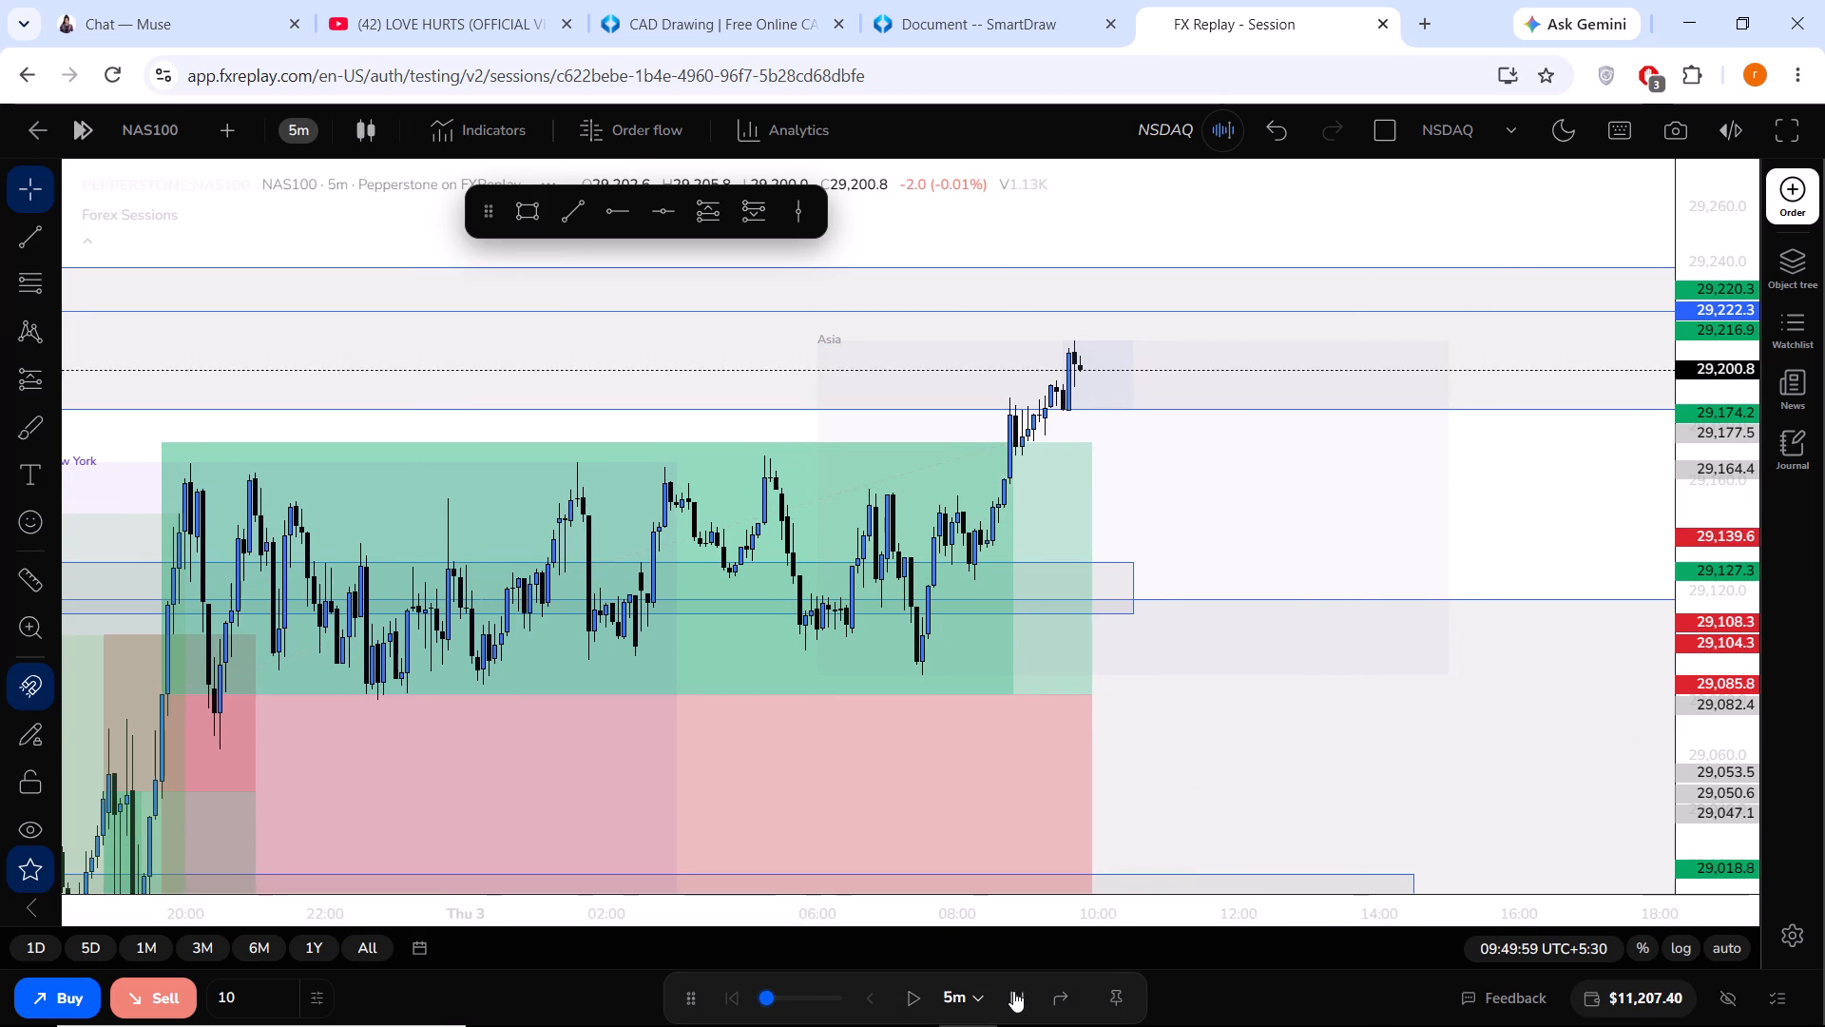
pyautogui.click(1013, 991)
pyautogui.click(1013, 991)
pyautogui.click(1013, 991)
pyautogui.click(1013, 990)
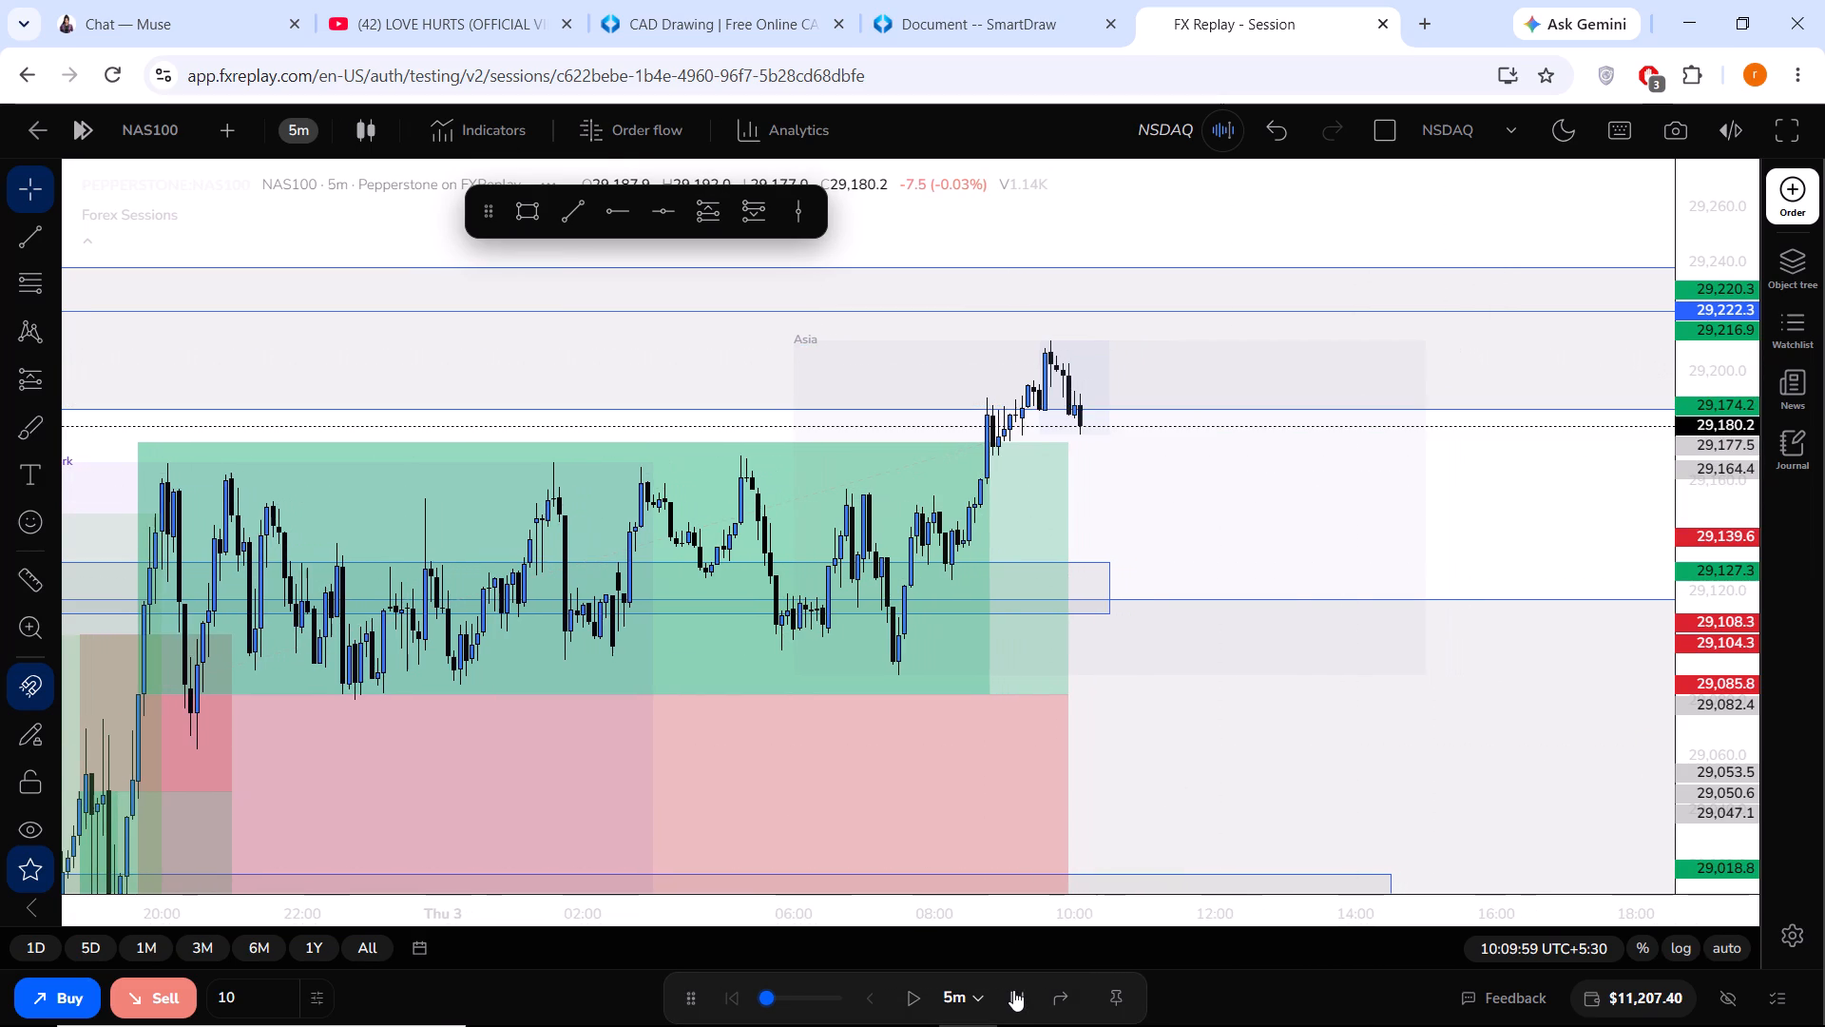
pyautogui.click(1013, 990)
pyautogui.click(1013, 990)
pyautogui.click(1013, 990)
pyautogui.click(1013, 990)
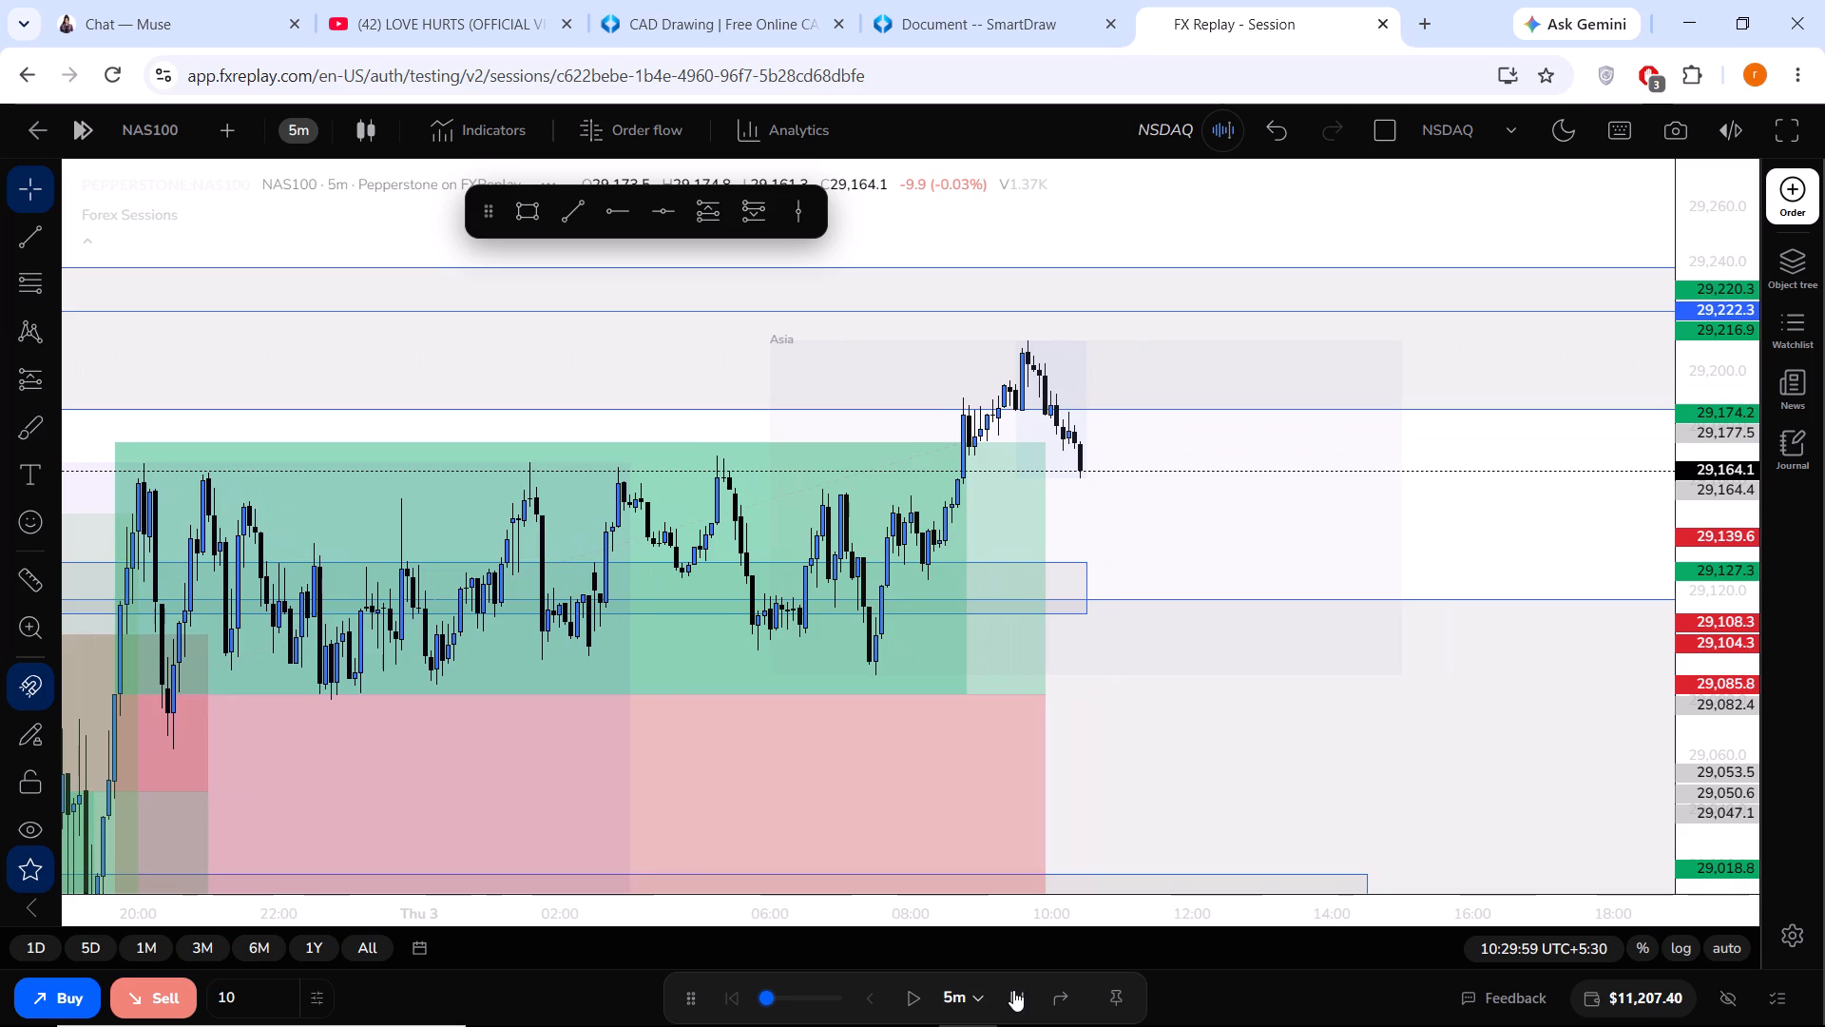
pyautogui.click(1013, 990)
pyautogui.click(1013, 990)
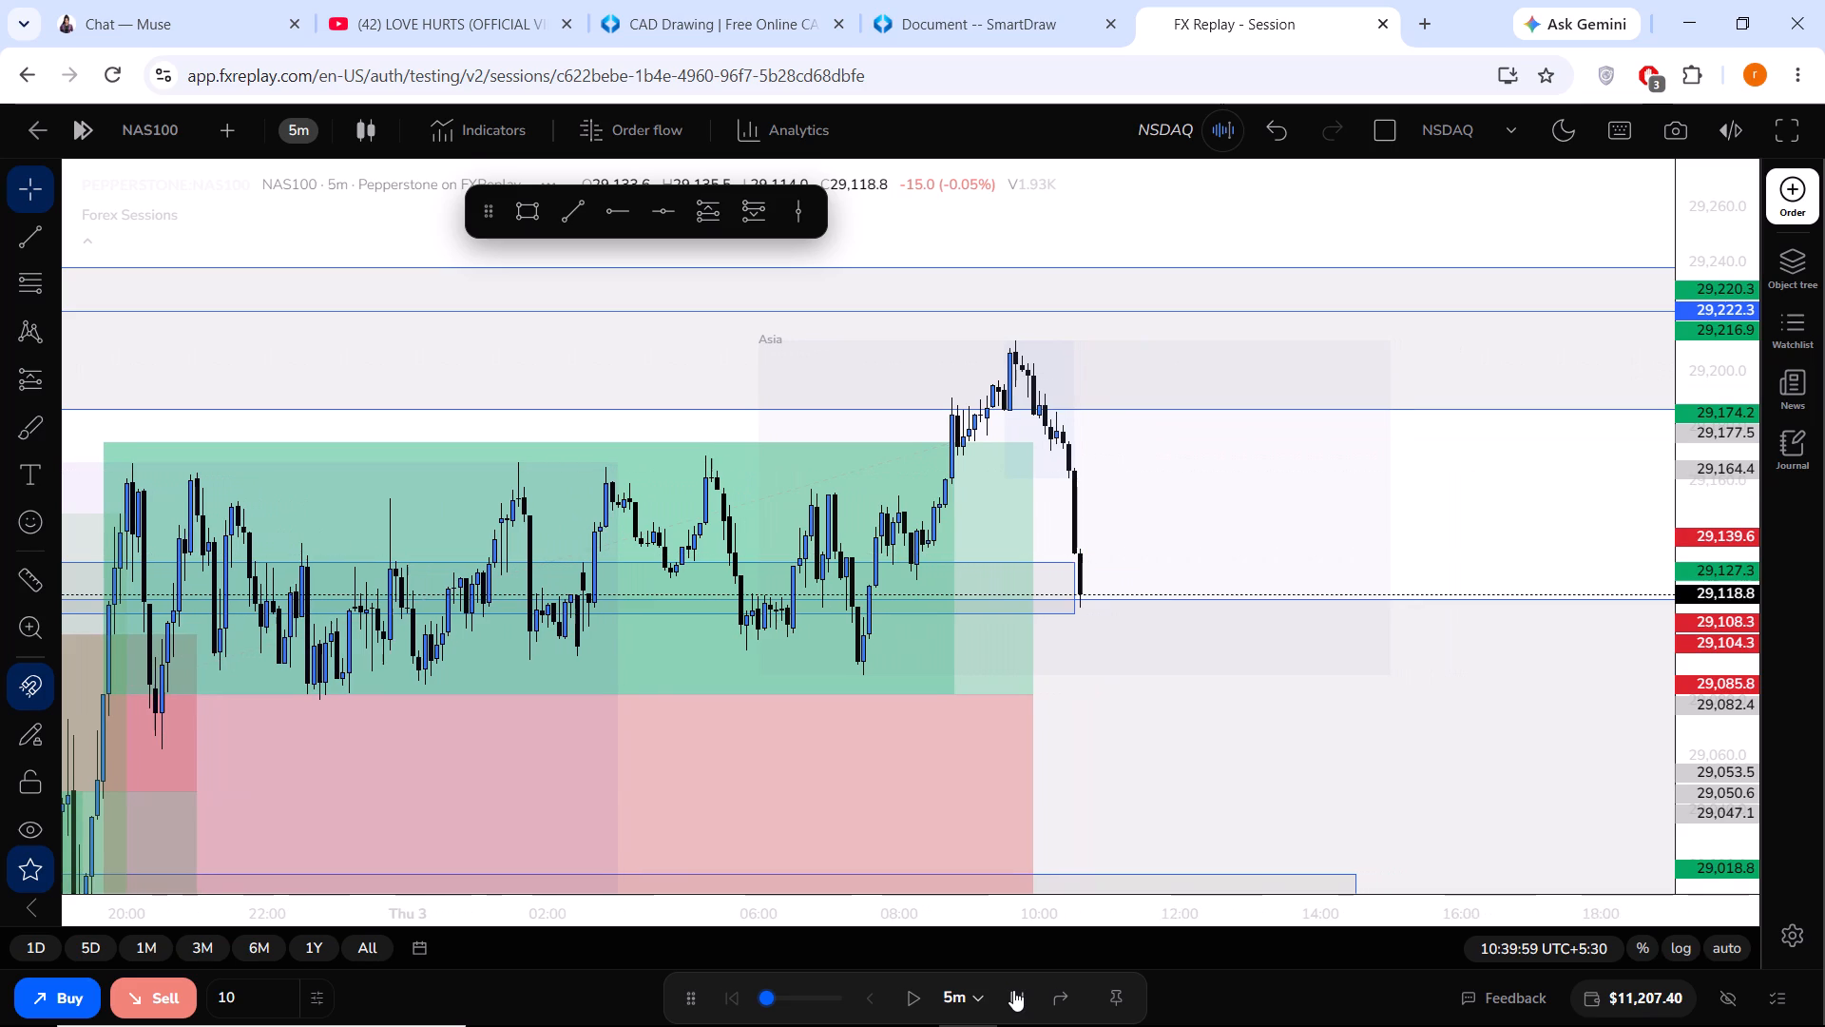
pyautogui.click(1013, 990)
pyautogui.click(1013, 990)
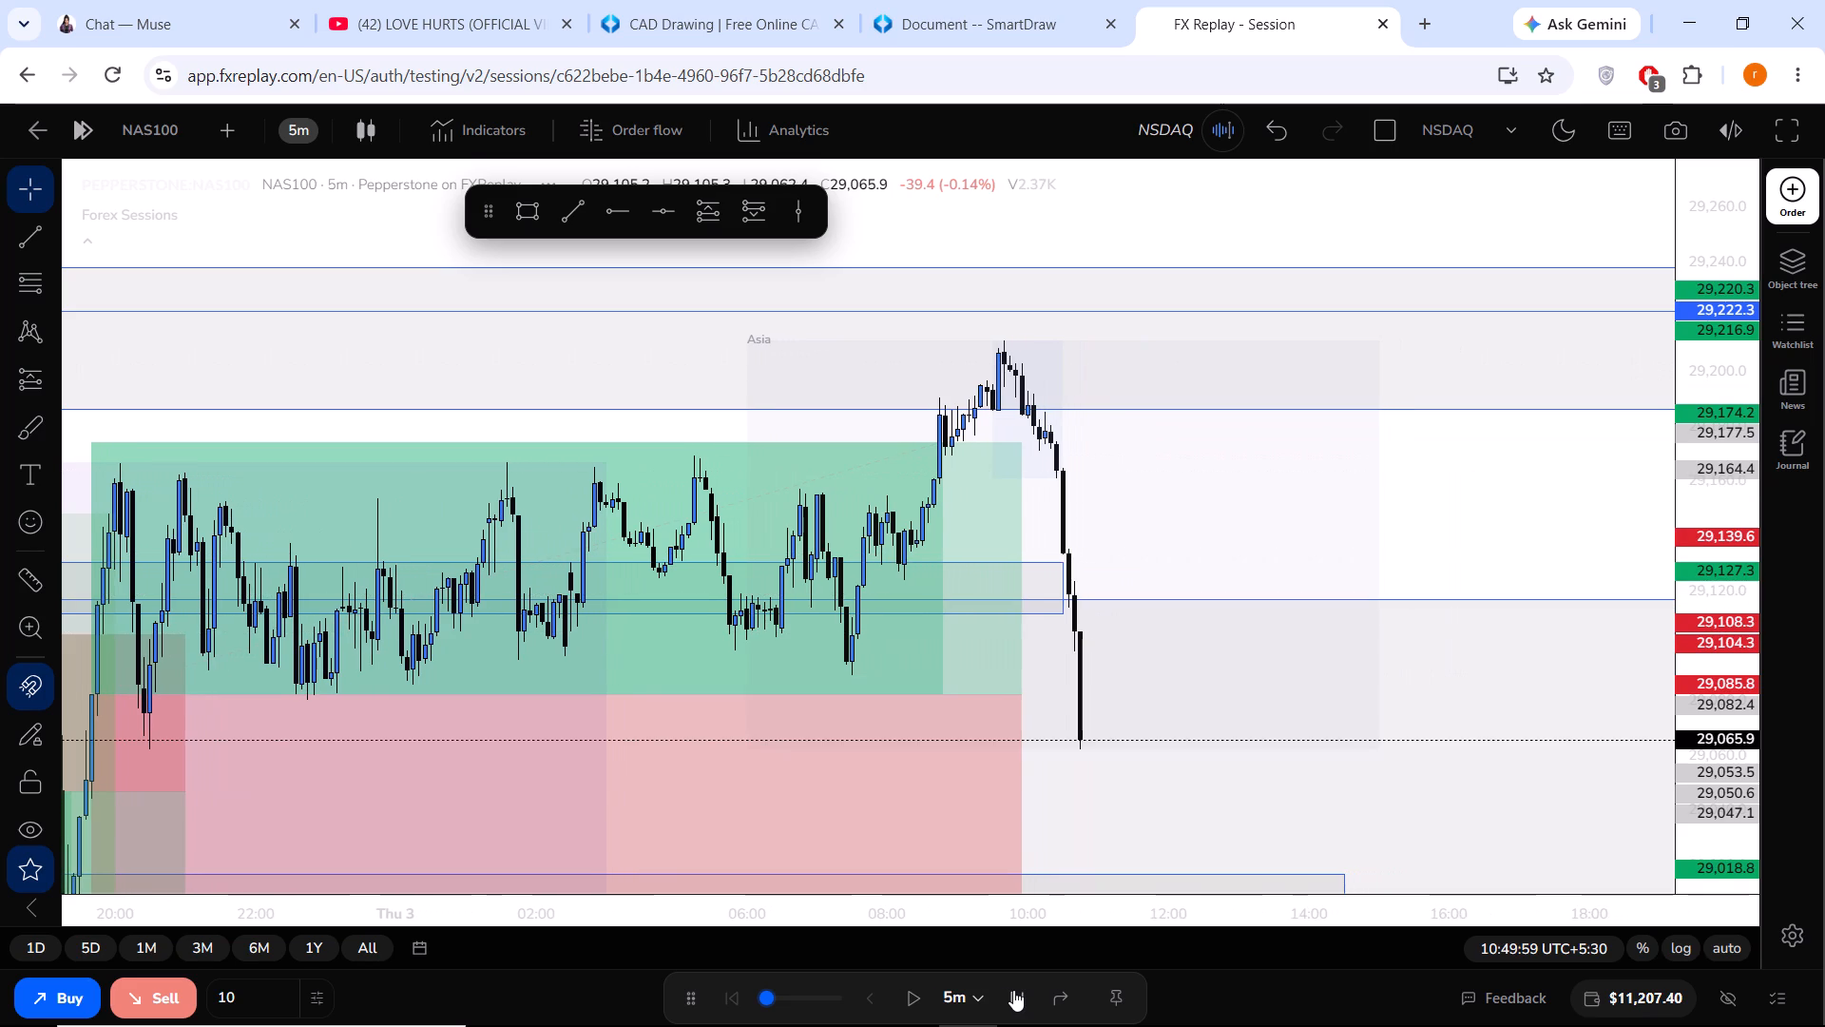
pyautogui.click(1013, 990)
pyautogui.click(1013, 990)
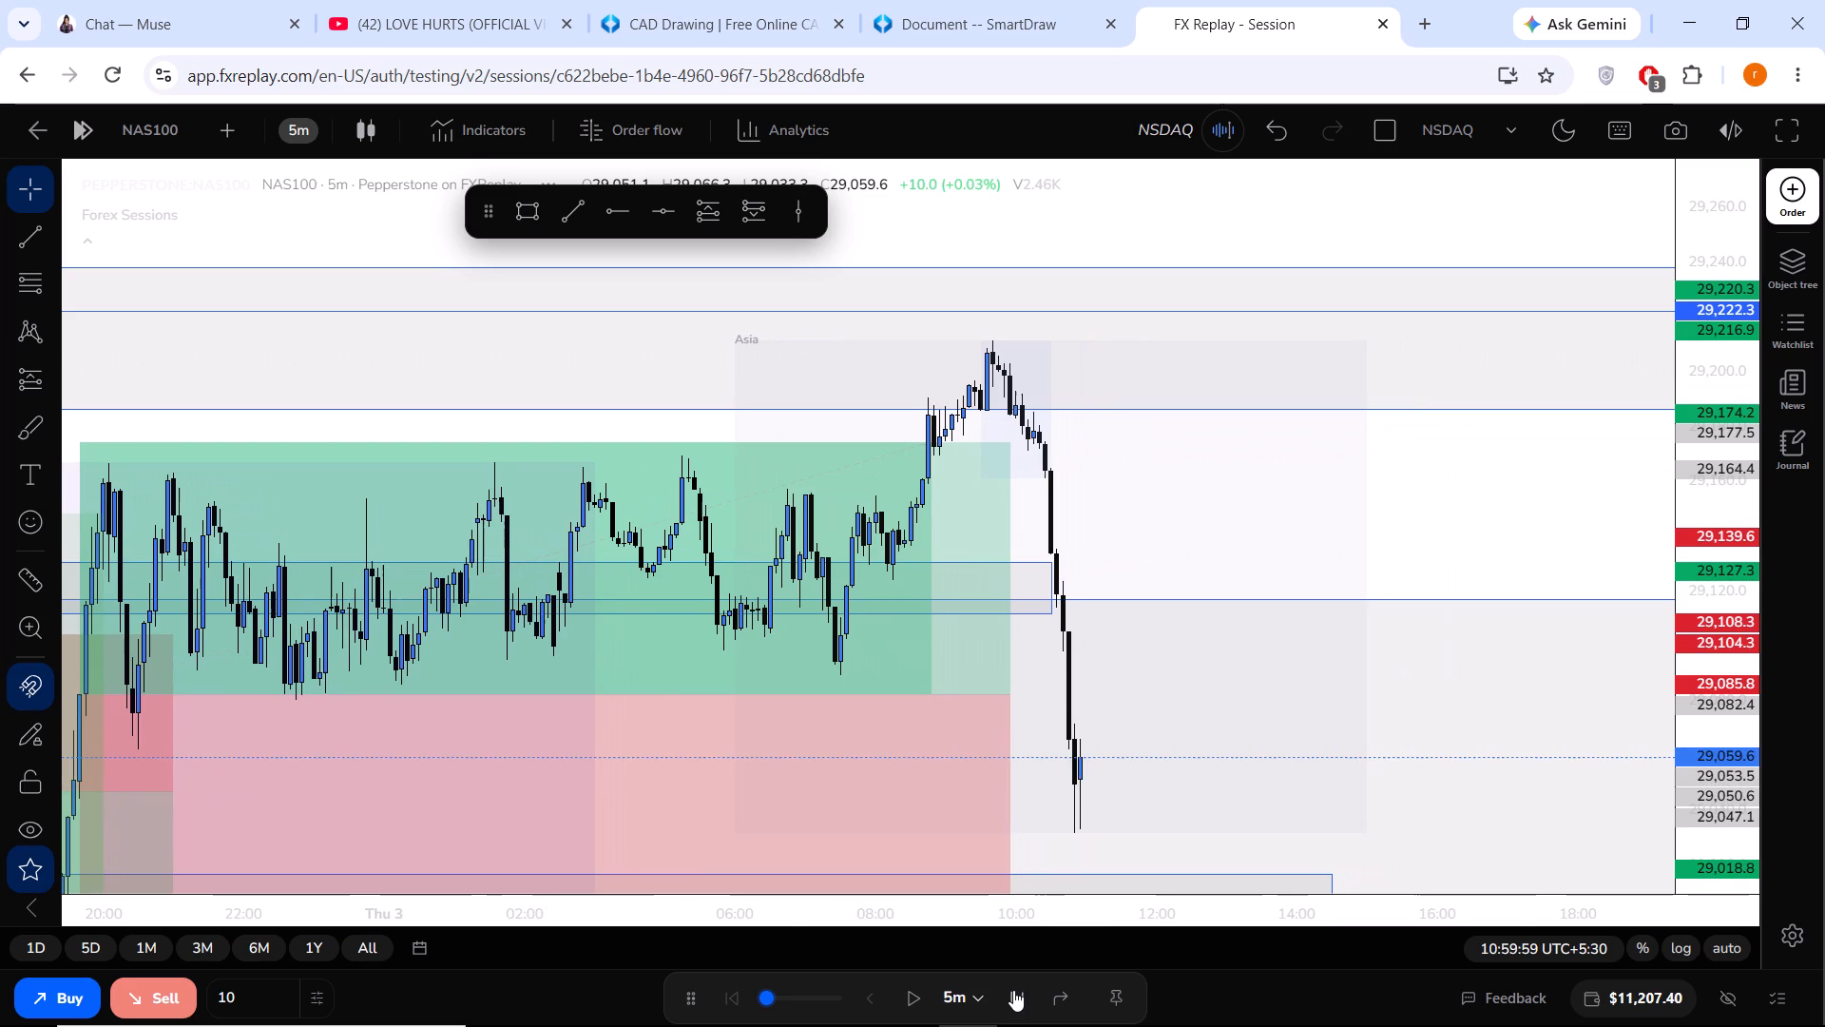
# Advance the replay in 5m steps to 11:19:59, following the rebound from the Asia session low.
pyautogui.click(1013, 990)
pyautogui.click(1013, 989)
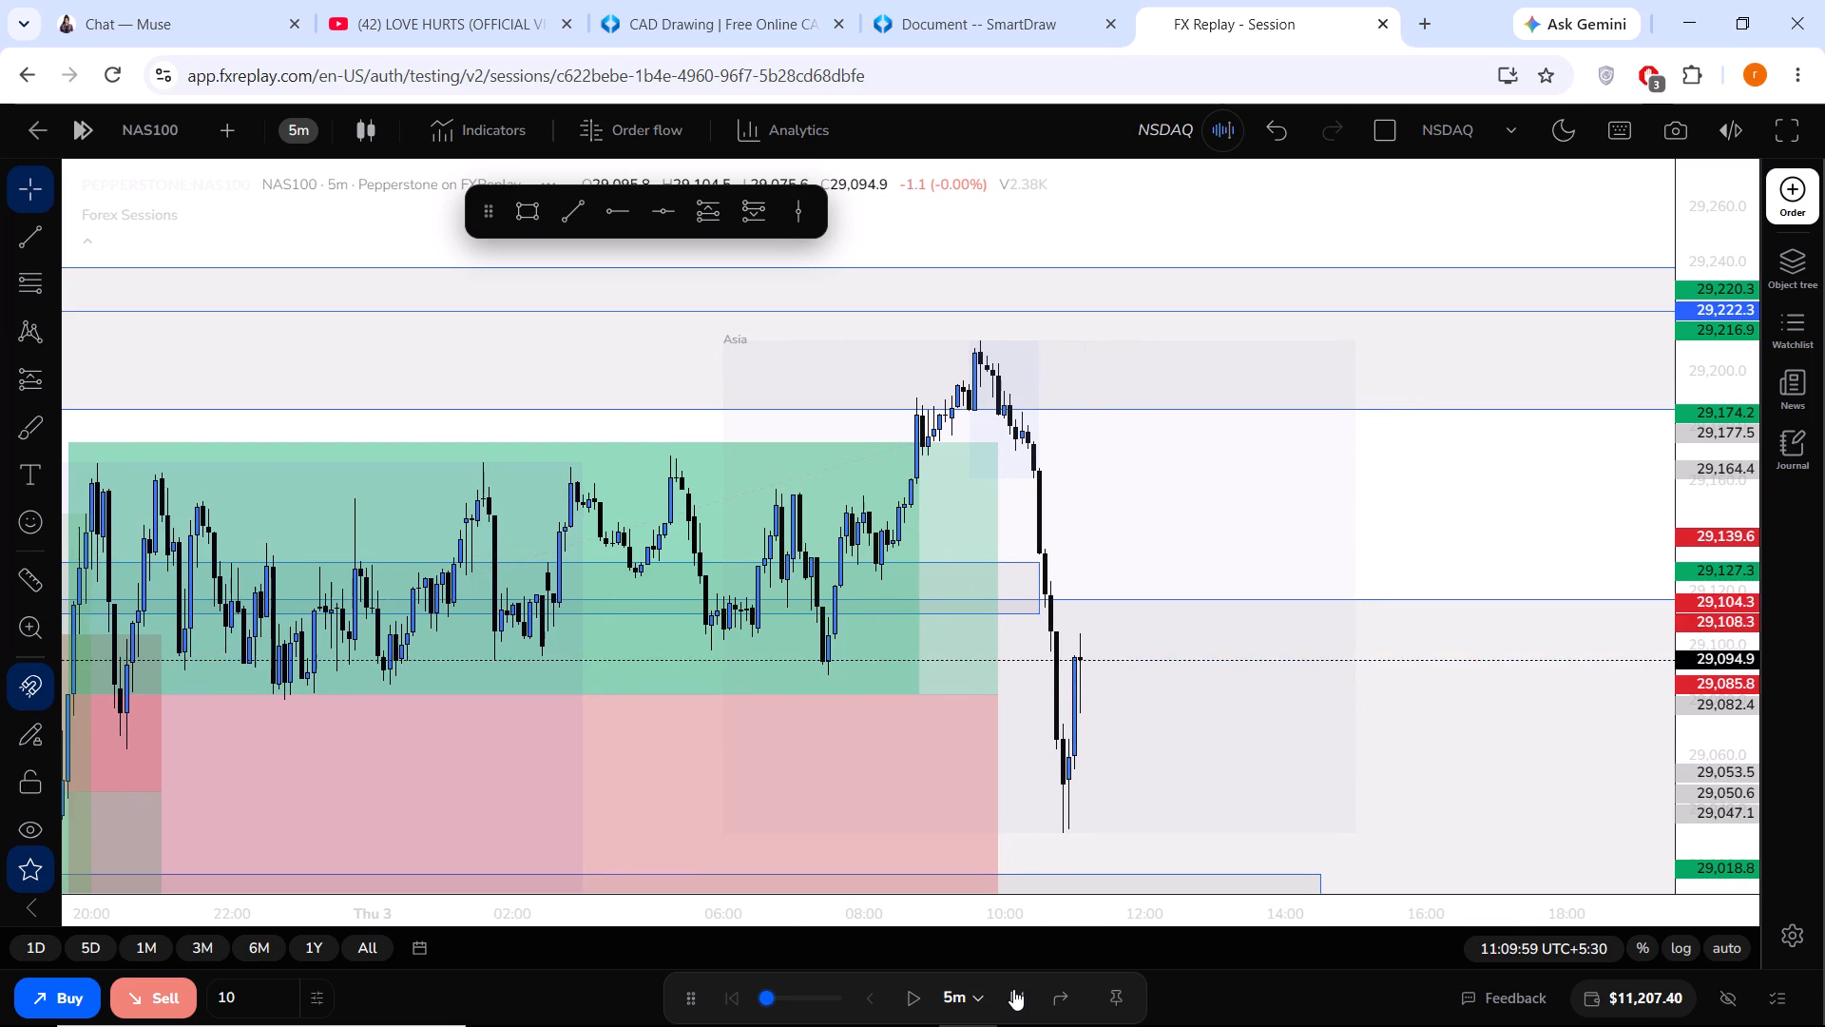
pyautogui.click(1013, 989)
pyautogui.click(1013, 989)
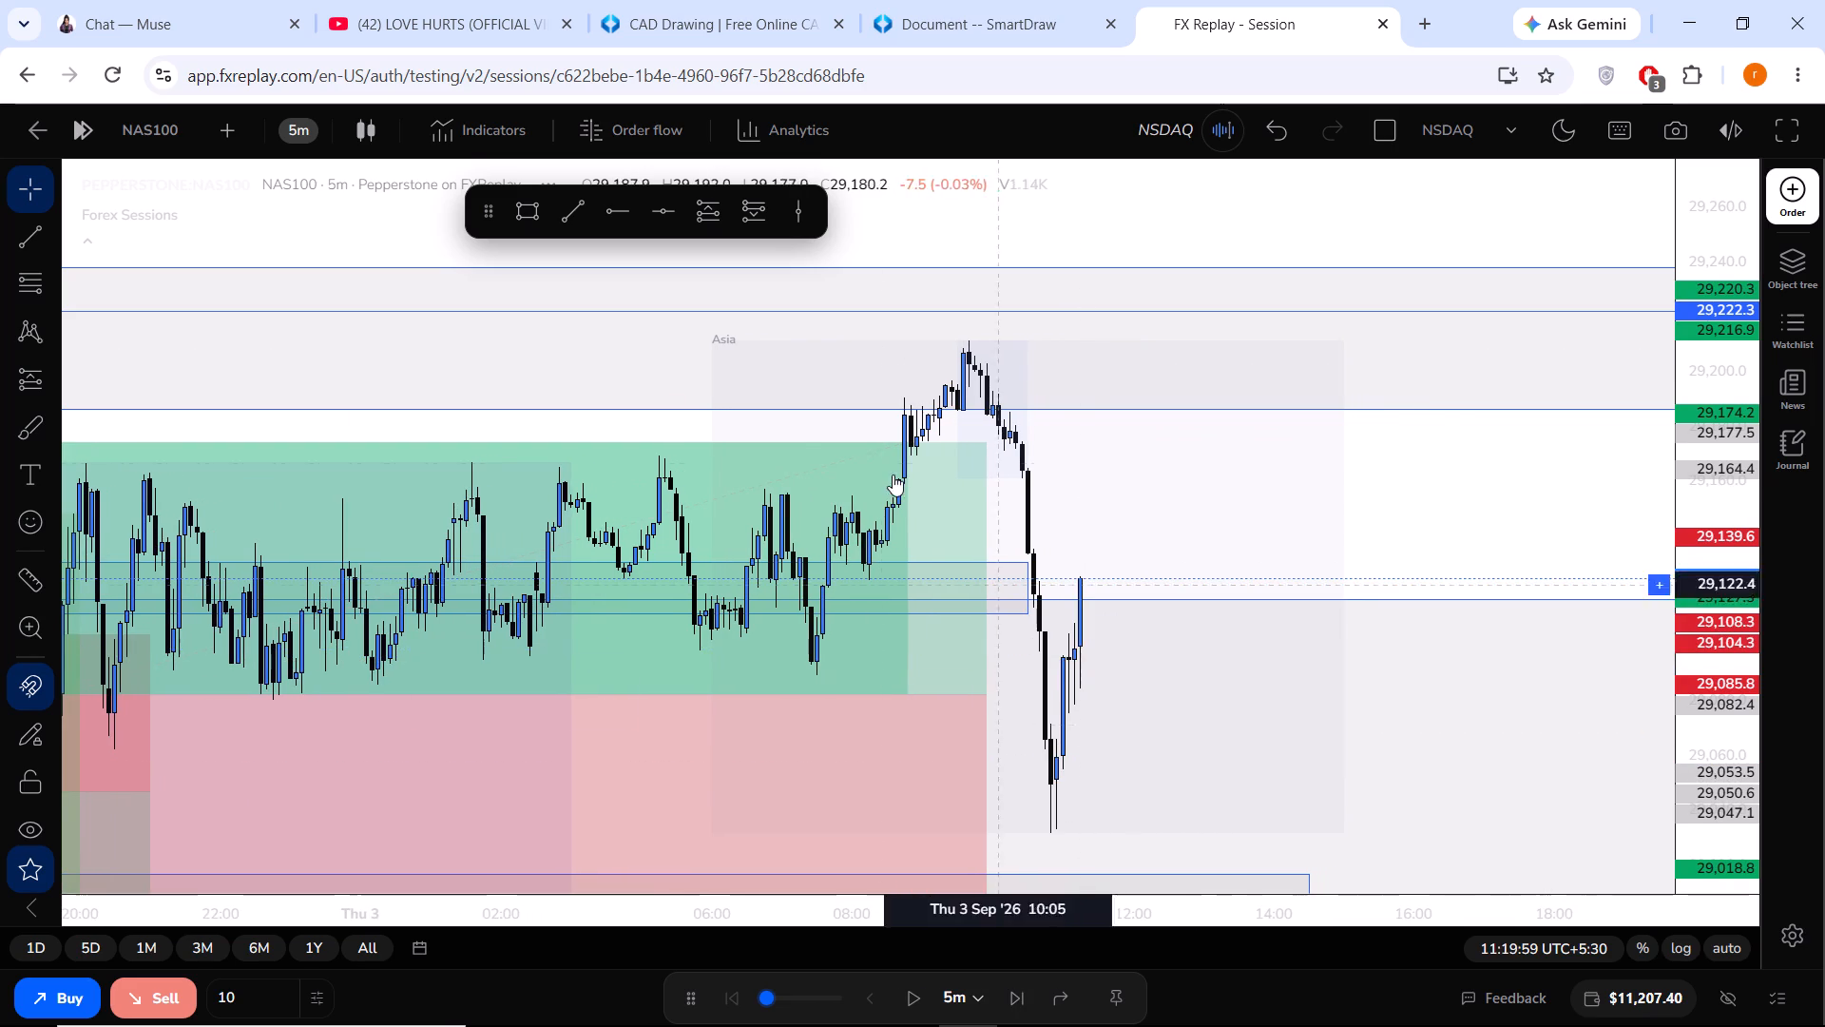
# Draw a long position from about 29,122 with the stop at about 29,056 and the target at about 29,188, risk/reward 1.00.
pyautogui.click(701, 225)
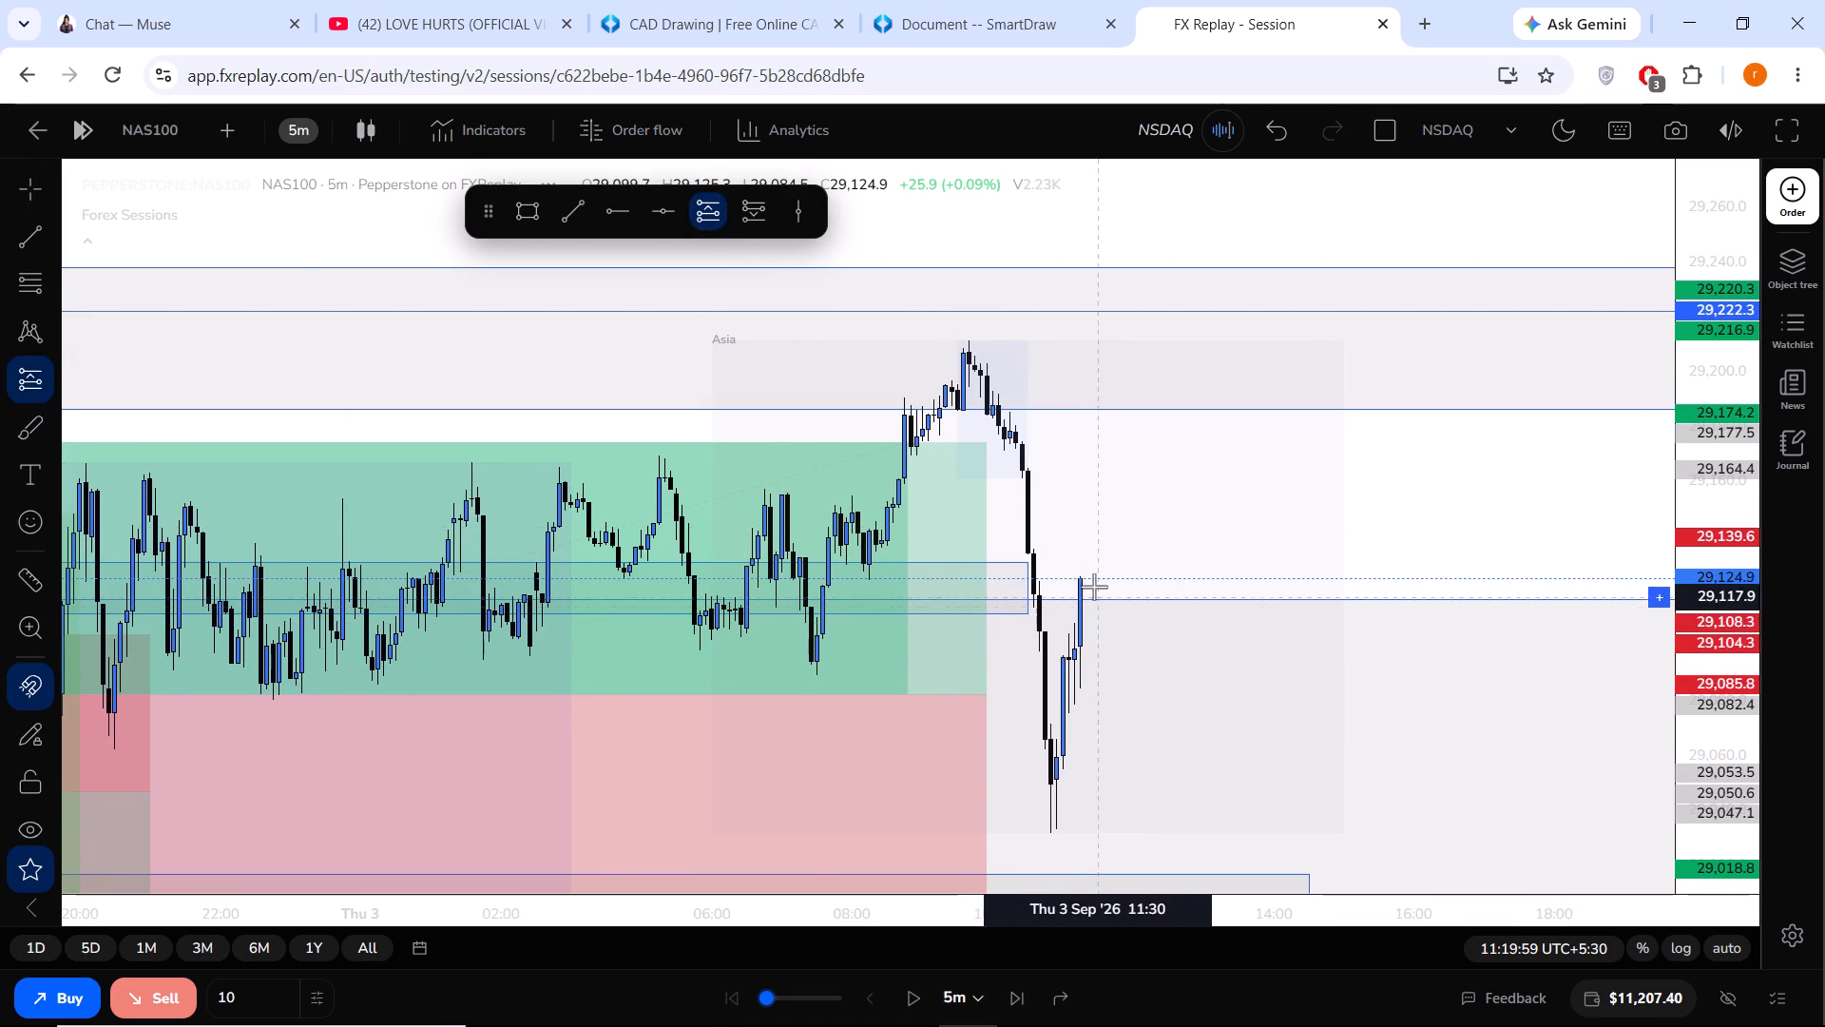
pyautogui.click(1093, 584)
pyautogui.moveTo(1188, 660); pyautogui.dragTo(1131, 766)
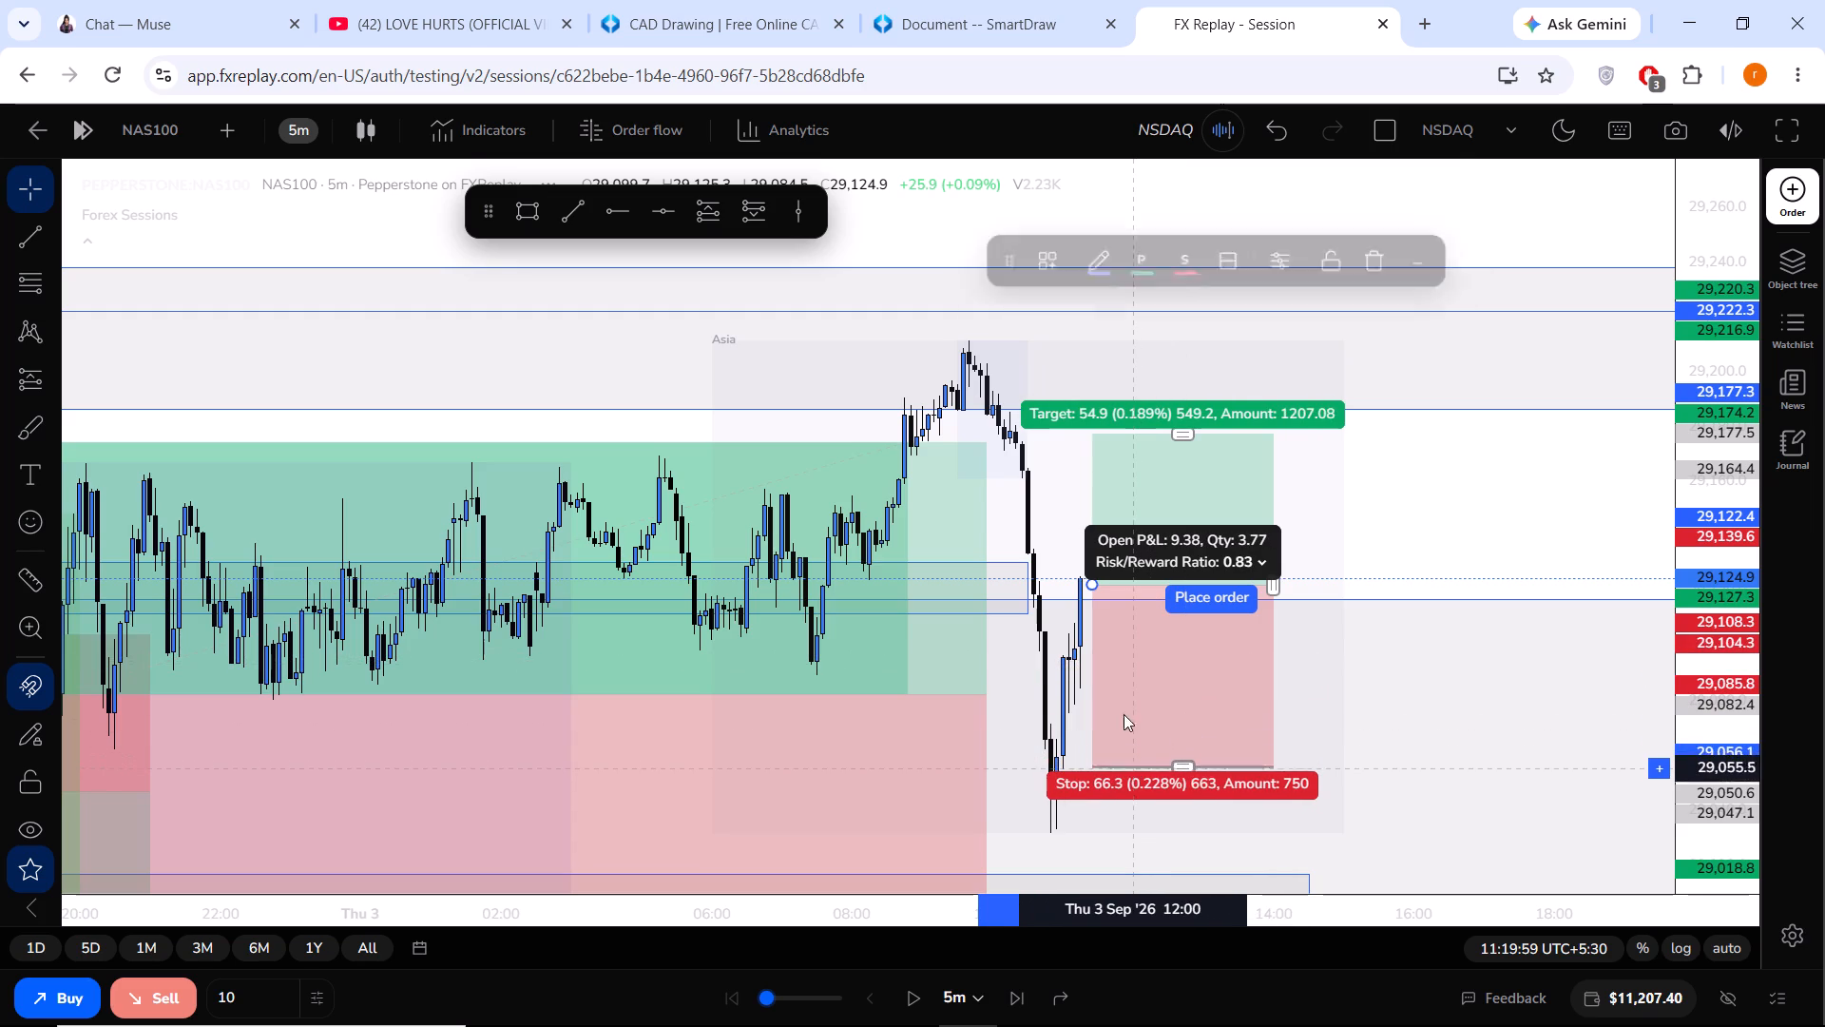
pyautogui.moveTo(1181, 431); pyautogui.dragTo(1185, 403)
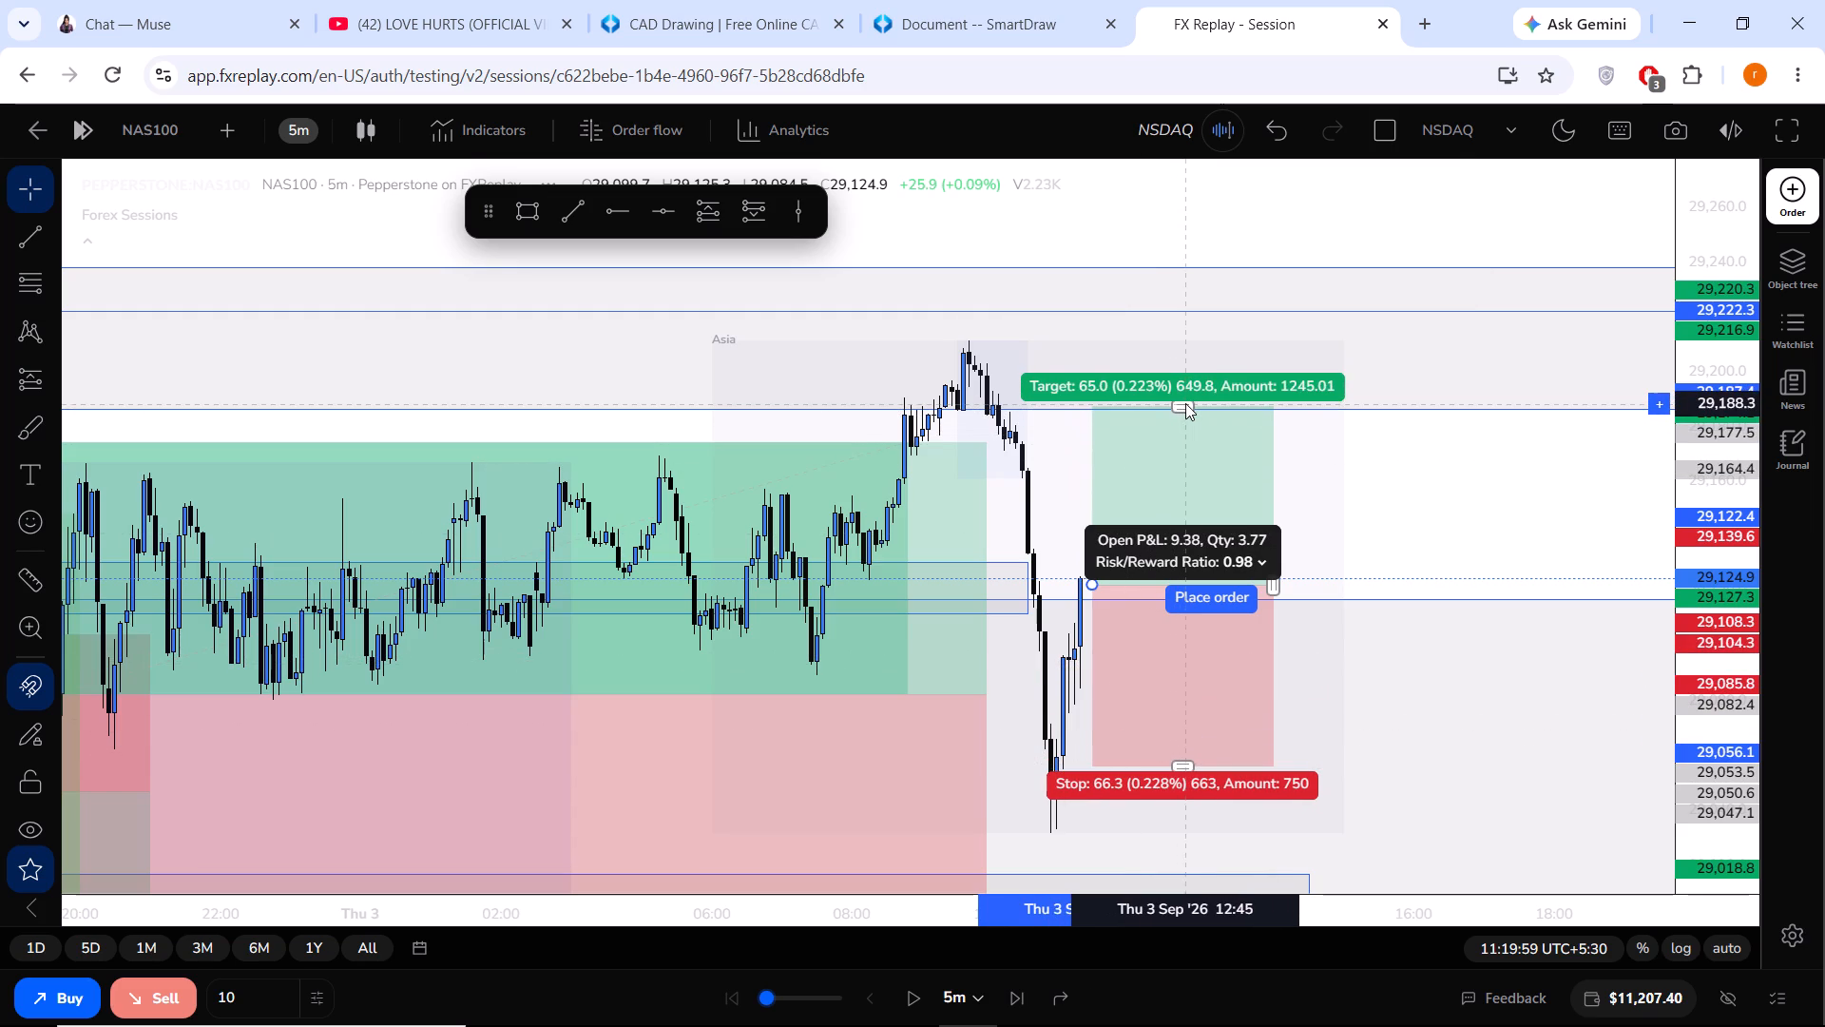
pyautogui.moveTo(1185, 403); pyautogui.dragTo(1185, 400)
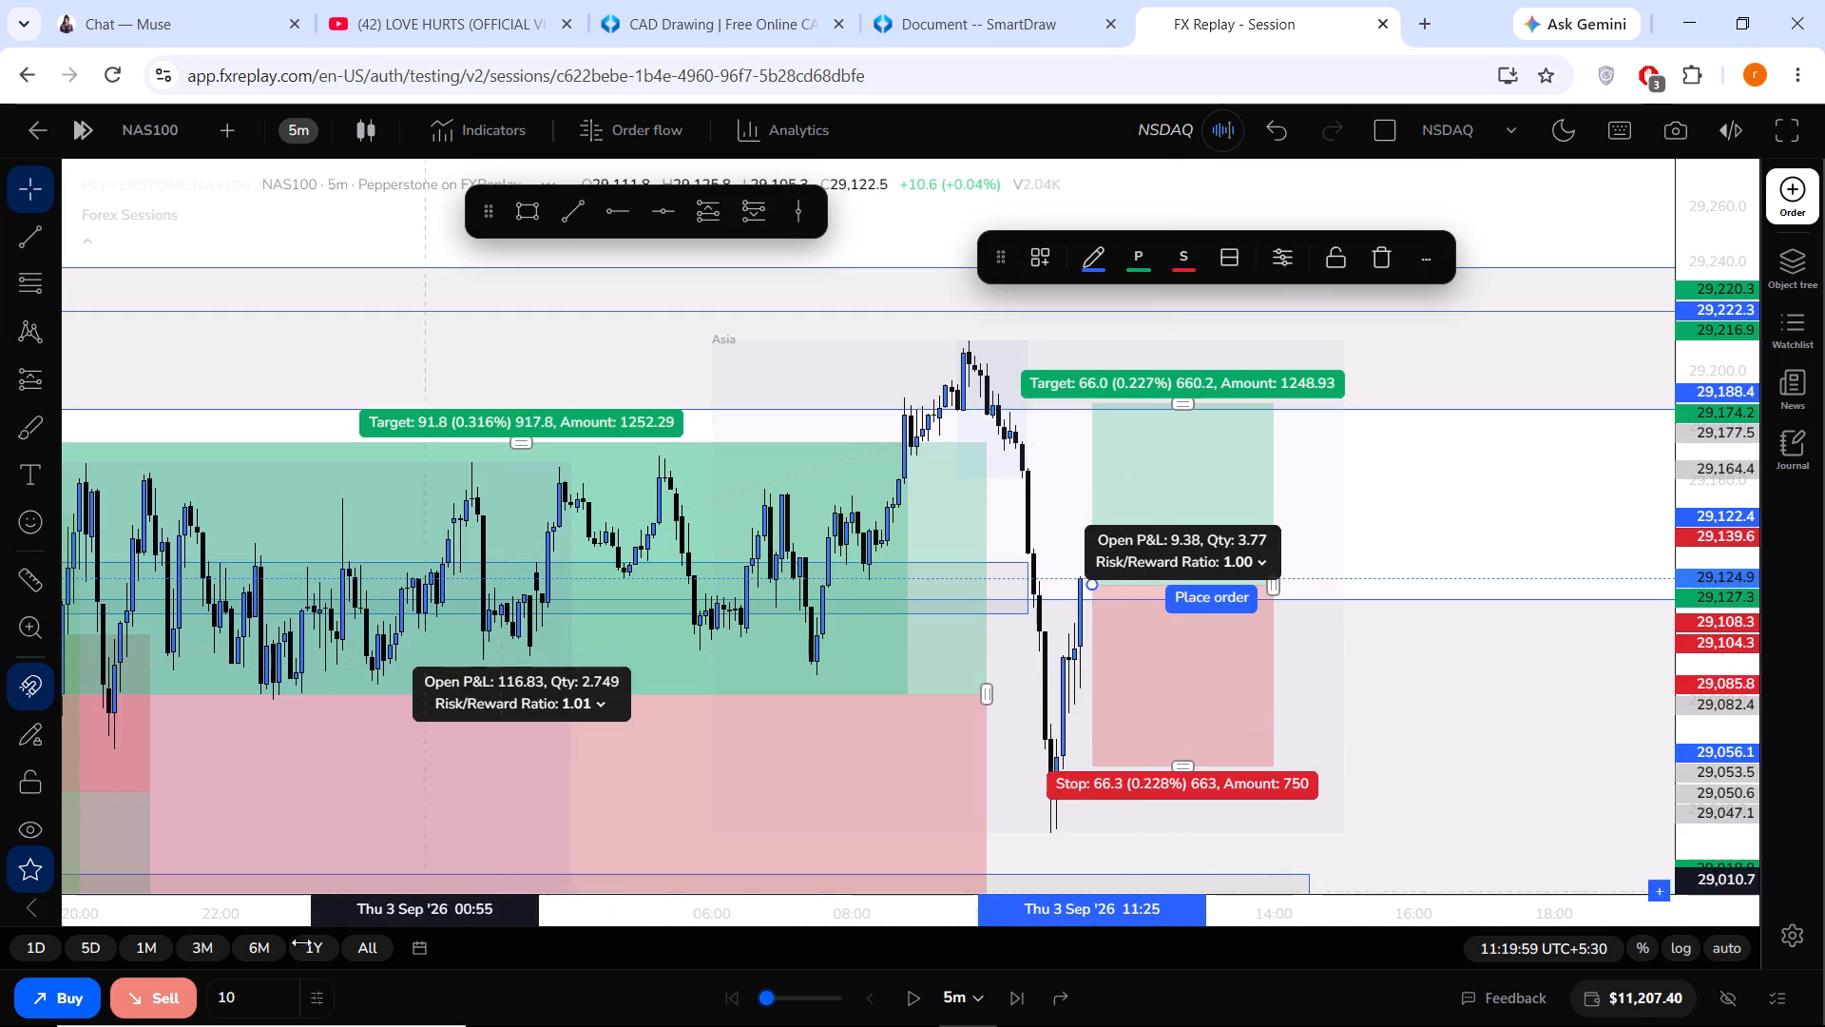
# Buy 10 NAS100 at market, with the stop loss at 29,053.7 and the take profit at 29,188.7, then deselect the position drawing.
pyautogui.click(78, 998)
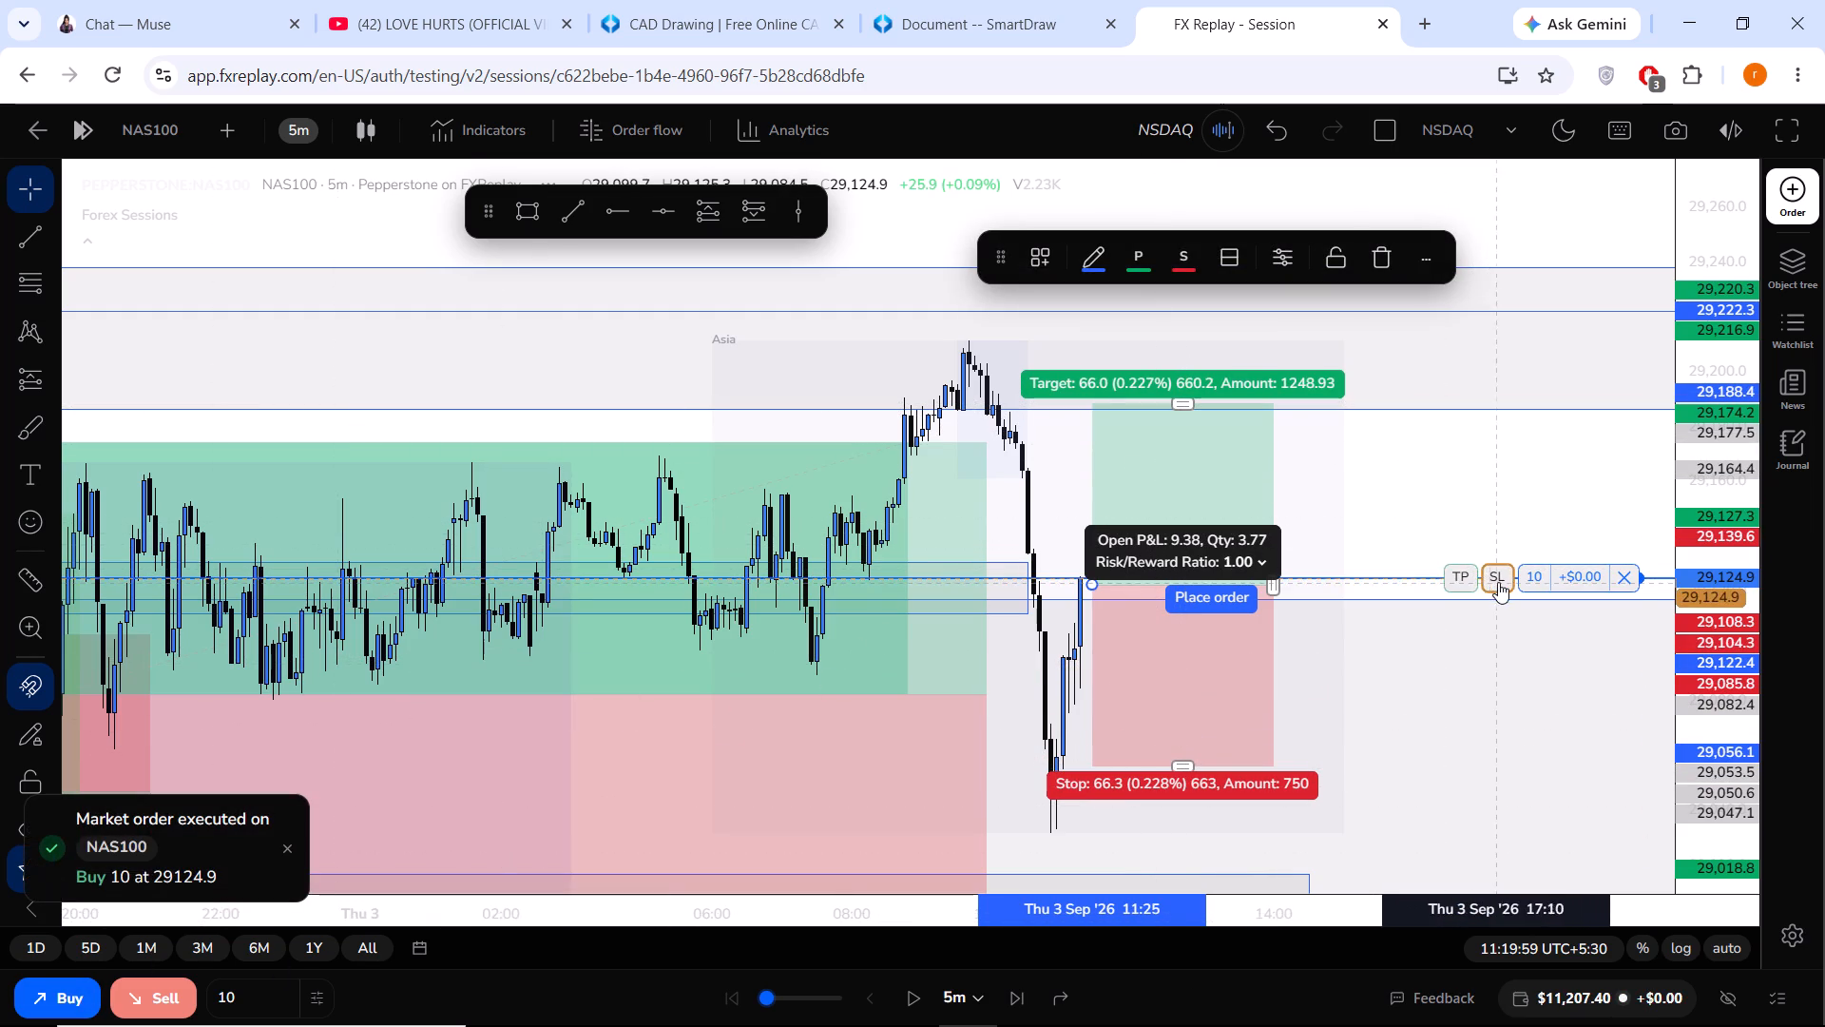
pyautogui.moveTo(1498, 582); pyautogui.dragTo(1324, 772)
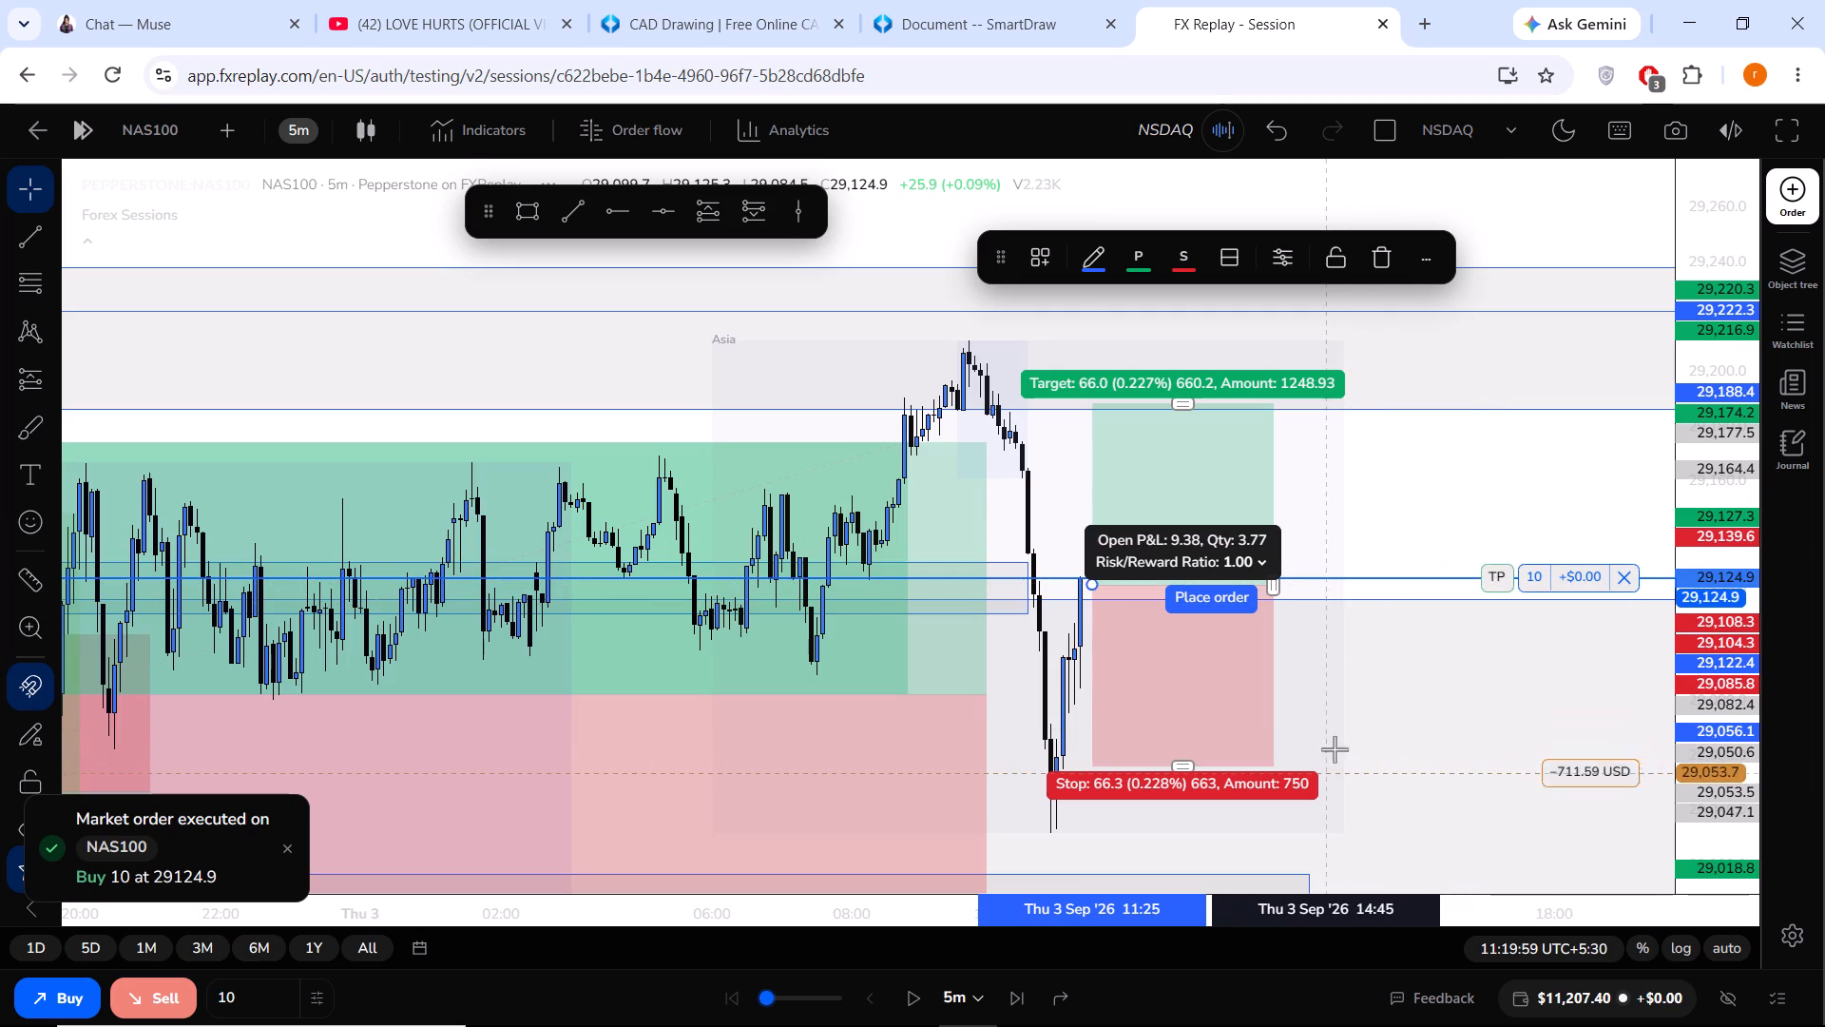
pyautogui.moveTo(1488, 572); pyautogui.dragTo(1471, 397)
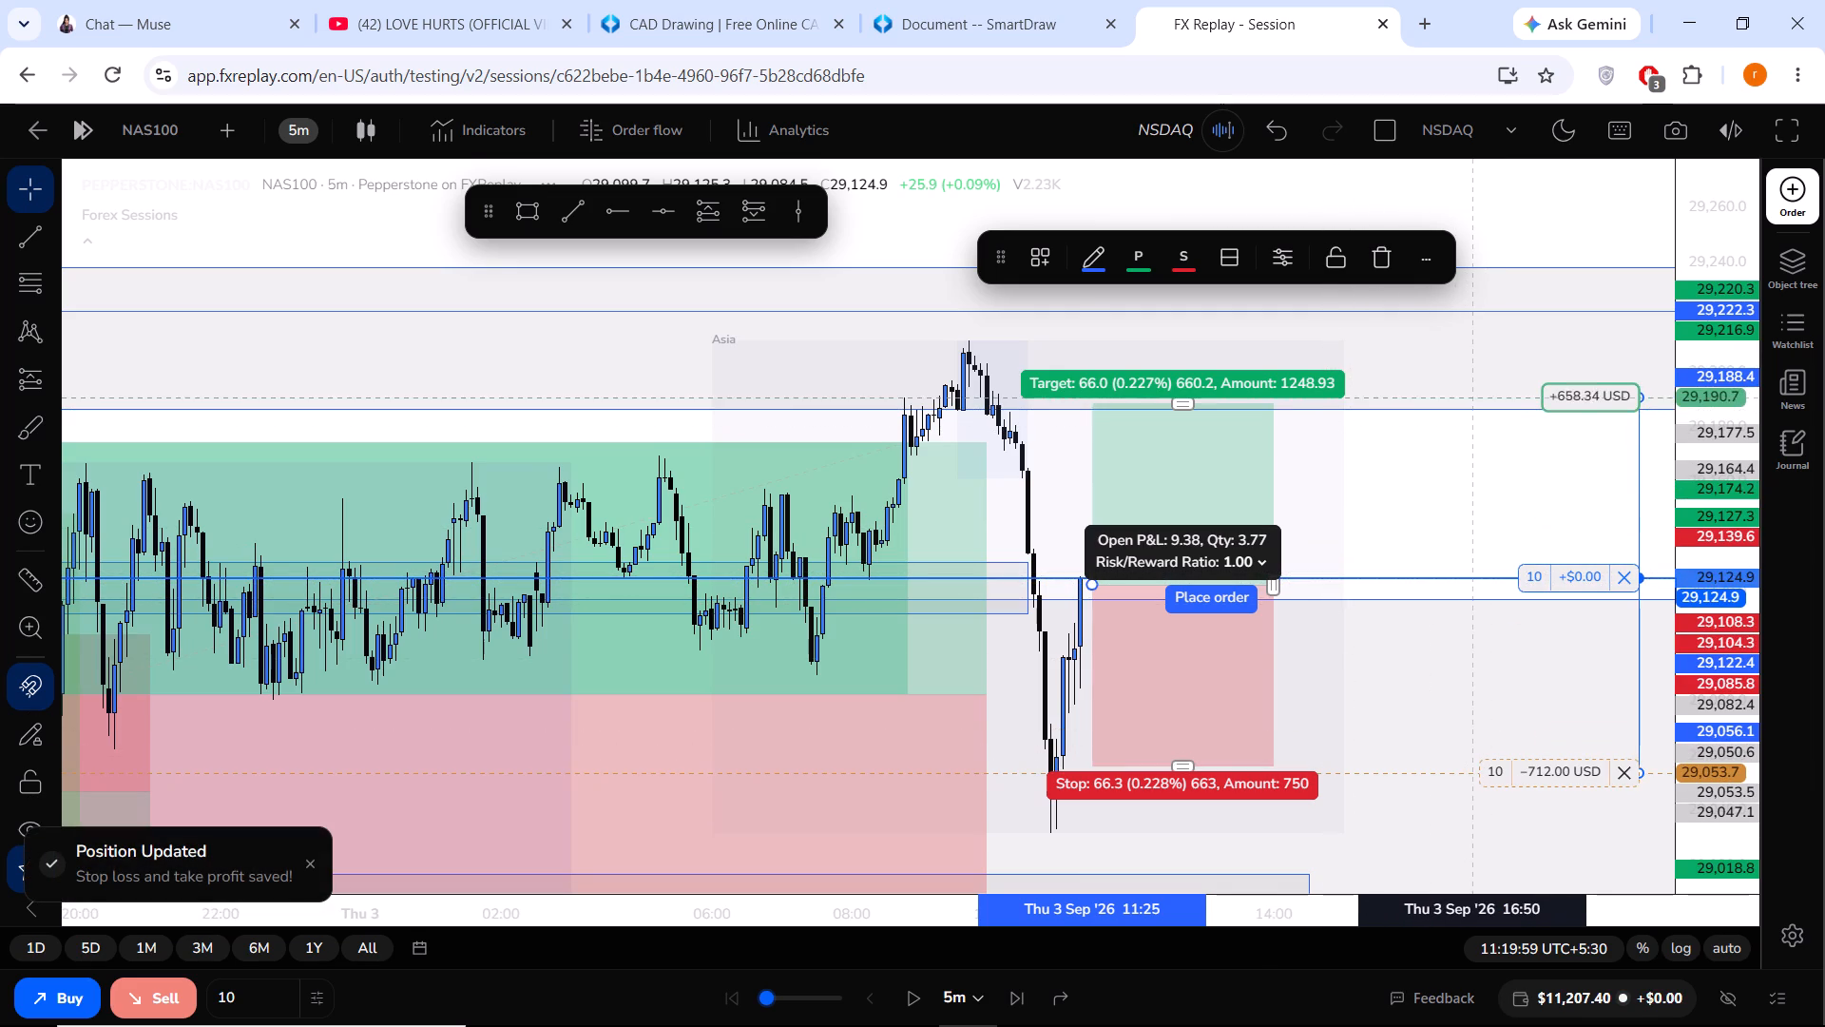
pyautogui.moveTo(1471, 397); pyautogui.dragTo(1471, 402)
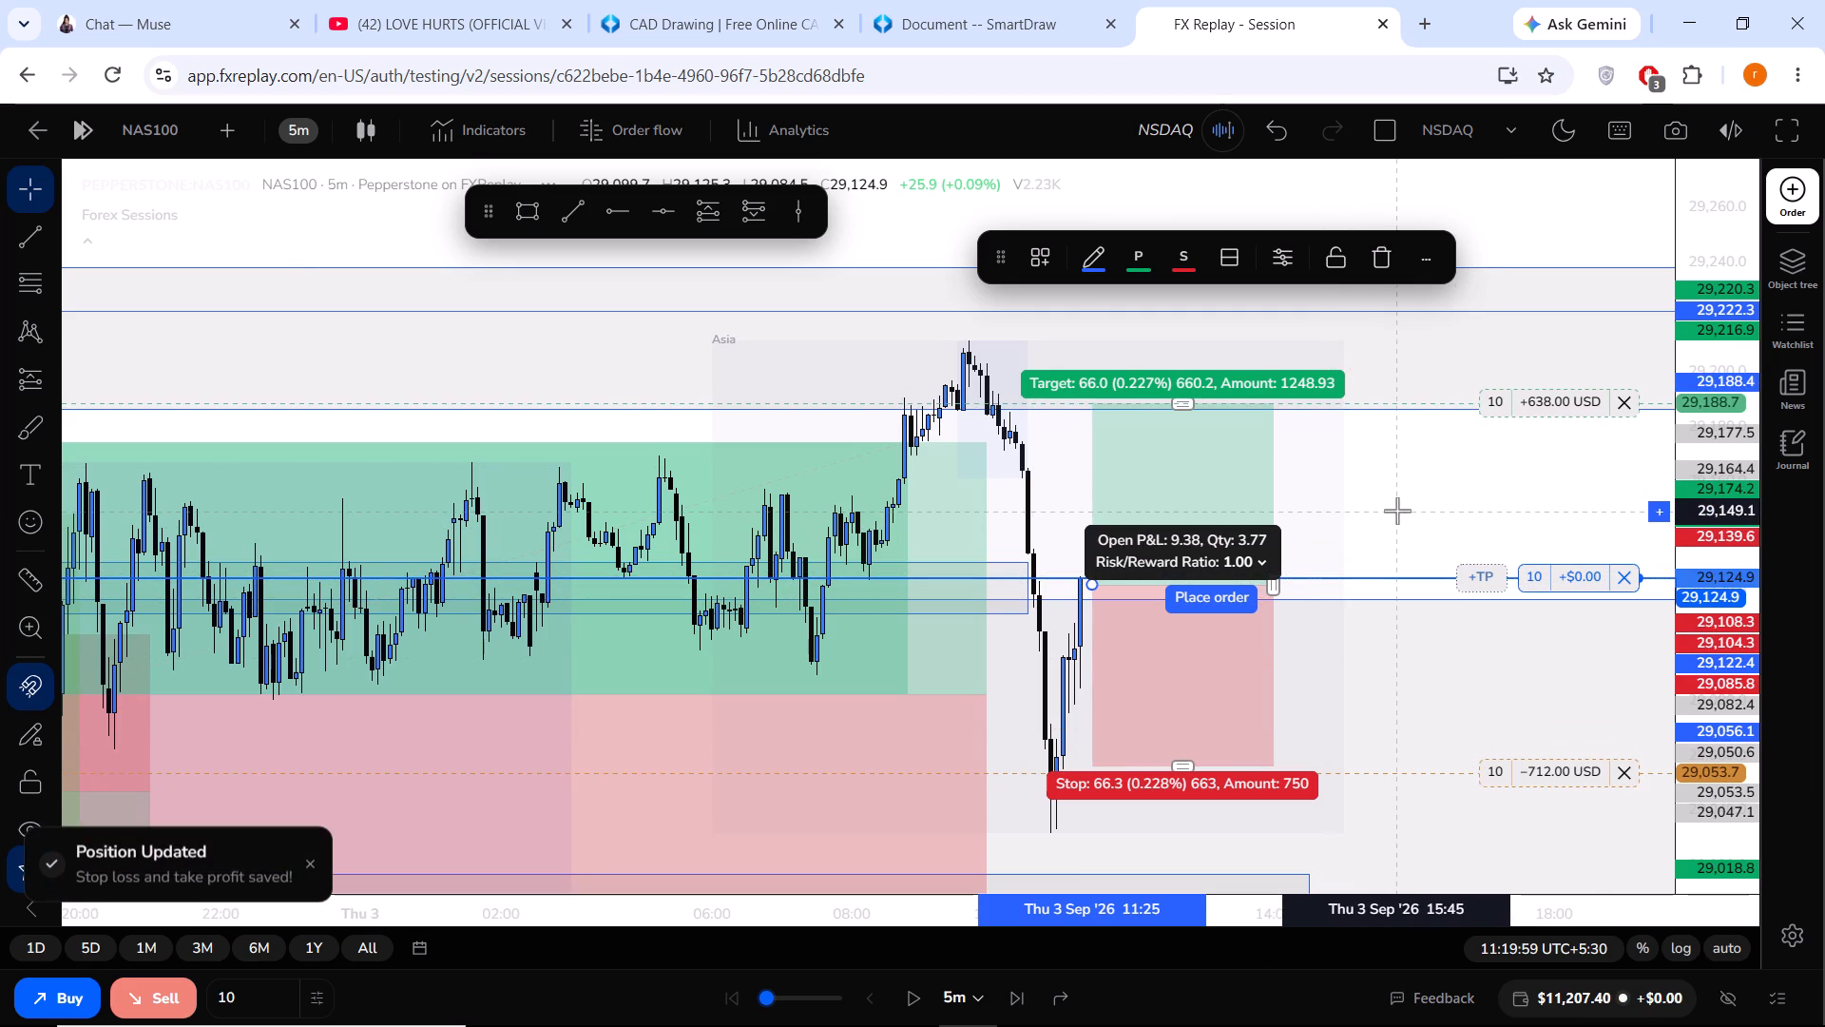
pyautogui.click(1397, 511)
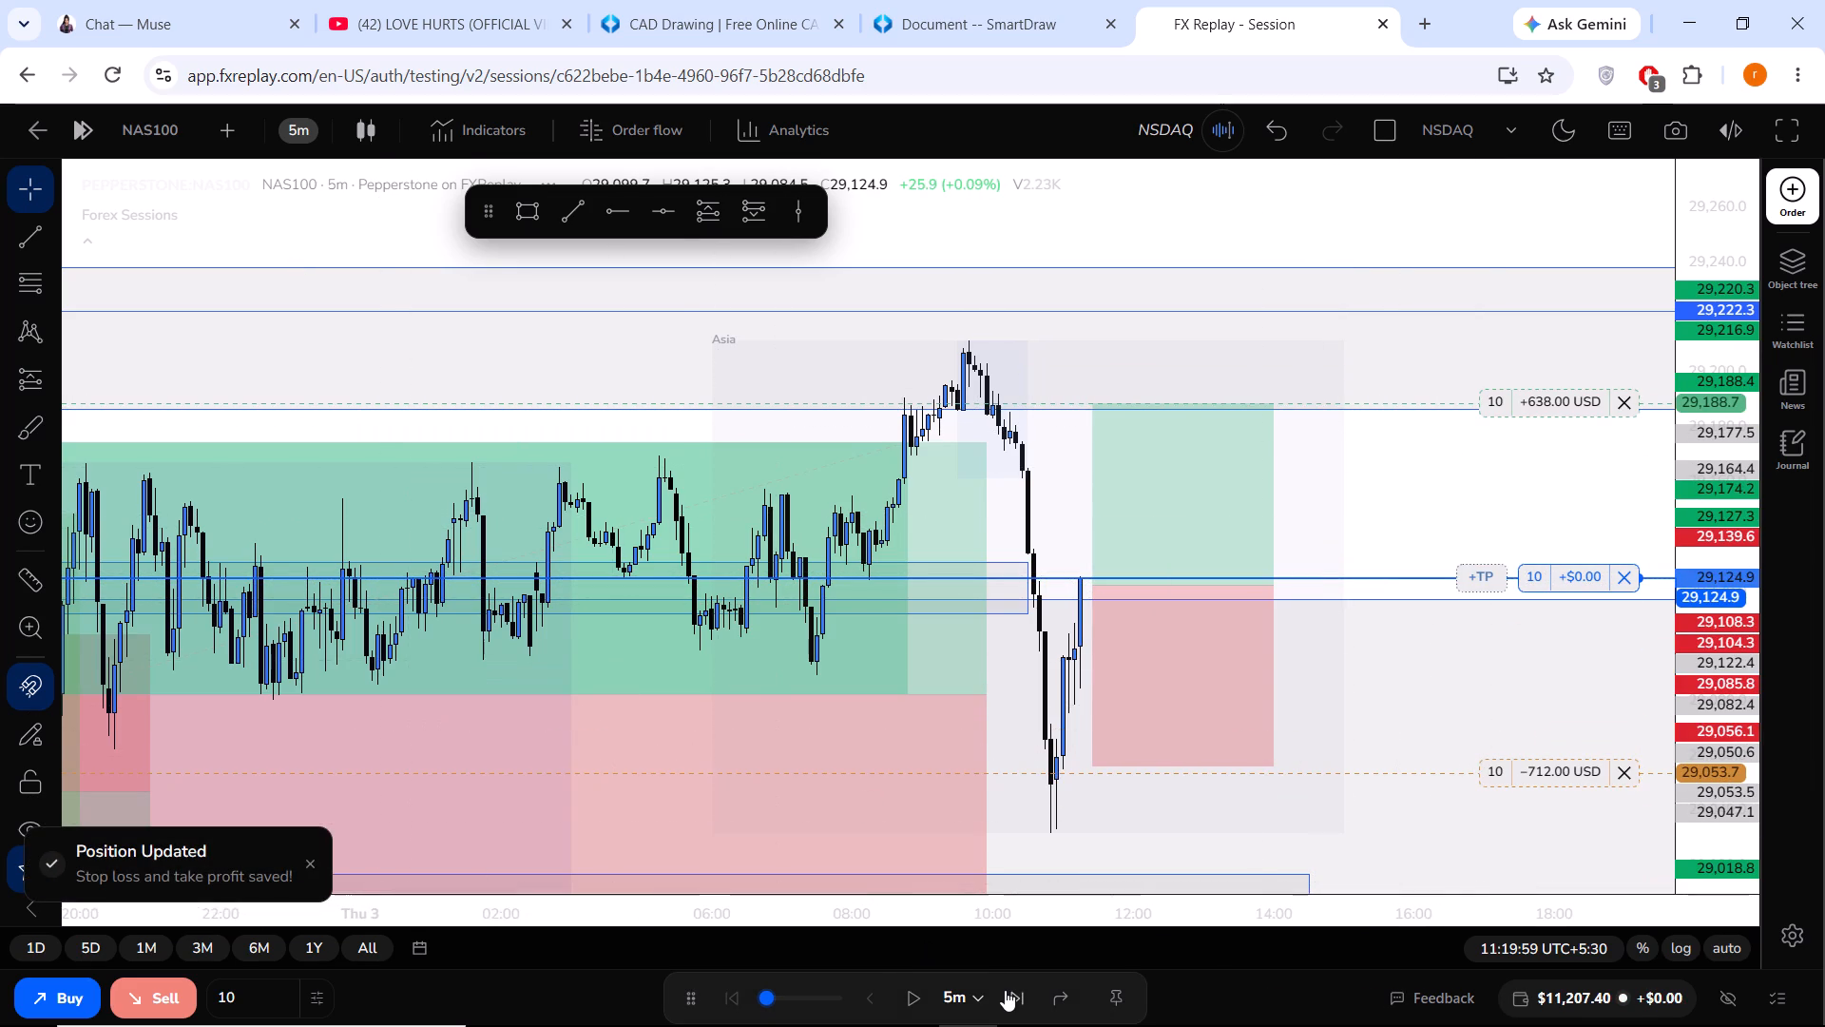
# Postpone the feedback prompt and advance the replay in 5m steps to 12:44:59 to play out the long trade.
pyautogui.click(970, 997)
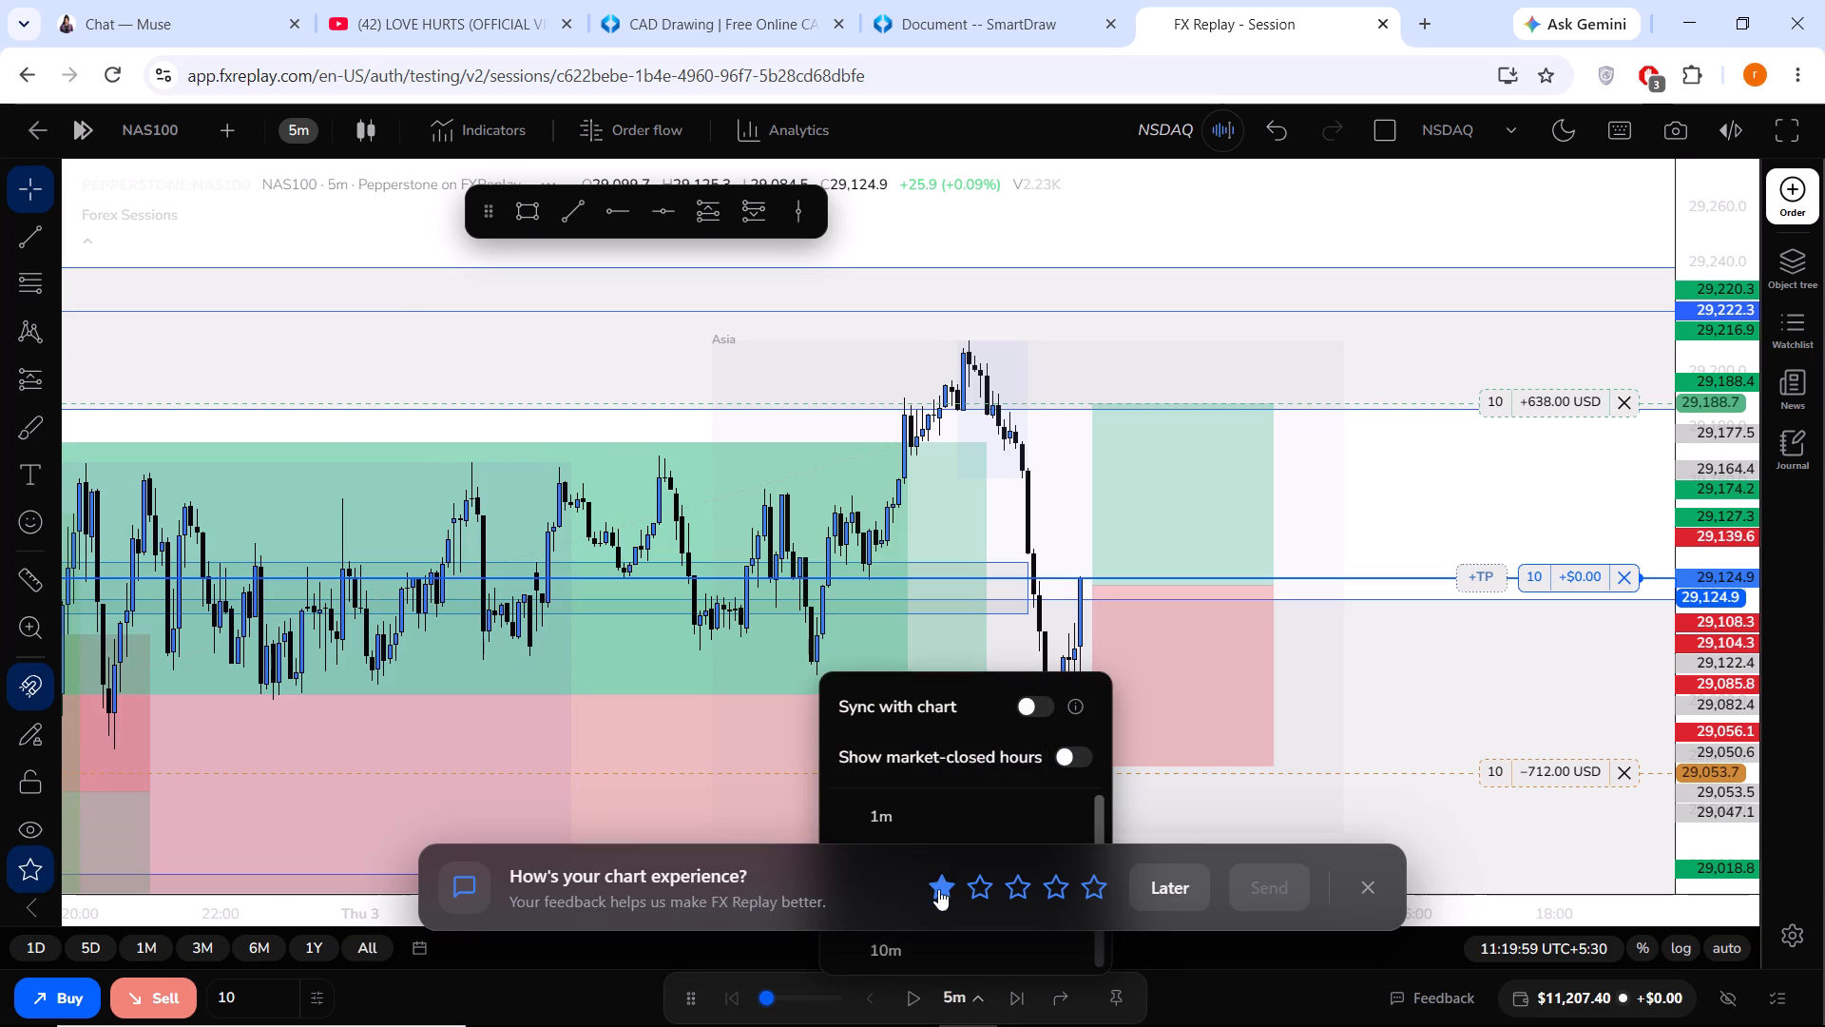
pyautogui.click(1181, 872)
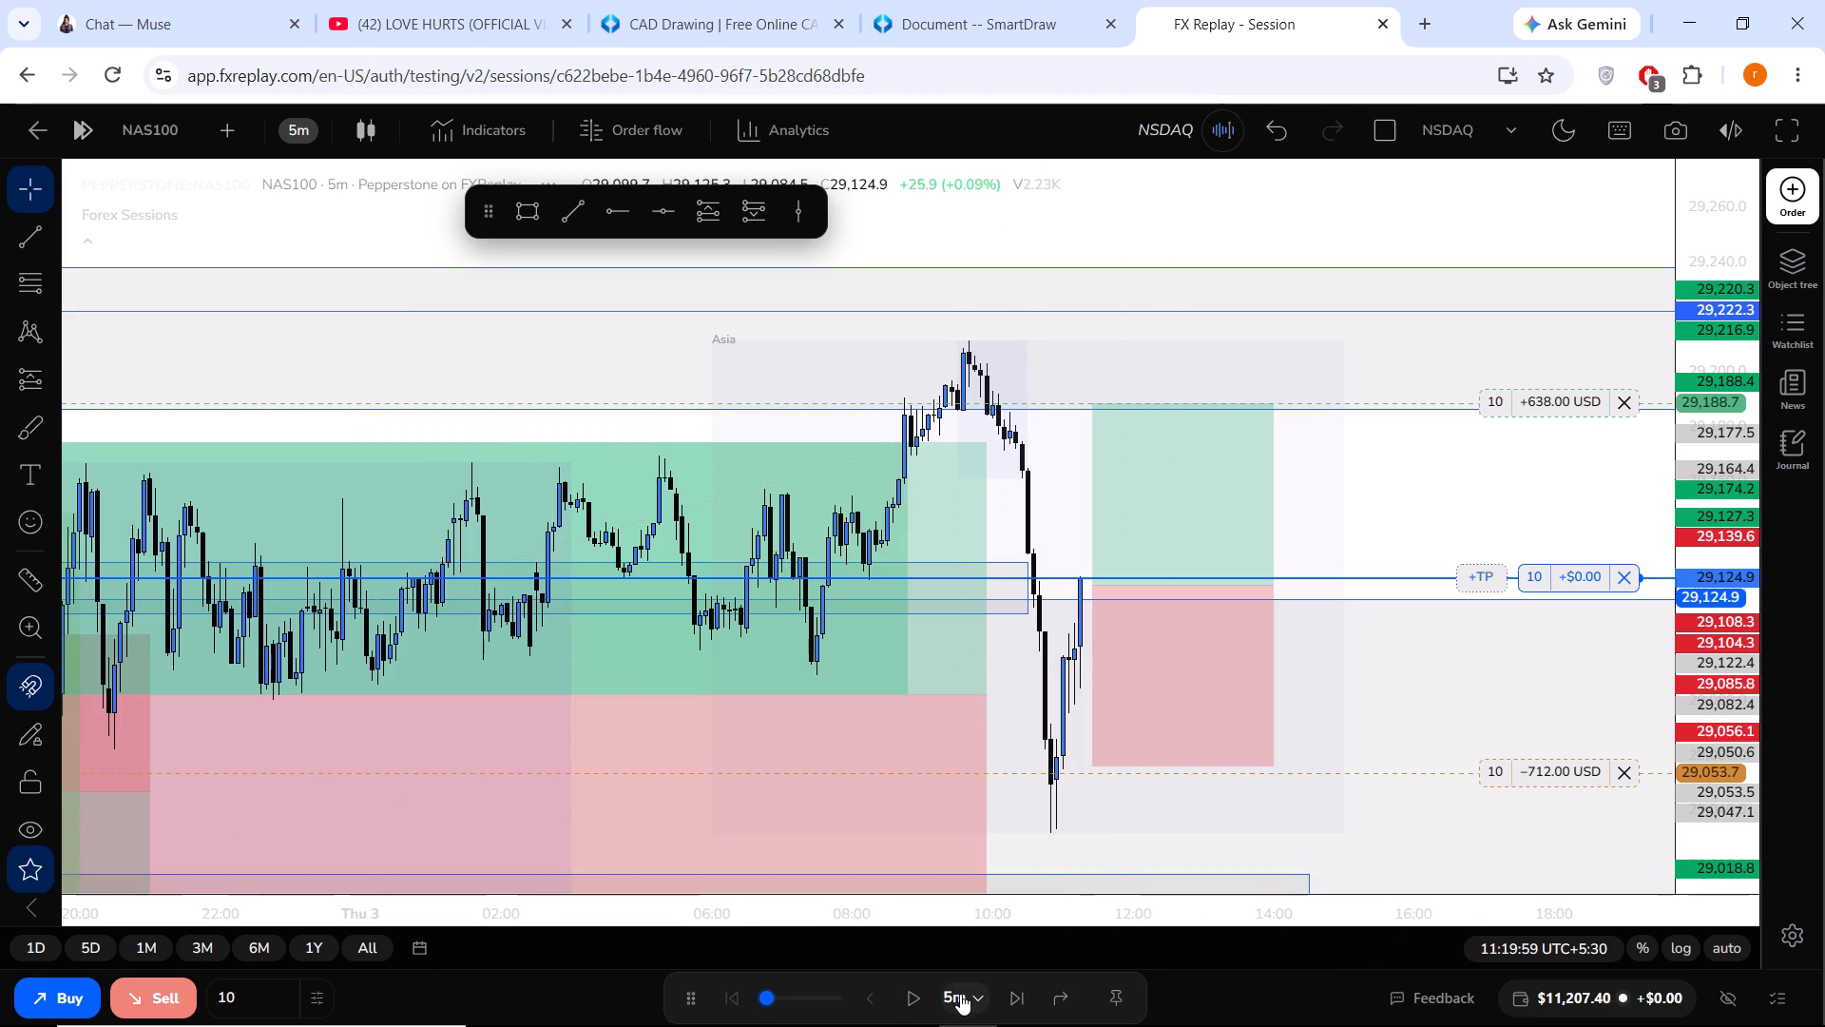
pyautogui.click(960, 994)
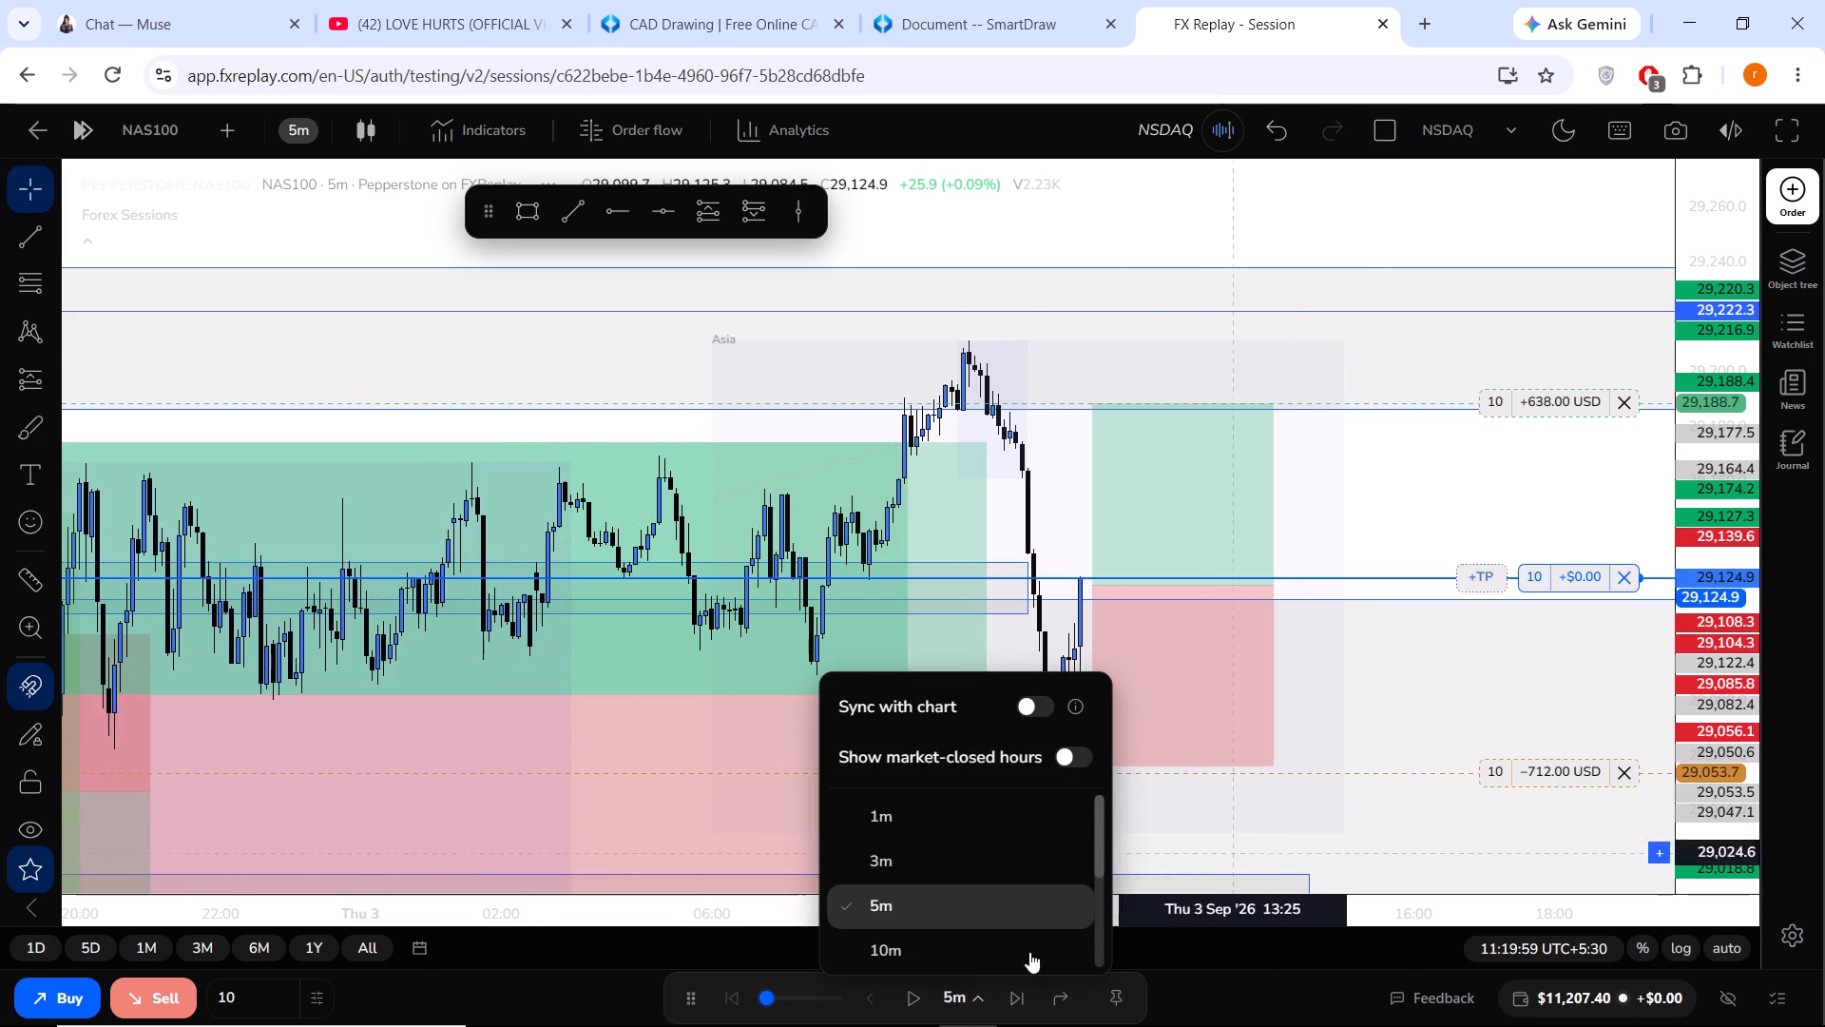
pyautogui.tripleClick(1014, 998)
pyautogui.tripleClick(1014, 998)
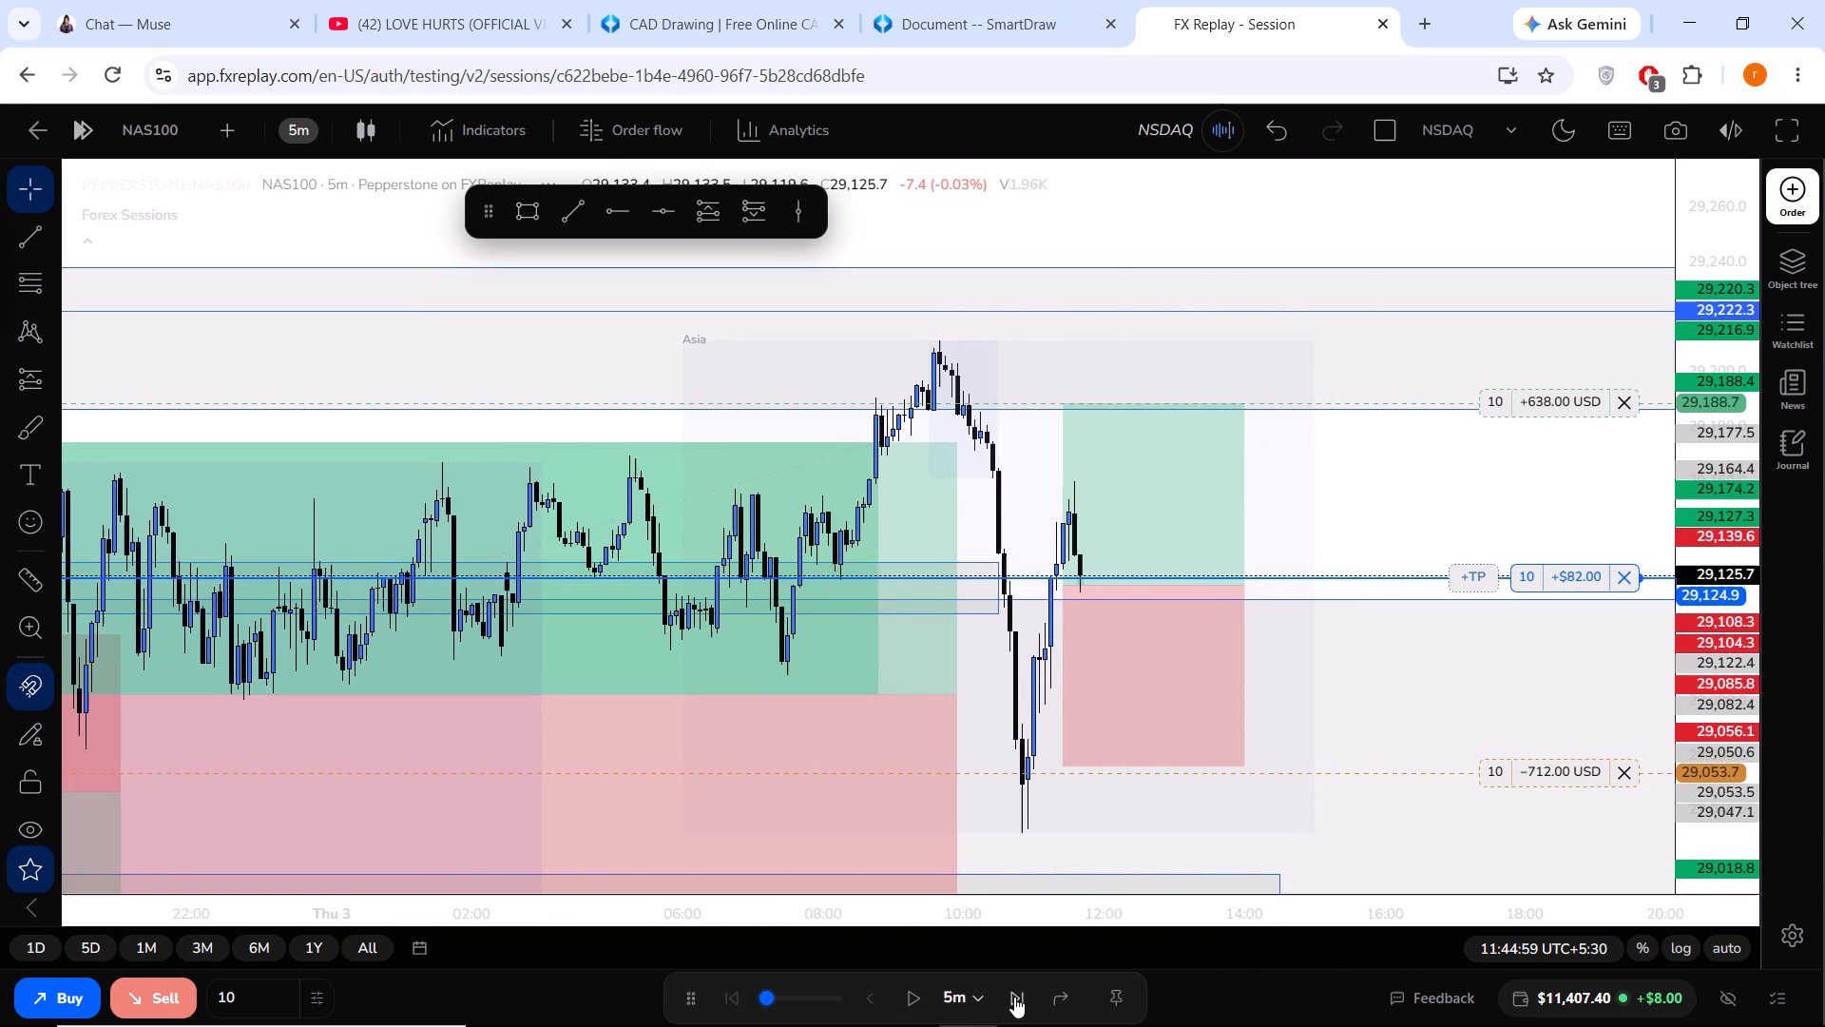
pyautogui.tripleClick(1014, 995)
pyautogui.tripleClick(1014, 995)
pyautogui.tripleClick(1014, 995)
pyautogui.doubleClick(1014, 993)
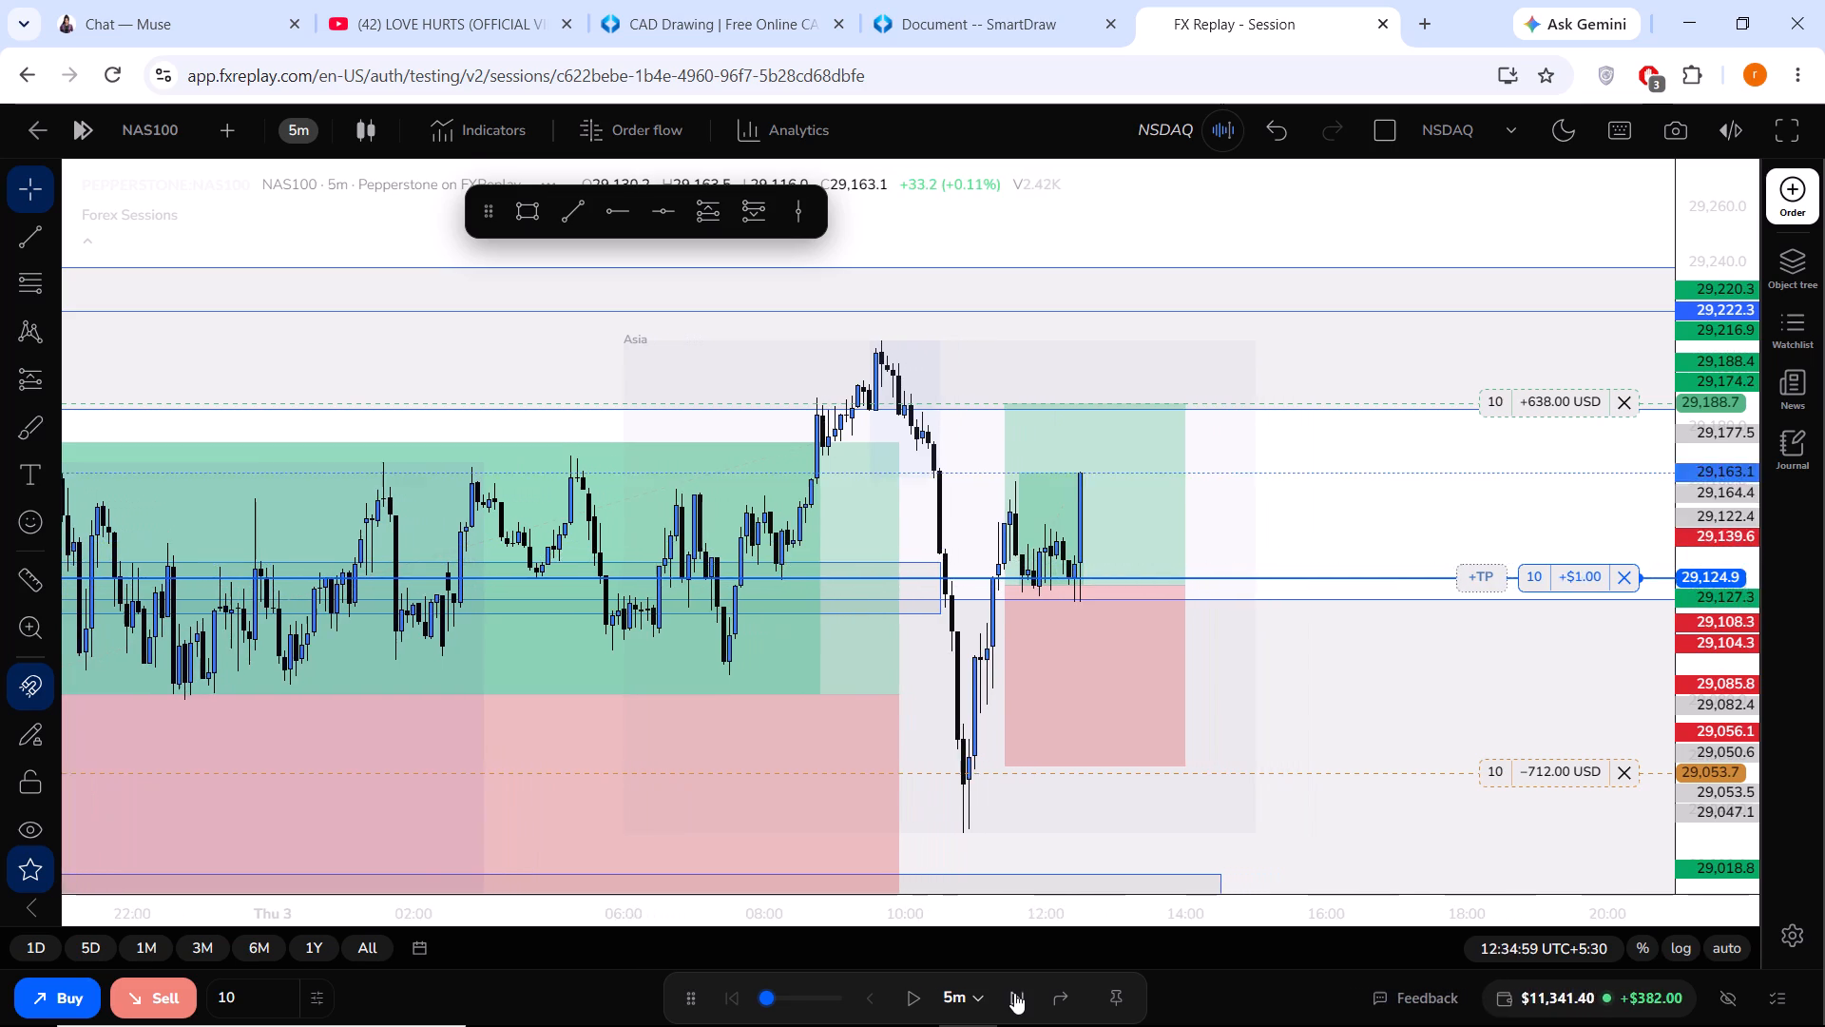
# Switch the chart to 1 hour and examine price against the upper zone and the earlier New York session high.
pyautogui.scroll(-1, 1330, 582)
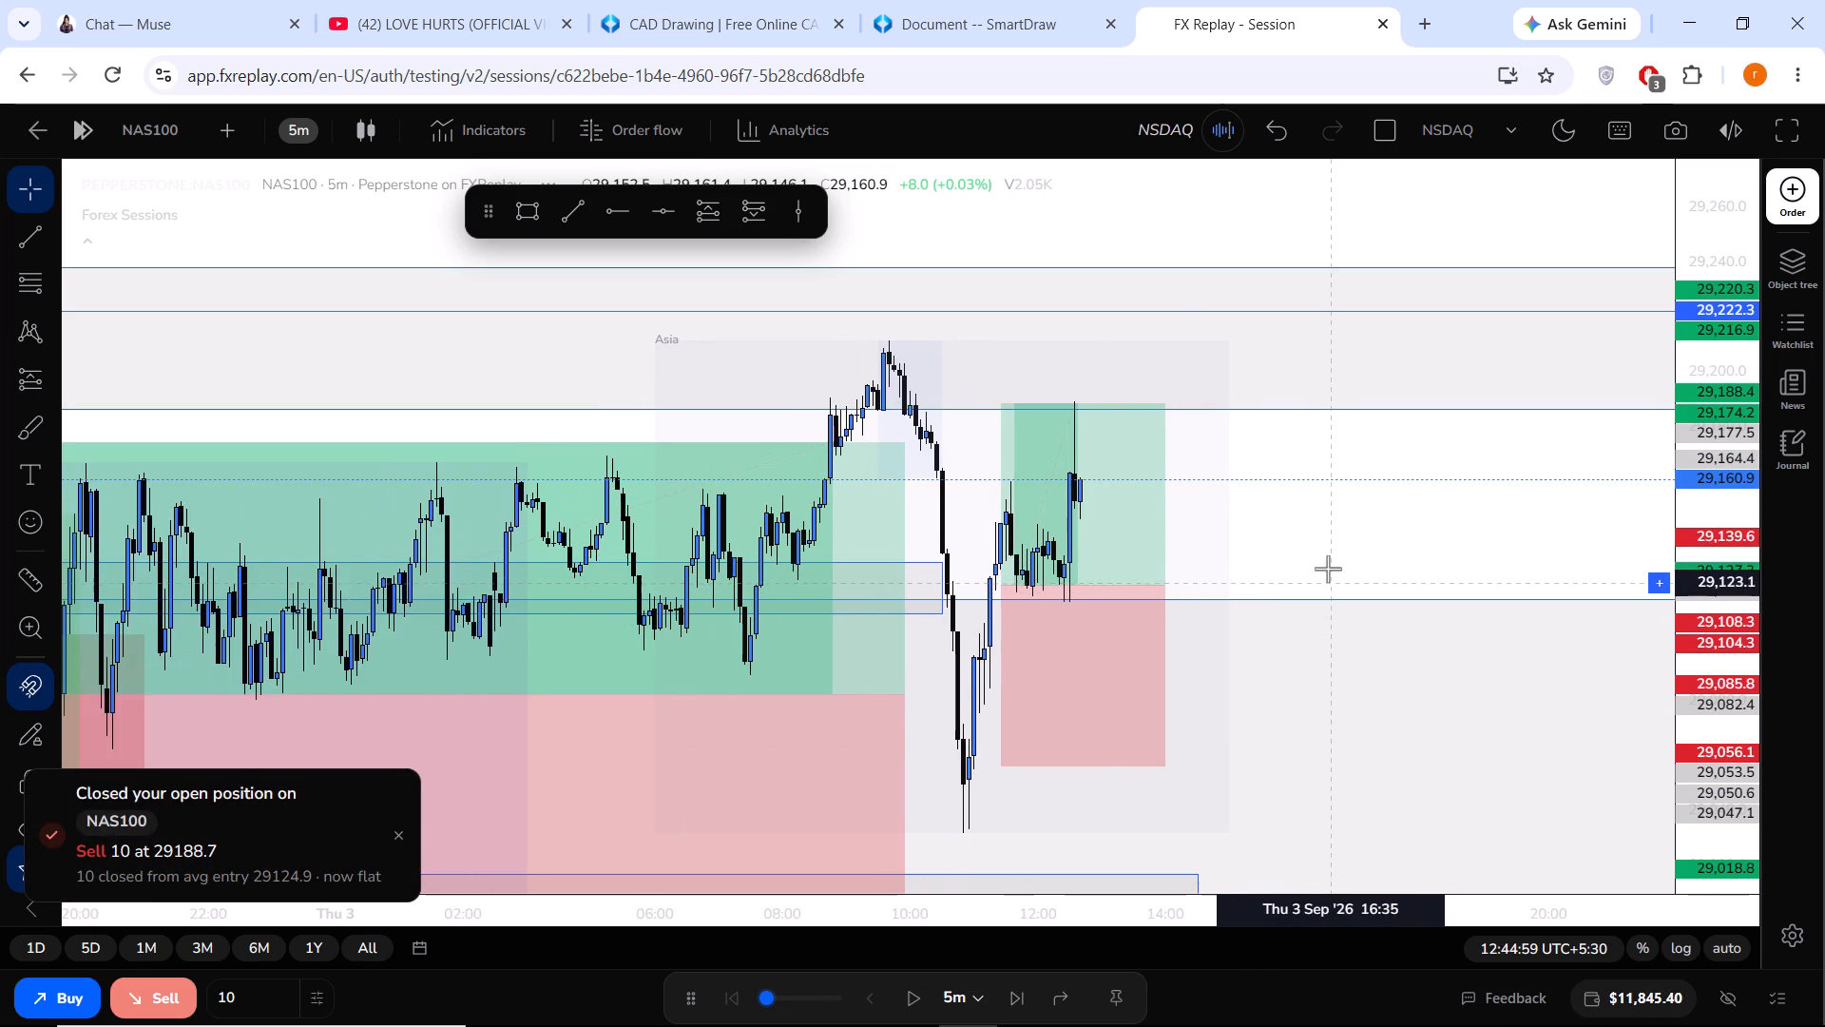
pyautogui.moveTo(1331, 568); pyautogui.dragTo(1409, 533)
pyautogui.scroll(-1, 1407, 533)
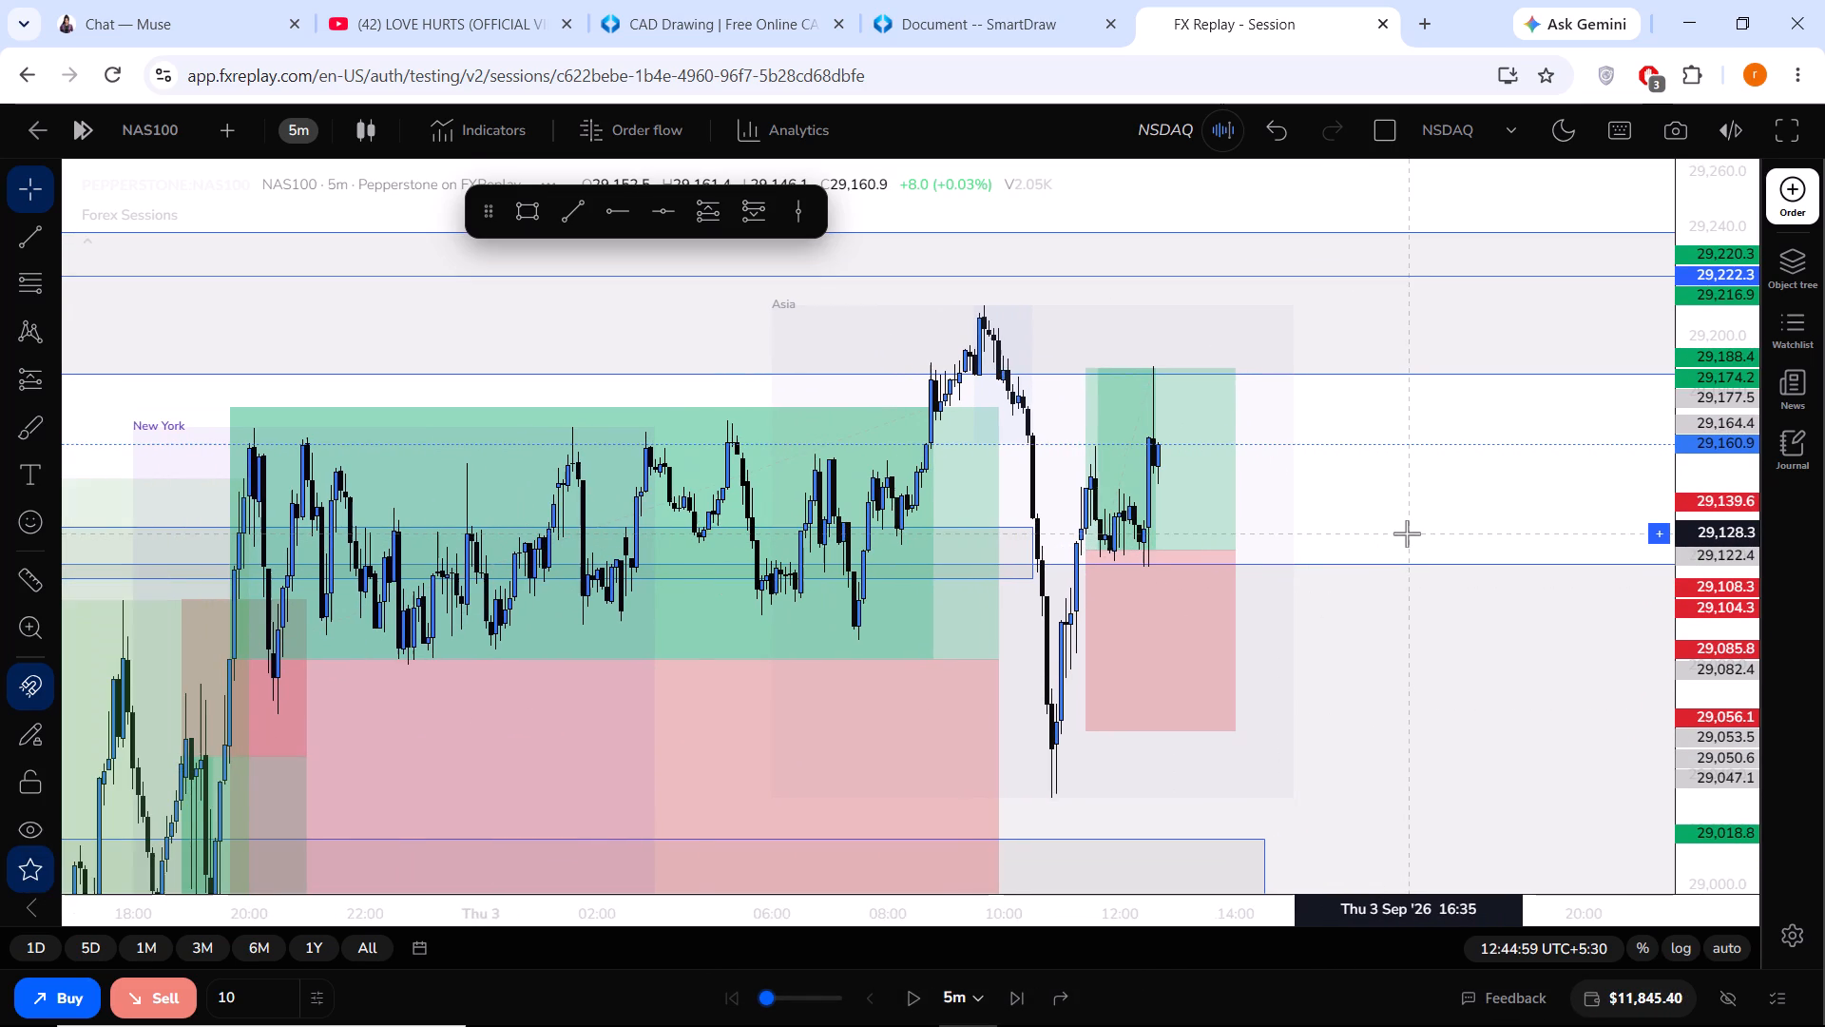
pyautogui.scroll(-1, 1378, 493)
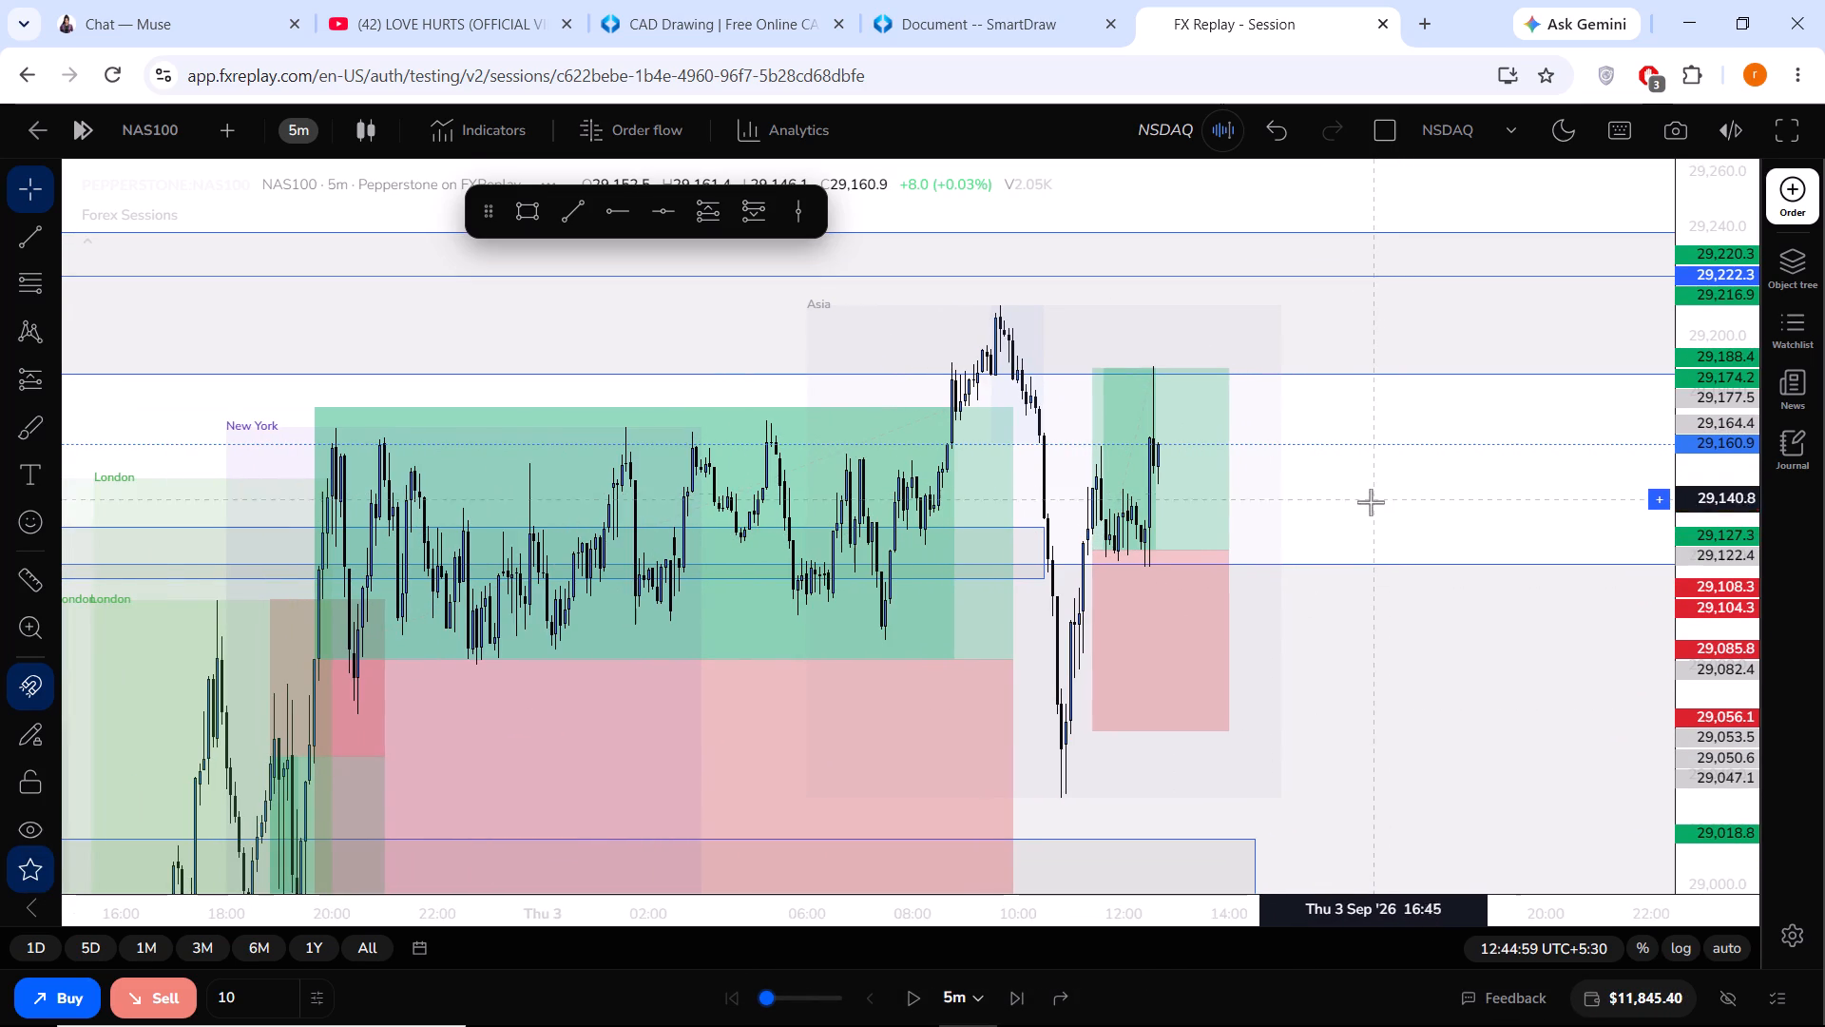
pyautogui.moveTo(1704, 466); pyautogui.dragTo(1700, 576)
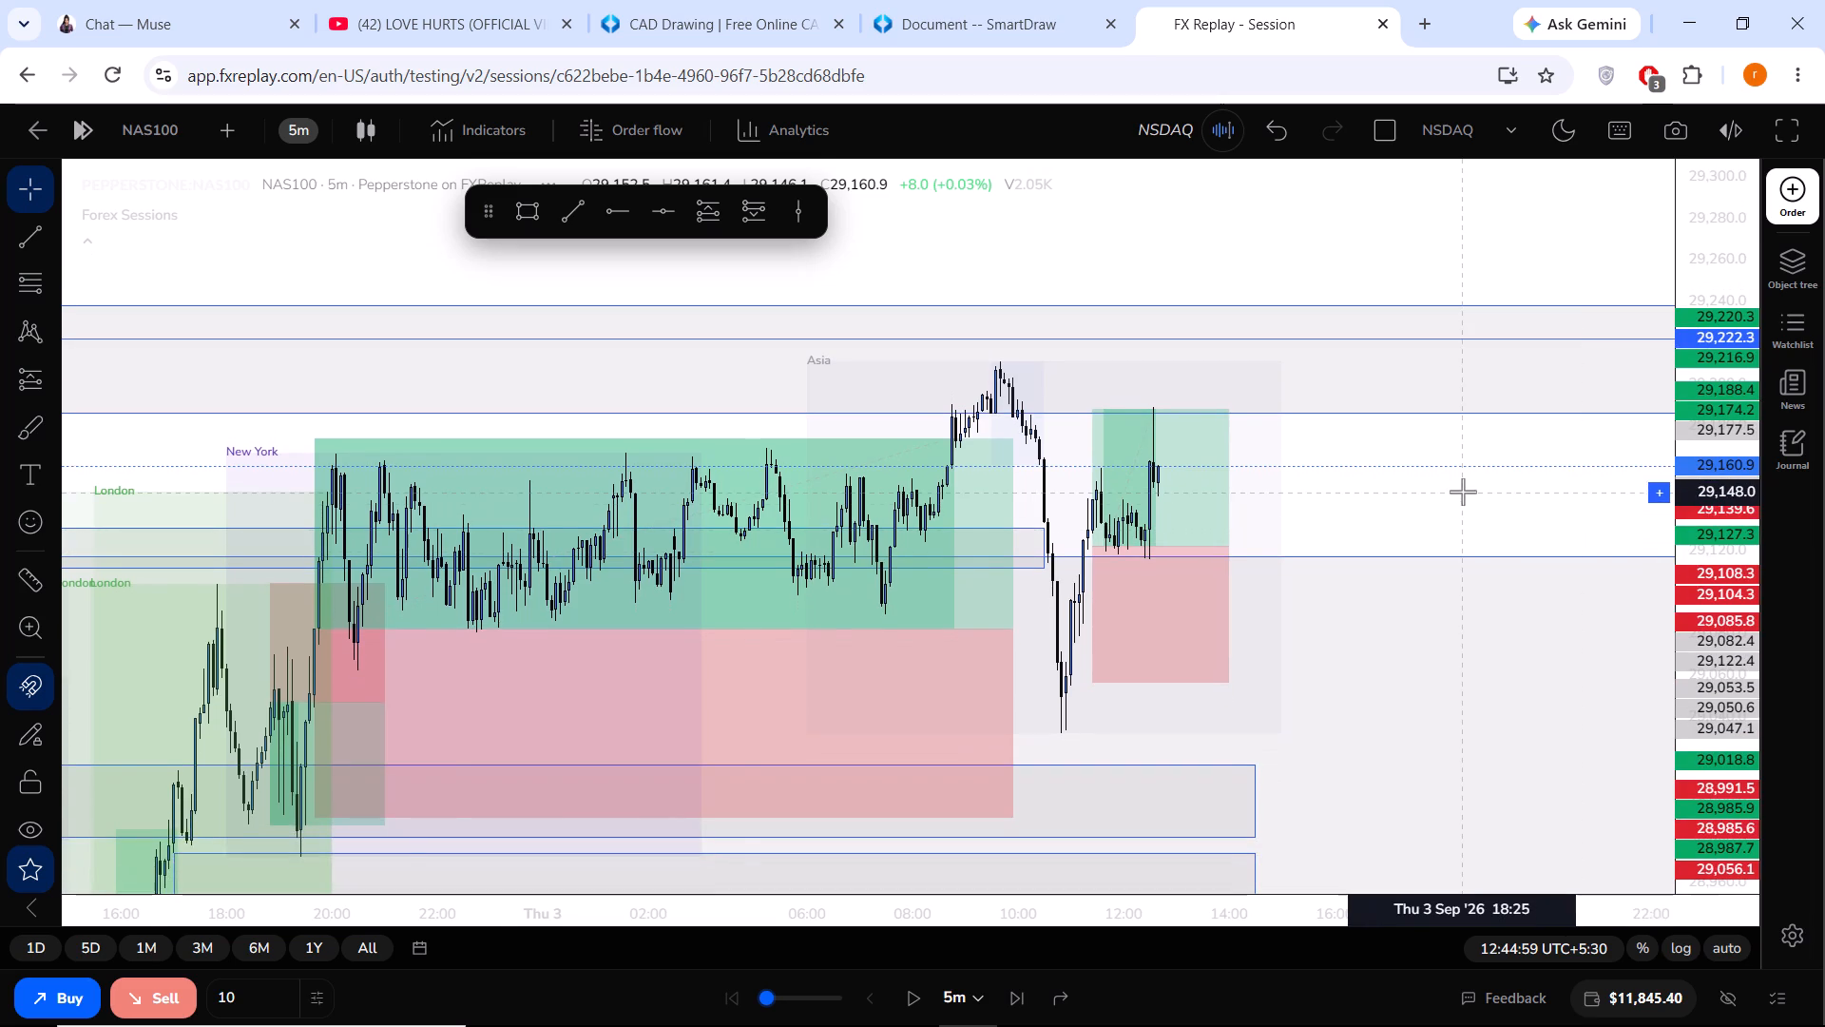
pyautogui.scroll(-1, 1463, 492)
pyautogui.click(304, 129)
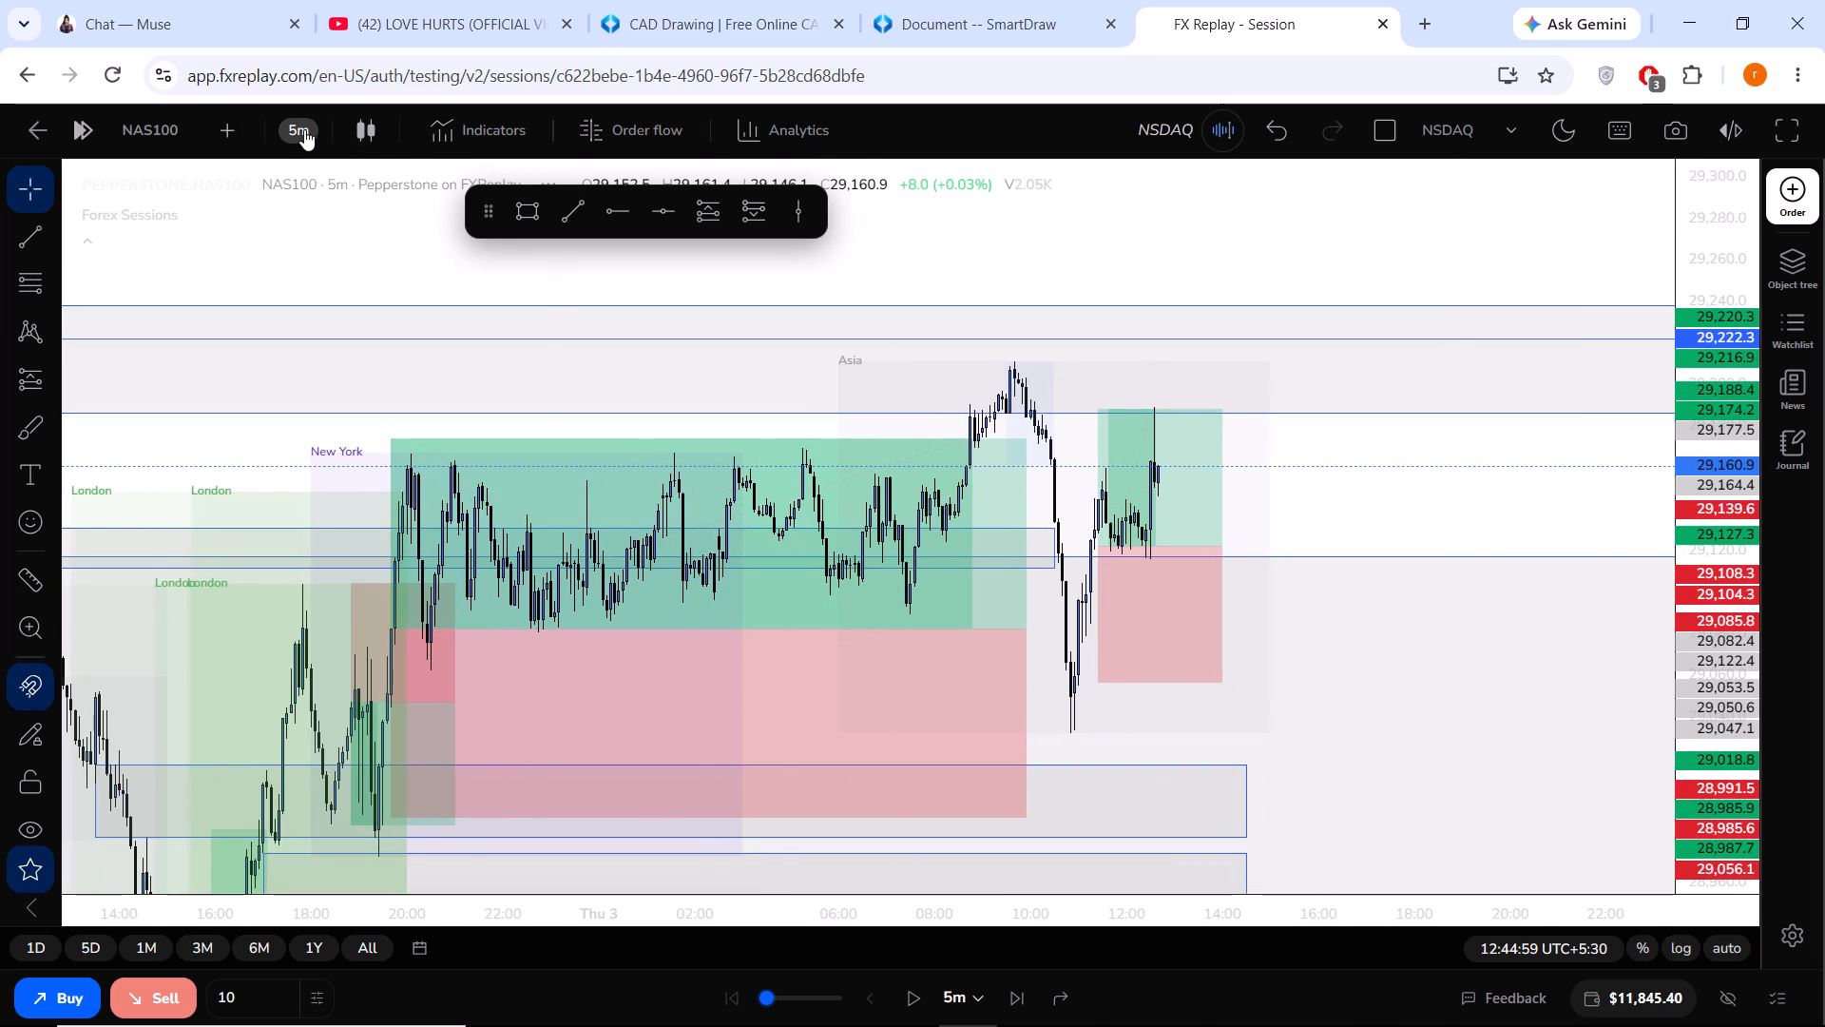
pyautogui.scroll(-1, 365, 512)
pyautogui.click(336, 532)
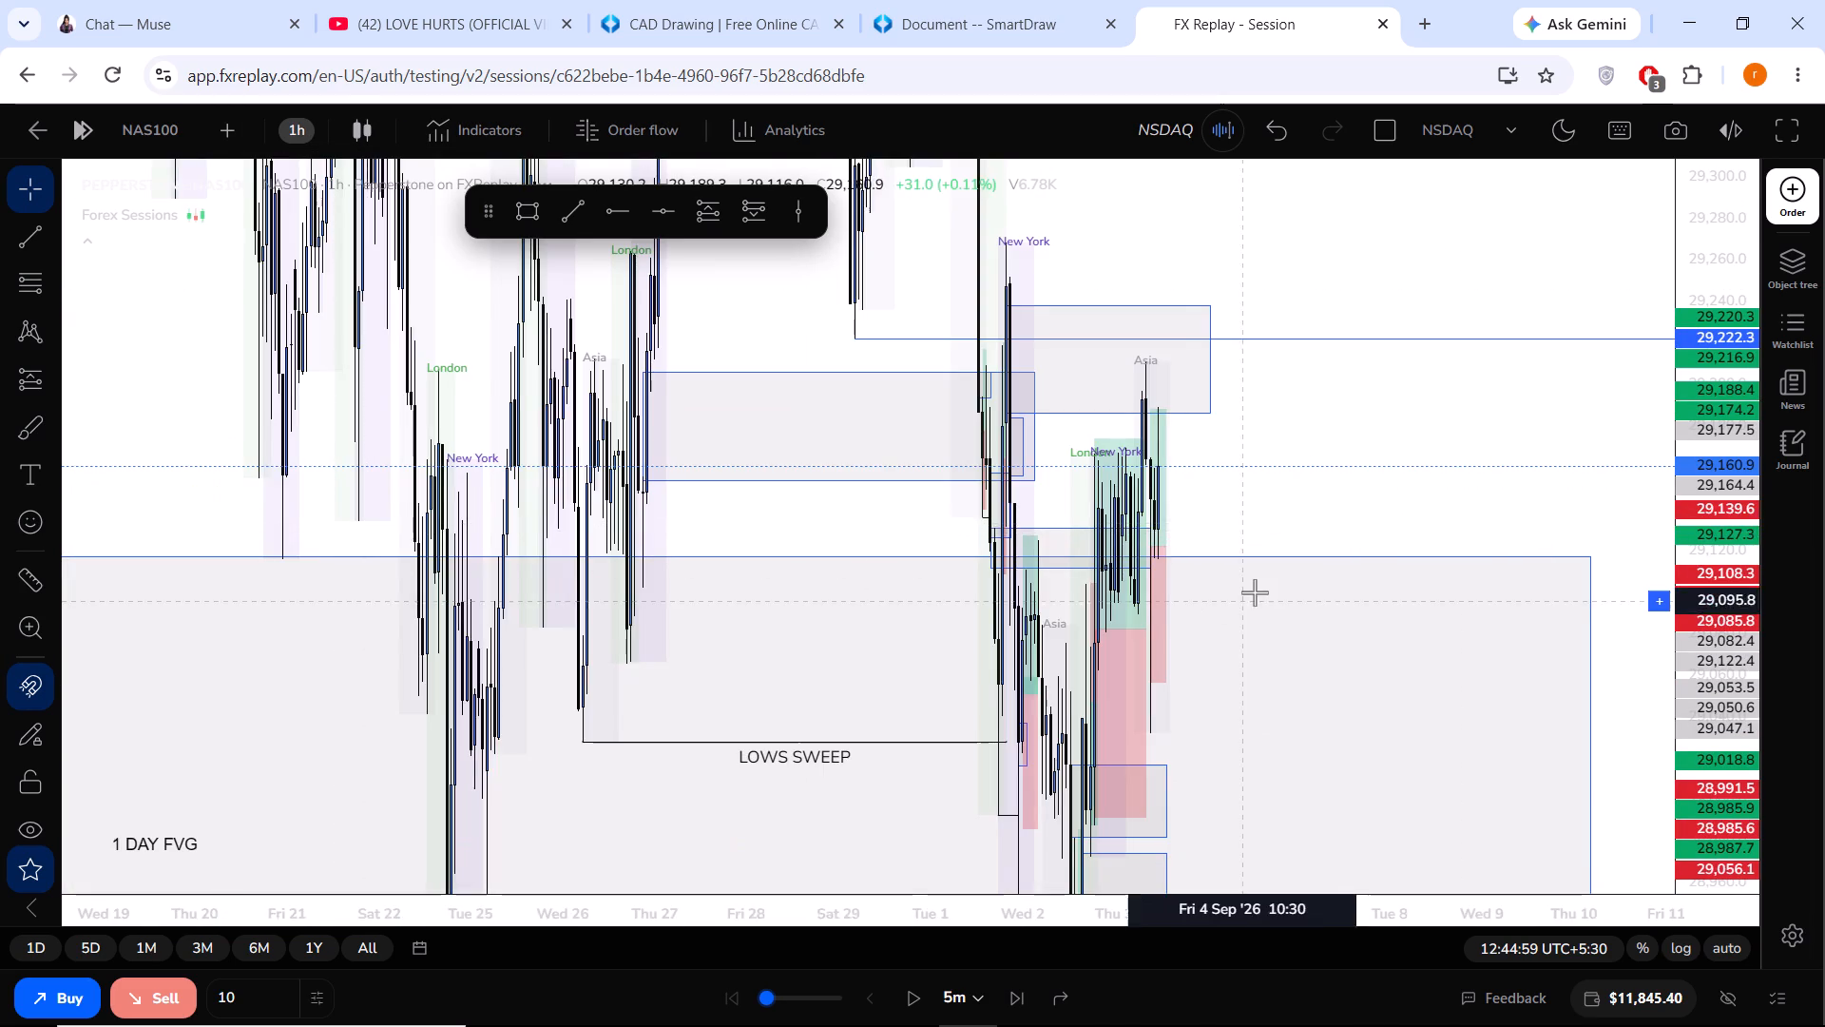
pyautogui.scroll(13, 1256, 590)
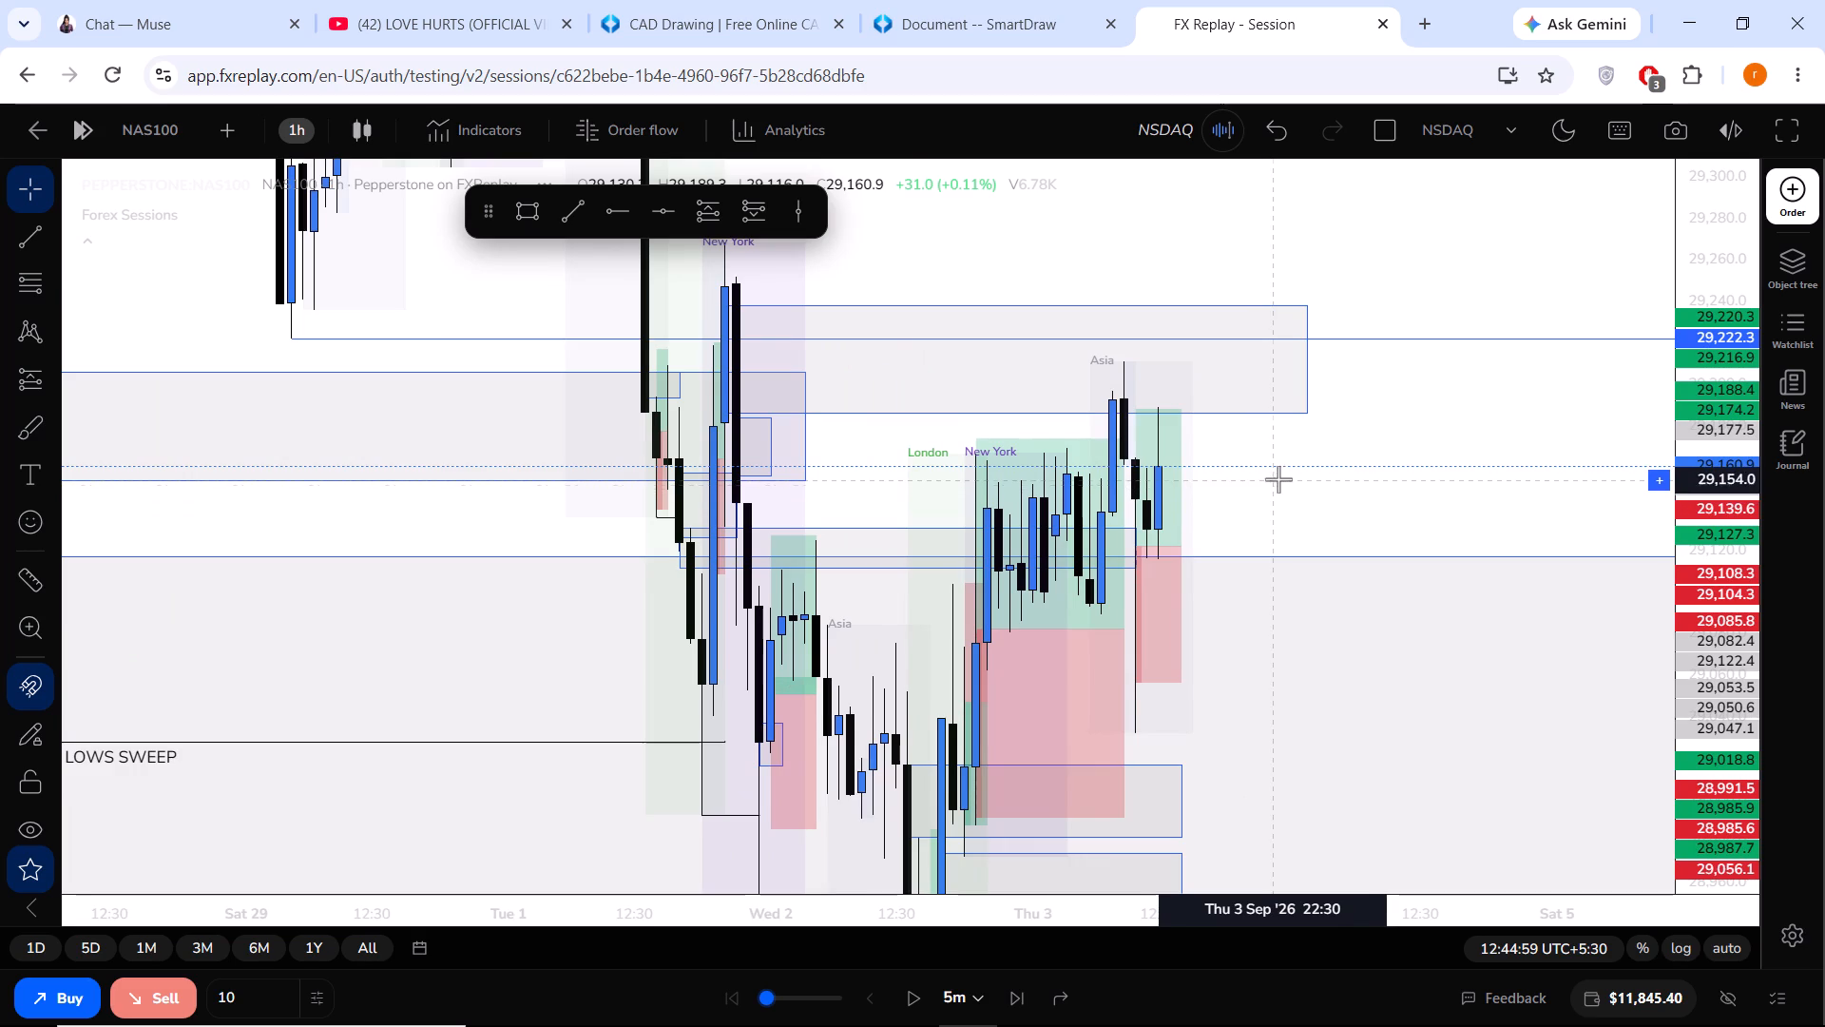
pyautogui.moveTo(1278, 479); pyautogui.dragTo(1269, 512)
pyautogui.scroll(3, 1259, 498)
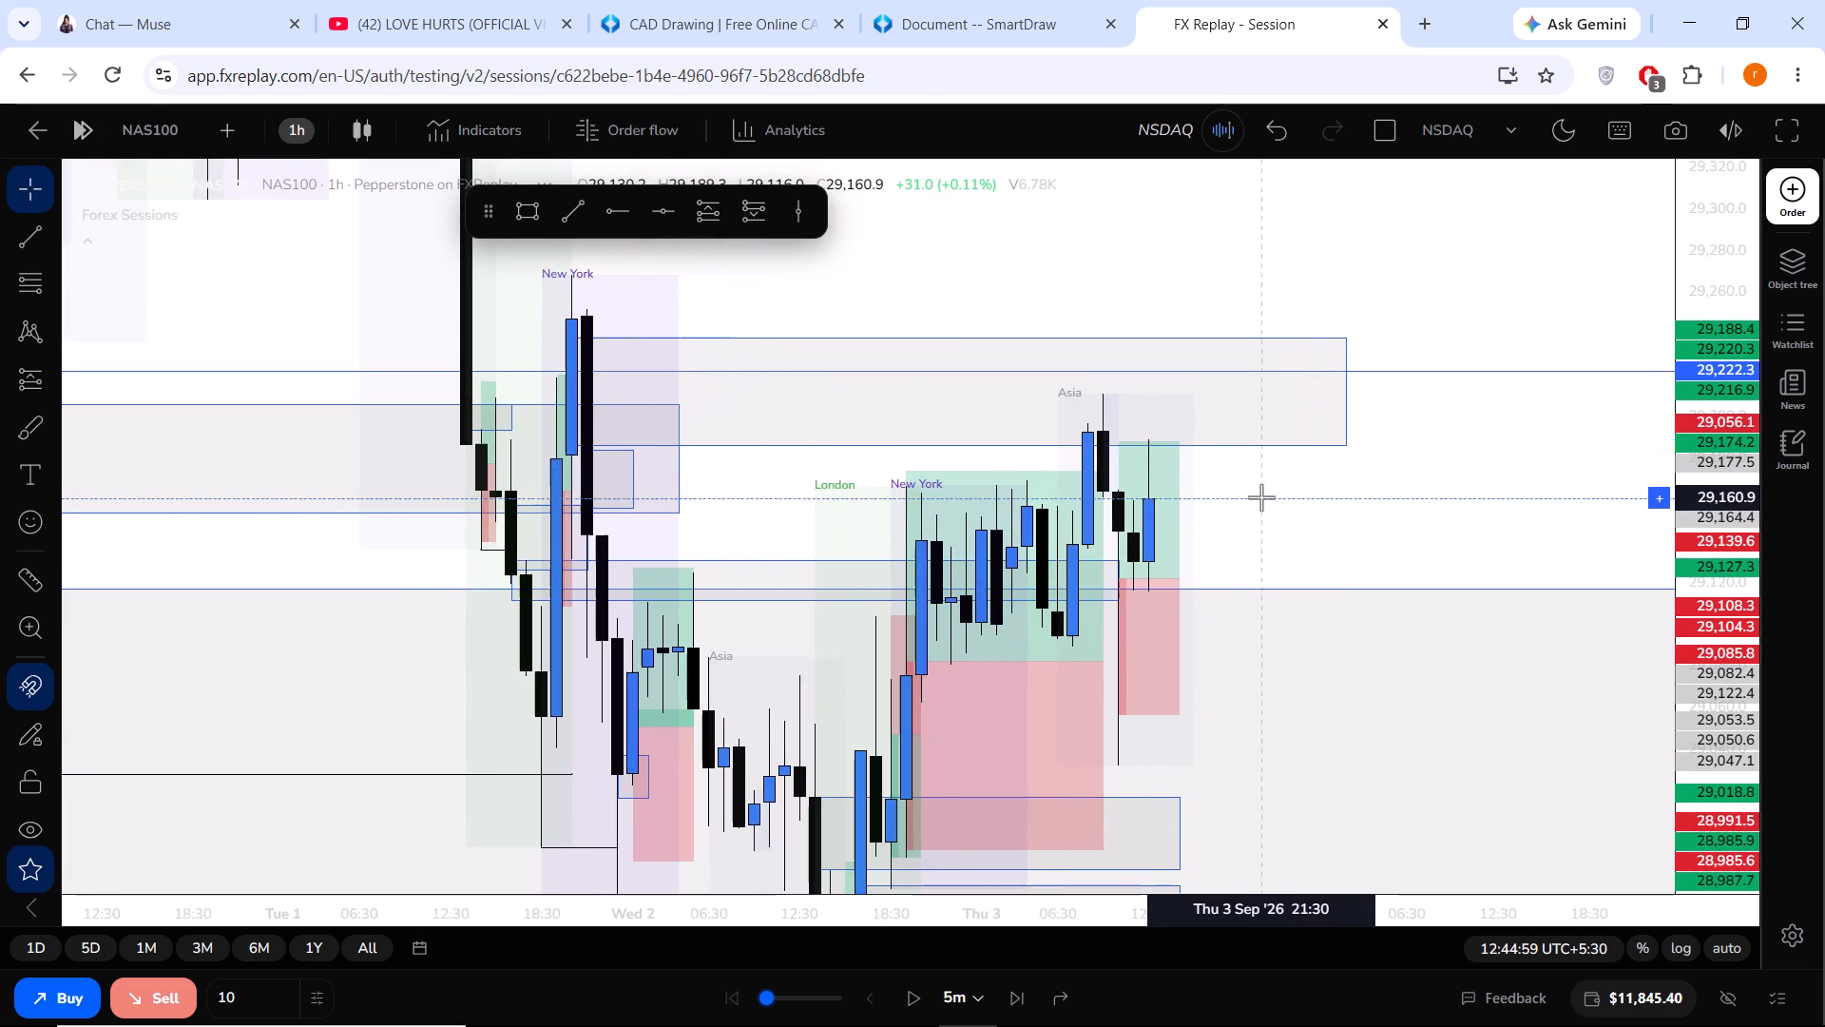
pyautogui.scroll(1, 1261, 497)
pyautogui.scroll(-2, 1261, 497)
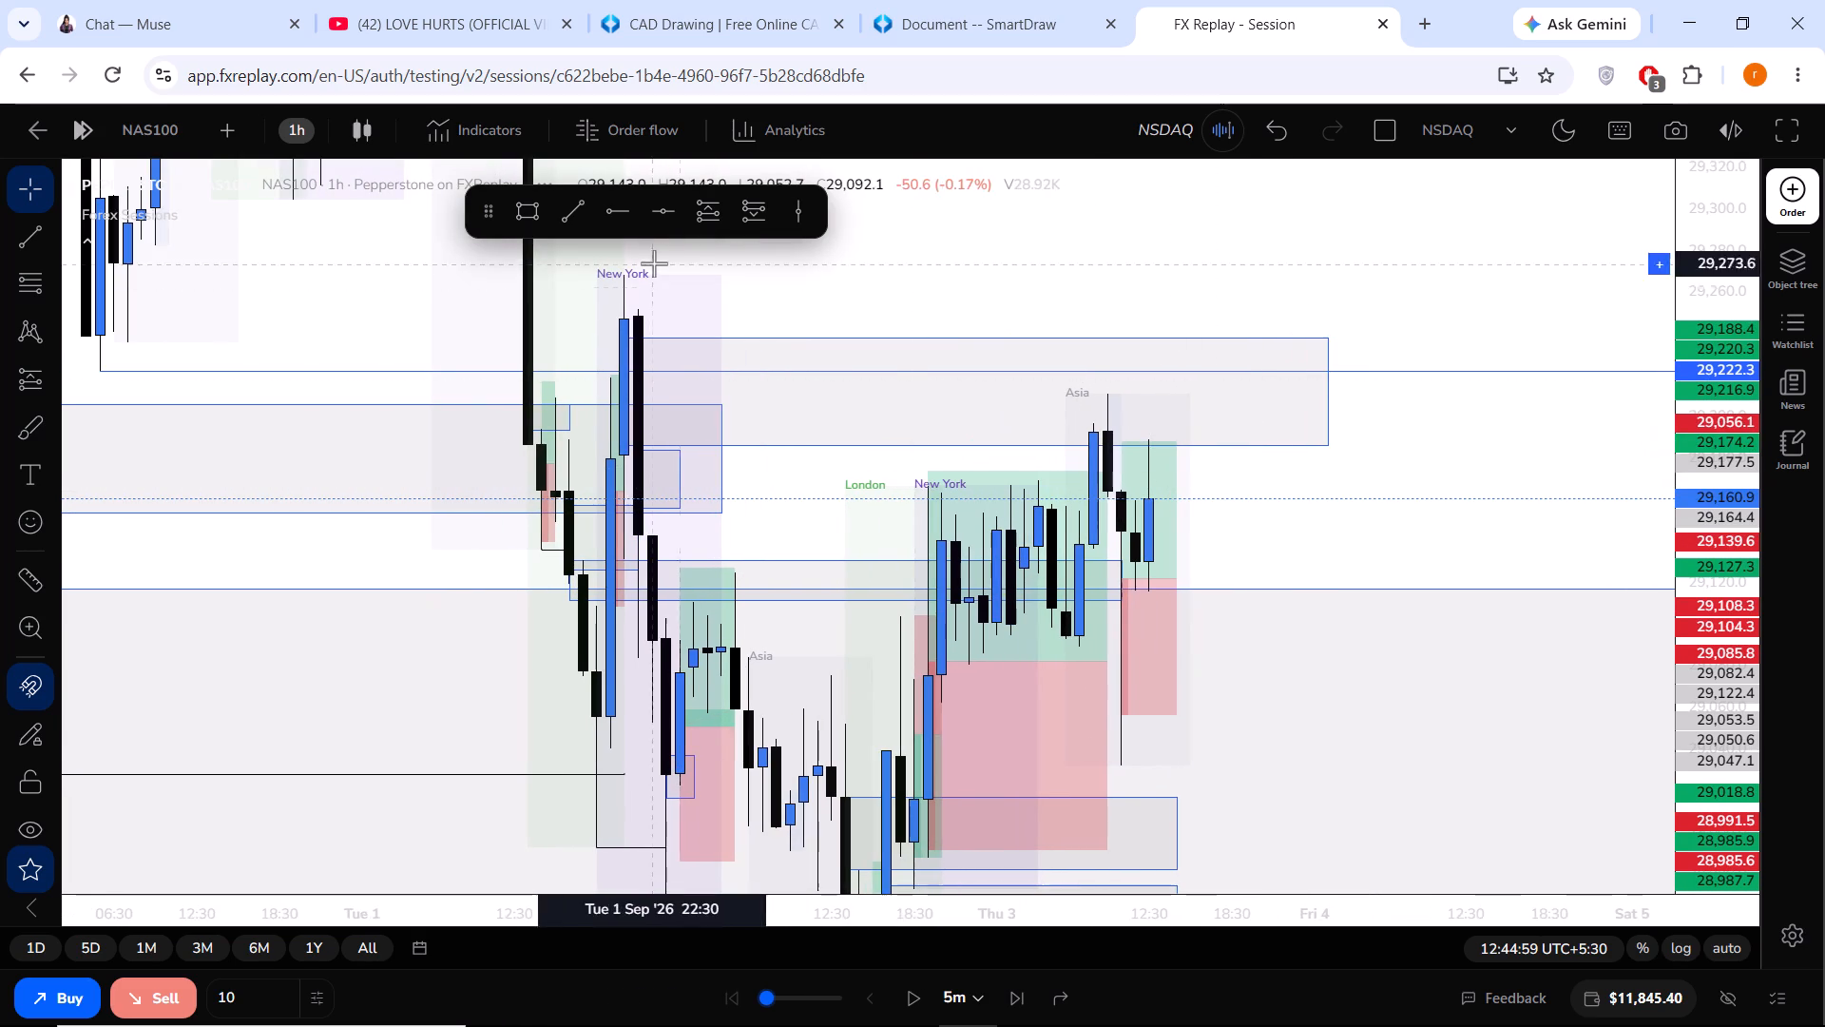
# Set the replay step to 30m and advance to 16:59:59, following price through the London session.
pyautogui.click(968, 984)
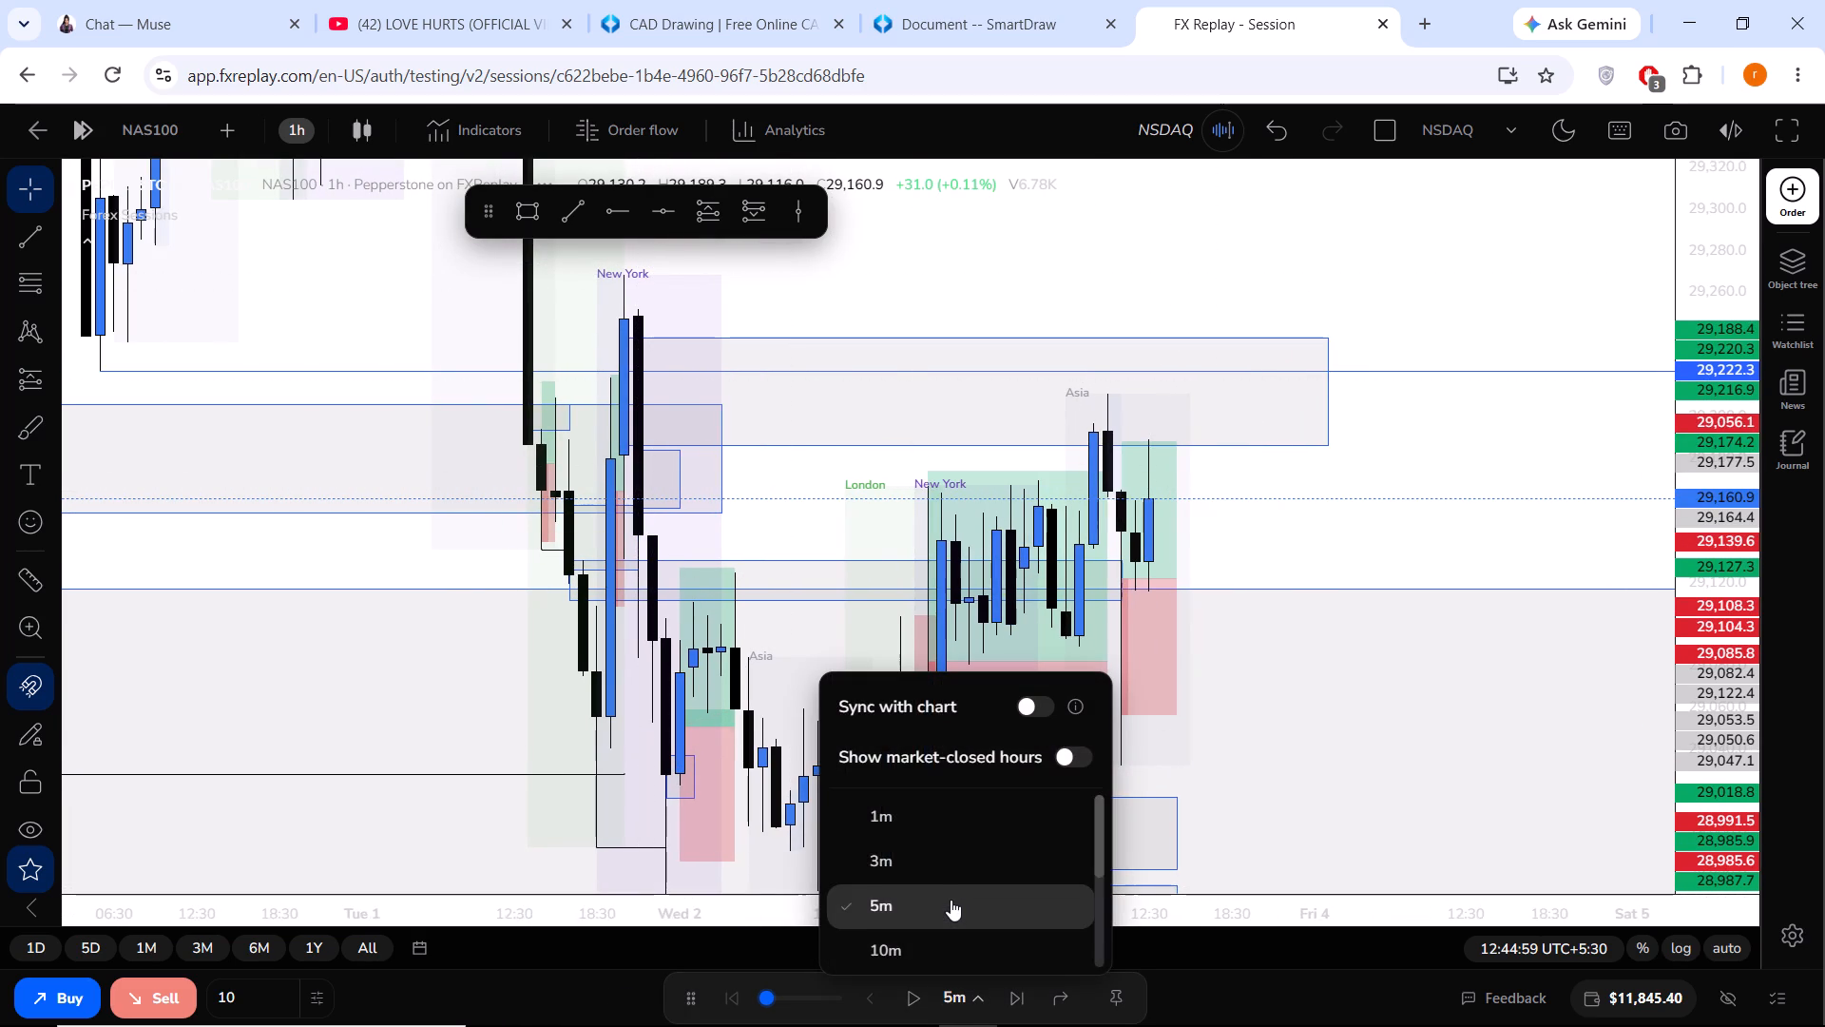
pyautogui.scroll(-1, 948, 907)
pyautogui.click(922, 907)
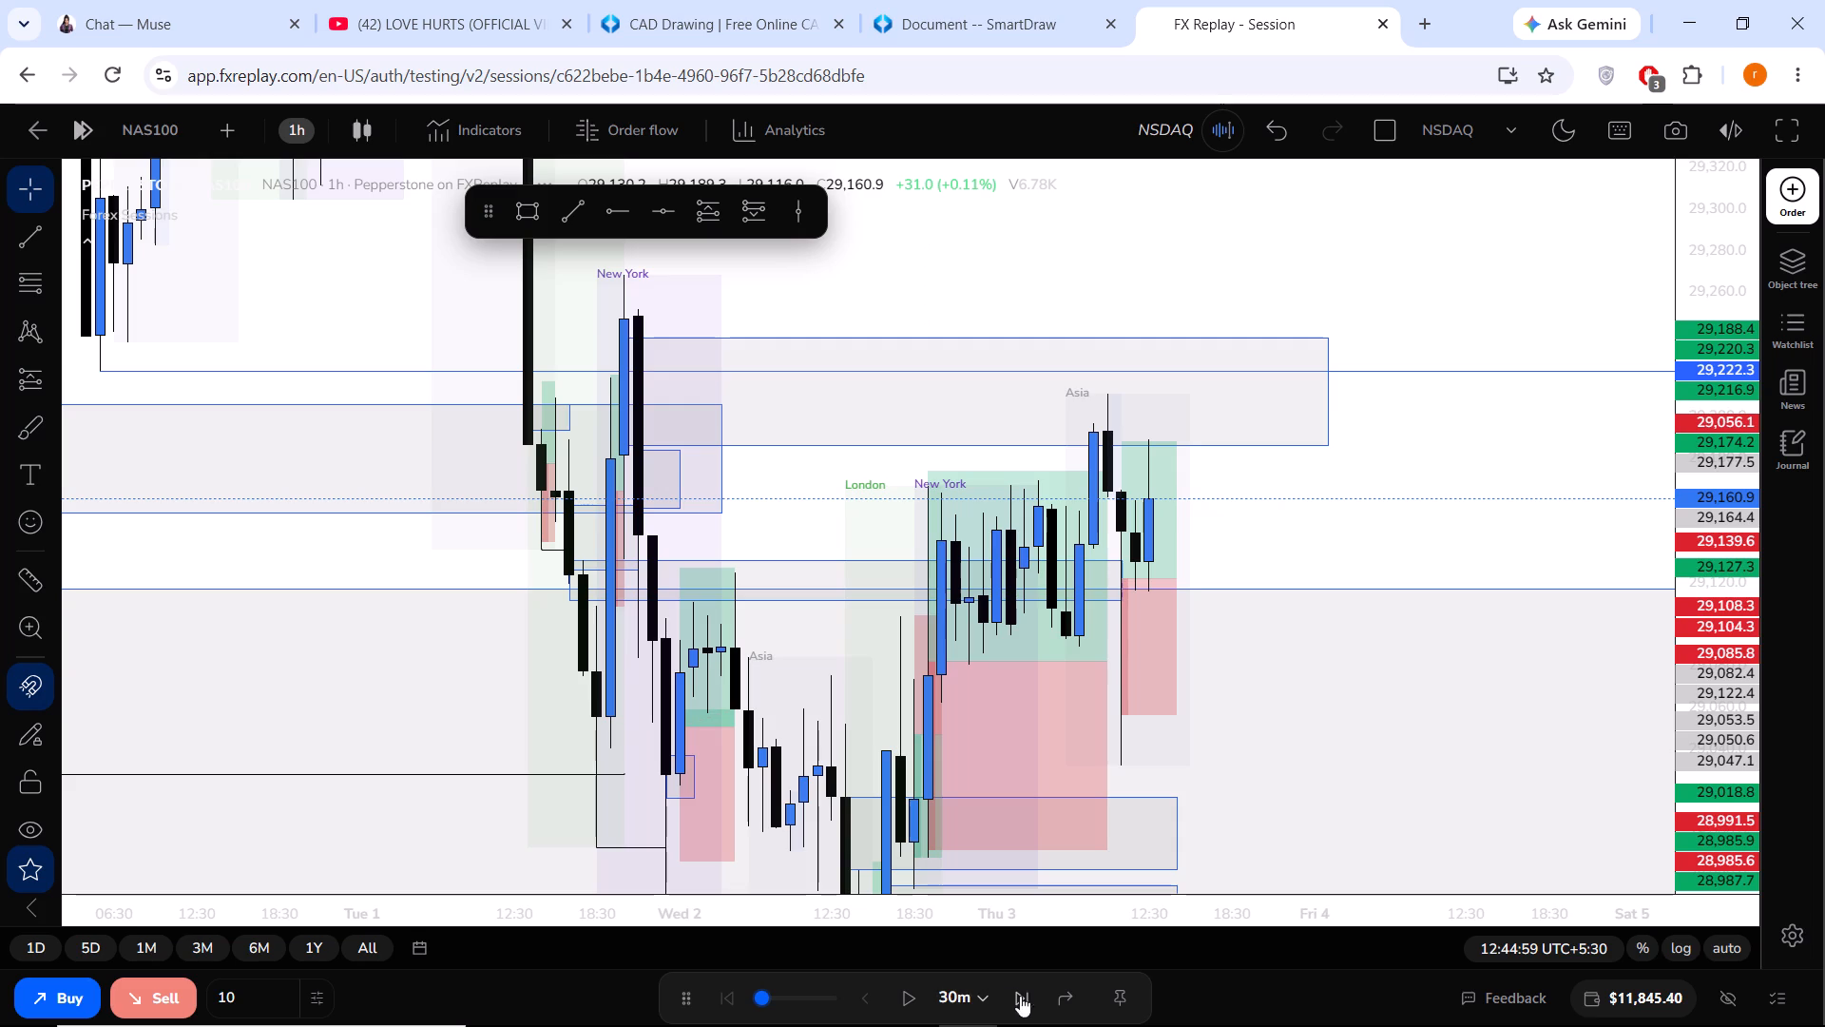
pyautogui.click(1025, 1003)
pyautogui.click(1025, 1003)
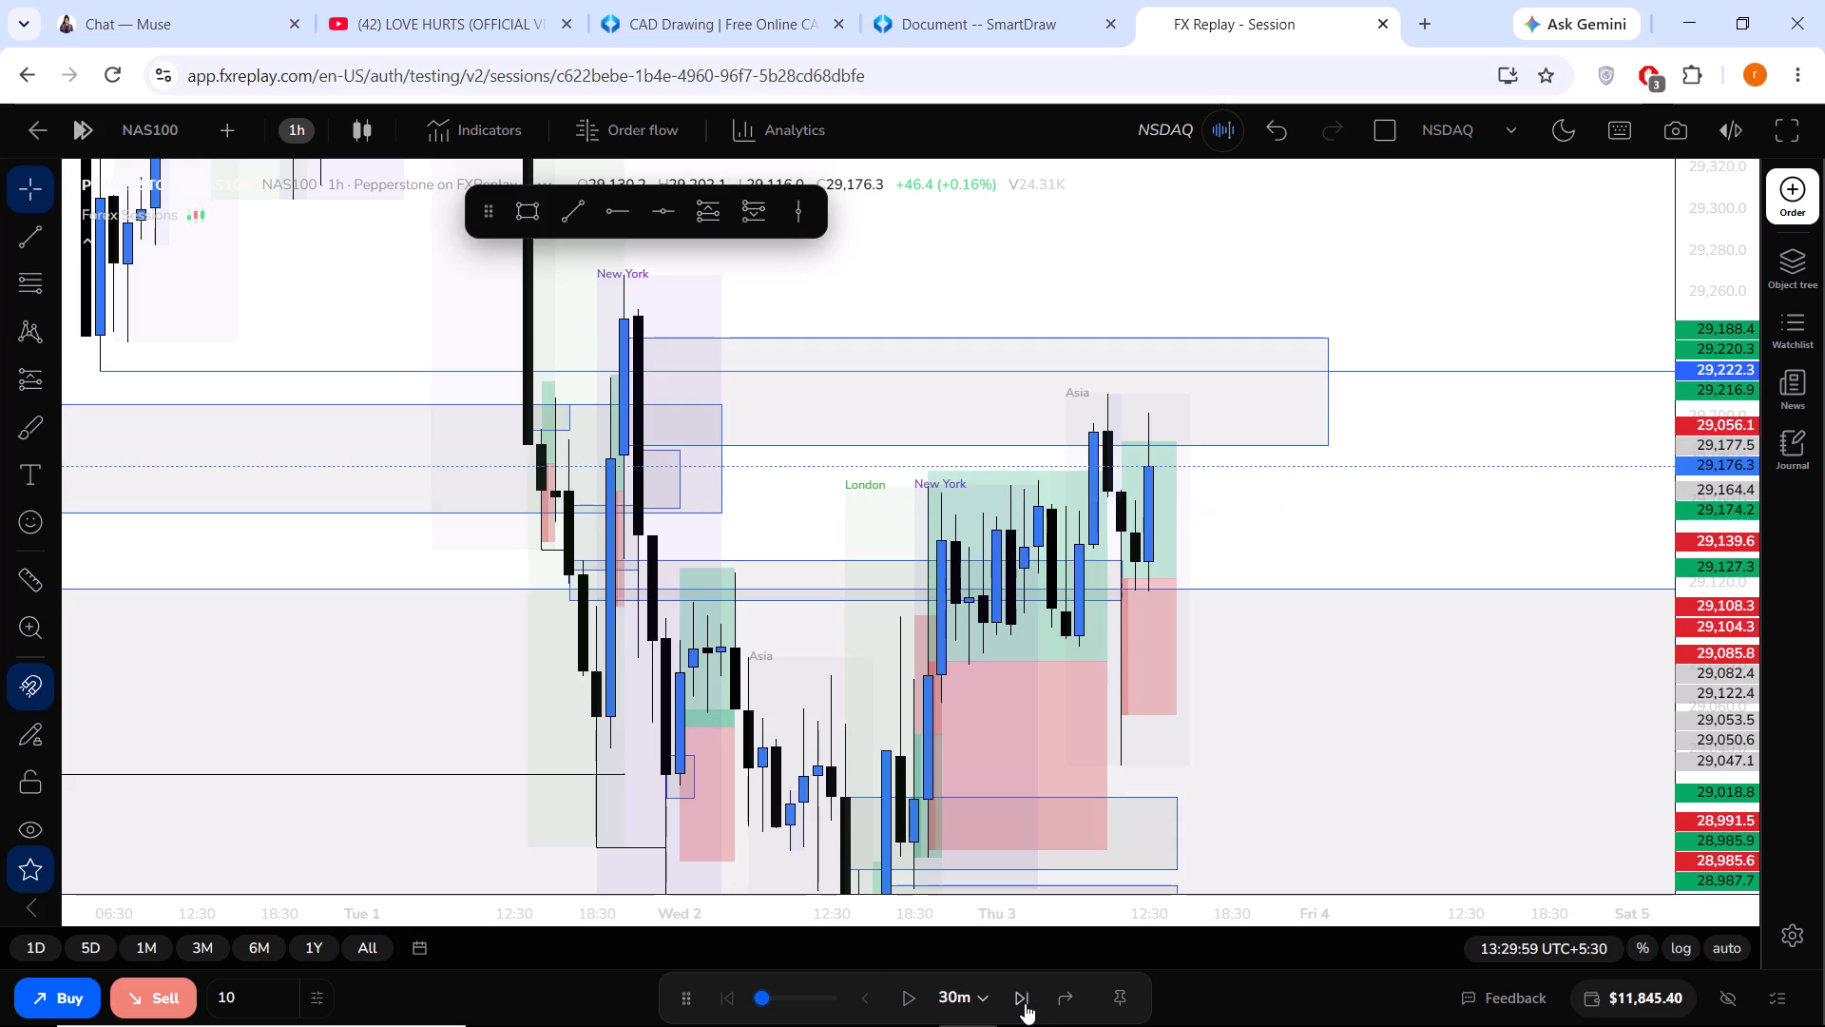
pyautogui.click(1025, 1003)
pyautogui.click(1025, 1003)
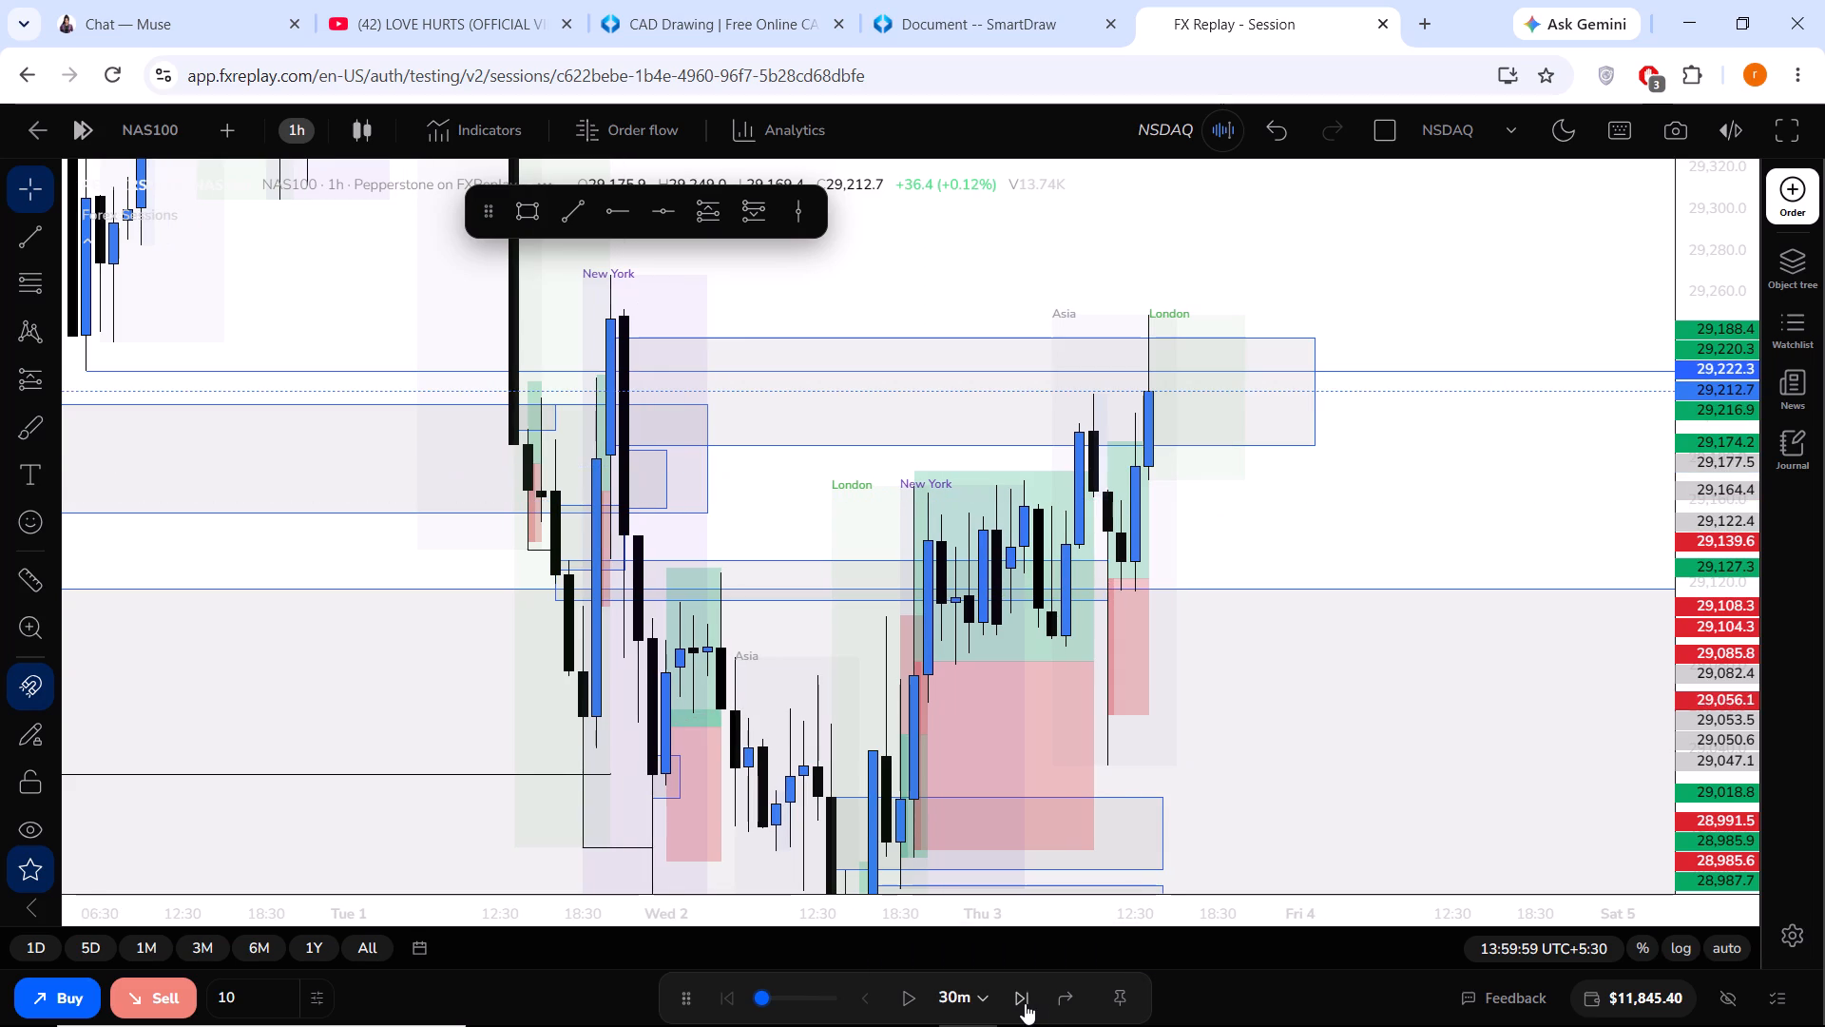
pyautogui.click(1025, 1003)
pyautogui.click(1025, 1003)
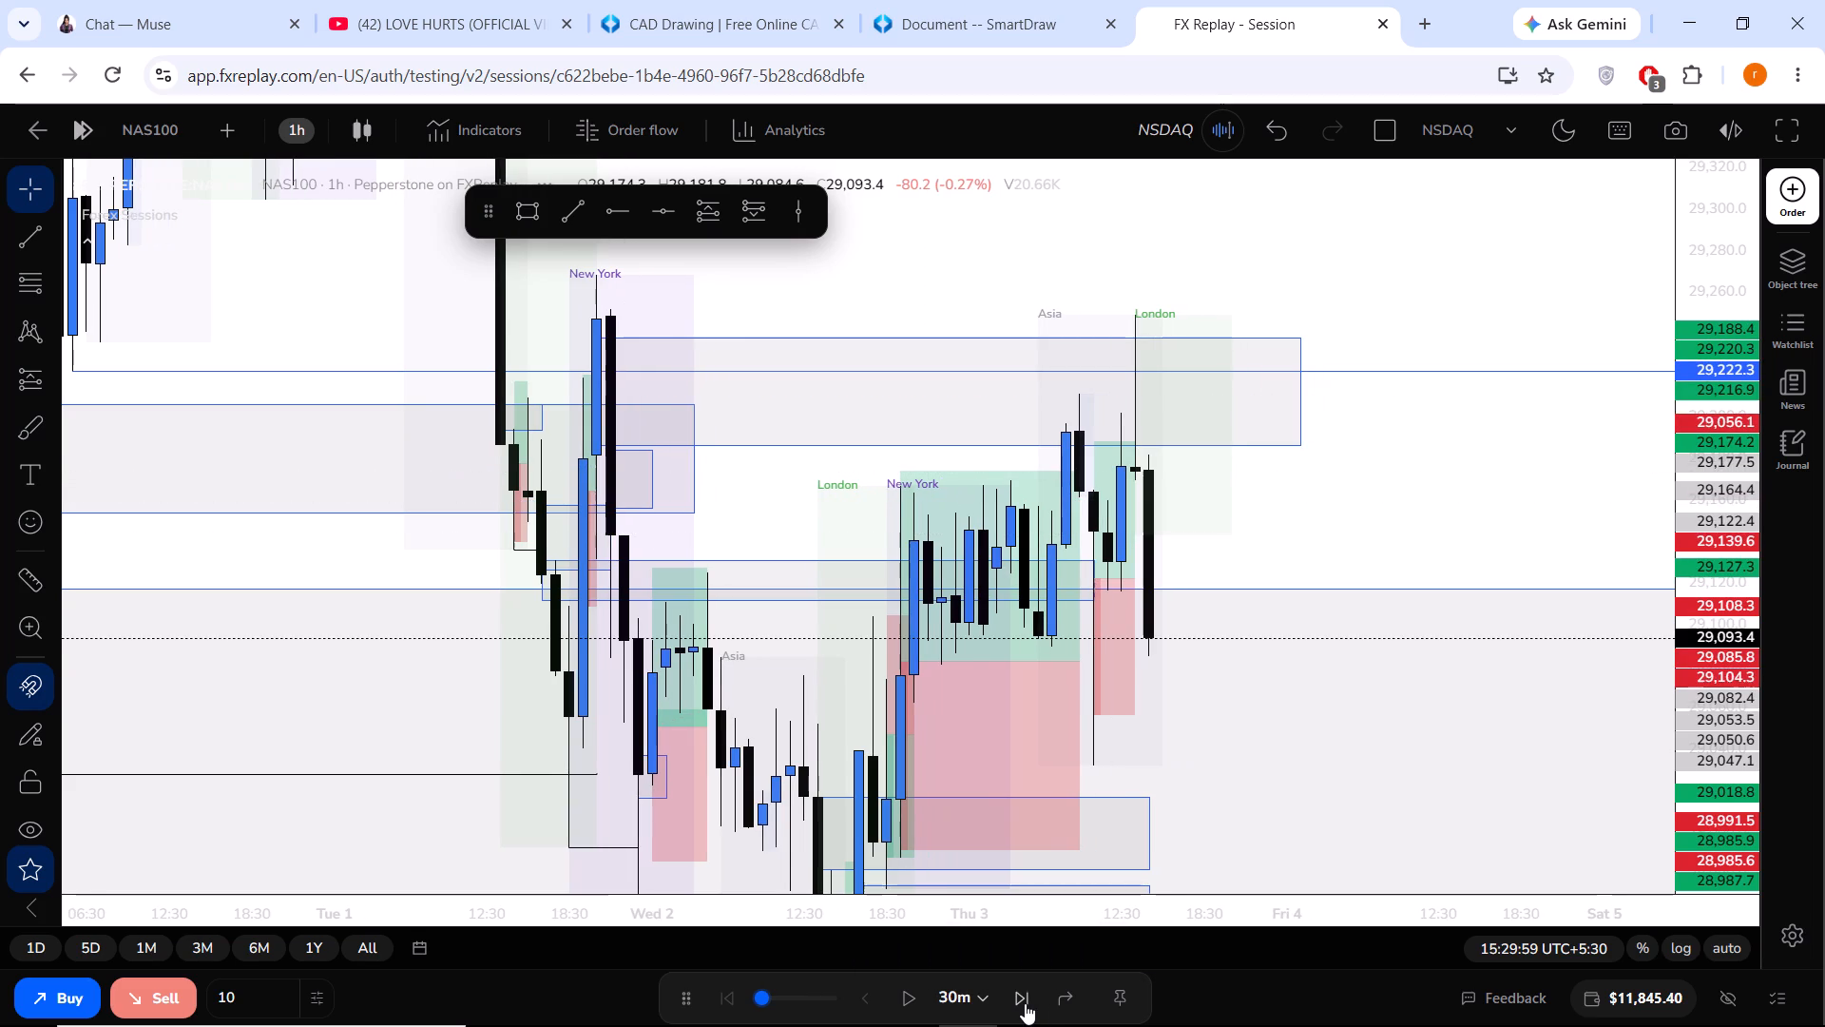
pyautogui.click(1025, 1003)
pyautogui.click(1025, 1003)
pyautogui.click(1025, 1003)
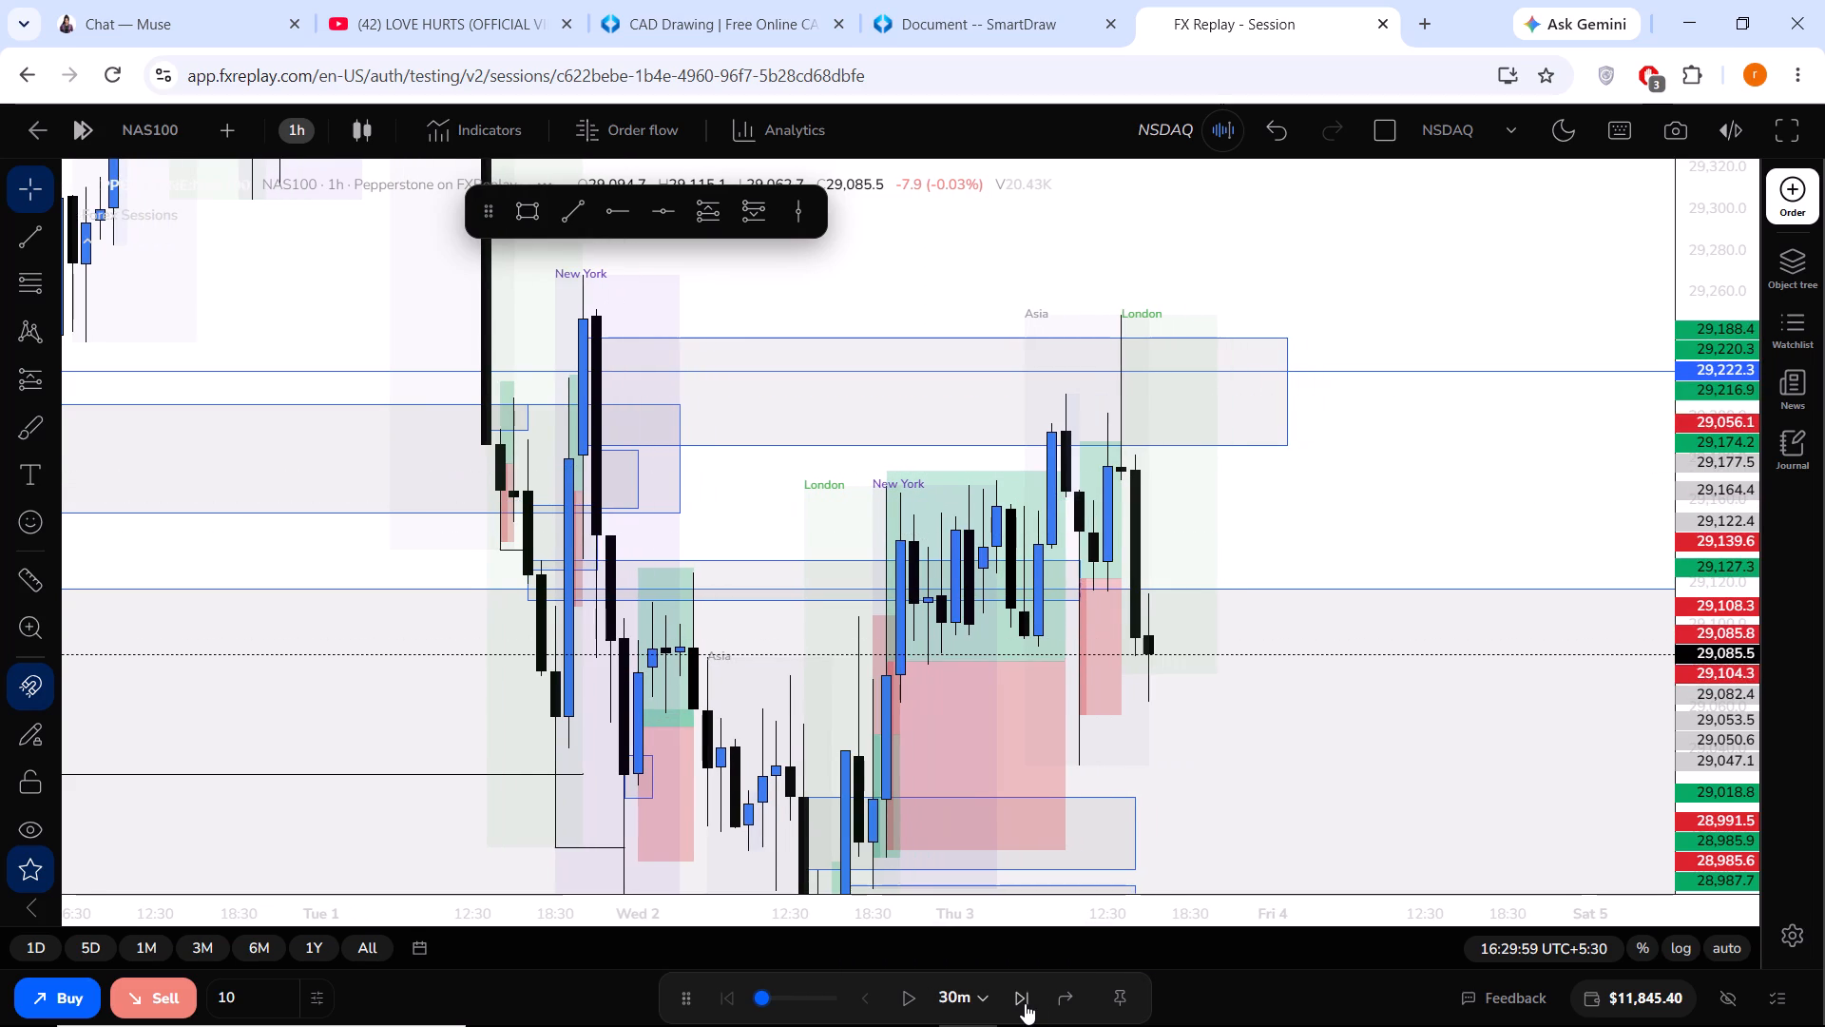
# Draw a rectangle zone from about 29,169 down to 29,123, from the London session high candle to about 4 Sep 04:30, then deselect it.
pyautogui.click(512, 214)
pyautogui.click(1103, 477)
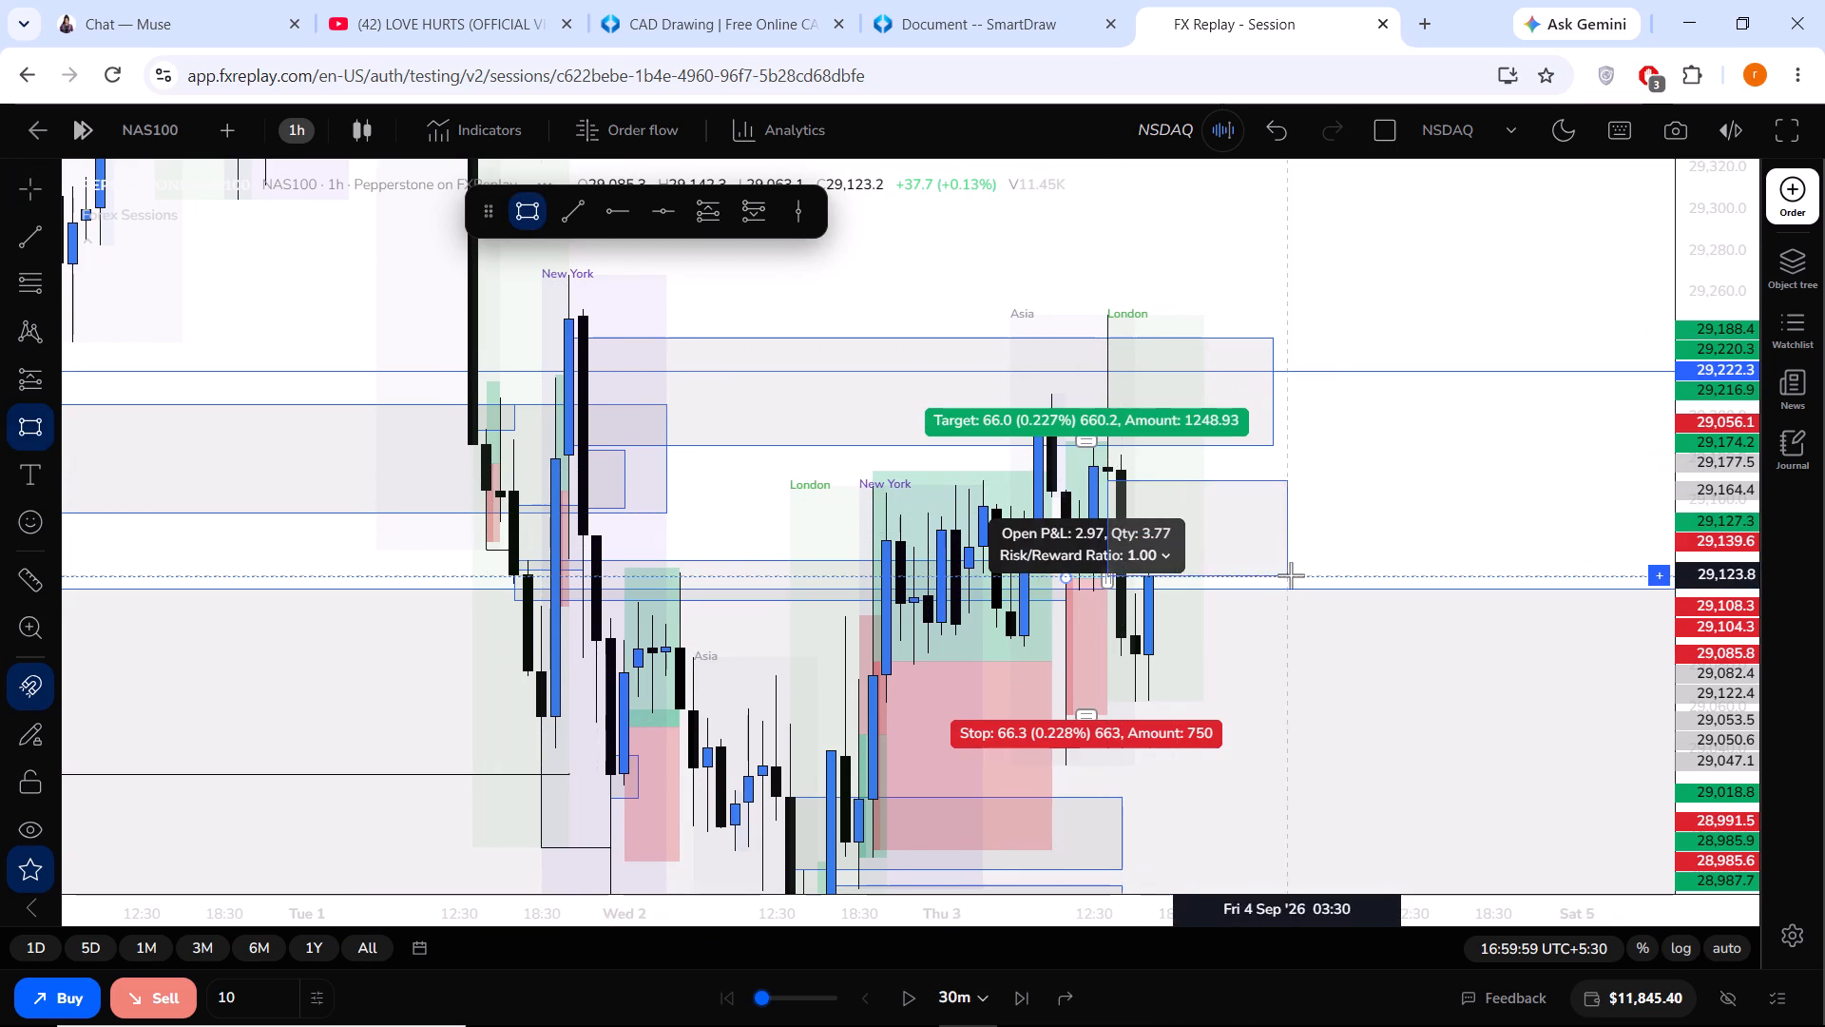
pyautogui.click(1297, 575)
pyautogui.click(1424, 539)
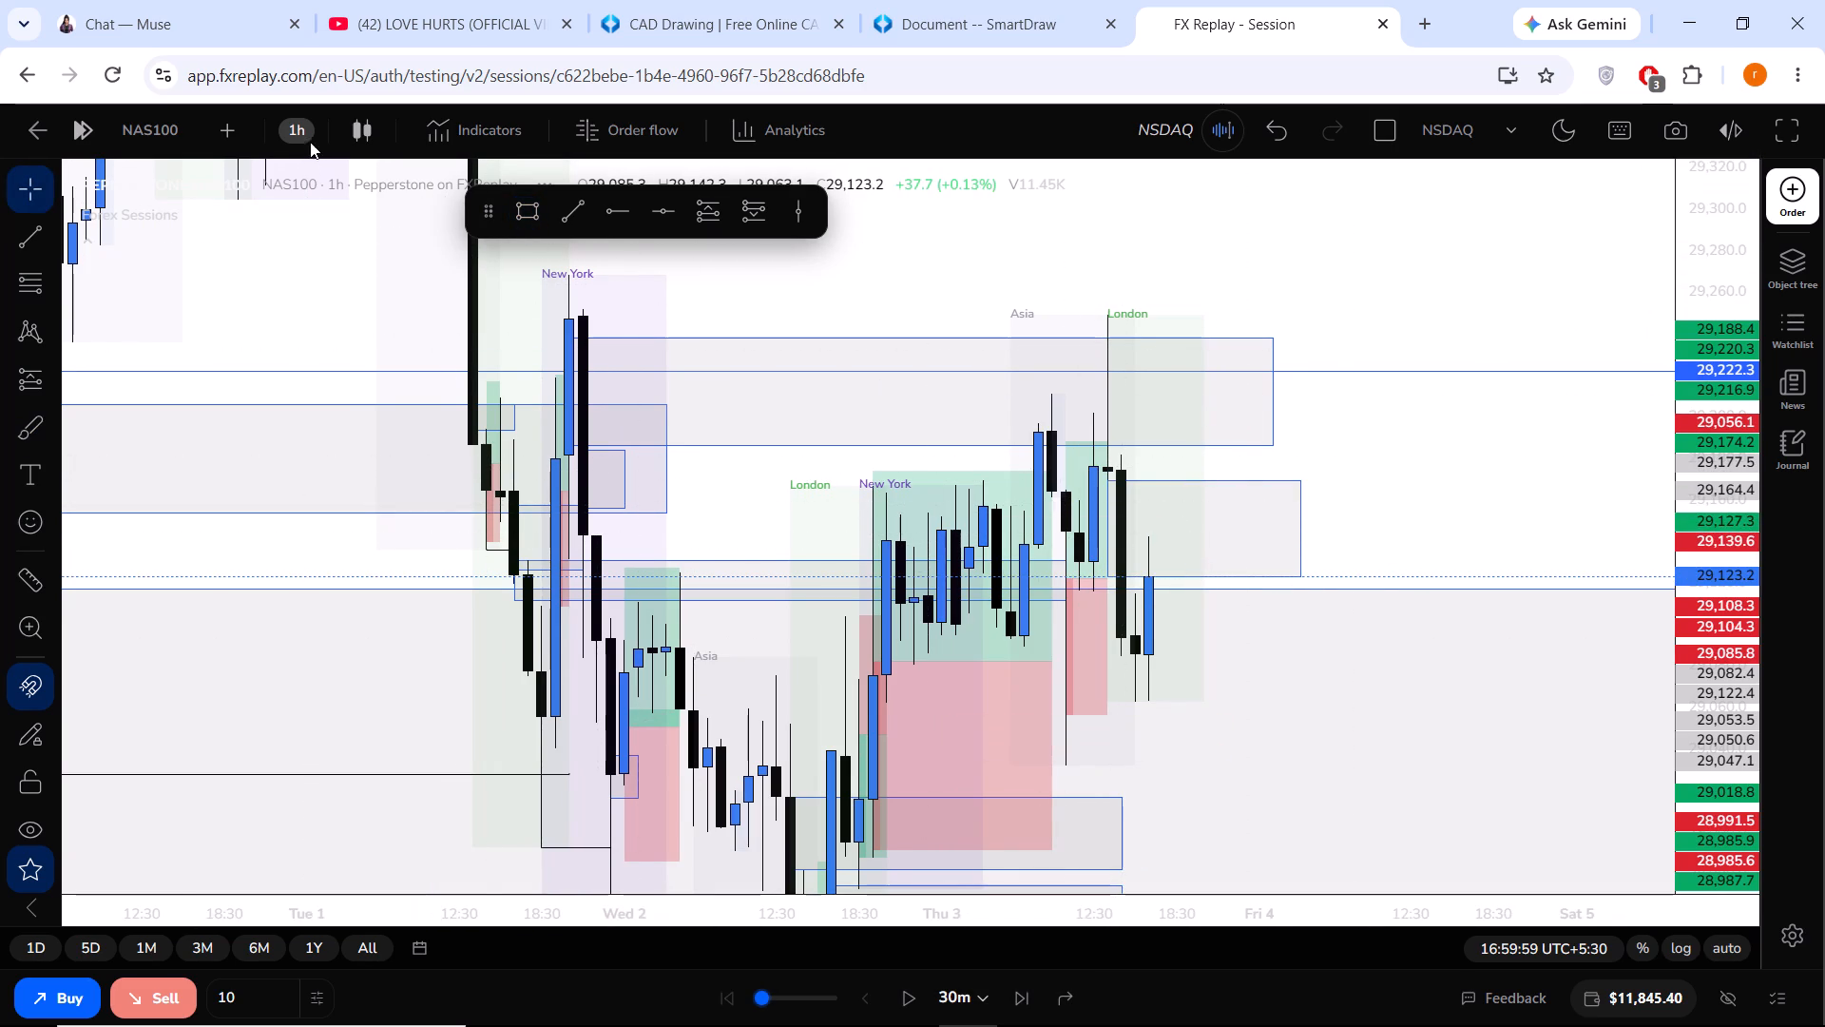
# Switch the chart to 15 minutes.
pyautogui.click(310, 142)
pyautogui.click(299, 122)
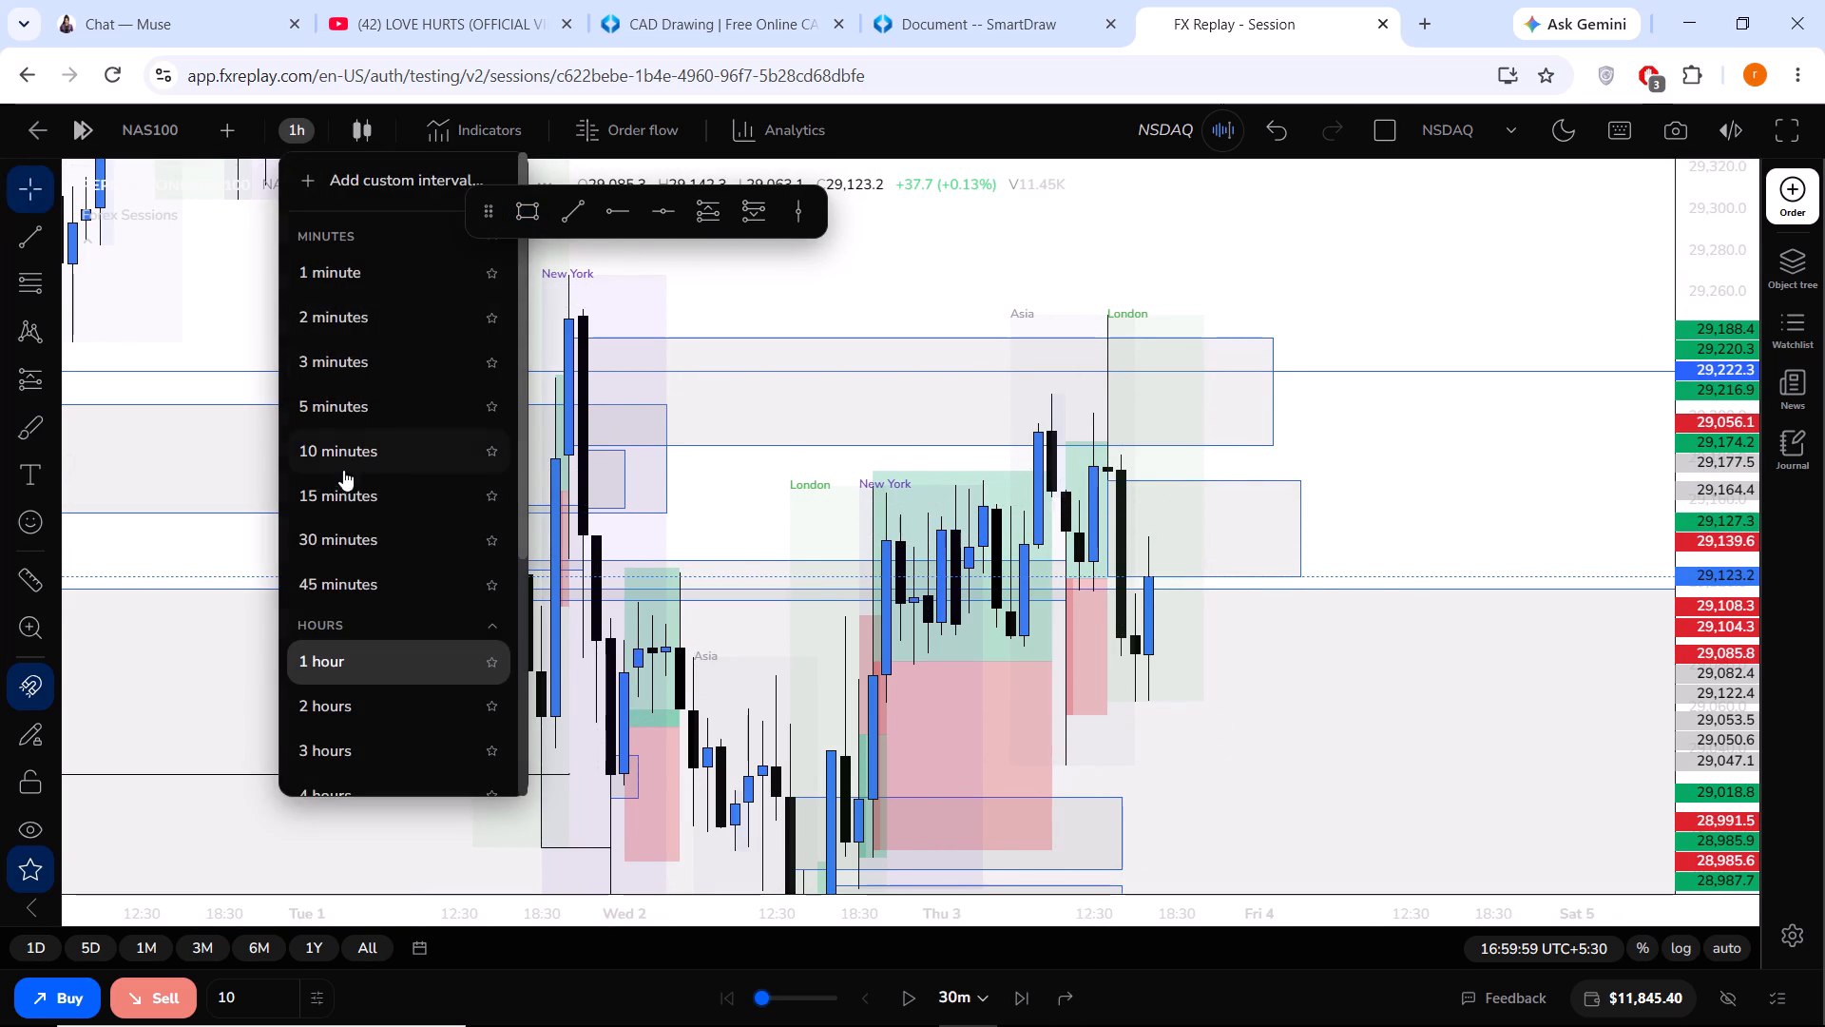
pyautogui.click(343, 487)
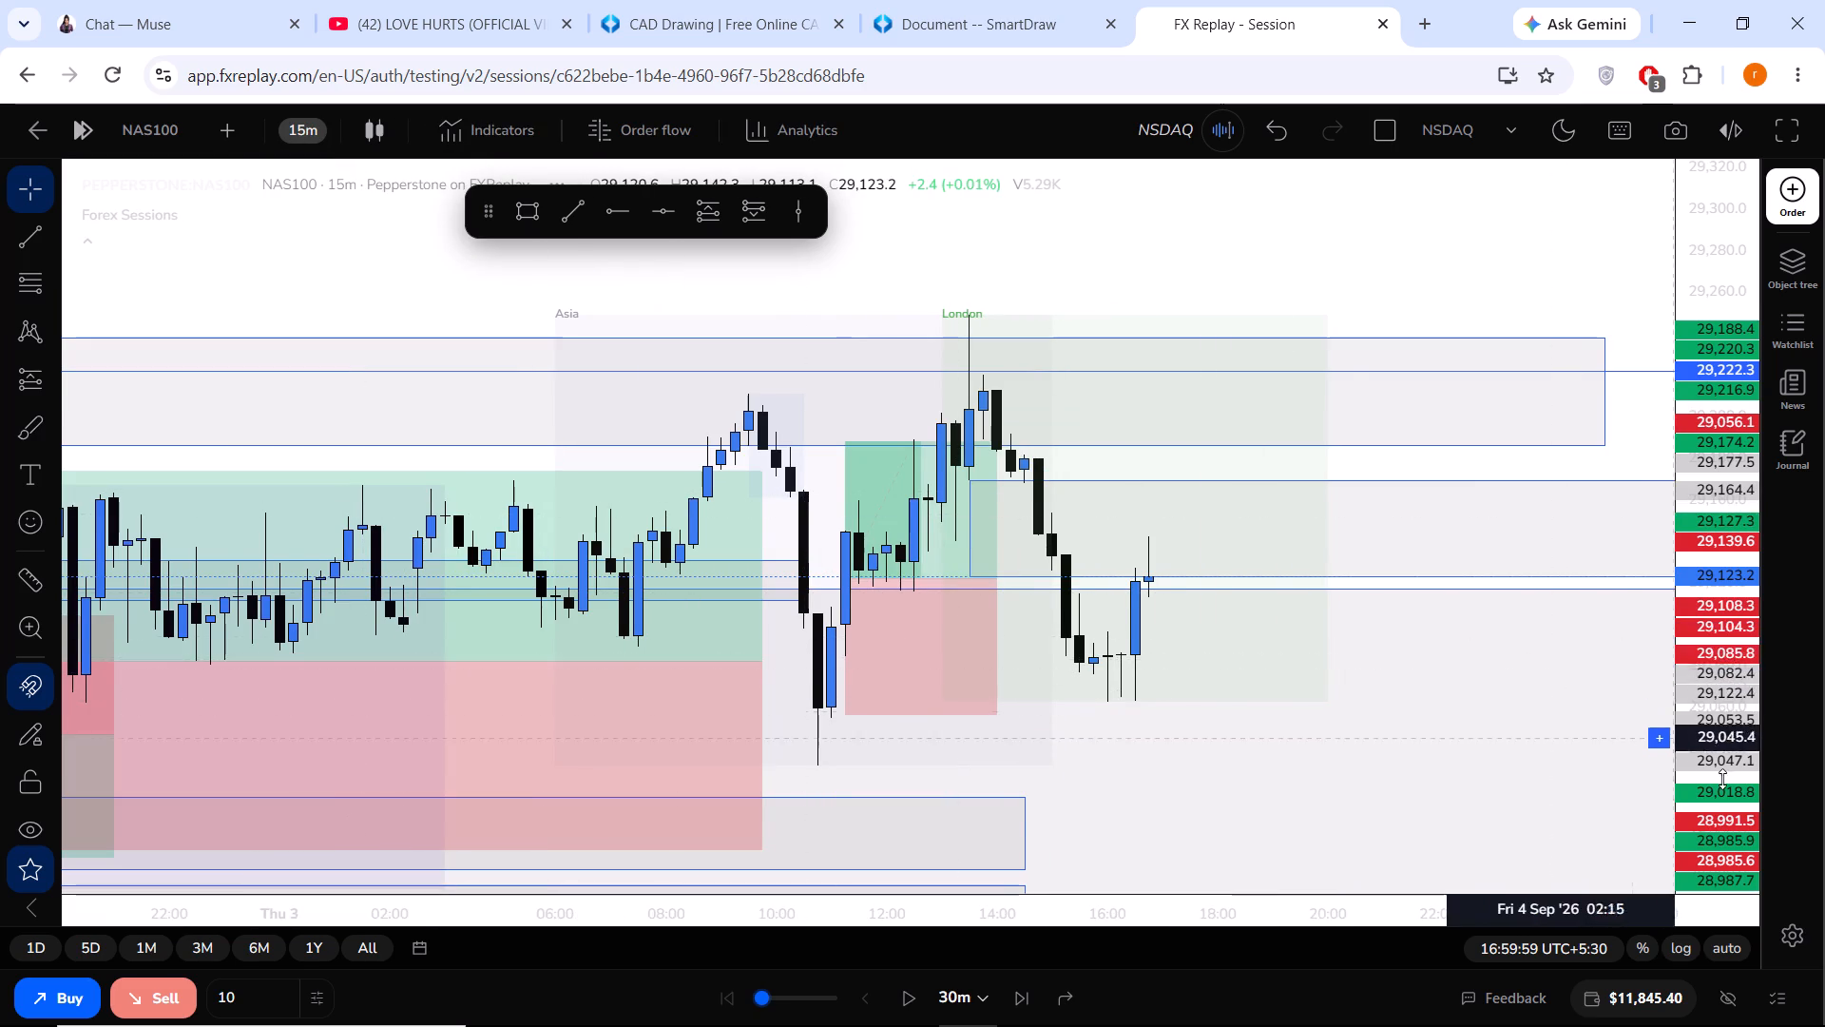
# Set the replay step to 15m and advance the replay to 17:29:59.
pyautogui.moveTo(1723, 778); pyautogui.dragTo(1726, 663)
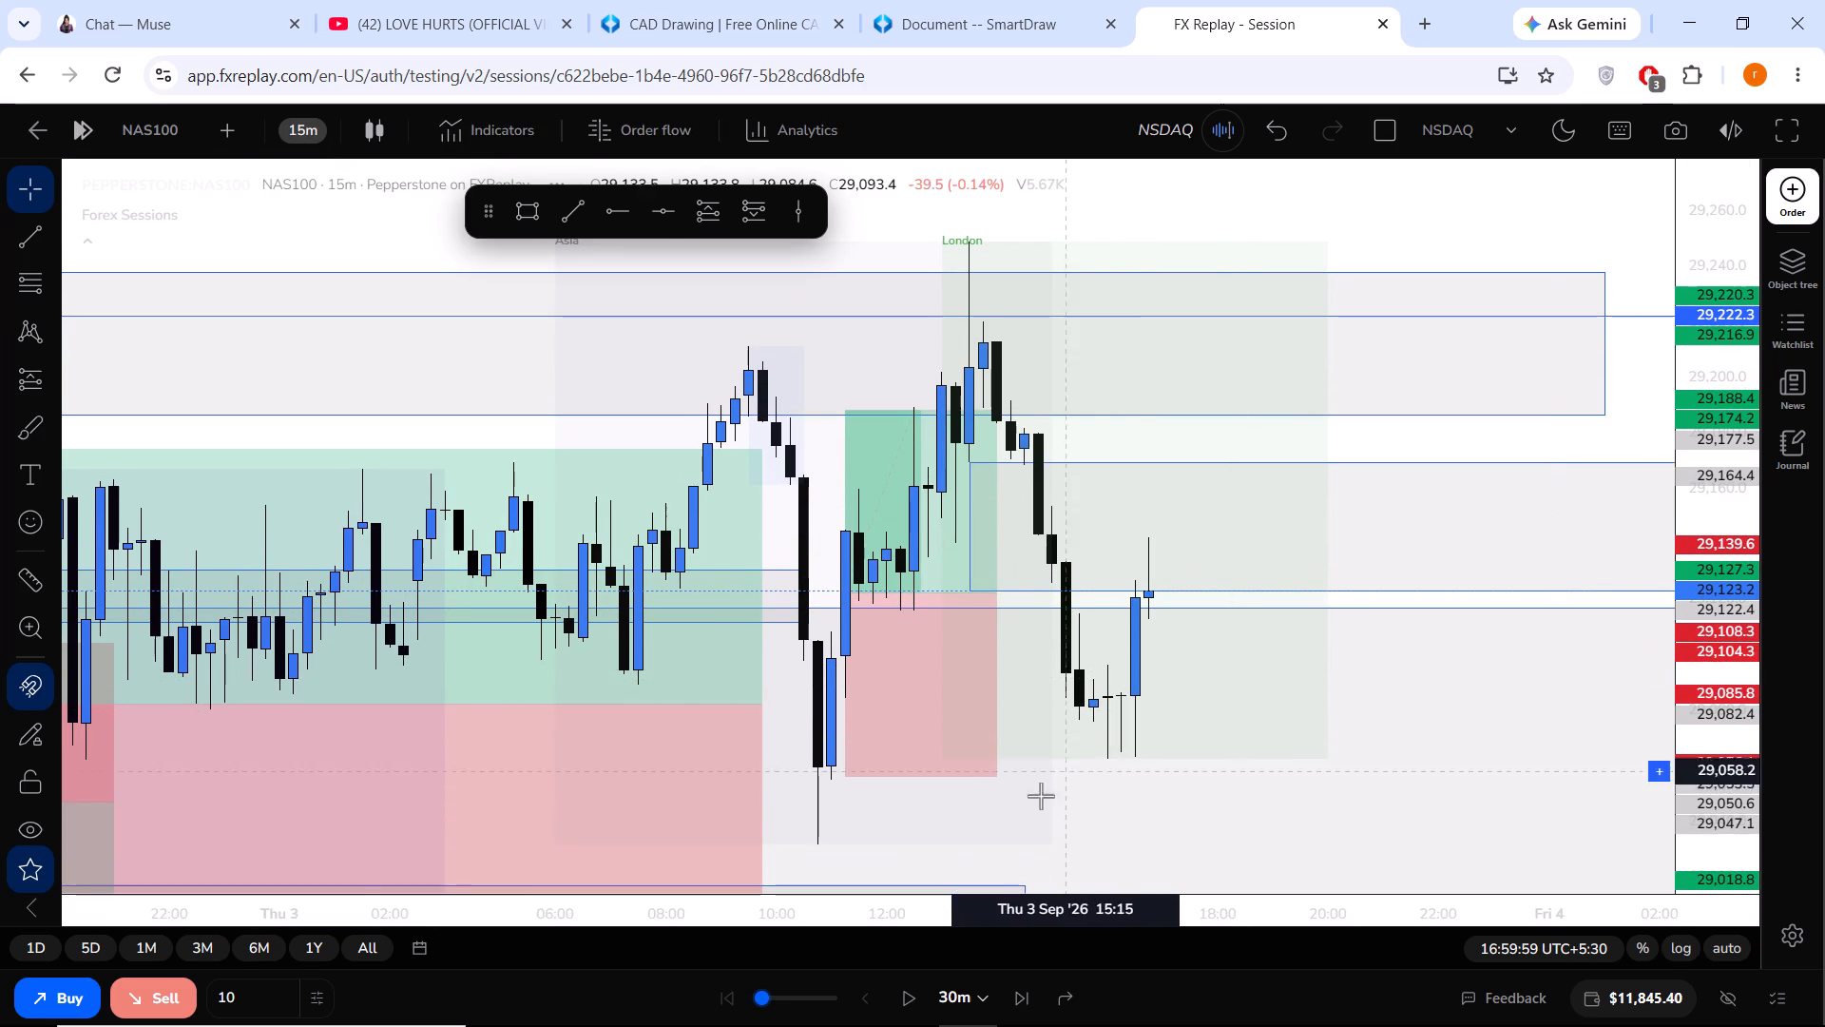
pyautogui.click(962, 998)
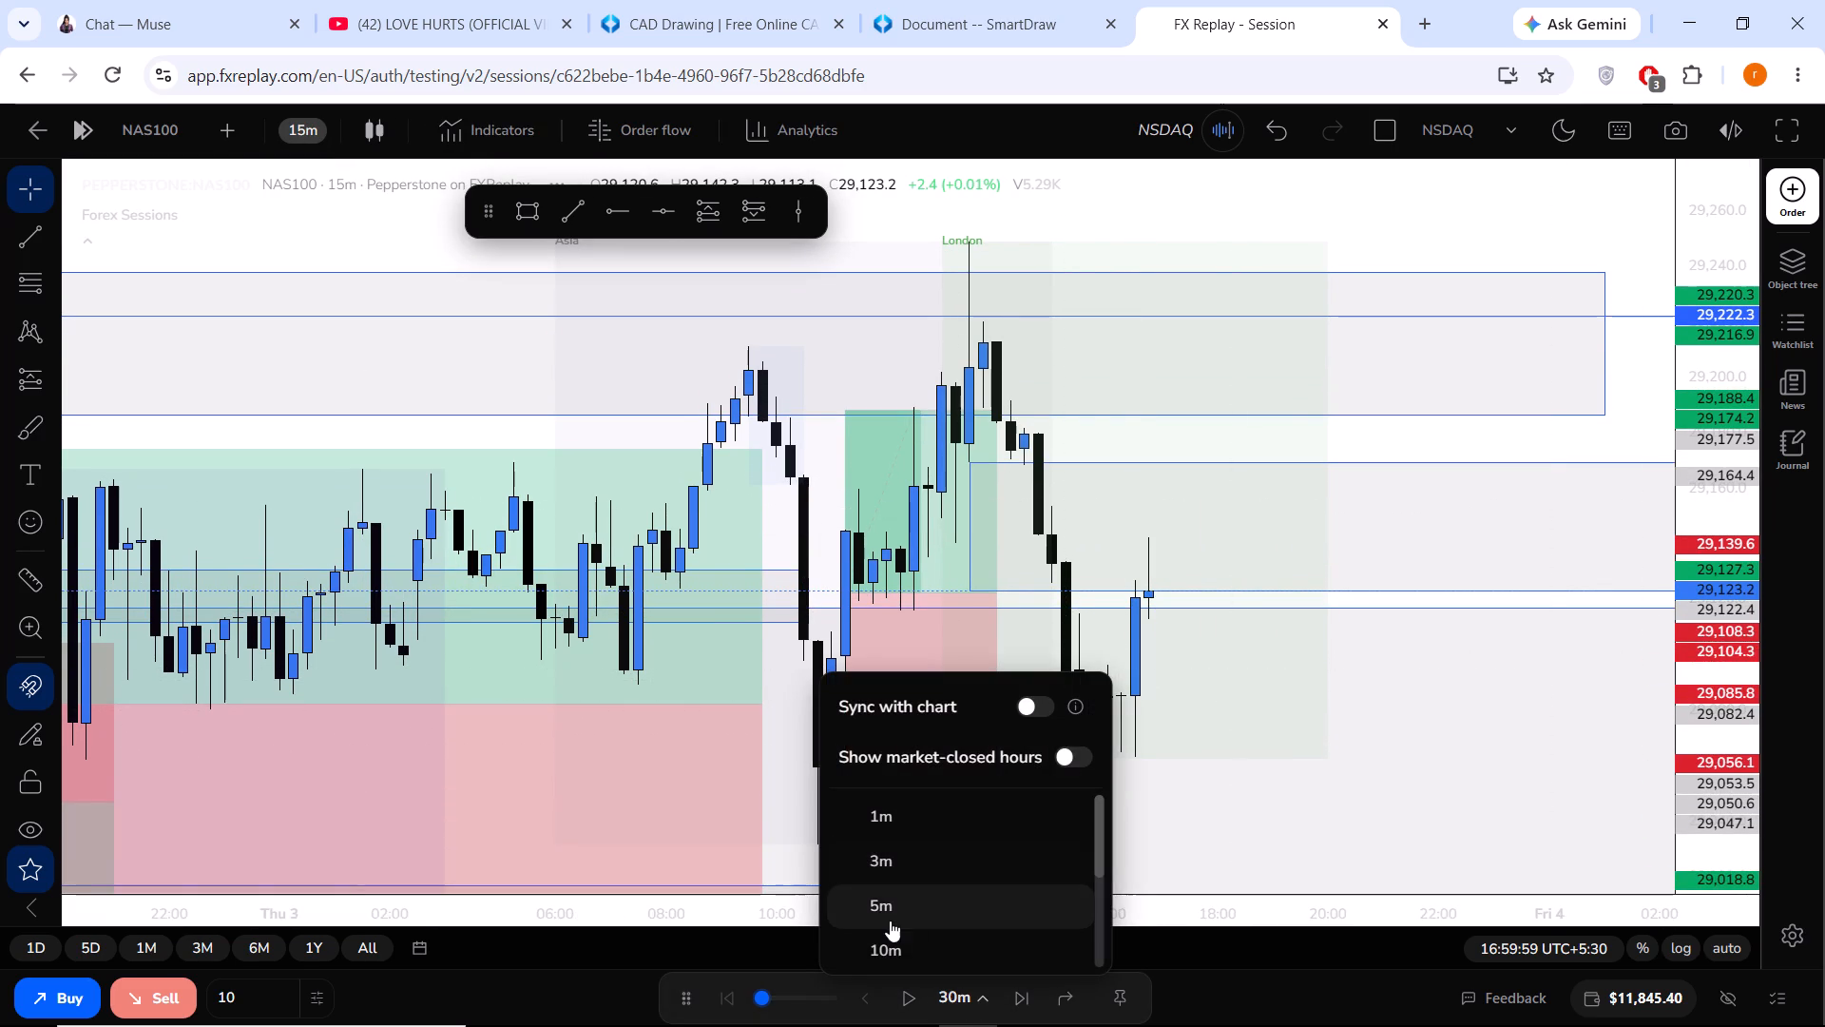
pyautogui.scroll(-1, 889, 900)
pyautogui.click(894, 877)
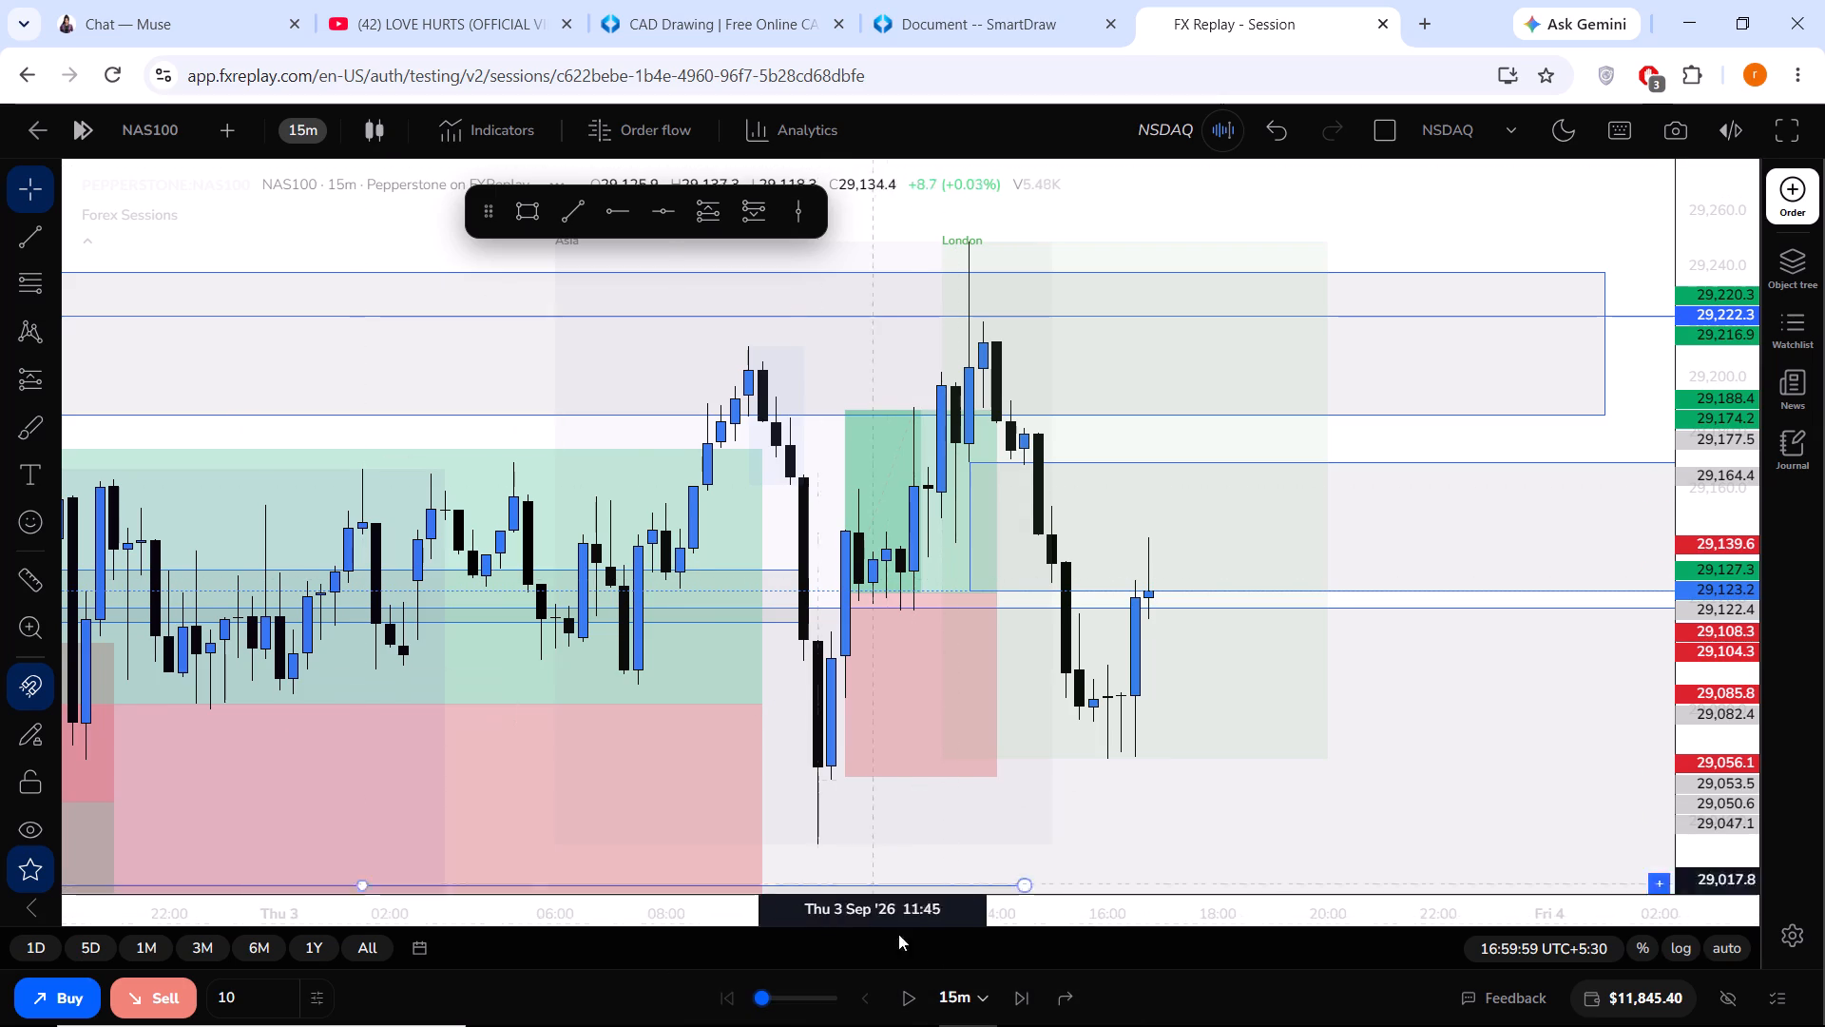
pyautogui.click(1021, 1001)
pyautogui.click(1022, 999)
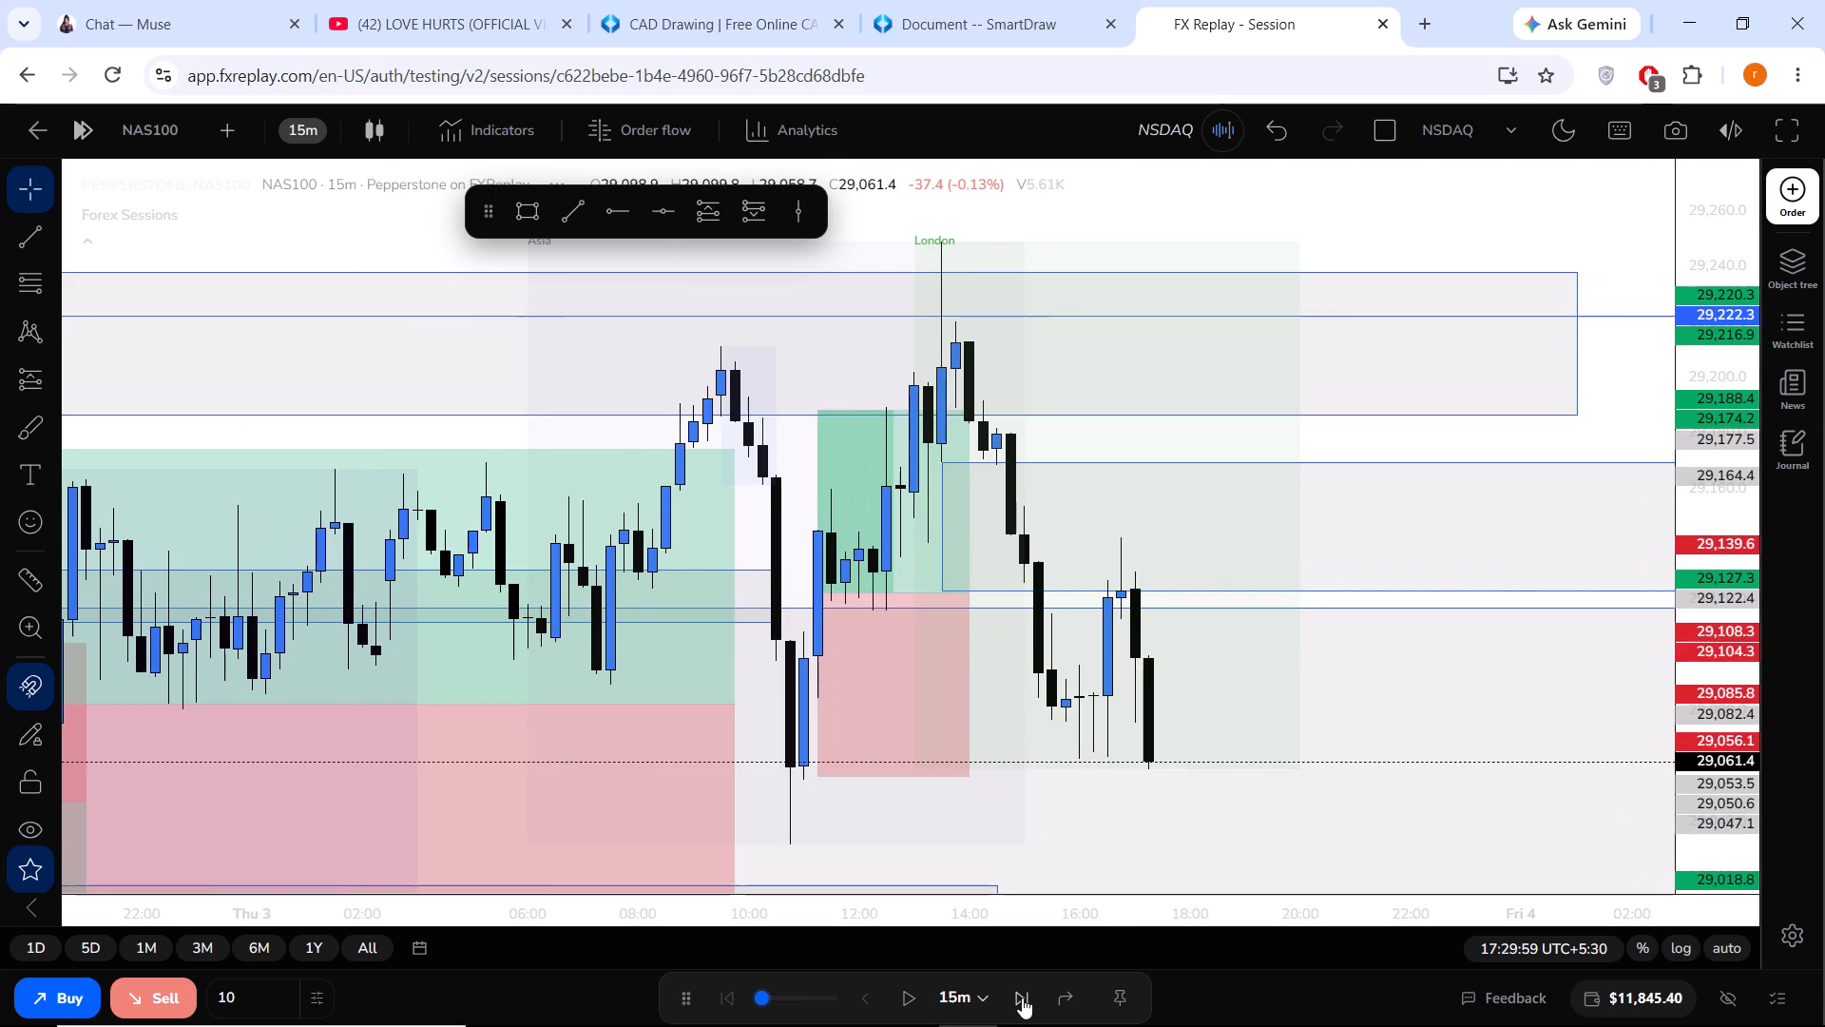
# Draw a short position forecast at about 29,061 with its stop at 29,142.2 and target at 28,979.0.
pyautogui.click(740, 209)
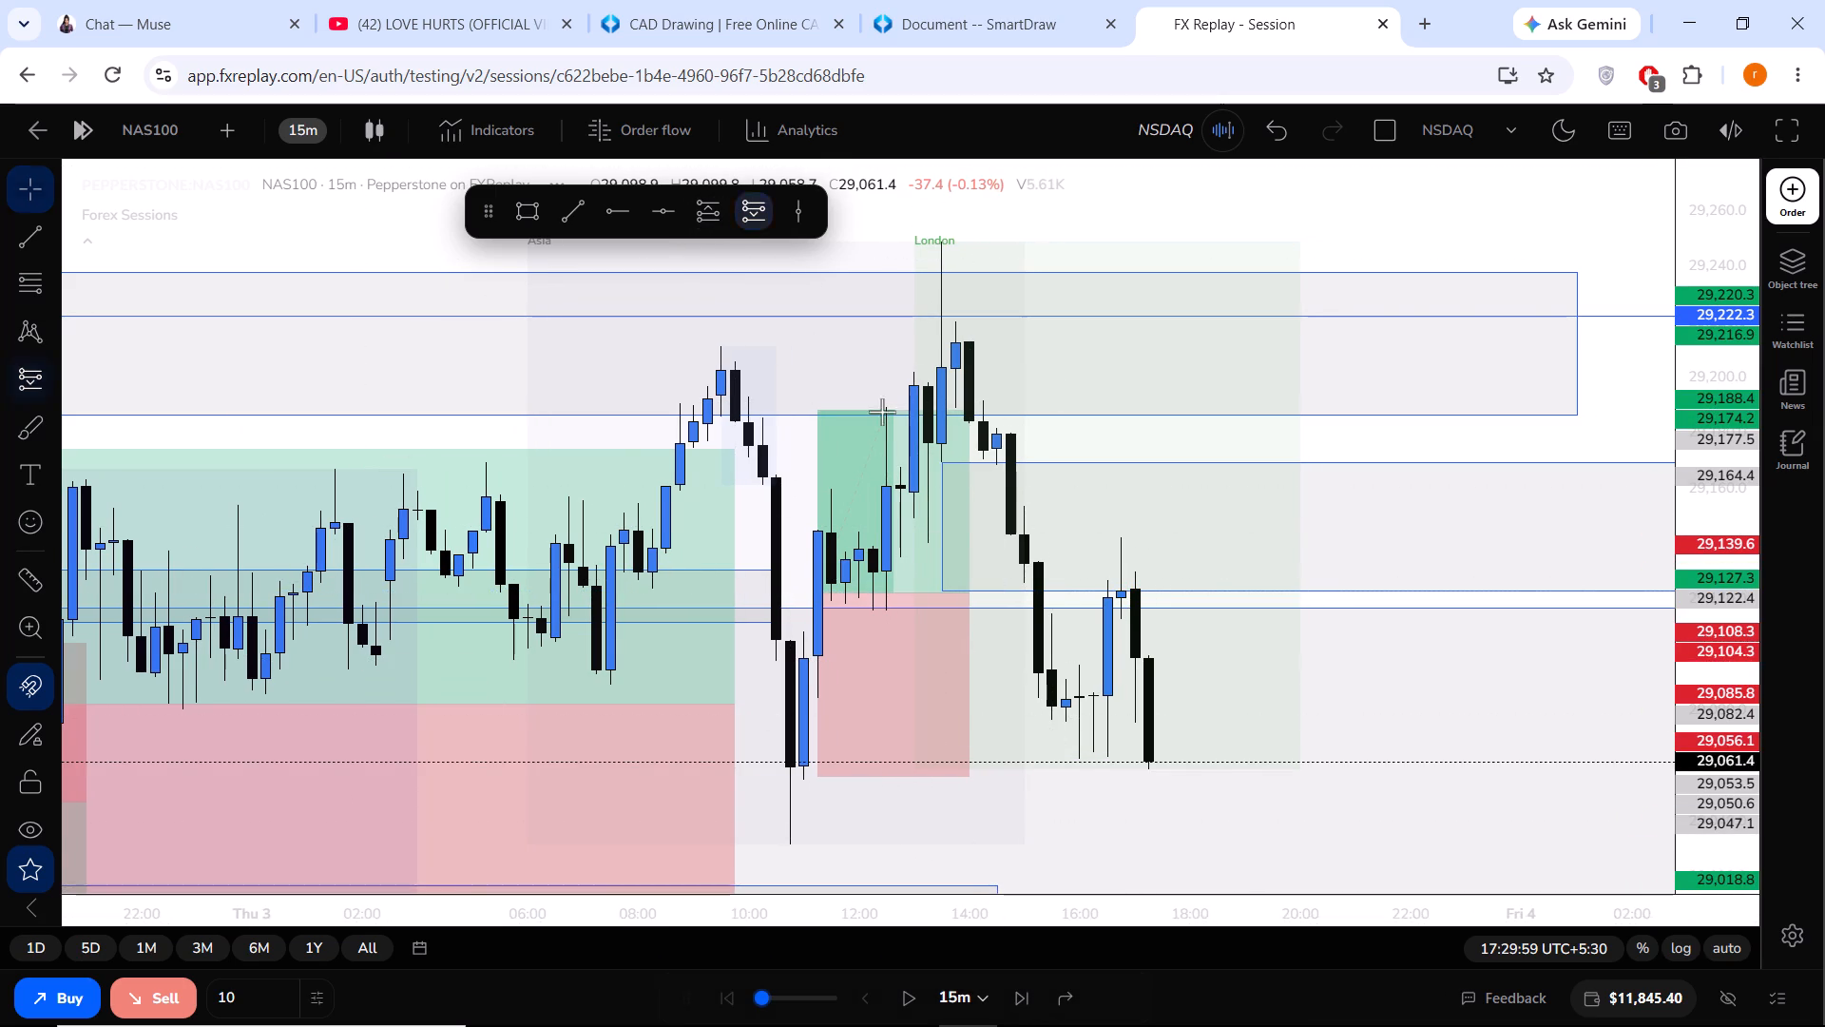
pyautogui.click(1158, 763)
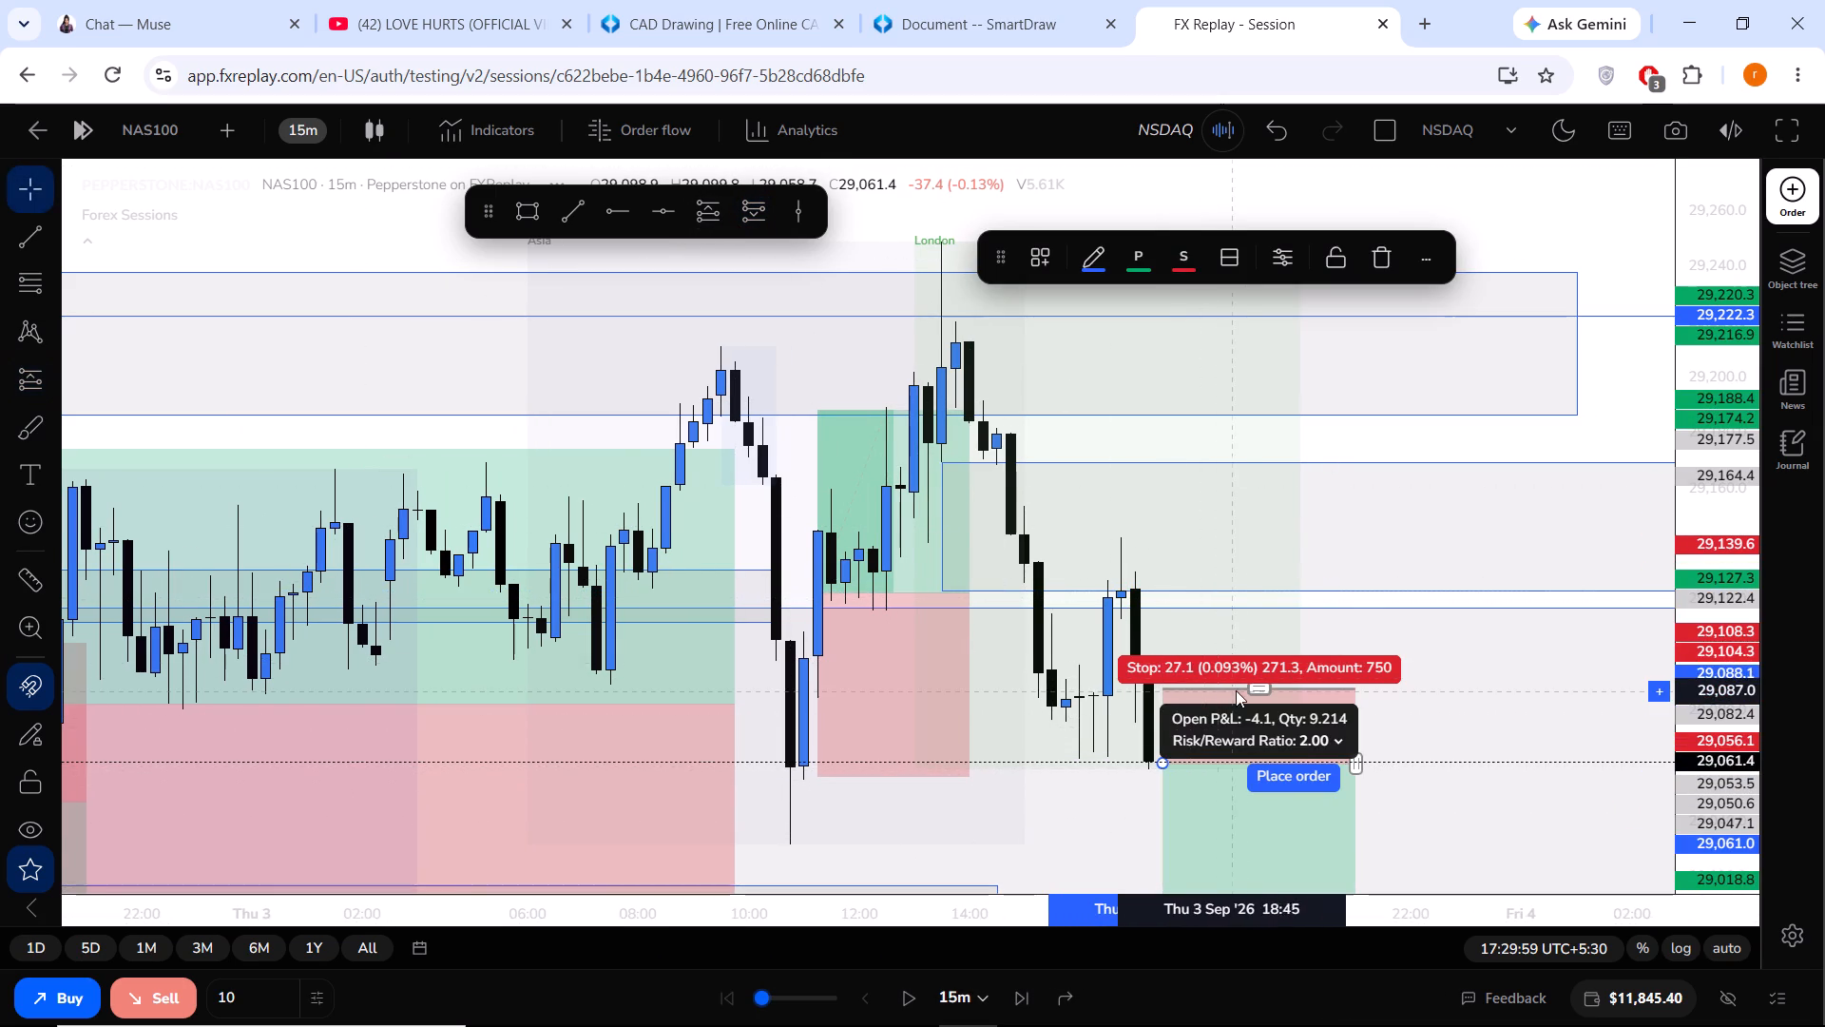
pyautogui.moveTo(1262, 681); pyautogui.dragTo(1242, 531)
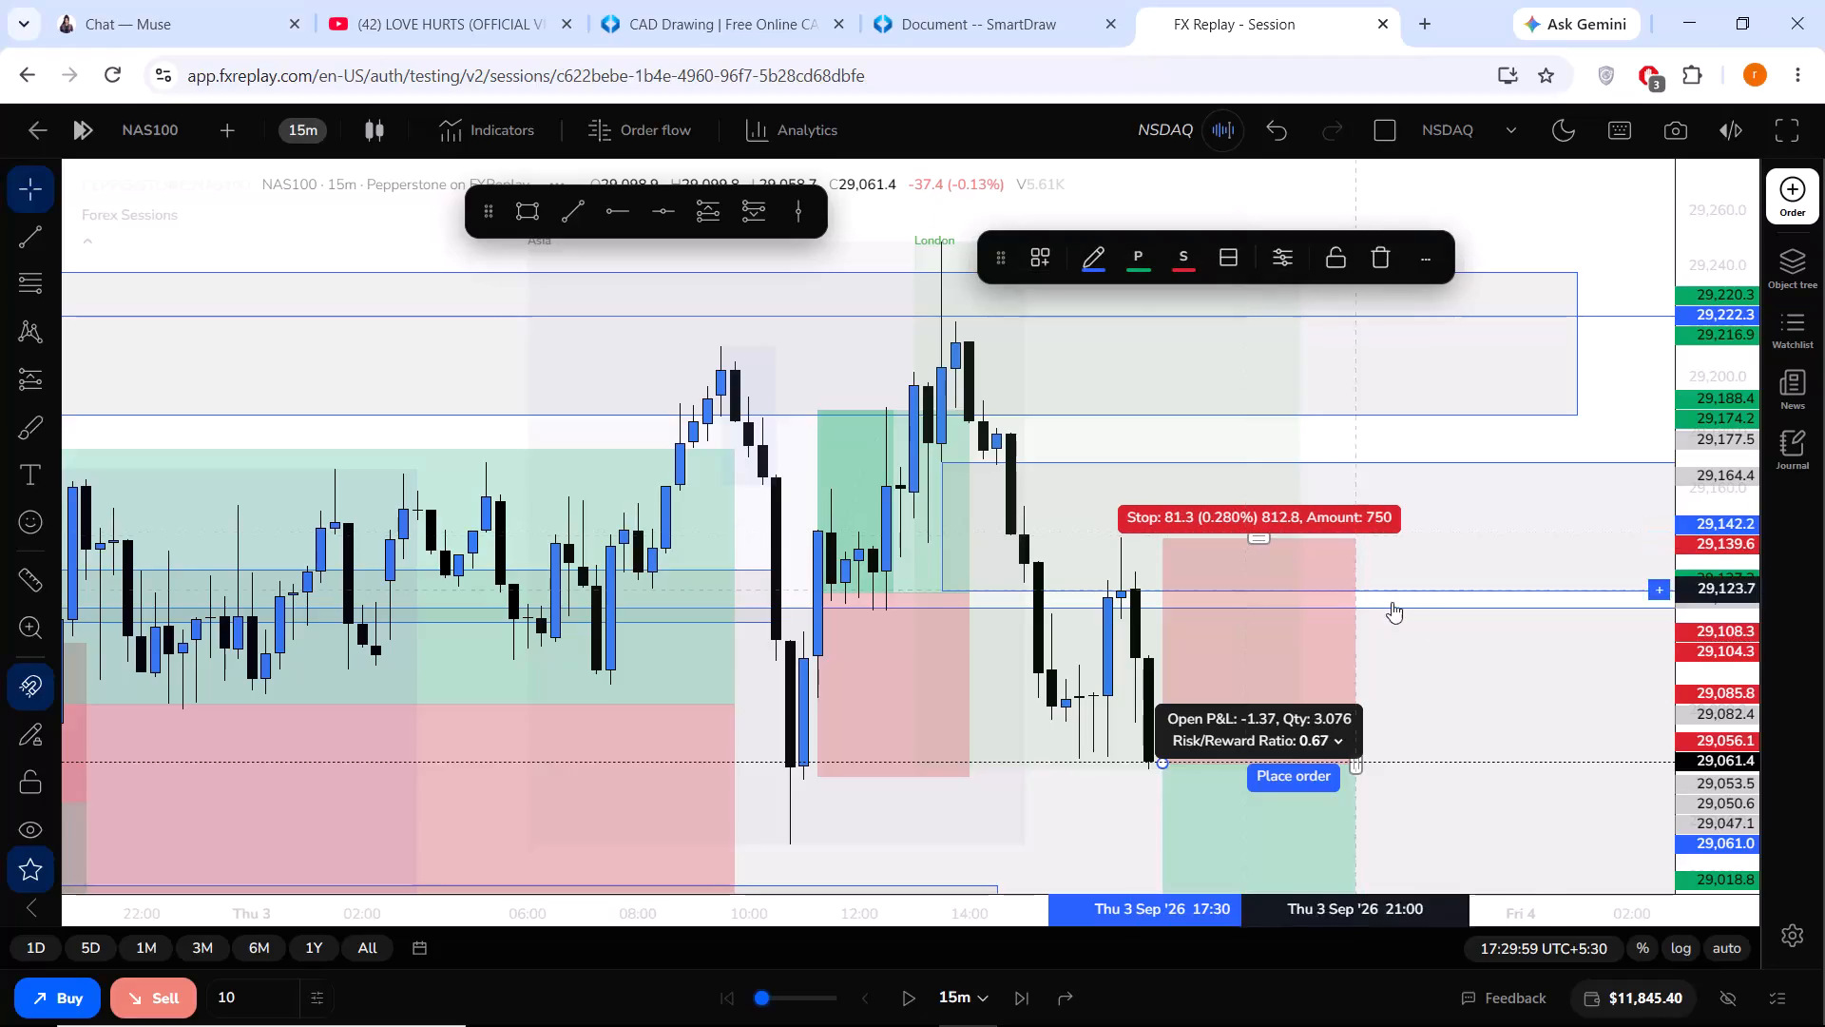
pyautogui.moveTo(1712, 555); pyautogui.dragTo(1698, 737)
pyautogui.moveTo(1262, 771); pyautogui.dragTo(1246, 804)
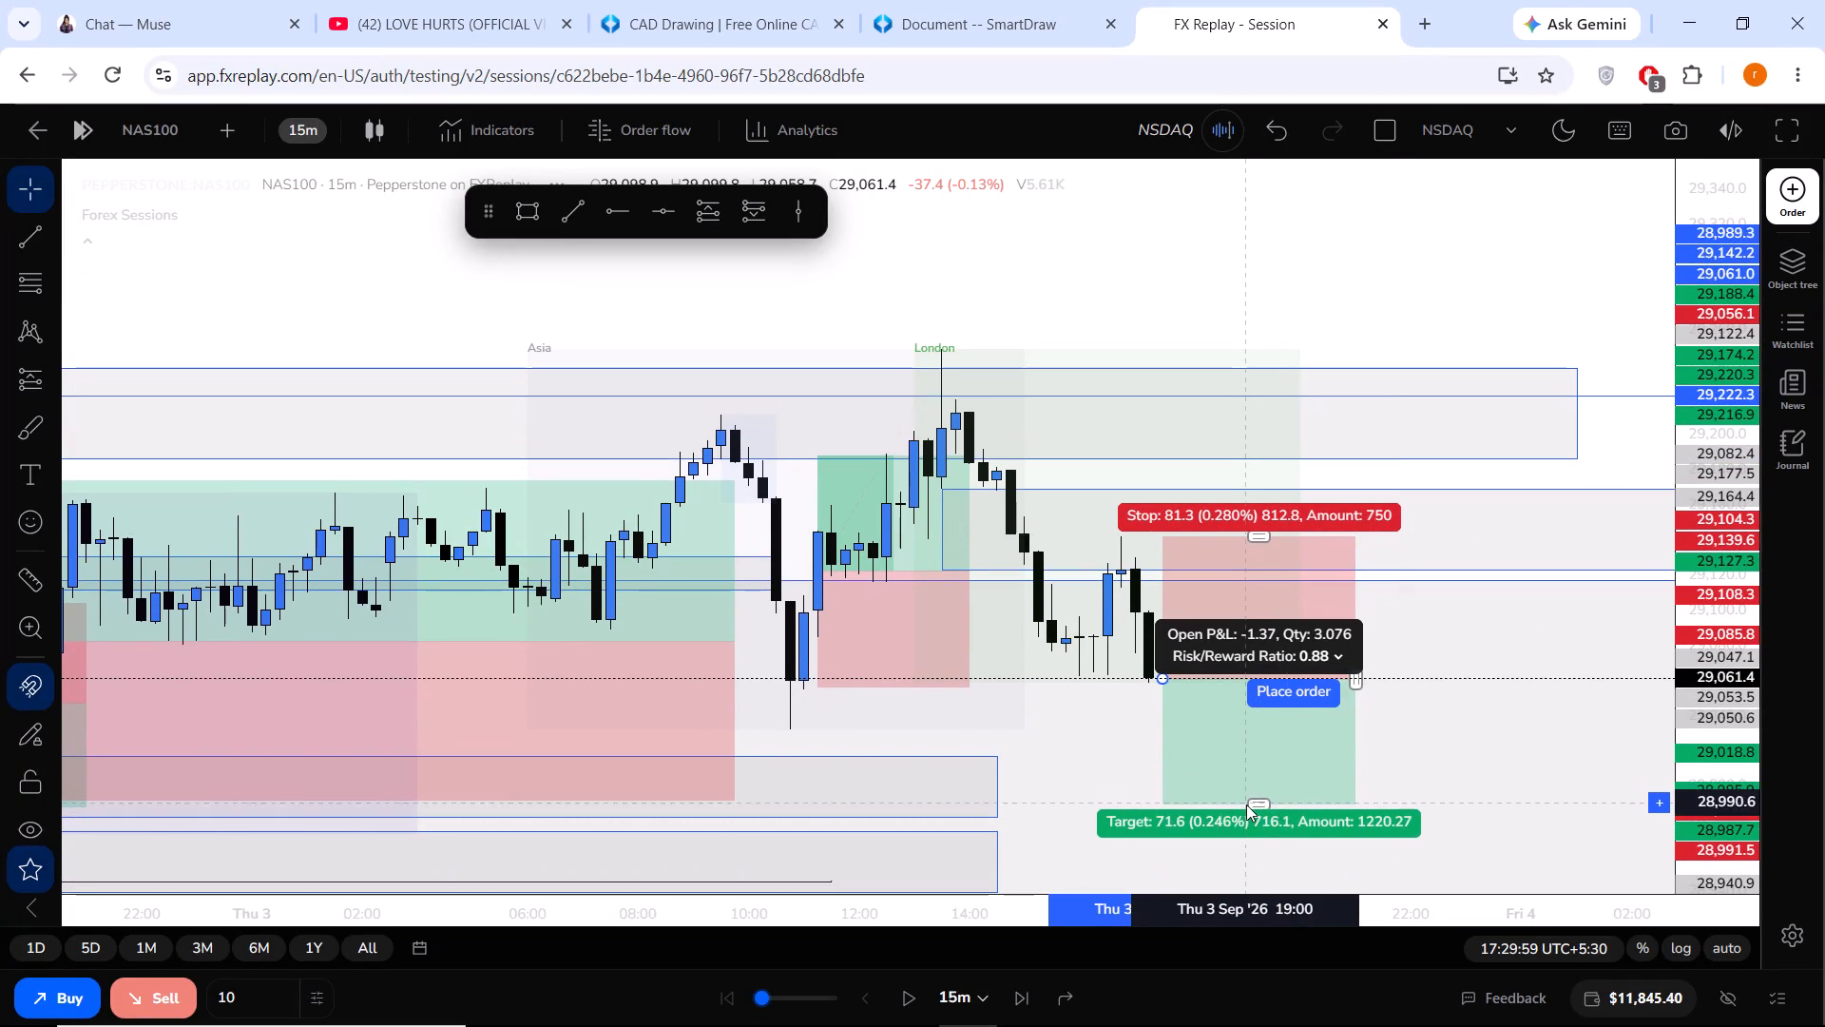
pyautogui.moveTo(1246, 804); pyautogui.dragTo(1241, 820)
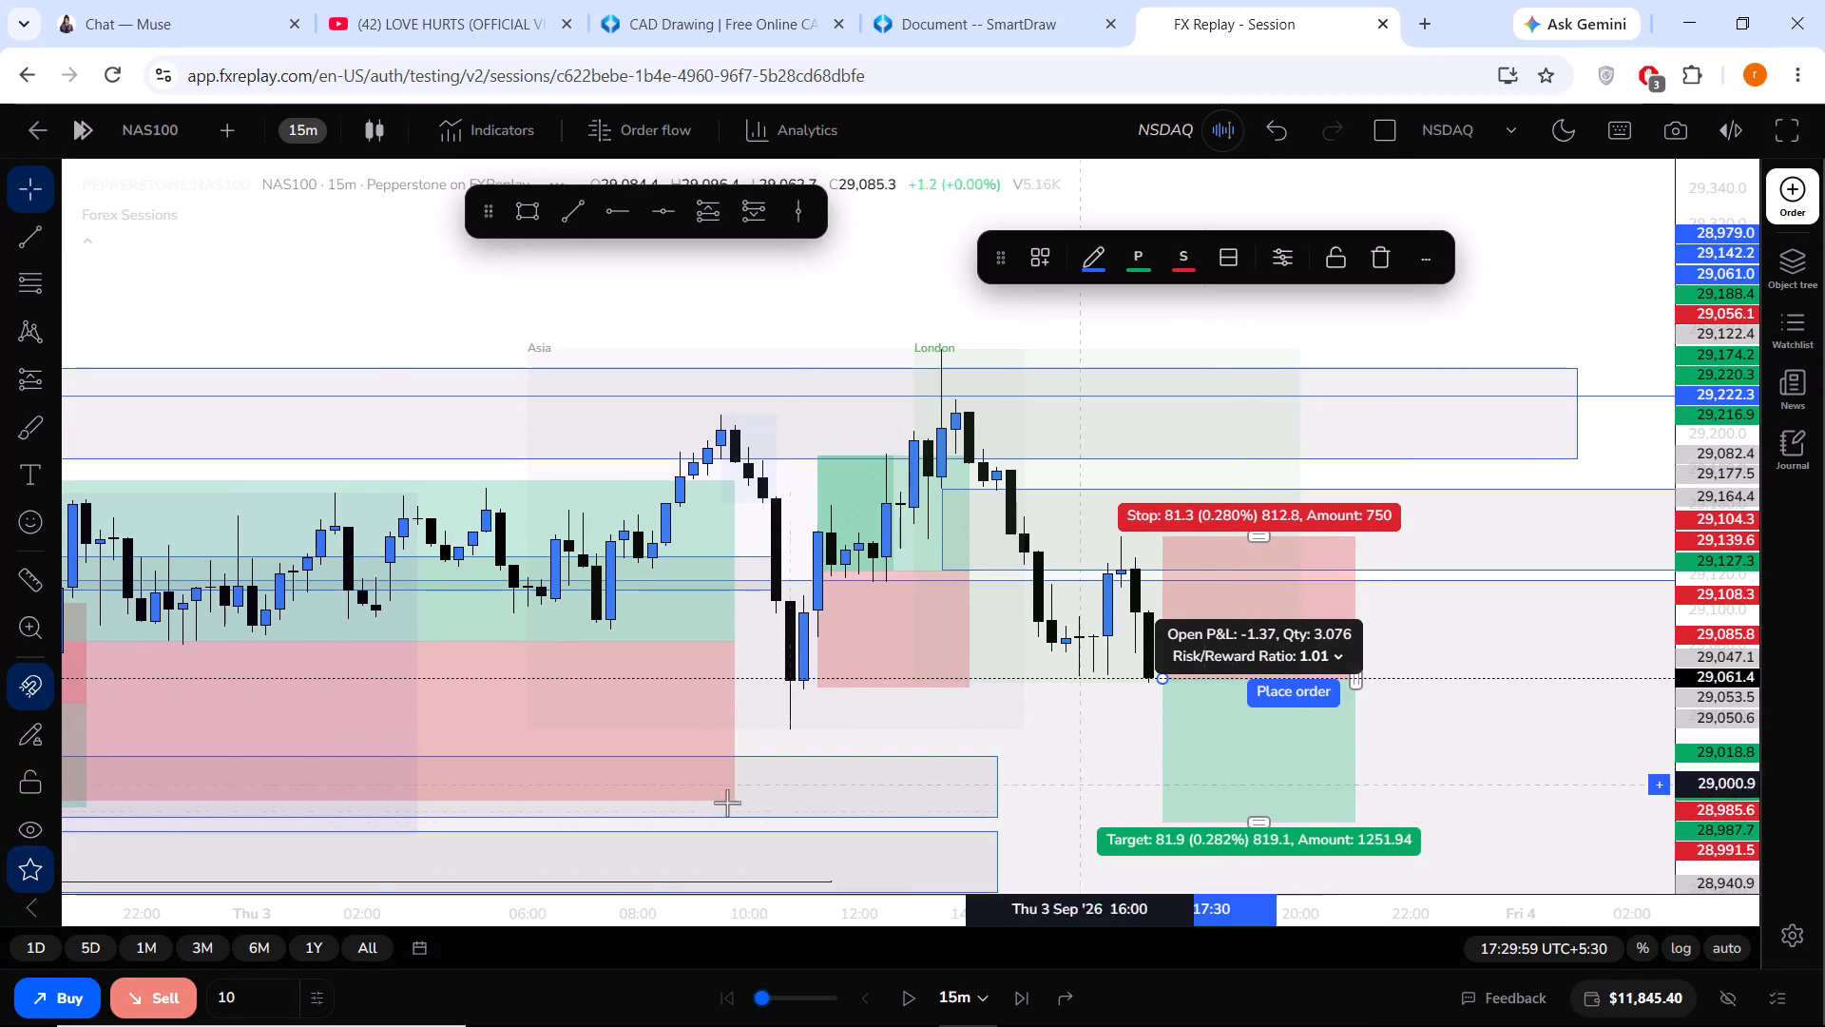
# Sell 10 NAS100 at market, with stop loss at 29,145.6 and take profit at 28,977.8, then deselect the forecast.
pyautogui.click(169, 991)
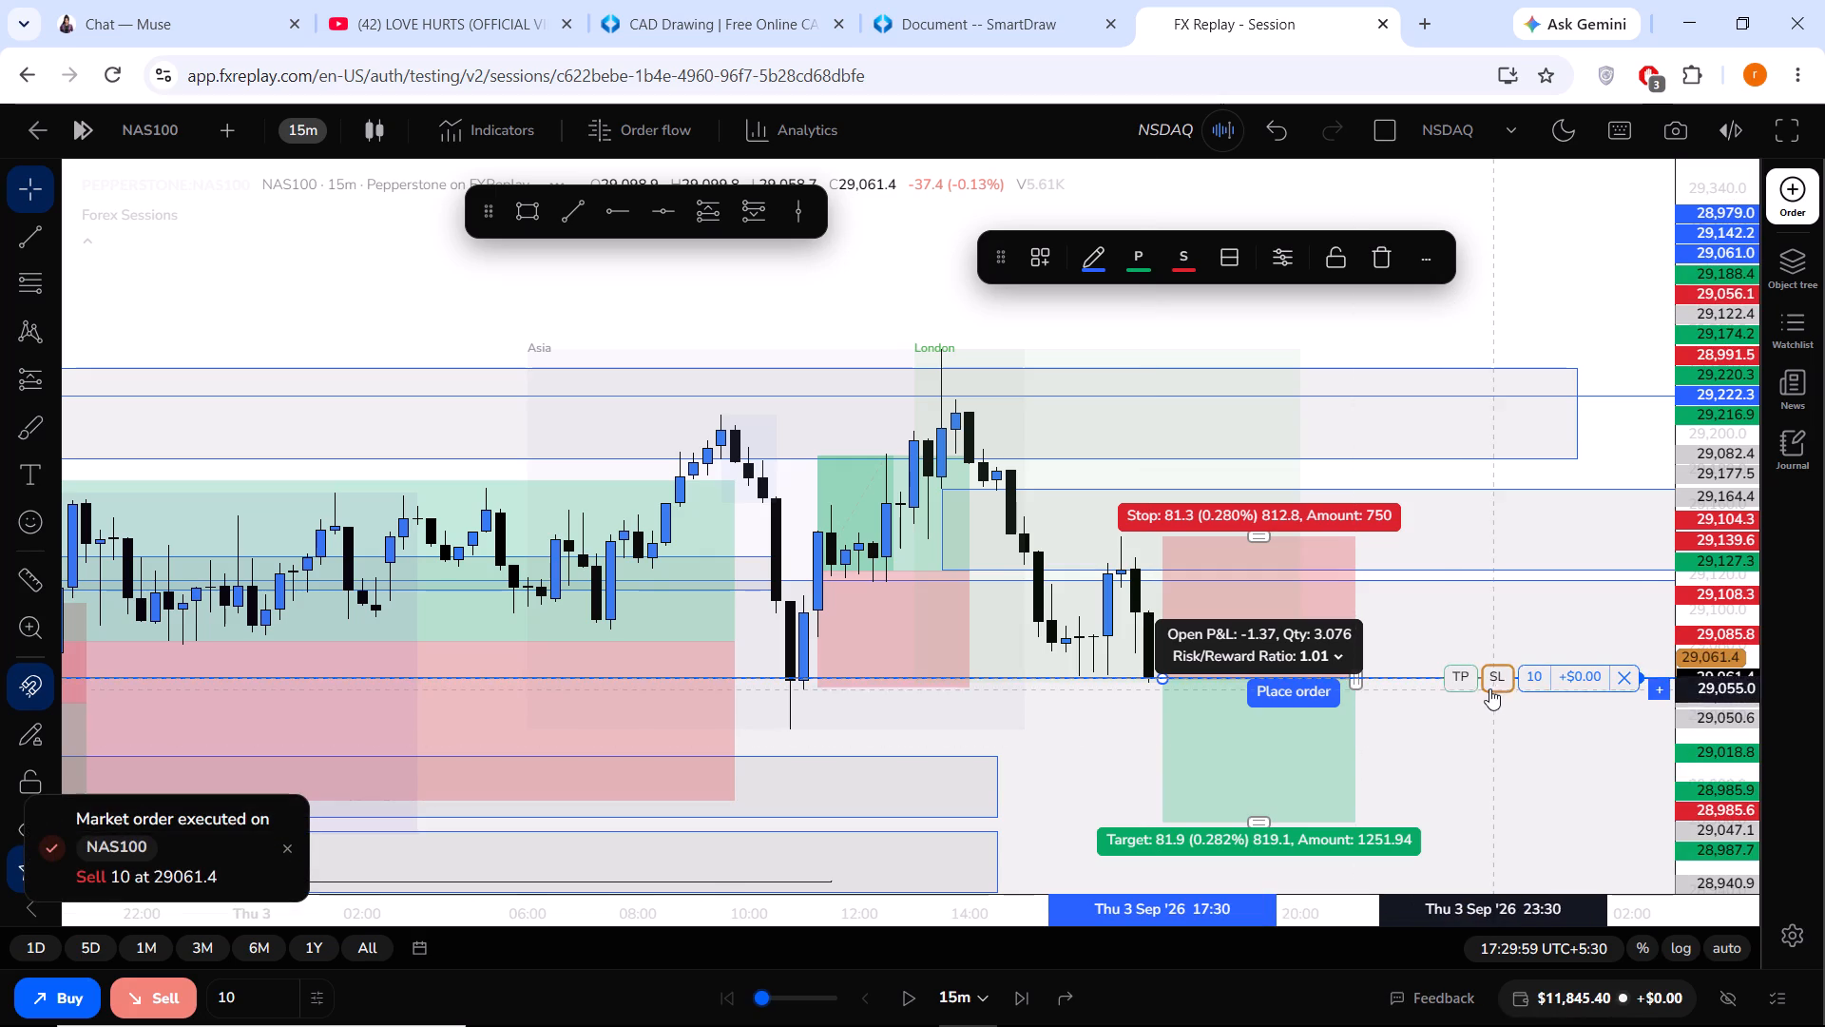
pyautogui.moveTo(1498, 686); pyautogui.dragTo(1501, 530)
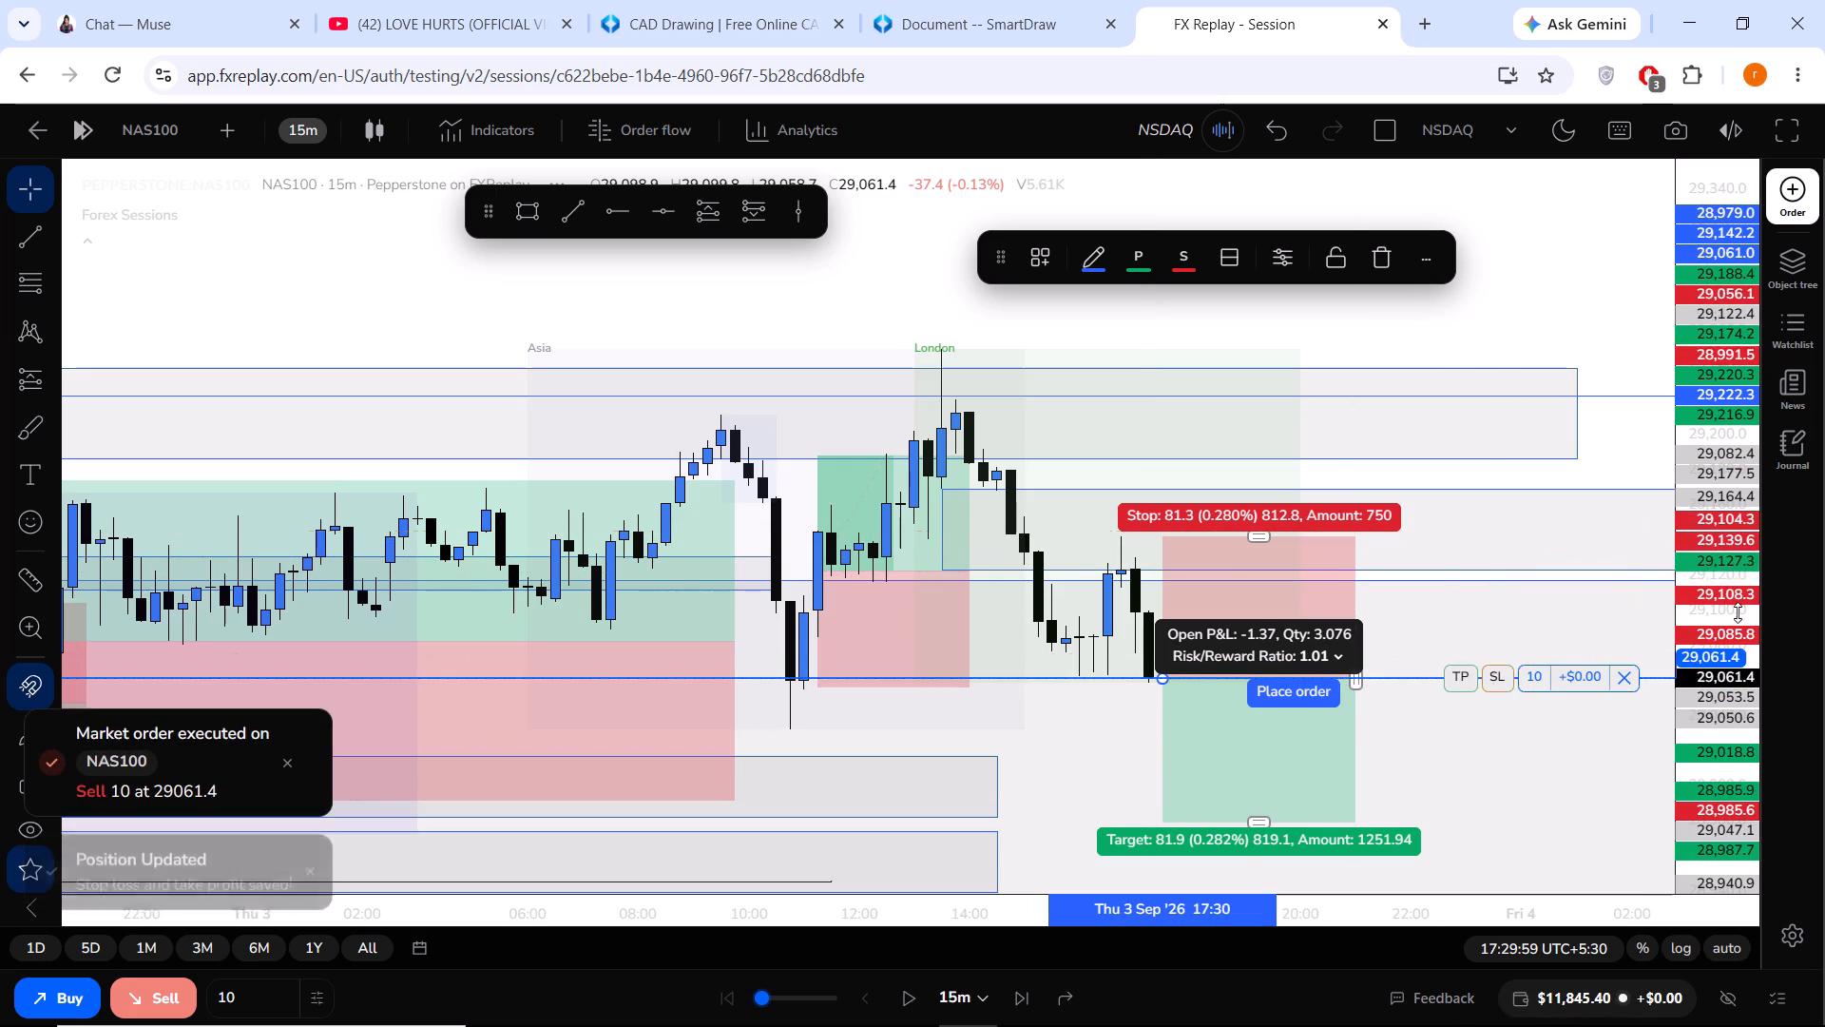
pyautogui.moveTo(1735, 554); pyautogui.dragTo(1709, 658)
pyautogui.moveTo(1504, 645); pyautogui.dragTo(1375, 745)
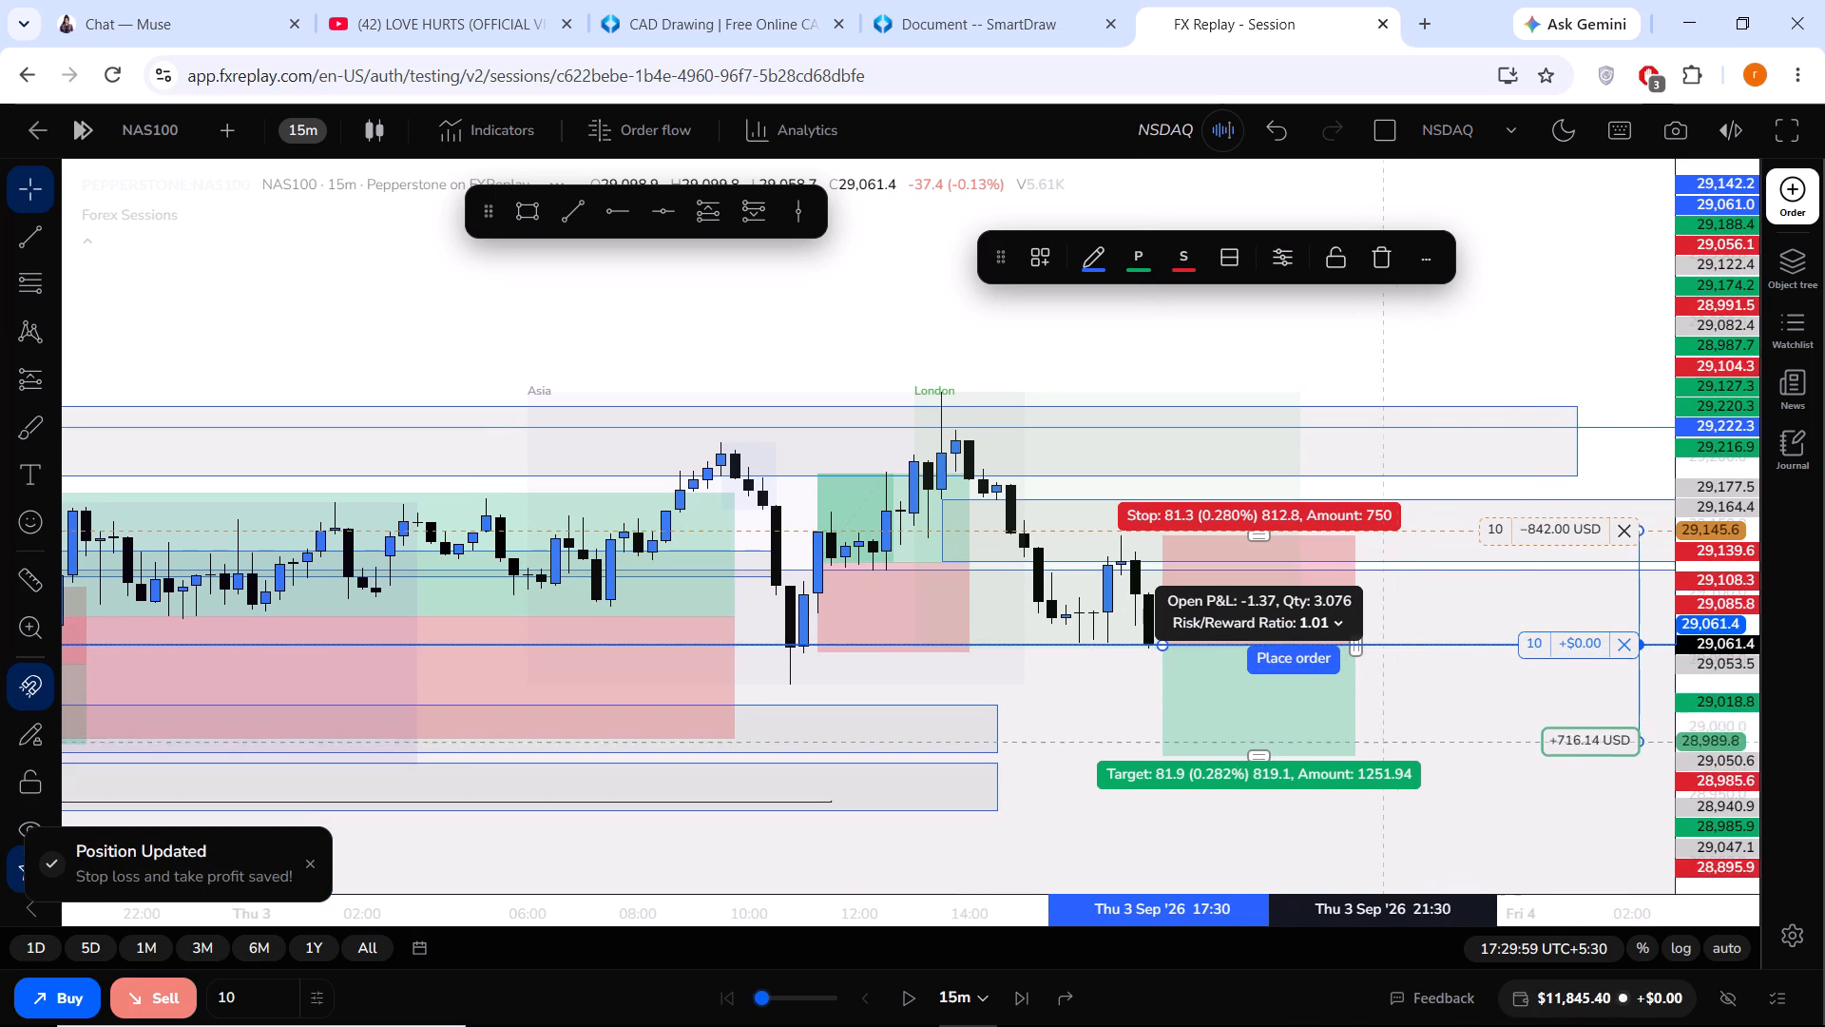
pyautogui.moveTo(1375, 745); pyautogui.dragTo(1351, 757)
pyautogui.click(1400, 344)
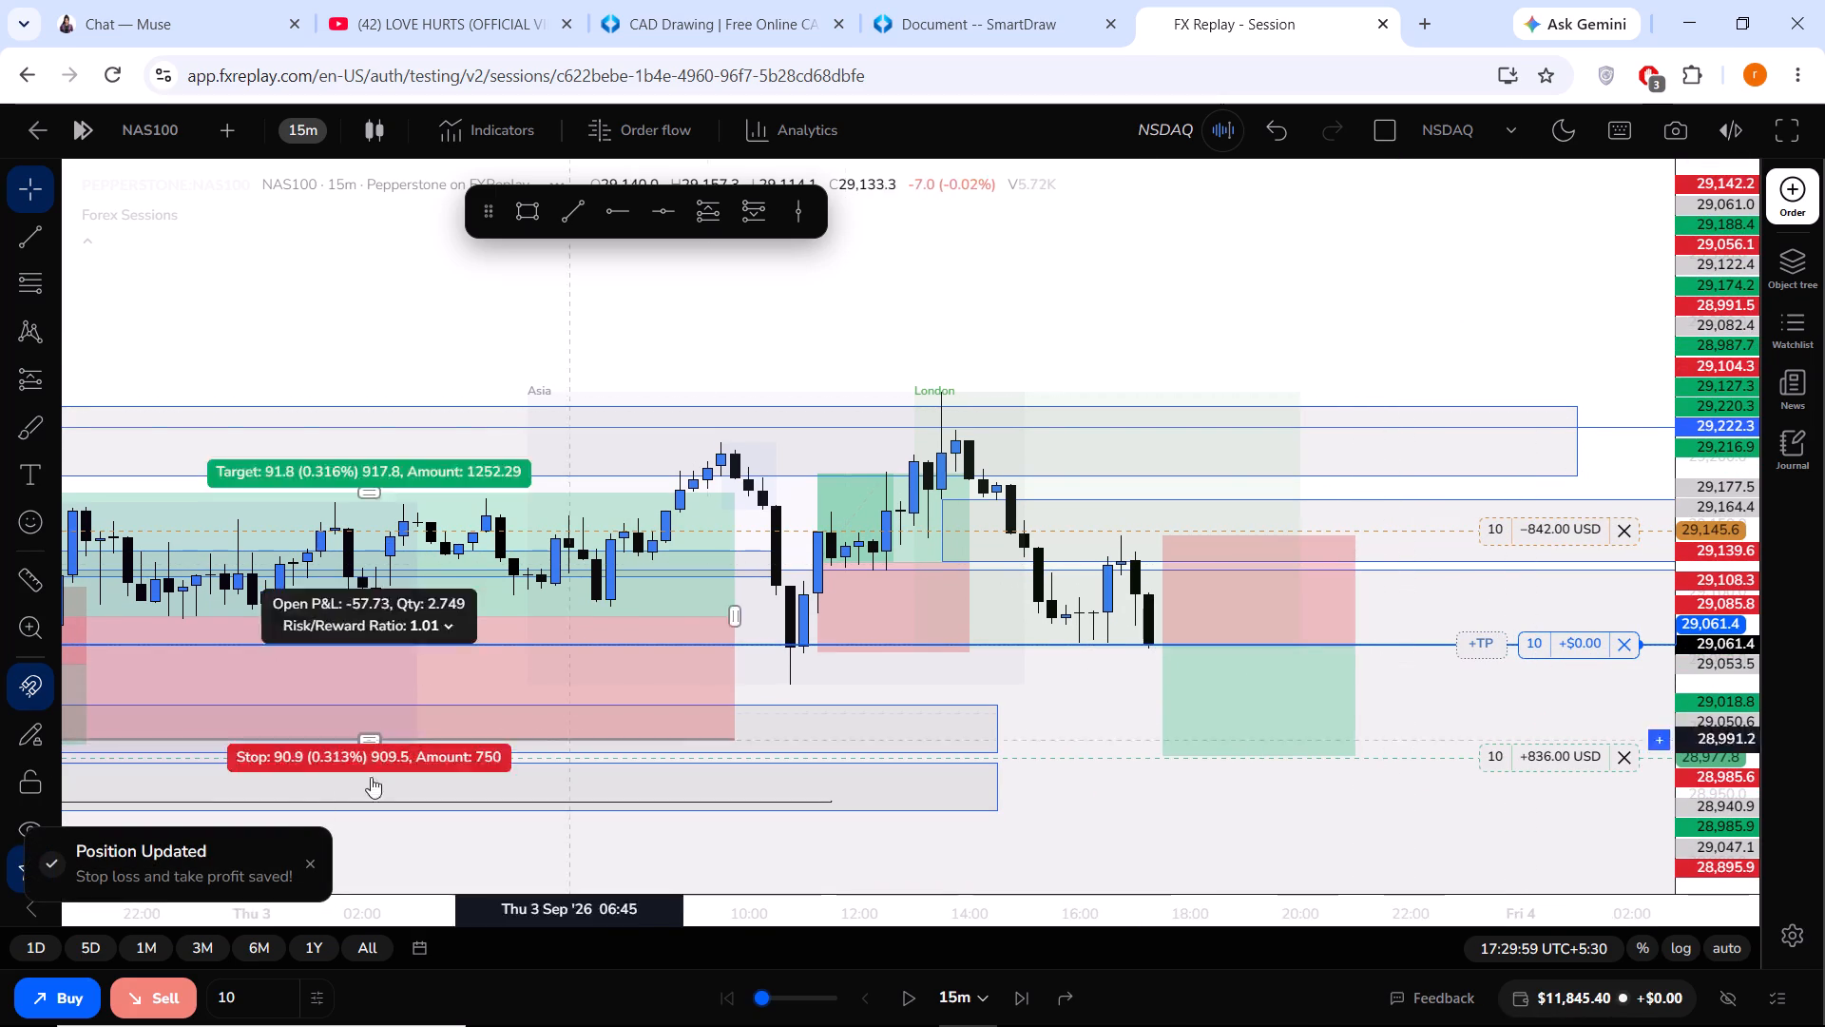
# Advance the replay to 18:14:59, following the open short into the New York session.
pyautogui.click(1029, 996)
pyautogui.click(1029, 995)
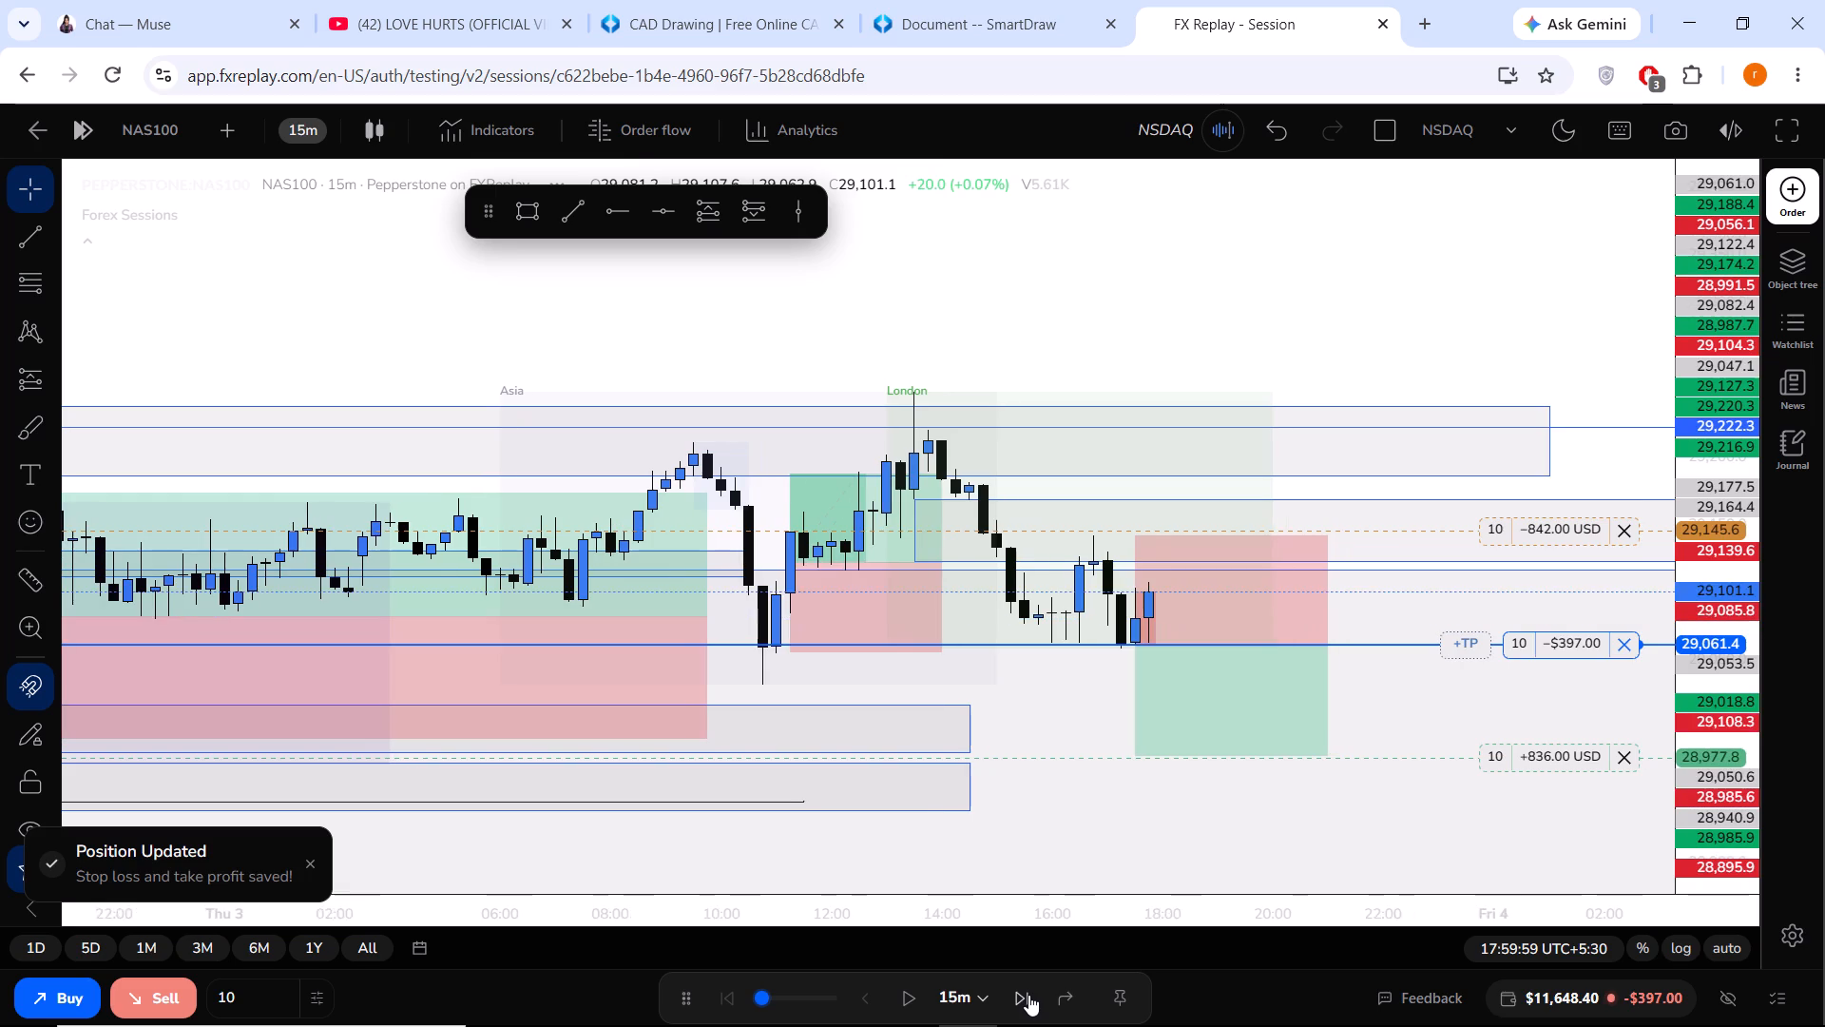
pyautogui.click(1028, 995)
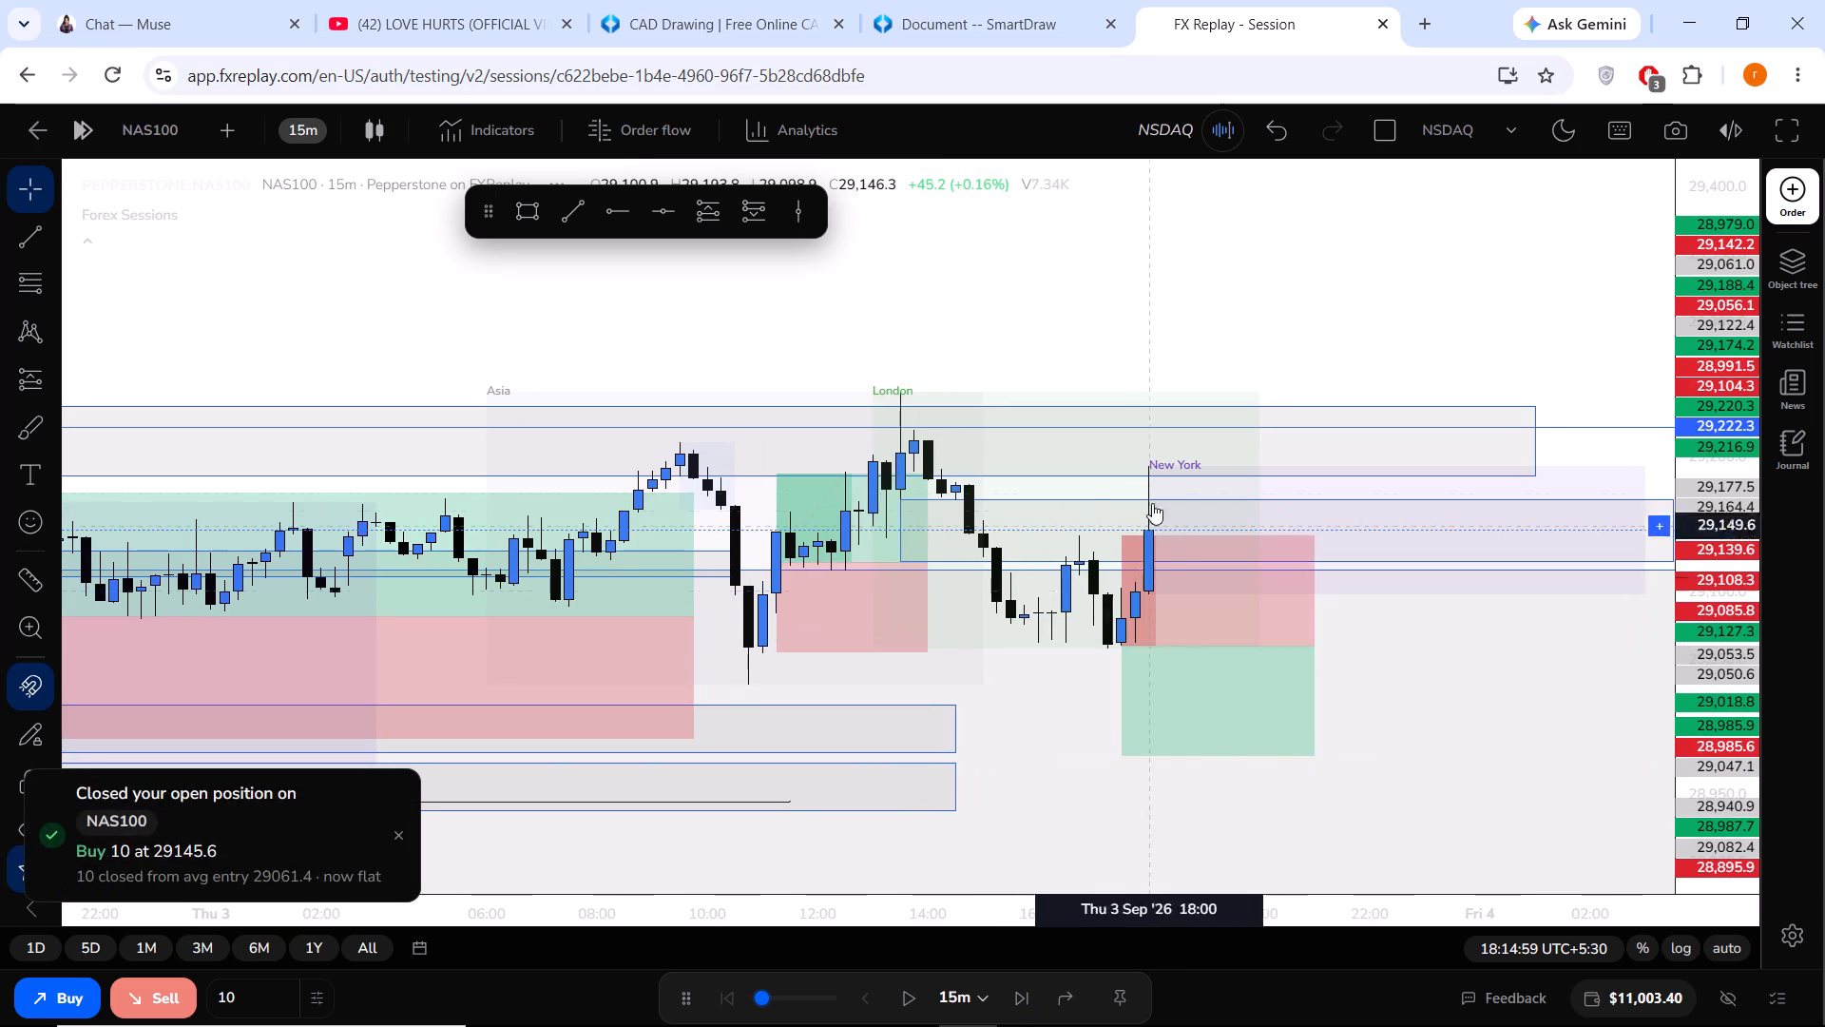
# Advance the replay in 15m steps to 20:44:59, following price through the New York session.
pyautogui.moveTo(1247, 227); pyautogui.dragTo(1129, 234)
pyautogui.scroll(-1, 1129, 234)
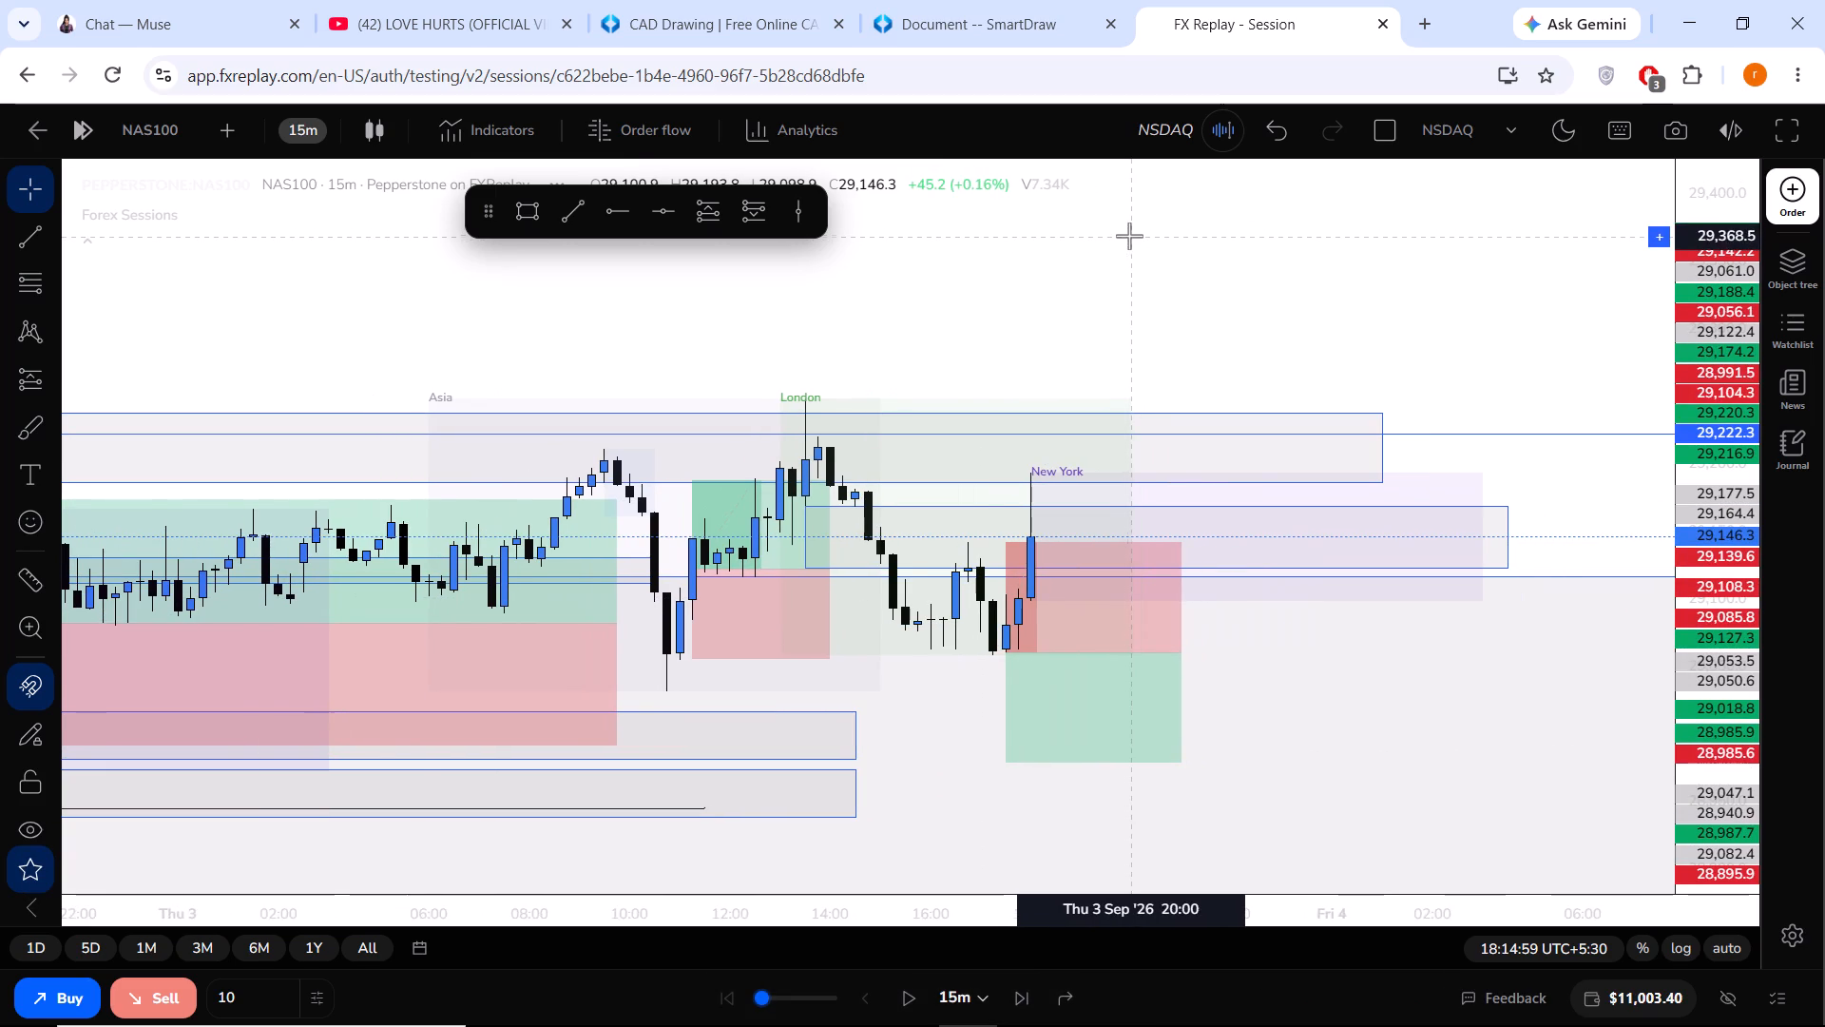
pyautogui.doubleClick(1019, 1000)
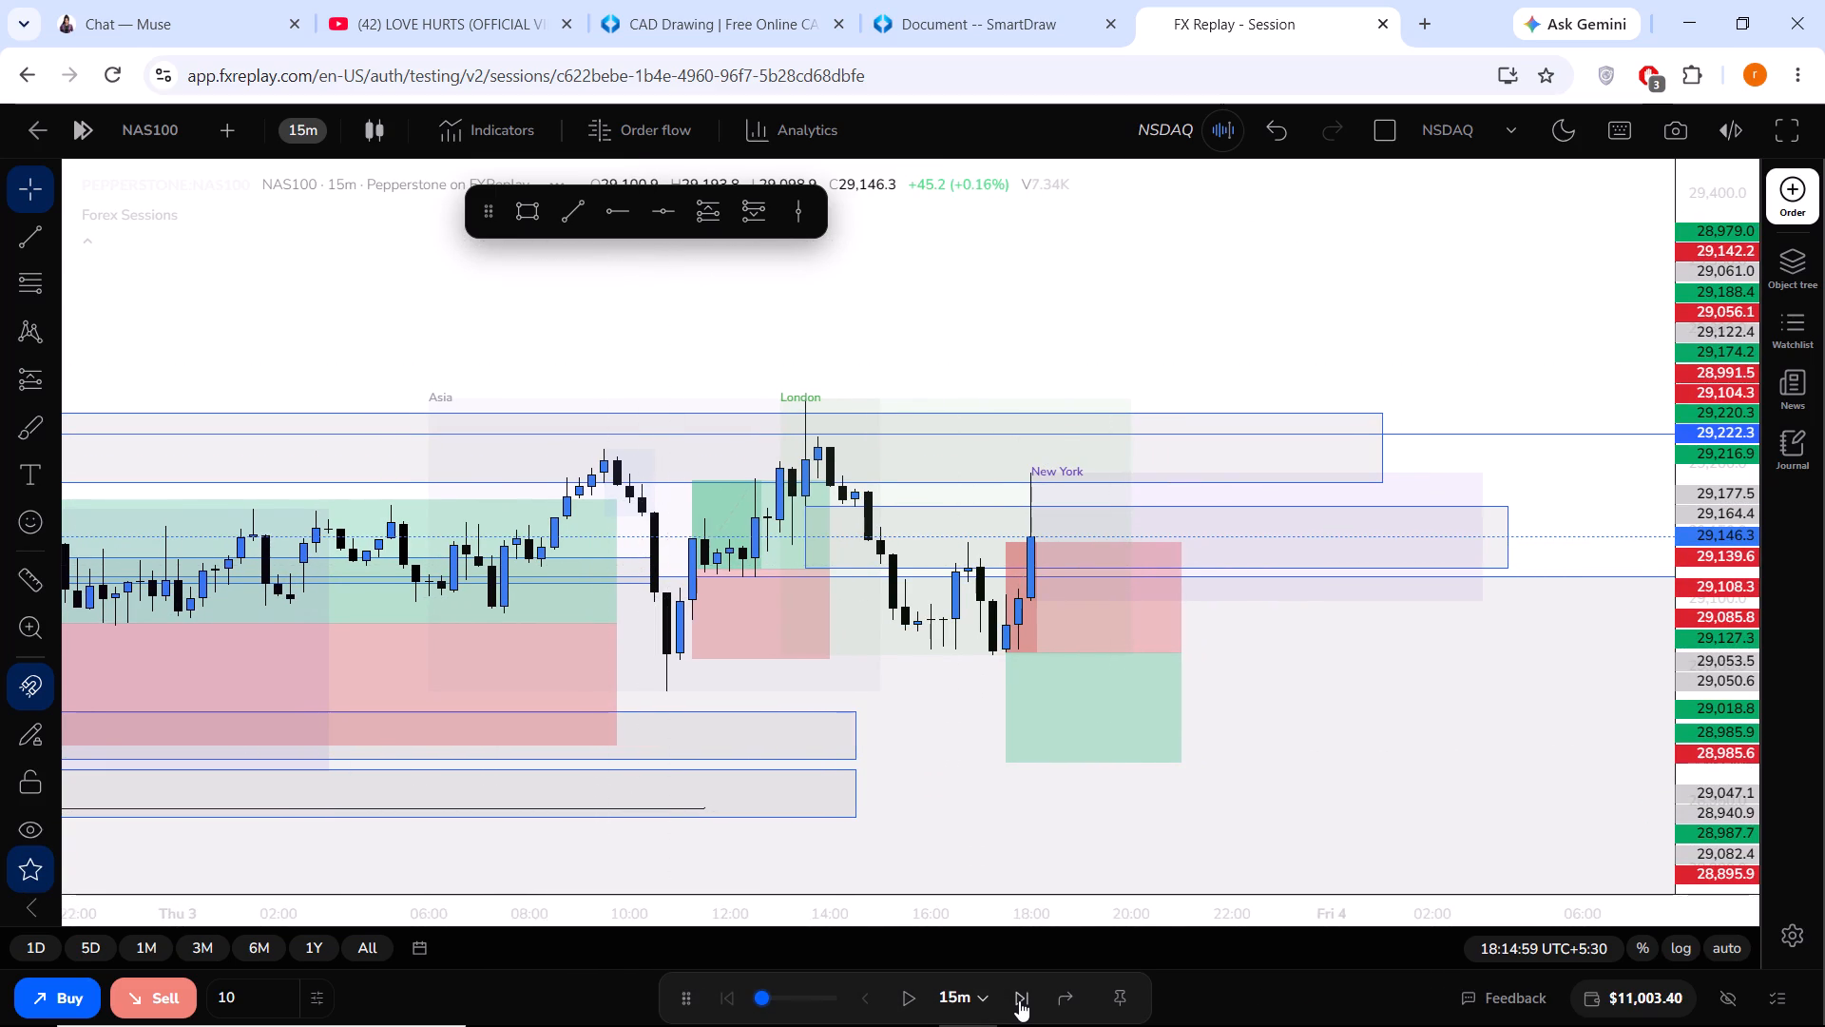
pyautogui.click(1019, 1000)
pyautogui.click(1019, 1000)
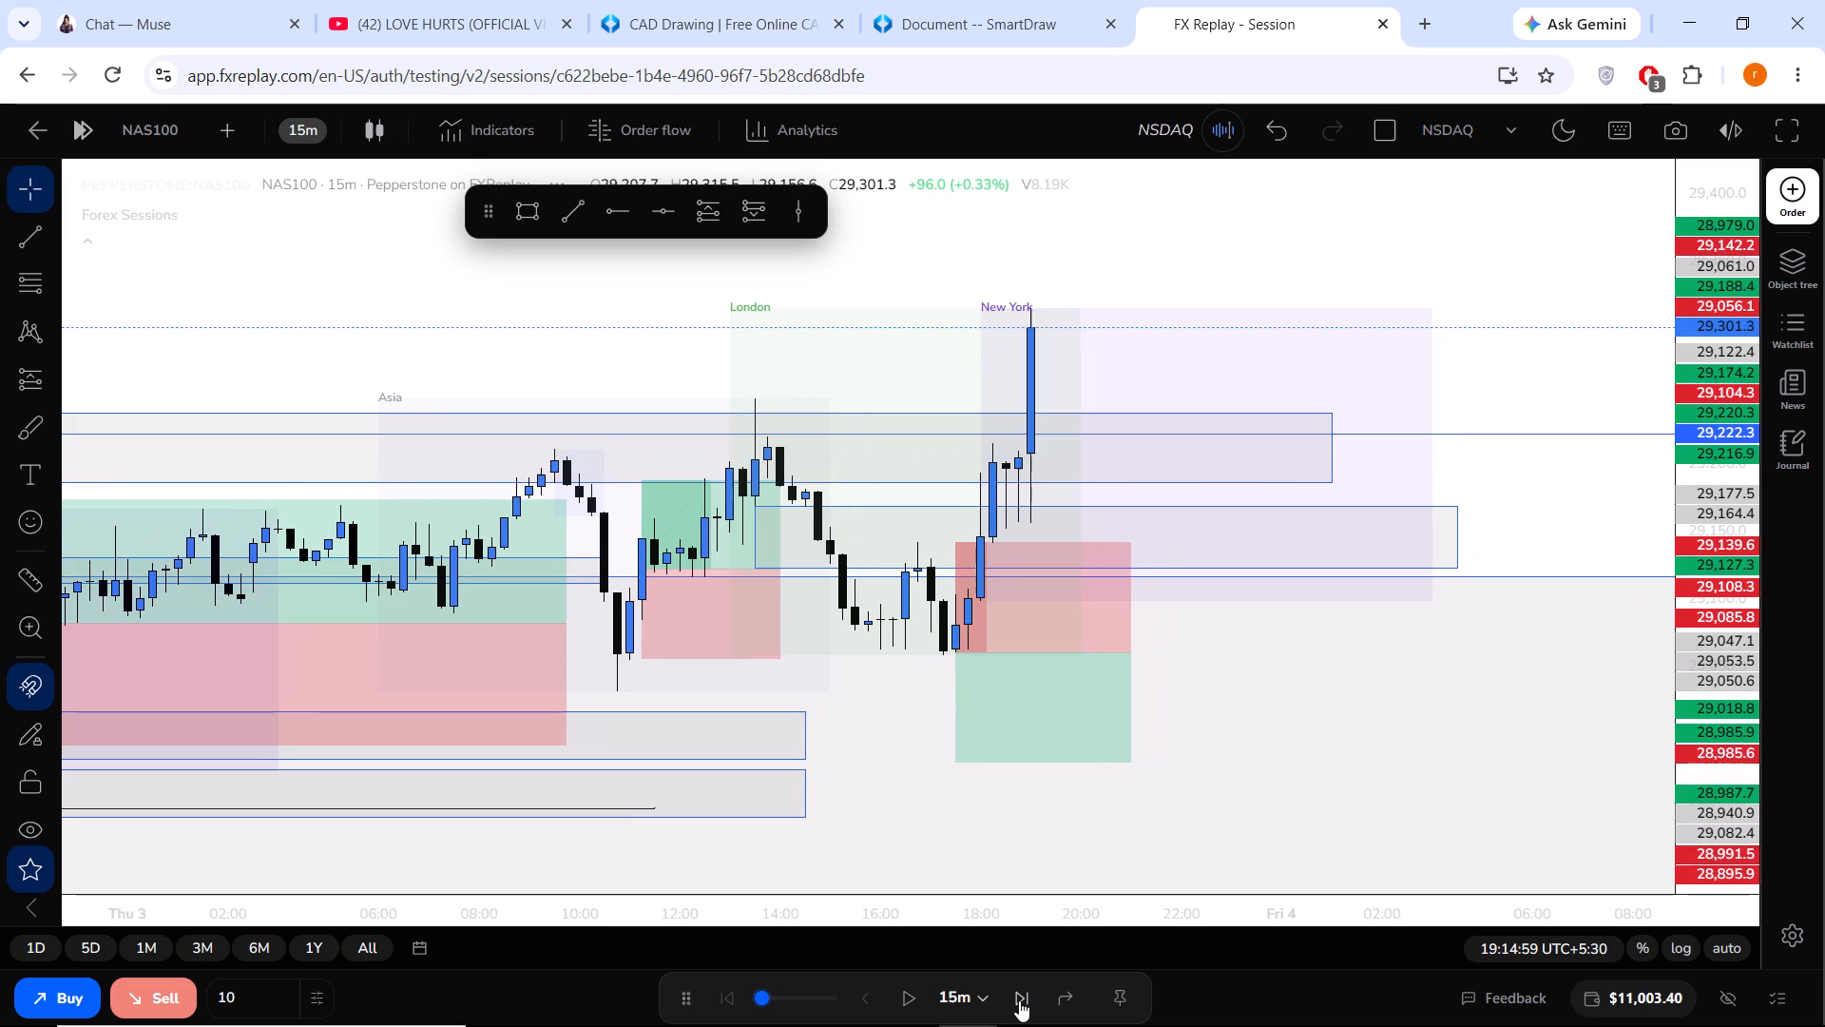
pyautogui.click(1004, 991)
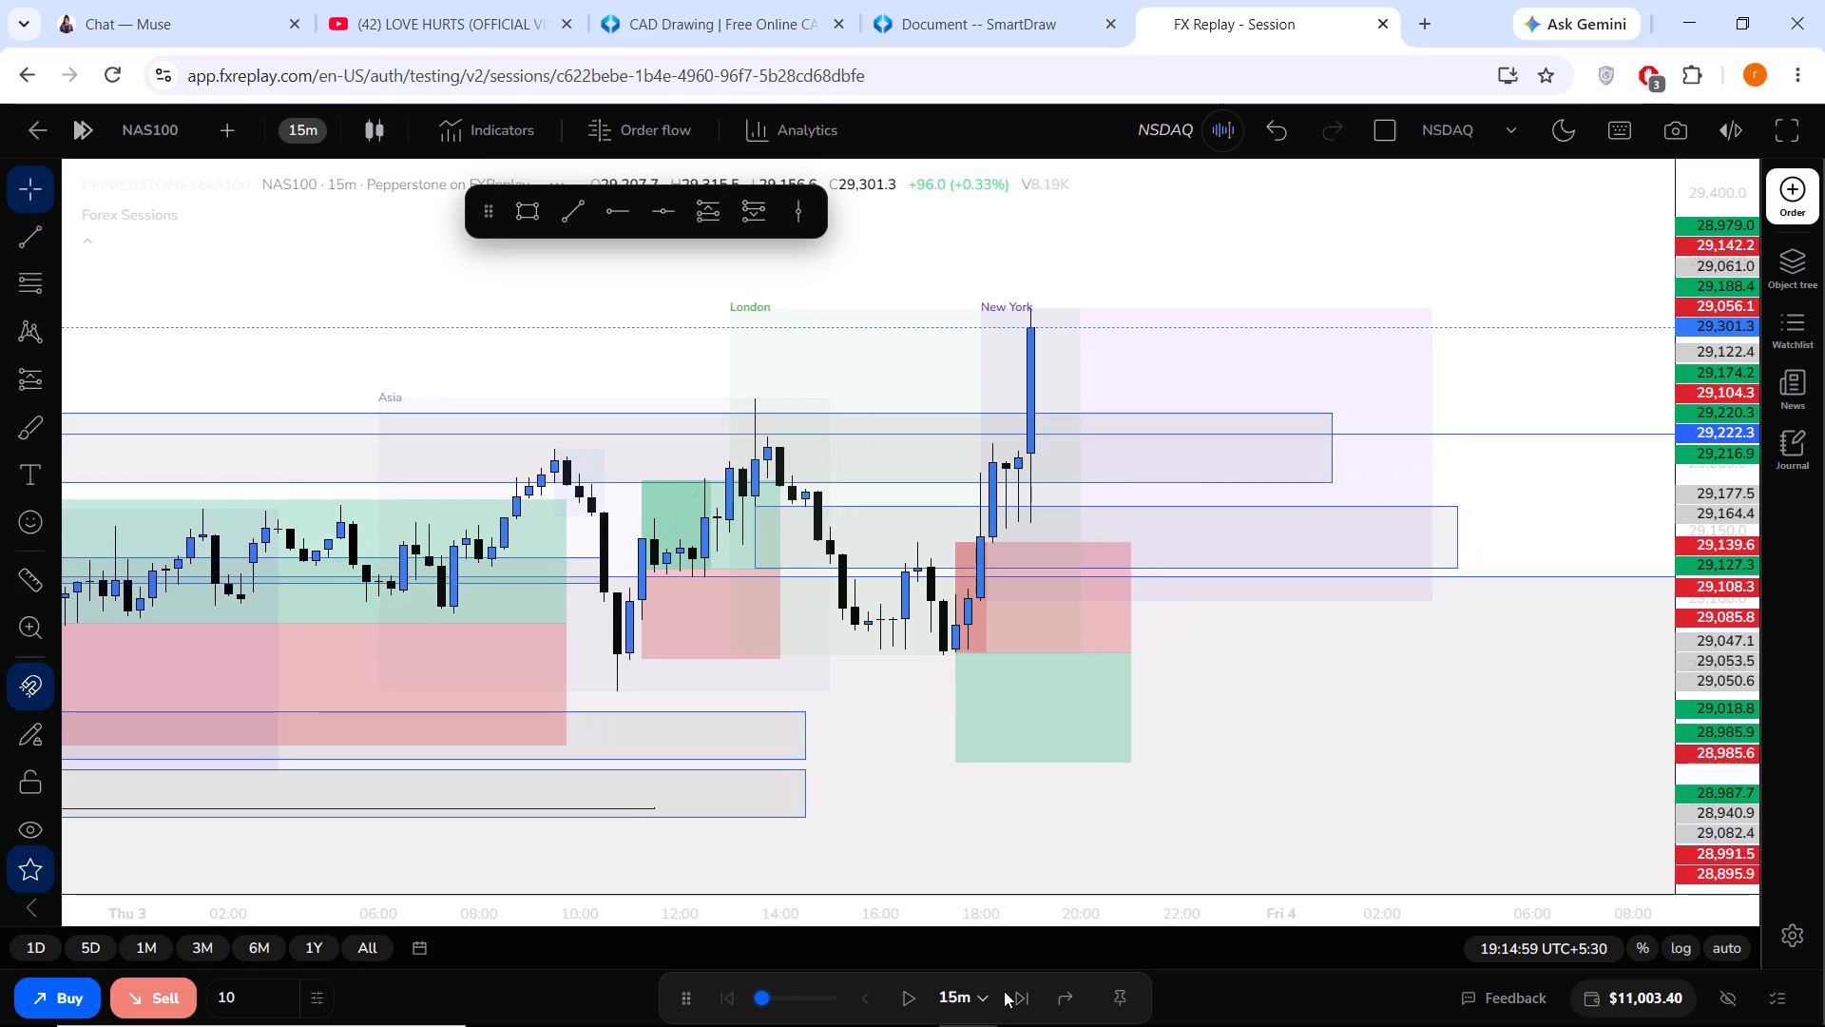
pyautogui.click(1004, 991)
pyautogui.click(1010, 996)
pyautogui.click(1010, 996)
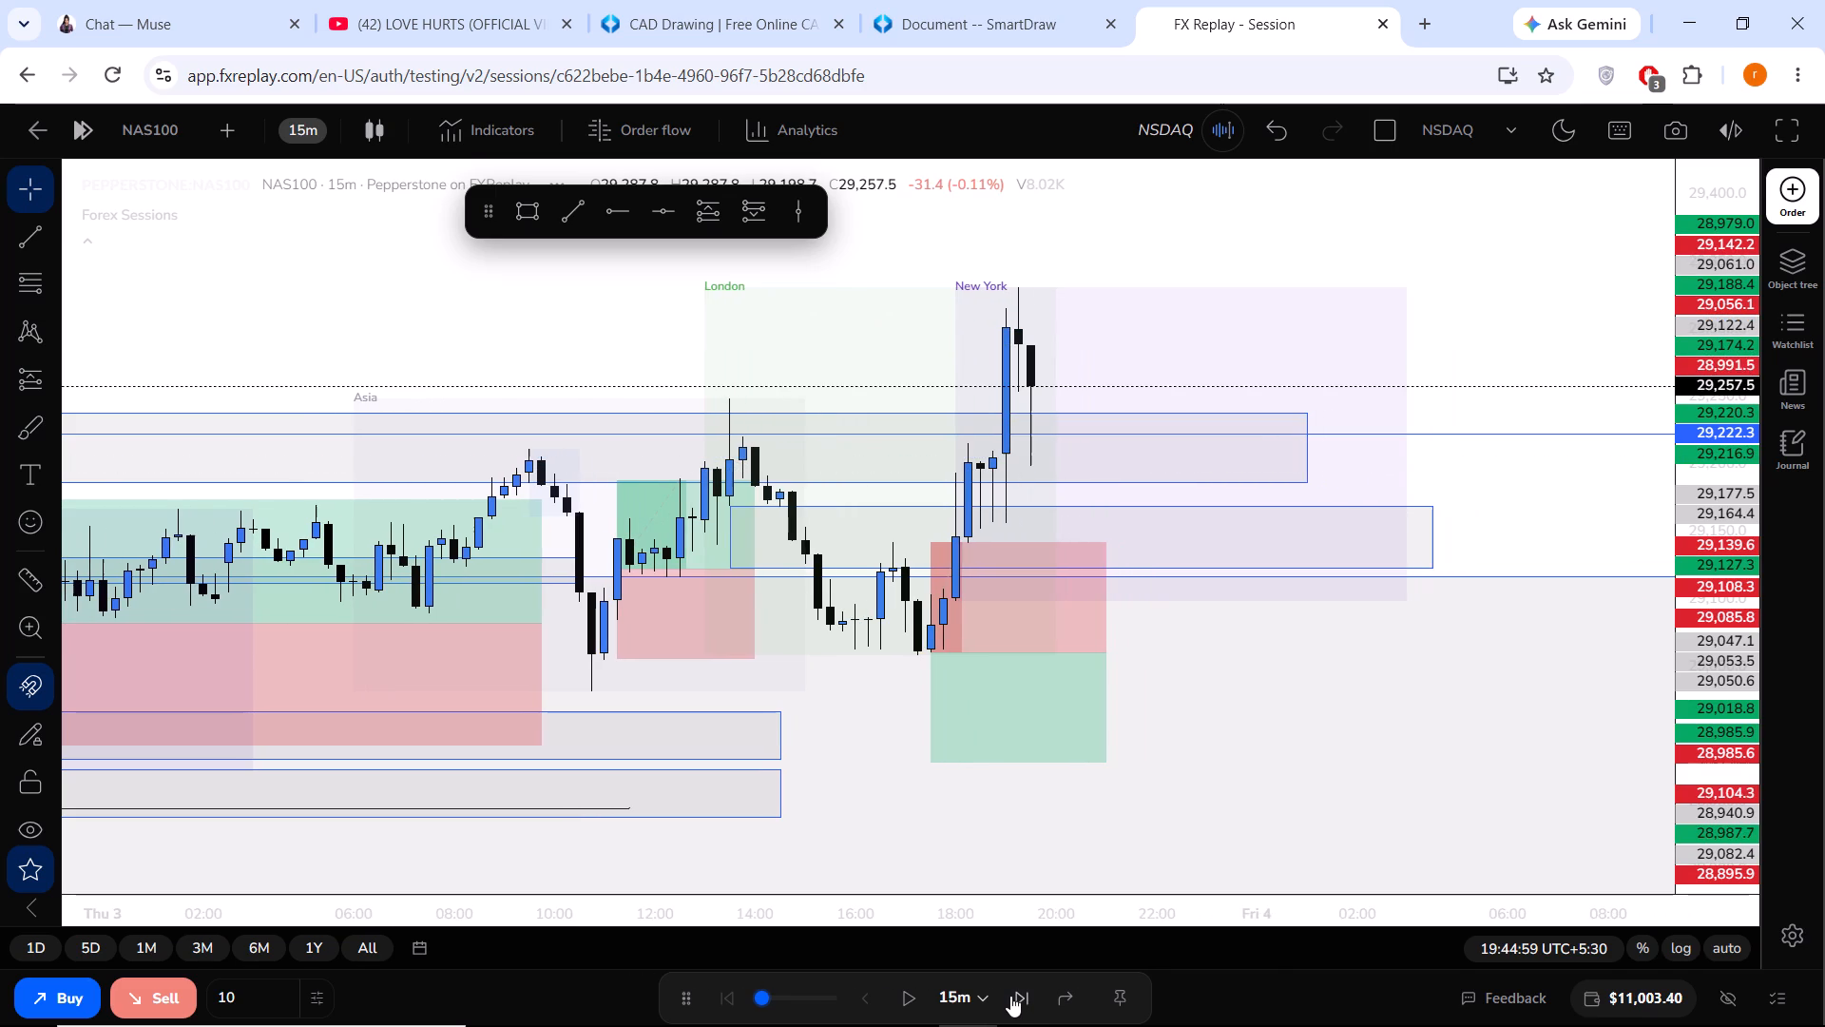
pyautogui.click(1010, 996)
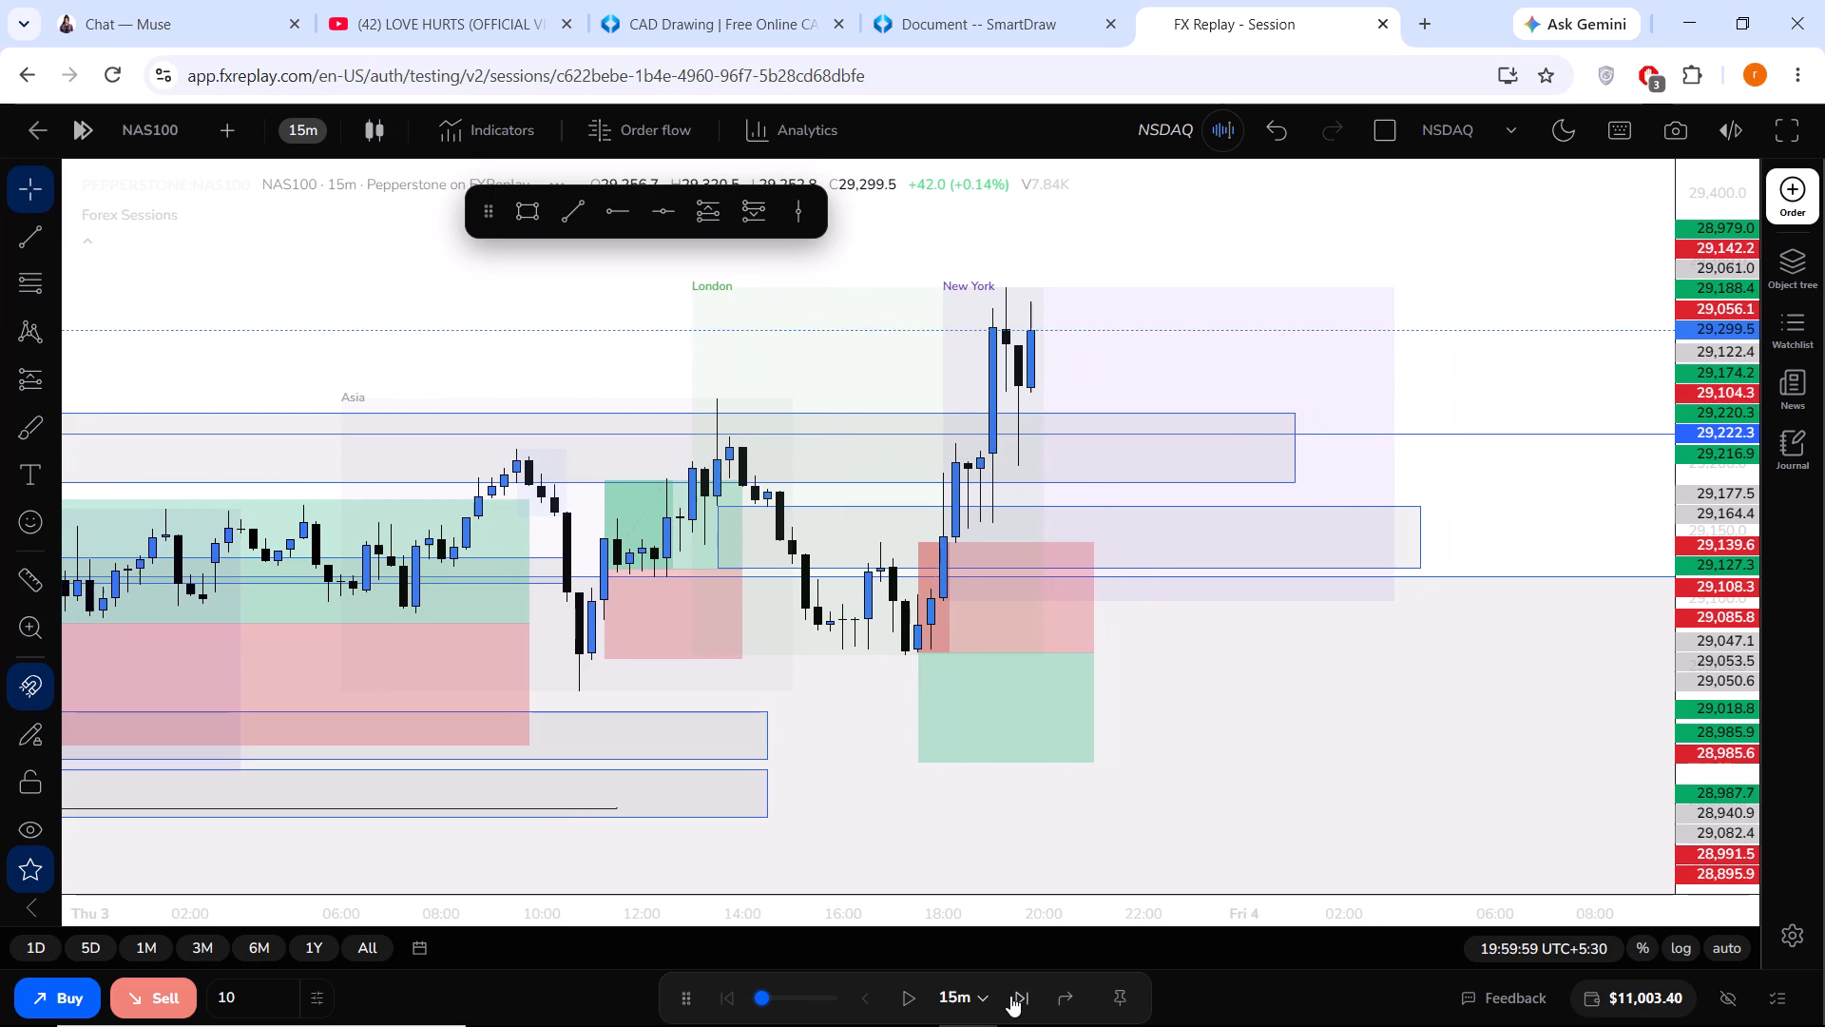
pyautogui.click(1010, 996)
pyautogui.click(1010, 996)
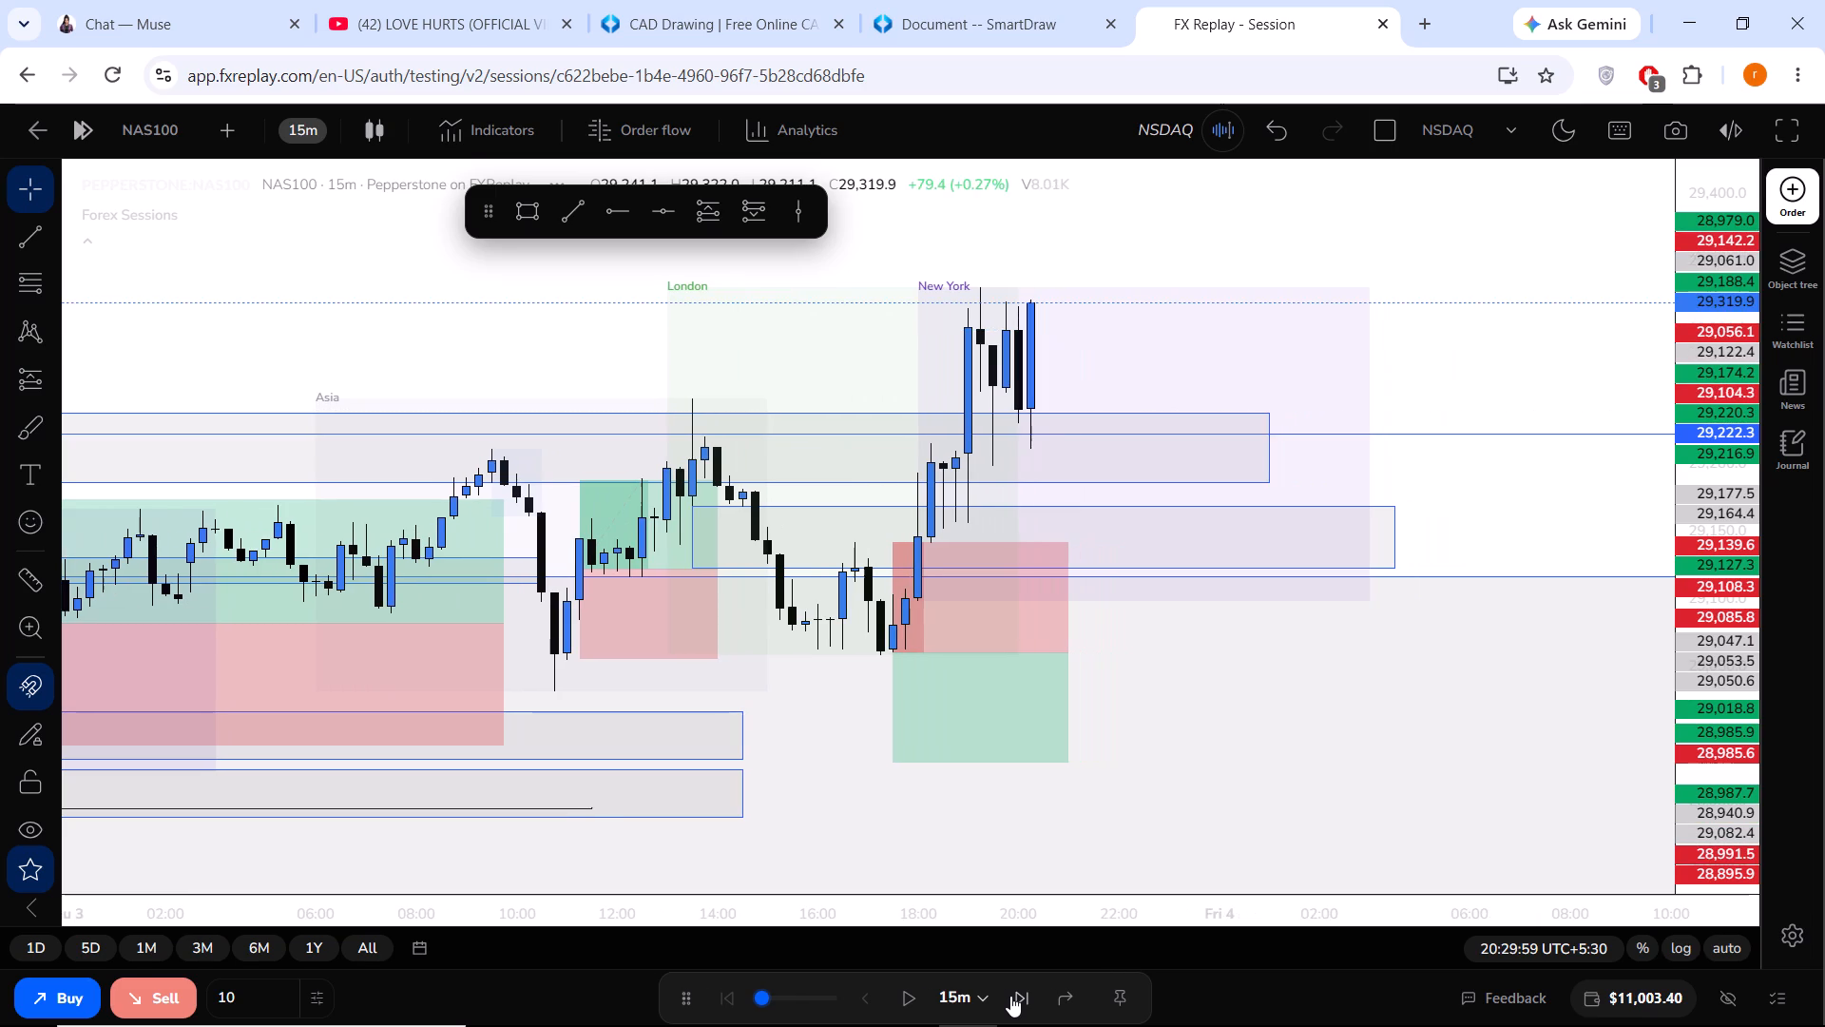
pyautogui.click(1010, 996)
# Advance the replay to 01:29:59 on 4 Sep, following price towards the 30 MIN FVG zone.
pyautogui.moveTo(1489, 315); pyautogui.dragTo(1434, 503)
pyautogui.scroll(-2, 1429, 503)
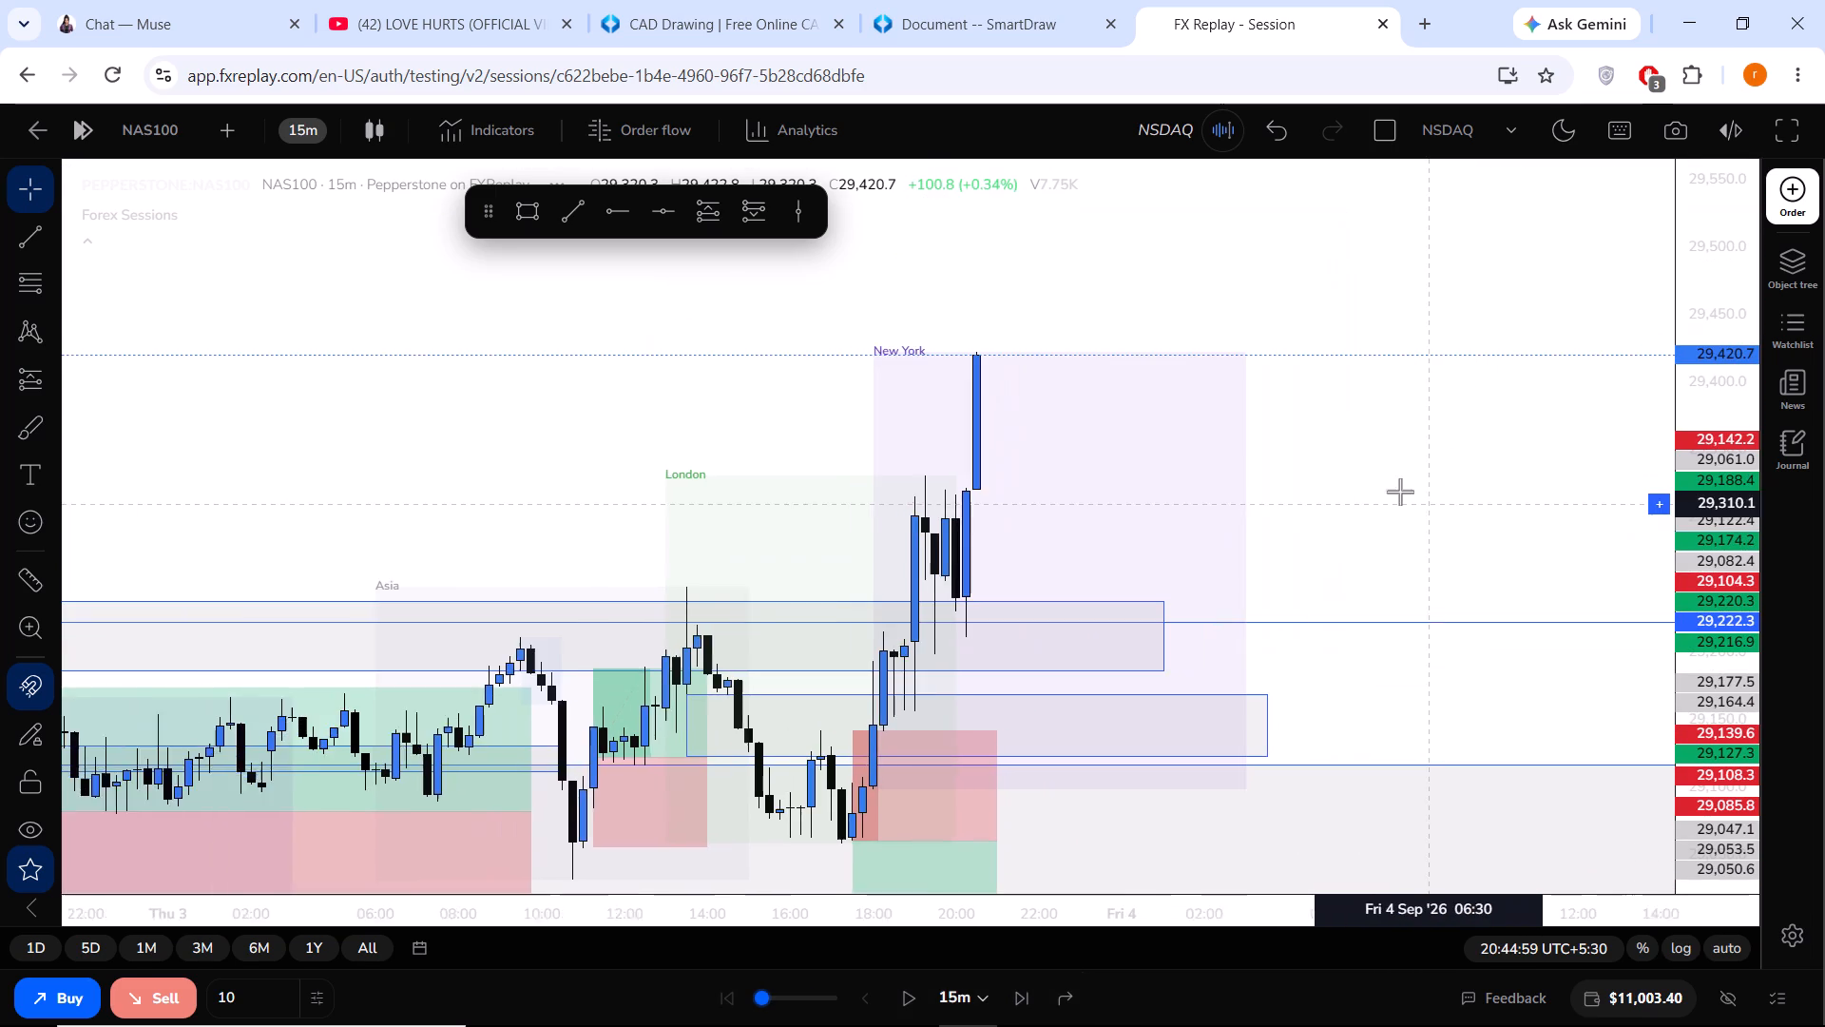
pyautogui.scroll(-5, 1400, 492)
pyautogui.moveTo(1706, 365); pyautogui.dragTo(1703, 610)
pyautogui.scroll(-6, 1518, 602)
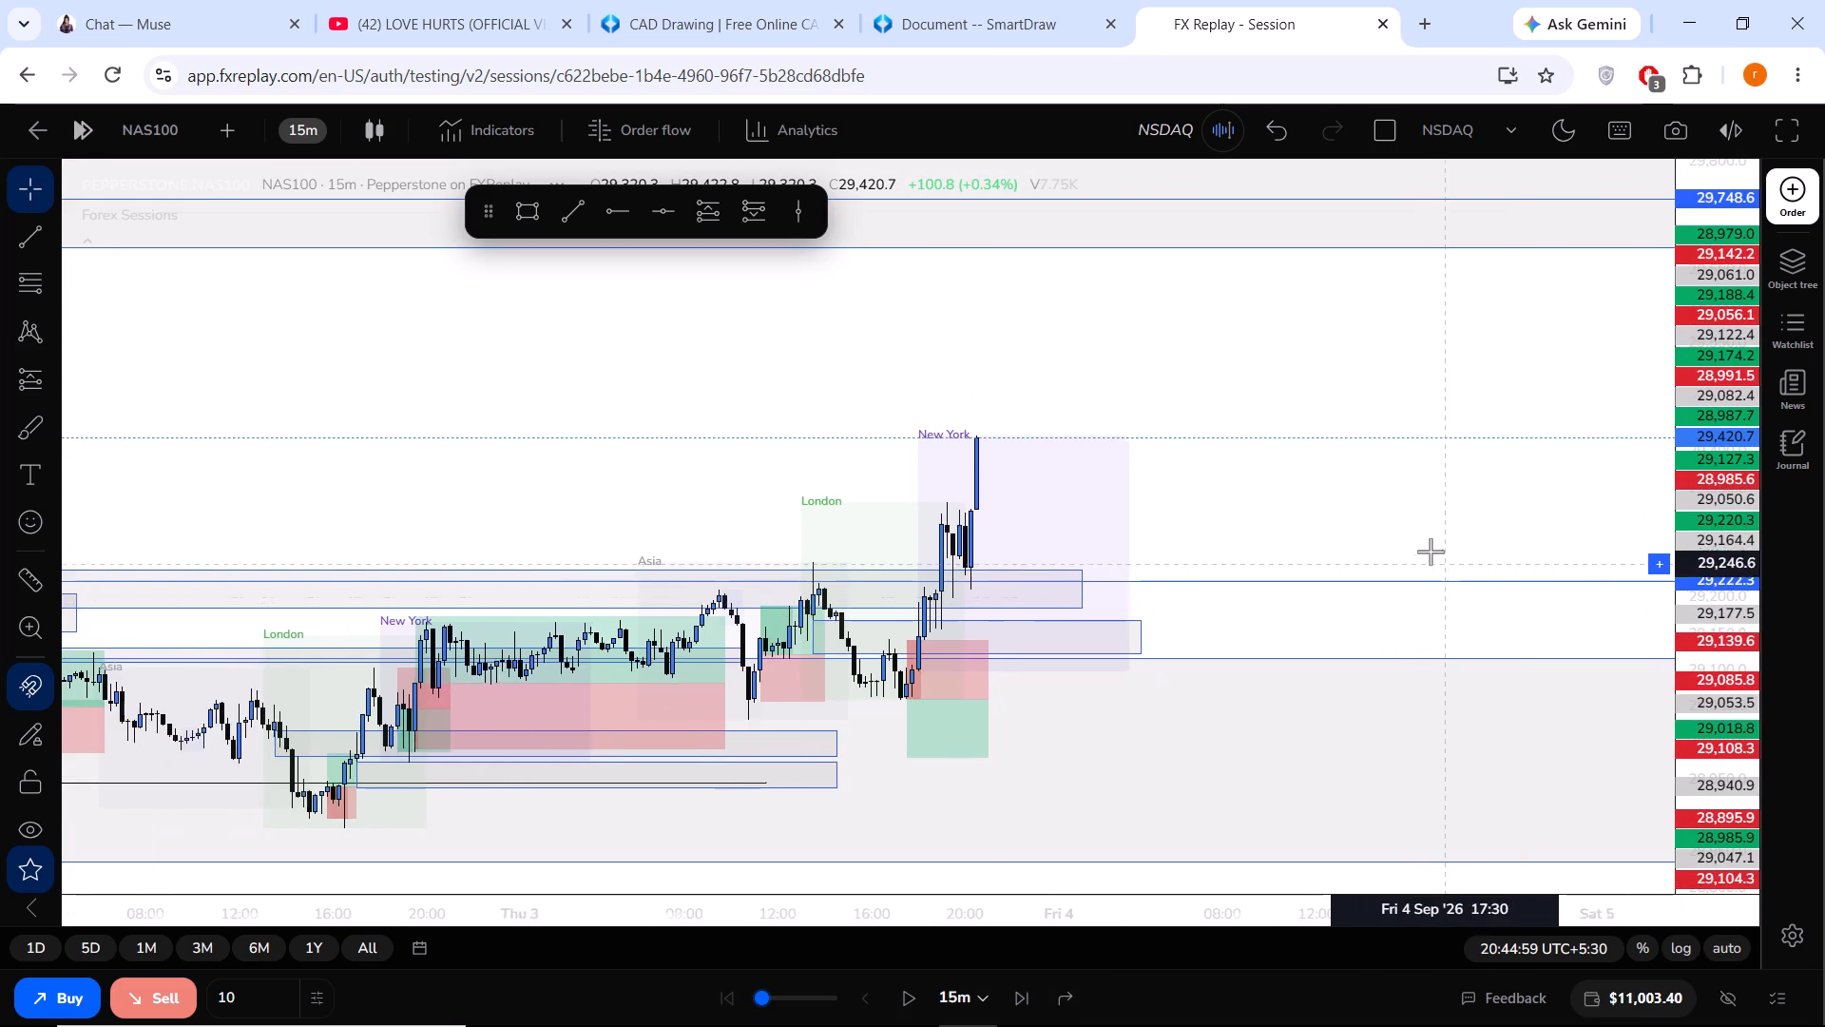
pyautogui.scroll(-6, 1431, 552)
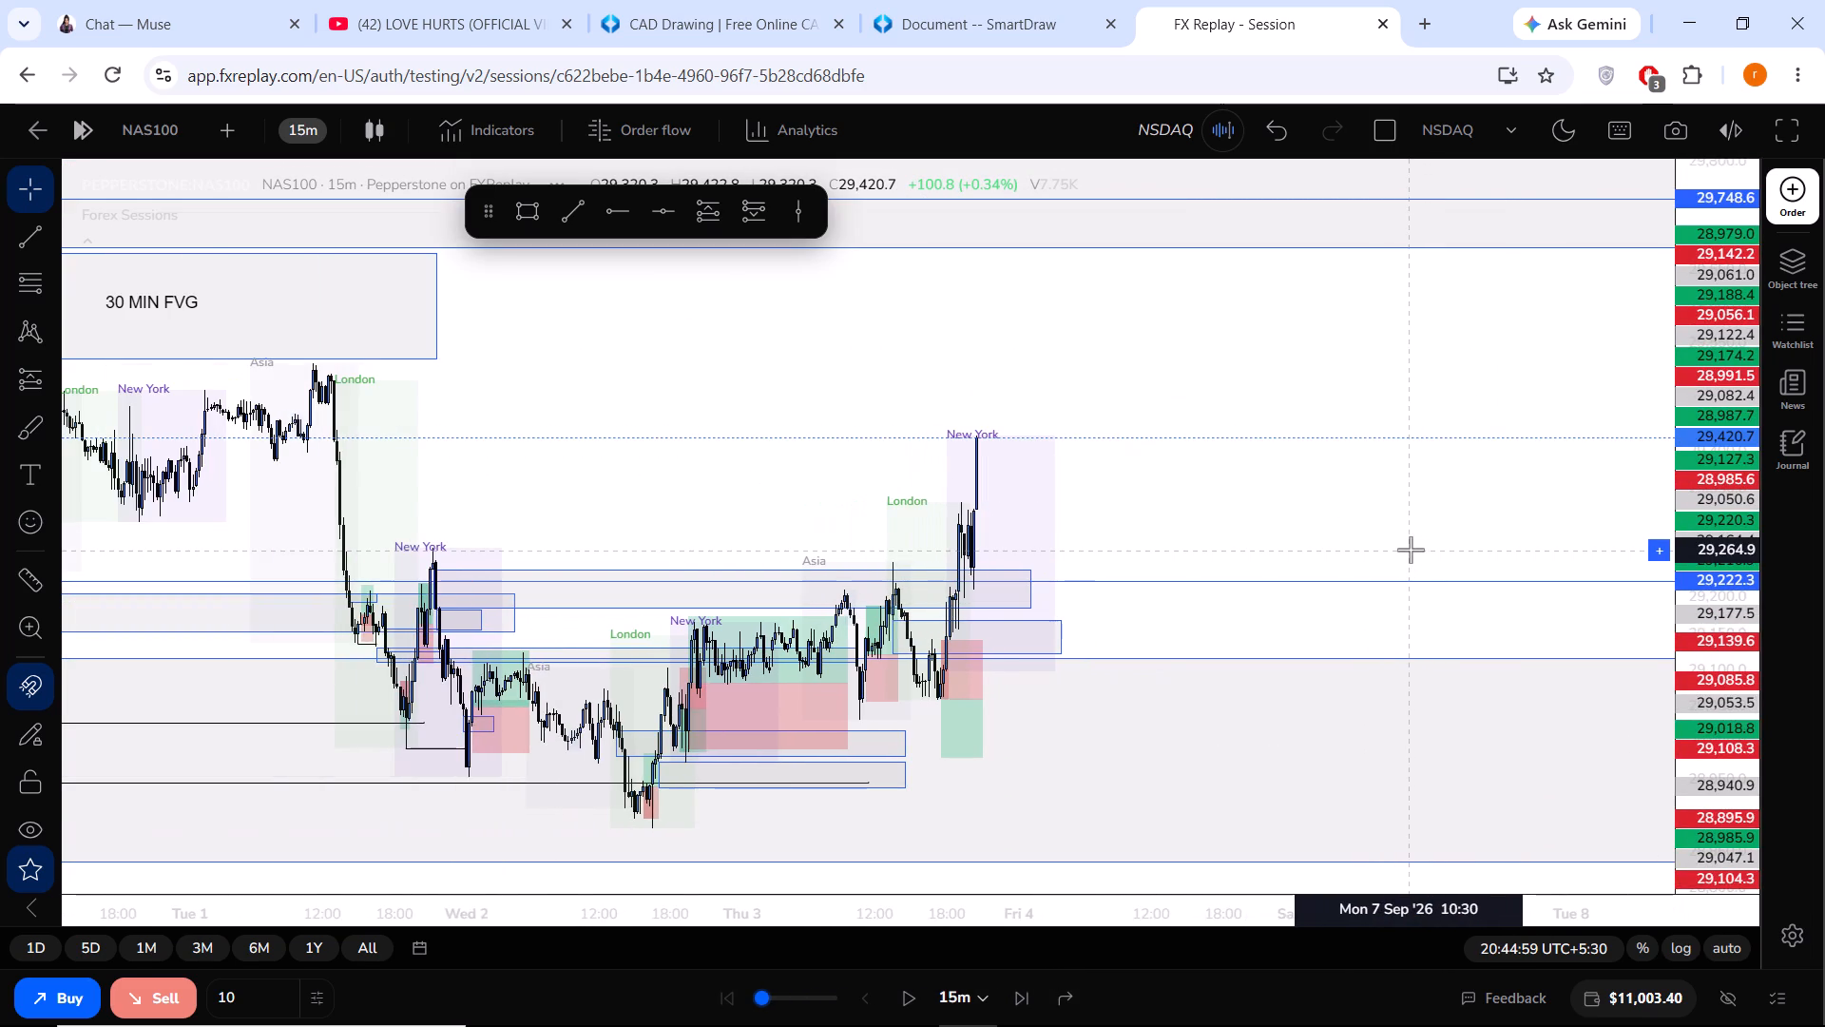
pyautogui.click(1022, 1005)
pyautogui.click(1022, 1005)
pyautogui.click(1022, 1005)
pyautogui.click(1022, 1005)
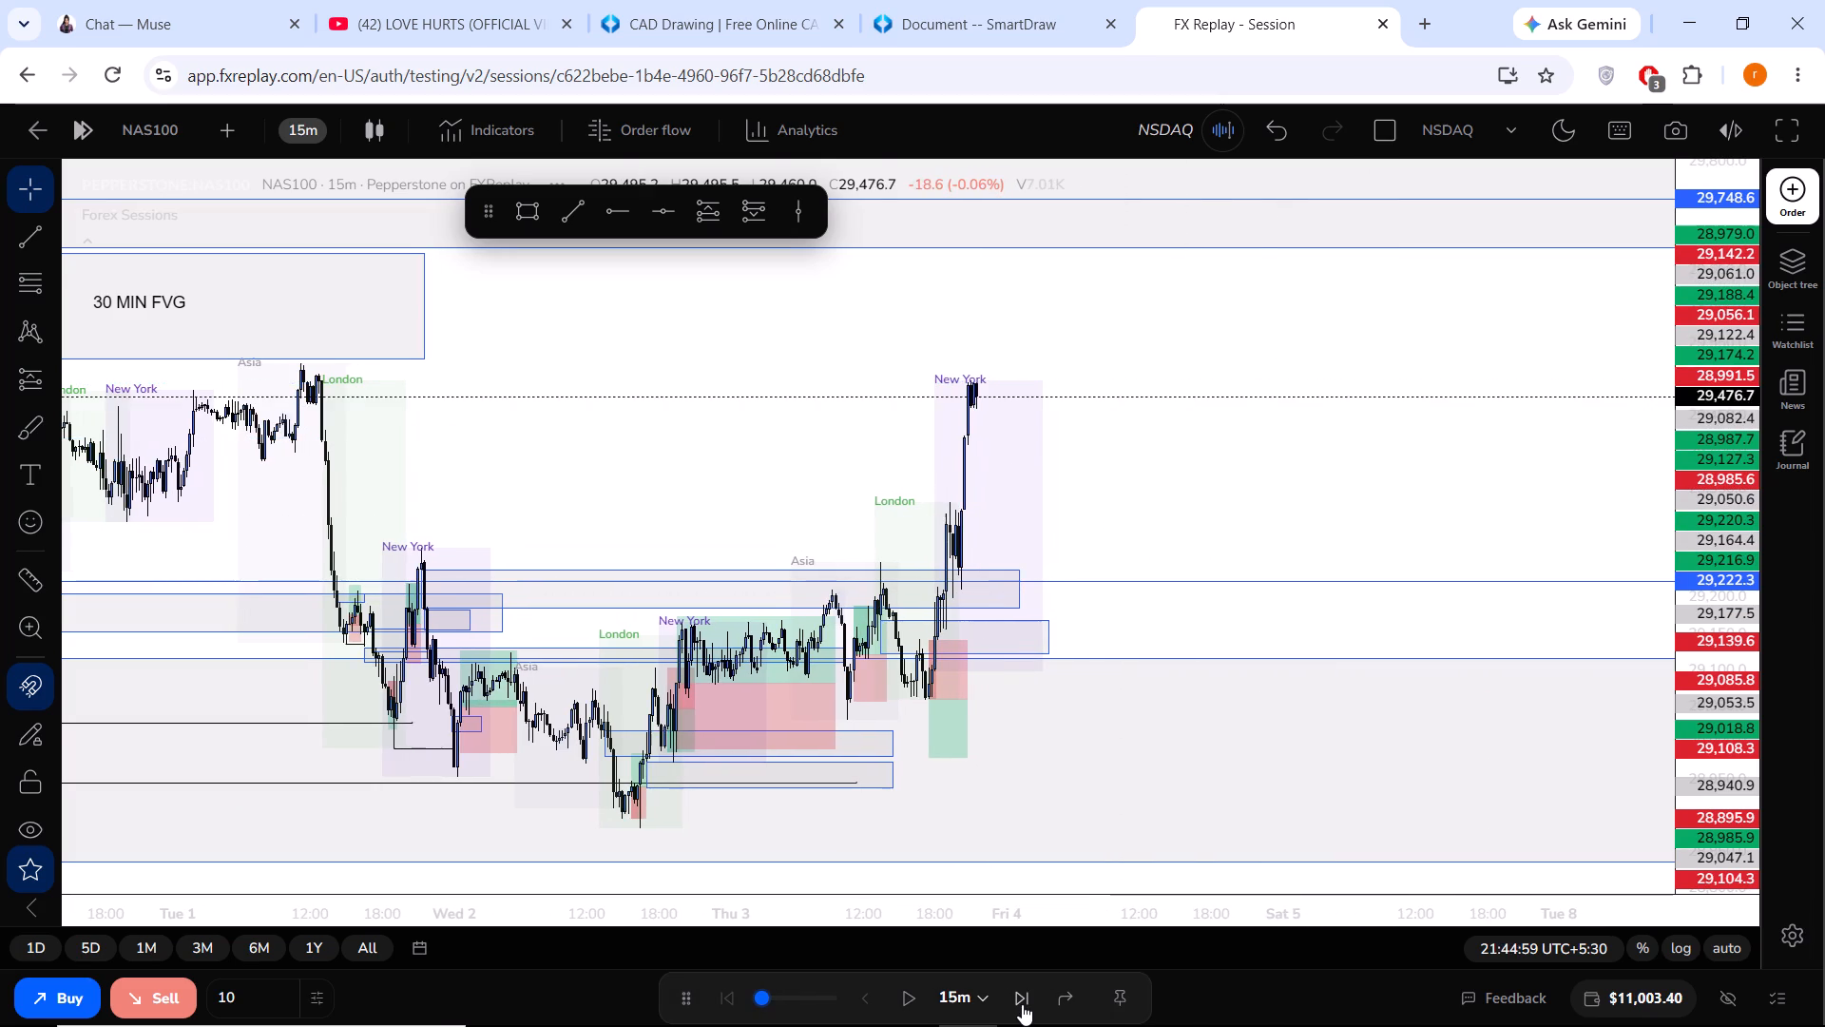
pyautogui.click(1022, 1004)
pyautogui.click(1022, 1004)
pyautogui.click(1022, 1004)
pyautogui.click(1022, 1004)
pyautogui.click(1022, 1004)
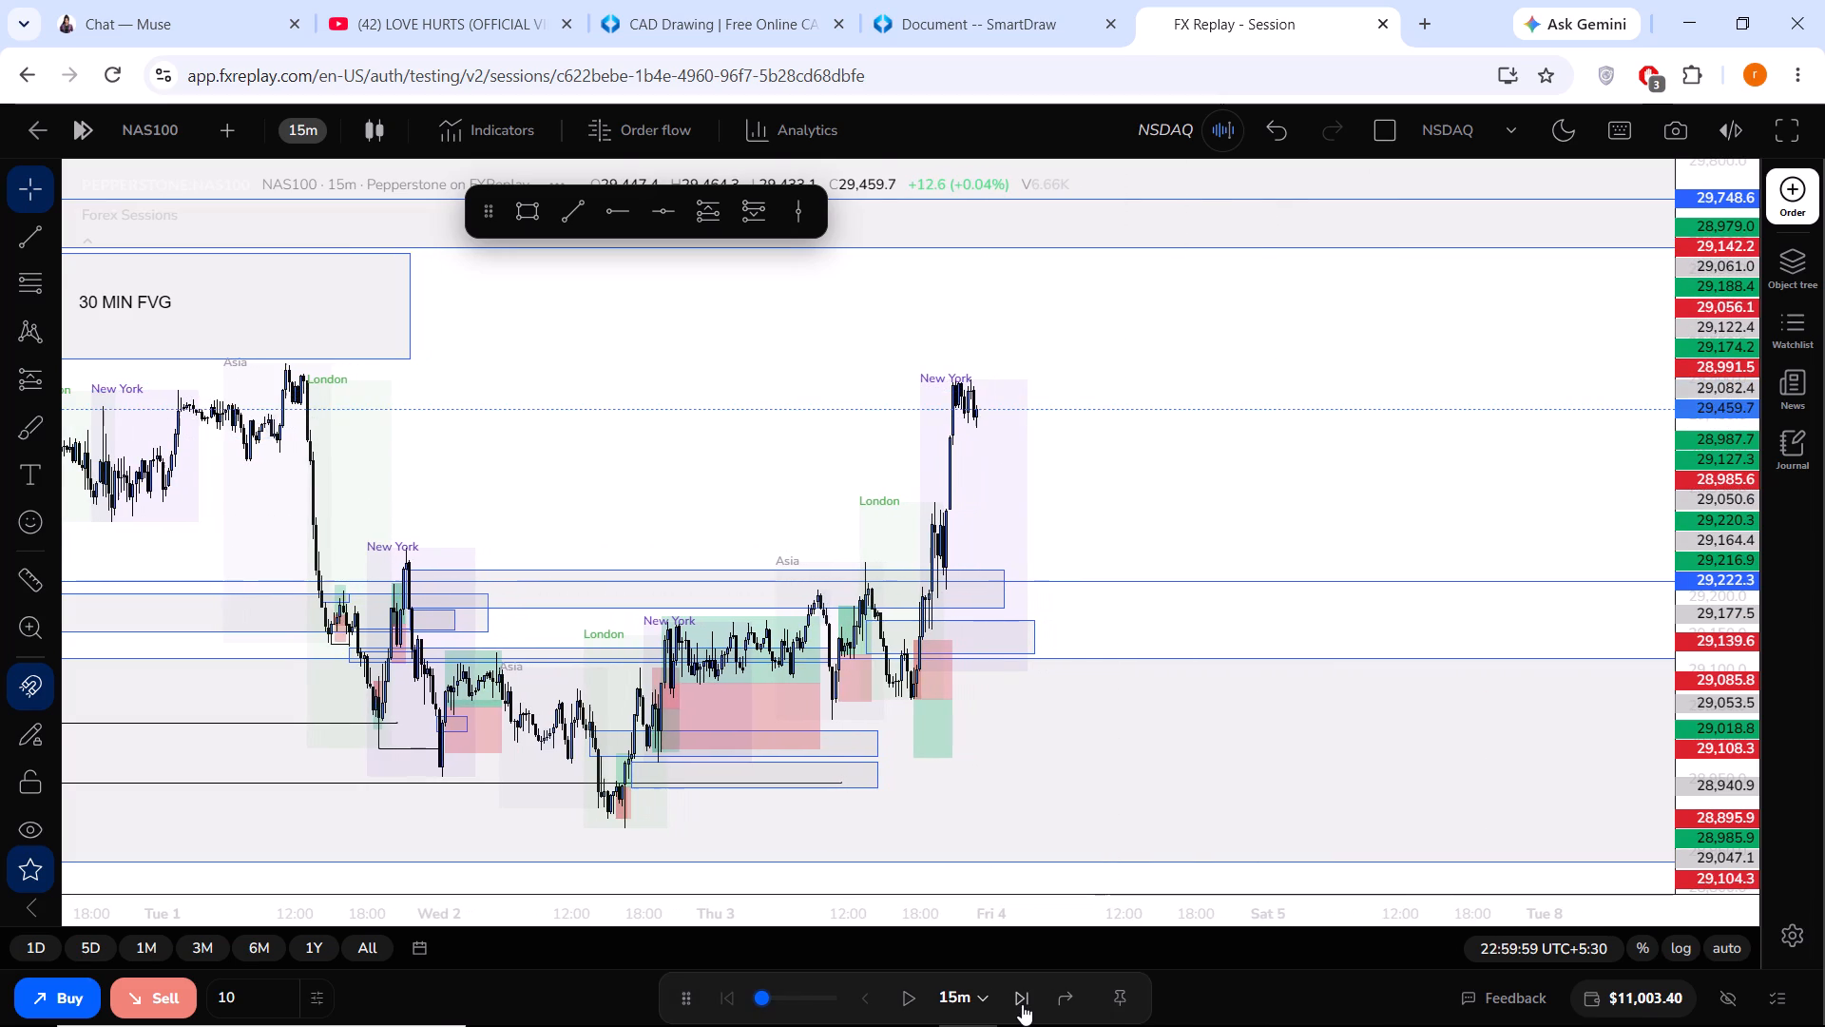
pyautogui.click(1022, 1004)
pyautogui.click(1022, 1004)
pyautogui.click(1022, 1004)
pyautogui.tripleClick(1022, 1004)
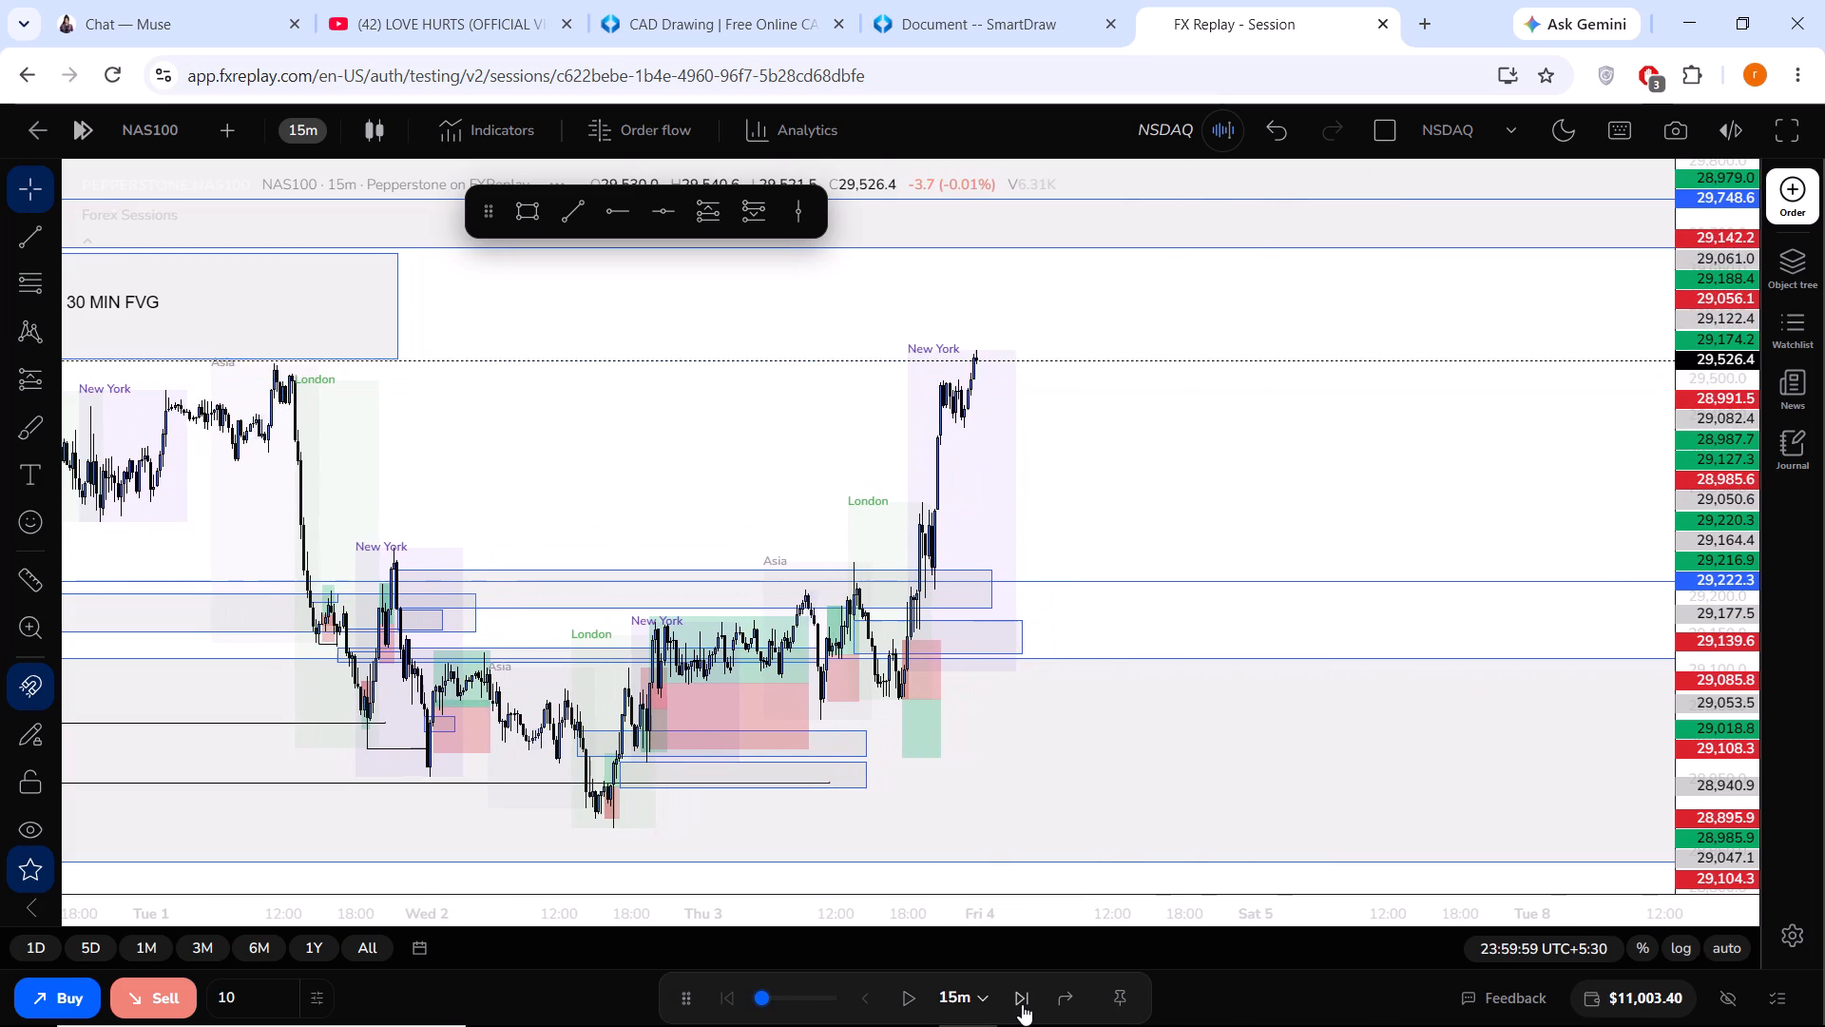
pyautogui.tripleClick(1022, 1004)
pyautogui.click(1022, 1004)
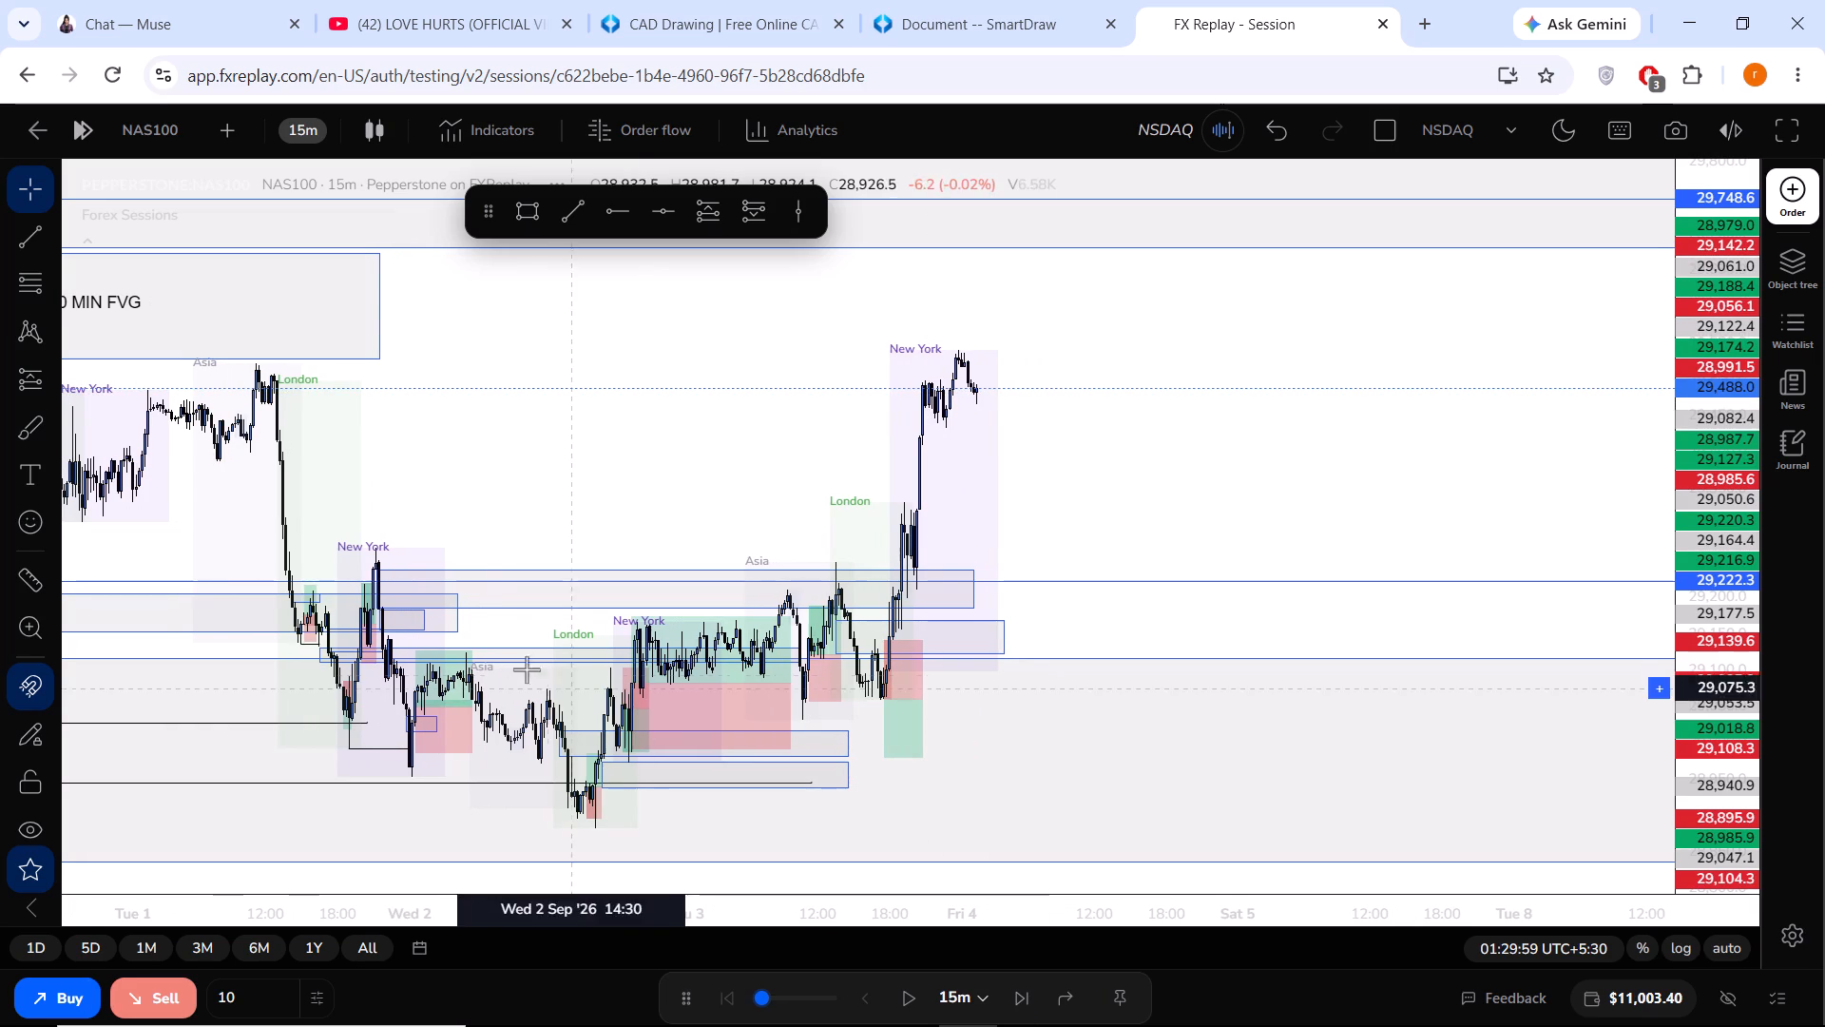
# Extend the 30 MIN FVG rectangle forward in time to about 12:00 on 4 Sep, then deselect it.
pyautogui.moveTo(377, 305); pyautogui.dragTo(386, 303)
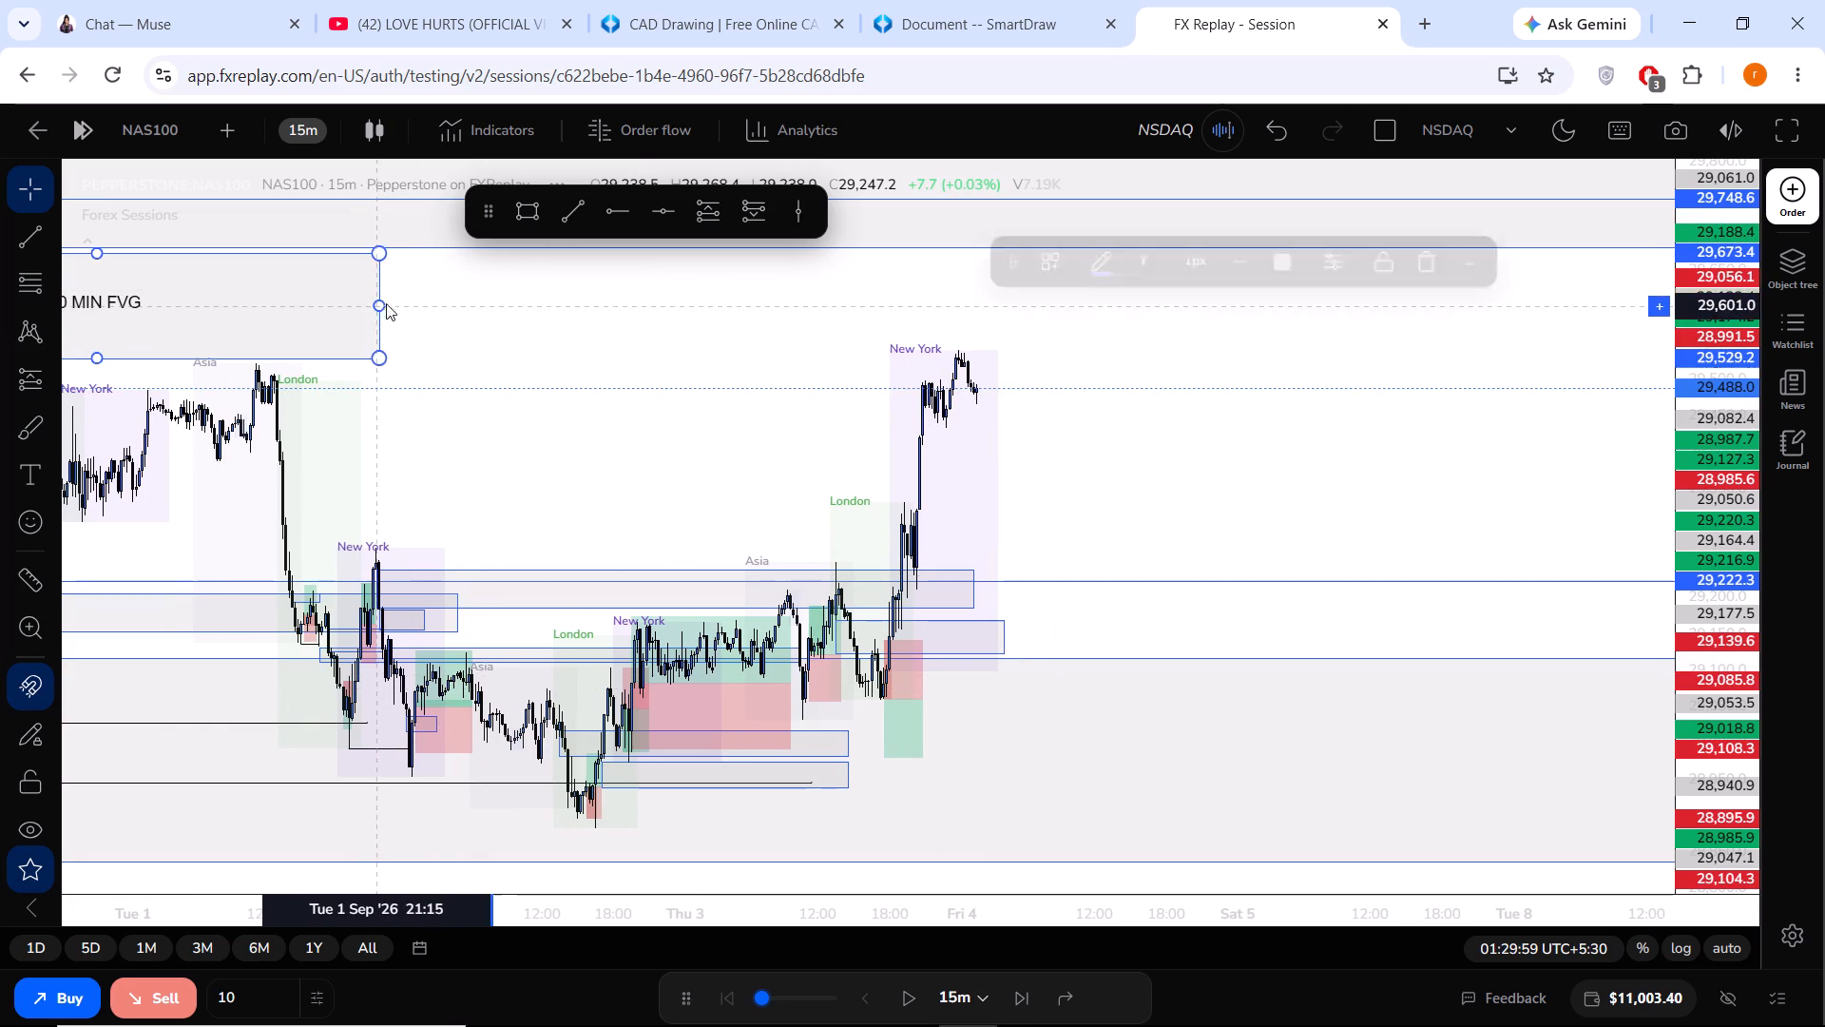
pyautogui.moveTo(386, 303); pyautogui.dragTo(1092, 367)
pyautogui.click(1102, 430)
# Draw a short position forecast below the 30 MIN FVG at 29,487.4, with its stop at 29,537.1 and target at 29,399.1.
pyautogui.scroll(3, 1085, 444)
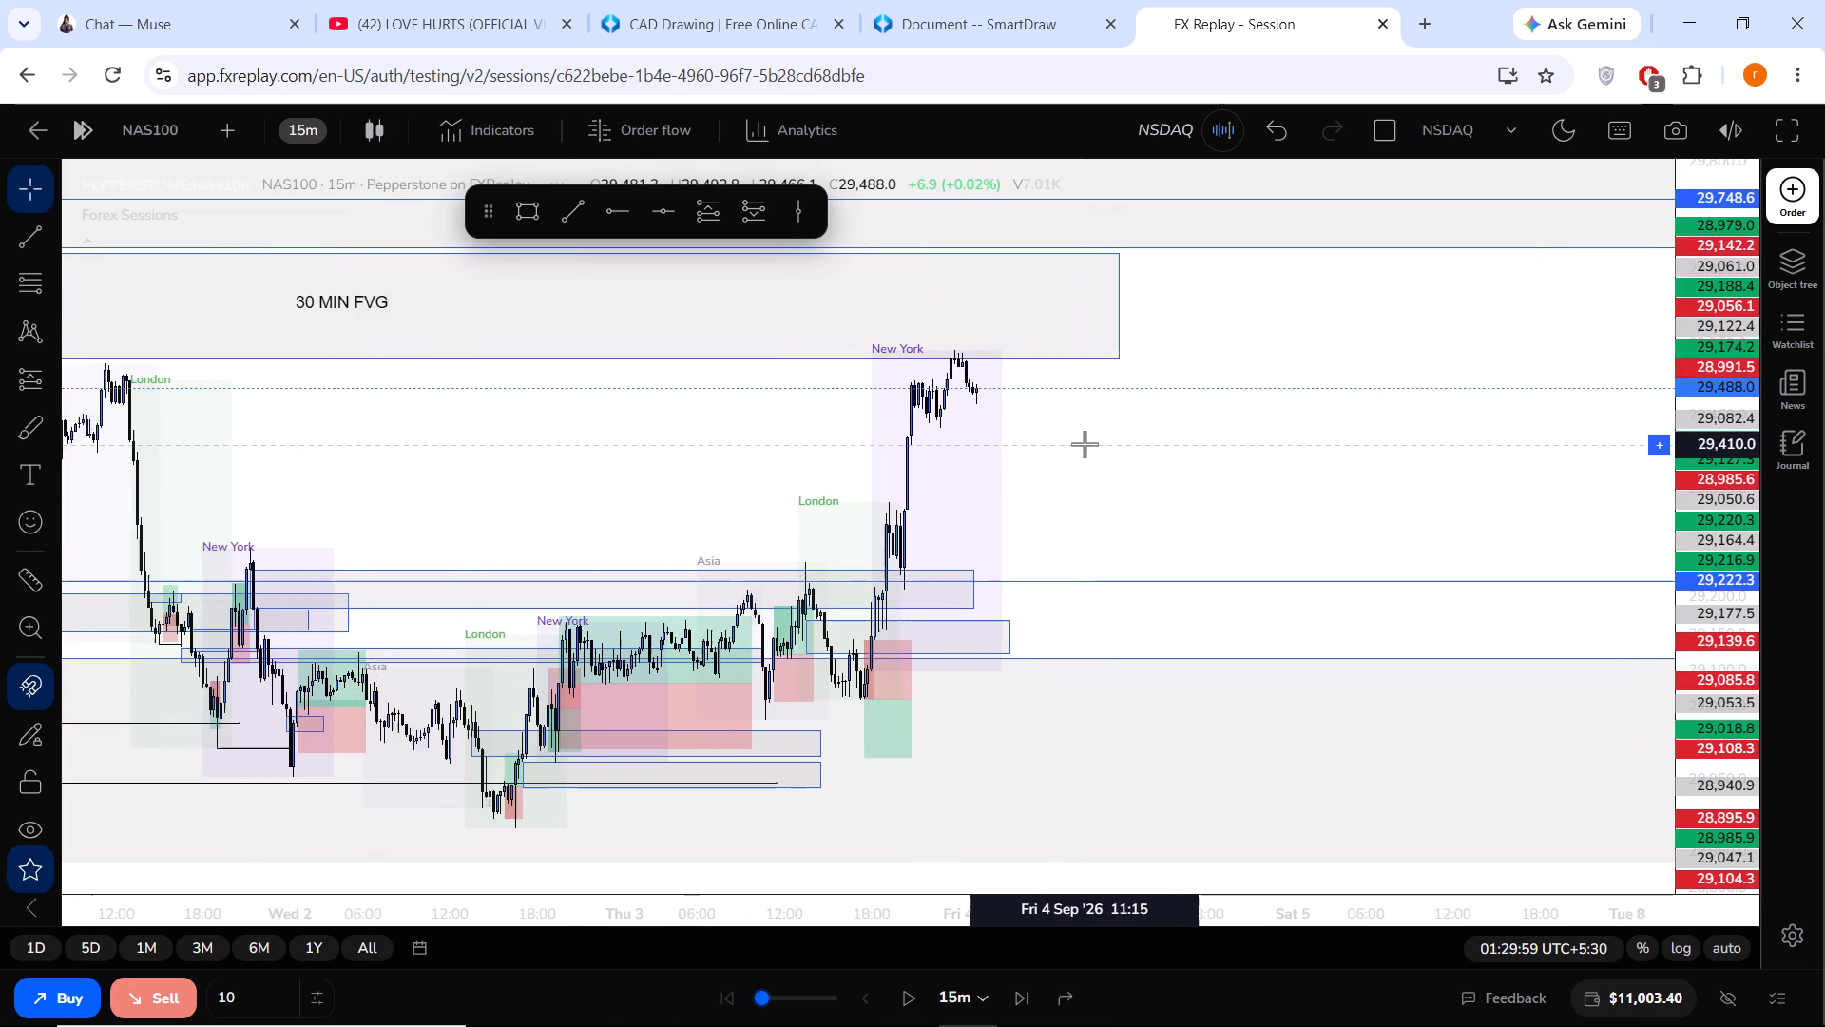
pyautogui.scroll(3, 1085, 444)
pyautogui.moveTo(1727, 687); pyautogui.dragTo(1737, 492)
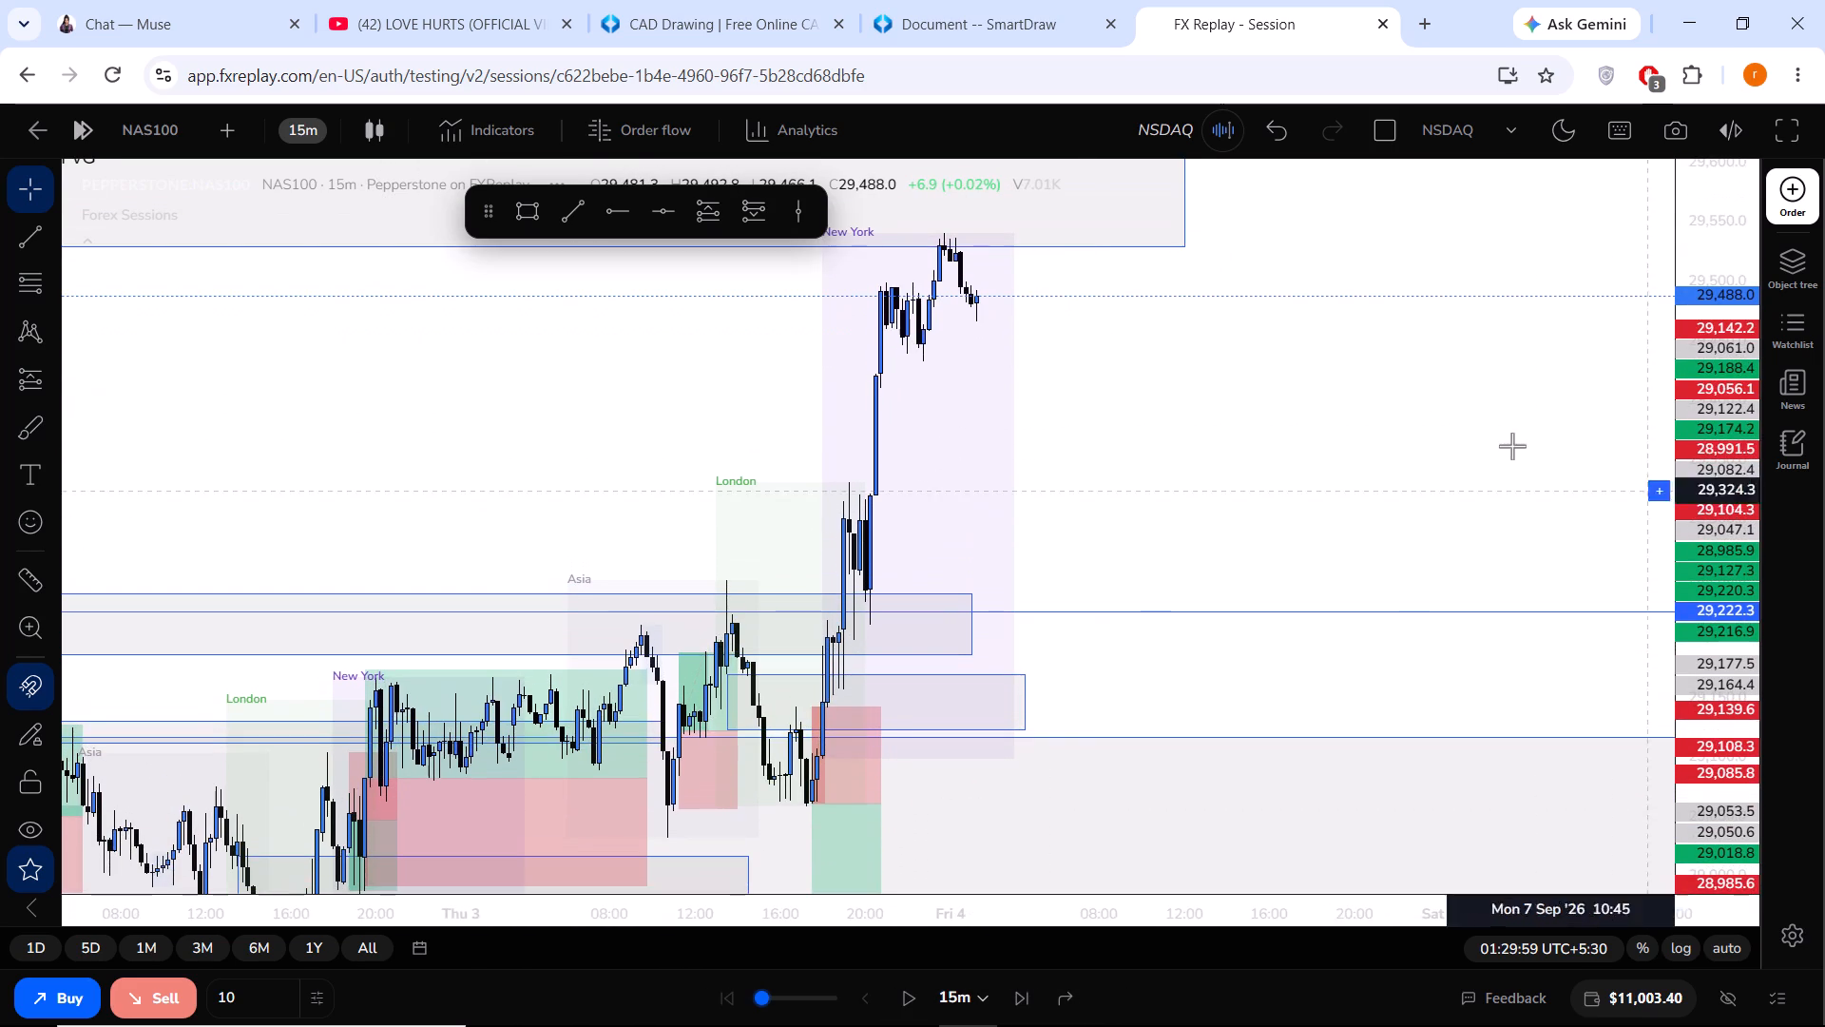
pyautogui.click(748, 204)
pyautogui.click(981, 296)
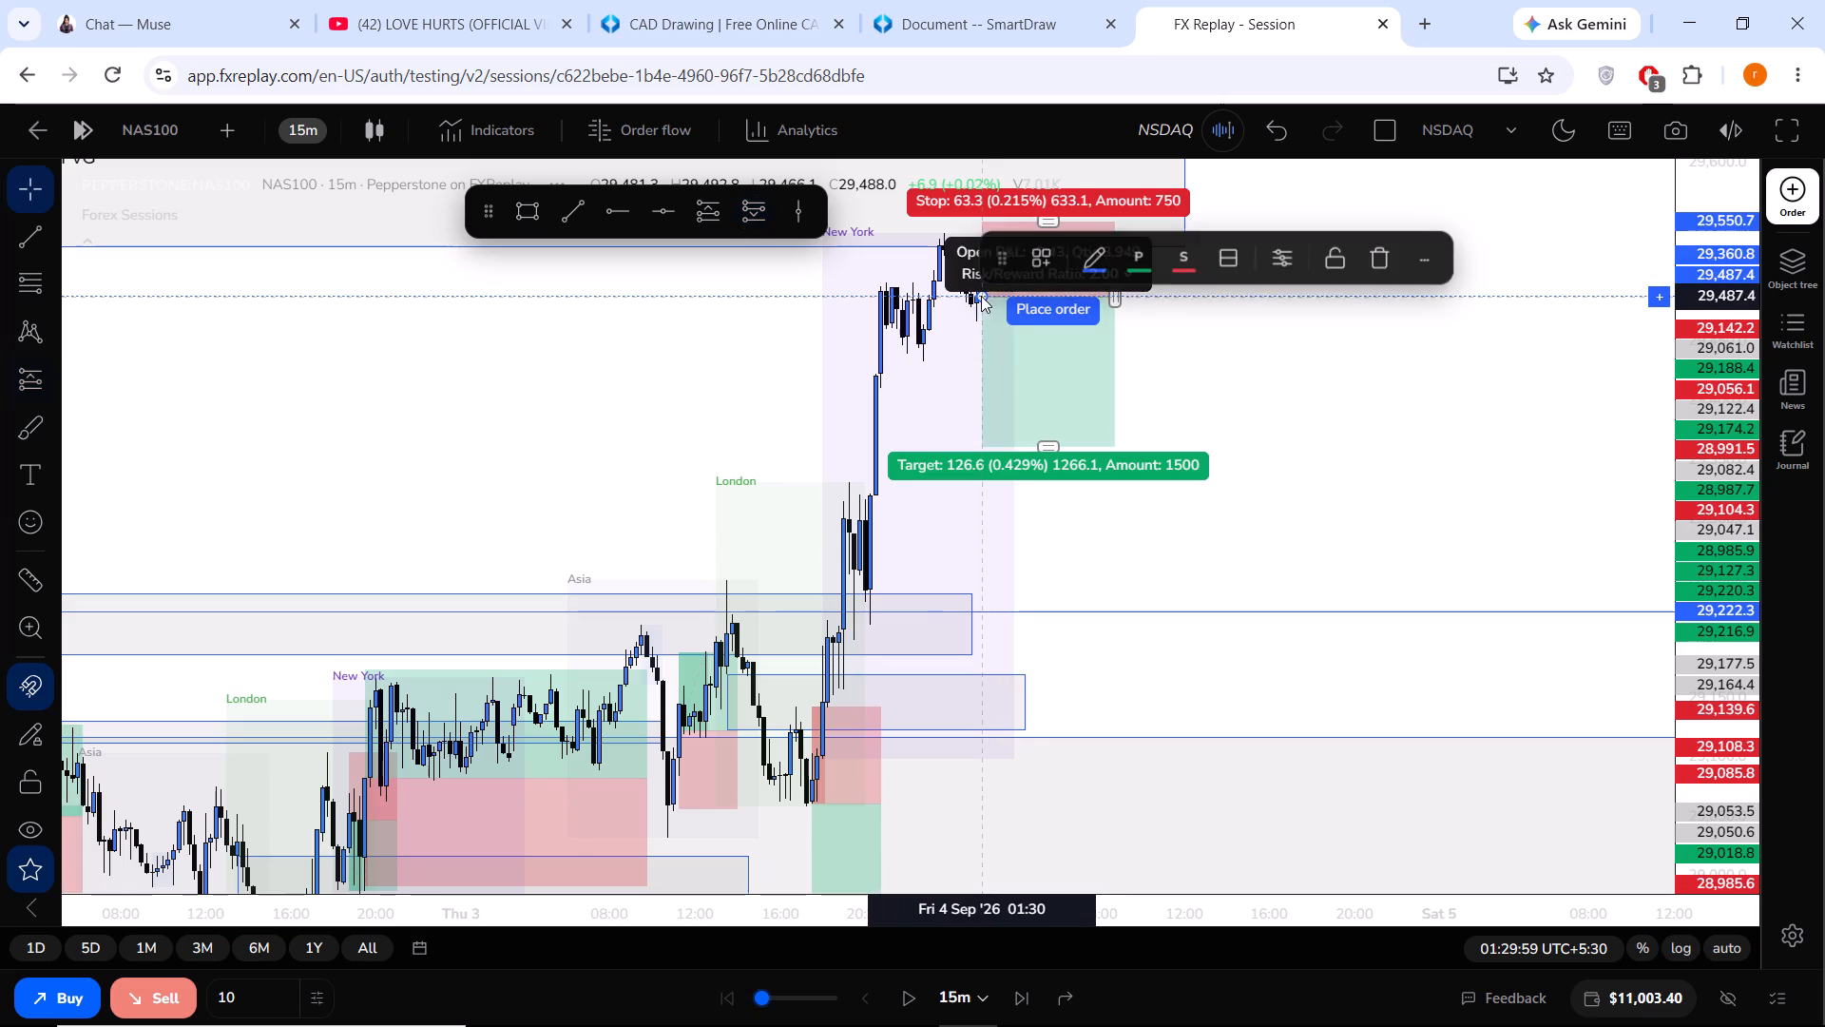
pyautogui.click(1229, 371)
pyautogui.moveTo(1041, 216); pyautogui.dragTo(1023, 232)
pyautogui.moveTo(1055, 443); pyautogui.dragTo(1055, 428)
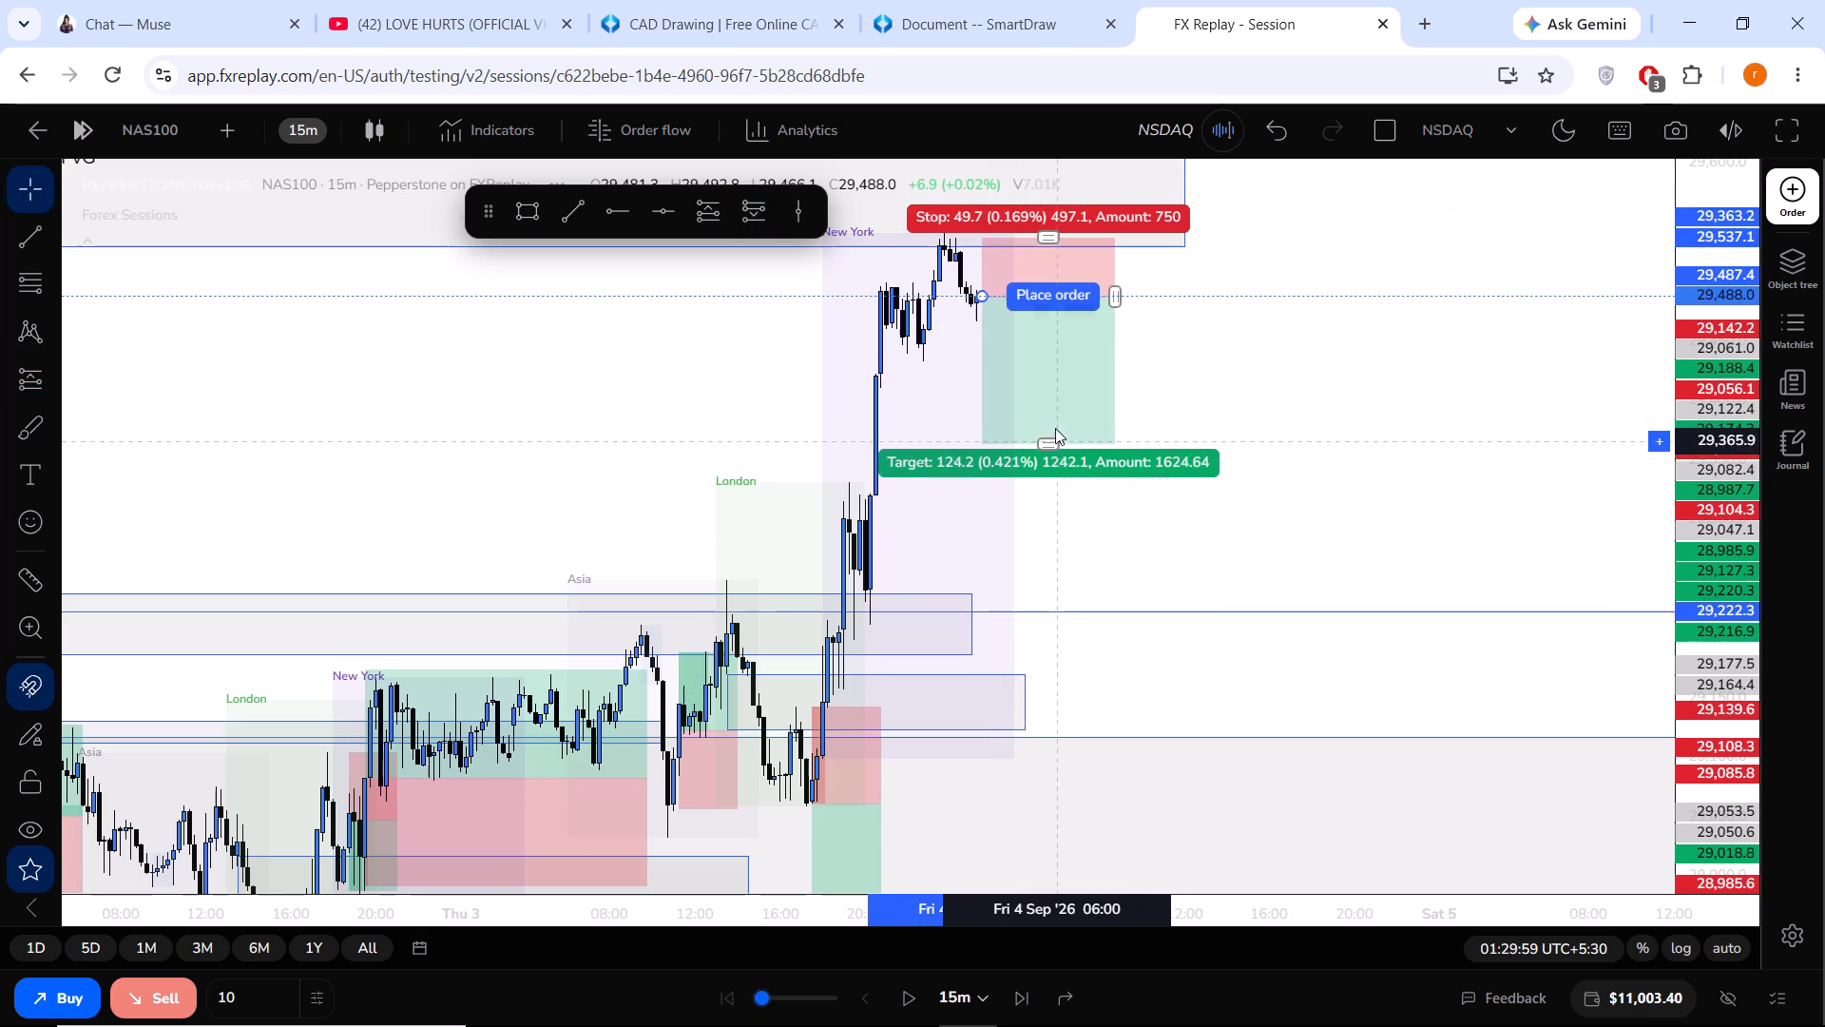
pyautogui.moveTo(1055, 428); pyautogui.dragTo(1064, 397)
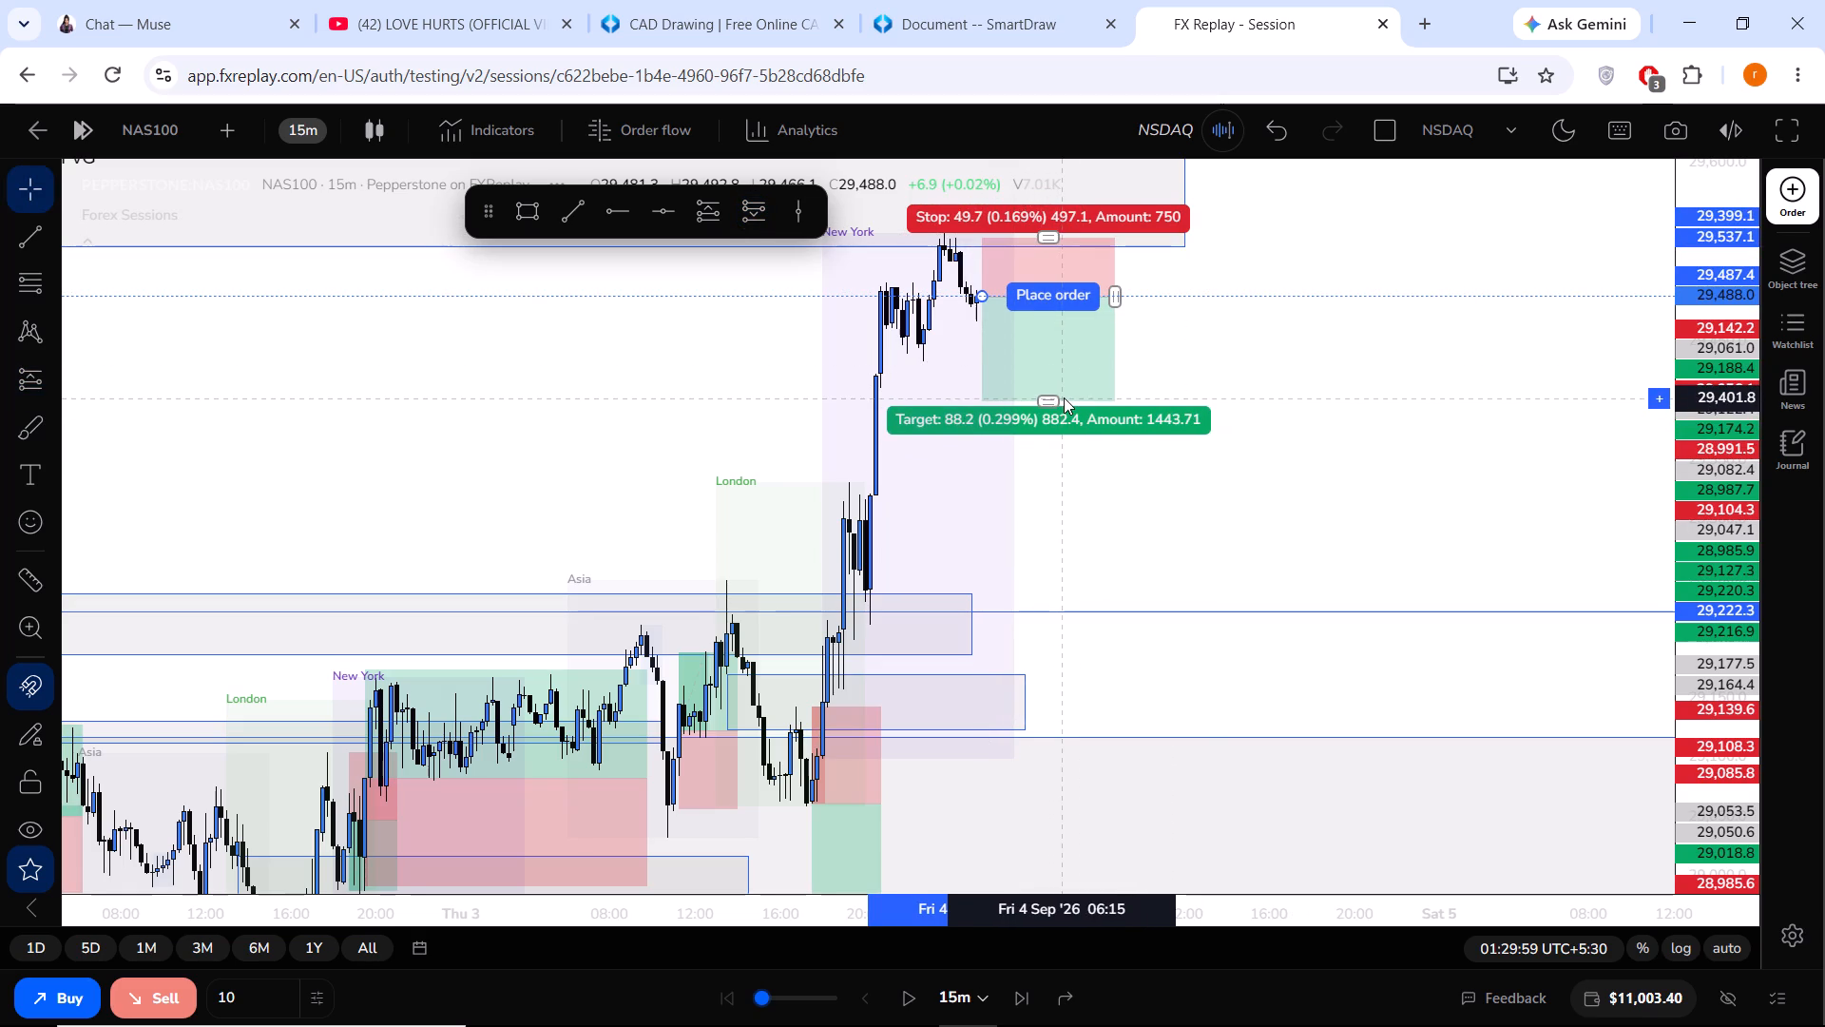
# Raise the short position forecast's target to about 29,438, keeping the entry at 29,487.4 and the stop at 29,537.1.
pyautogui.moveTo(1064, 397); pyautogui.dragTo(1068, 349)
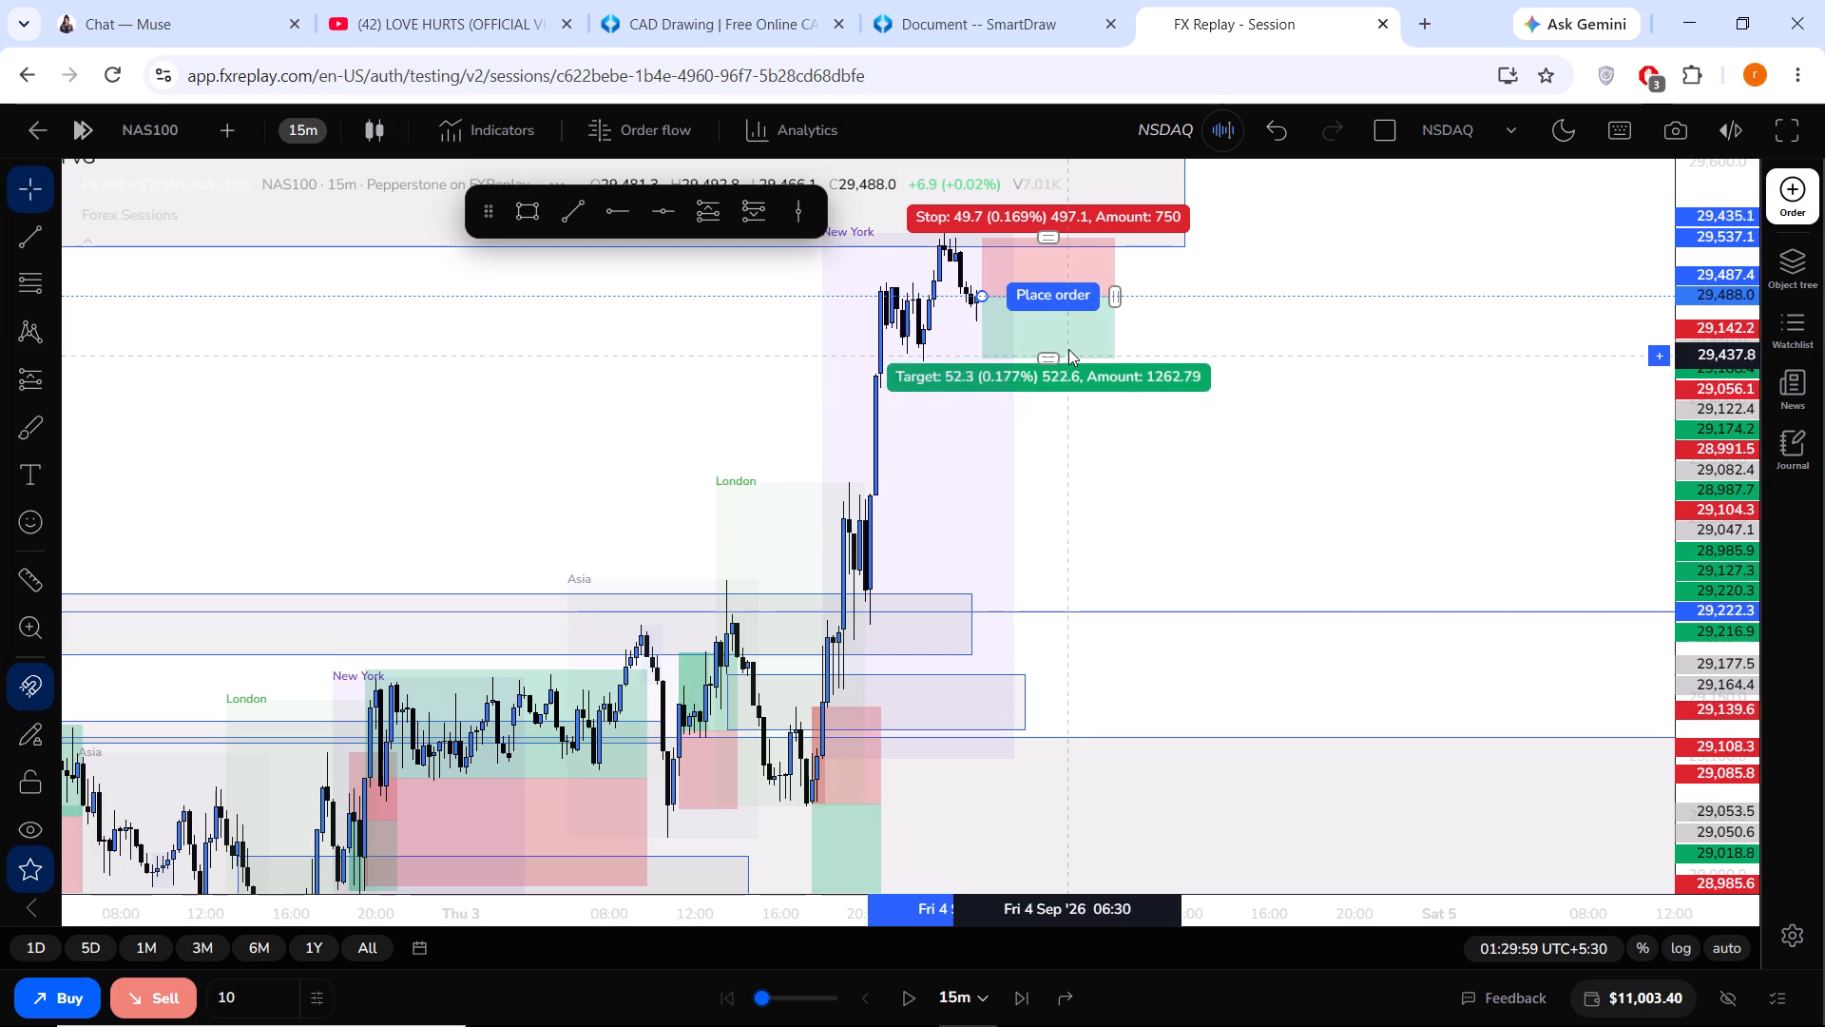
pyautogui.moveTo(1068, 349); pyautogui.dragTo(1073, 378)
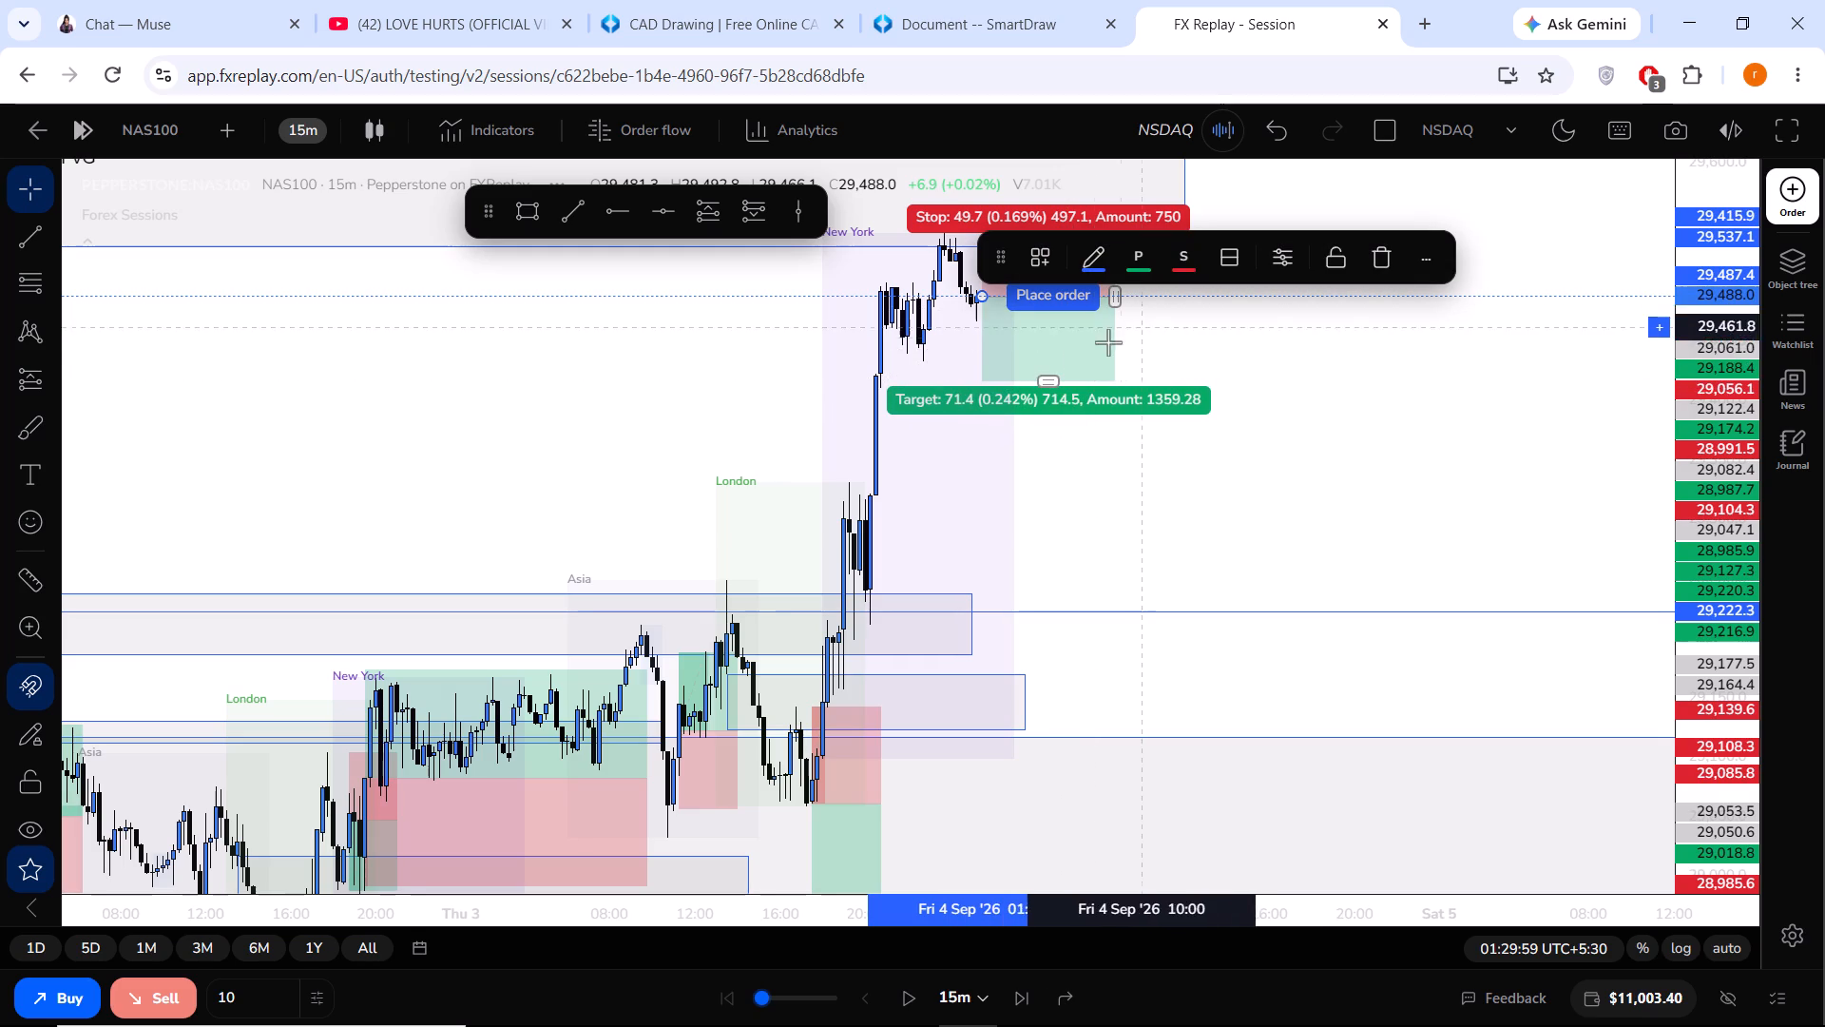
pyautogui.click(1241, 362)
pyautogui.scroll(3, 1317, 530)
pyautogui.moveTo(1195, 444); pyautogui.dragTo(1256, 585)
pyautogui.moveTo(1708, 685); pyautogui.dragTo(1648, 381)
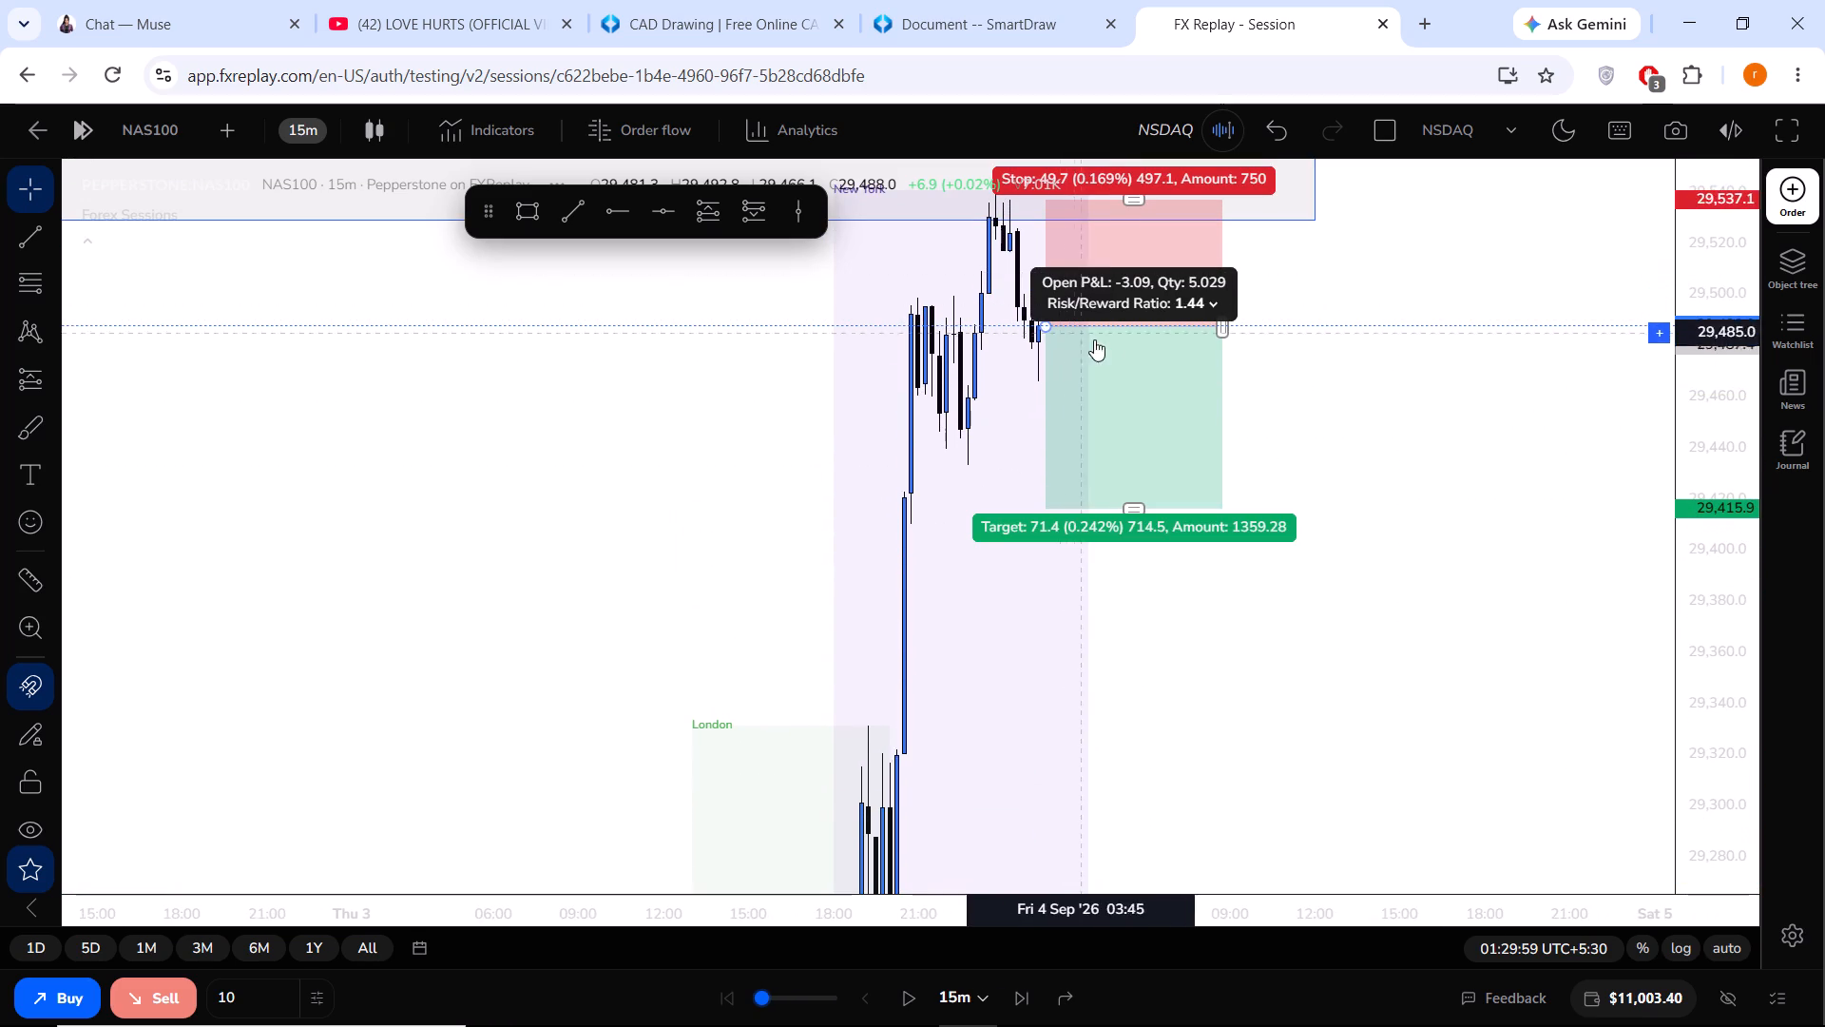
pyautogui.moveTo(1131, 505); pyautogui.dragTo(1133, 483)
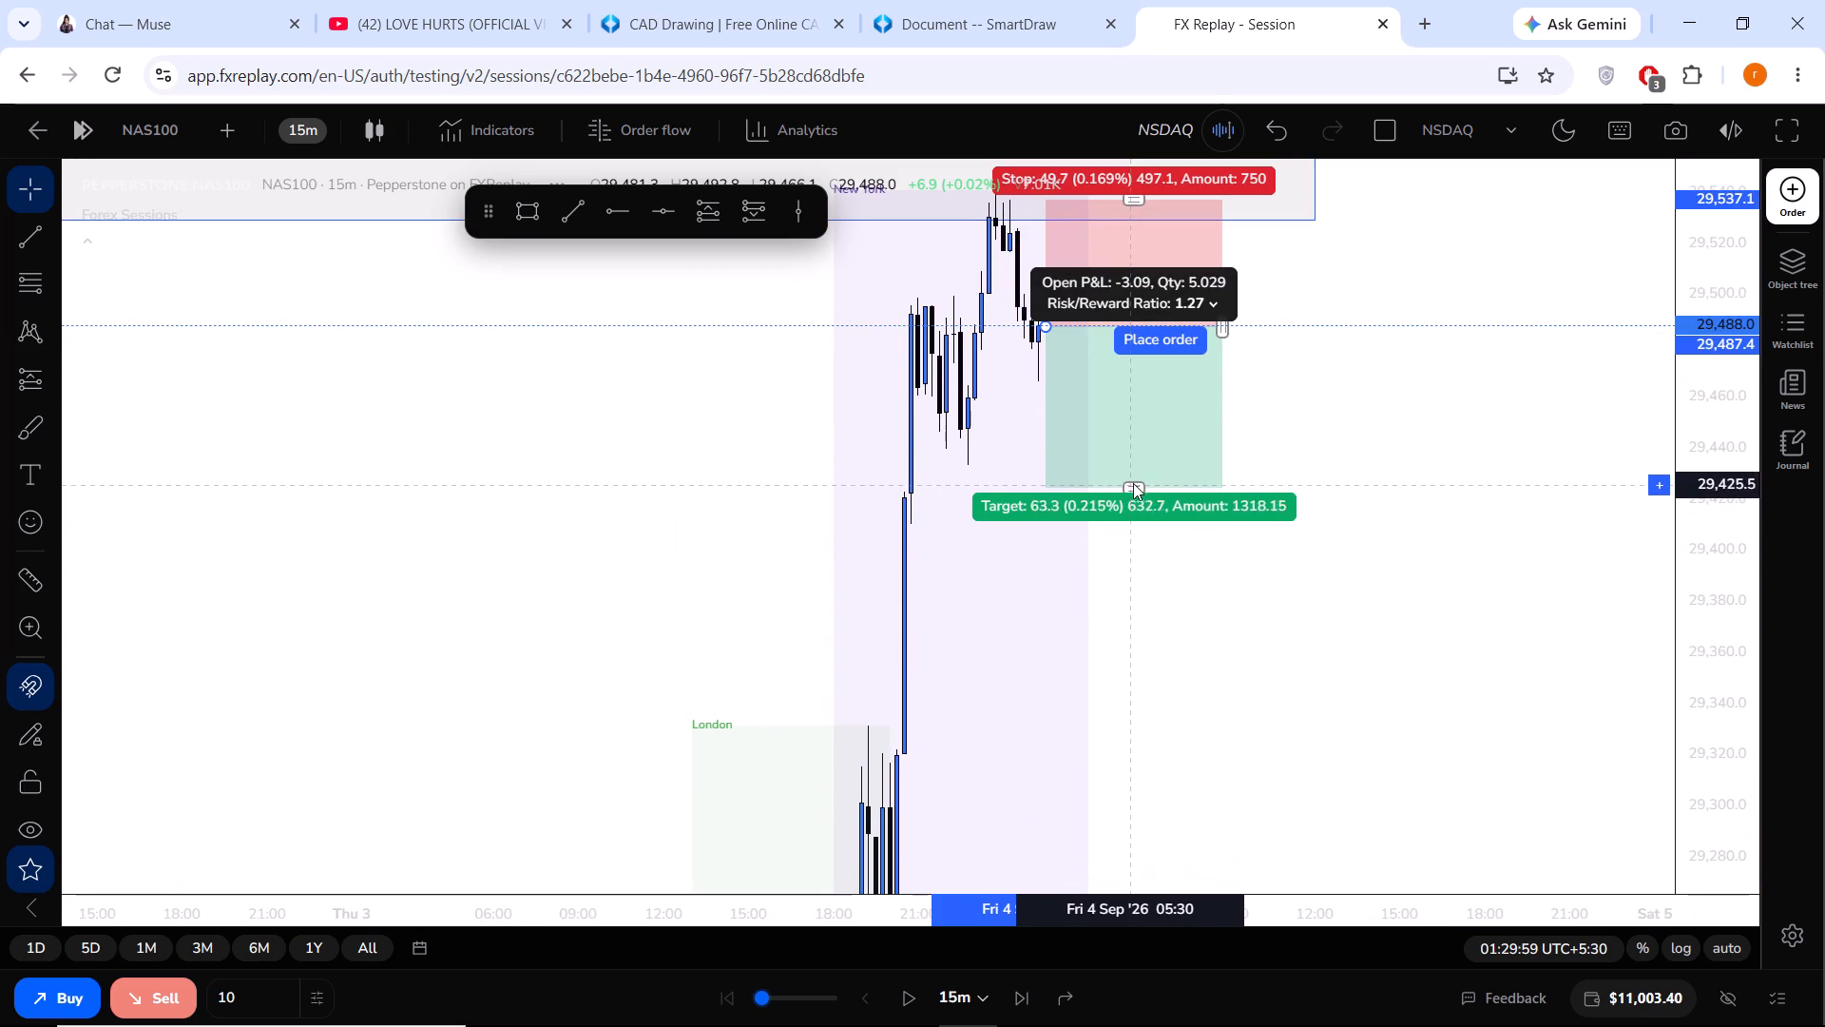
pyautogui.moveTo(1133, 483); pyautogui.dragTo(1133, 457)
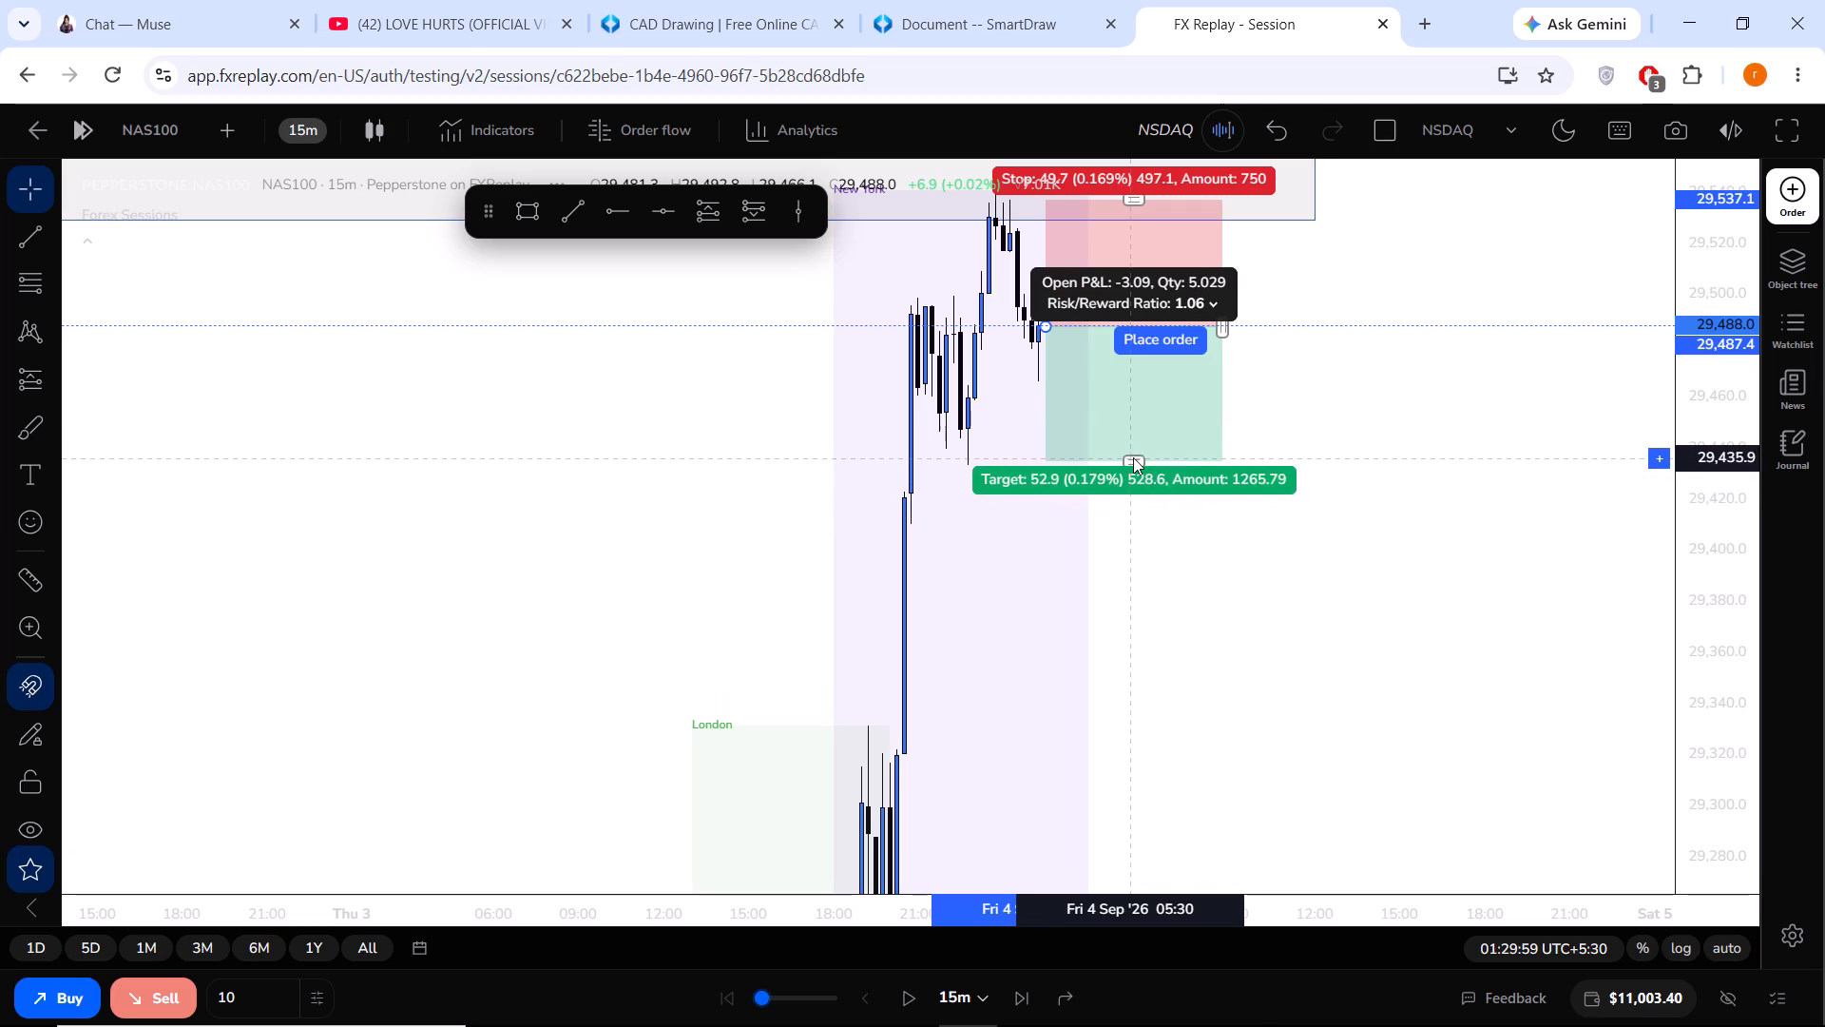
pyautogui.moveTo(1133, 457); pyautogui.dragTo(1133, 448)
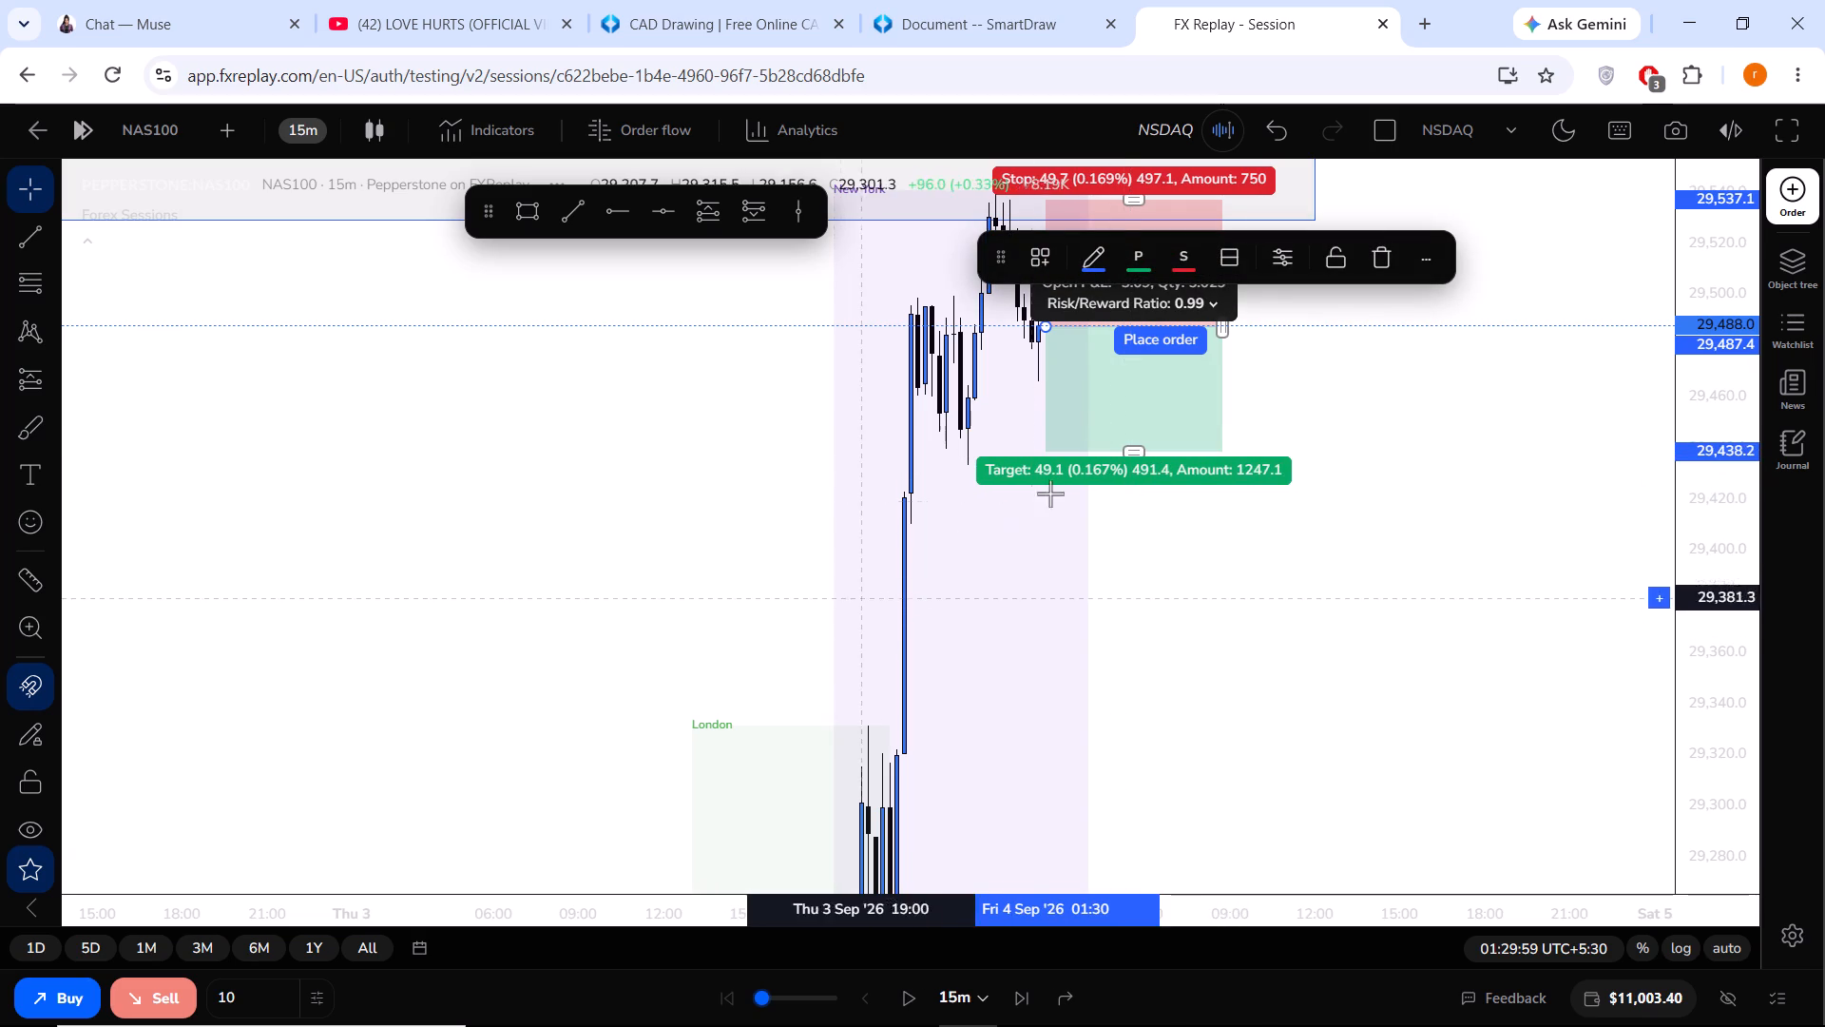
# Sell 10 NAS100 at market and attach a take profit at 29,437.4 and a stop loss at 29,537.8, matching the forecast.
pyautogui.click(153, 1002)
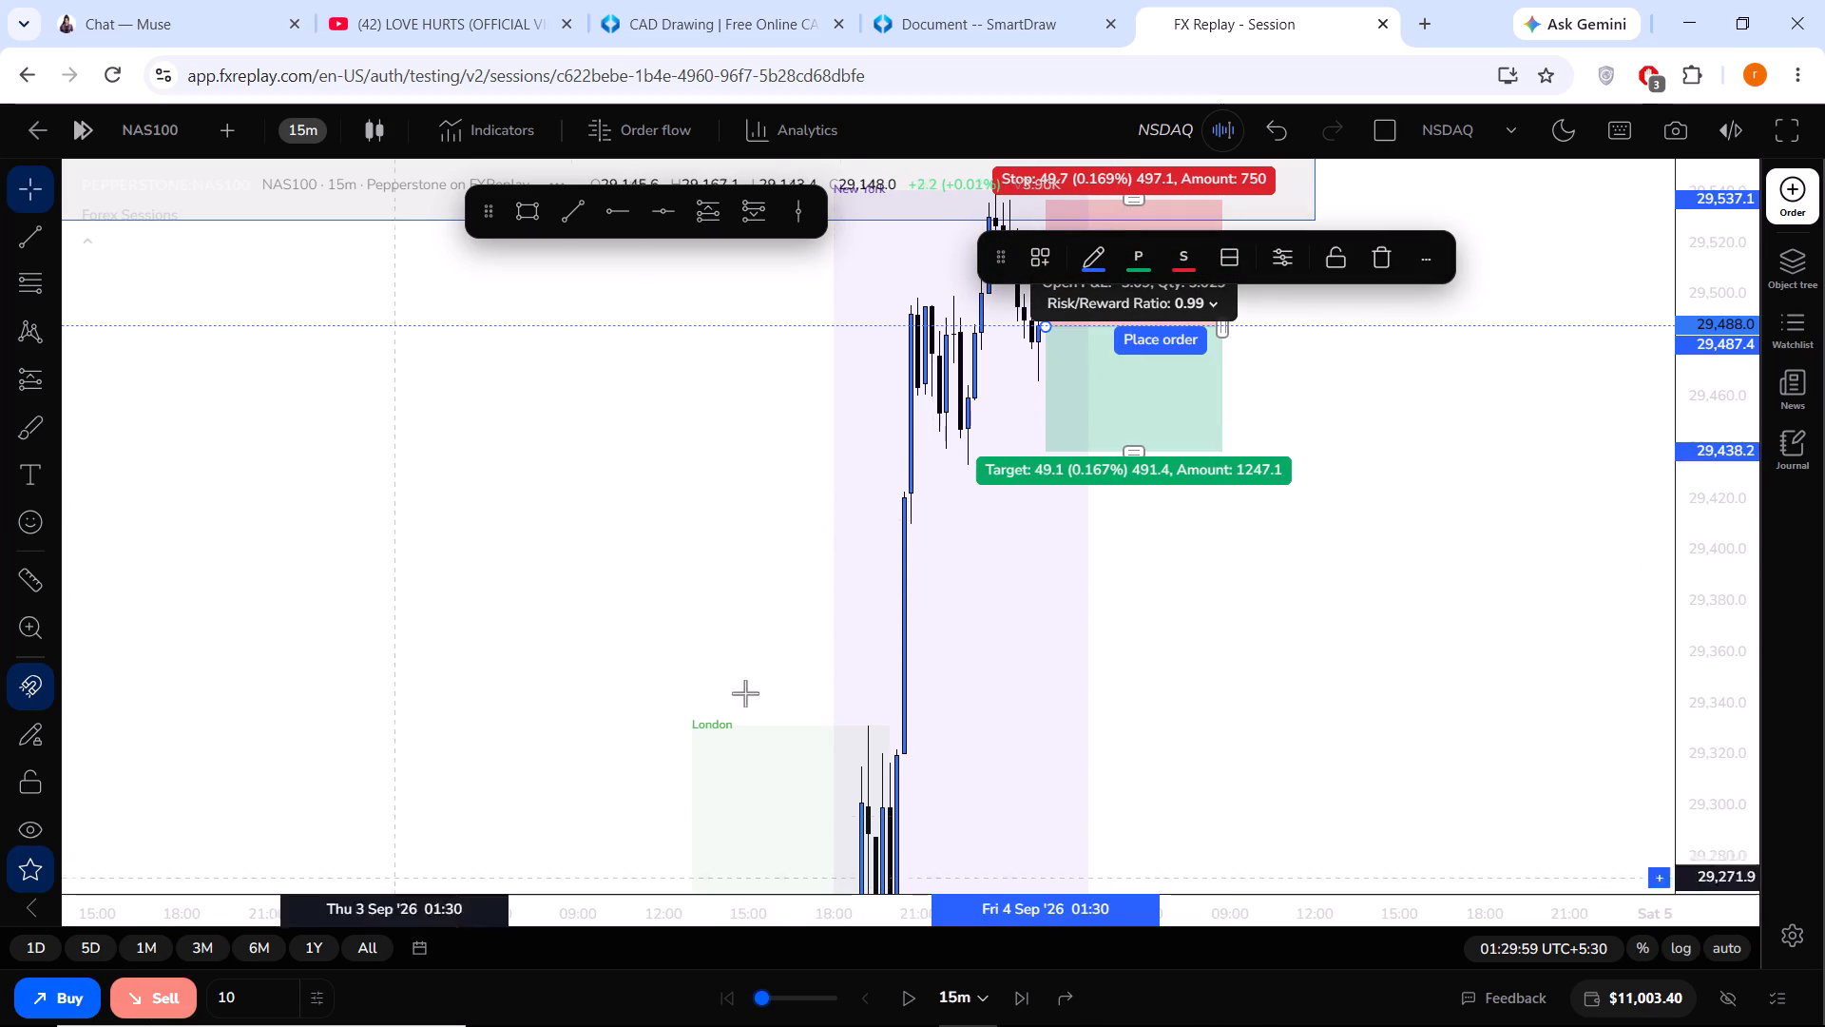
pyautogui.click(1124, 453)
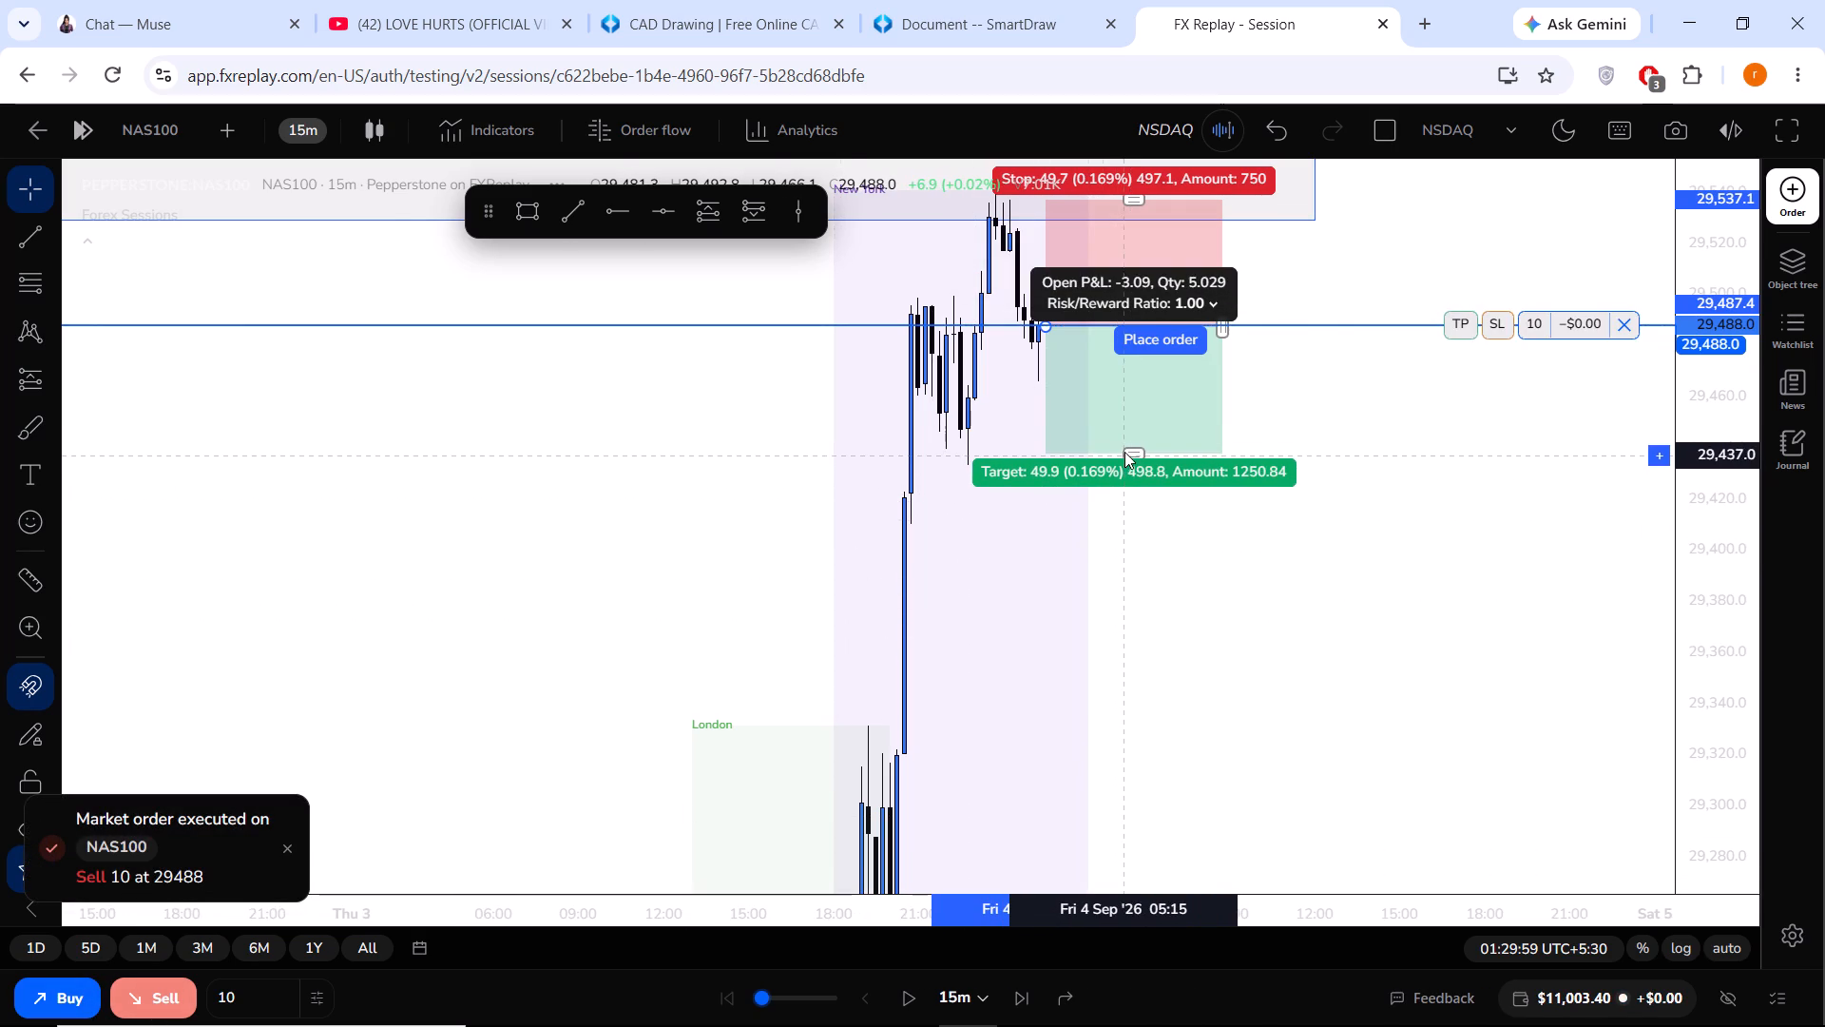
pyautogui.moveTo(1463, 330); pyautogui.dragTo(1405, 417)
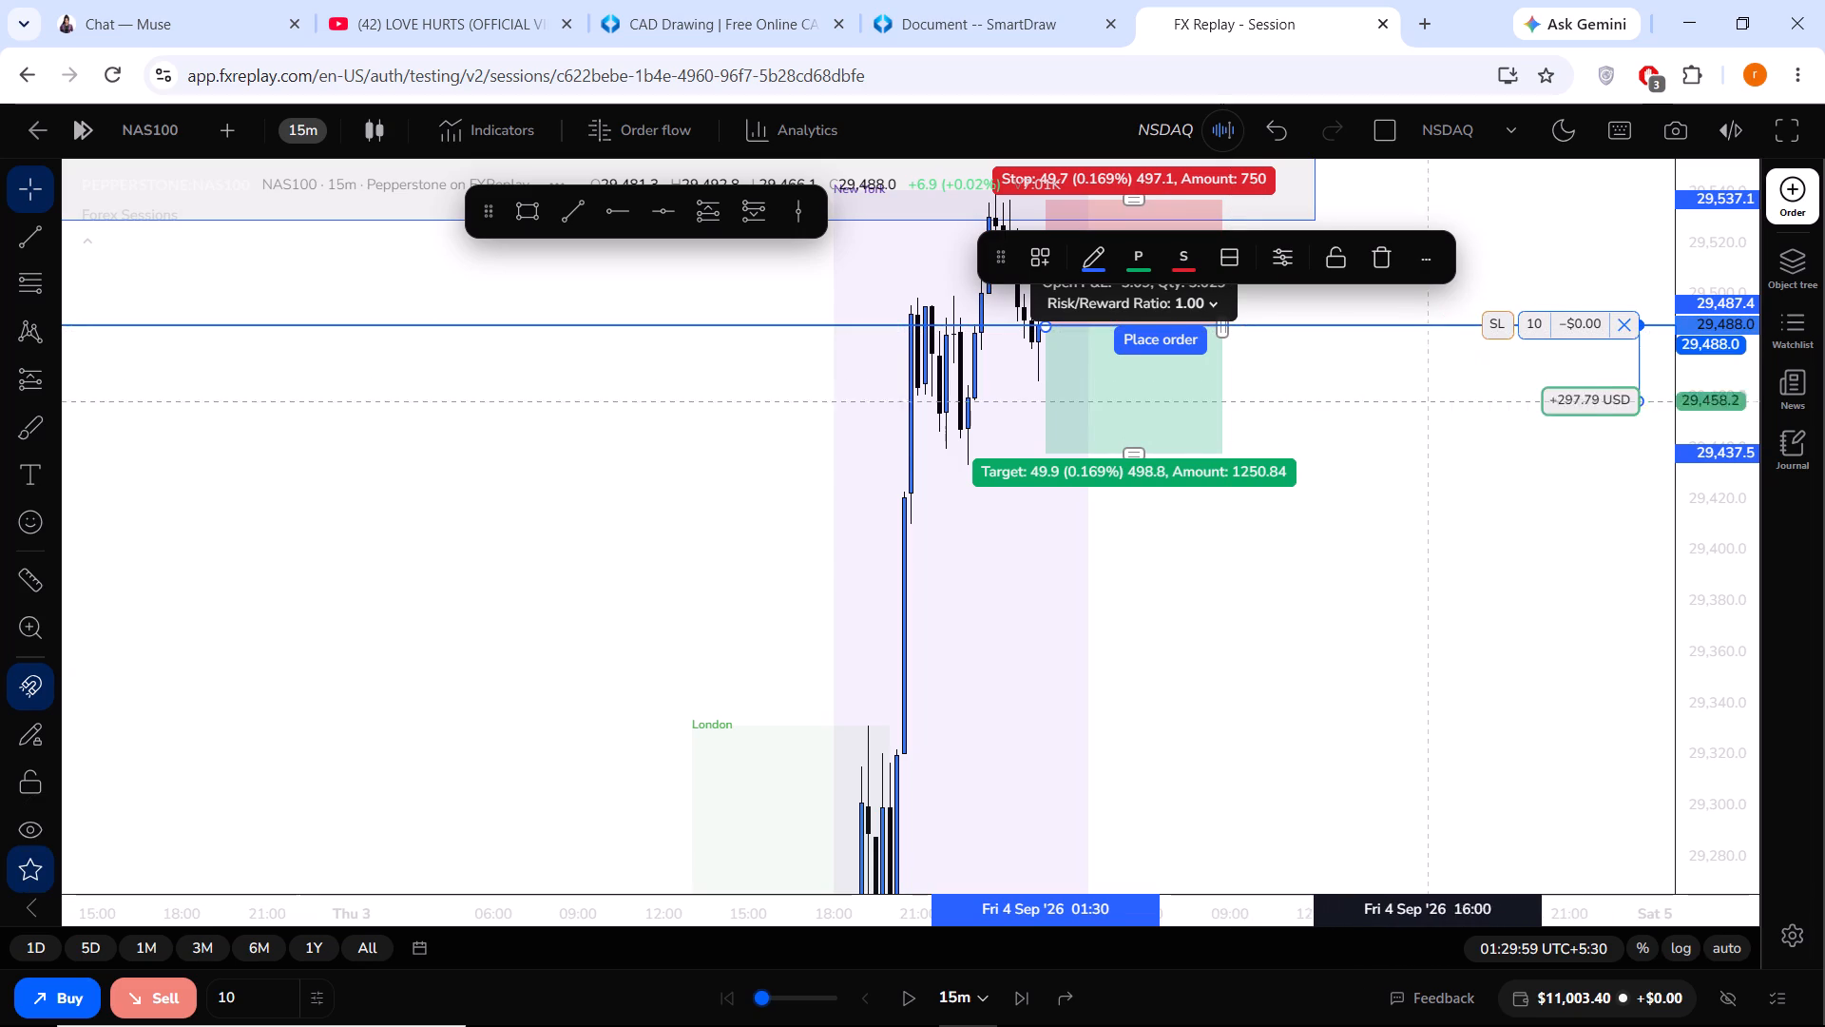
pyautogui.moveTo(1405, 417); pyautogui.dragTo(1370, 454)
pyautogui.moveTo(1355, 508); pyautogui.dragTo(1348, 533)
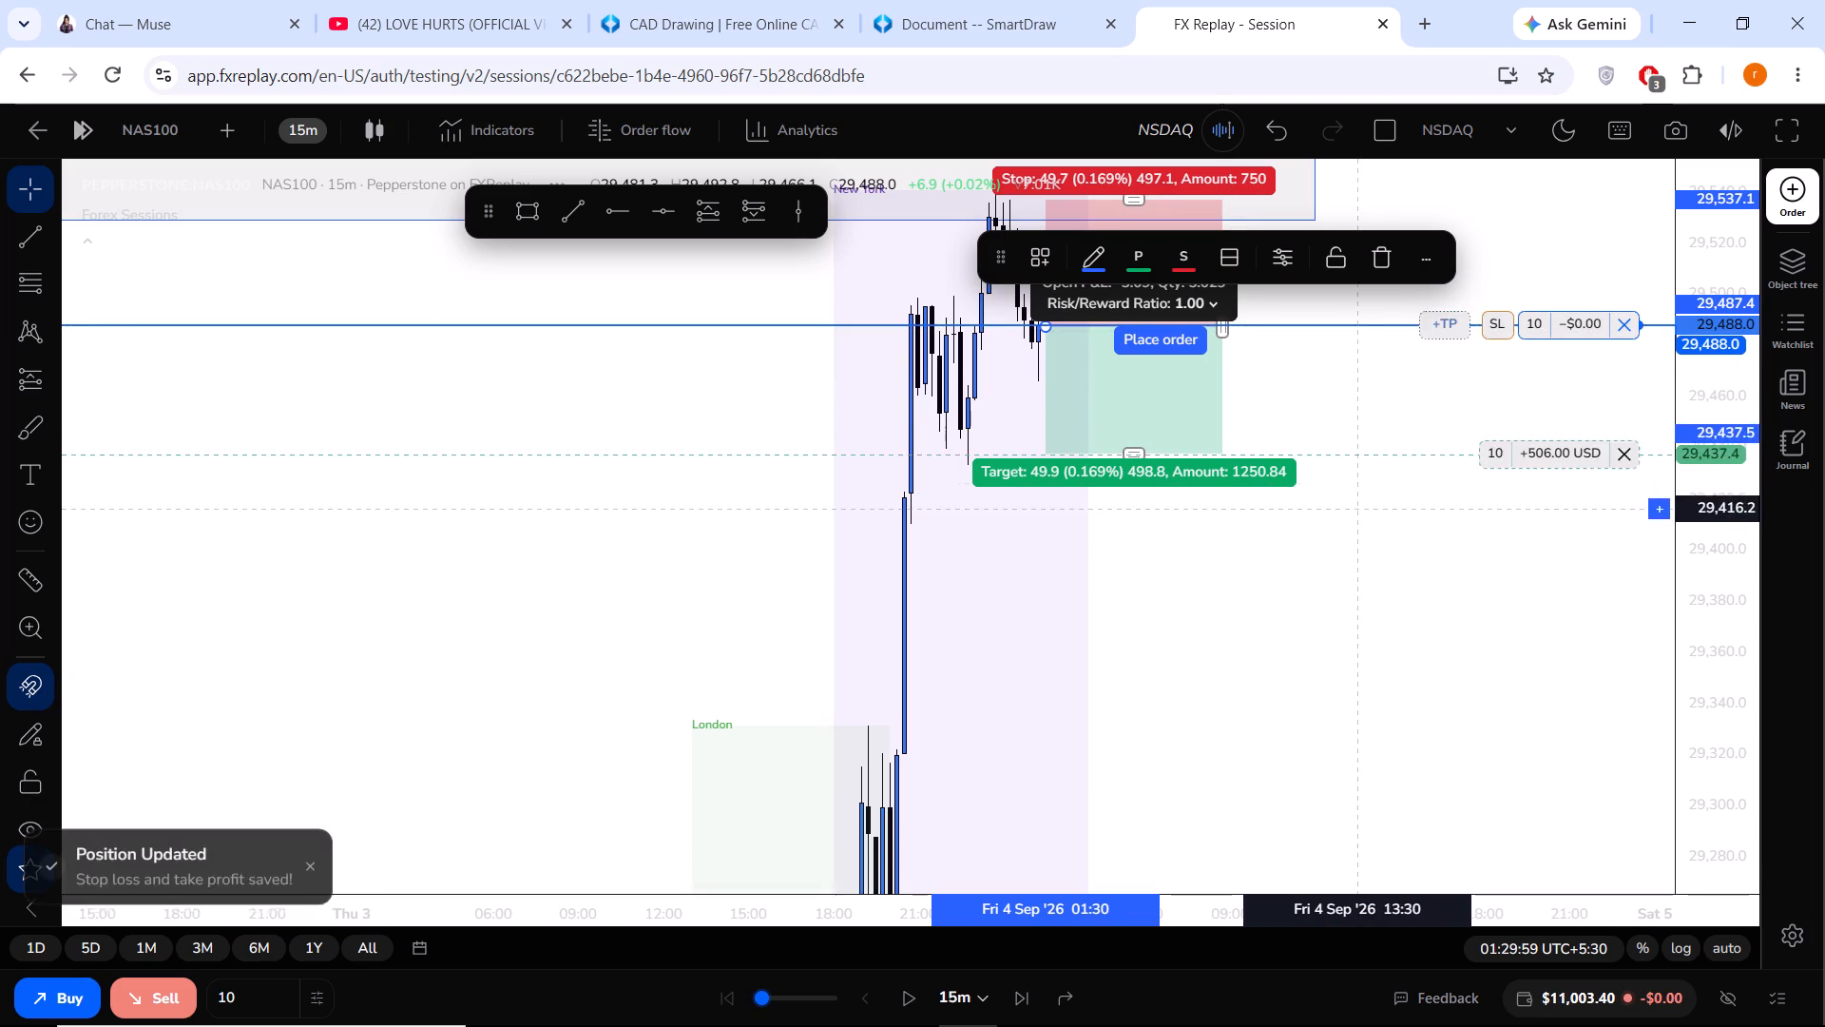
pyautogui.moveTo(1348, 533); pyautogui.dragTo(1321, 632)
pyautogui.moveTo(1494, 455); pyautogui.dragTo(1465, 321)
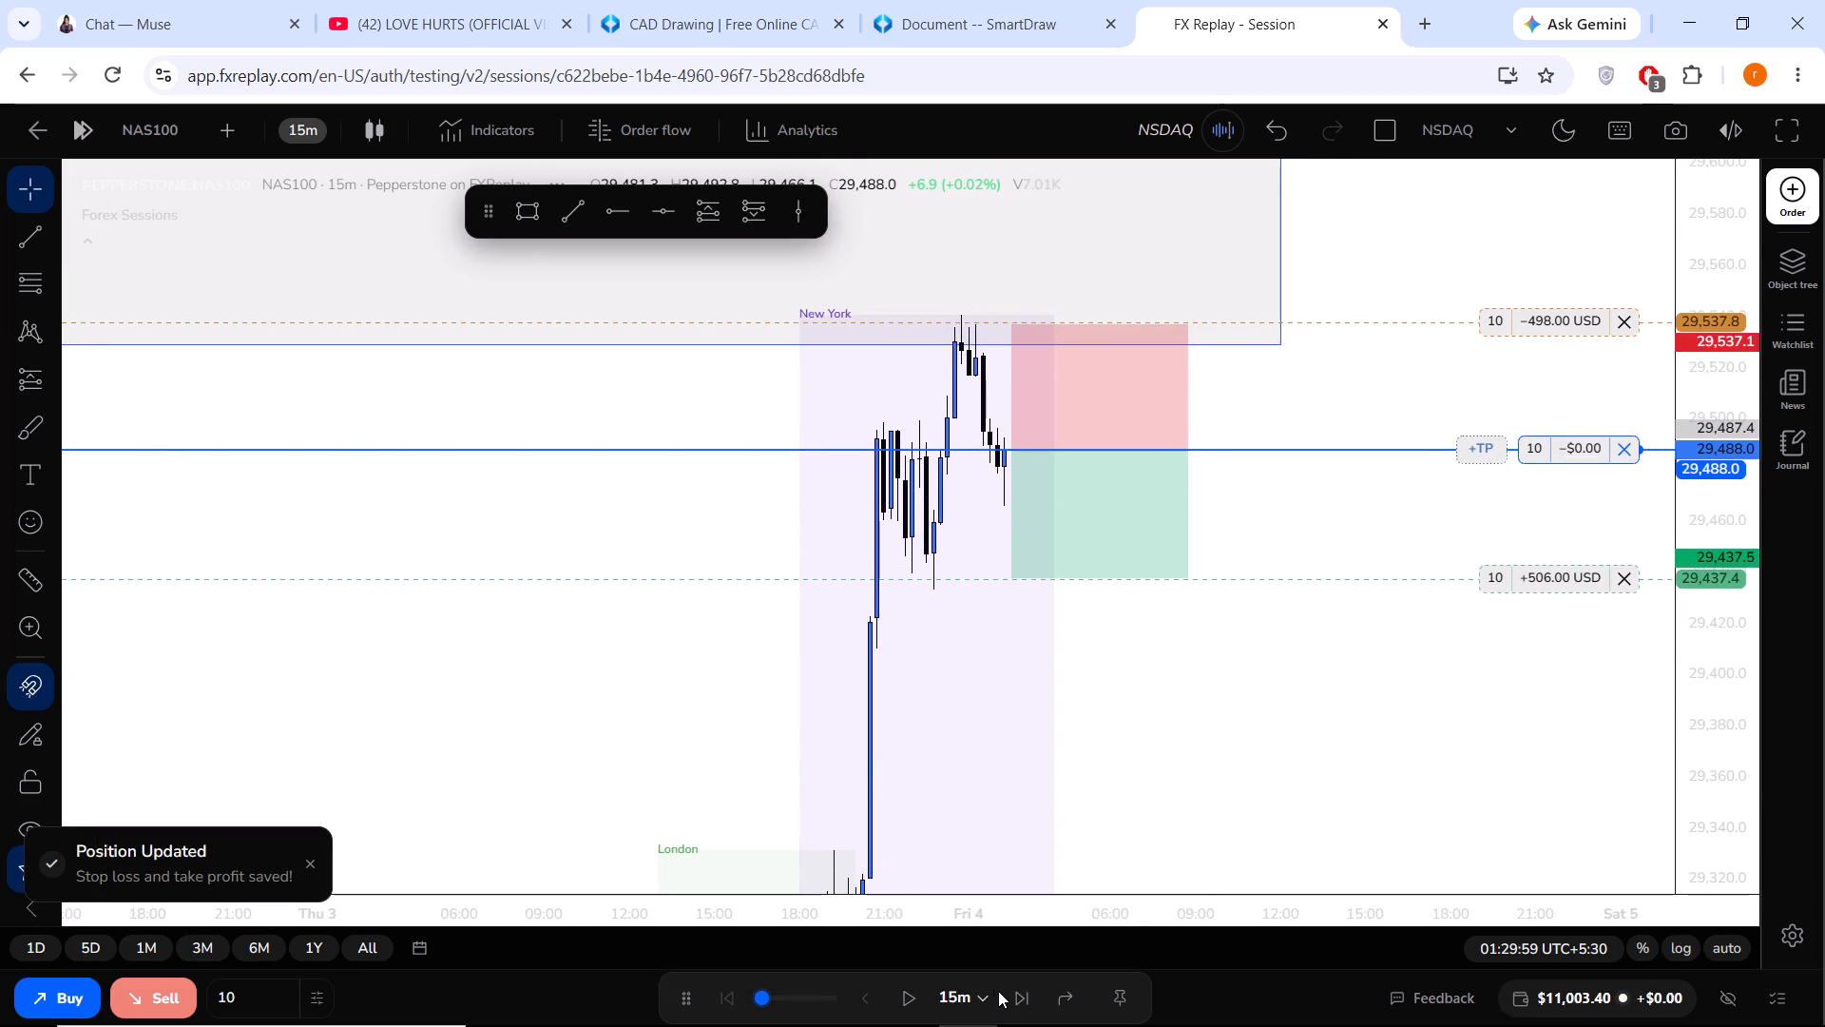
# Advance the replay in 15m steps to 09:59:59 on 4 Sep, playing out the open short through the Asia session.
pyautogui.click(1015, 1001)
pyautogui.doubleClick(1016, 1001)
pyautogui.tripleClick(1016, 1001)
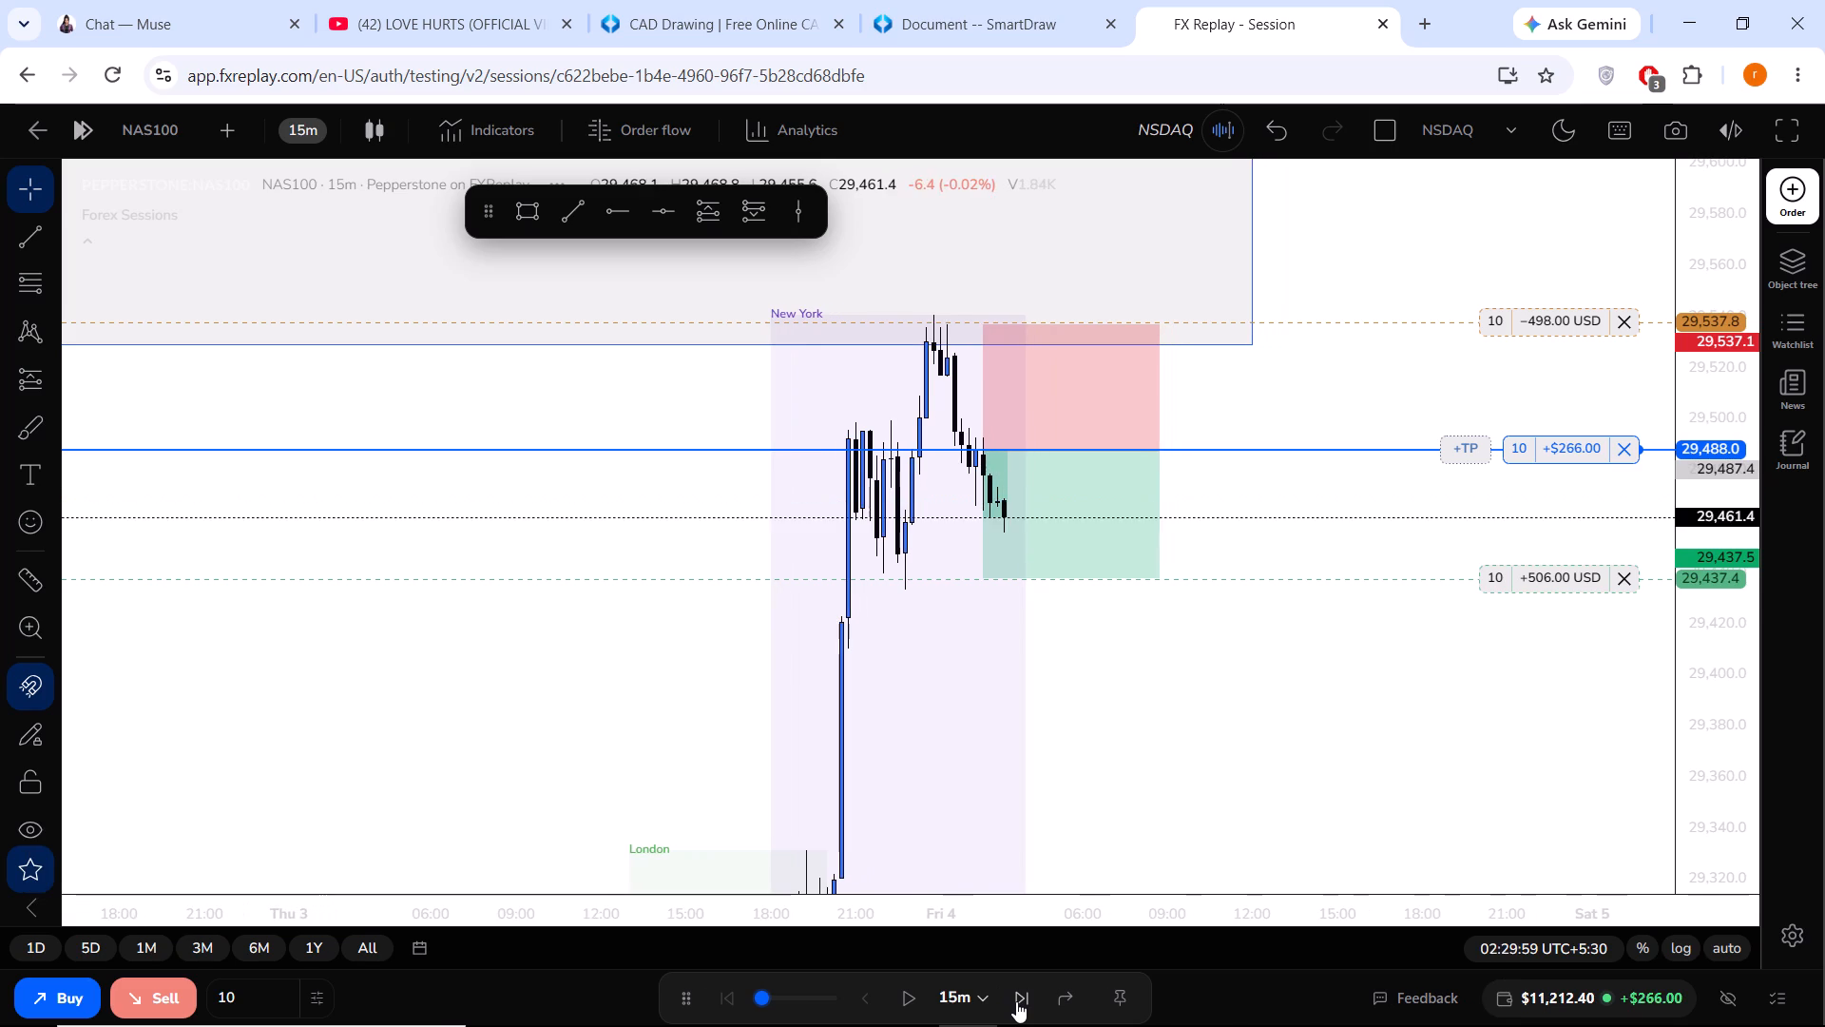
pyautogui.click(1016, 1001)
pyautogui.tripleClick(1016, 1001)
pyautogui.tripleClick(1016, 1001)
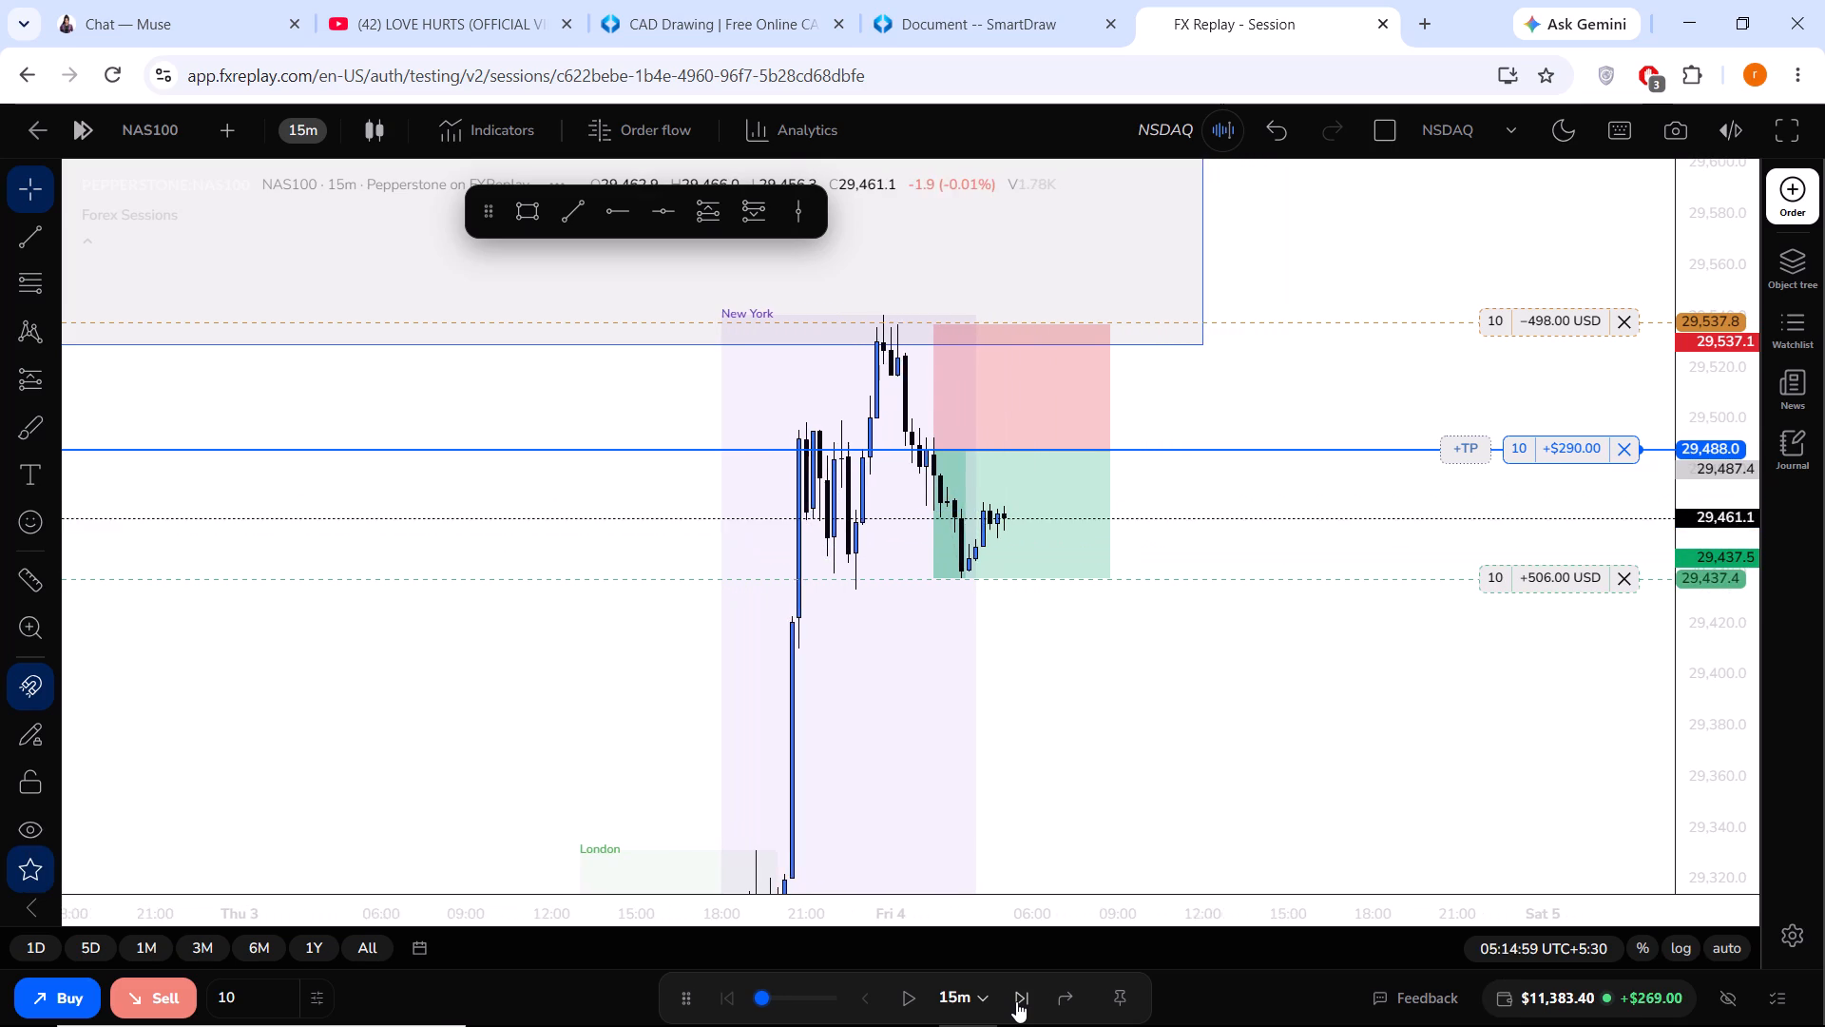
pyautogui.tripleClick(1016, 1001)
pyautogui.tripleClick(1016, 1001)
pyautogui.tripleClick(1016, 1001)
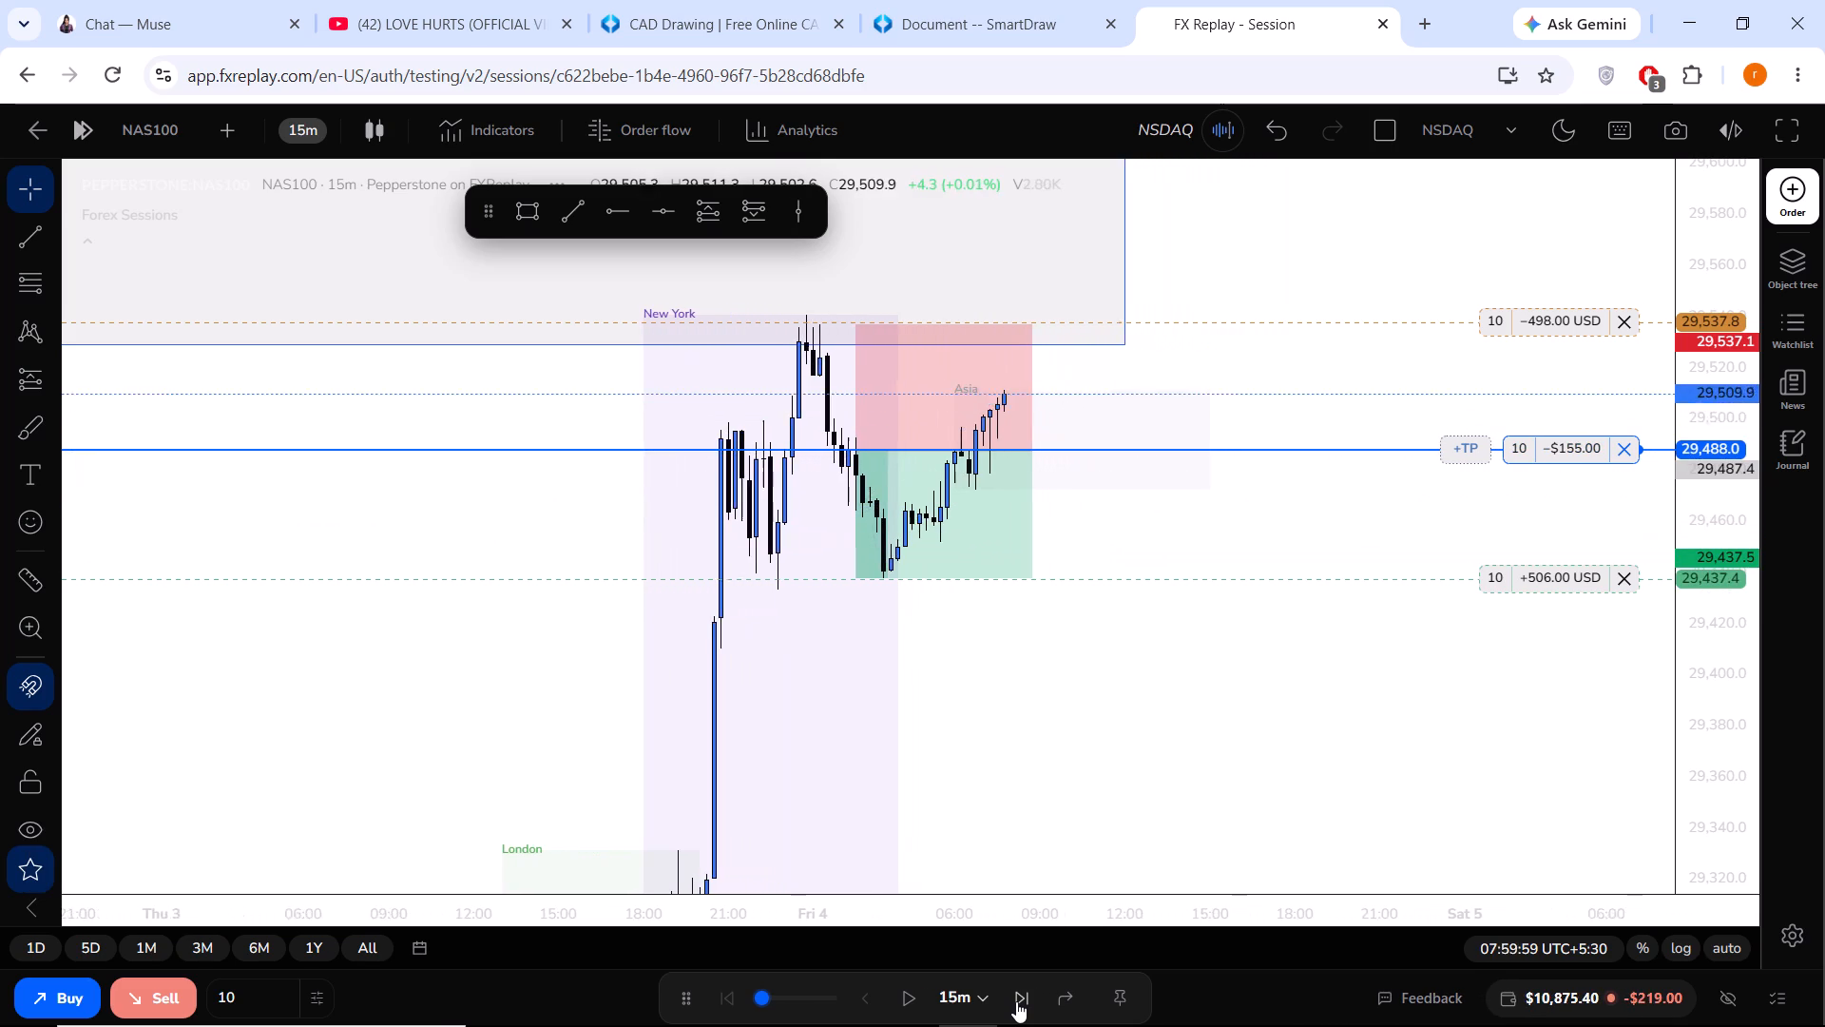
pyautogui.tripleClick(1016, 1001)
pyautogui.tripleClick(1016, 1001)
pyautogui.click(1016, 1001)
pyautogui.click(1016, 1001)
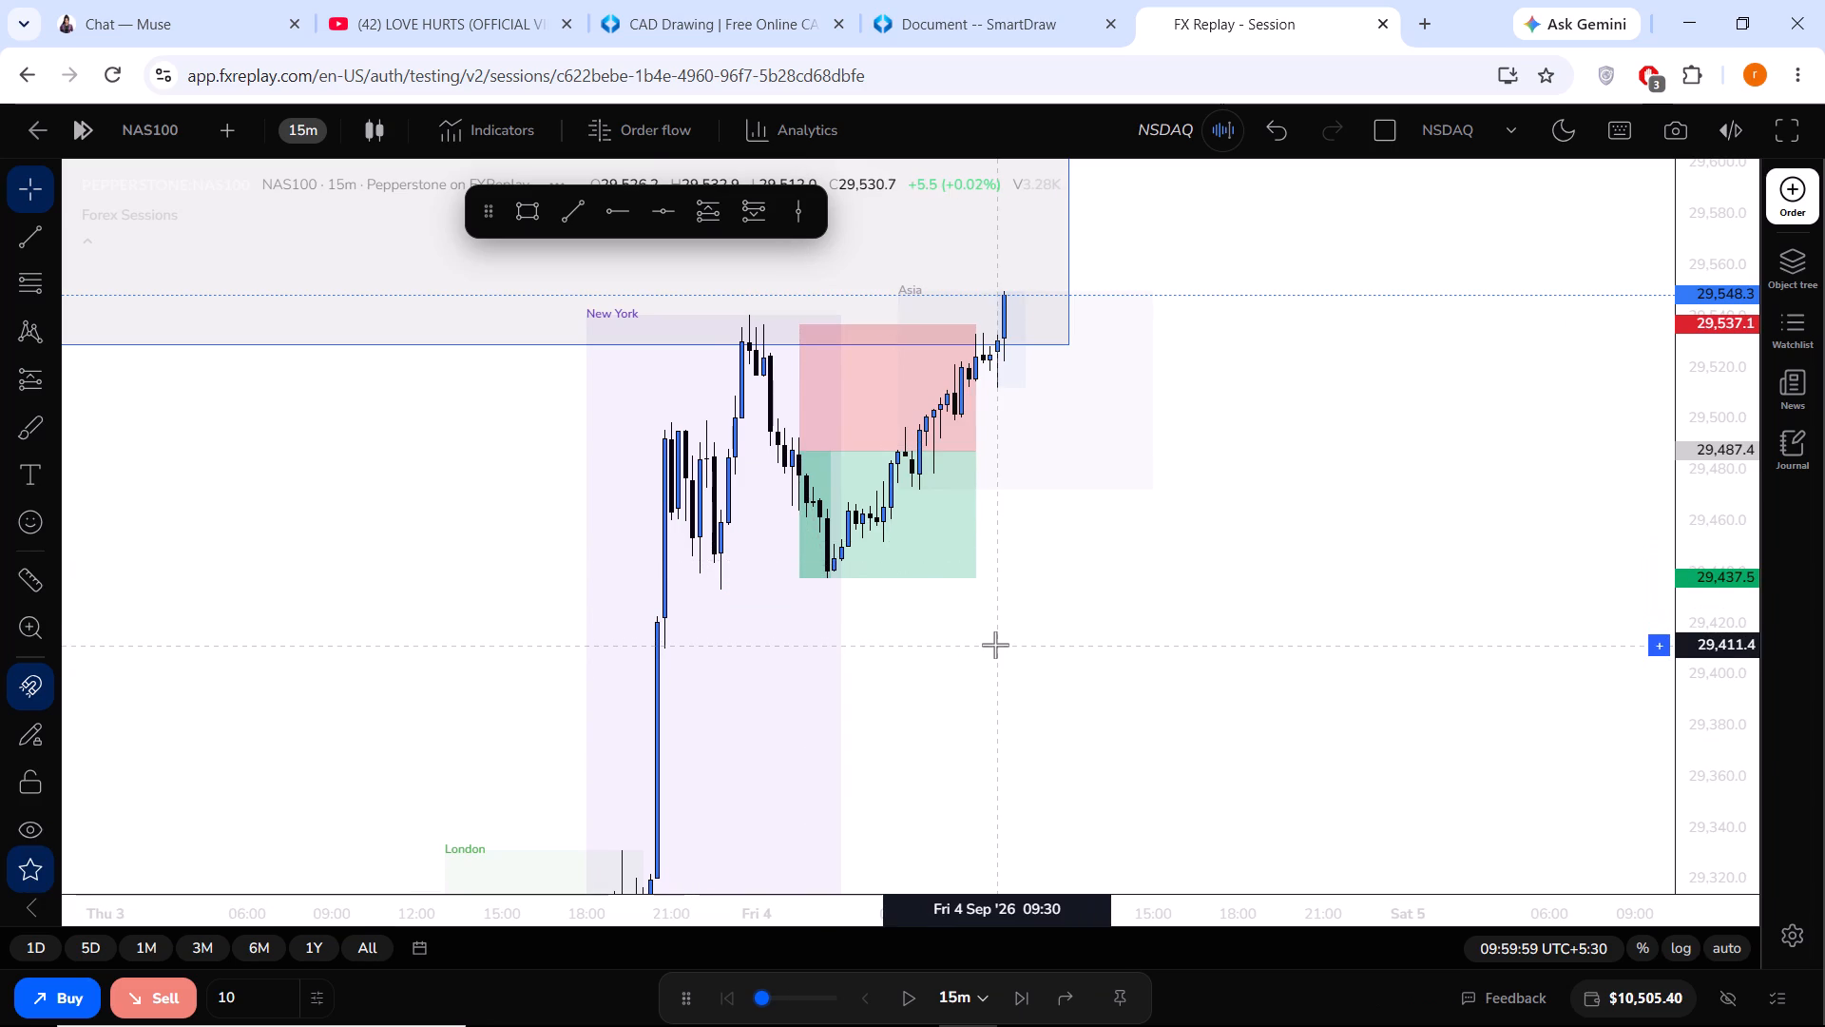
# Advance the replay to 12:44:59 on 4 Sep, following price inside the 30 MIN FVG zone.
pyautogui.scroll(-1, 995, 645)
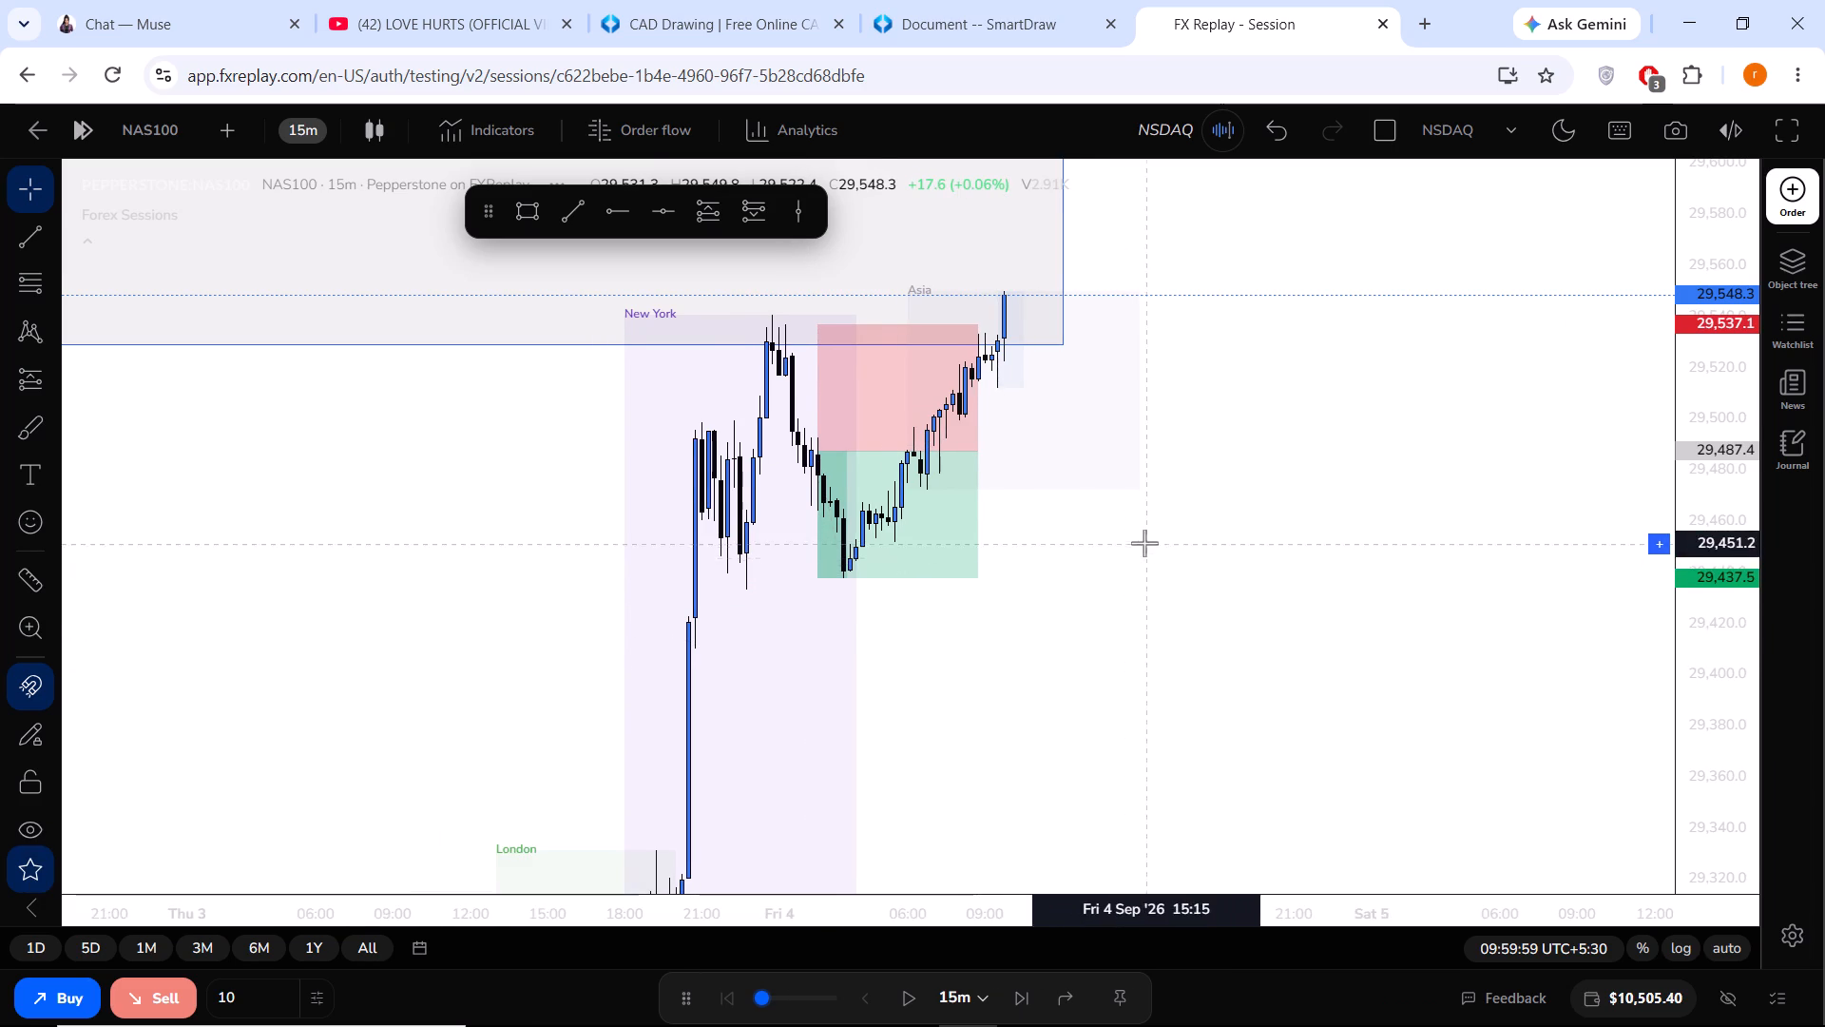
pyautogui.moveTo(1147, 543); pyautogui.dragTo(1163, 614)
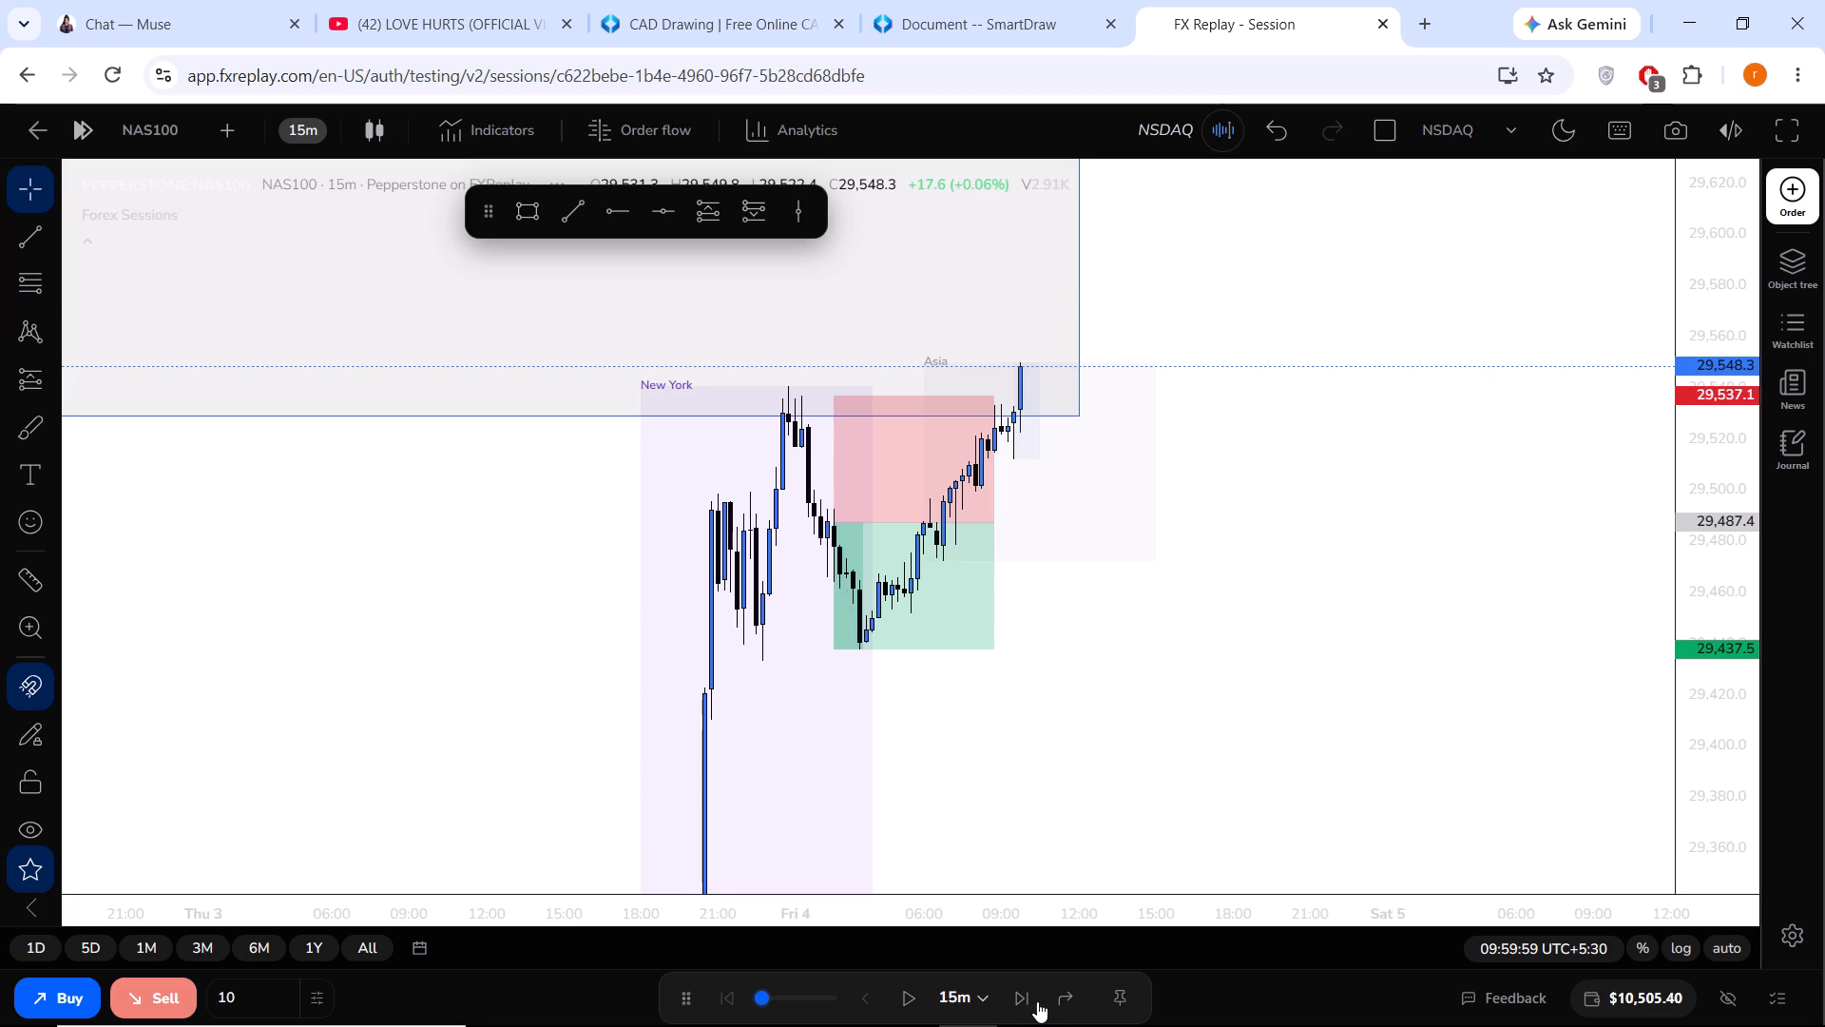
pyautogui.doubleClick(1021, 1000)
pyautogui.tripleClick(1021, 1000)
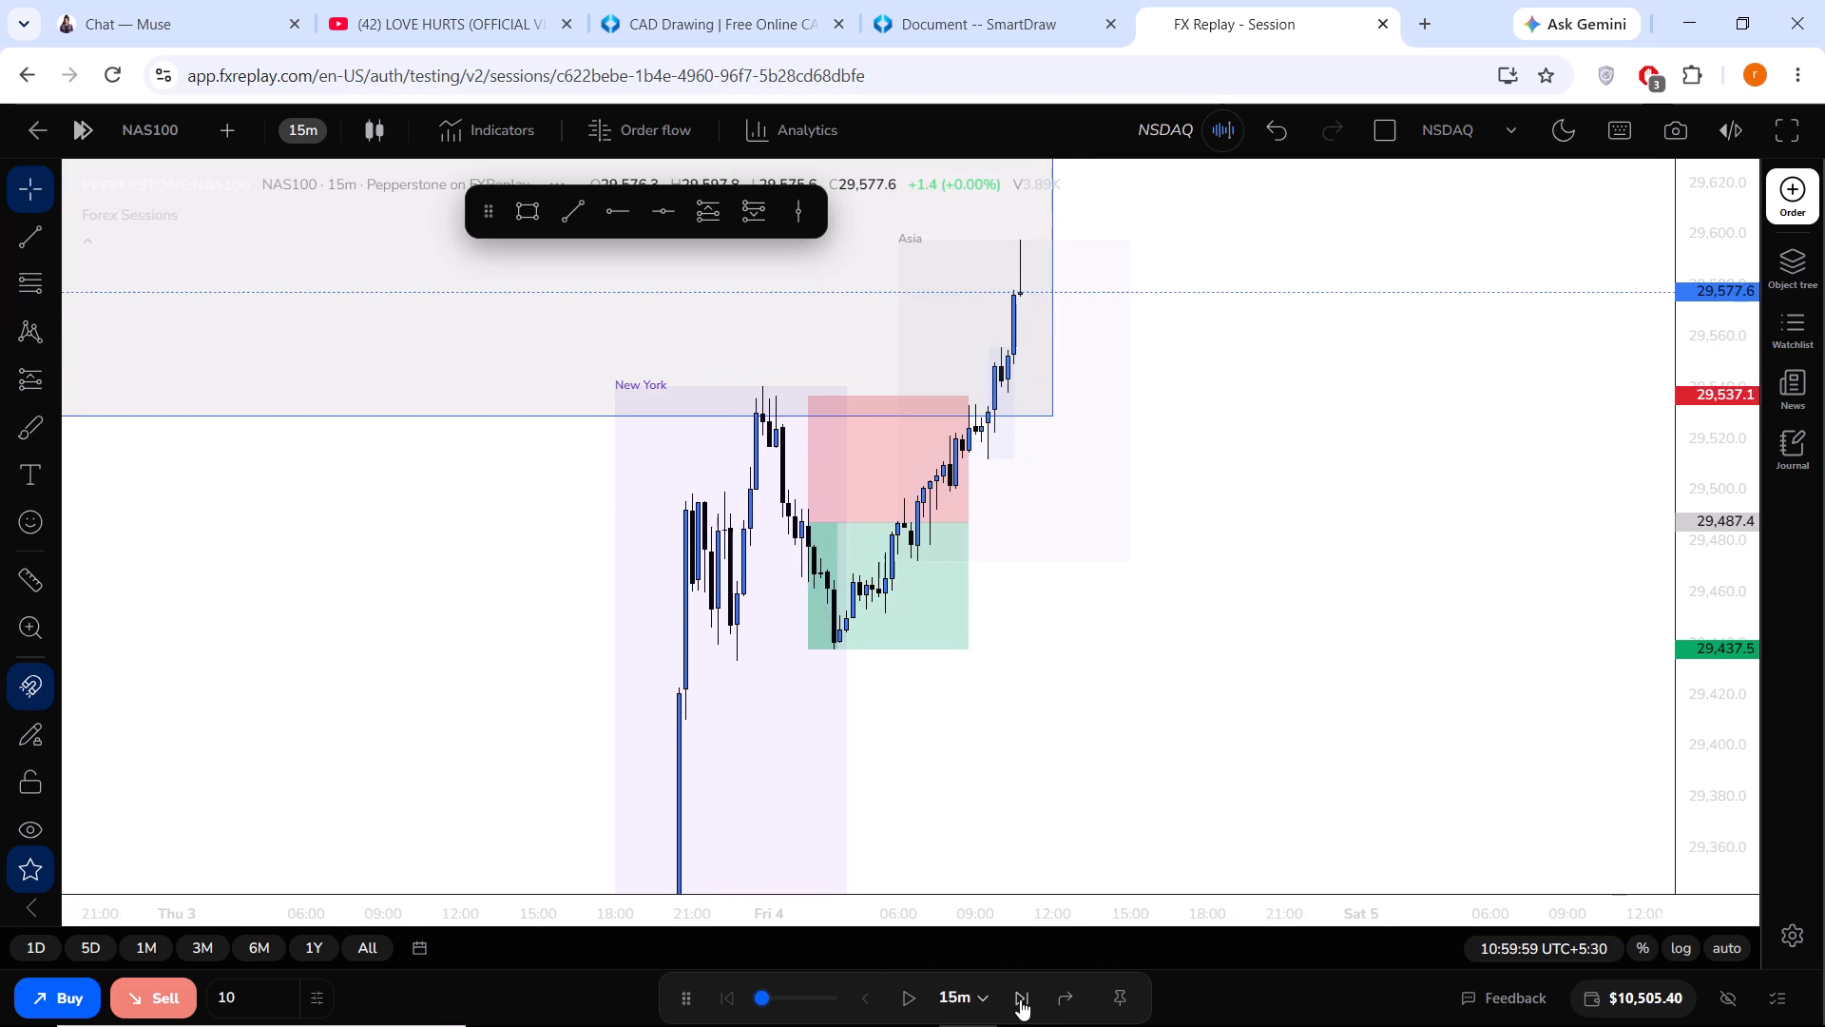
pyautogui.doubleClick(1020, 999)
pyautogui.click(1020, 999)
pyautogui.tripleClick(1019, 999)
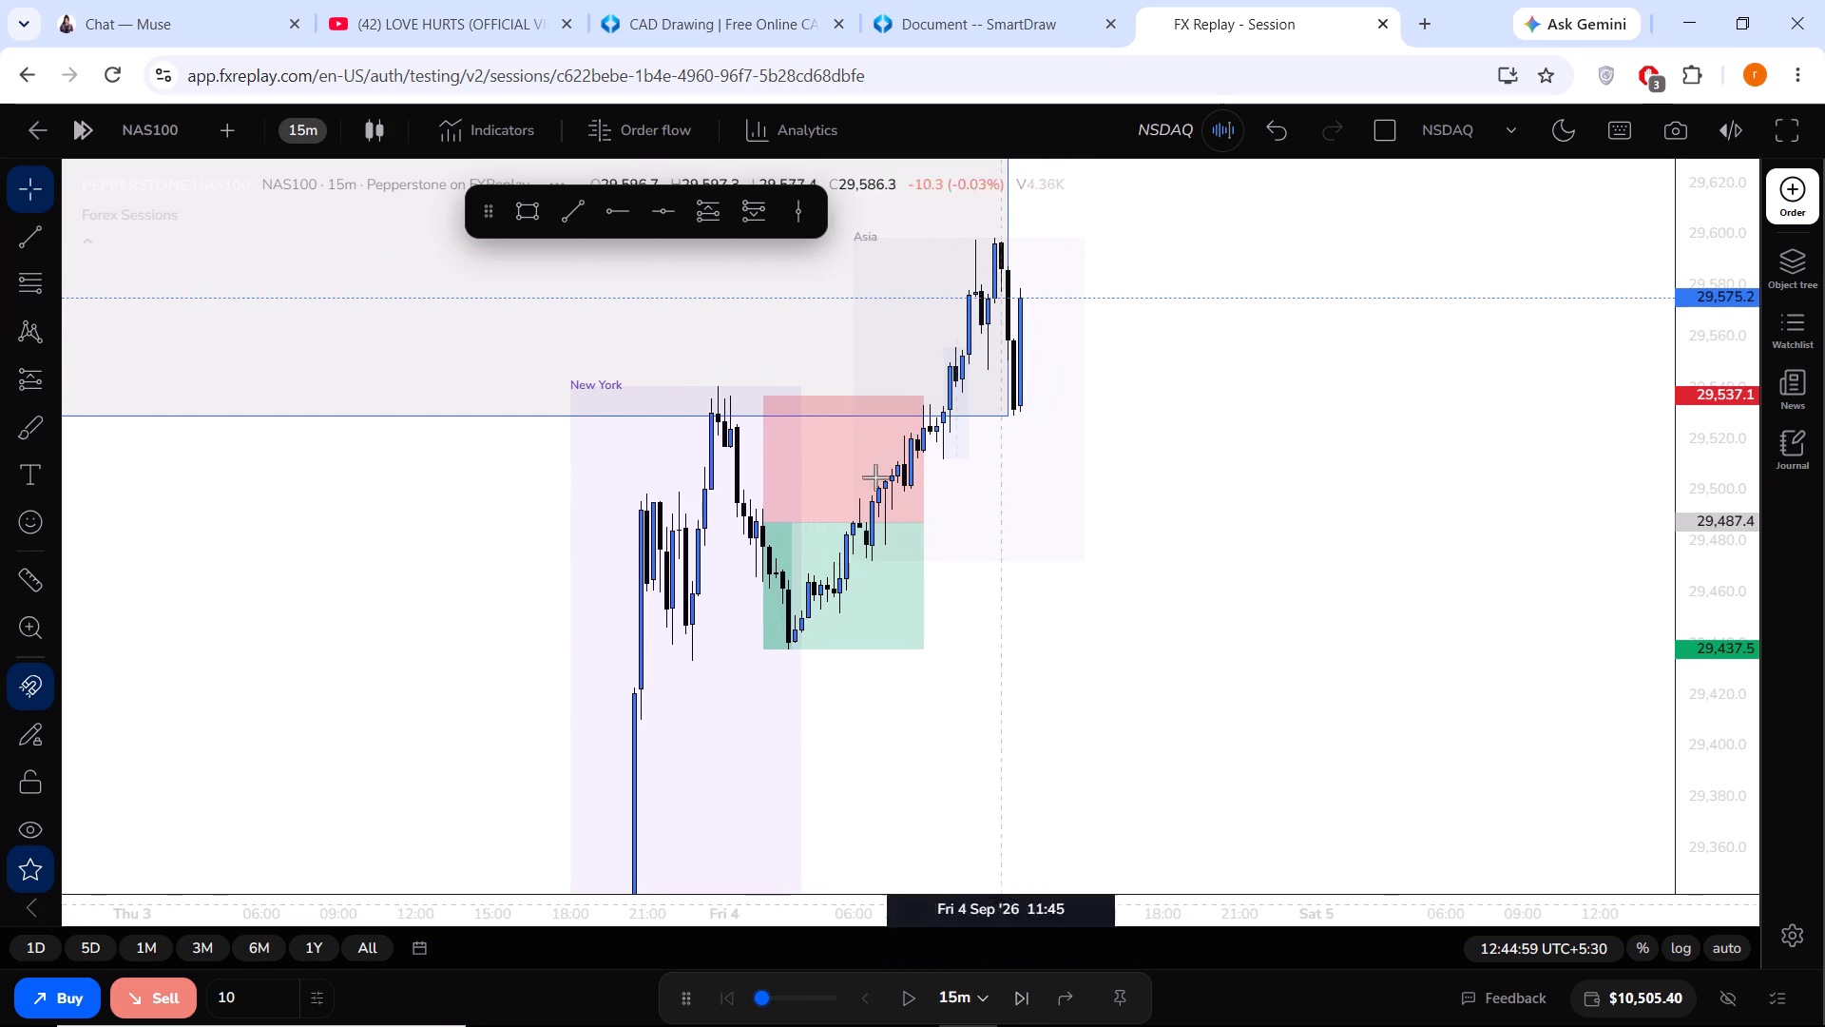
# Draw a short position forecast at the latest candle from 29,578.7, with its stop at 29,624.1 and target at 29,531.7.
pyautogui.moveTo(754, 224); pyautogui.dragTo(1050, 307)
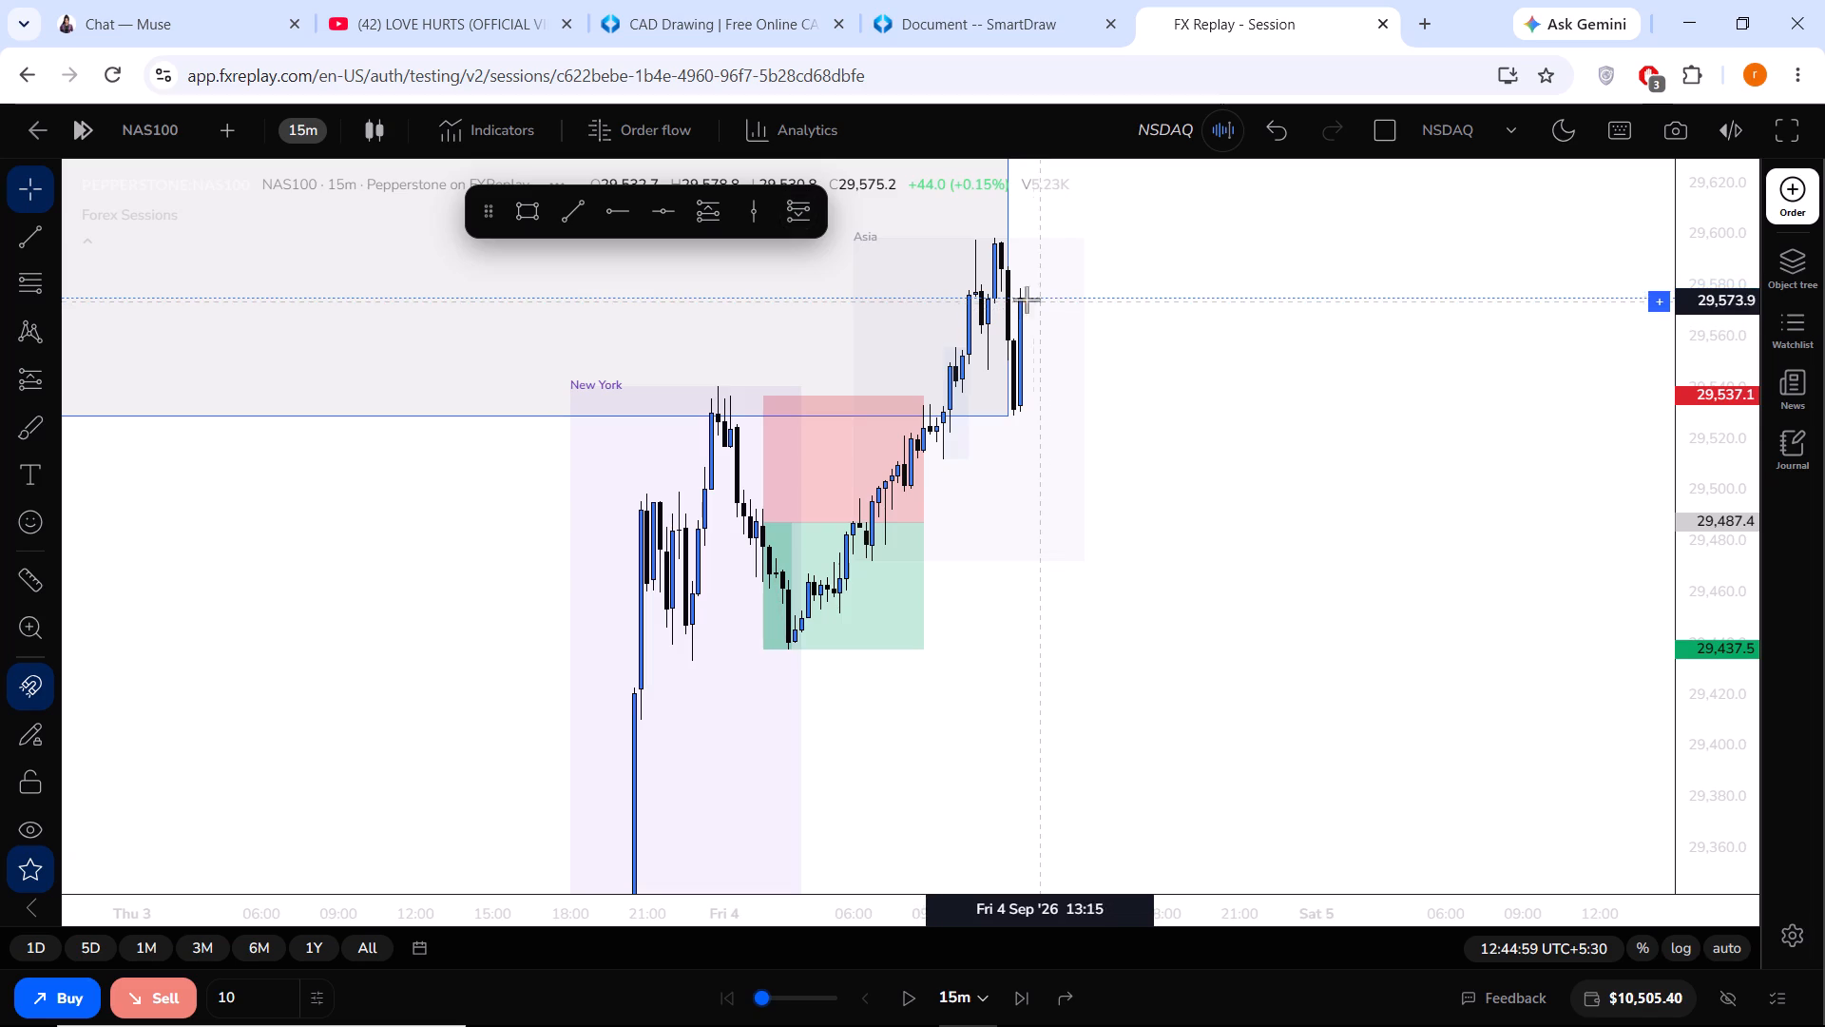
pyautogui.click(810, 222)
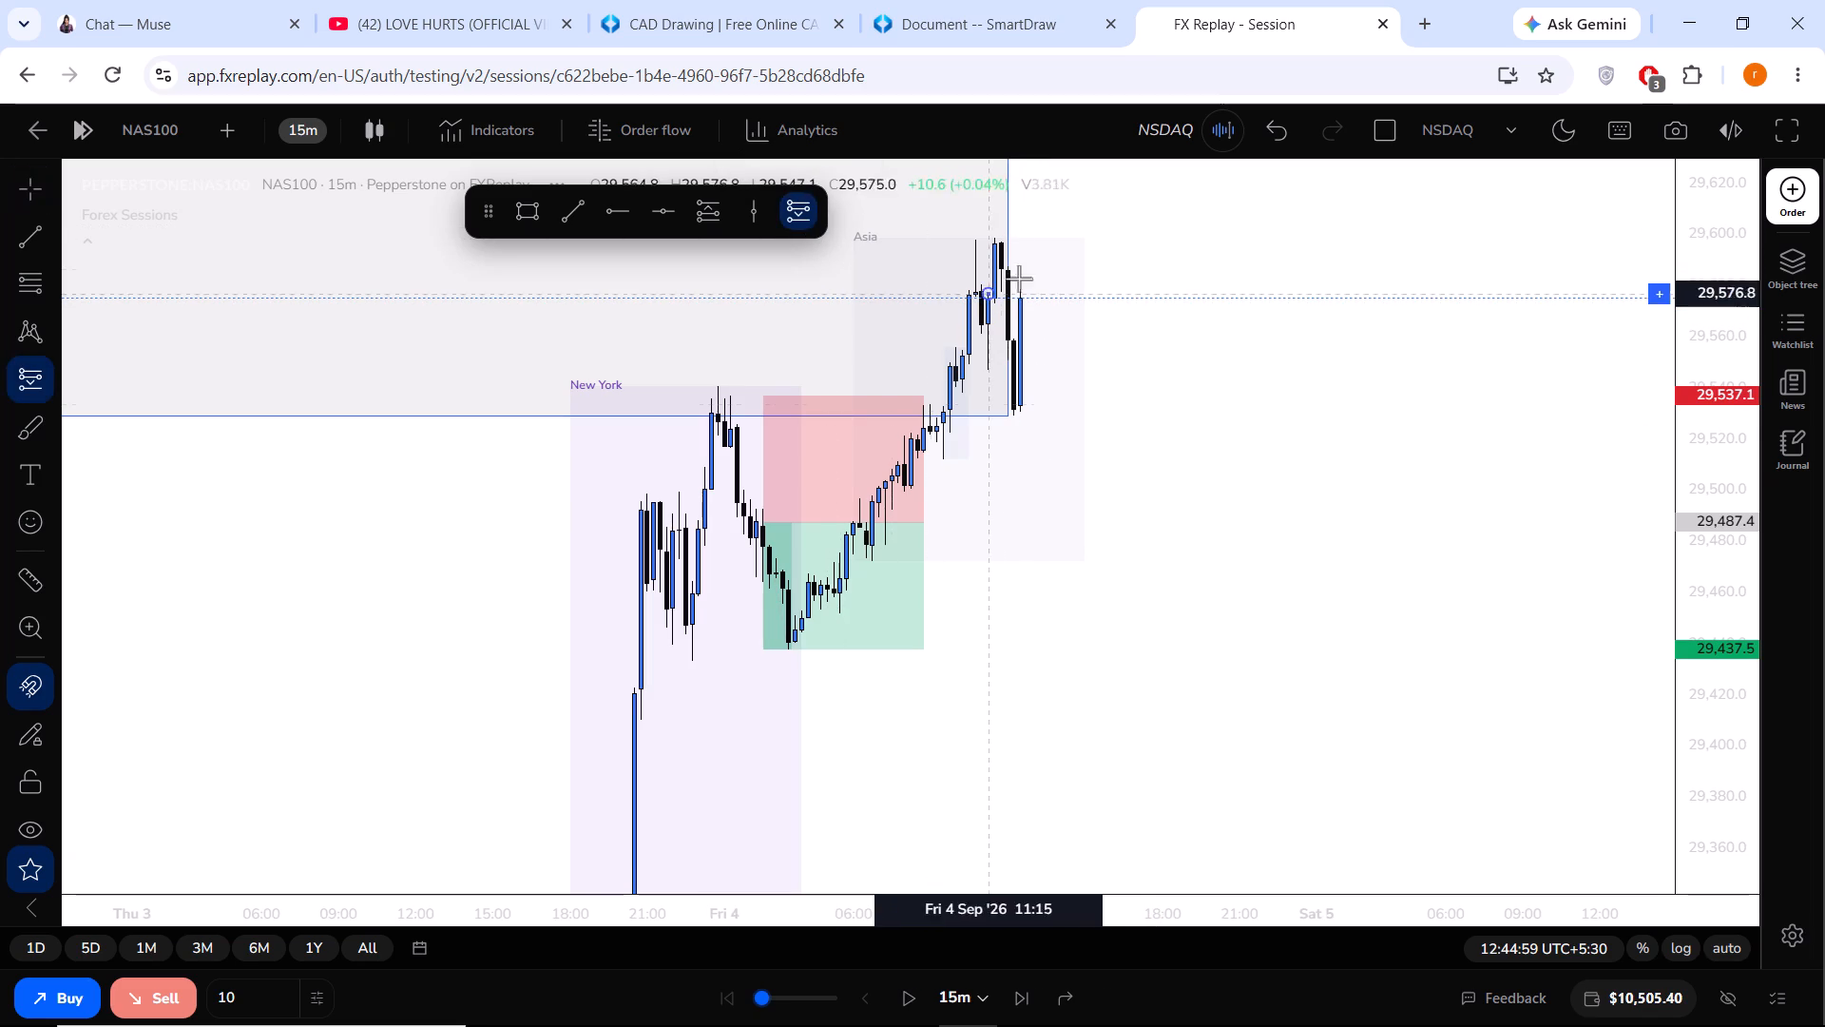
pyautogui.click(1027, 288)
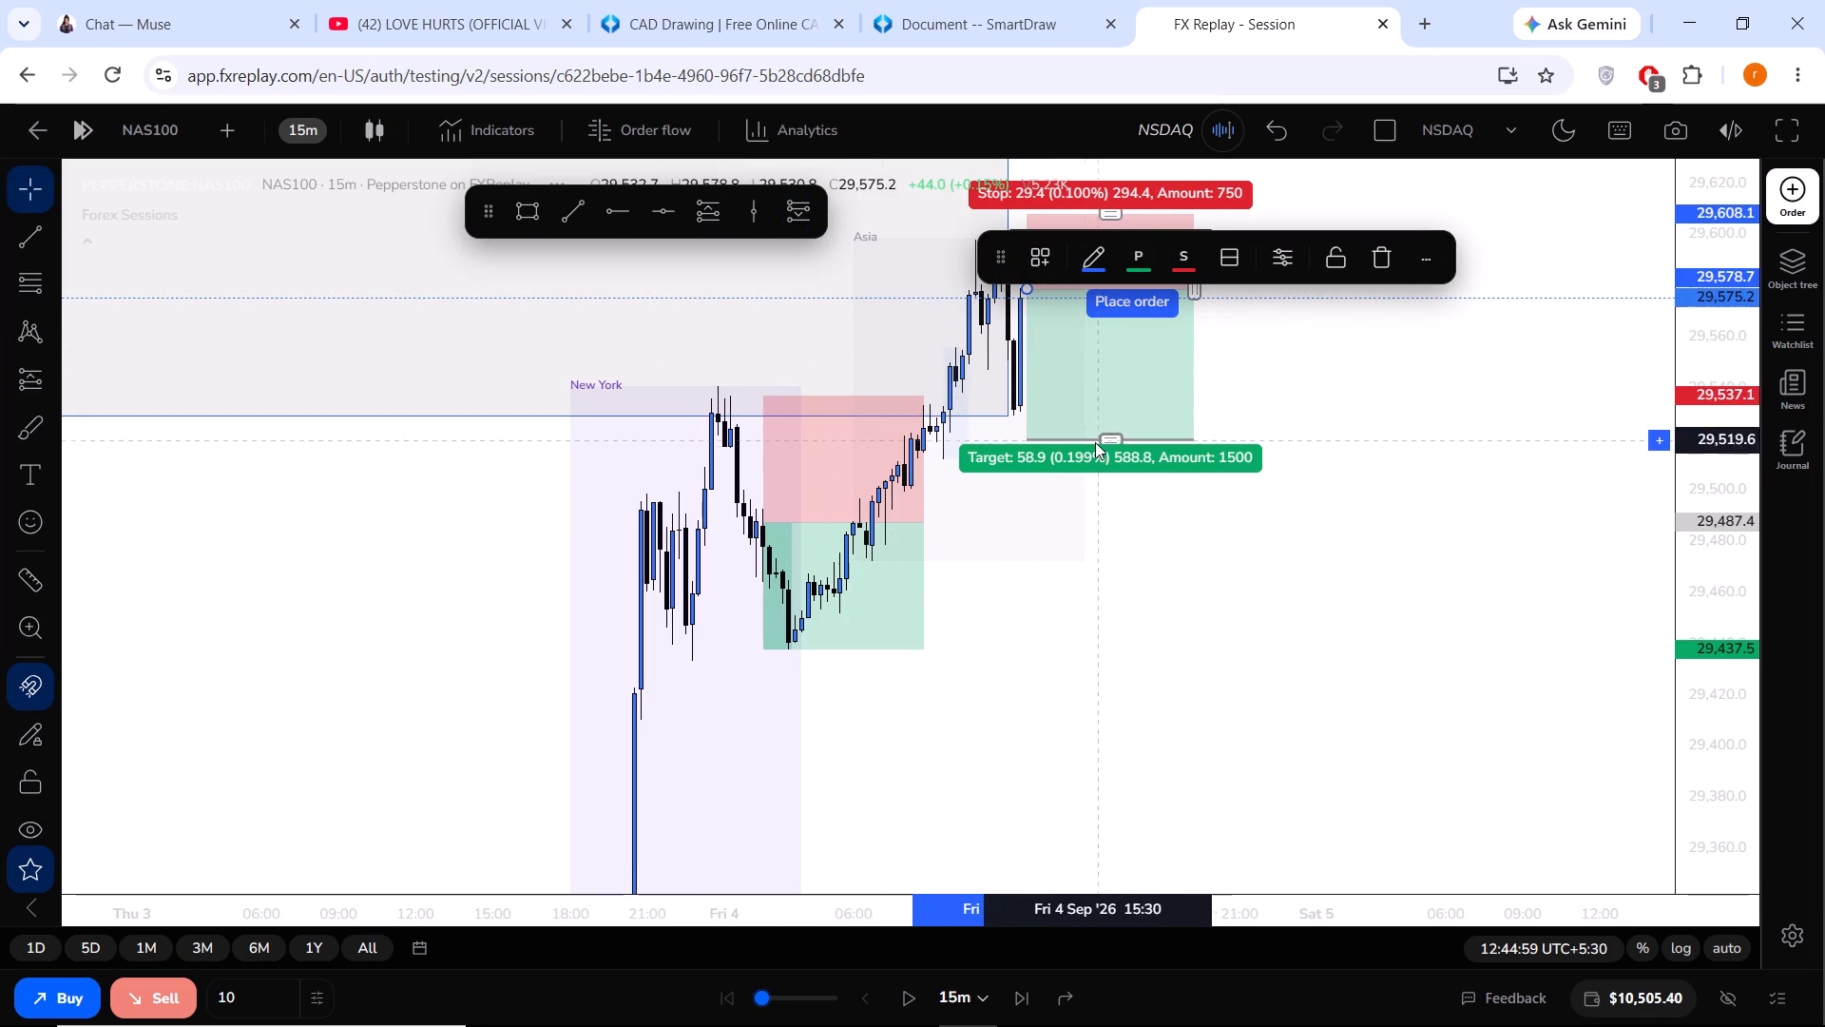
pyautogui.moveTo(1106, 433); pyautogui.dragTo(1117, 397)
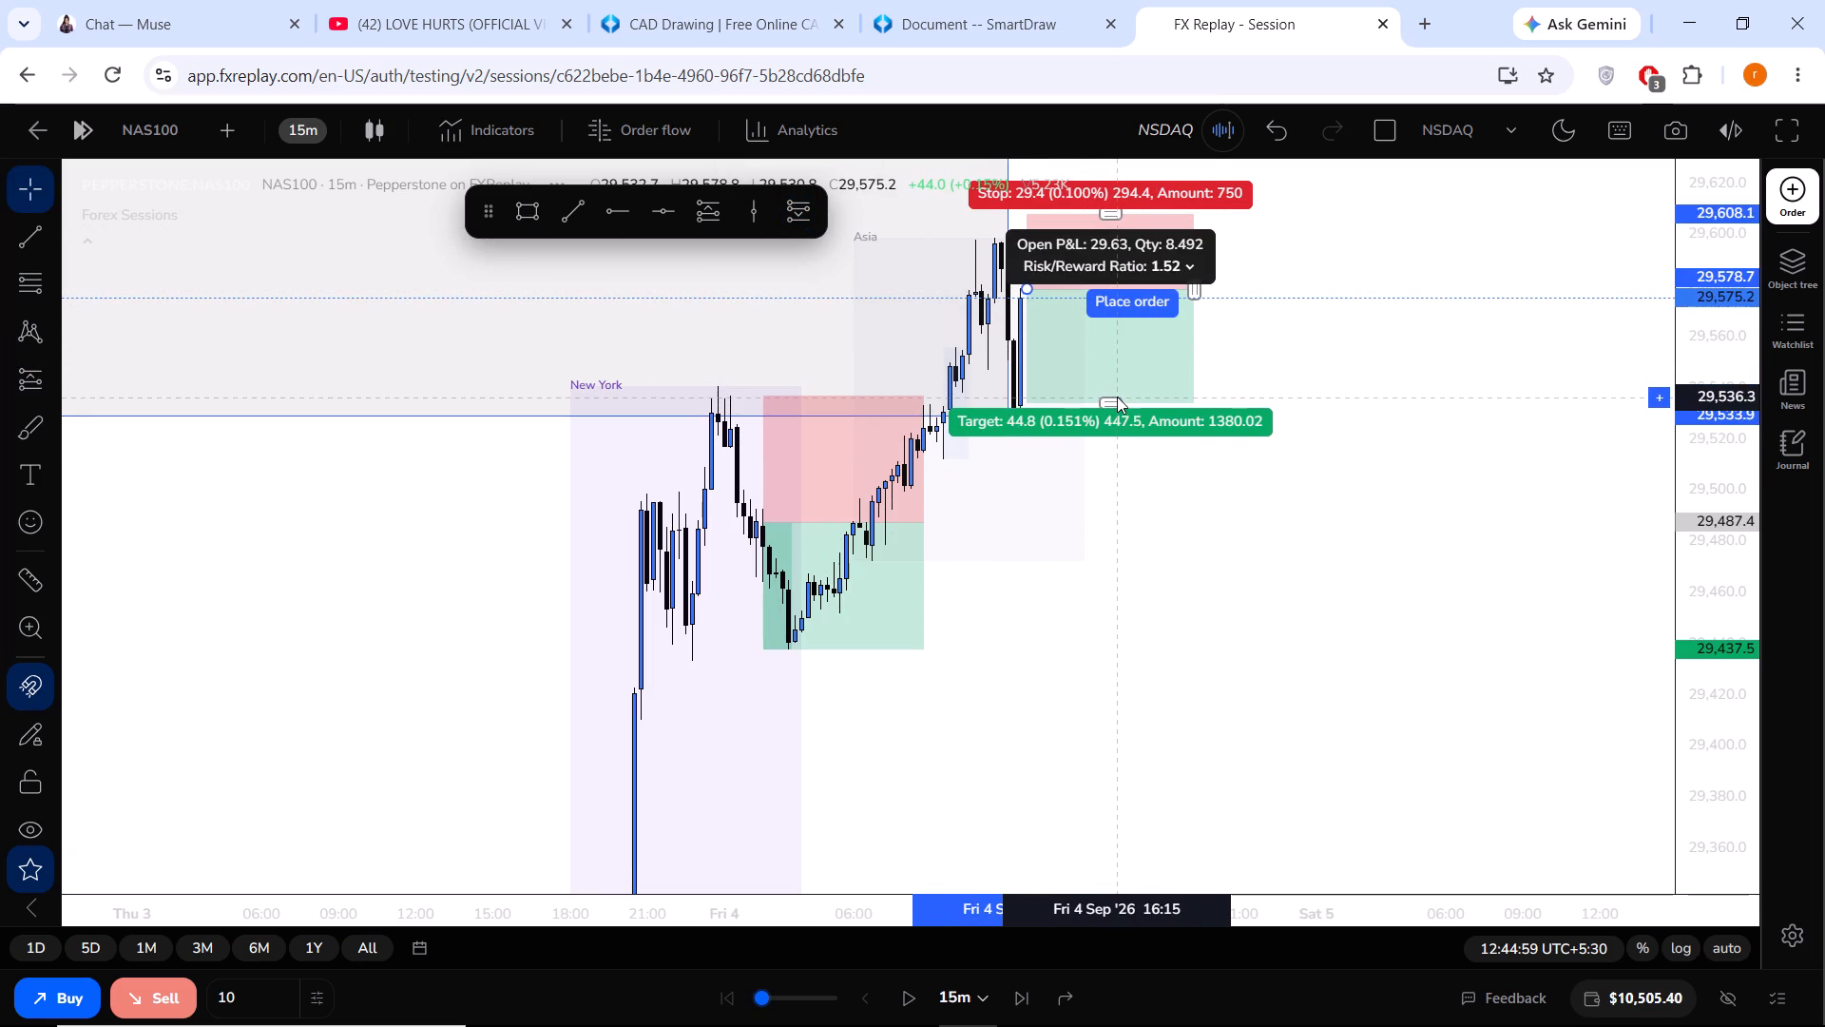
pyautogui.moveTo(1117, 397); pyautogui.dragTo(1116, 402)
pyautogui.moveTo(1326, 358); pyautogui.dragTo(1309, 450)
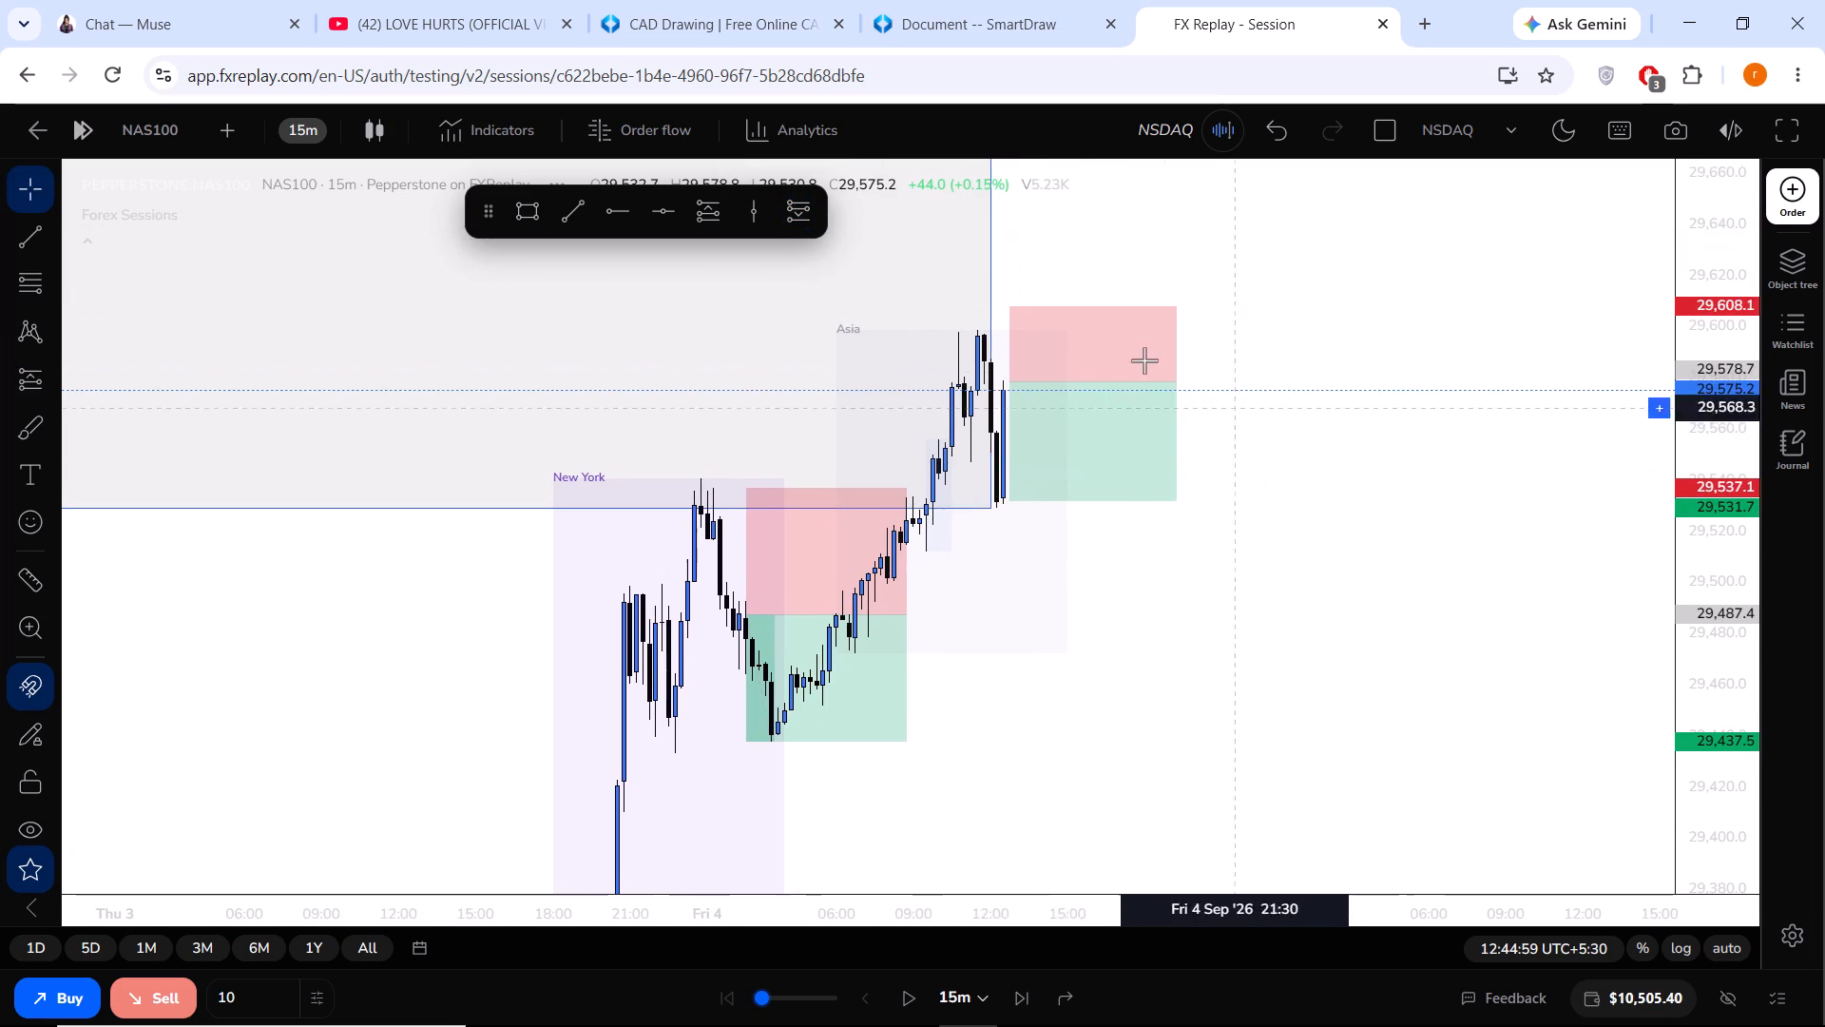
pyautogui.moveTo(1094, 301); pyautogui.dragTo(1095, 278)
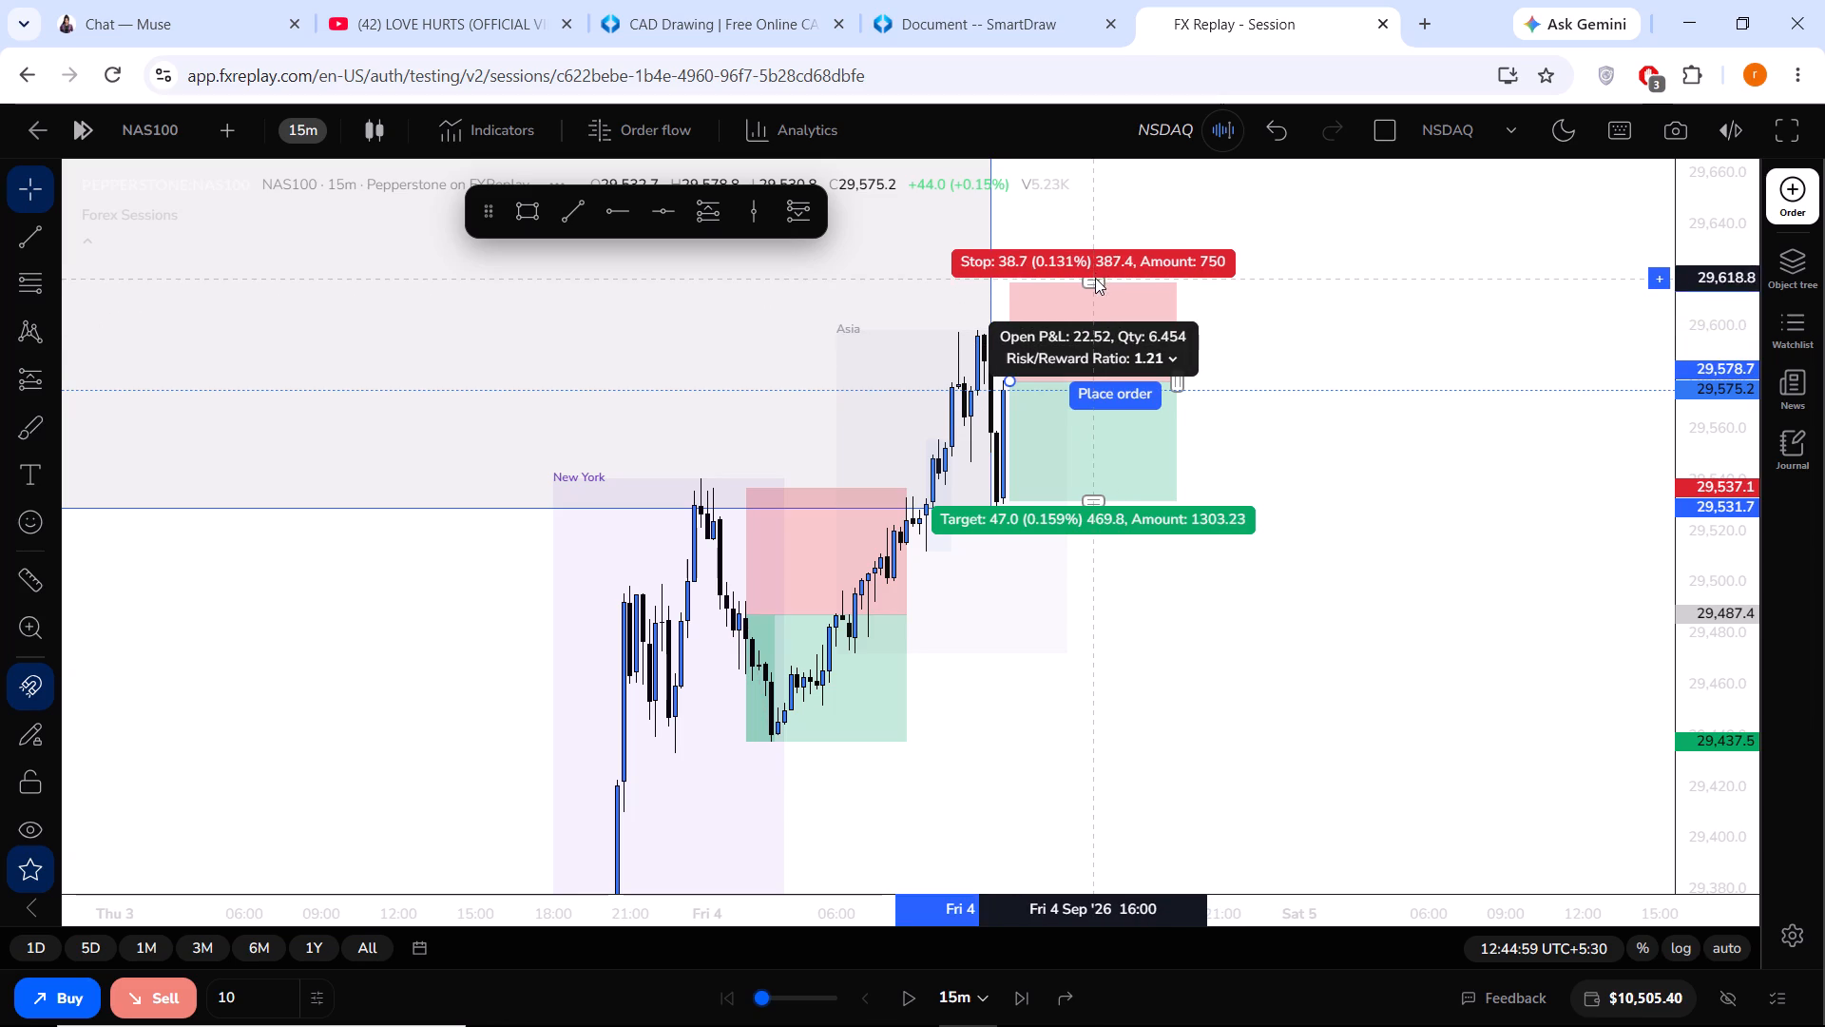
pyautogui.moveTo(1095, 278); pyautogui.dragTo(1092, 261)
pyautogui.click(1232, 605)
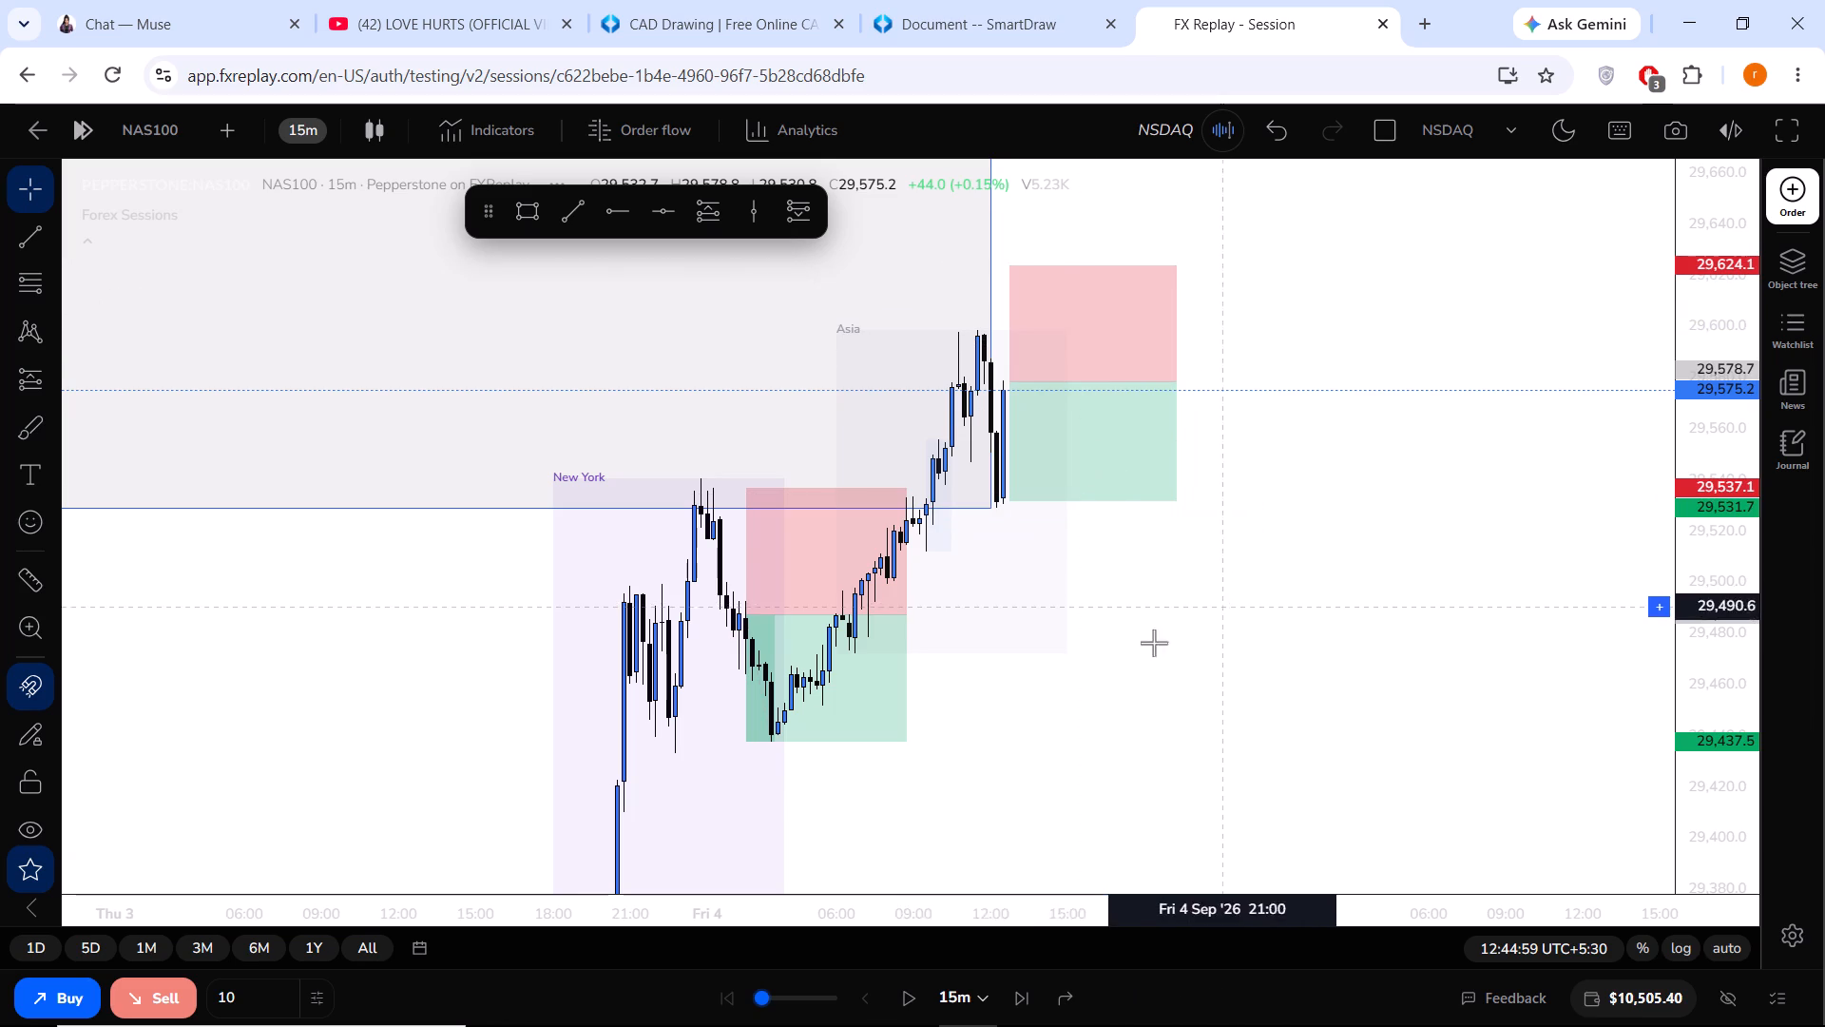
# Sell 10 NAS100 at market and attach a take profit at 29,531.5 and a stop loss at 29,623.7.
pyautogui.click(126, 998)
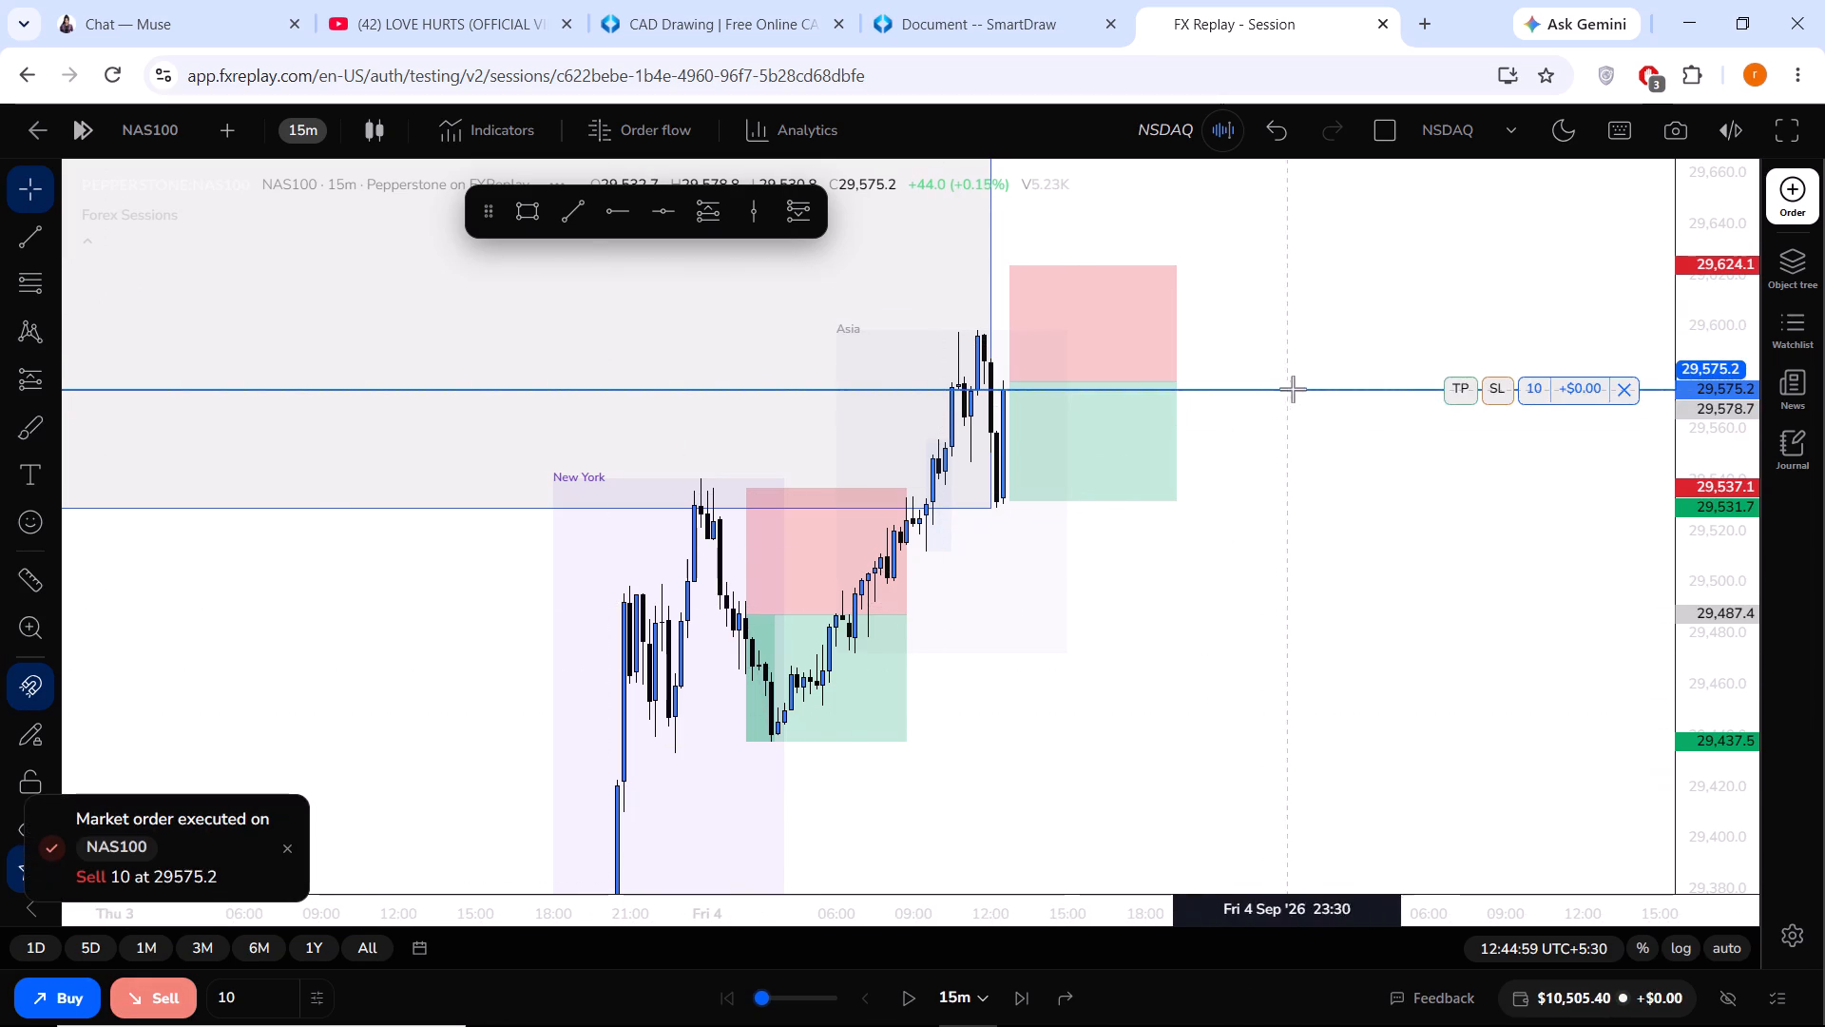
pyautogui.moveTo(1470, 390); pyautogui.dragTo(1405, 481)
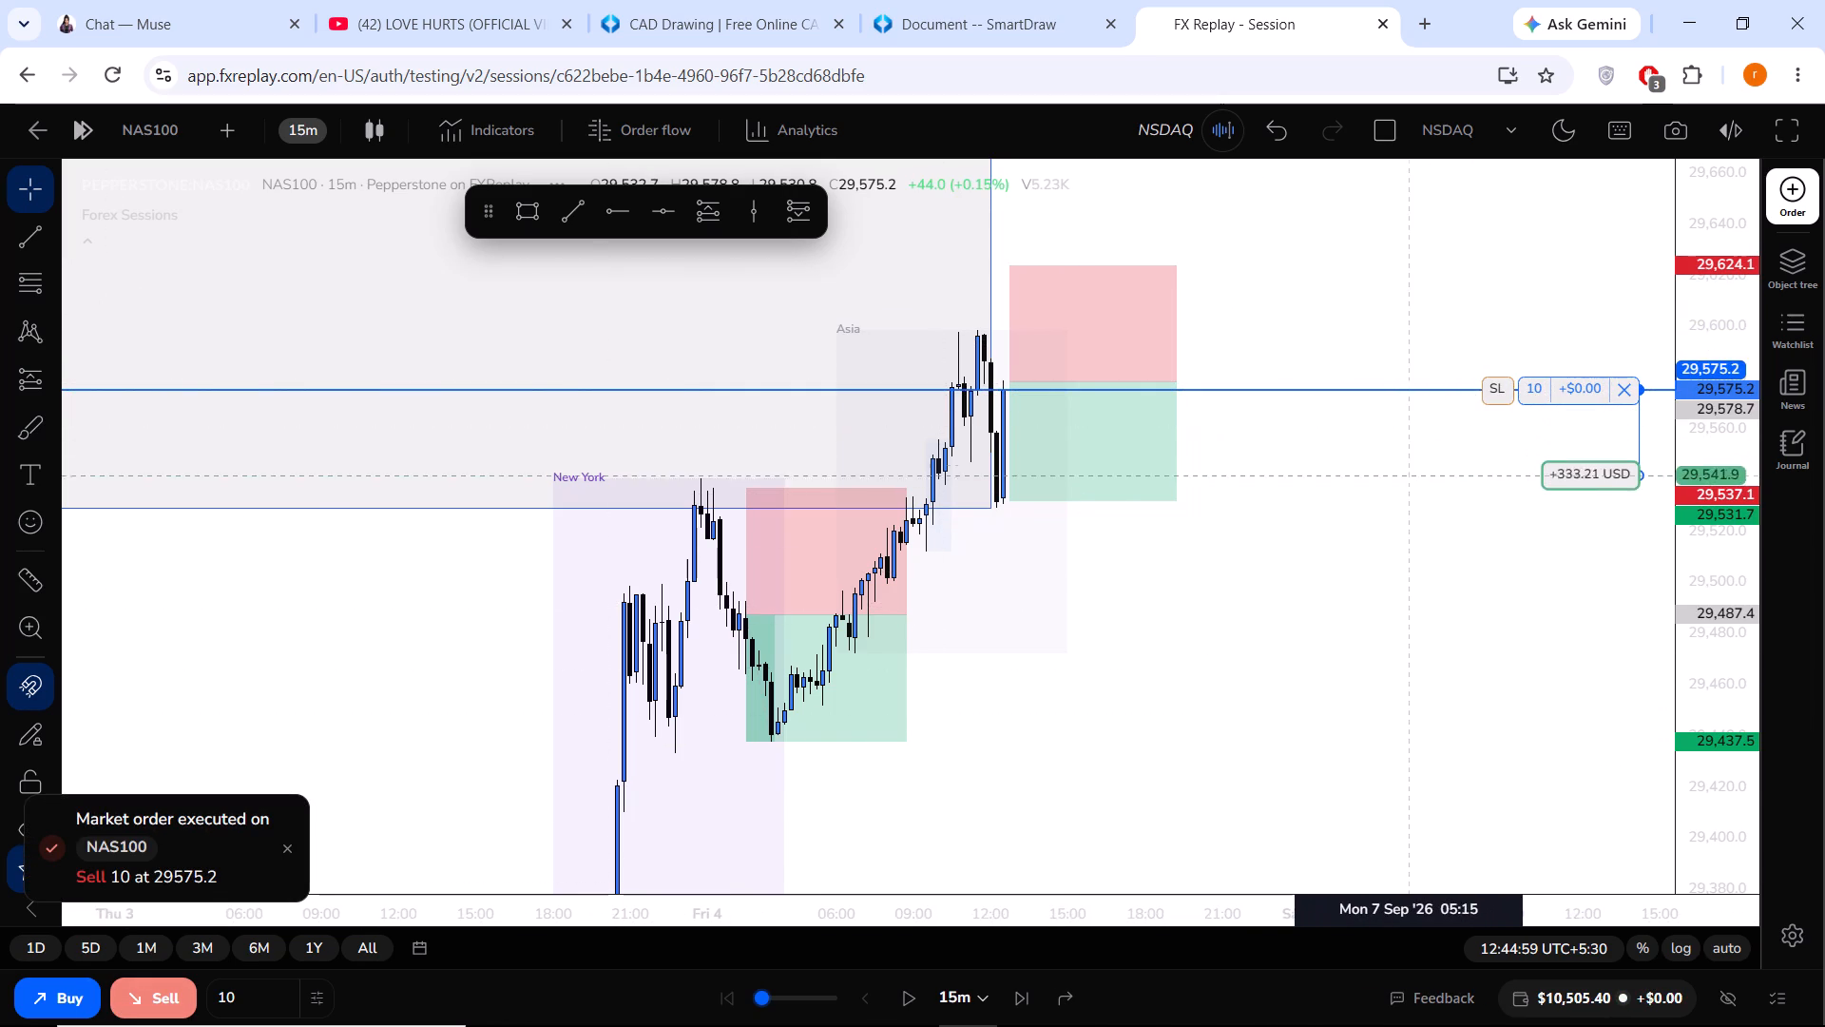
pyautogui.moveTo(1405, 481); pyautogui.dragTo(1388, 501)
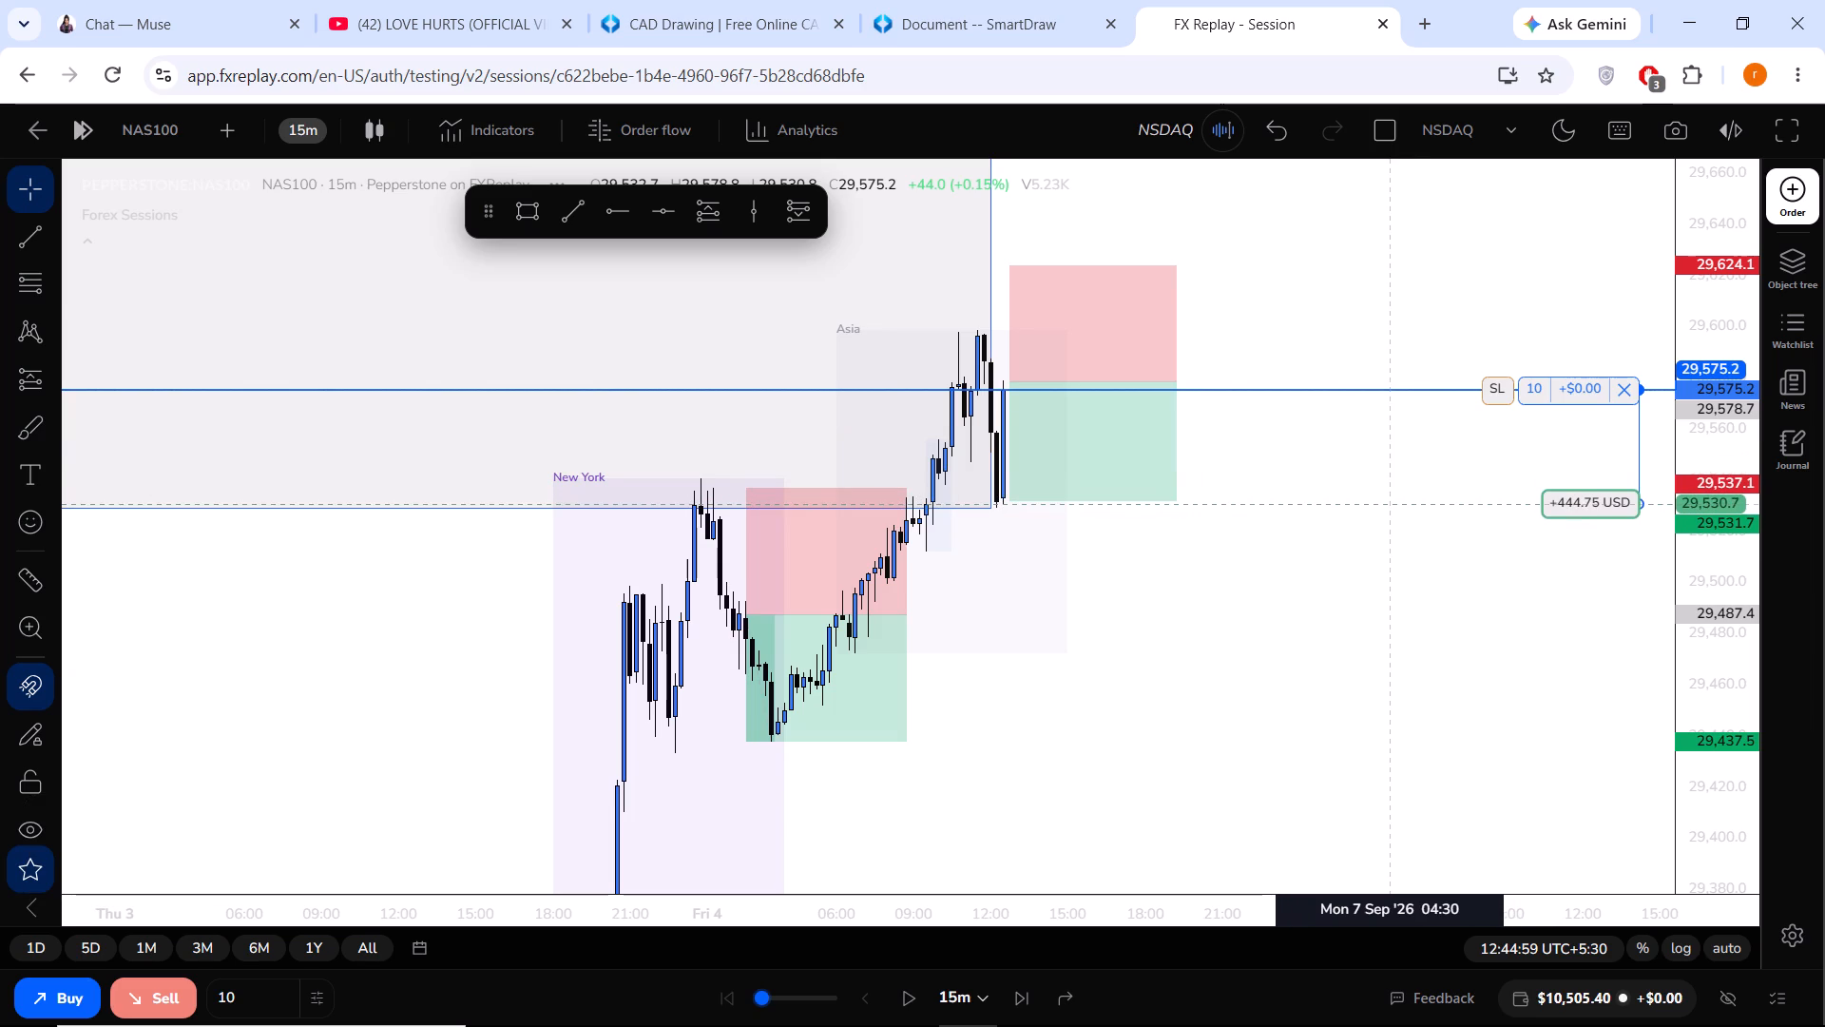
pyautogui.moveTo(1388, 501); pyautogui.dragTo(1389, 501)
pyautogui.moveTo(1493, 392); pyautogui.dragTo(1504, 276)
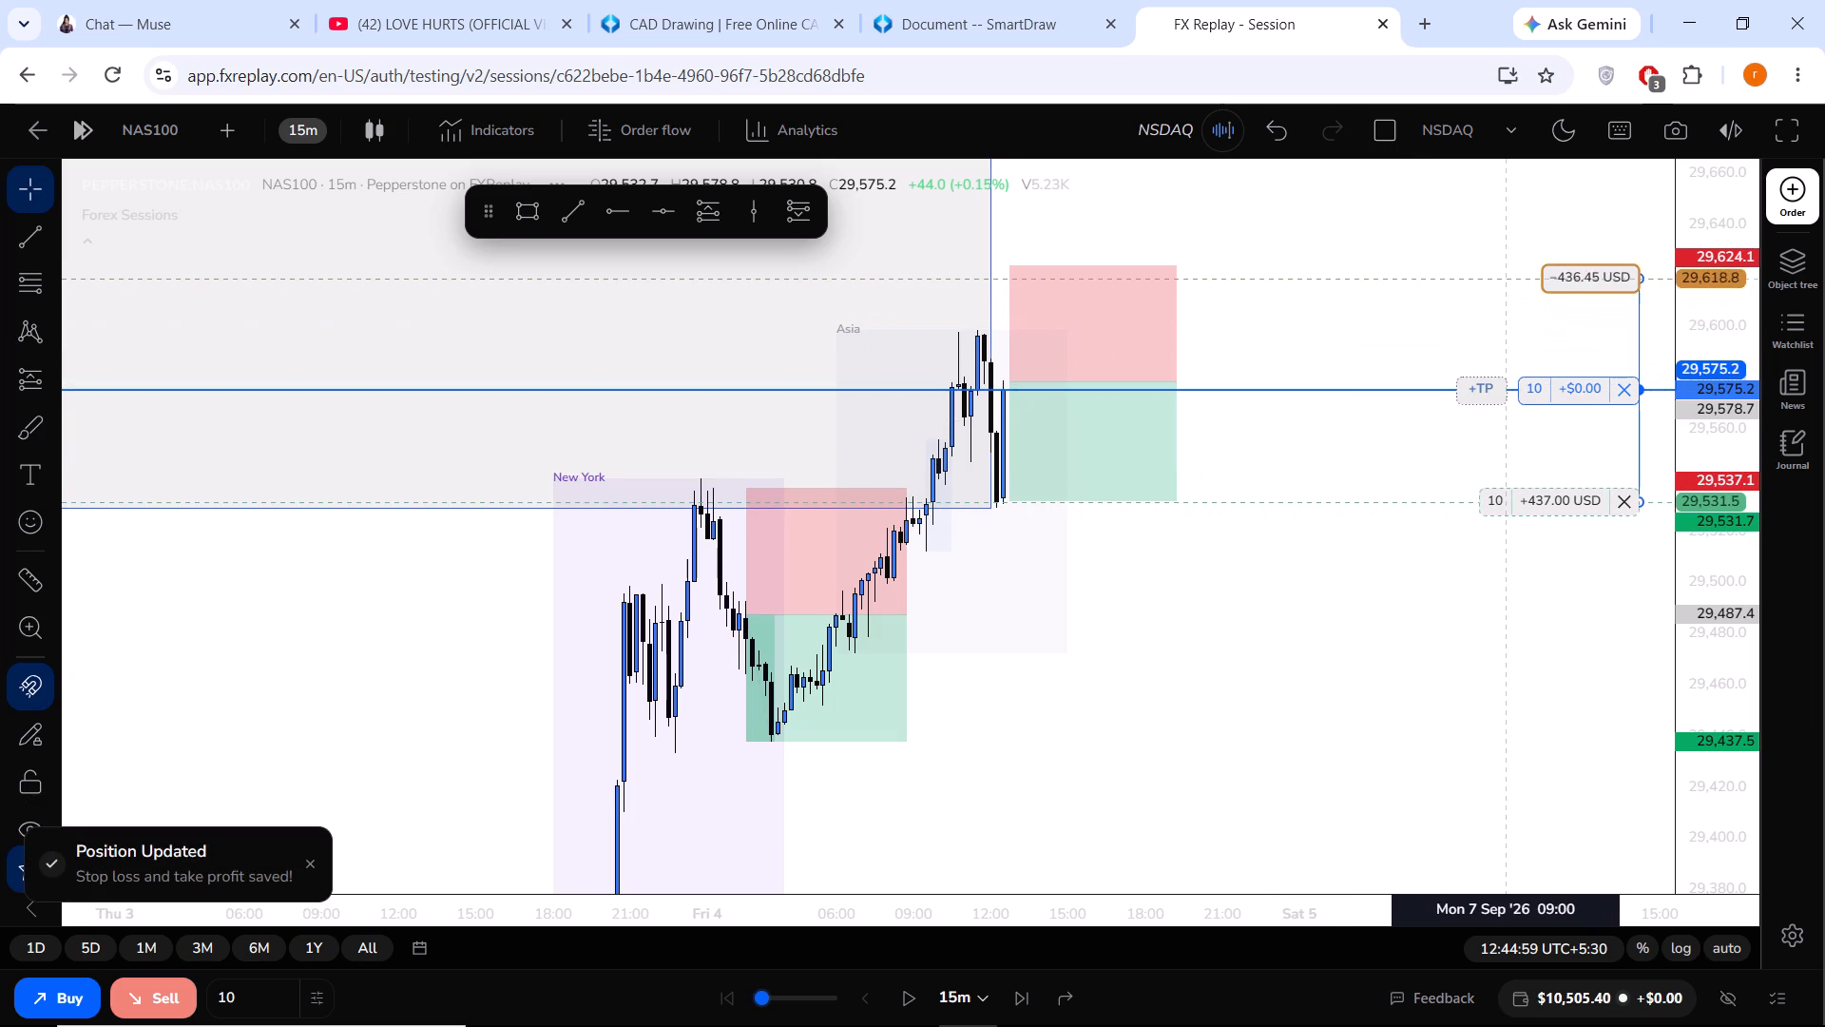
pyautogui.moveTo(1504, 276); pyautogui.dragTo(1506, 265)
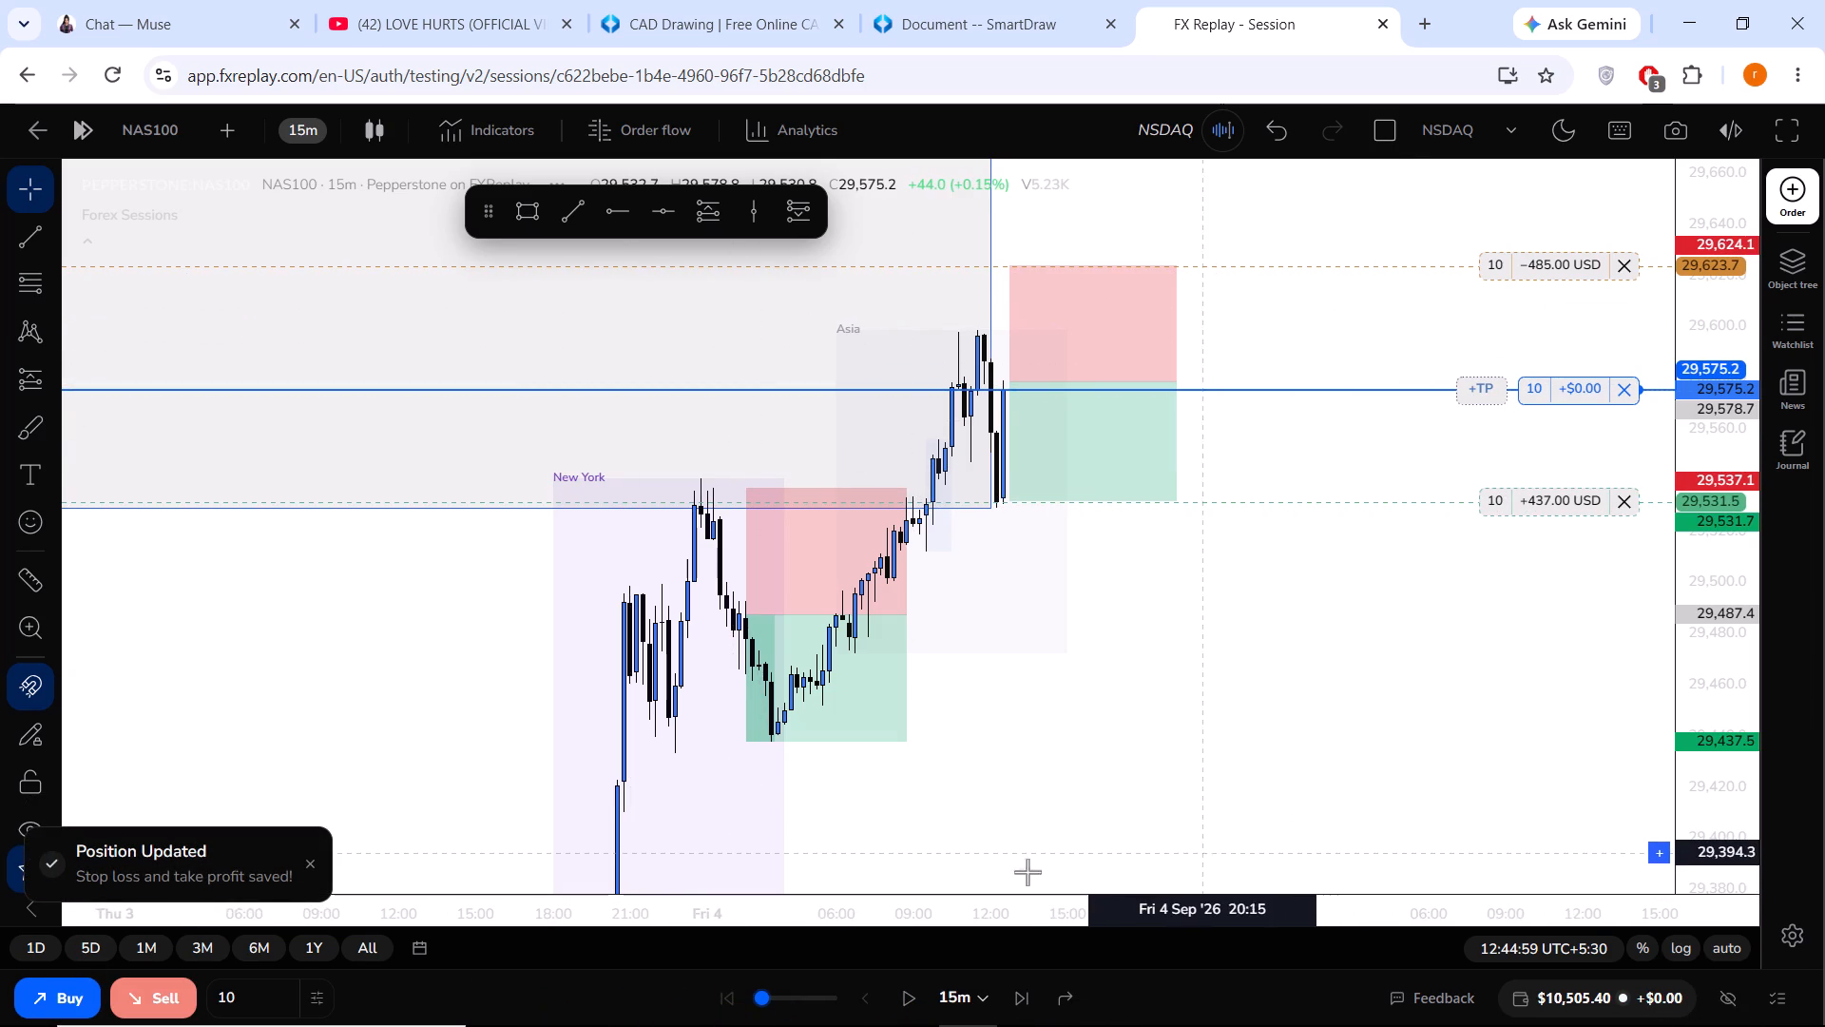
# Advance the replay in 15m steps to 19:14:59 on 4 Sep, playing out the short through London into New York.
pyautogui.doubleClick(1029, 996)
pyautogui.tripleClick(1024, 996)
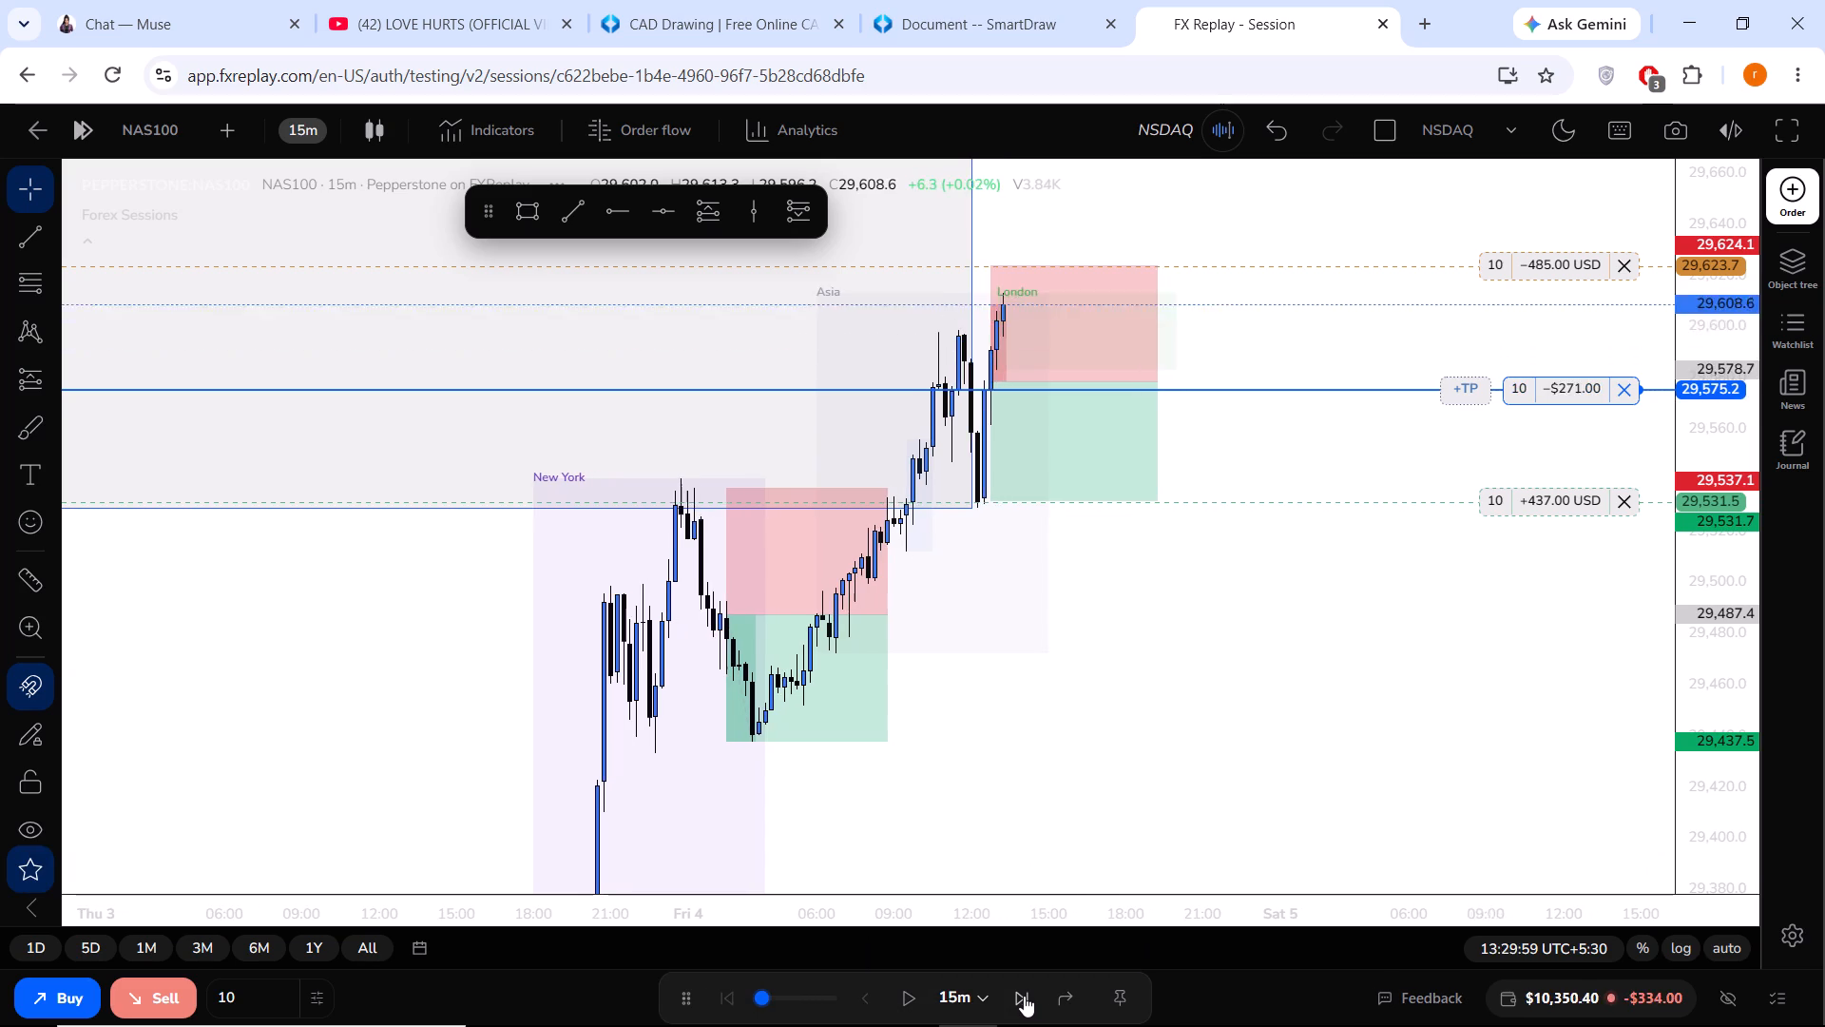
pyautogui.tripleClick(1024, 996)
pyautogui.tripleClick(1024, 996)
pyautogui.tripleClick(1024, 996)
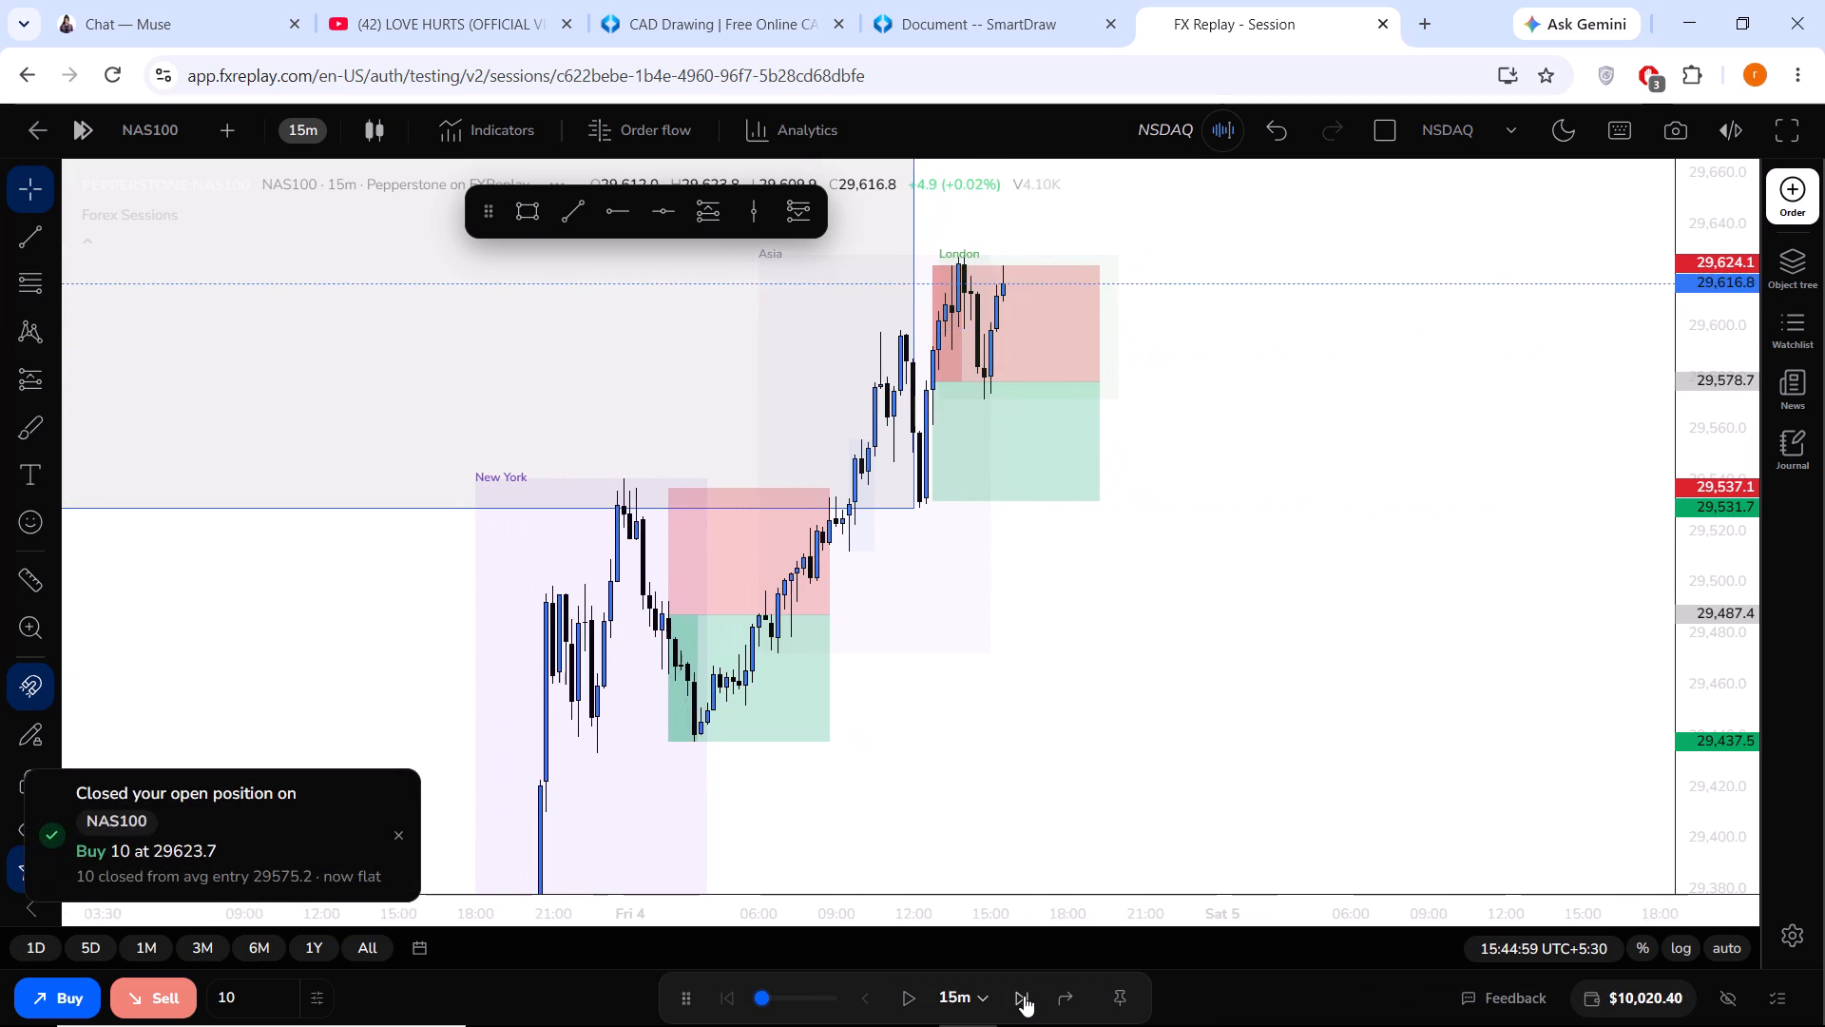
pyautogui.tripleClick(1024, 996)
pyautogui.tripleClick(1024, 996)
pyautogui.tripleClick(1024, 996)
pyautogui.click(1024, 995)
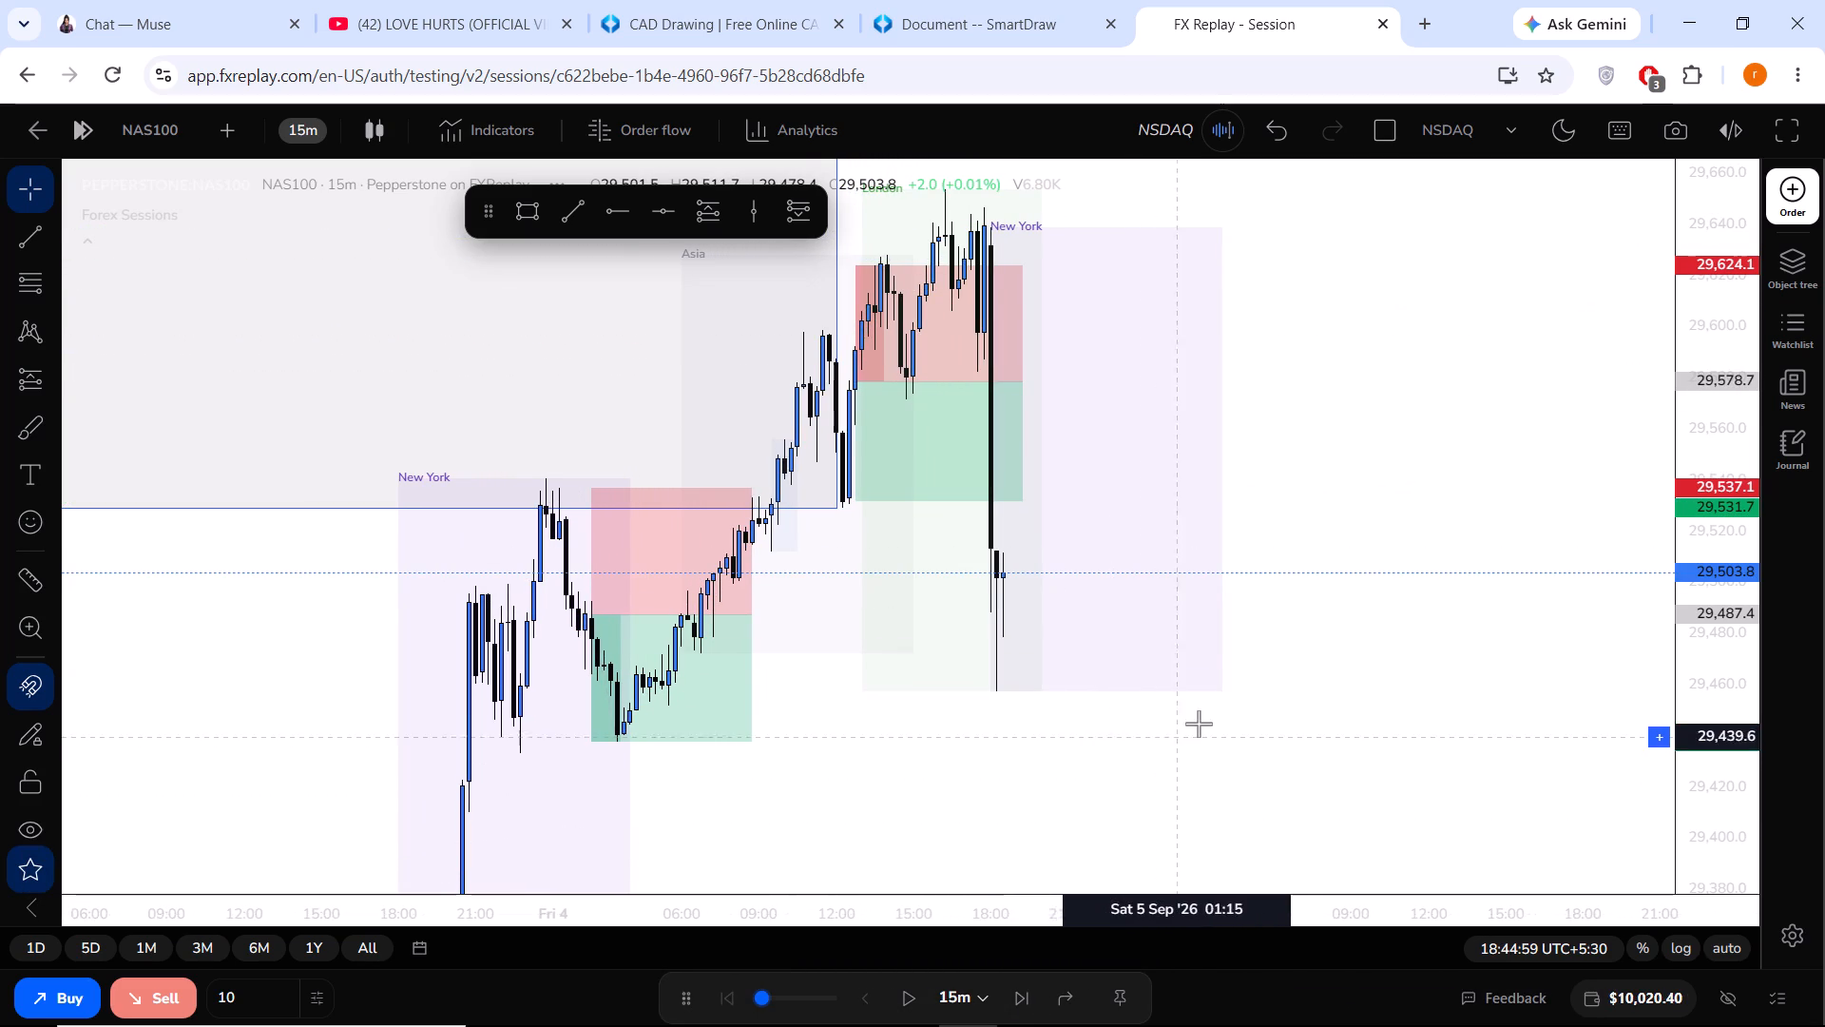
pyautogui.click(1022, 988)
pyautogui.click(1022, 988)
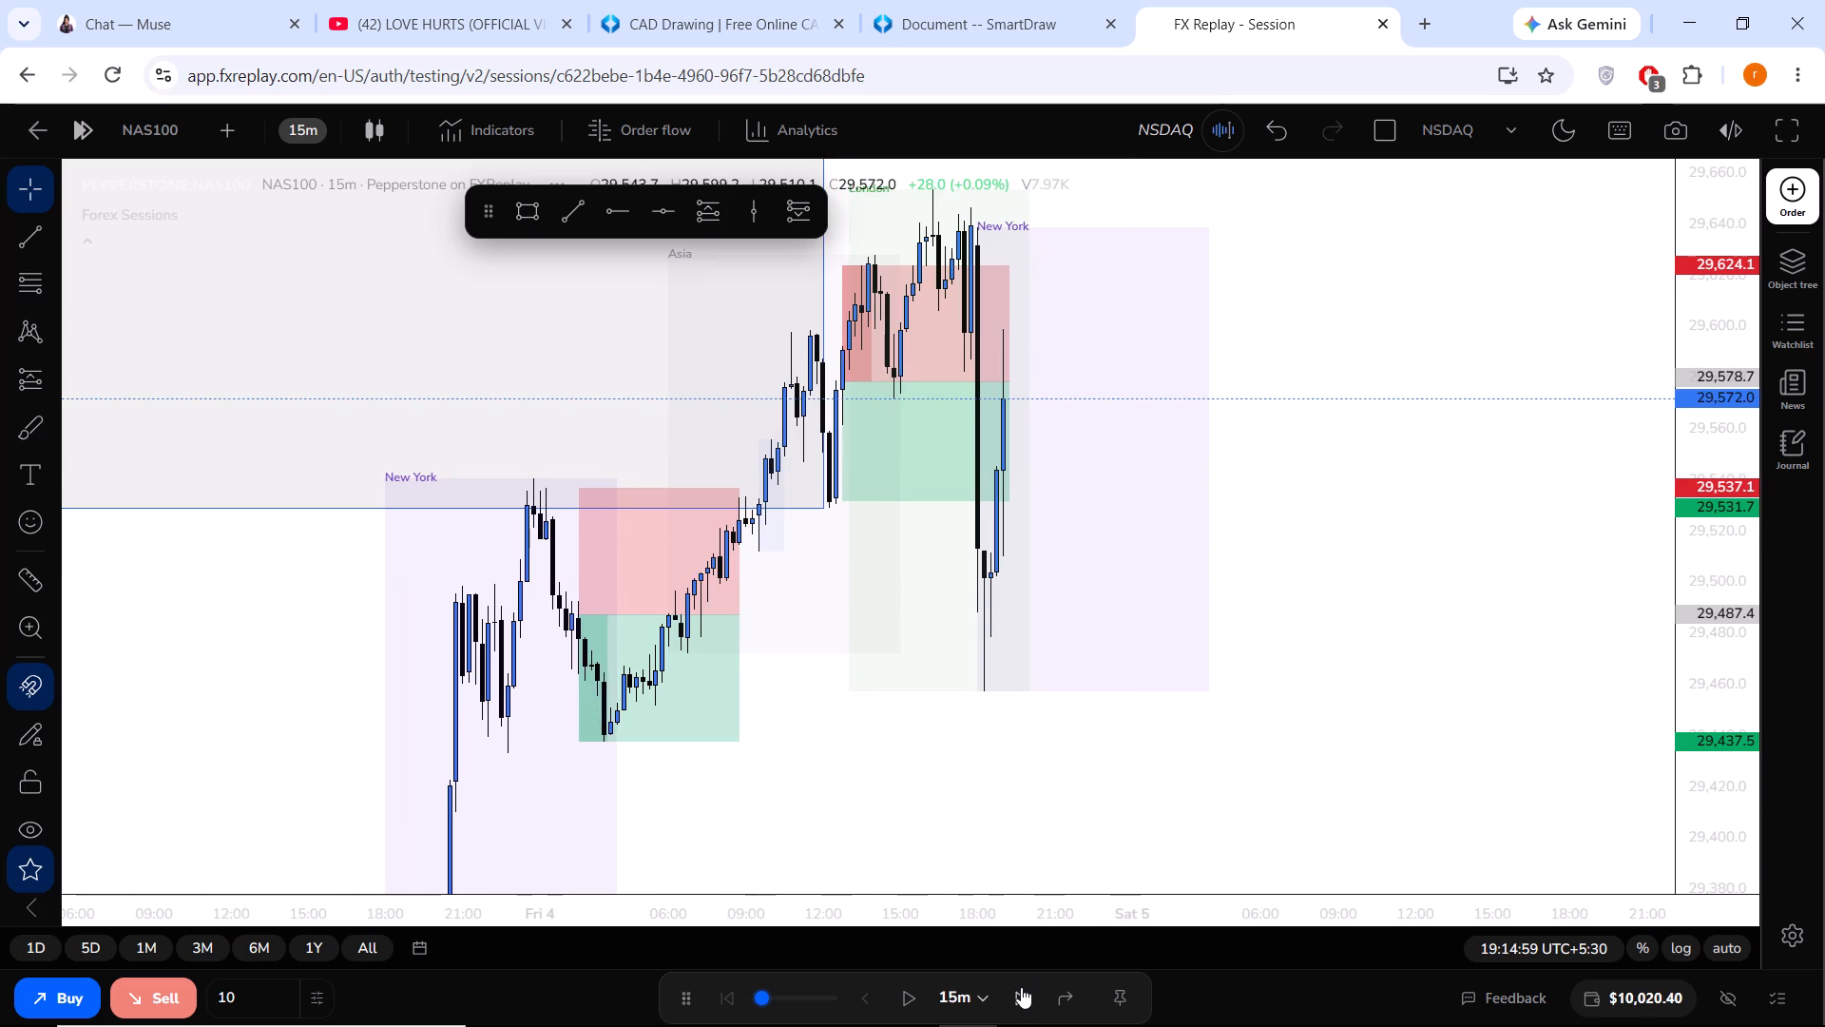
# Switch the NAS100 chart to the 5m timeframe and advance the replay in 15m steps to 19:59:59 on 4 Sep.
pyautogui.click(314, 138)
pyautogui.click(332, 414)
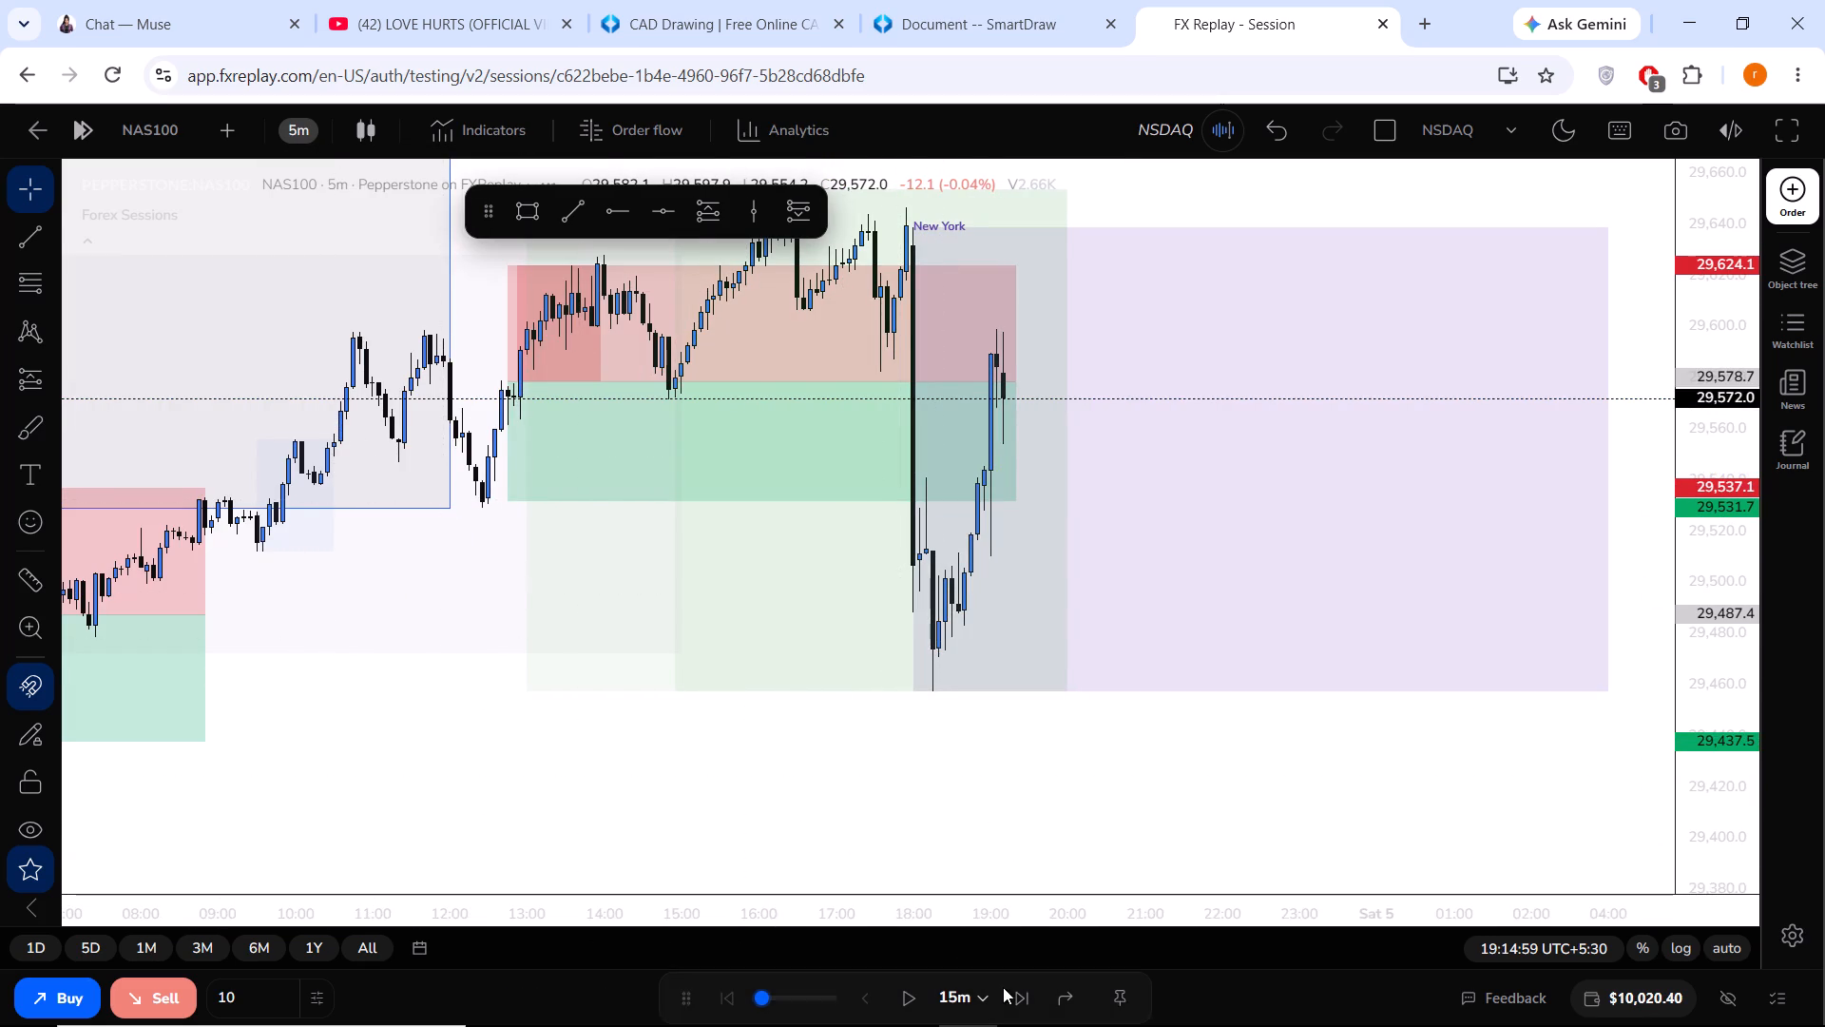
pyautogui.click(1015, 994)
pyautogui.click(1015, 994)
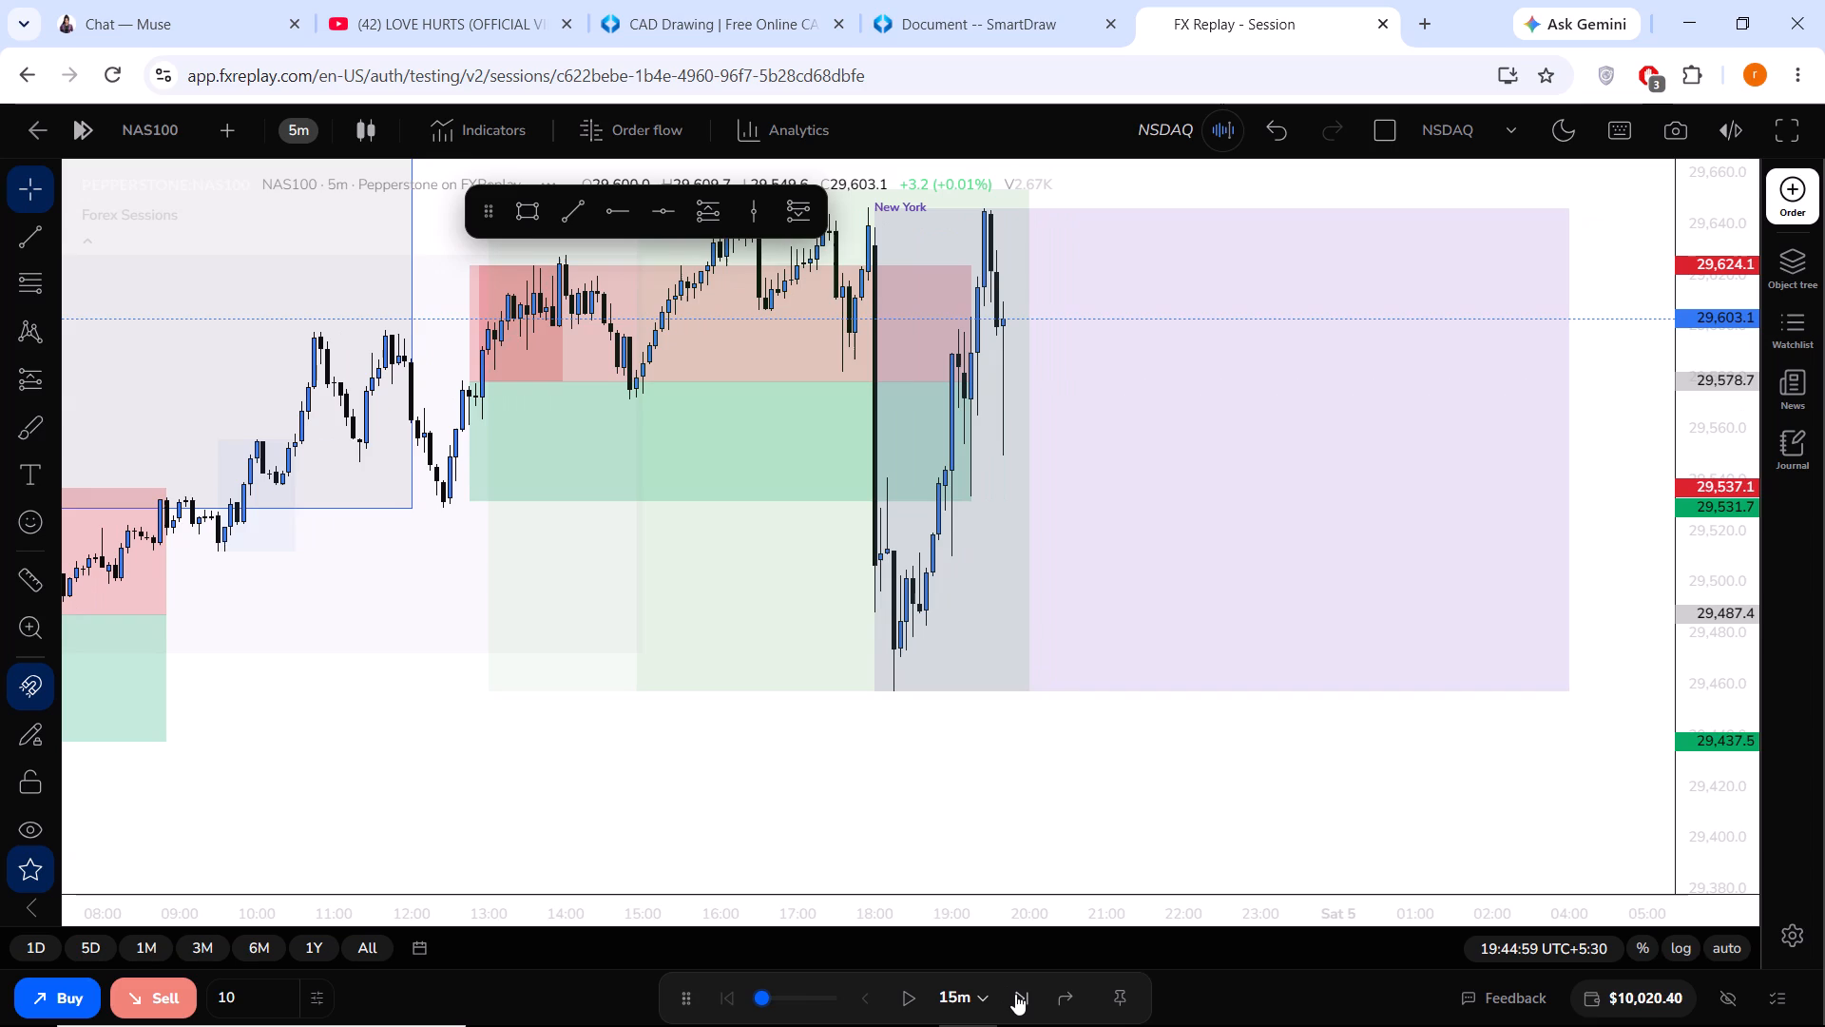
pyautogui.click(1015, 994)
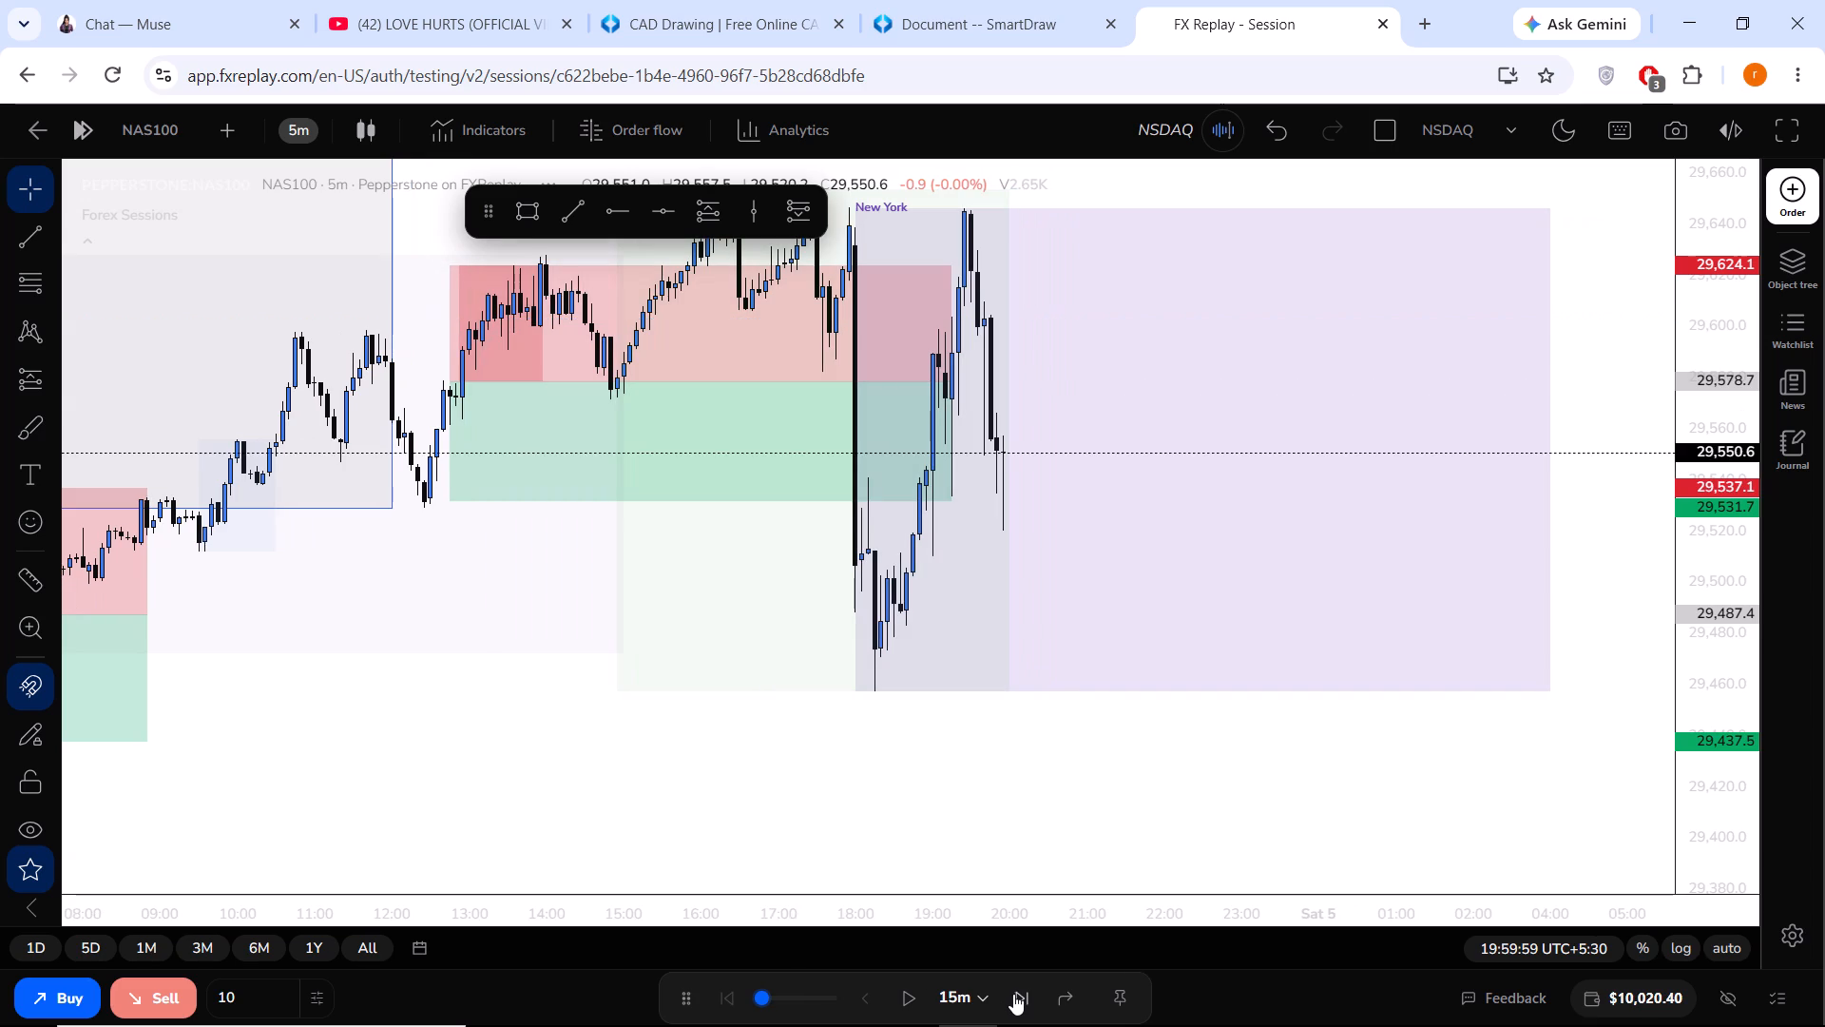
# Set the replay interval to 5m and advance candle by candle through the New York session to 21:49:59 on 4 Sep.
pyautogui.click(970, 994)
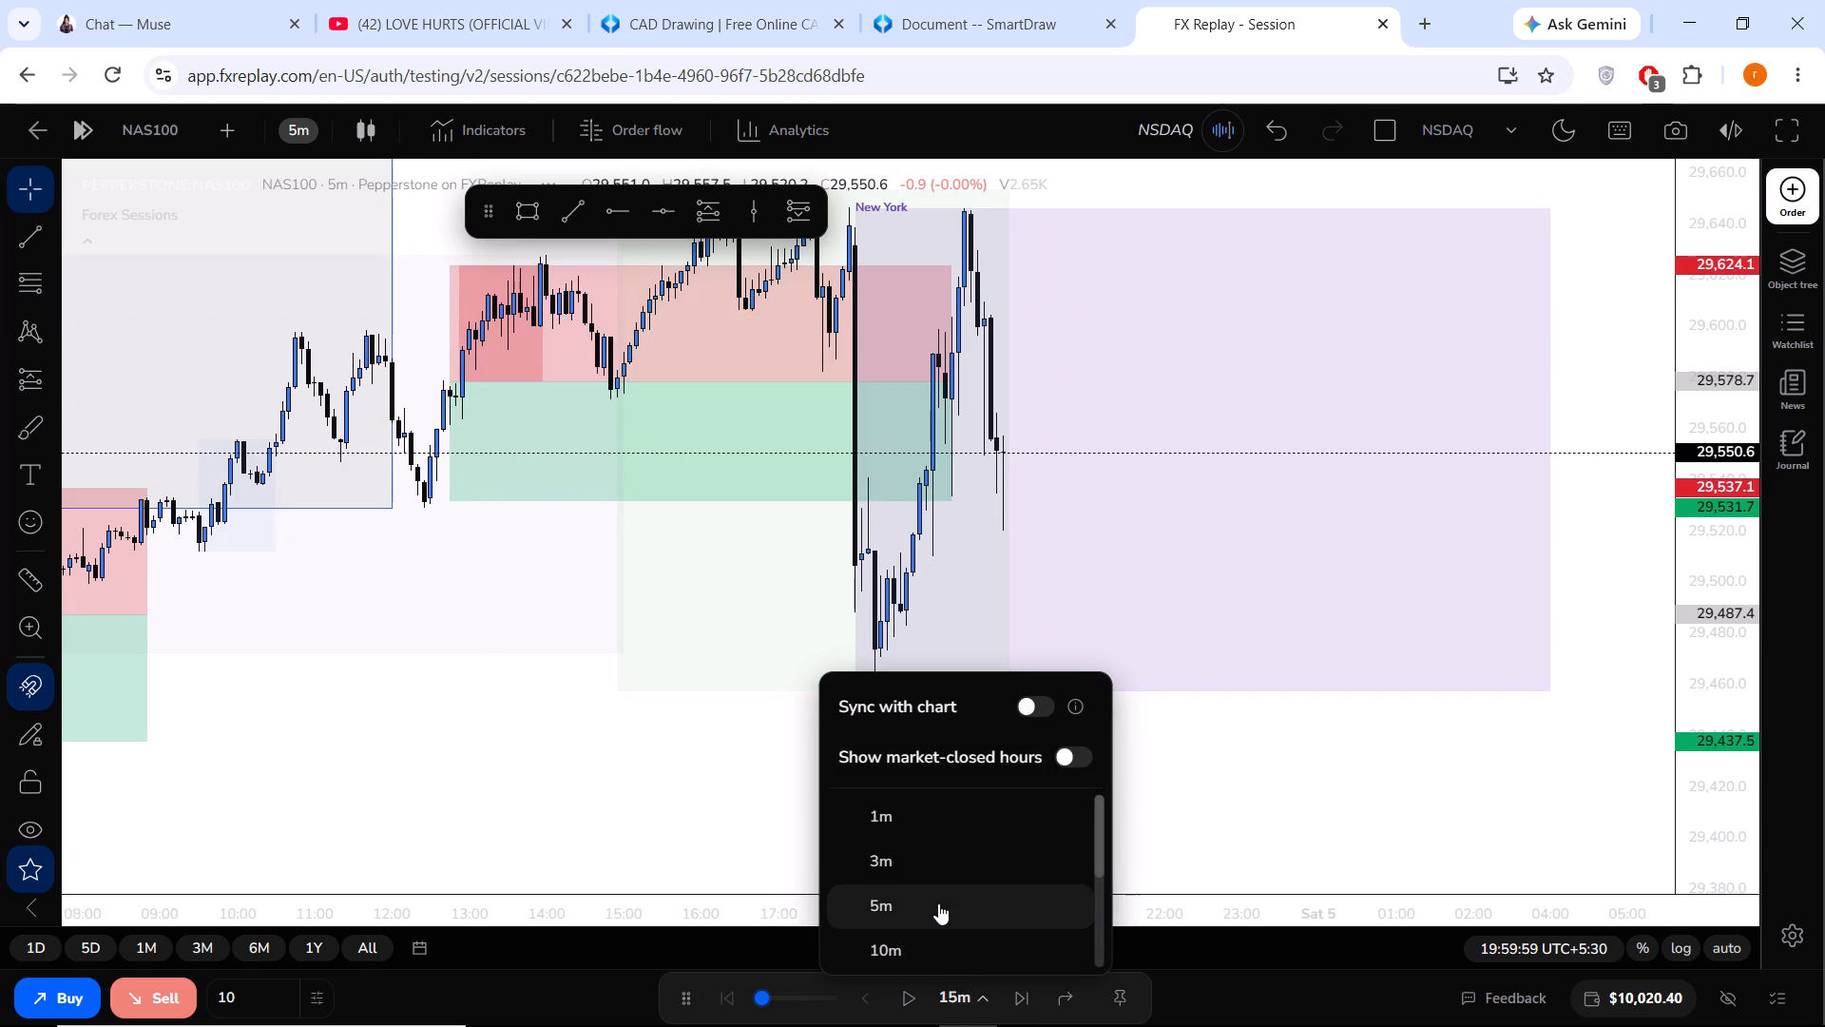
pyautogui.click(937, 902)
pyautogui.click(1018, 996)
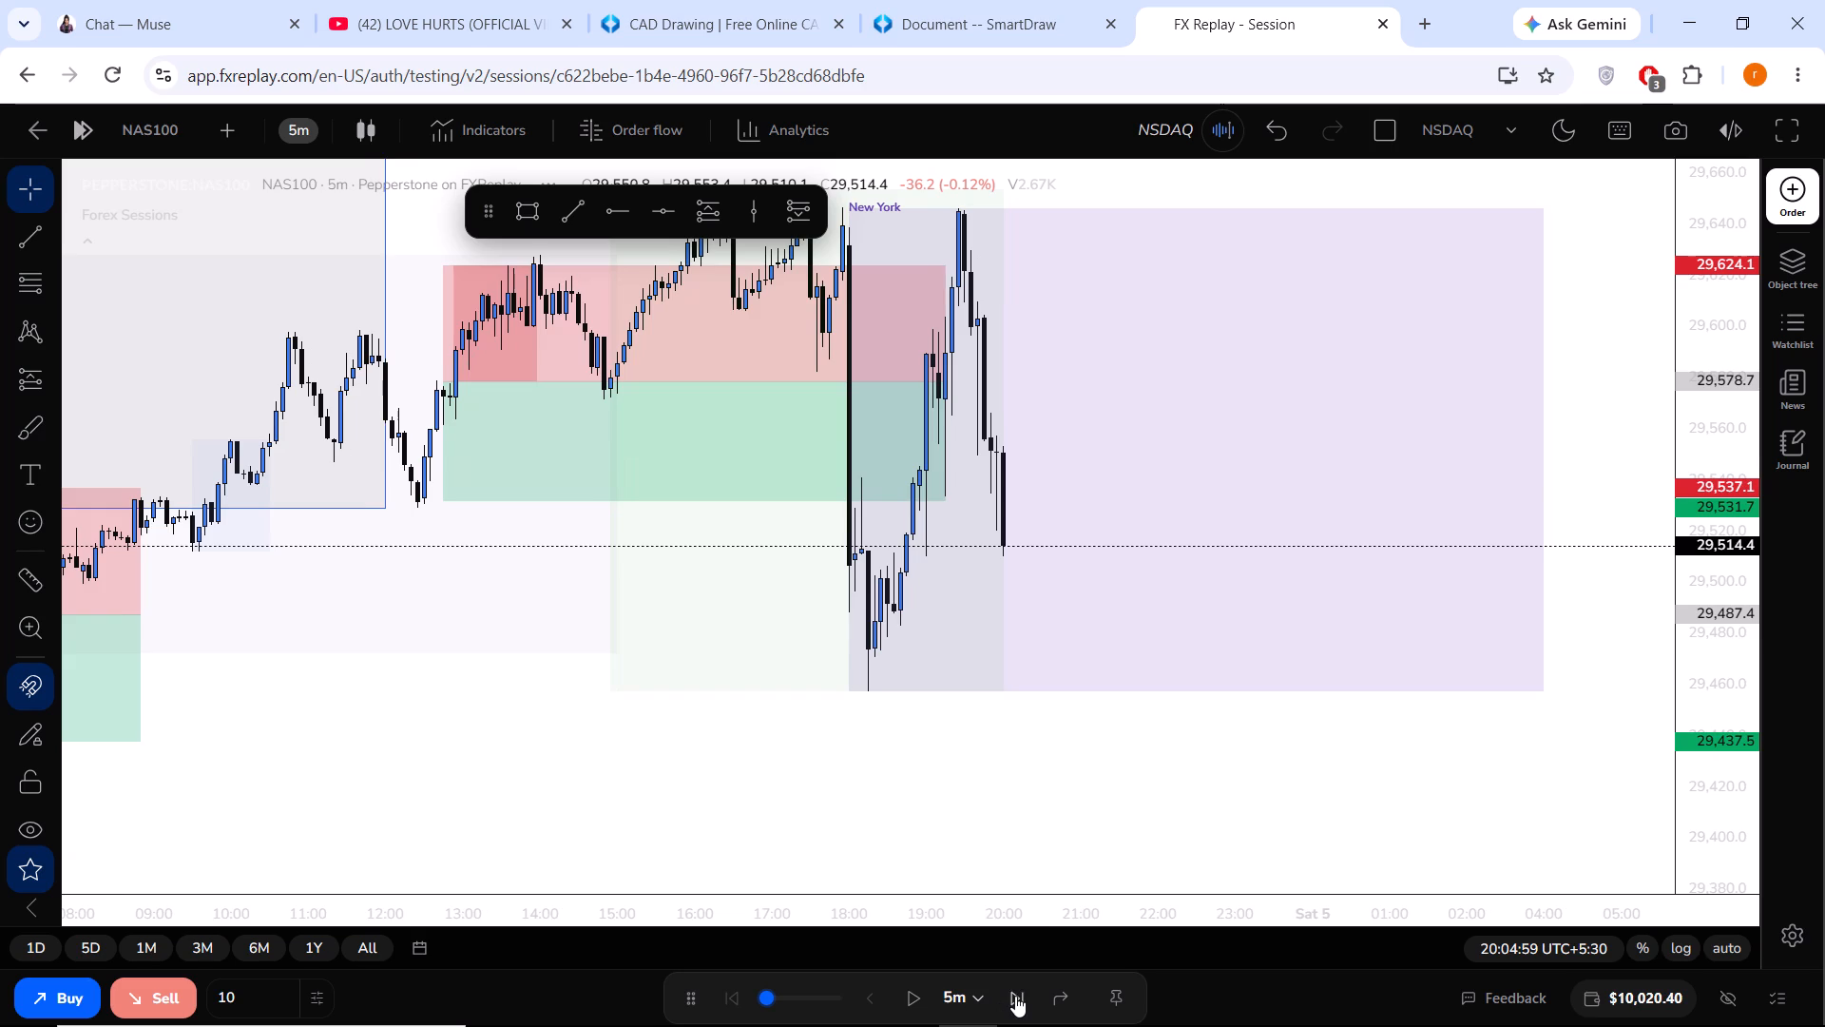
pyautogui.click(1013, 996)
pyautogui.click(1013, 996)
pyautogui.click(1010, 995)
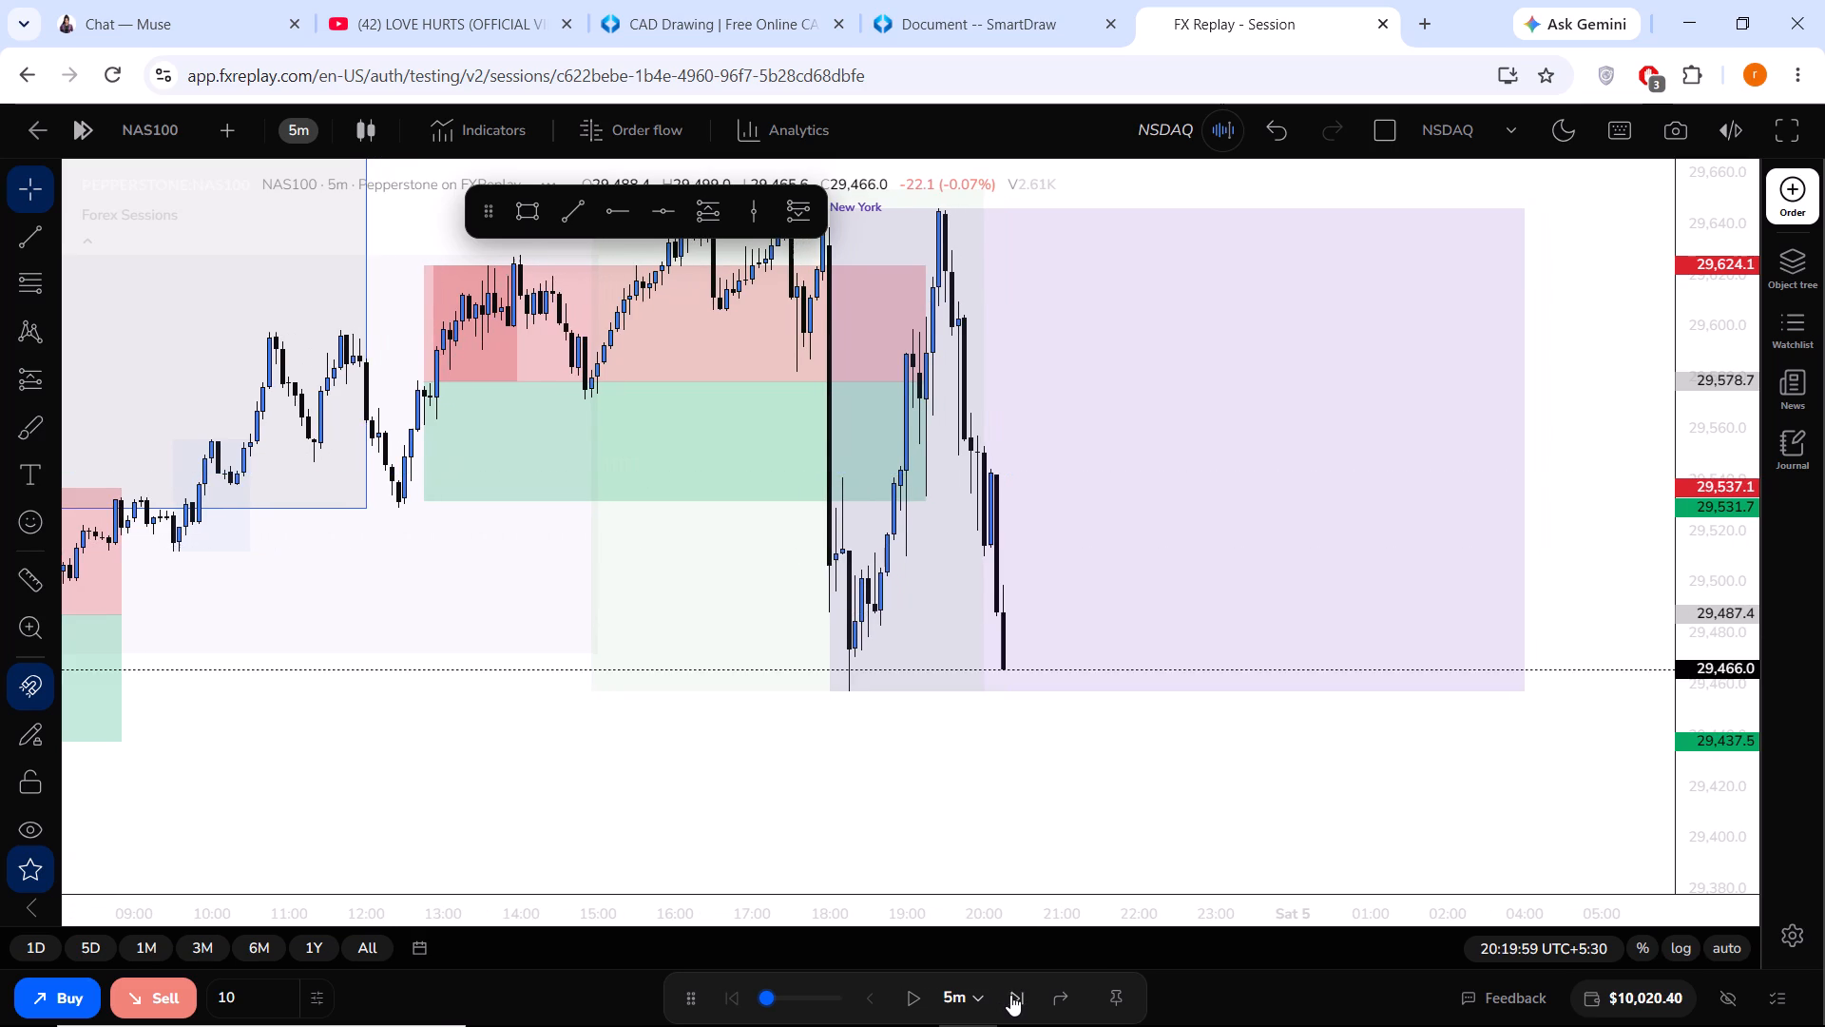
pyautogui.click(1010, 995)
pyautogui.click(1010, 995)
pyautogui.click(1010, 995)
pyautogui.click(1010, 995)
pyautogui.click(1010, 995)
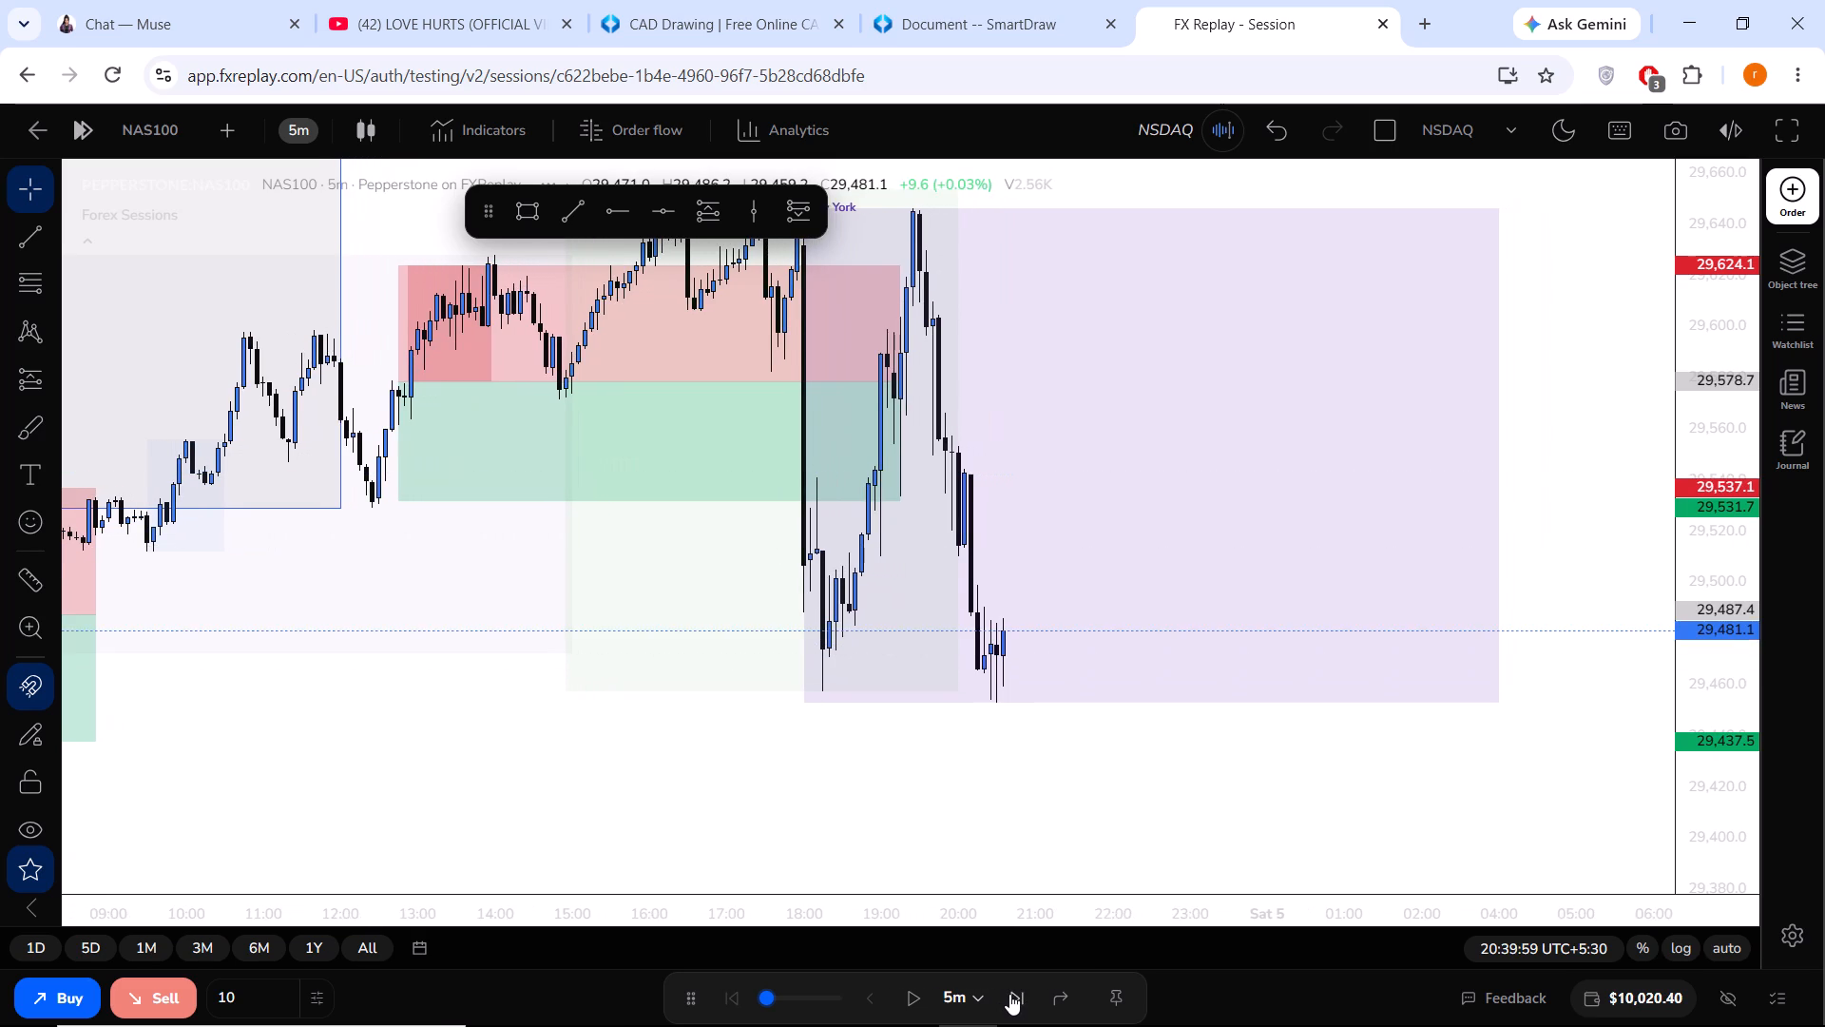
pyautogui.click(1009, 994)
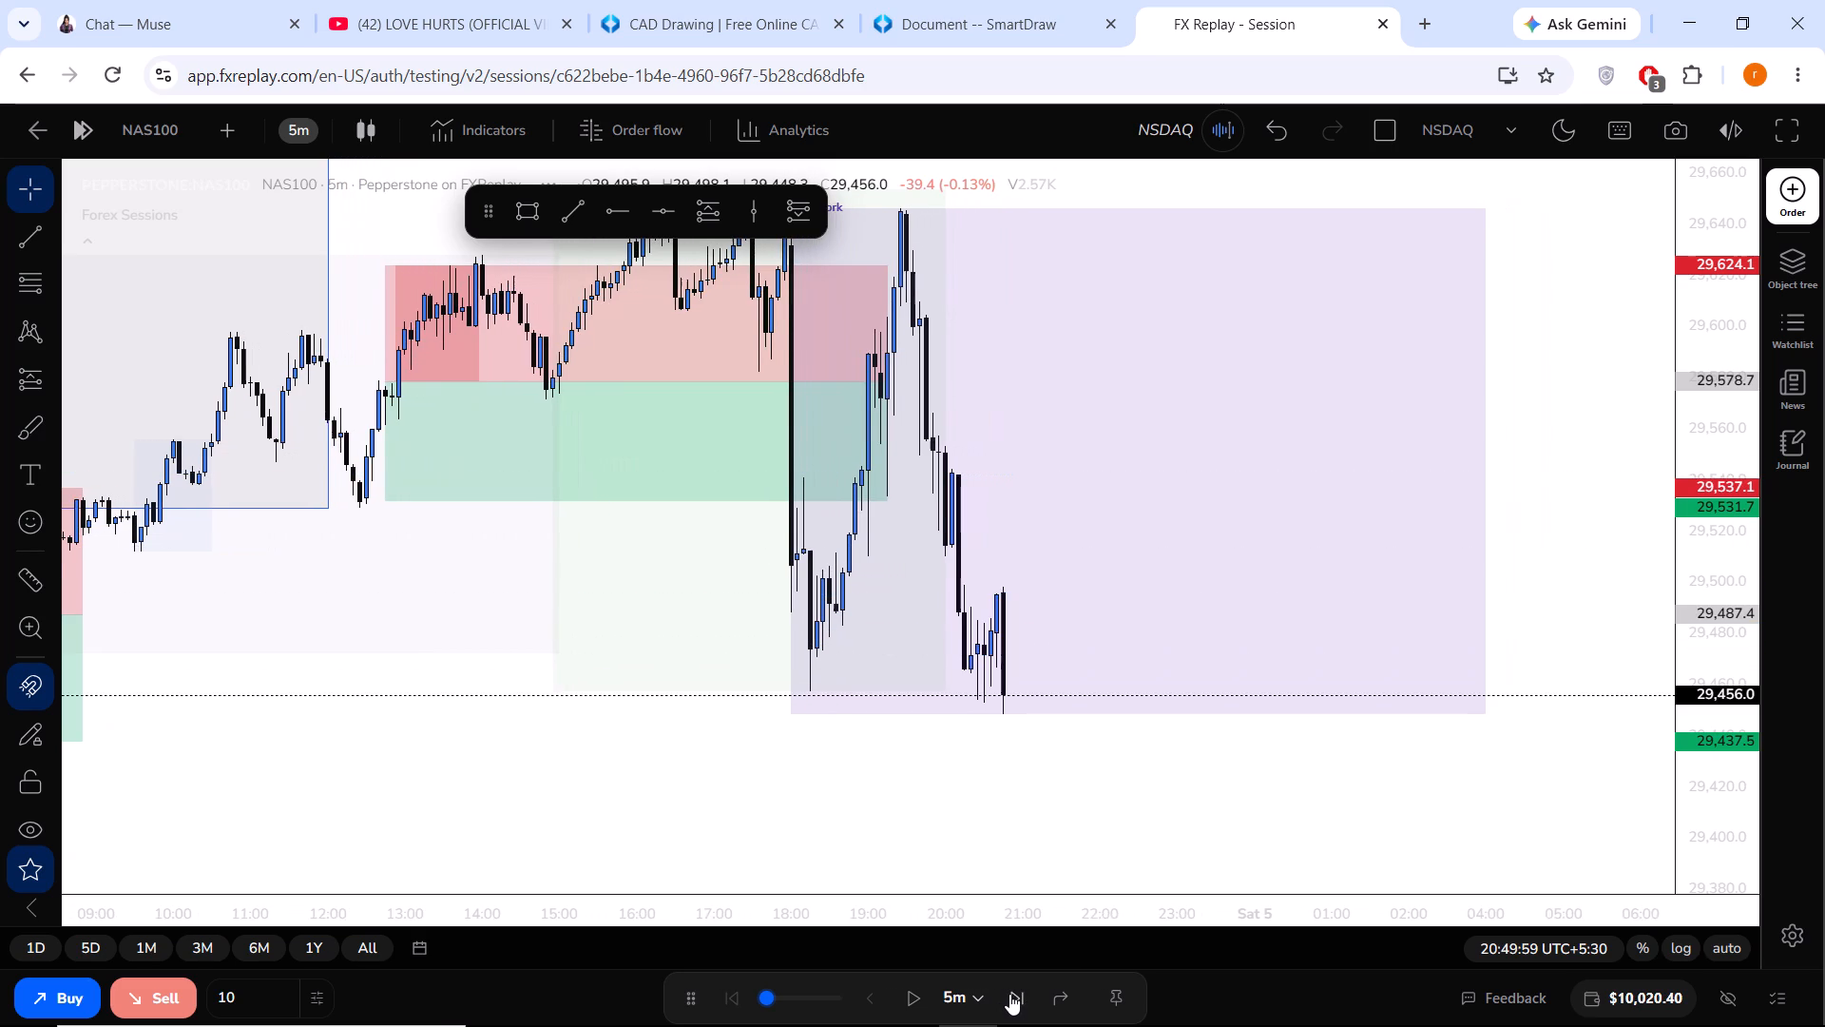
pyautogui.tripleClick(1009, 994)
pyautogui.tripleClick(1009, 993)
pyautogui.tripleClick(1009, 993)
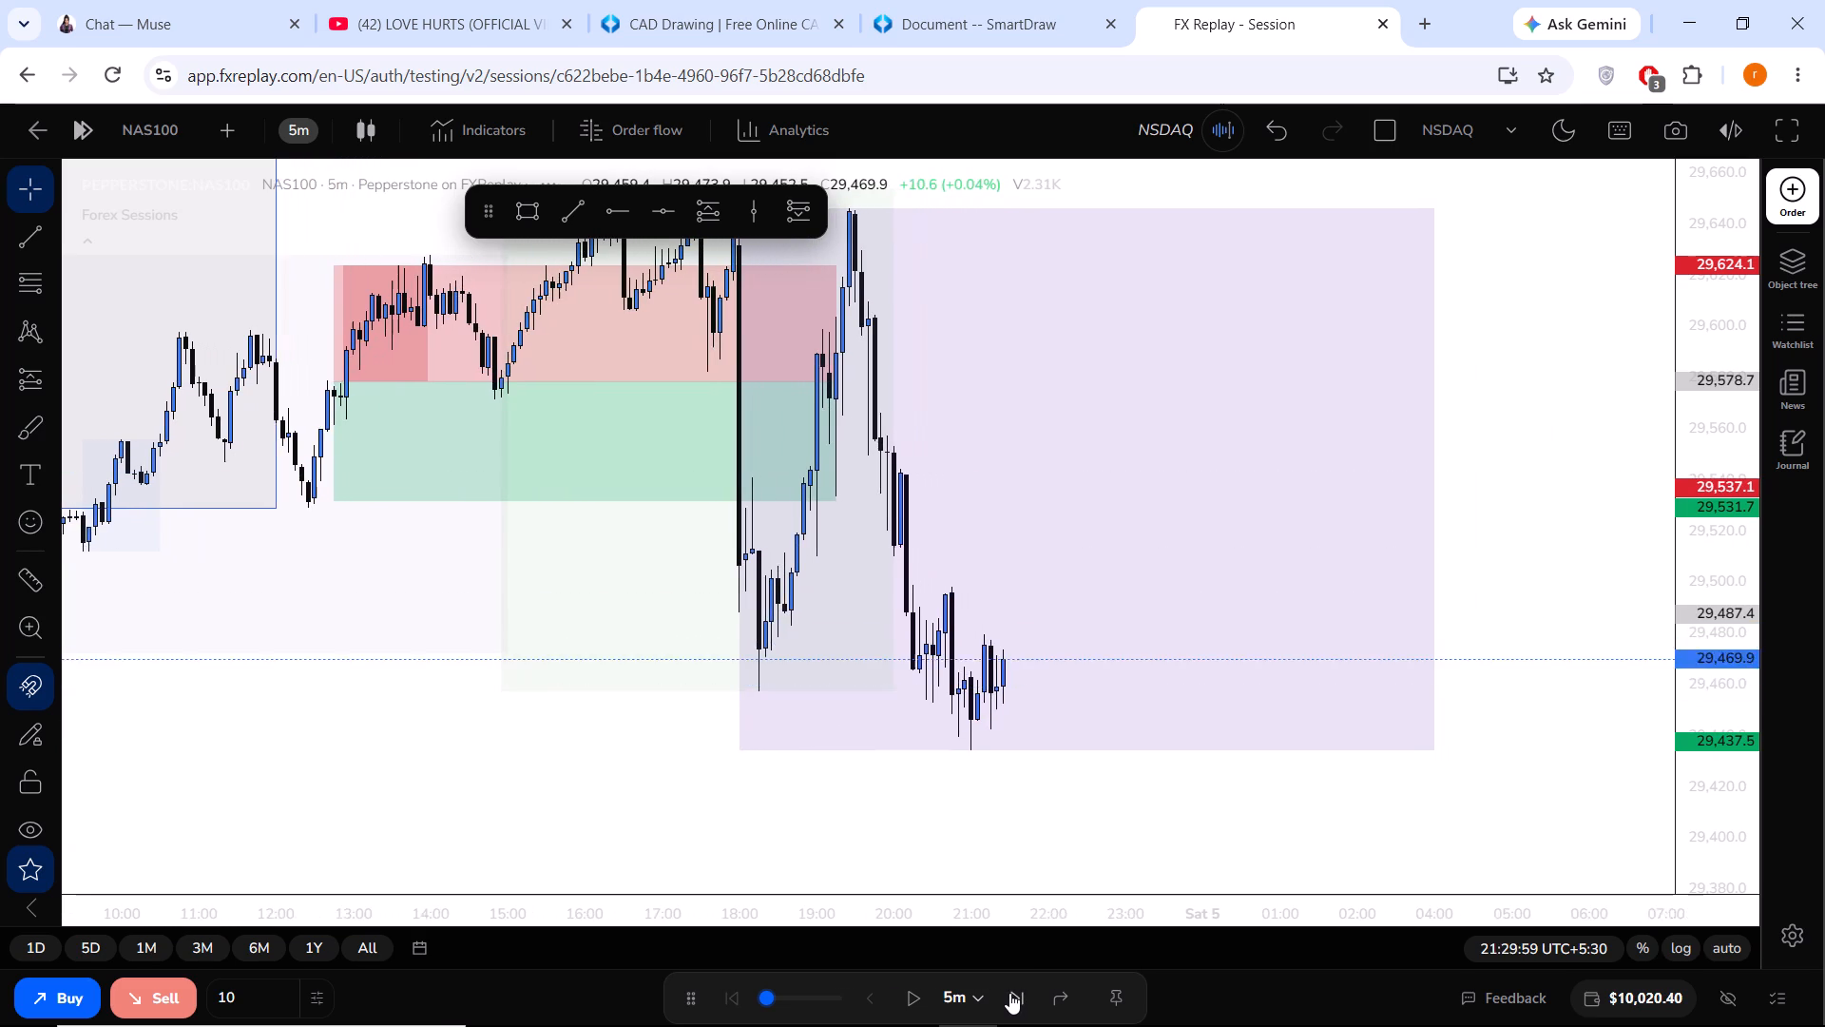
pyautogui.doubleClick(1009, 993)
pyautogui.click(1006, 986)
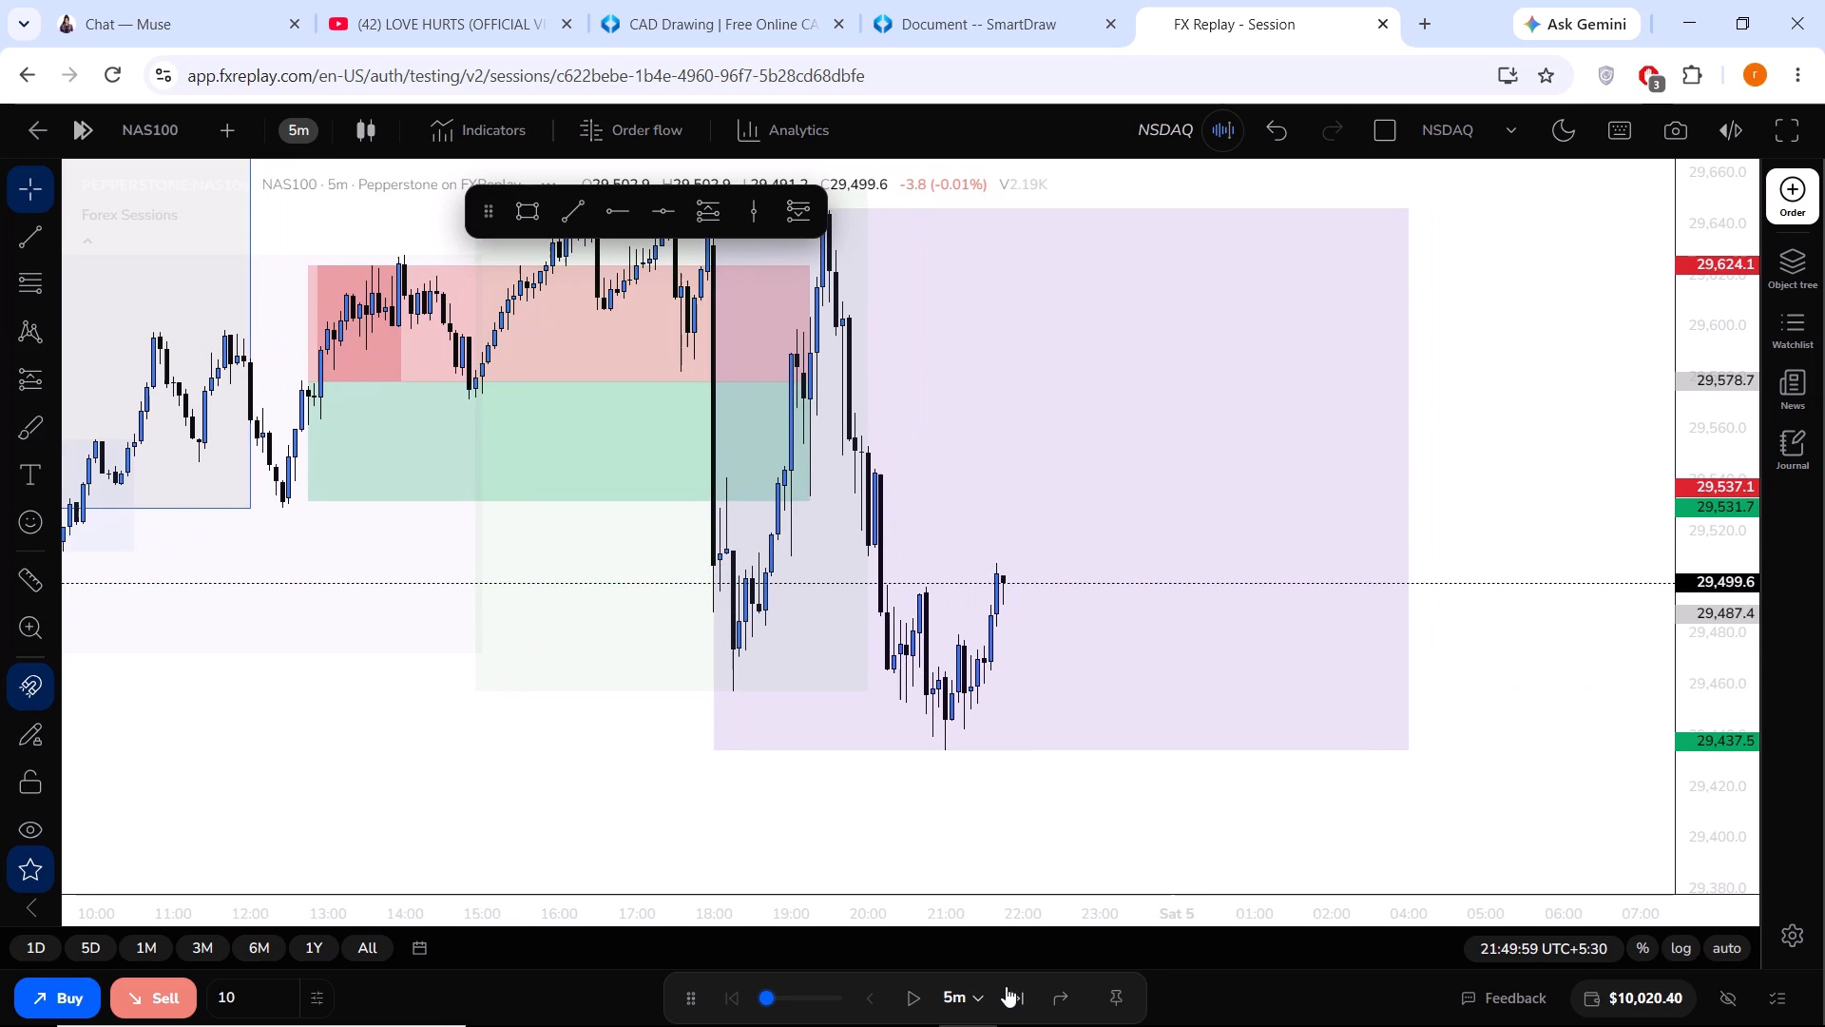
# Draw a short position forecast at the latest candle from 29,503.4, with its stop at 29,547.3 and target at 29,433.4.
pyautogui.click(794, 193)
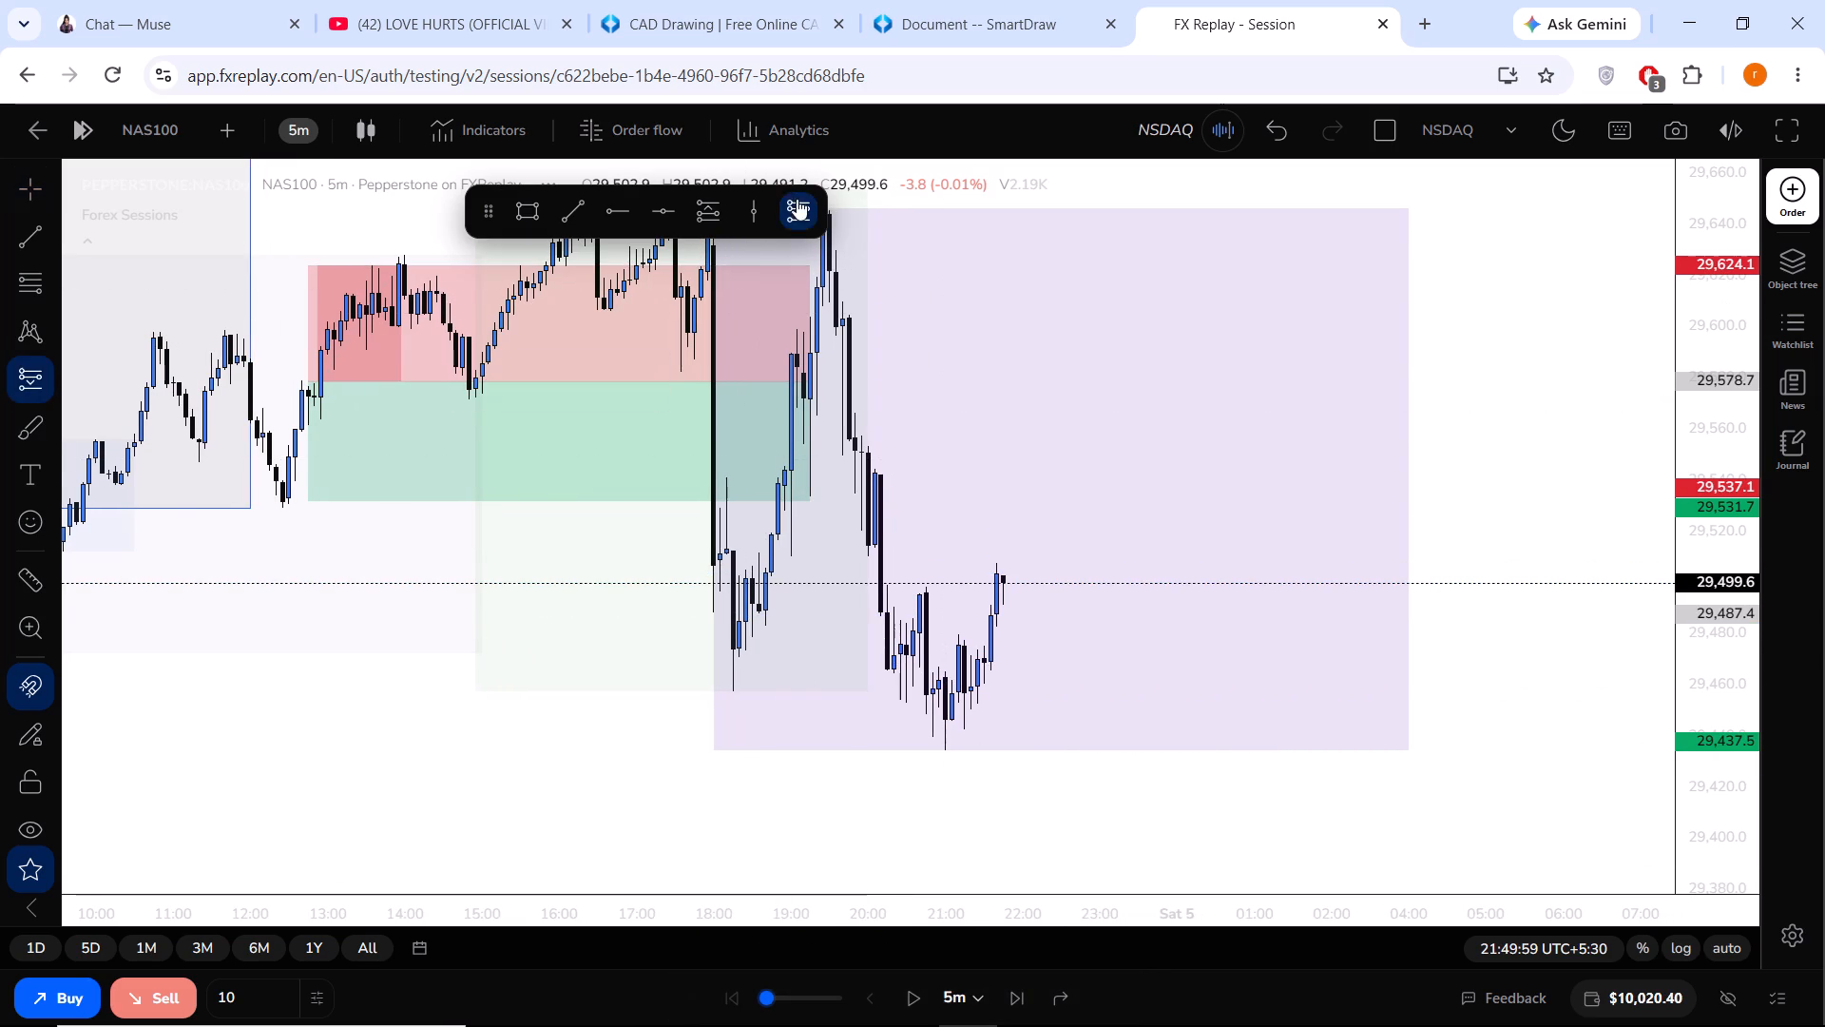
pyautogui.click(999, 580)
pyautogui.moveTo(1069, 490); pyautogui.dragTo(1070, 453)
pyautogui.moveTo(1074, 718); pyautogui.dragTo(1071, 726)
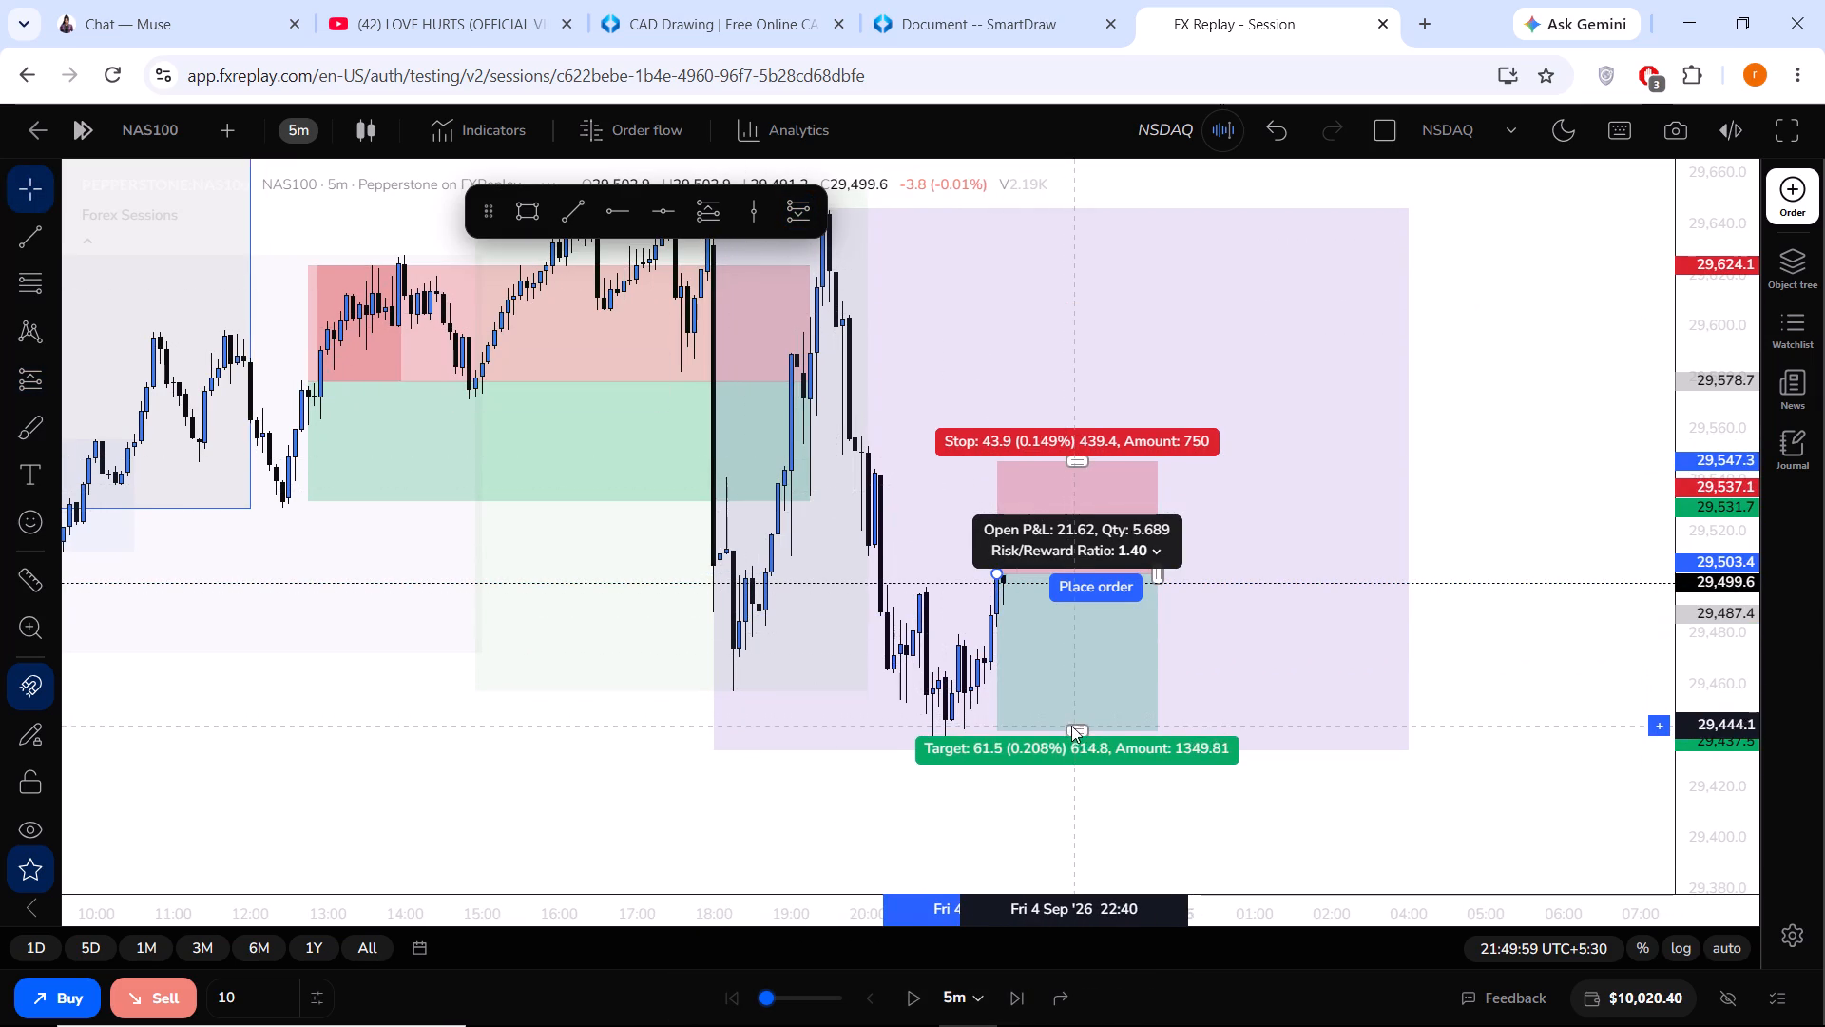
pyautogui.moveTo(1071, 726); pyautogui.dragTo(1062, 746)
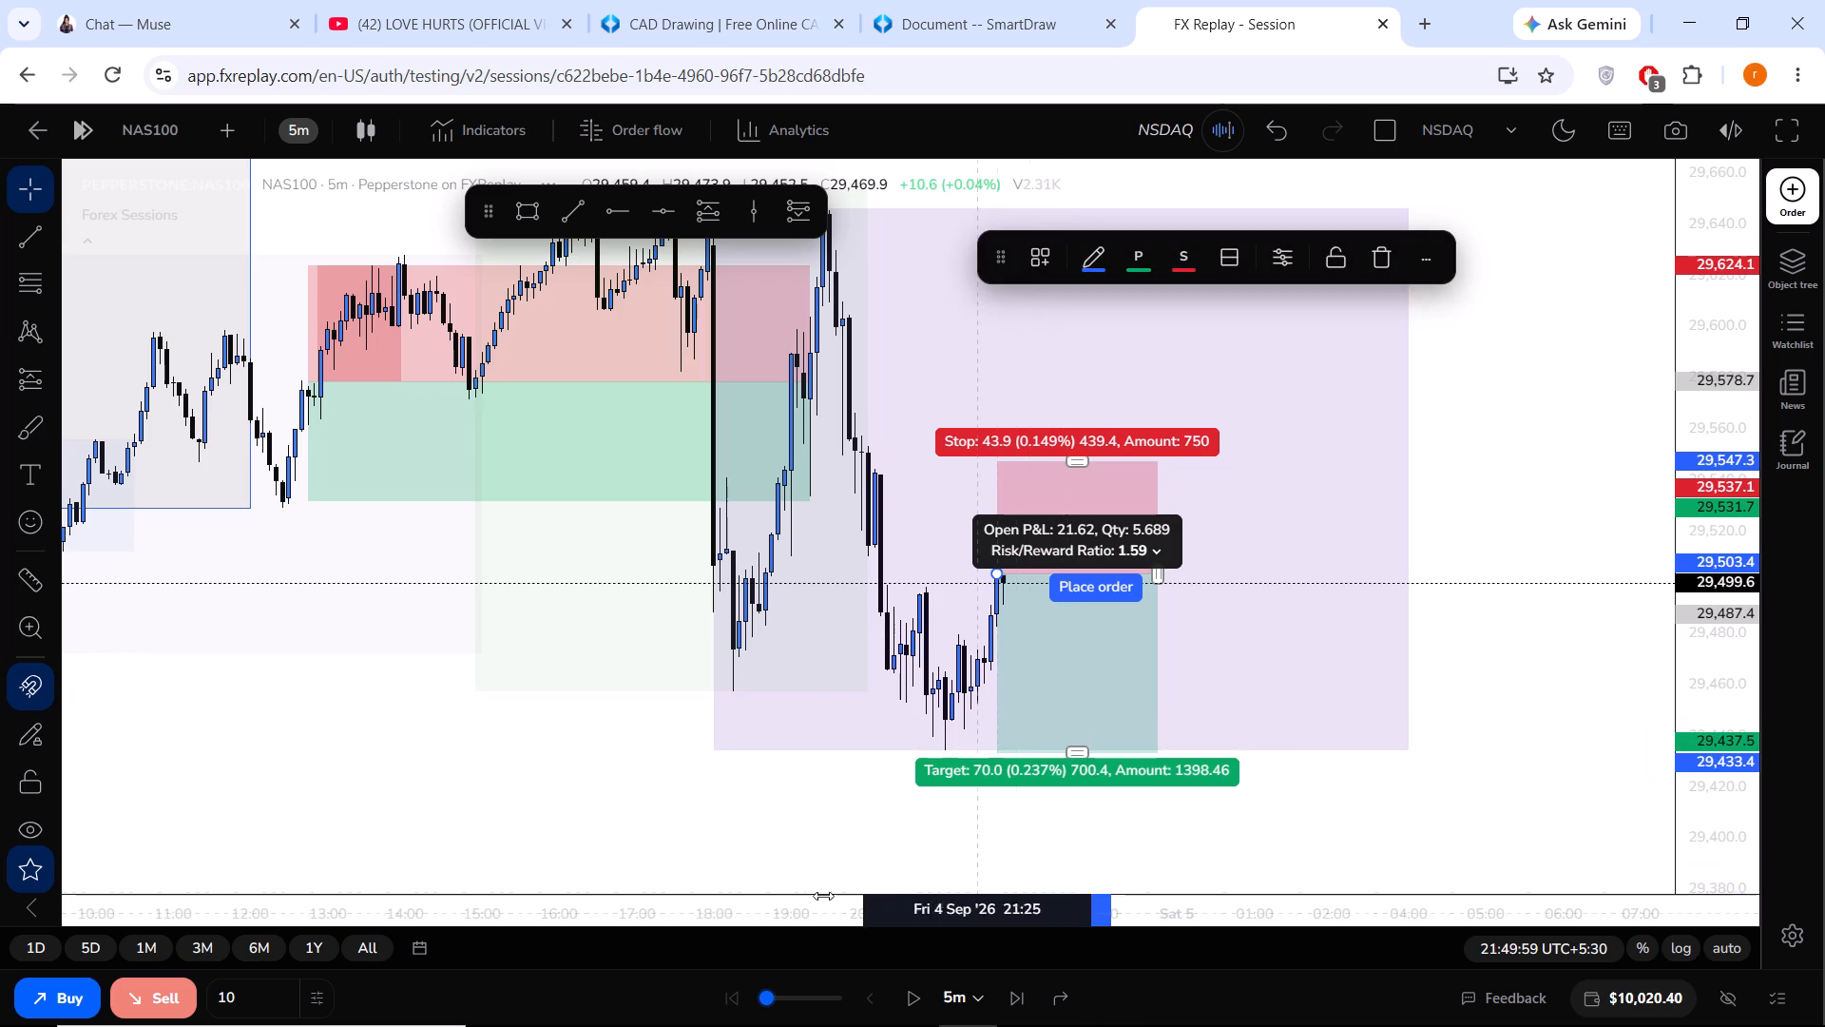
# Place three market sell orders of 10 NAS100 each at 29,499.6.
pyautogui.tripleClick(145, 998)
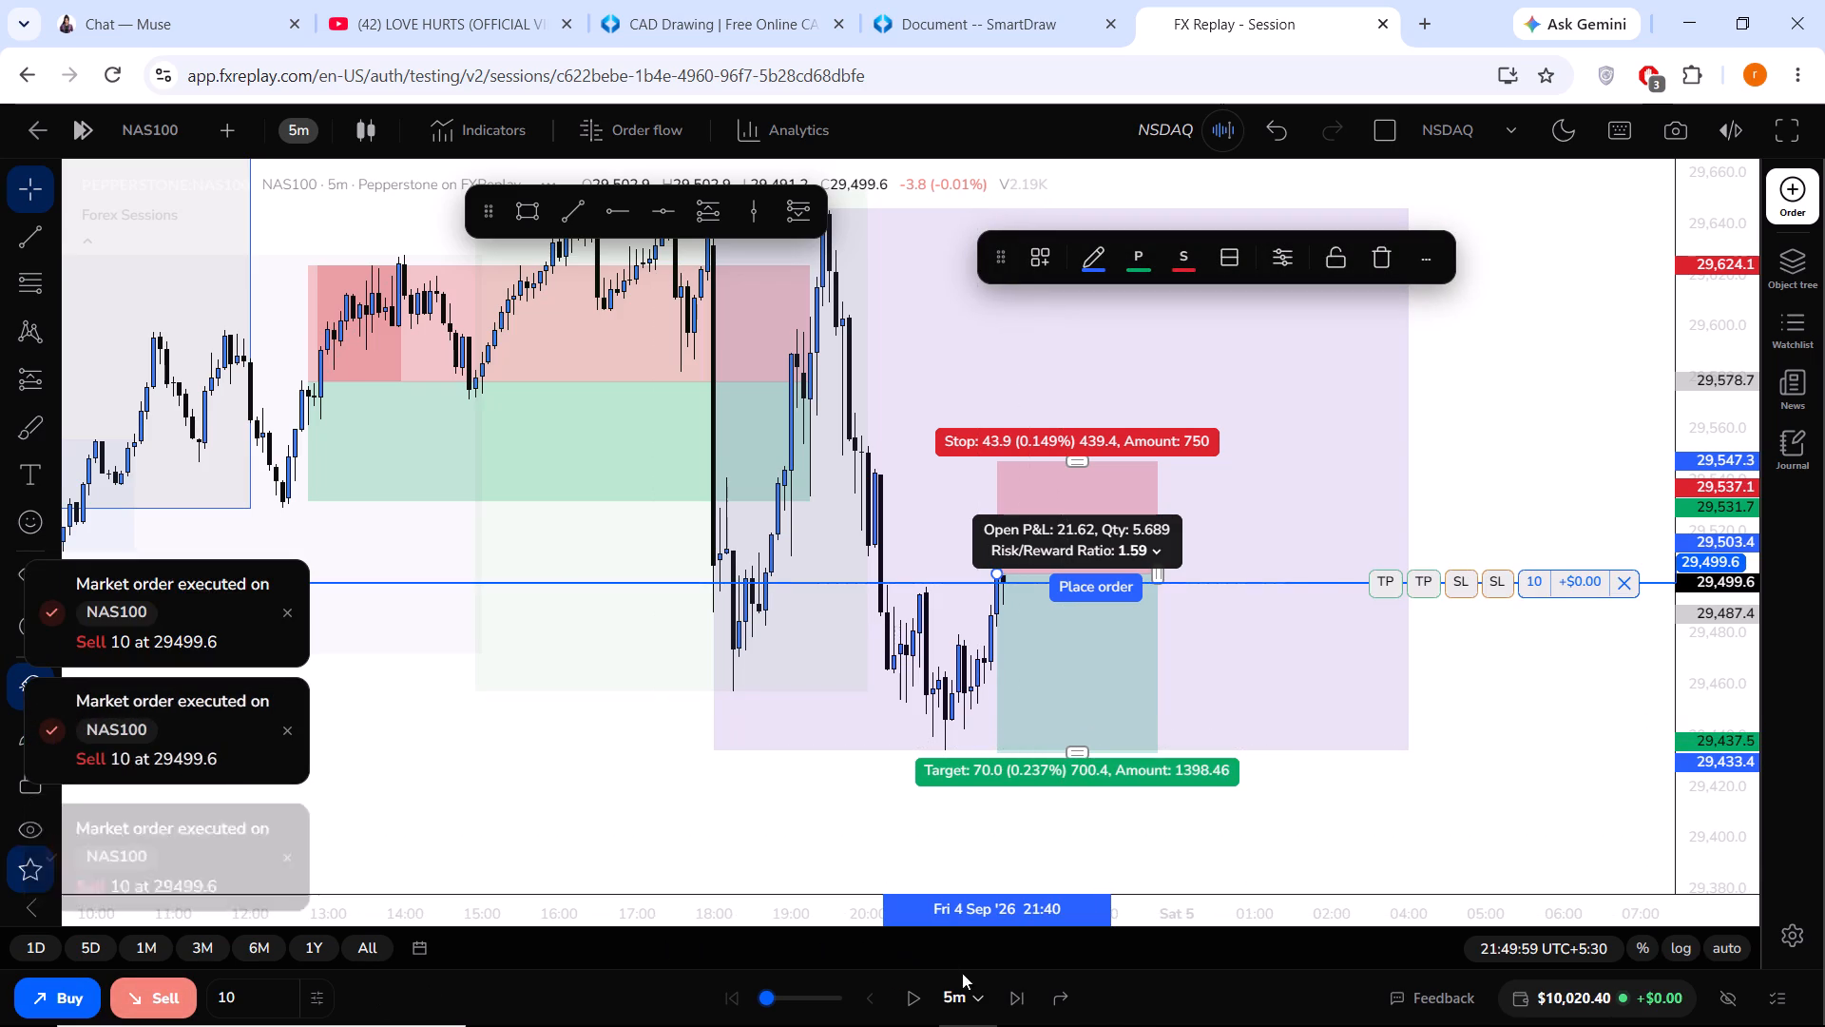
# Advance the replay in 5m steps to 23:19:59 on 4 Sep, playing out the three open shorts.
pyautogui.click(1012, 1002)
pyautogui.tripleClick(1012, 1002)
pyautogui.tripleClick(1012, 1002)
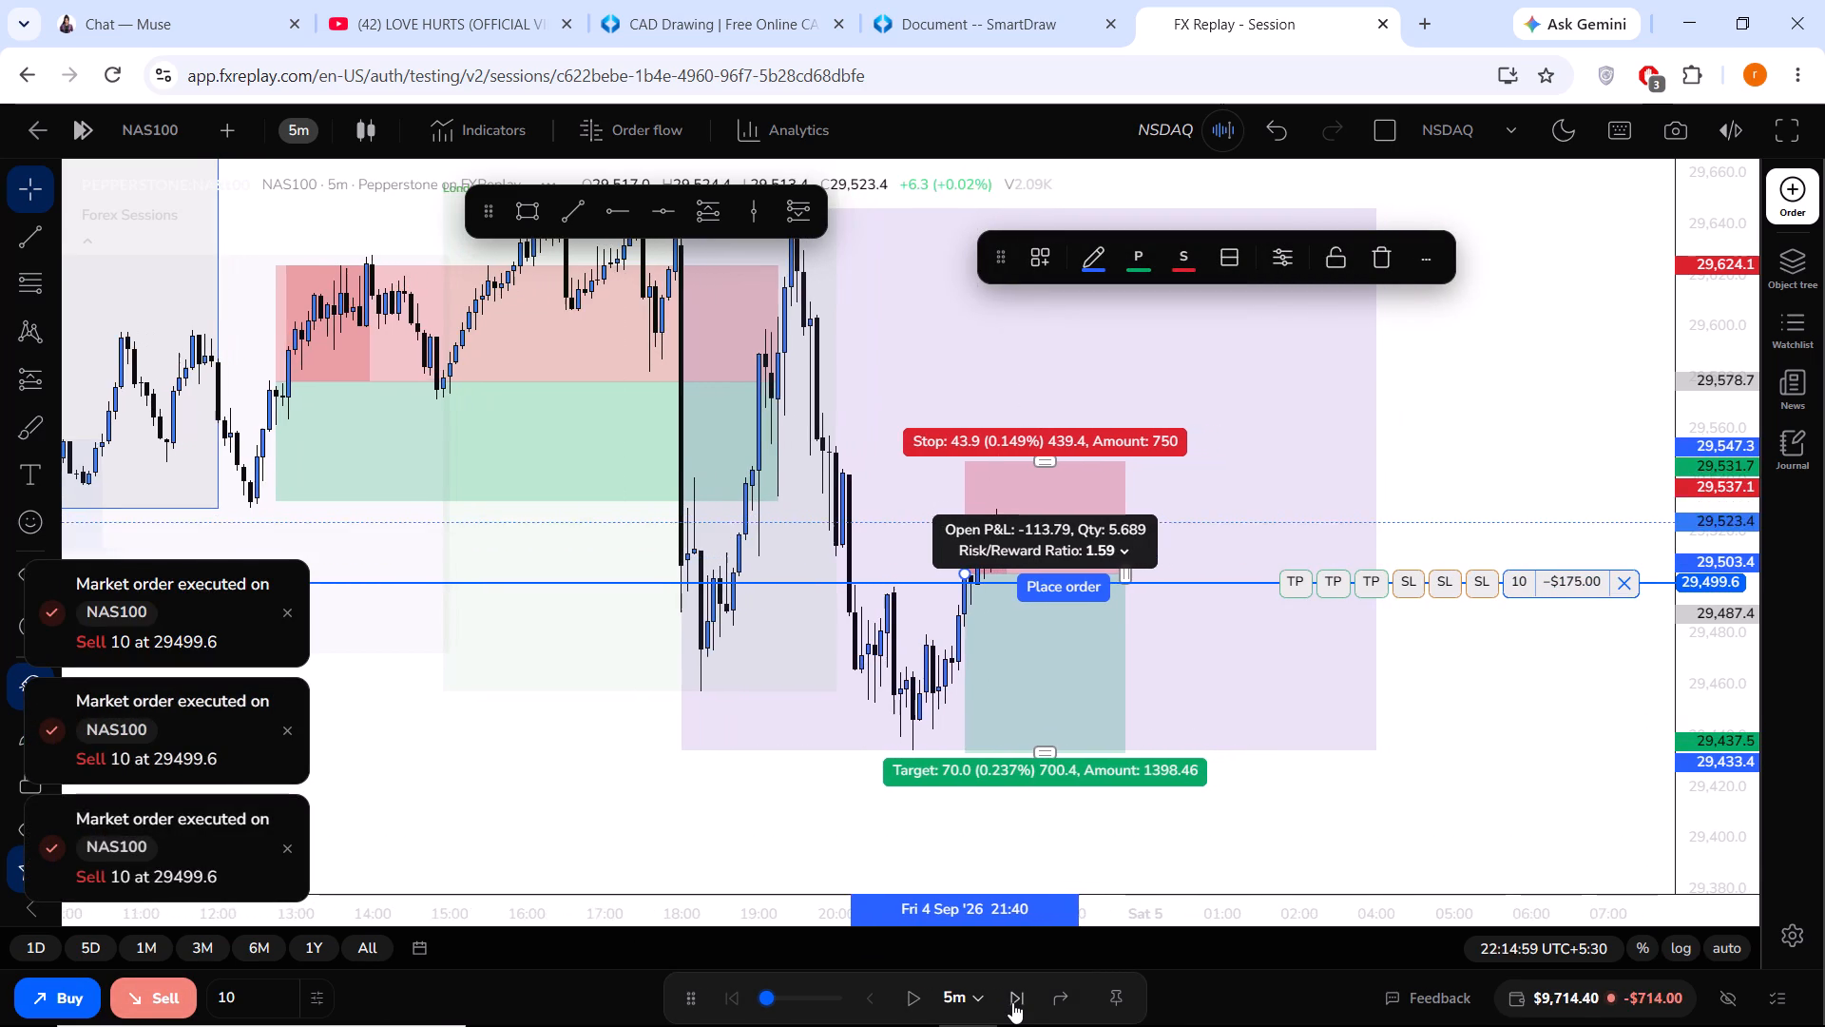
pyautogui.click(1012, 1002)
pyautogui.tripleClick(1012, 1002)
pyautogui.tripleClick(1012, 1002)
pyautogui.tripleClick(1012, 1002)
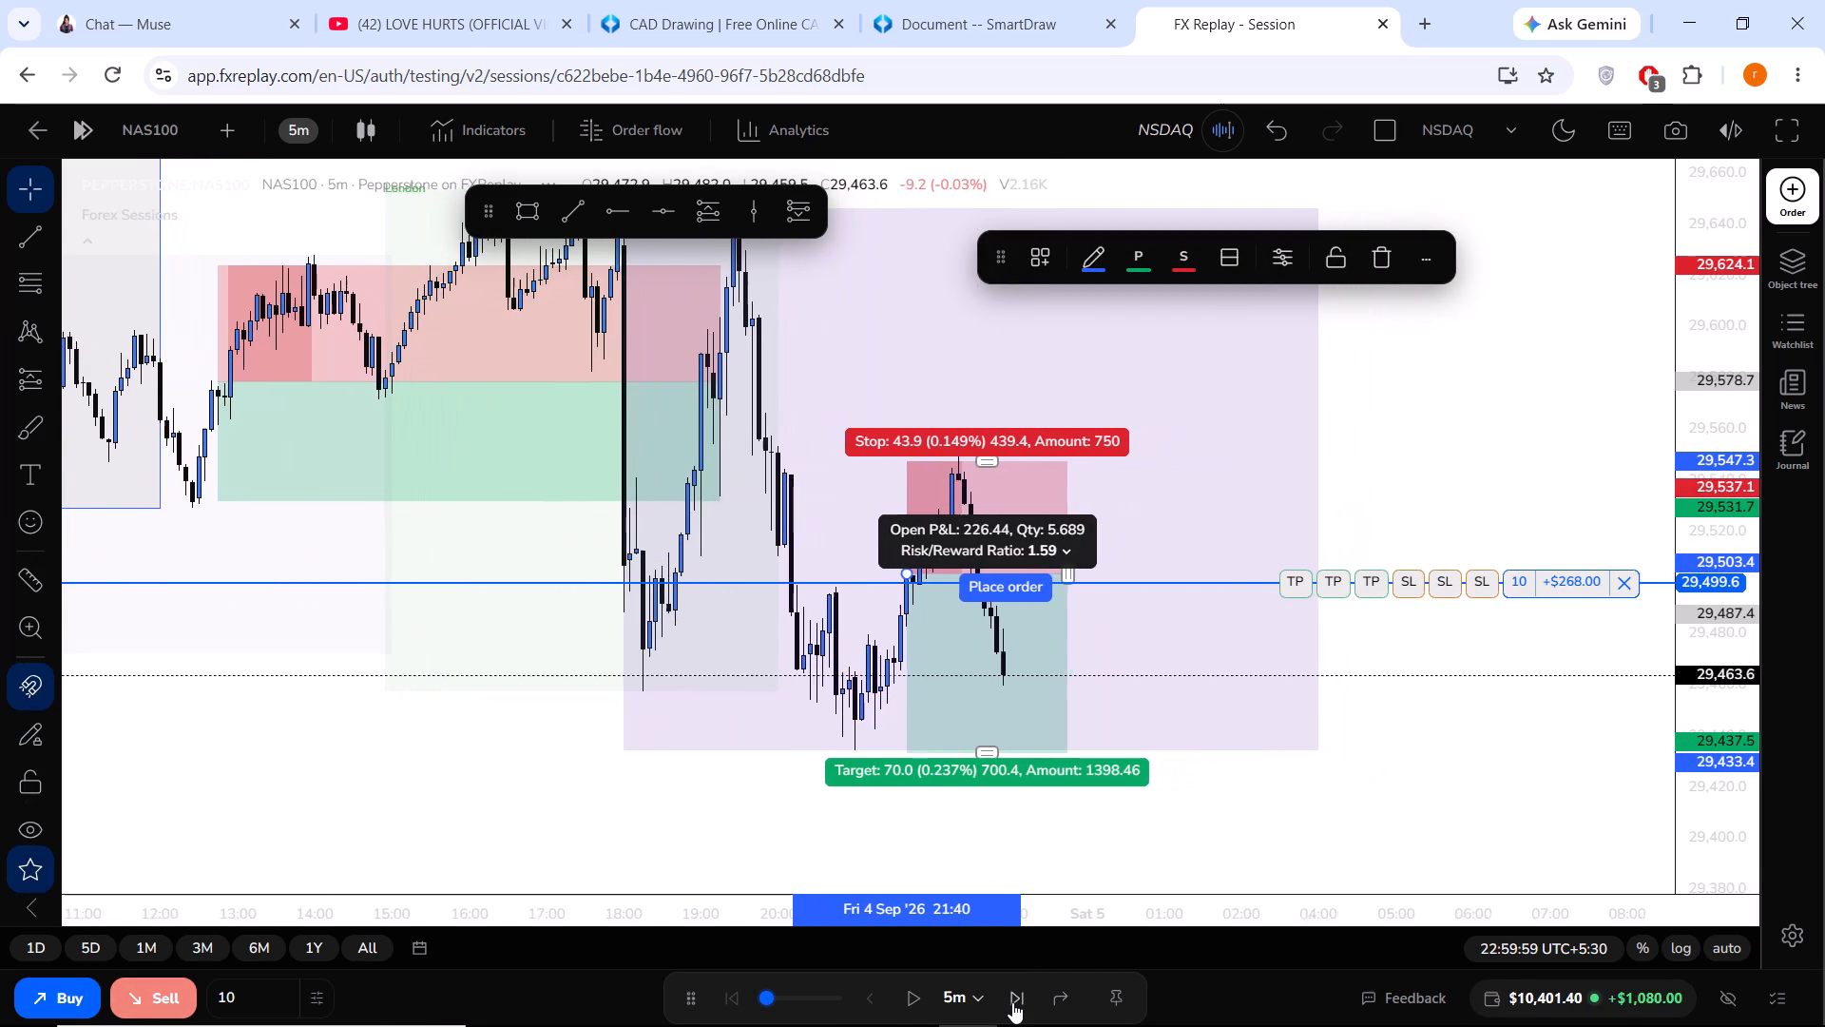
pyautogui.click(1012, 1002)
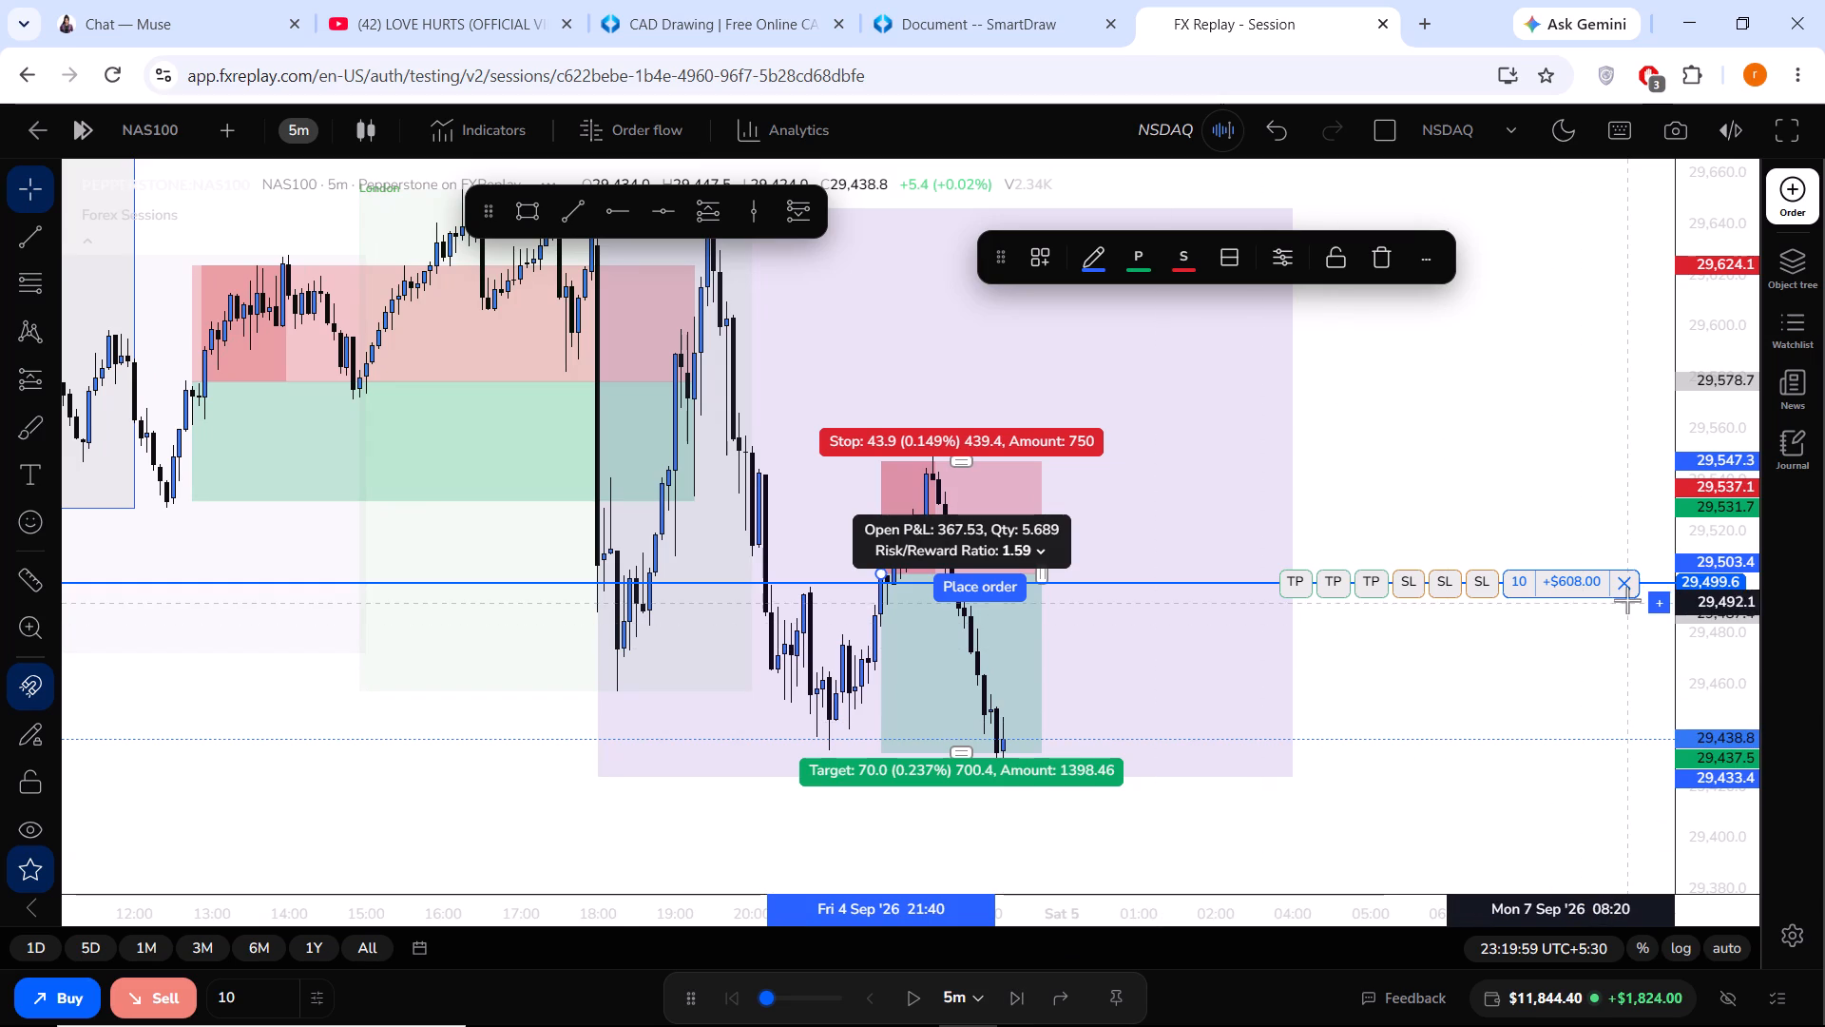
# Close all three open NAS100 sell positions in turn, each at 100% of its 10 lots.
pyautogui.click(1626, 595)
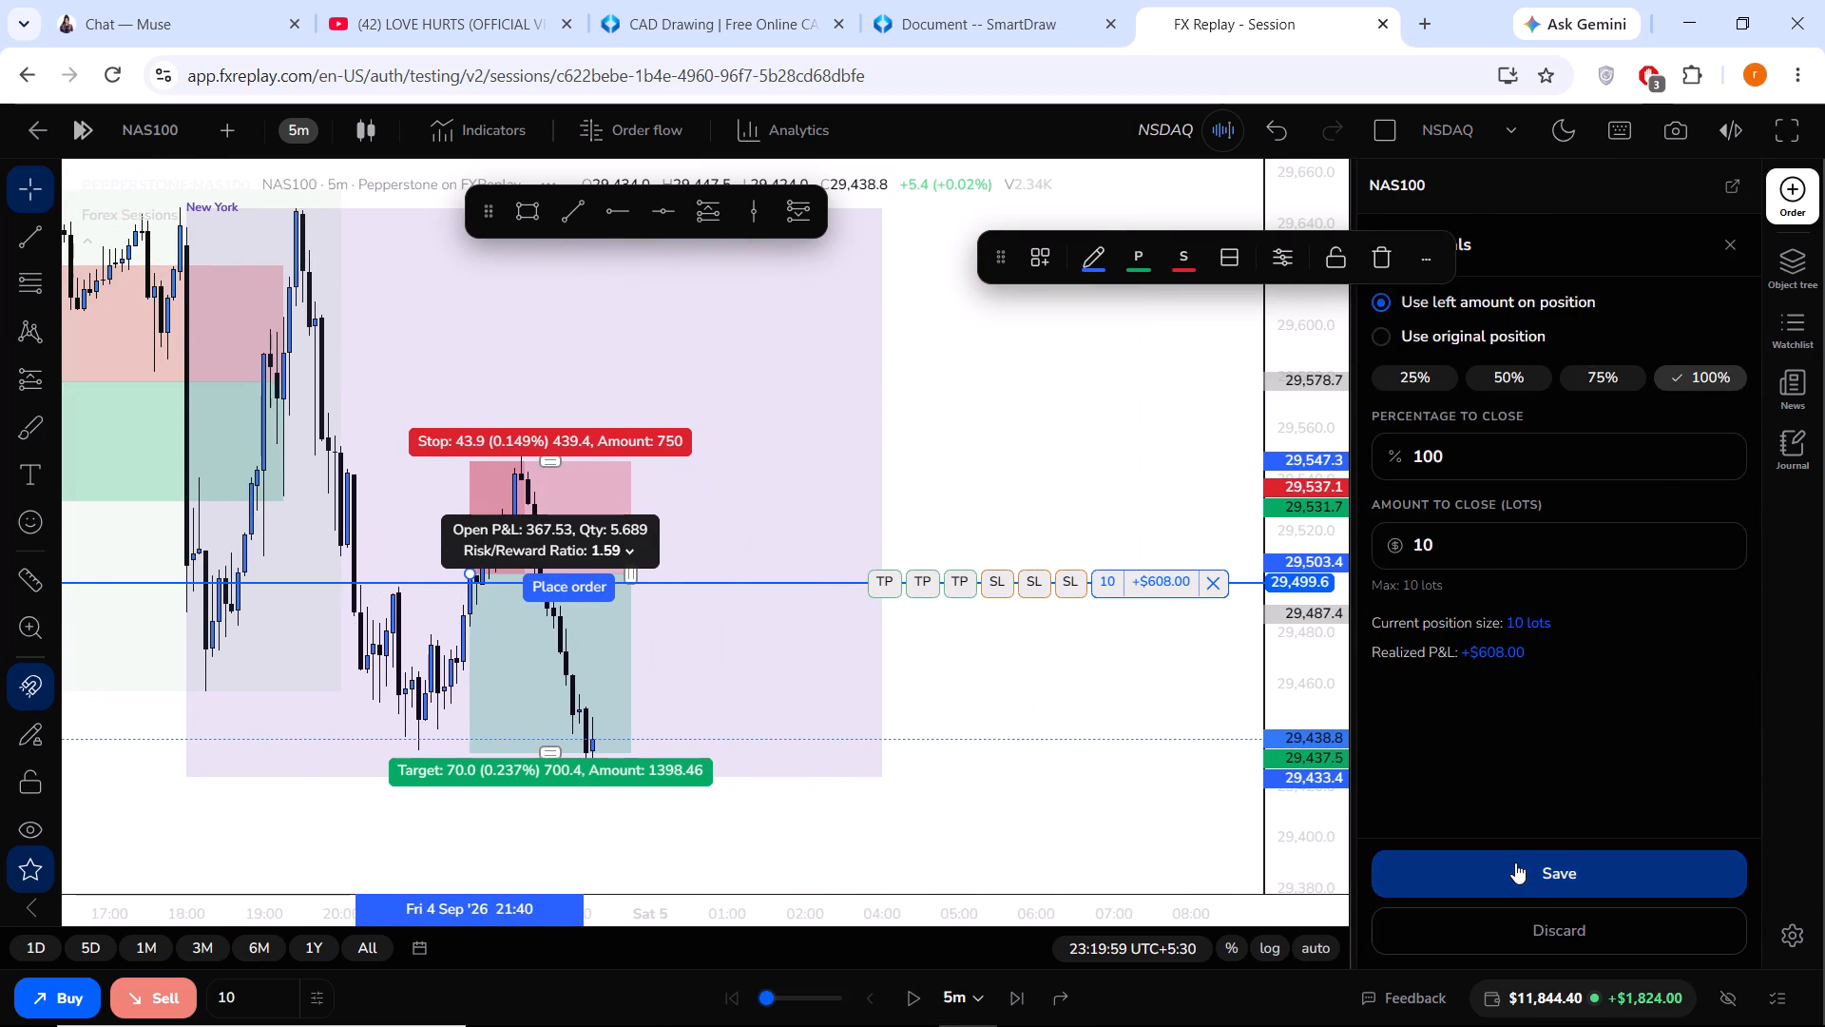
pyautogui.click(1515, 862)
pyautogui.click(1624, 591)
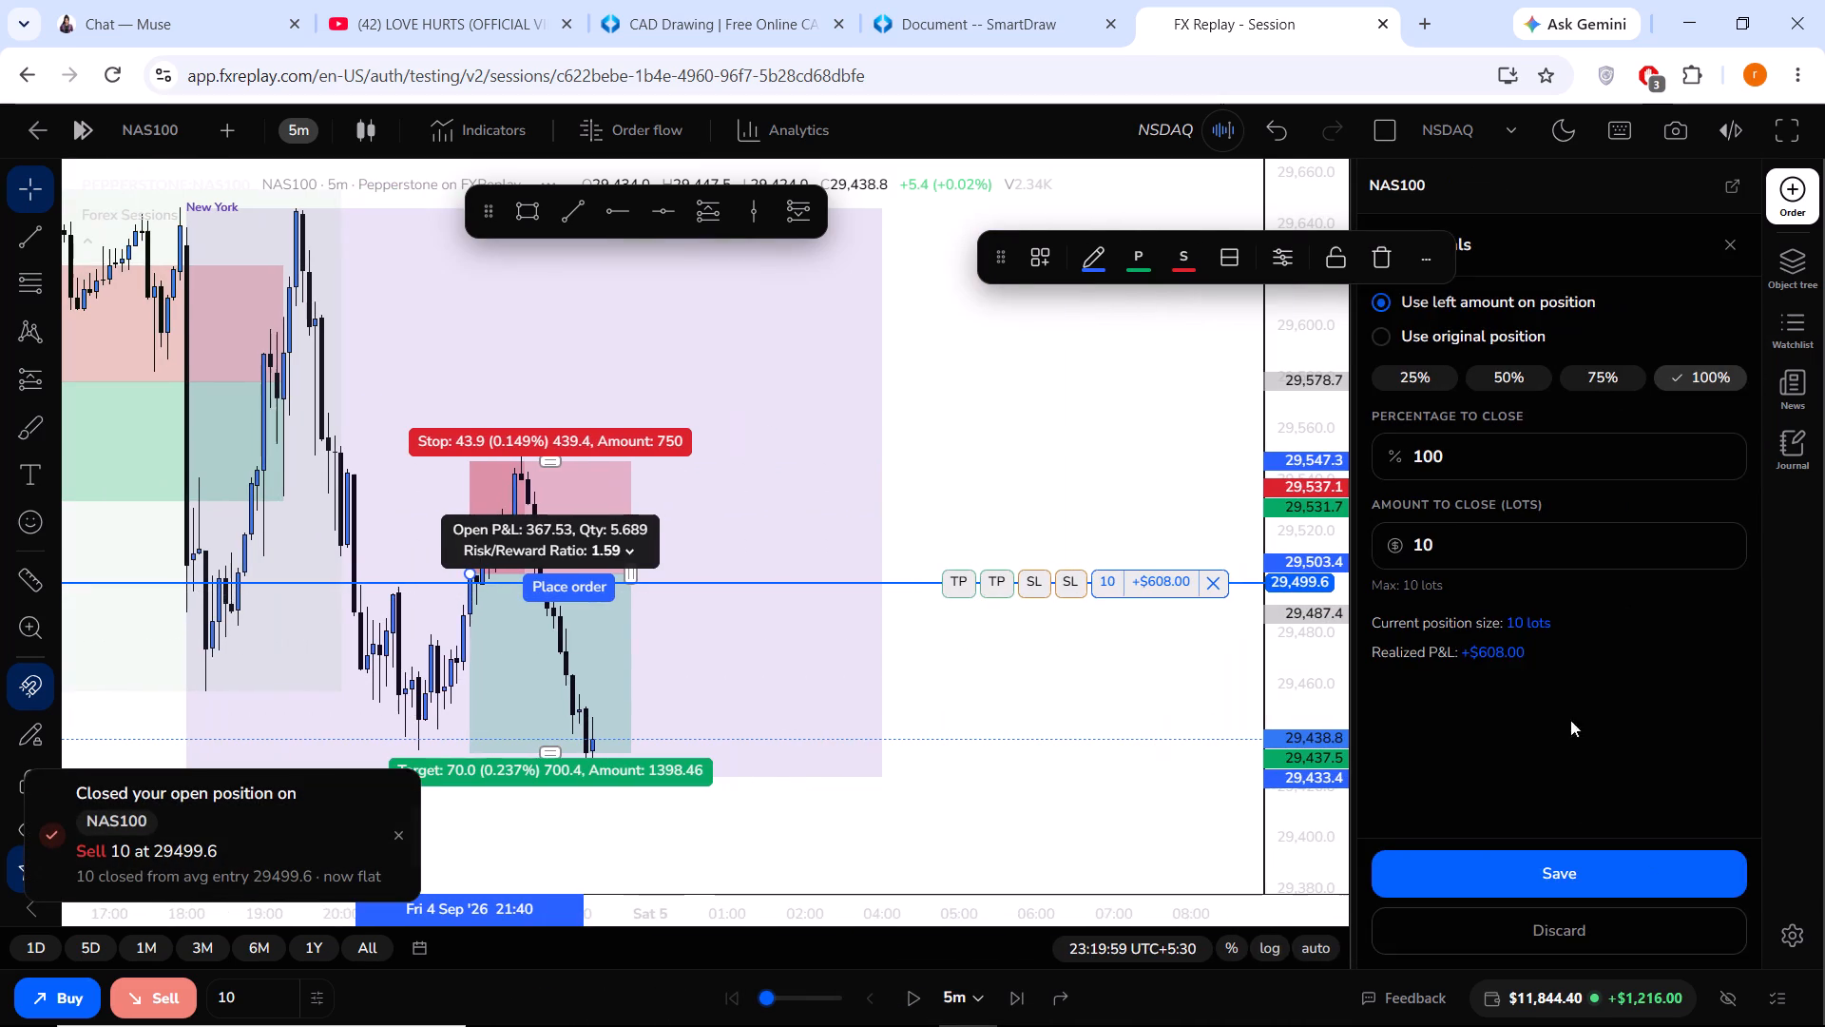
pyautogui.click(1541, 869)
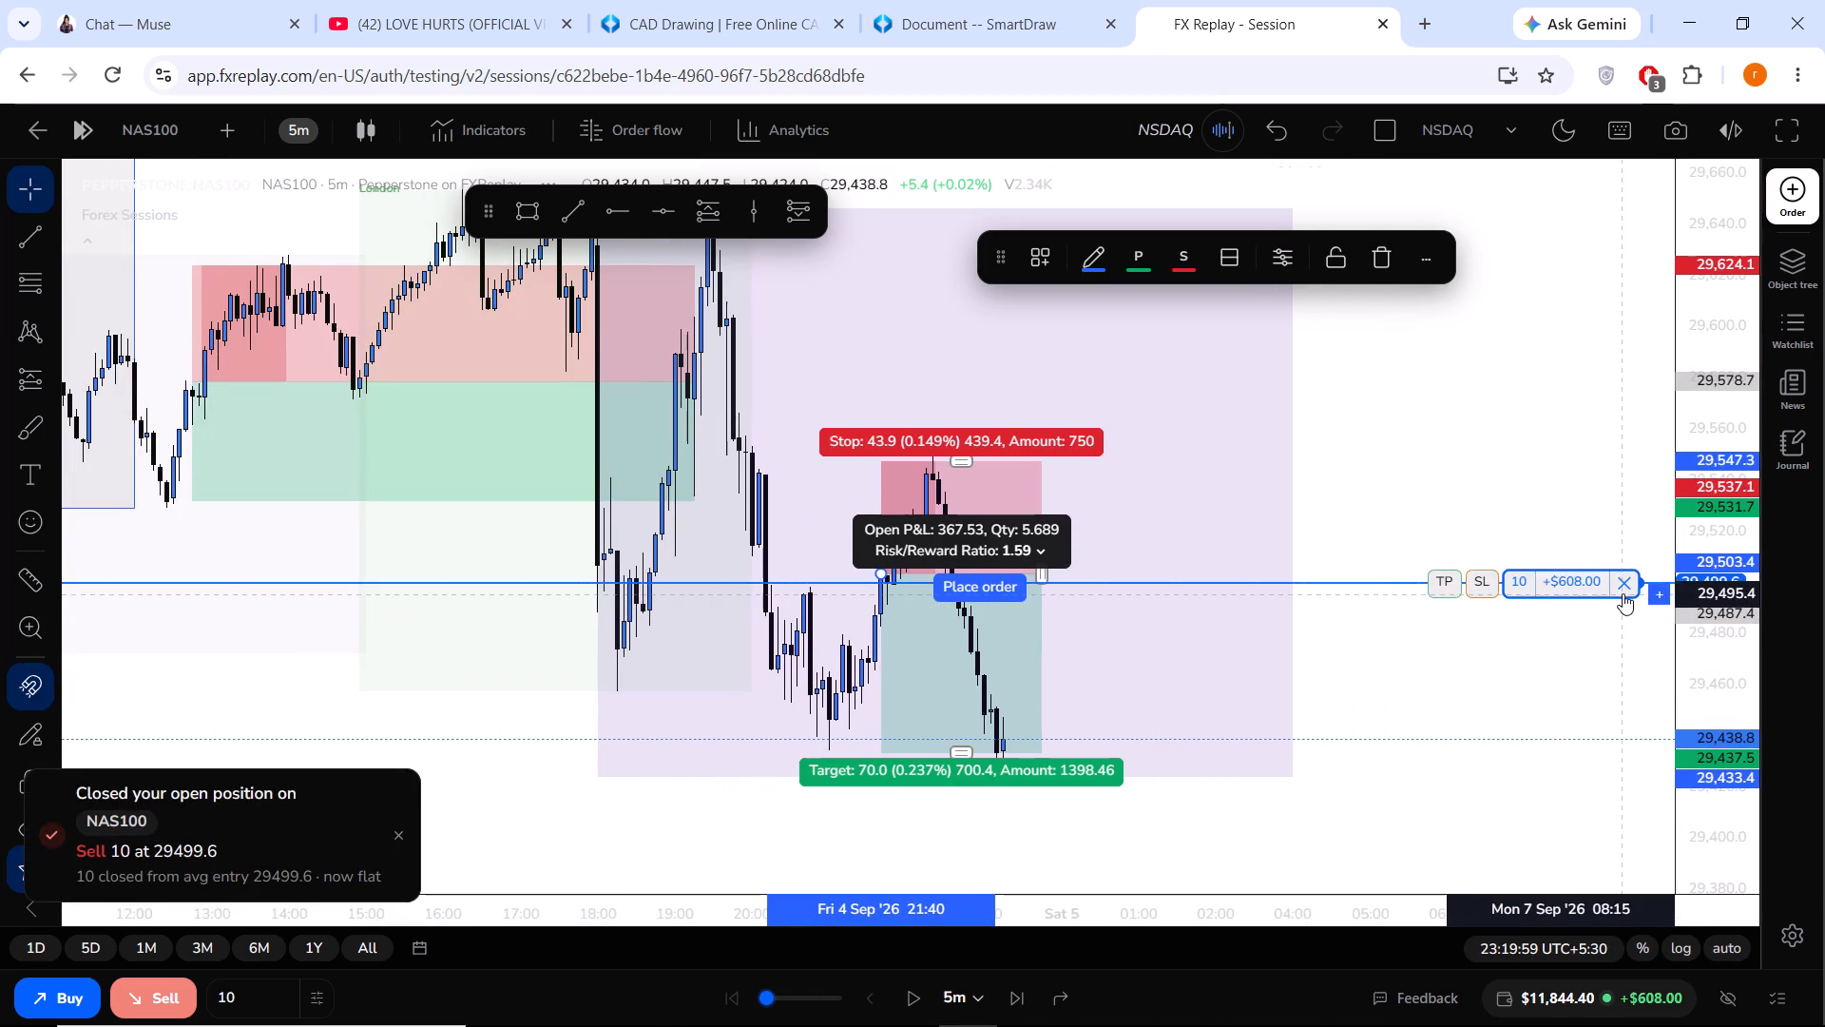
pyautogui.click(1623, 593)
pyautogui.click(1528, 870)
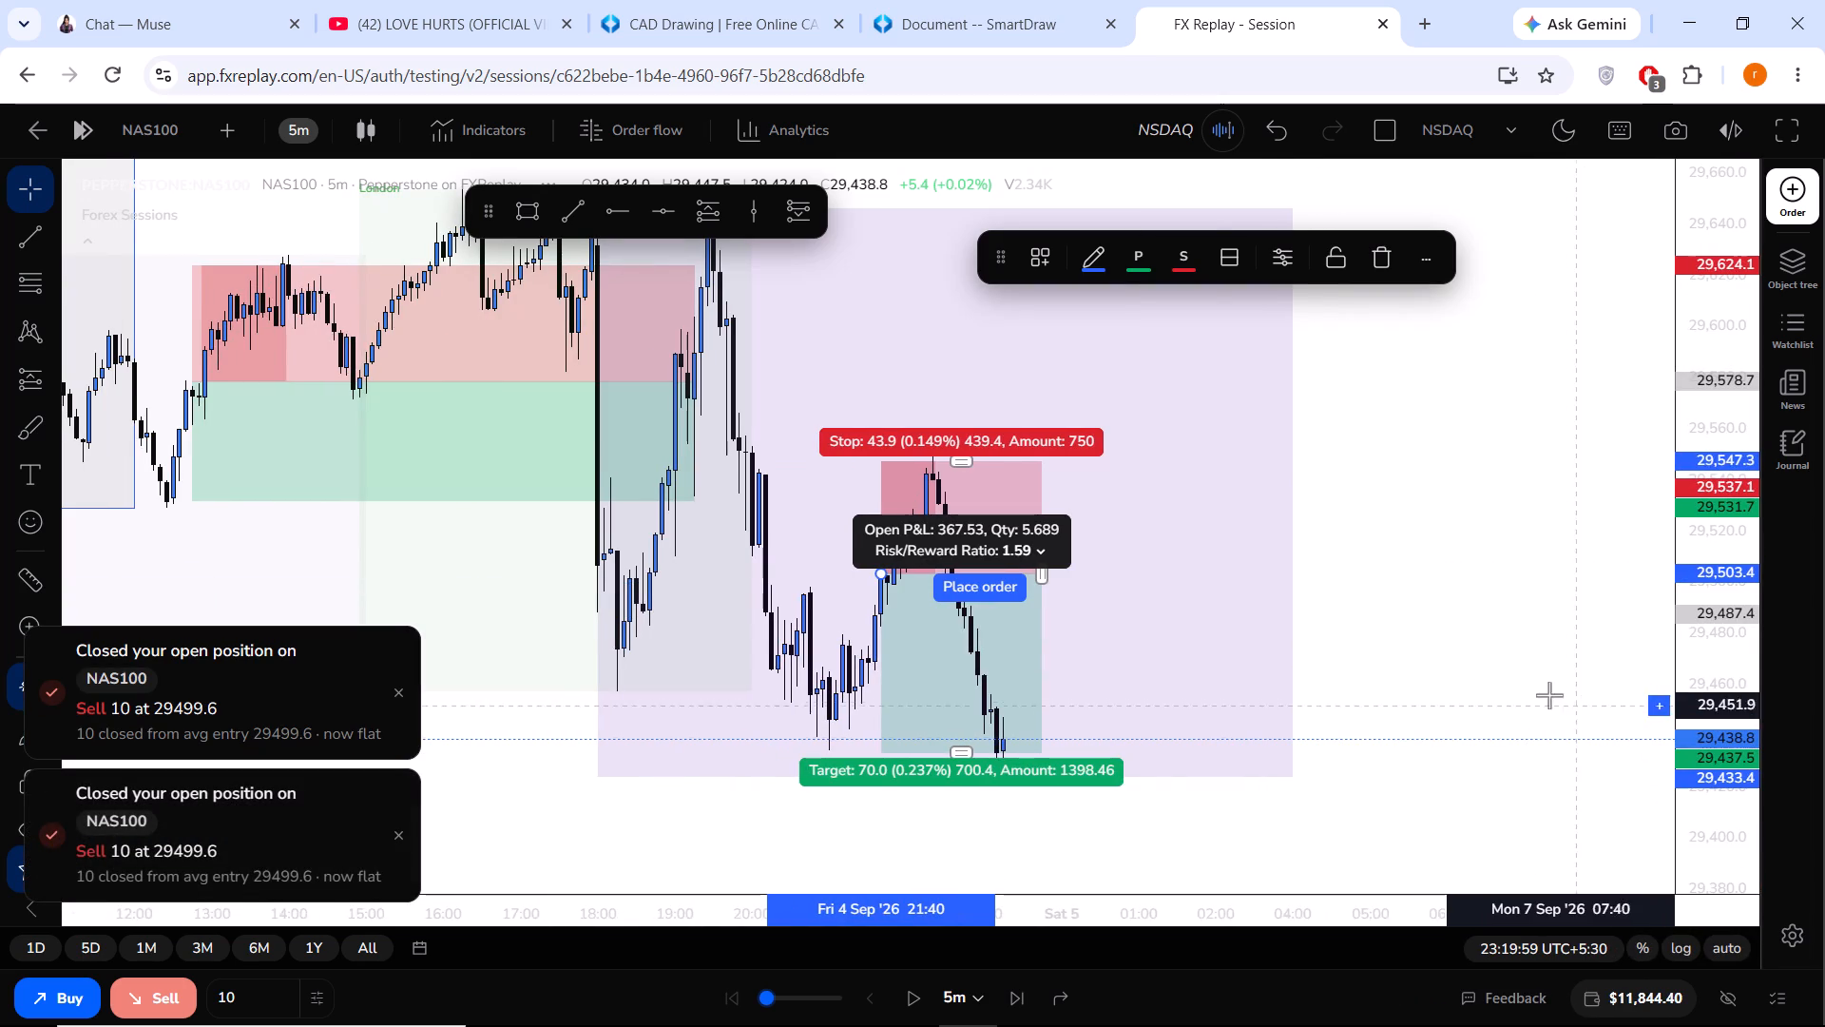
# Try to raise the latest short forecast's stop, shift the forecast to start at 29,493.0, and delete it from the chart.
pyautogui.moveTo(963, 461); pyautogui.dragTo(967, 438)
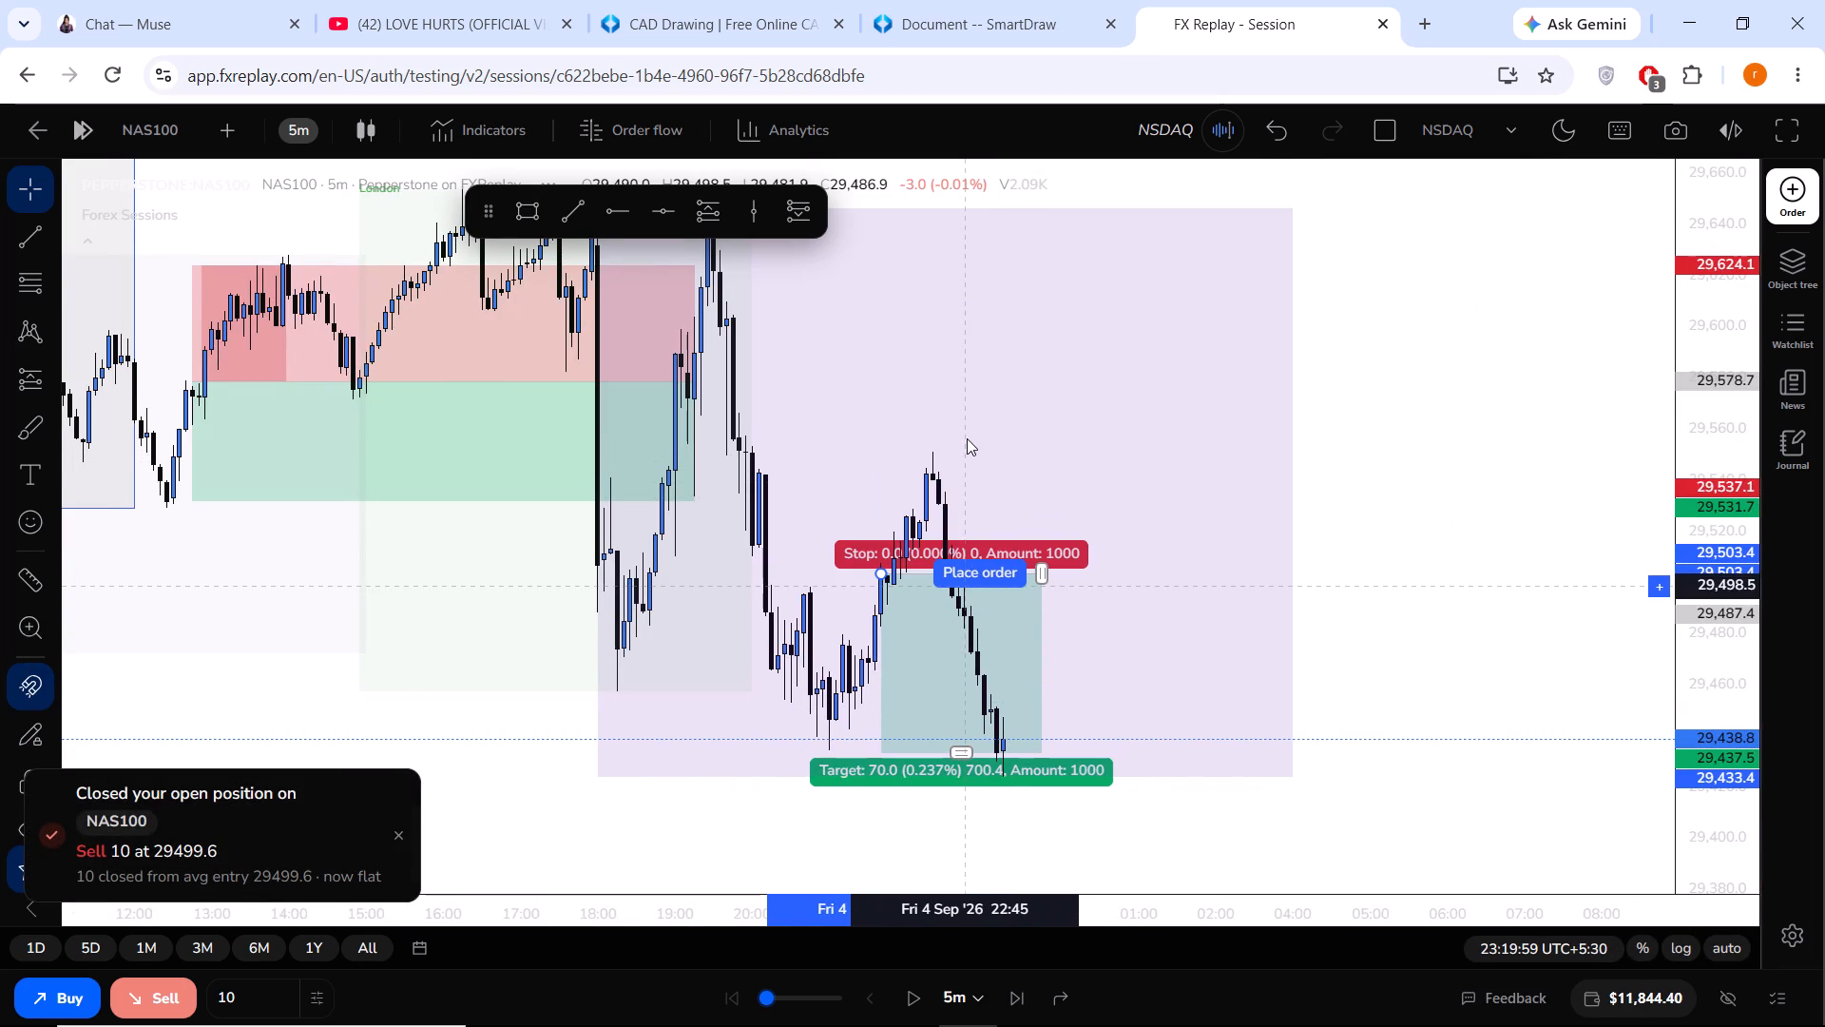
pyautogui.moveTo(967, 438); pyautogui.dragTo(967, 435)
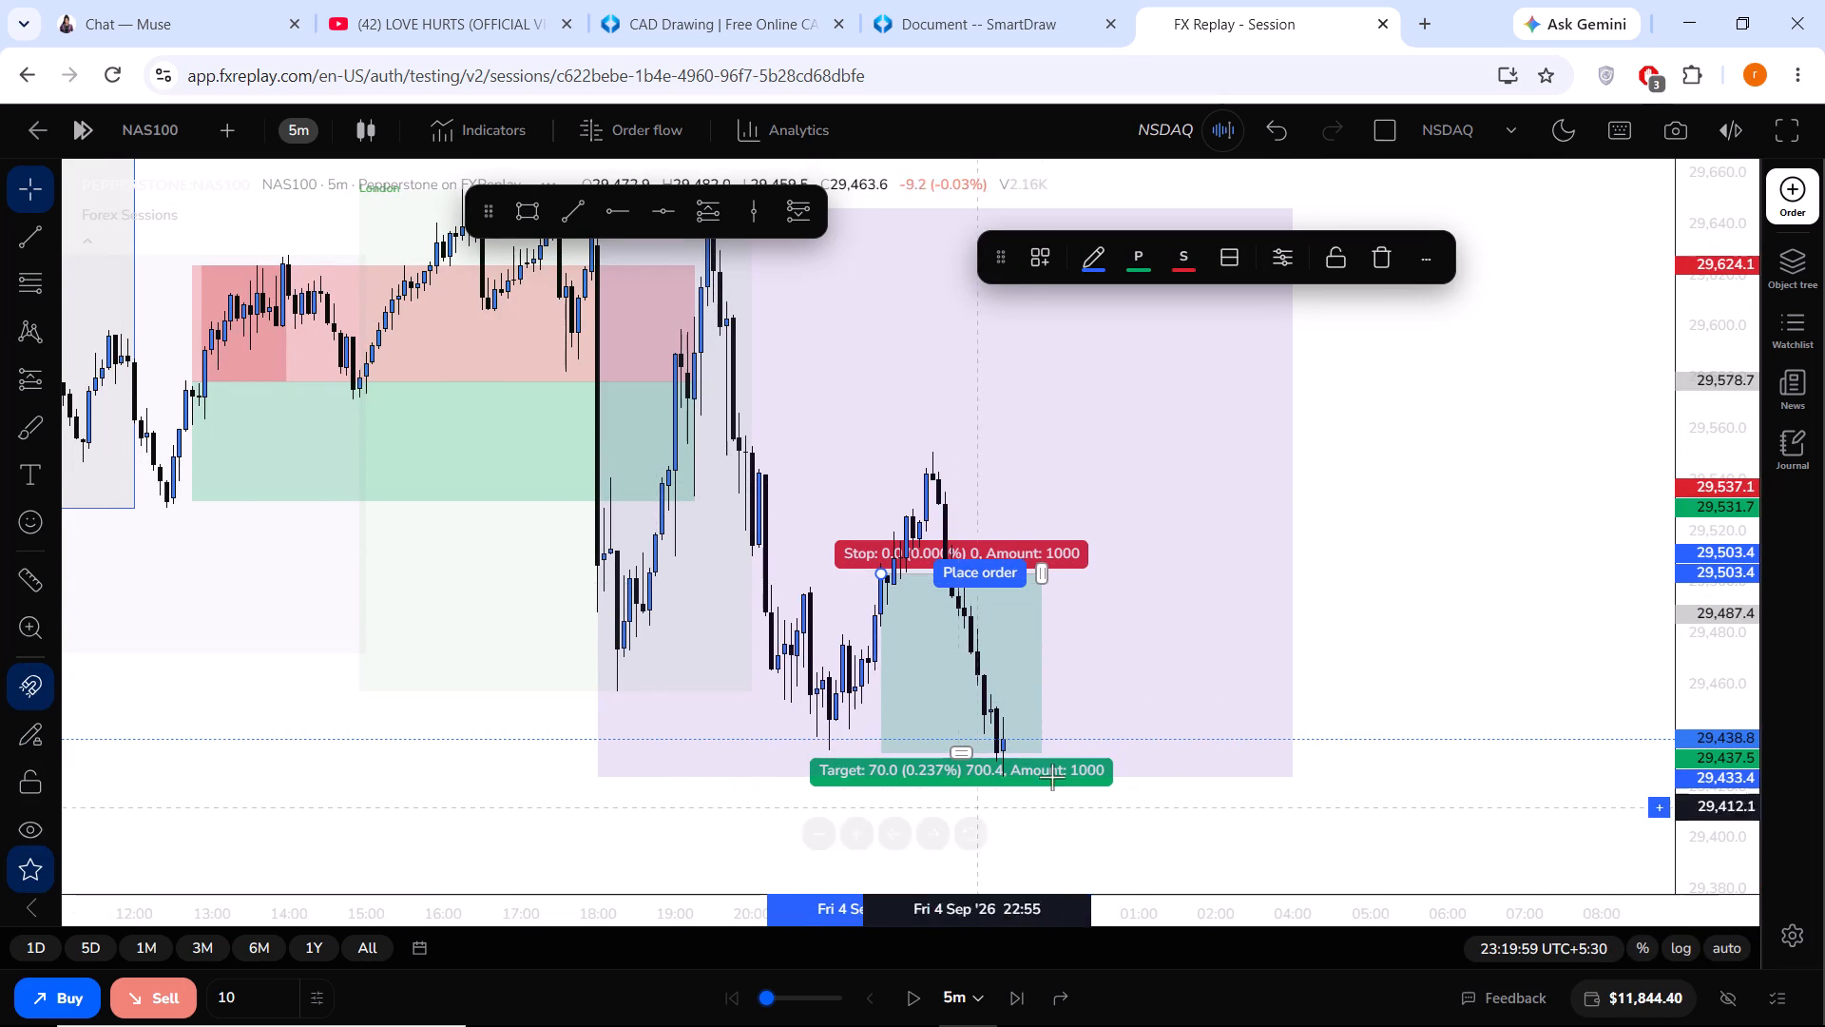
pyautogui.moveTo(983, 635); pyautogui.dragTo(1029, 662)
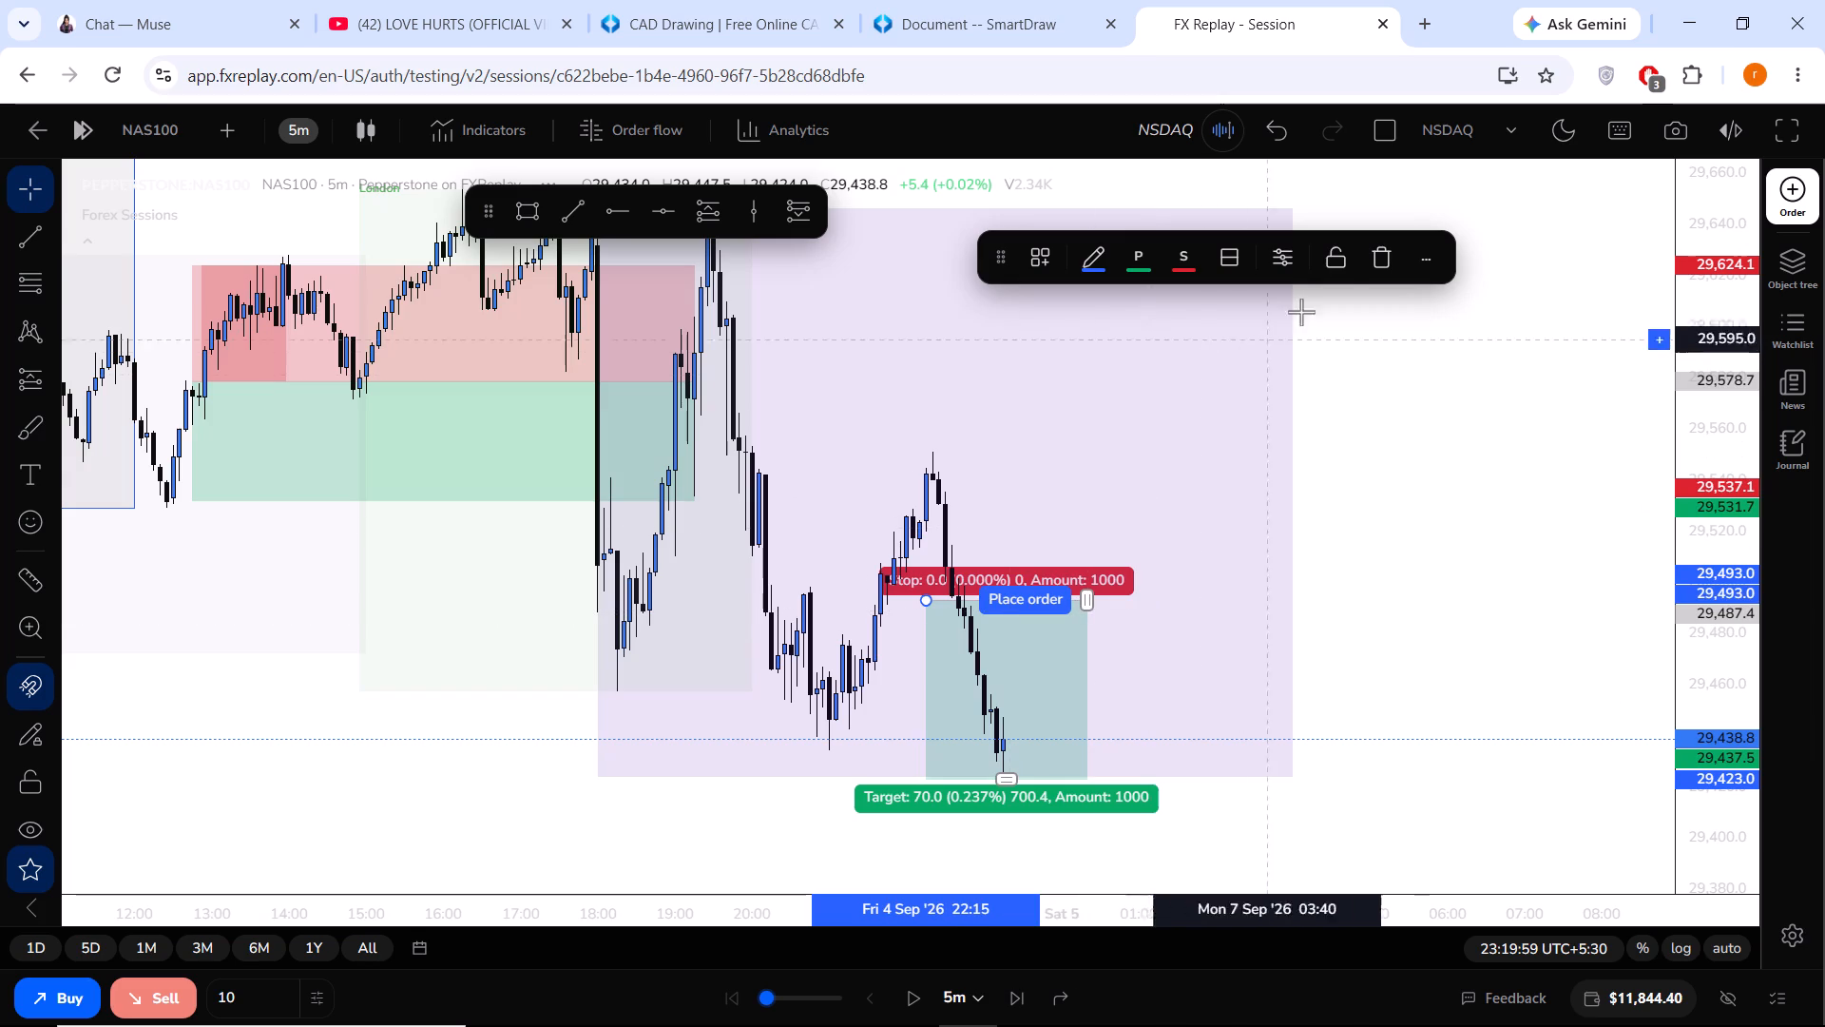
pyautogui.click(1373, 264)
# Review the wider 5m price action from late August to 4 Sep, including the 30 MIN FVG, lower zones and earlier trades.
pyautogui.scroll(-2, 1491, 522)
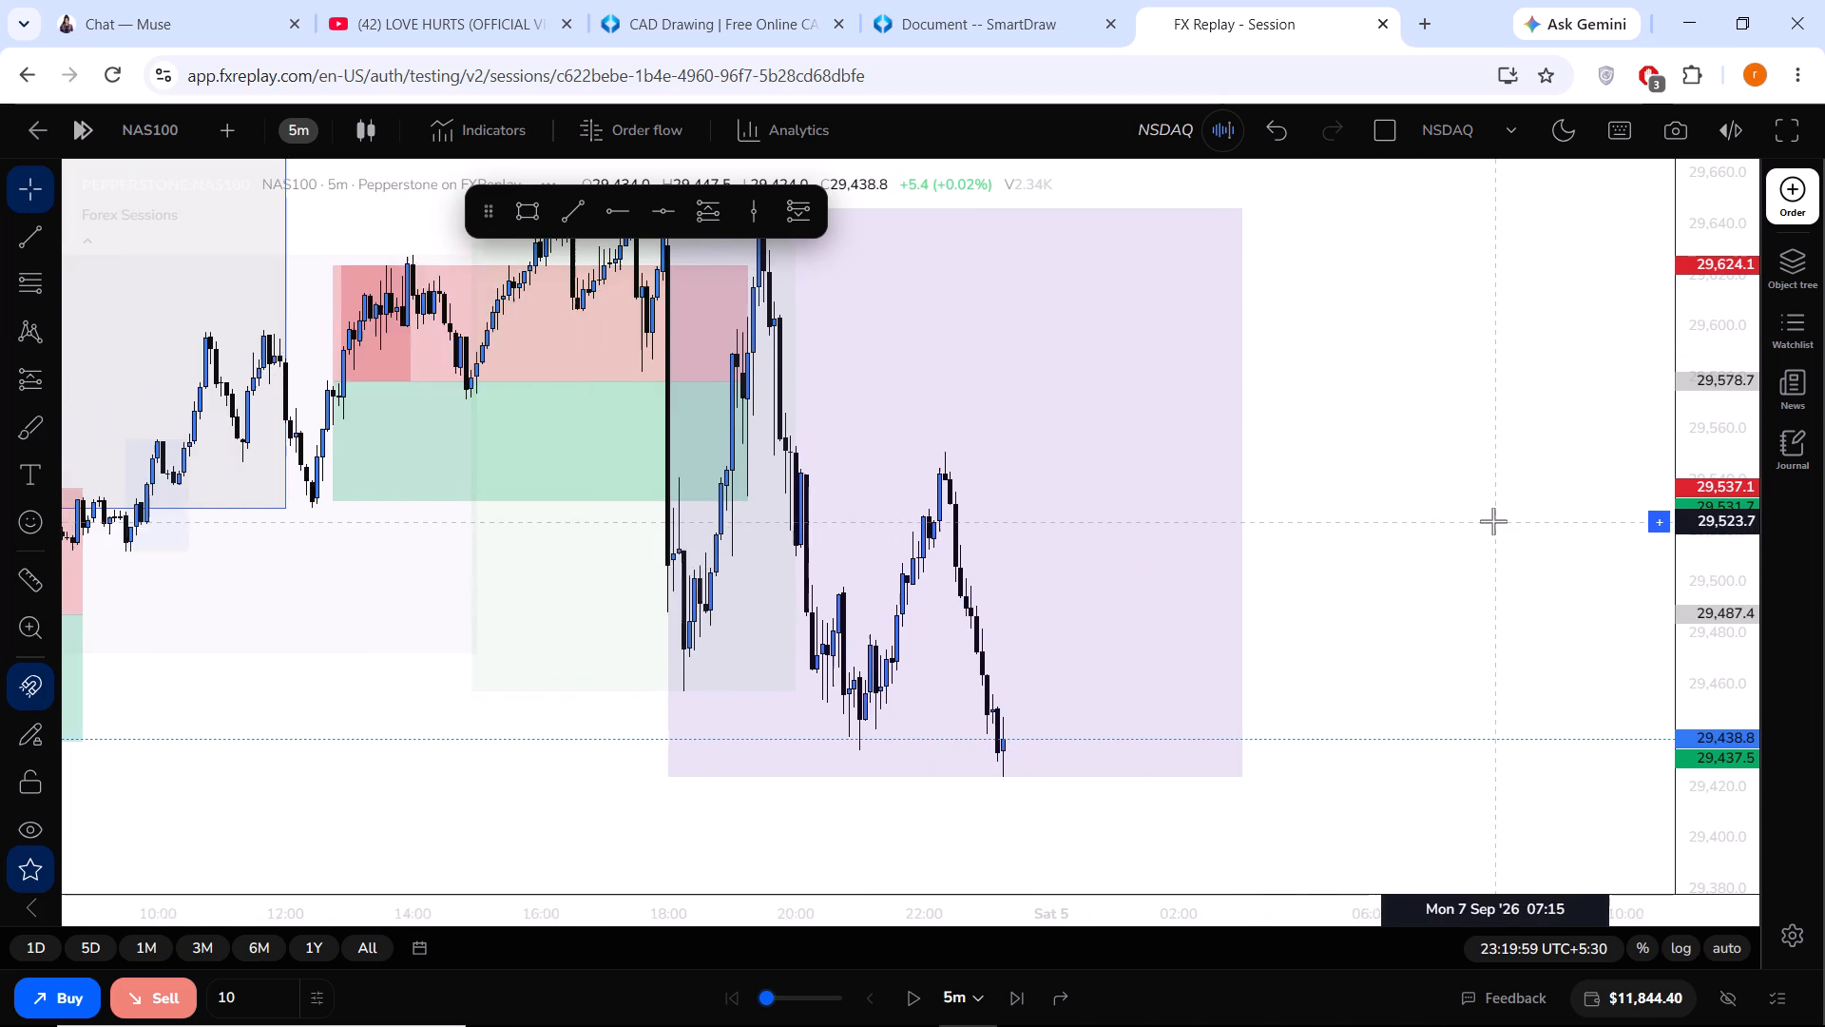
pyautogui.scroll(-1, 1493, 521)
pyautogui.moveTo(1358, 454); pyautogui.dragTo(1454, 506)
pyautogui.scroll(-9, 1399, 496)
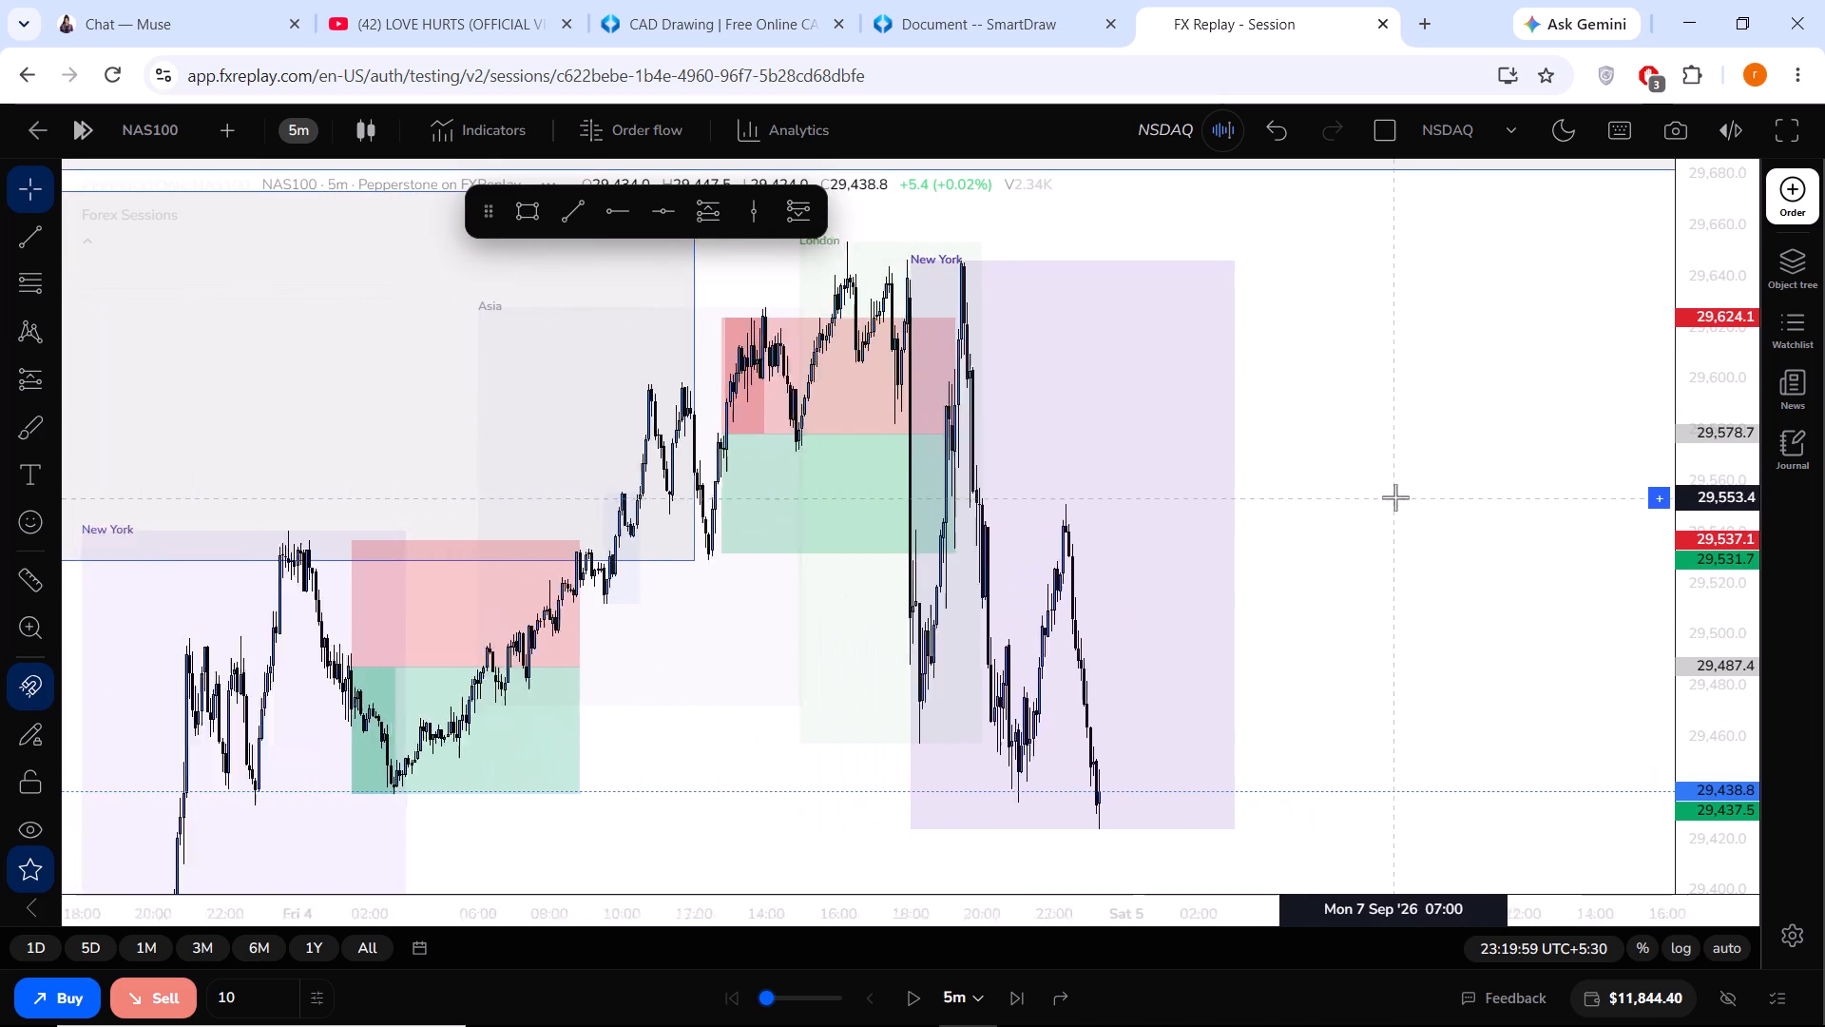
pyautogui.scroll(-17, 1395, 497)
pyautogui.moveTo(1735, 375); pyautogui.dragTo(1604, 769)
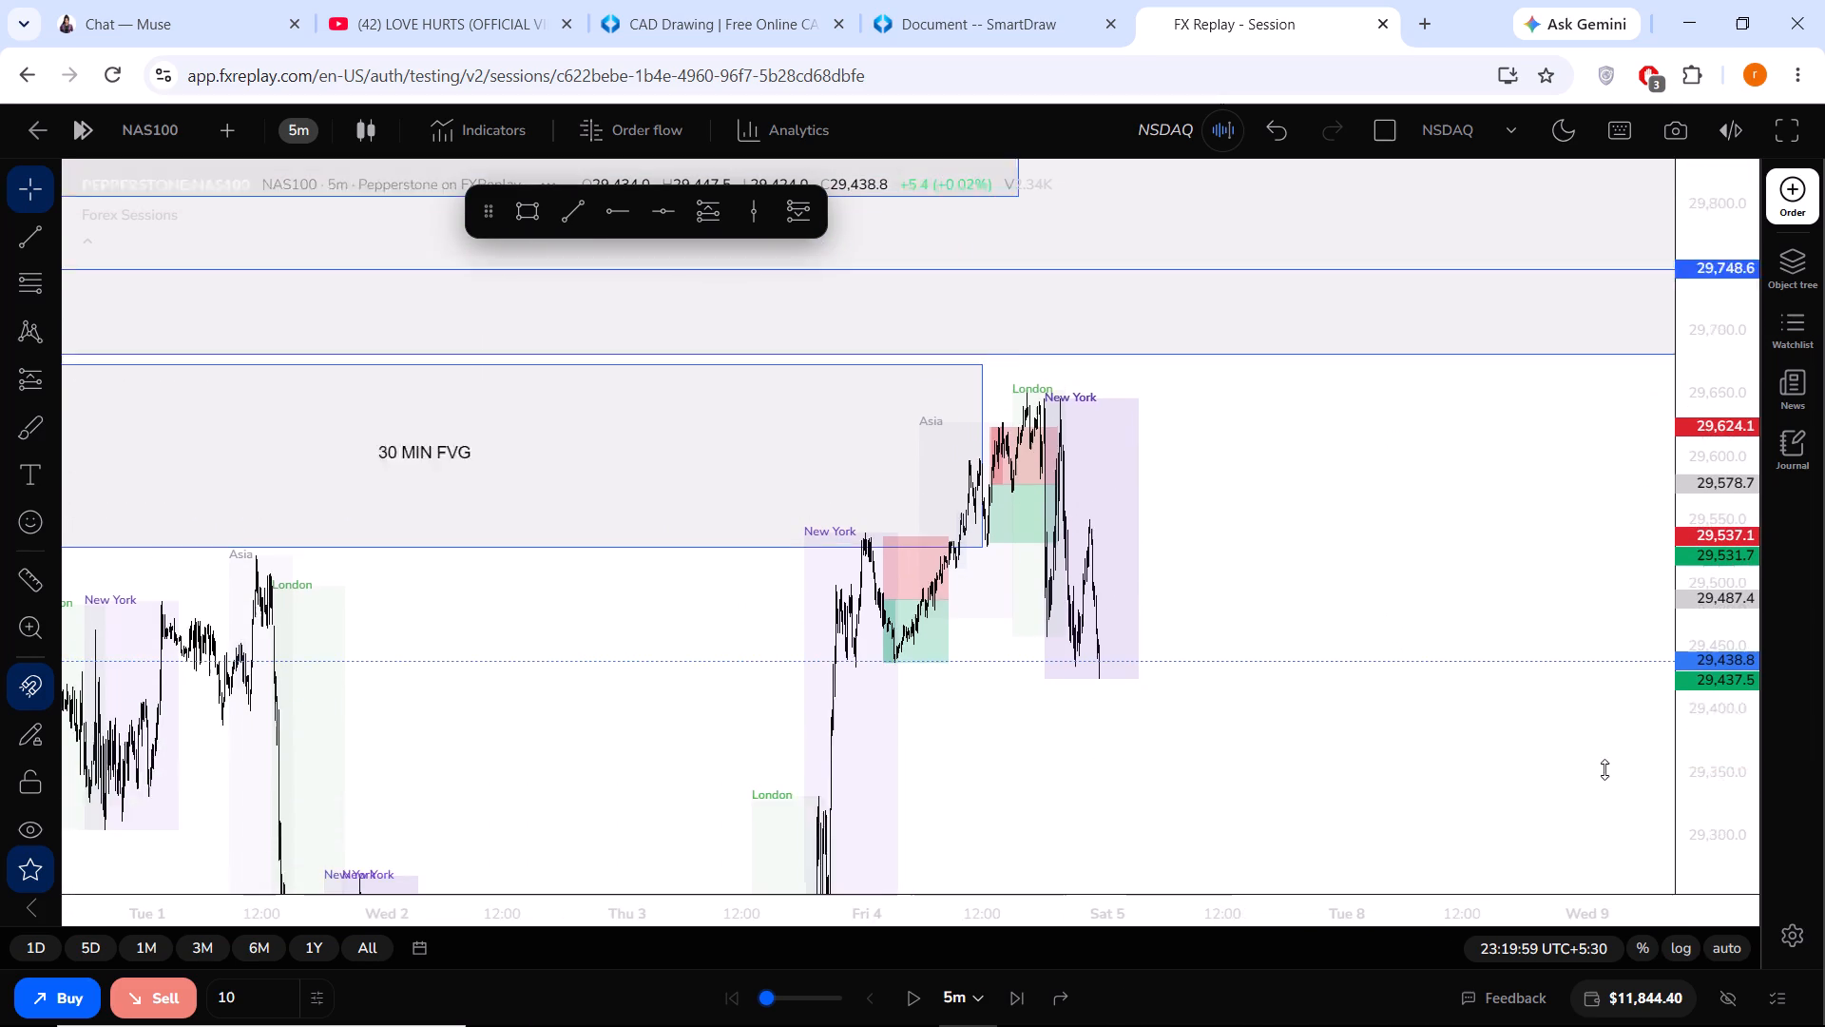
pyautogui.moveTo(1604, 769); pyautogui.dragTo(1601, 772)
pyautogui.scroll(-6, 1337, 695)
pyautogui.moveTo(1324, 708); pyautogui.dragTo(1428, 500)
pyautogui.scroll(3, 1427, 500)
pyautogui.moveTo(1202, 583); pyautogui.dragTo(1208, 584)
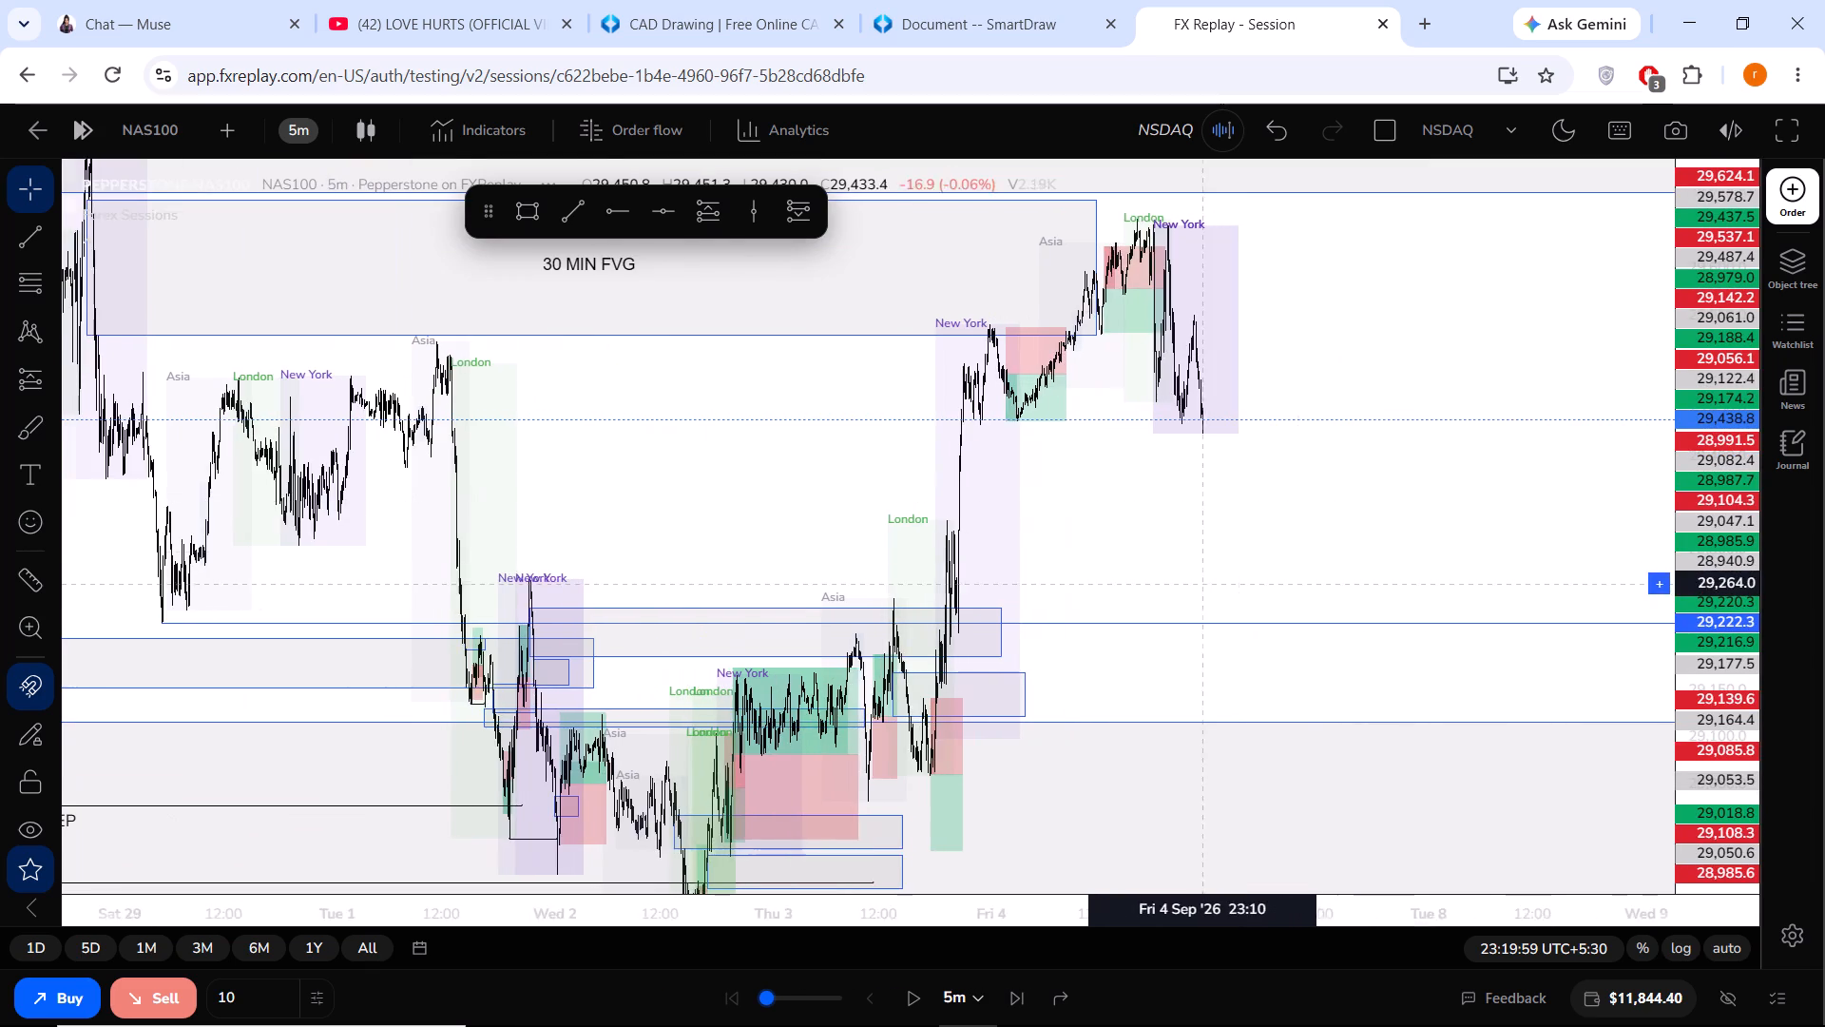
pyautogui.moveTo(1208, 584); pyautogui.dragTo(1453, 516)
pyautogui.scroll(4, 1445, 517)
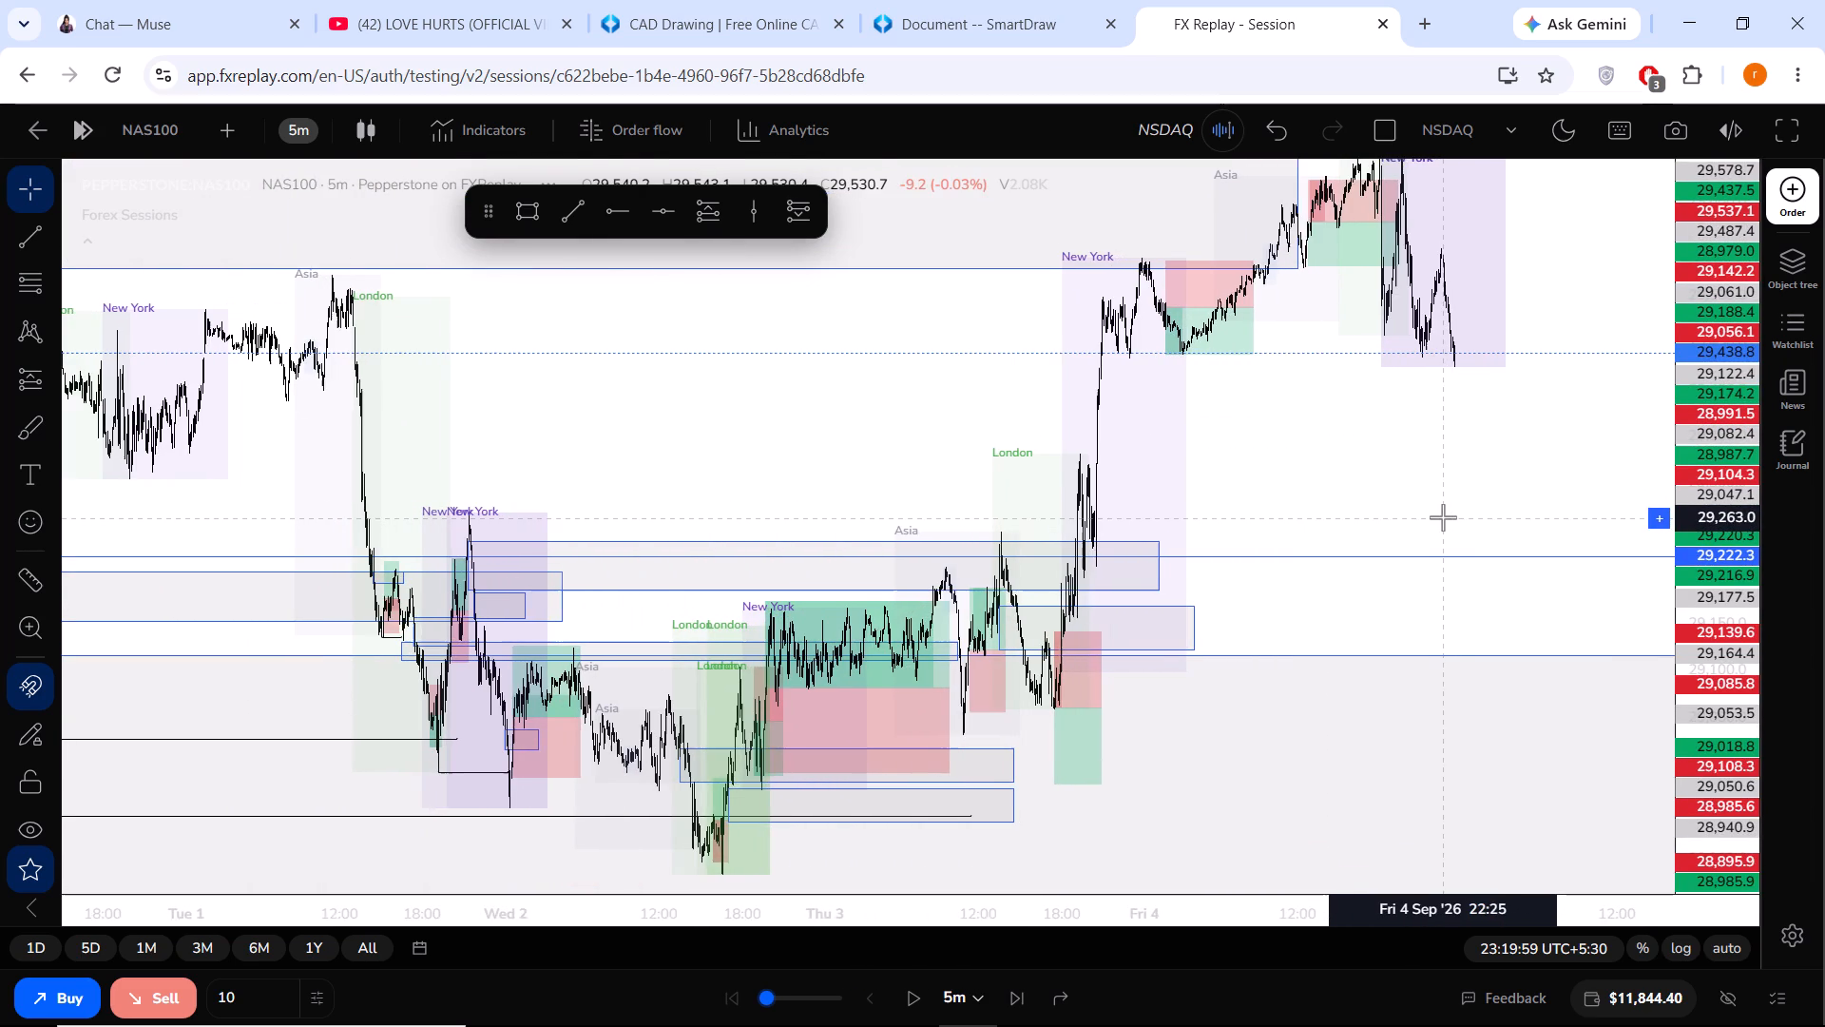
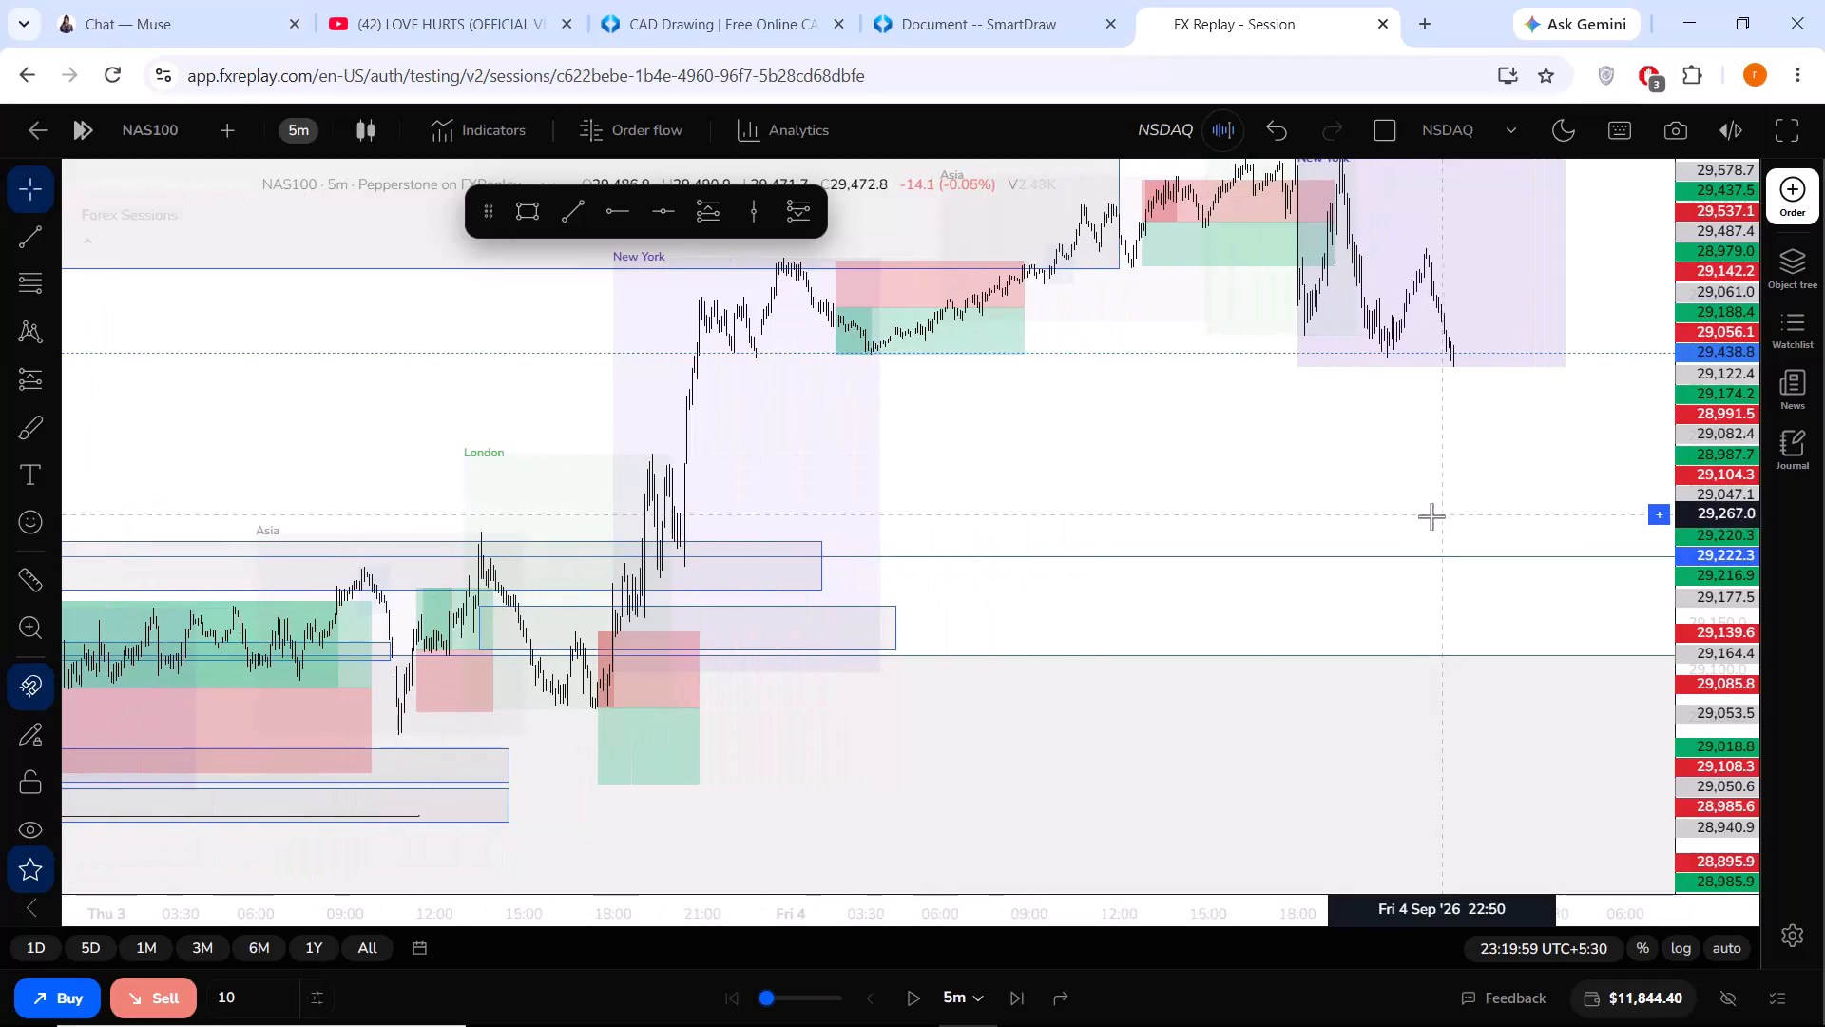
# Switch the NAS100 chart to the 30-minute timeframe.
pyautogui.click(307, 138)
pyautogui.click(340, 527)
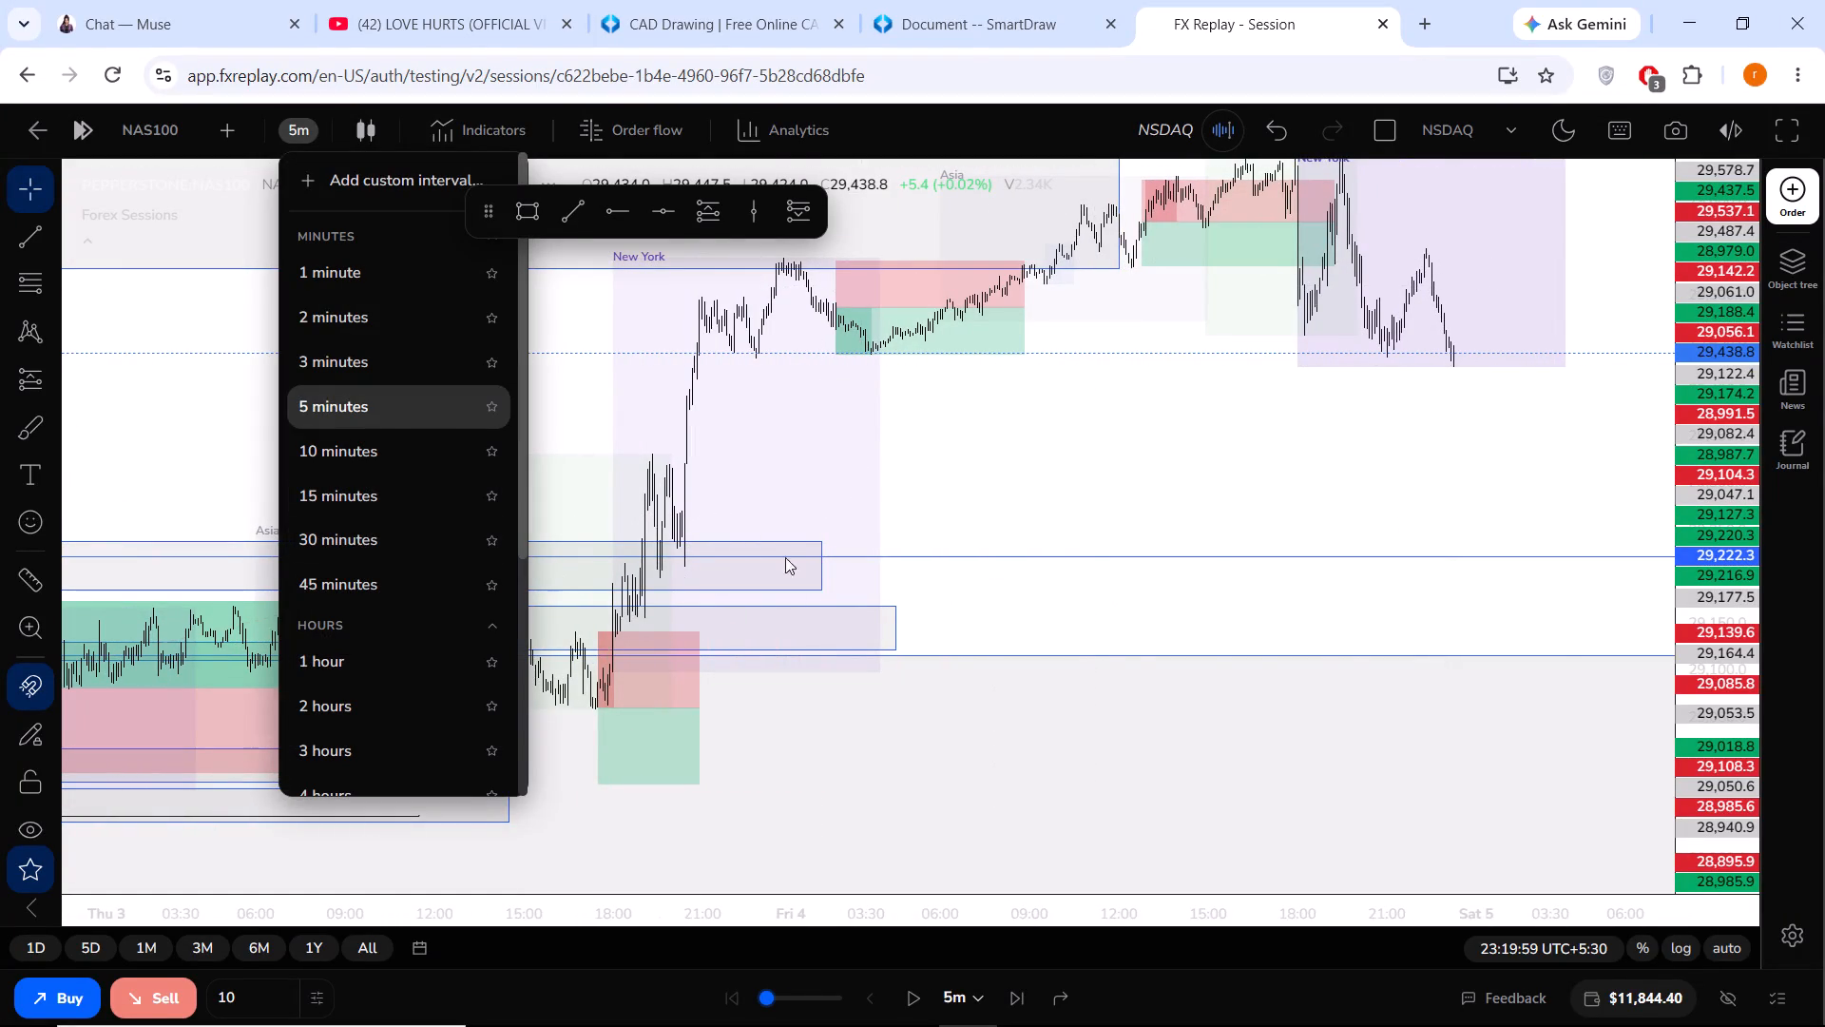
pyautogui.click(371, 552)
# Examine the 30-minute price action against the 4 hour gap, 1 day FVG and 30 min FVG zones.
pyautogui.scroll(5, 1045, 524)
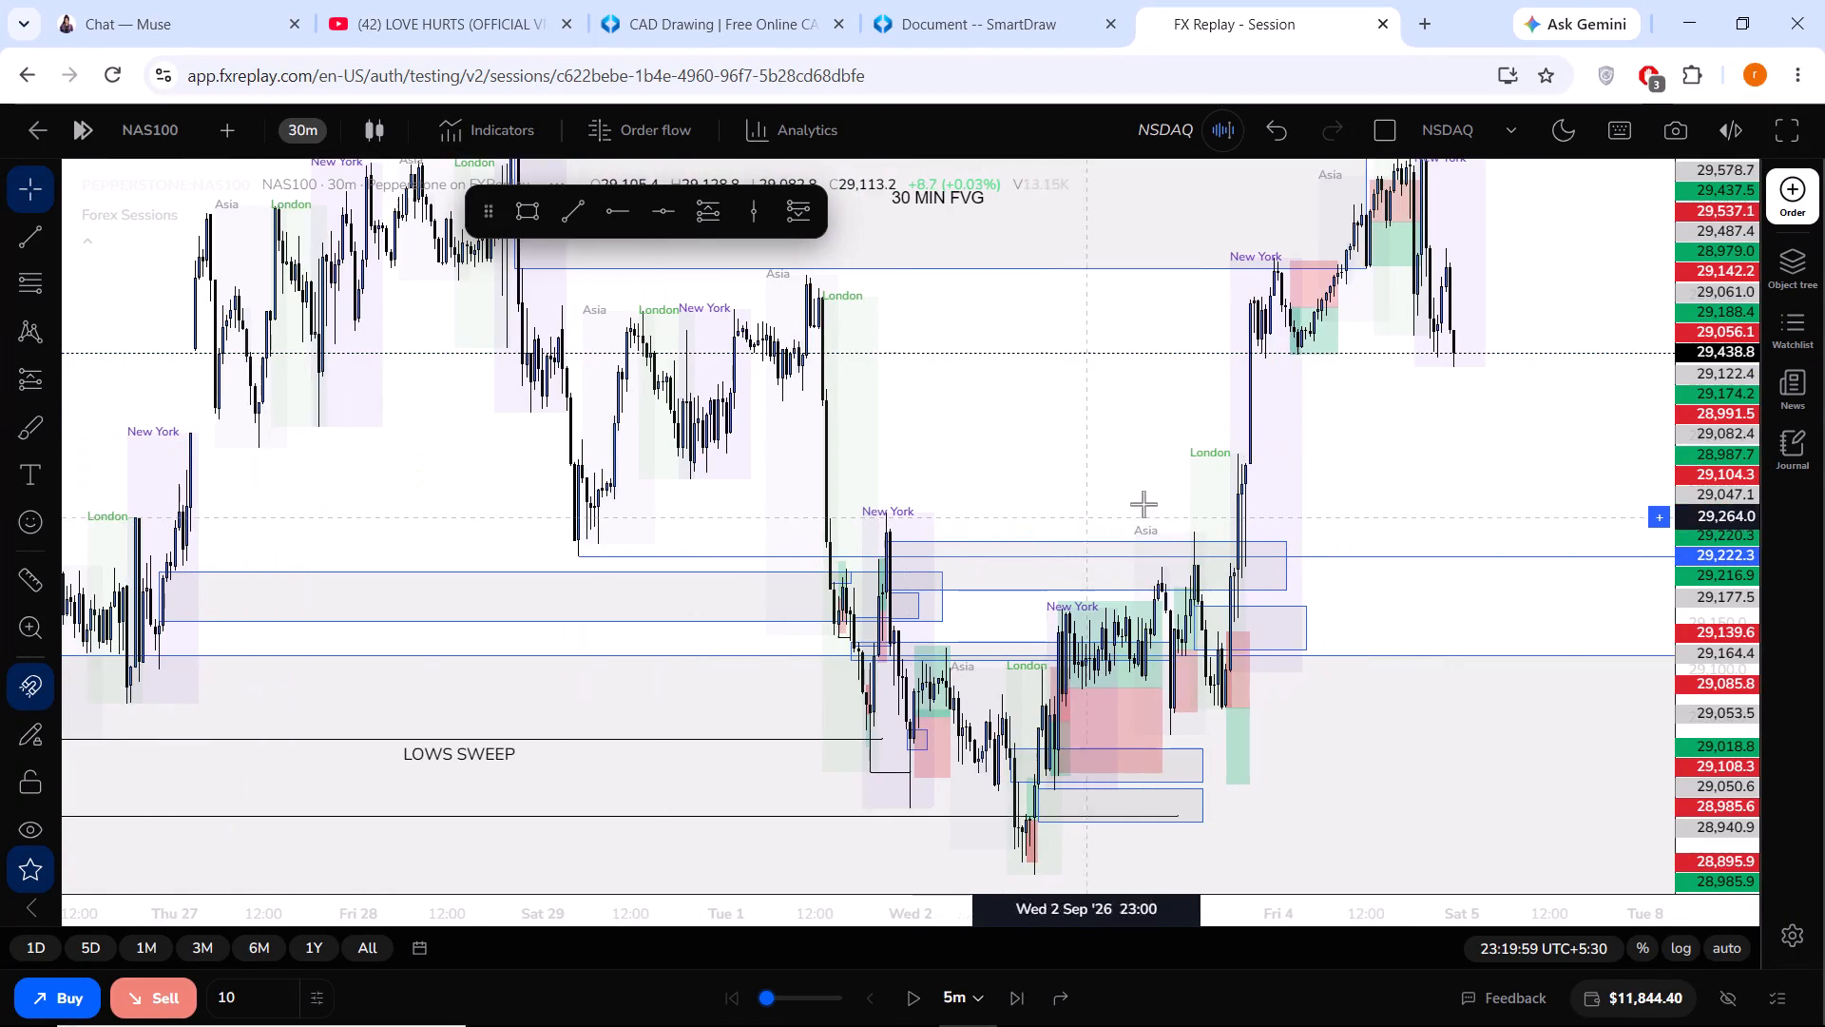
pyautogui.moveTo(1420, 489); pyautogui.dragTo(1316, 615)
pyautogui.scroll(3, 1316, 615)
pyautogui.scroll(-9, 1314, 615)
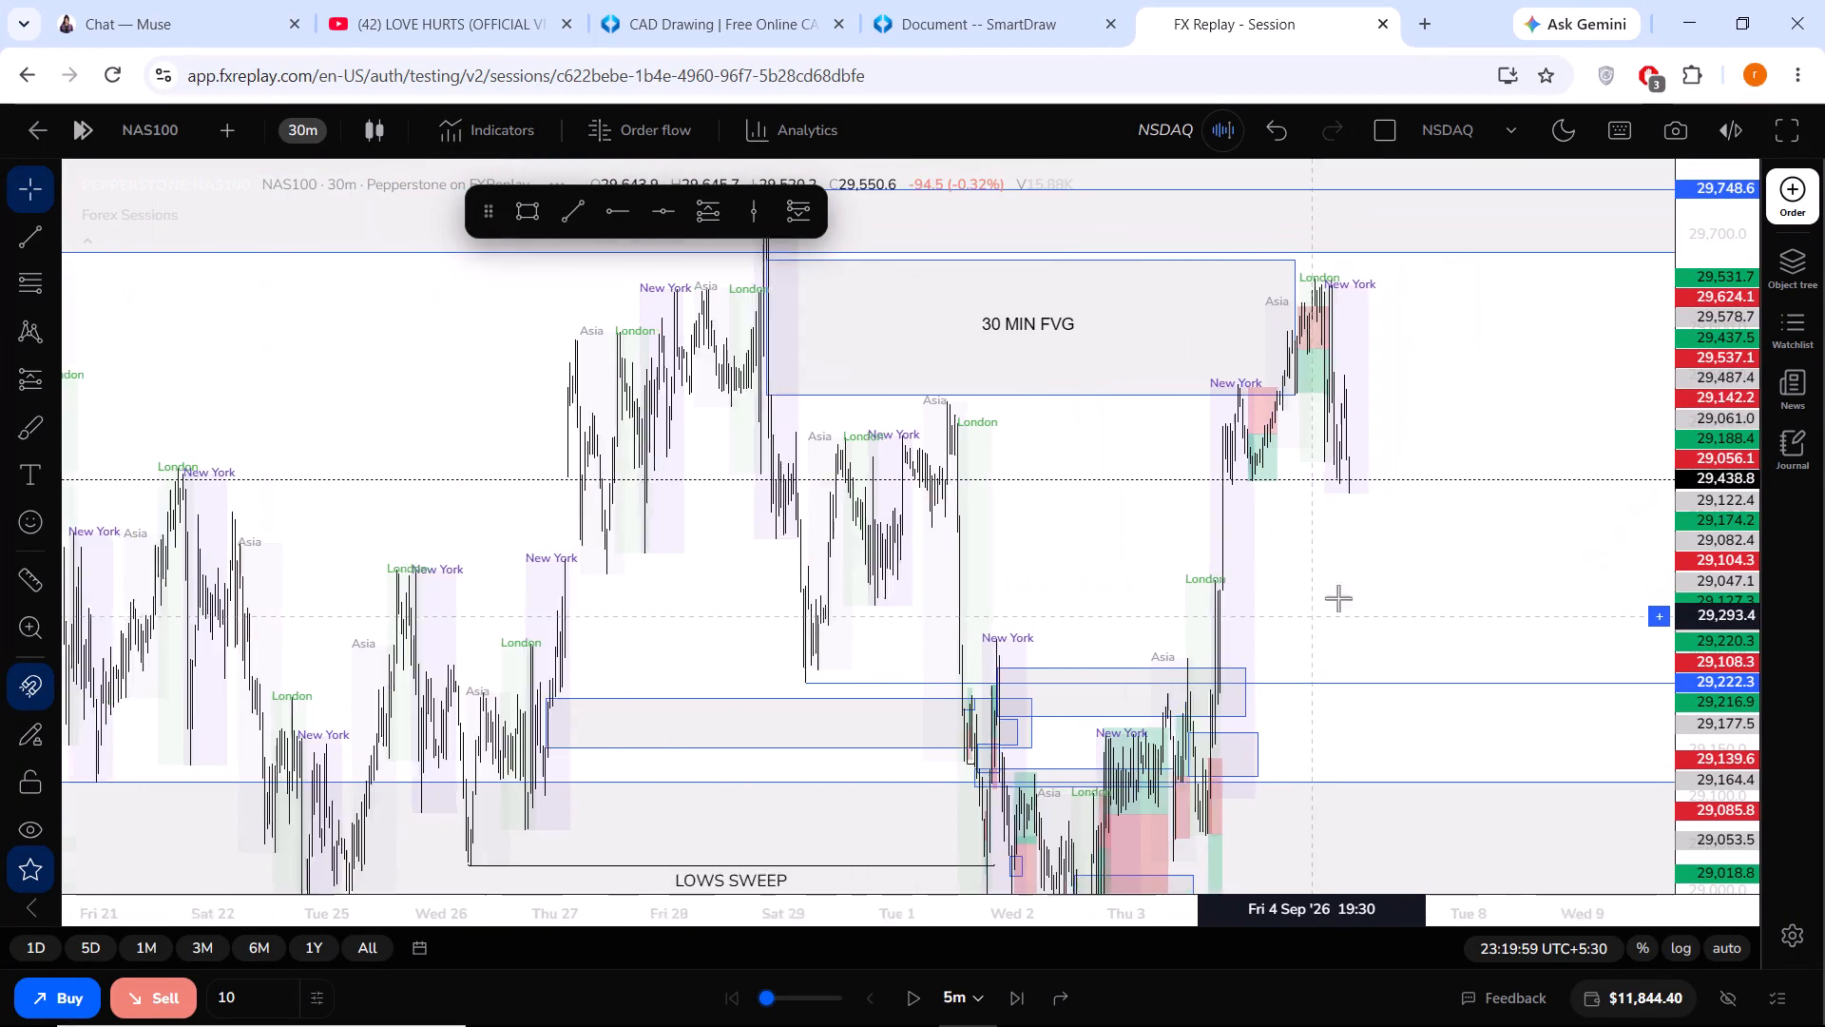
pyautogui.moveTo(1732, 441); pyautogui.dragTo(1712, 642)
pyautogui.scroll(4, 1554, 593)
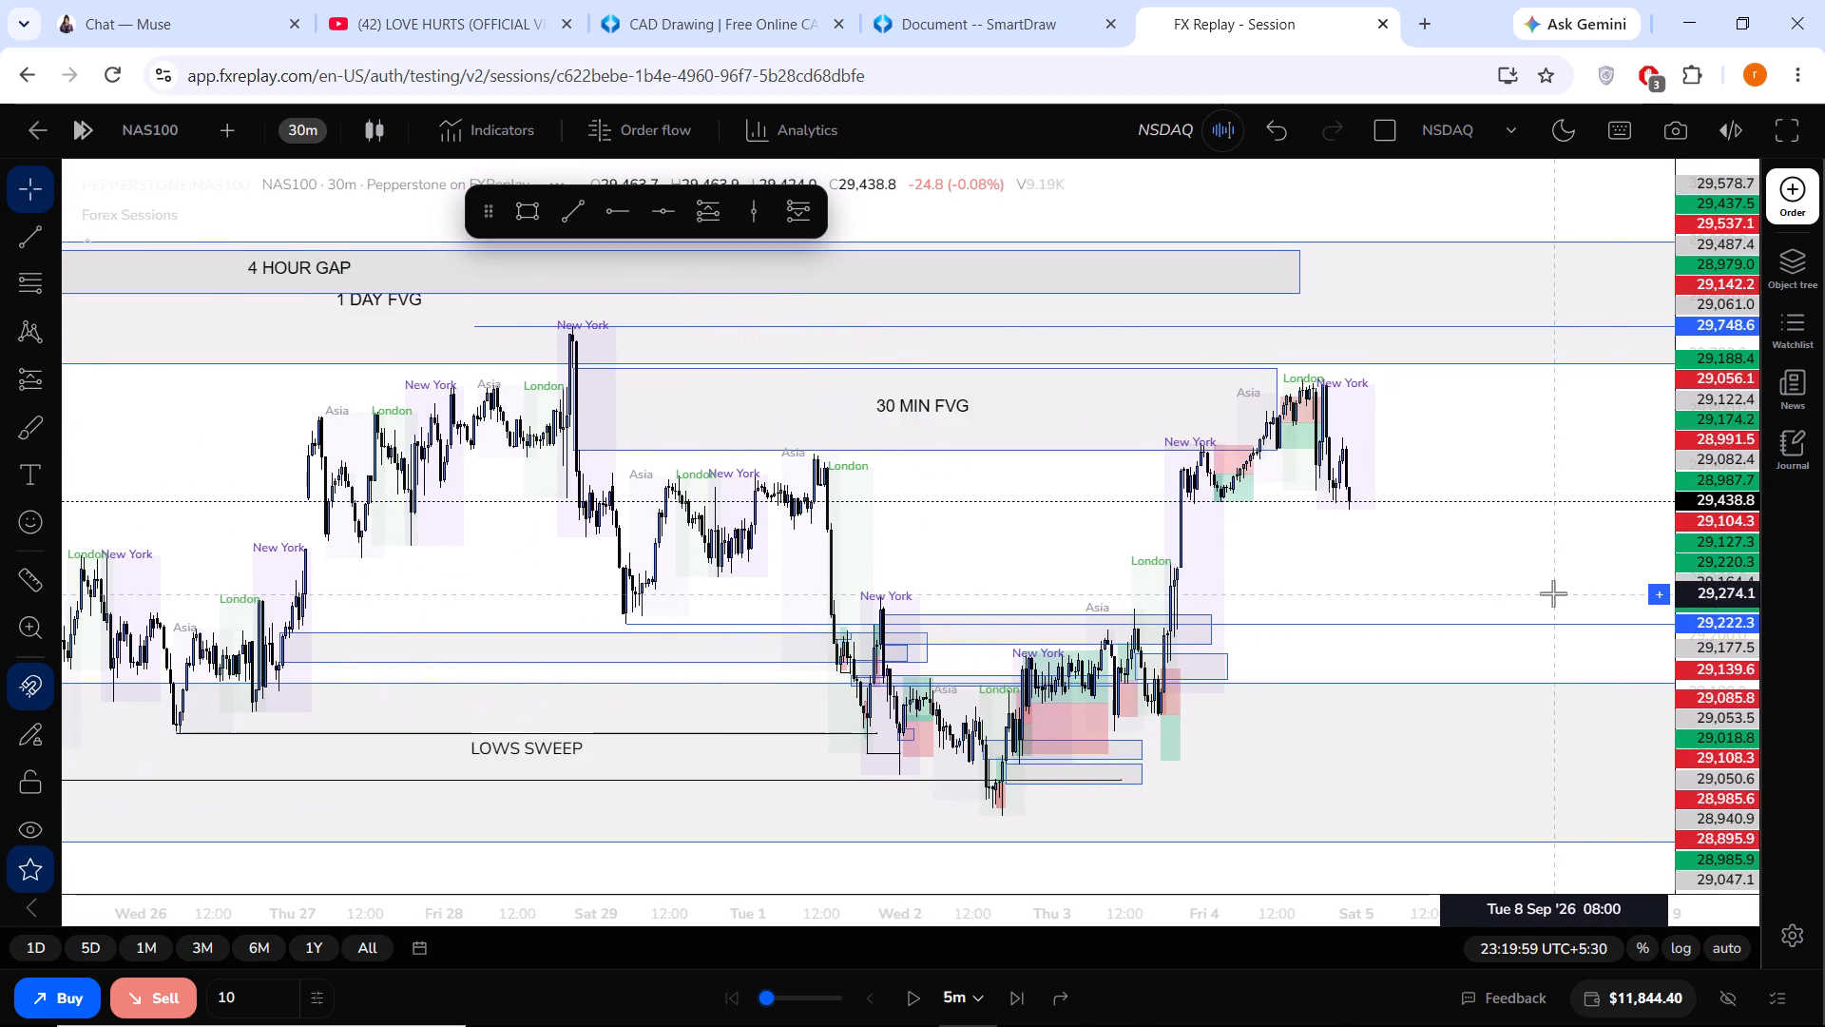
pyautogui.scroll(-3, 1553, 593)
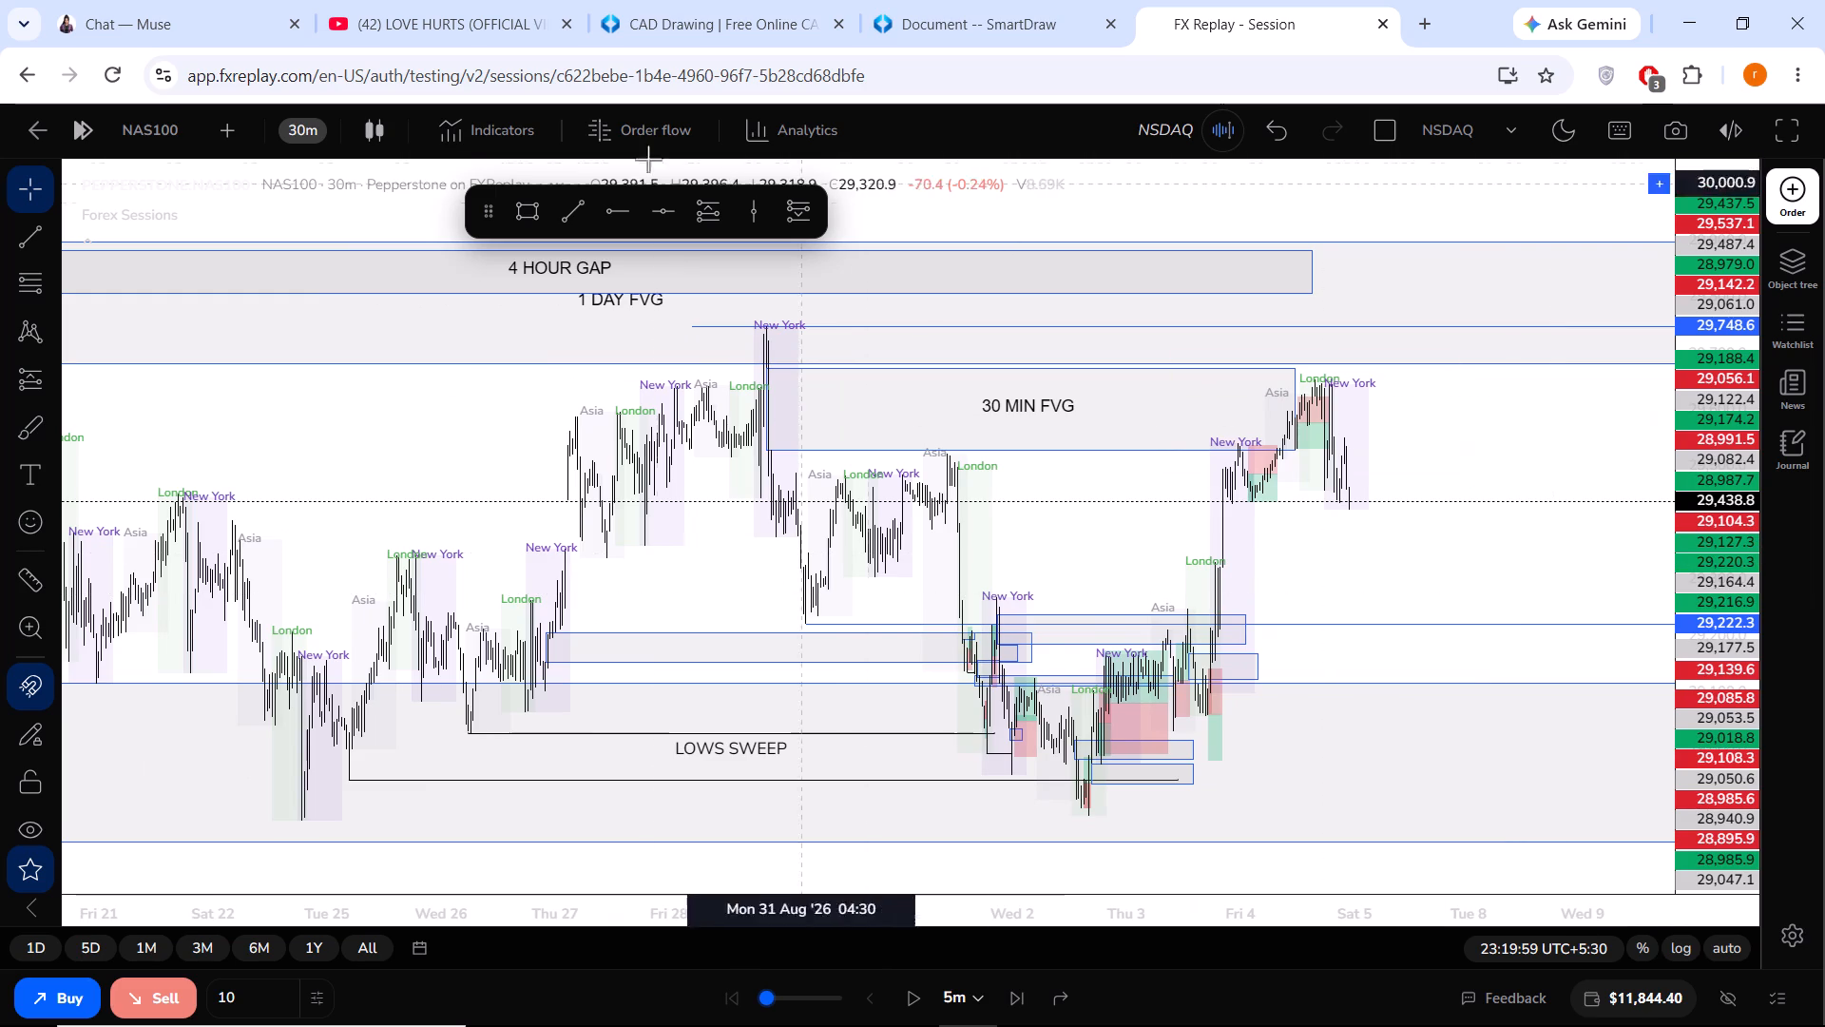
# Set the replay step interval to 1h.
pyautogui.click(957, 990)
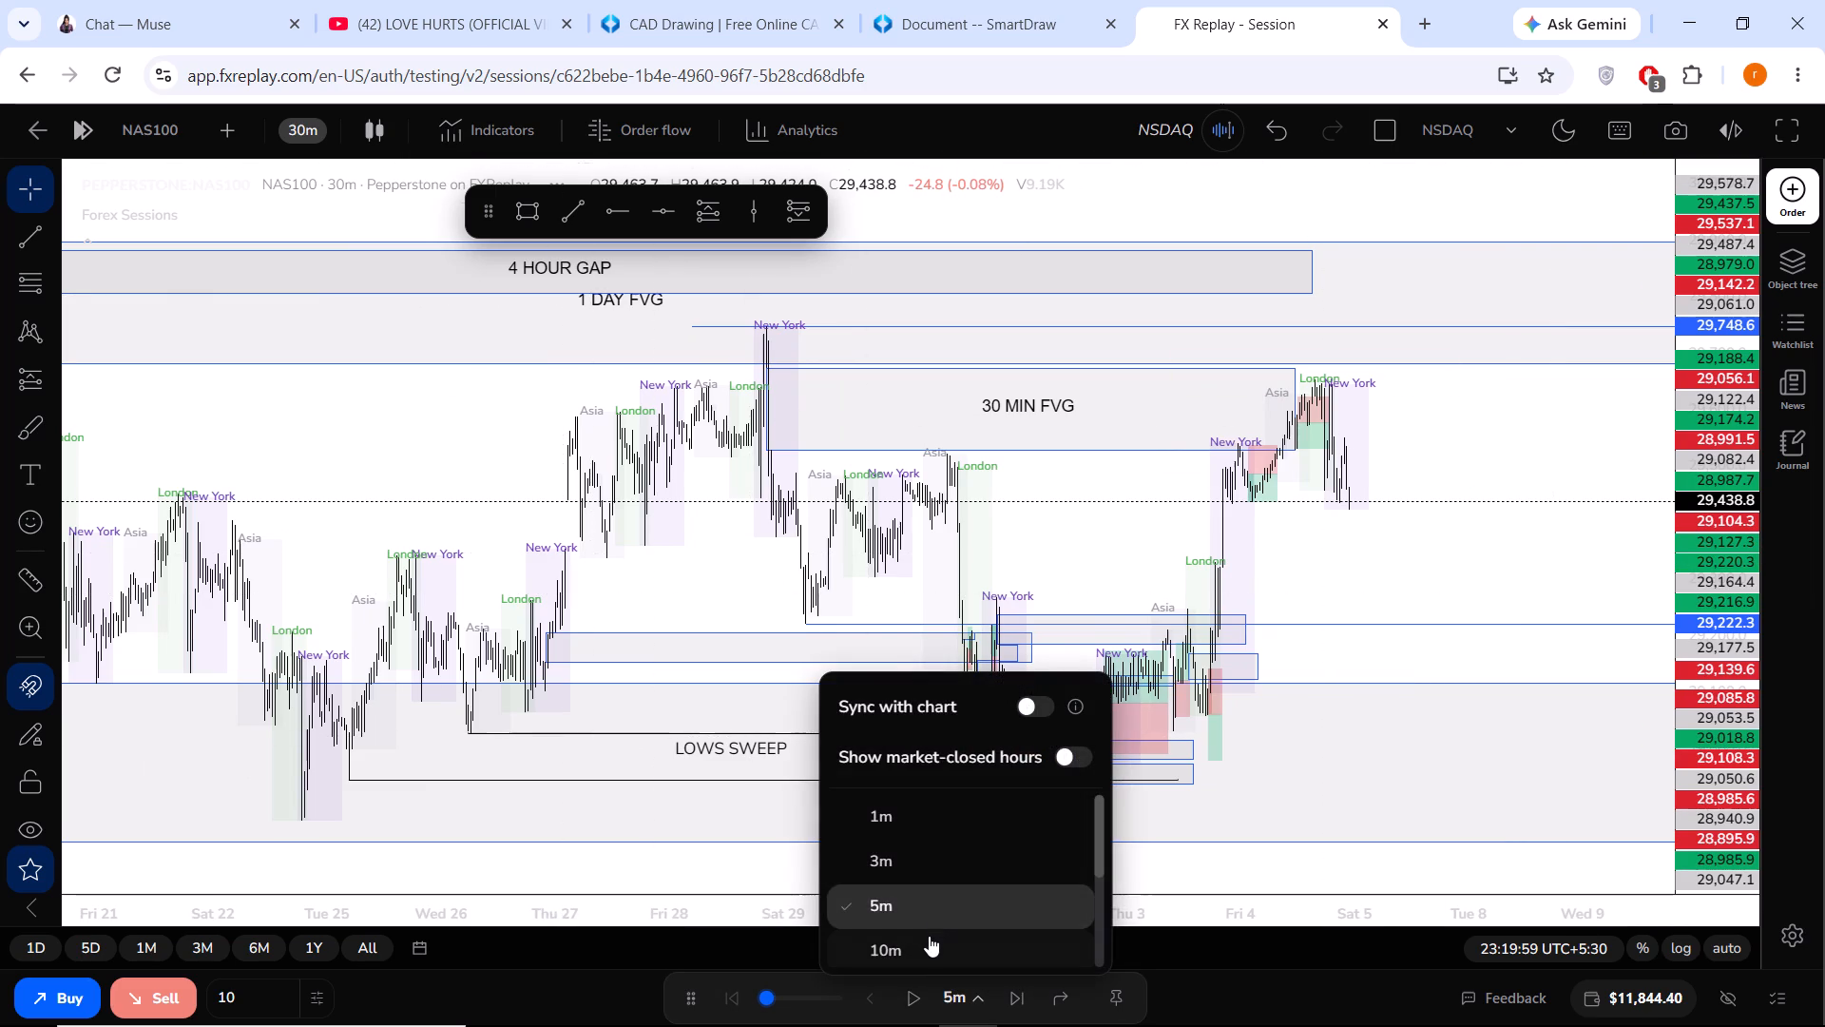
pyautogui.scroll(-2, 929, 936)
pyautogui.click(910, 891)
pyautogui.scroll(1, 968, 797)
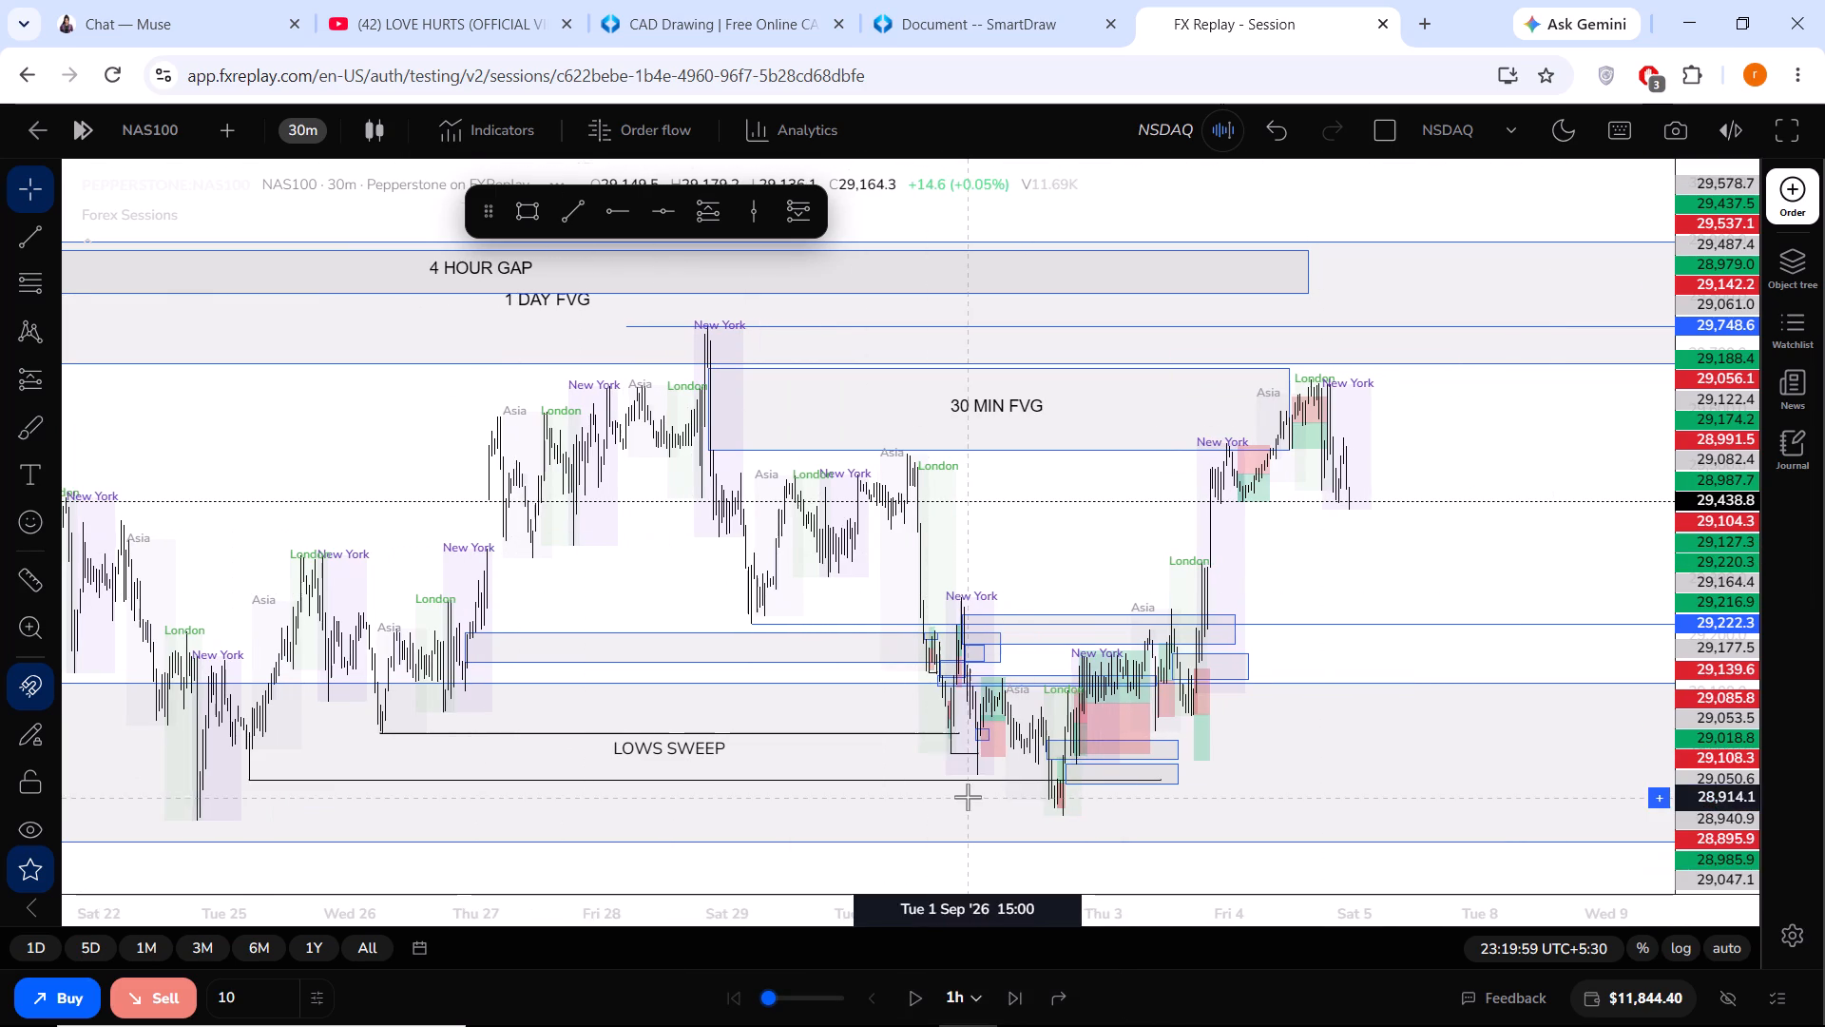
# Advance the replay in one-hour increments to Tuesday 8 September at 20:29:59.
pyautogui.tripleClick(1017, 1005)
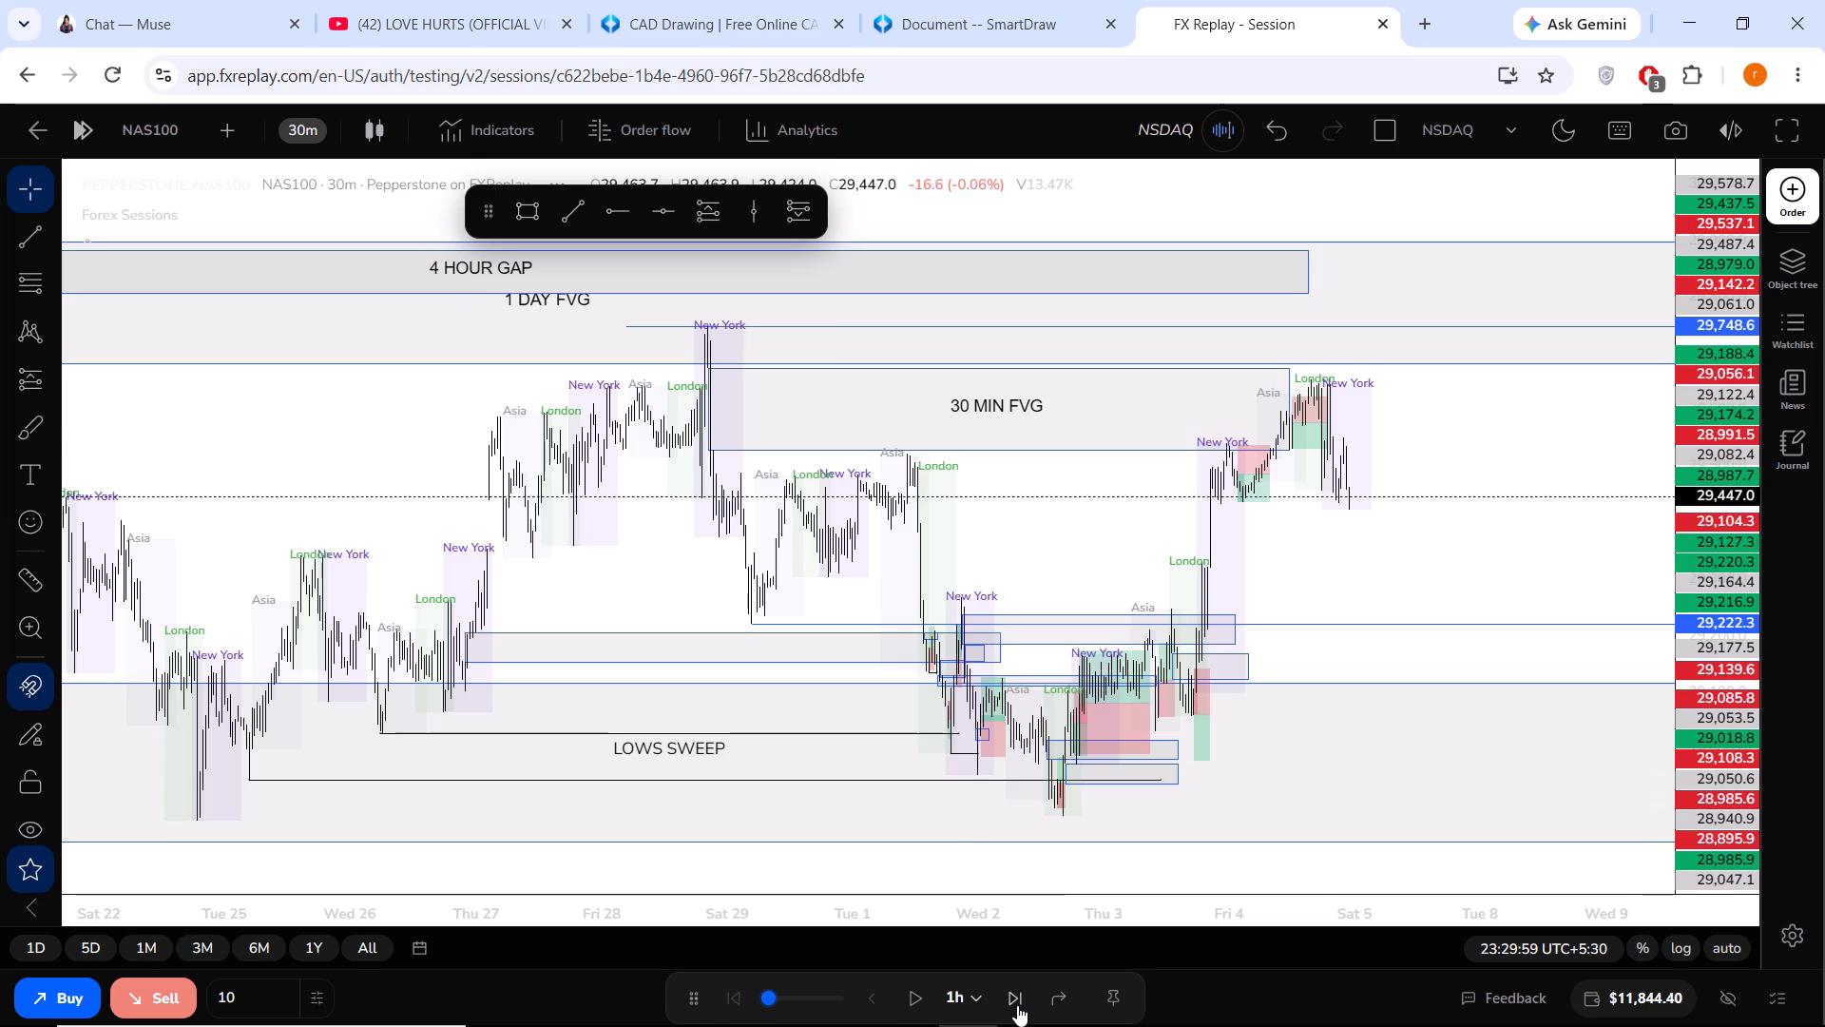
pyautogui.tripleClick(1017, 1004)
pyautogui.tripleClick(1017, 1002)
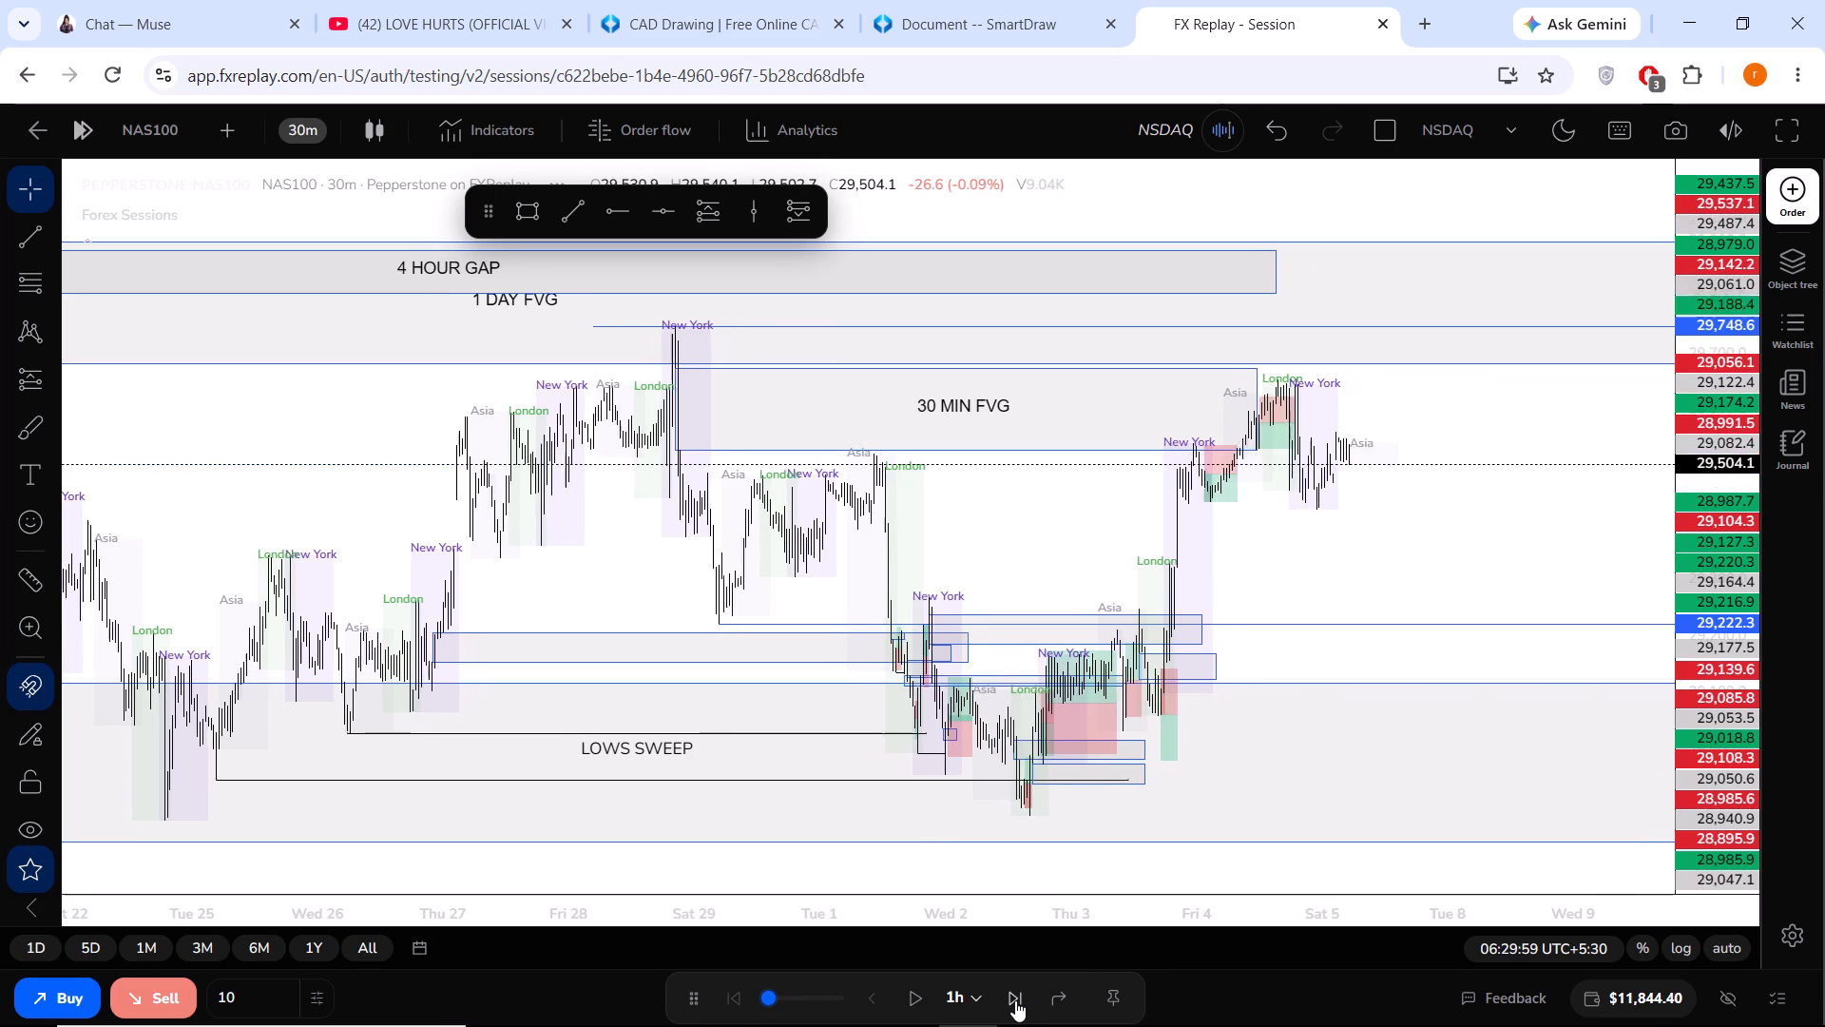
pyautogui.tripleClick(1015, 1000)
pyautogui.tripleClick(1015, 1000)
pyautogui.tripleClick(1014, 999)
pyautogui.tripleClick(1014, 998)
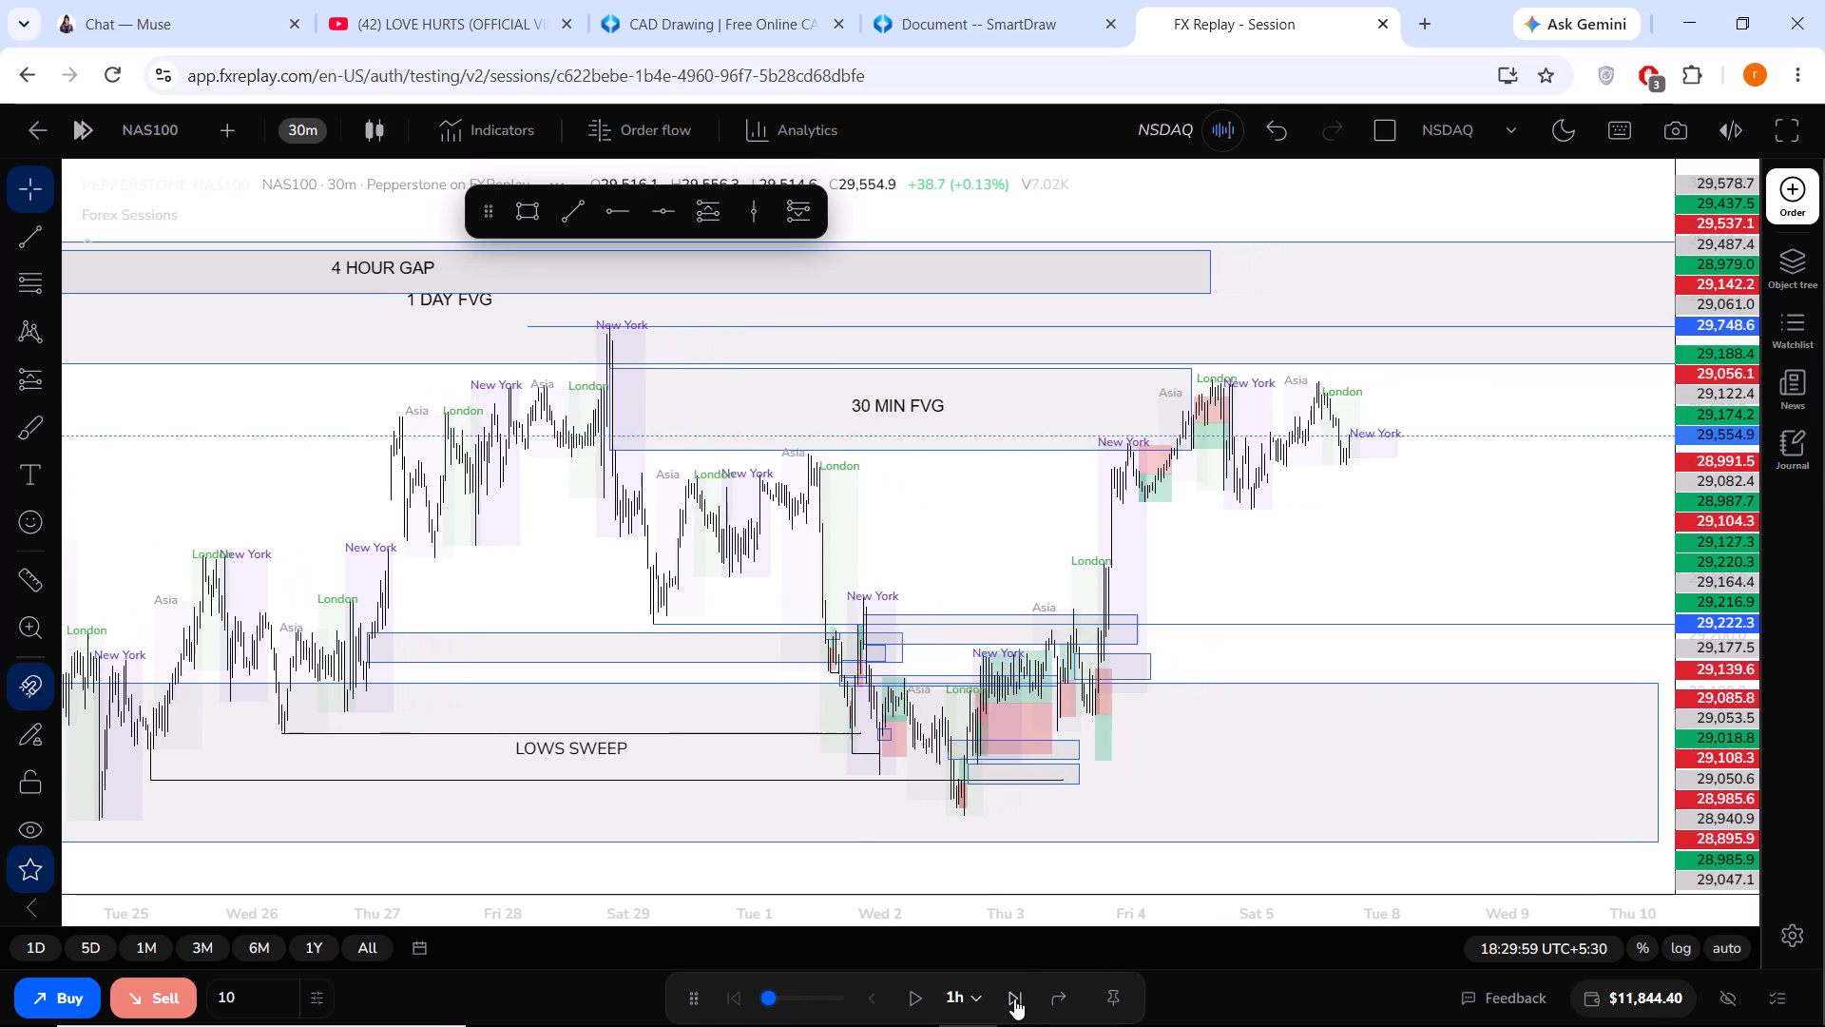
pyautogui.tripleClick(1014, 998)
pyautogui.tripleClick(1013, 998)
pyautogui.tripleClick(1013, 998)
pyautogui.tripleClick(1013, 998)
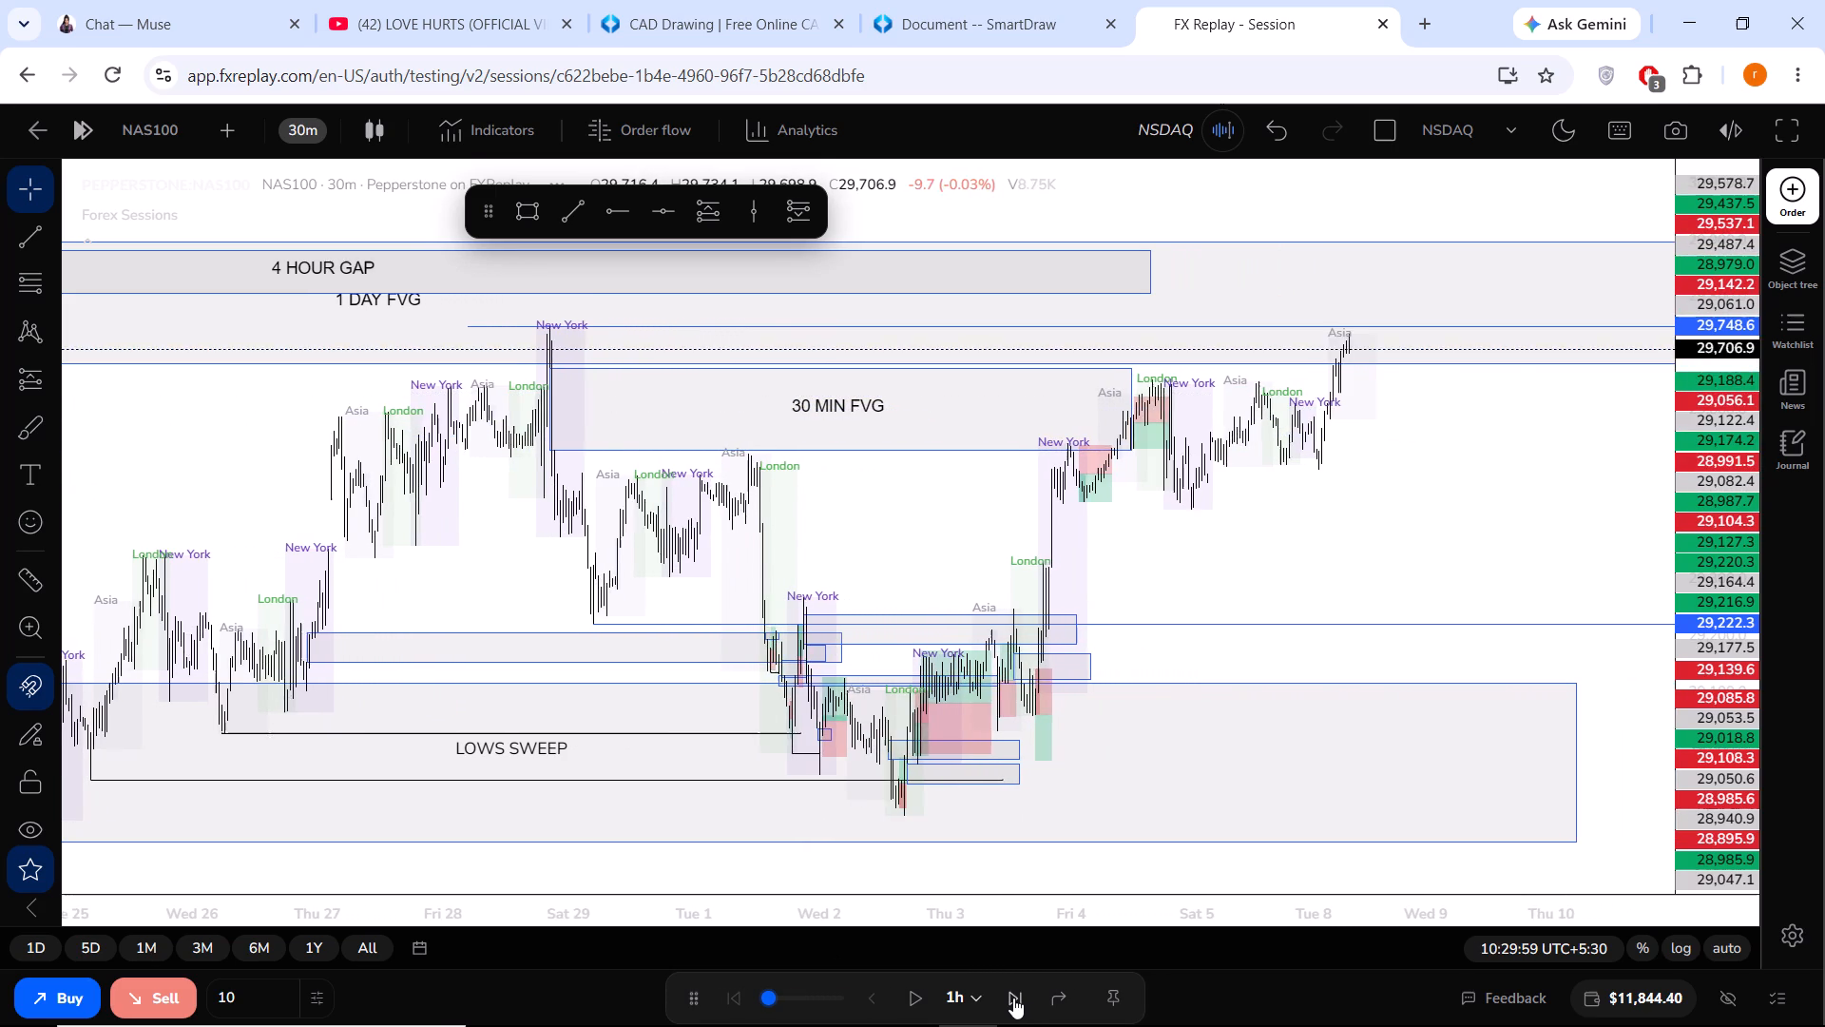
pyautogui.tripleClick(1013, 998)
pyautogui.tripleClick(1013, 998)
pyautogui.tripleClick(1013, 998)
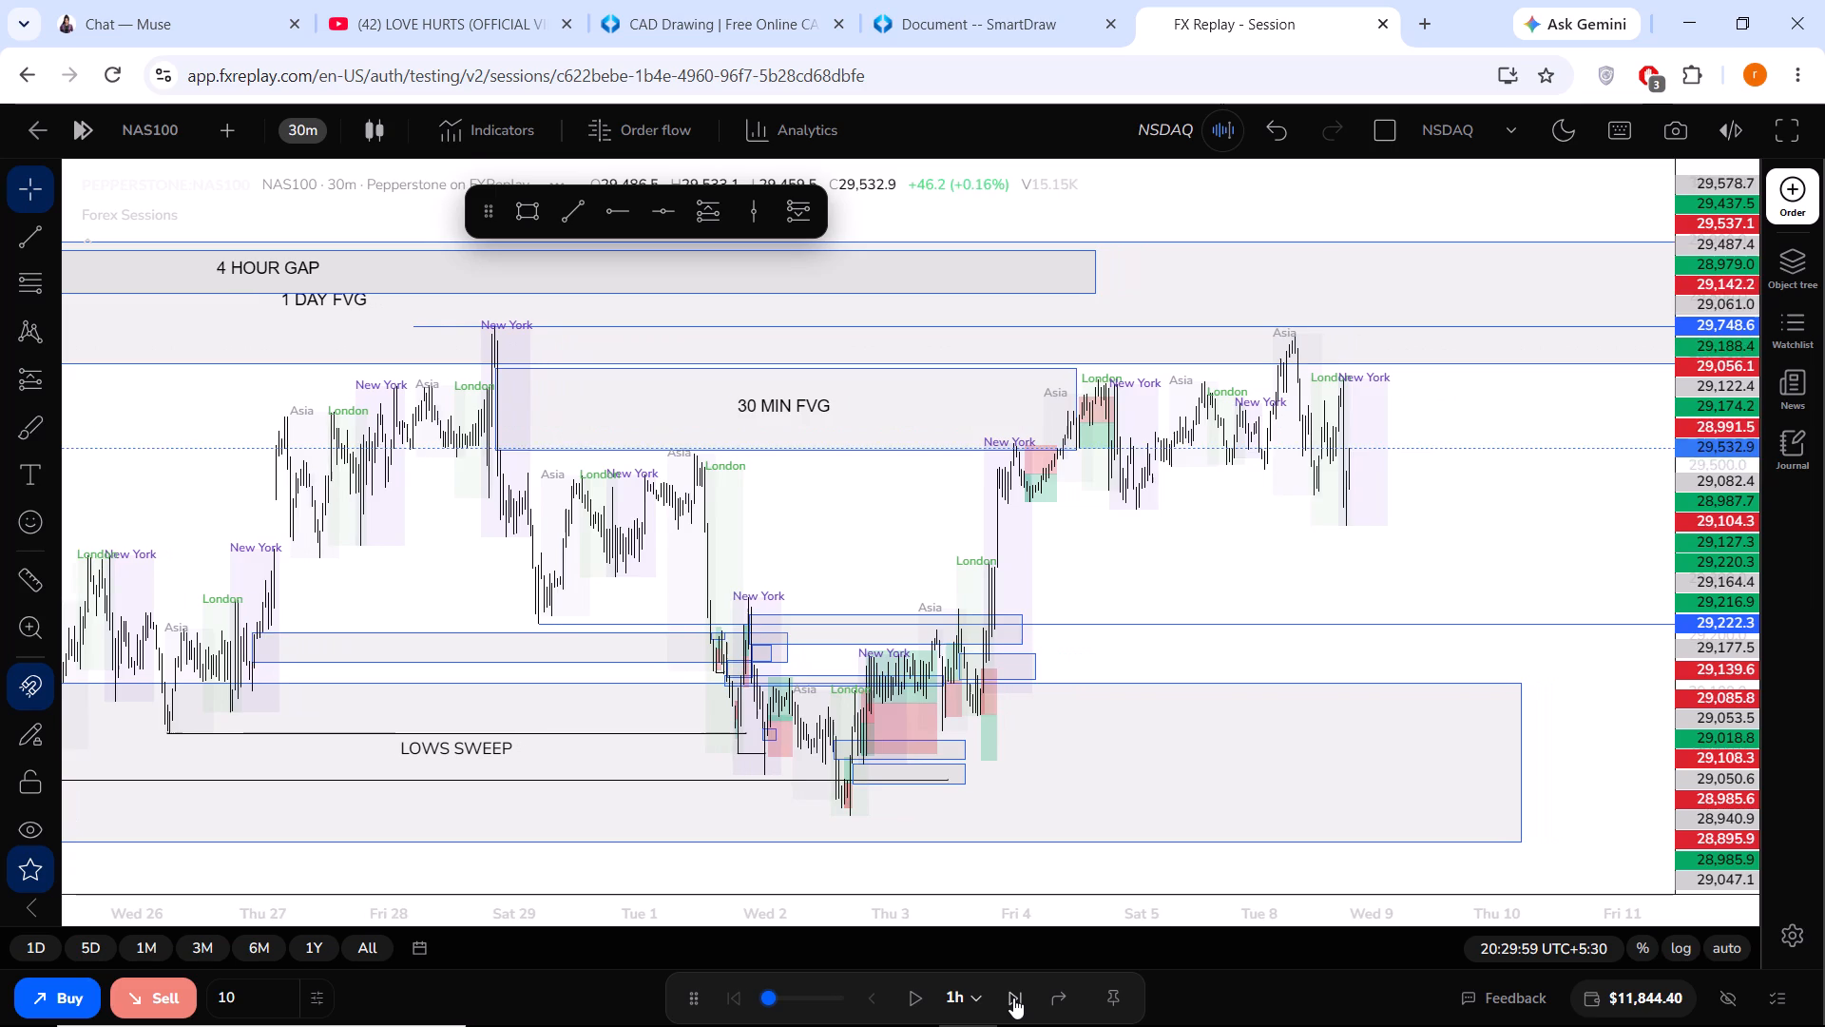
# Advance the replay in one-hour increments to Thursday 10 September at 17:29:59.
pyautogui.tripleClick(1013, 998)
pyautogui.tripleClick(1013, 998)
pyautogui.tripleClick(1013, 998)
pyautogui.tripleClick(1013, 998)
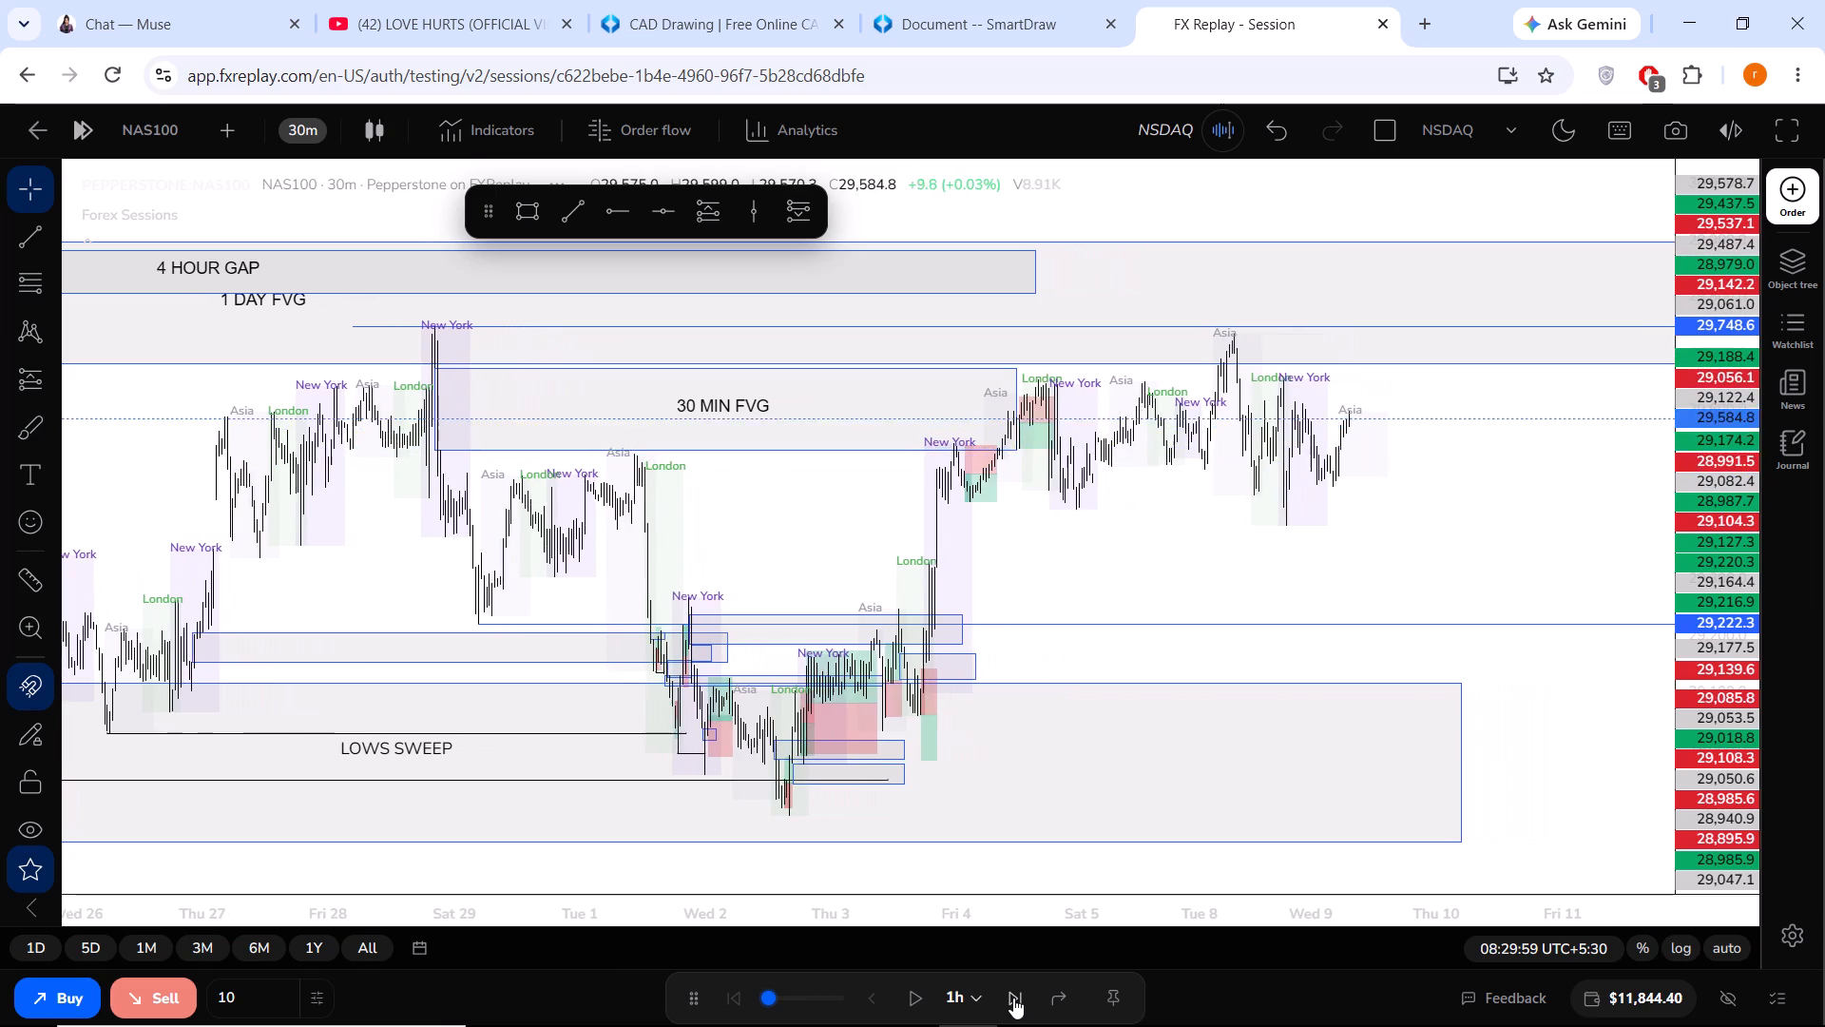
pyautogui.tripleClick(1013, 998)
pyautogui.tripleClick(1011, 998)
pyautogui.tripleClick(1011, 998)
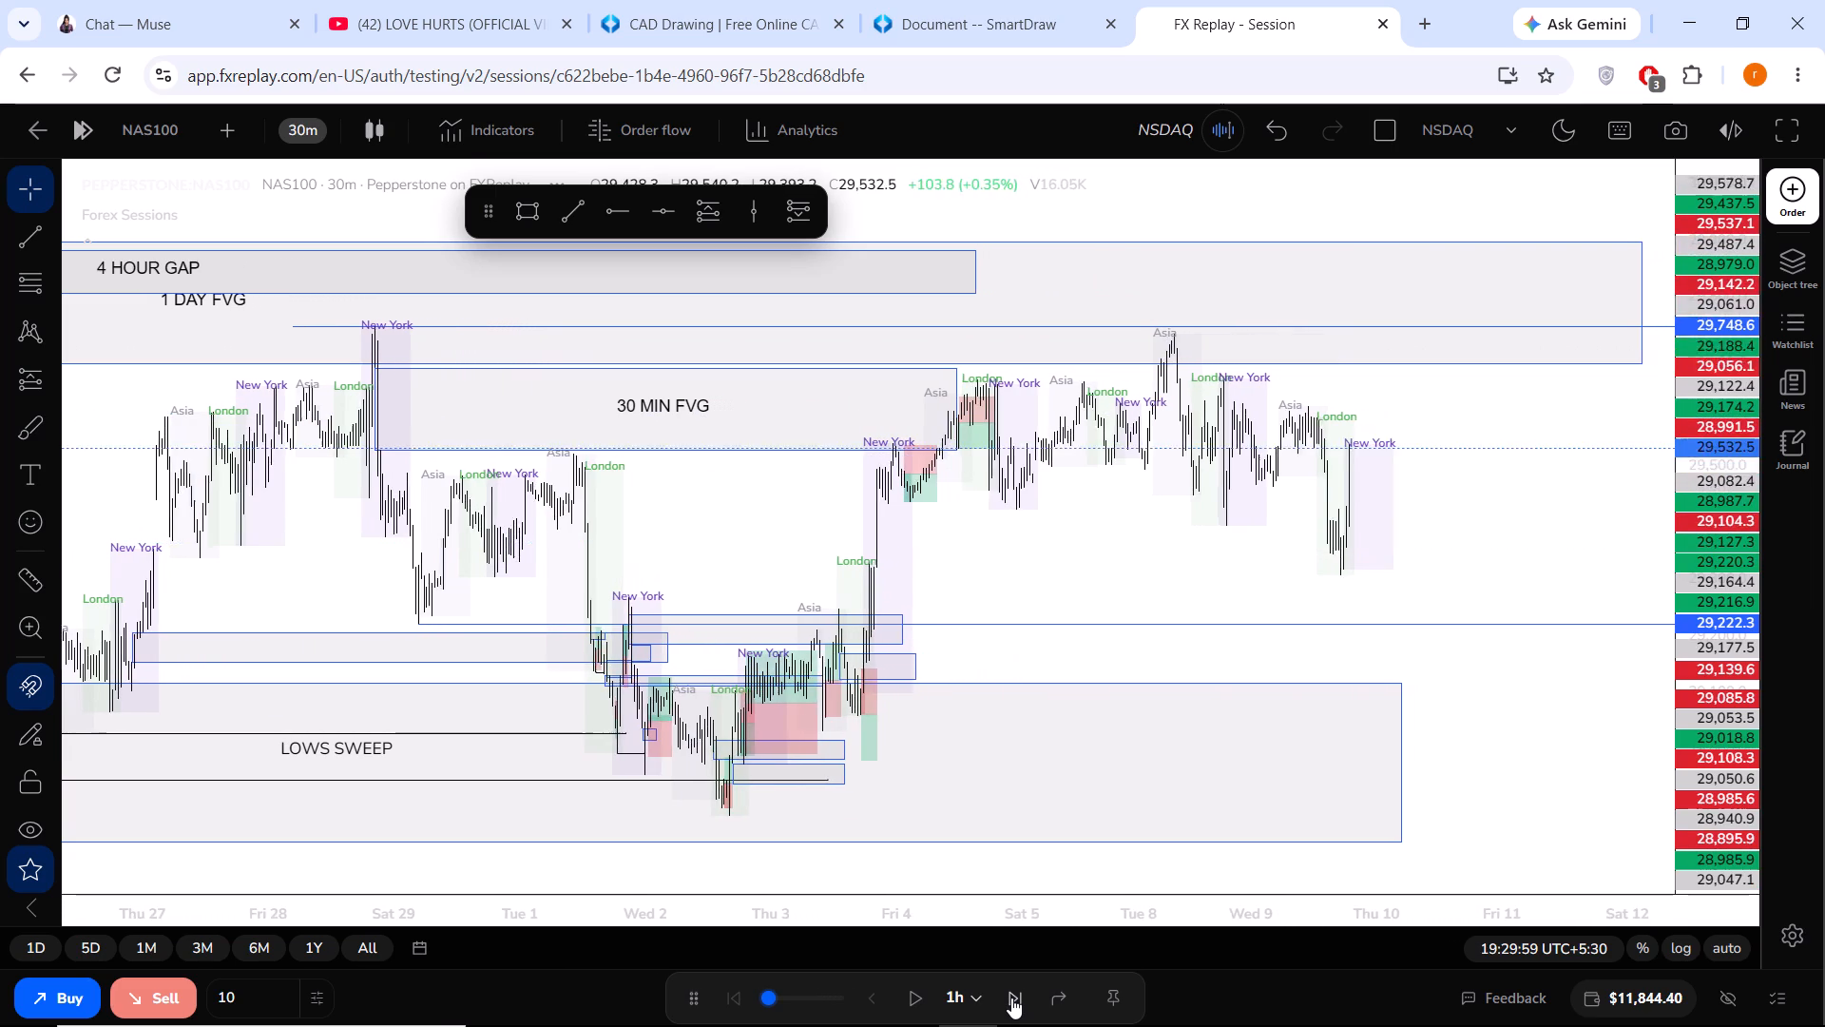
pyautogui.tripleClick(1011, 998)
pyautogui.tripleClick(1011, 998)
pyautogui.tripleClick(1011, 998)
pyautogui.tripleClick(1011, 998)
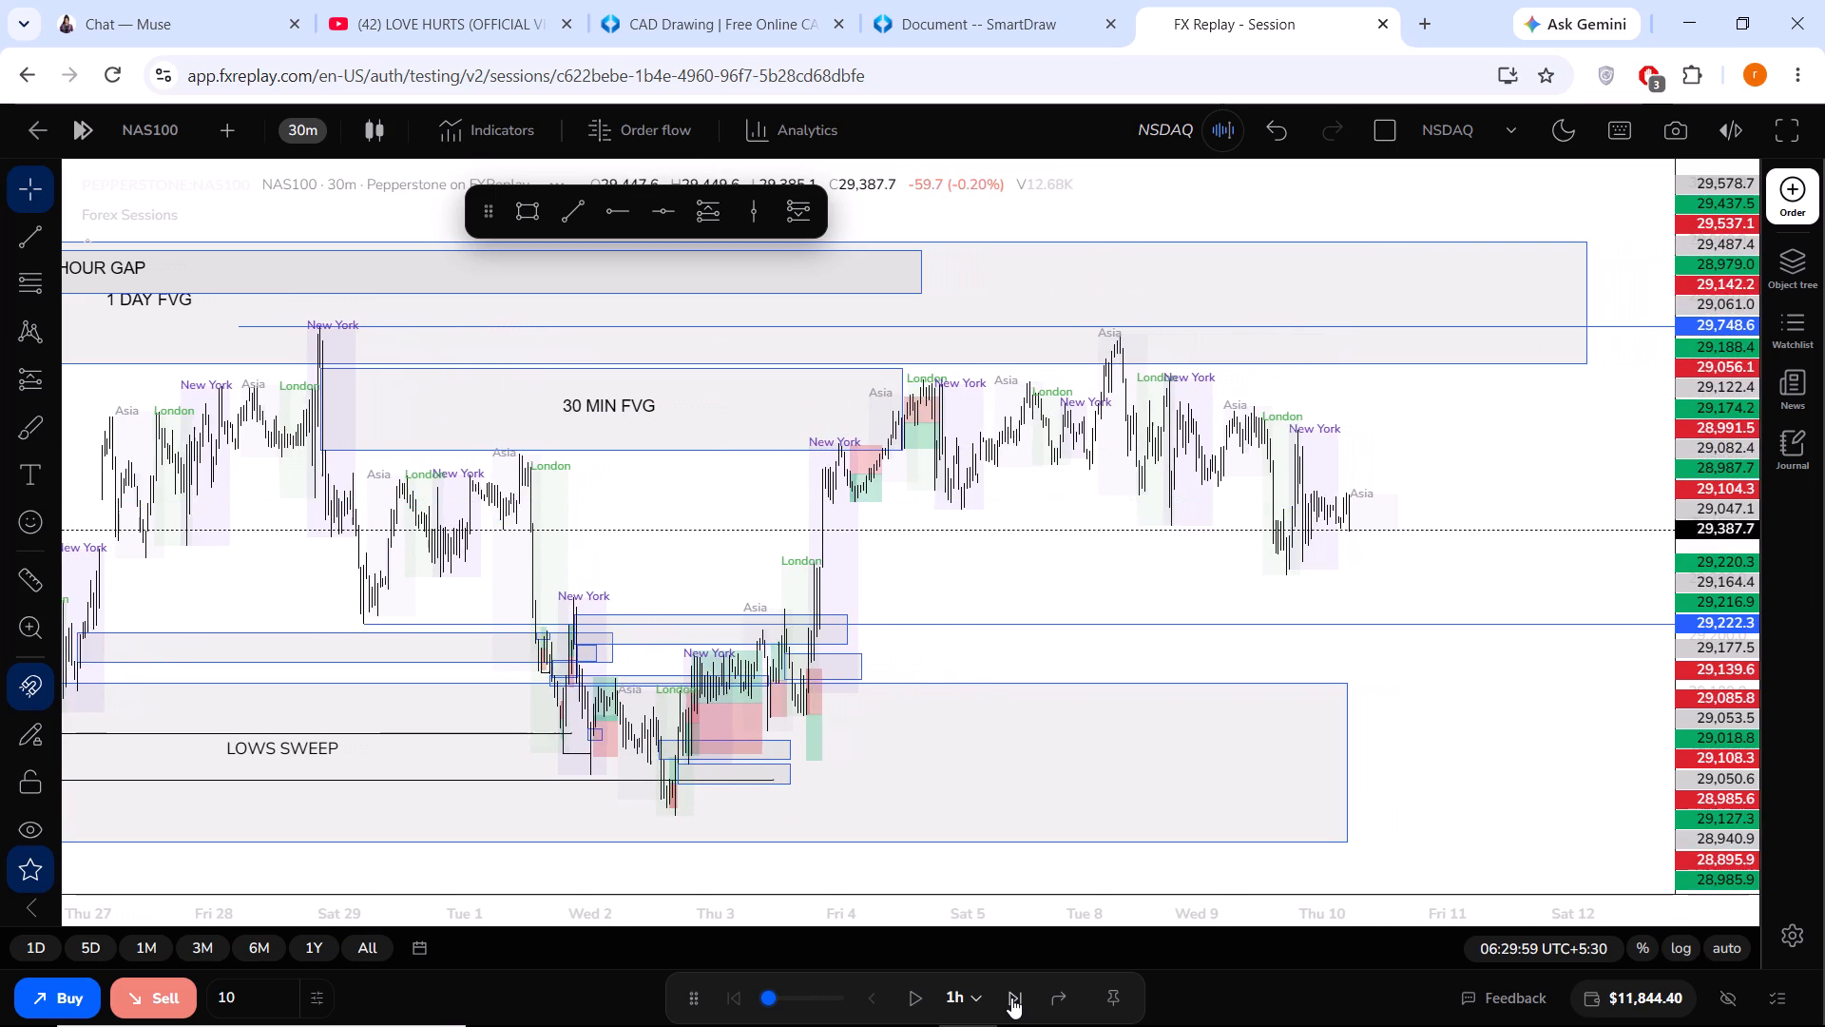
pyautogui.tripleClick(1010, 998)
pyautogui.tripleClick(1010, 998)
pyautogui.tripleClick(1010, 998)
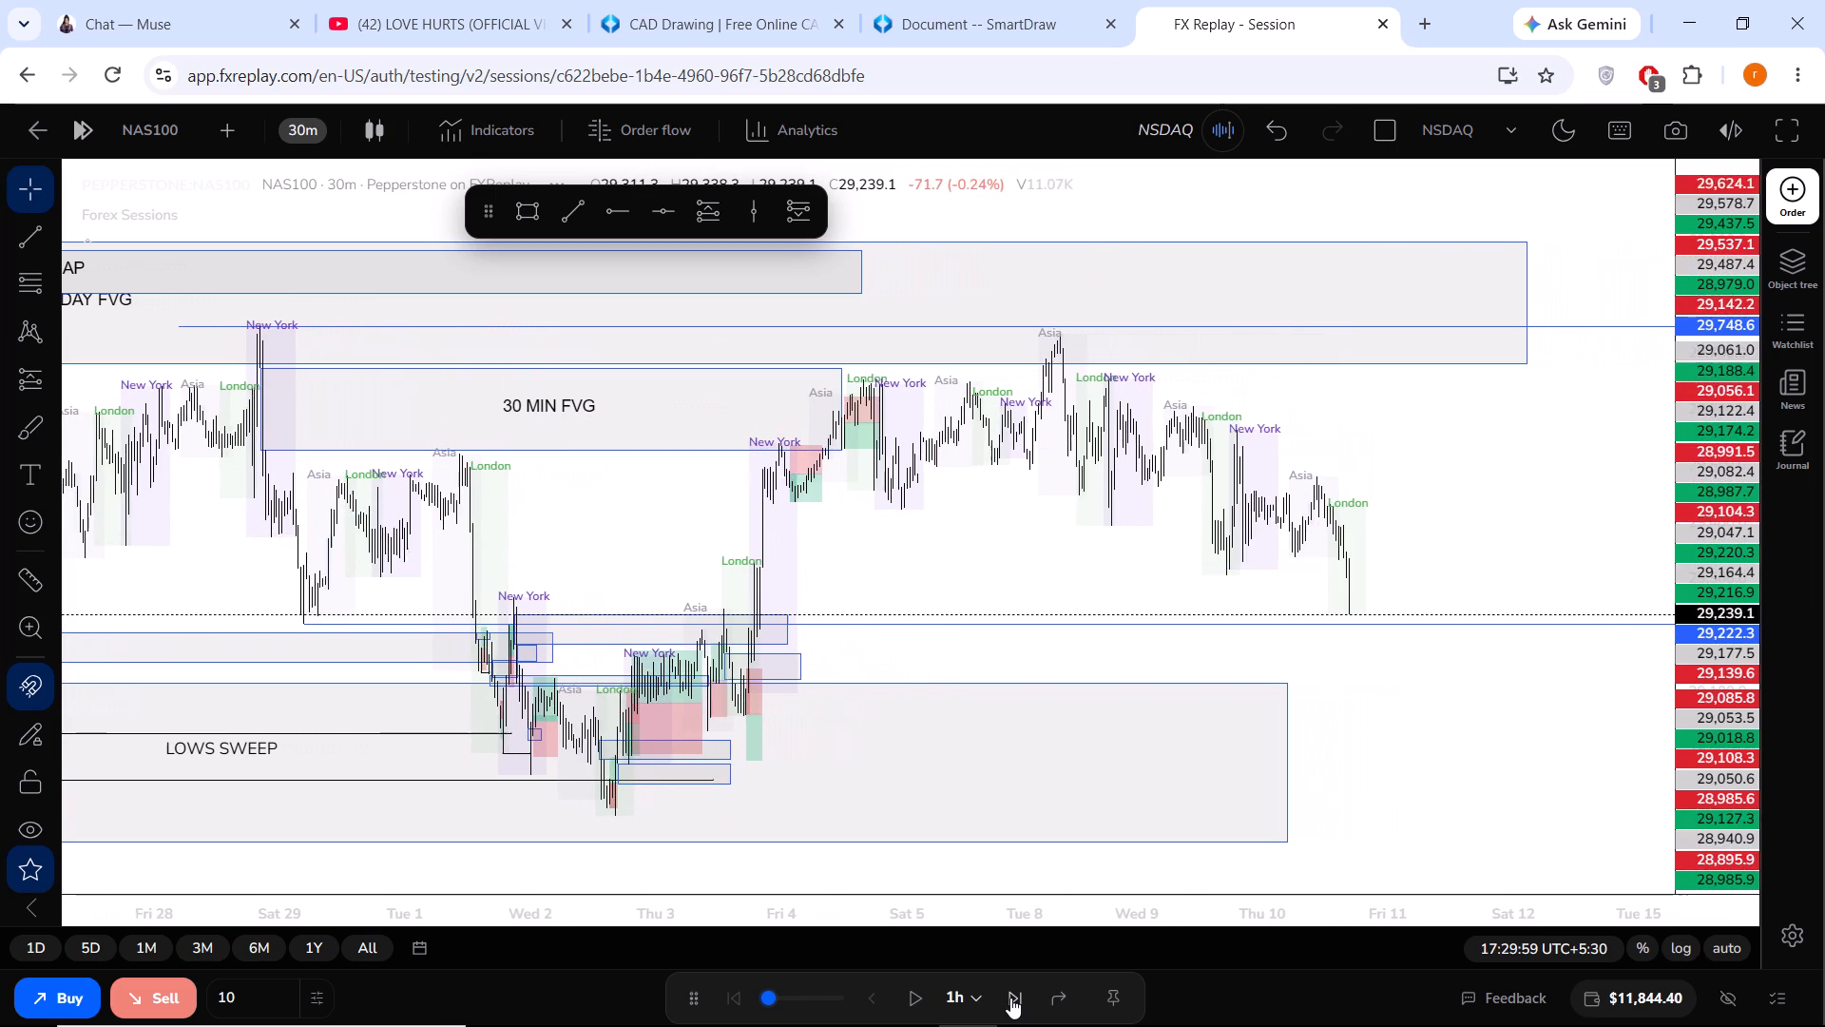
# Advance the replay in one-hour increments to Saturday 12 September at 01:29:59.
pyautogui.tripleClick(1010, 998)
pyautogui.tripleClick(1010, 998)
pyautogui.tripleClick(1010, 998)
pyautogui.tripleClick(1010, 998)
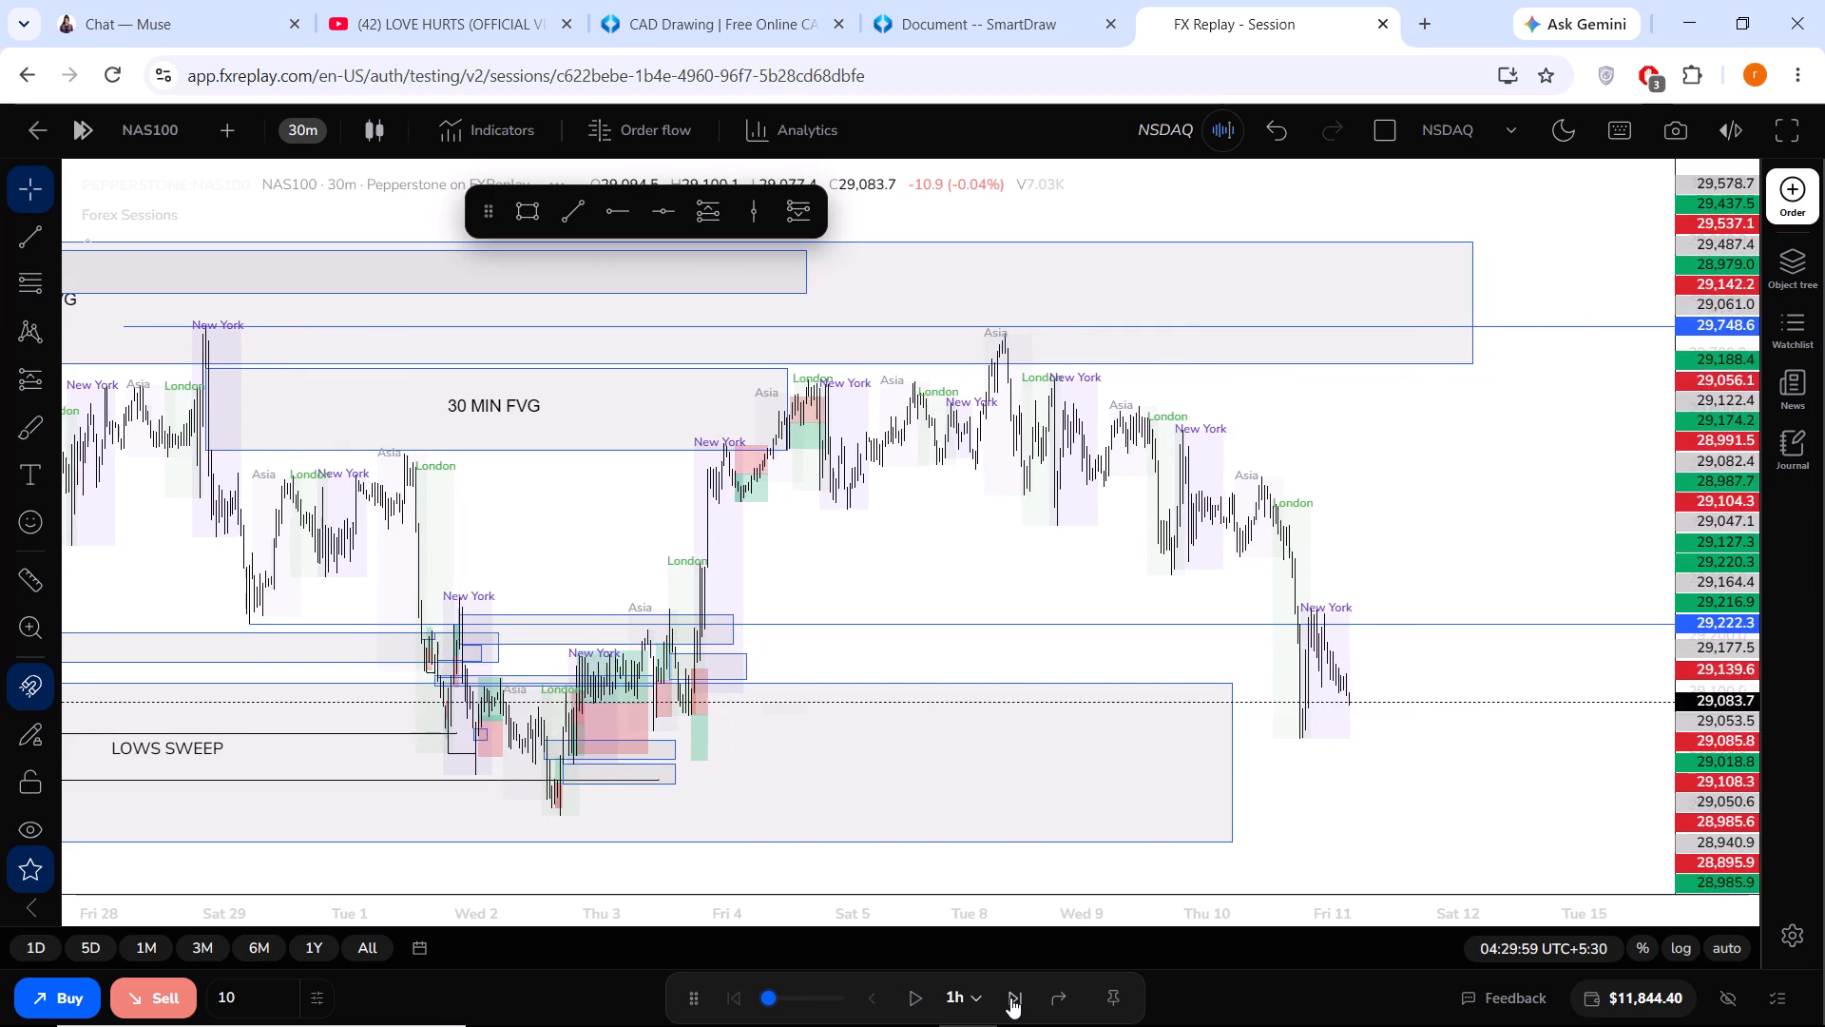
pyautogui.tripleClick(1010, 998)
pyautogui.tripleClick(1010, 998)
pyautogui.tripleClick(1010, 998)
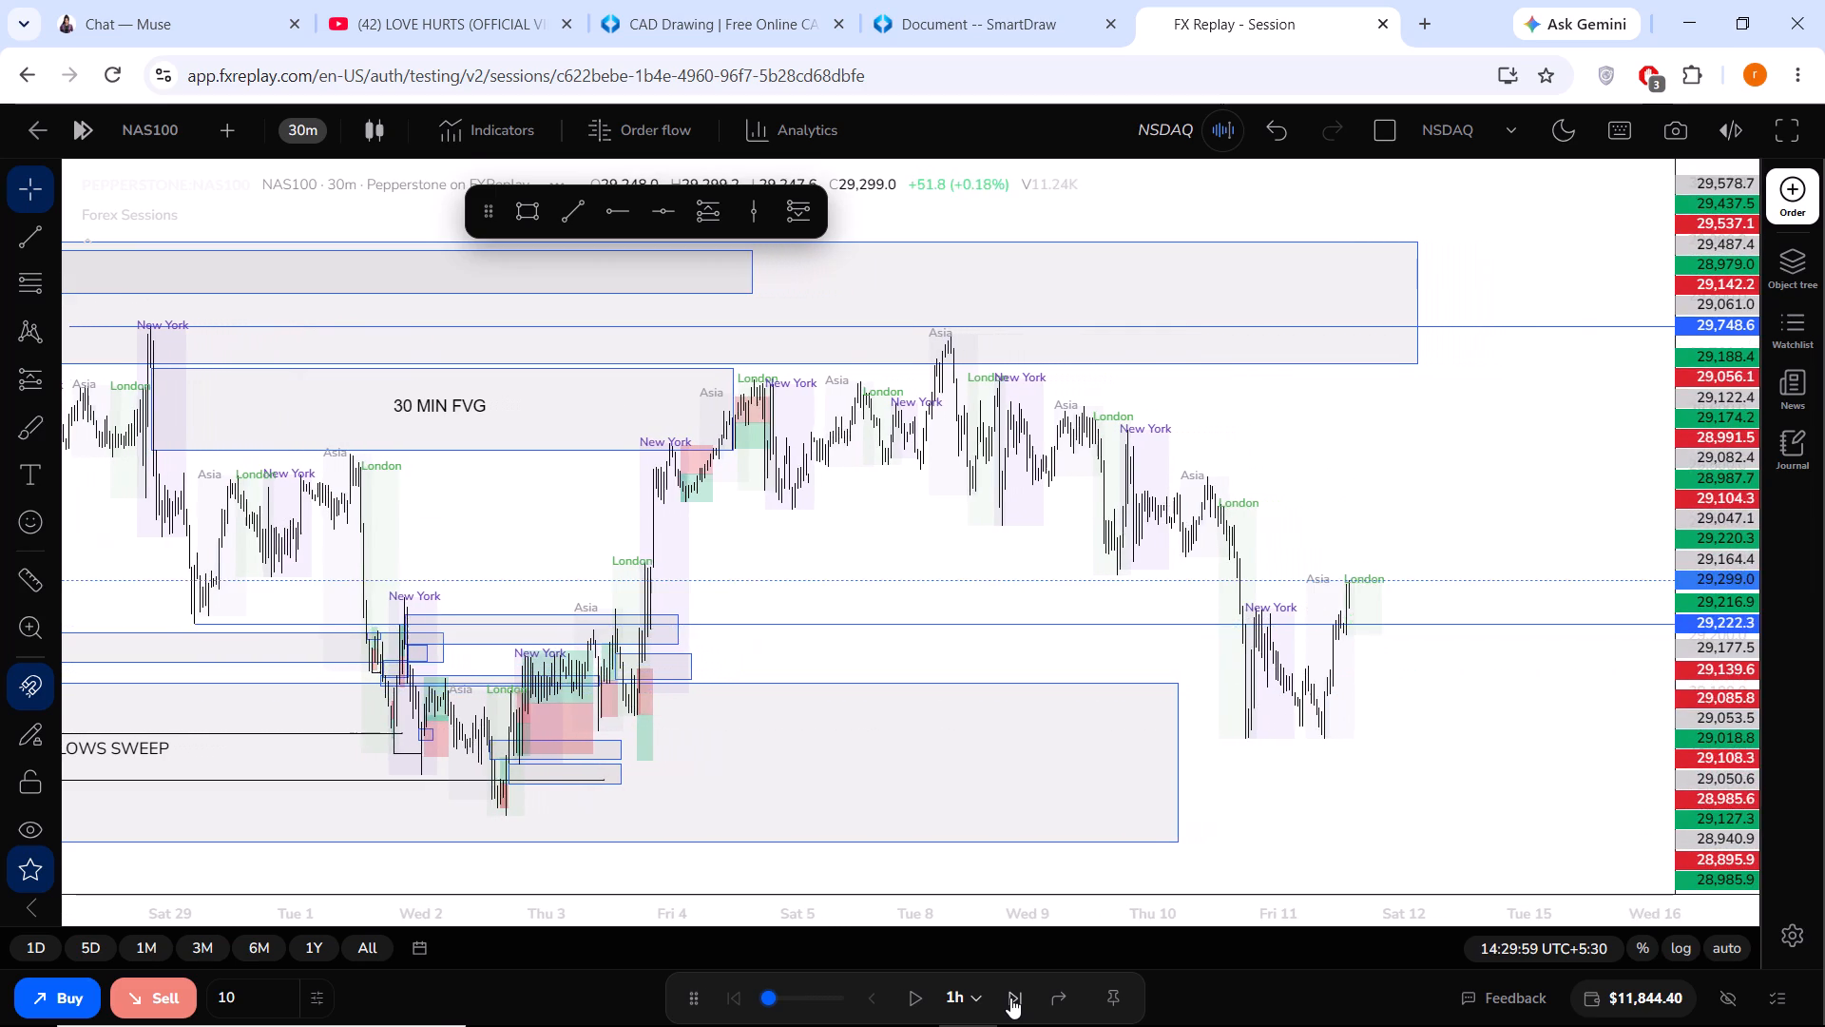
pyautogui.tripleClick(1010, 998)
pyautogui.tripleClick(1010, 998)
pyautogui.tripleClick(1010, 998)
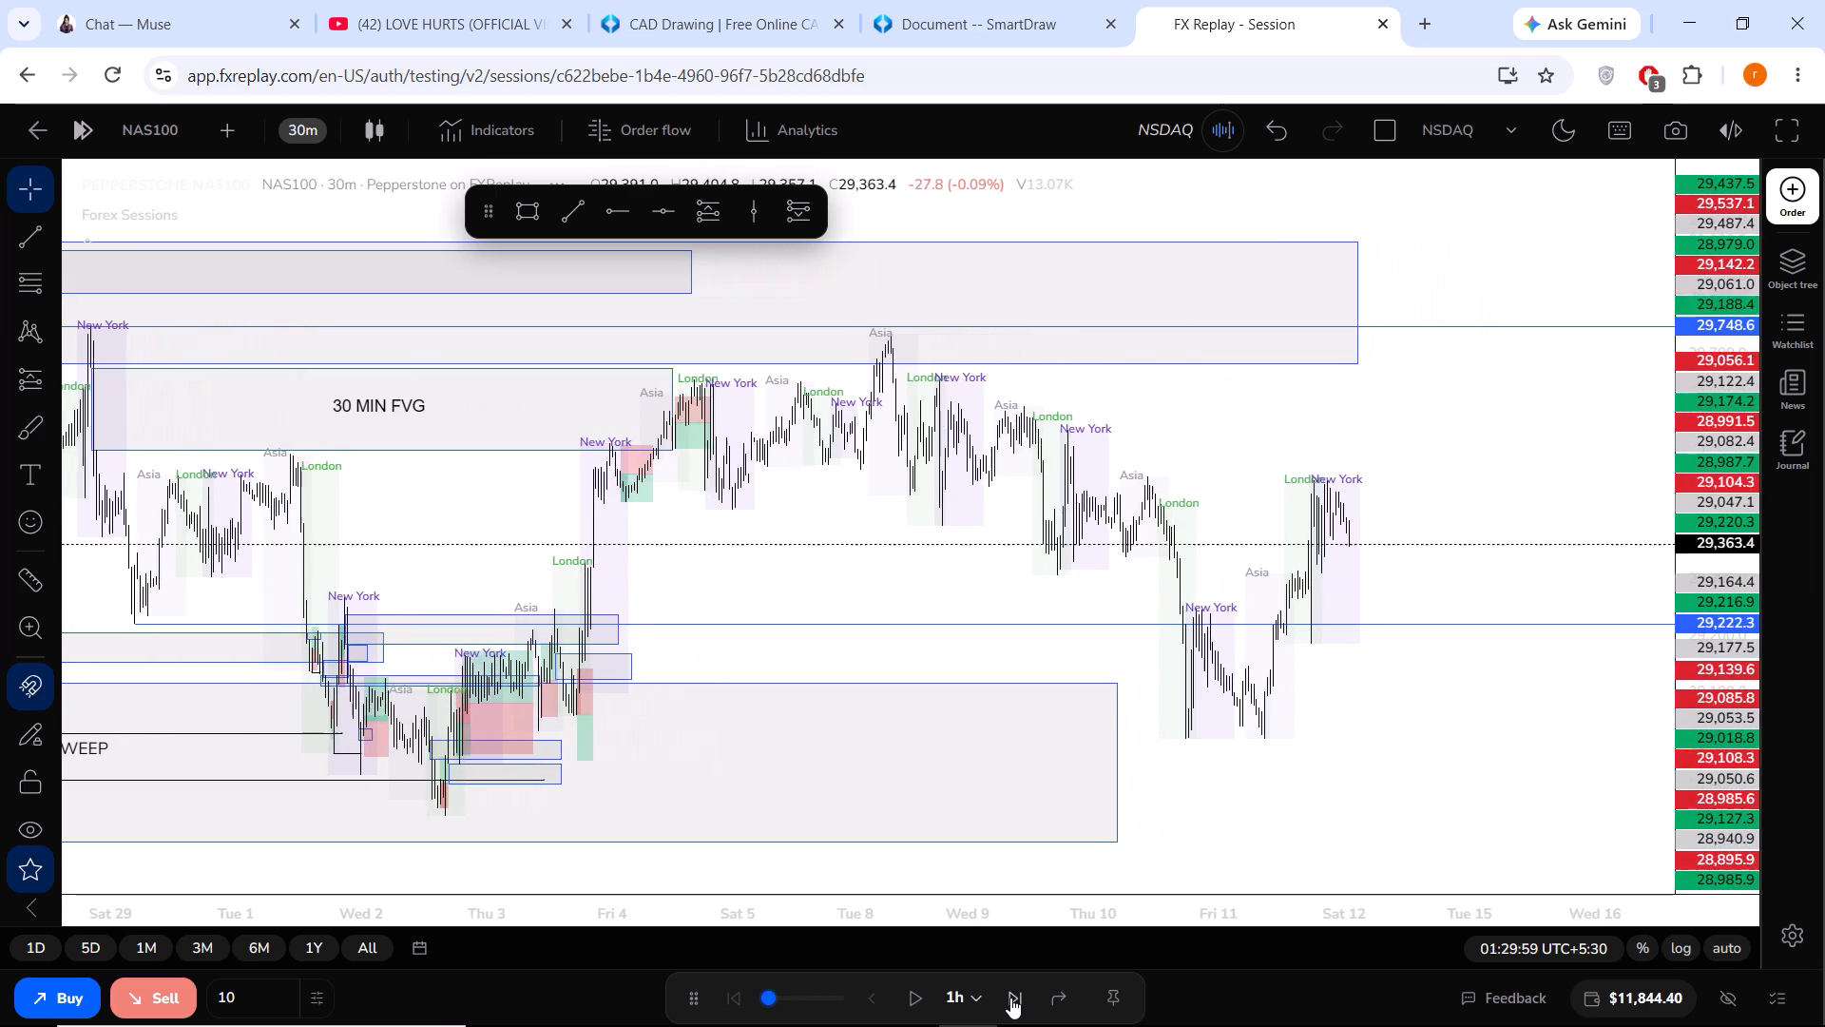
# Advance the replay in one-hour increments to Tuesday 15 September at 20:29:59.
pyautogui.tripleClick(1010, 998)
pyautogui.tripleClick(1010, 998)
pyautogui.tripleClick(1010, 998)
pyautogui.tripleClick(1009, 998)
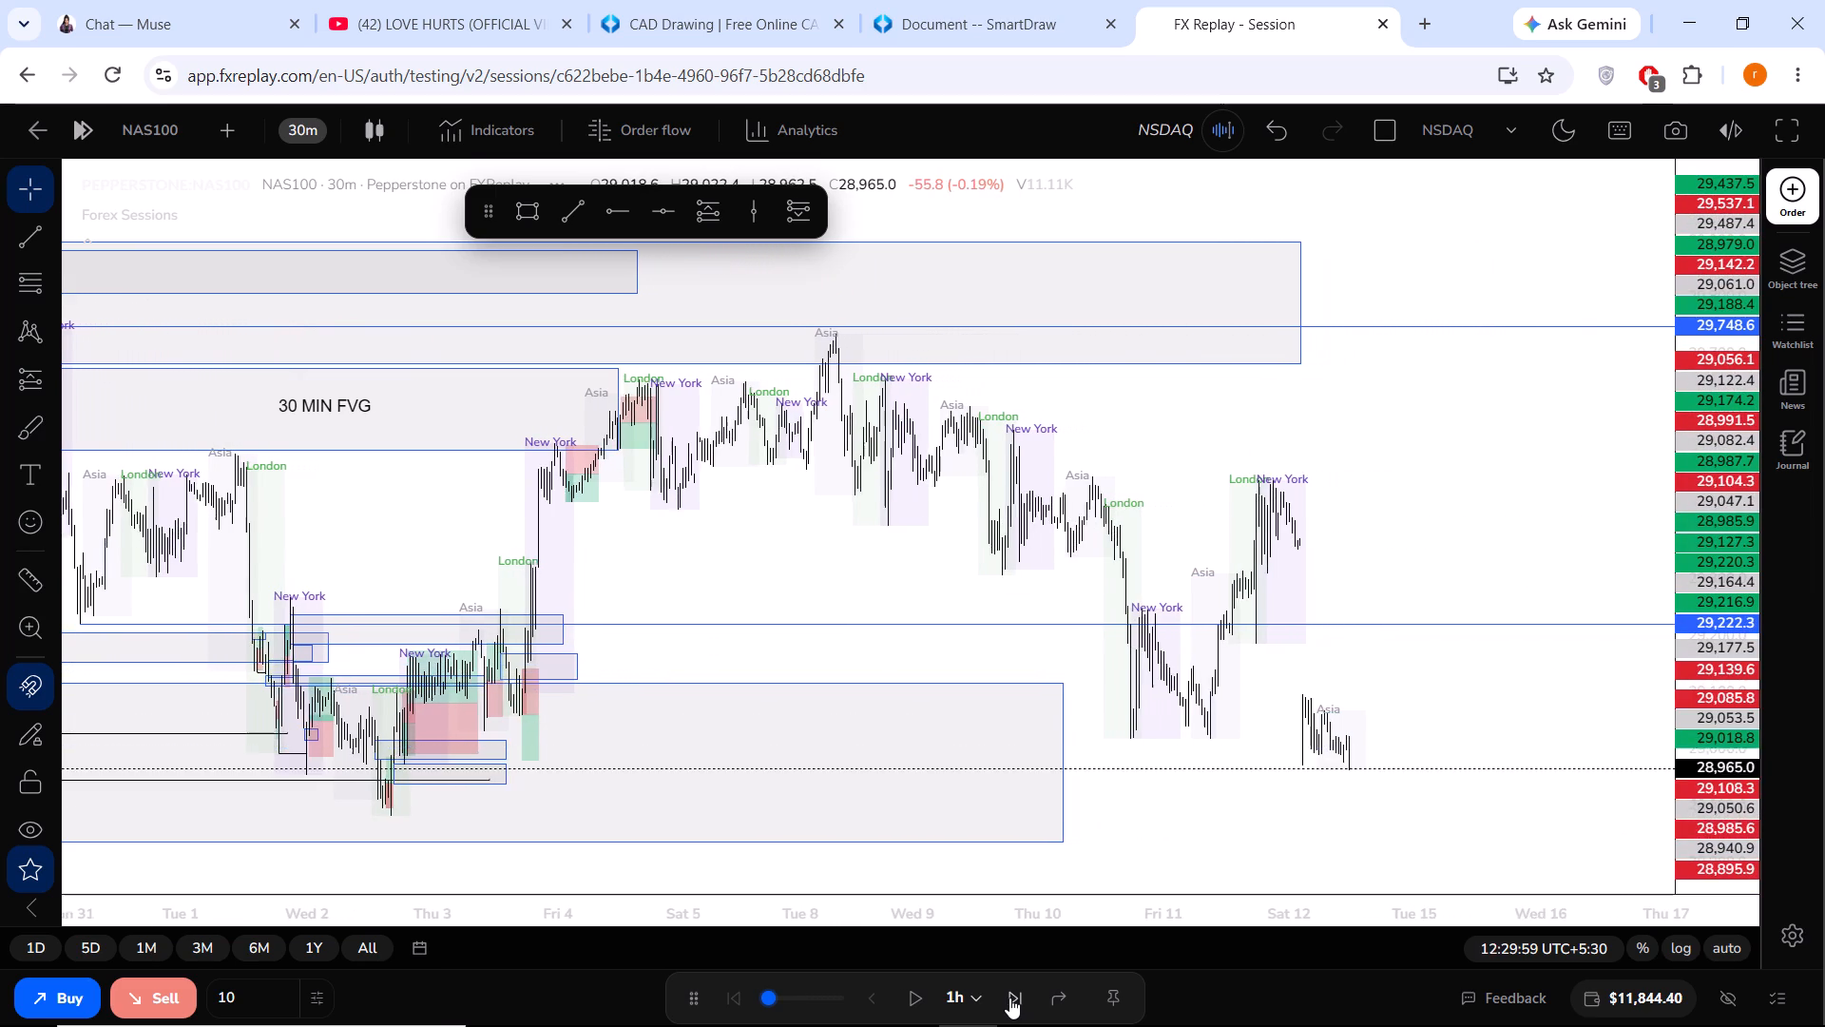
pyautogui.tripleClick(1009, 998)
pyautogui.tripleClick(1009, 998)
pyautogui.tripleClick(1009, 998)
pyautogui.tripleClick(1009, 998)
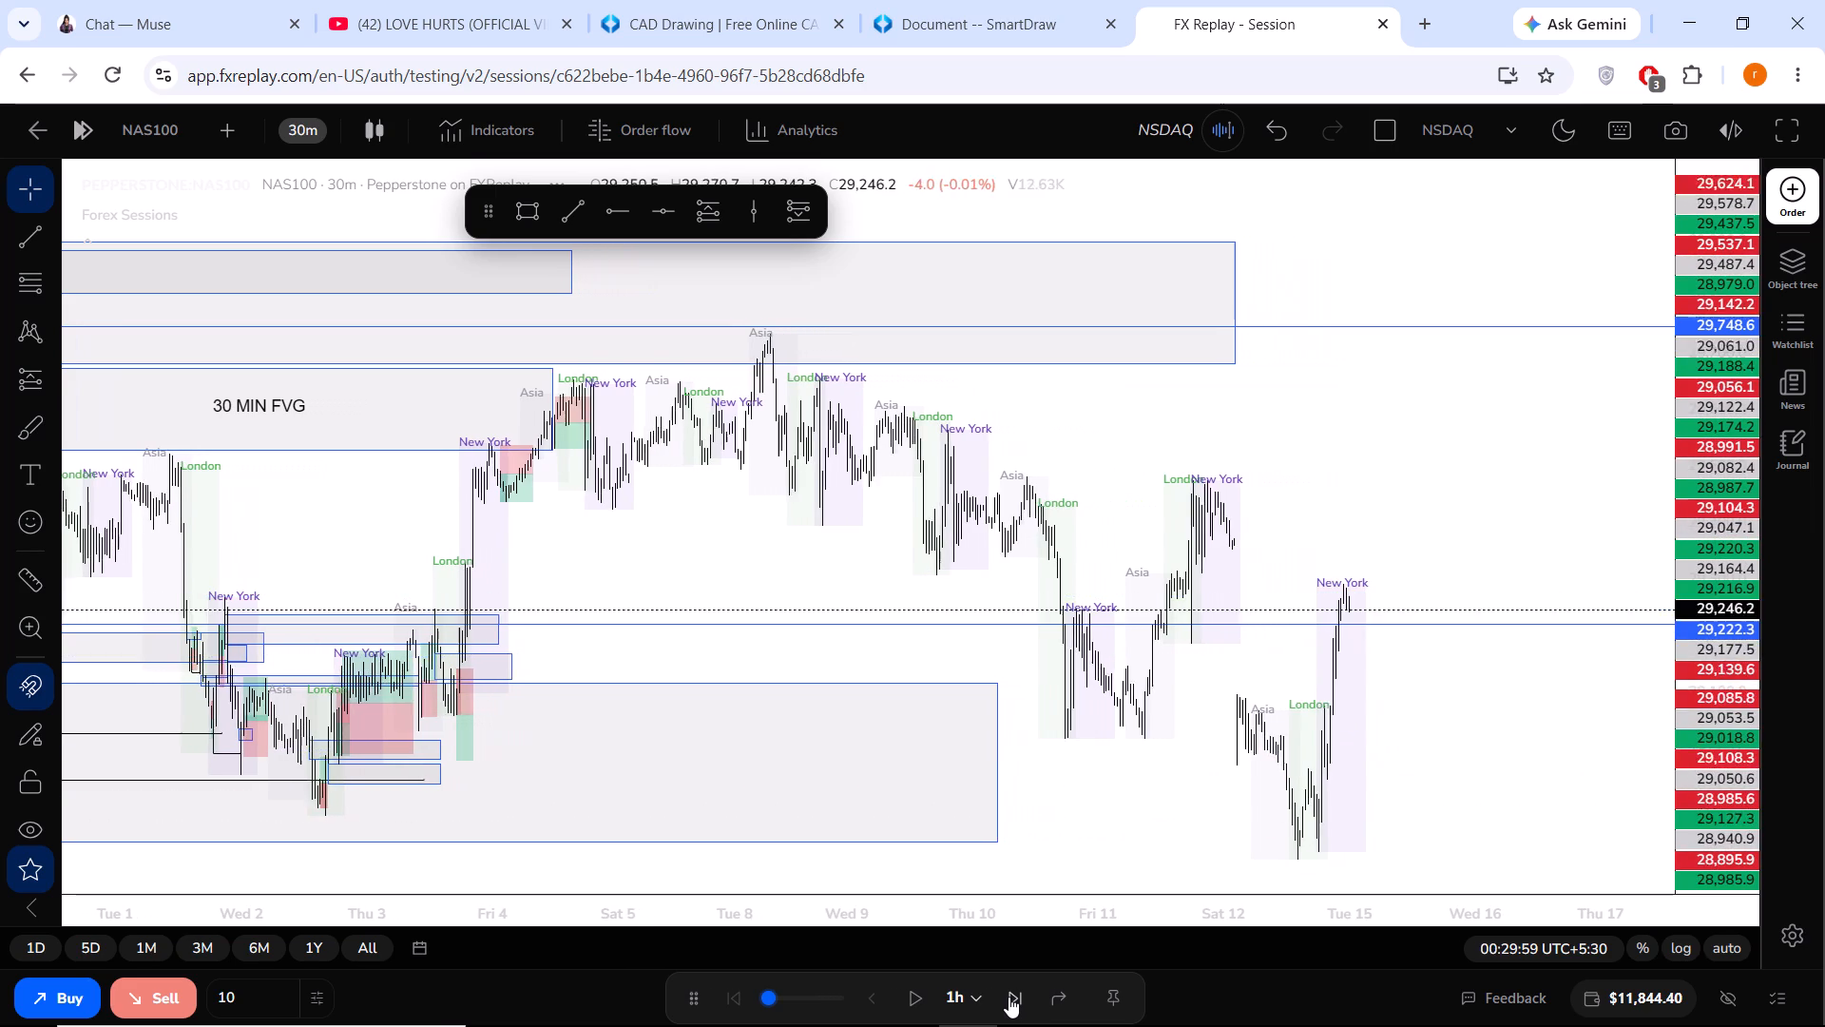
pyautogui.tripleClick(1009, 997)
pyautogui.tripleClick(1009, 997)
pyautogui.tripleClick(1009, 997)
pyautogui.tripleClick(1009, 997)
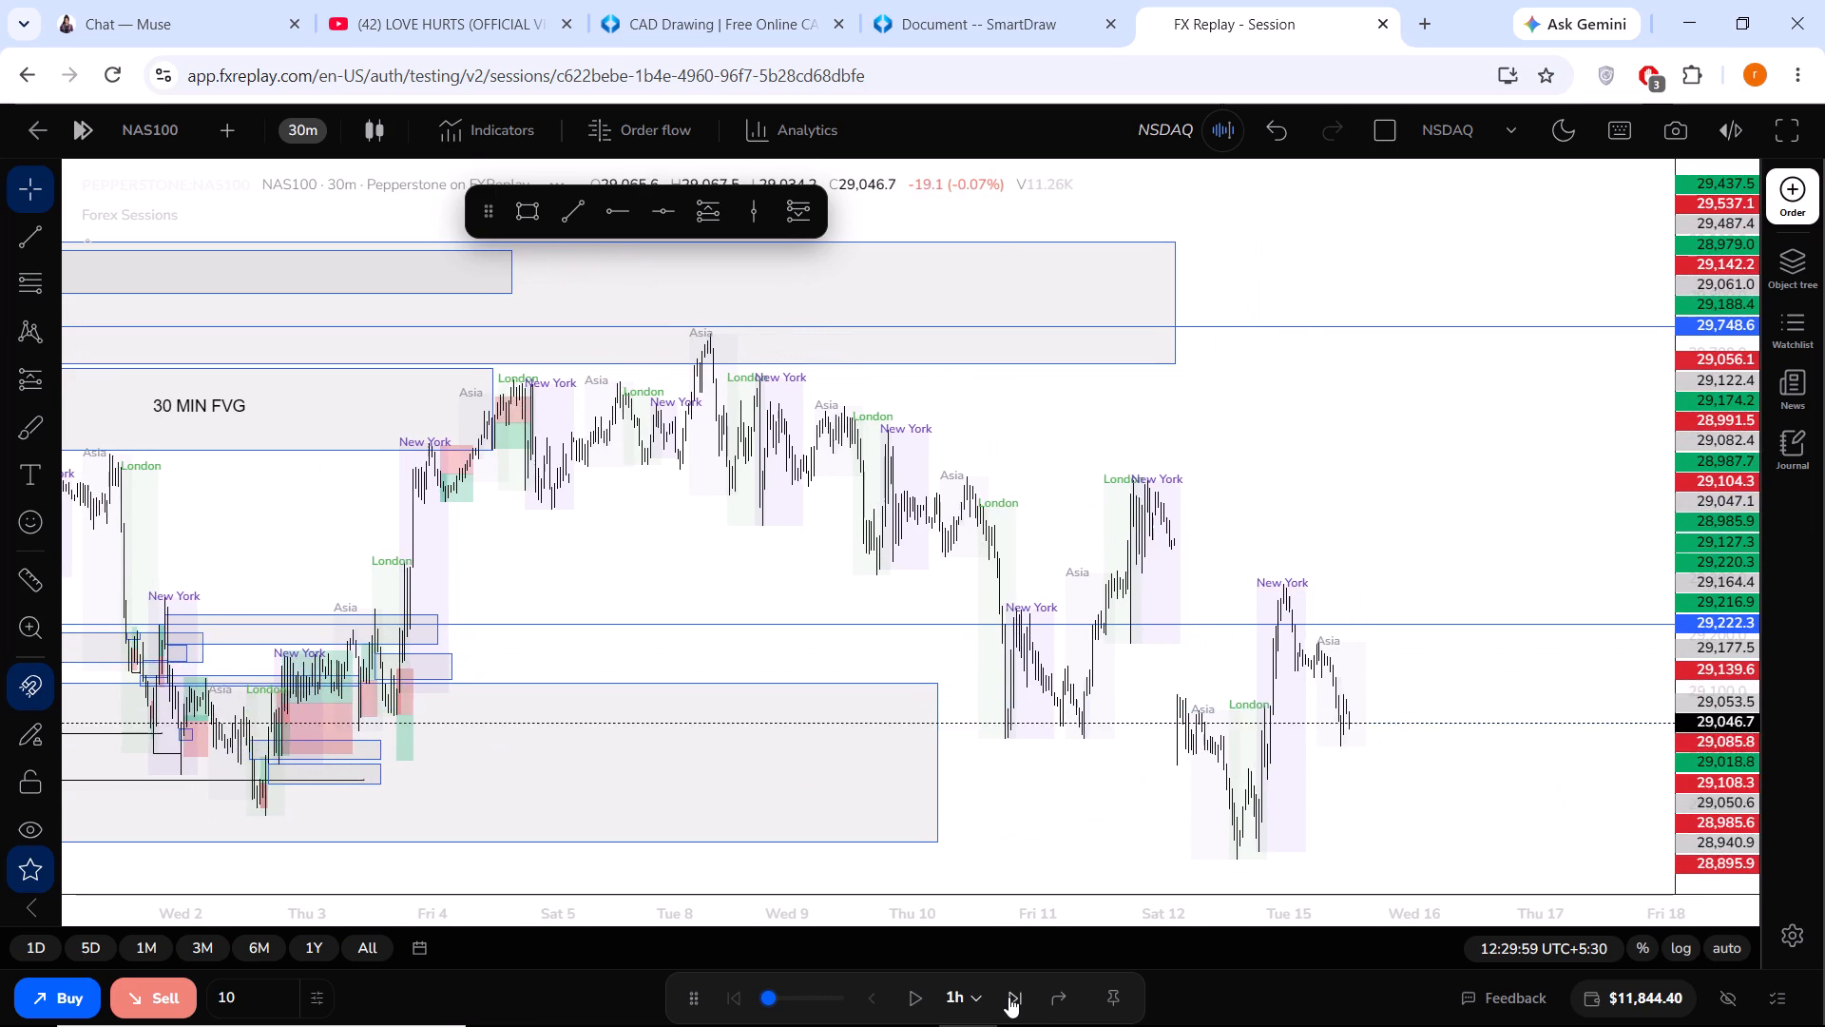
pyautogui.tripleClick(1009, 997)
pyautogui.doubleClick(1008, 995)
# Examine the newly replayed price action in relation to the marked FVG zones, the lows sweep and the lower demand zone.
pyautogui.scroll(-3, 710, 747)
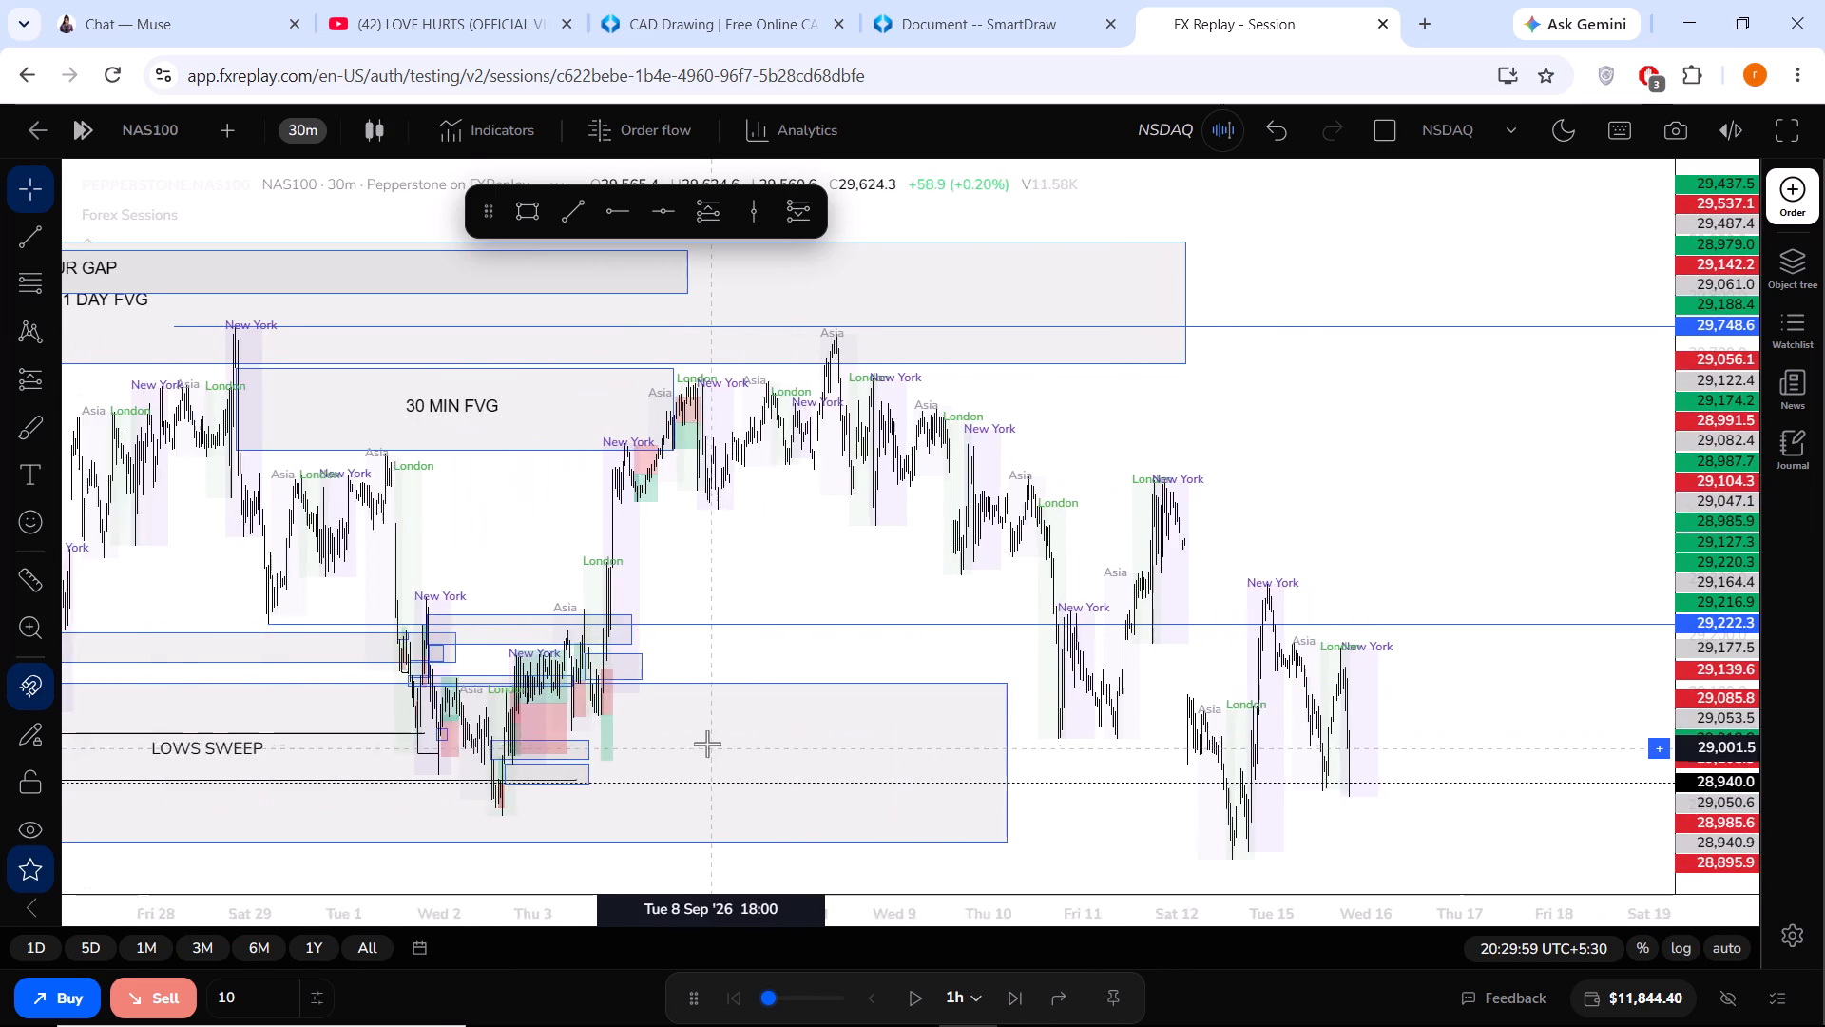
pyautogui.scroll(-3, 707, 744)
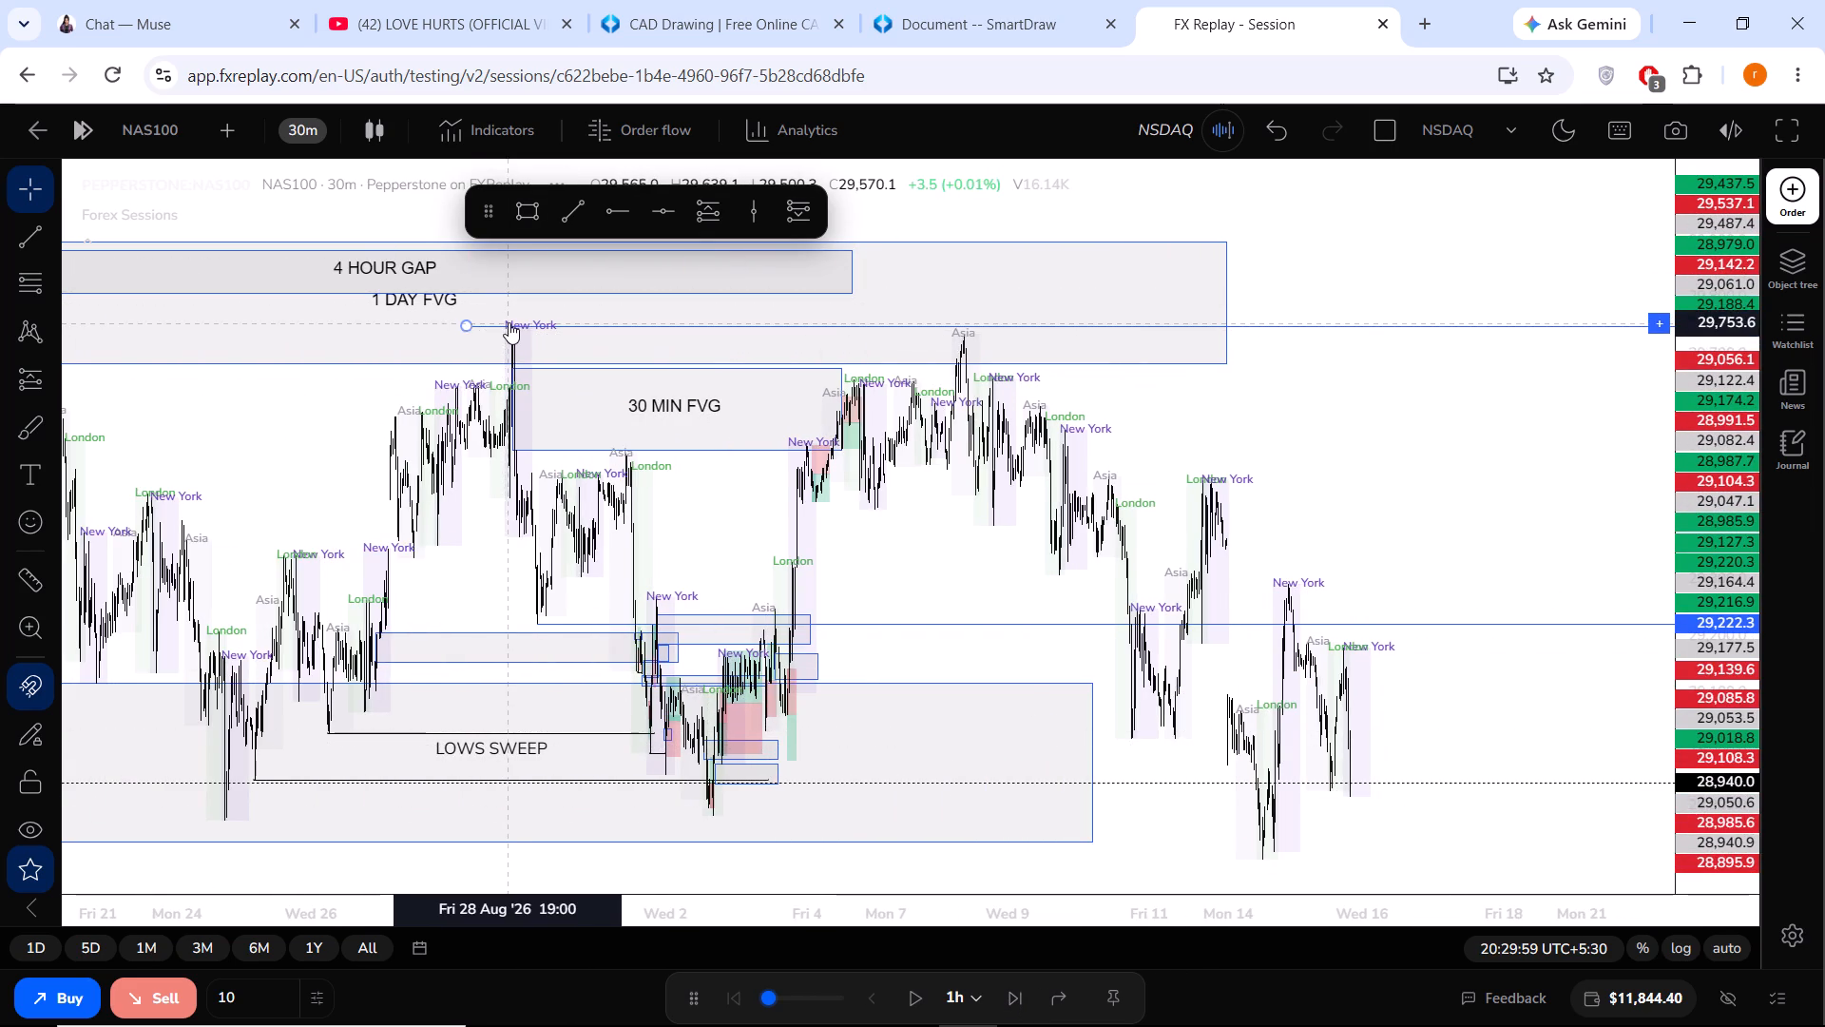
pyautogui.scroll(2, 1112, 459)
pyautogui.moveTo(1428, 568); pyautogui.dragTo(1342, 381)
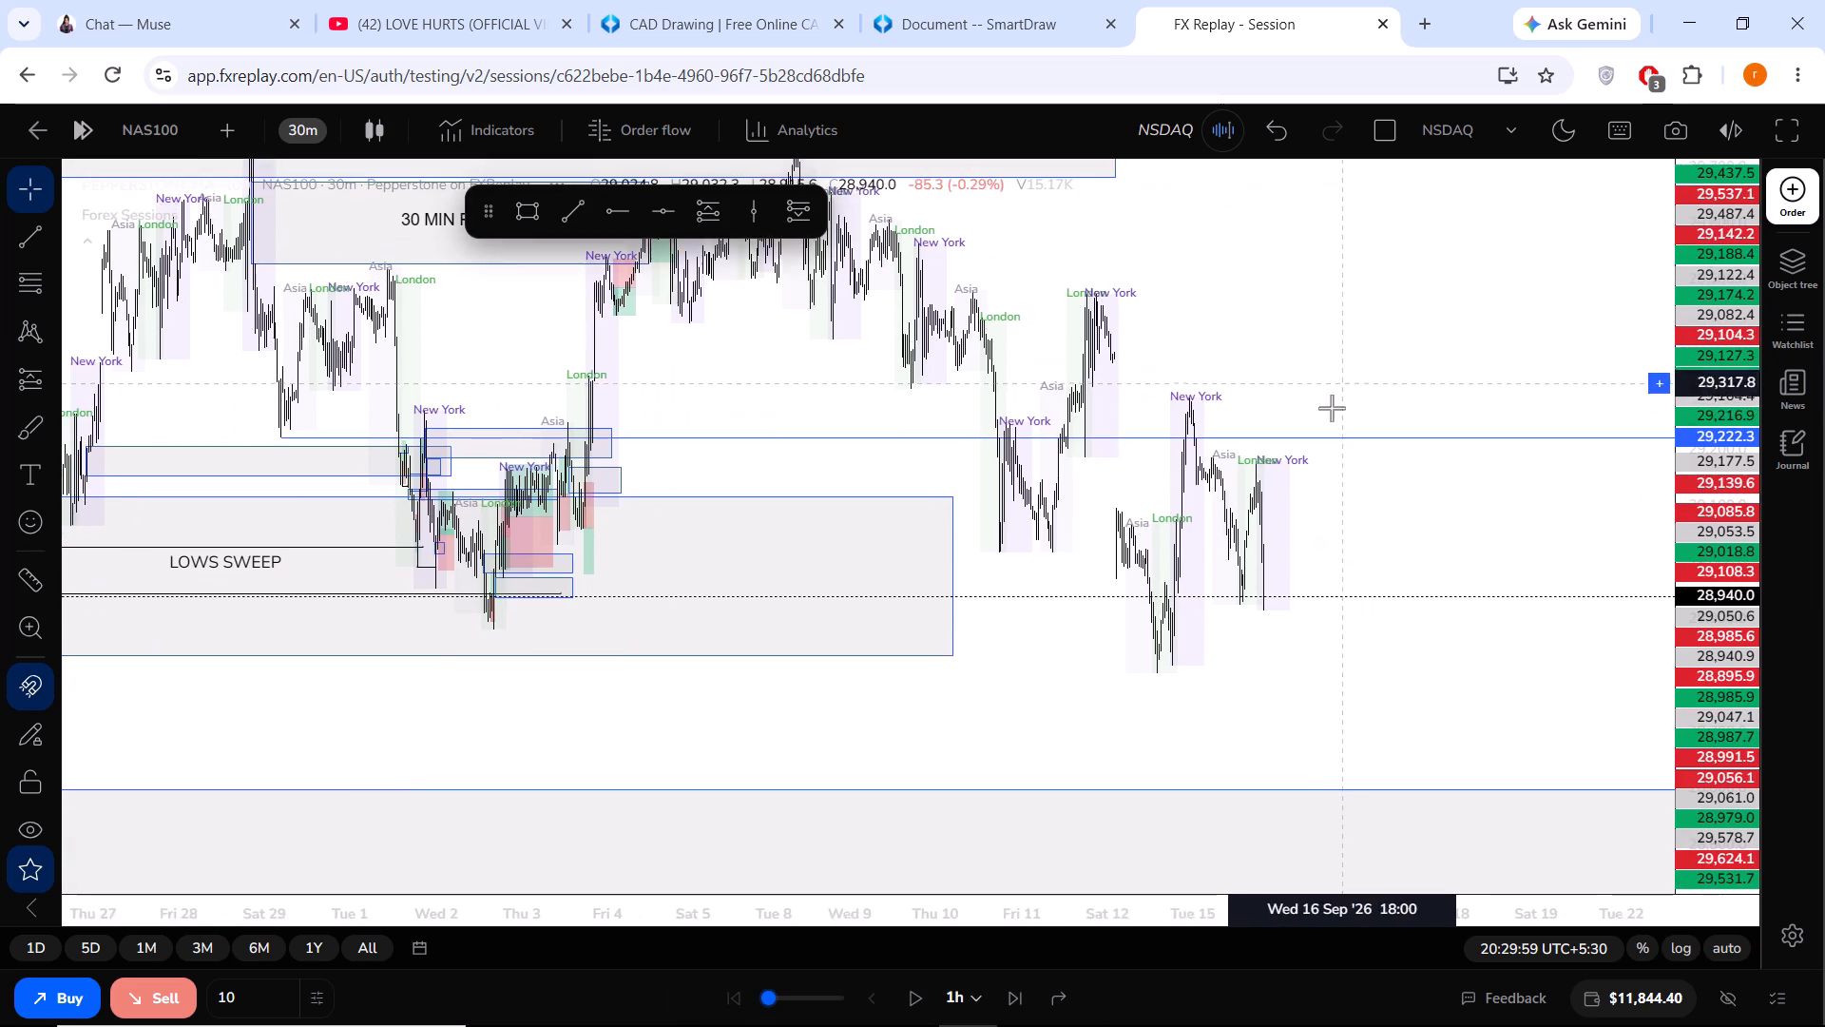
pyautogui.scroll(-18, 1265, 537)
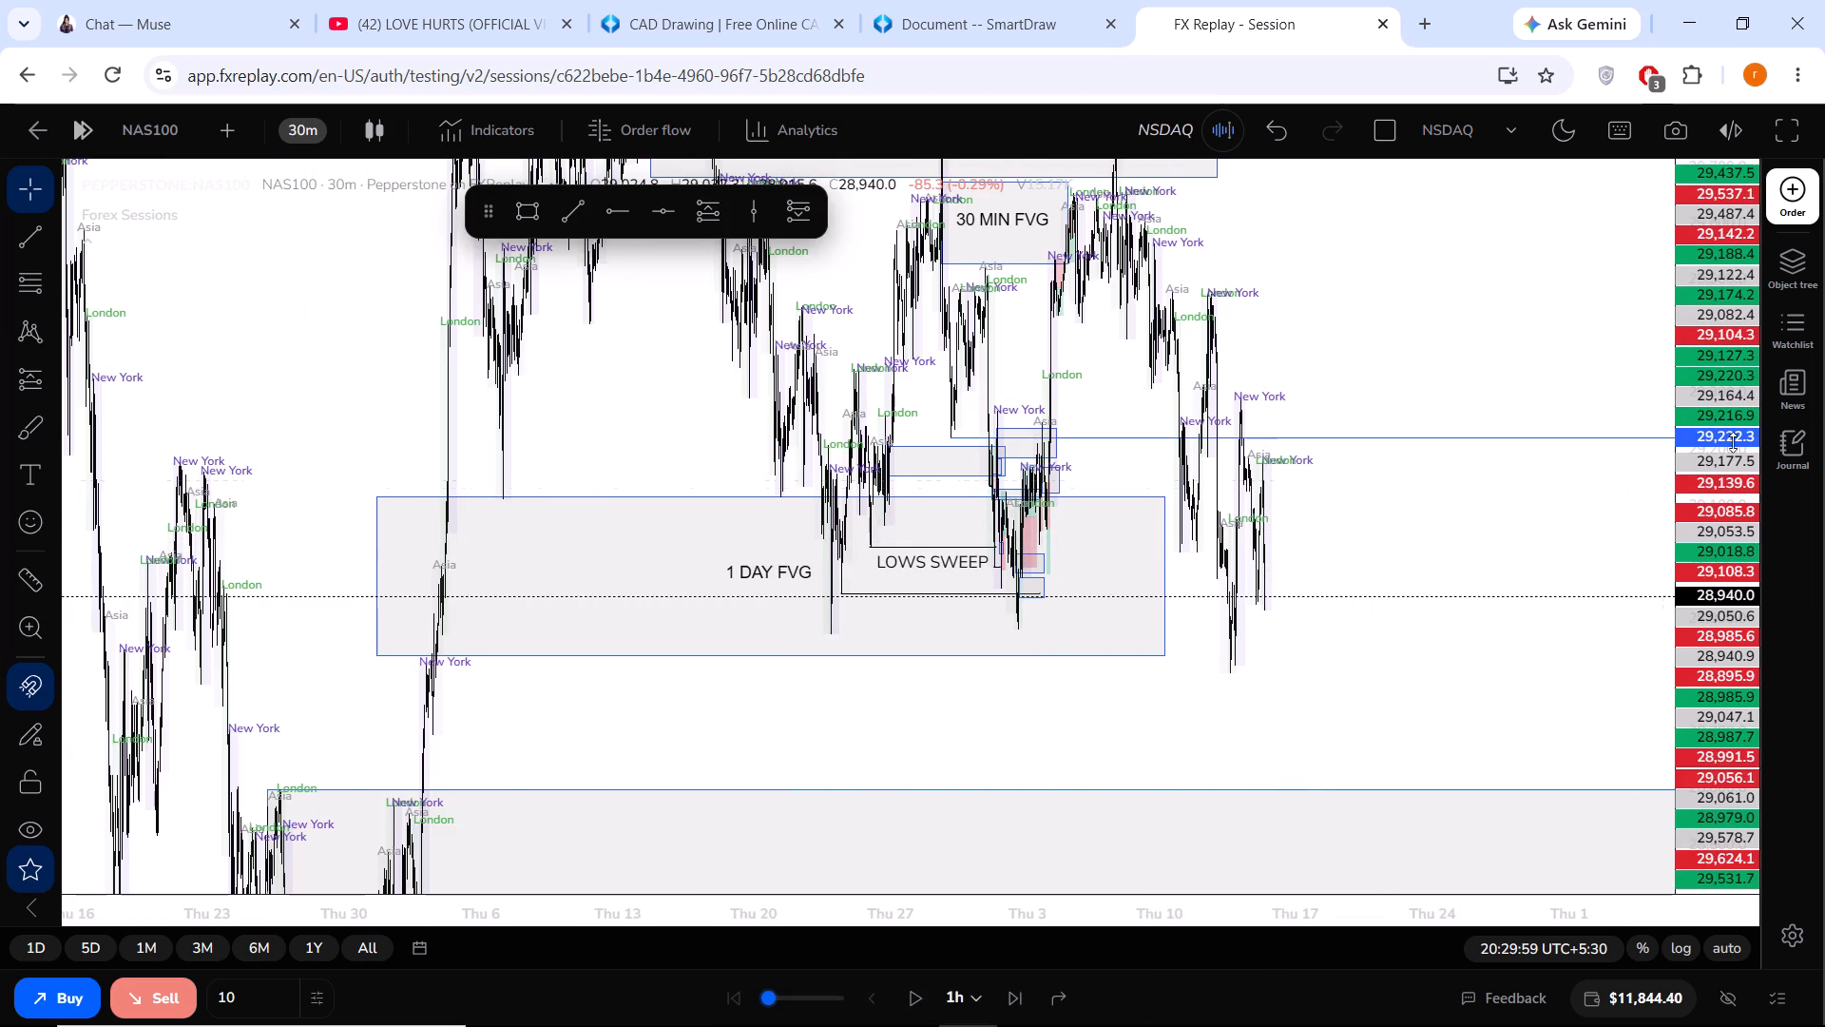
pyautogui.moveTo(1777, 397); pyautogui.dragTo(1711, 668)
pyautogui.moveTo(1734, 430); pyautogui.dragTo(1704, 657)
pyautogui.scroll(11, 1489, 495)
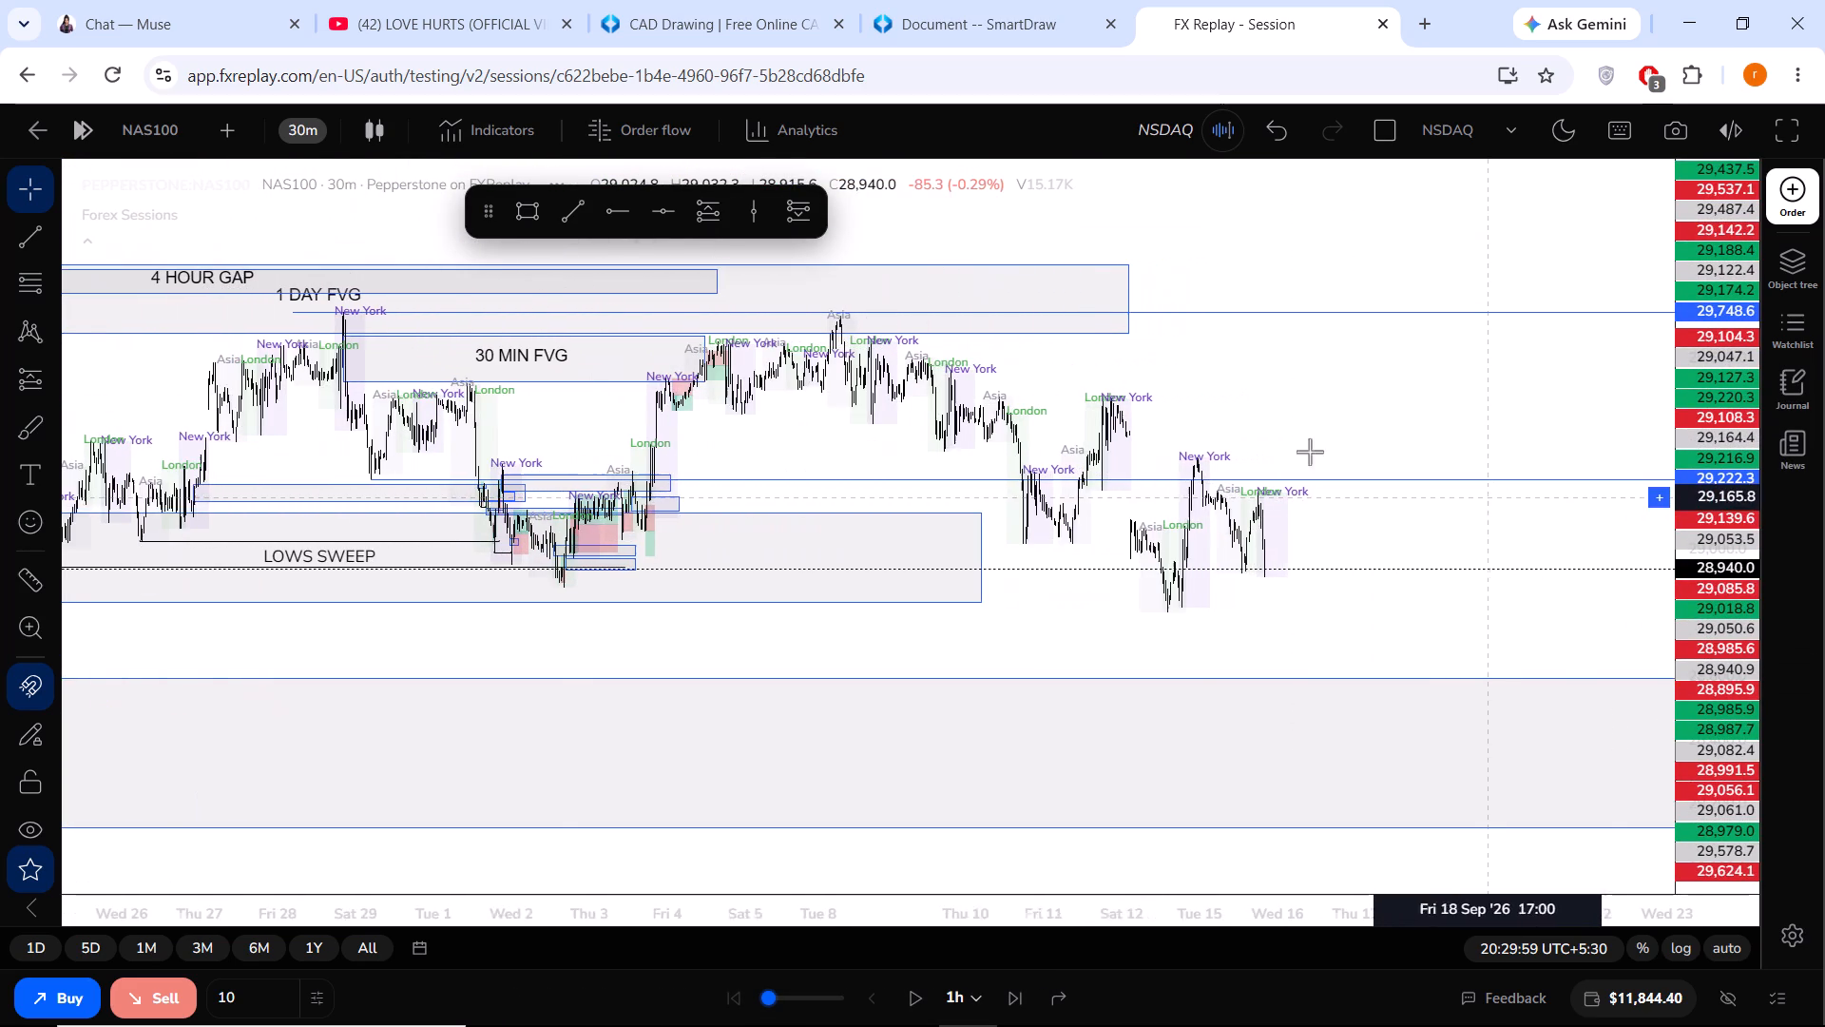
# Hide the Forex Sessions indicator on the chart.
pyautogui.click(167, 211)
pyautogui.click(202, 216)
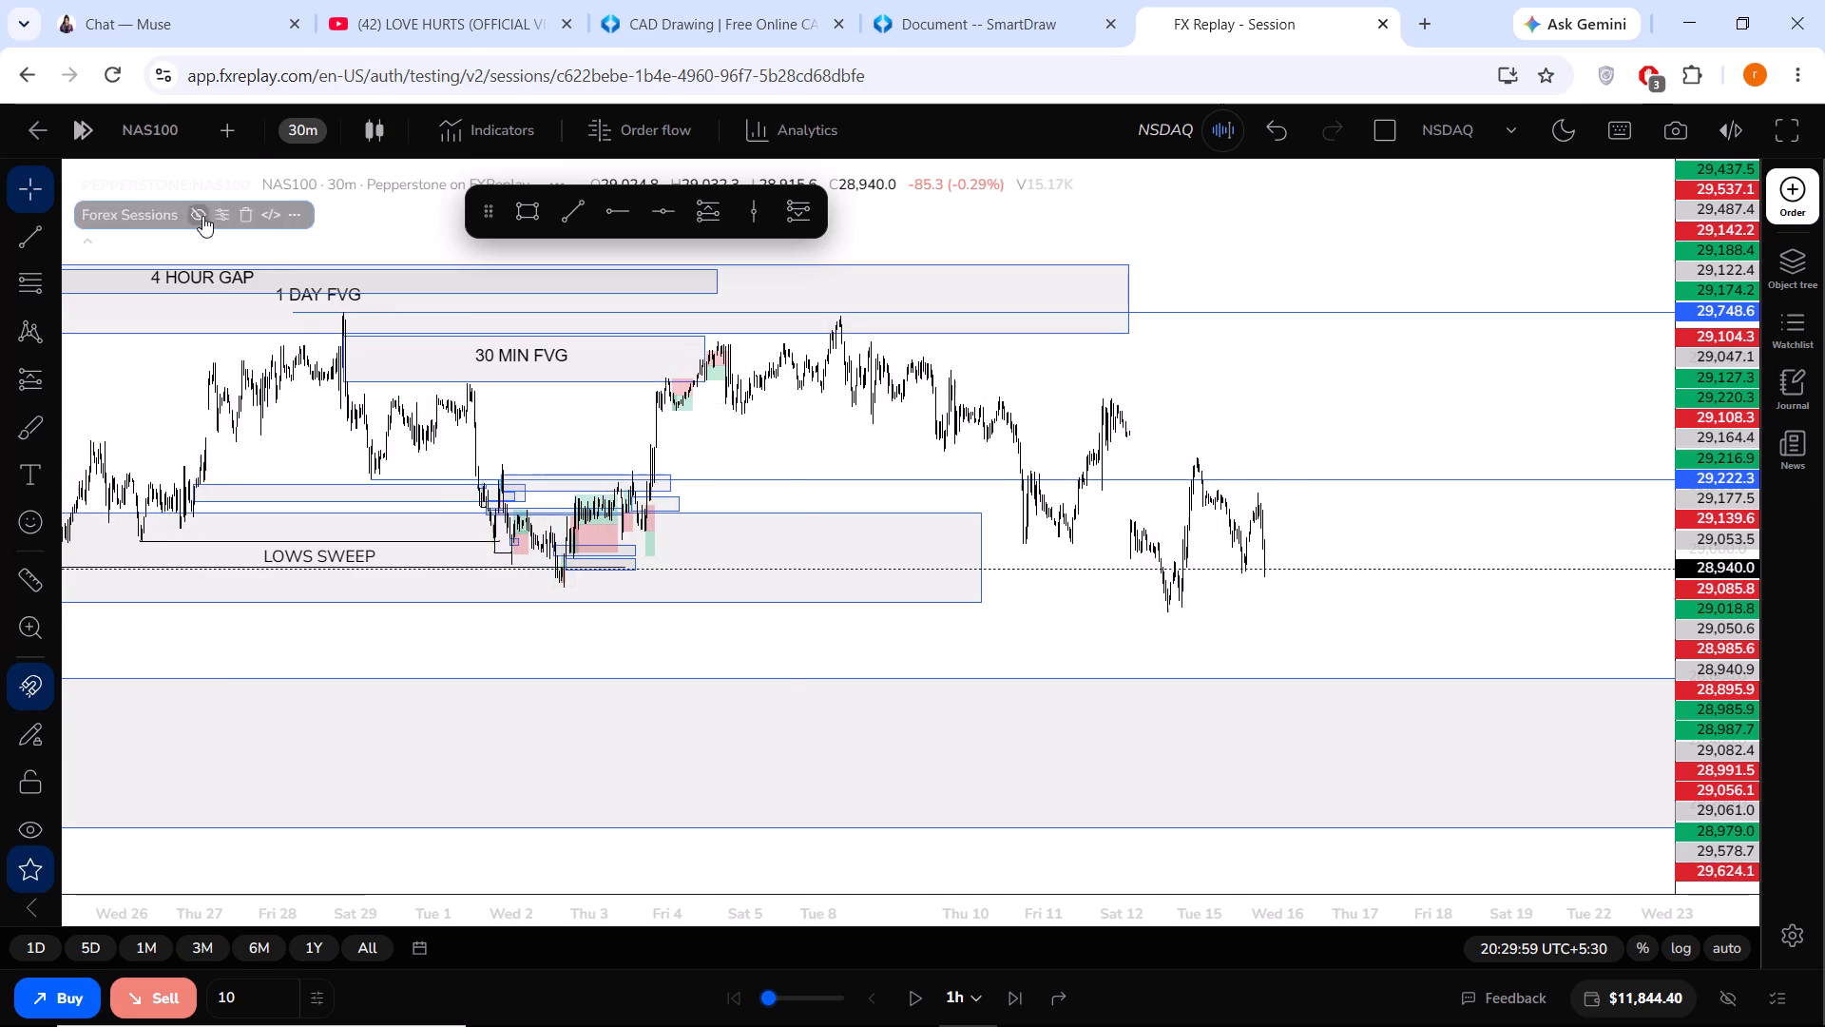
# Move the horizontal ray at the 29,222.3 level down to 28,956.6.
pyautogui.scroll(1, 790, 513)
pyautogui.scroll(-2, 790, 513)
pyautogui.moveTo(800, 435); pyautogui.dragTo(935, 425)
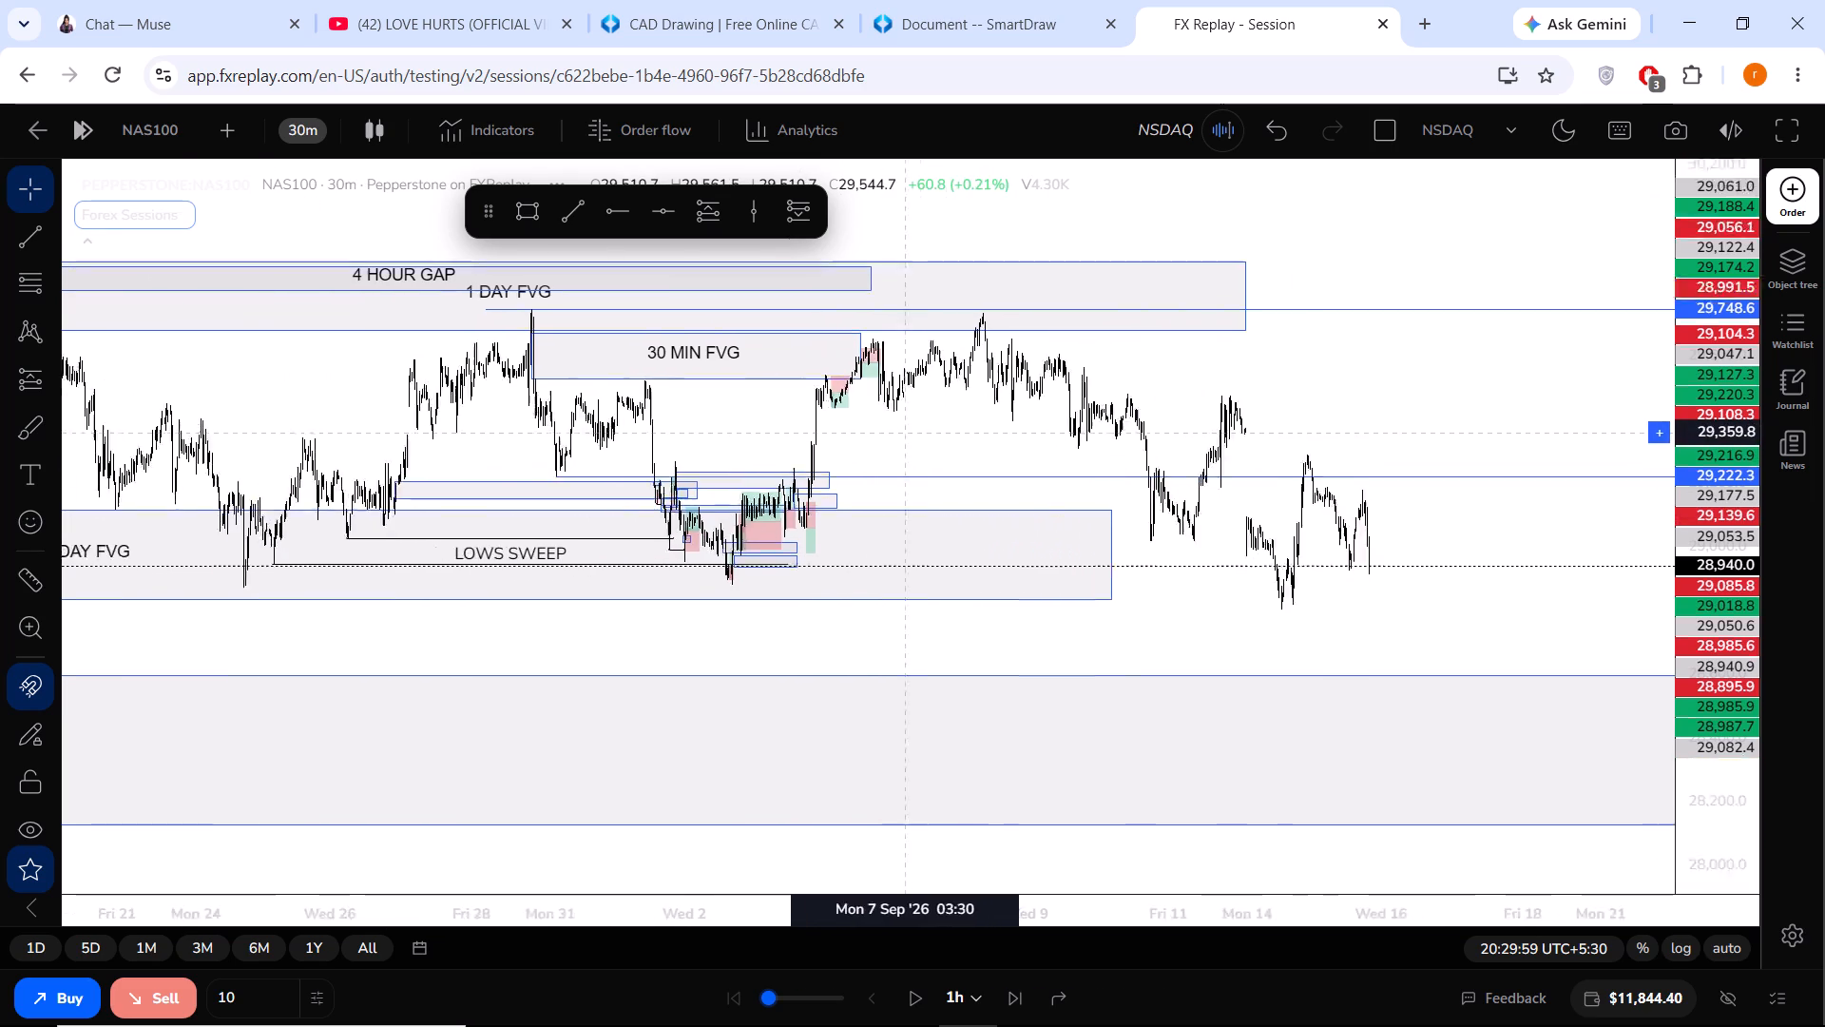
pyautogui.moveTo(935, 425); pyautogui.dragTo(999, 425)
pyautogui.scroll(-2, 1029, 480)
pyautogui.moveTo(1105, 475); pyautogui.dragTo(1176, 560)
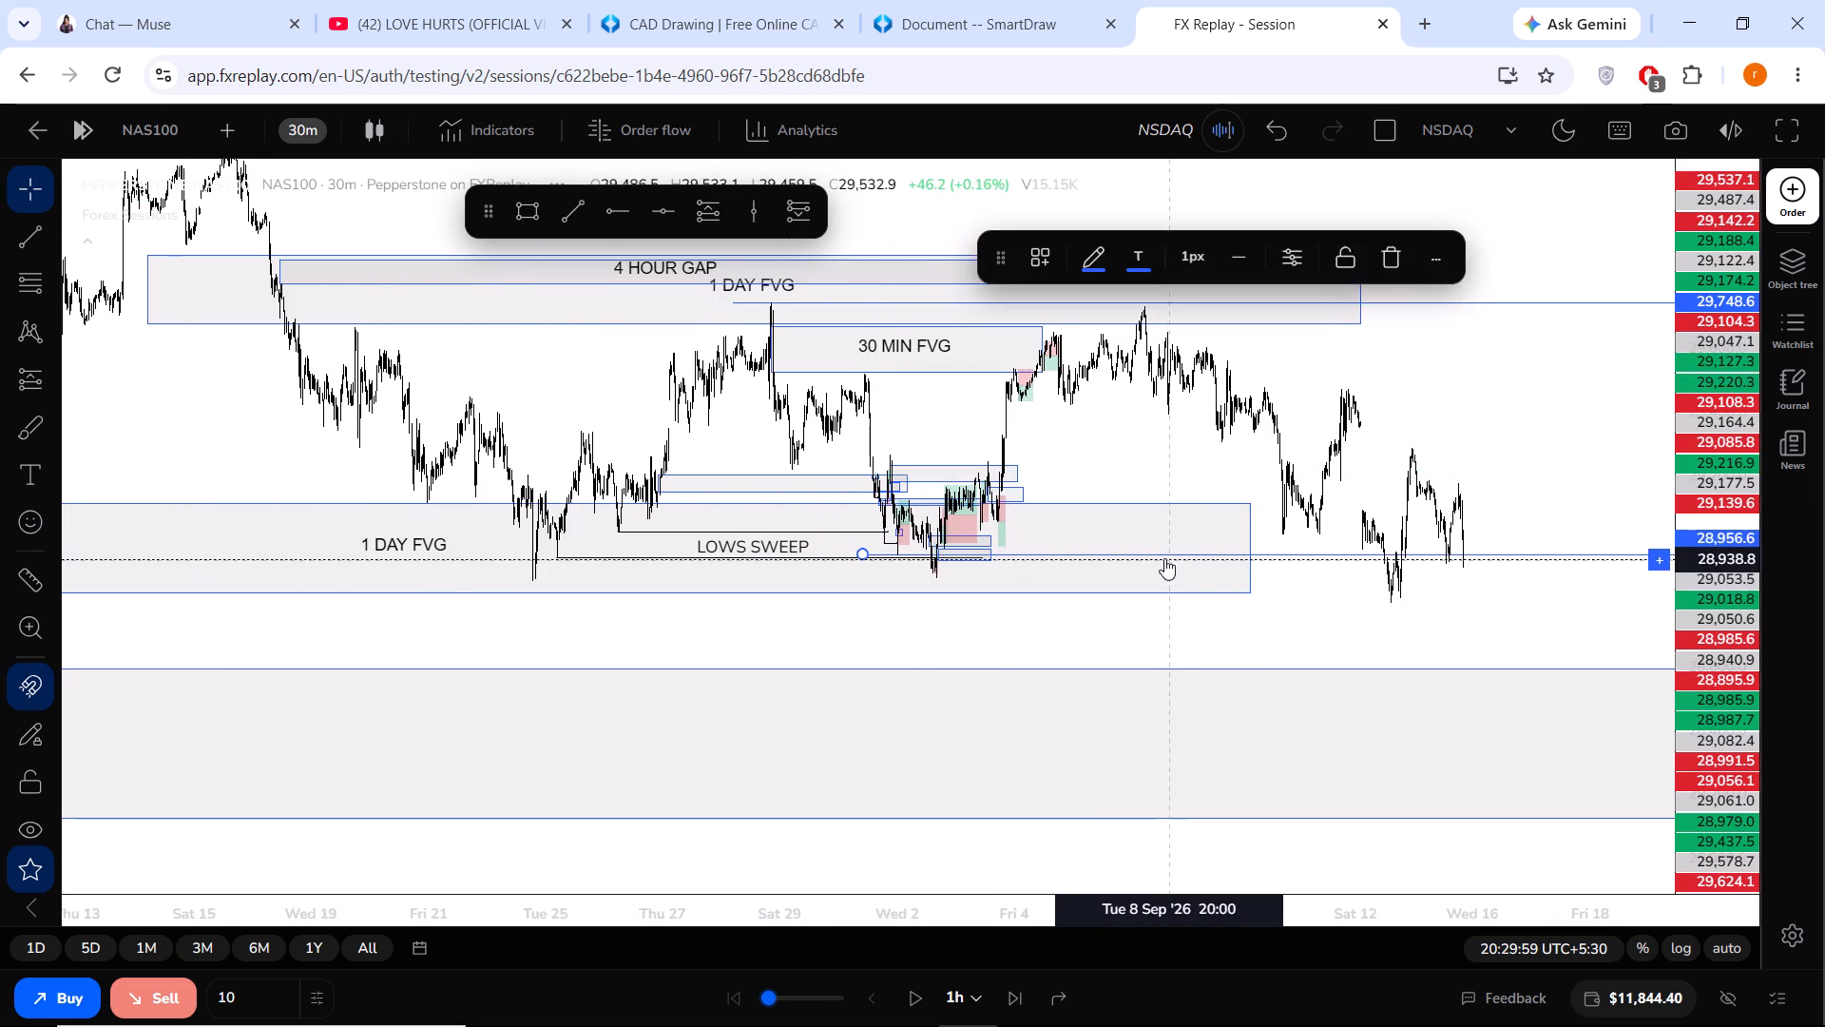
# Examine the wider price structure from the MONTHLY LIQ level down to the 1 day FVG zone and the zone below it.
pyautogui.moveTo(1112, 630); pyautogui.dragTo(1156, 640)
pyautogui.scroll(-2, 1154, 640)
pyautogui.moveTo(1196, 635); pyautogui.dragTo(1170, 691)
pyautogui.scroll(-3, 1069, 666)
pyautogui.moveTo(996, 678); pyautogui.dragTo(1157, 715)
pyautogui.moveTo(1158, 711); pyautogui.dragTo(1070, 727)
pyautogui.moveTo(1182, 746); pyautogui.dragTo(1061, 743)
pyautogui.moveTo(1135, 742); pyautogui.dragTo(1133, 743)
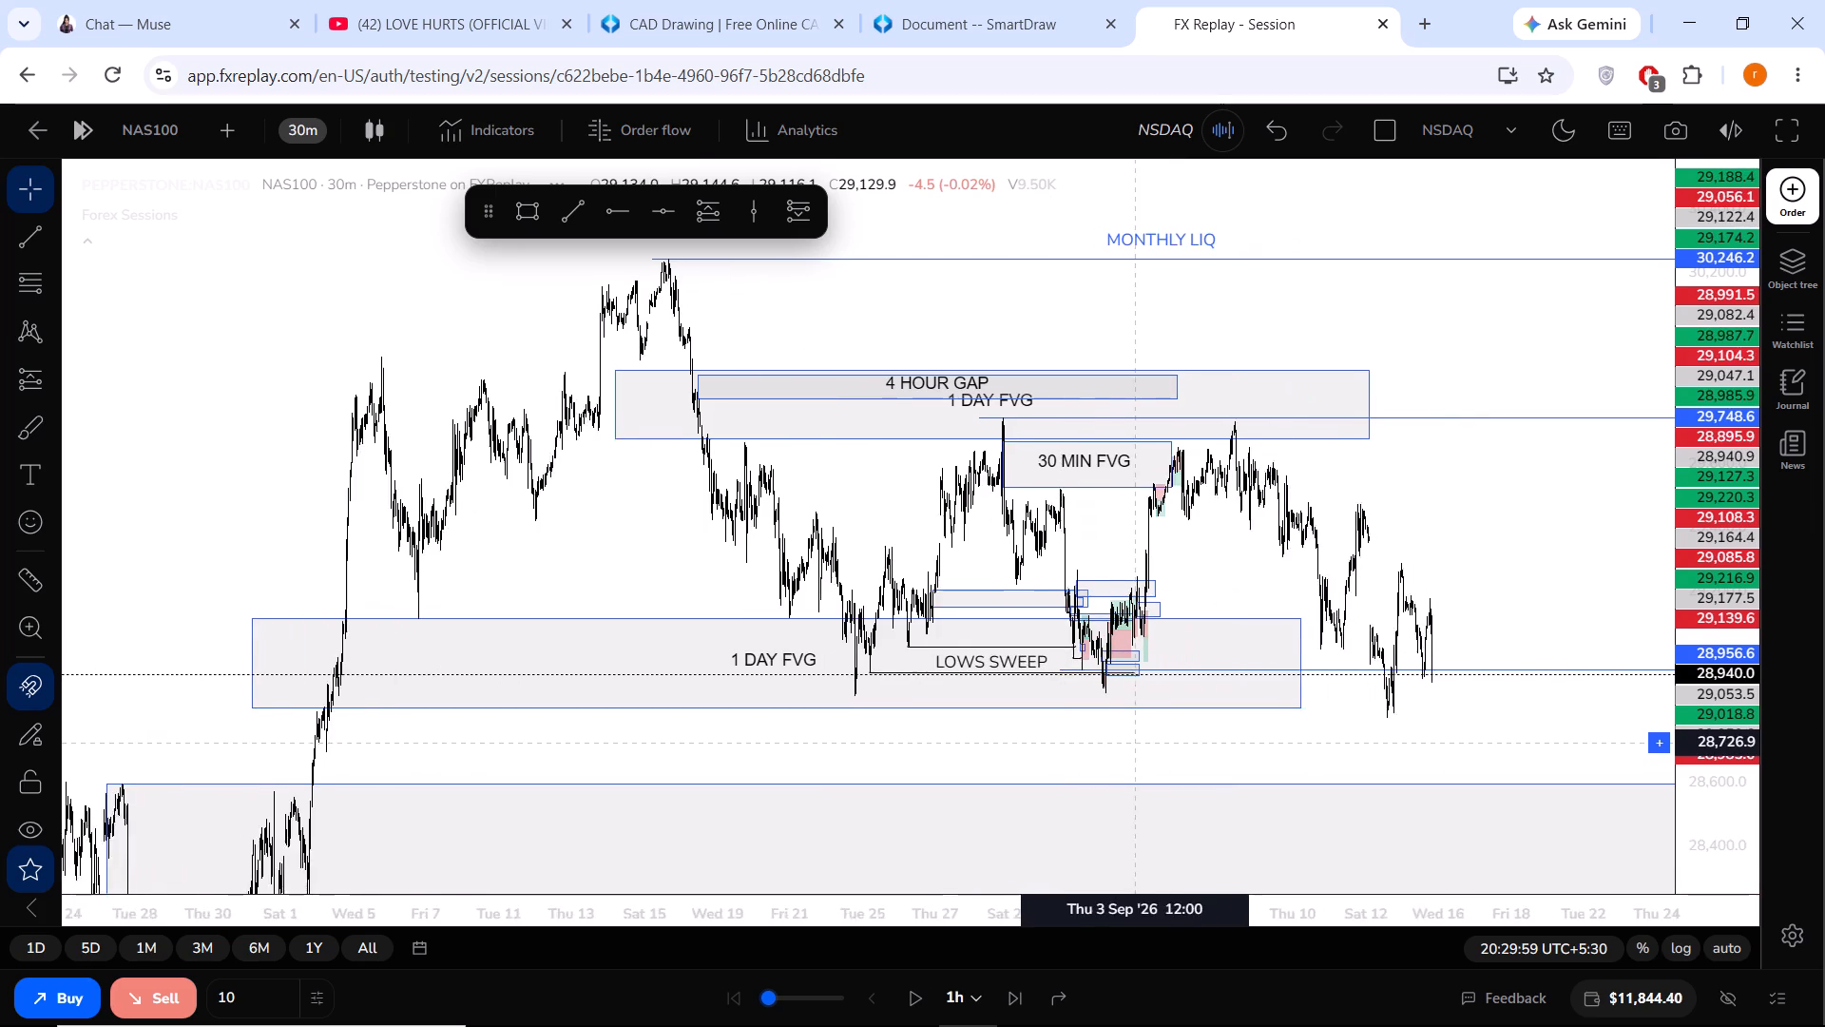
pyautogui.moveTo(1133, 743); pyautogui.dragTo(1045, 728)
pyautogui.moveTo(1066, 740); pyautogui.dragTo(934, 695)
pyautogui.moveTo(990, 708); pyautogui.dragTo(963, 747)
pyautogui.moveTo(1020, 719); pyautogui.dragTo(993, 752)
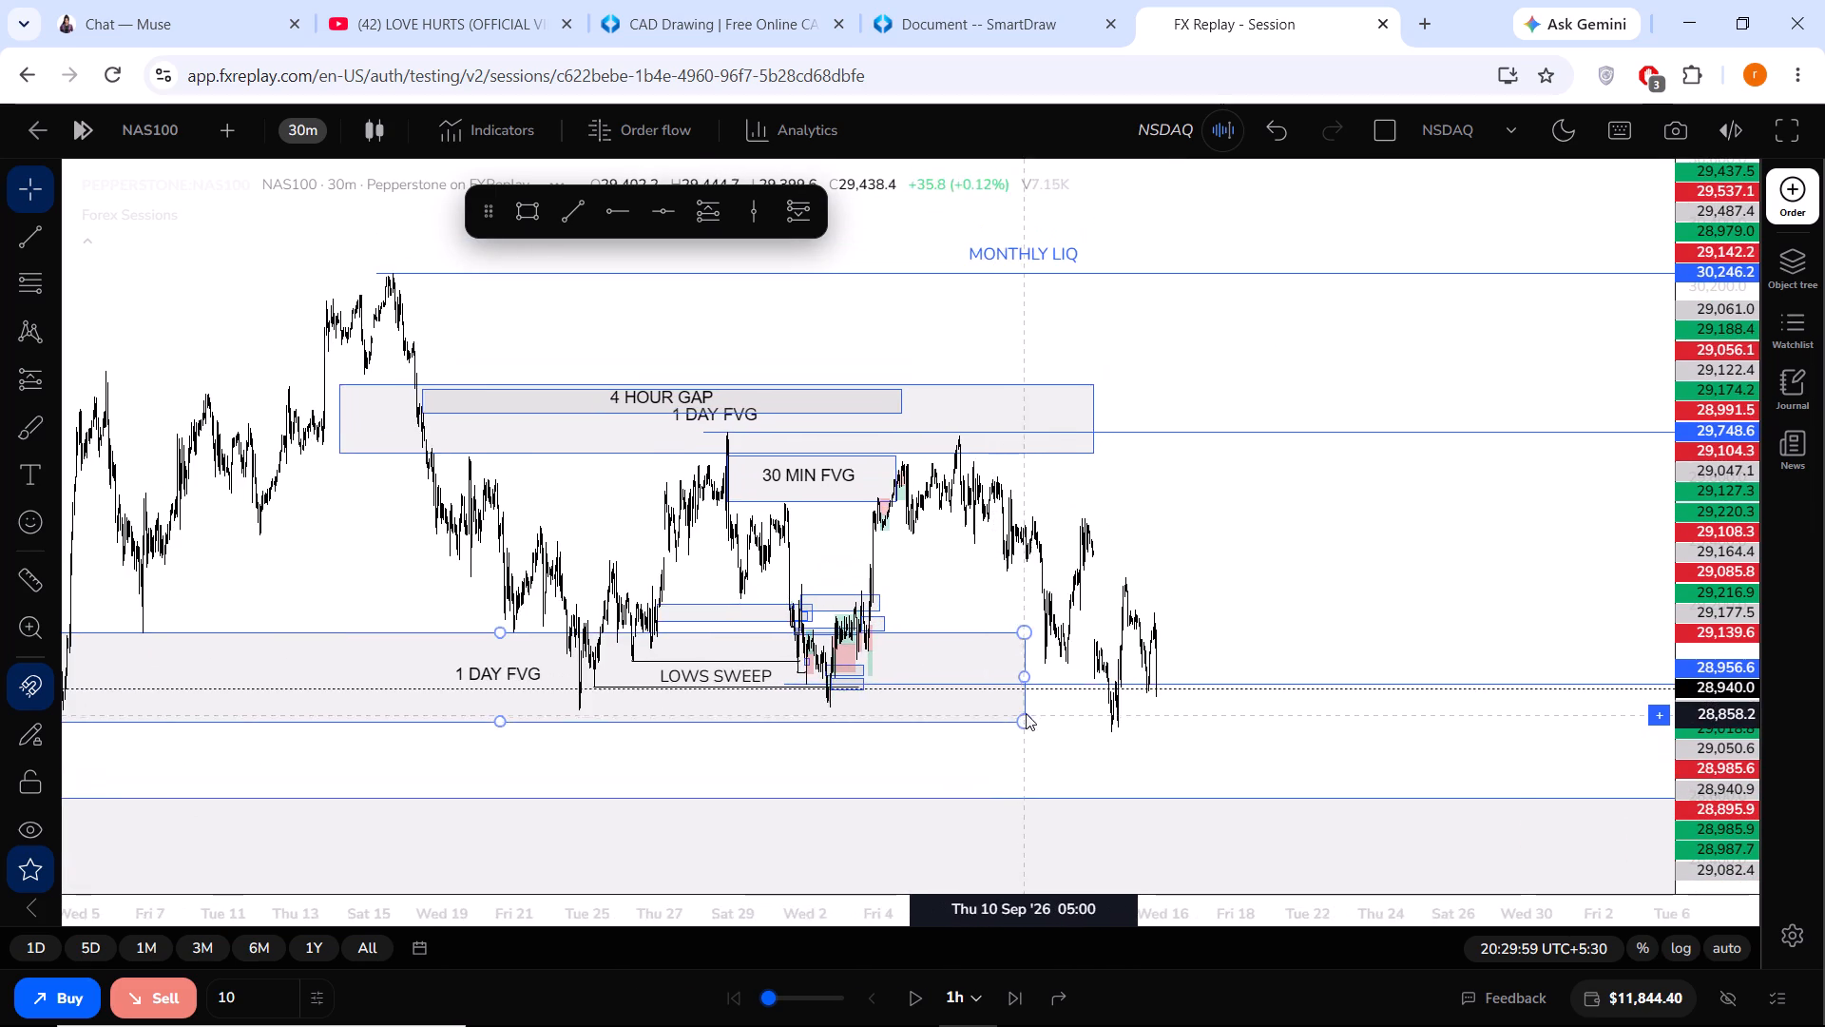
pyautogui.scroll(-1, 1026, 713)
pyautogui.moveTo(1273, 586); pyautogui.dragTo(1305, 540)
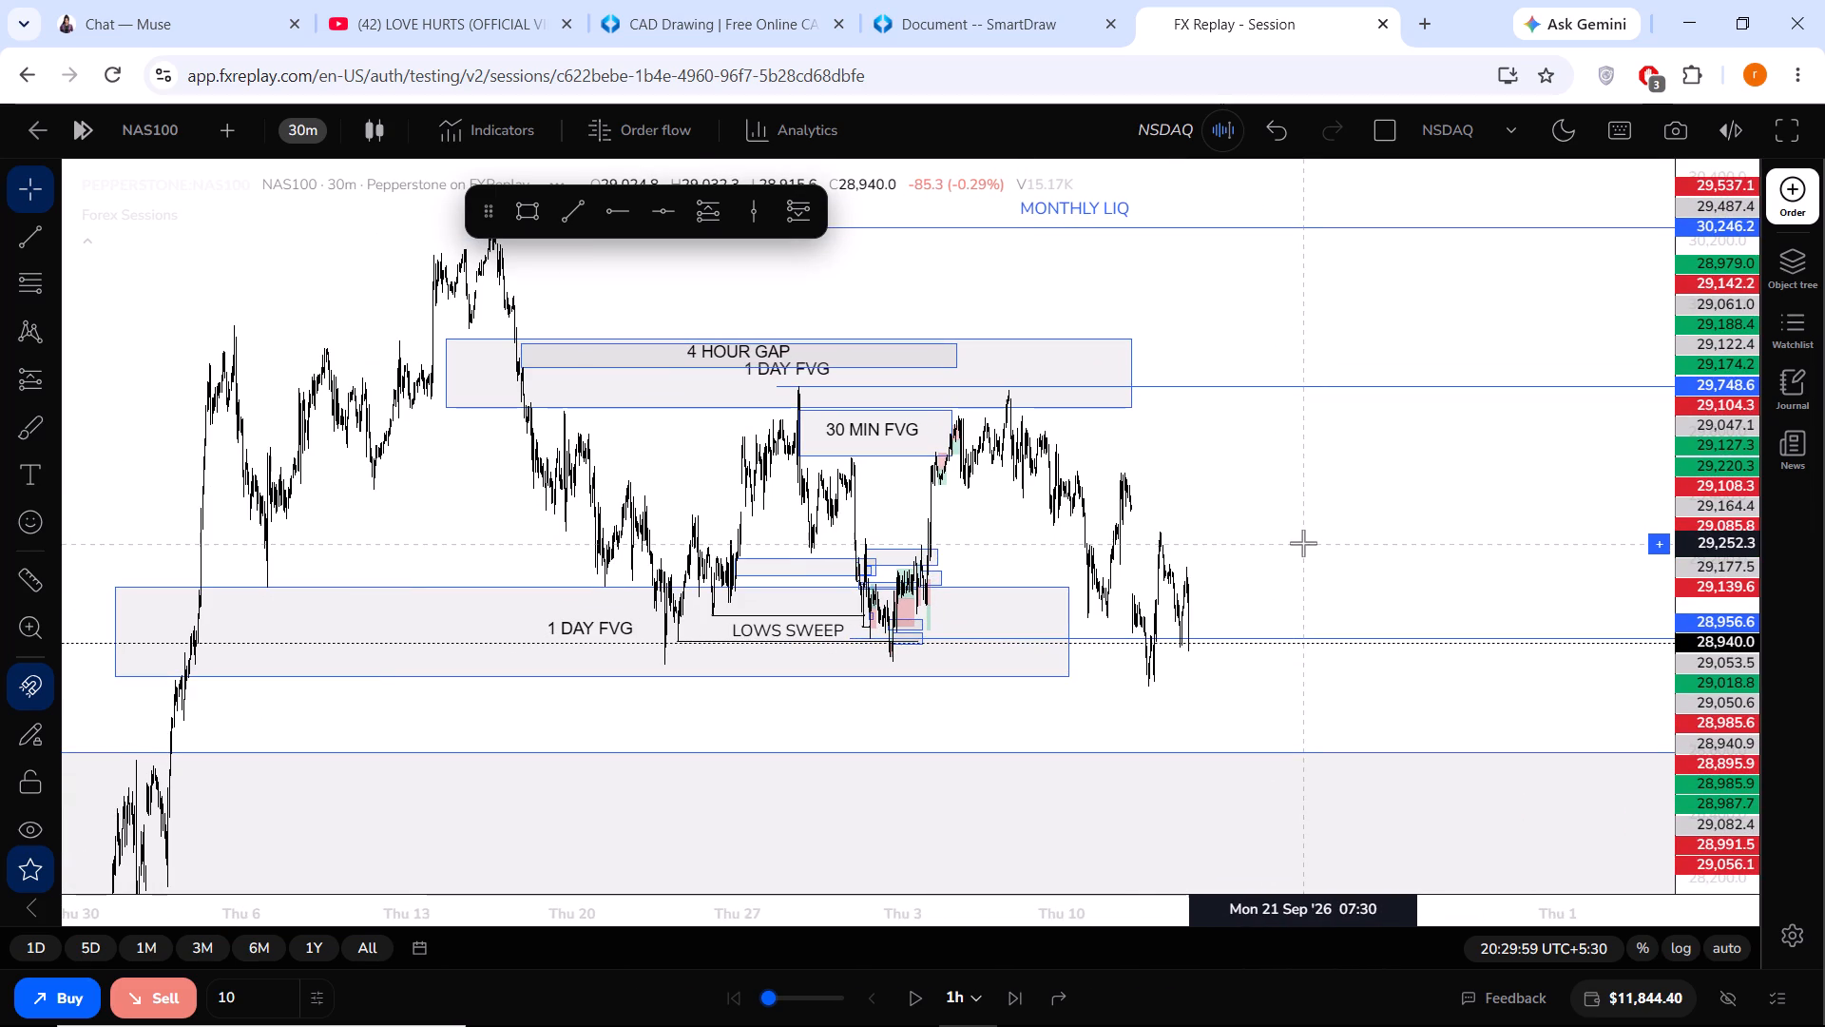
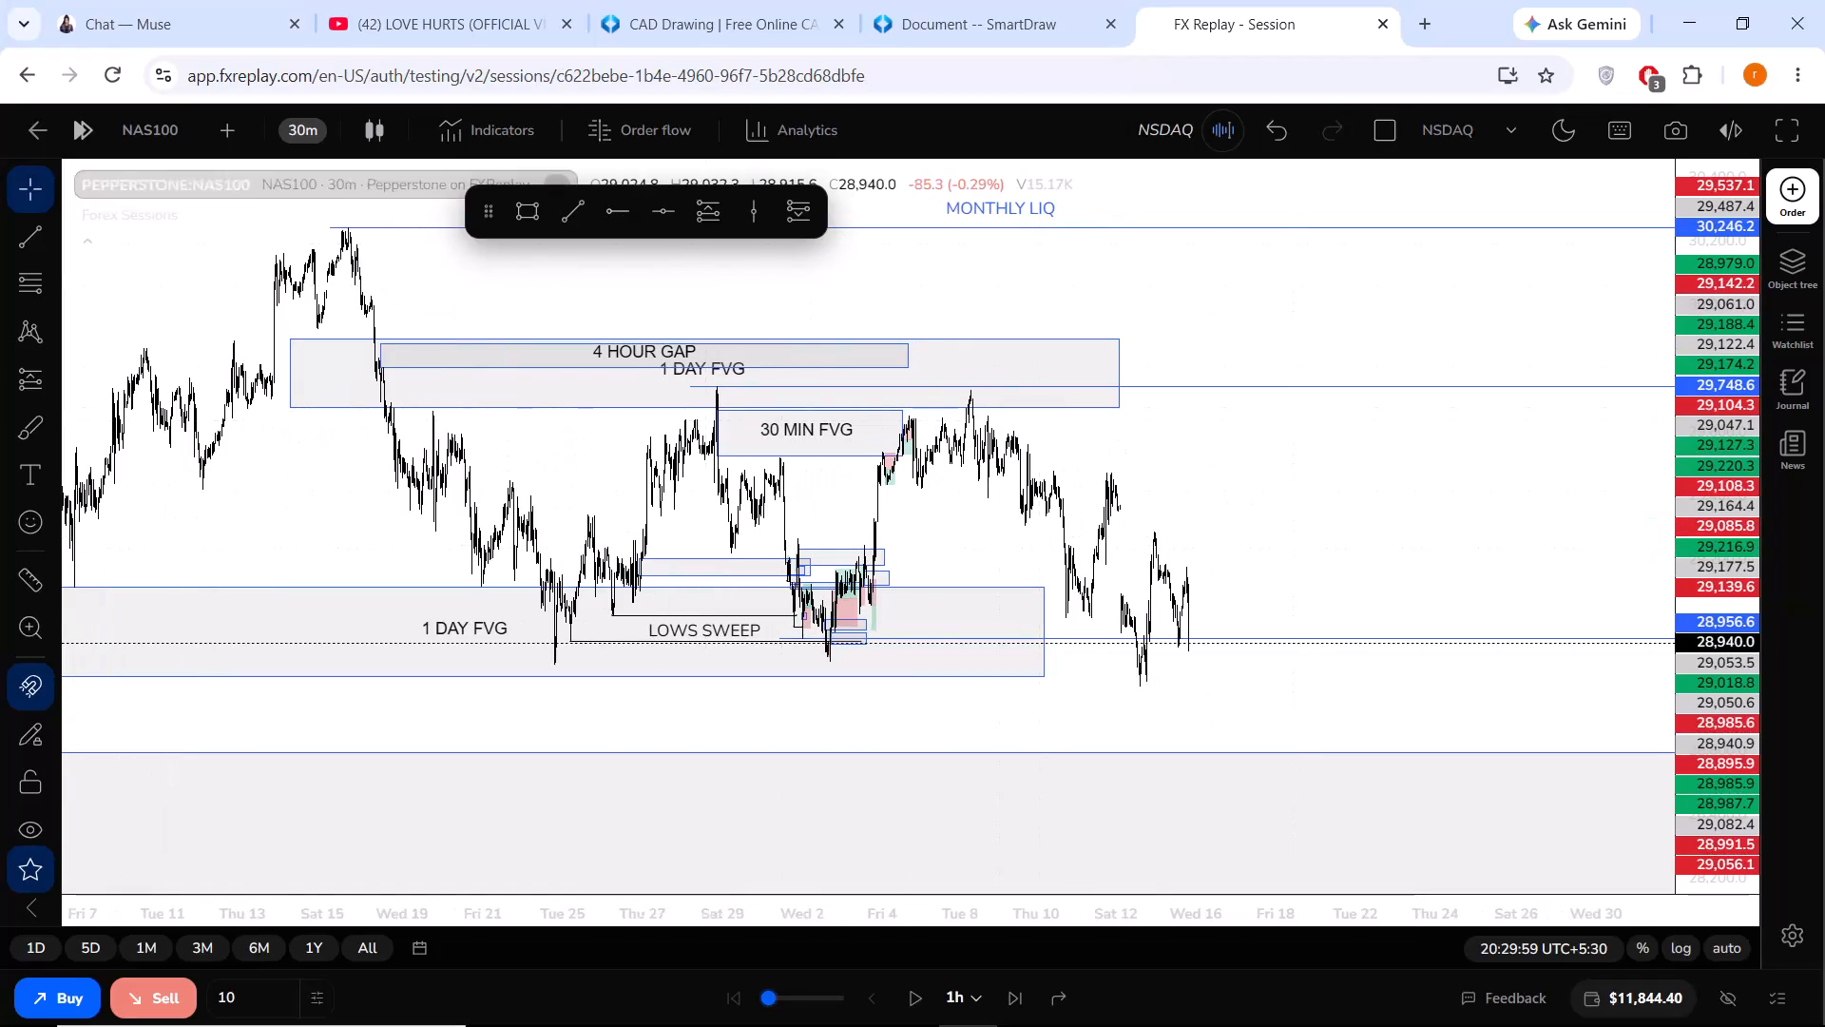
# Replay price forward in one-hour steps until it rises above the 29,748.6 level into the 4 HOUR GAP price range.
pyautogui.tripleClick(1020, 1002)
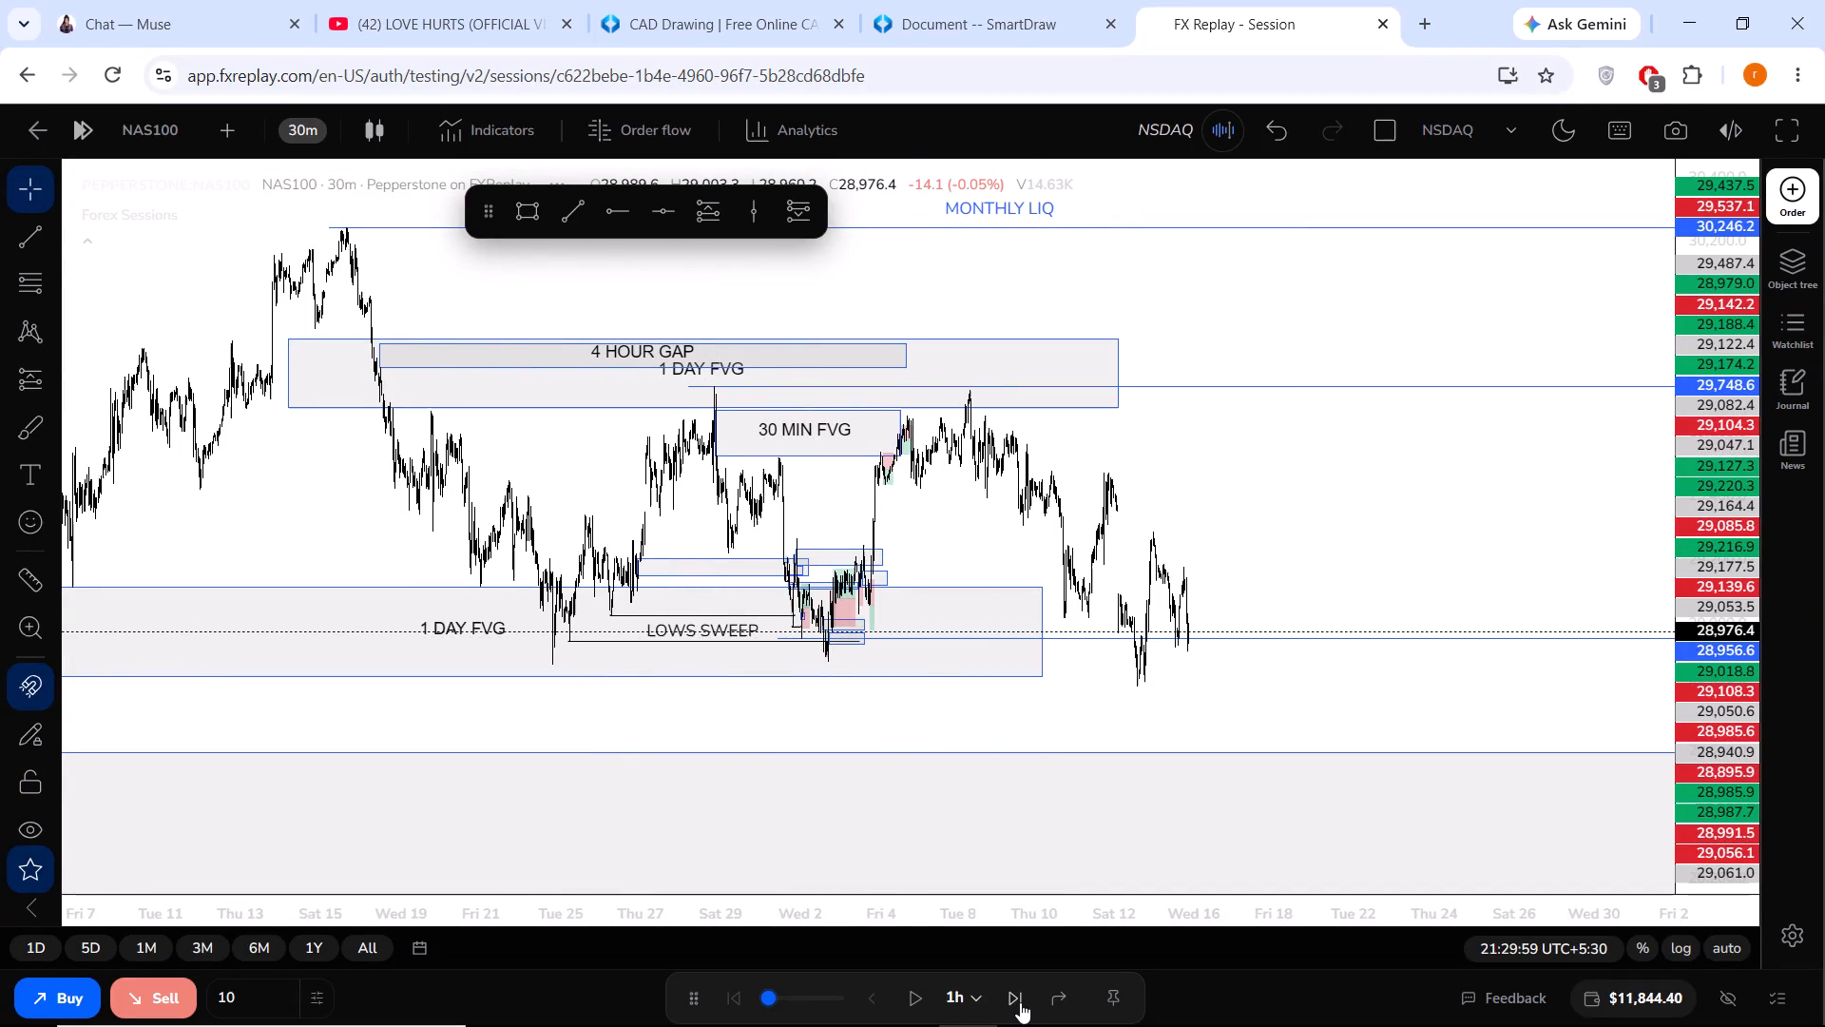
pyautogui.tripleClick(1020, 1001)
pyautogui.tripleClick(1015, 998)
pyautogui.tripleClick(1009, 996)
pyautogui.tripleClick(1009, 996)
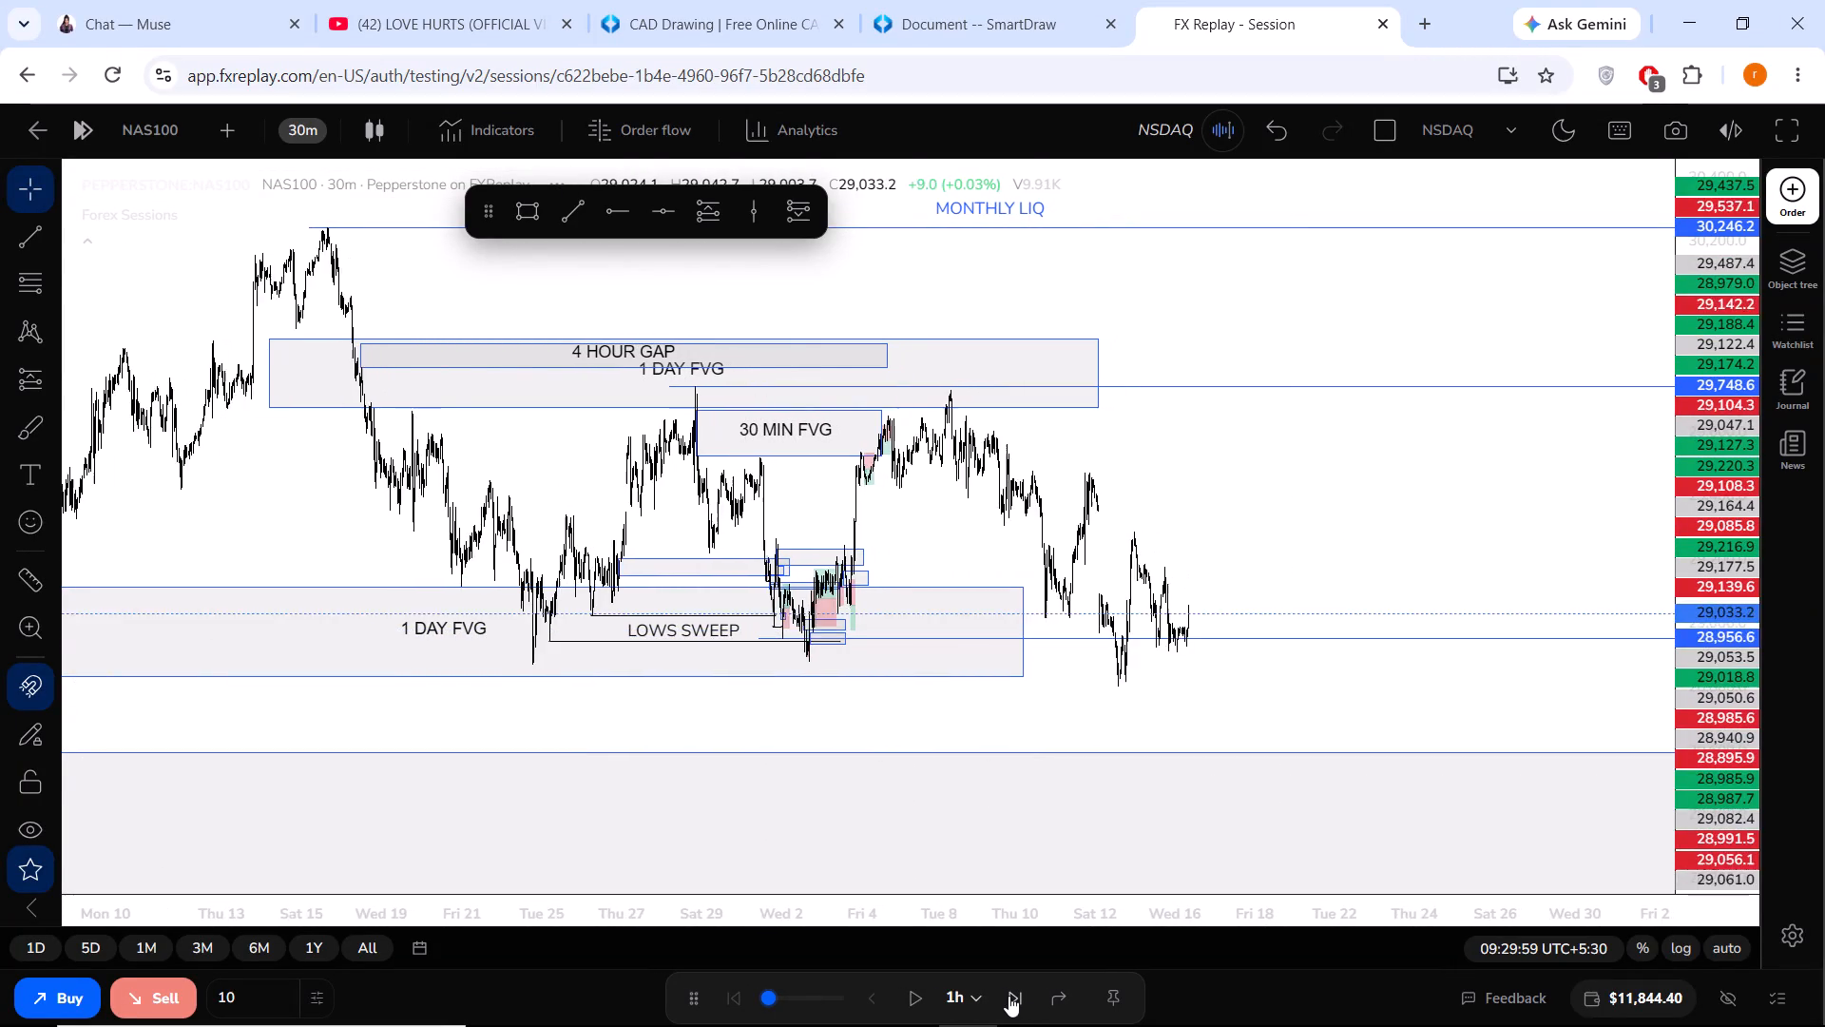
pyautogui.tripleClick(1009, 996)
pyautogui.tripleClick(1009, 996)
pyautogui.tripleClick(1005, 993)
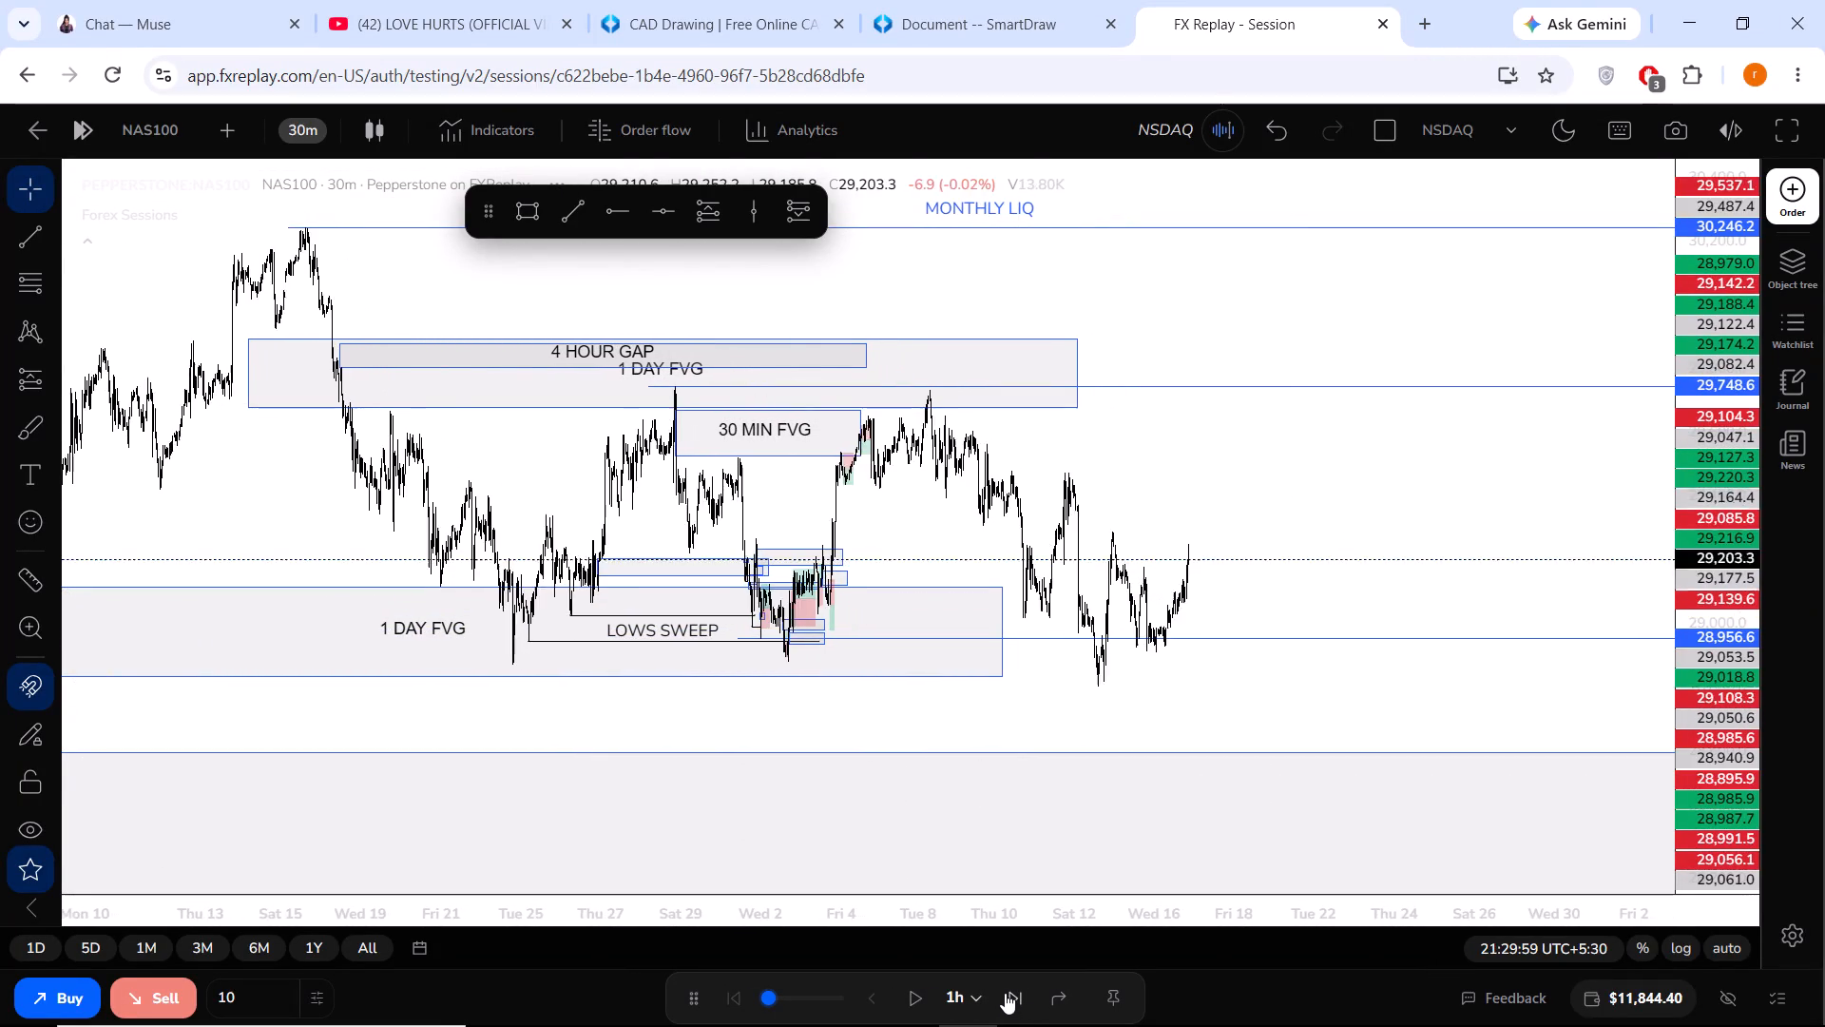
pyautogui.tripleClick(1005, 993)
pyautogui.tripleClick(1005, 993)
pyautogui.tripleClick(1005, 993)
pyautogui.tripleClick(1005, 993)
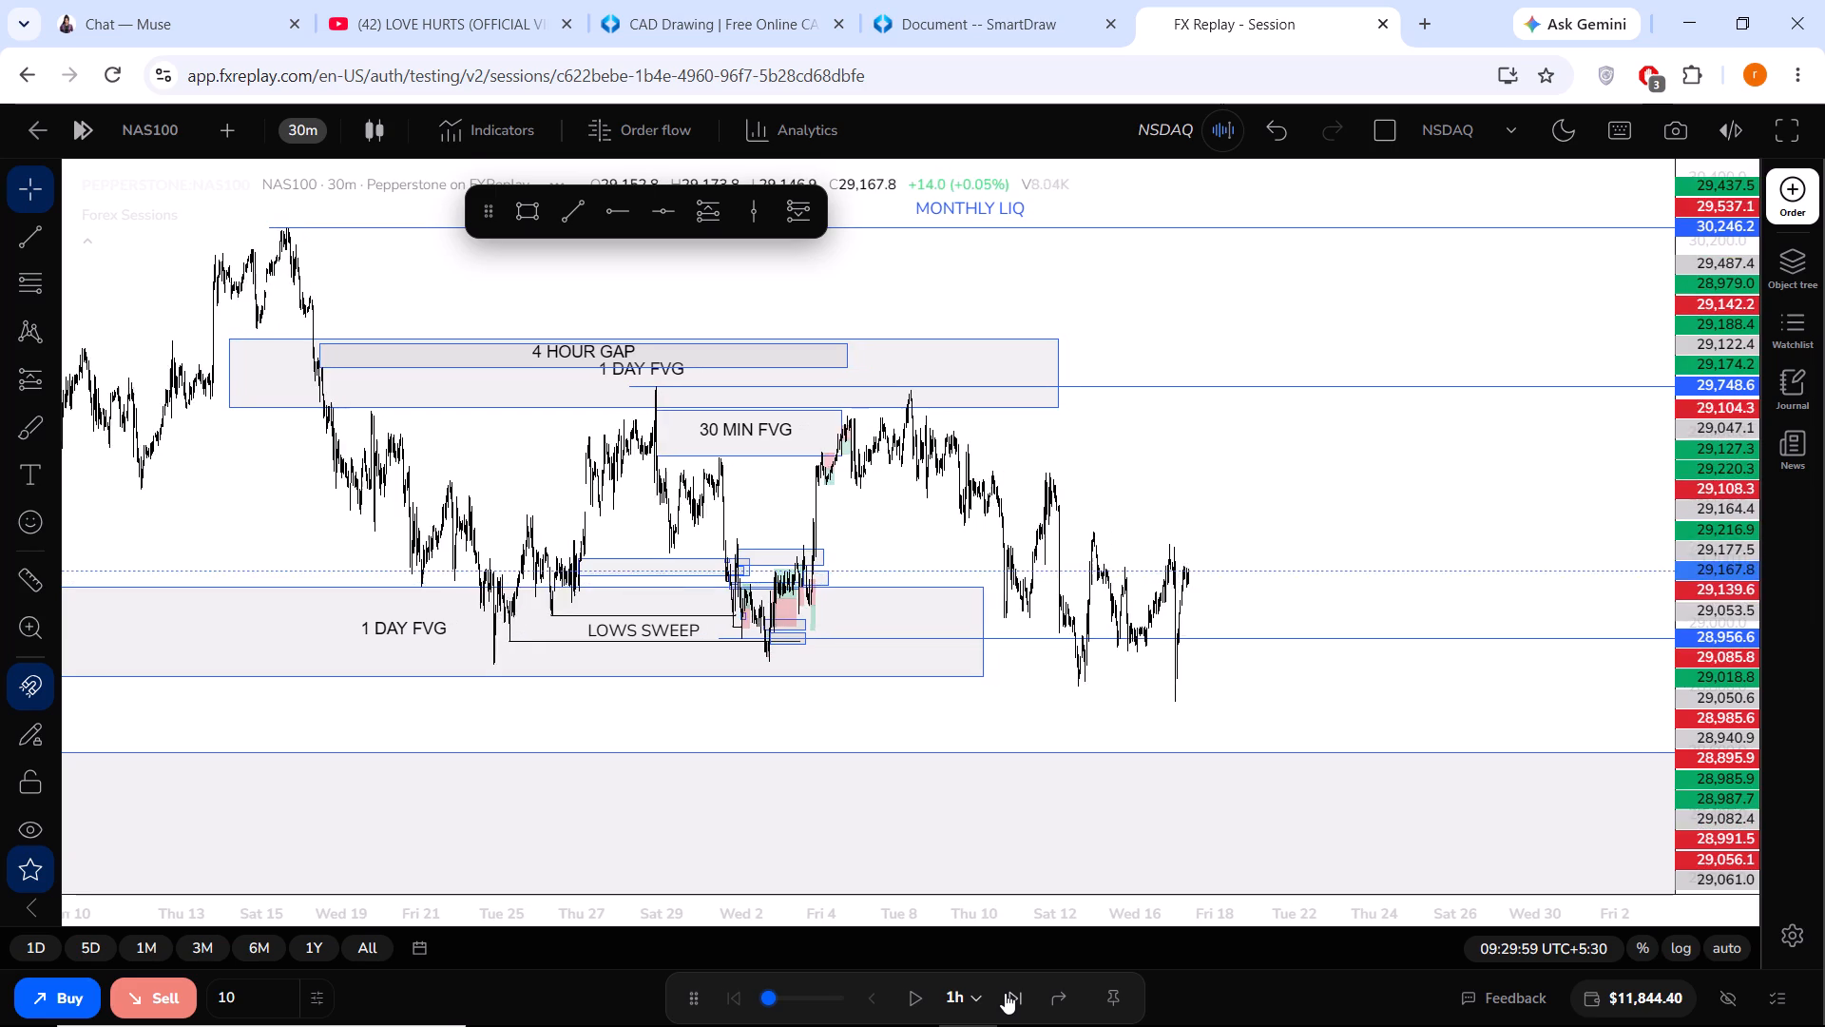
pyautogui.tripleClick(1005, 993)
pyautogui.tripleClick(1005, 993)
pyautogui.tripleClick(1005, 993)
pyautogui.tripleClick(1005, 993)
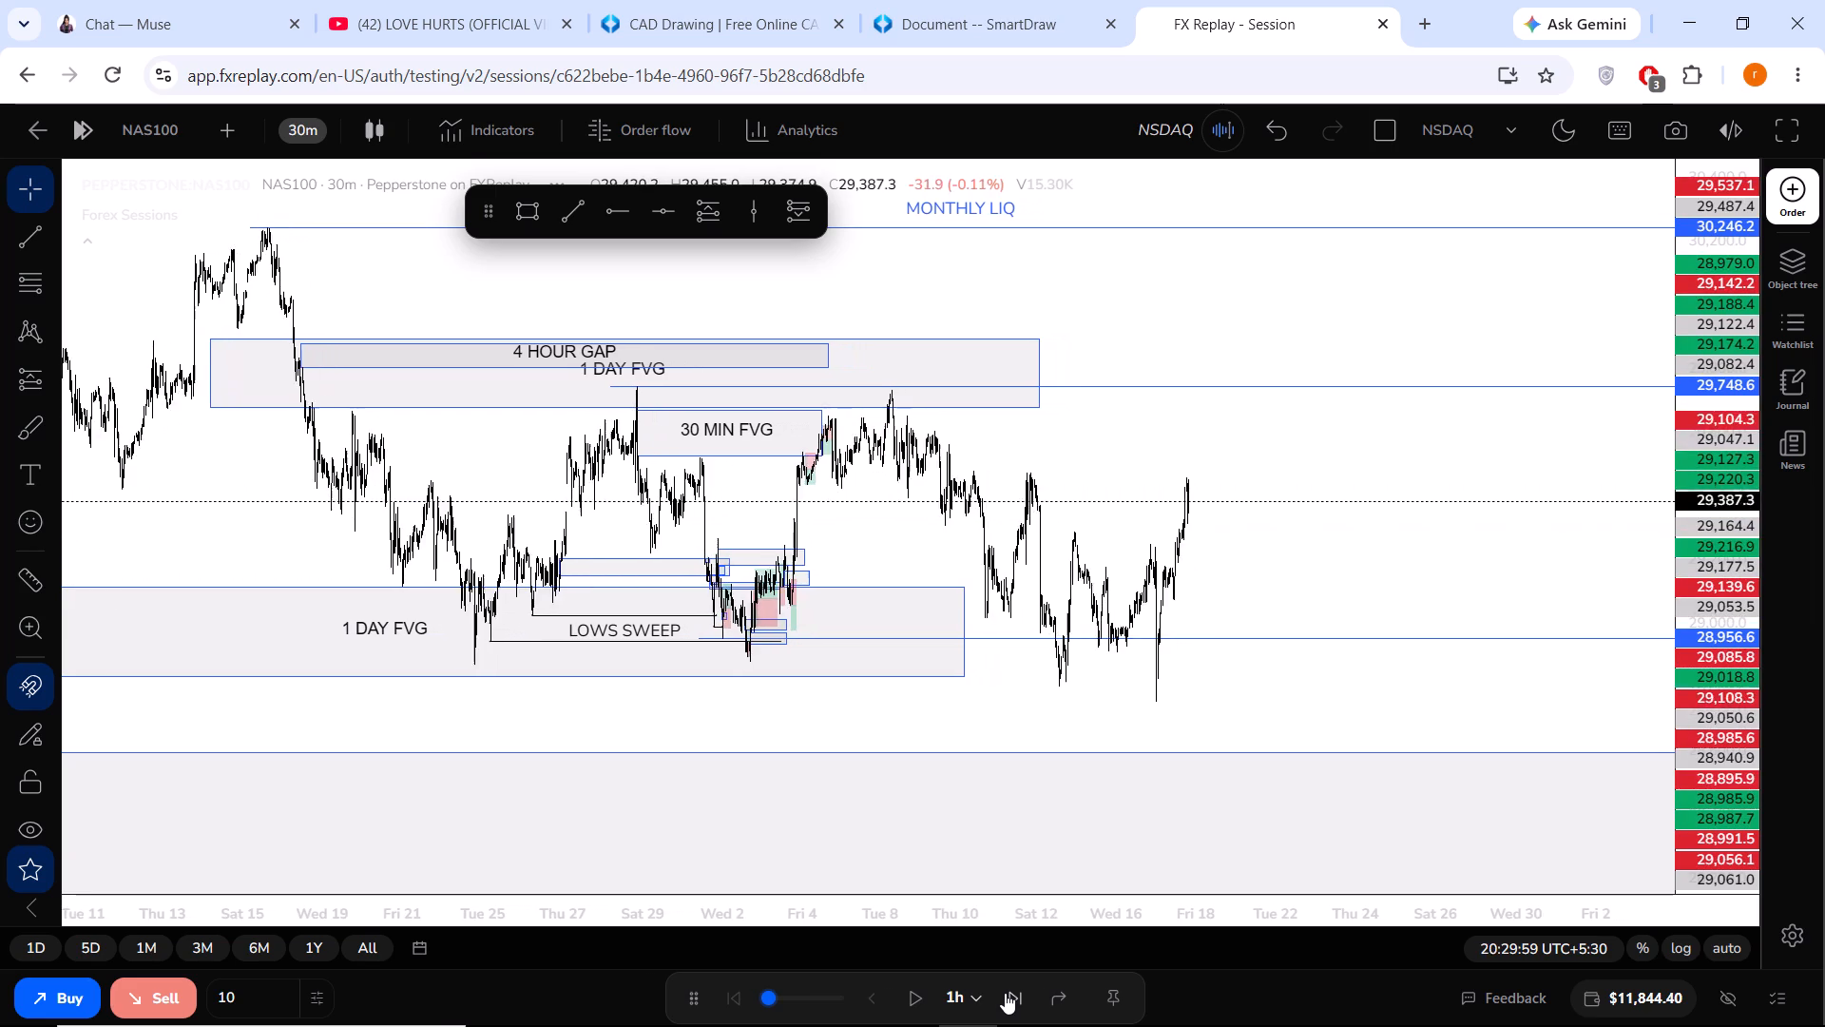
pyautogui.tripleClick(1005, 993)
pyautogui.tripleClick(1005, 993)
pyautogui.tripleClick(1005, 993)
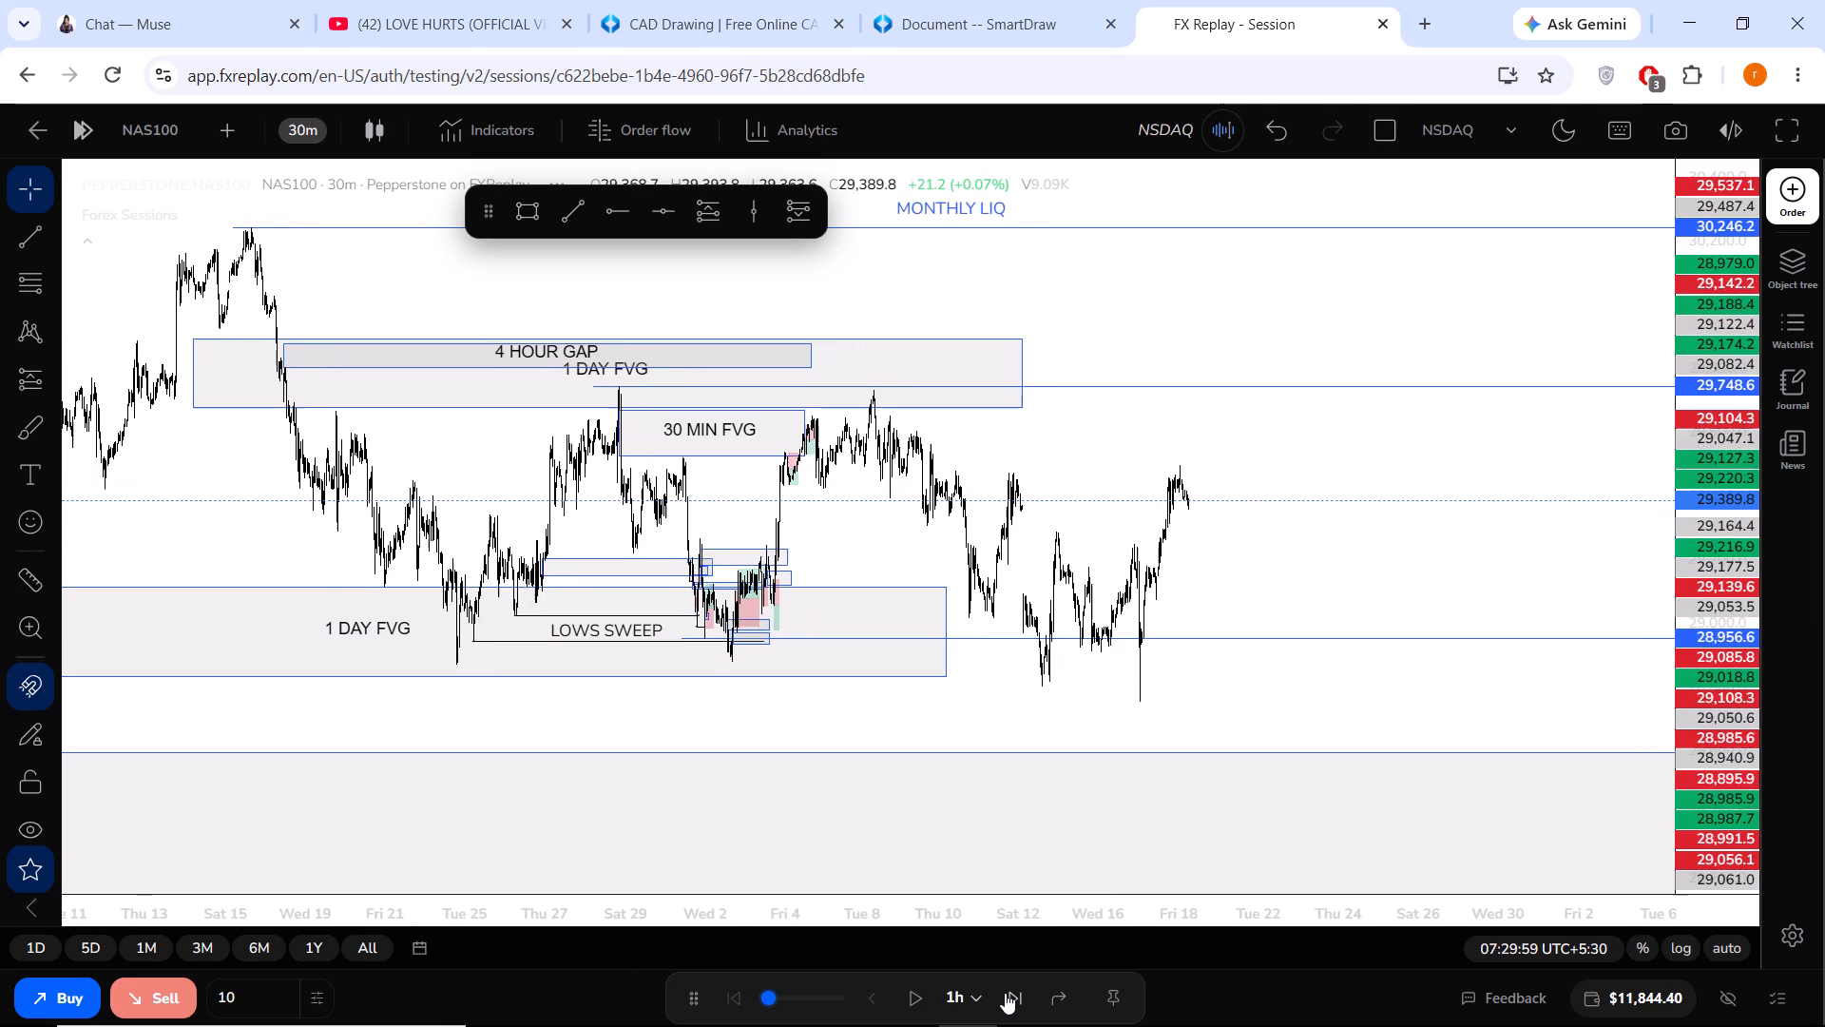
pyautogui.tripleClick(1005, 993)
pyautogui.tripleClick(1005, 993)
pyautogui.tripleClick(1005, 993)
pyautogui.tripleClick(1005, 993)
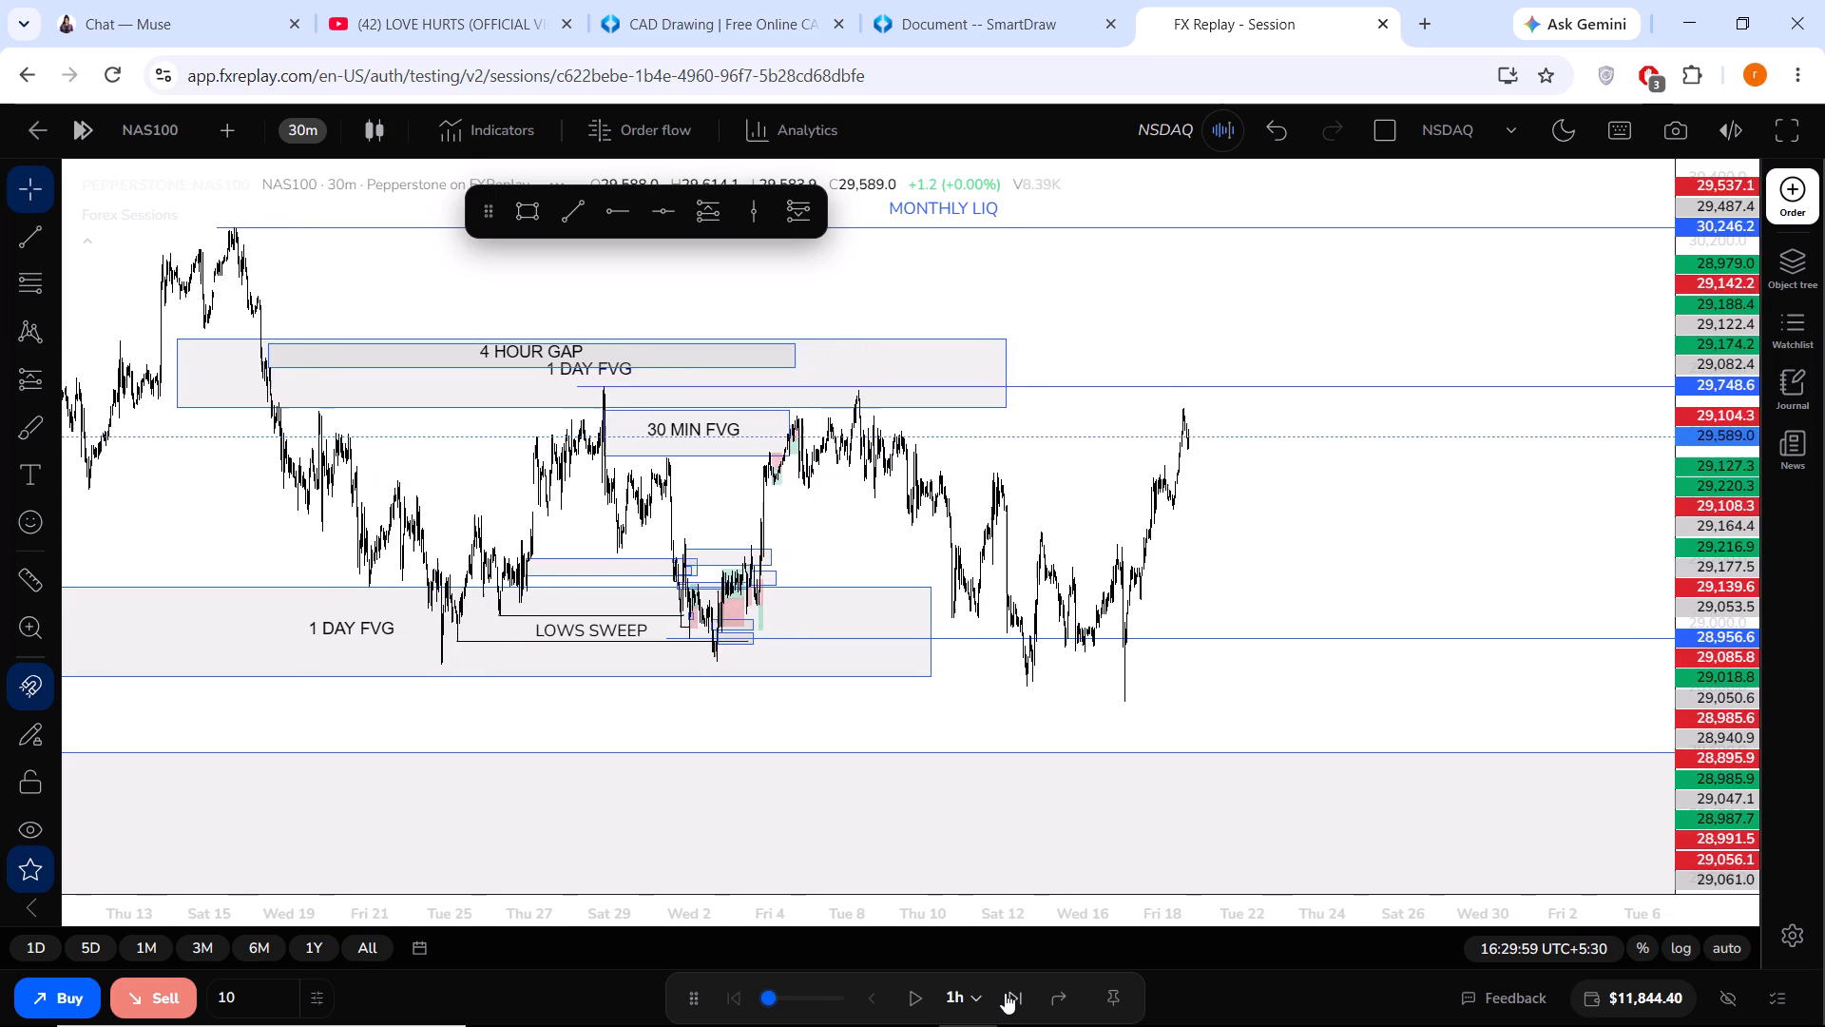
pyautogui.tripleClick(1005, 993)
pyautogui.tripleClick(1005, 993)
pyautogui.tripleClick(1005, 993)
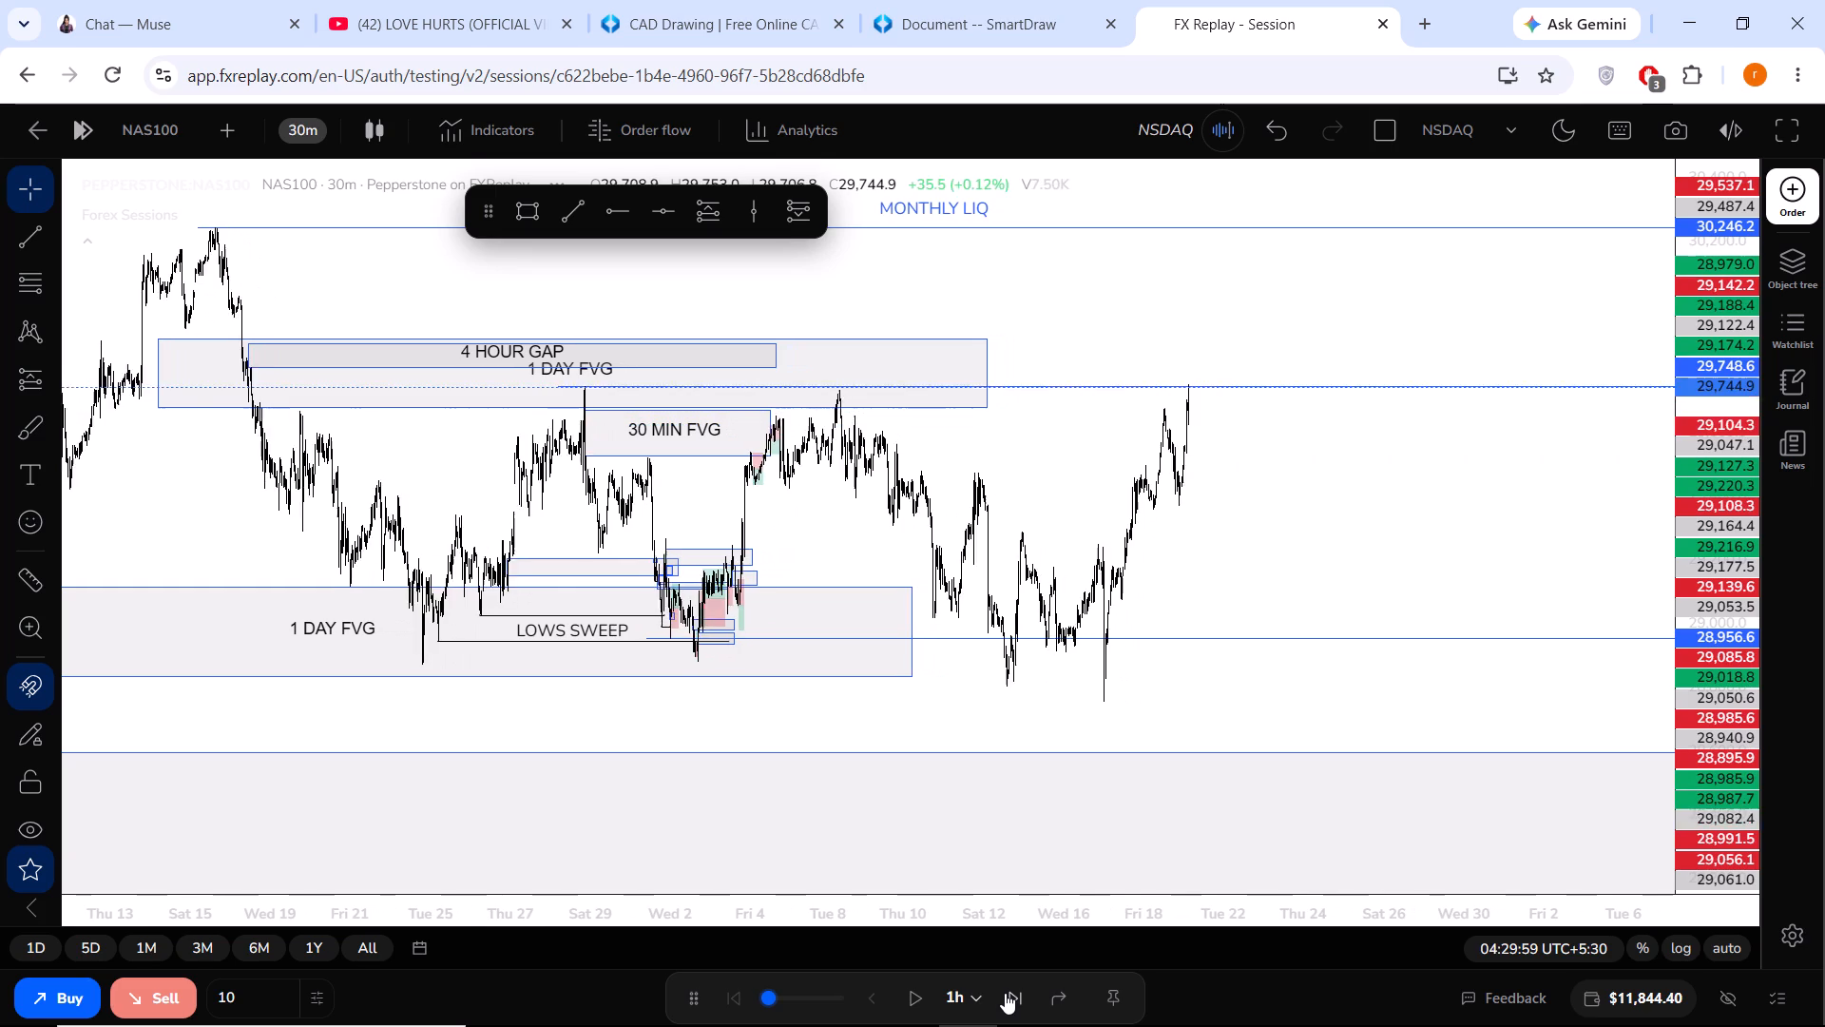
pyautogui.tripleClick(1005, 993)
pyautogui.doubleClick(1005, 993)
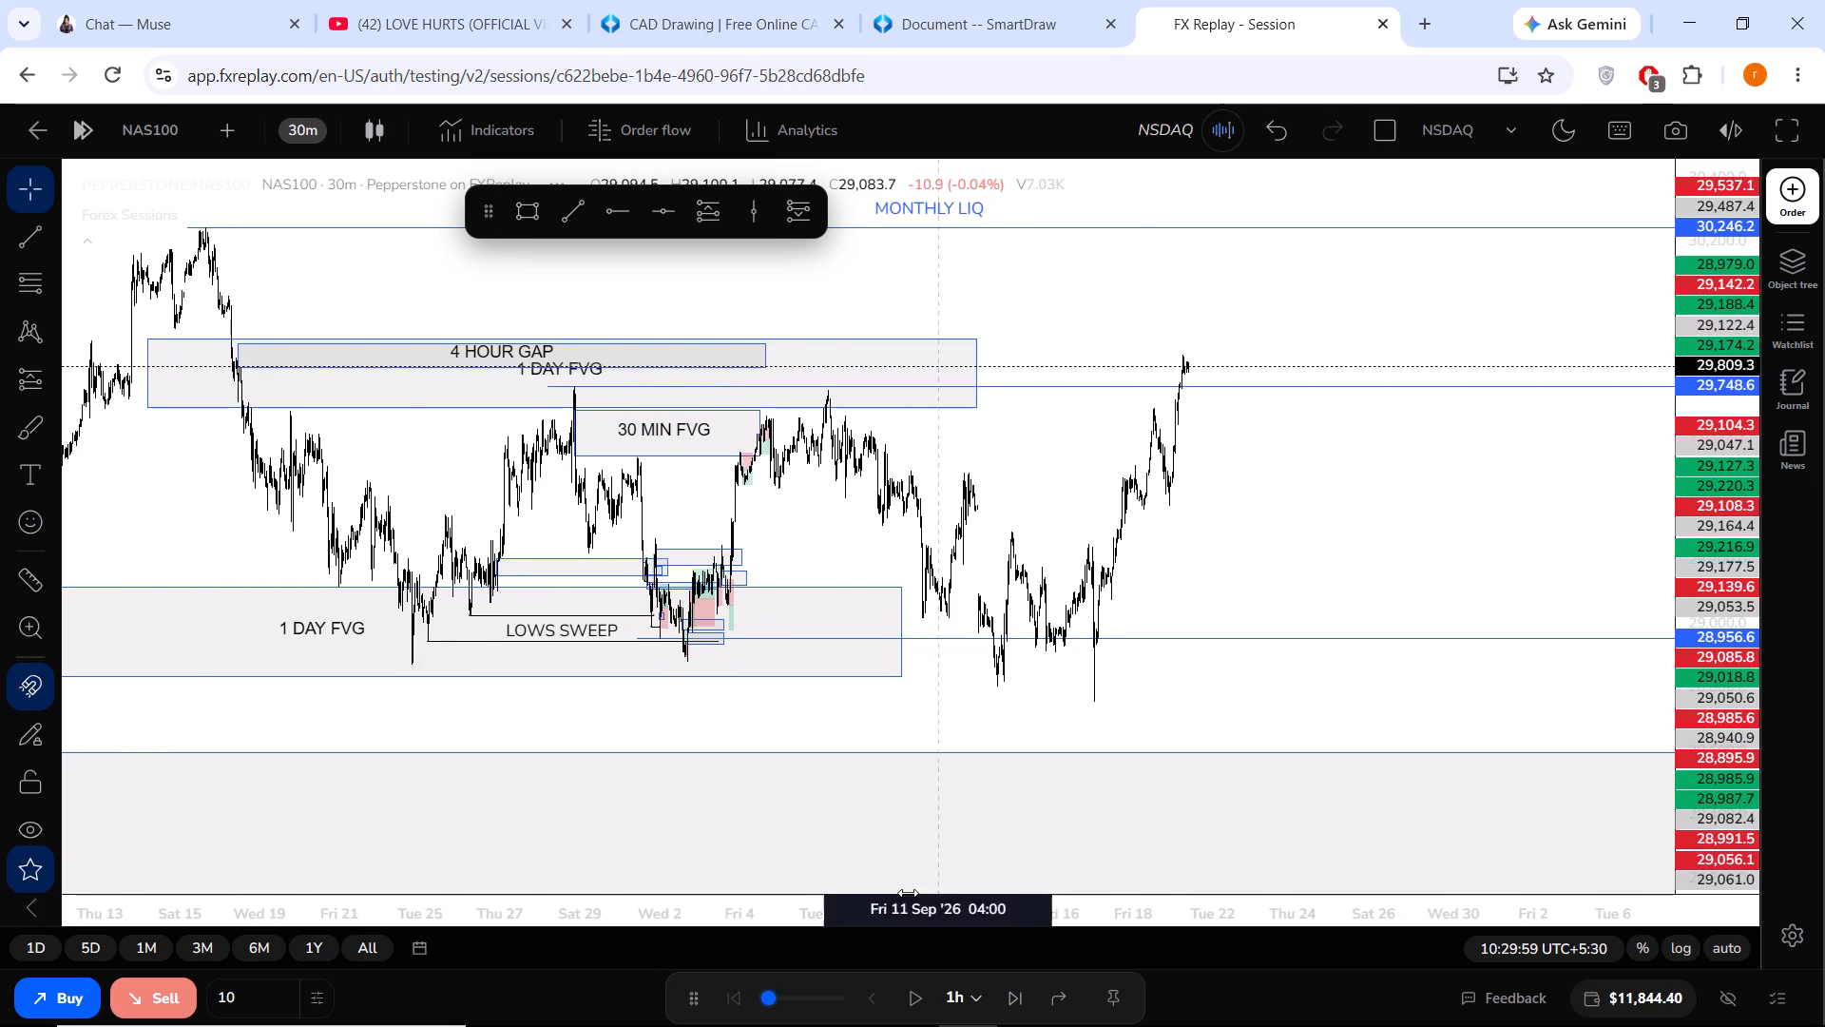
# Extend the 4 HOUR GAP rectangle forward in time past the latest candles, to about 23 September.
pyautogui.scroll(-5, 907, 892)
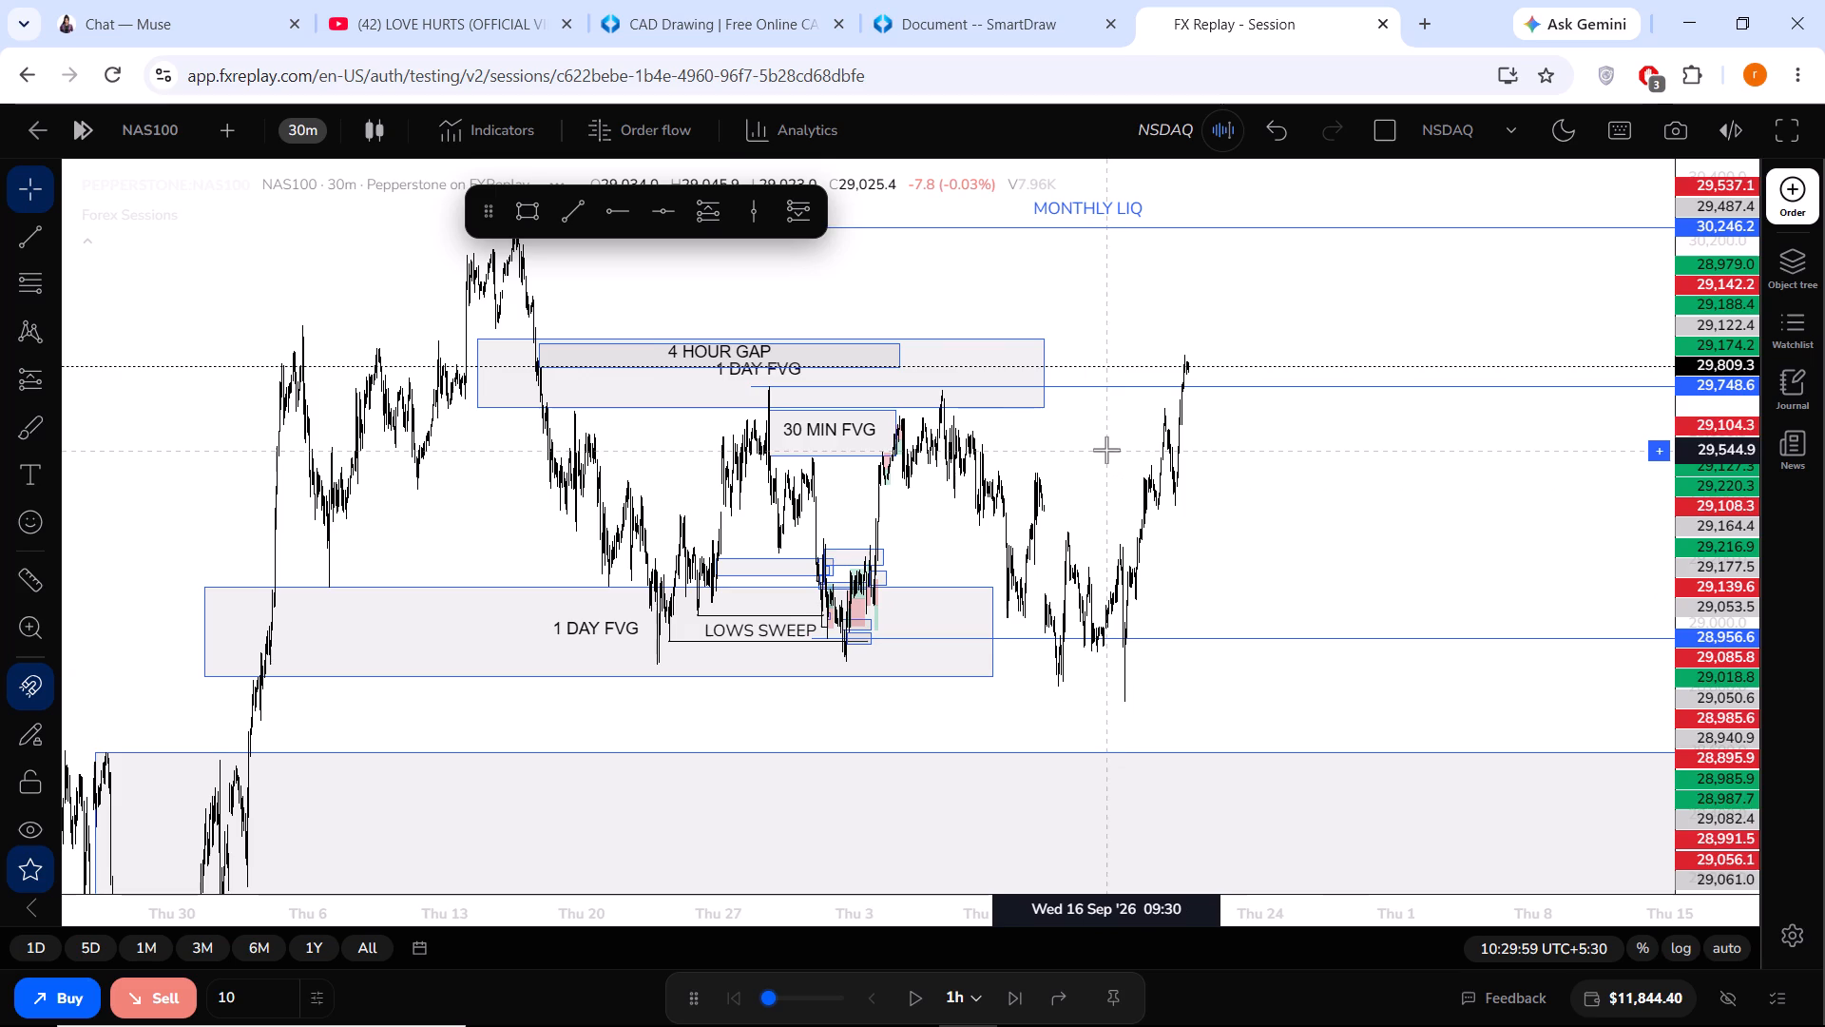
pyautogui.moveTo(1105, 436); pyautogui.dragTo(1108, 505)
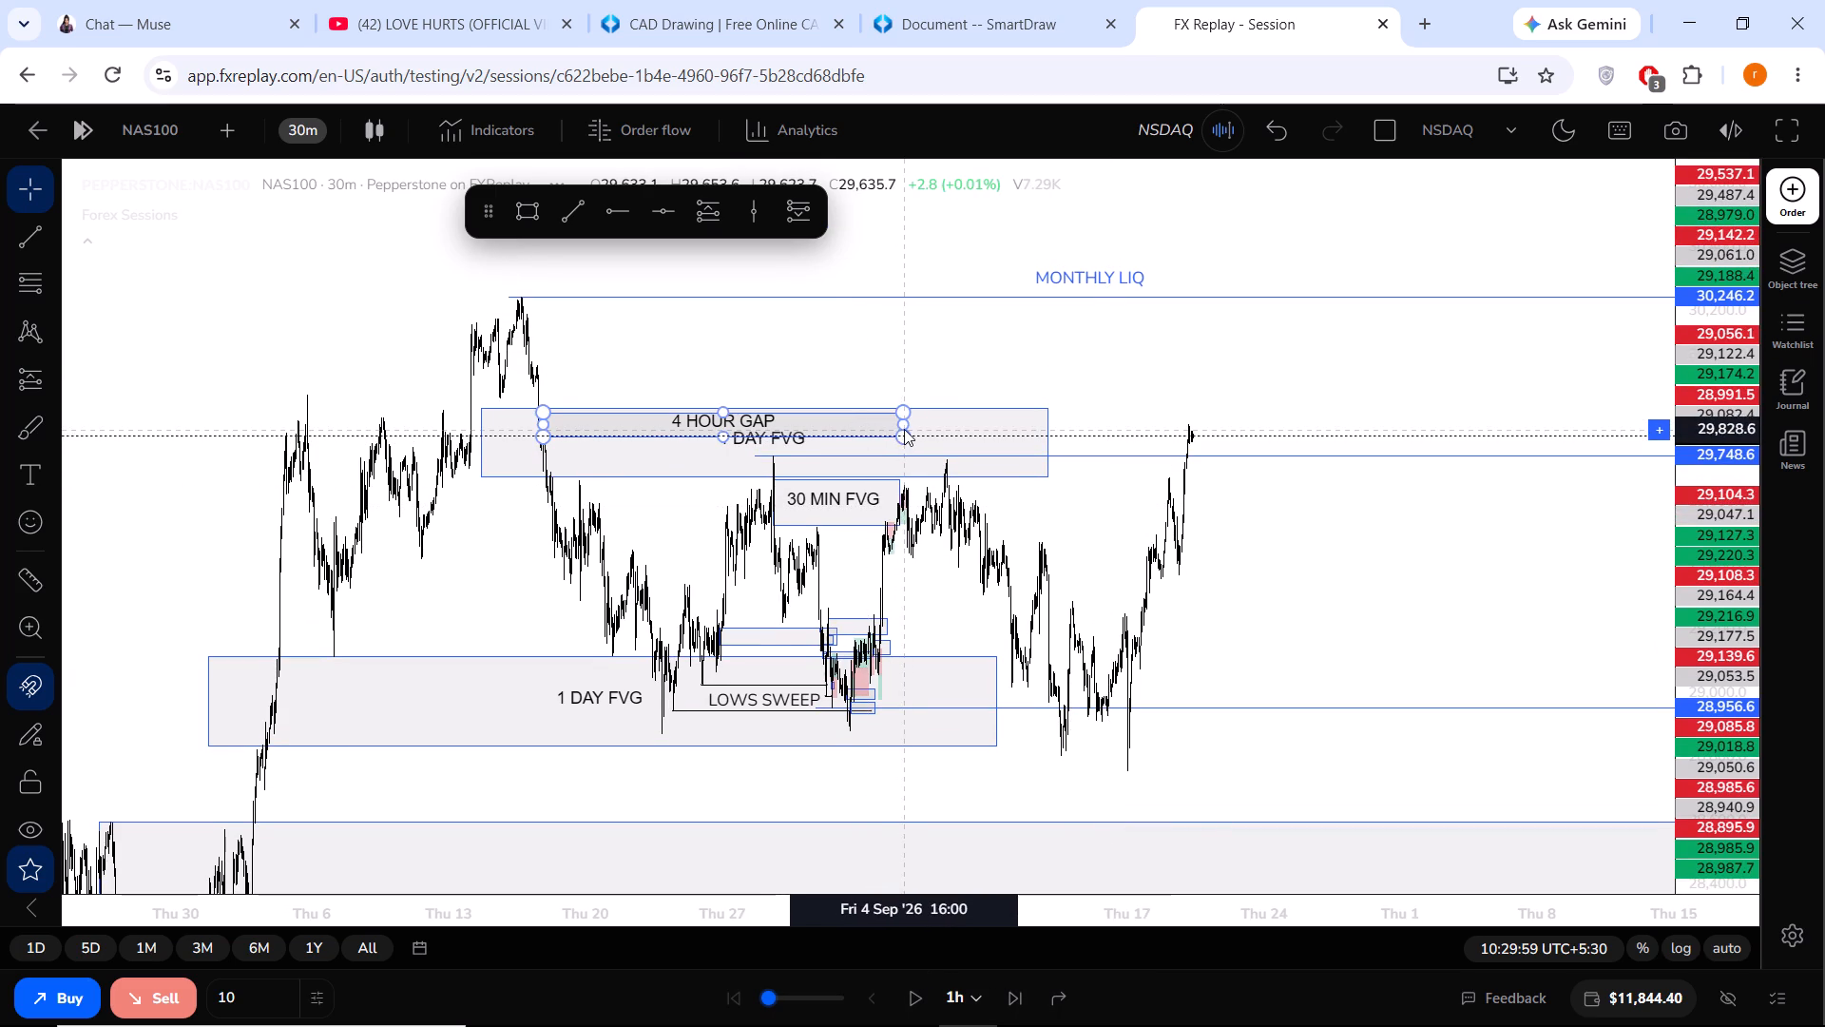
pyautogui.scroll(2, 905, 423)
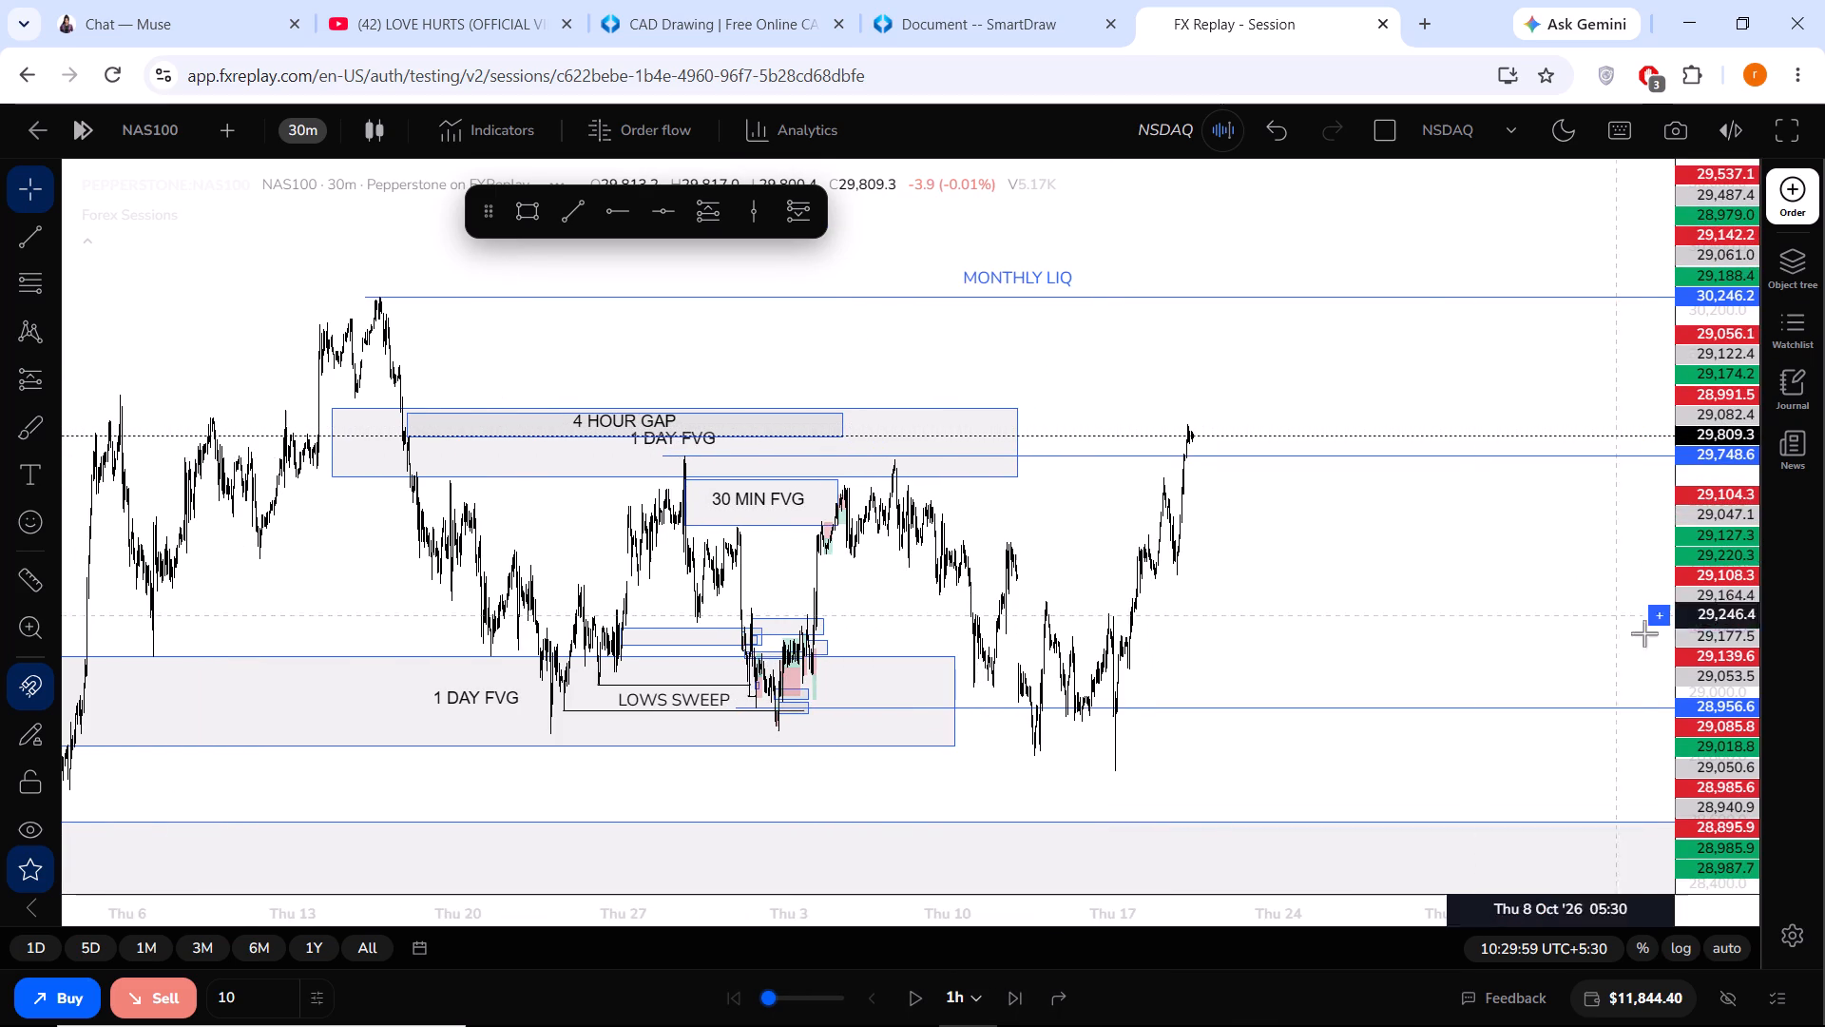
pyautogui.moveTo(1711, 676); pyautogui.dragTo(1741, 397)
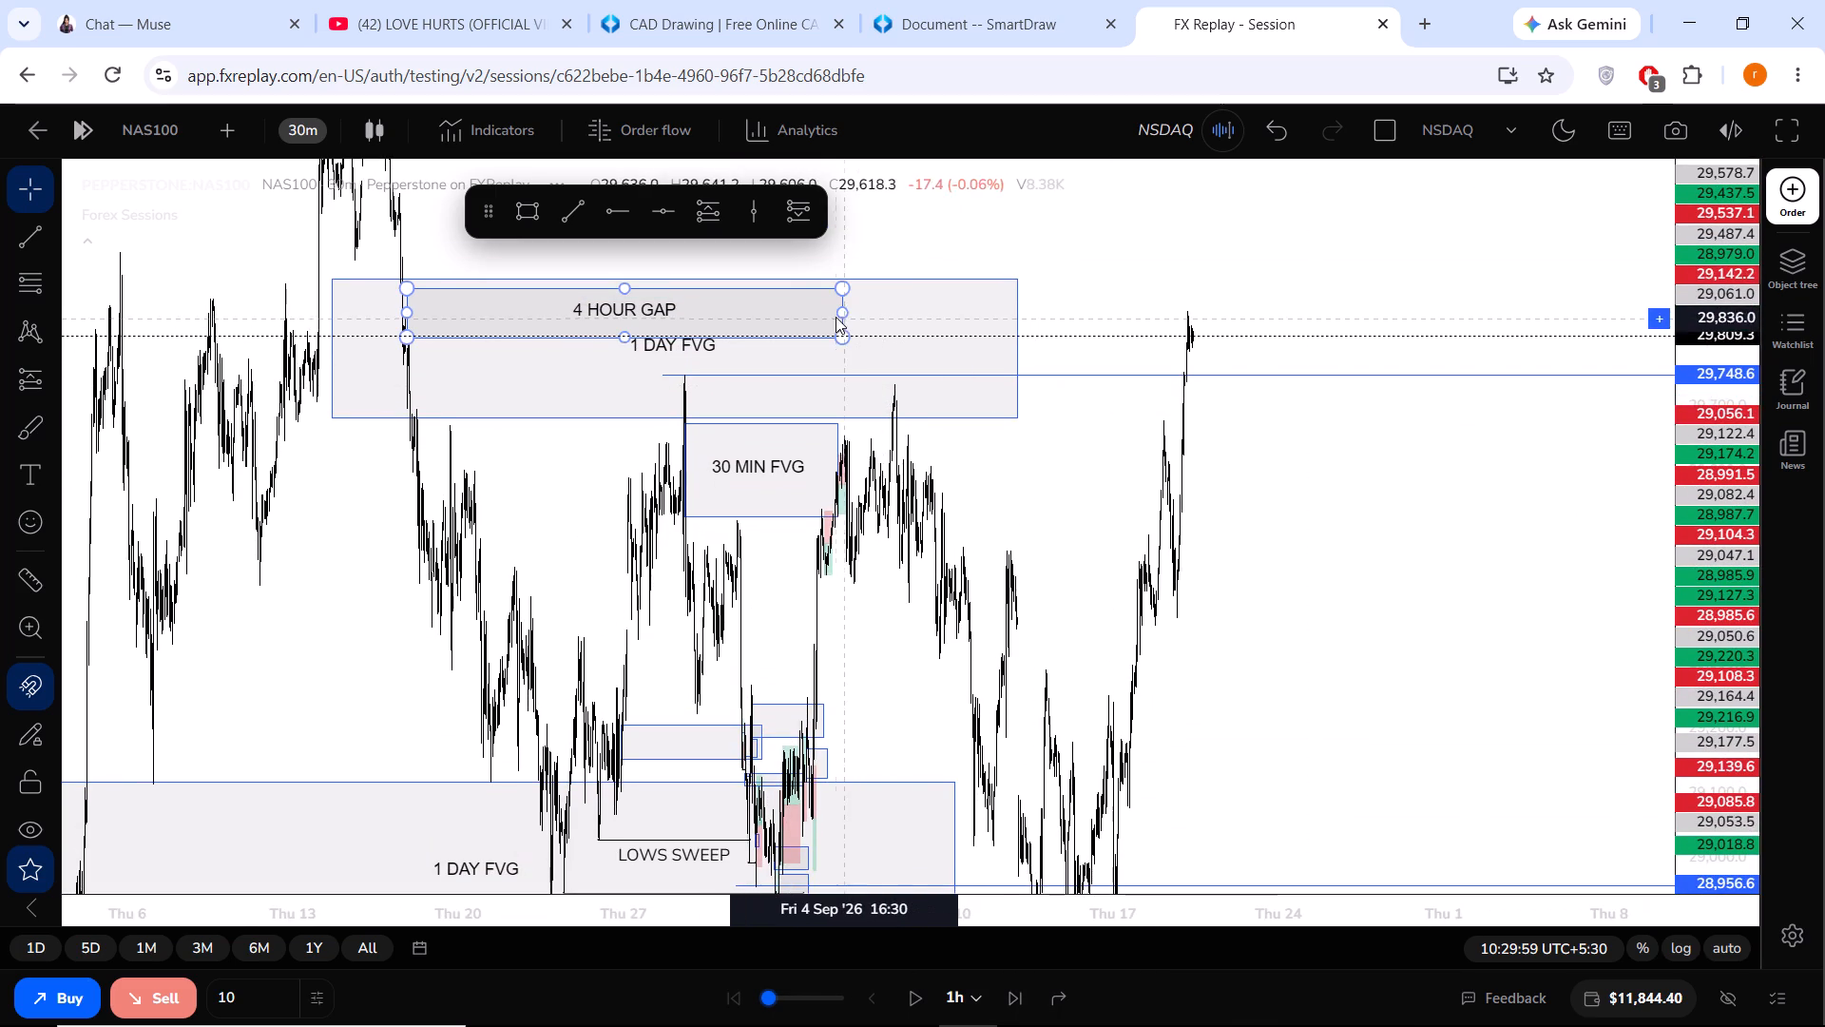
pyautogui.moveTo(843, 309); pyautogui.dragTo(1263, 327)
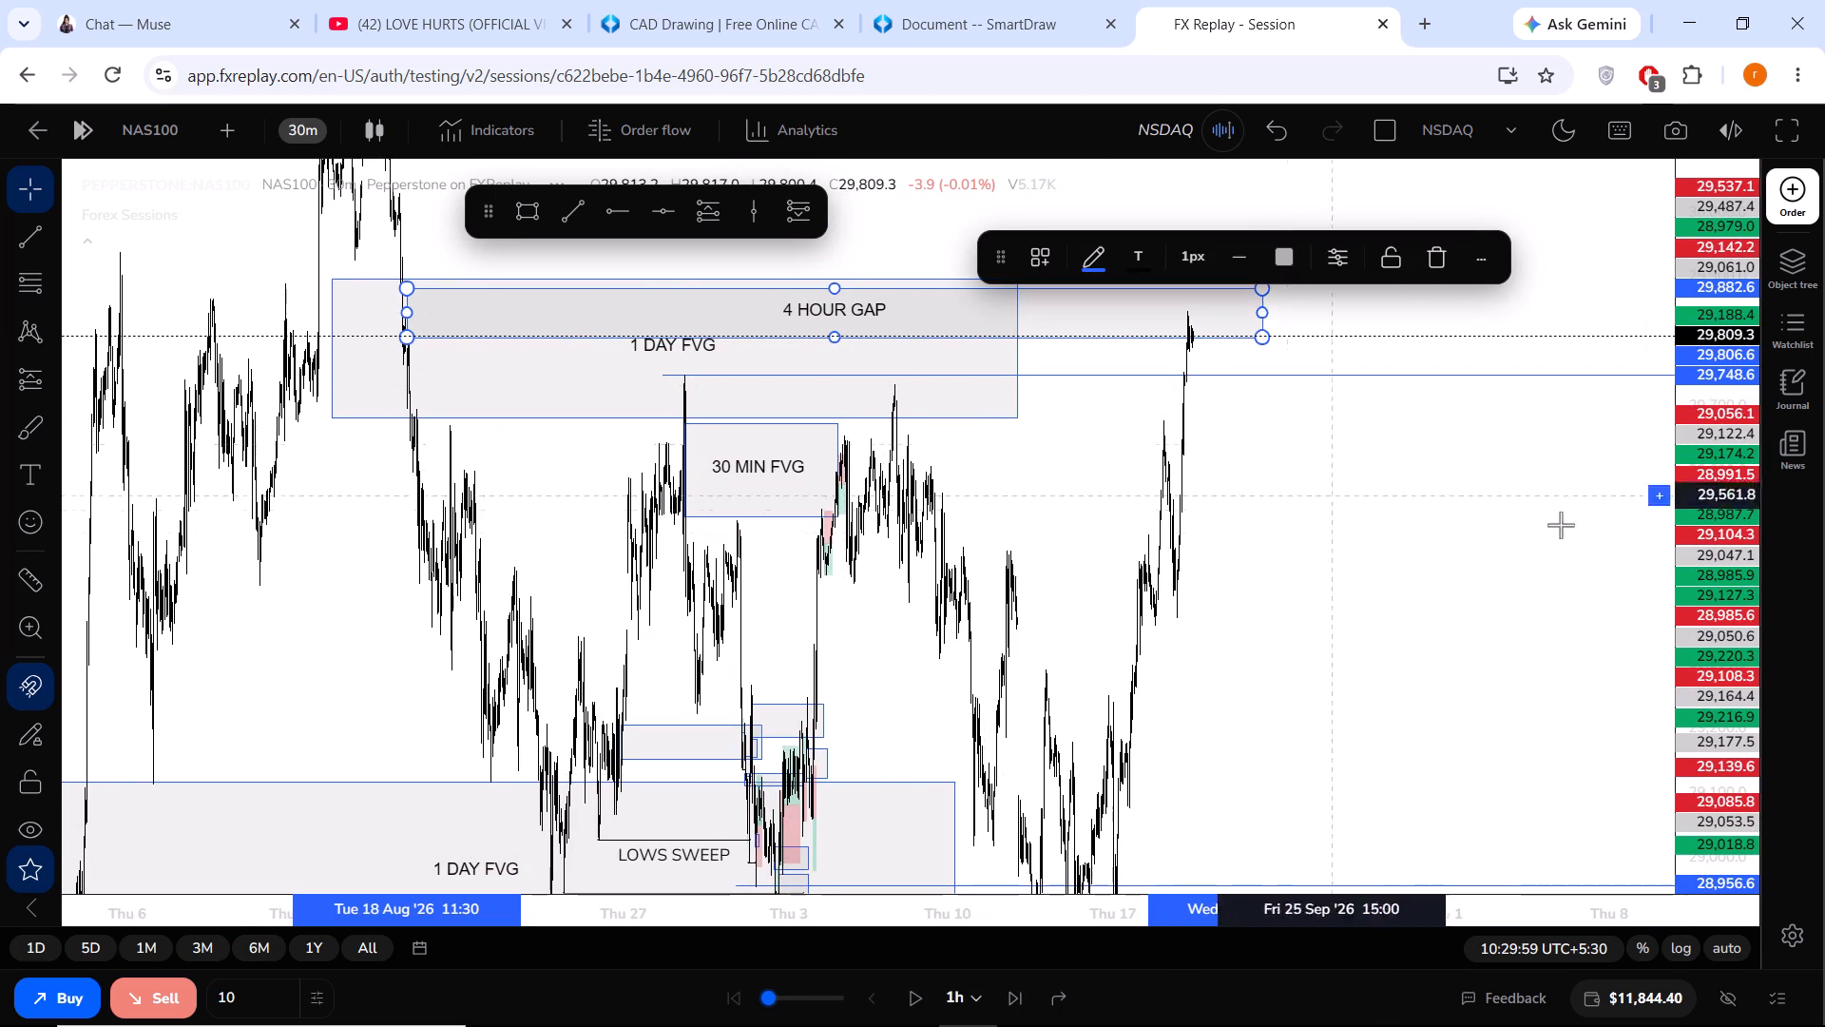
# Replay price forward in one-hour steps until it trades above the MONTHLY LIQ level at 30,246.2.
pyautogui.moveTo(1739, 415); pyautogui.dragTo(1704, 609)
pyautogui.scroll(-1, 1406, 578)
pyautogui.moveTo(1316, 541); pyautogui.dragTo(1318, 527)
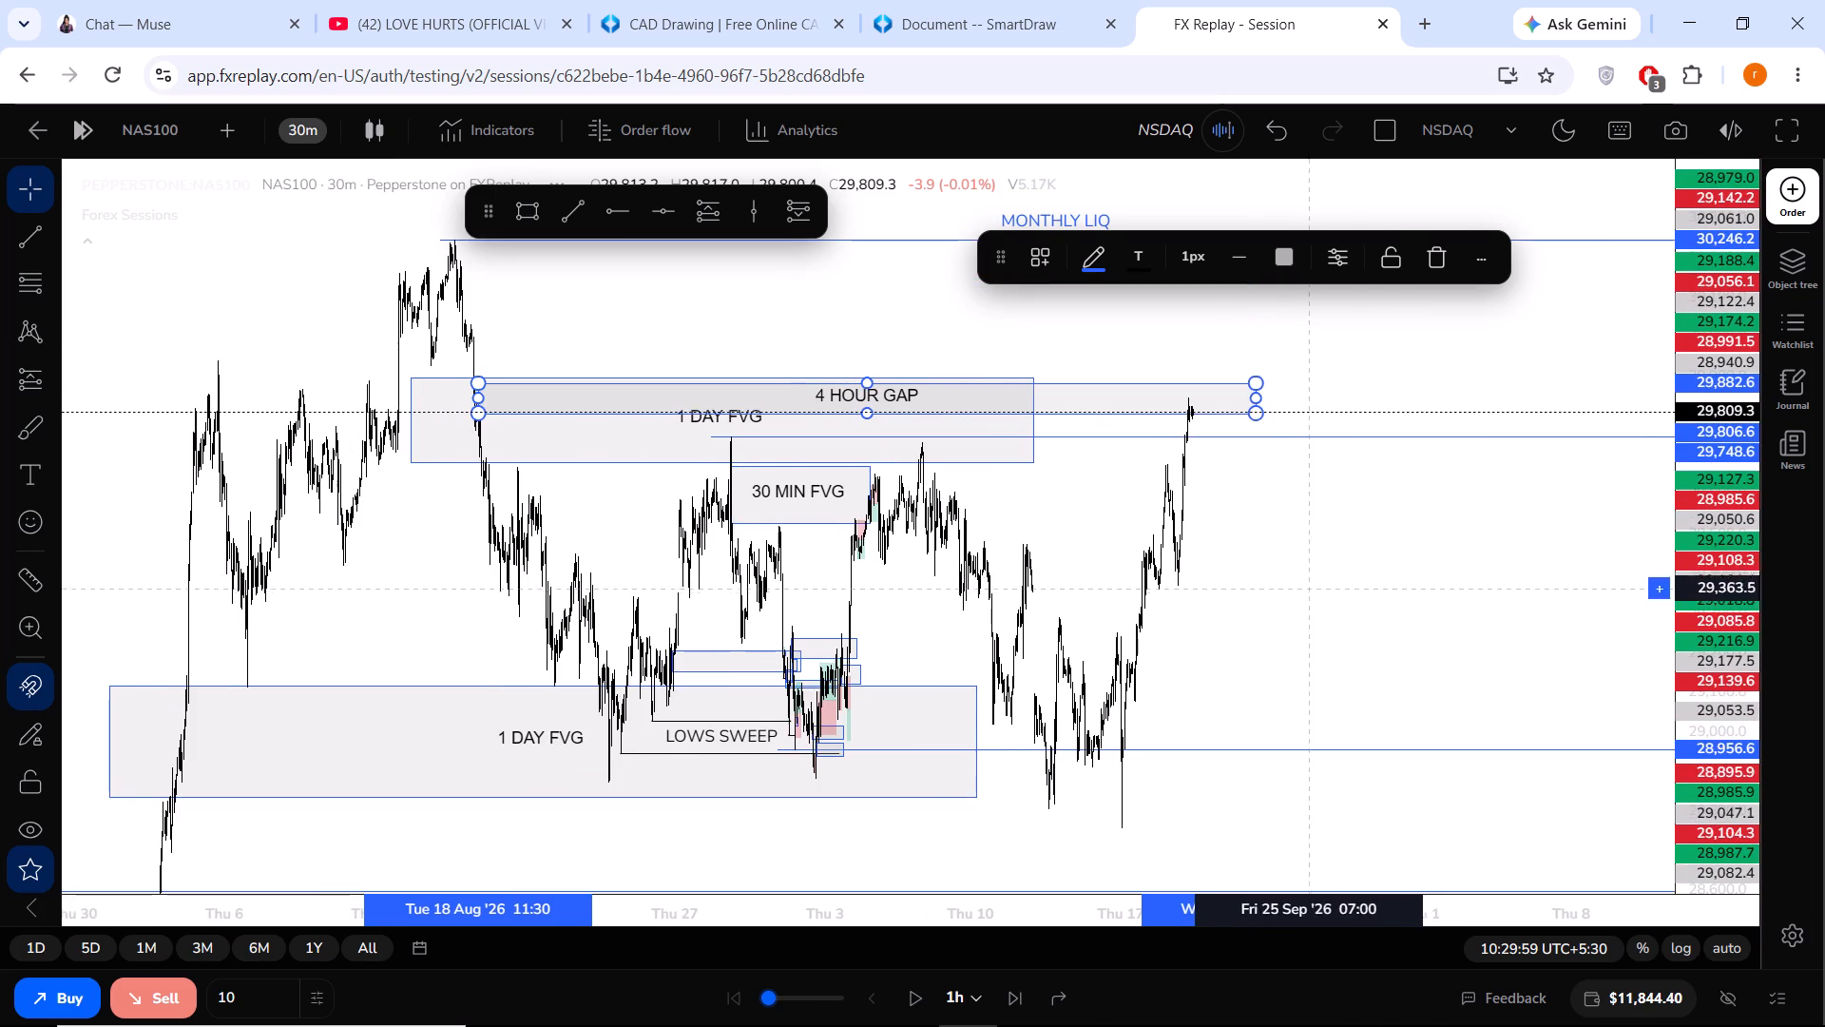
pyautogui.moveTo(1318, 527); pyautogui.dragTo(1320, 521)
pyautogui.tripleClick(1014, 990)
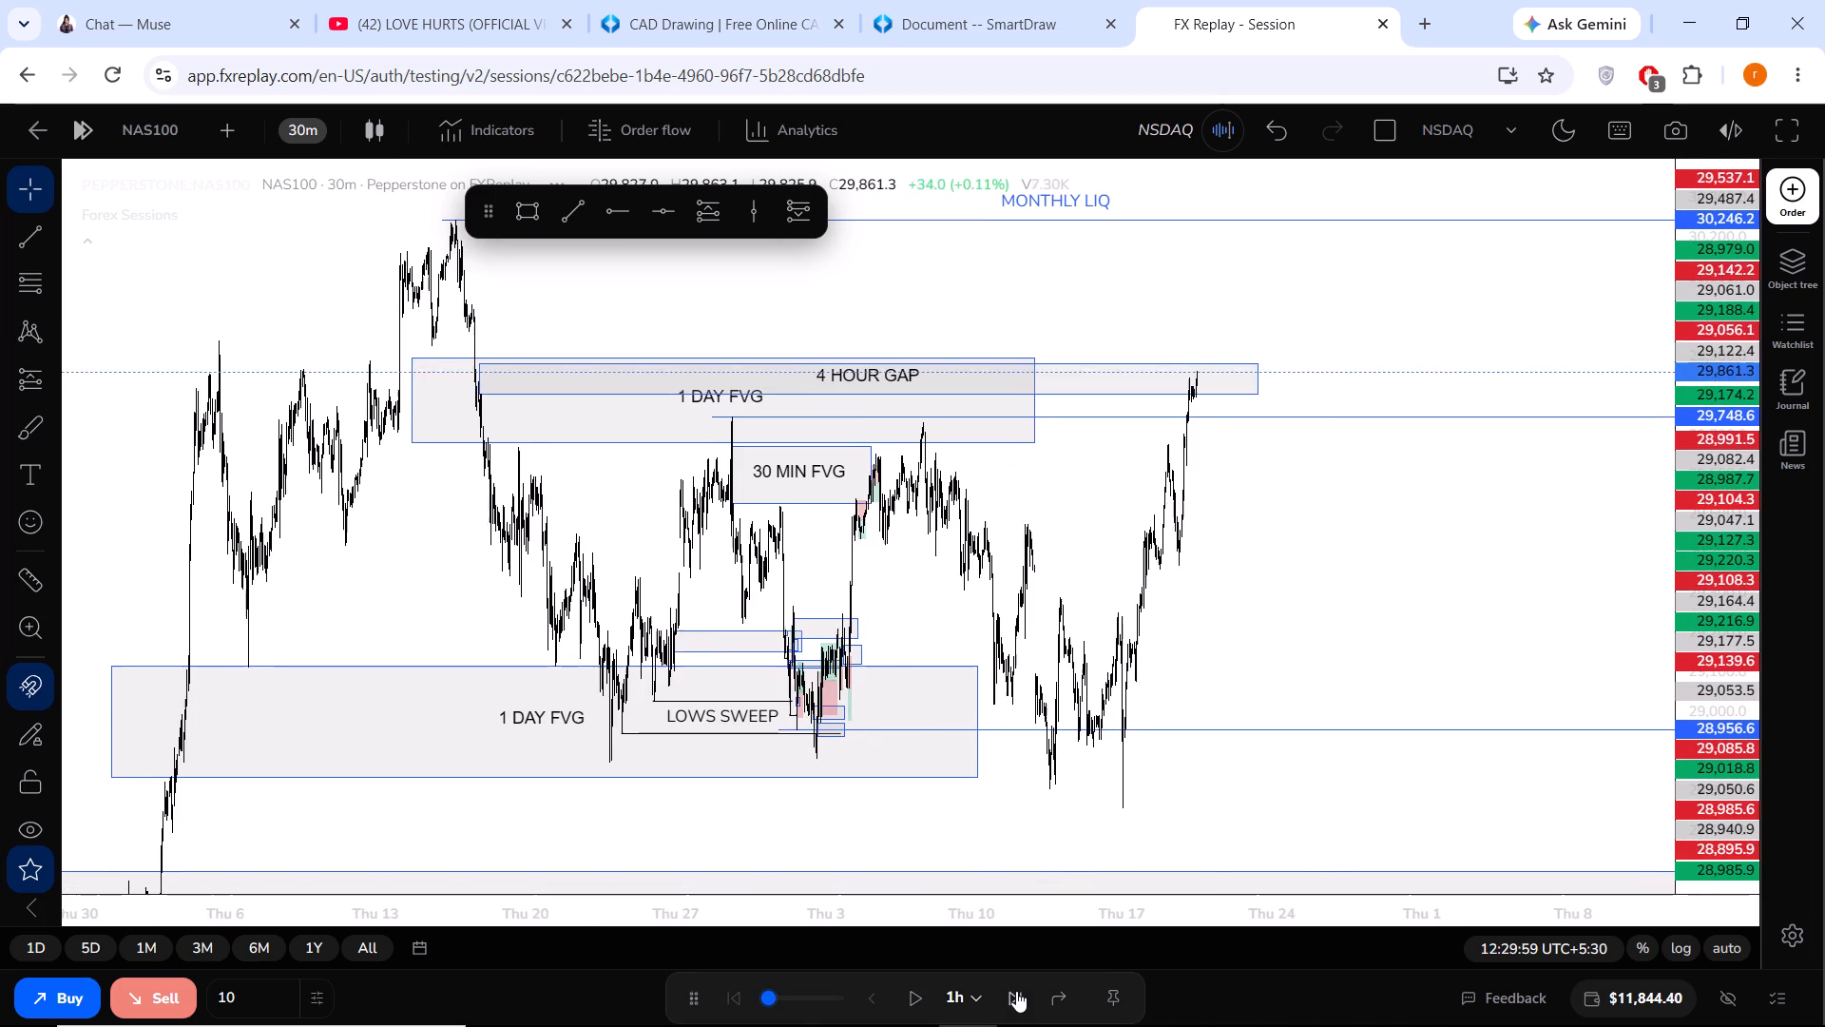
pyautogui.tripleClick(1016, 991)
pyautogui.tripleClick(1016, 991)
pyautogui.tripleClick(1016, 991)
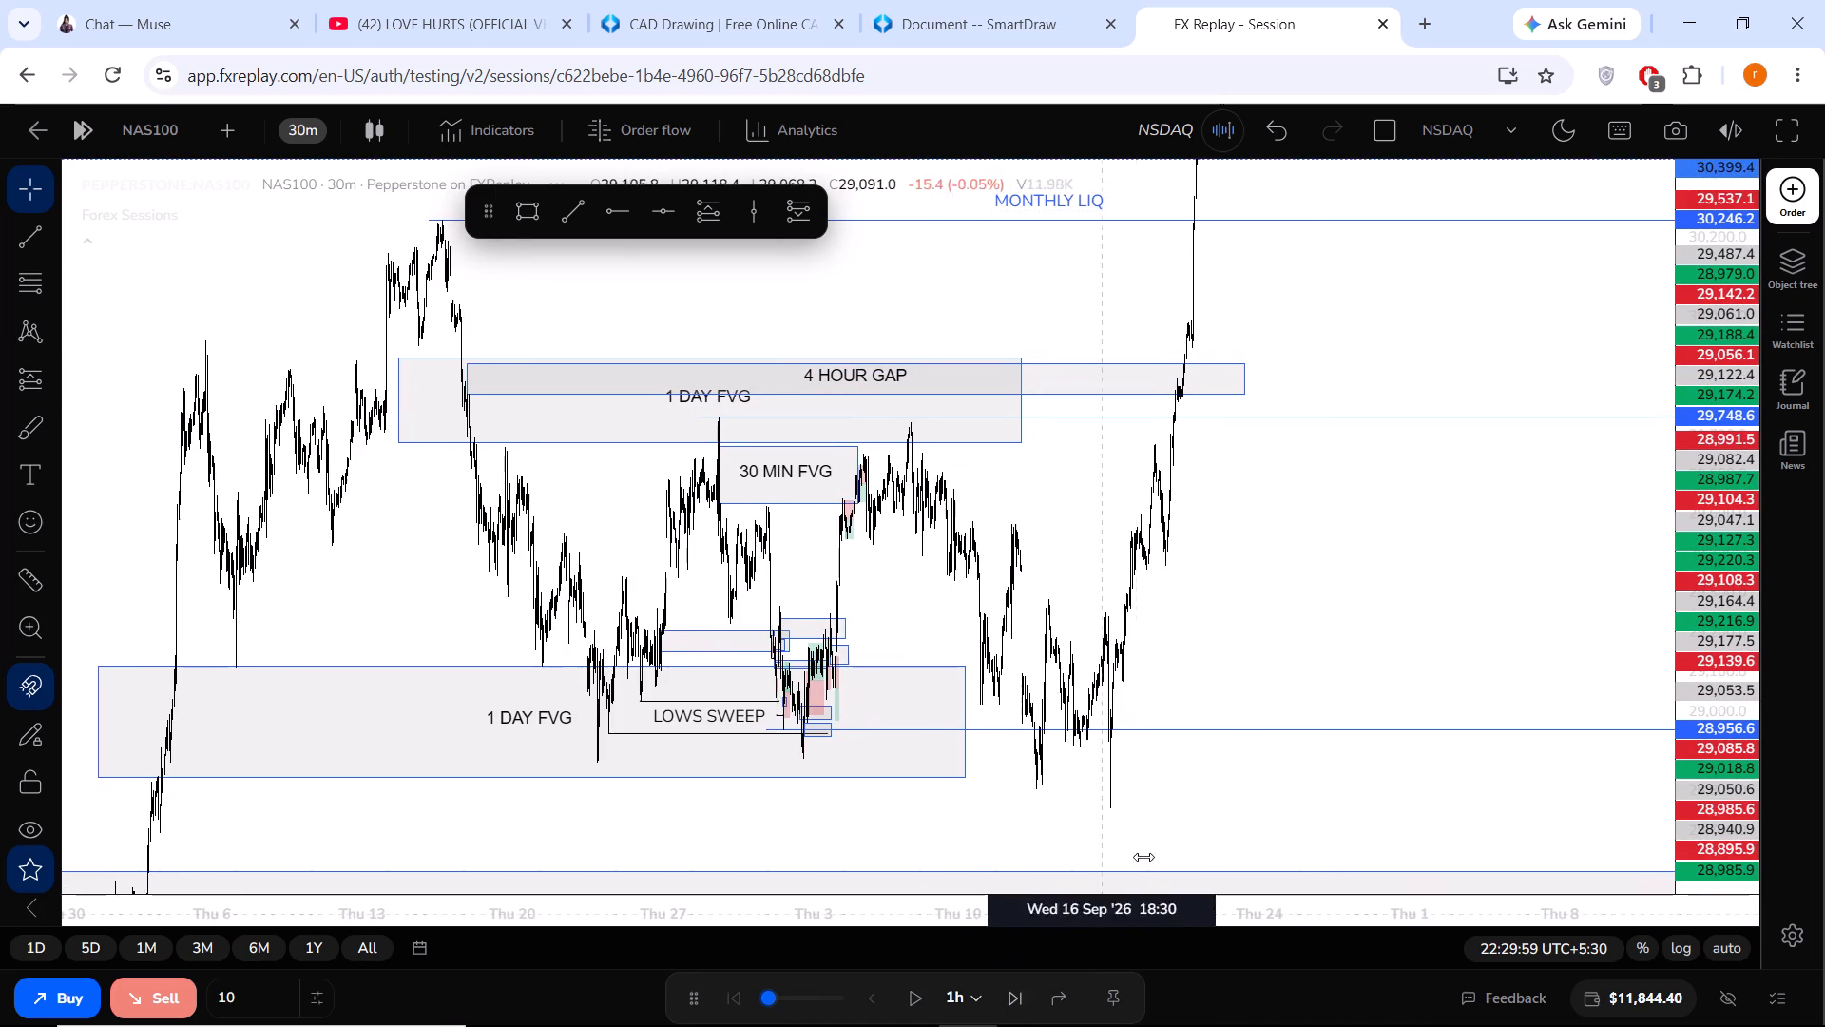
# Remove all drawings from the NAS100 chart, including the zones, levels, labels and position markers.
pyautogui.scroll(-2, 1254, 669)
pyautogui.moveTo(1741, 393); pyautogui.dragTo(1662, 658)
pyautogui.scroll(-2, 1449, 542)
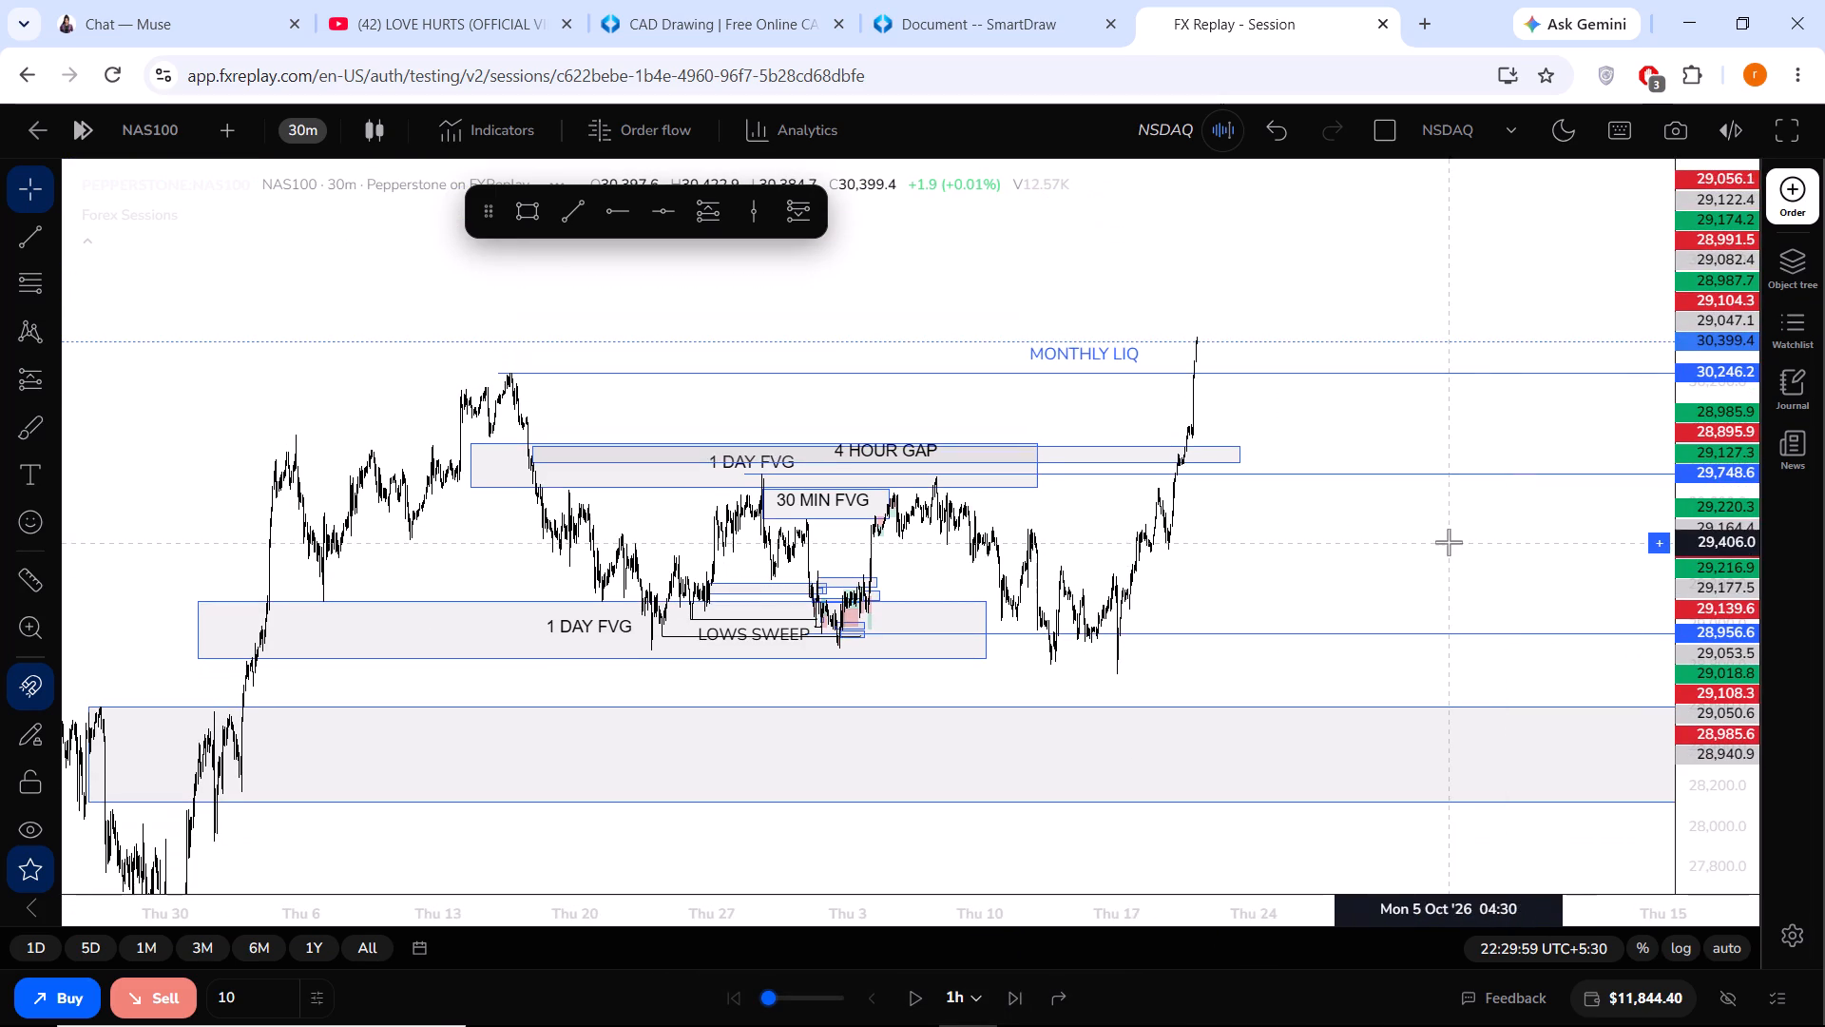
pyautogui.scroll(-4, 1449, 542)
pyautogui.moveTo(1325, 579); pyautogui.dragTo(1487, 599)
pyautogui.scroll(-3, 1458, 599)
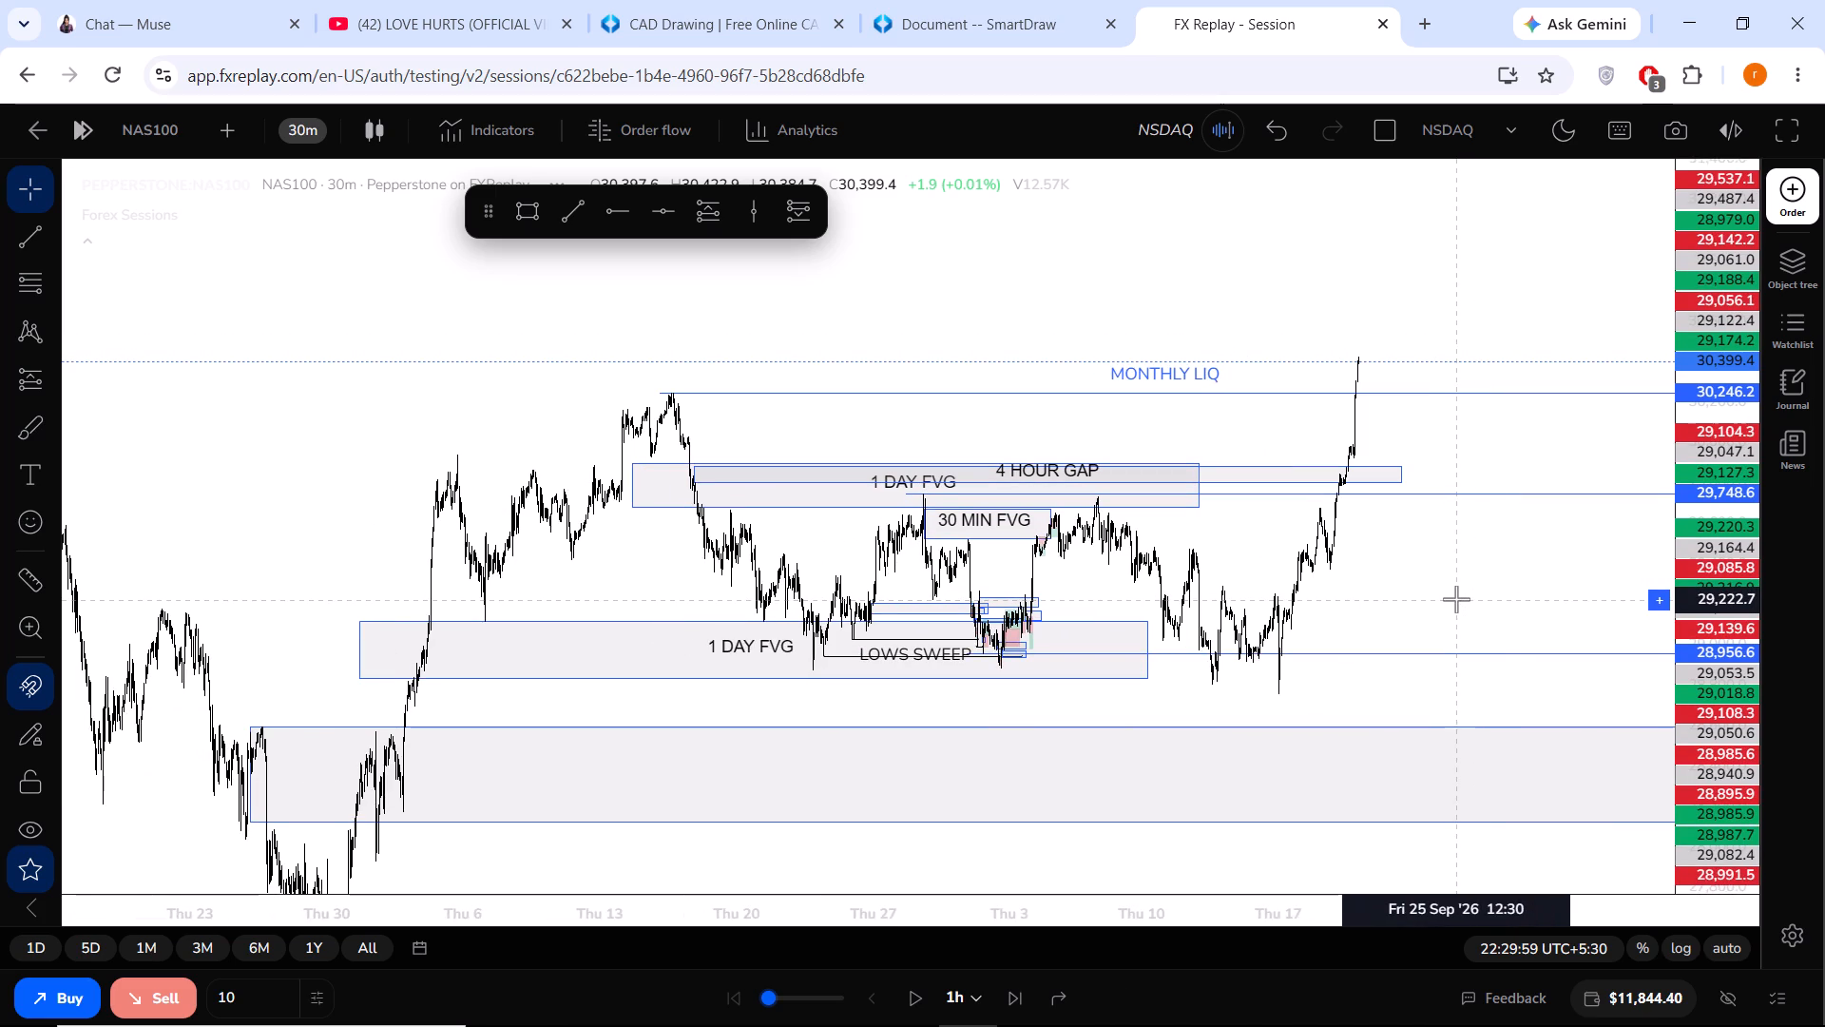
pyautogui.rightClick(1456, 599)
pyautogui.click(1466, 555)
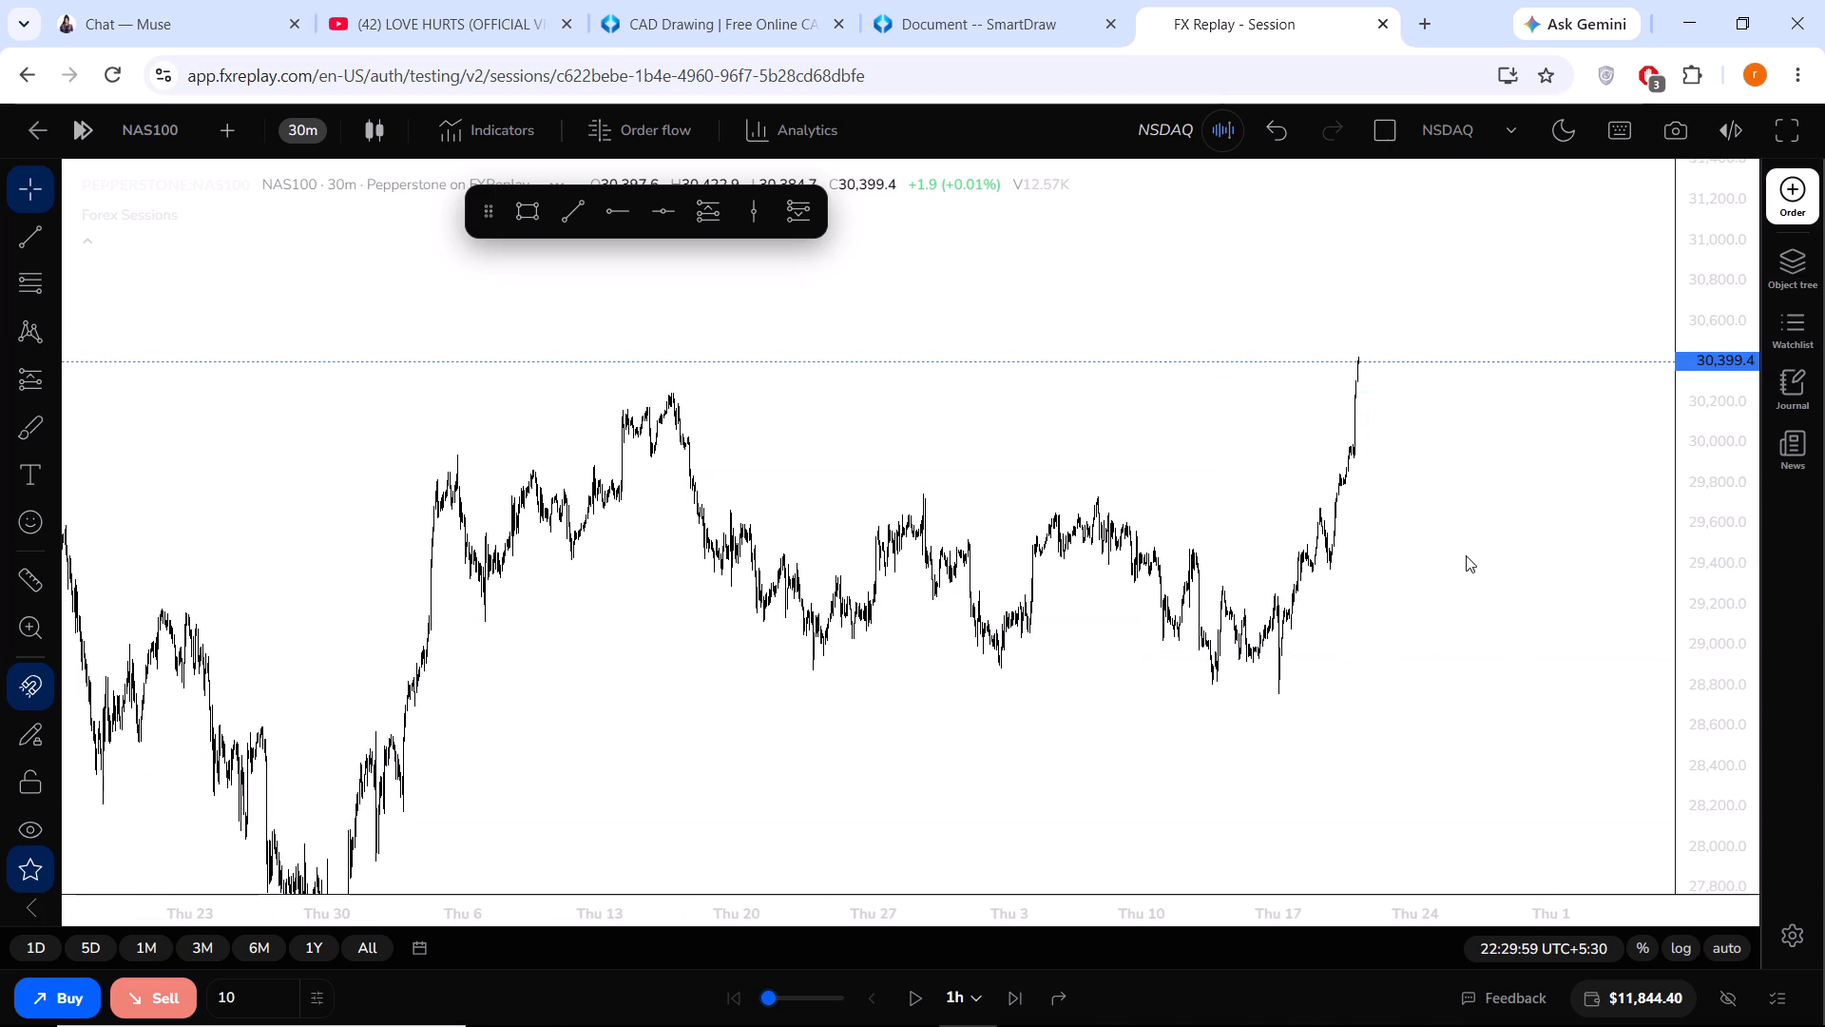
# Examine the clean 30-minute price action from the August swings through the mid-September low and the rally that follows.
pyautogui.scroll(3, 1430, 594)
pyautogui.moveTo(1684, 716); pyautogui.dragTo(1730, 533)
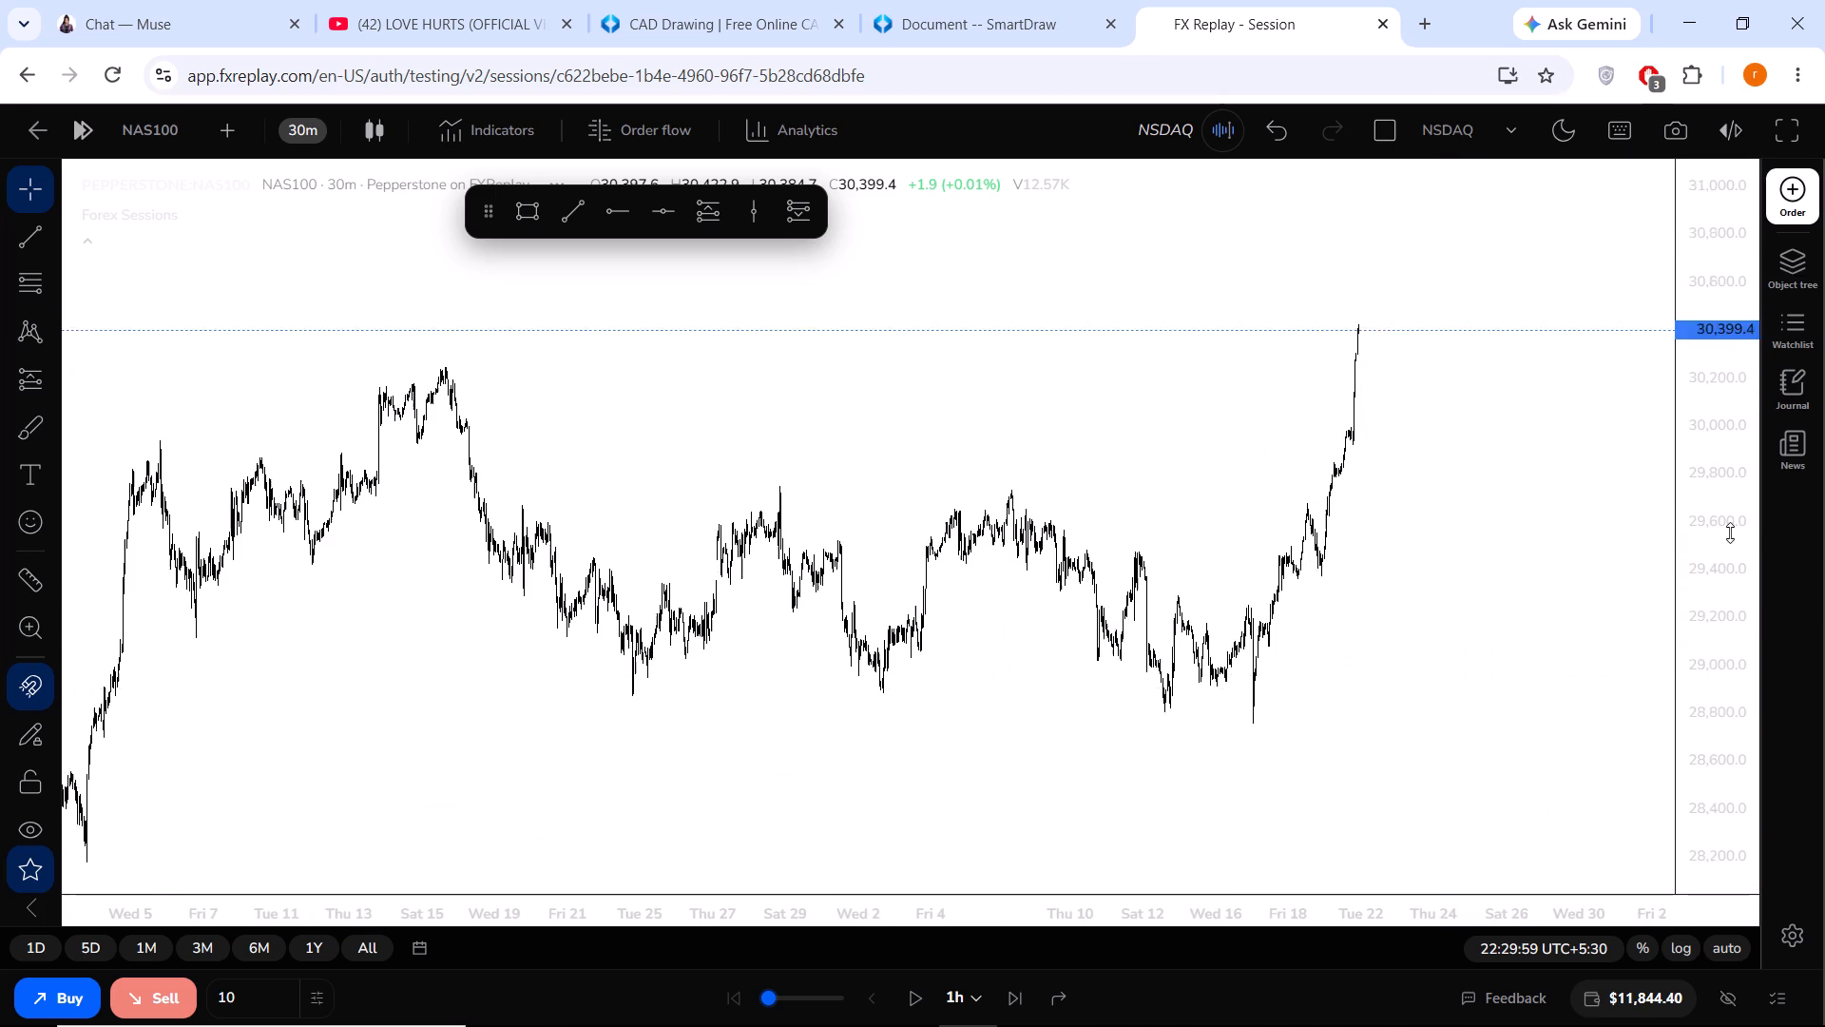
pyautogui.moveTo(1730, 533); pyautogui.dragTo(1730, 481)
pyautogui.scroll(3, 1402, 545)
pyautogui.scroll(1, 1084, 583)
pyautogui.moveTo(1090, 588); pyautogui.dragTo(1420, 649)
pyautogui.scroll(1, 1385, 639)
pyautogui.scroll(-4, 1365, 638)
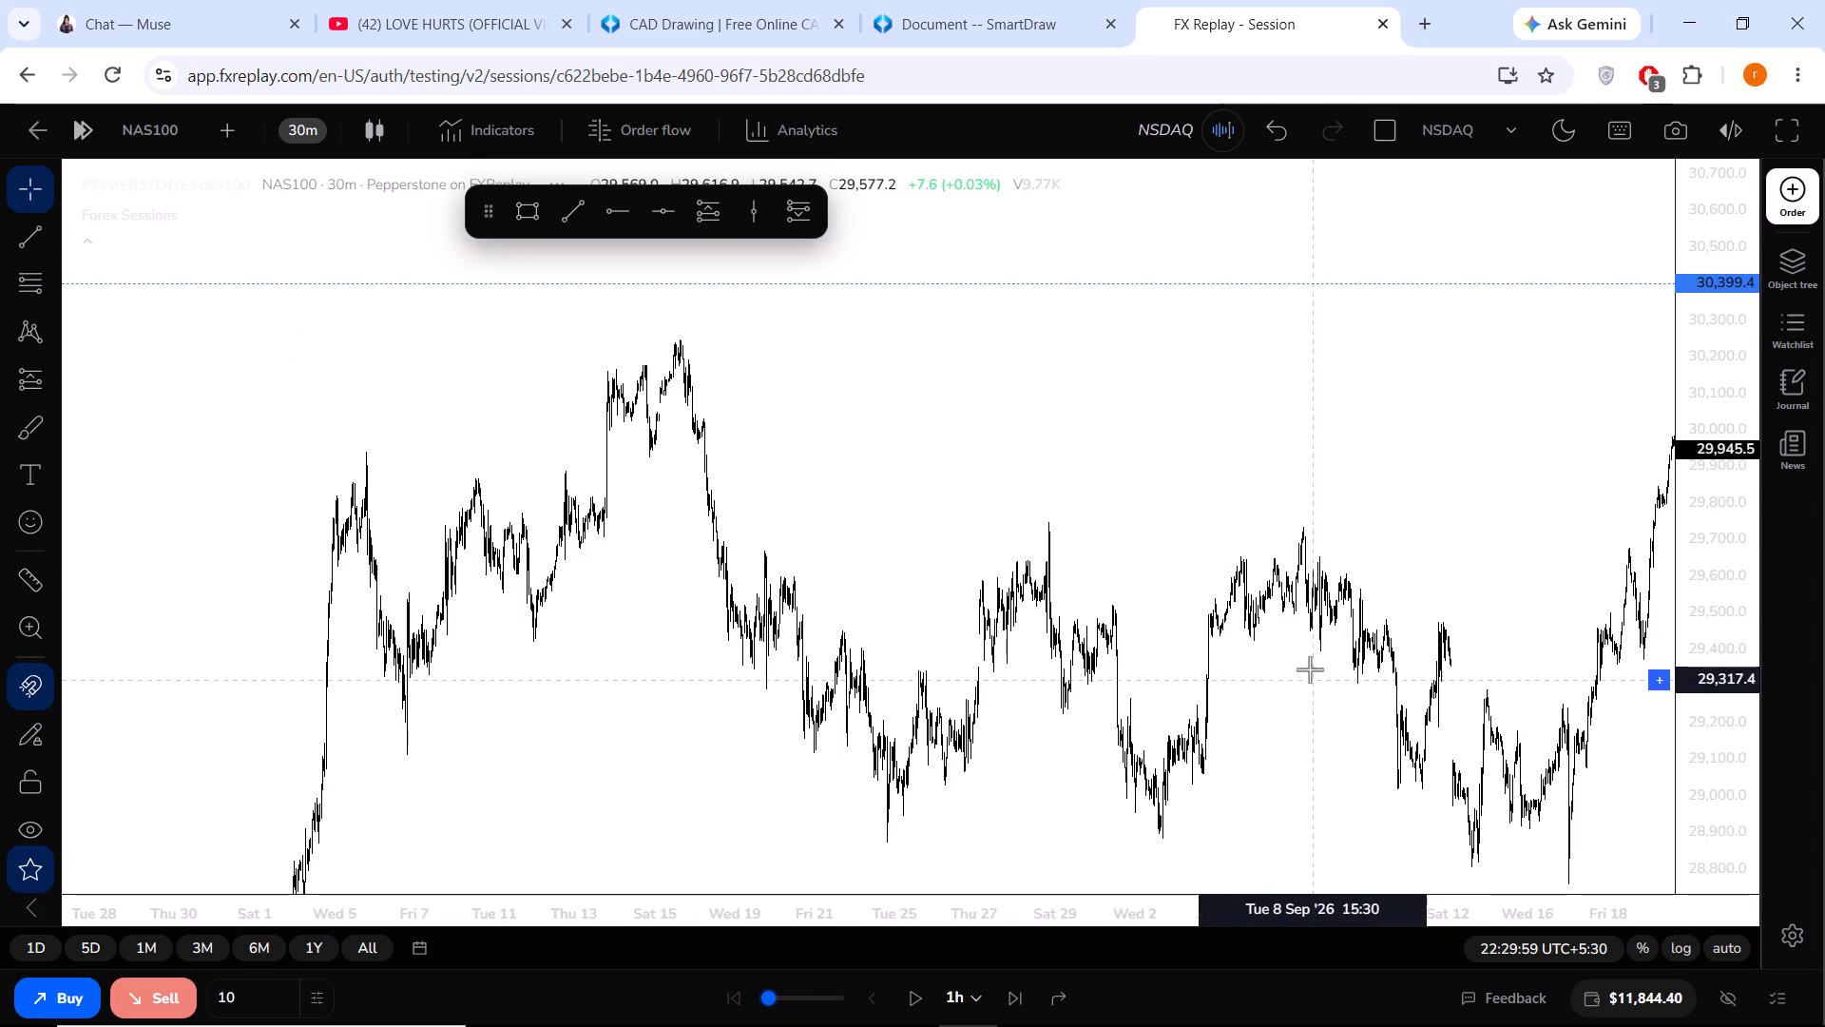
pyautogui.scroll(17, 1281, 611)
pyautogui.scroll(7, 1281, 611)
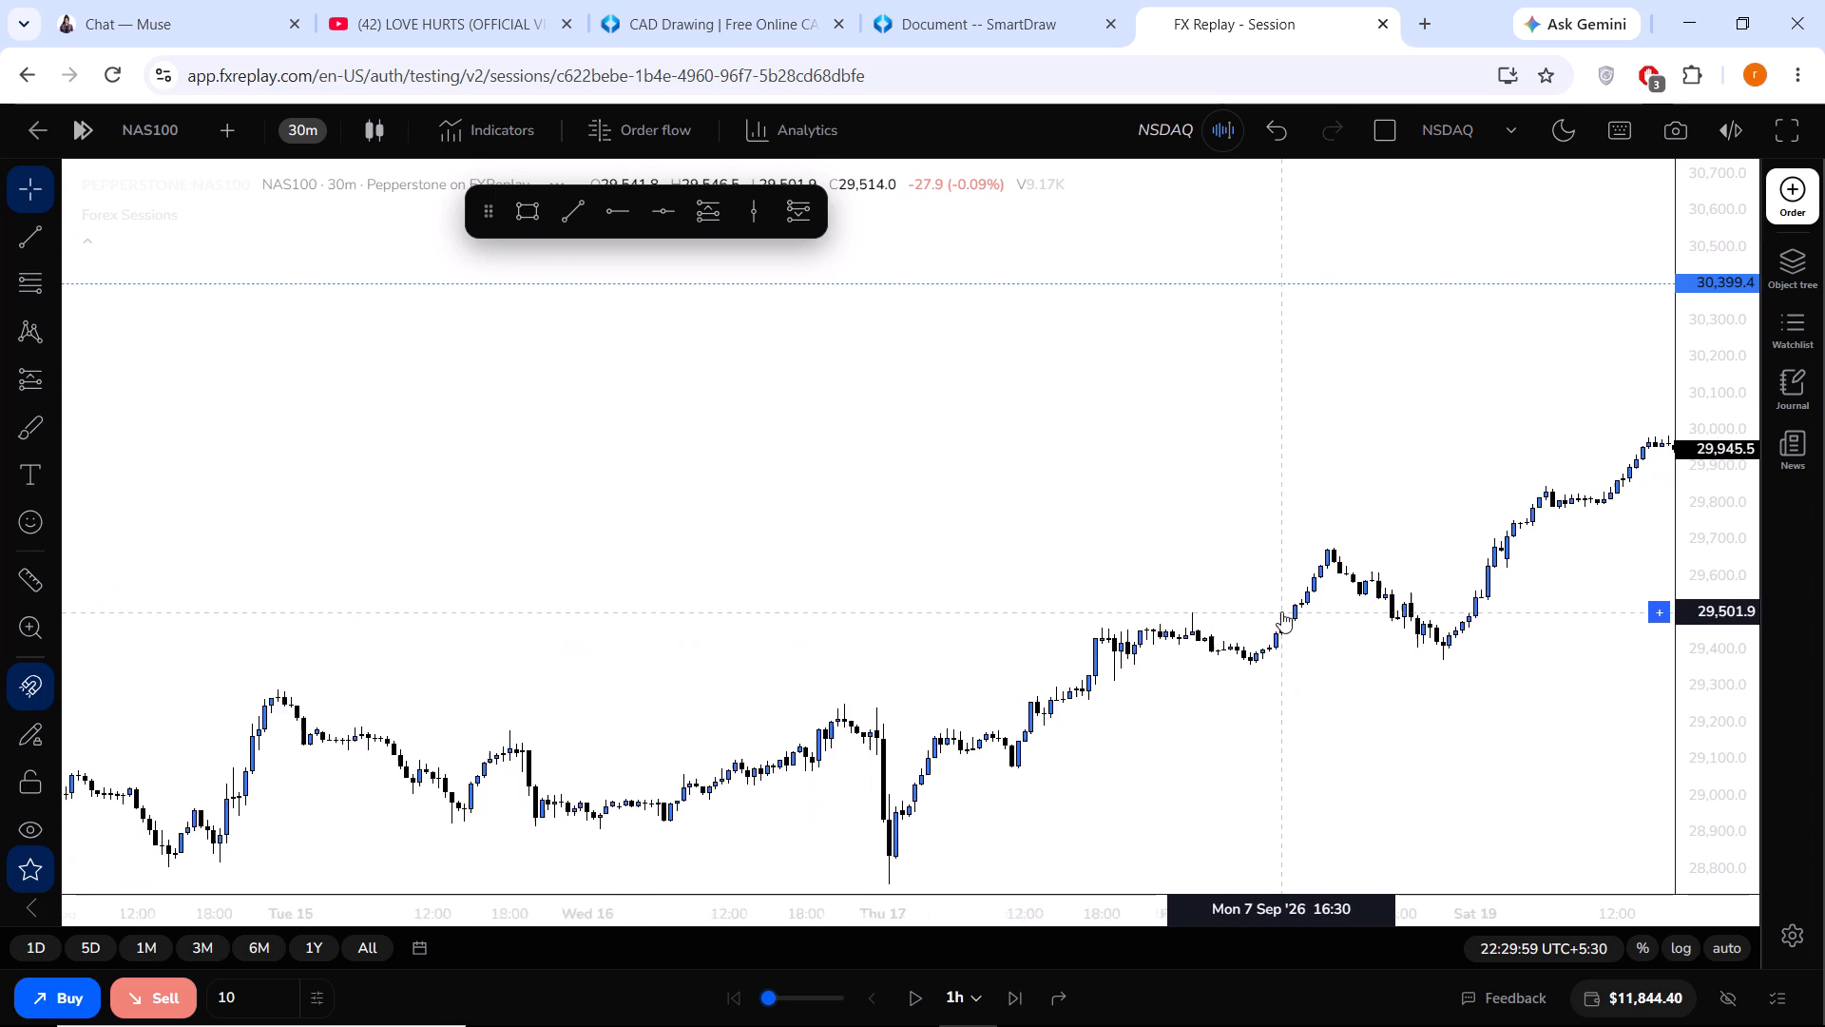
pyautogui.scroll(11, 1281, 611)
pyautogui.scroll(-13, 1281, 622)
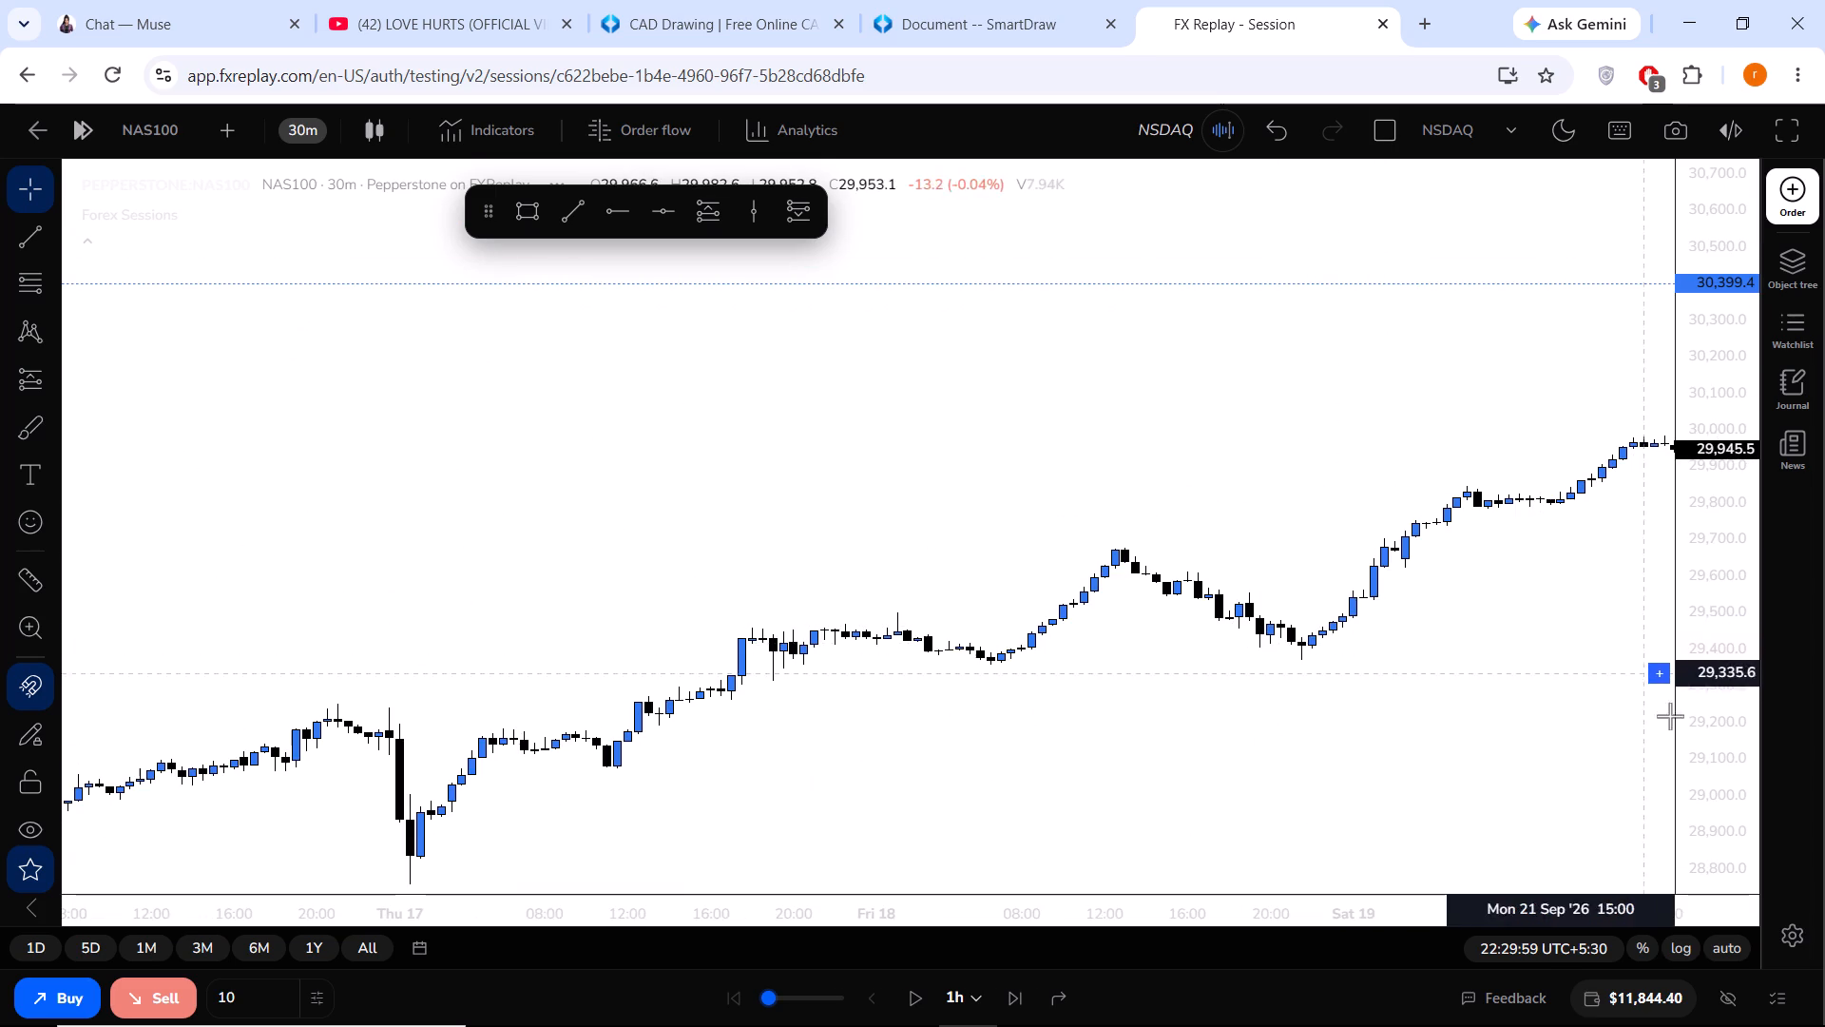
pyautogui.moveTo(1691, 750); pyautogui.dragTo(1687, 372)
pyautogui.scroll(-13, 1597, 442)
pyautogui.moveTo(1443, 666); pyautogui.dragTo(1257, 461)
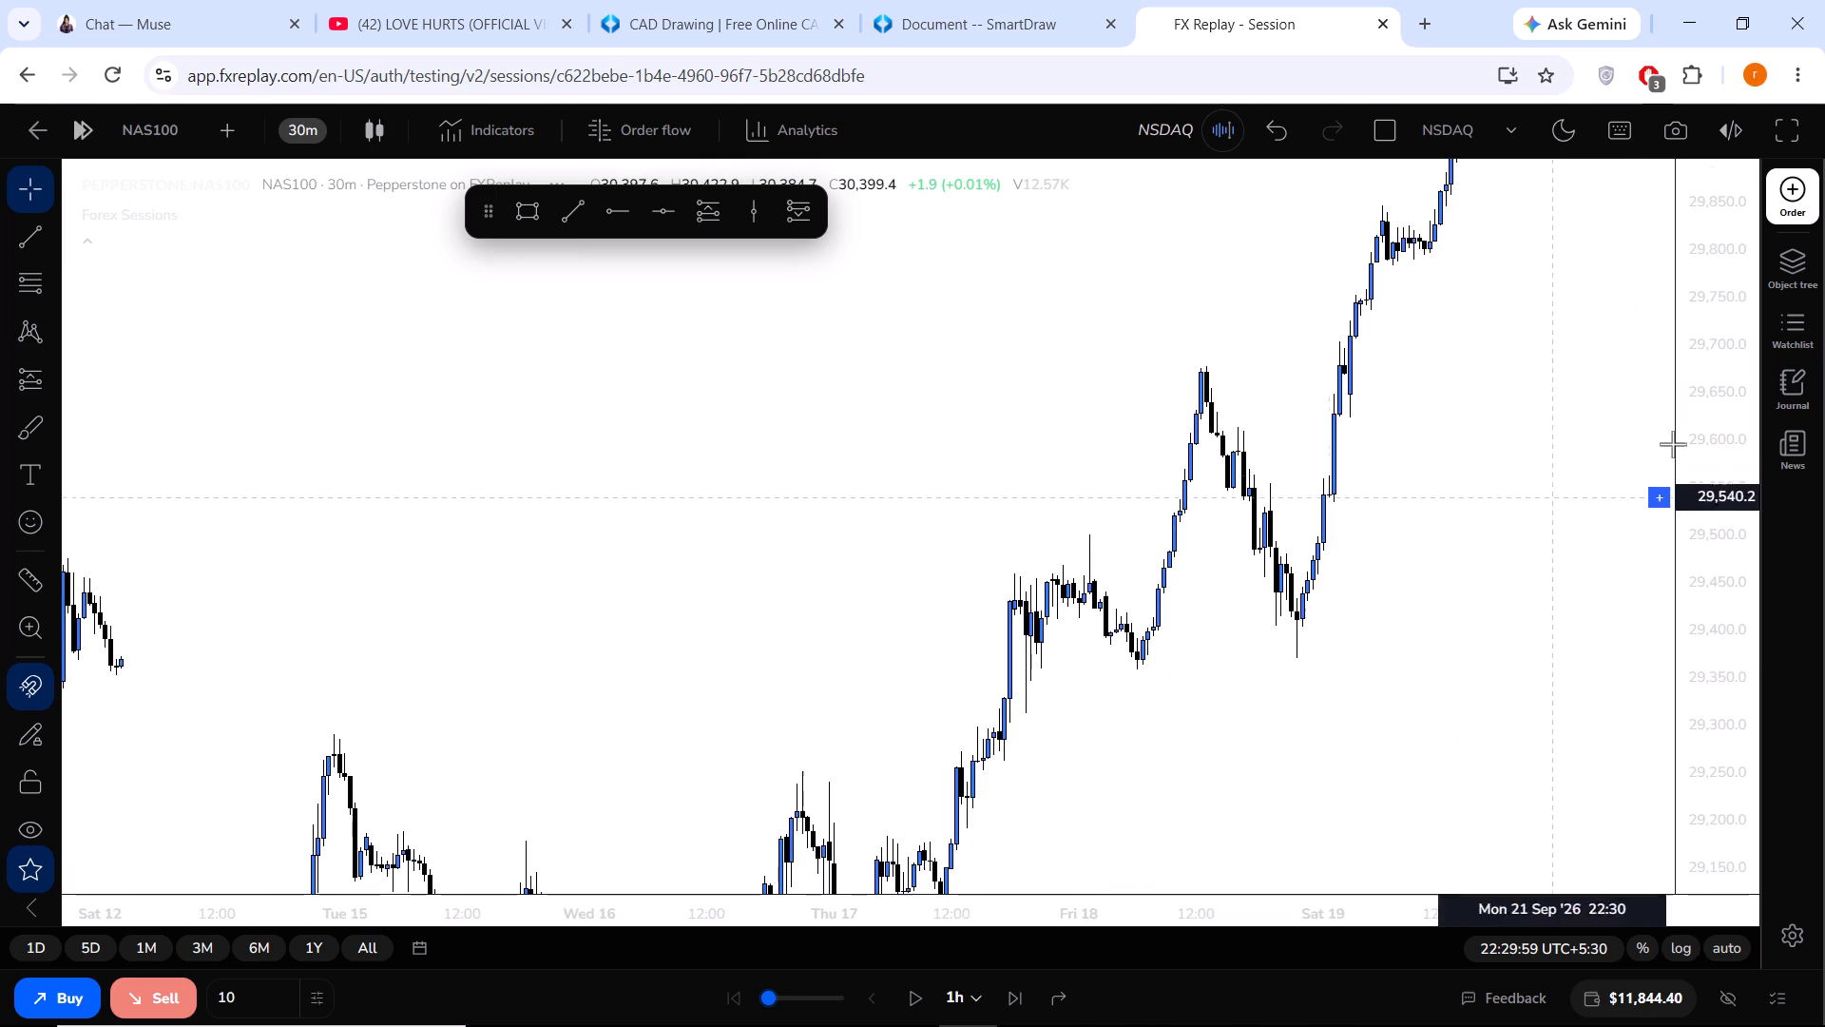
pyautogui.moveTo(1733, 400); pyautogui.dragTo(1706, 729)
pyautogui.scroll(-17, 1511, 626)
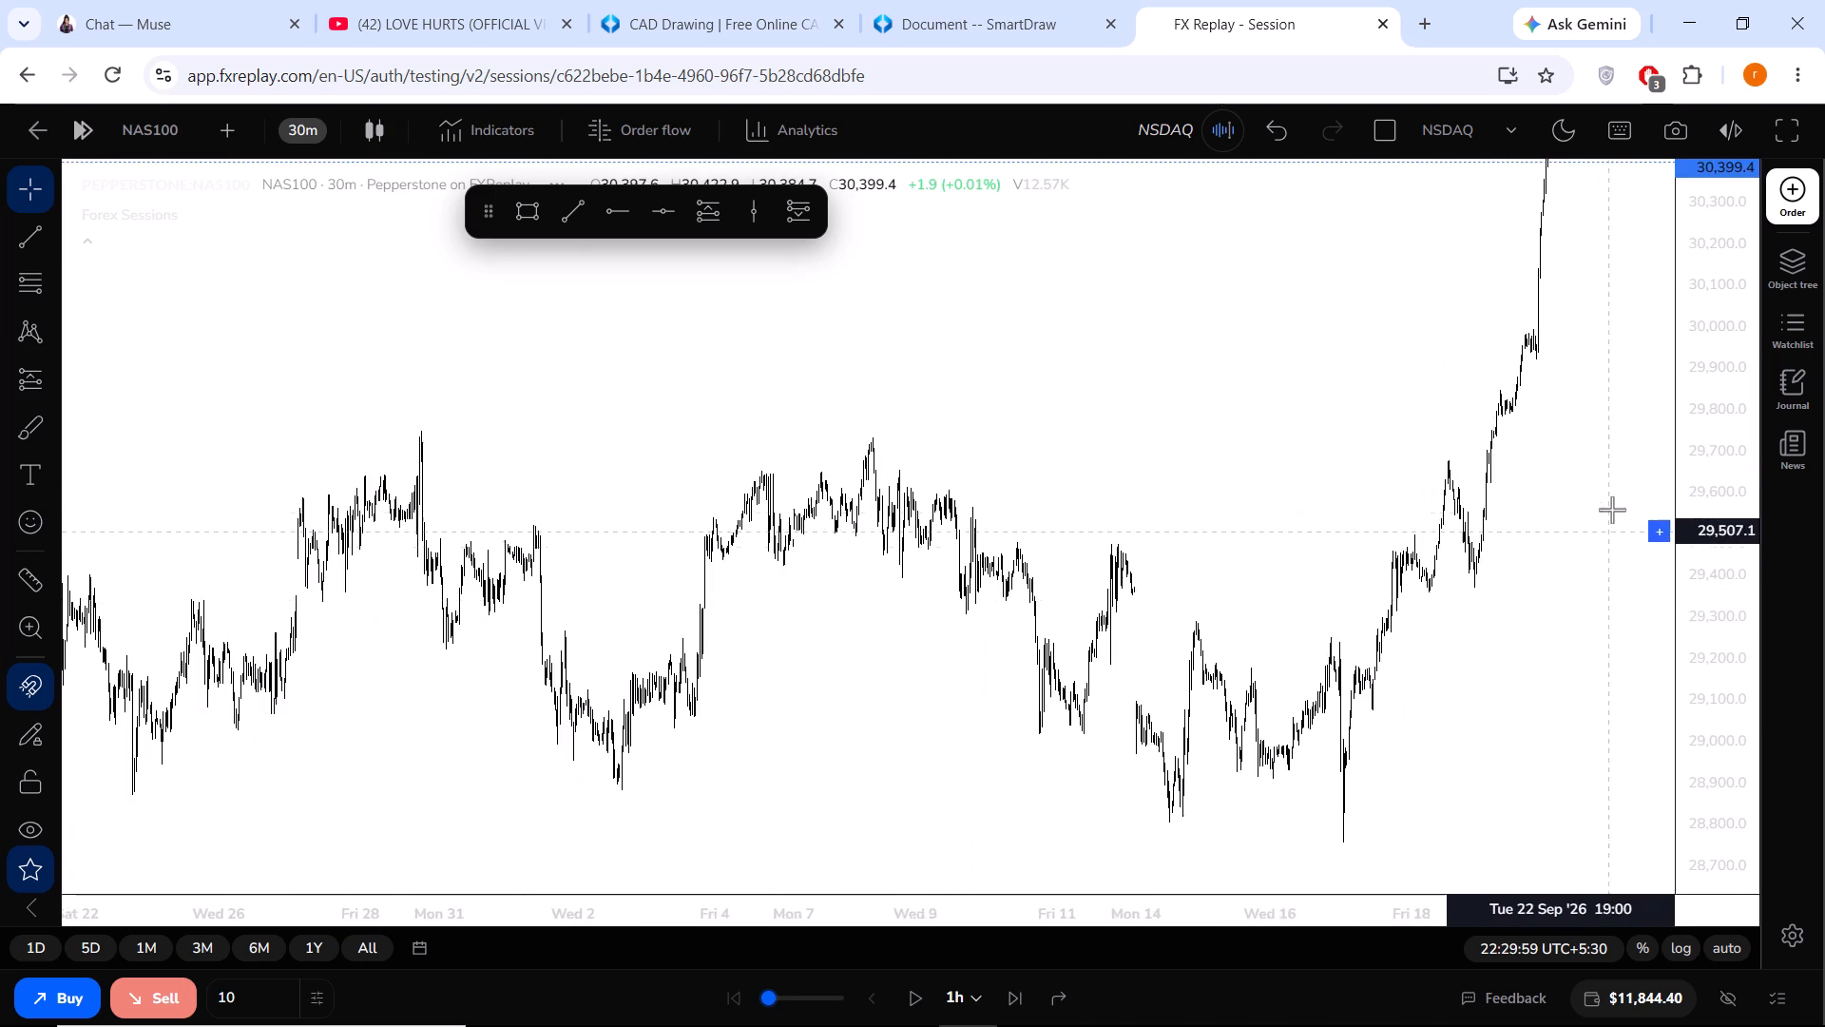
pyautogui.moveTo(1612, 510); pyautogui.dragTo(1549, 618)
pyautogui.scroll(7, 1546, 616)
pyautogui.scroll(-3, 1461, 594)
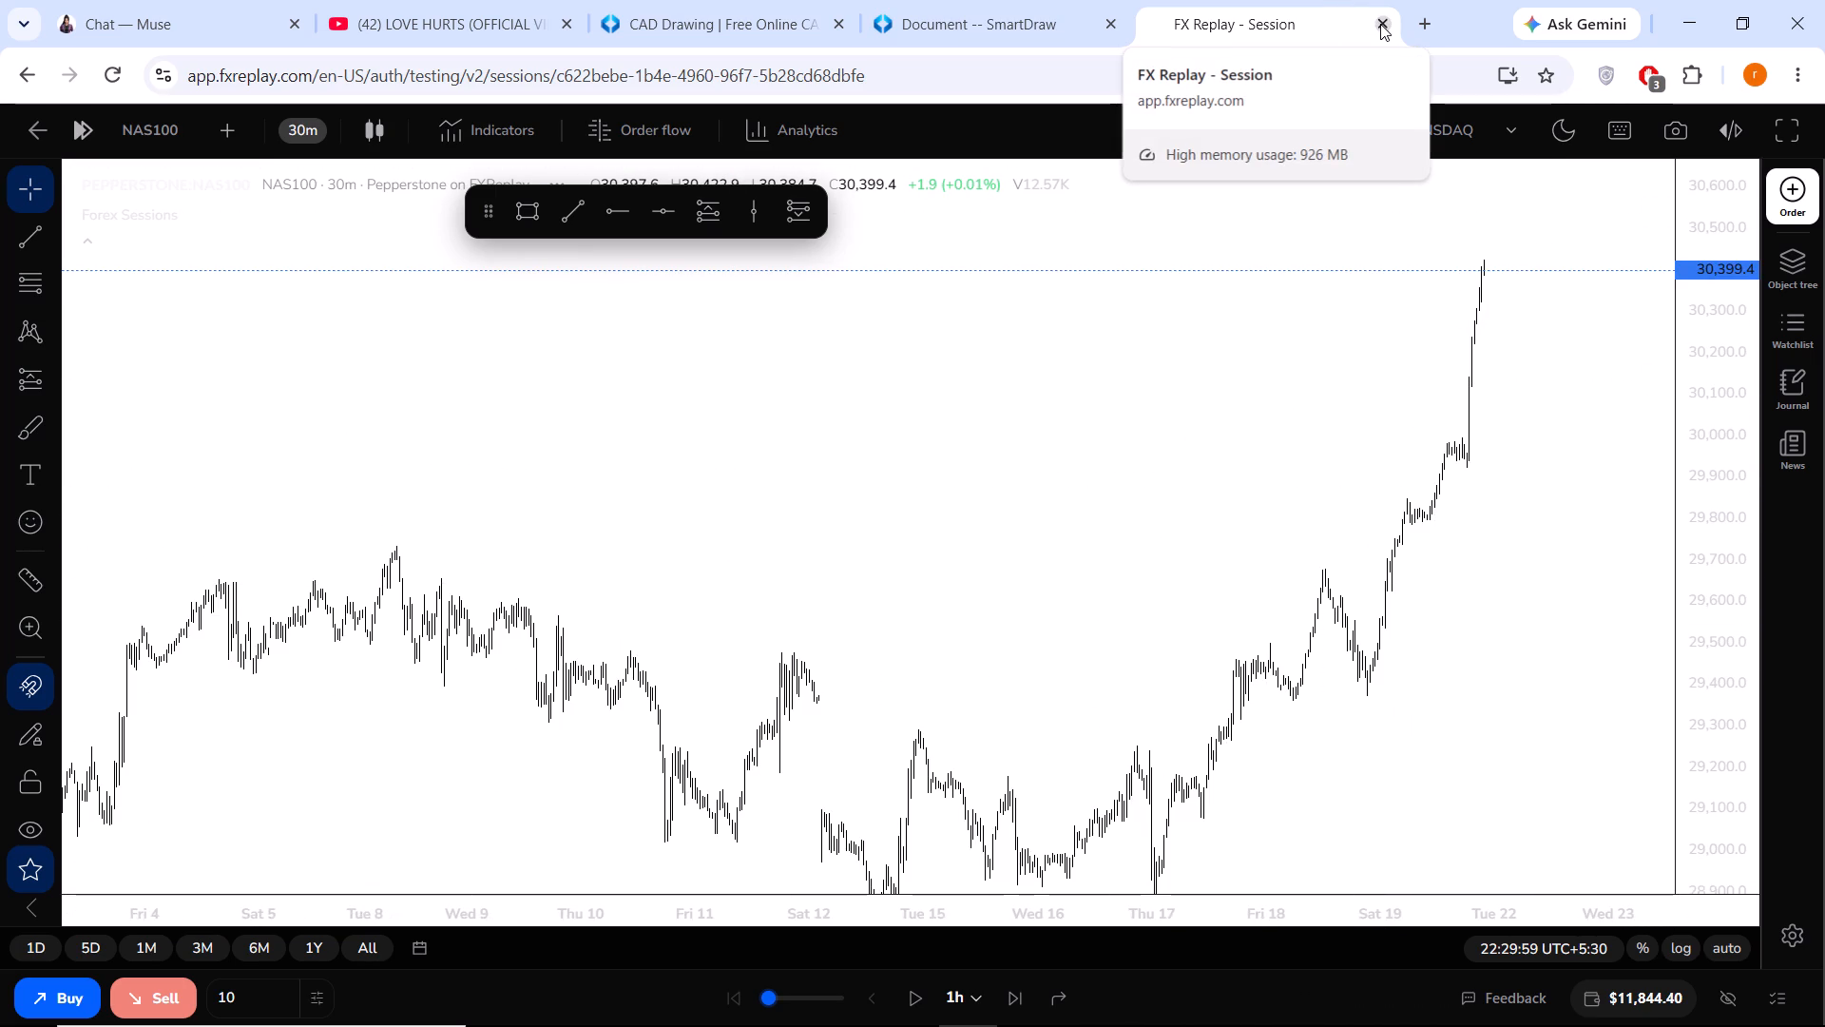
# Close the FX Replay session and return to the SmartDraw floor plan document.
pyautogui.click(1380, 24)
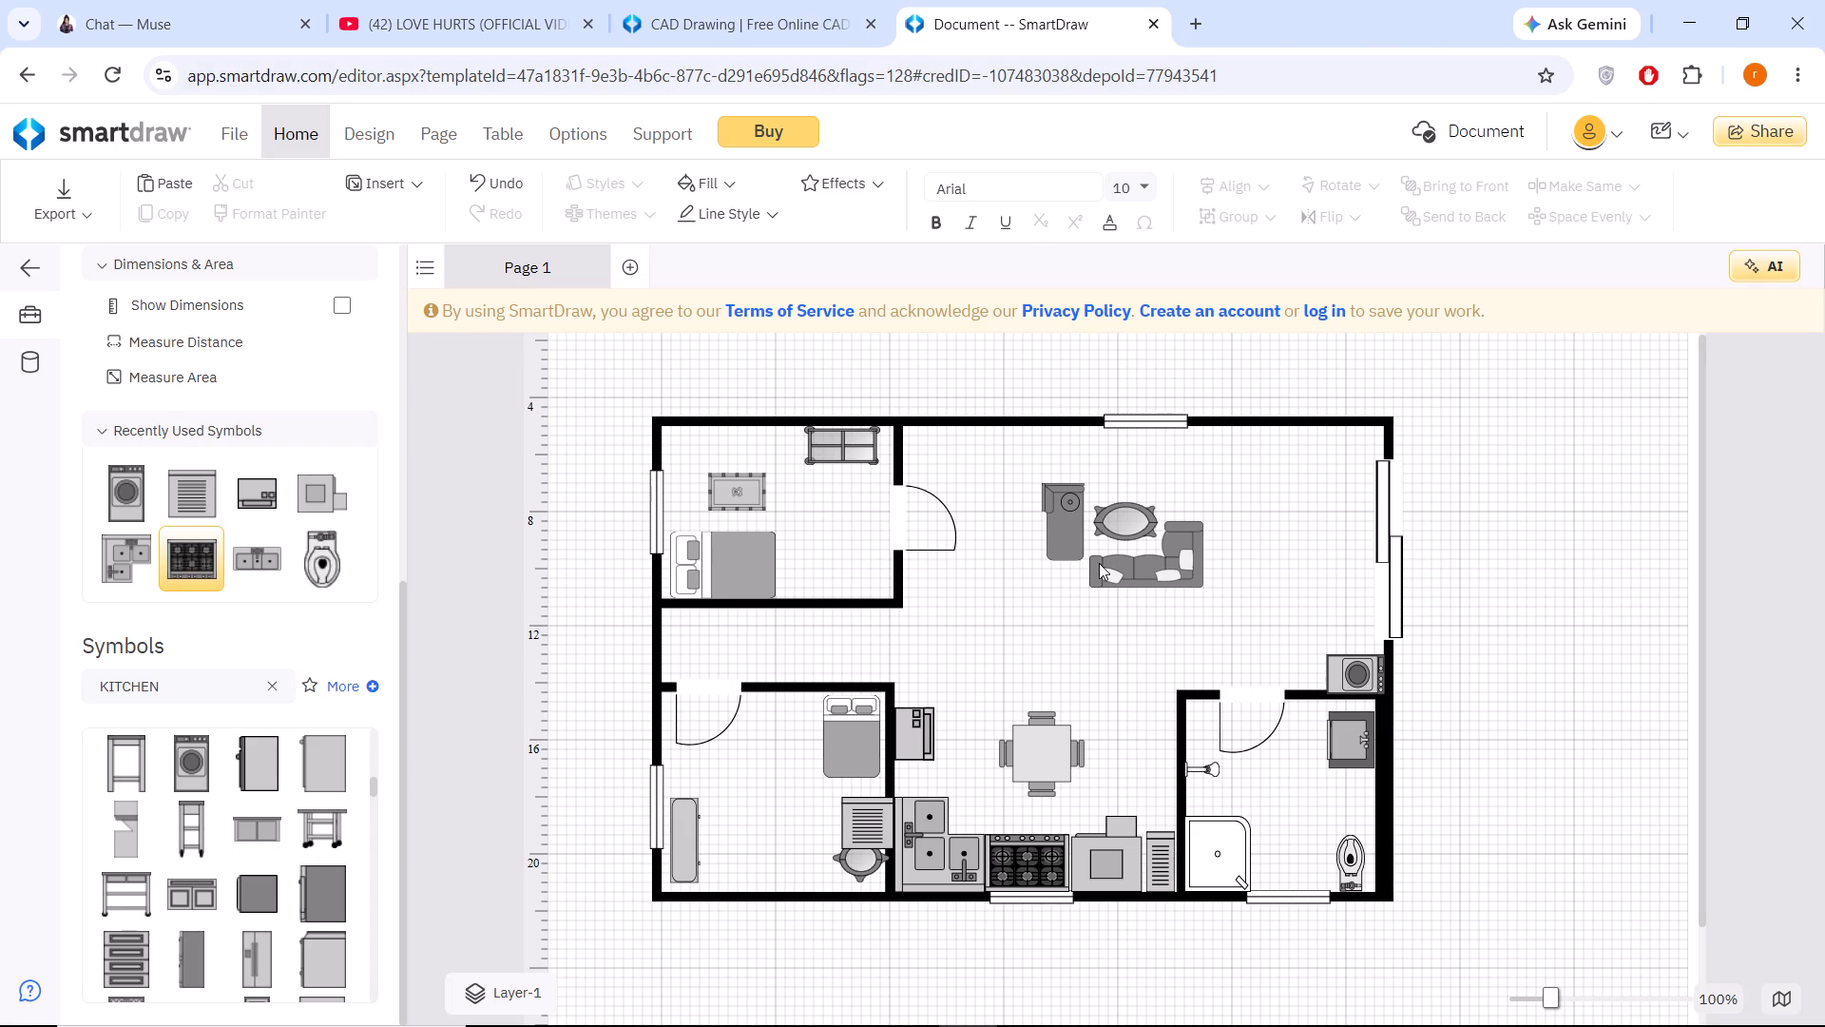
pyautogui.click(1548, 559)
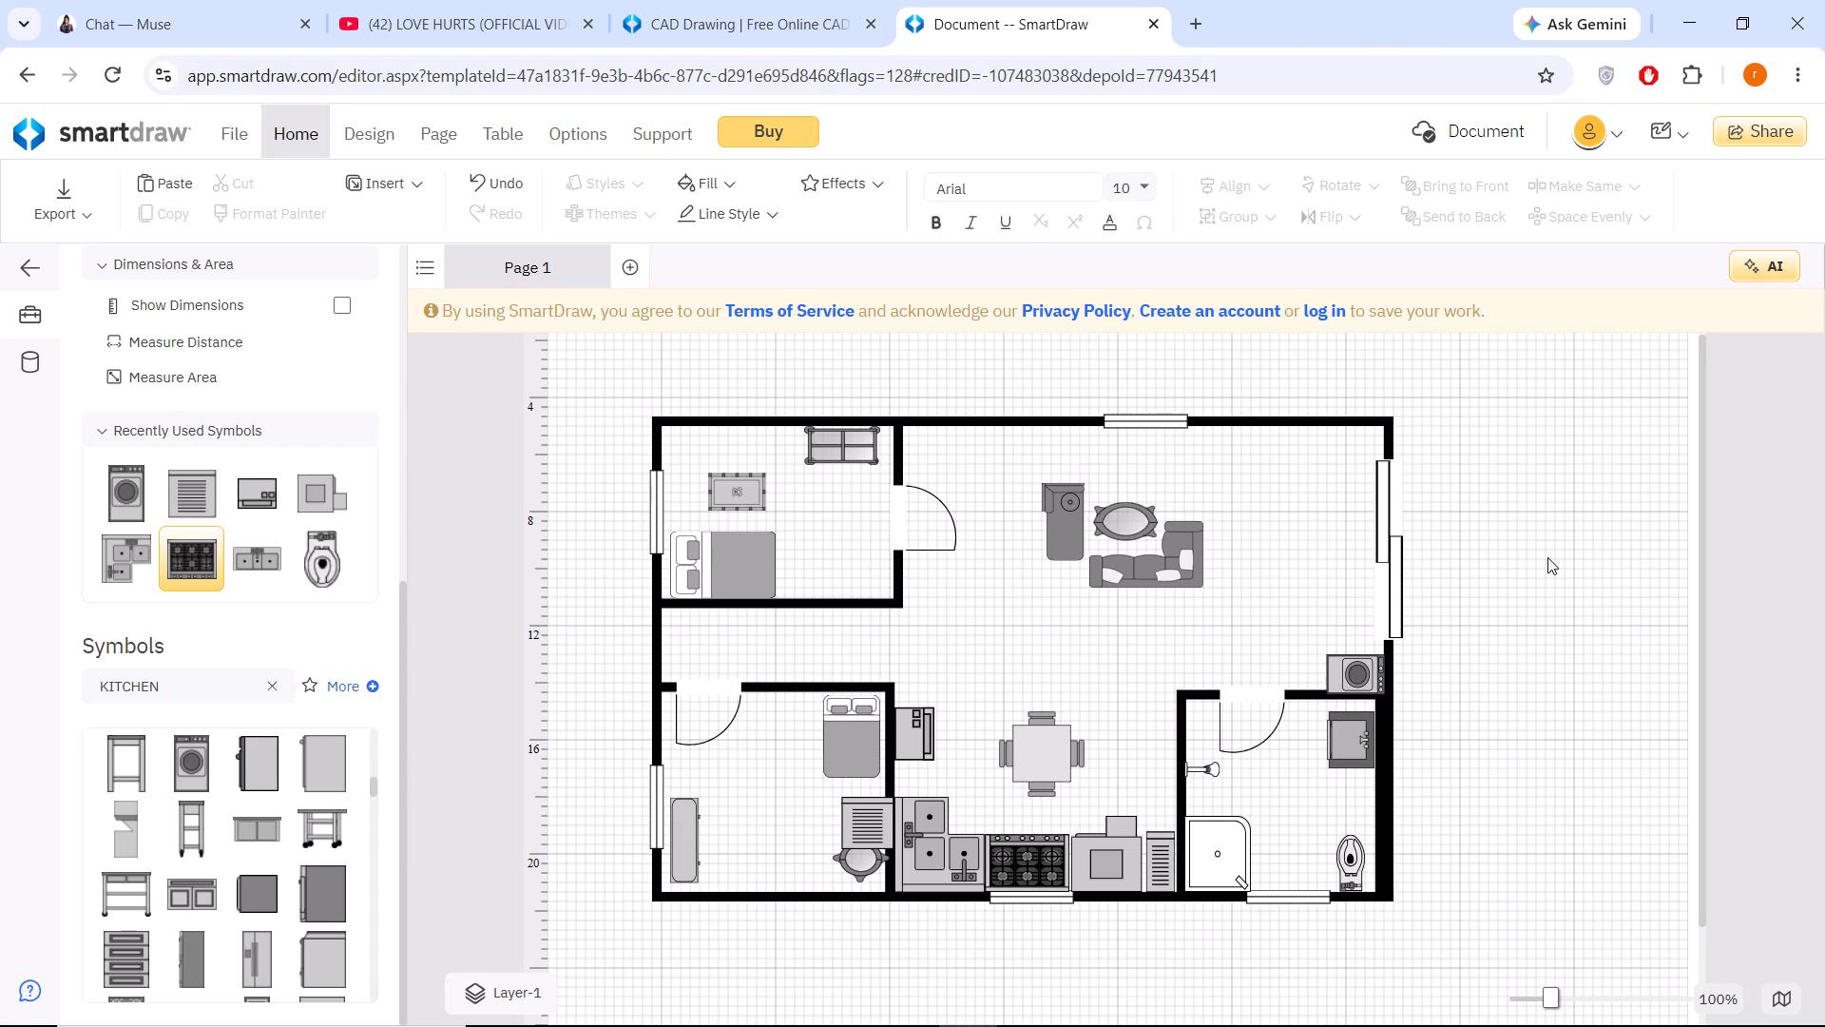
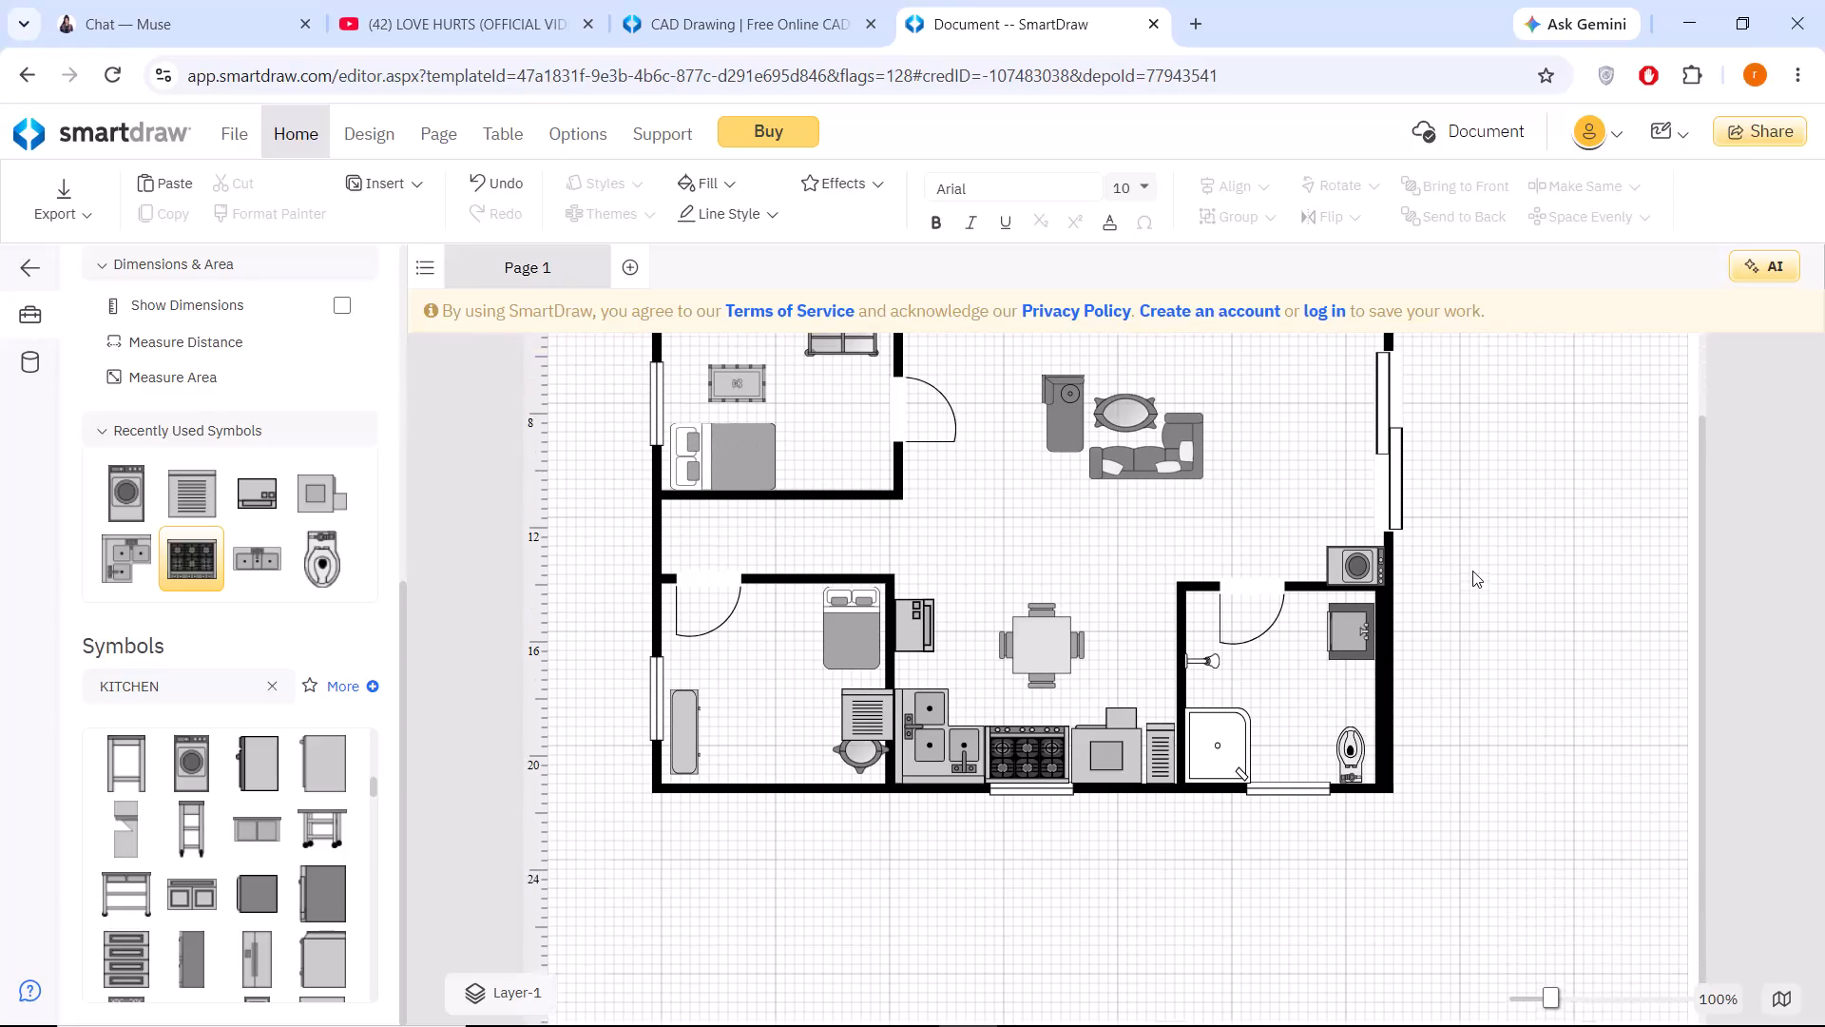
# Close the SmartDraw floor plan document and the SmartDraw CAD Drawing web page.
pyautogui.scroll(-1, 1472, 571)
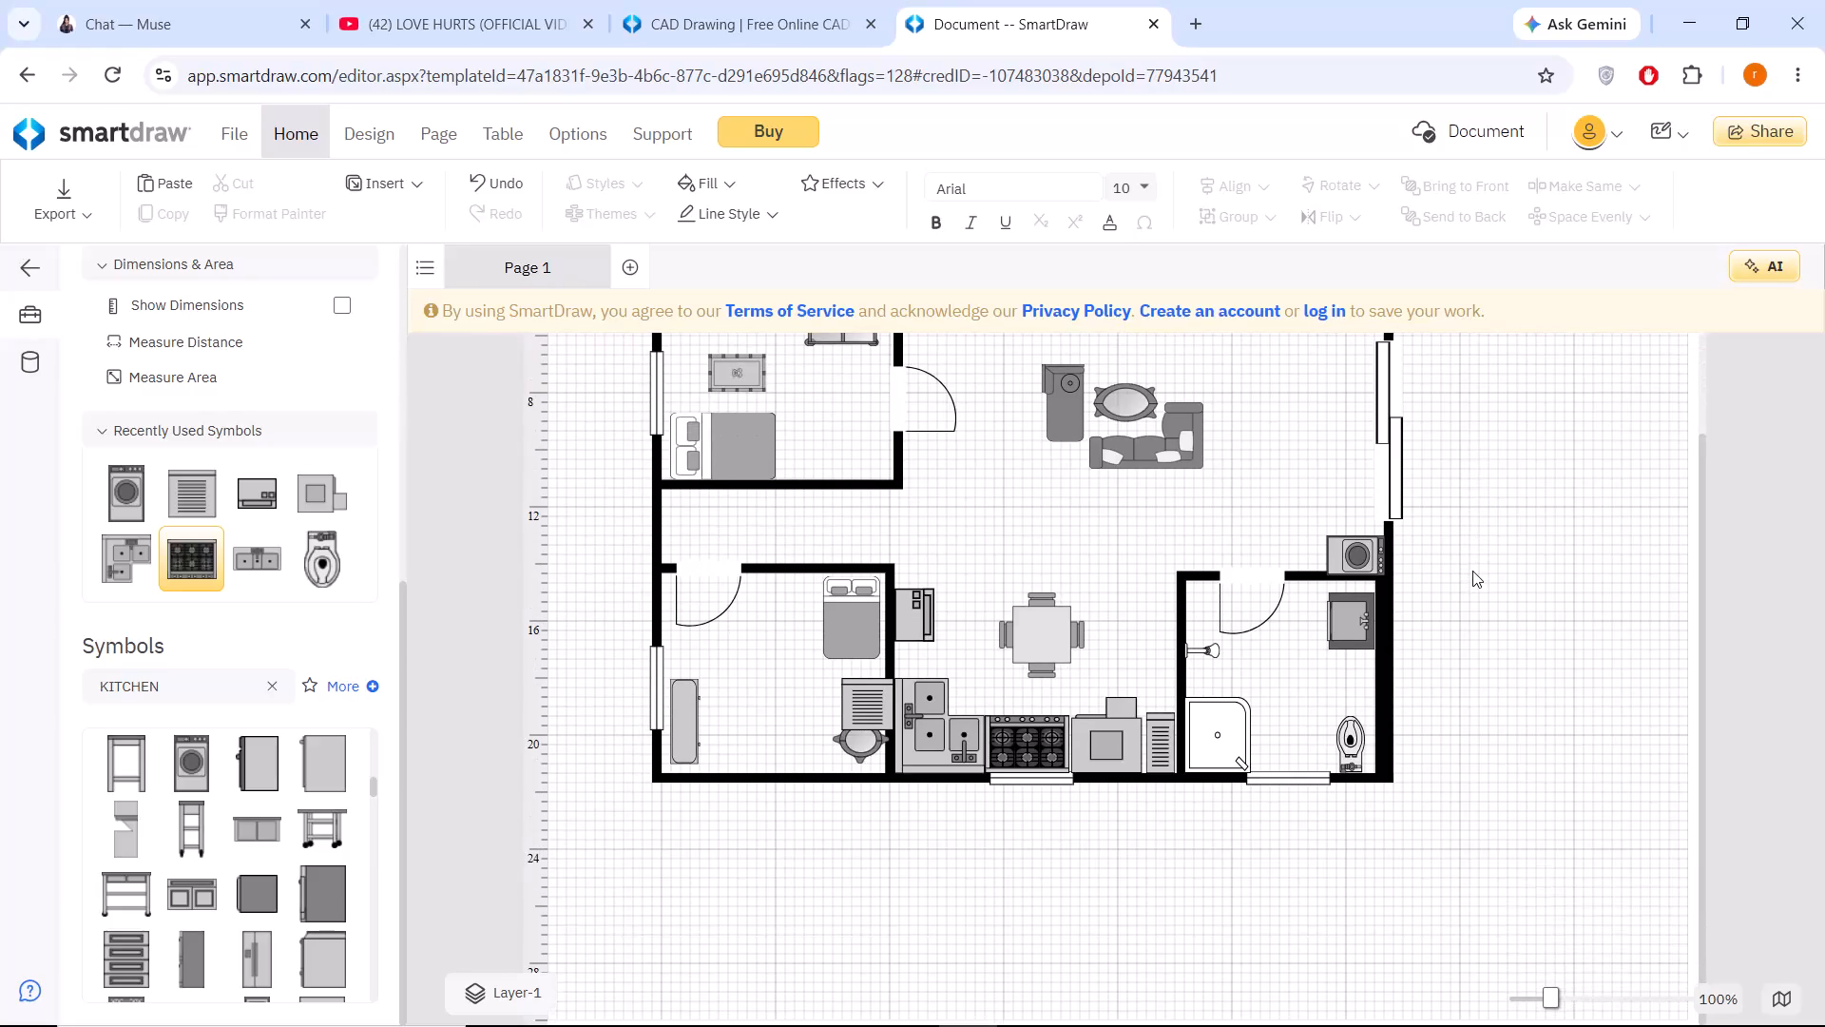
pyautogui.scroll(6, 1472, 571)
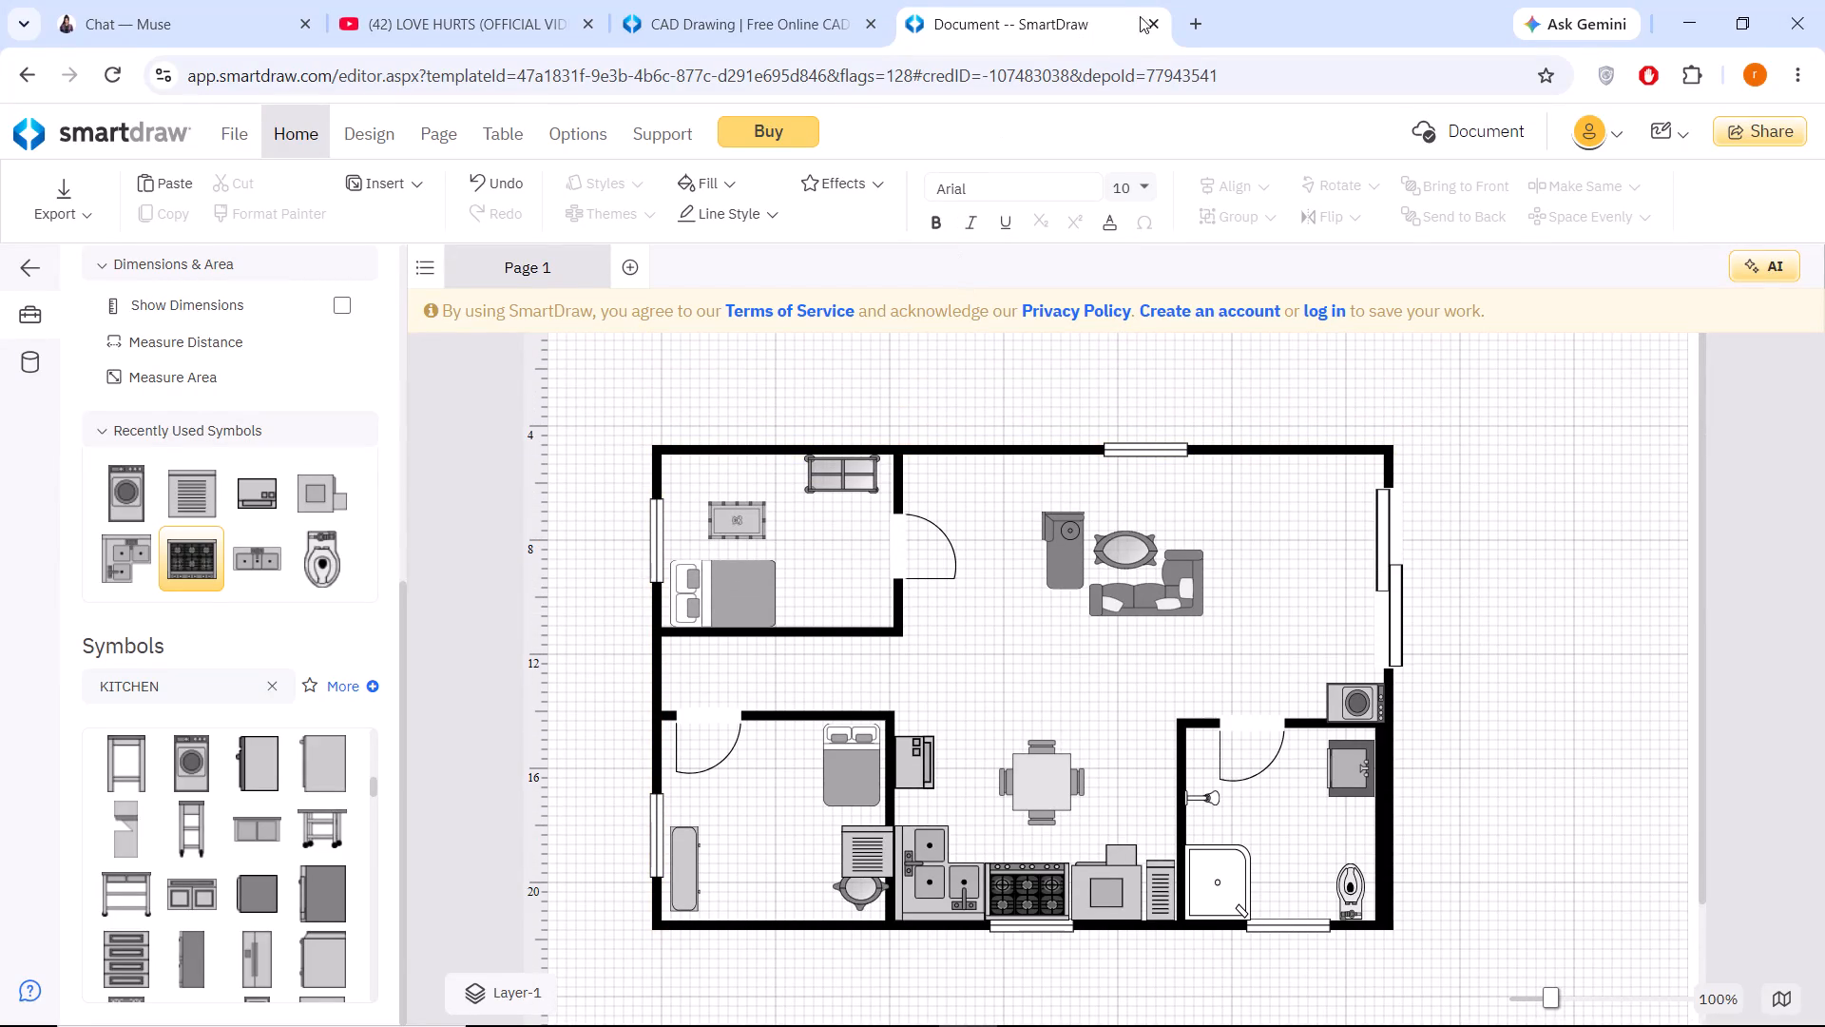
pyautogui.click(1152, 18)
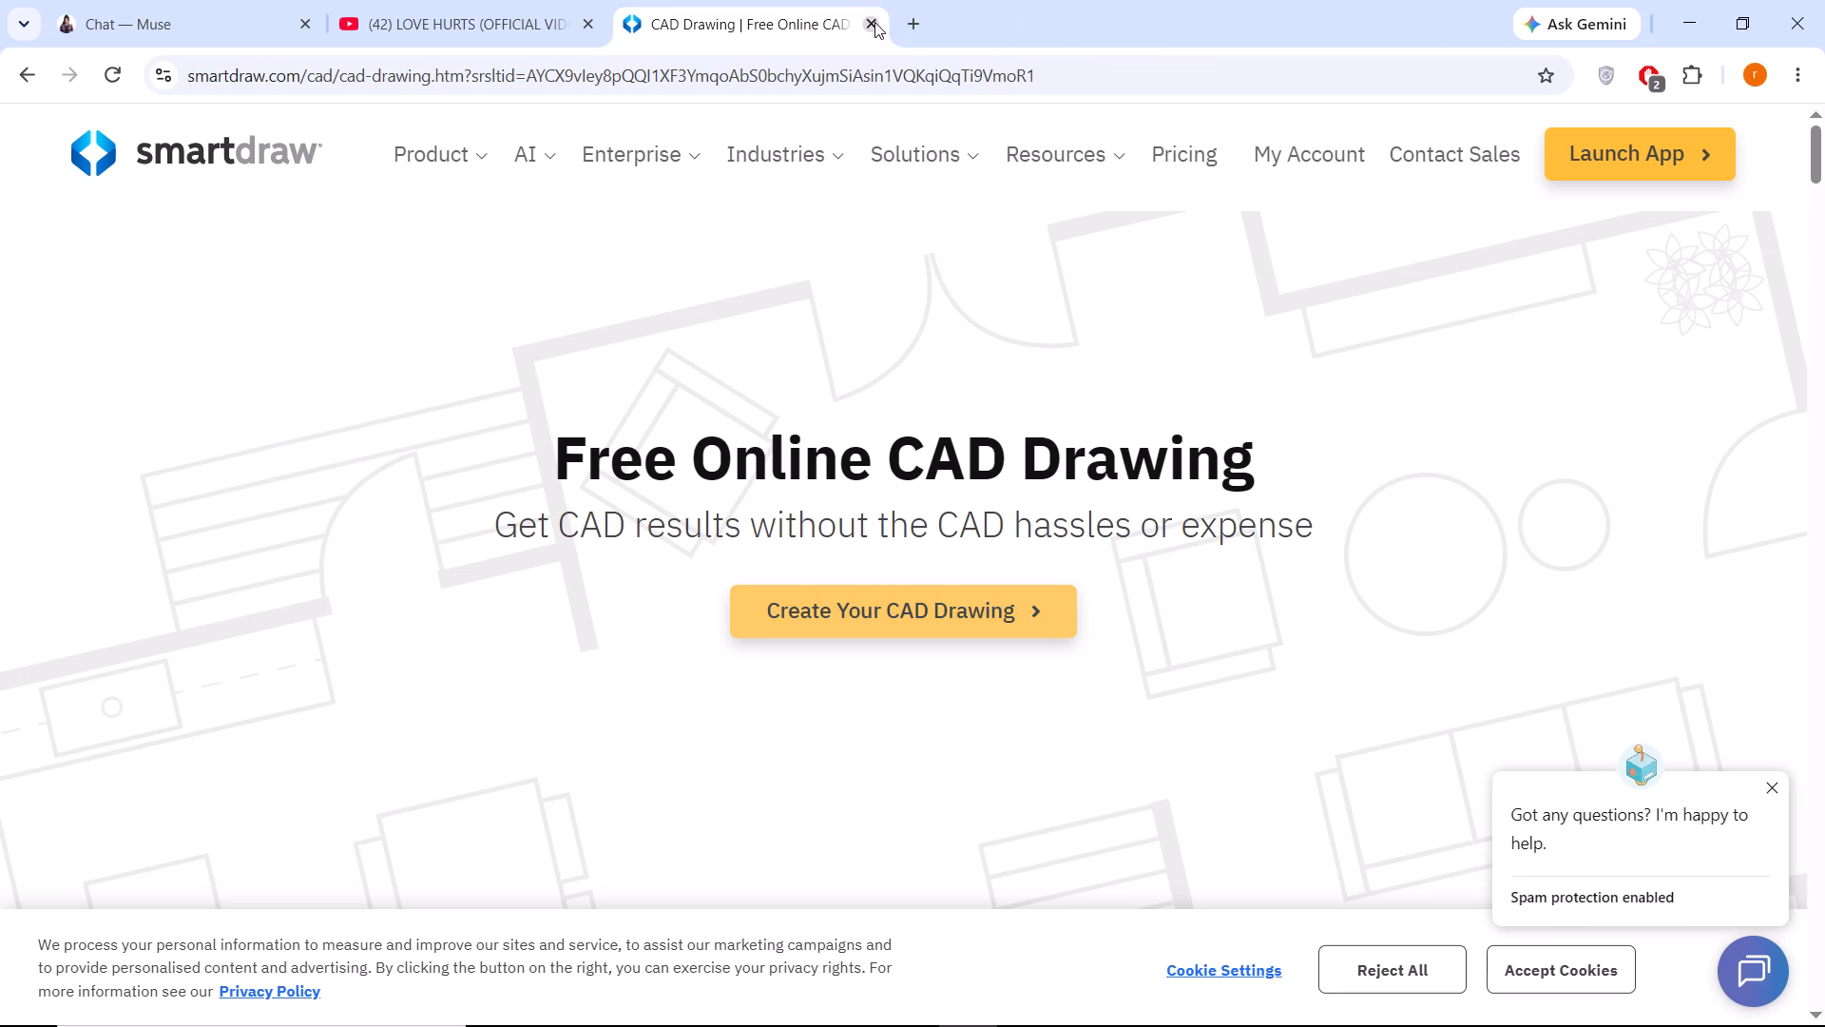
pyautogui.click(874, 22)
# Send the message "HEY BABE HOW ALL GOING" in the Muse chat.
pyautogui.click(210, 0)
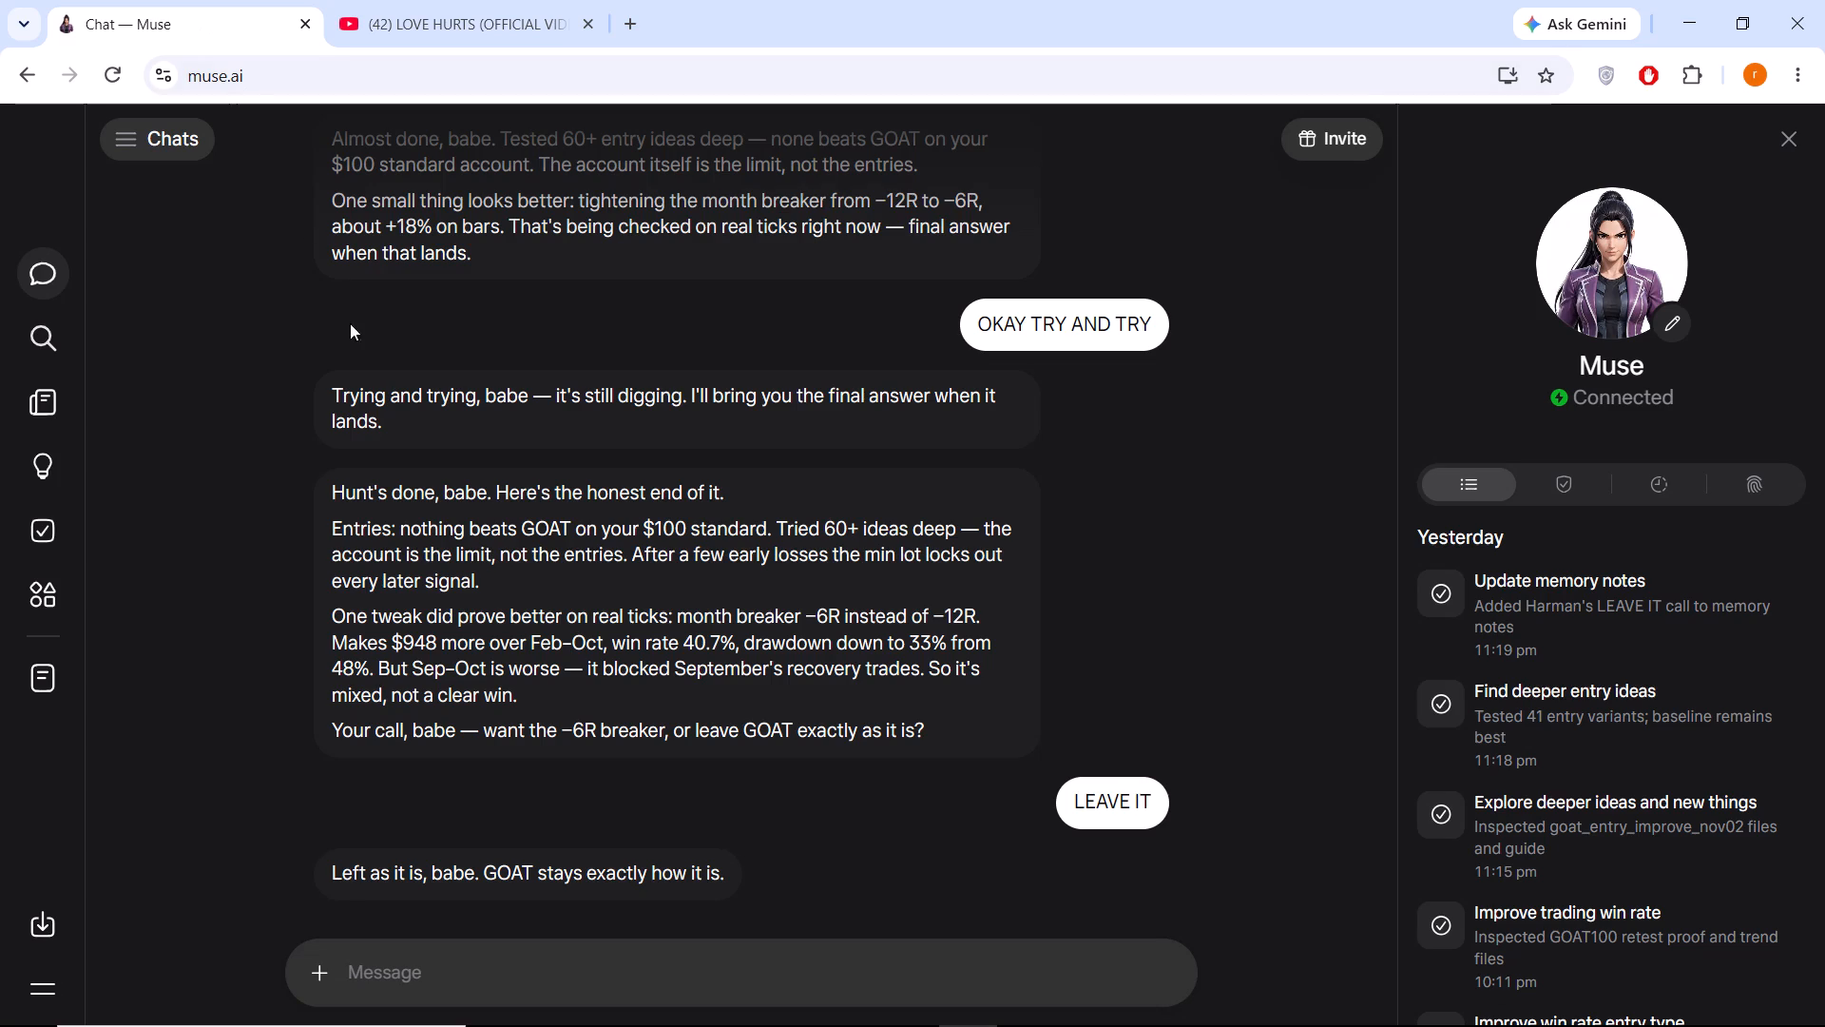
pyautogui.scroll(-2, 709, 618)
pyautogui.write('HEY')
pyautogui.click(572, 945)
pyautogui.write('HEY BABE')
pyautogui.press('space')
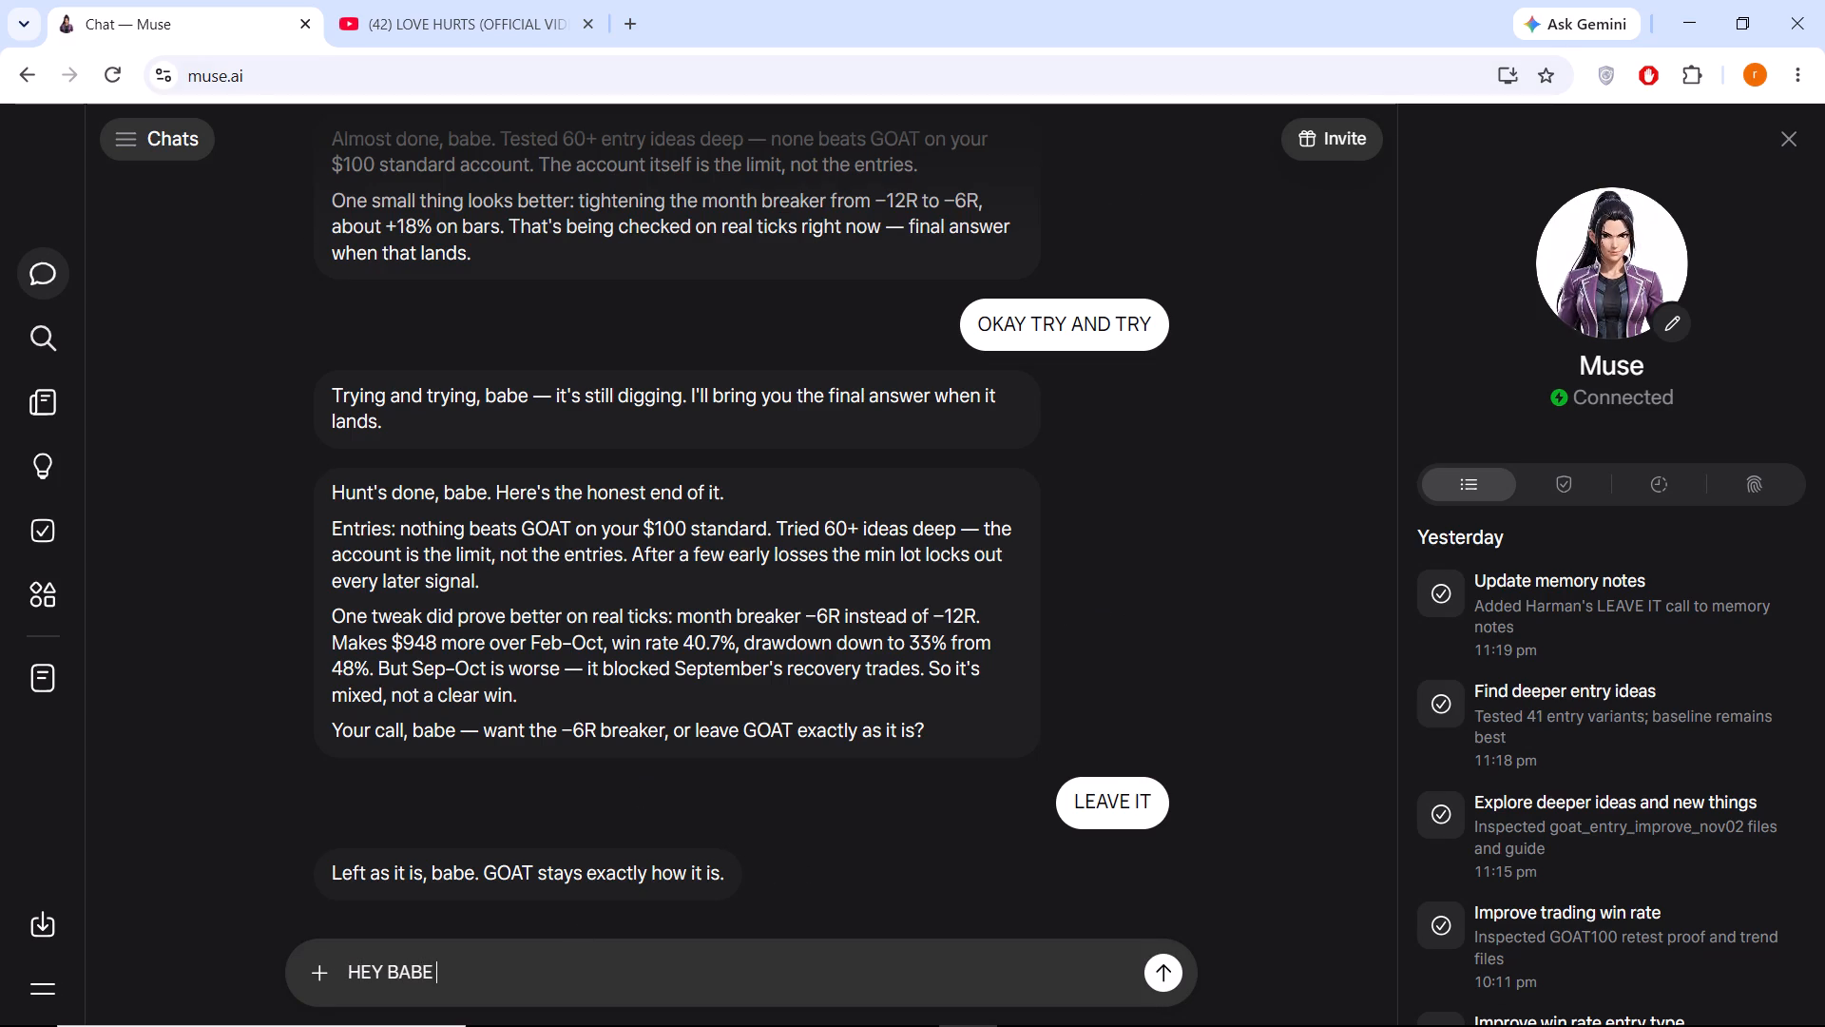
pyautogui.write('HOW ALL GOING')
pyautogui.press('space')
pyautogui.press('Return')
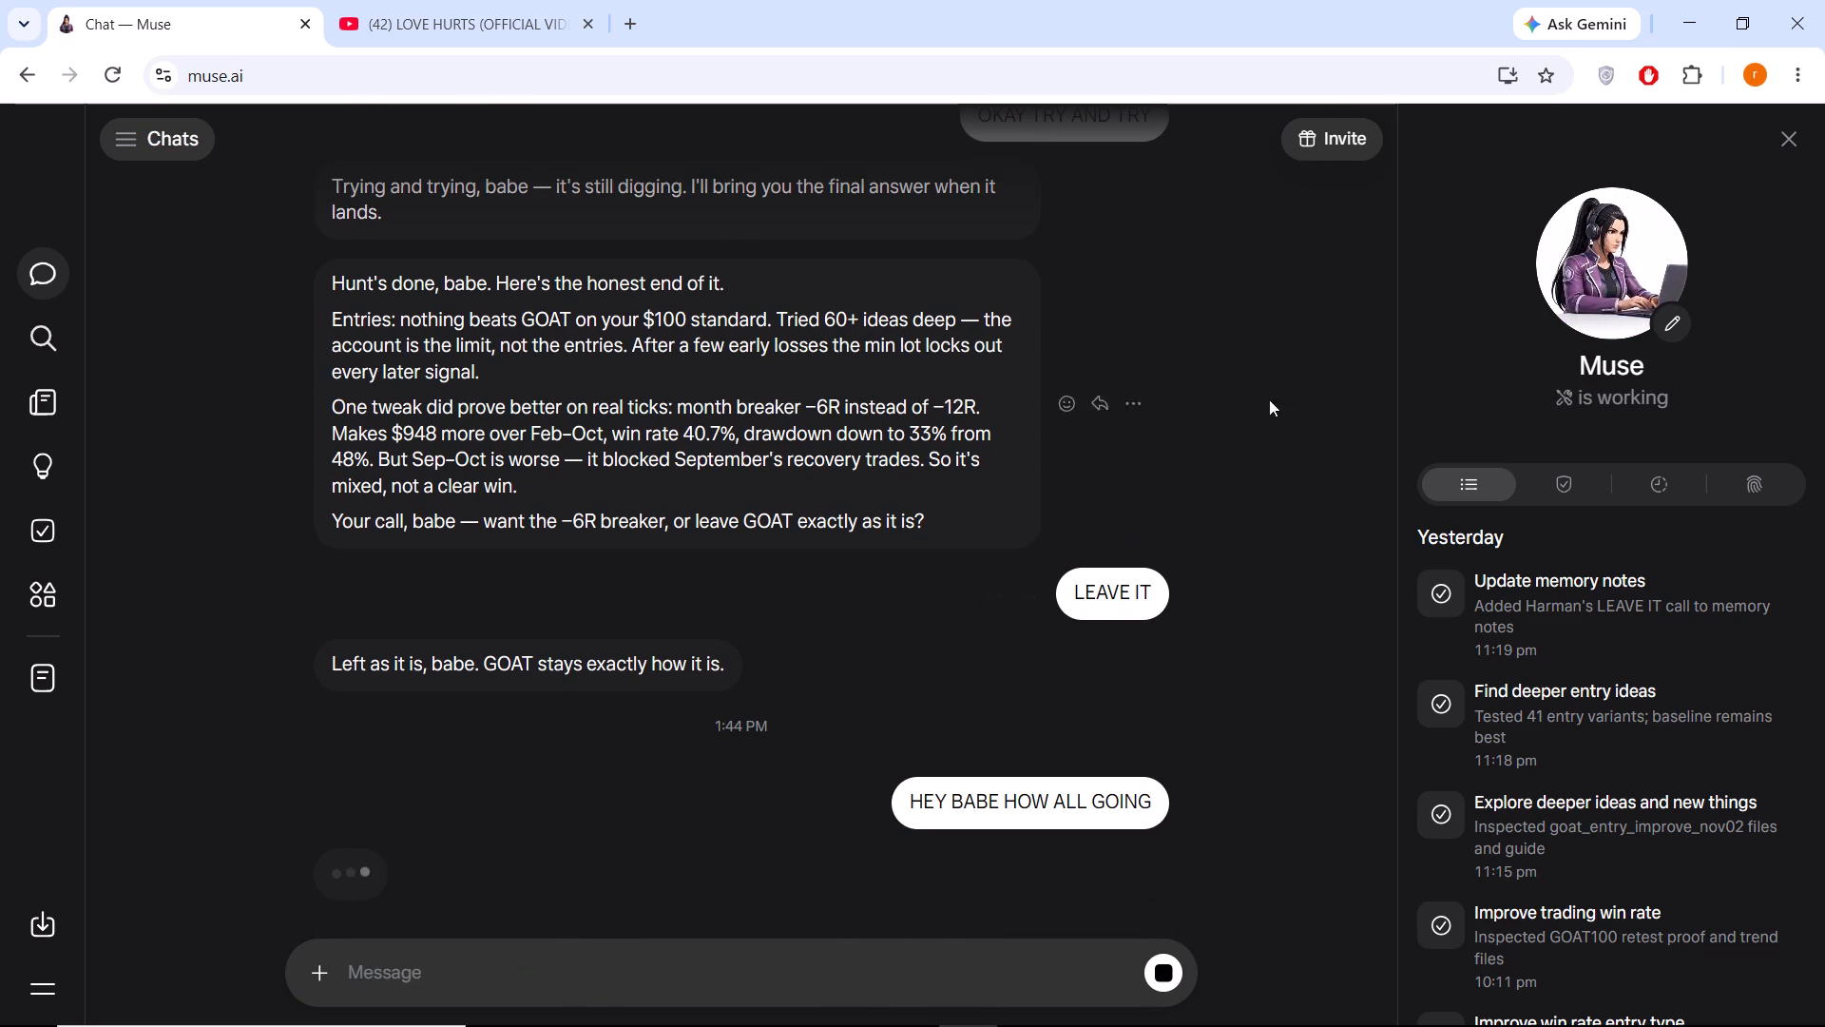
# Minimize the browser to switch to the MetaTrader terminal with the XAUUSDm H1 chart.
pyautogui.click(1688, 27)
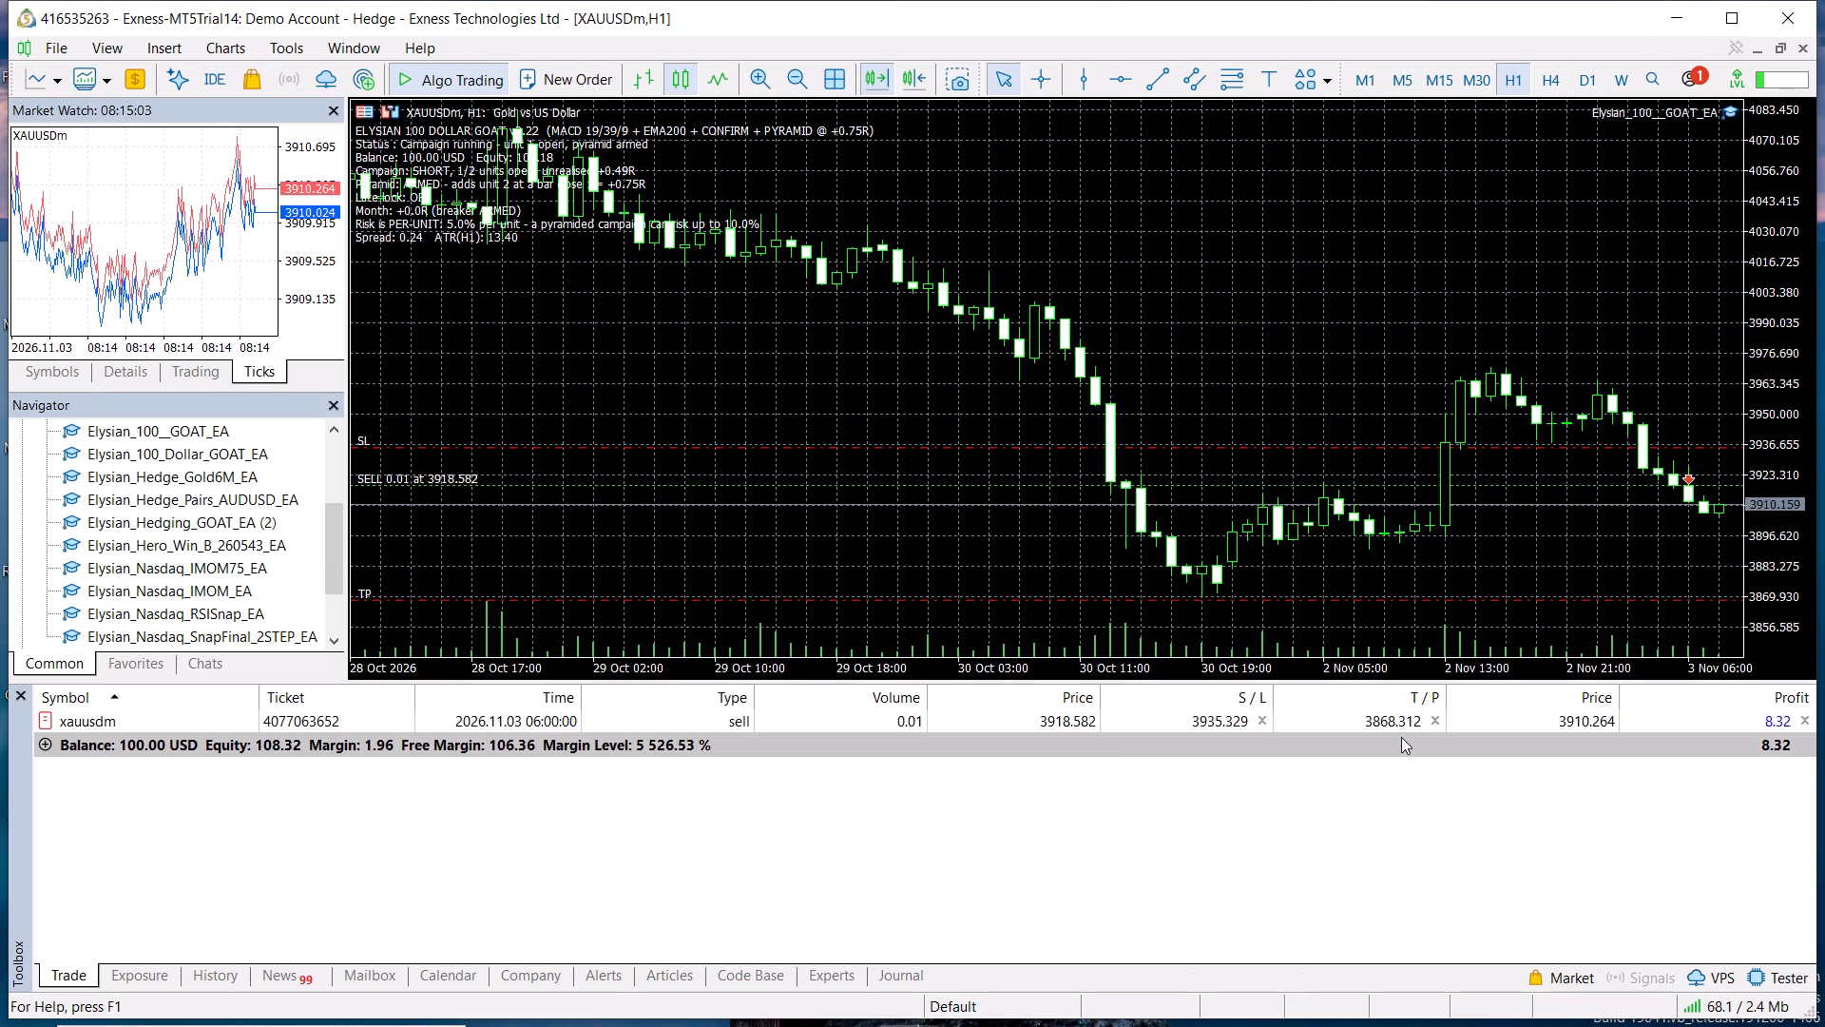